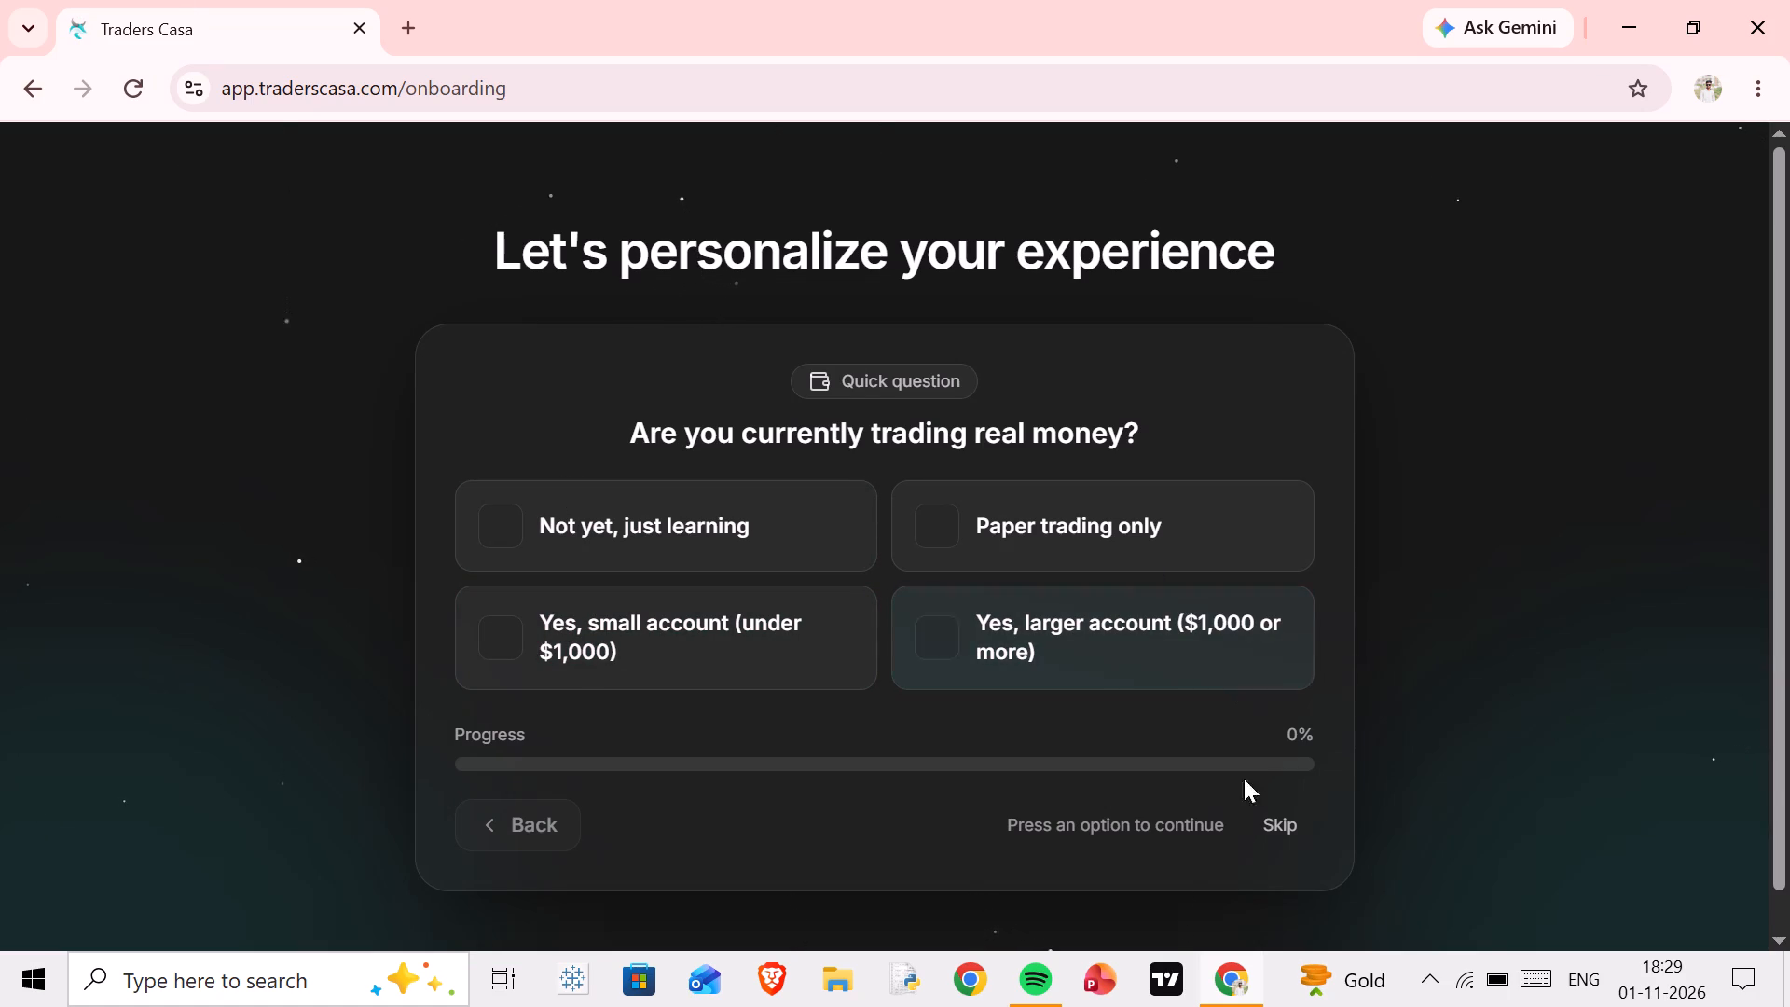
# Skip all the onboarding personalization questions, starting with the one about trading real money.
pyautogui.click(1293, 831)
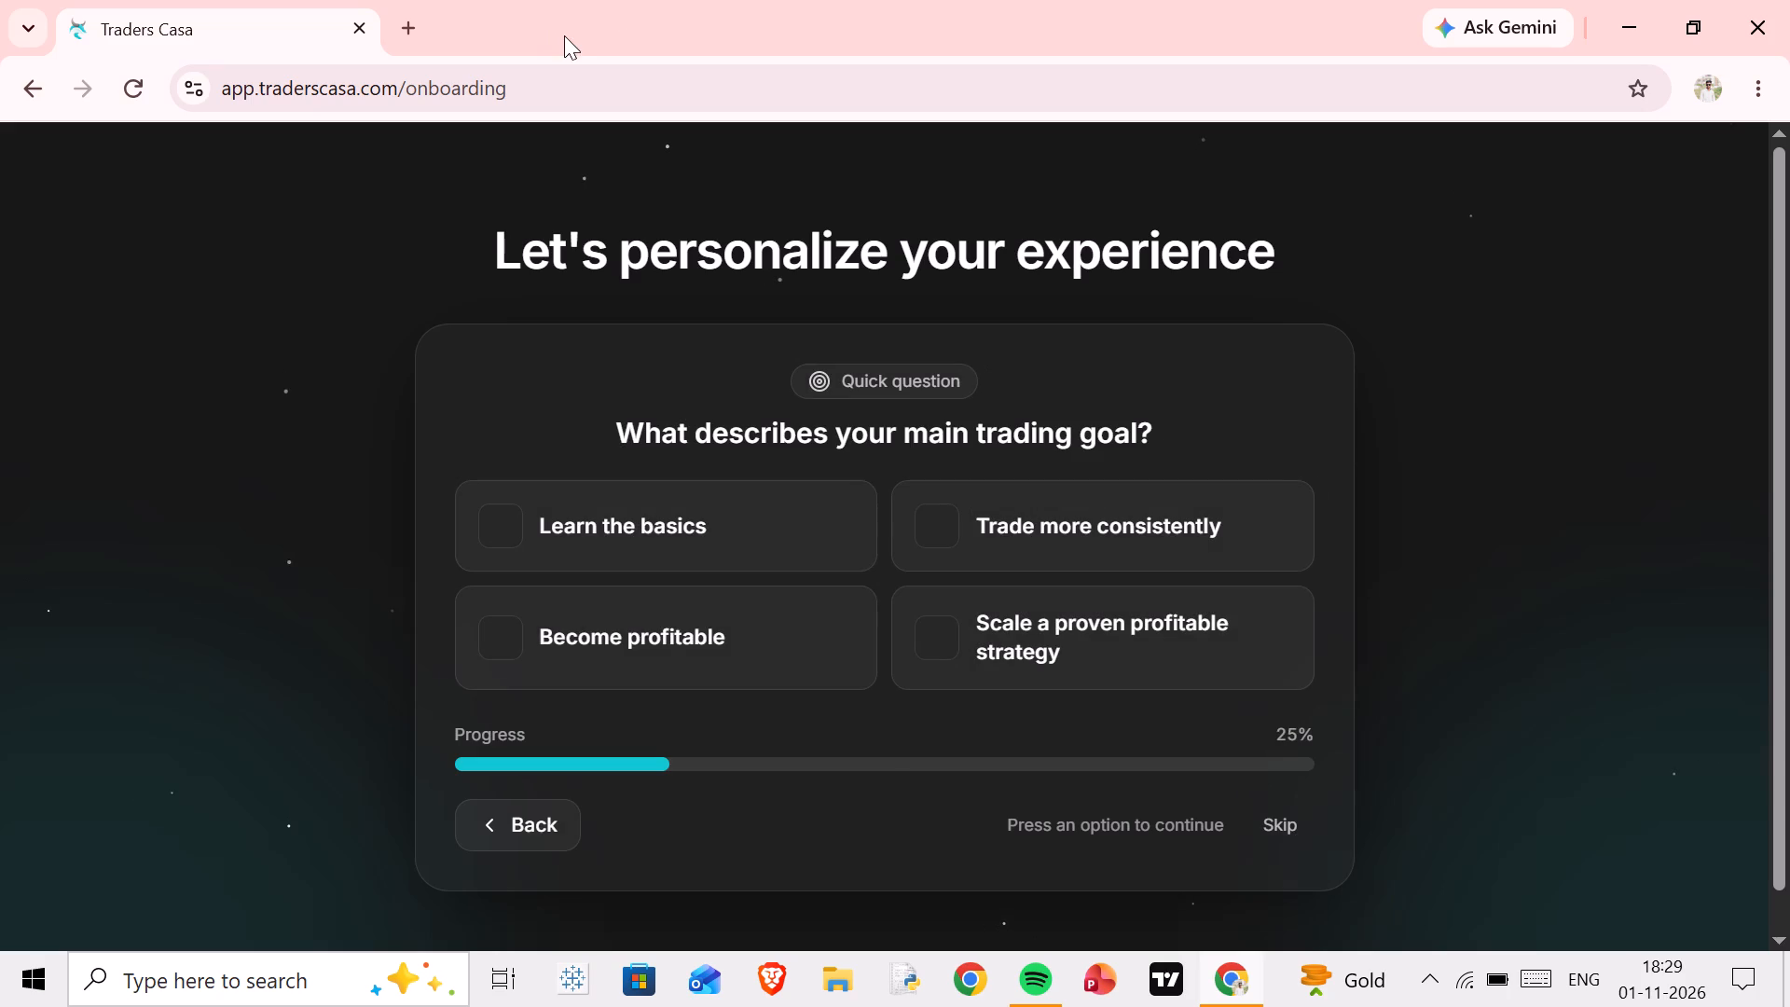
pyautogui.tripleClick(1279, 821)
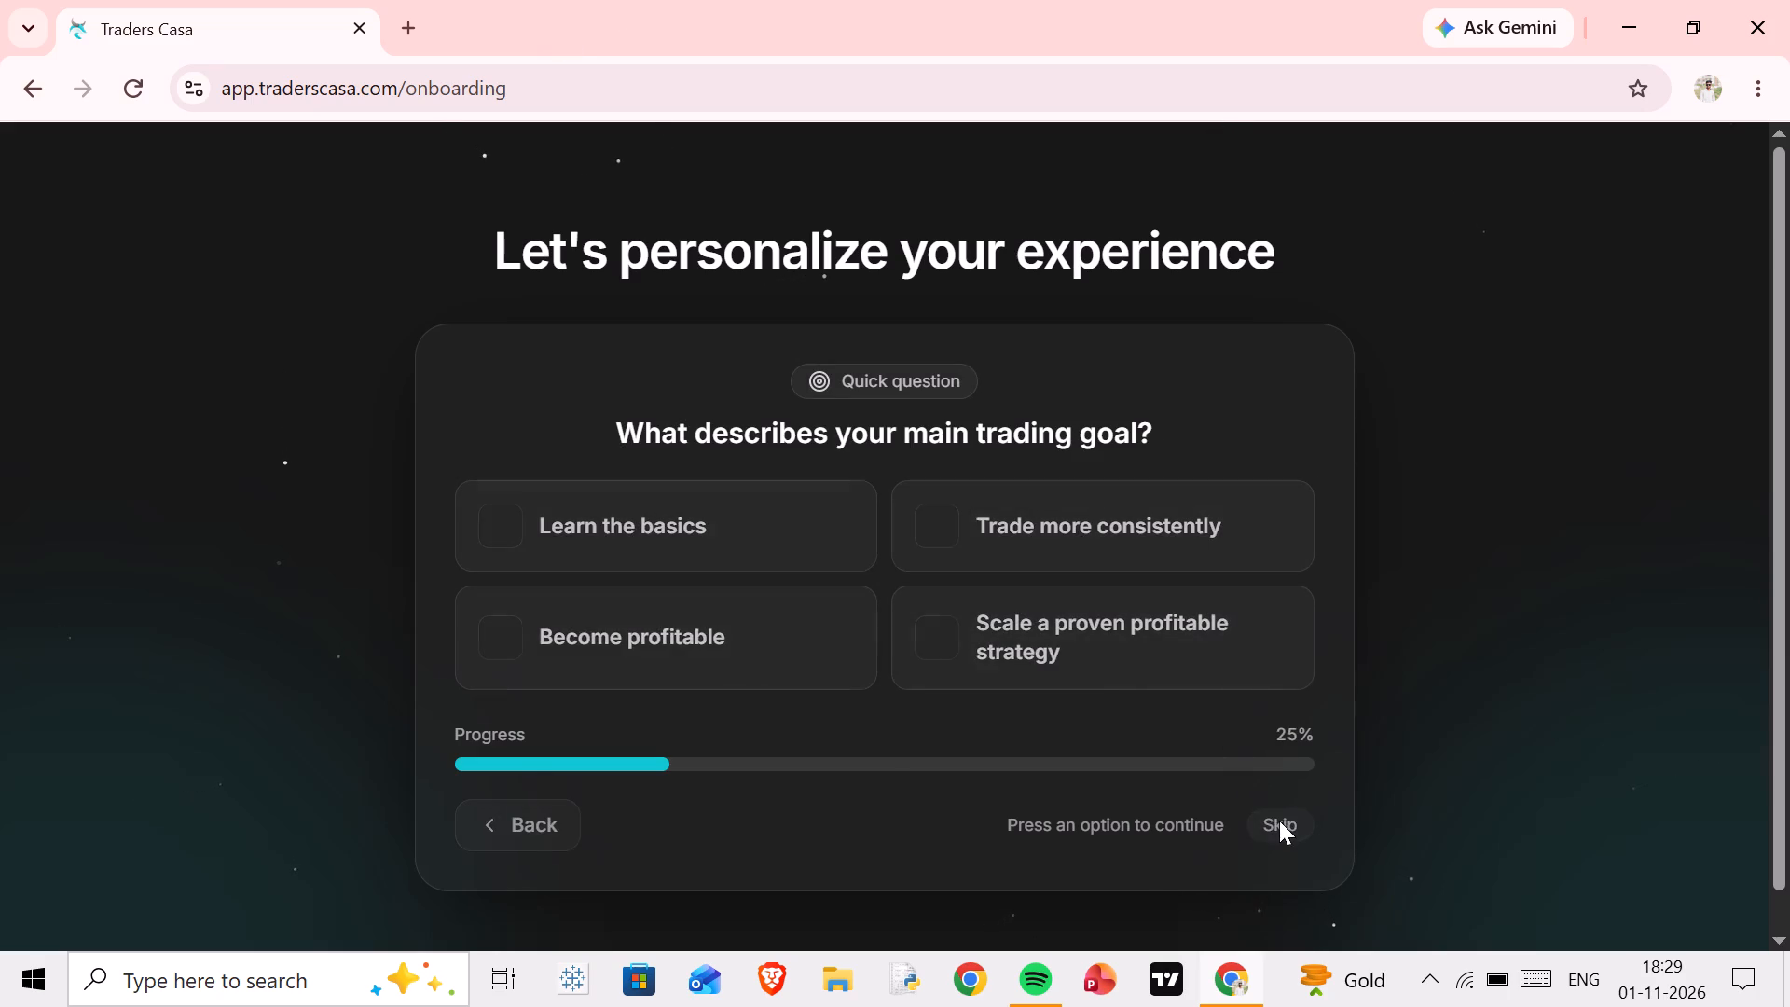
pyautogui.click(1279, 821)
pyautogui.click(1274, 886)
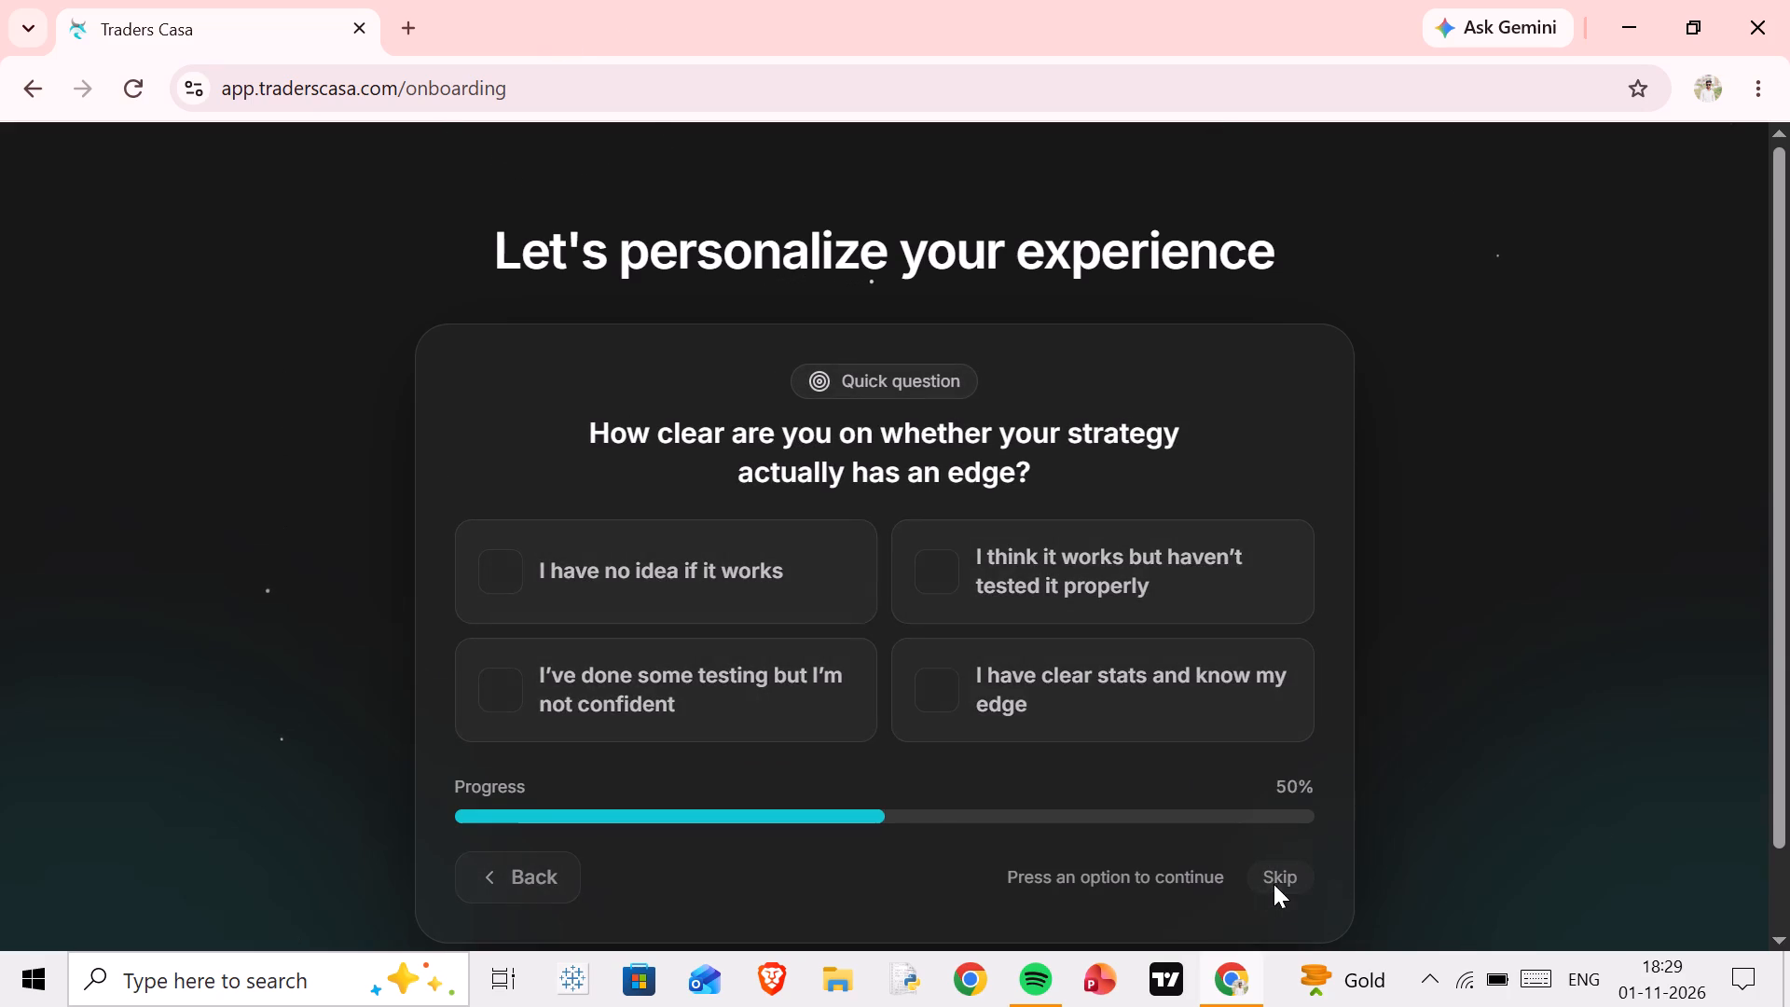
pyautogui.click(1274, 884)
pyautogui.click(1275, 868)
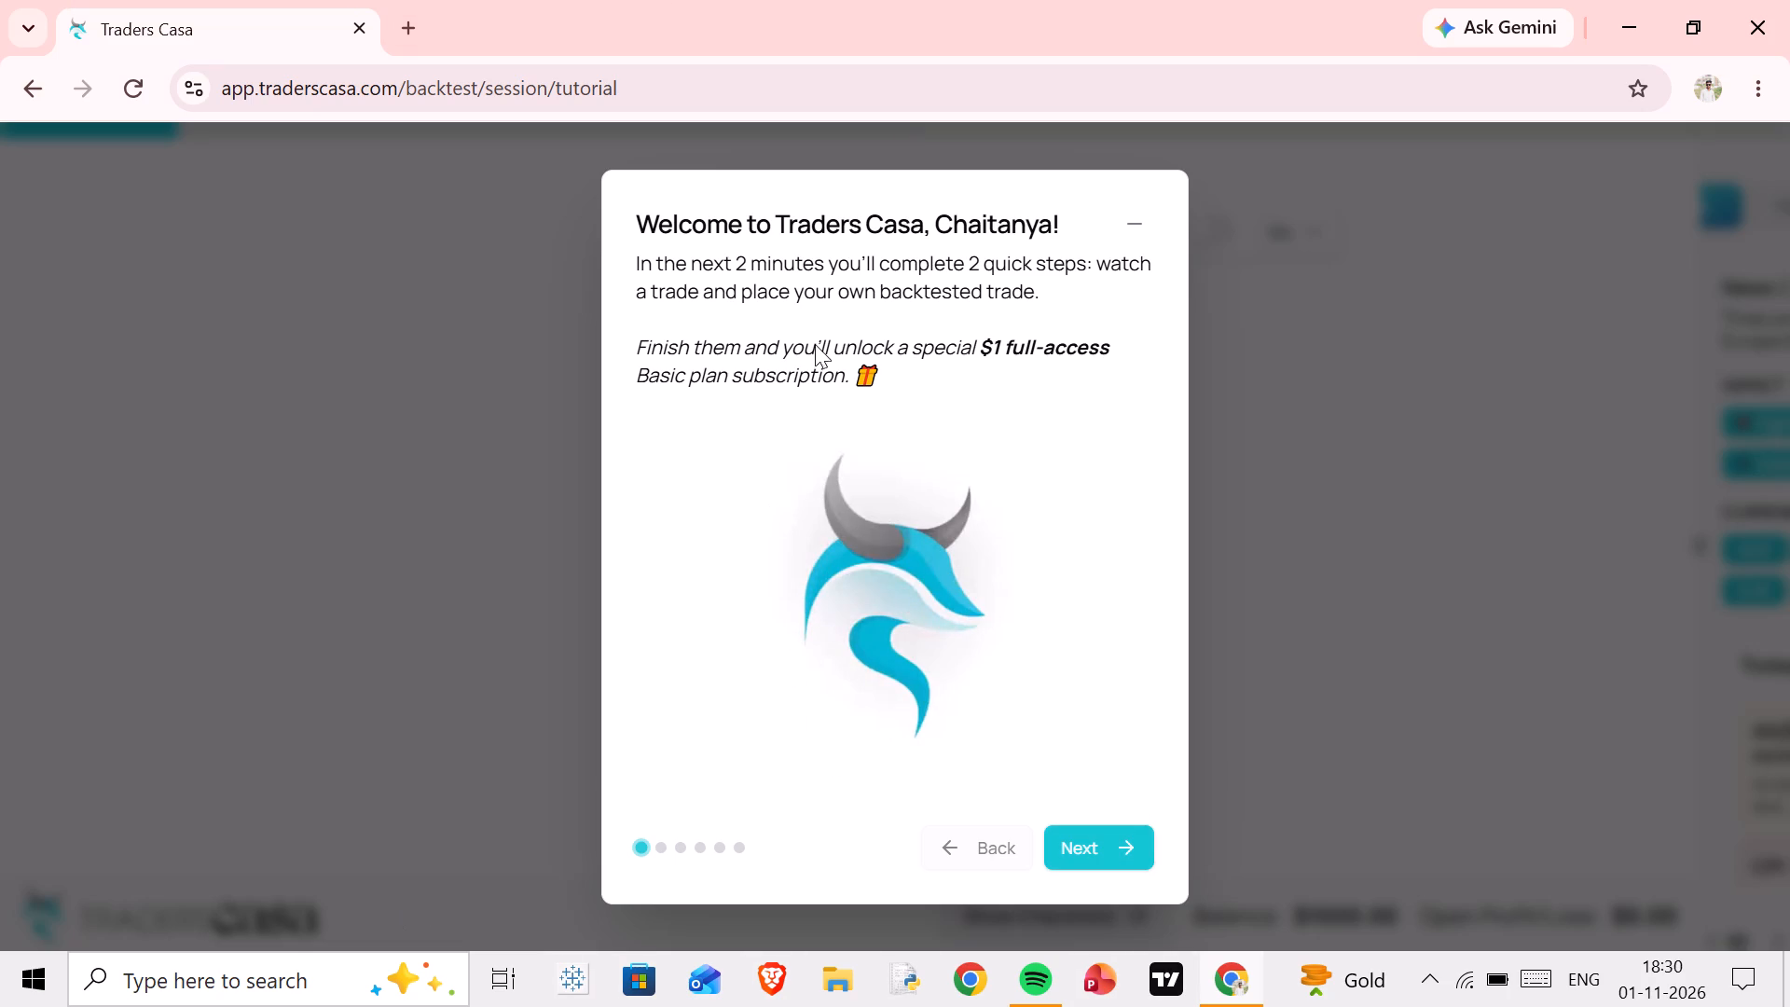
# Go through the welcome and Time Travel tutorial cards and run the preloaded first backtest.
pyautogui.click(1102, 850)
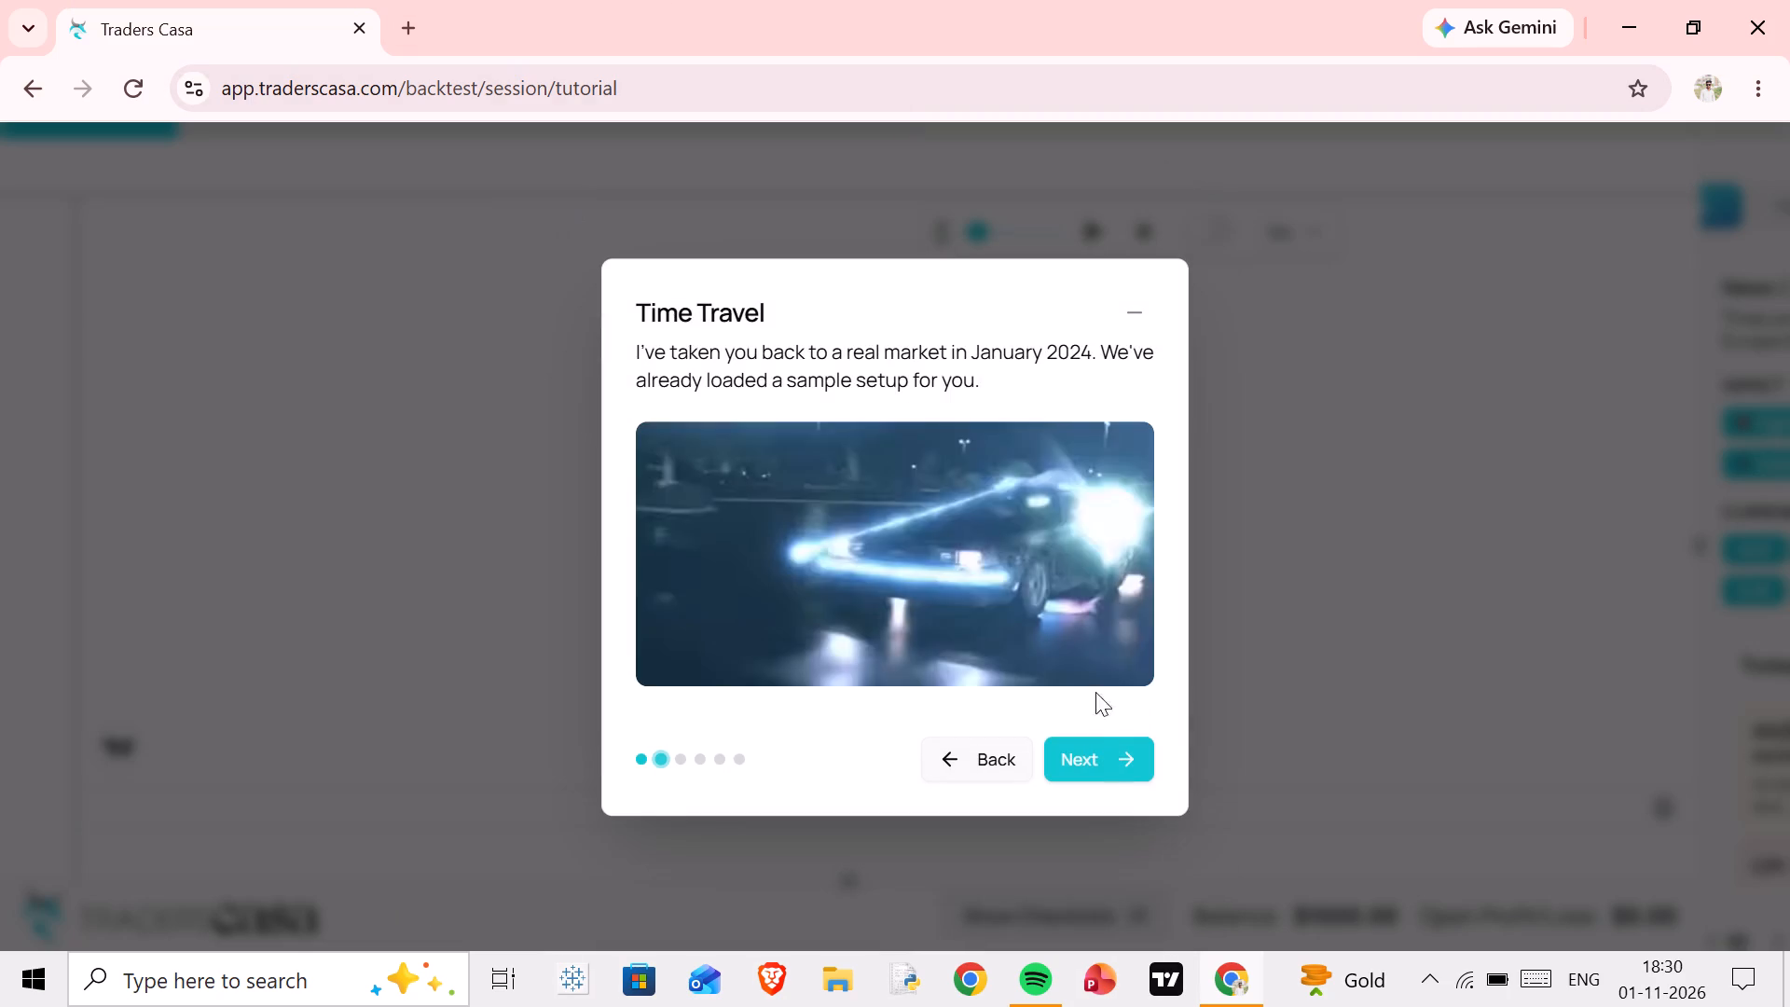
pyautogui.click(1092, 749)
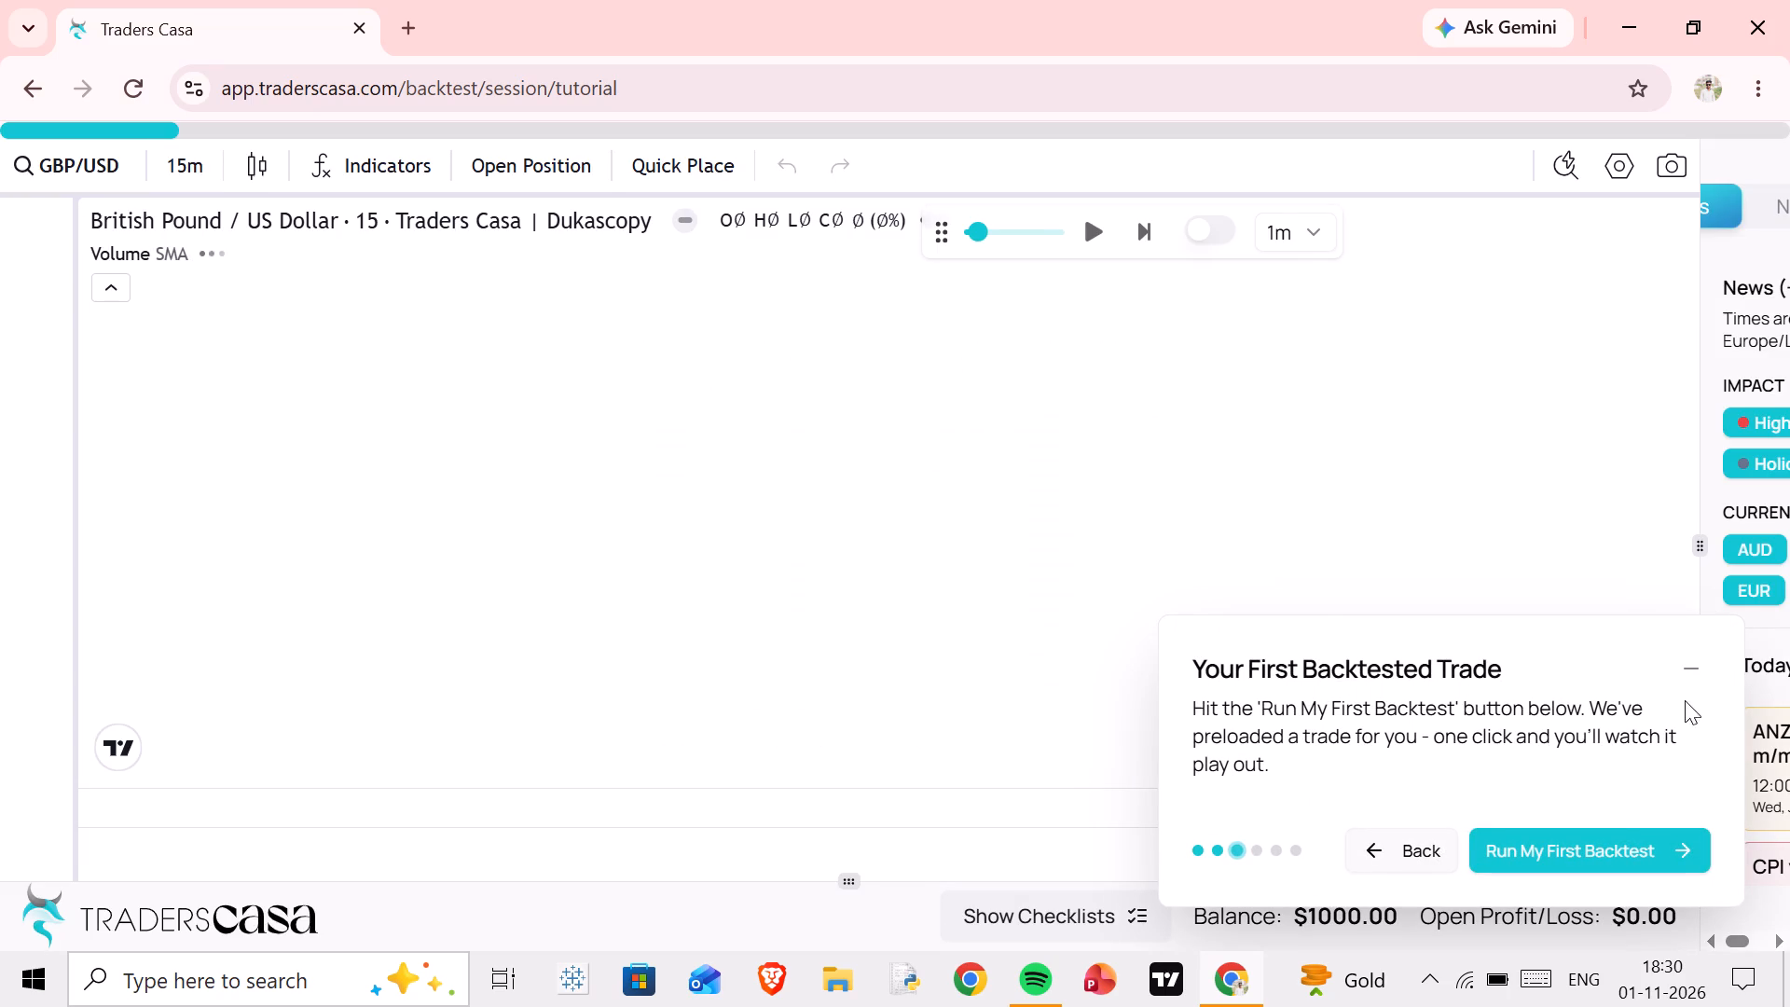
pyautogui.click(987, 481)
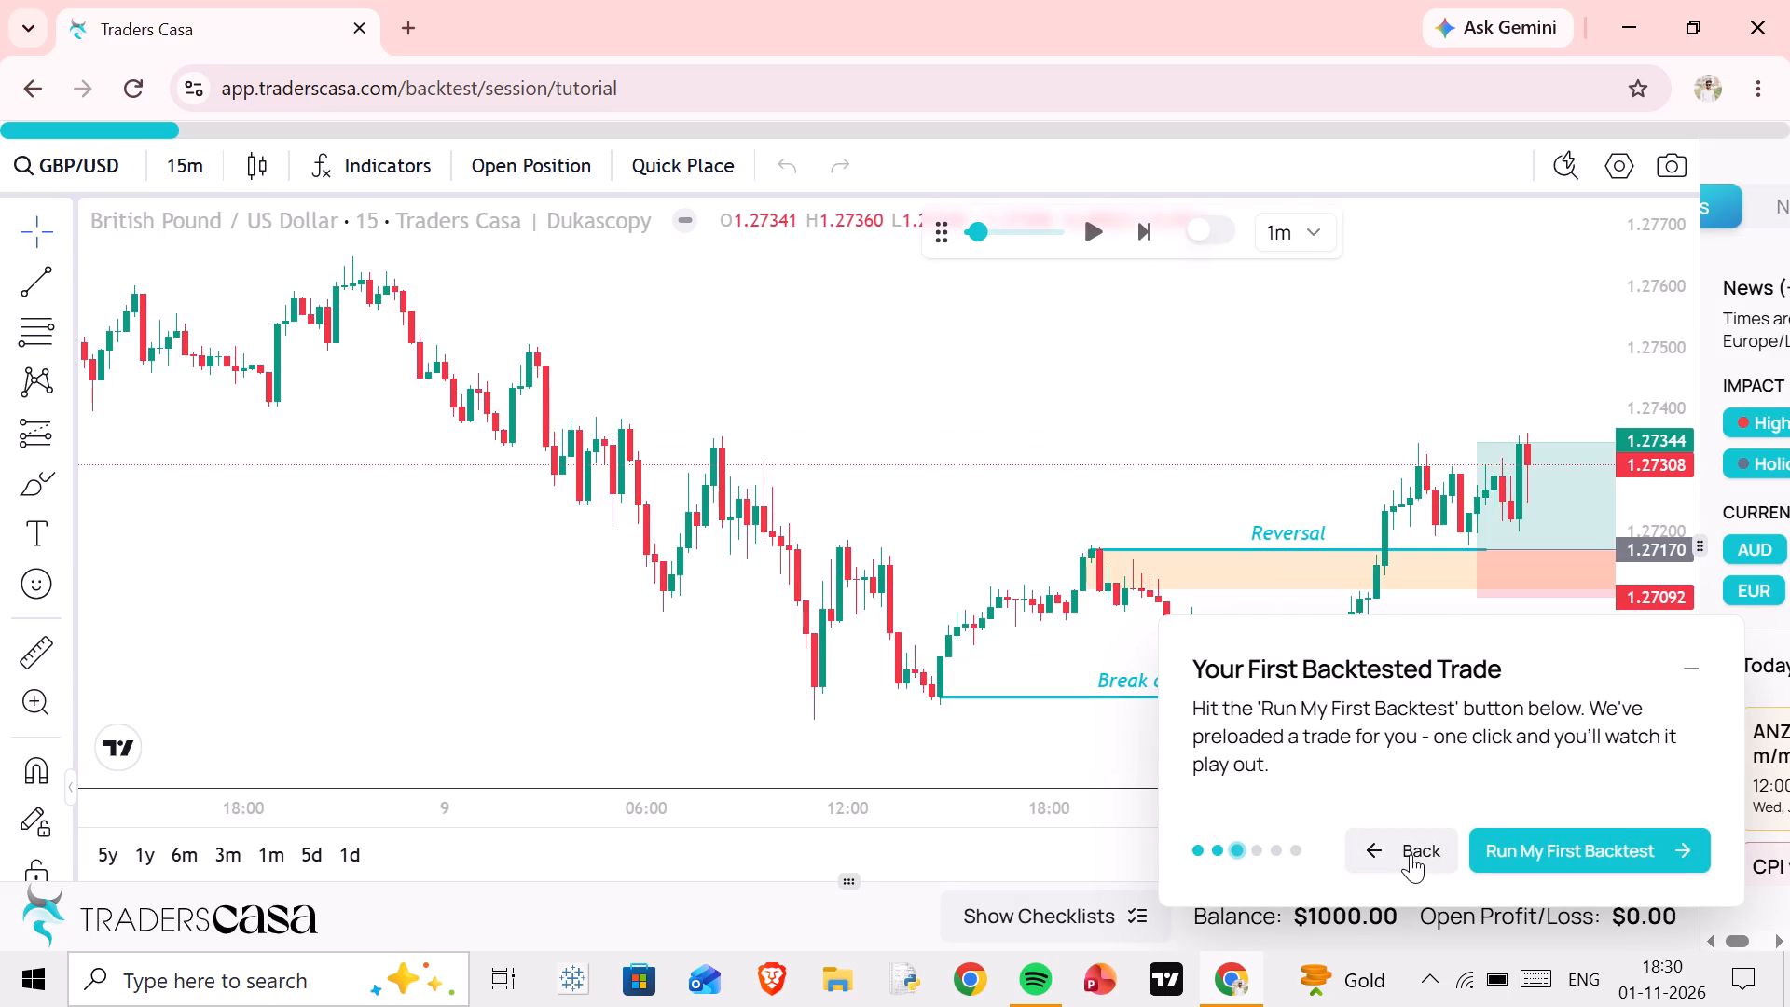
pyautogui.click(1411, 854)
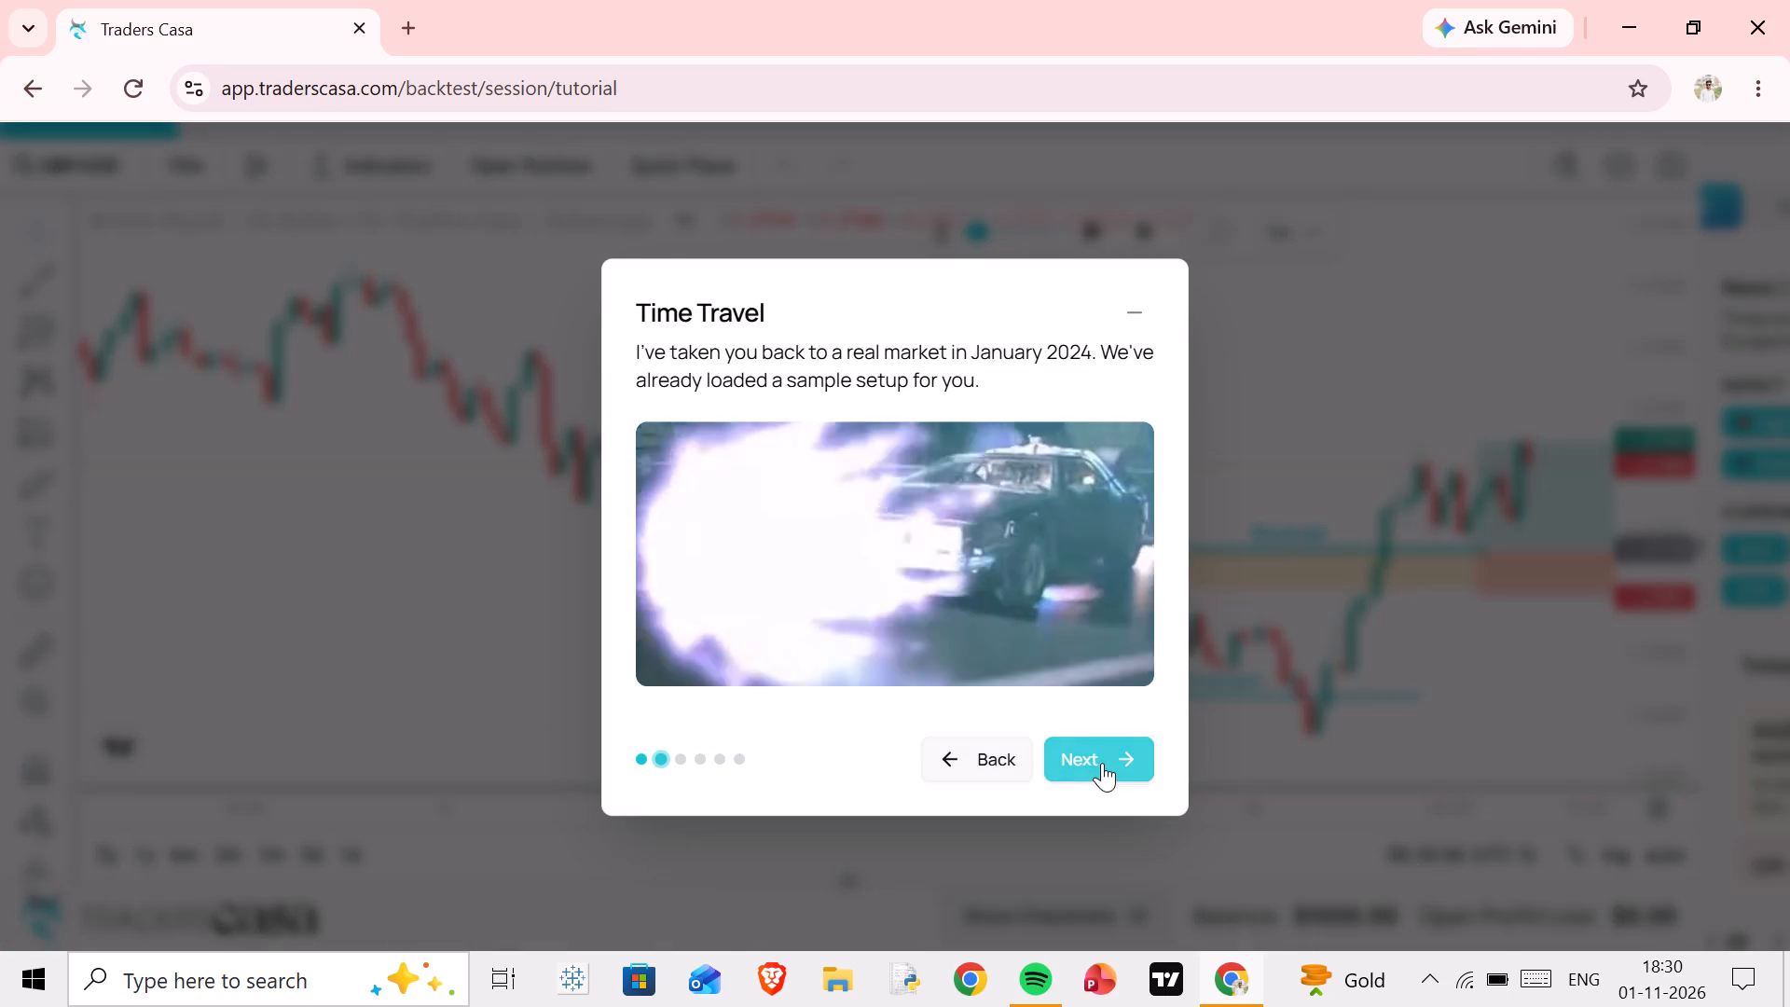
pyautogui.click(1102, 763)
pyautogui.click(1551, 846)
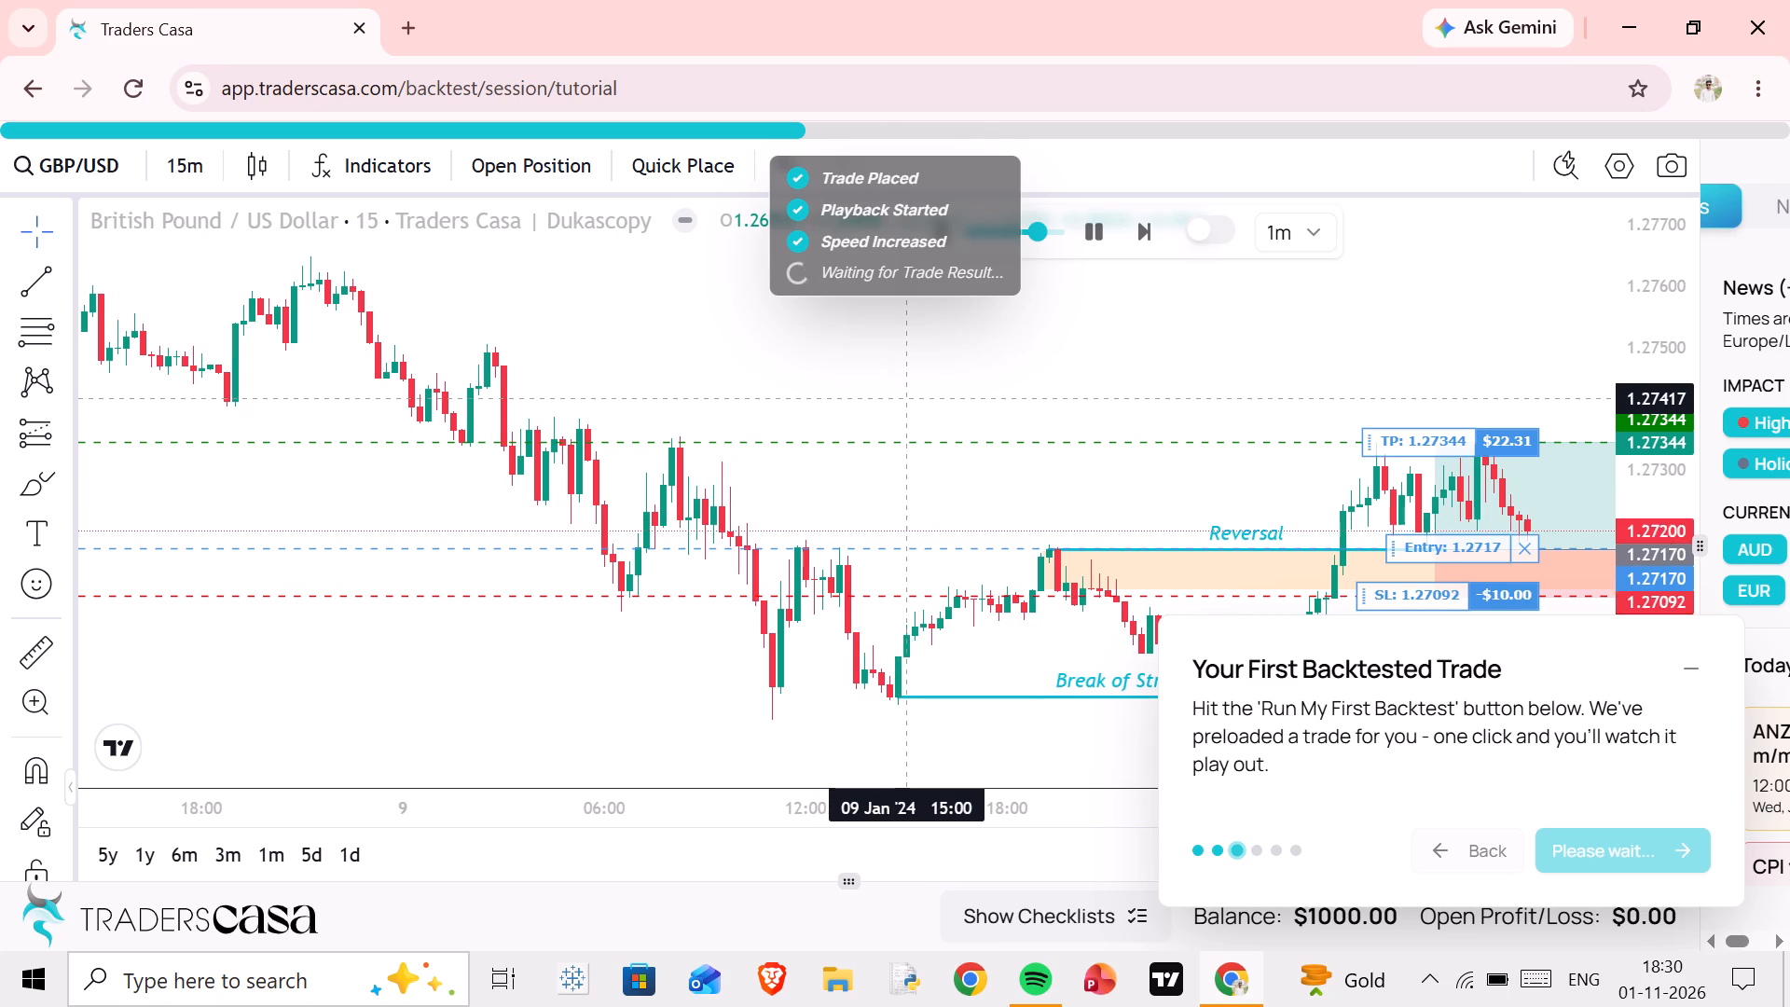
# Minimize the tutorial card, shift the chart to show the full trade setup, and toggle the replay playback.
pyautogui.click(1699, 674)
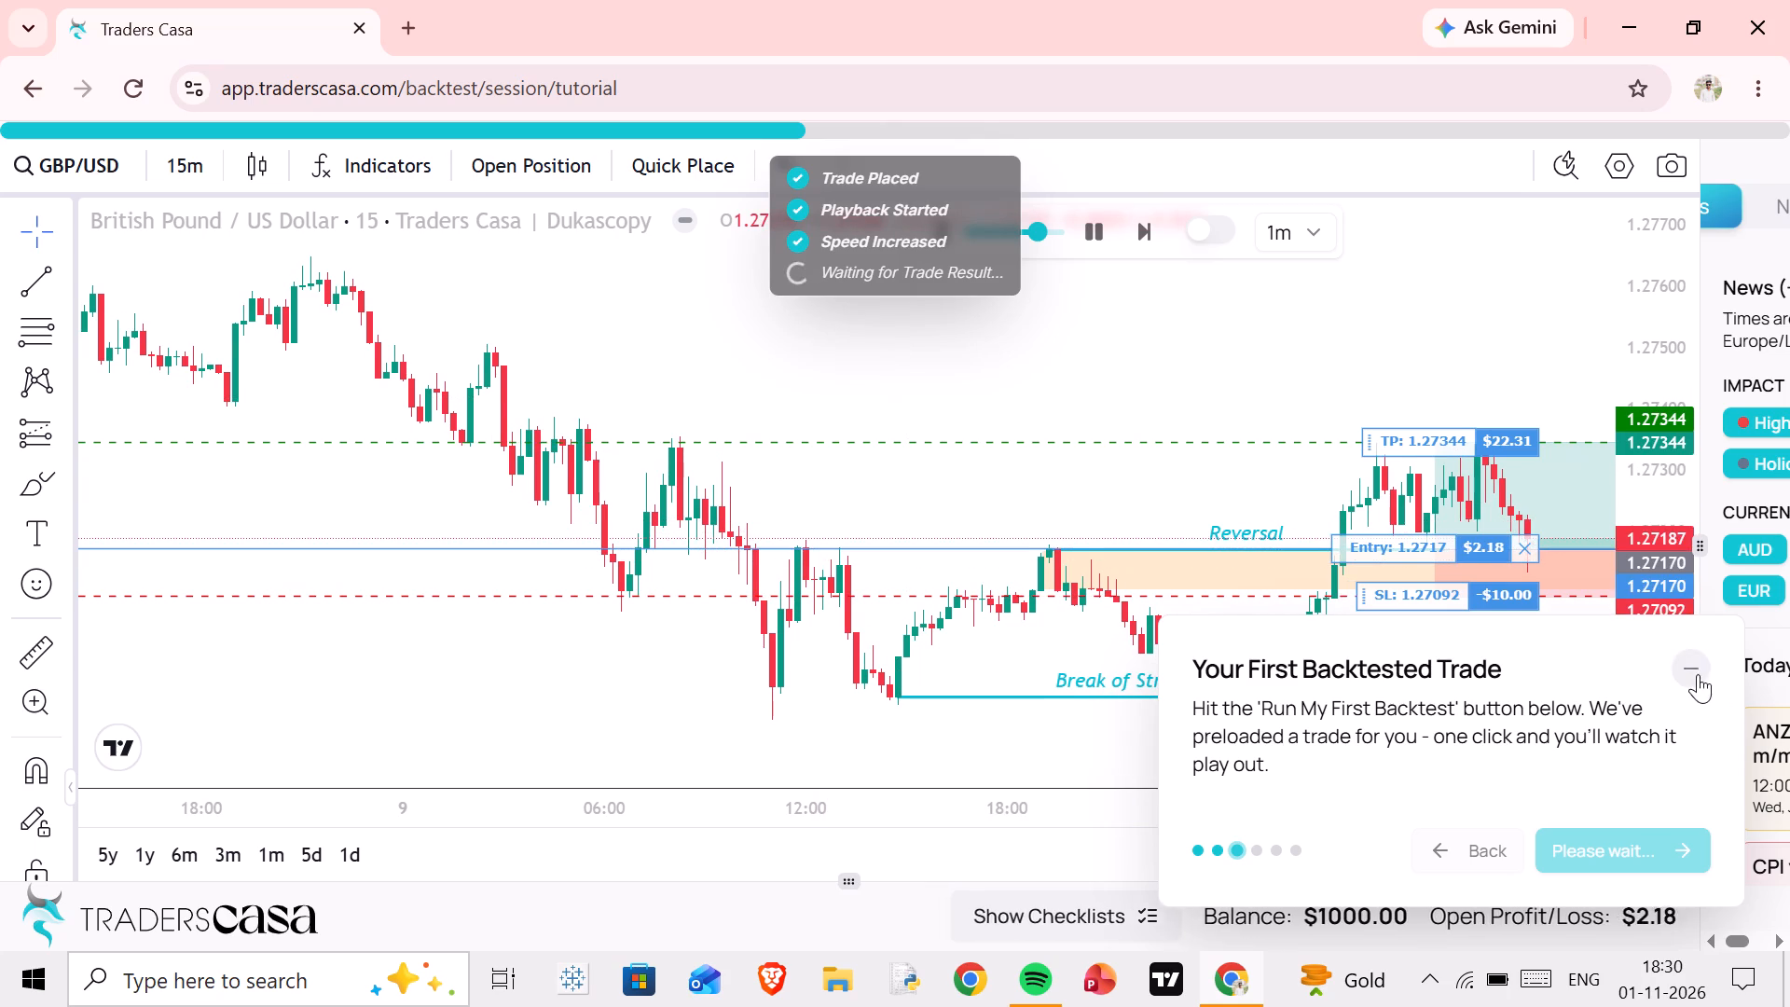
pyautogui.moveTo(1611, 742); pyautogui.dragTo(1104, 656)
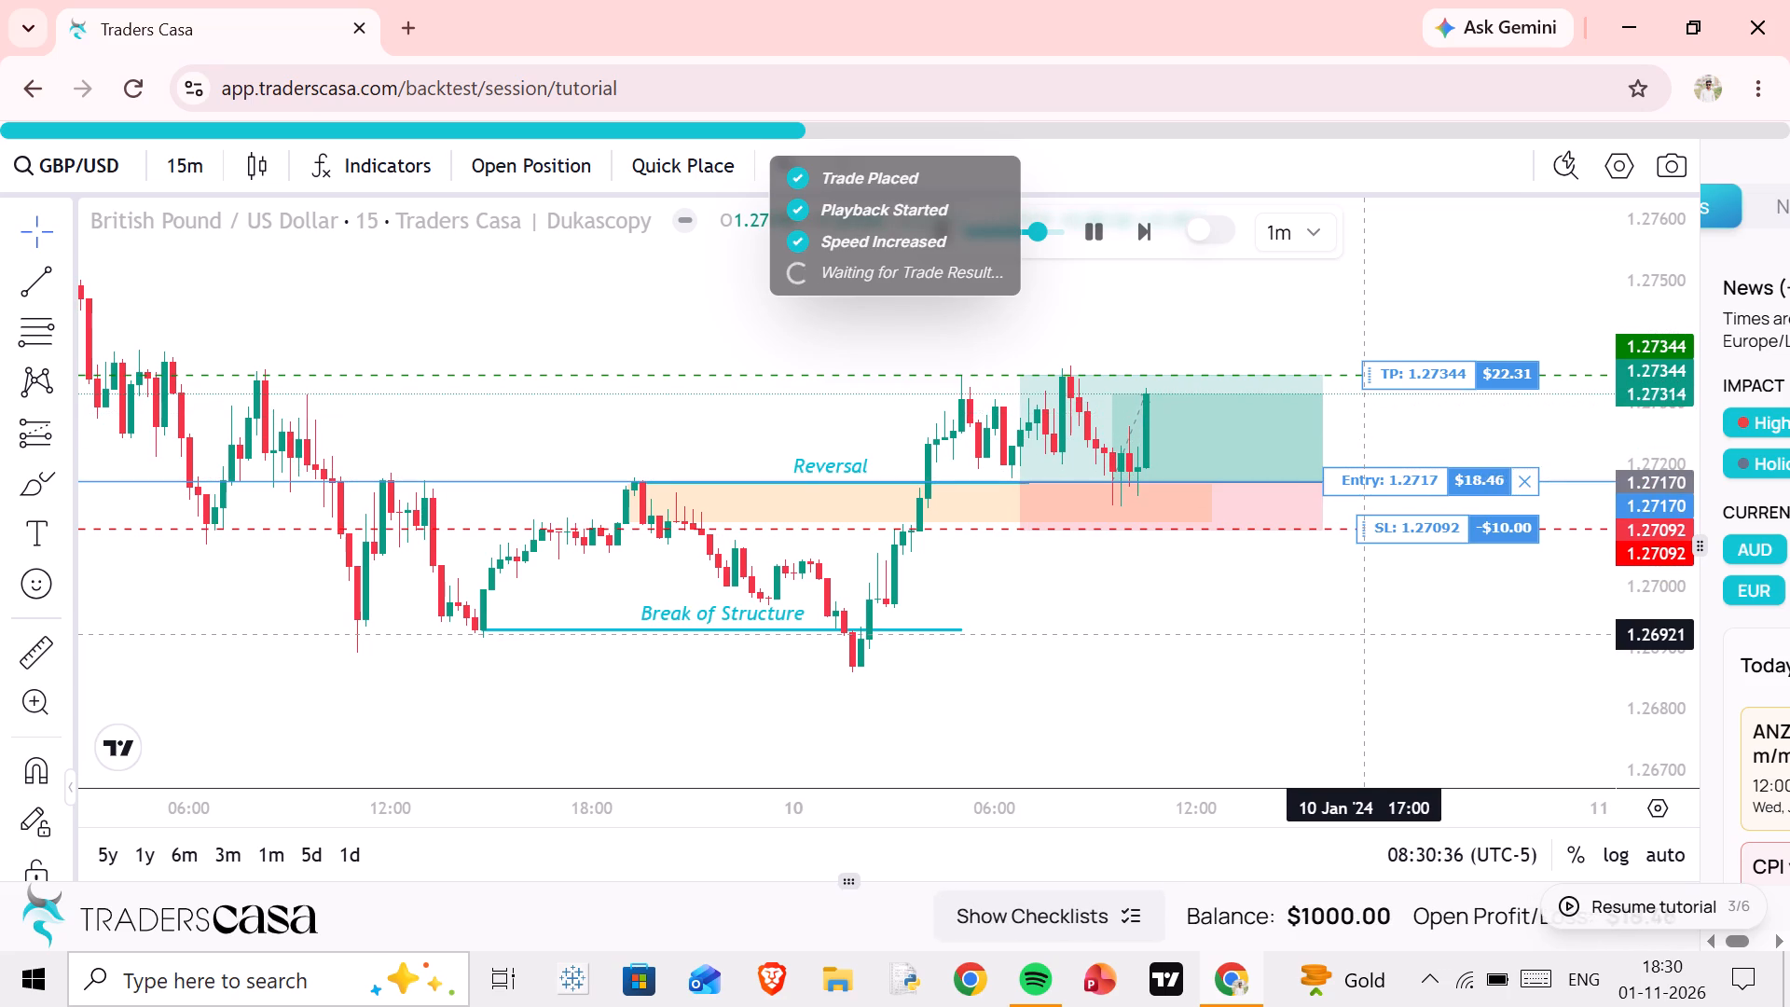
pyautogui.click(1100, 236)
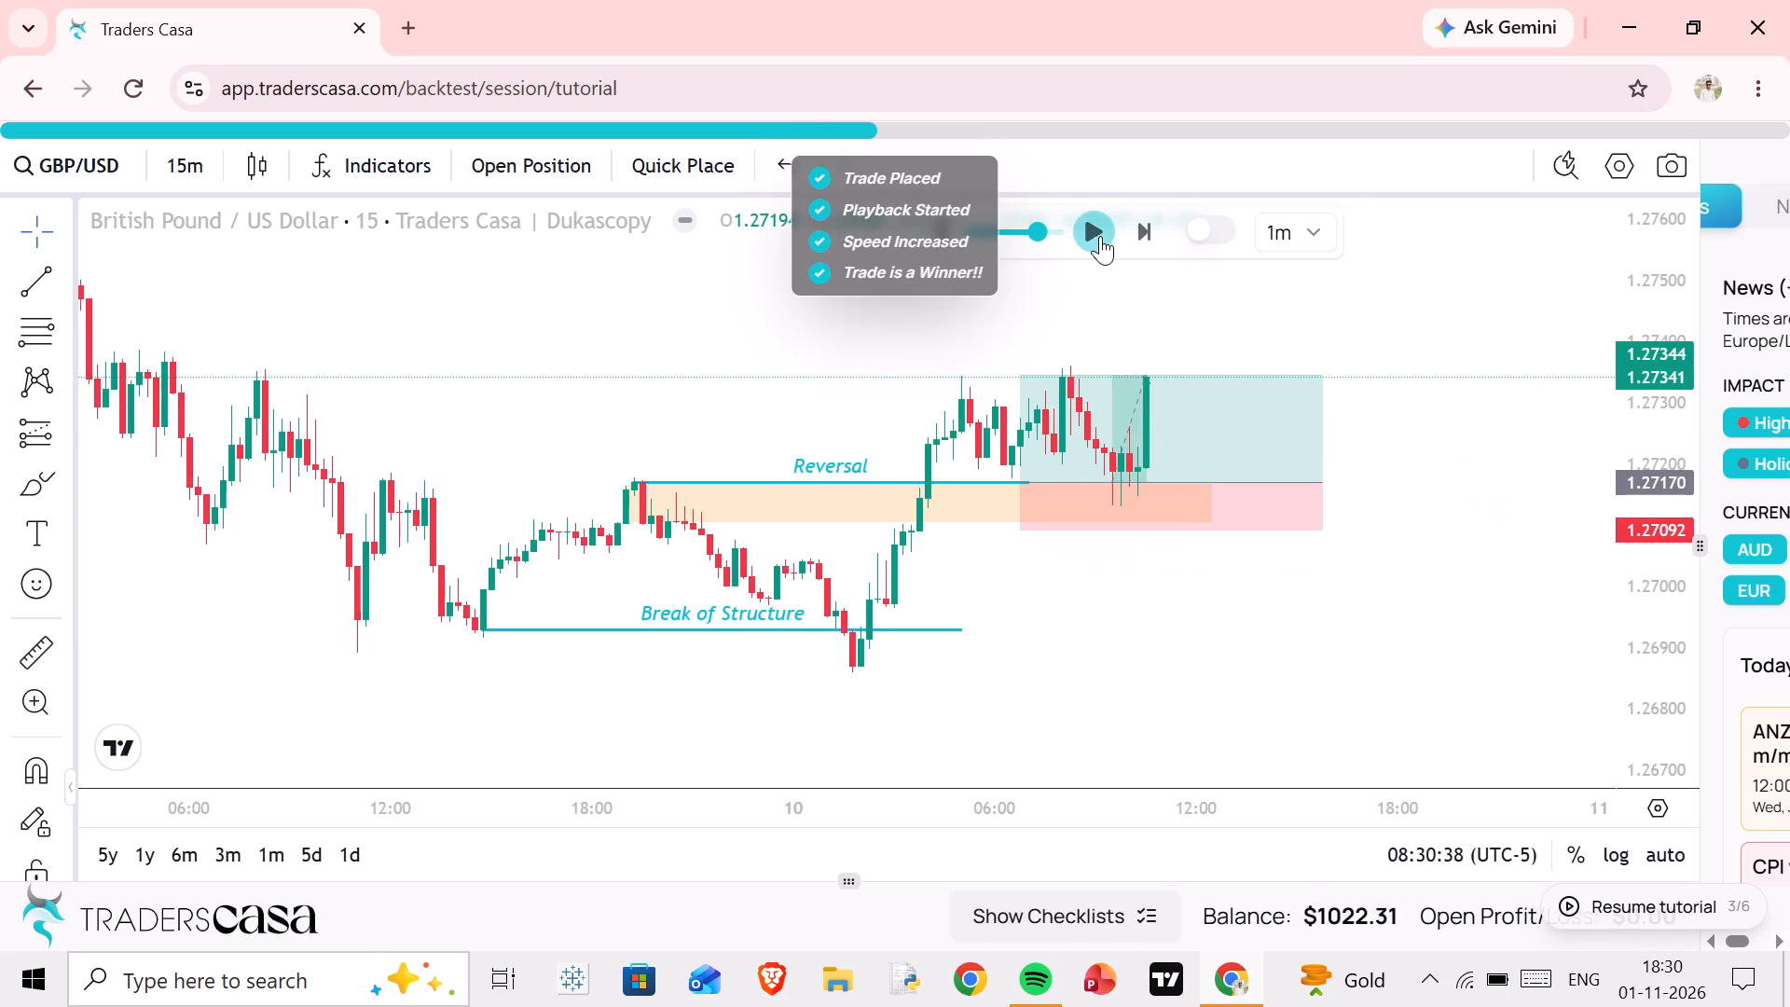
pyautogui.click(1095, 242)
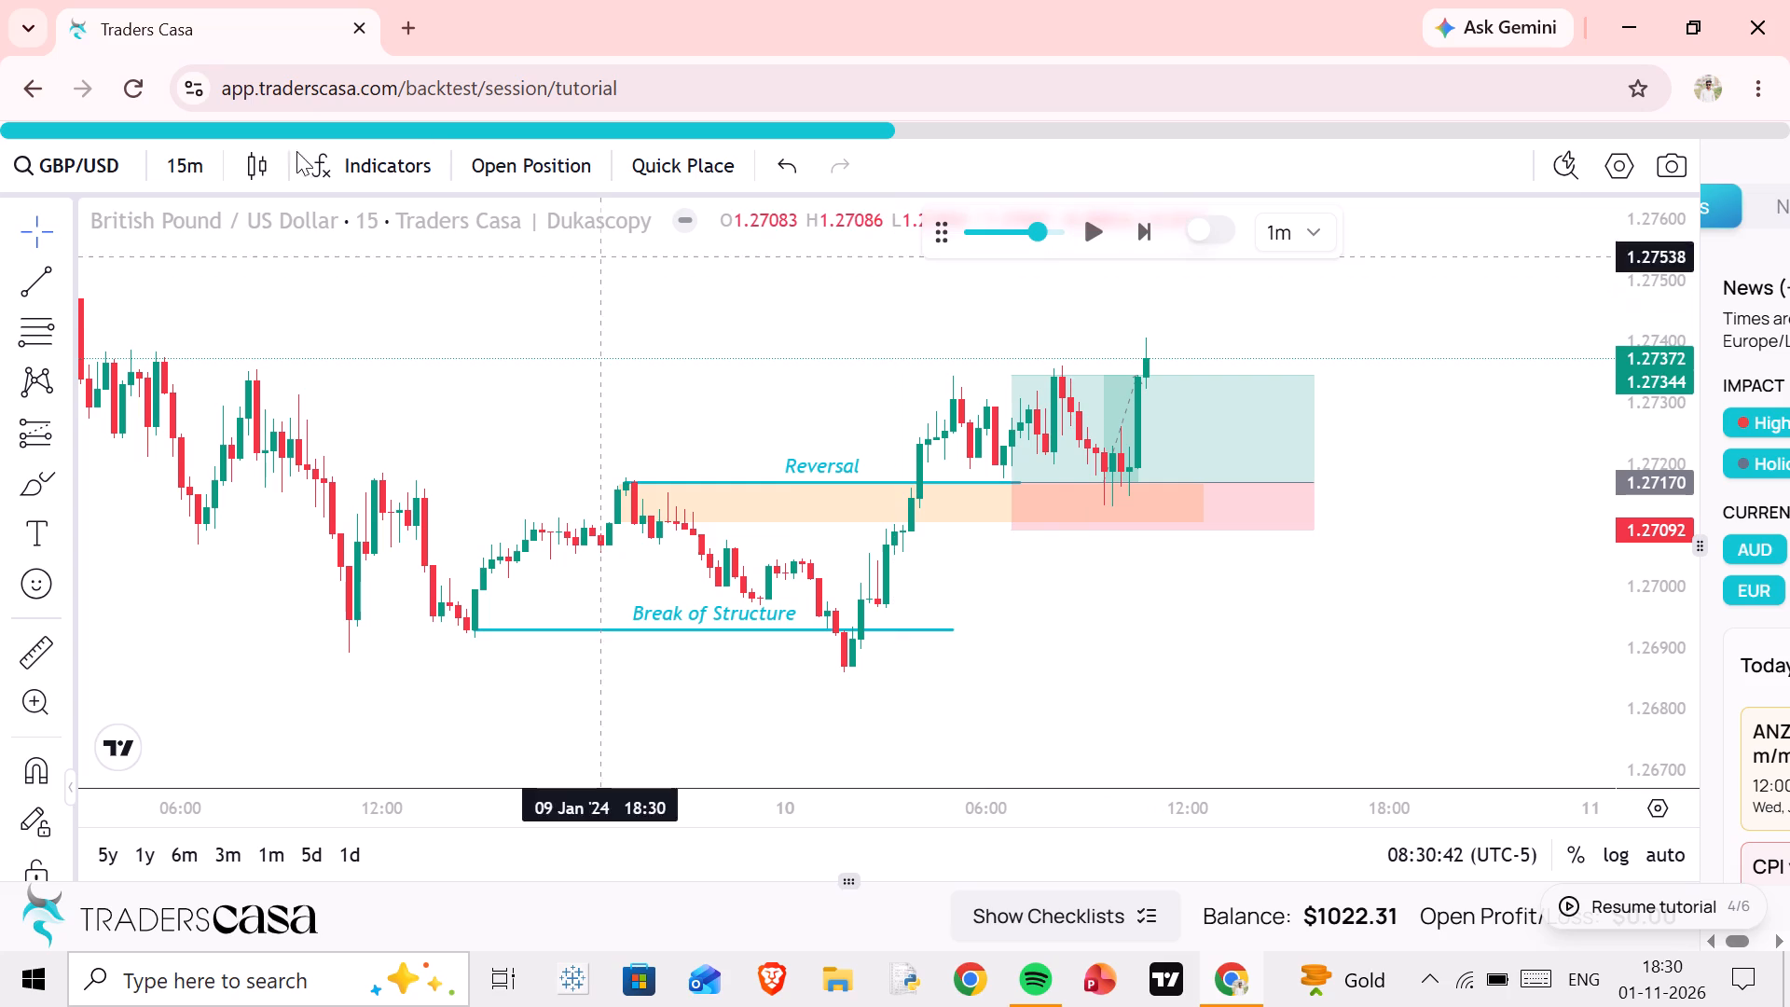
# Search the chart symbols for XAUUAD in place of GBP/USD.
pyautogui.click(103, 163)
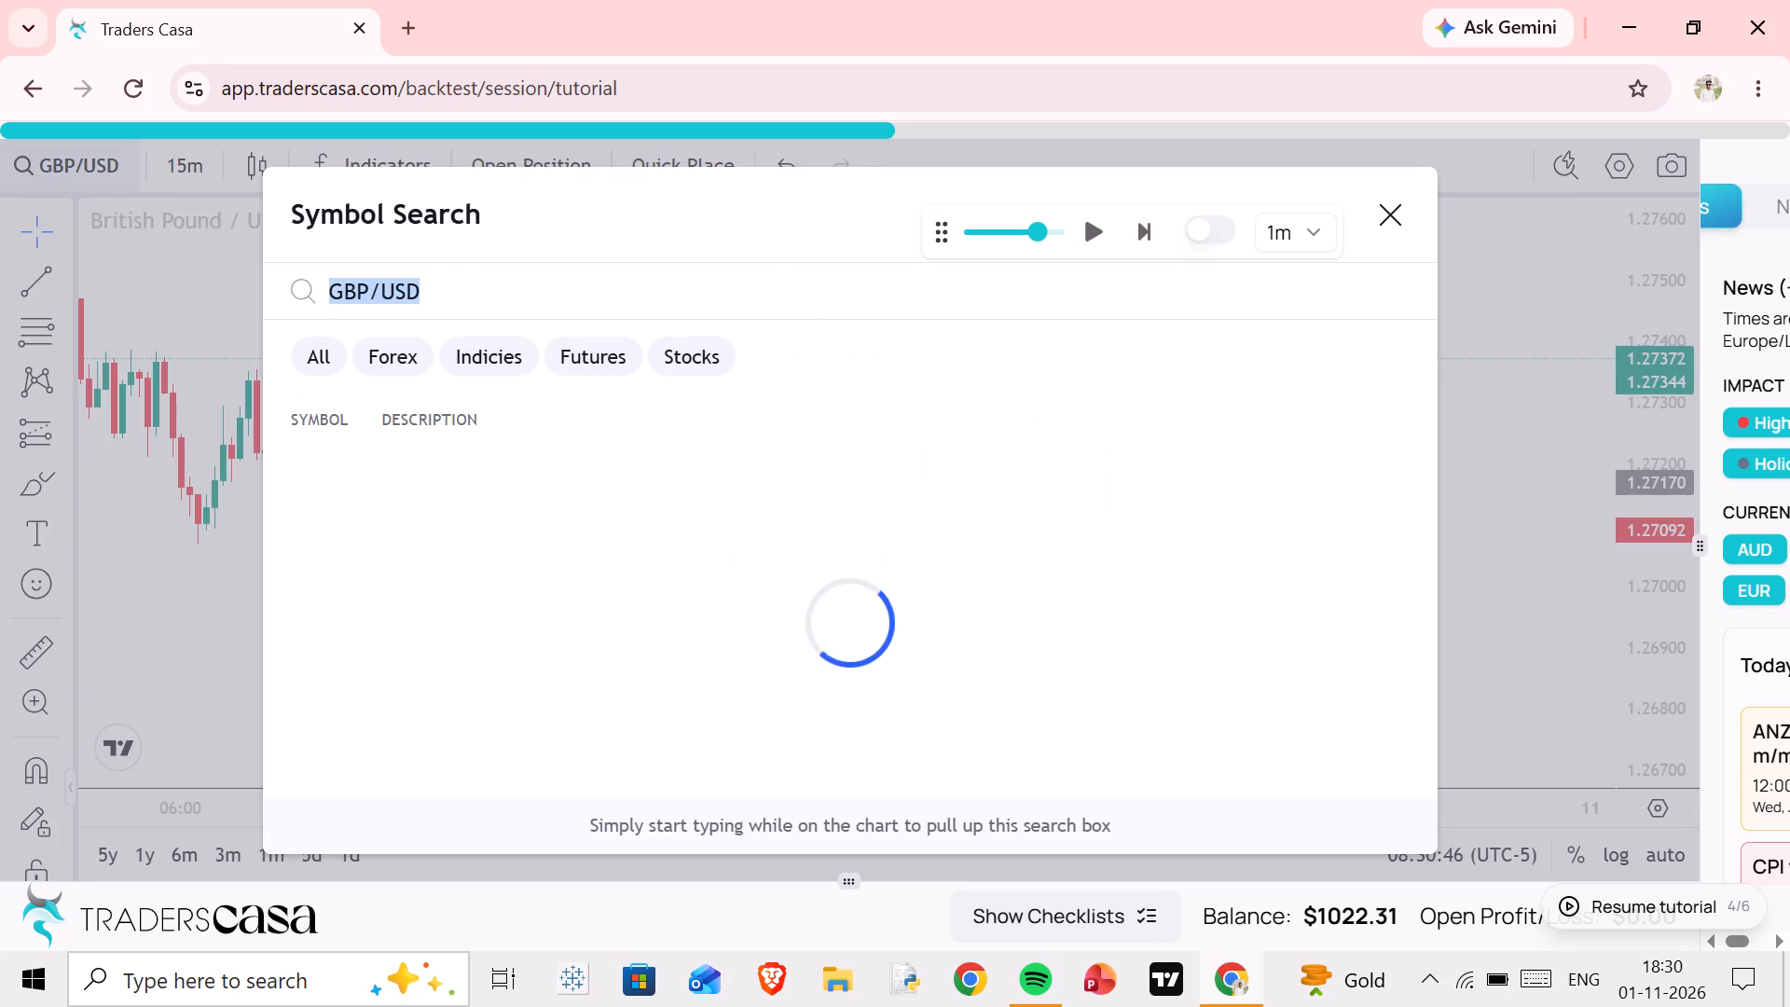
pyautogui.moveTo(441, 286); pyautogui.dragTo(658, 324)
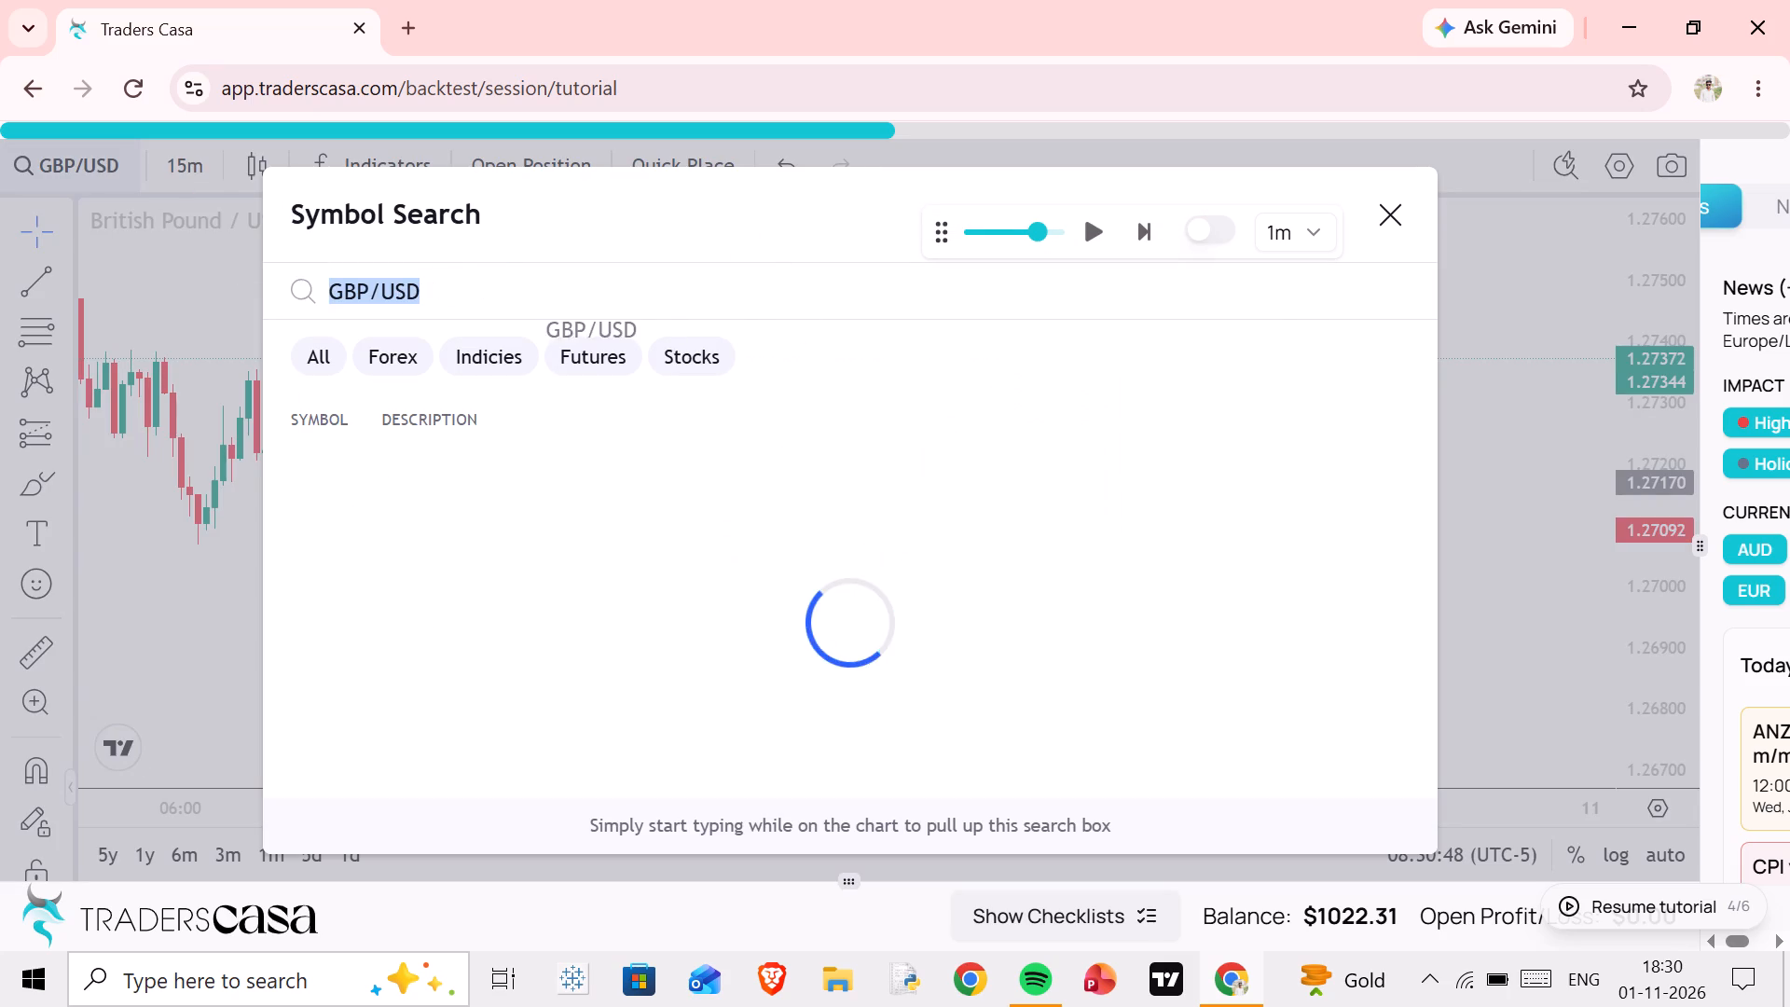
pyautogui.moveTo(658, 324); pyautogui.dragTo(608, 320)
pyautogui.press('BackSpace')
pyautogui.press('BackSpace')
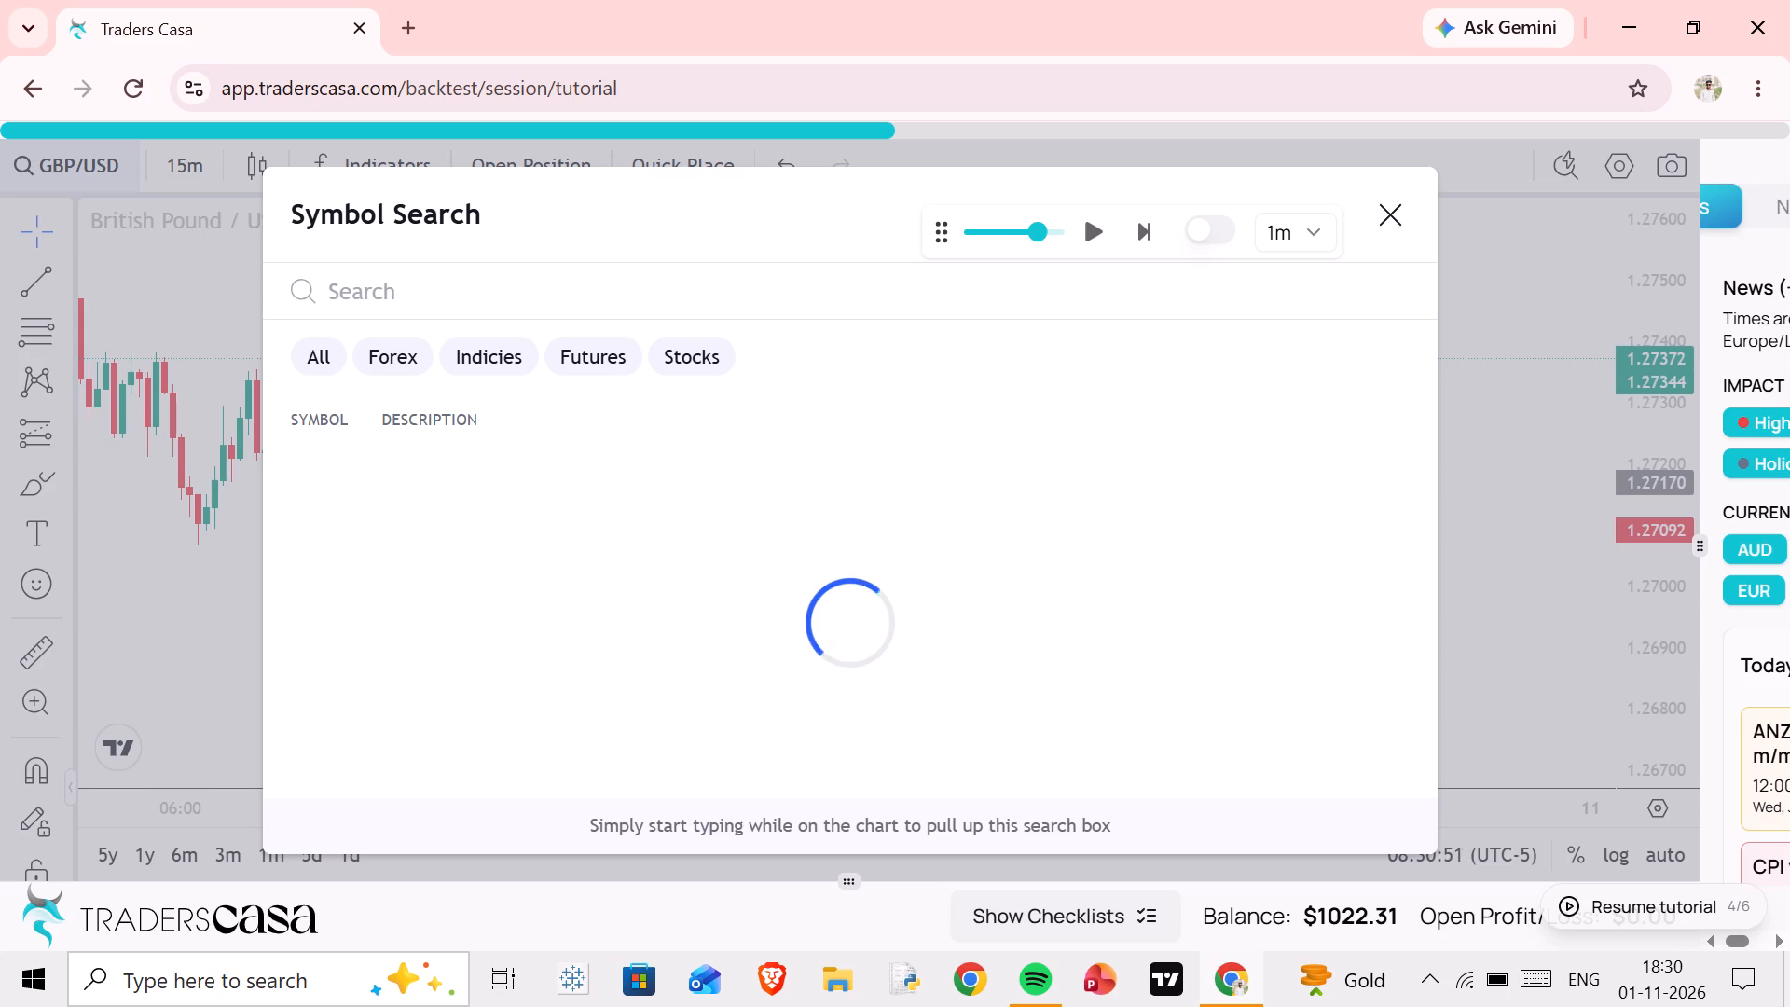
pyautogui.write('xa')
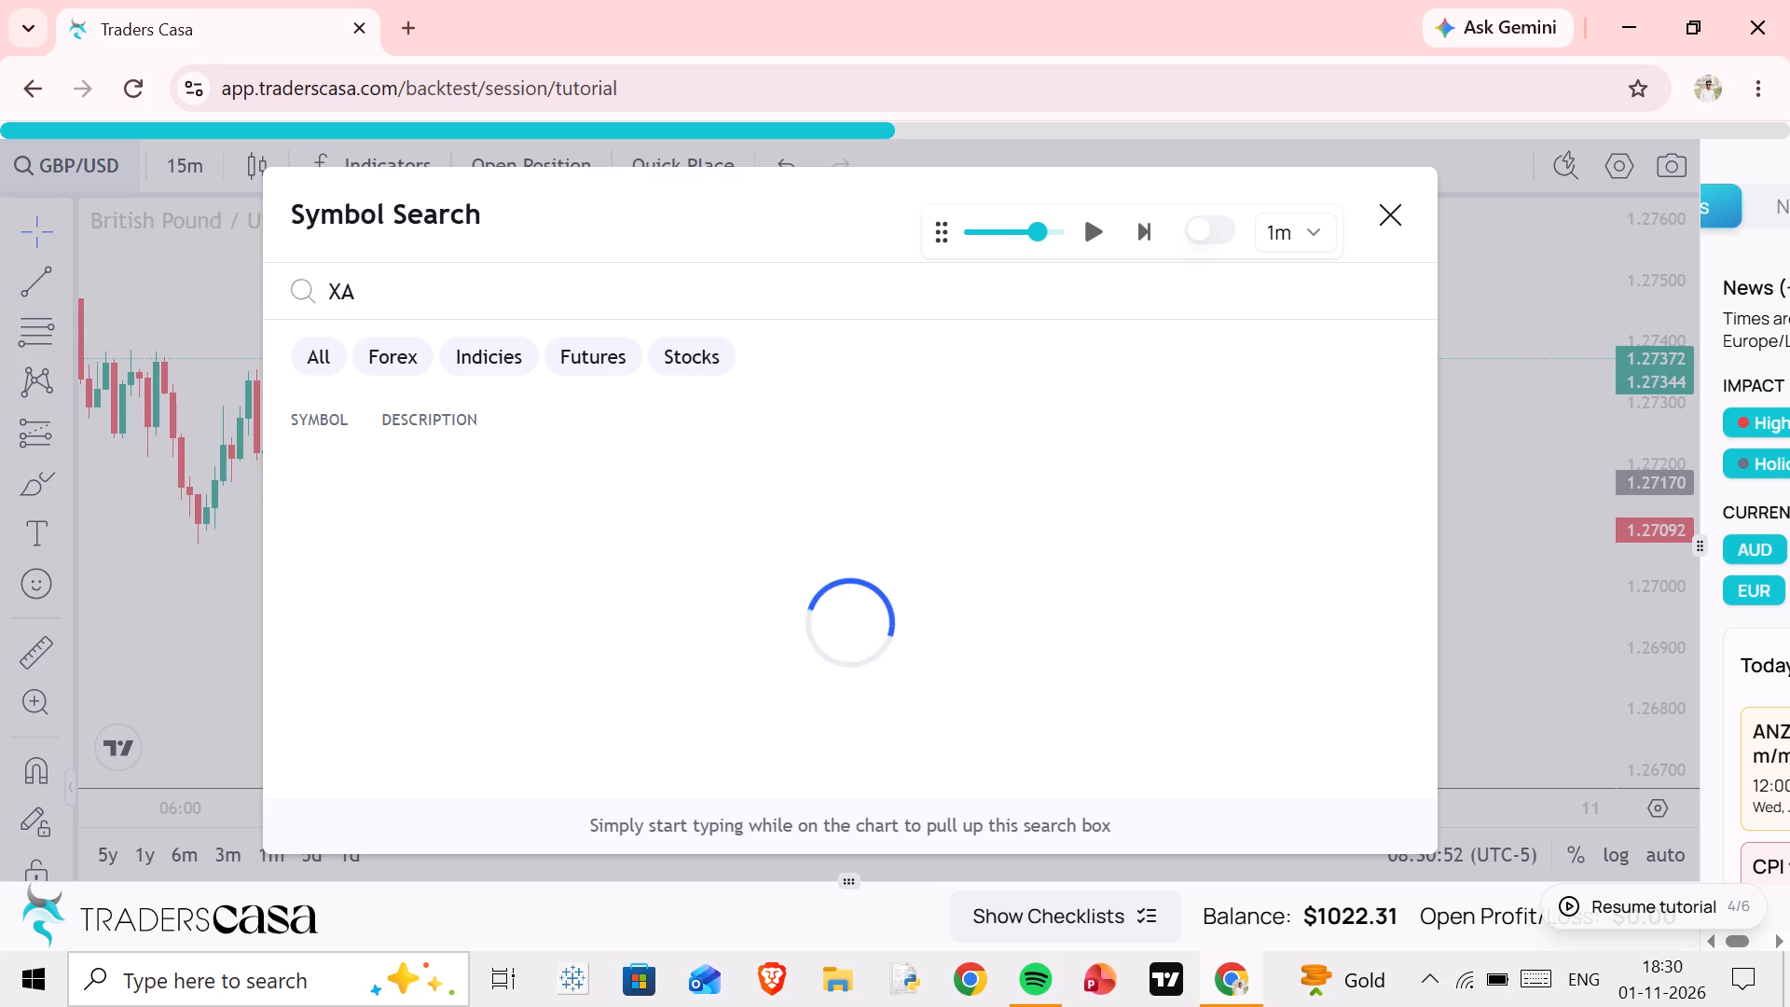
pyautogui.write('uuad')
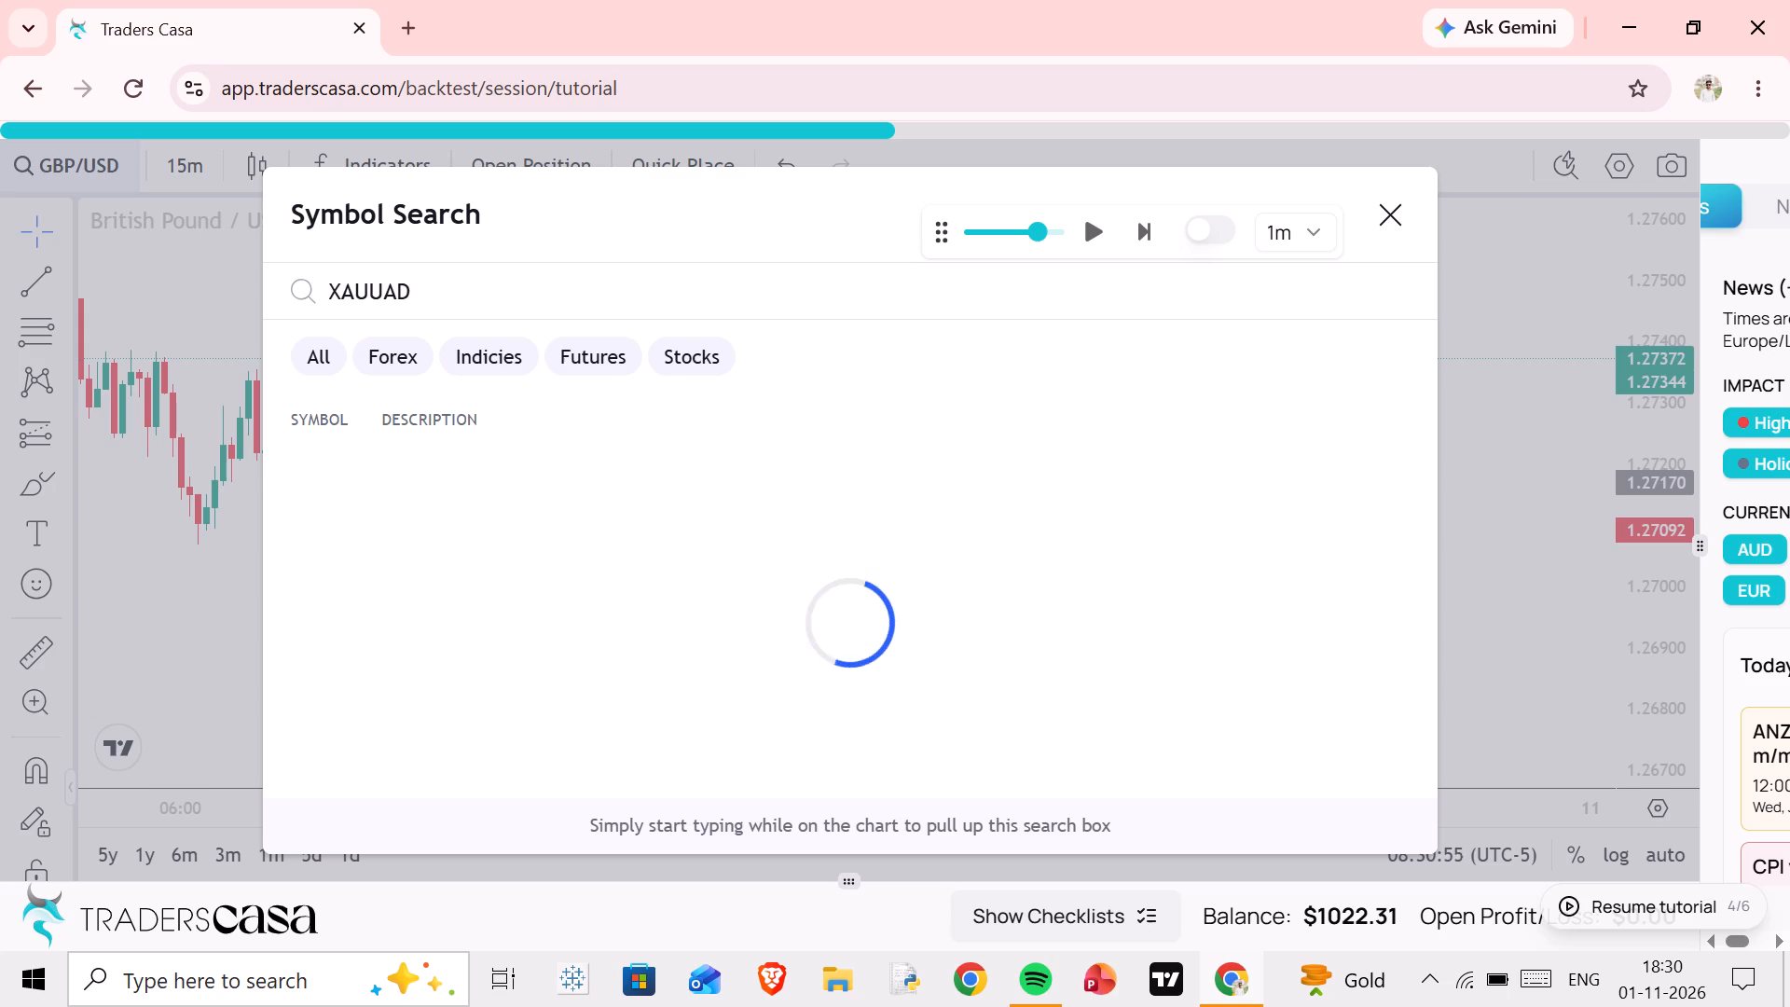
pyautogui.press('Return')
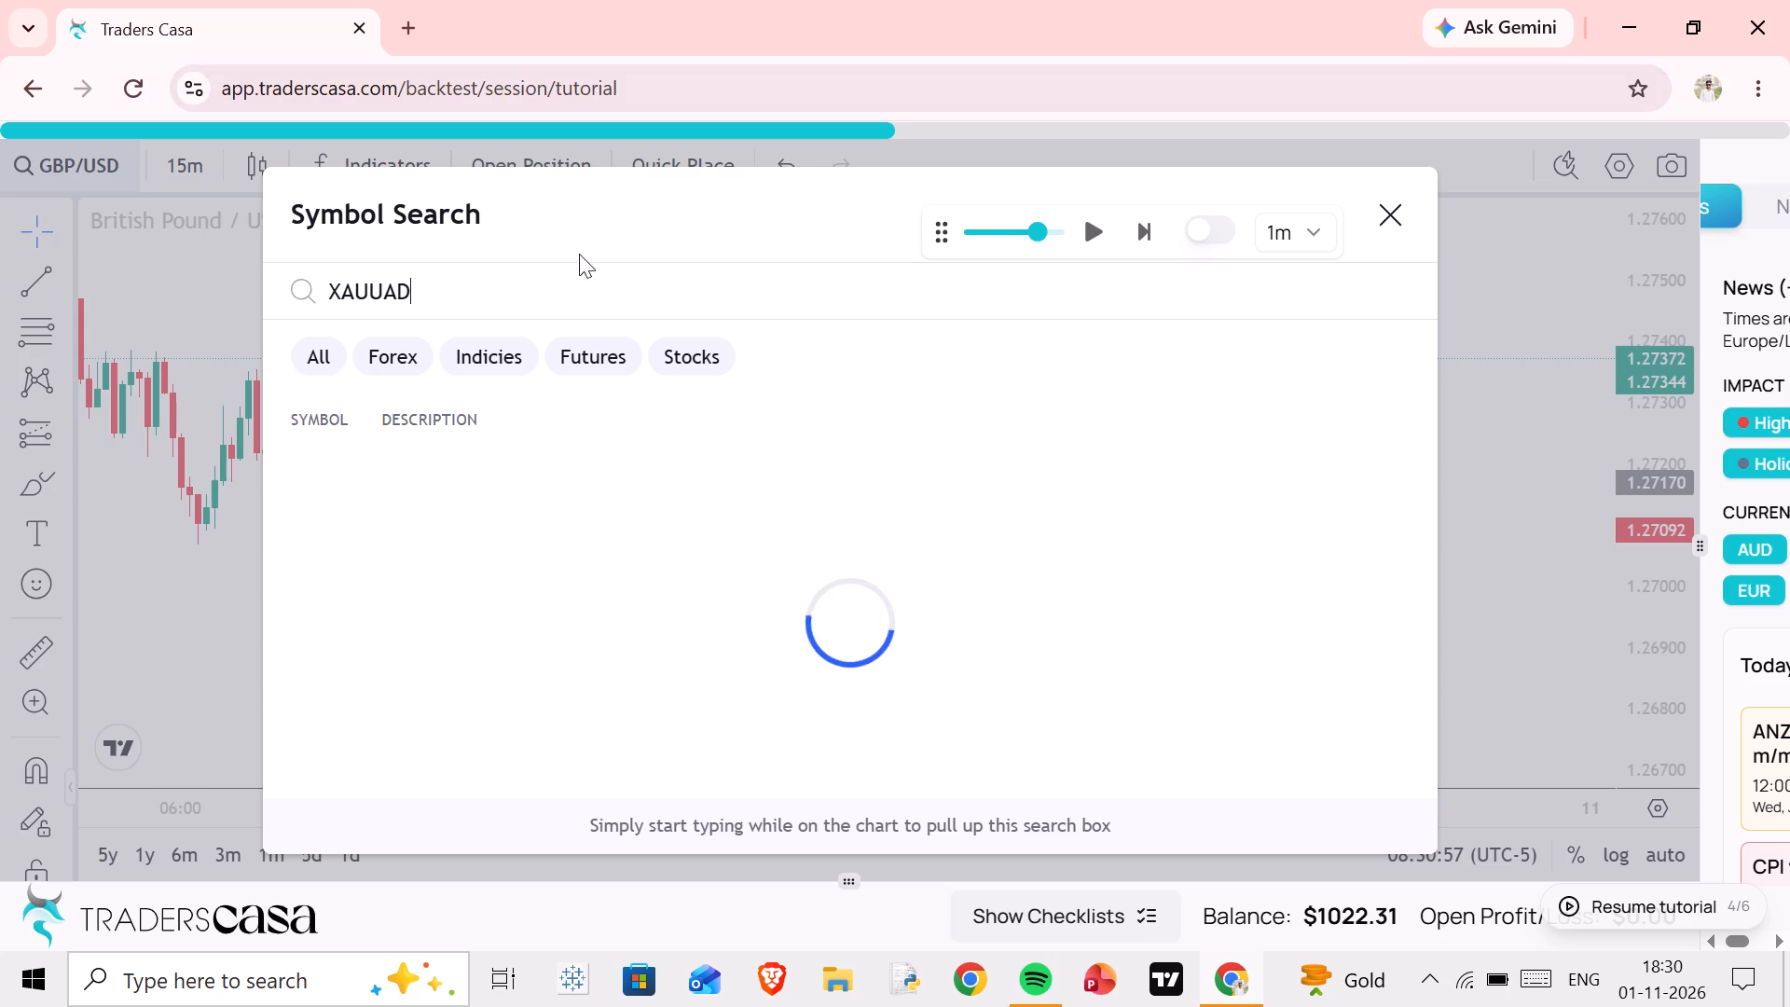
# Set the replay's time advanced per step to 5m and close the symbol search.
pyautogui.click(1310, 241)
pyautogui.click(1299, 433)
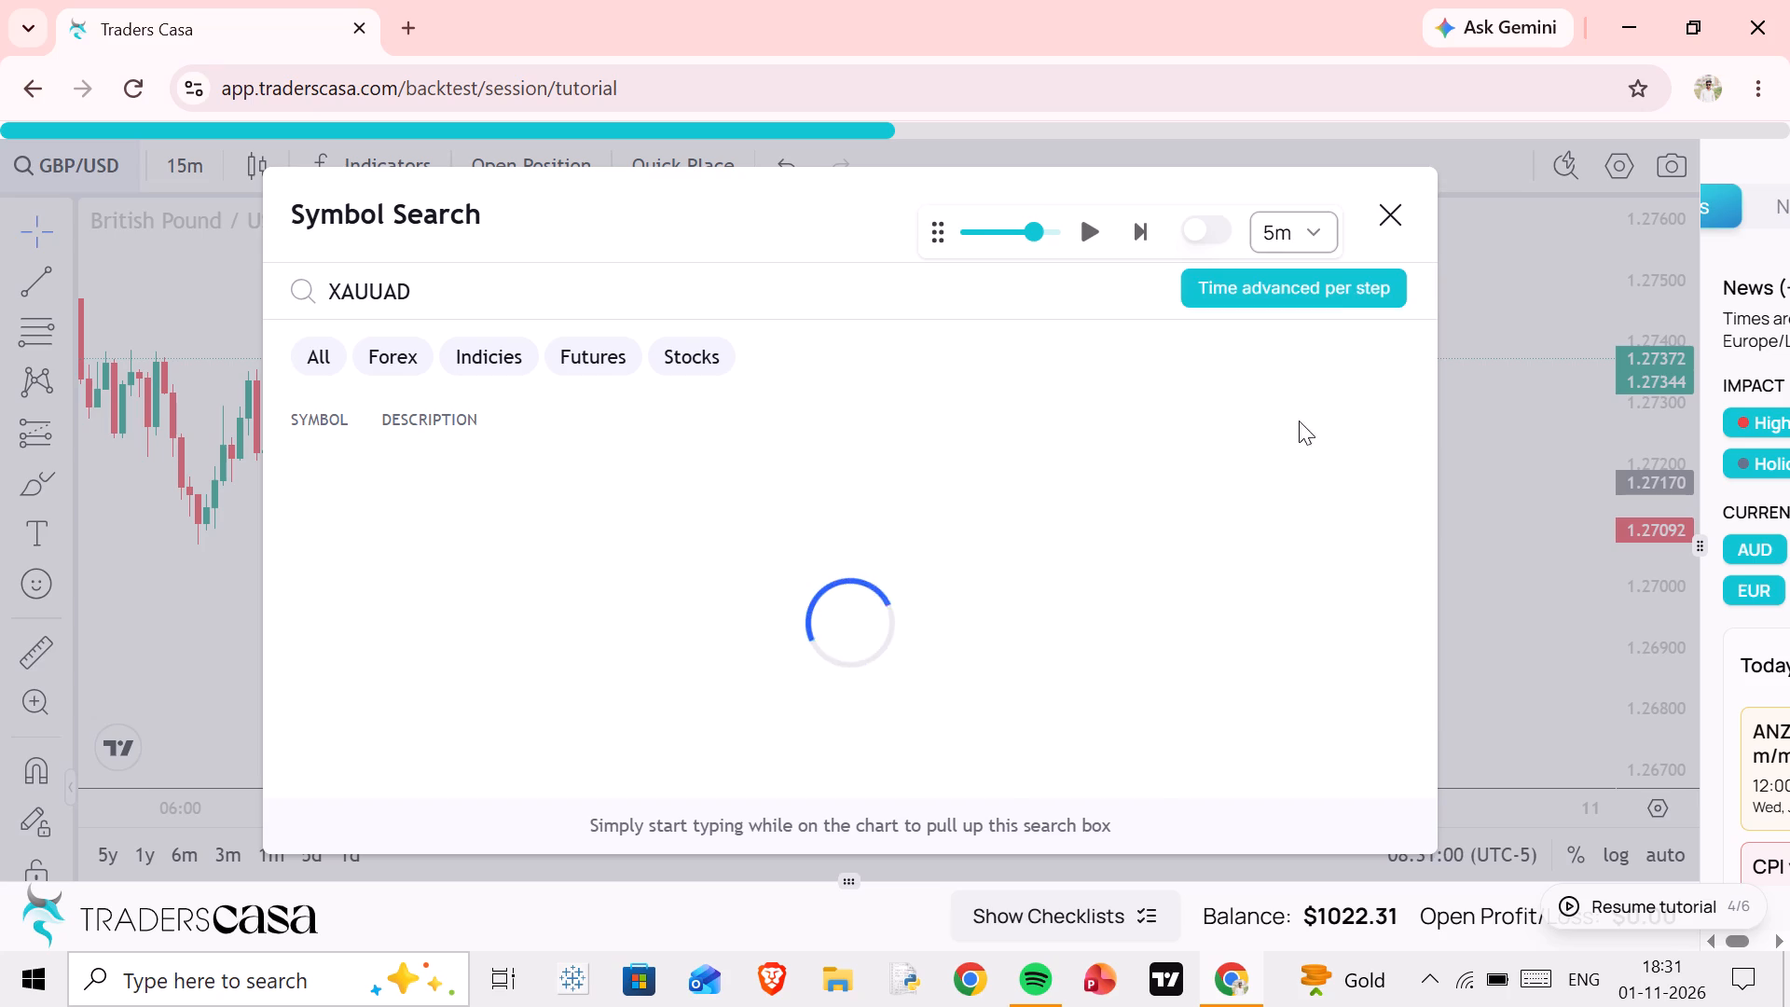
pyautogui.click(1488, 314)
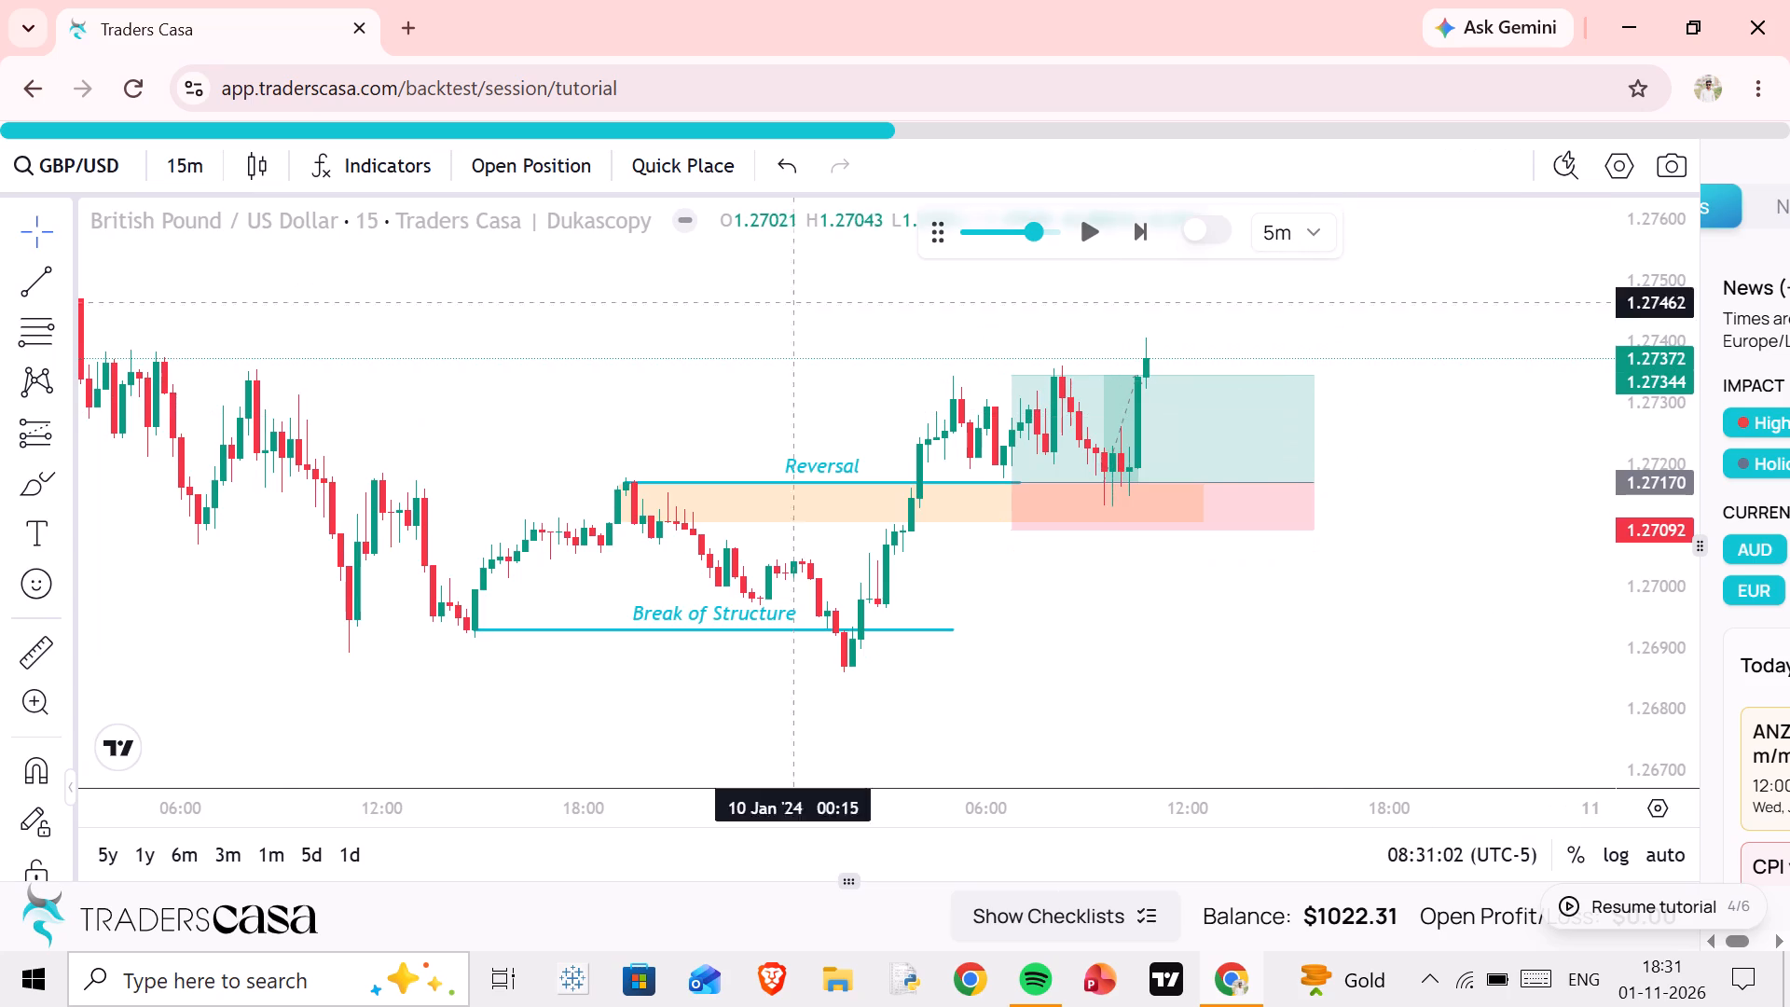
# Reopen the symbol search from the GBP/USD chart and filter it to Forex.
pyautogui.scroll(-1, 300, 271)
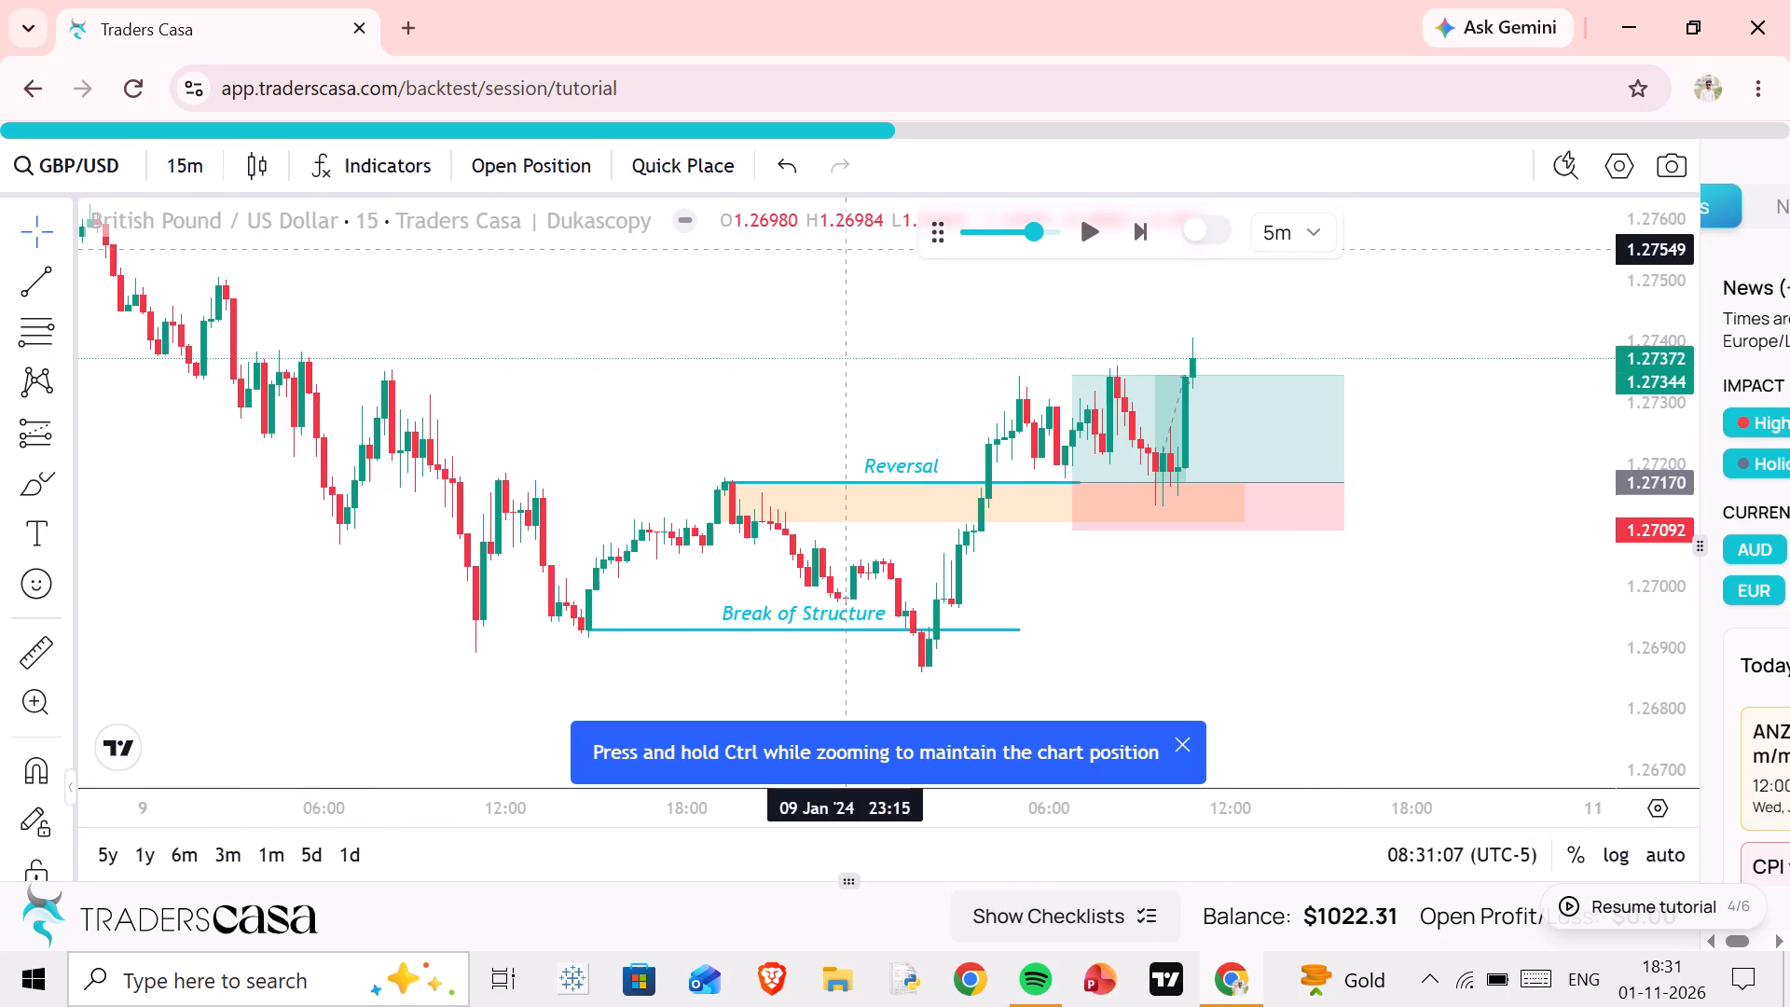
pyautogui.click(40, 142)
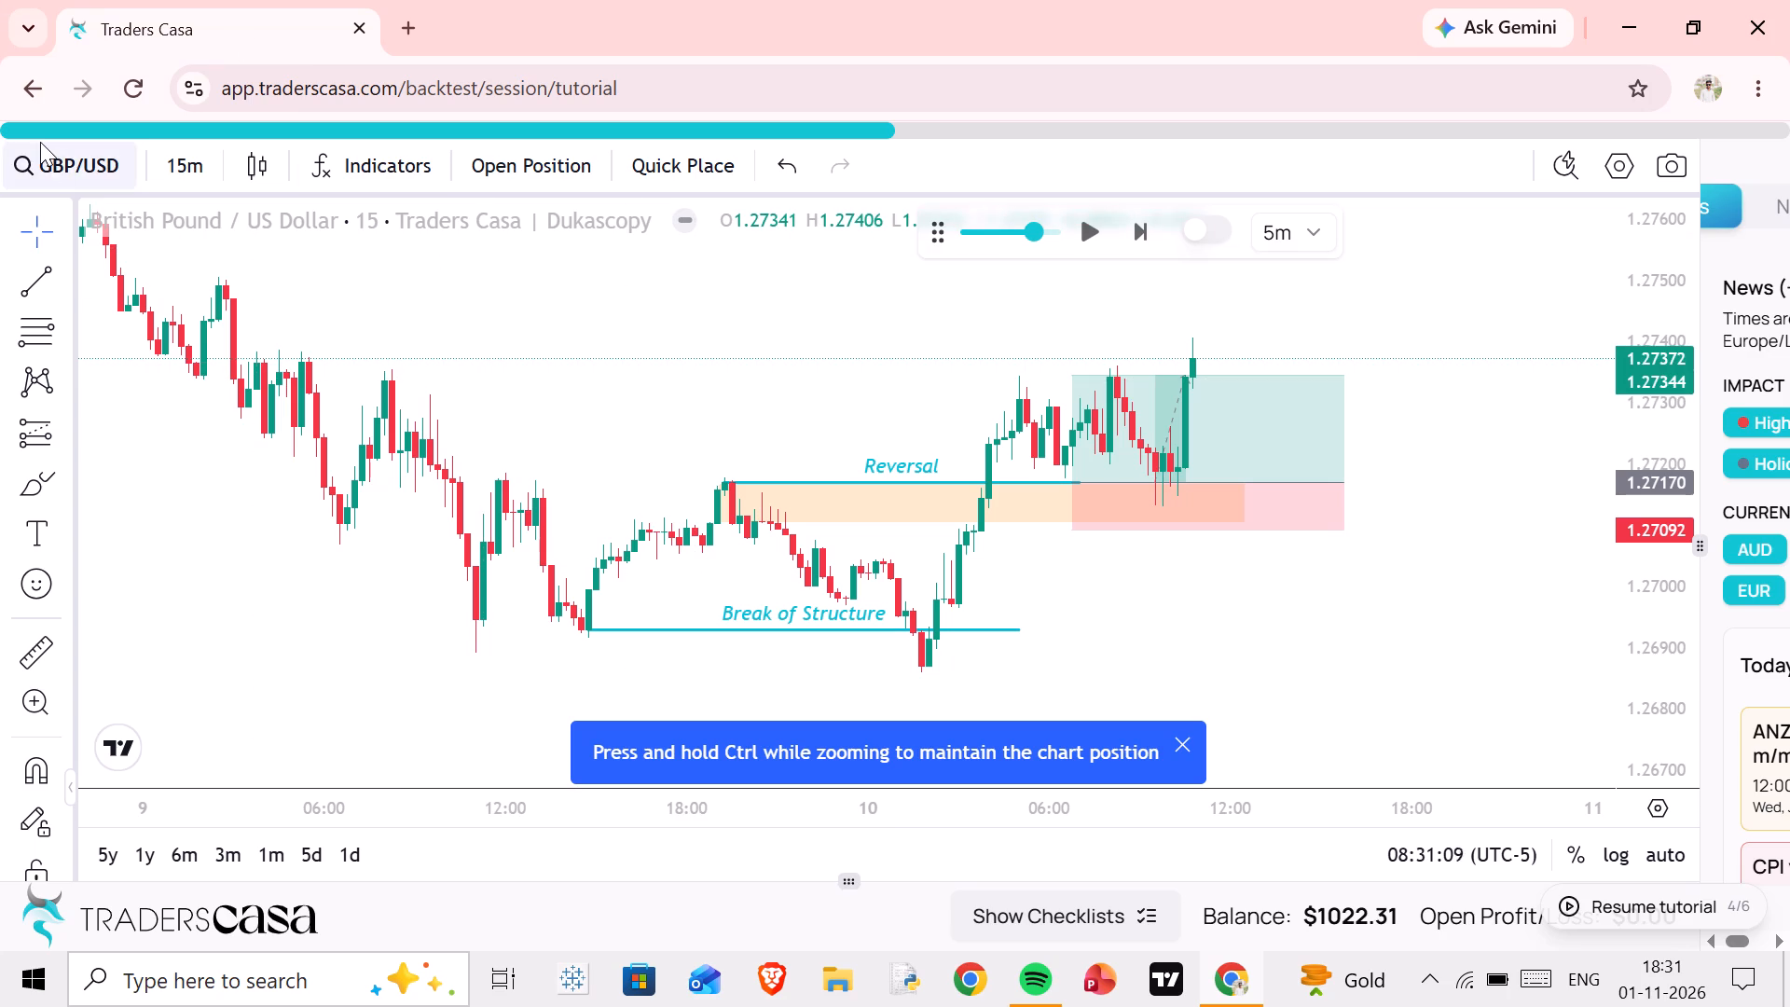
pyautogui.click(392, 352)
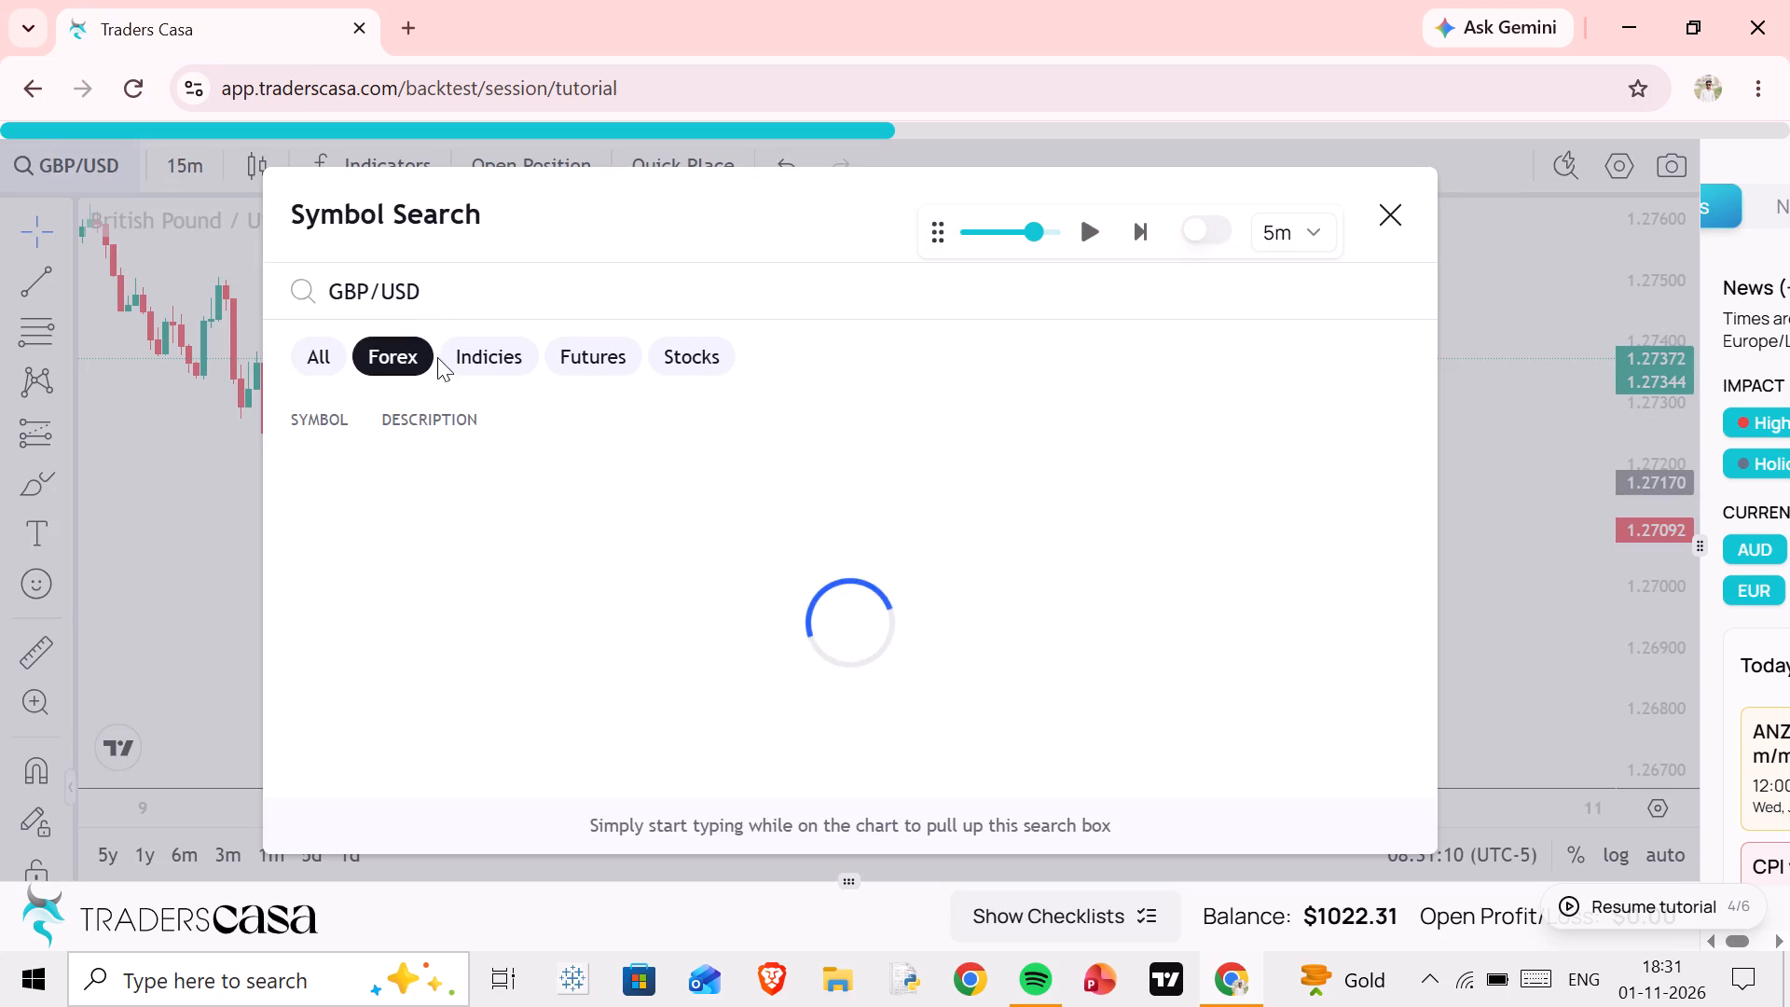
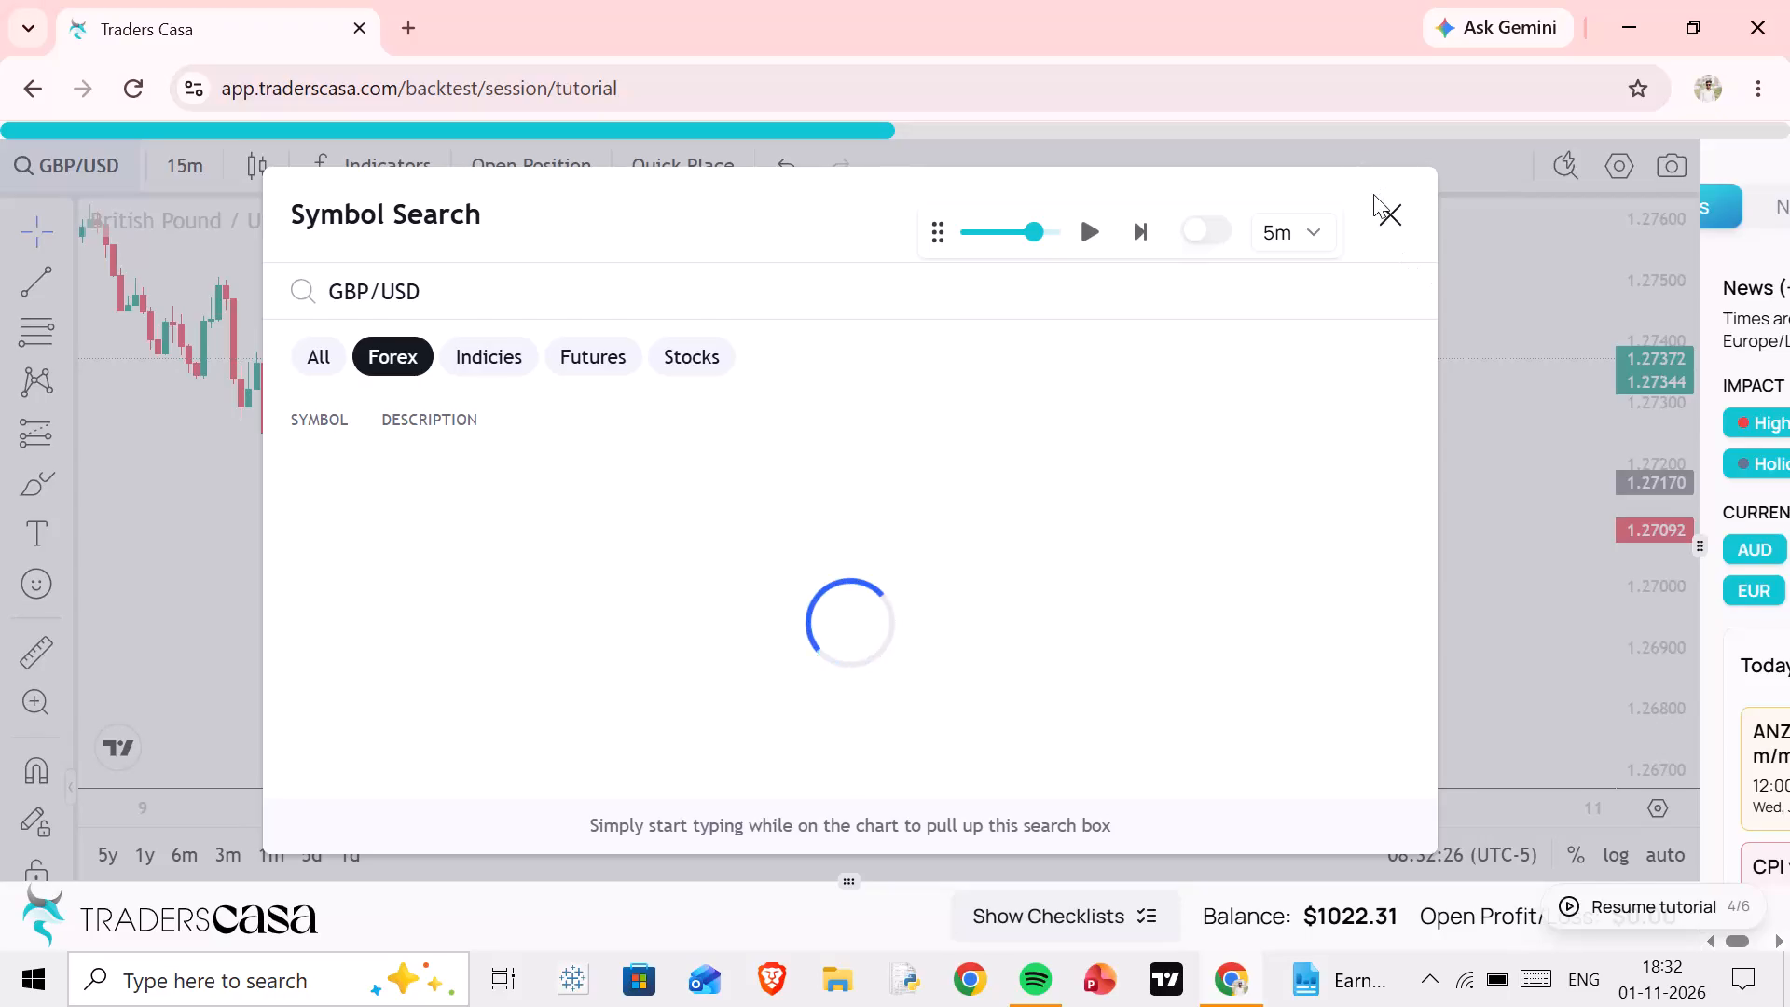
# Move the floating replay controls clear of the symbol's OHLC readout and dismiss the chart zooming hint.
pyautogui.click(1378, 202)
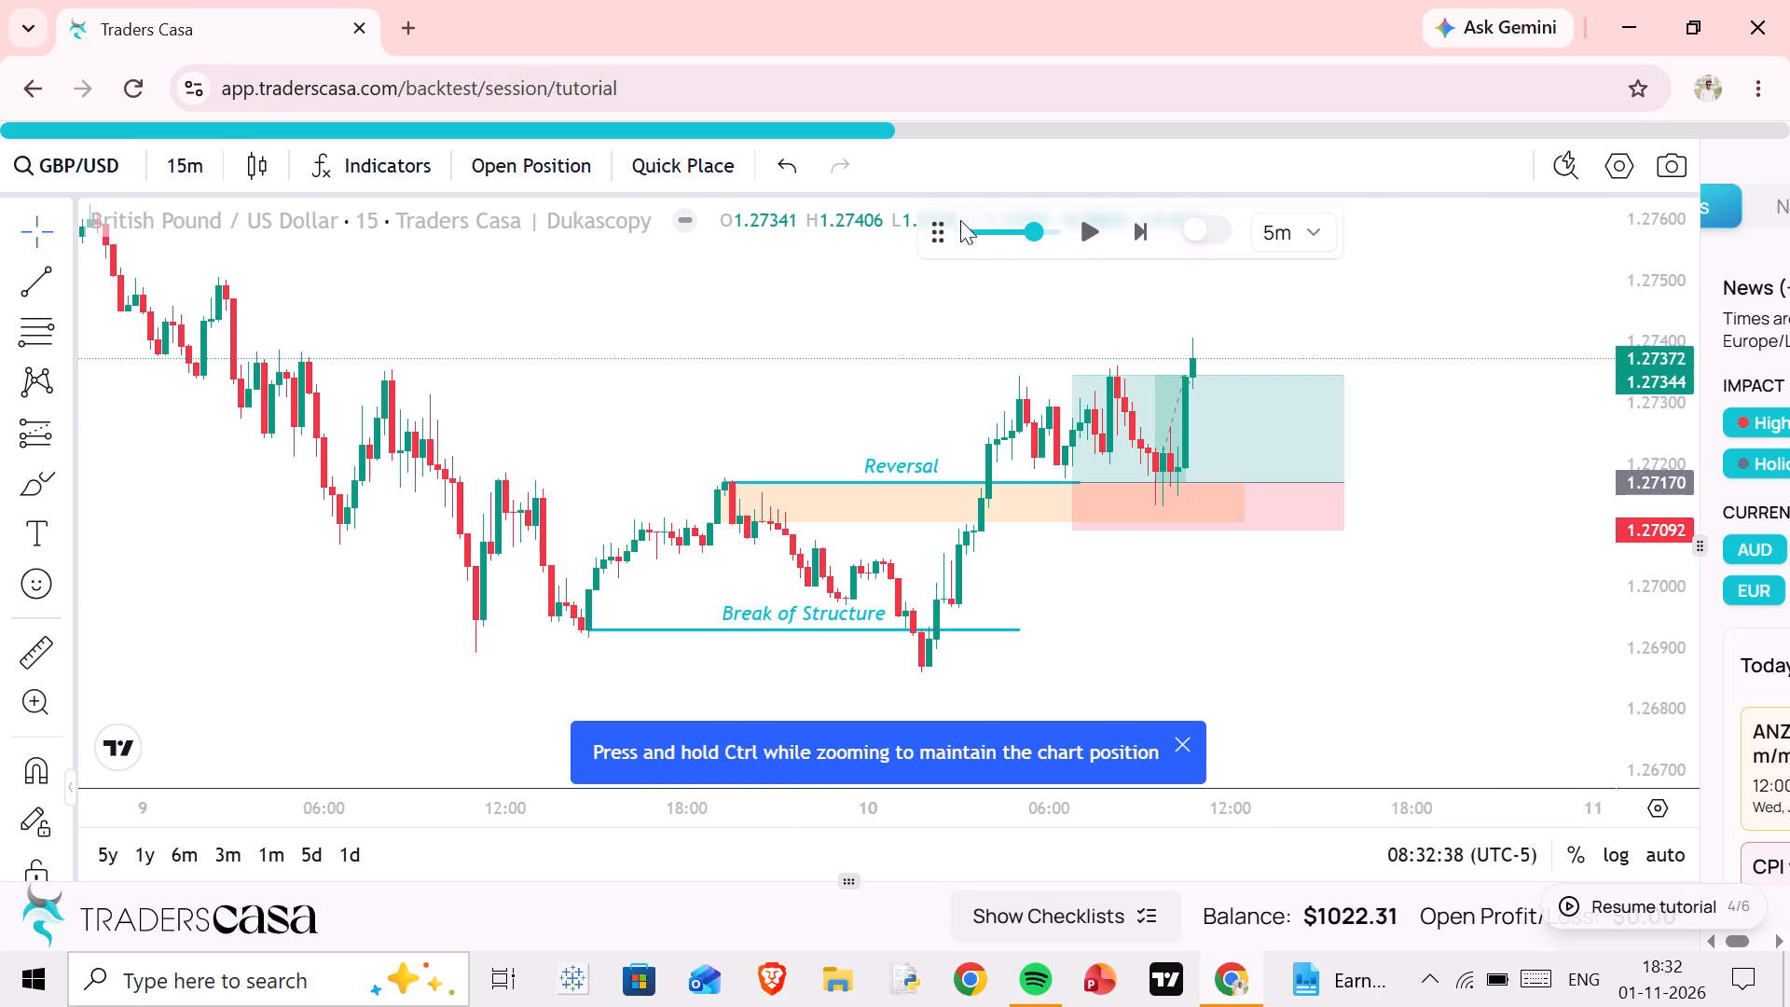
pyautogui.moveTo(939, 216); pyautogui.dragTo(943, 264)
pyautogui.moveTo(932, 236); pyautogui.dragTo(1176, 283)
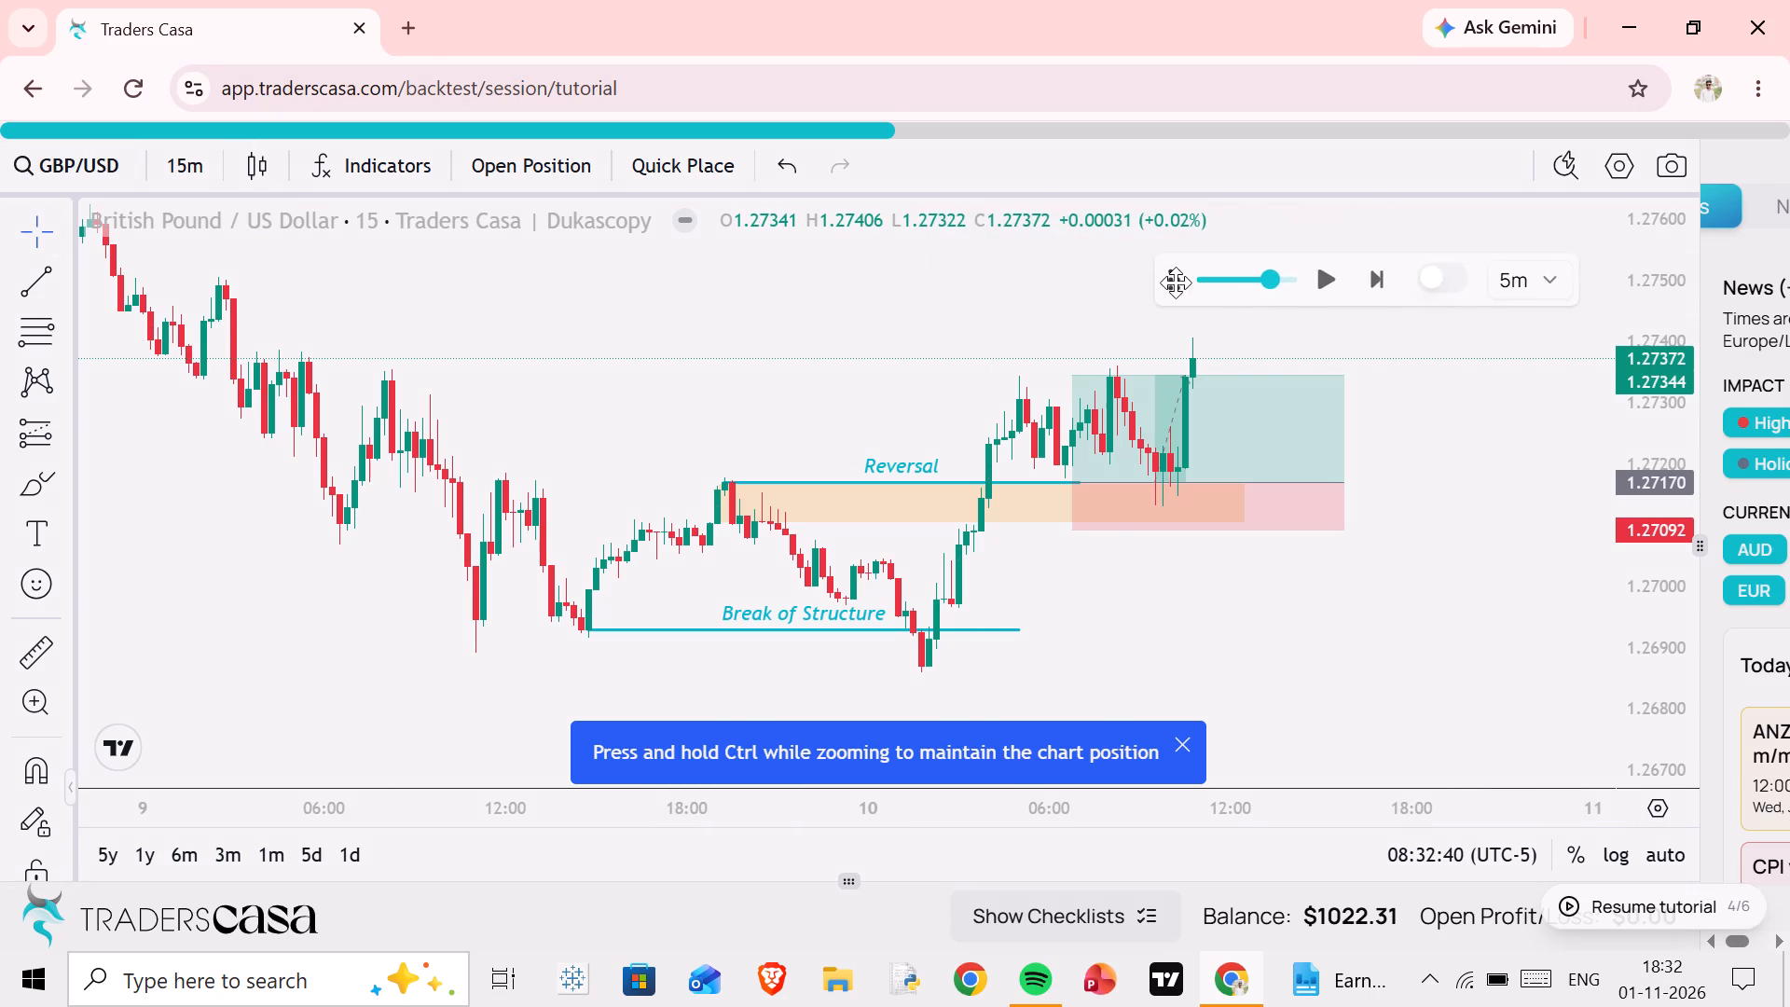
pyautogui.moveTo(1176, 283); pyautogui.dragTo(1185, 279)
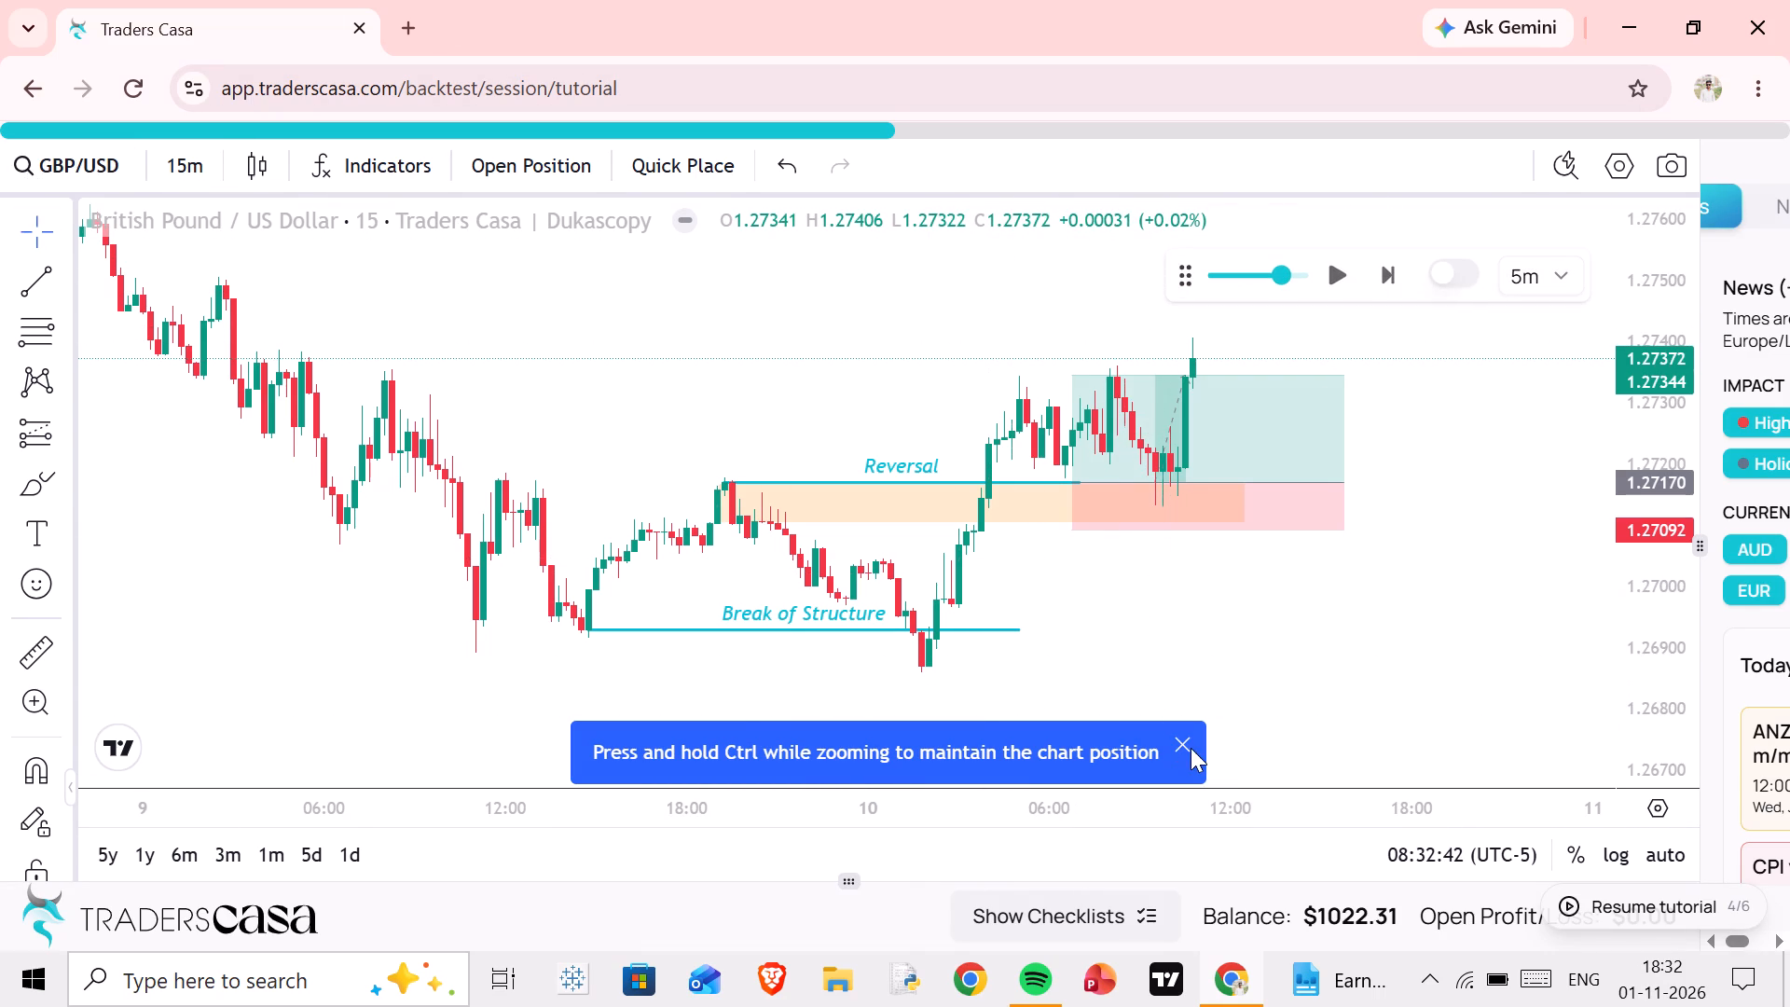
pyautogui.click(1191, 748)
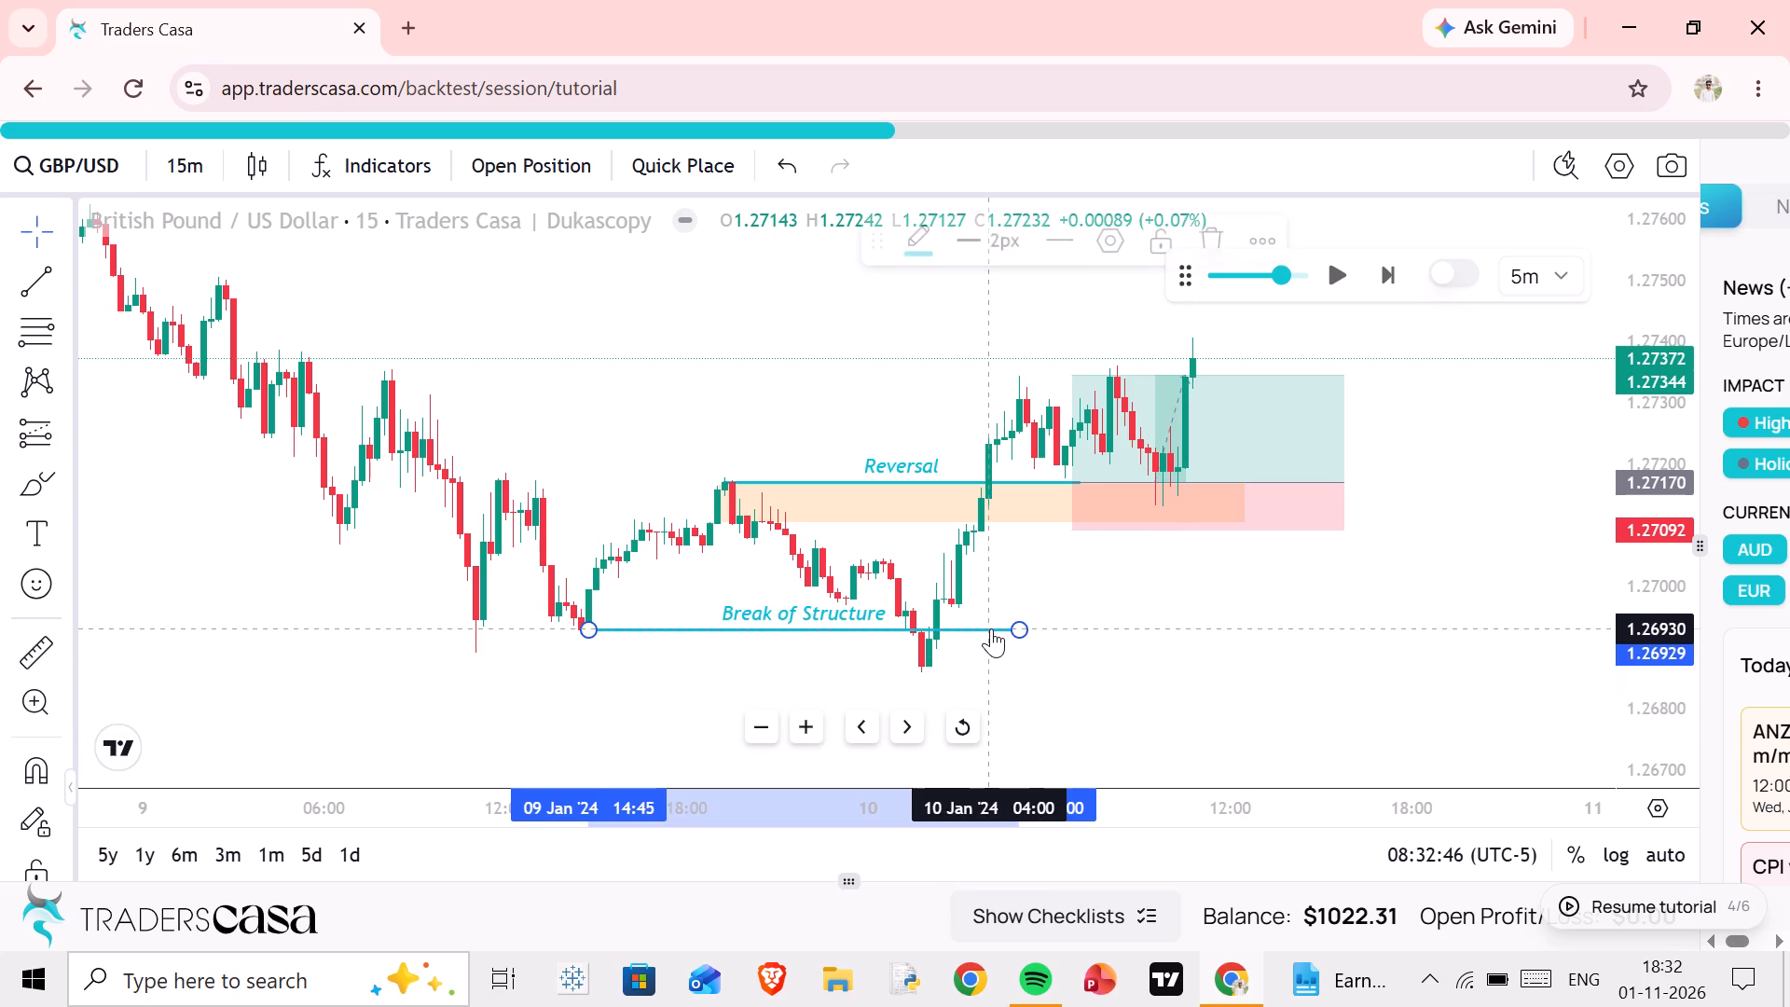
# Delete the Break of Structure line, the Reversal line, the position drawing and the orange zone rectangle from the chart.
pyautogui.click(1201, 225)
pyautogui.click(938, 486)
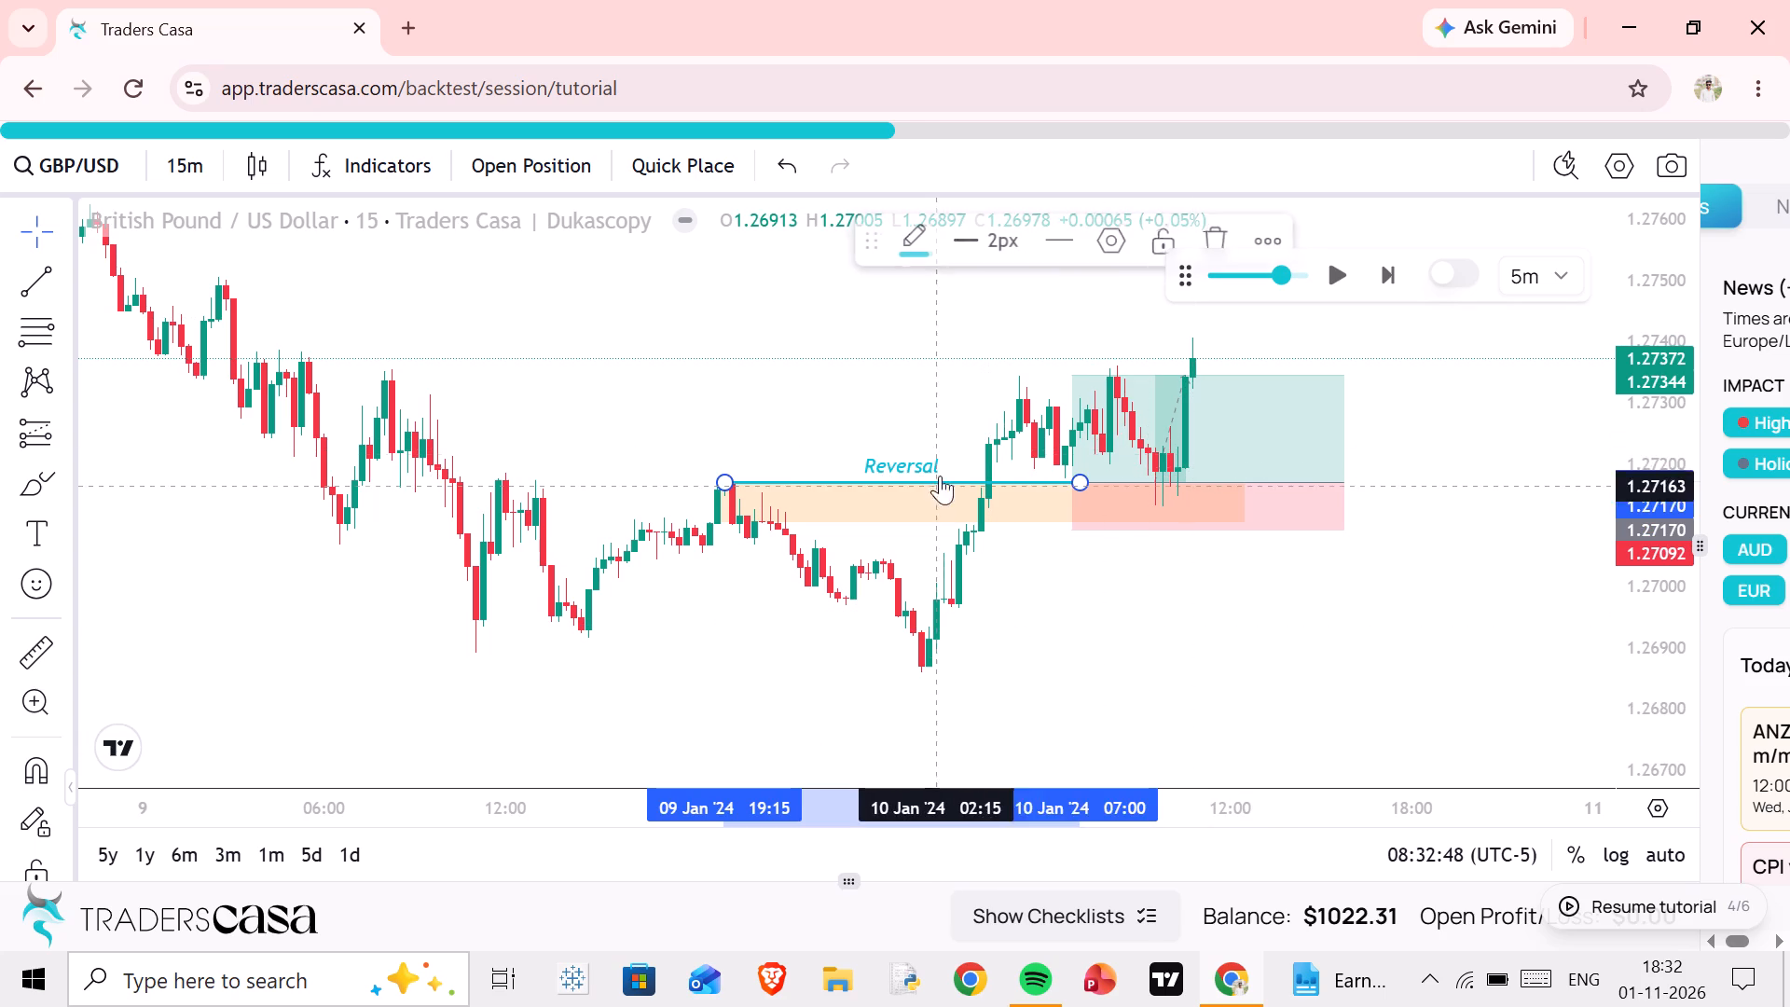
pyautogui.click(1194, 236)
pyautogui.click(1096, 480)
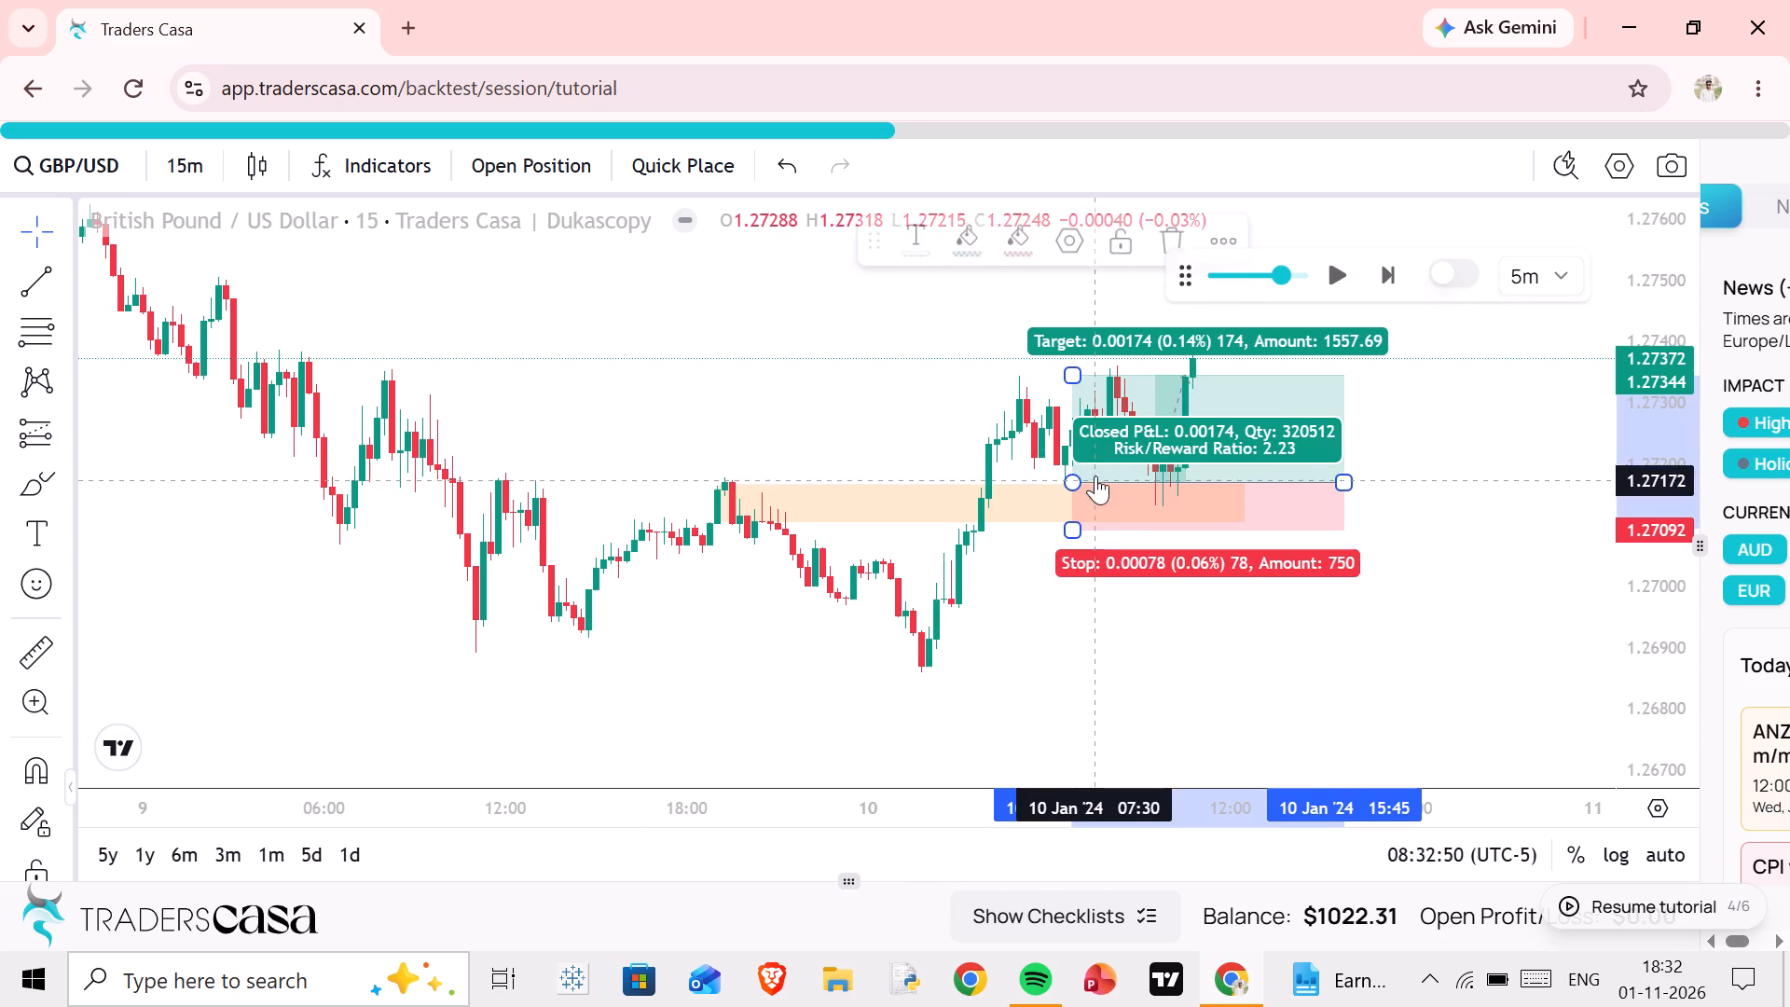
pyautogui.click(1178, 238)
pyautogui.click(1131, 472)
pyautogui.click(1129, 479)
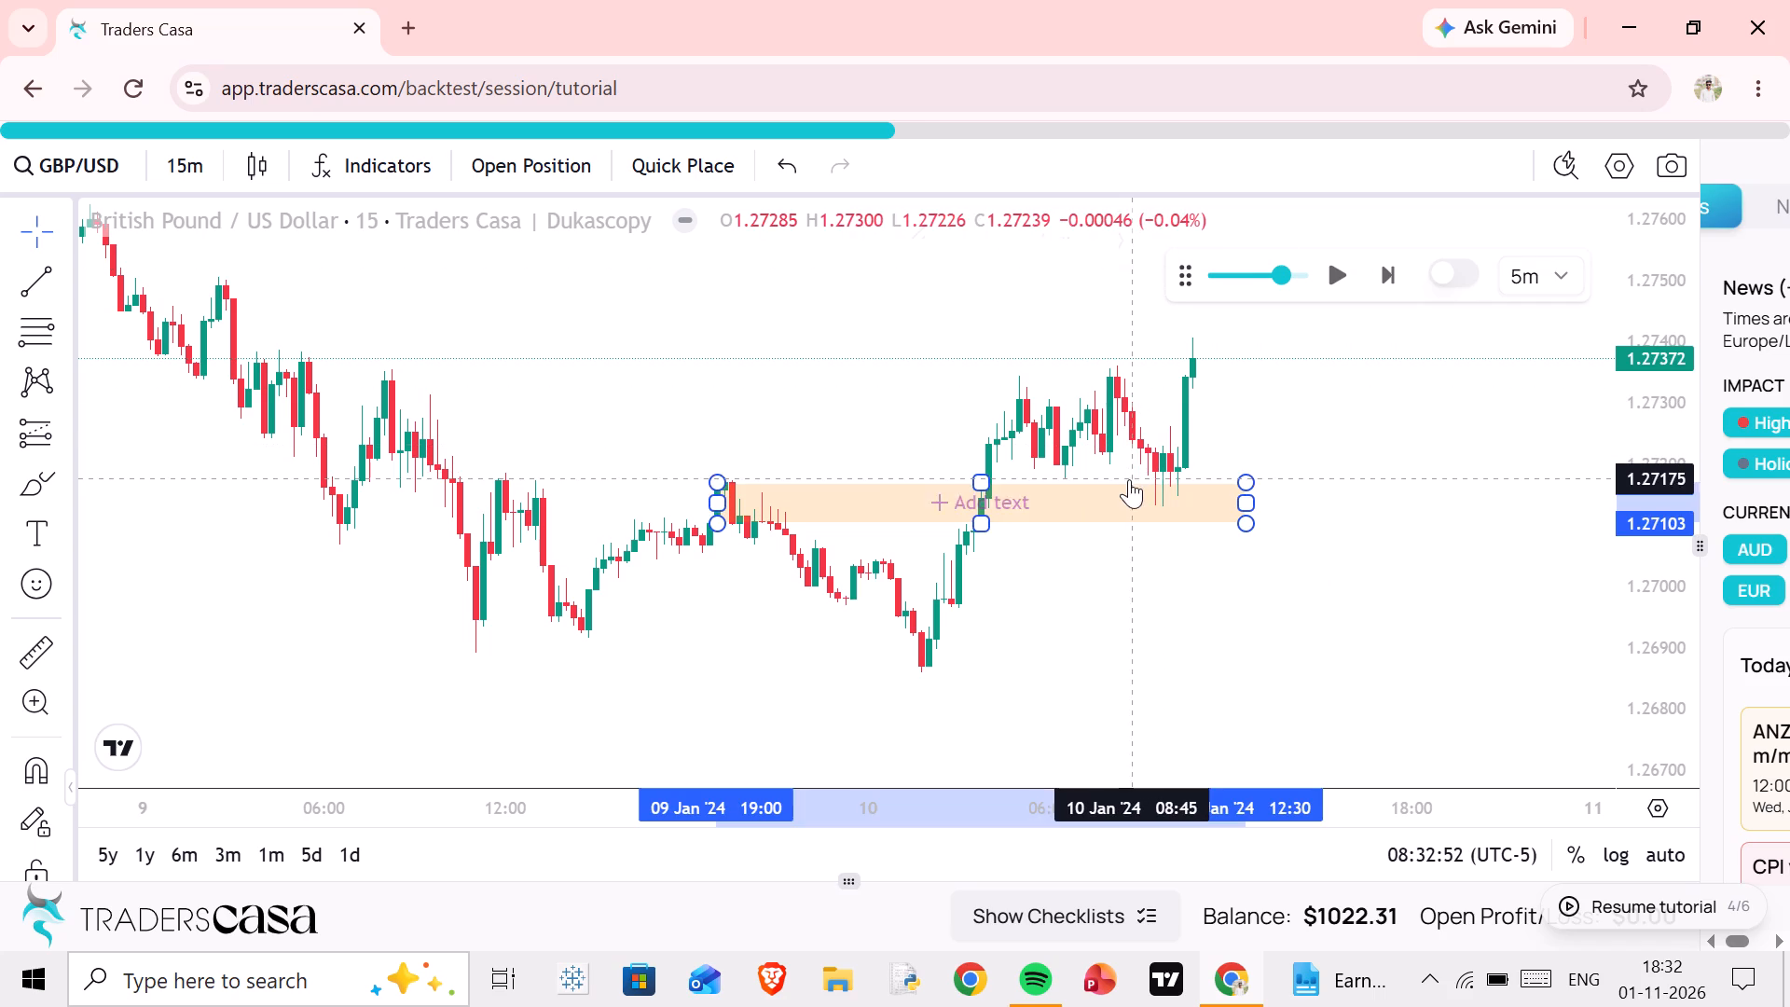
pyautogui.click(1218, 238)
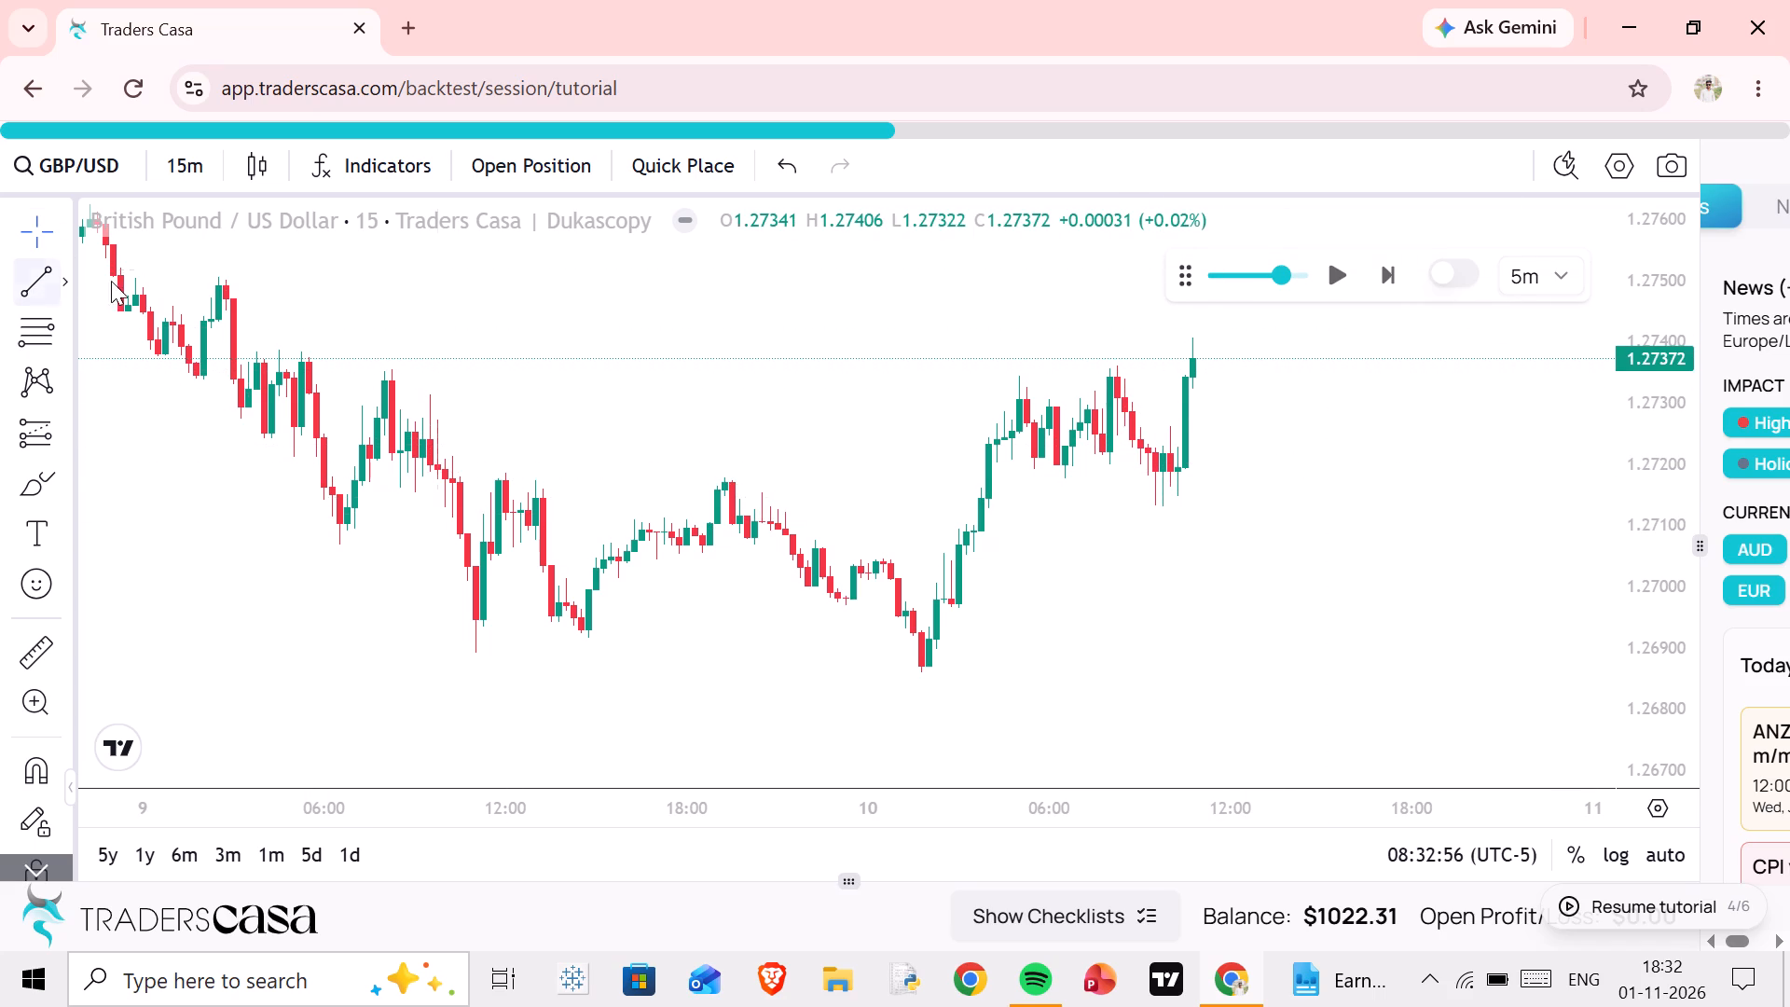
# In the chart settings, set the bearish candles' body, borders and wick colours to black.
pyautogui.click(1602, 179)
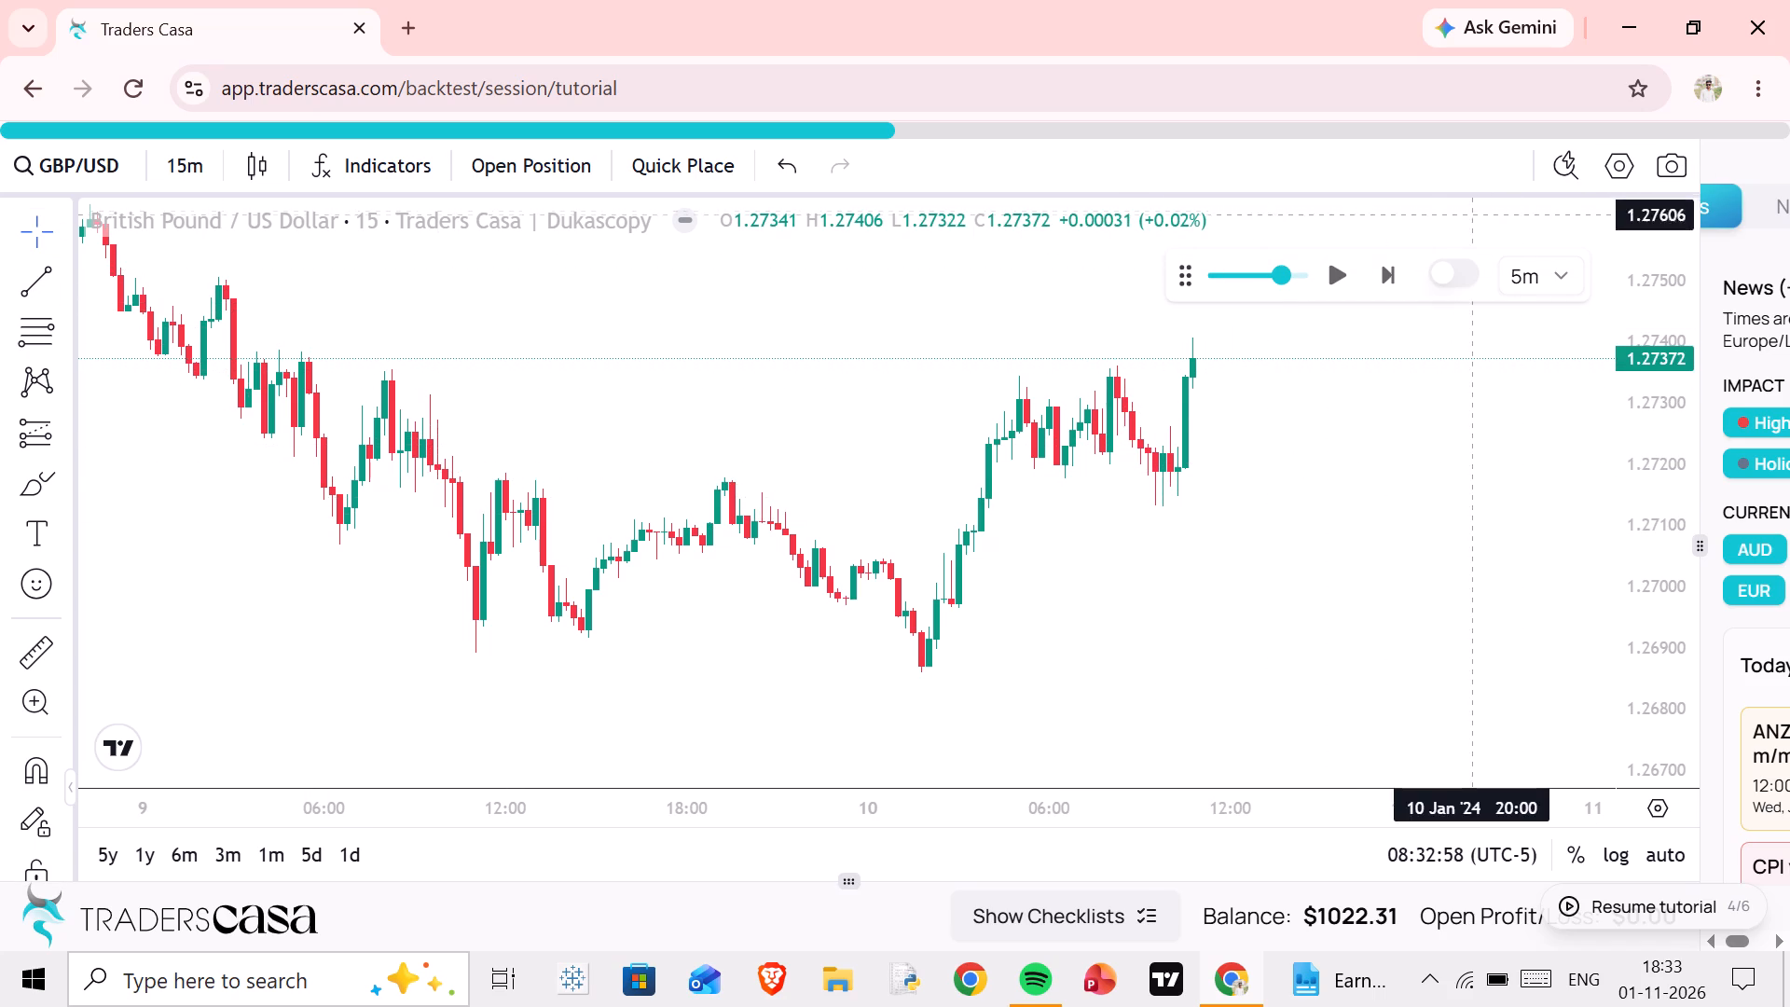
pyautogui.click(1611, 180)
pyautogui.doubleClick(1612, 166)
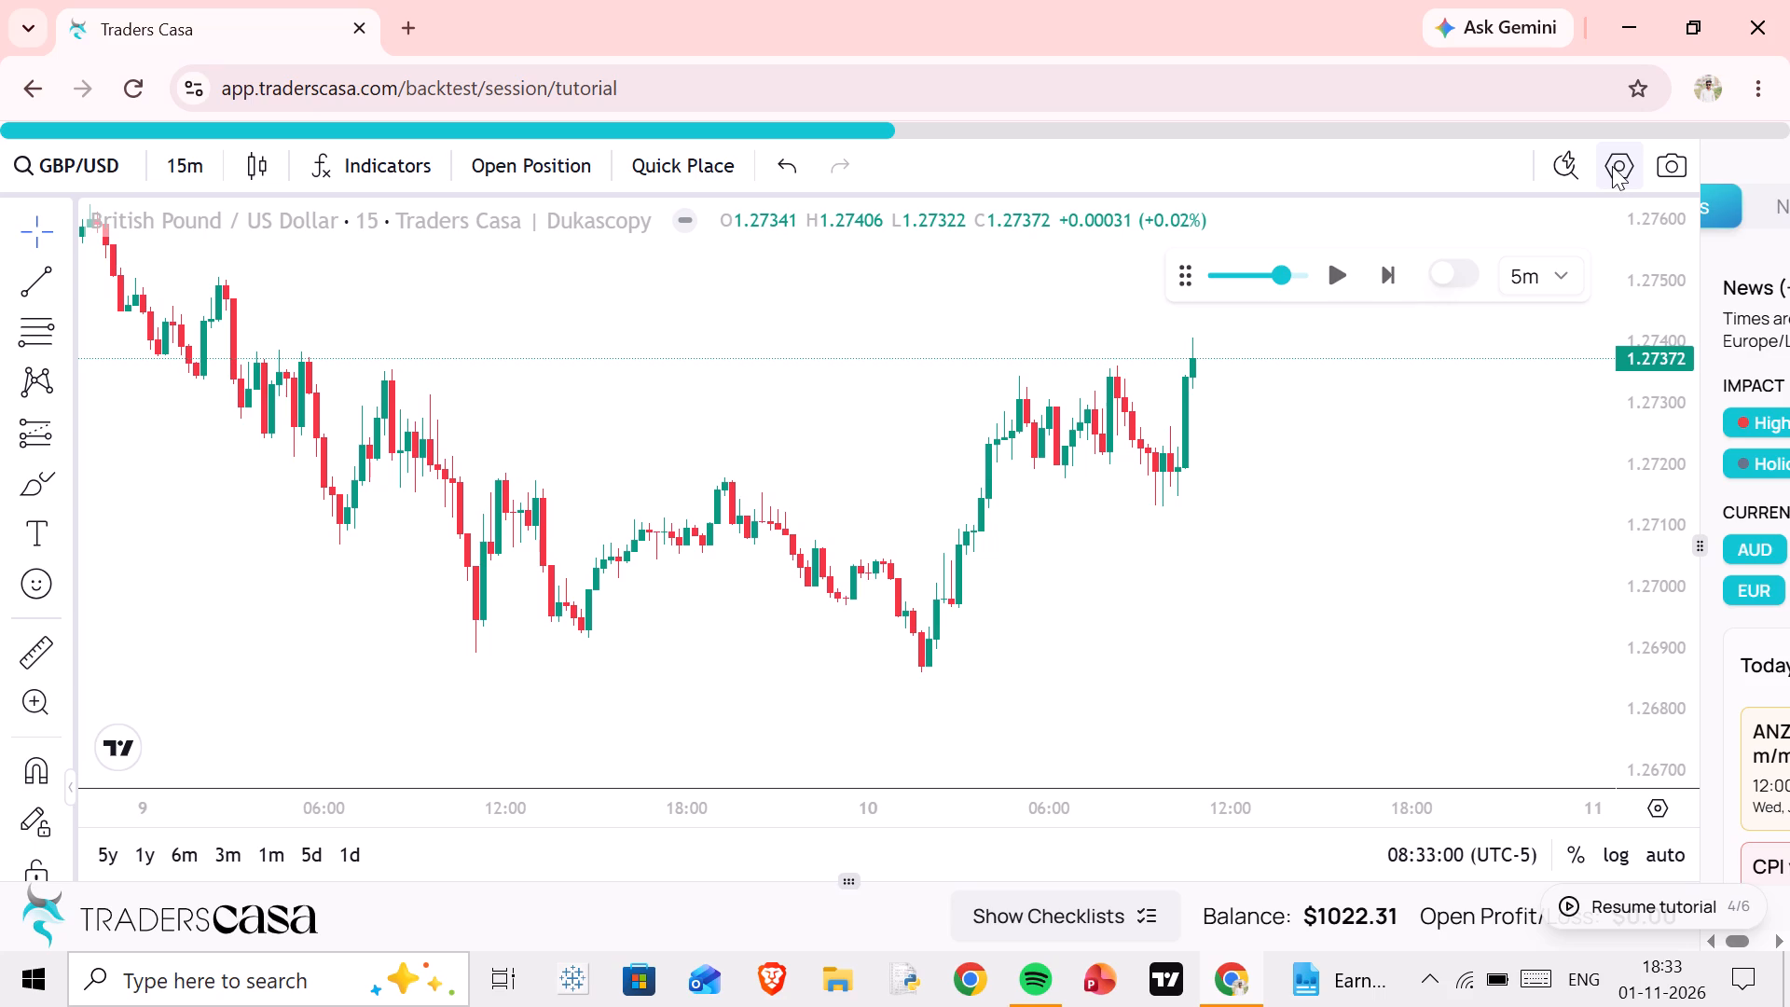
pyautogui.tripleClick(1612, 172)
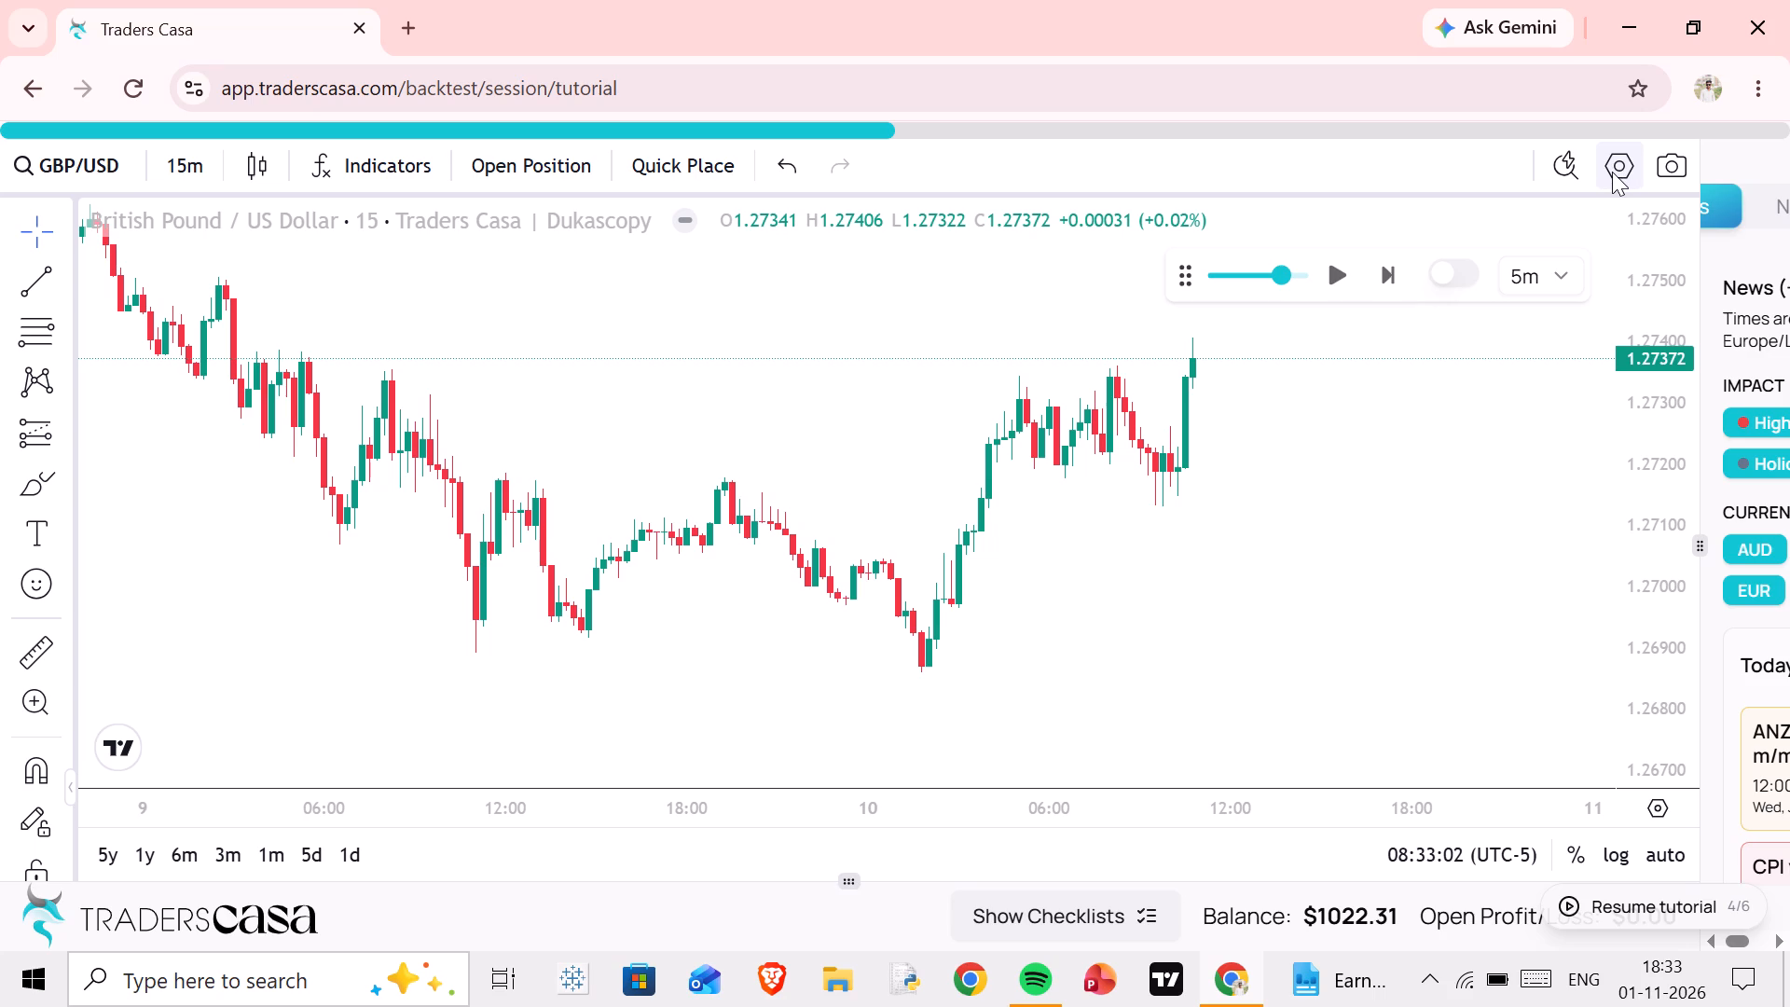
pyautogui.doubleClick(1612, 172)
pyautogui.doubleClick(1612, 166)
pyautogui.moveTo(998, 395); pyautogui.dragTo(1237, 615)
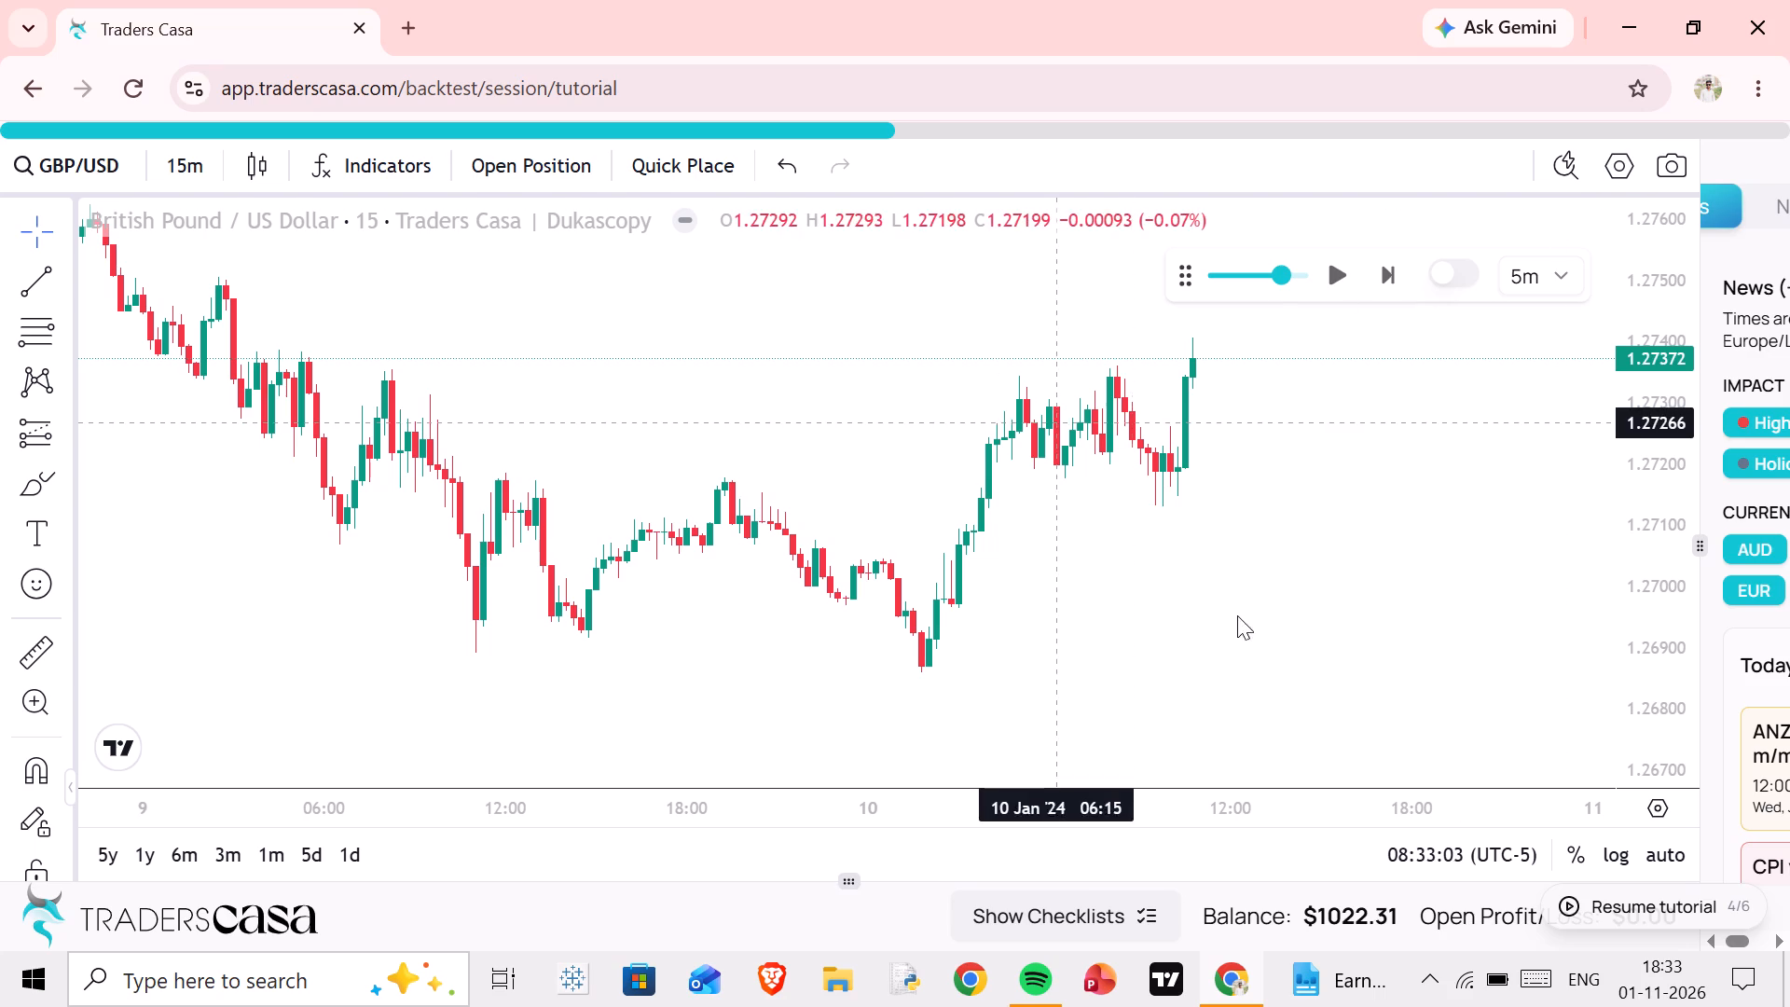
pyautogui.moveTo(1237, 615); pyautogui.dragTo(1238, 615)
pyautogui.click(926, 439)
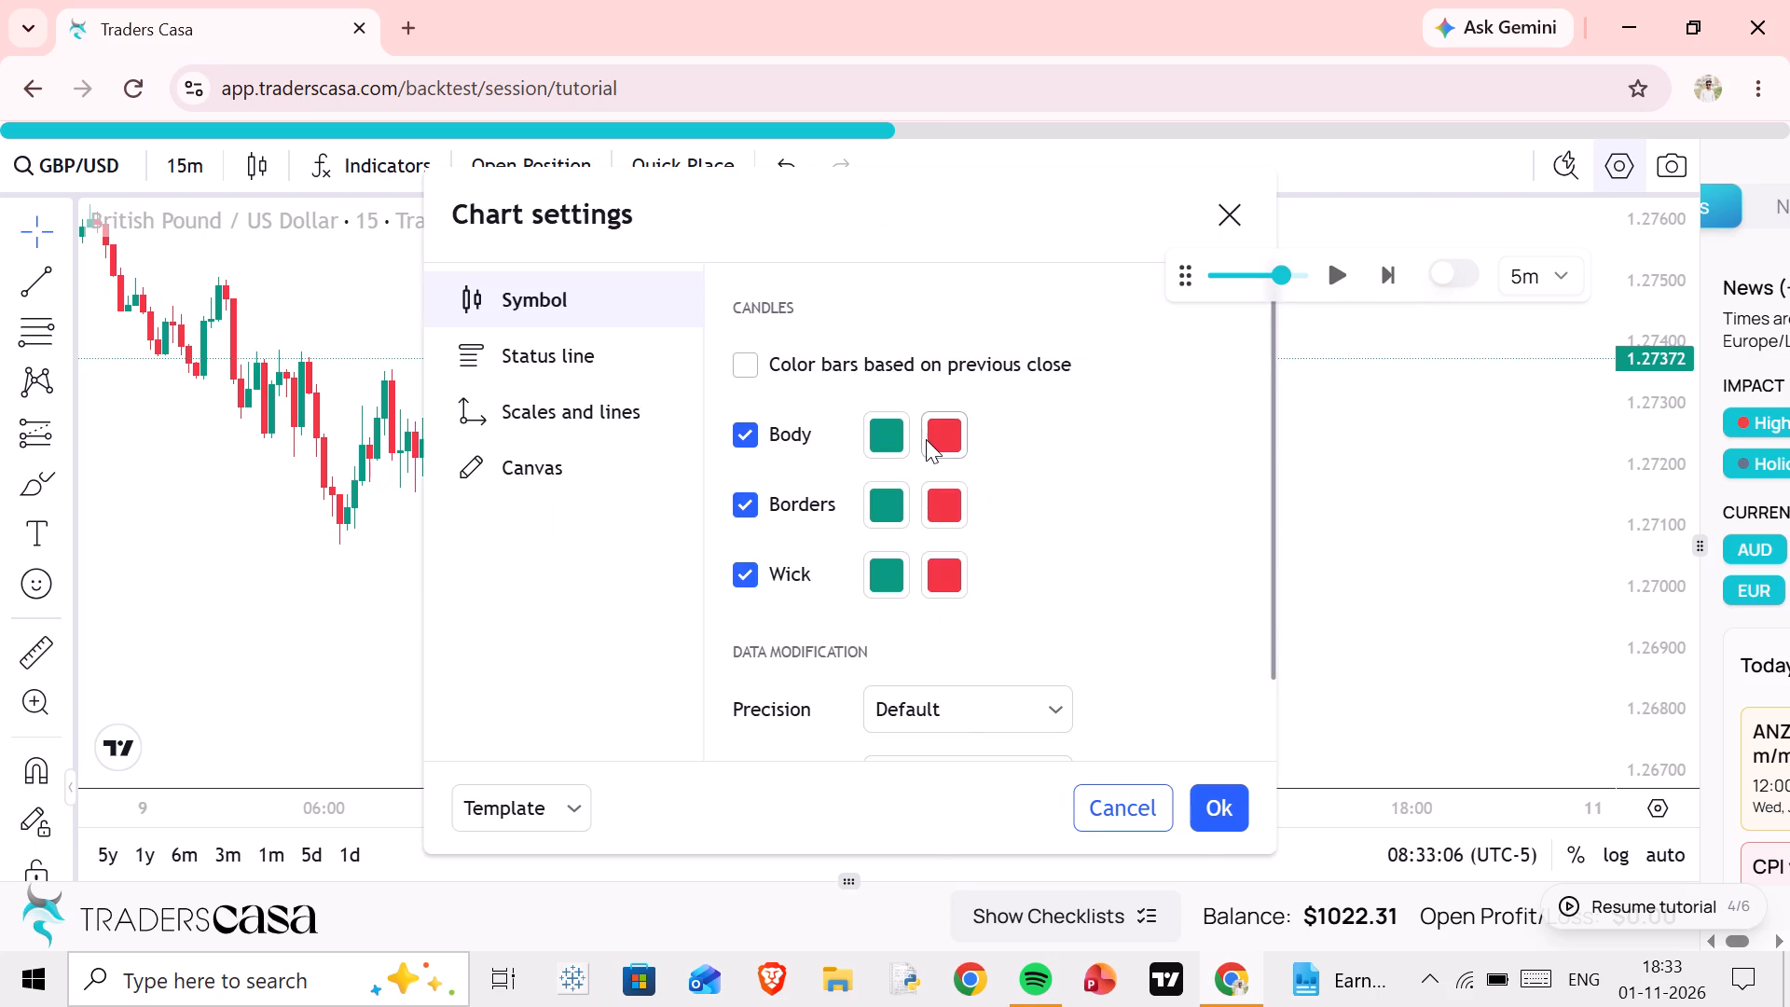
pyautogui.click(1225, 476)
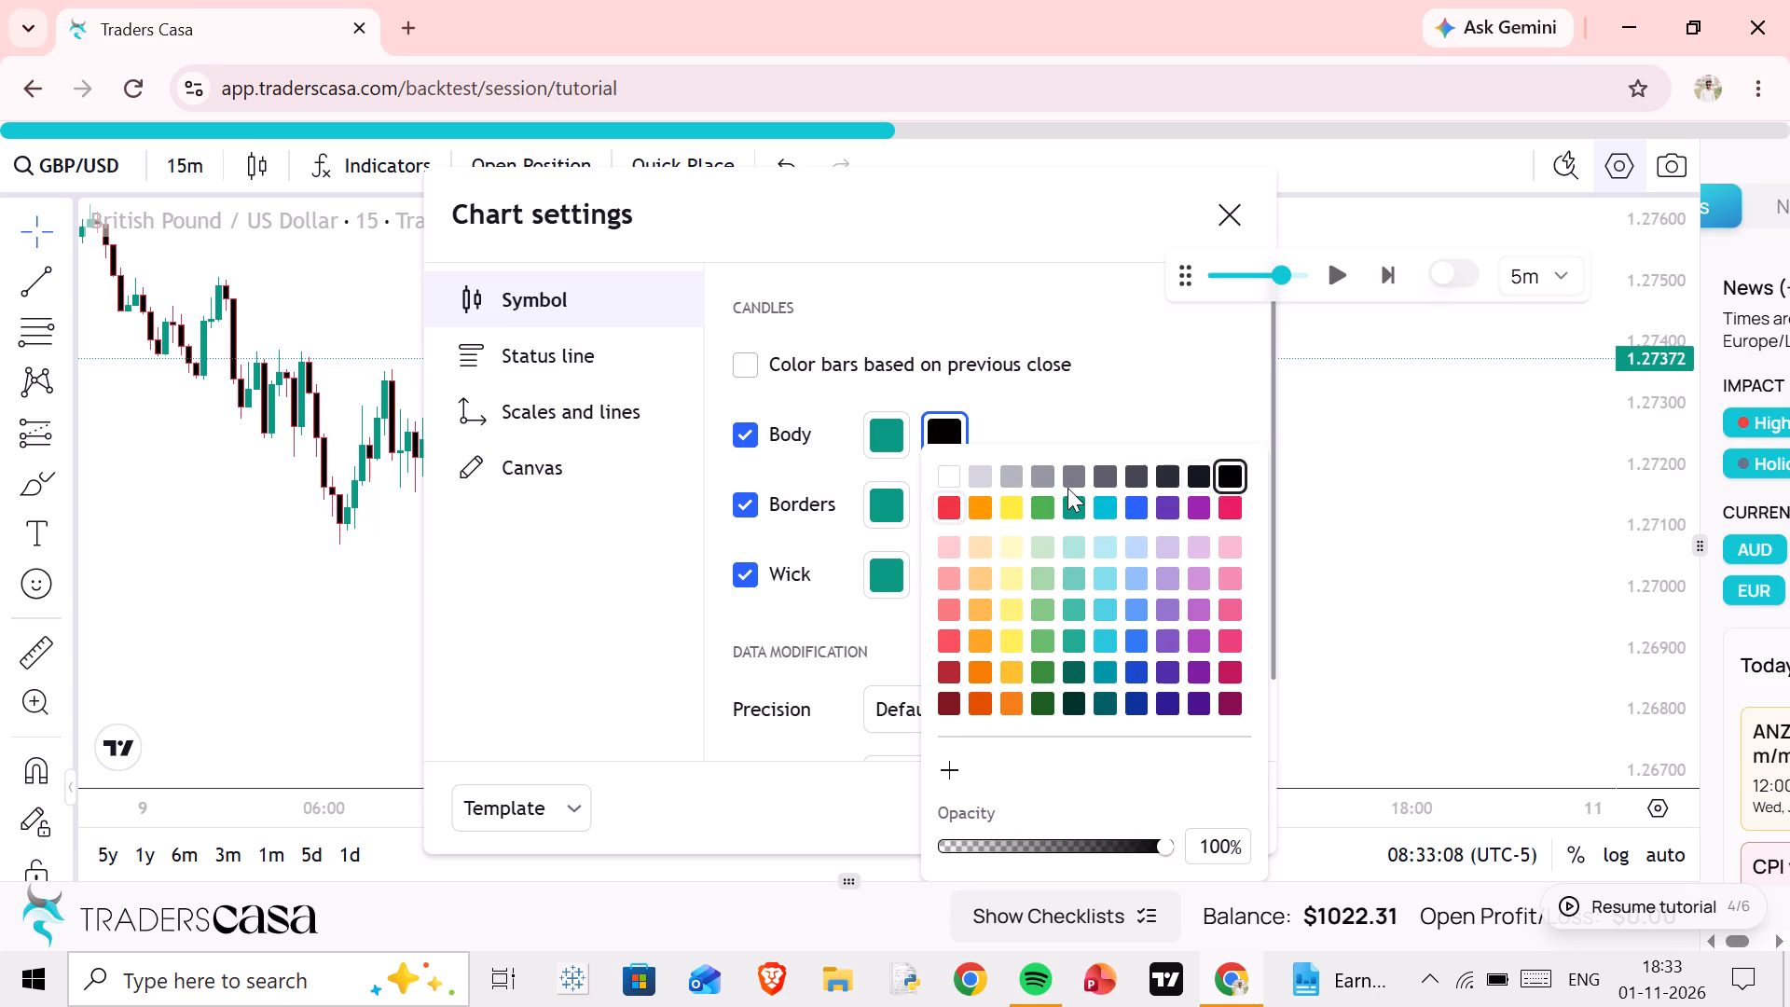
pyautogui.click(682, 538)
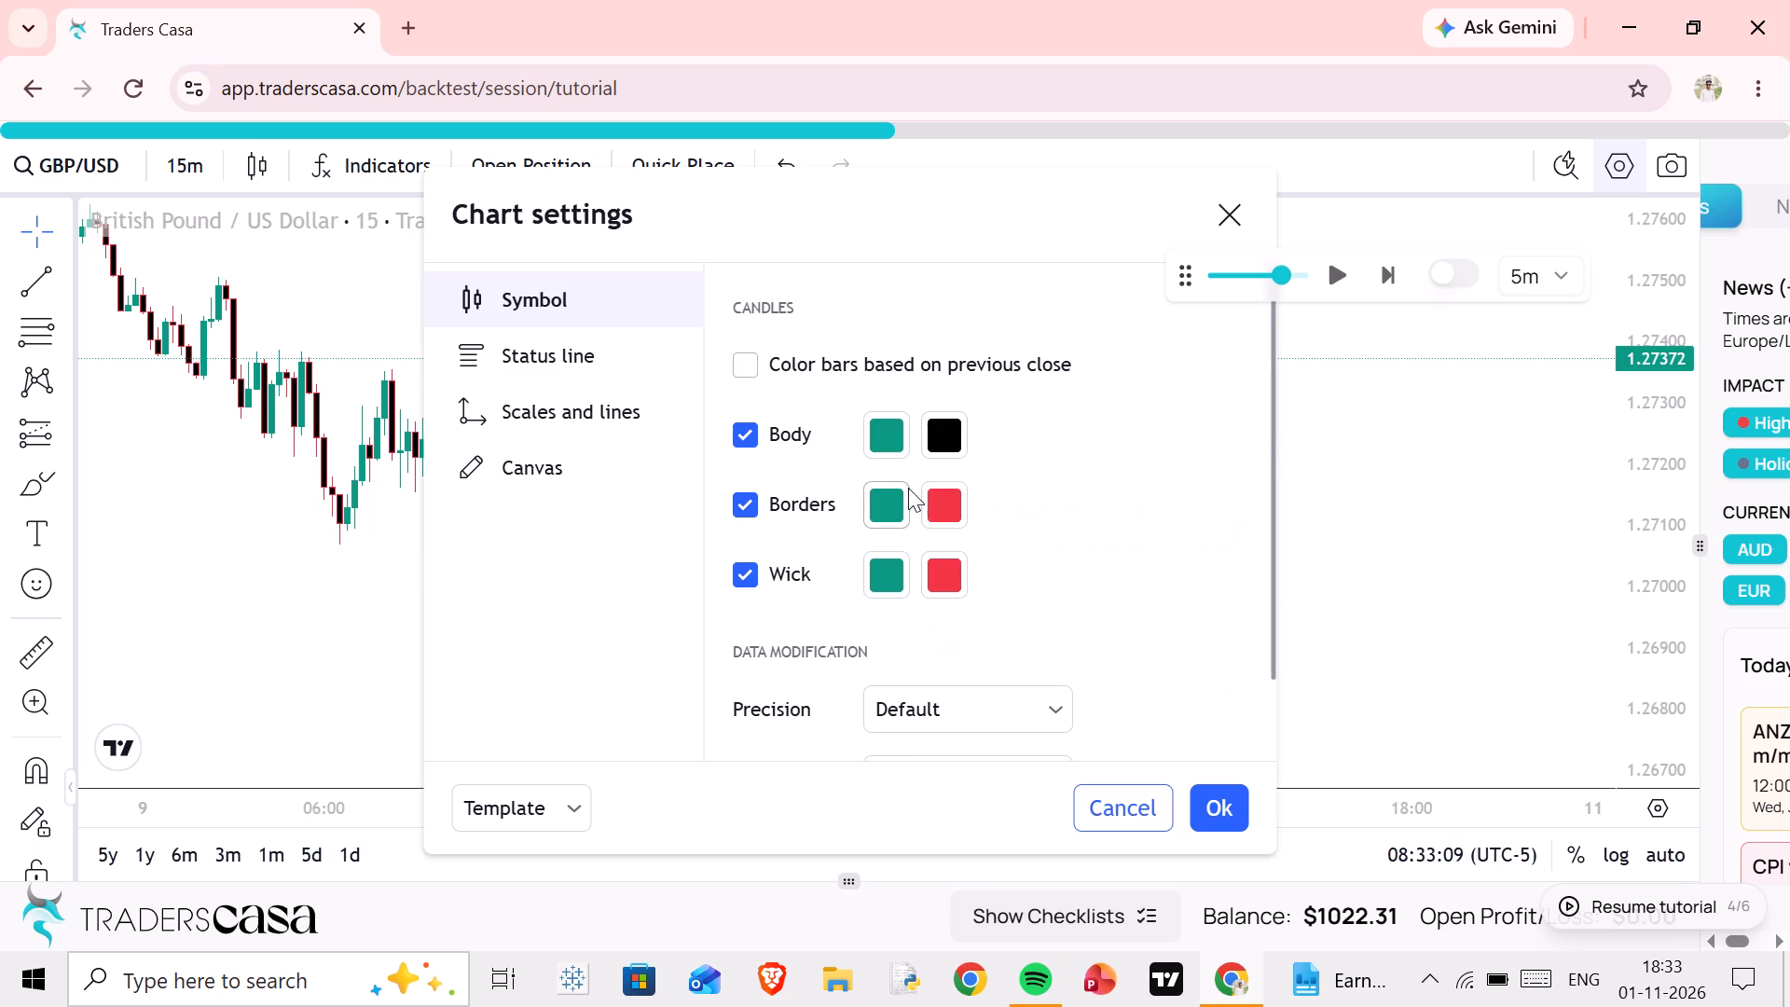
pyautogui.click(930, 495)
pyautogui.click(1225, 478)
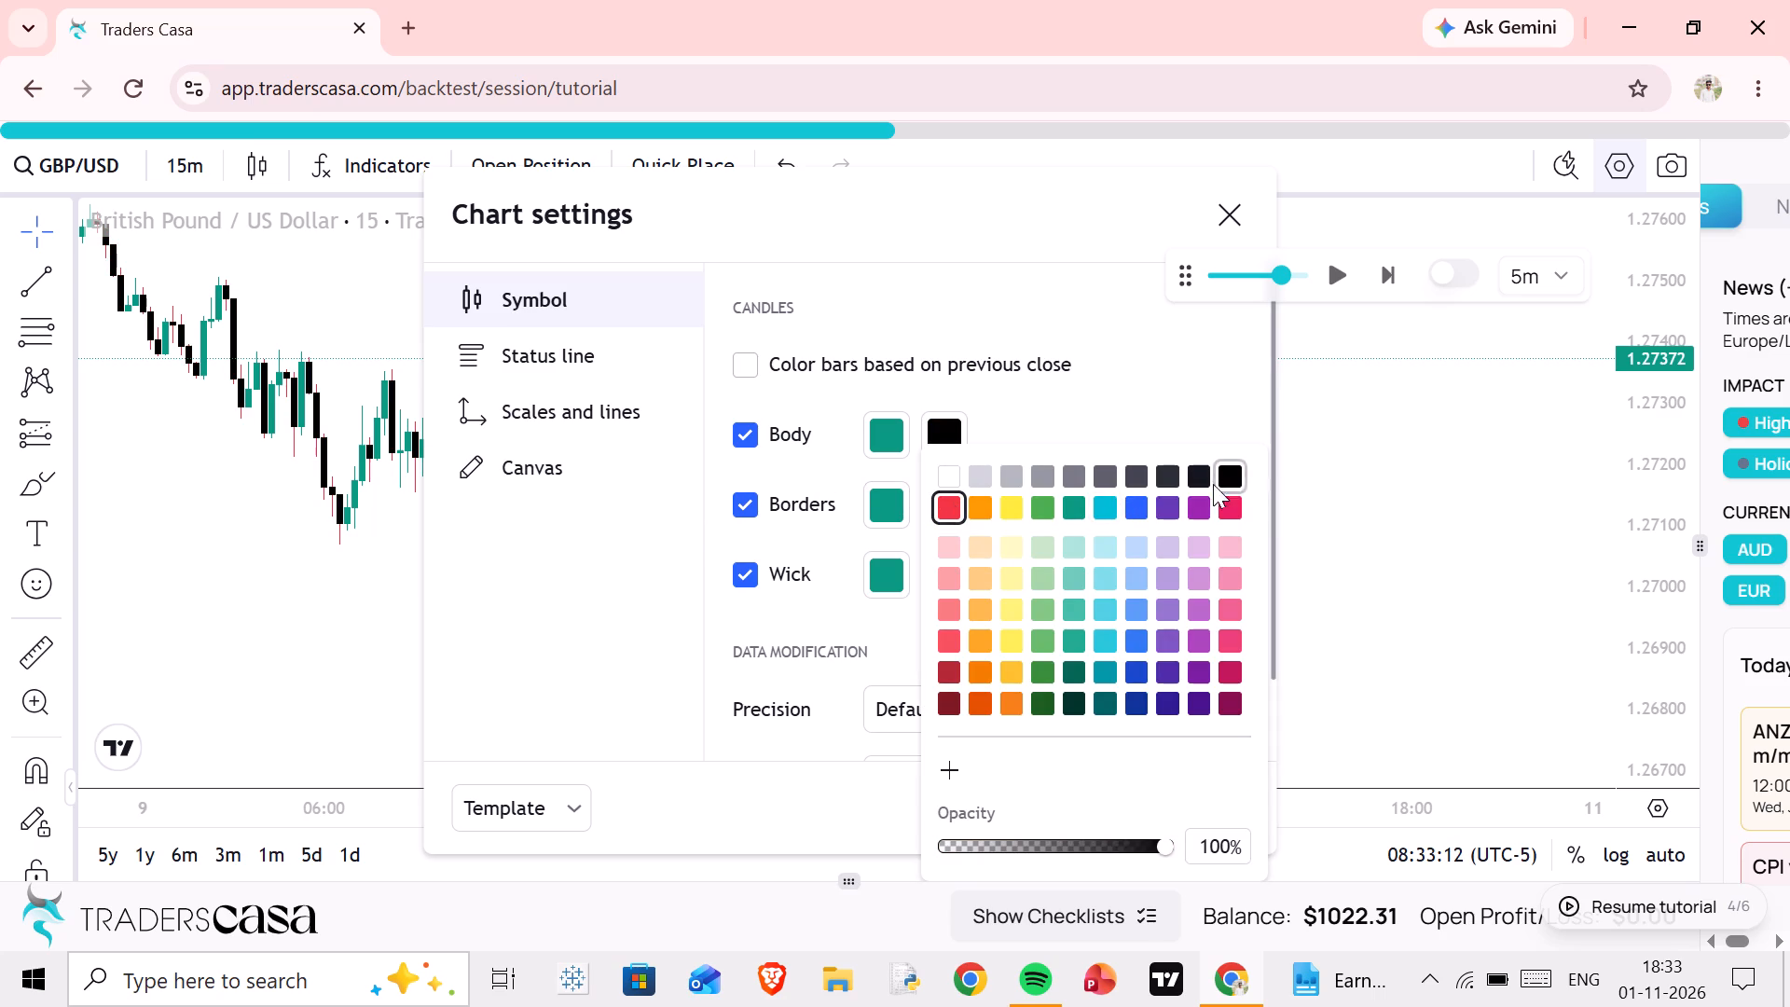
pyautogui.click(776, 579)
pyautogui.click(752, 574)
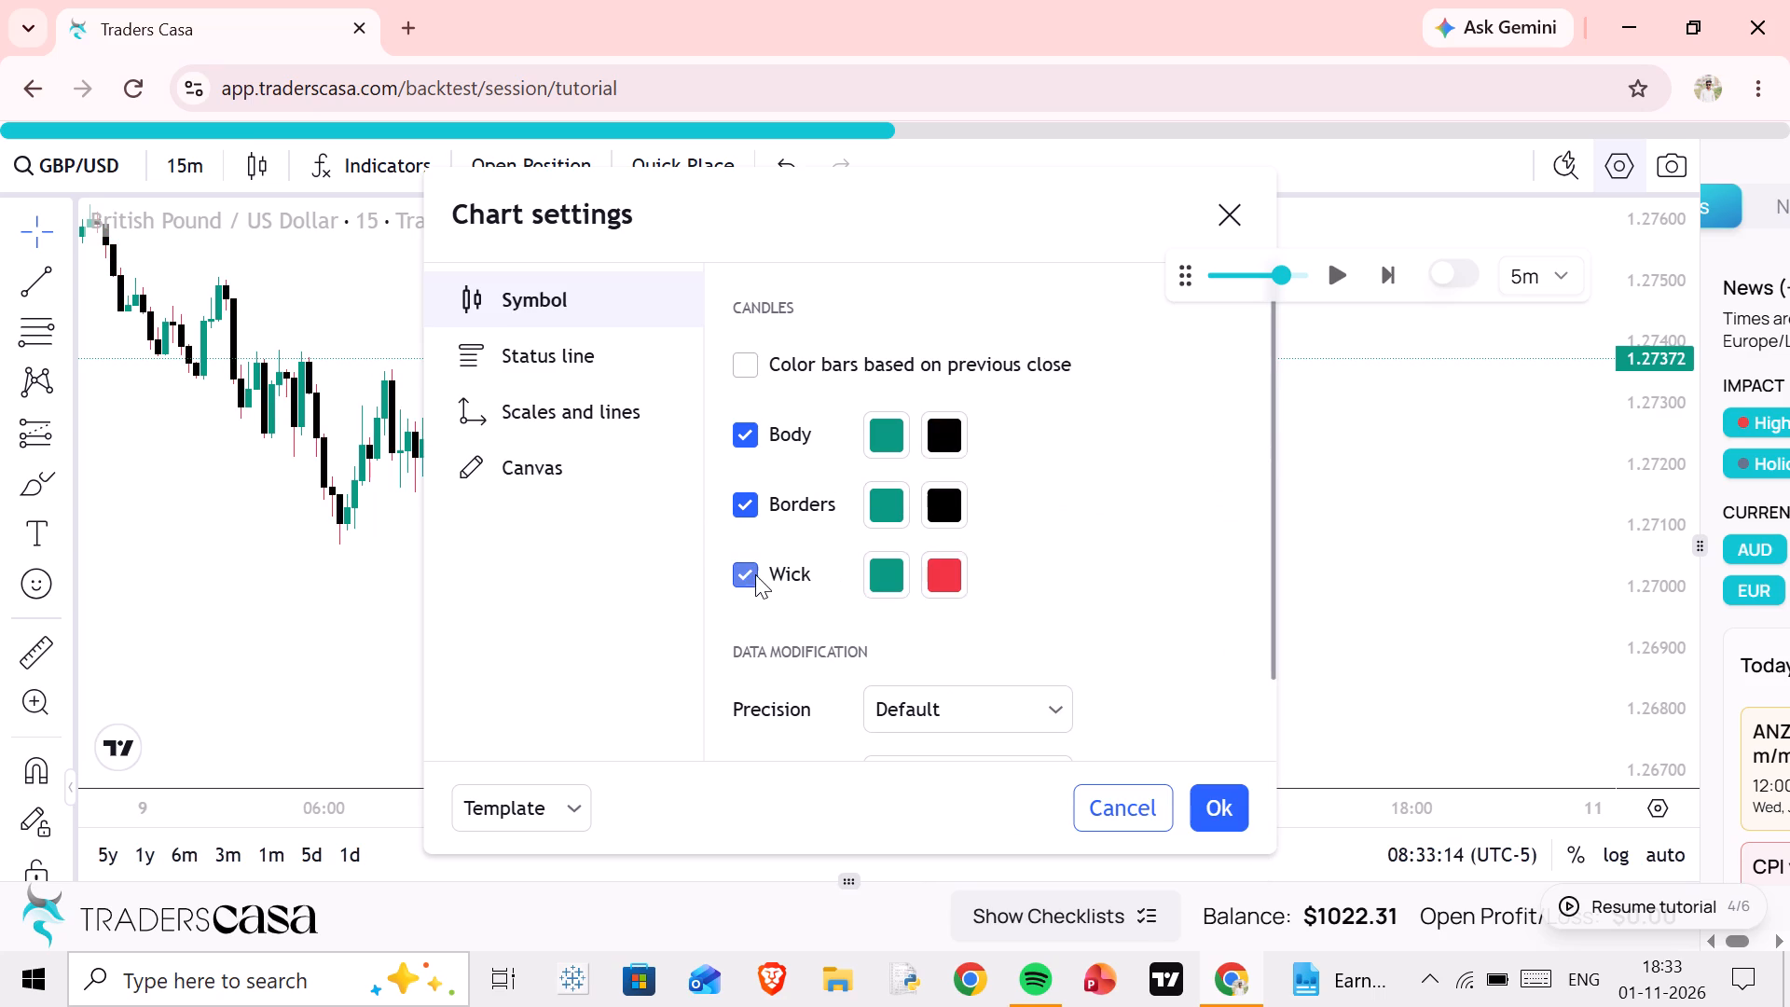
pyautogui.click(962, 566)
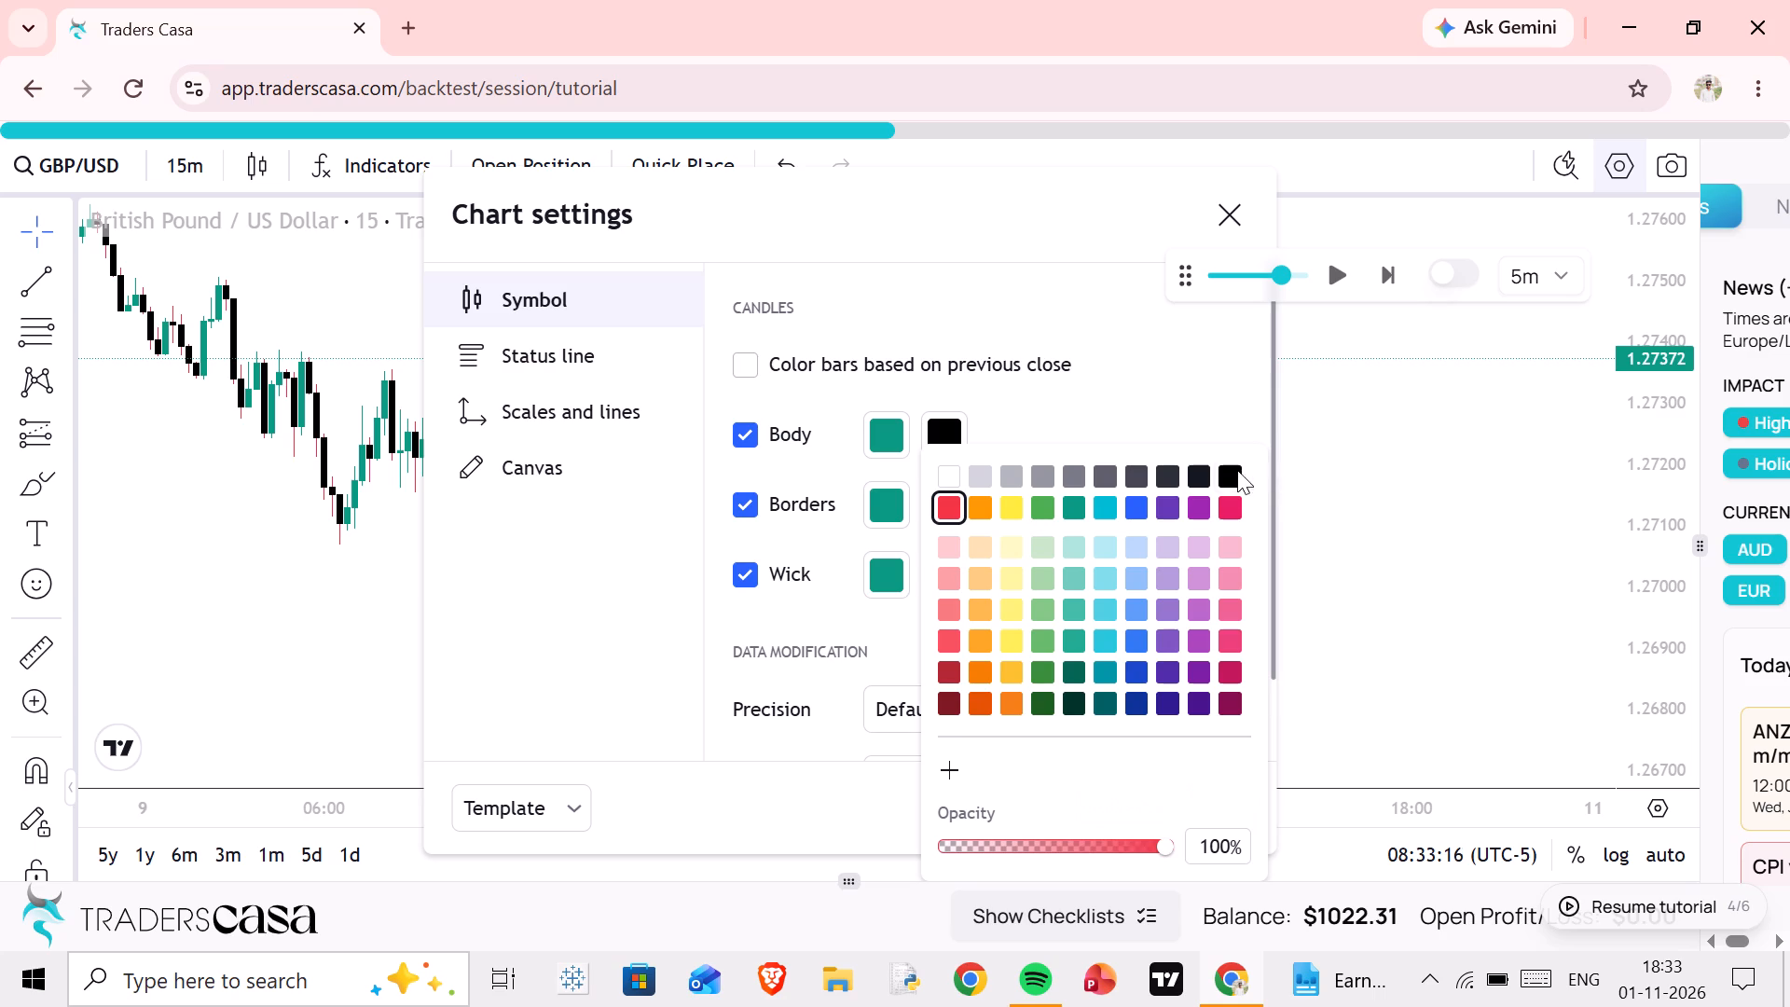
pyautogui.click(1225, 470)
pyautogui.click(1523, 556)
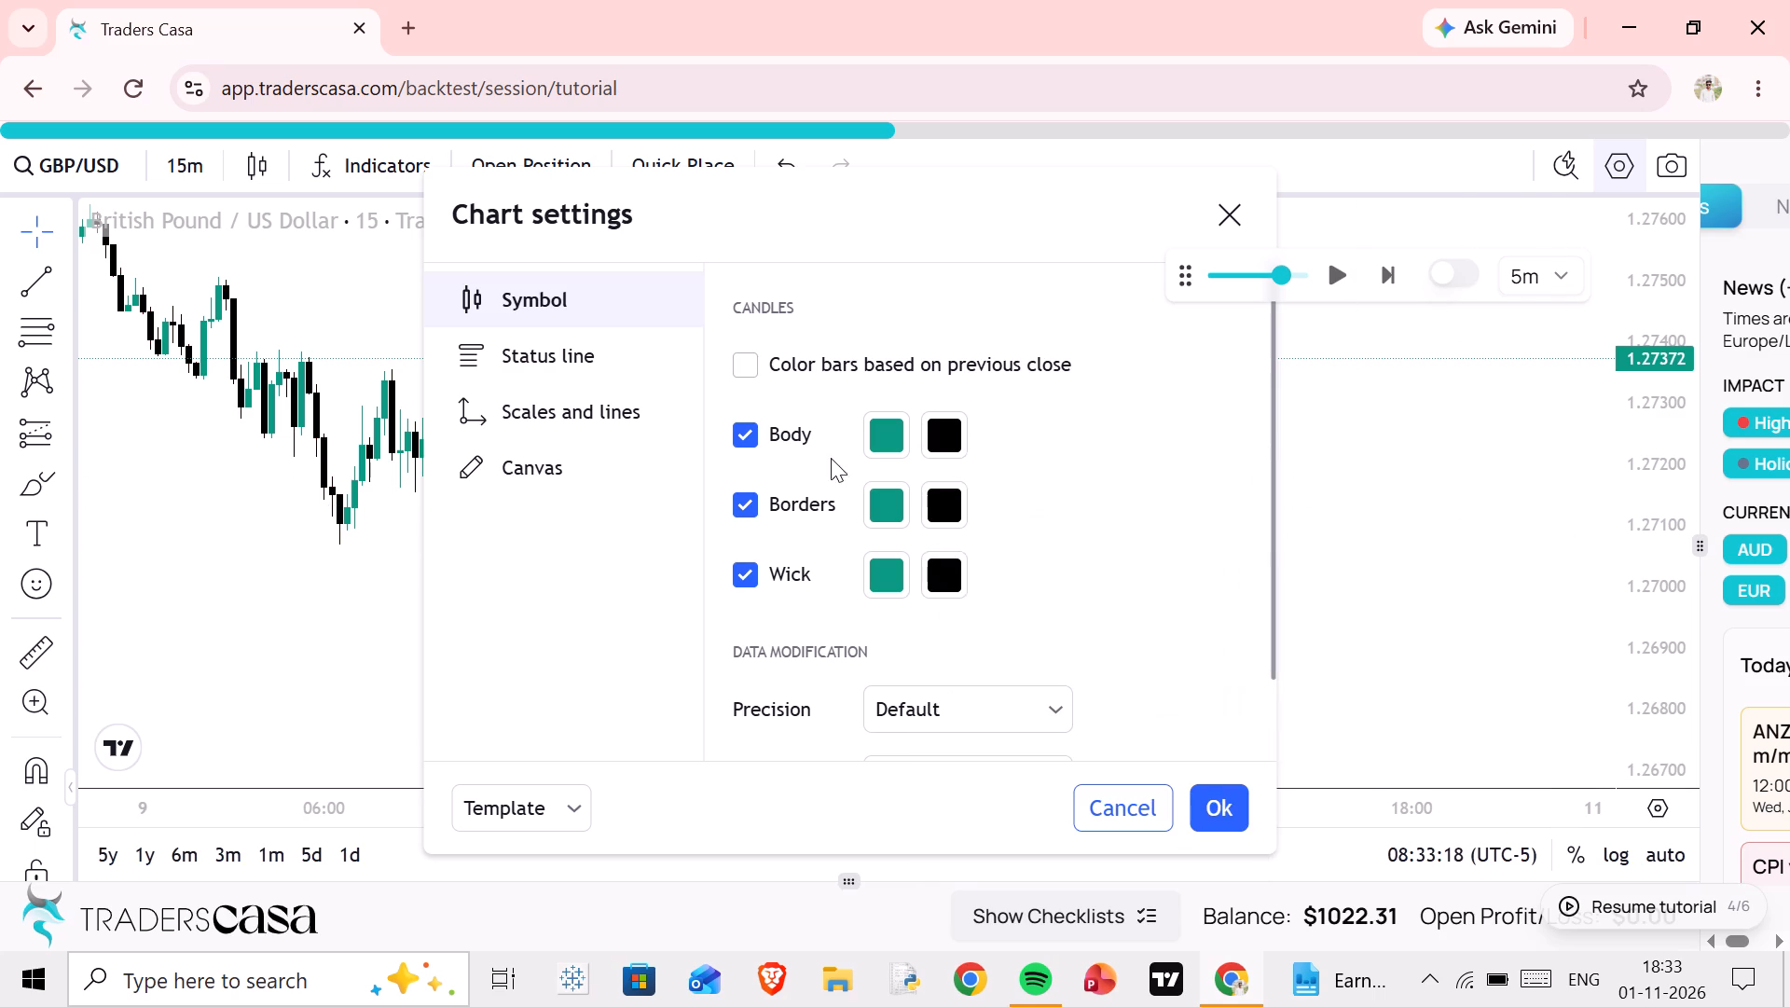
# Set the bullish candles' body, borders and wick colours to the lighter green and apply the chart settings.
pyautogui.click(876, 448)
pyautogui.click(981, 497)
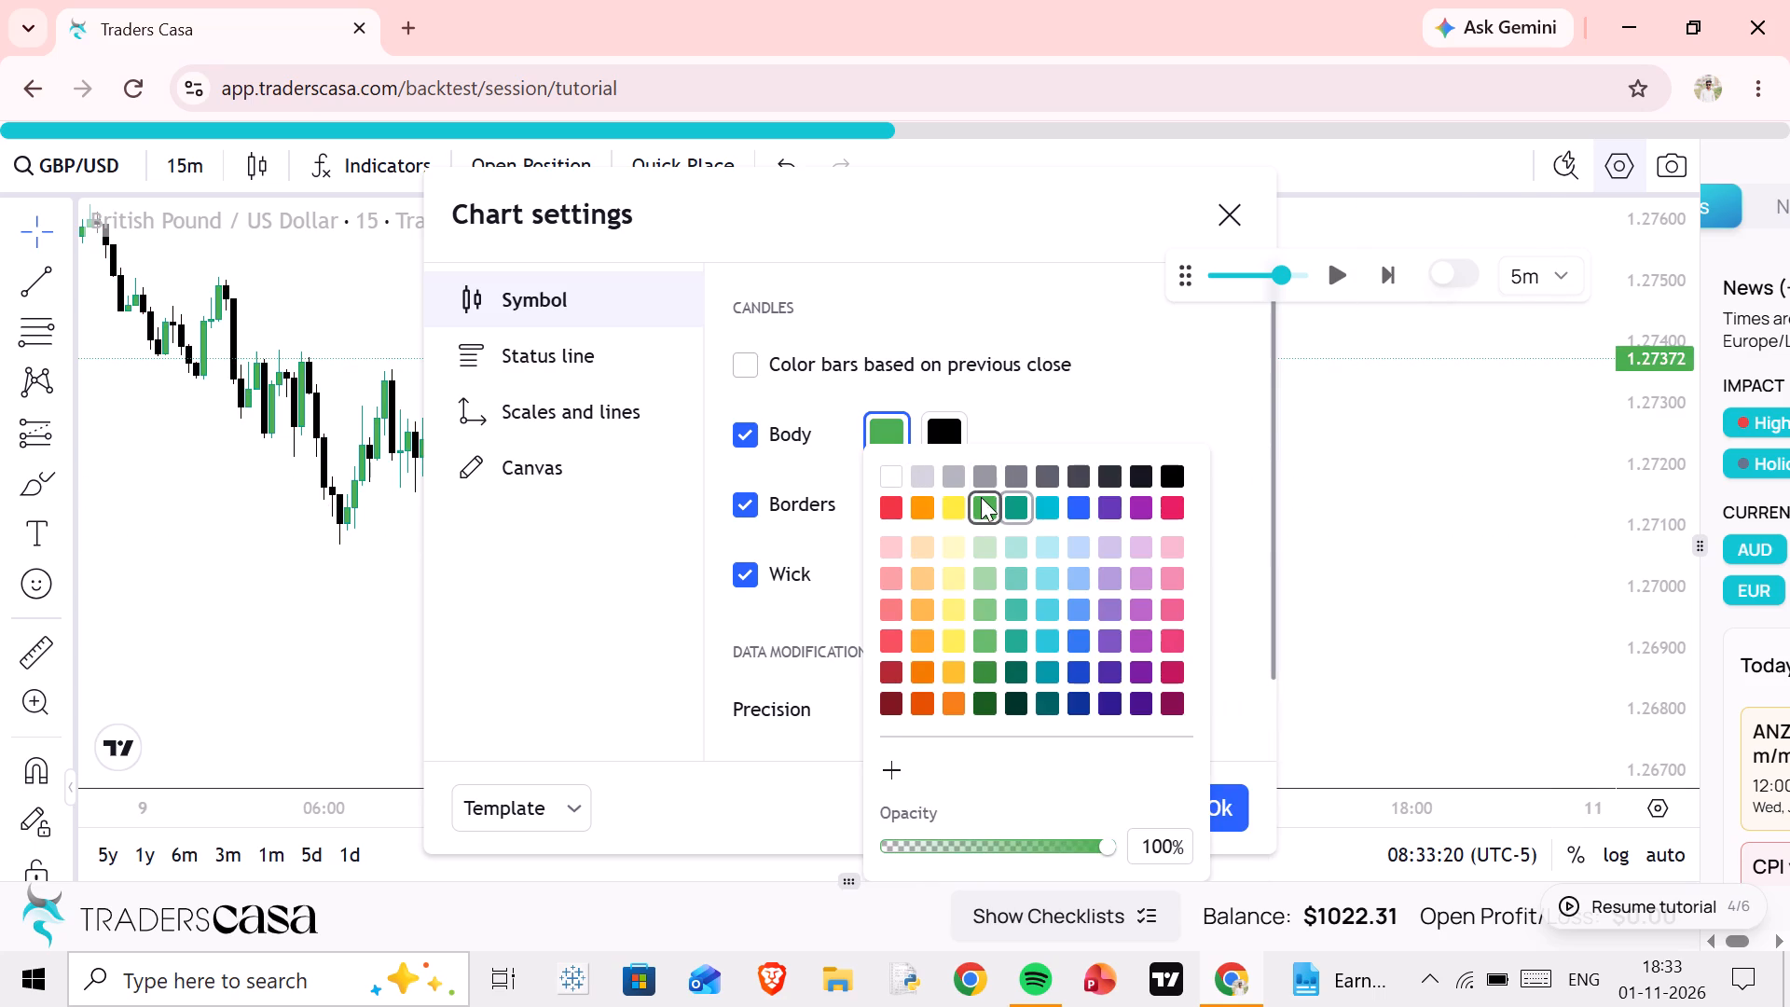
pyautogui.click(591, 512)
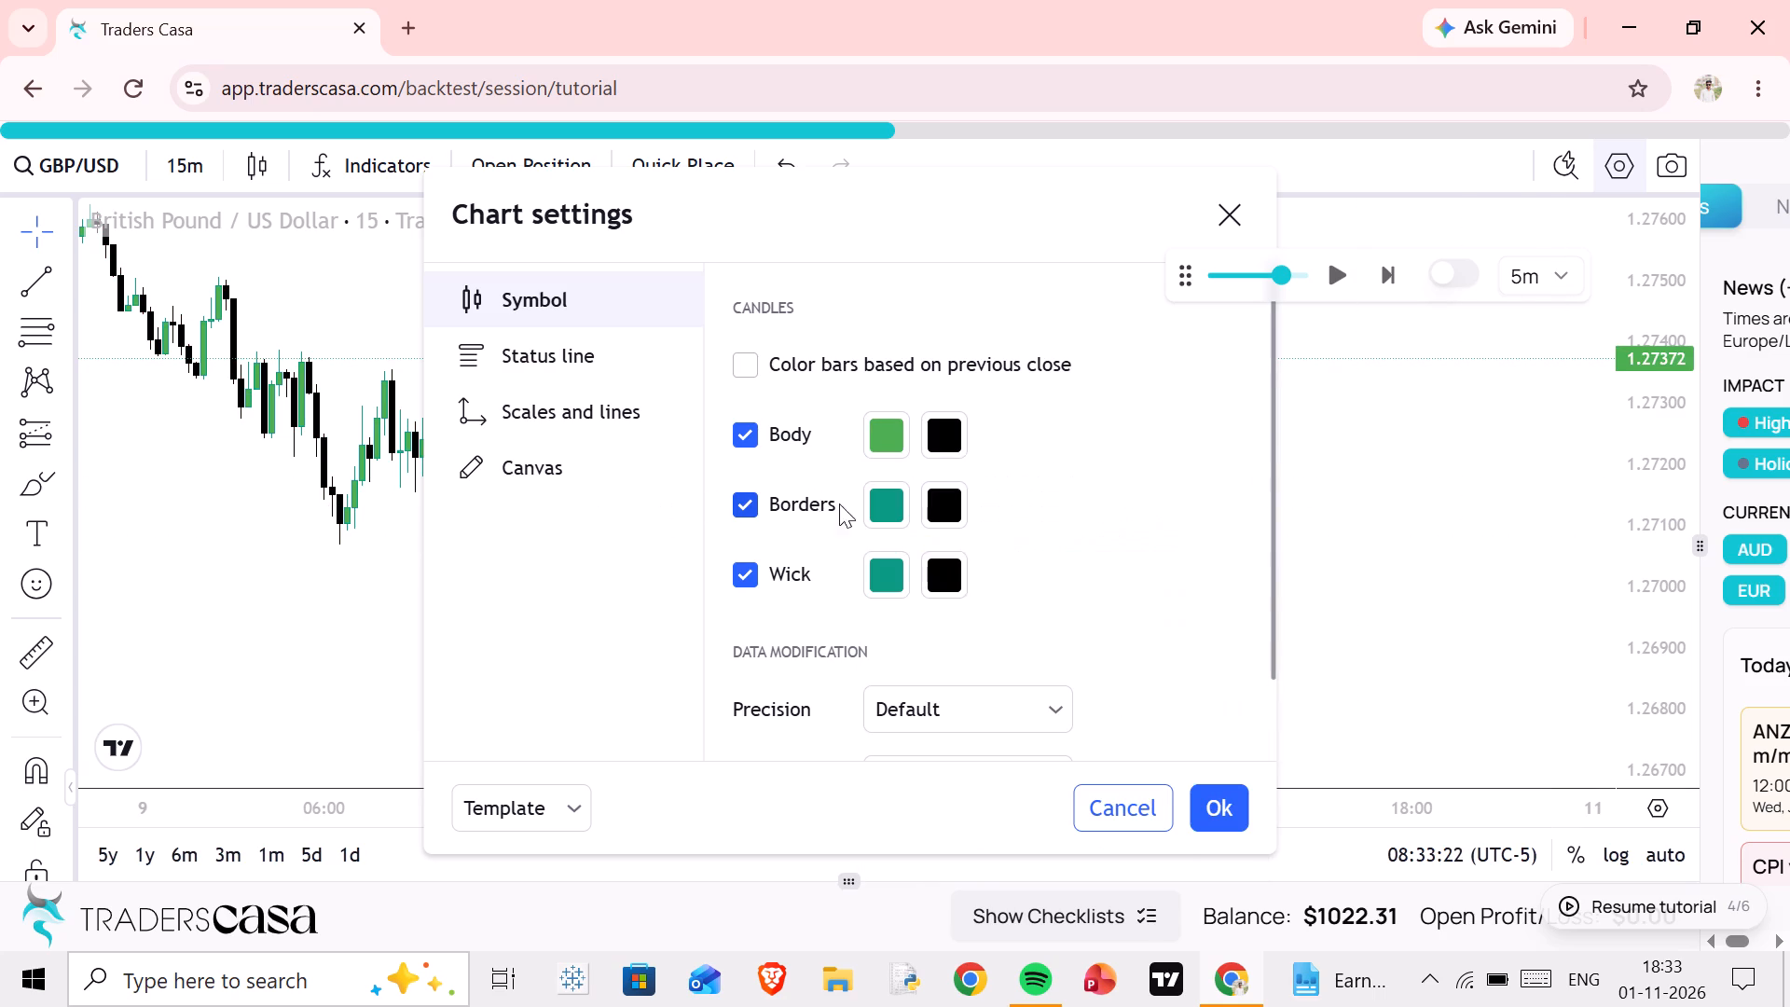
pyautogui.click(877, 493)
pyautogui.click(976, 503)
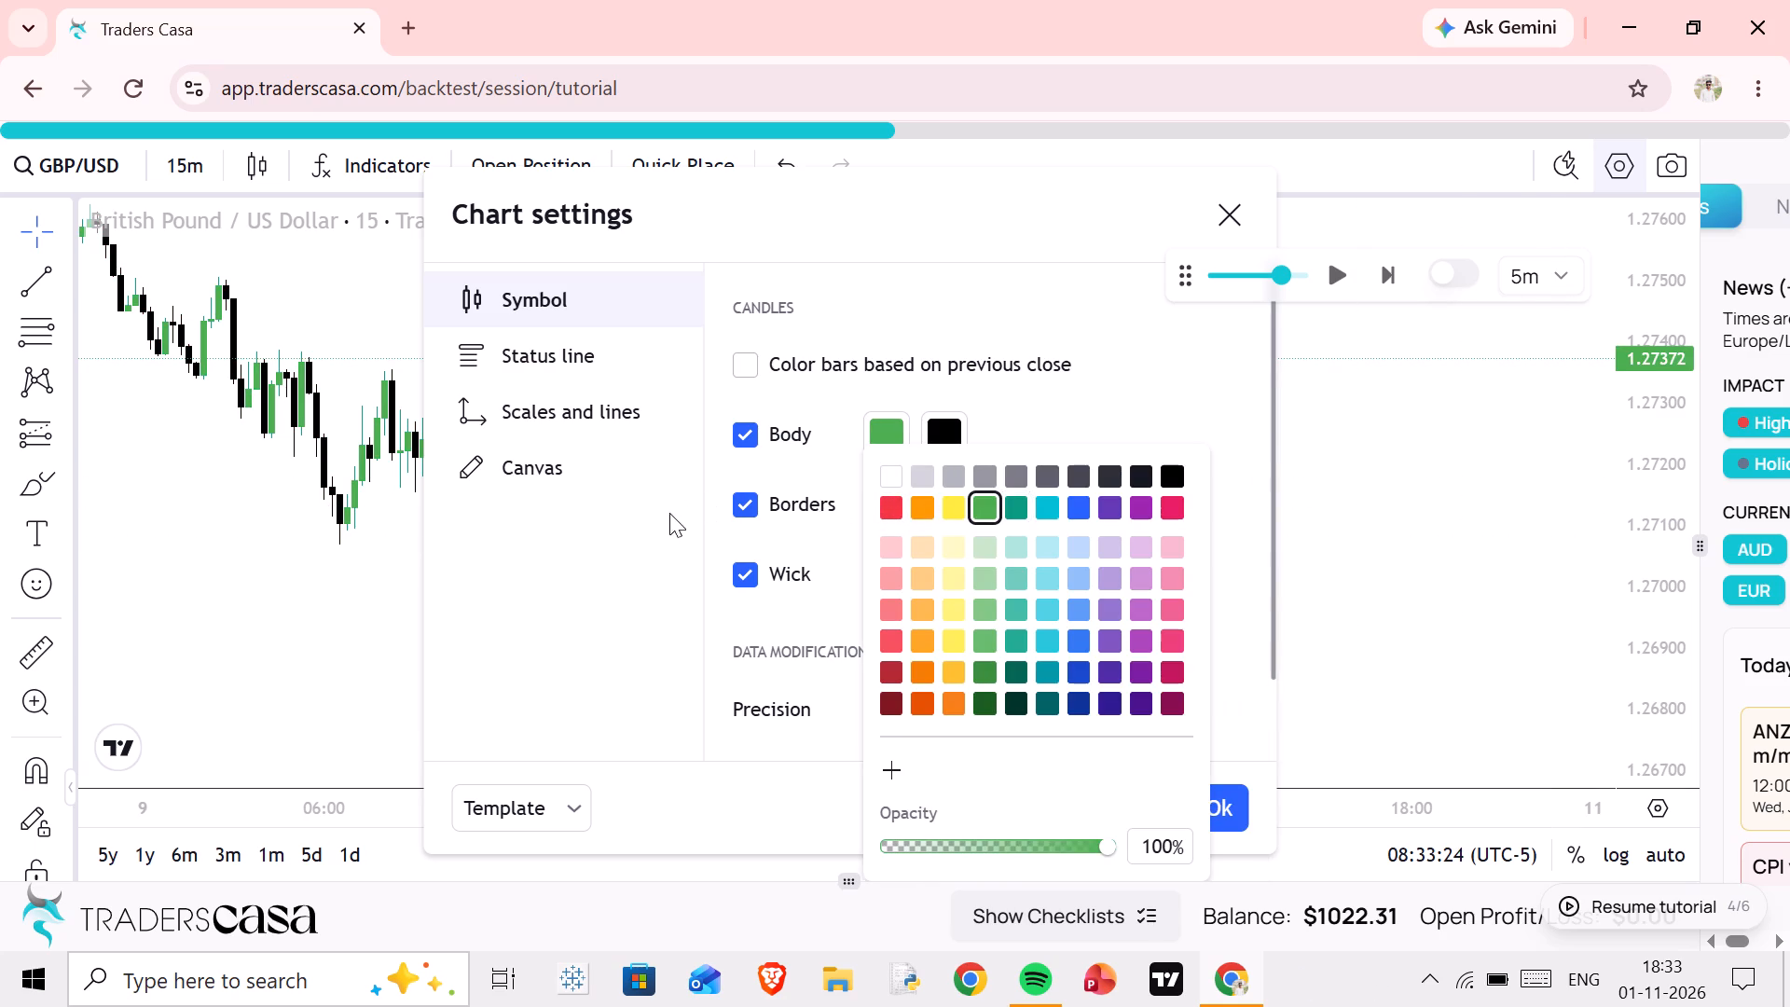
pyautogui.click(598, 533)
pyautogui.click(875, 569)
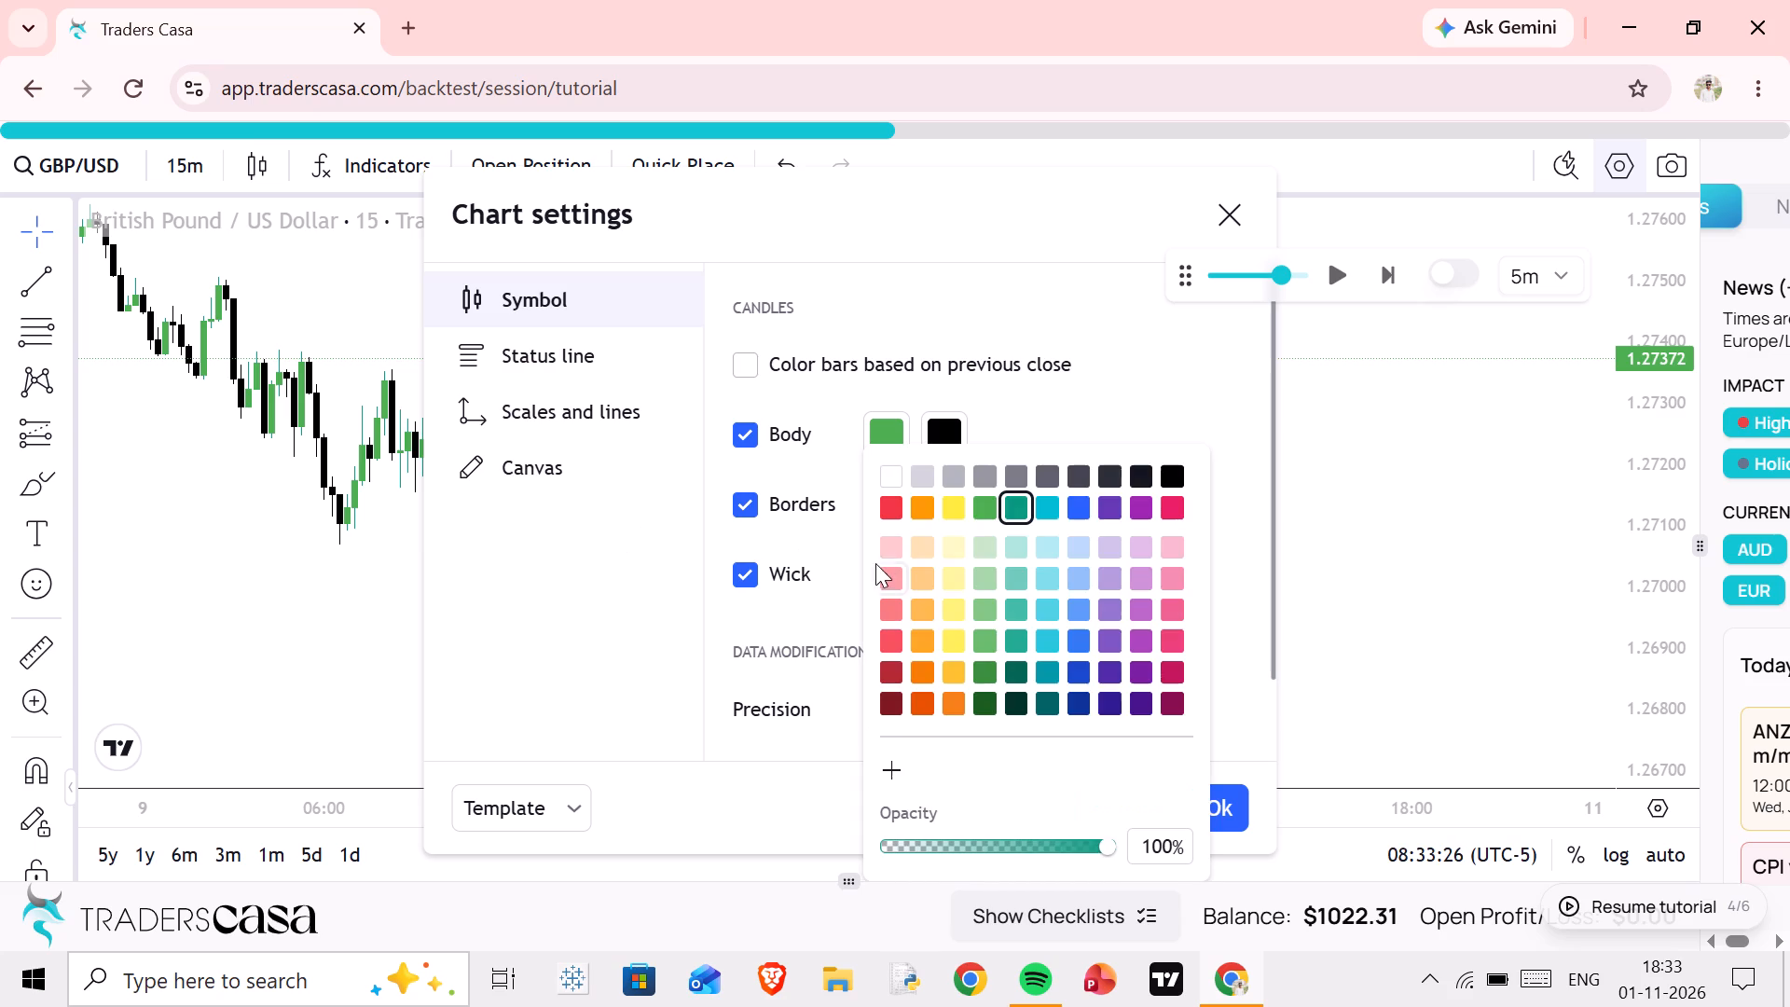
pyautogui.click(983, 504)
pyautogui.click(1335, 508)
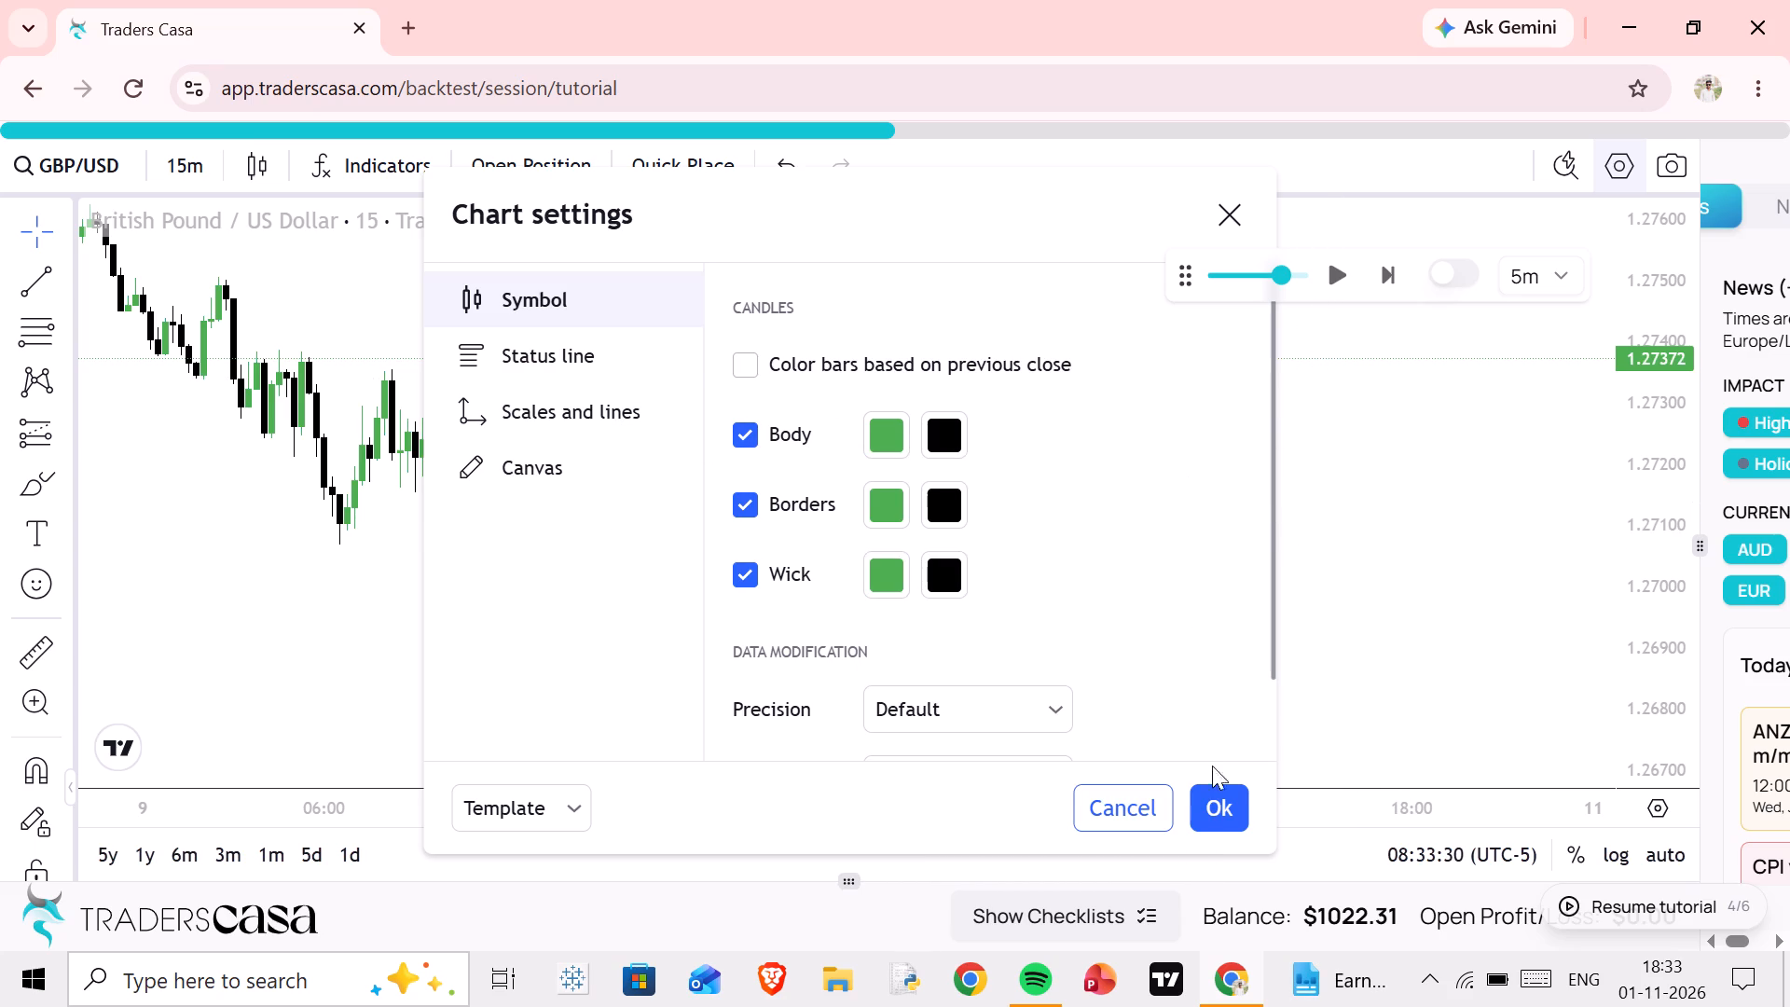
pyautogui.click(1234, 799)
# Examine the GBP/USD price action across 9 and 10 January with the new candle colours.
pyautogui.moveTo(1094, 468); pyautogui.dragTo(1403, 586)
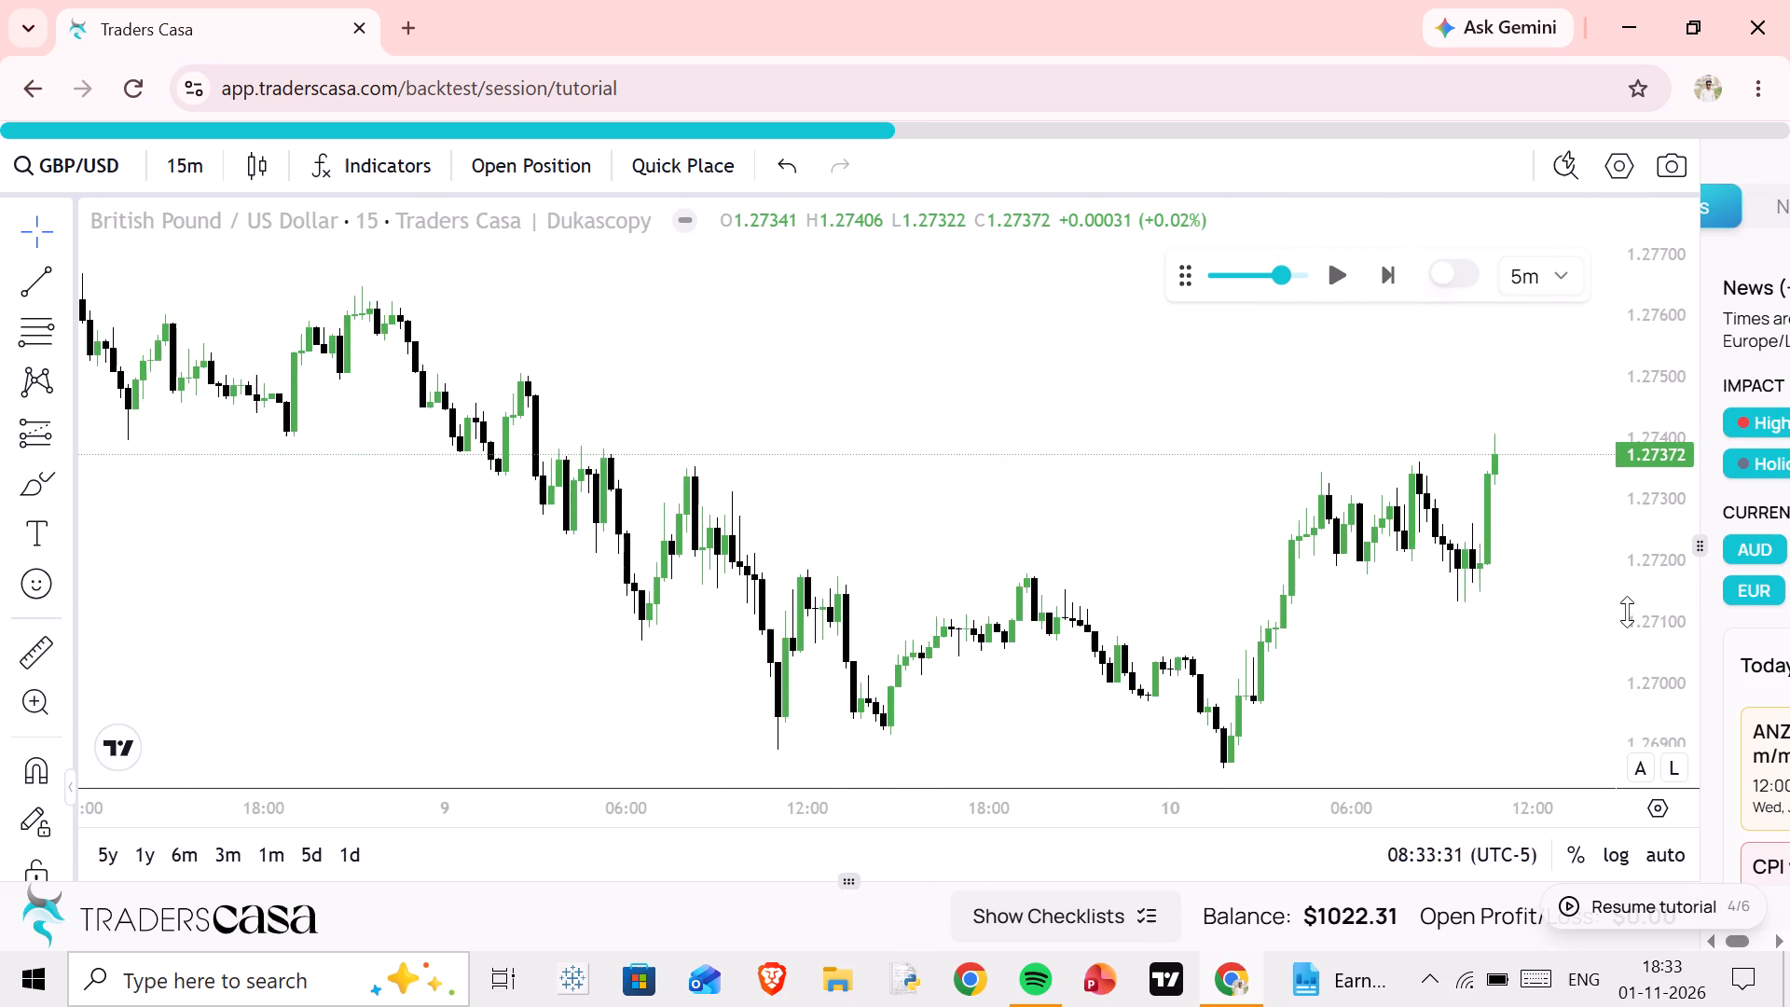
pyautogui.scroll(8, 1623, 624)
pyautogui.scroll(3, 914, 520)
pyautogui.moveTo(836, 539); pyautogui.dragTo(963, 362)
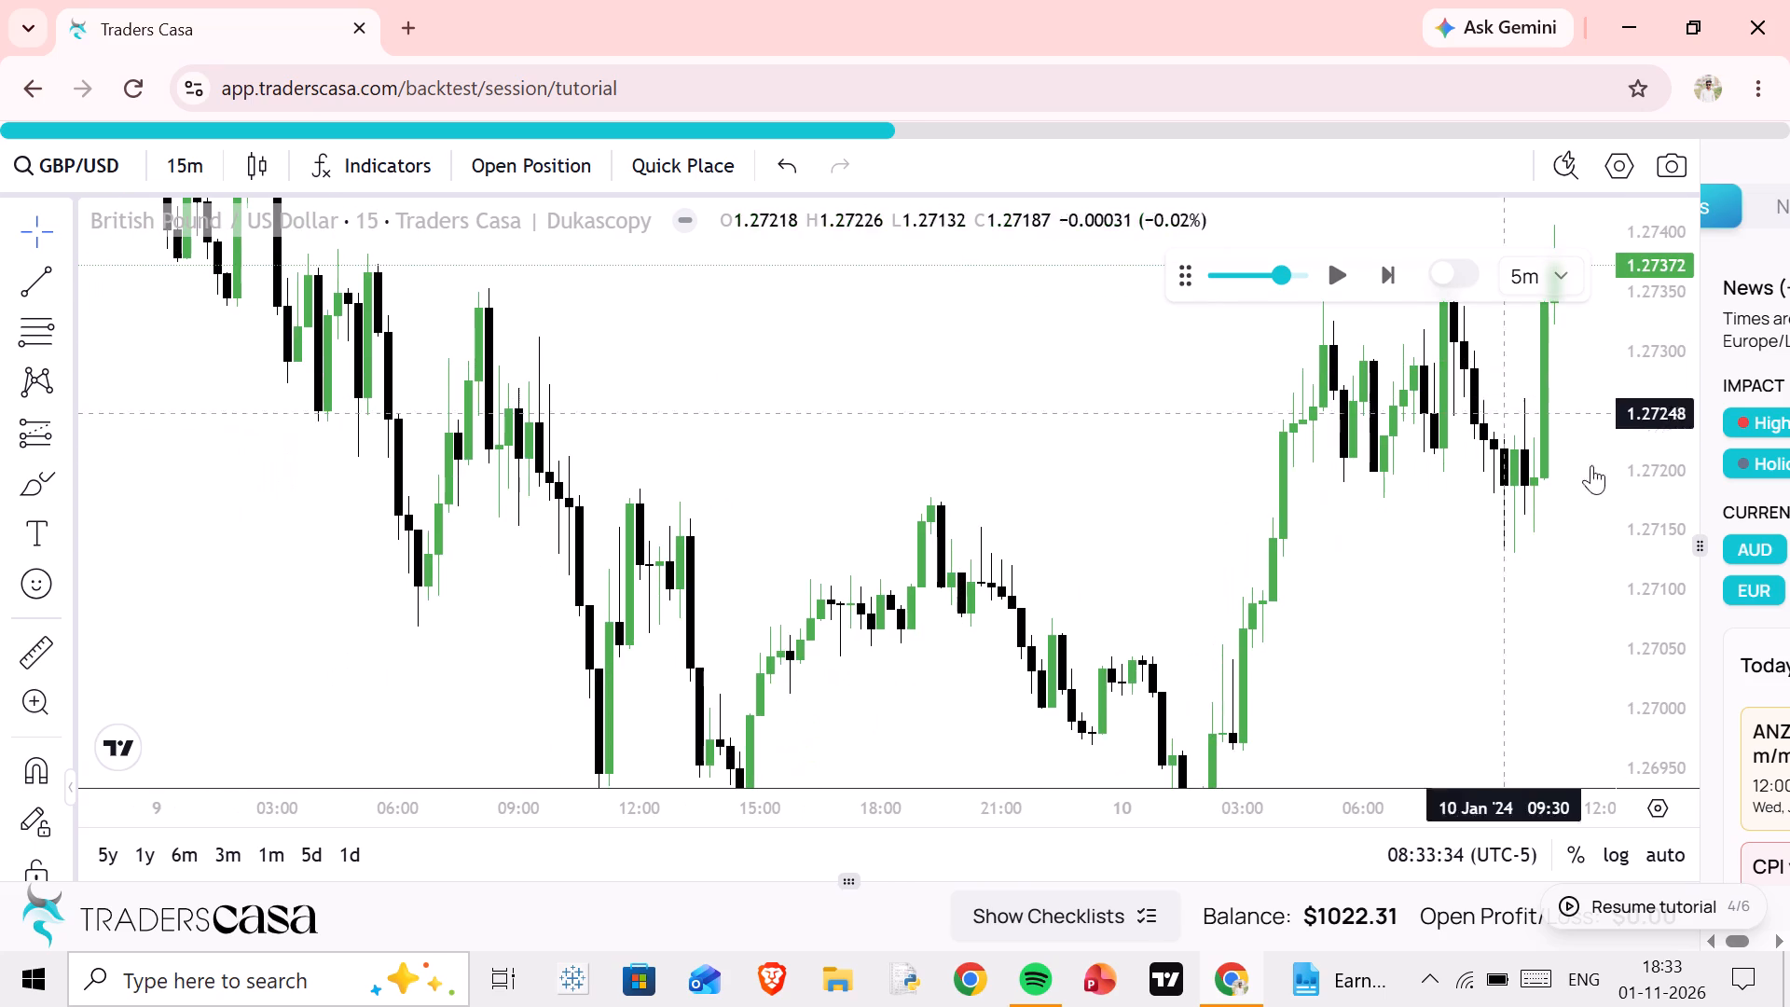
pyautogui.scroll(-9, 1613, 555)
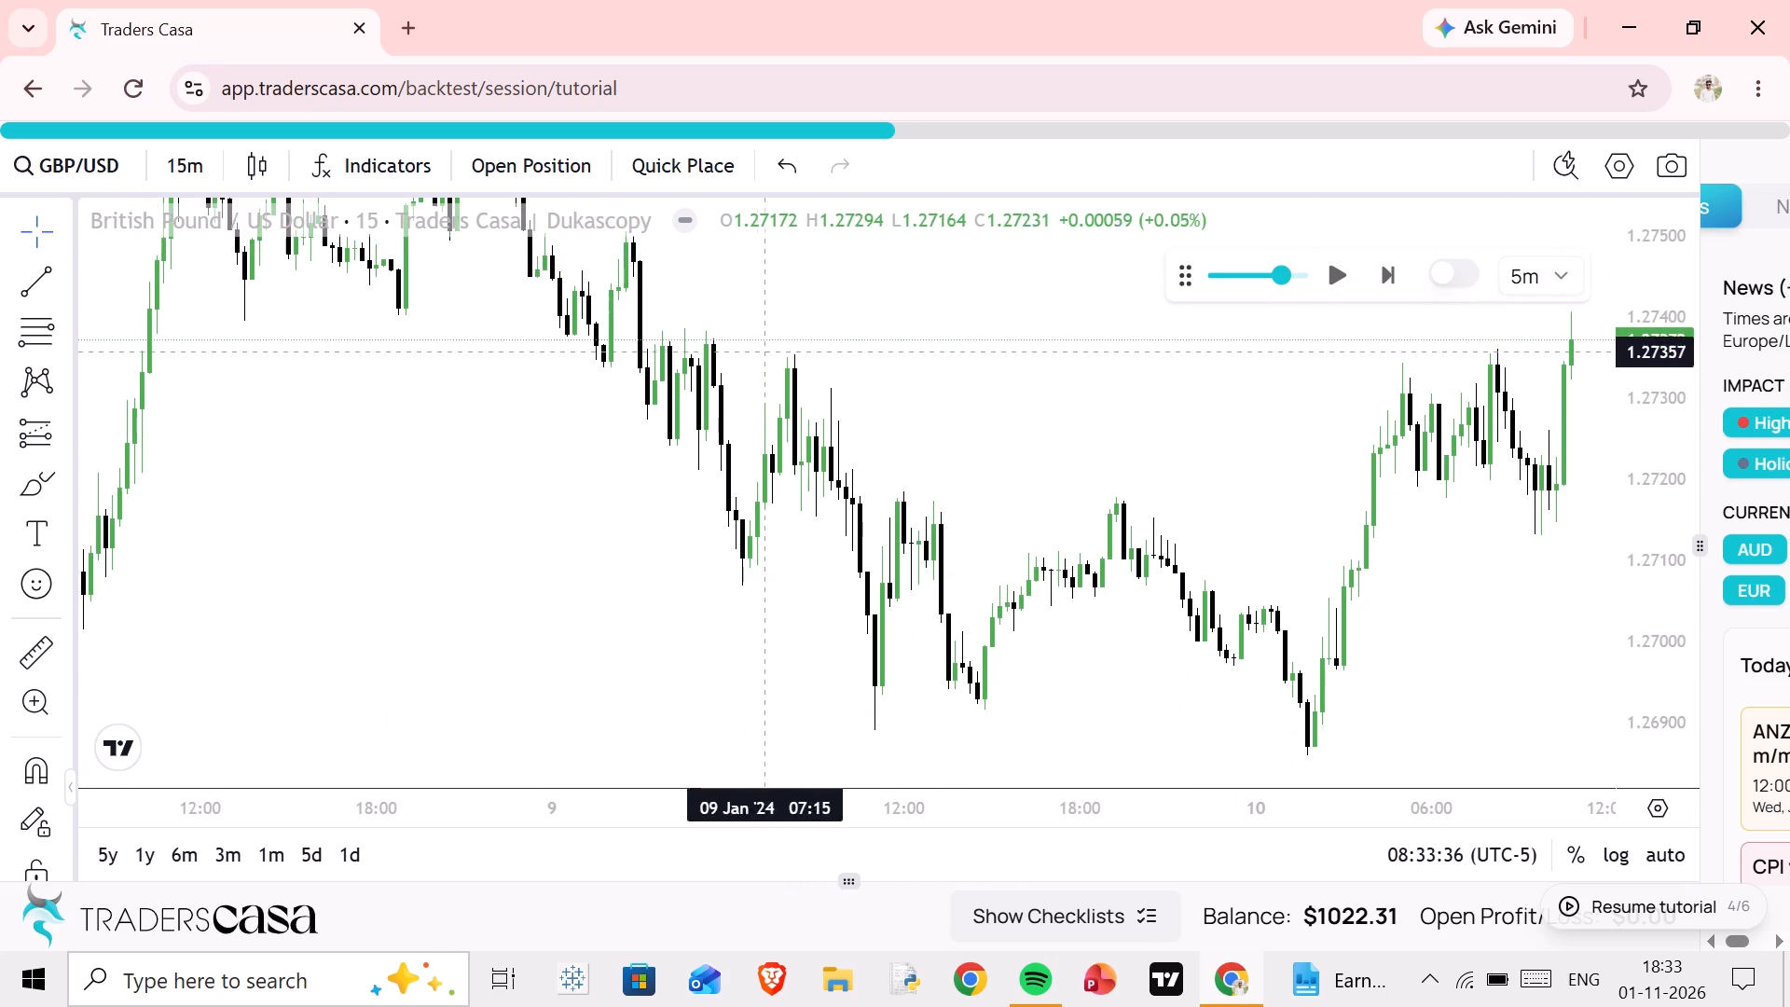
pyautogui.moveTo(759, 352); pyautogui.dragTo(833, 502)
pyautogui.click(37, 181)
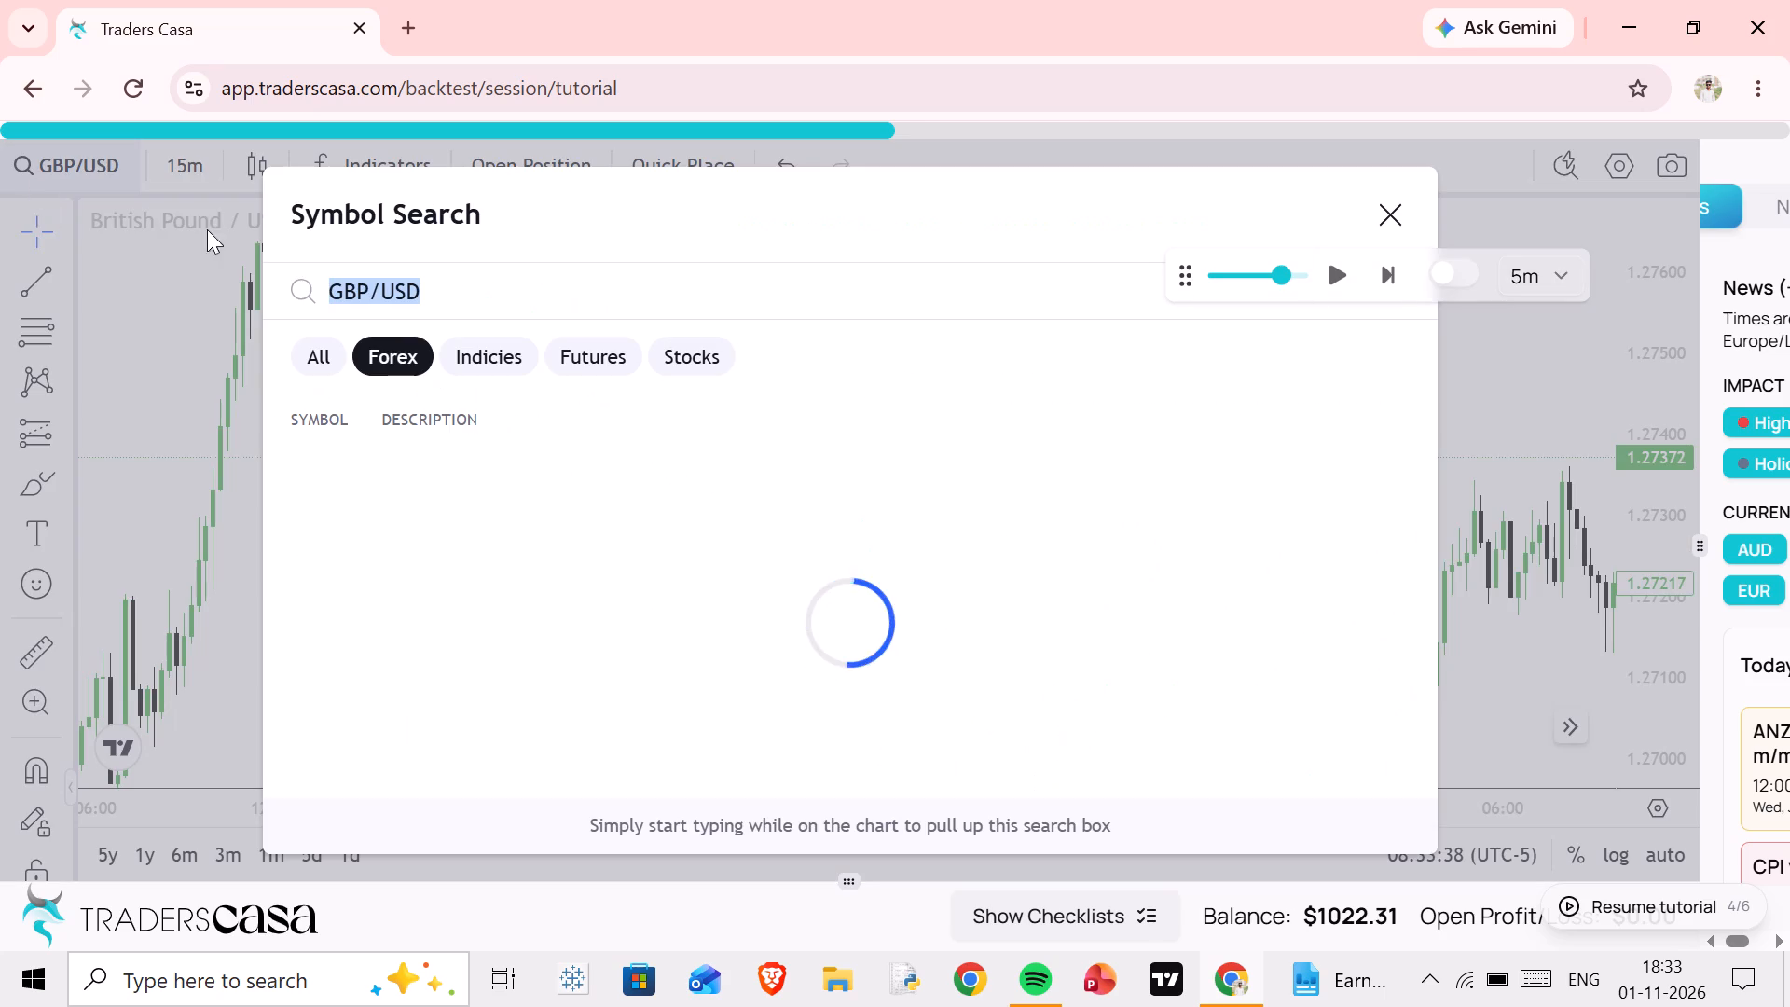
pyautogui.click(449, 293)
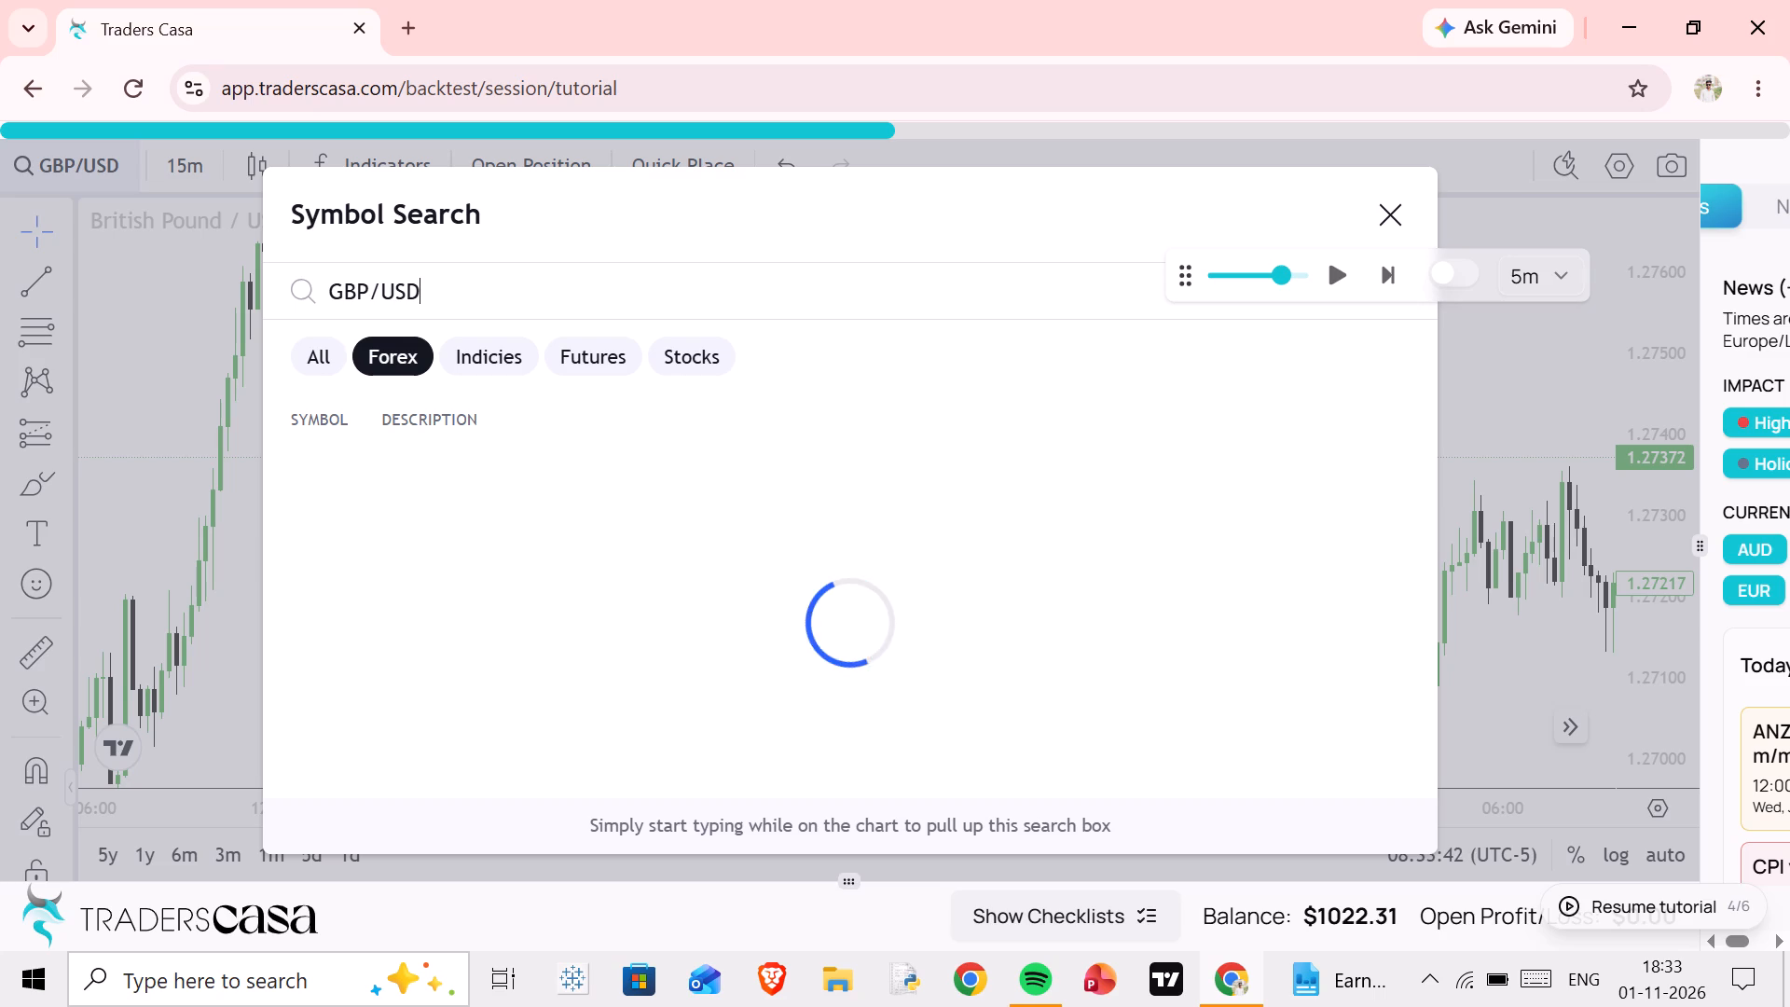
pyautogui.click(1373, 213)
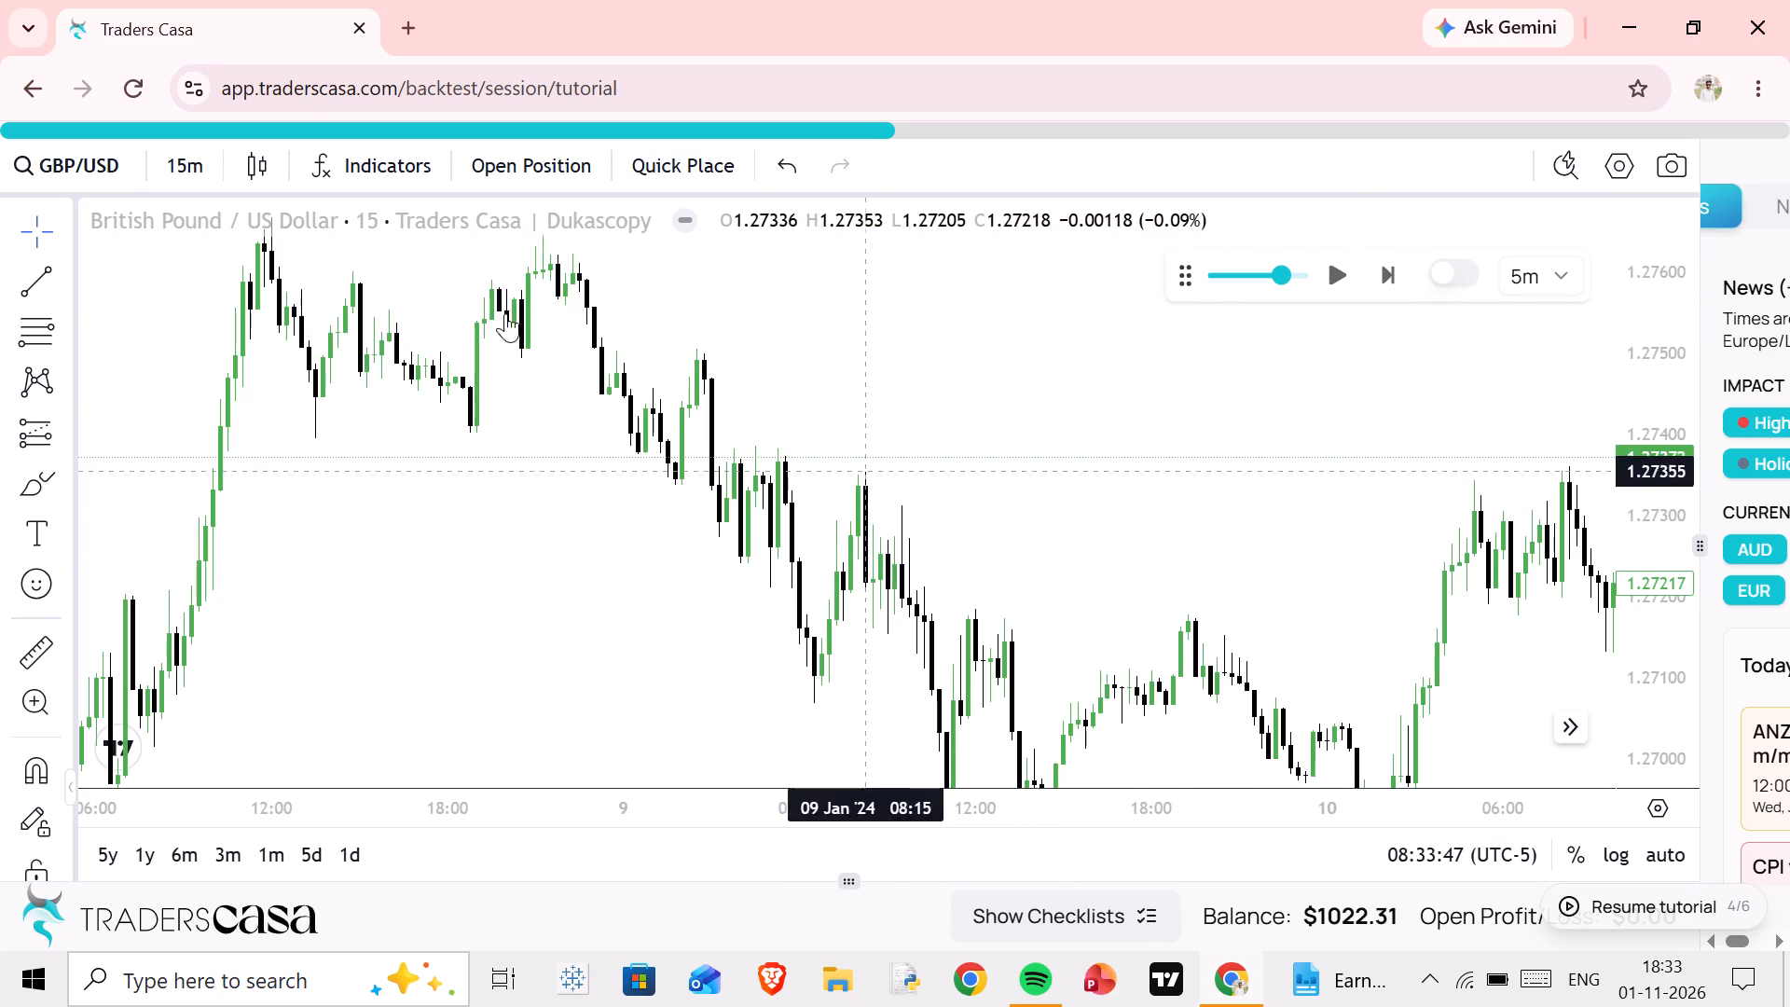
# Return to the onboarding questionnaire, skip all its questions, and continue into the tutorial session.
pyautogui.click(45, 90)
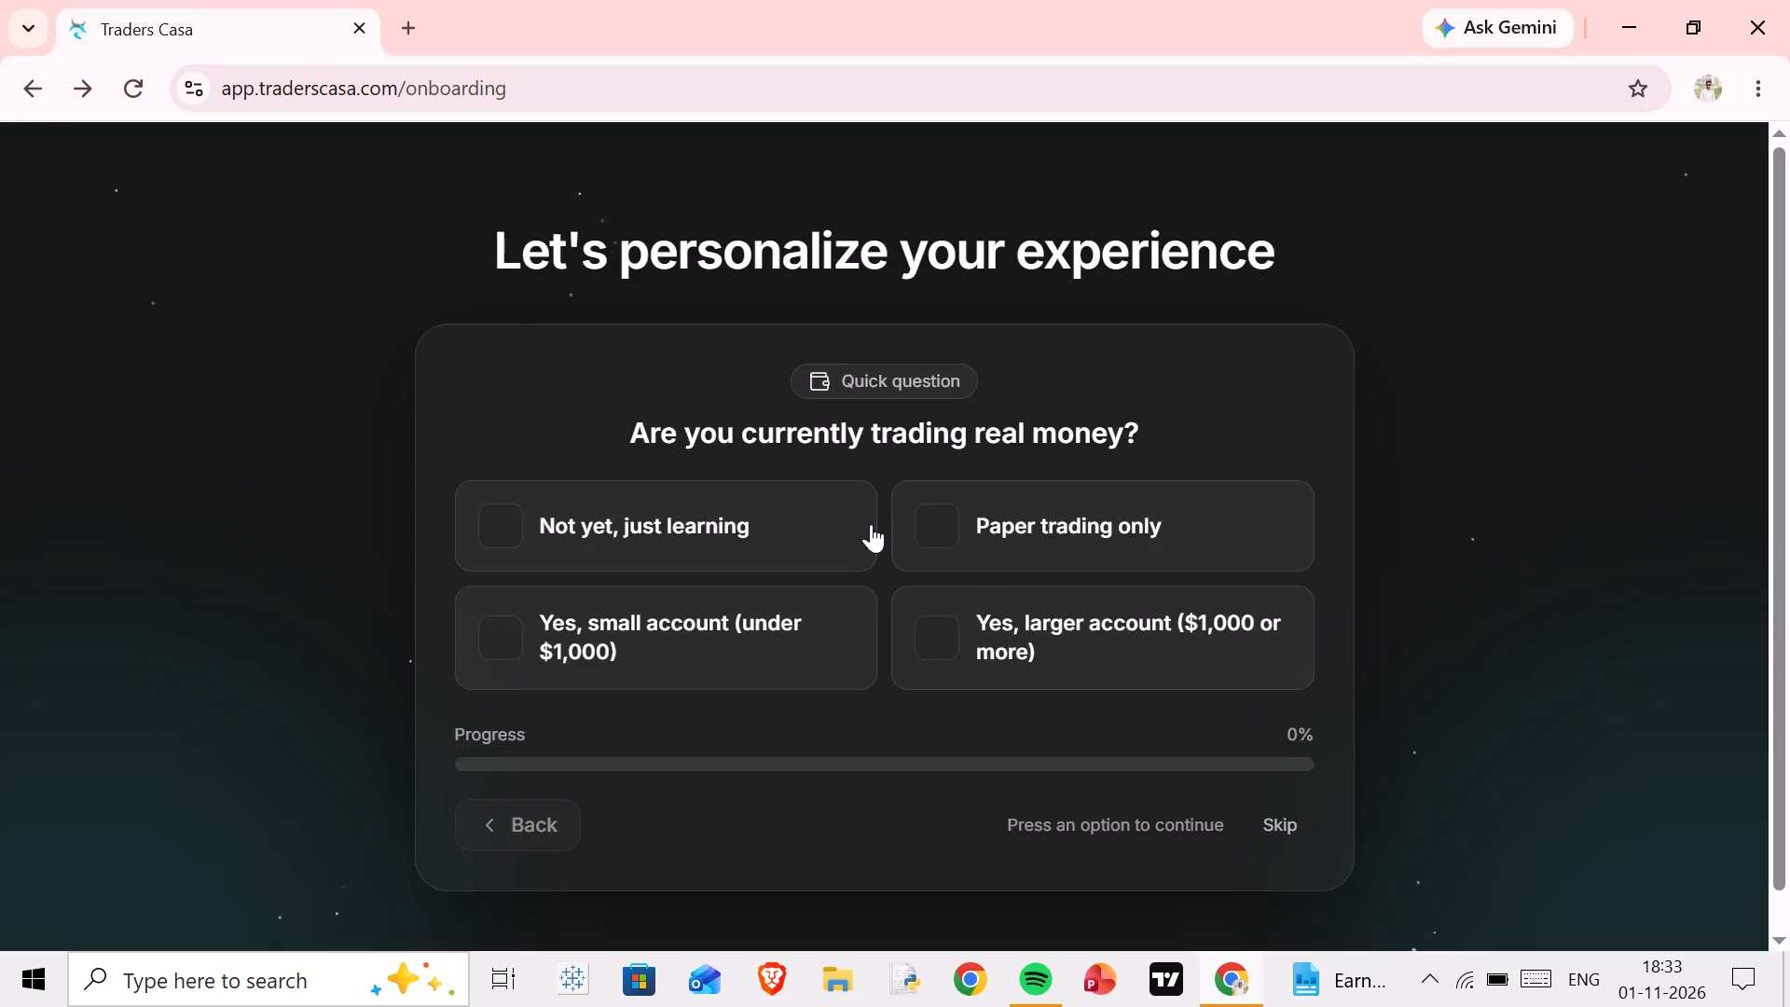
pyautogui.click(1267, 825)
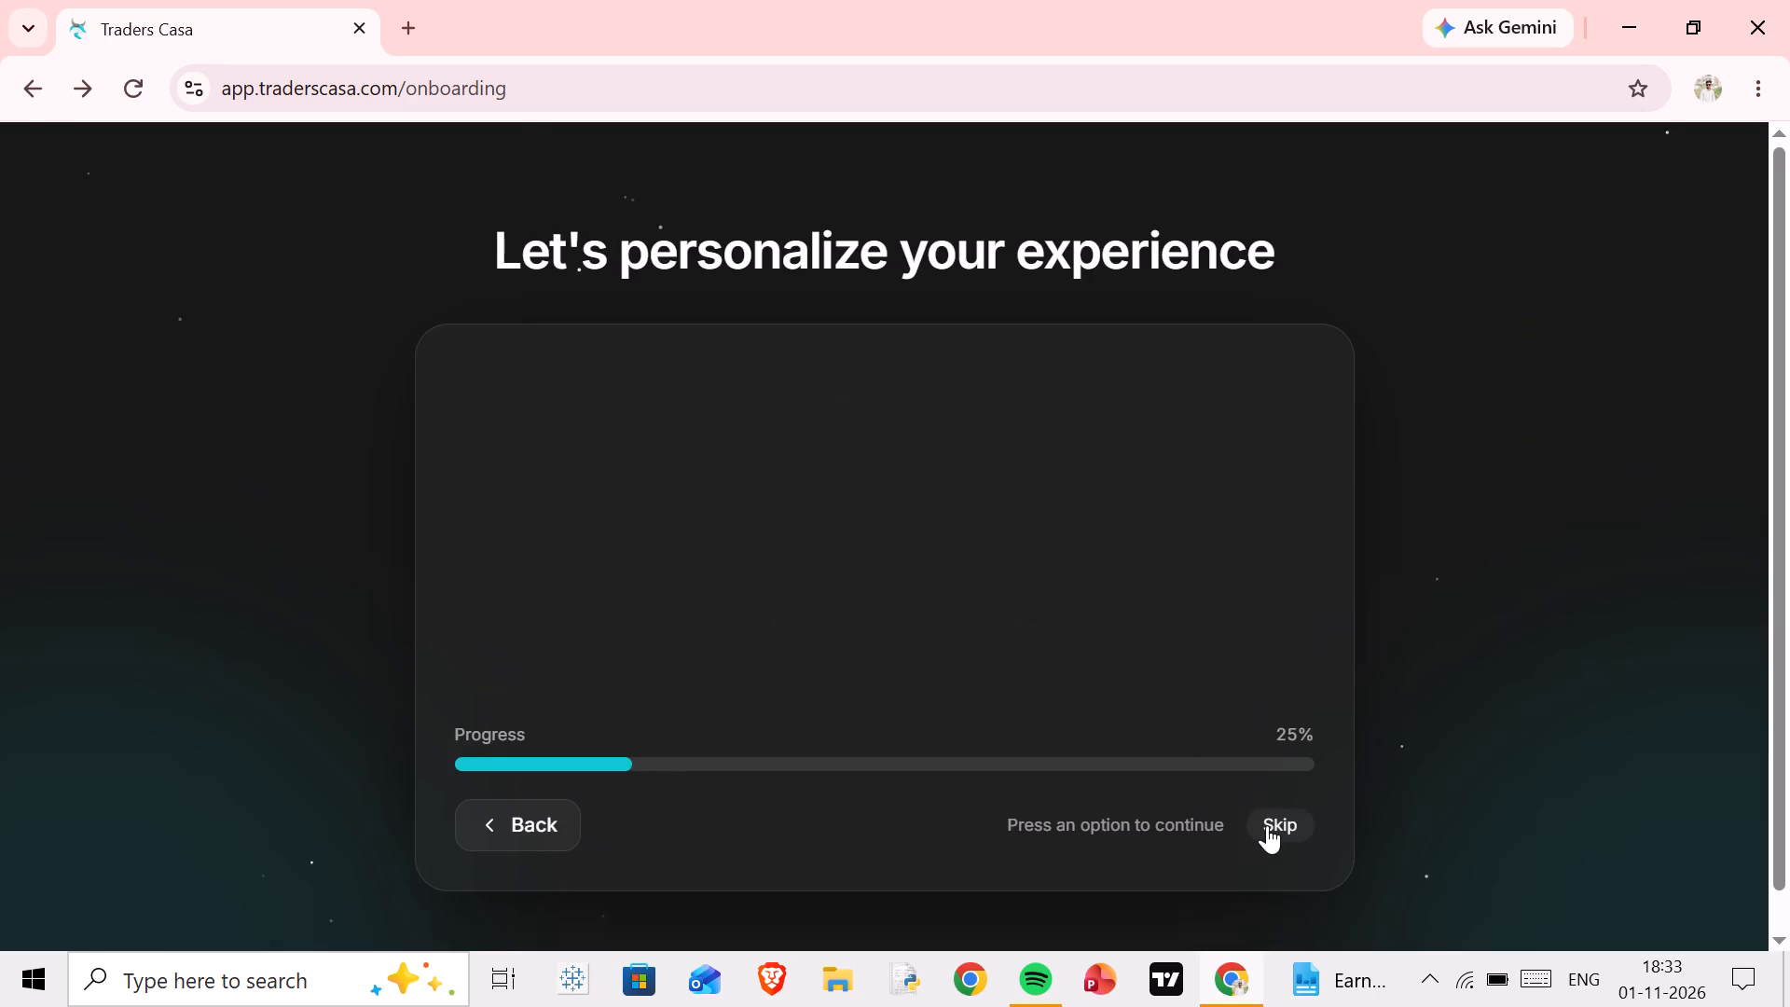
pyautogui.tripleClick(1269, 826)
pyautogui.click(1269, 826)
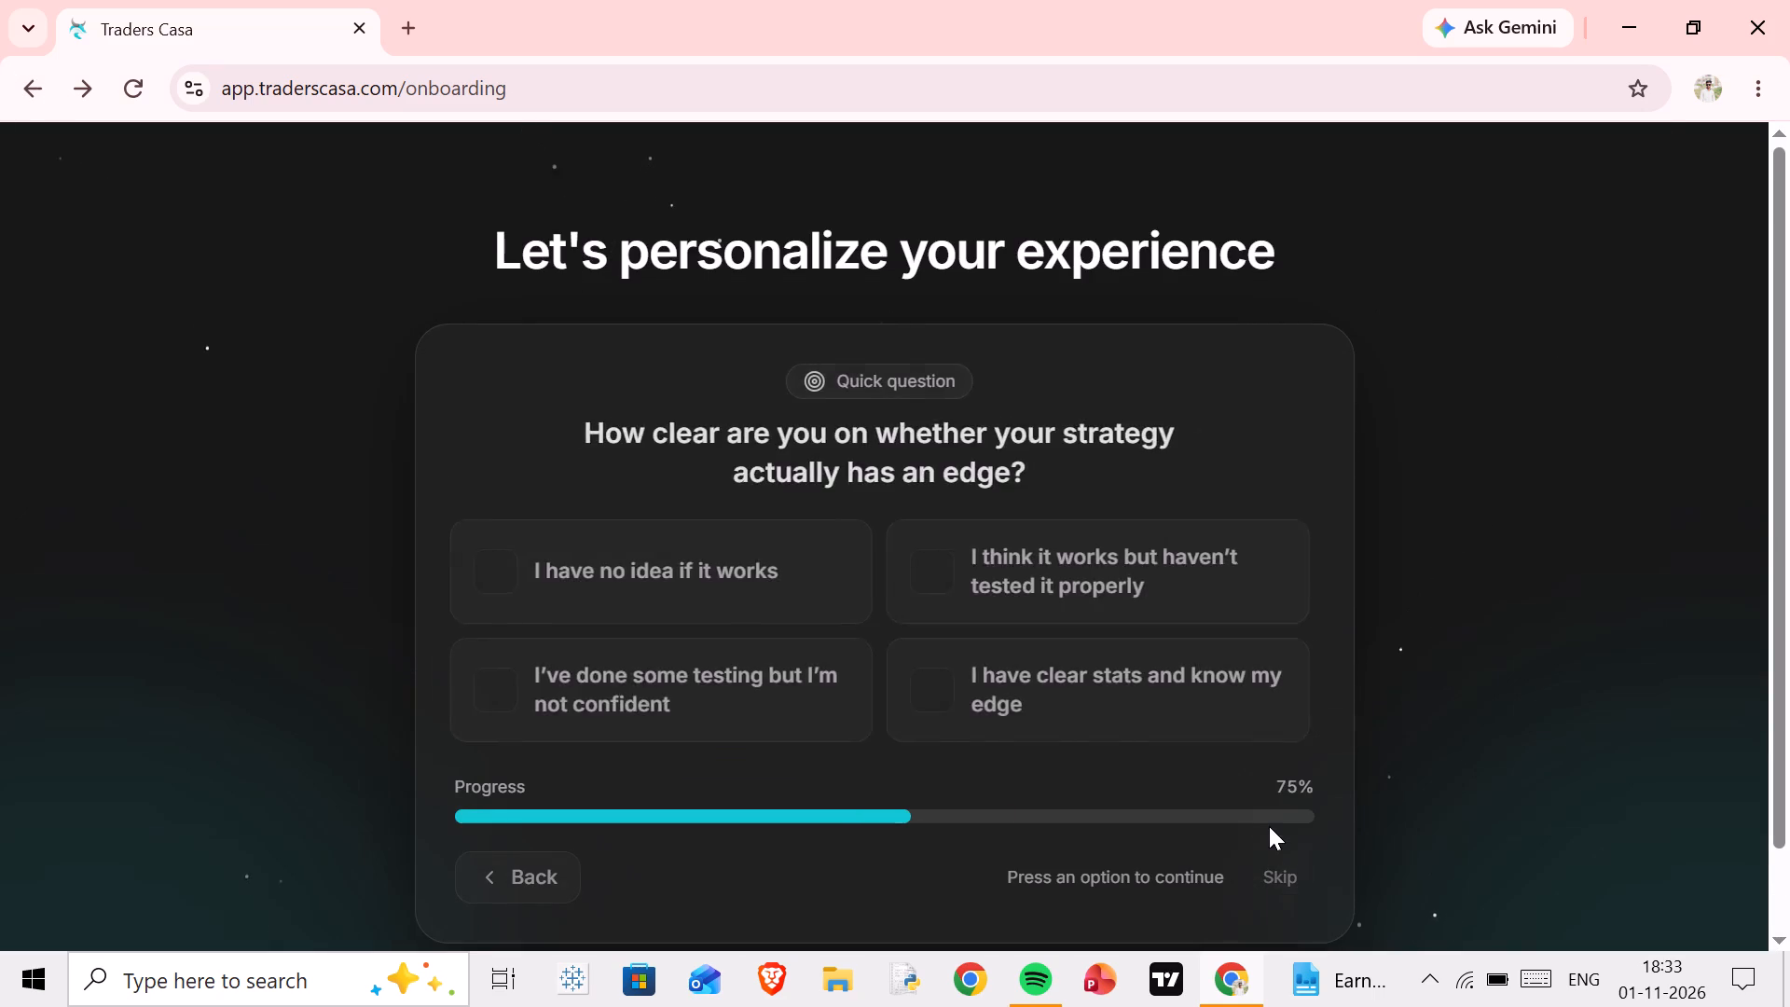
pyautogui.click(1267, 847)
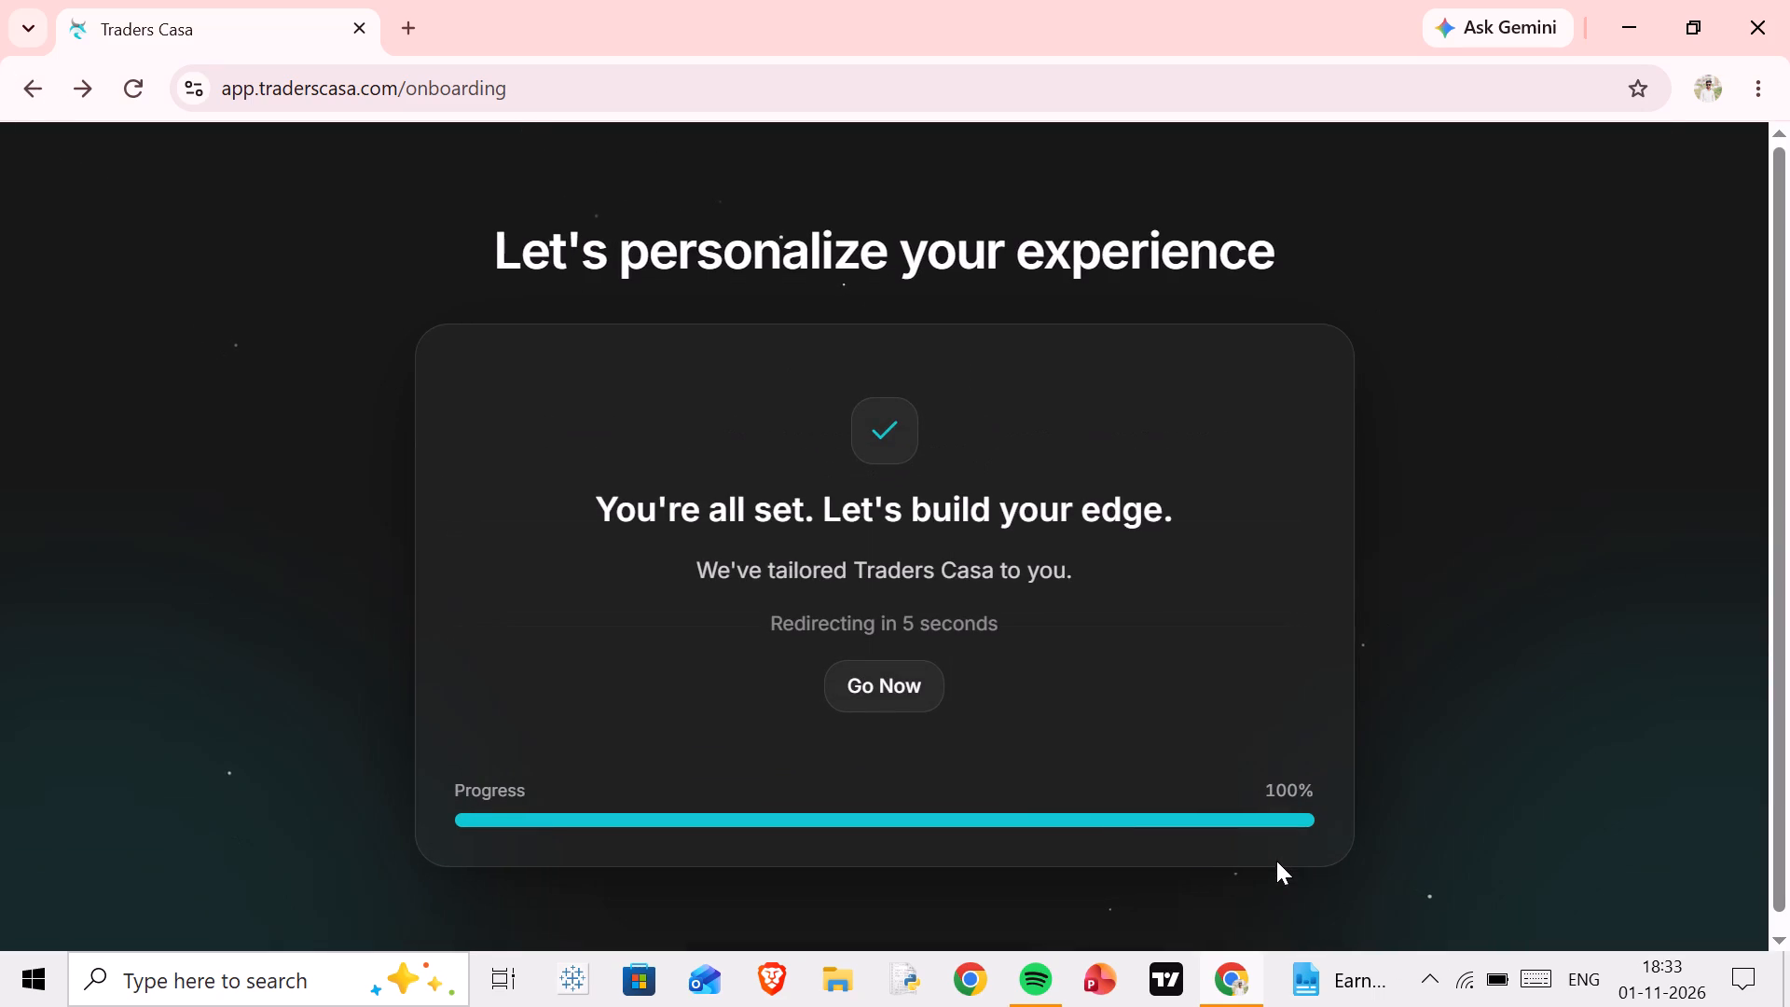
pyautogui.click(887, 664)
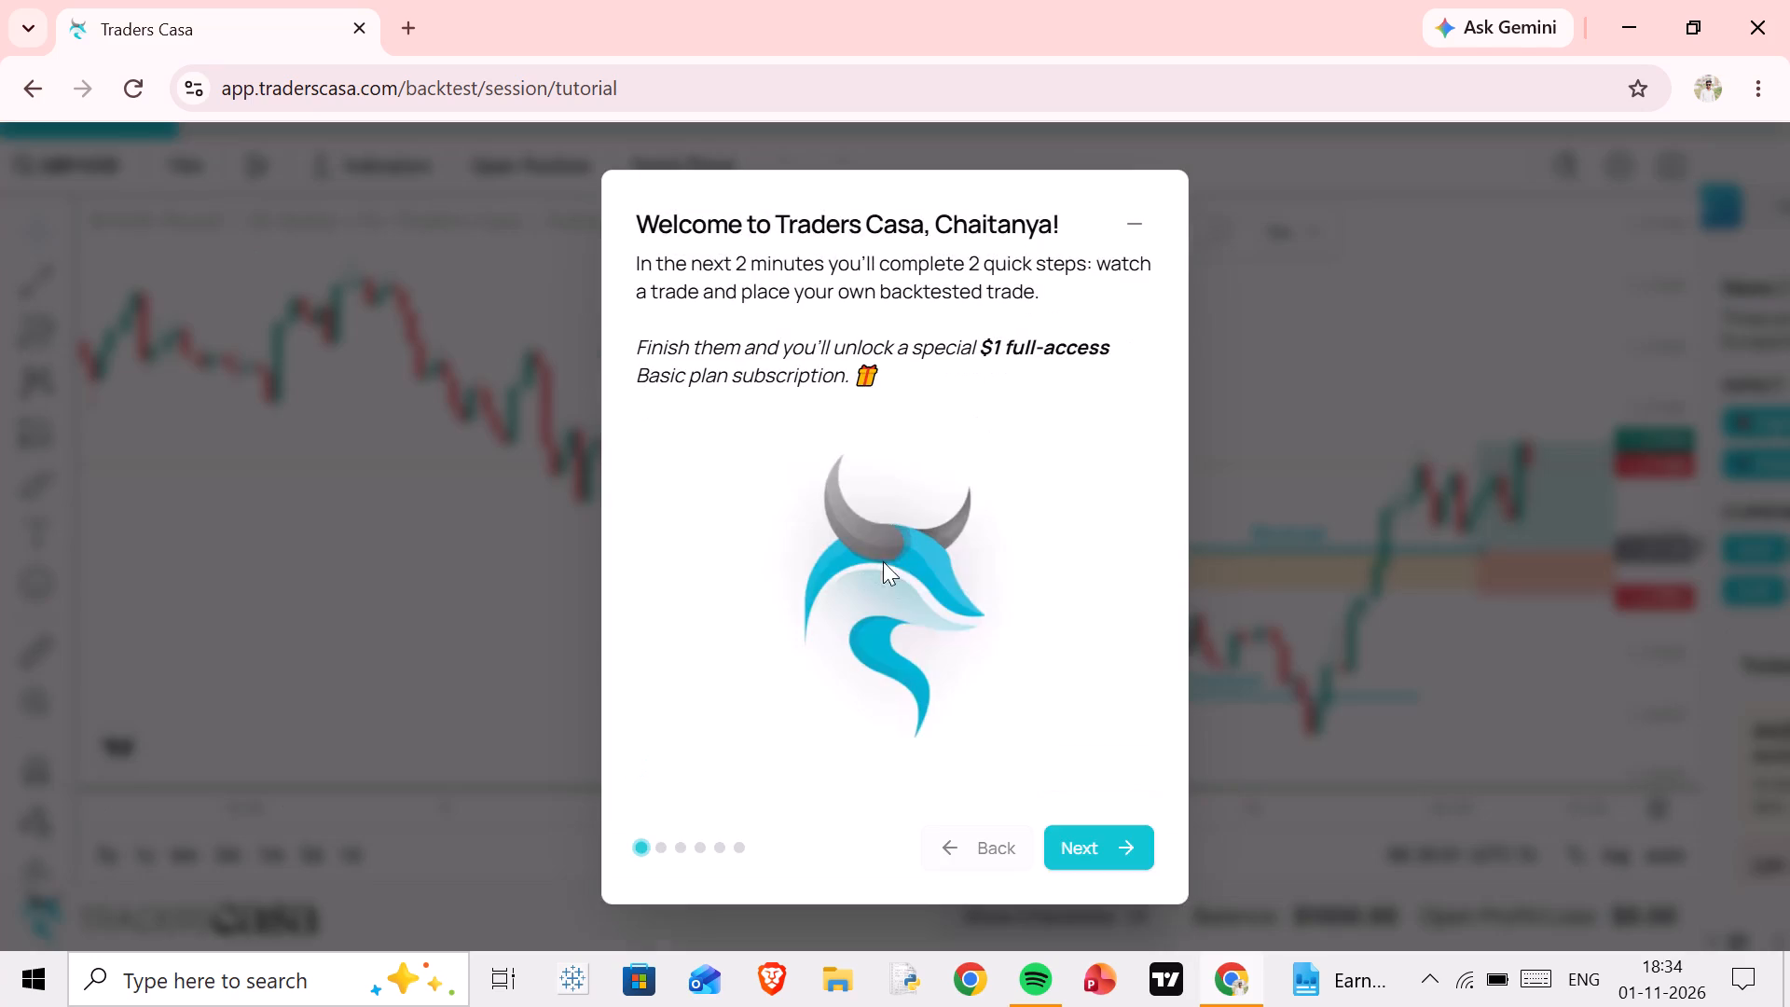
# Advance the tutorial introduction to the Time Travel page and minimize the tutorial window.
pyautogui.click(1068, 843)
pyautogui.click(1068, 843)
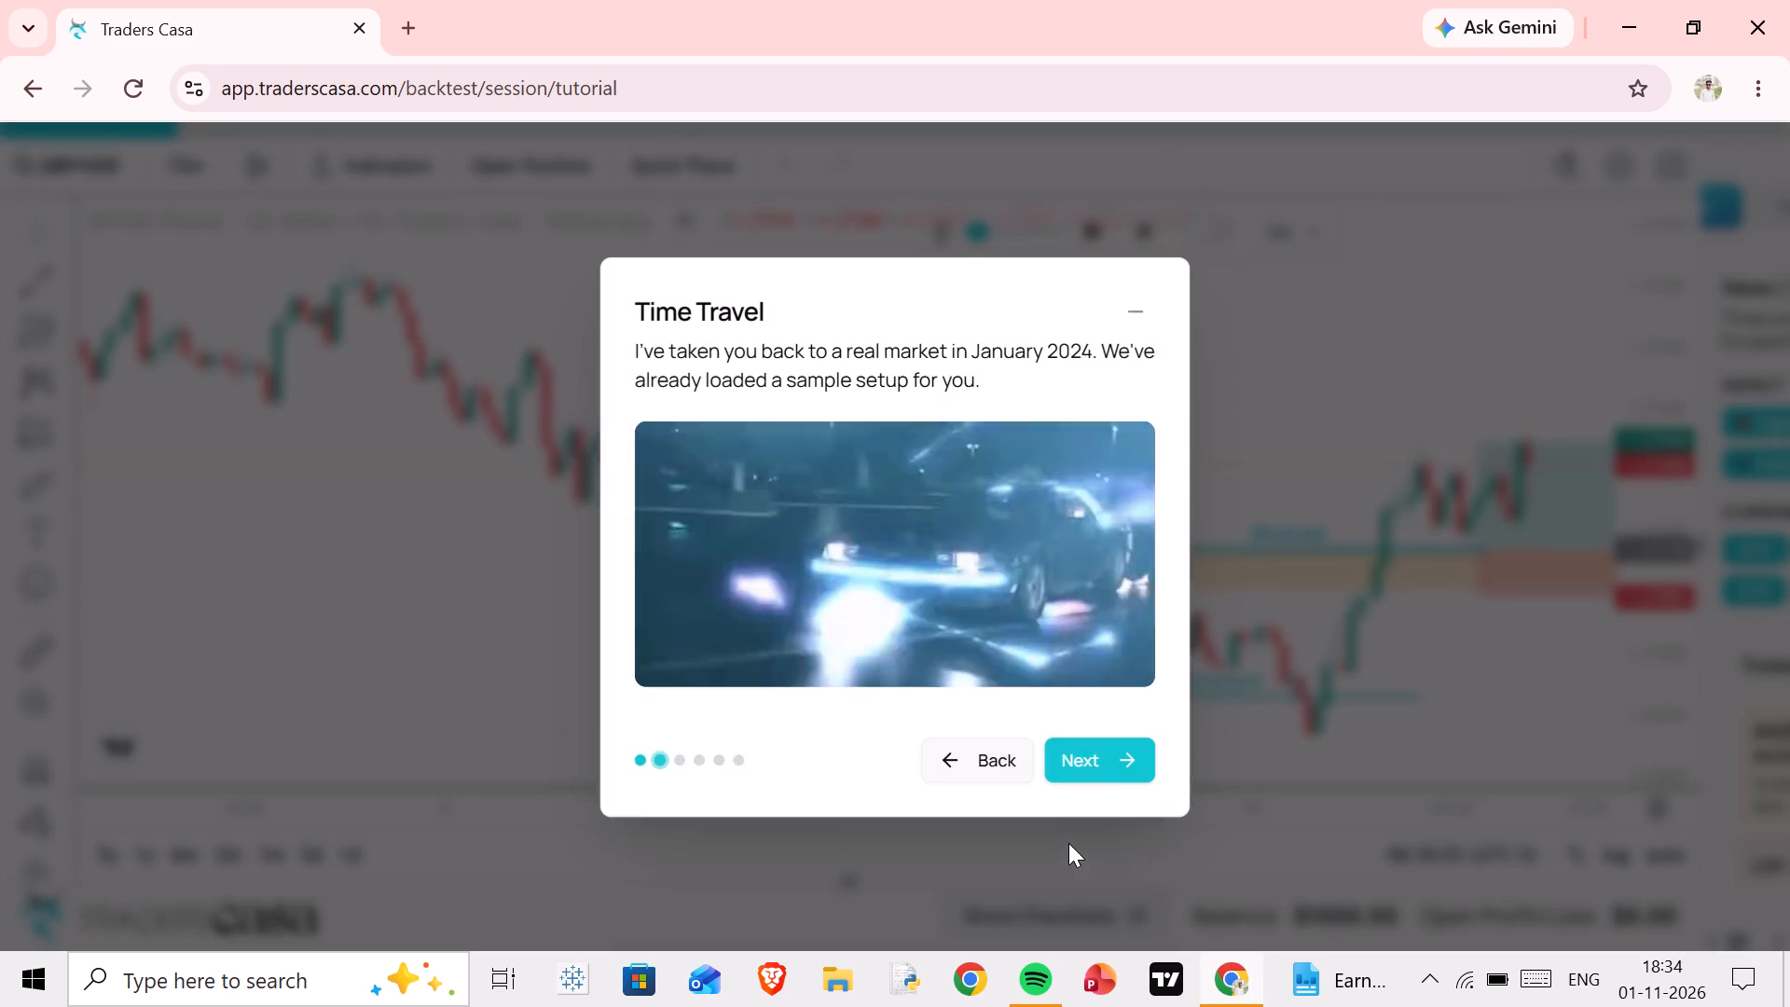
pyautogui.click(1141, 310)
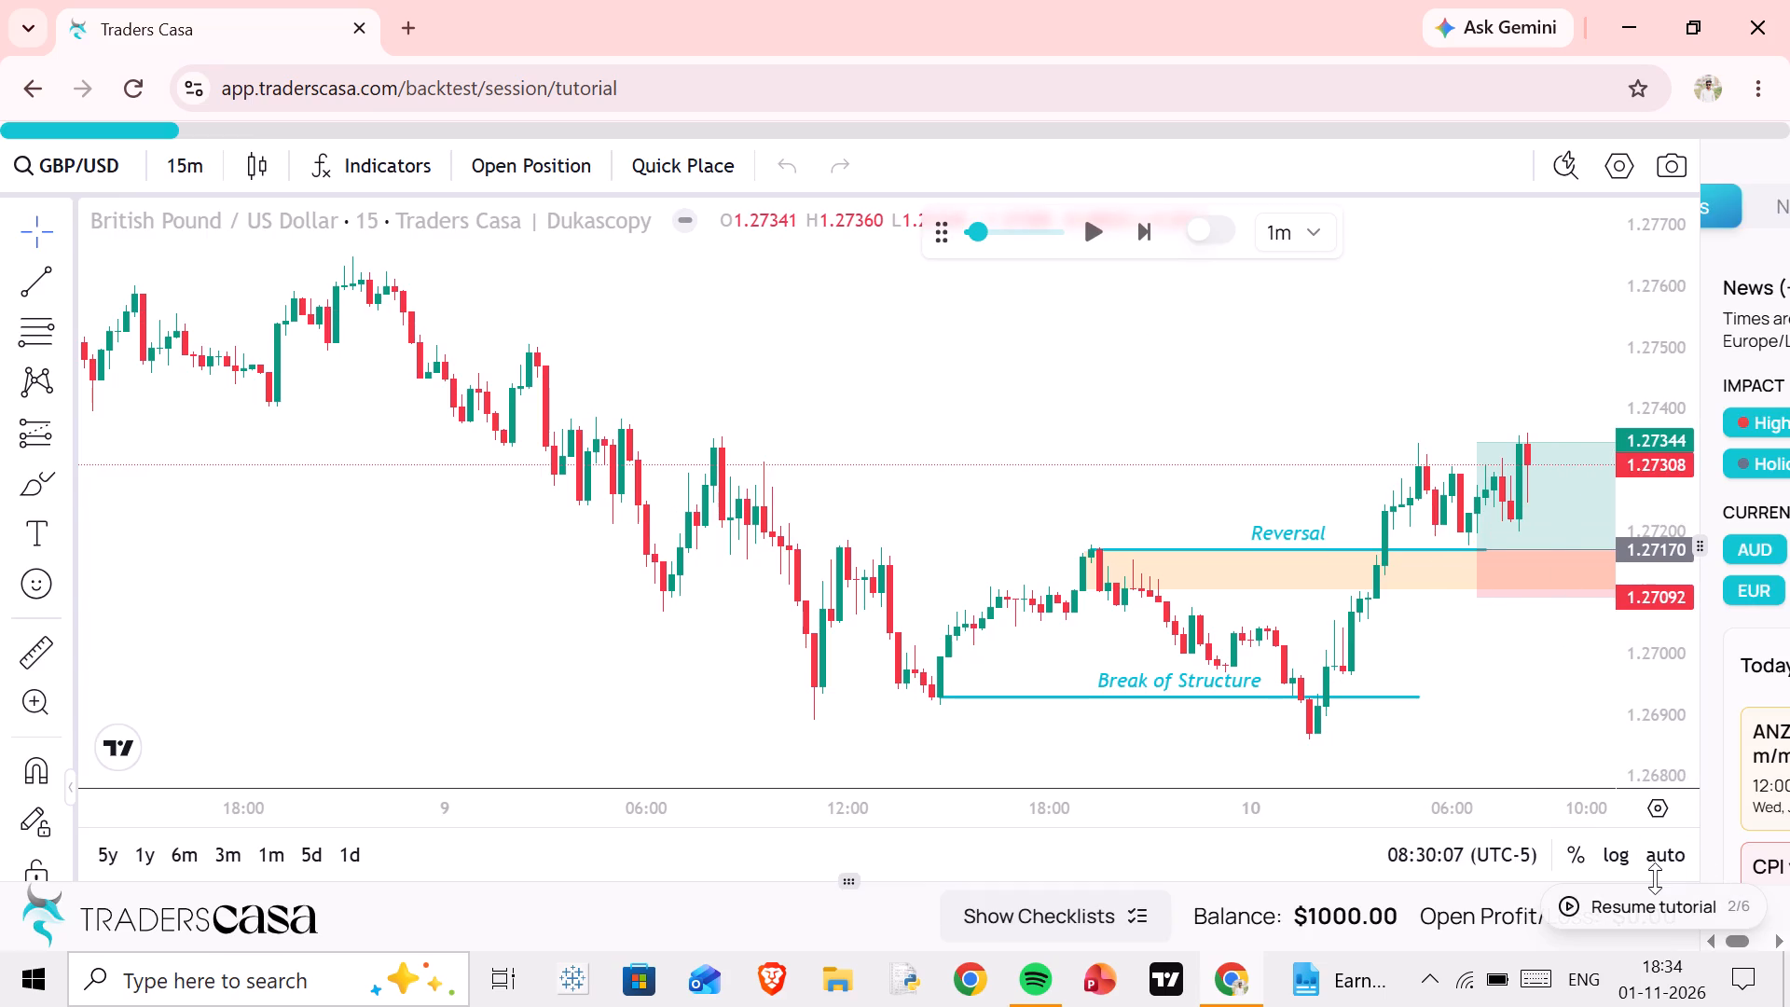
# Return to the onboarding questionnaire, answer all four questions, including 'Paper trading only' and 'Scale a proven profitable strategy', and continue to the tutorial.
pyautogui.click(51, 85)
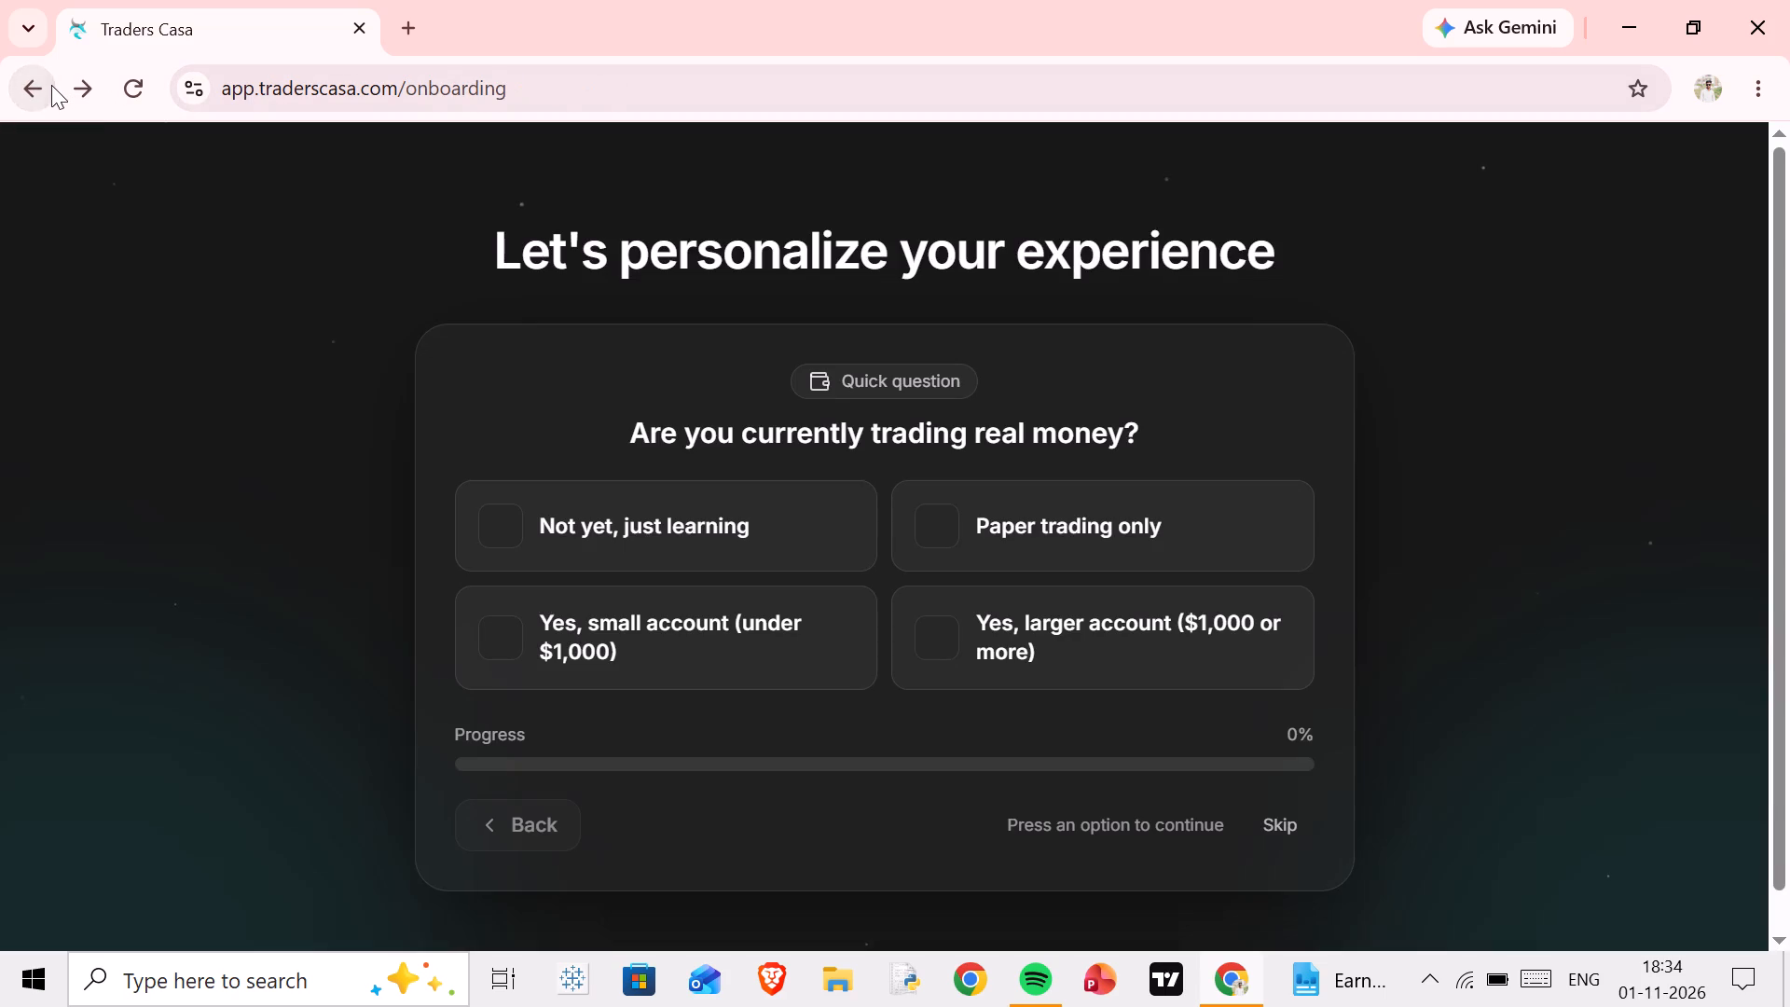
pyautogui.click(1091, 534)
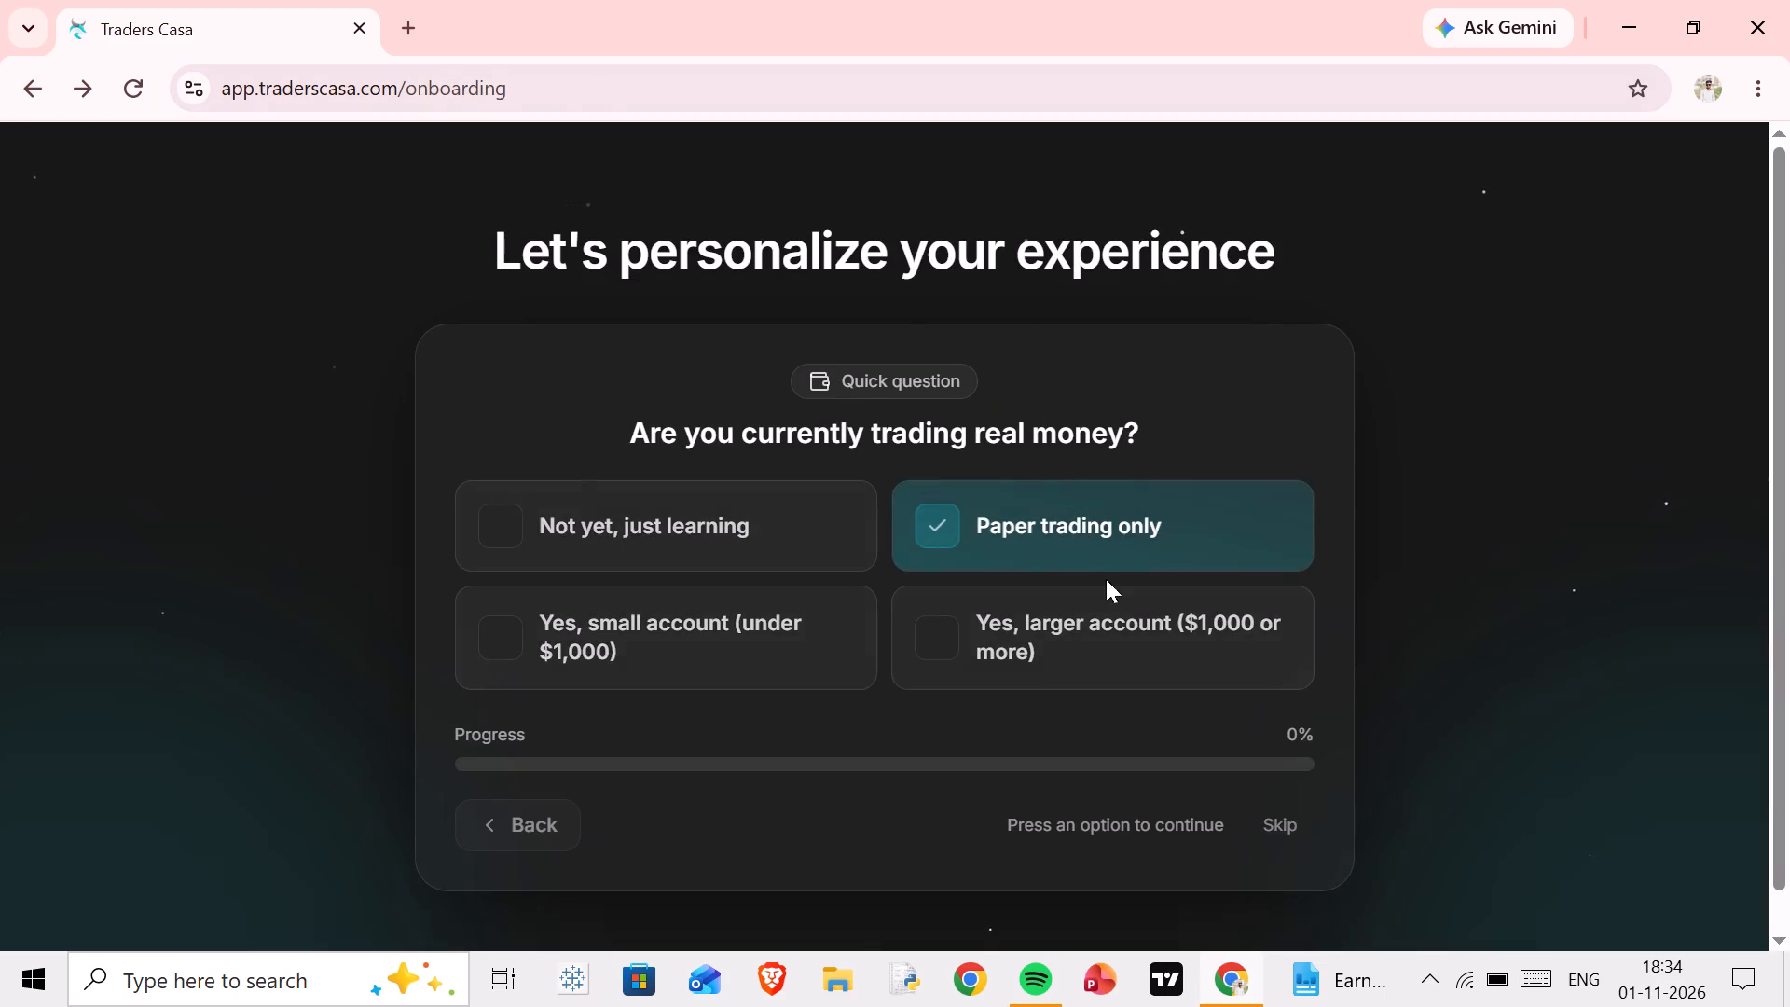
pyautogui.click(1168, 615)
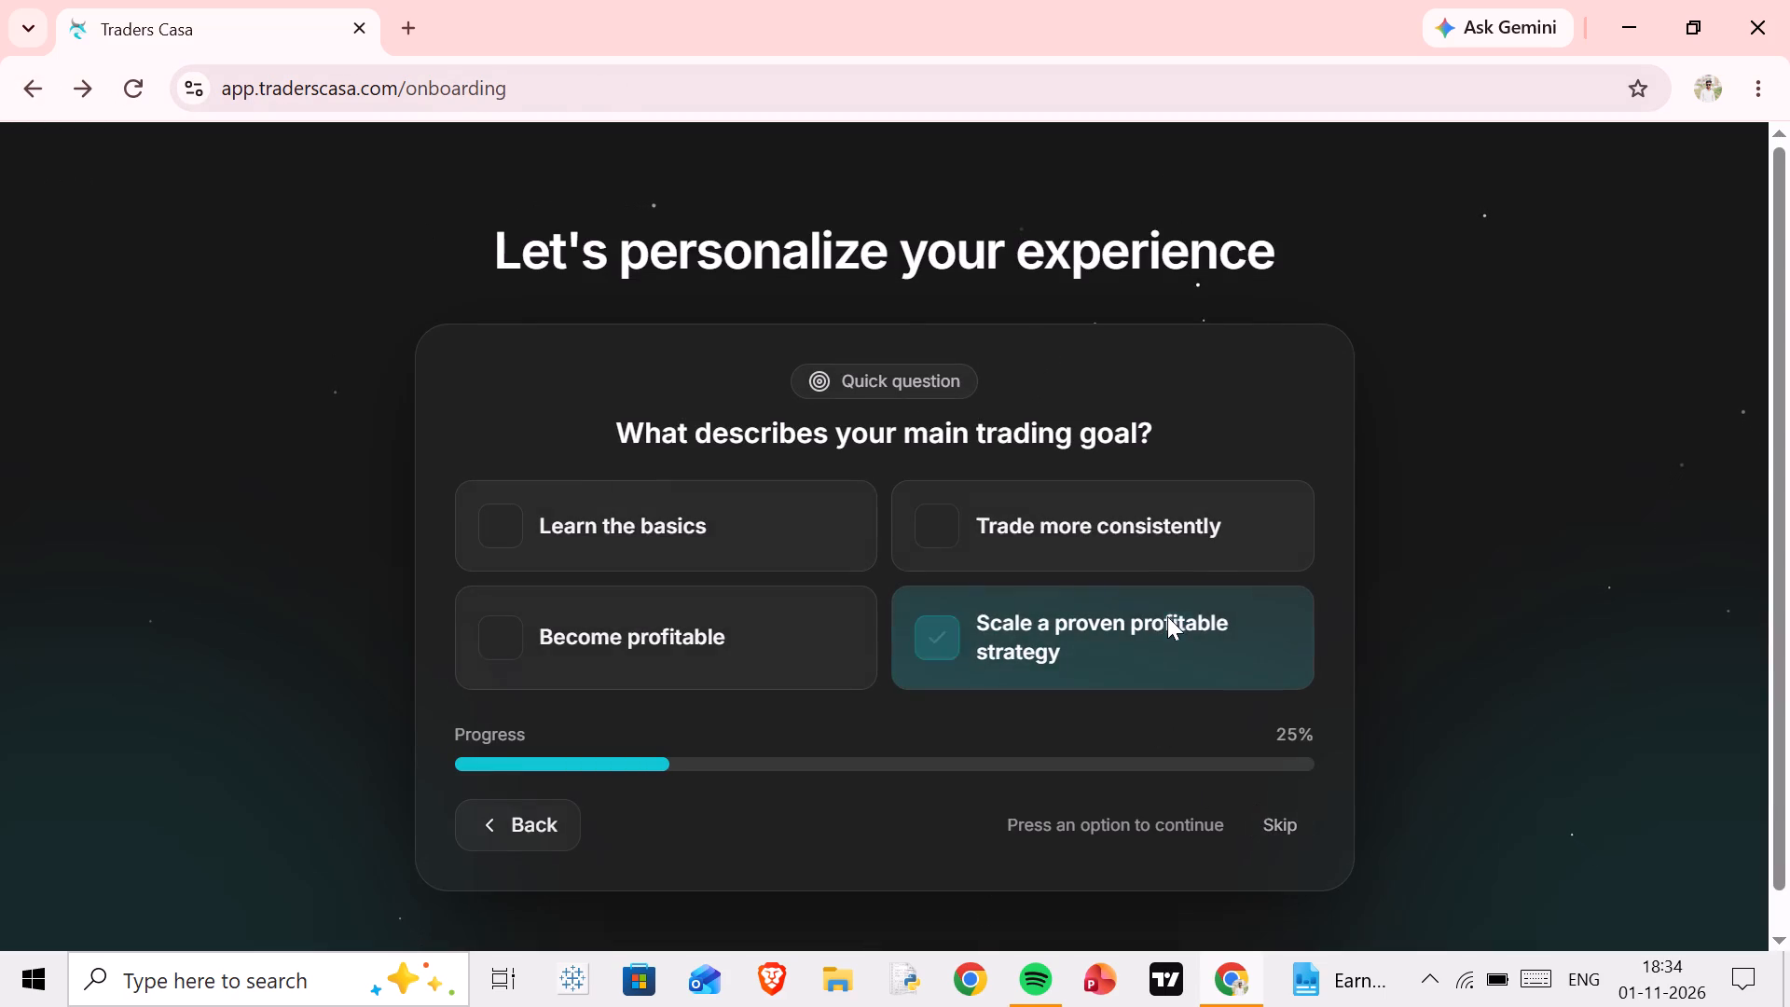
pyautogui.click(1204, 644)
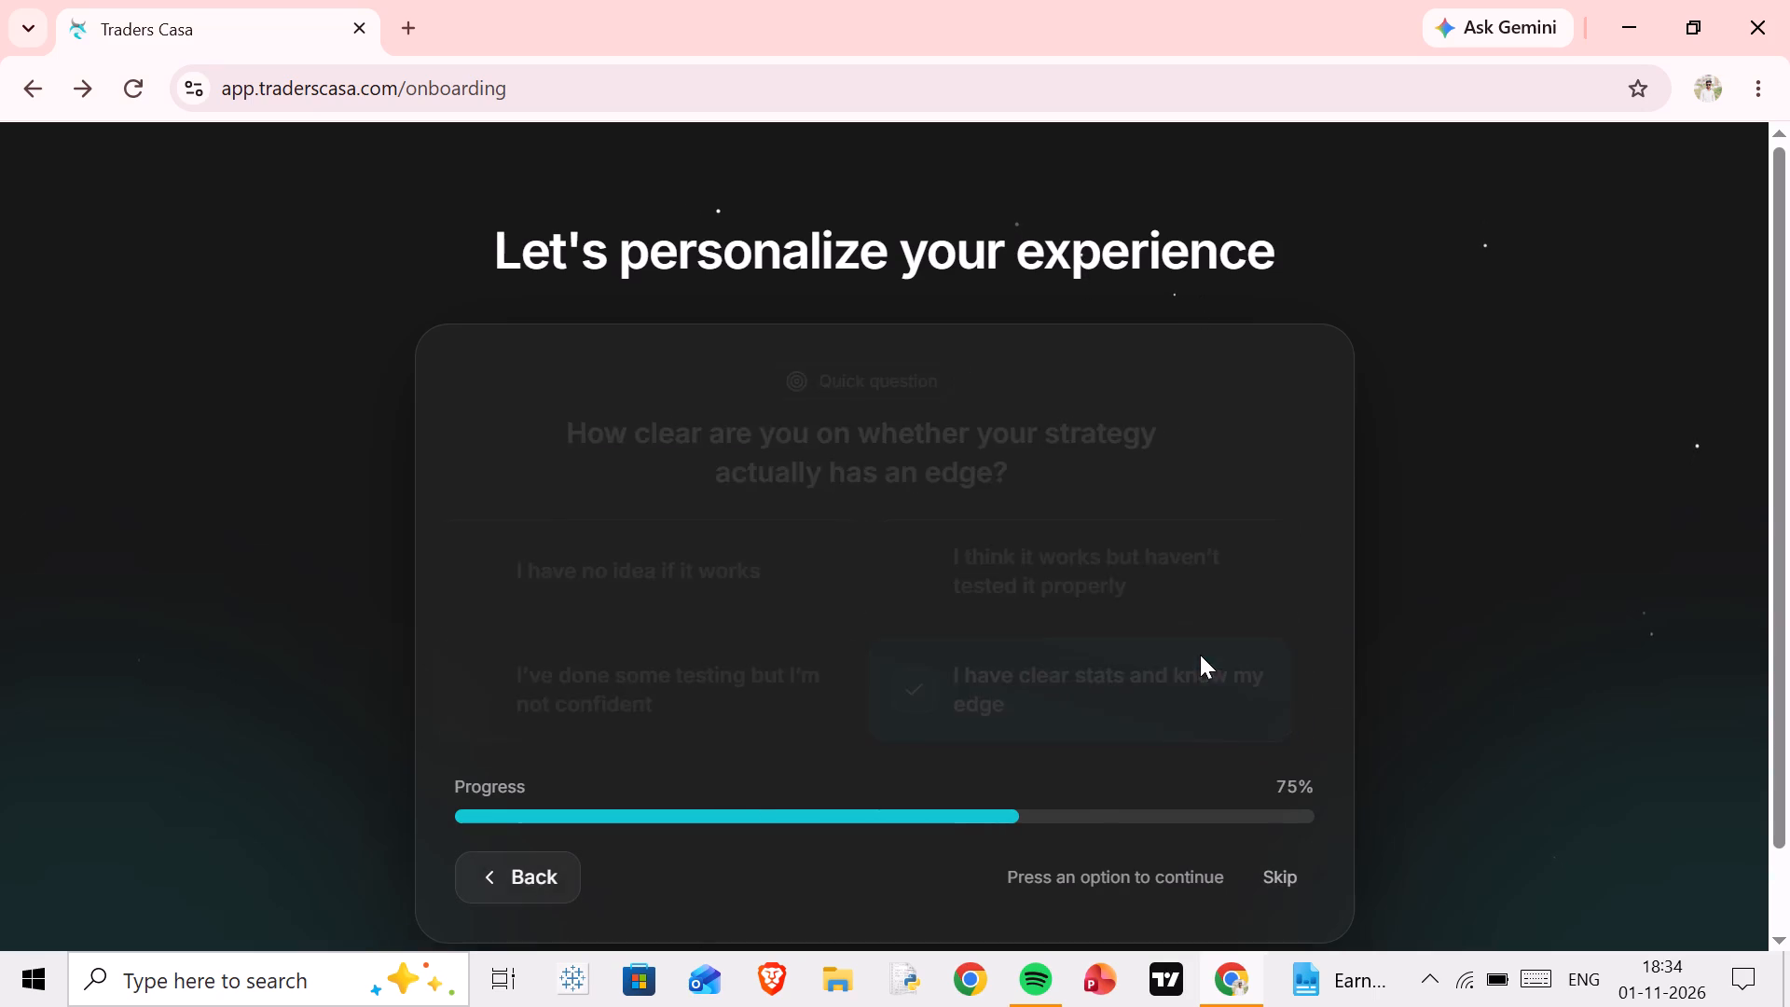
pyautogui.click(1200, 655)
pyautogui.click(1200, 655)
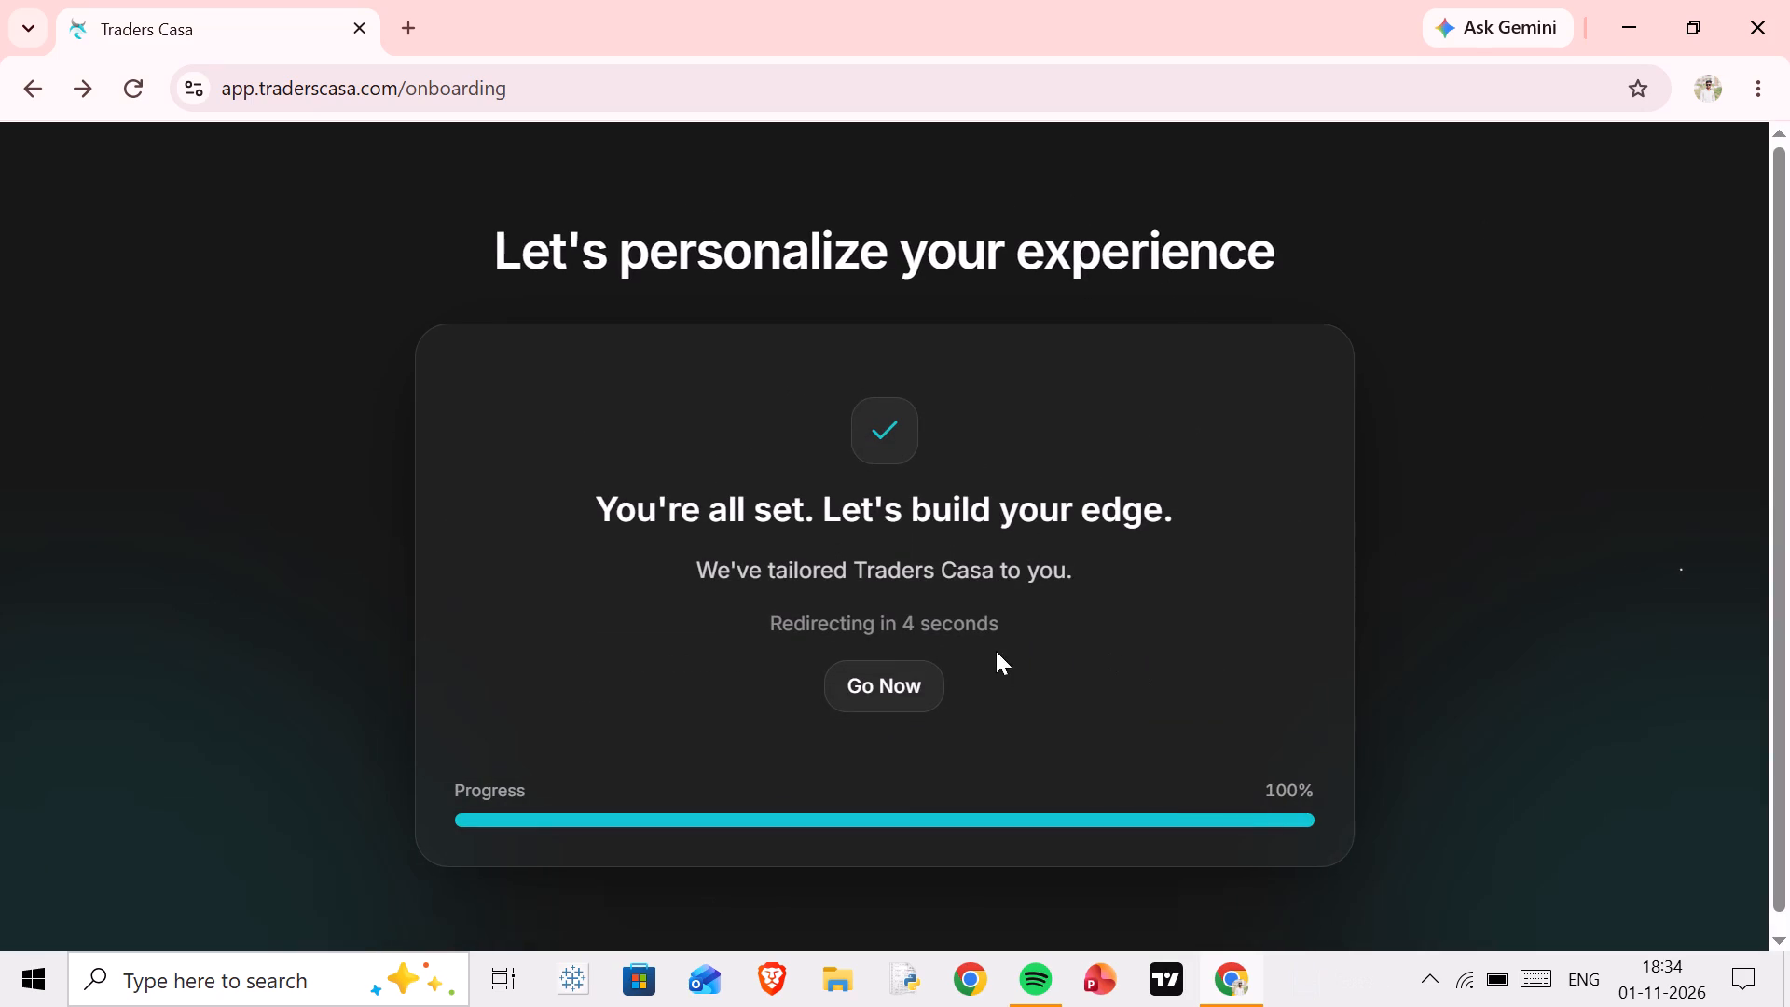
pyautogui.click(906, 656)
pyautogui.click(899, 674)
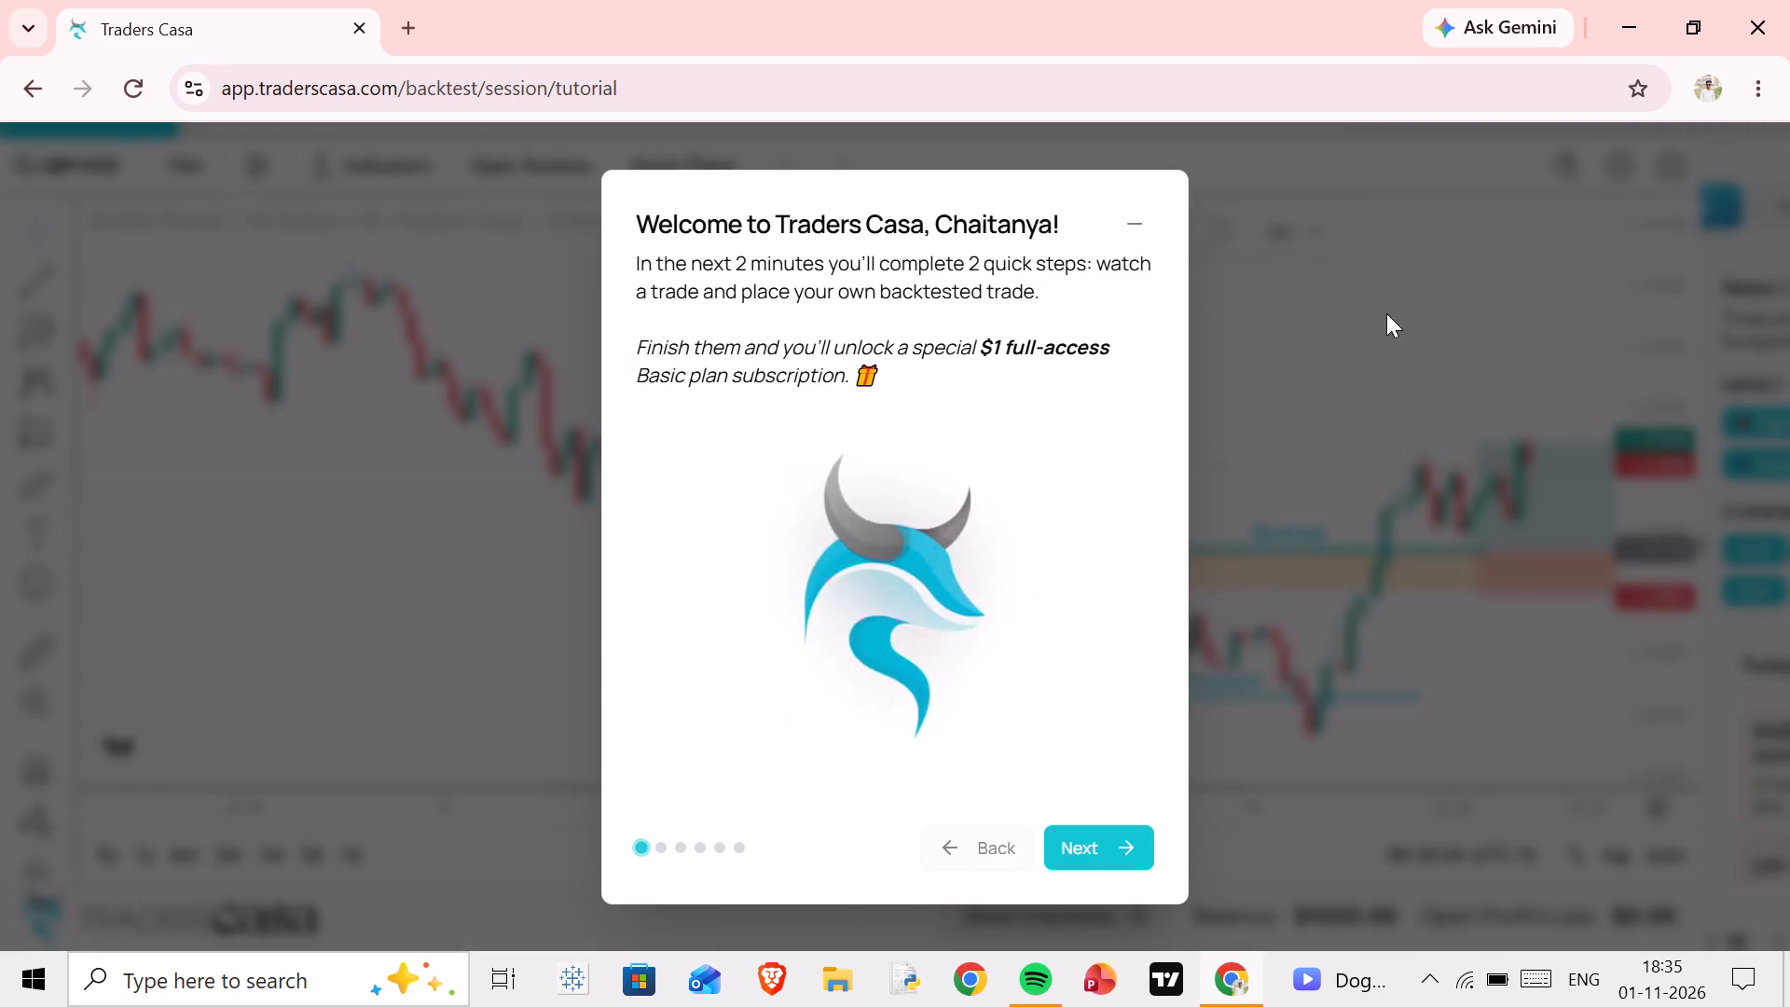
# Advance through the tutorial introduction and run the preloaded first backtested GBP/USD trade.
pyautogui.click(1061, 845)
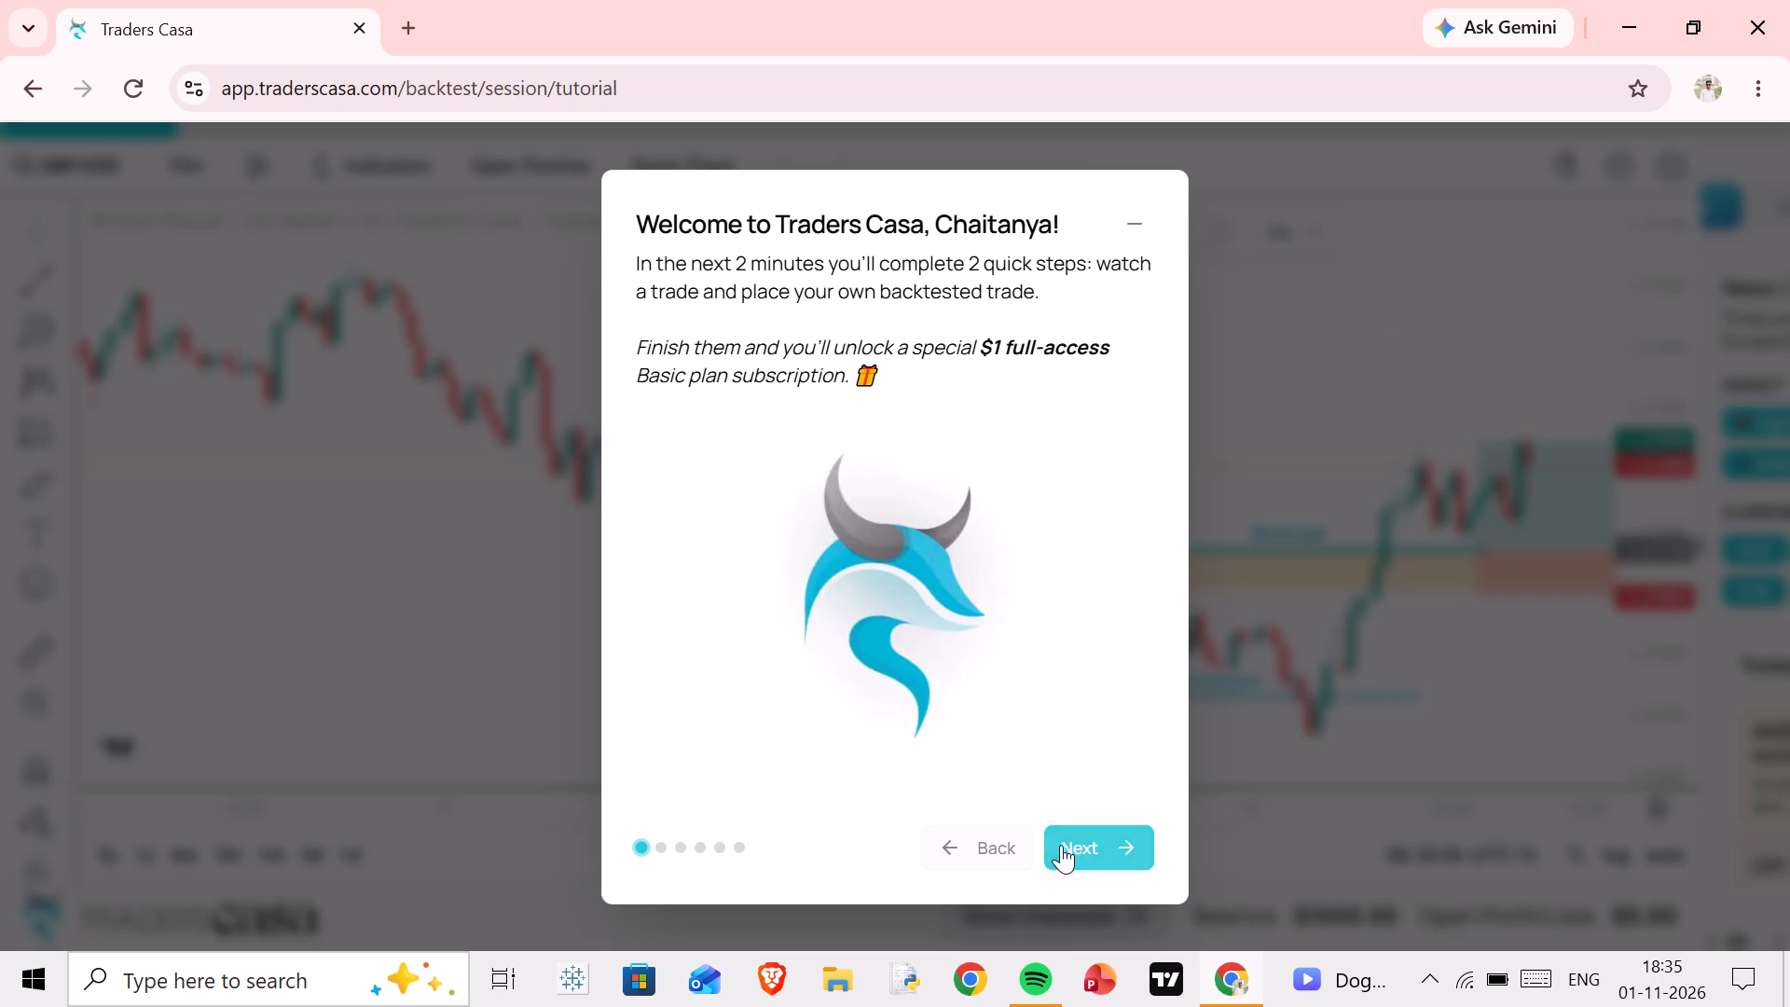
pyautogui.click(1105, 774)
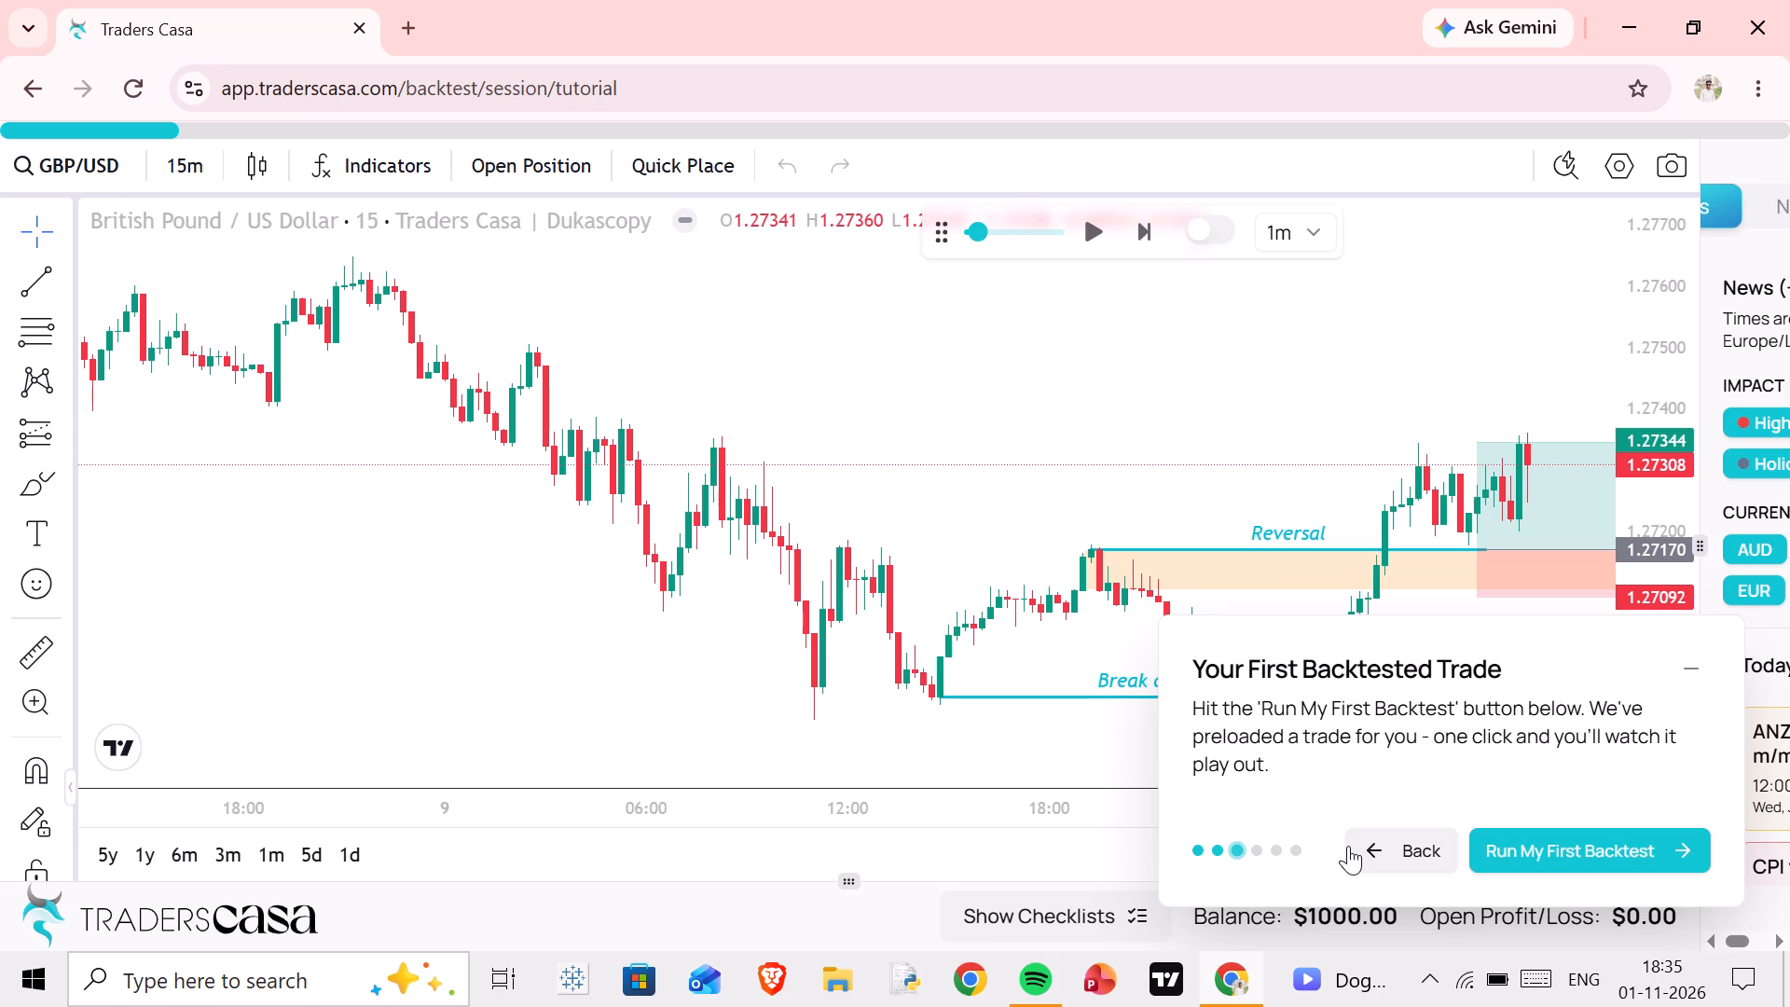
pyautogui.click(1588, 854)
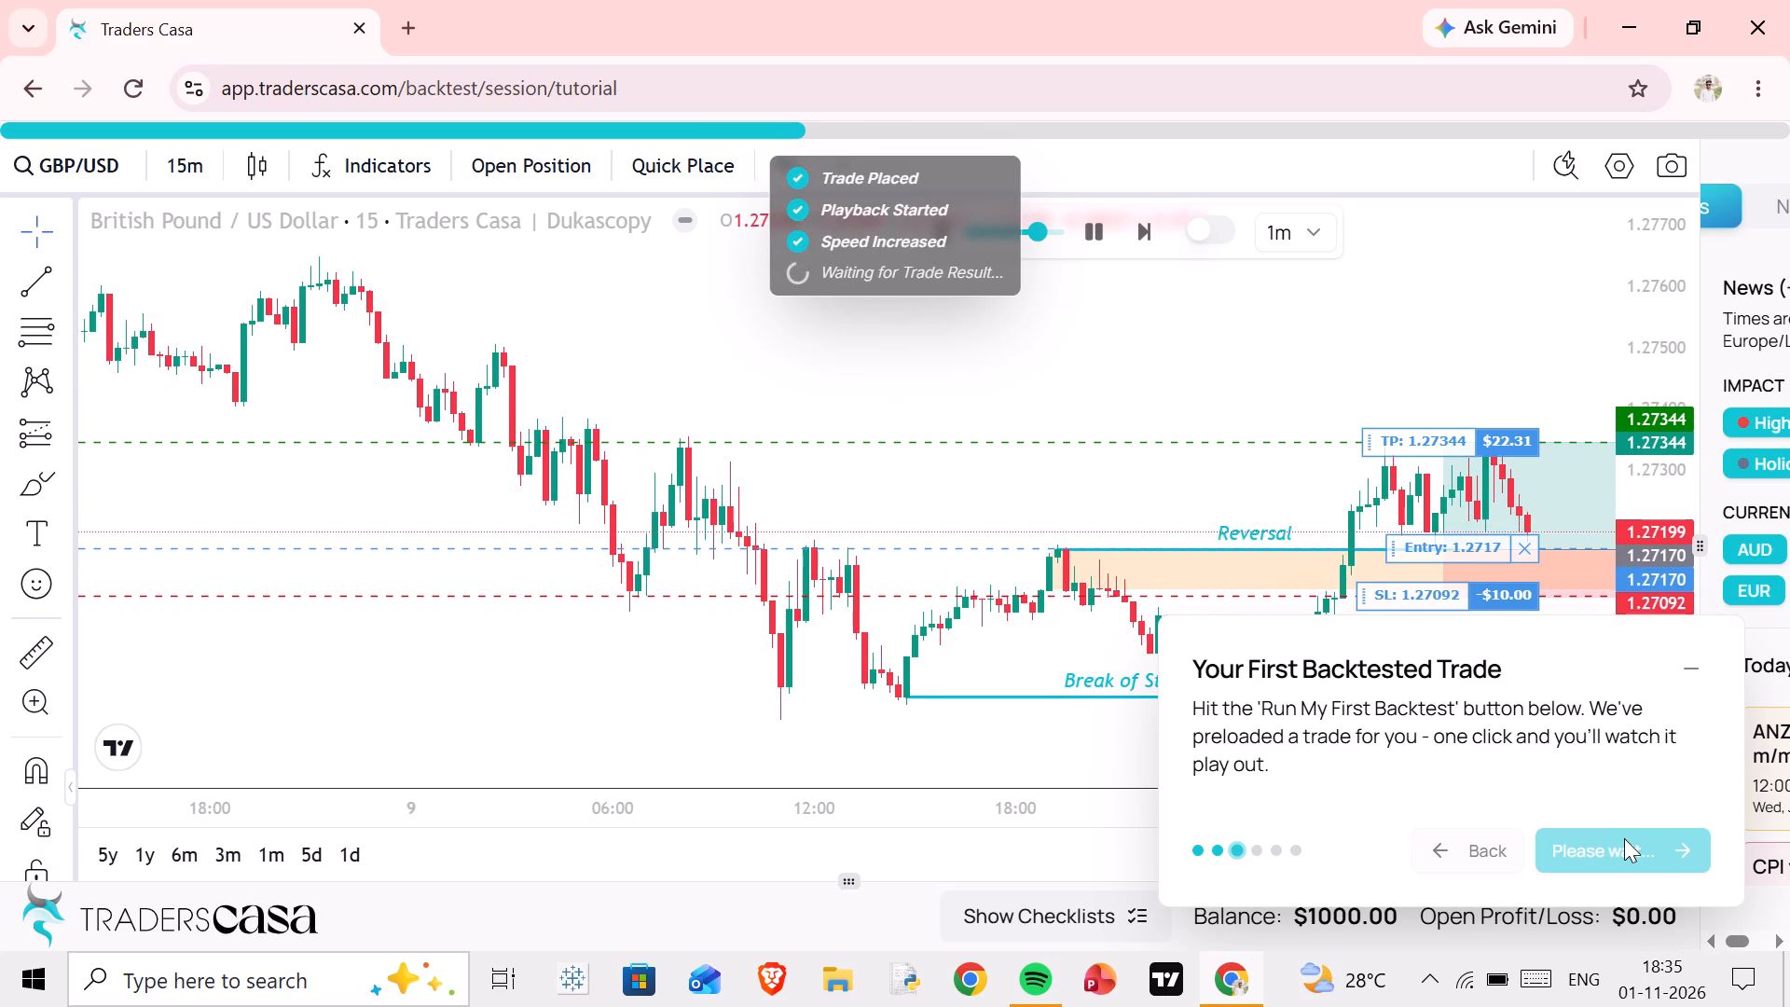
pyautogui.click(1623, 848)
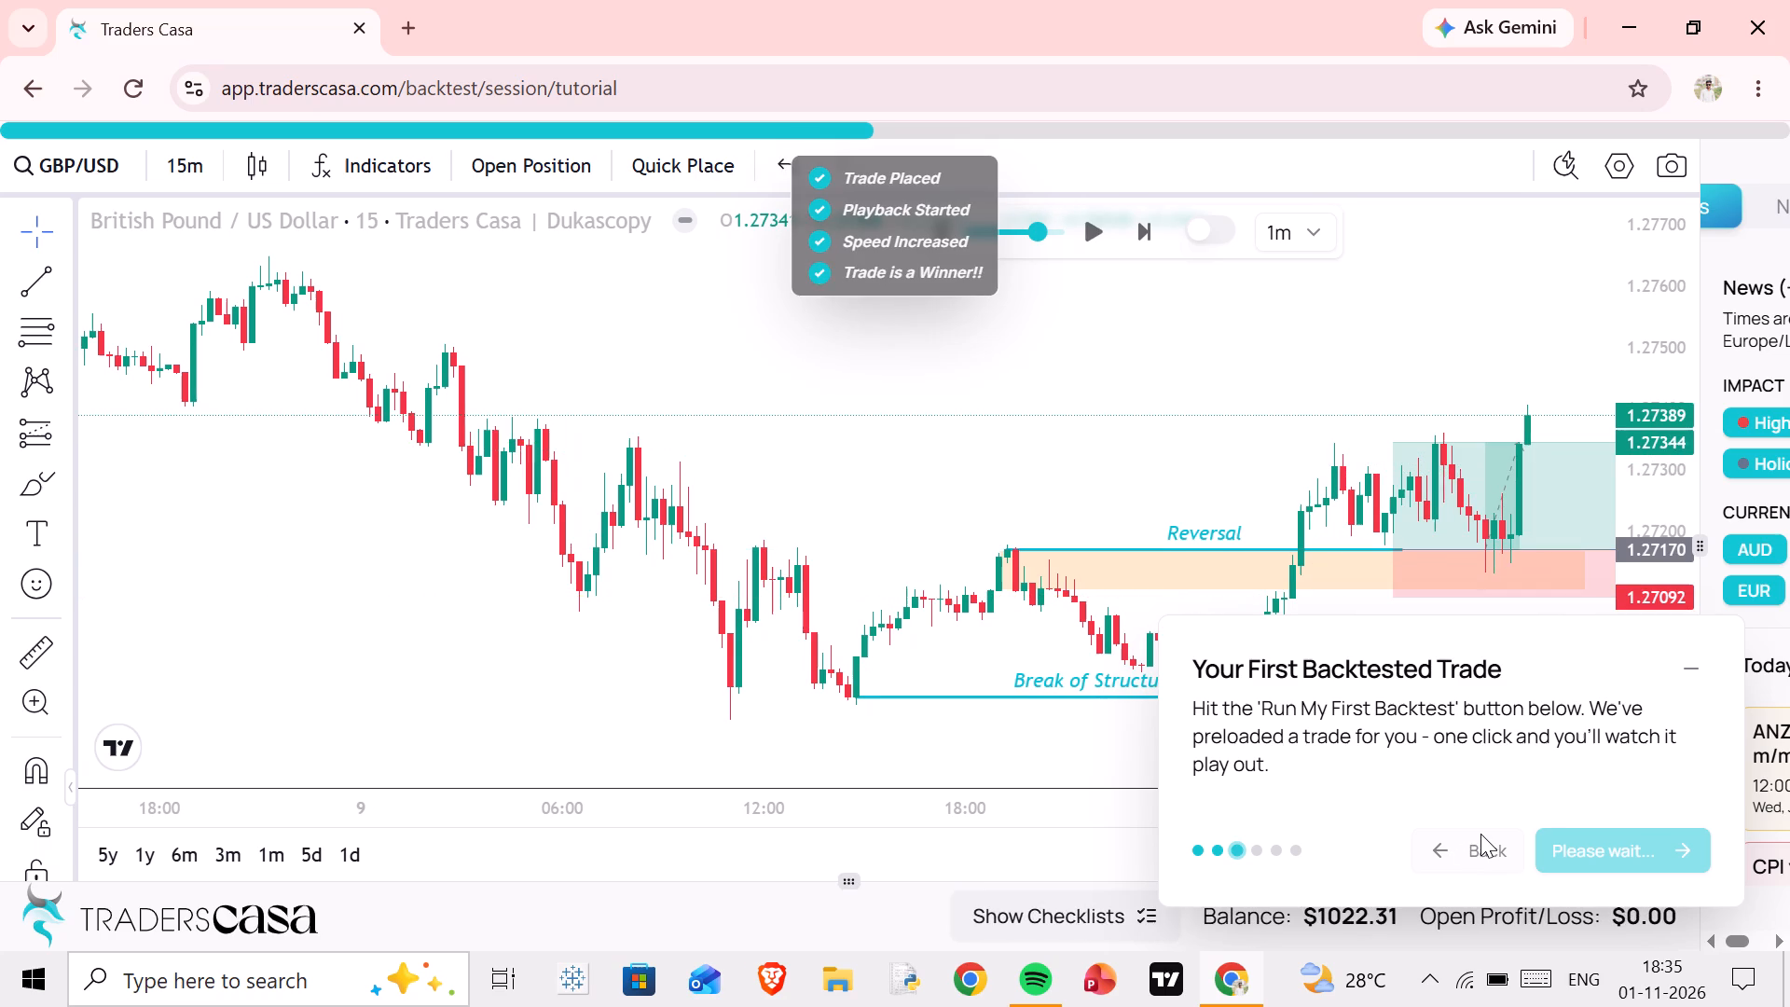
pyautogui.click(1628, 871)
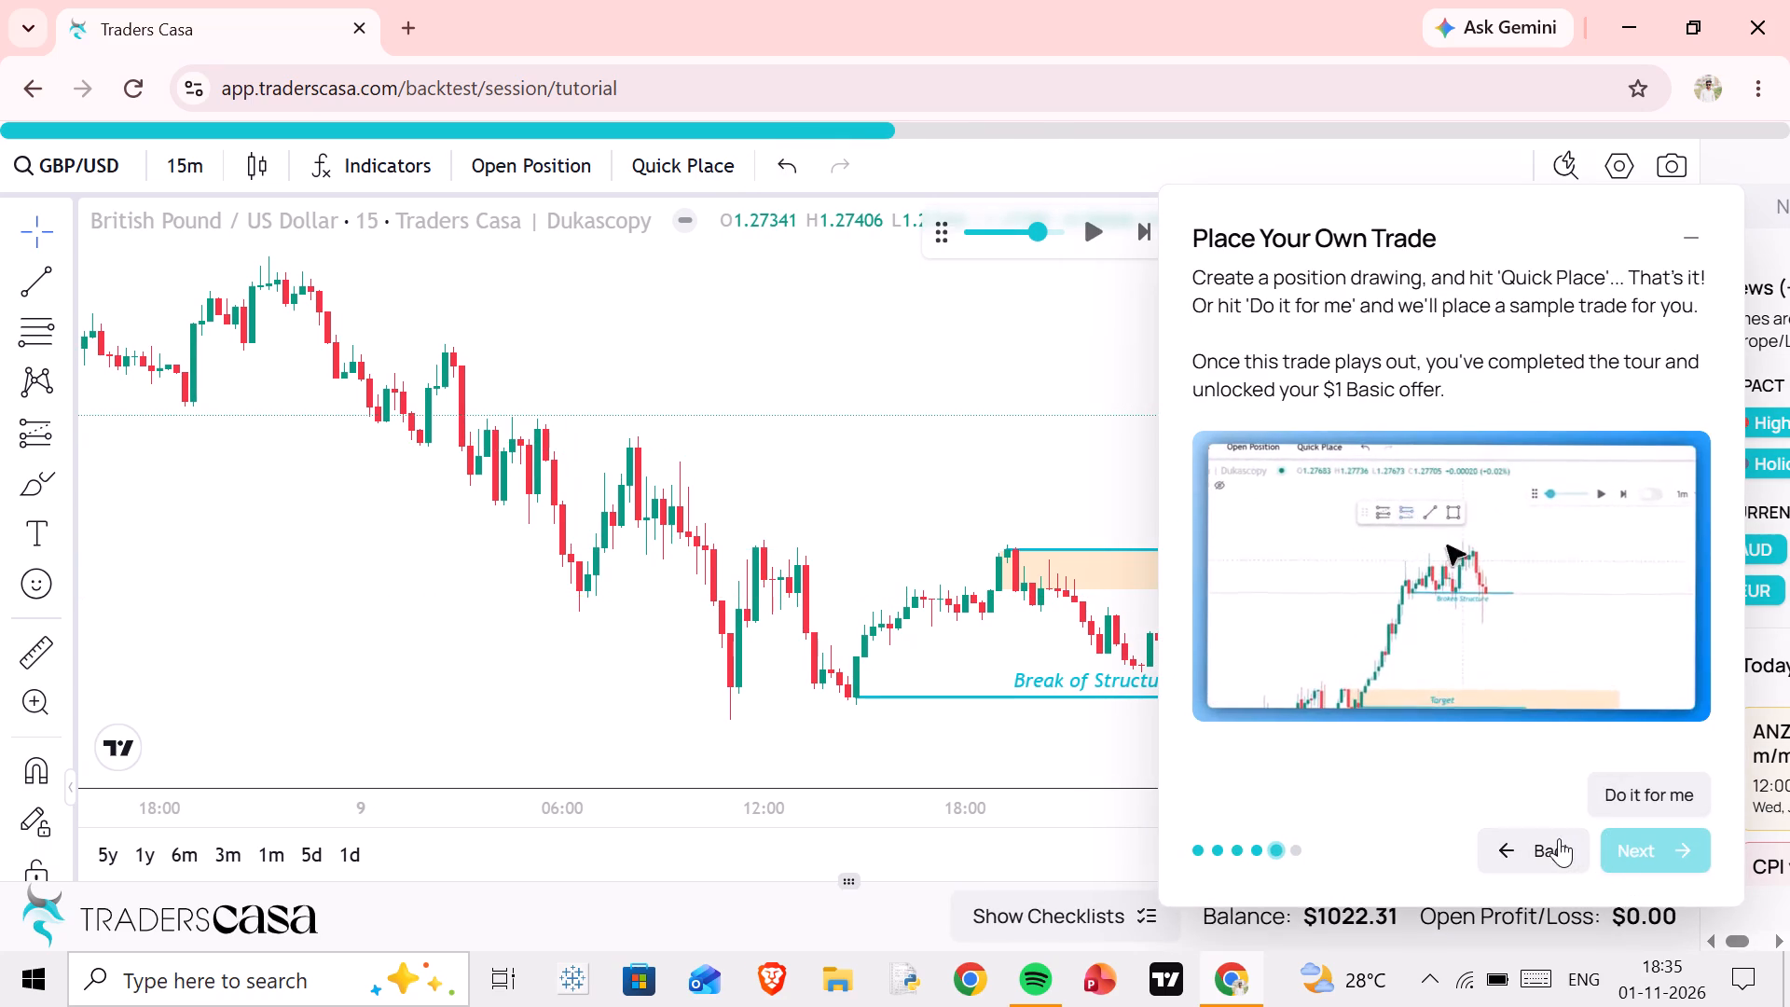
# For the tutorial's 'Place Your Own Trade' task, have the sample trade placed automatically.
pyautogui.click(1667, 862)
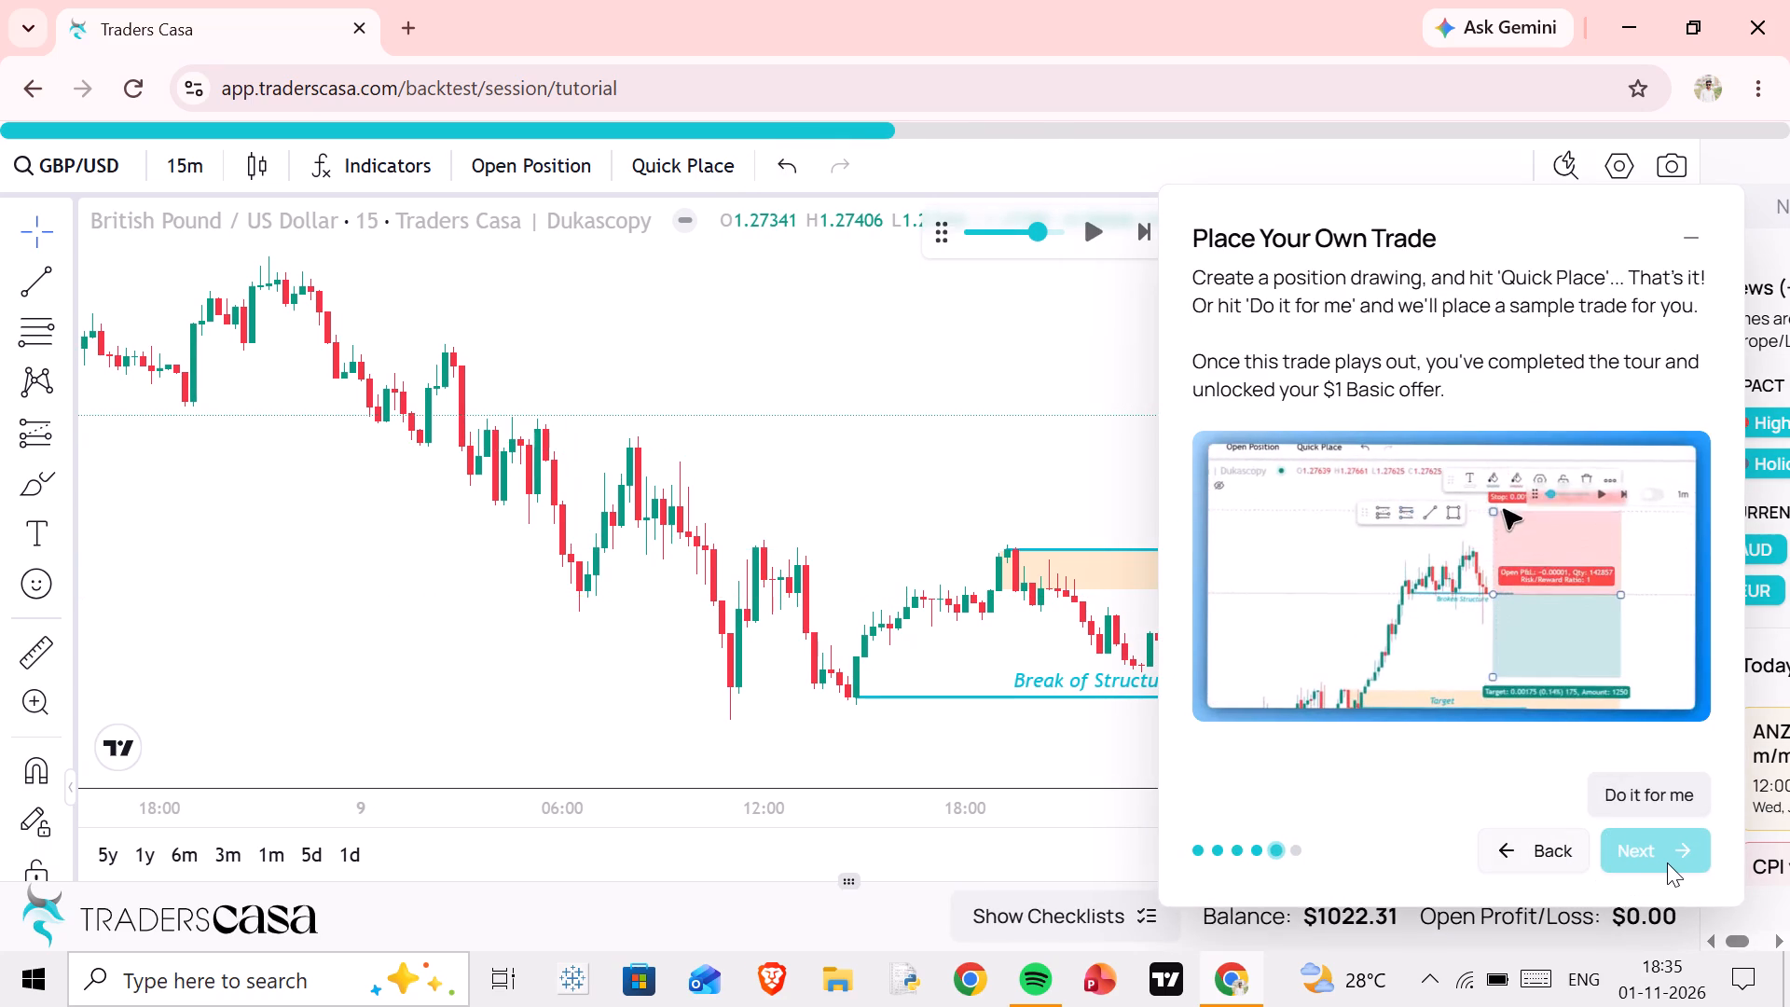
pyautogui.click(1673, 857)
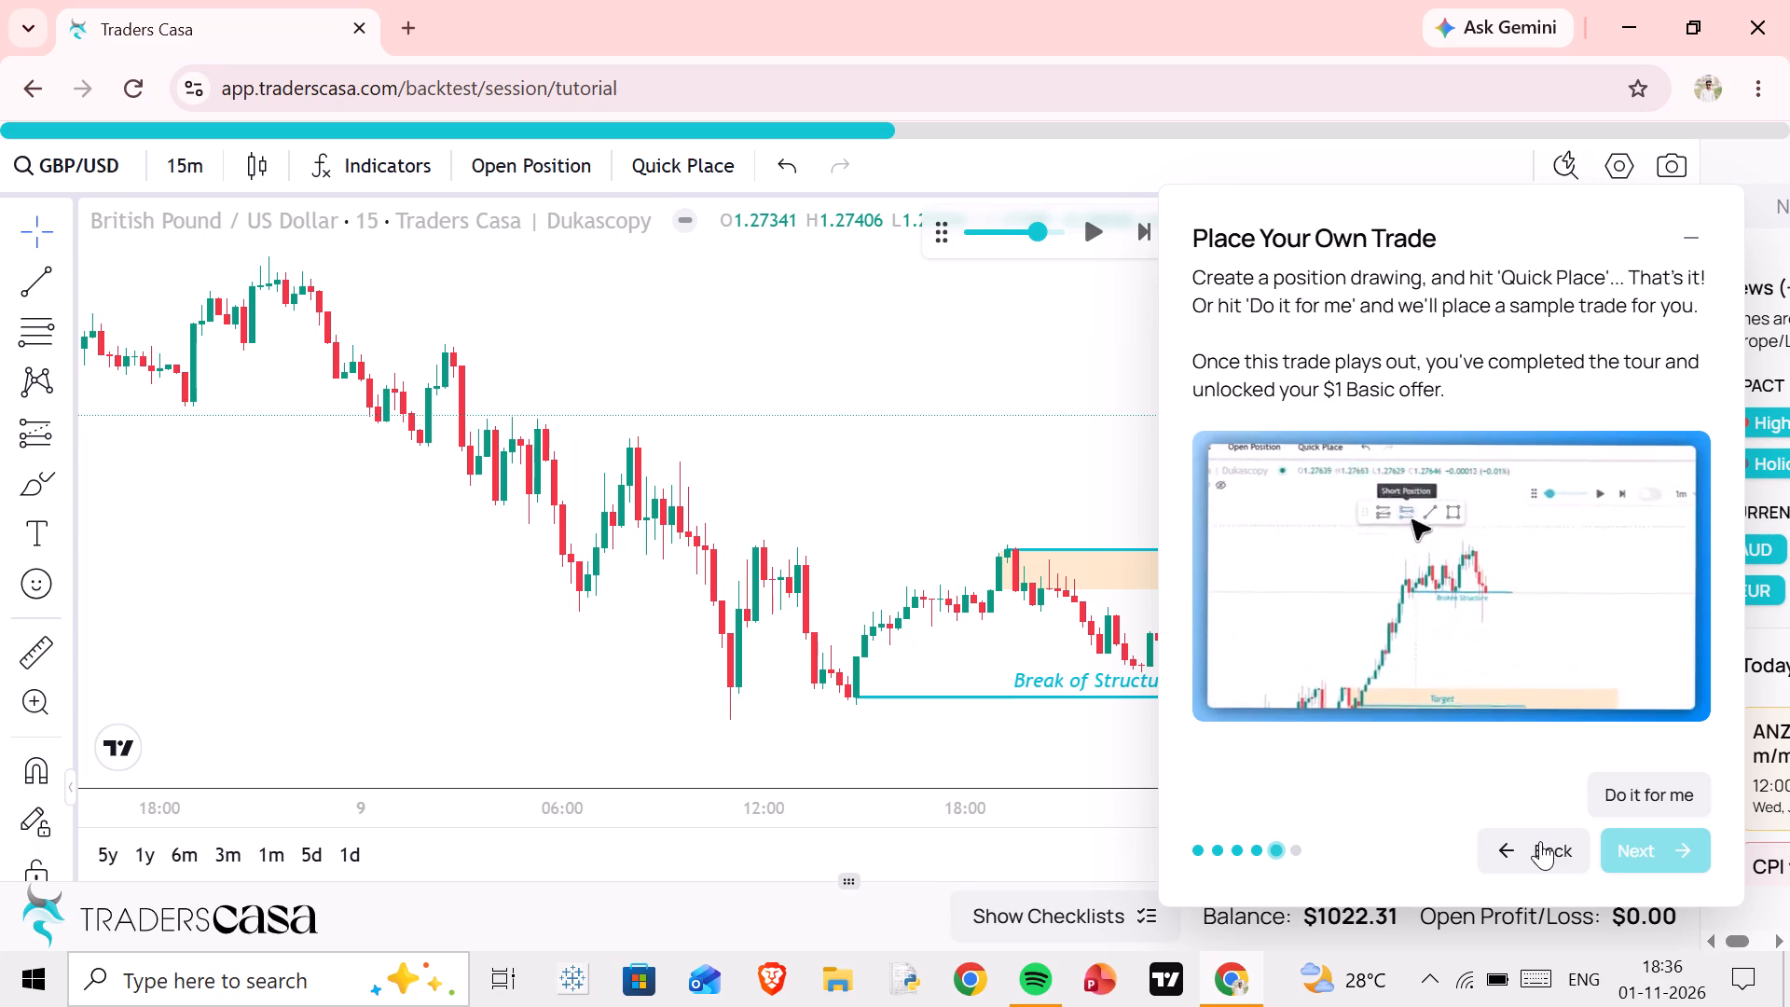
pyautogui.scroll(-1, 1762, 92)
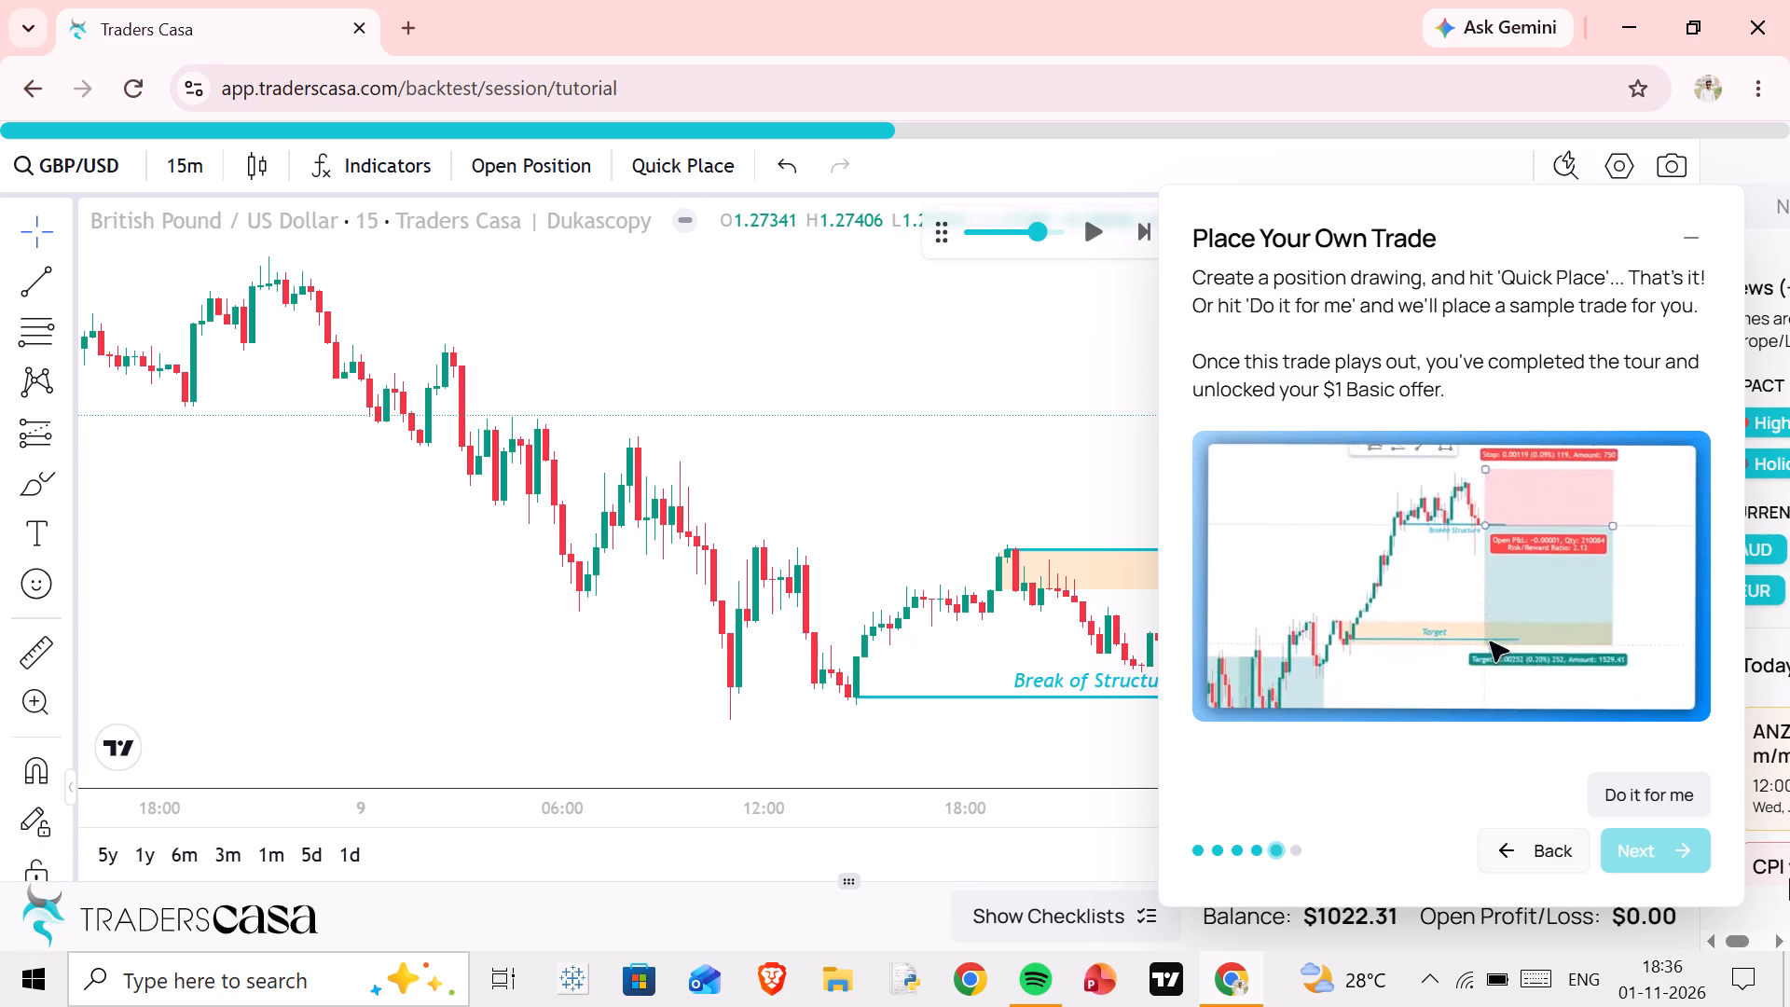
pyautogui.click(1651, 803)
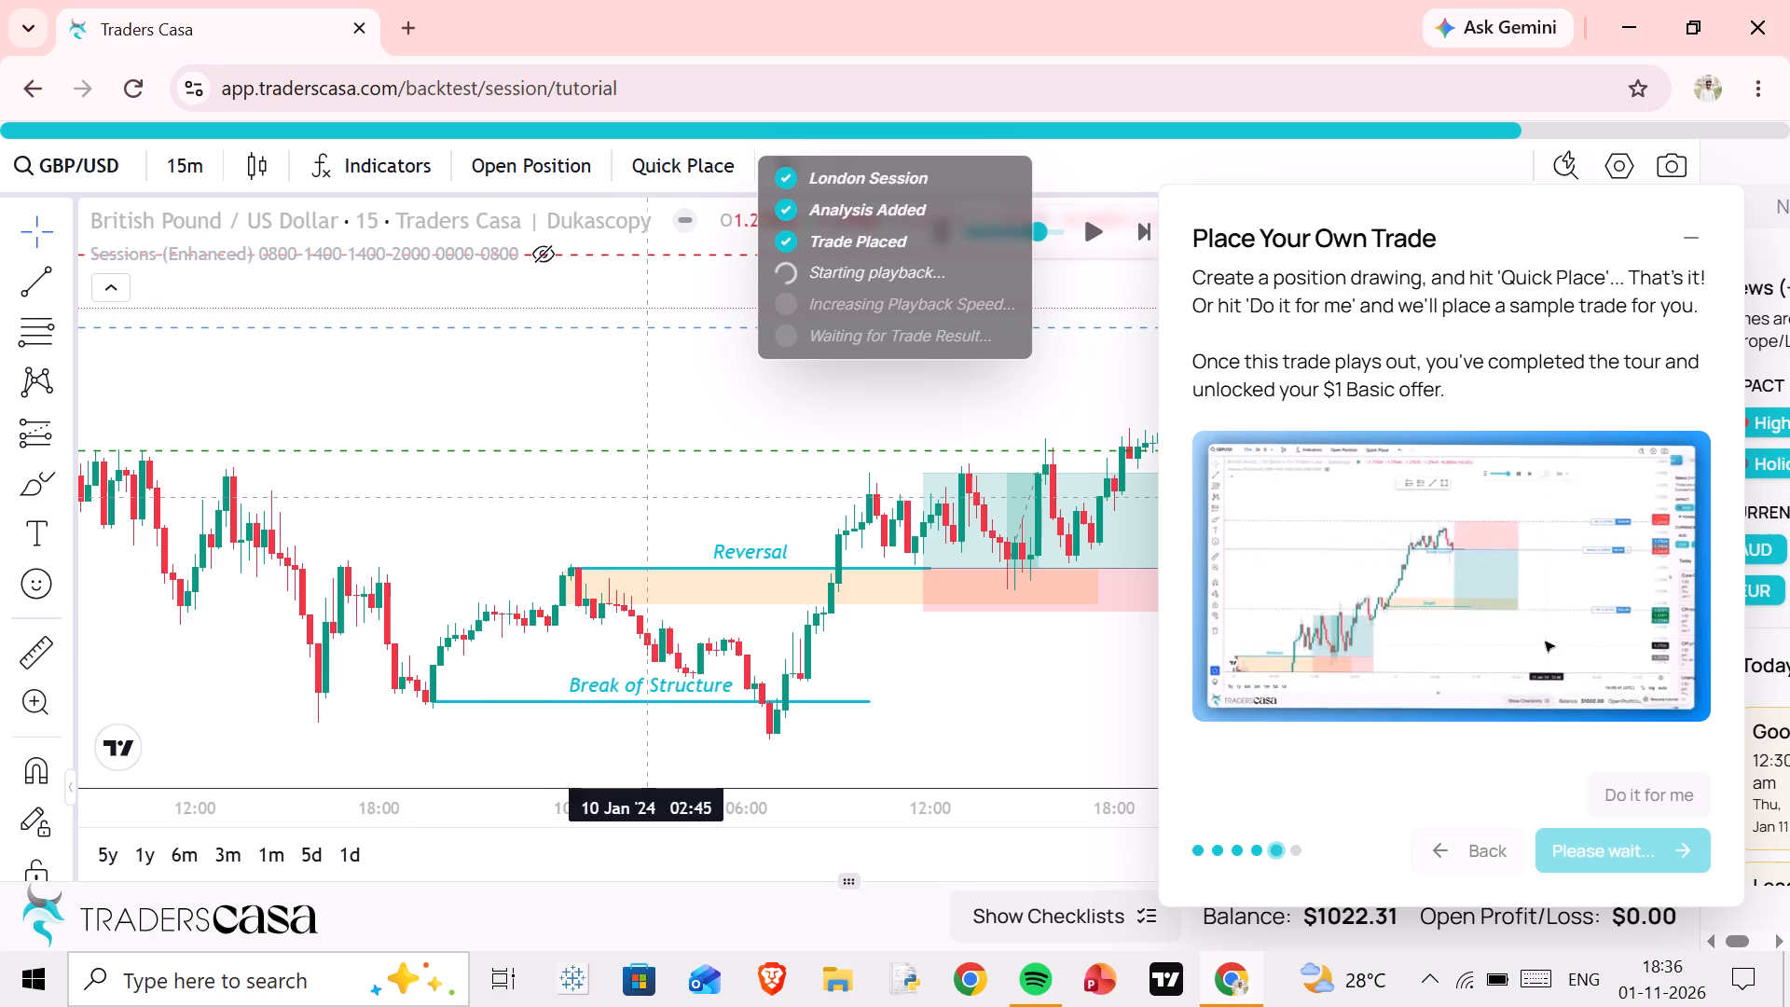
# Move the first trade's long position drawing earlier on the chart, over the Reversal zone.
pyautogui.moveTo(966, 637); pyautogui.dragTo(614, 614)
pyautogui.moveTo(984, 617); pyautogui.dragTo(752, 592)
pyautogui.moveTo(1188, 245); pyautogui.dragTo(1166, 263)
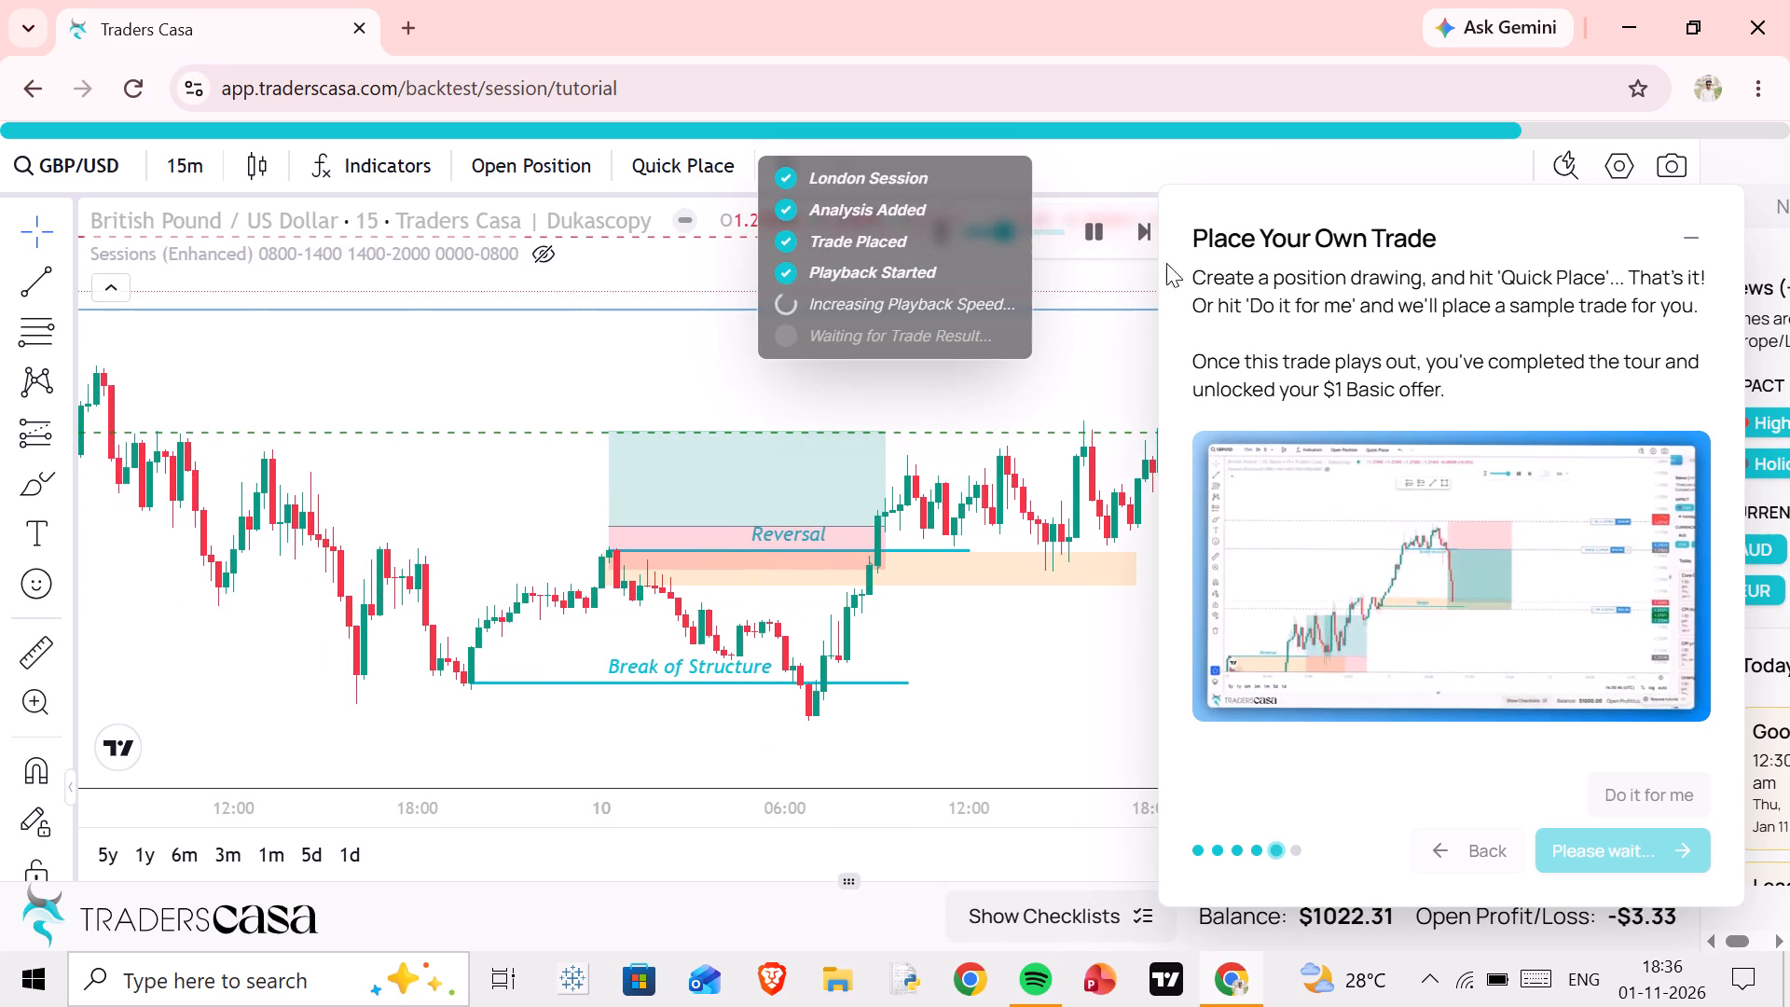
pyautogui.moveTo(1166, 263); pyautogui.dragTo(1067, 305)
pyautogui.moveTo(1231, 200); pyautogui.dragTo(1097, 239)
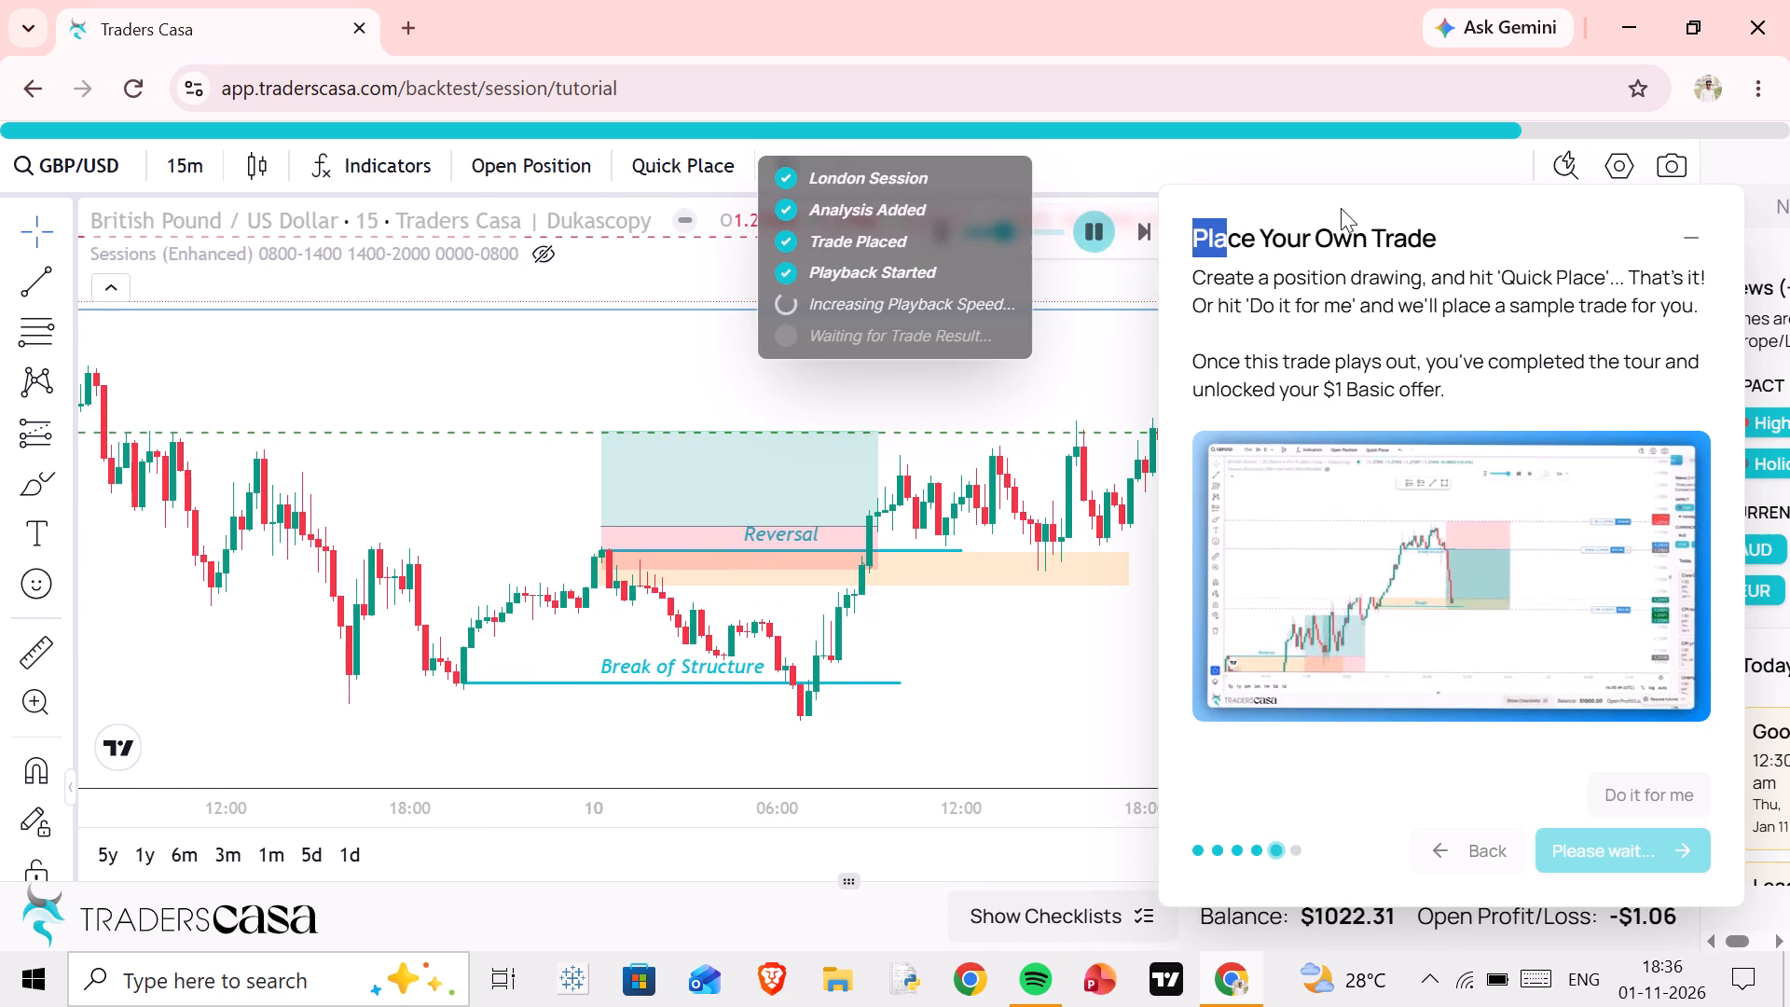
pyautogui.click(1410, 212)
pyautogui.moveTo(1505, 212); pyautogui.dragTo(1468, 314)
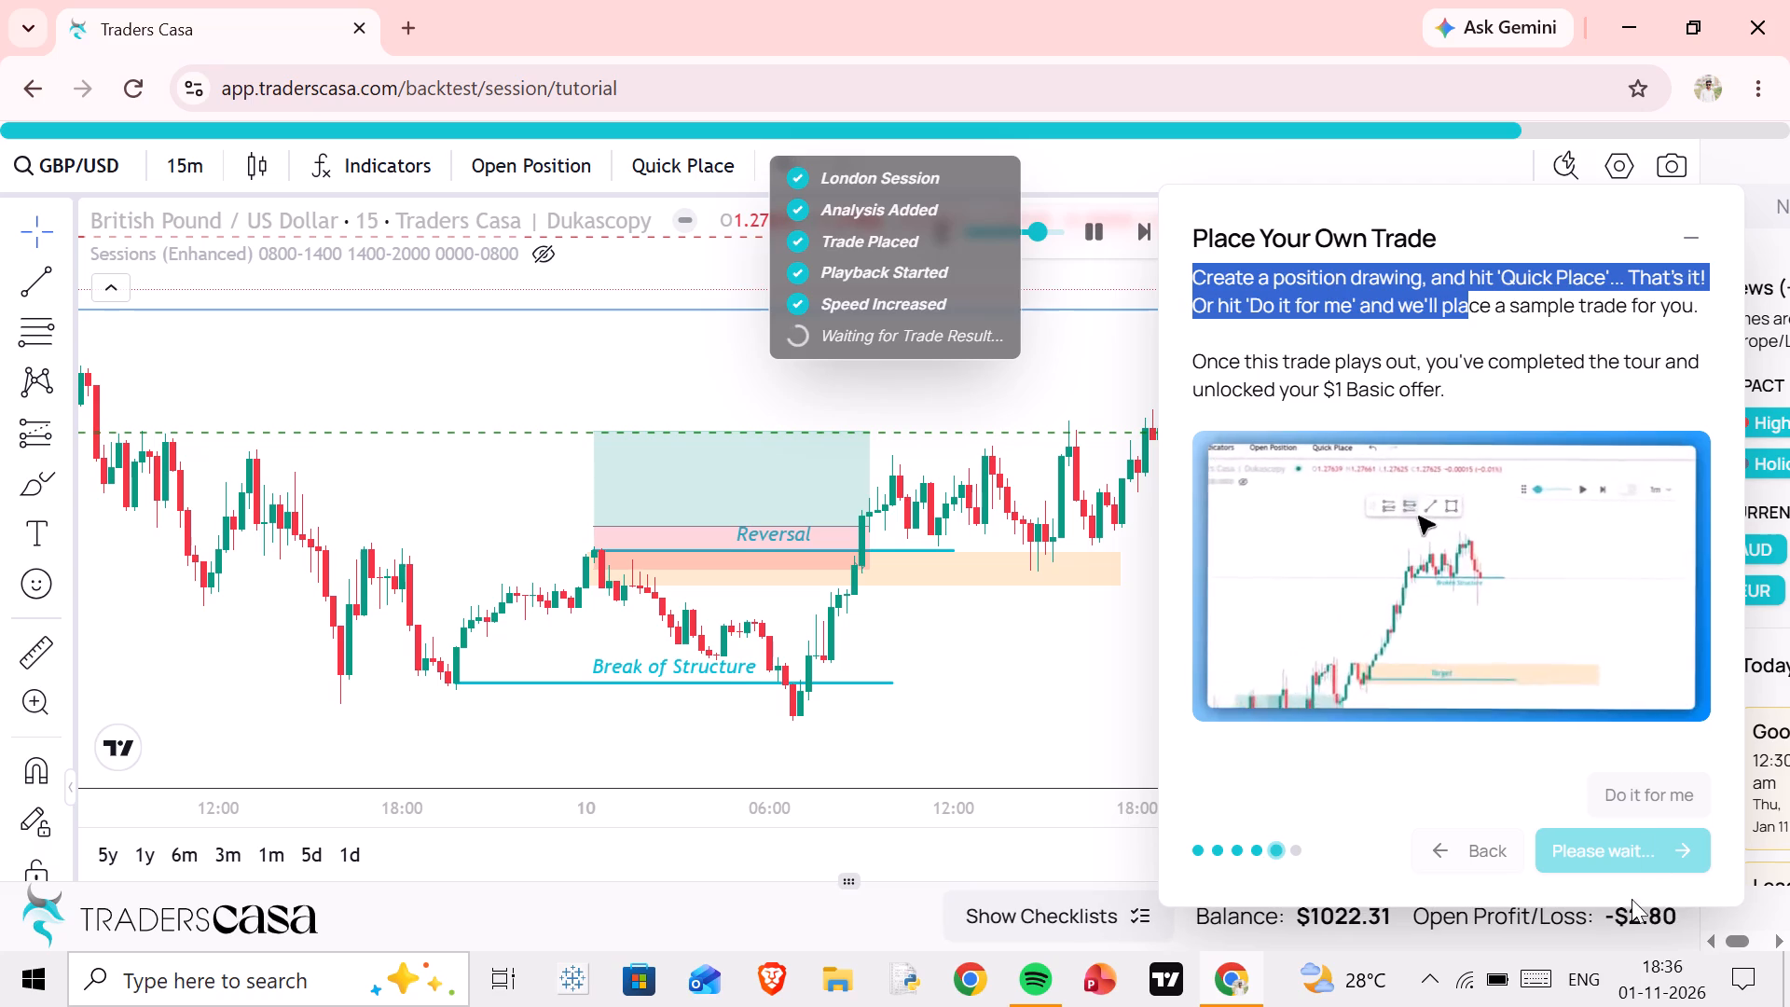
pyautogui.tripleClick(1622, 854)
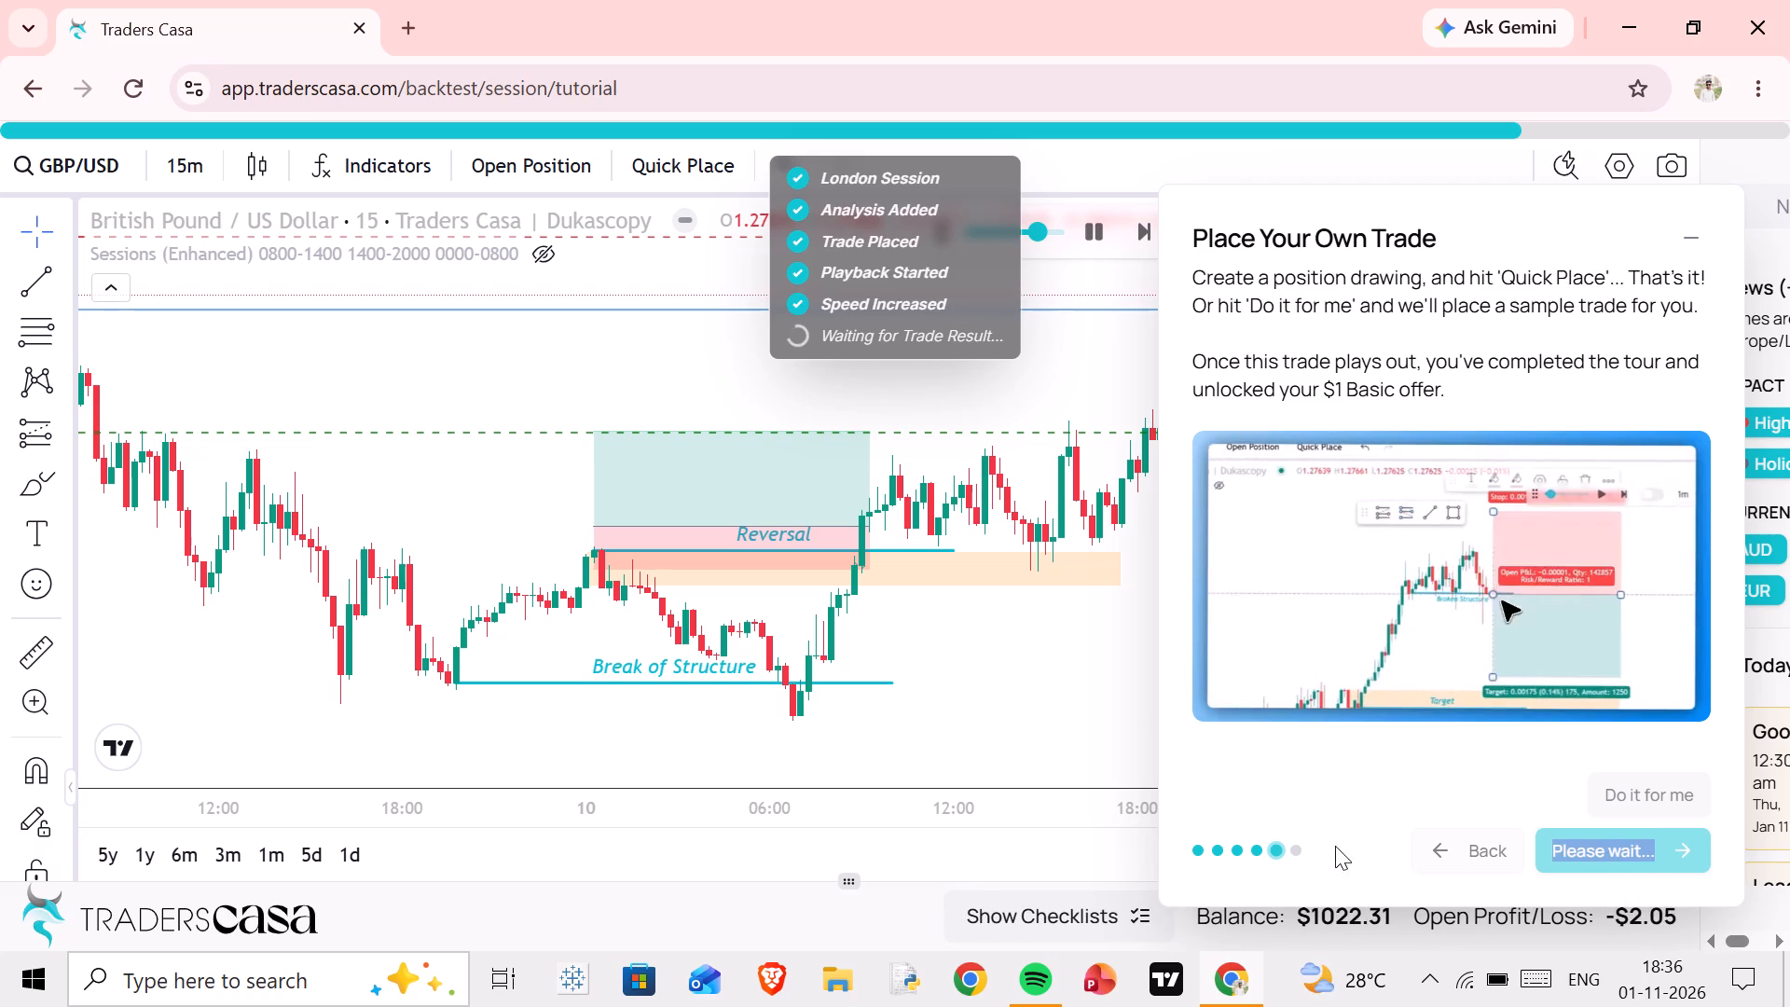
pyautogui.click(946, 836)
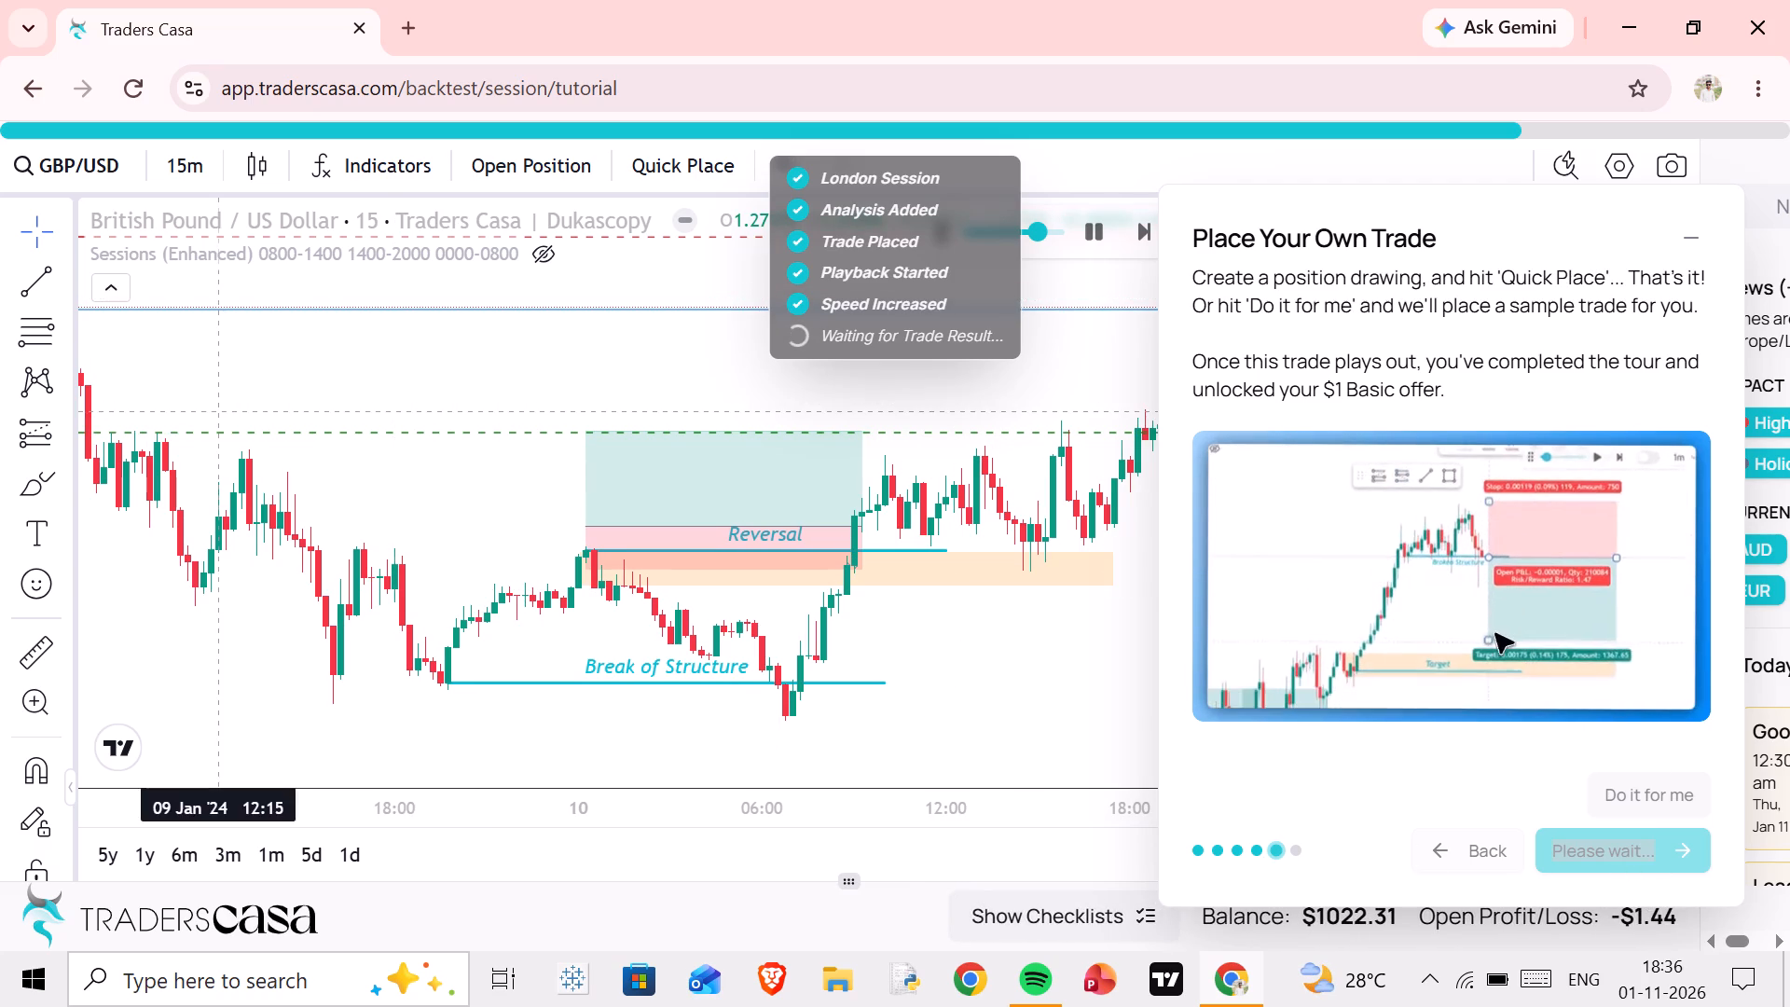
# Draw a Fibonacci retracement over the 10 January rise, from about 1.26938 up to about 1.27315.
pyautogui.click(22, 349)
pyautogui.moveTo(710, 678); pyautogui.dragTo(779, 543)
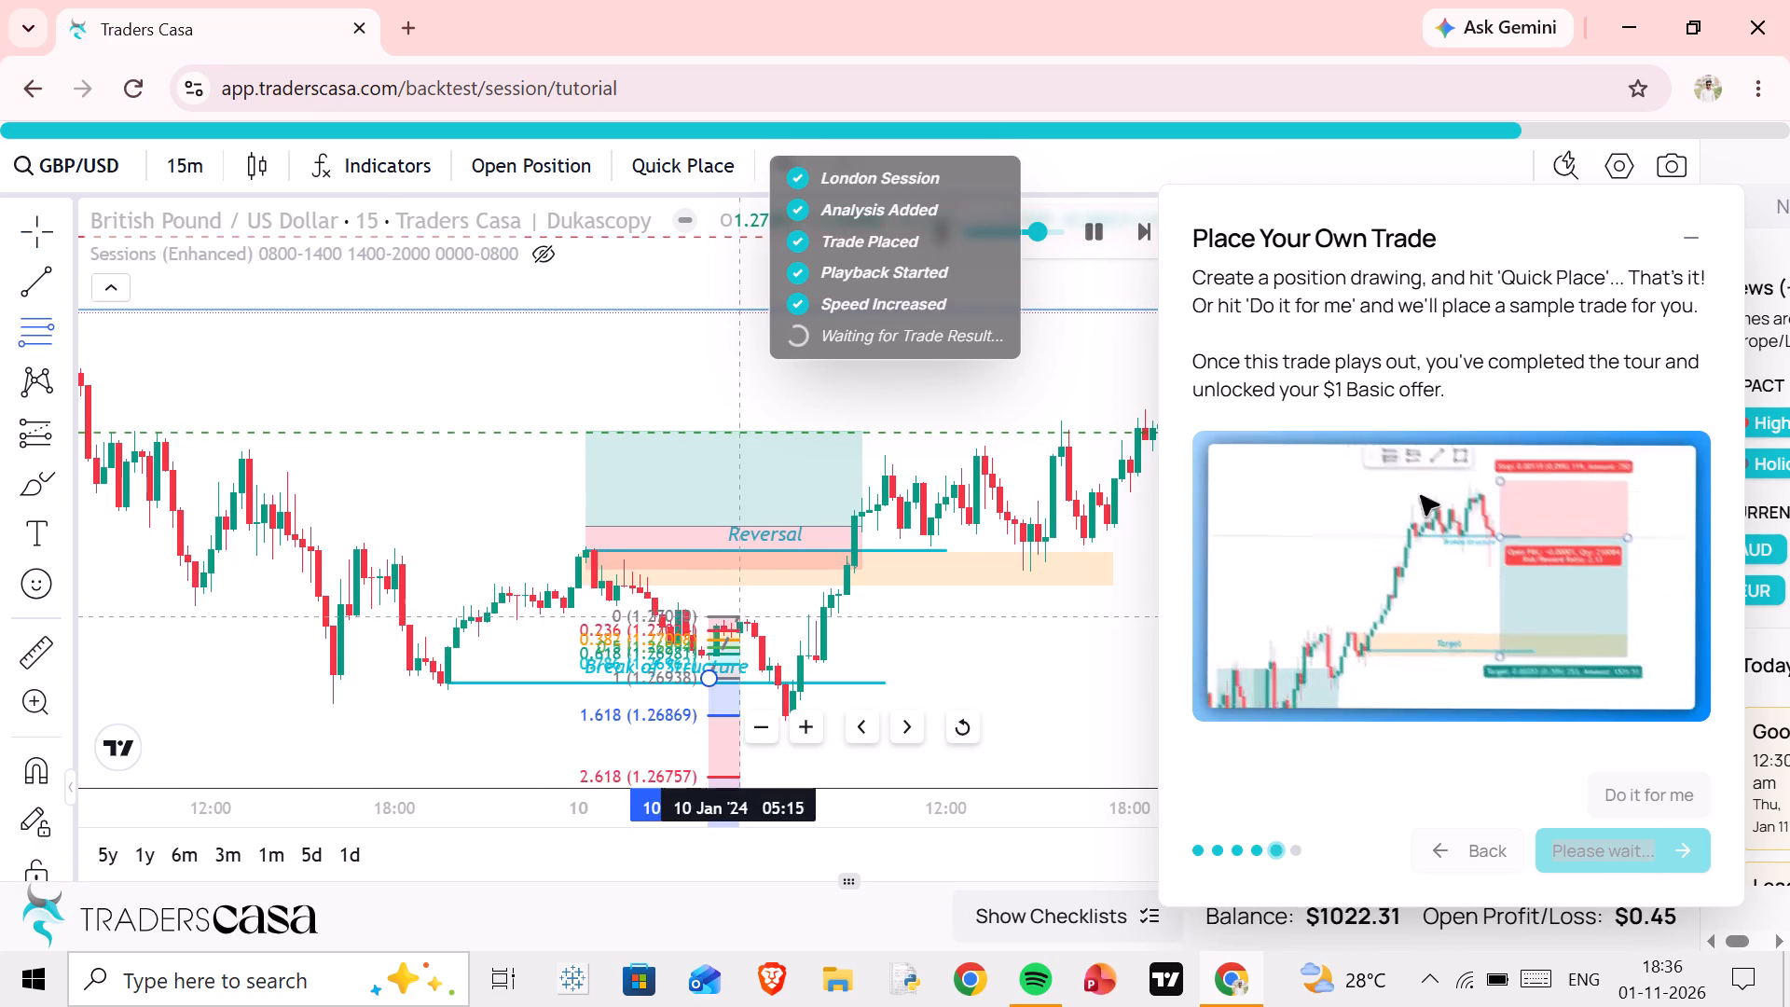
pyautogui.moveTo(779, 543); pyautogui.dragTo(993, 470)
pyautogui.click(993, 470)
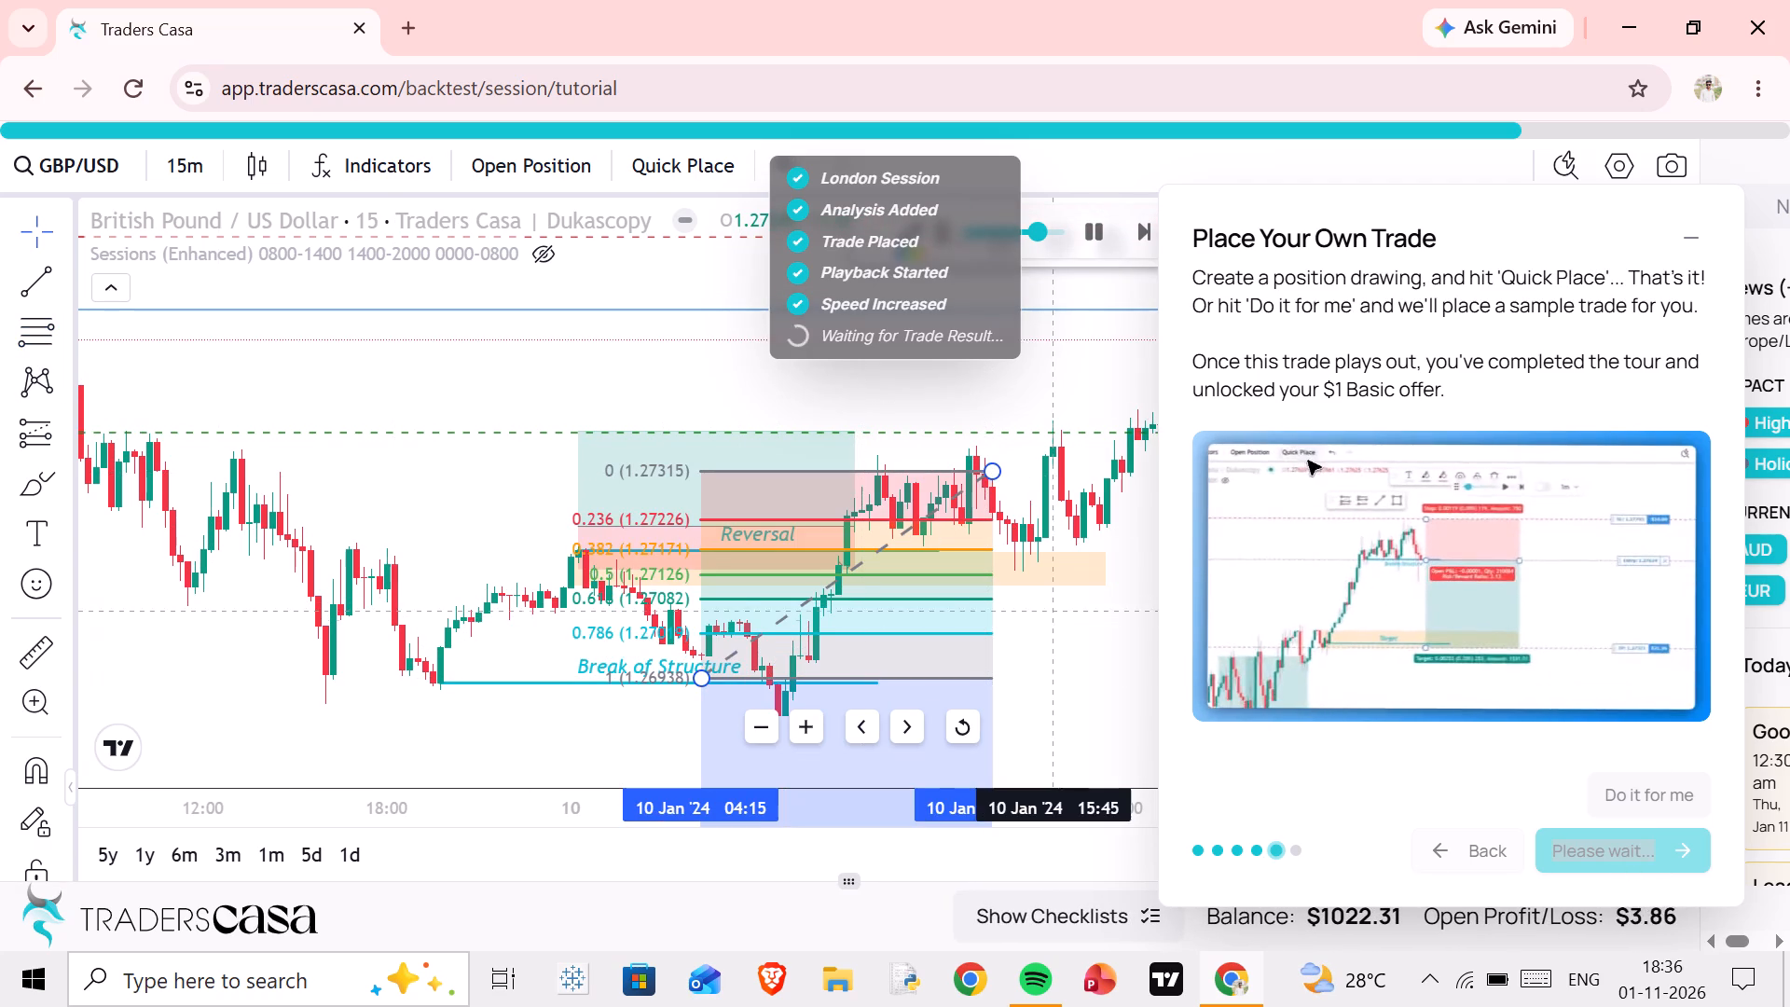
# Move the Fibonacci retracement back to span about 9 January 16:15 to 10 January 01:45, between about 1.26860 and 1.27236.
pyautogui.click(1046, 661)
pyautogui.moveTo(940, 572); pyautogui.dragTo(571, 617)
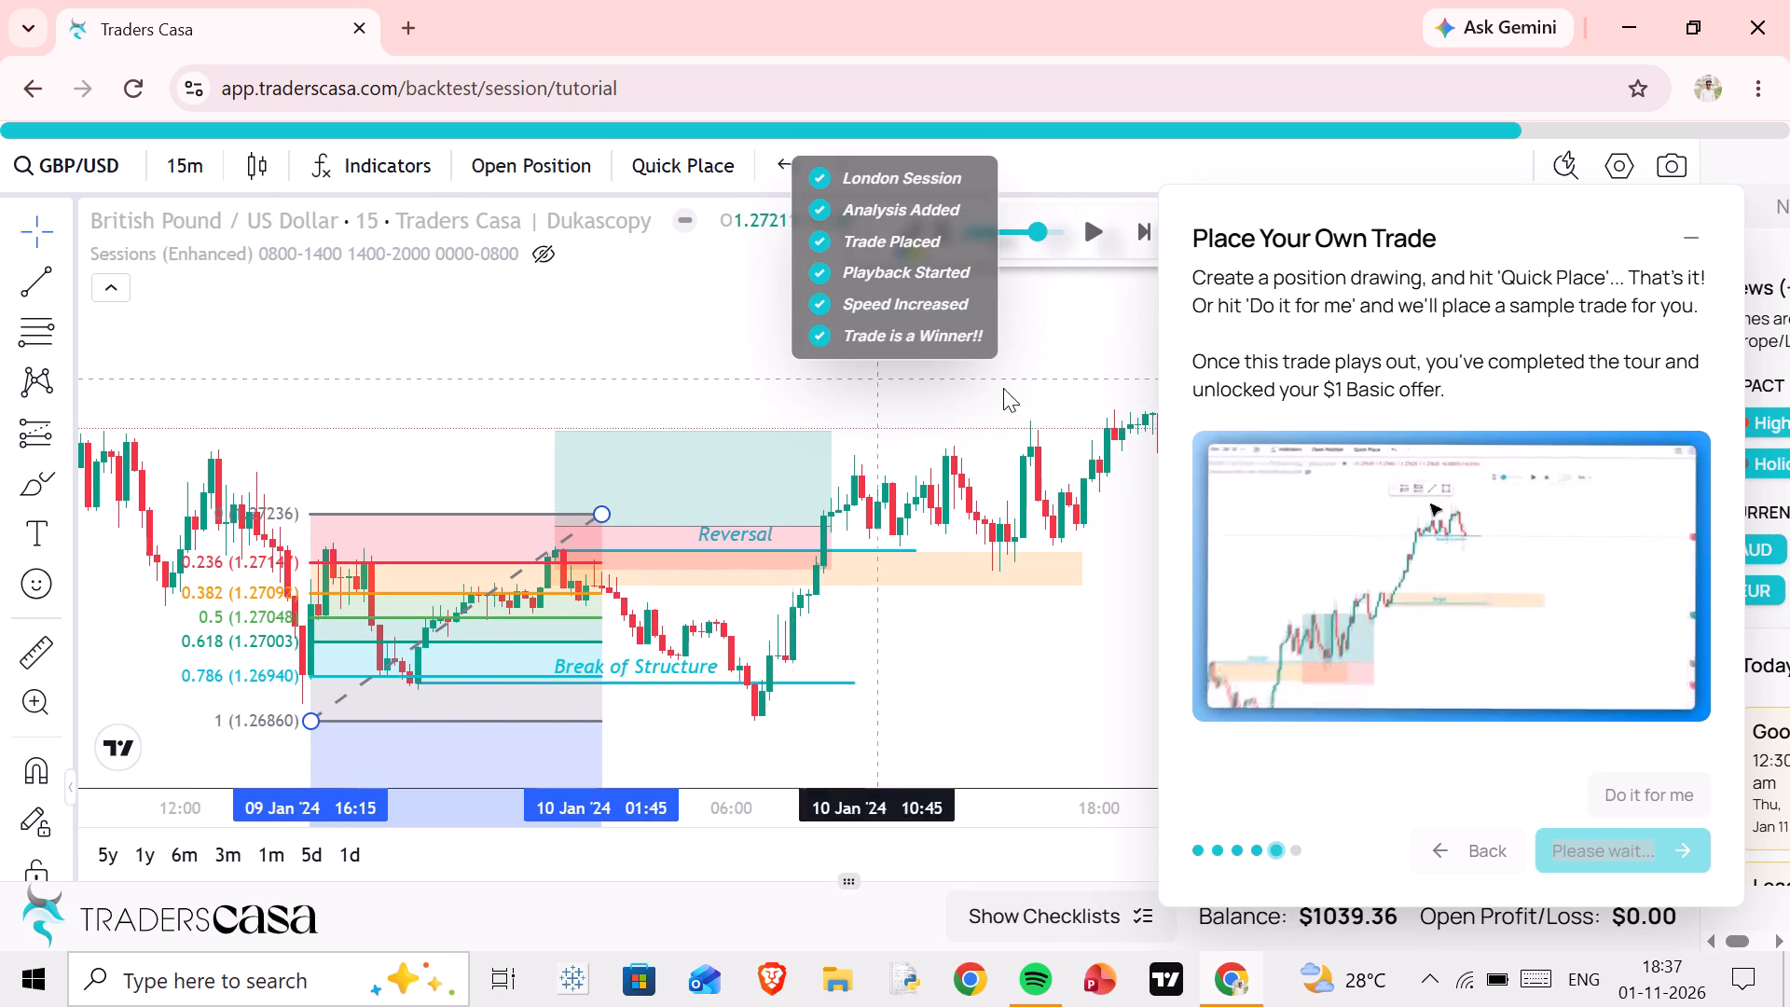
# Complete the tutorial's final pages and continue to the trade results analytics.
pyautogui.click(1660, 851)
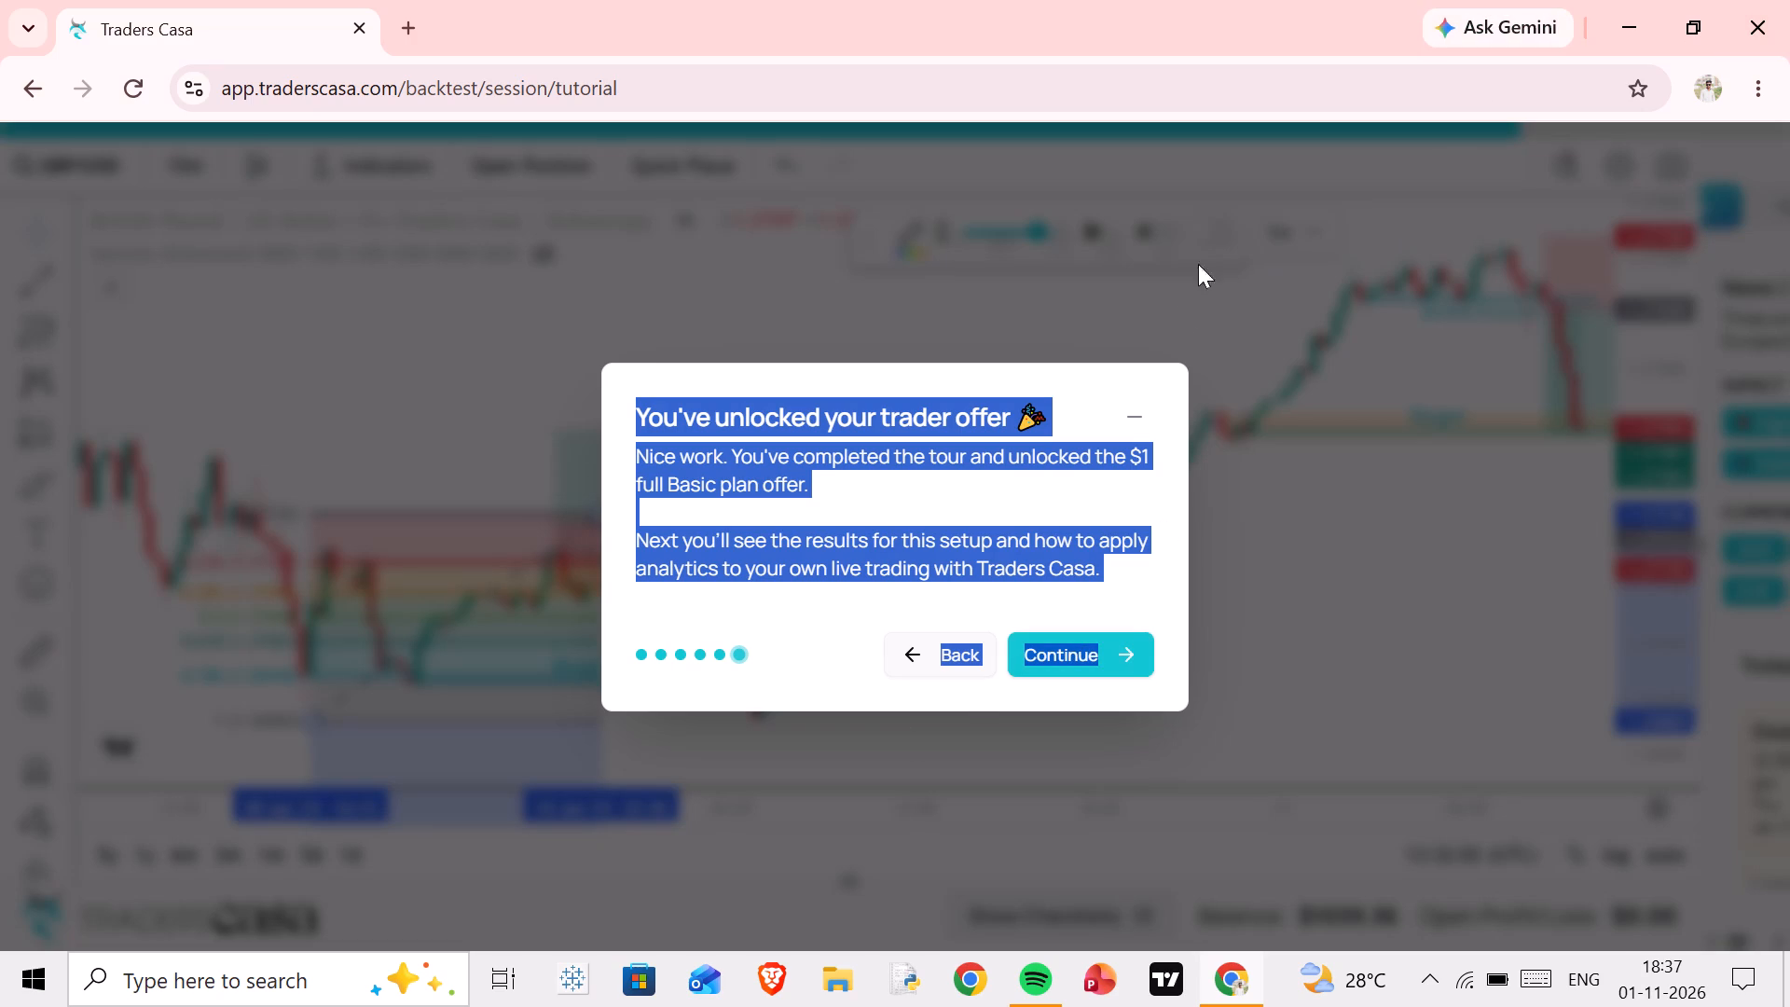
pyautogui.click(1125, 414)
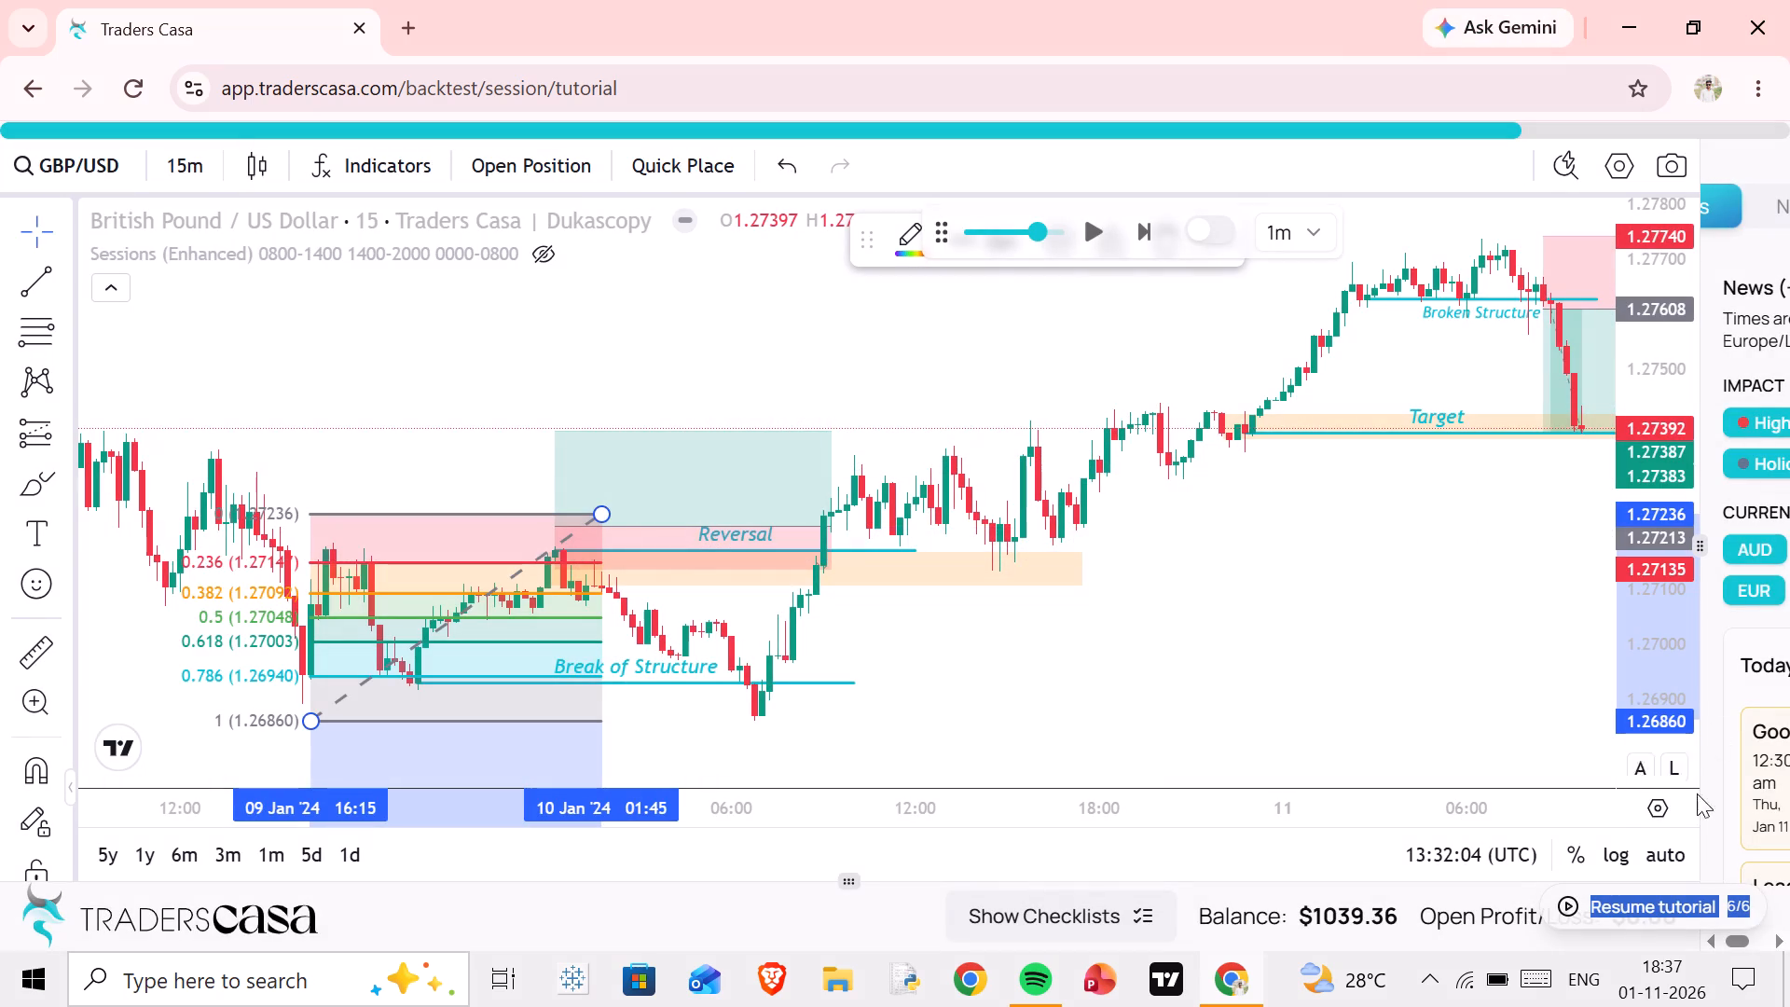
pyautogui.click(1675, 918)
pyautogui.tripleClick(1076, 661)
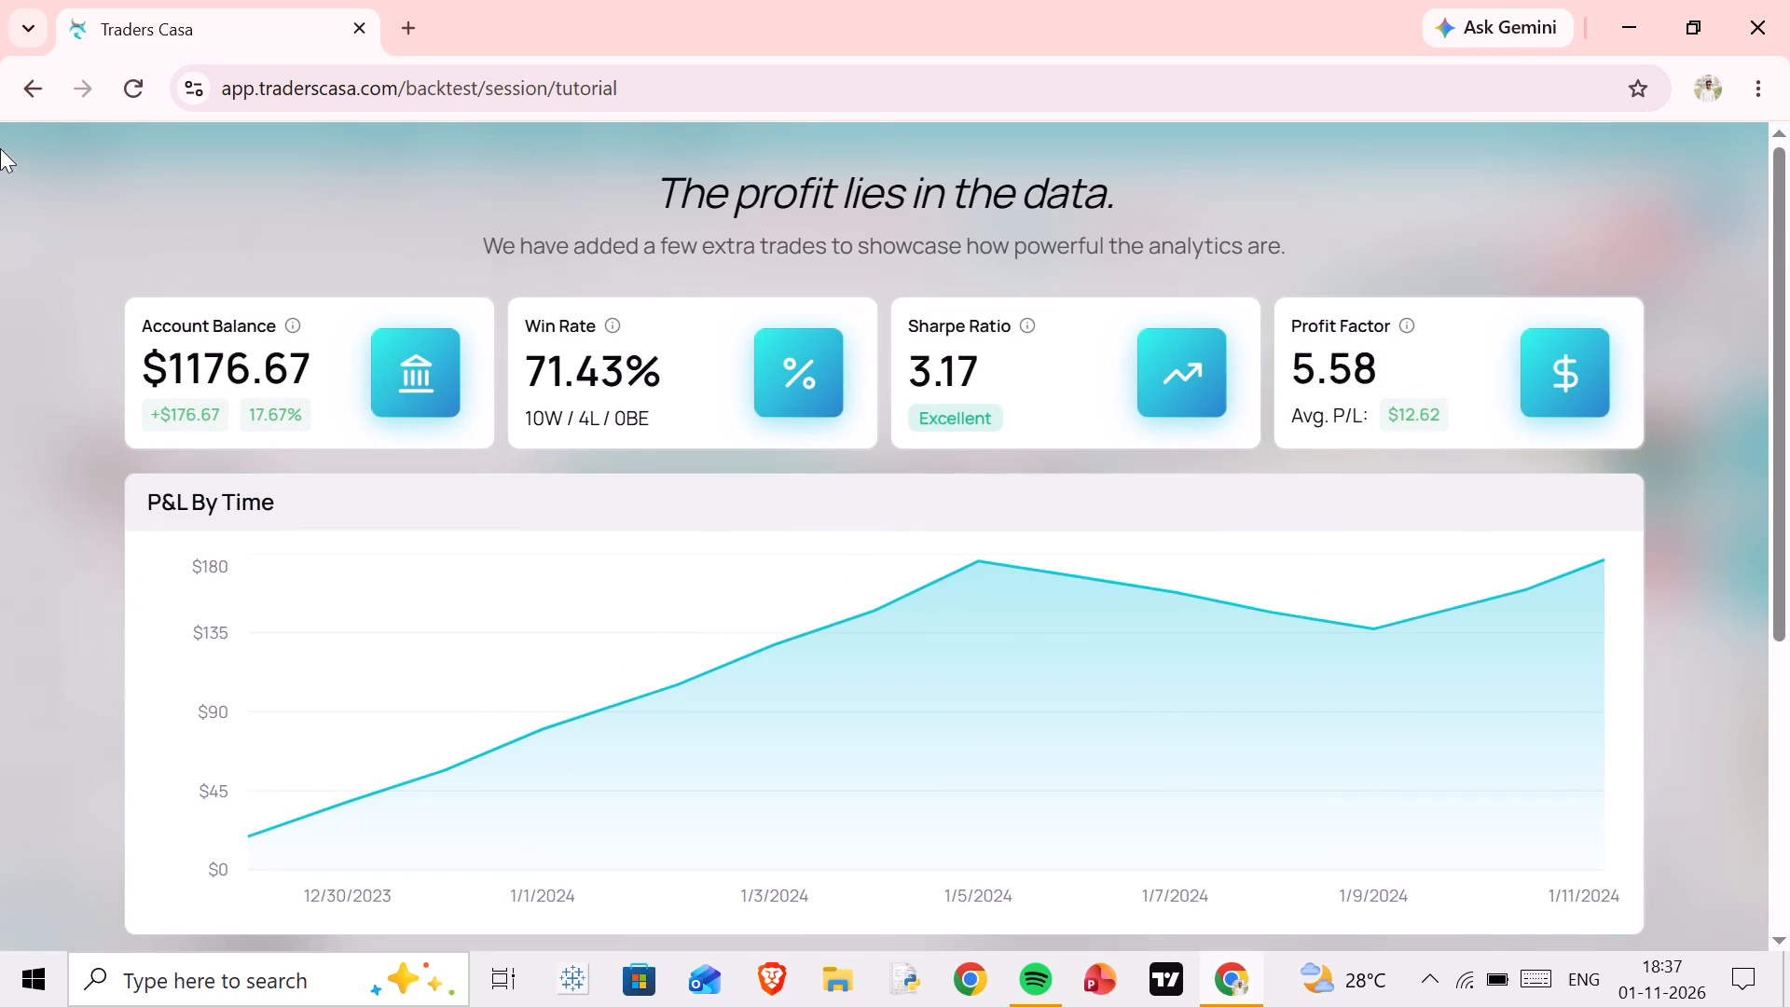
# Review the analytics page through its winning and losing trade statistics and proceed to the sign-up offer.
pyautogui.scroll(-4, 1112, 615)
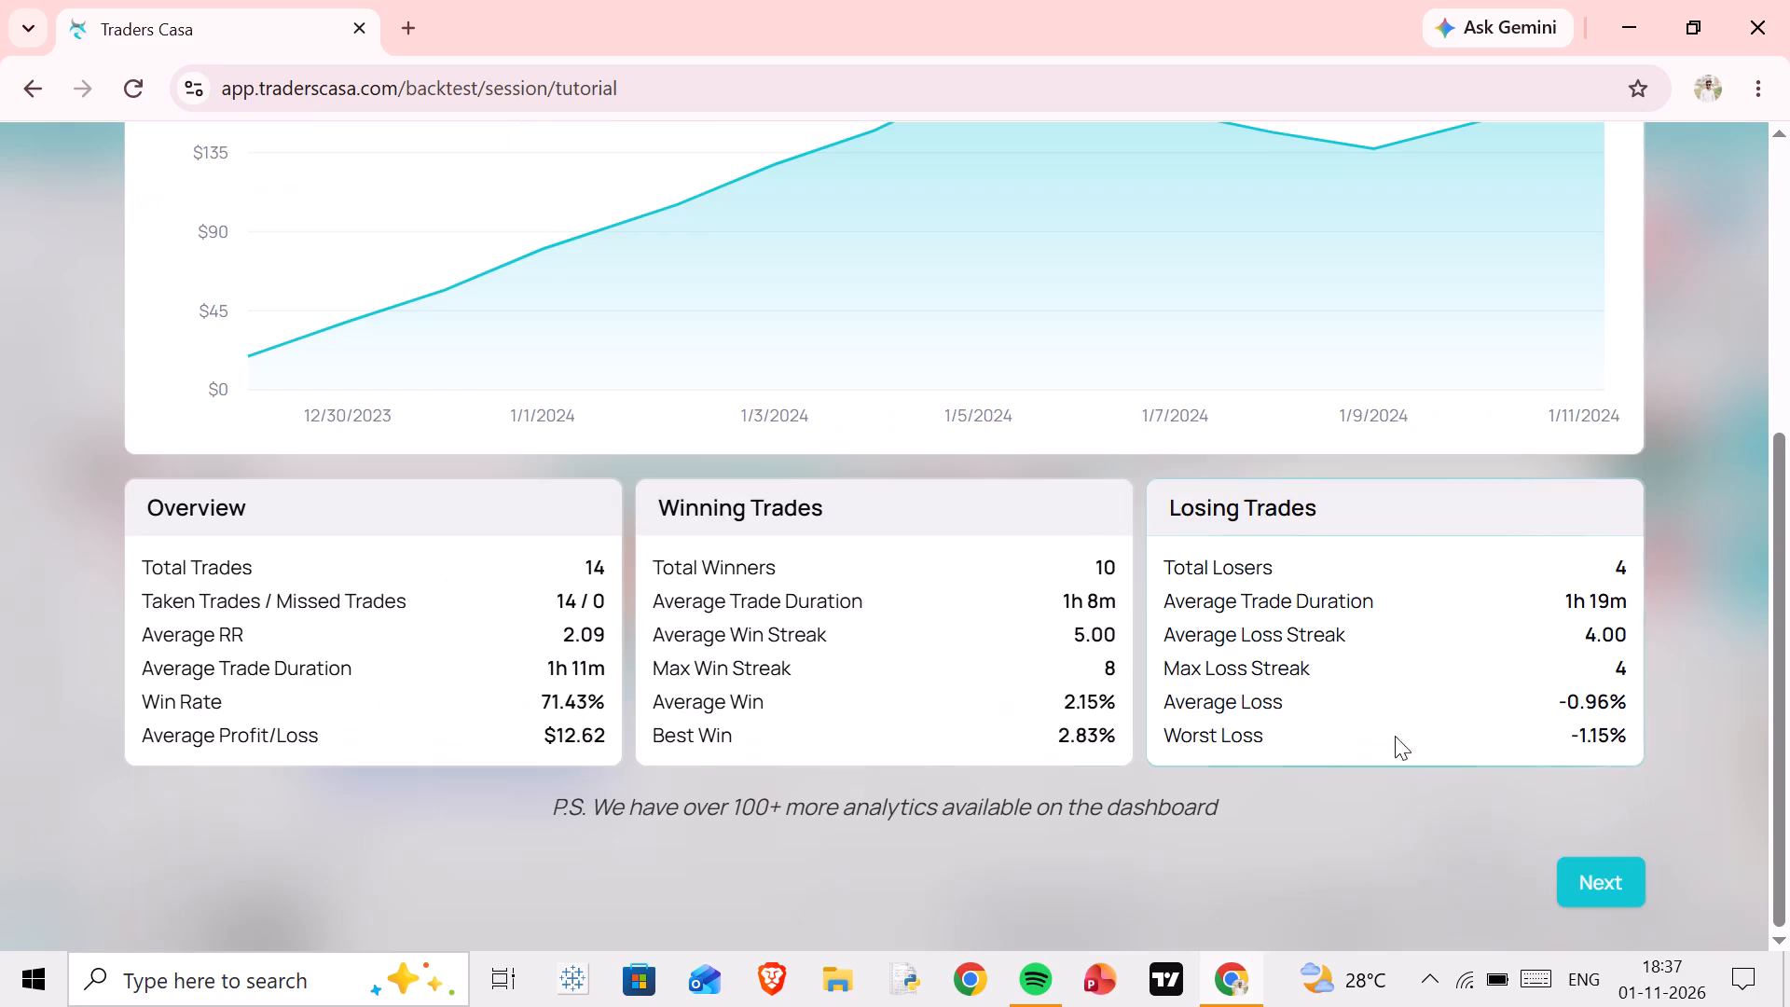
pyautogui.click(1618, 878)
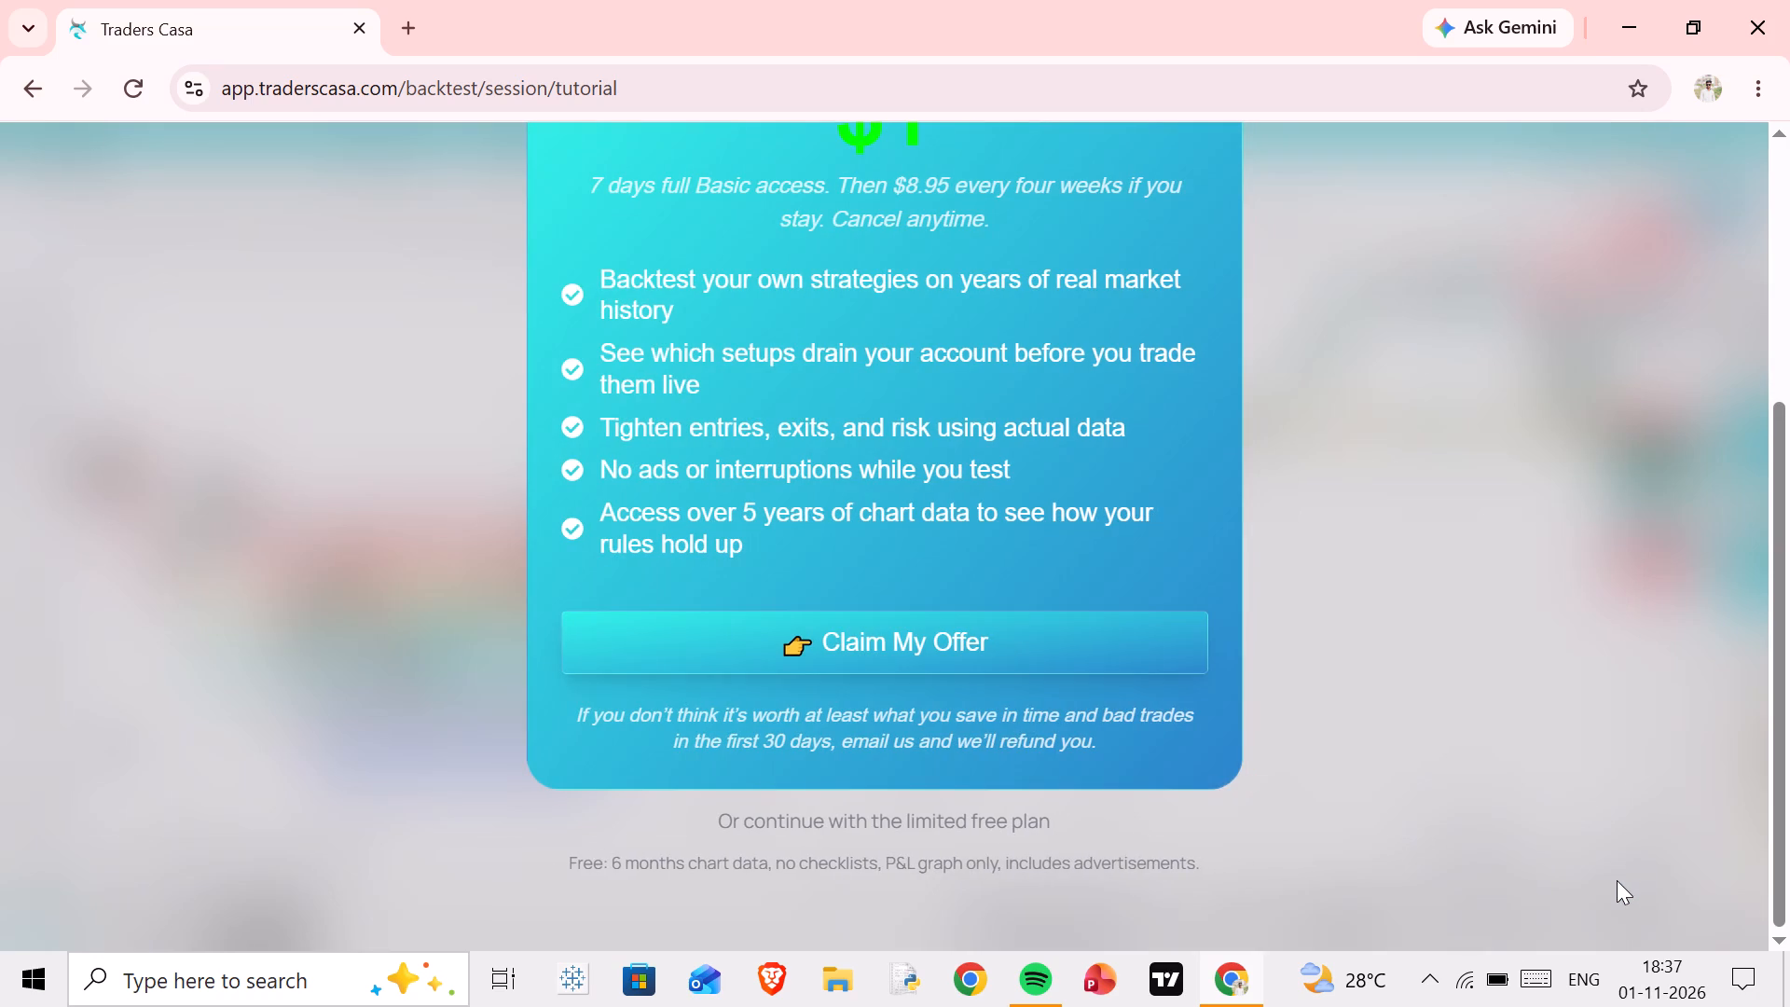
# Examine the Basic plan sign-up offer, including its price, features and the limited free plan alternative.
pyautogui.scroll(-3, 1204, 703)
pyautogui.scroll(2, 1204, 703)
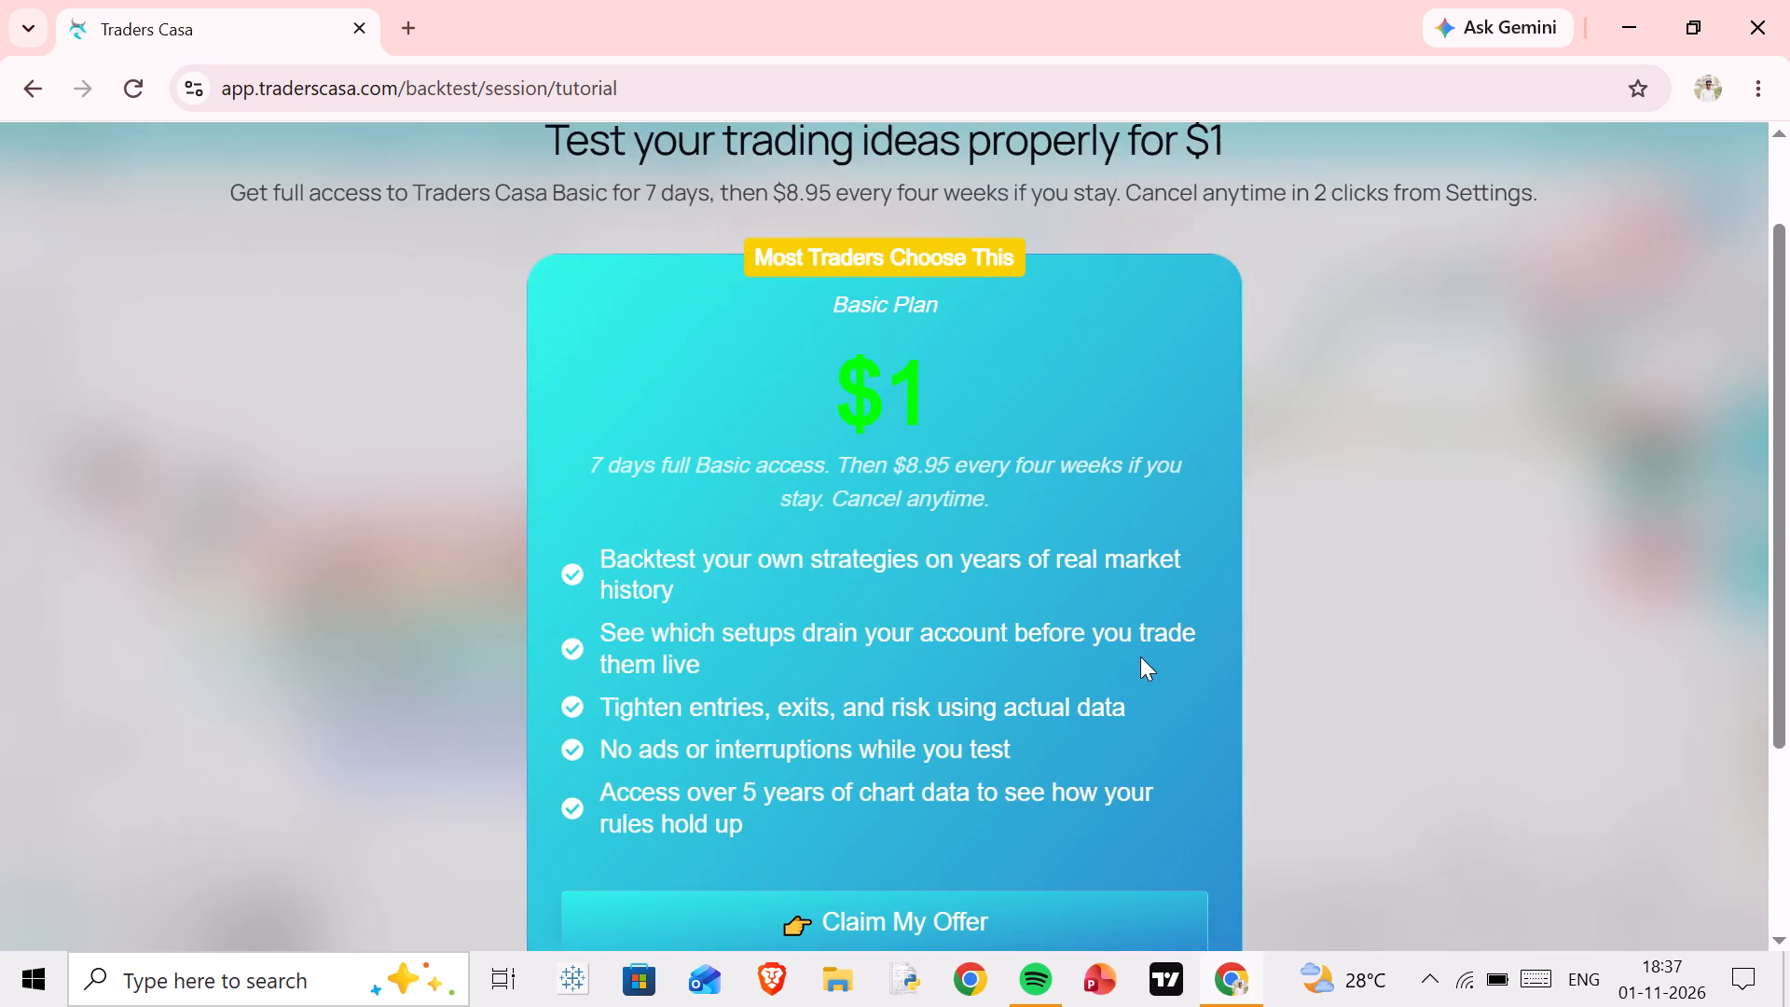
pyautogui.scroll(-5, 1140, 656)
pyautogui.scroll(8, 1248, 843)
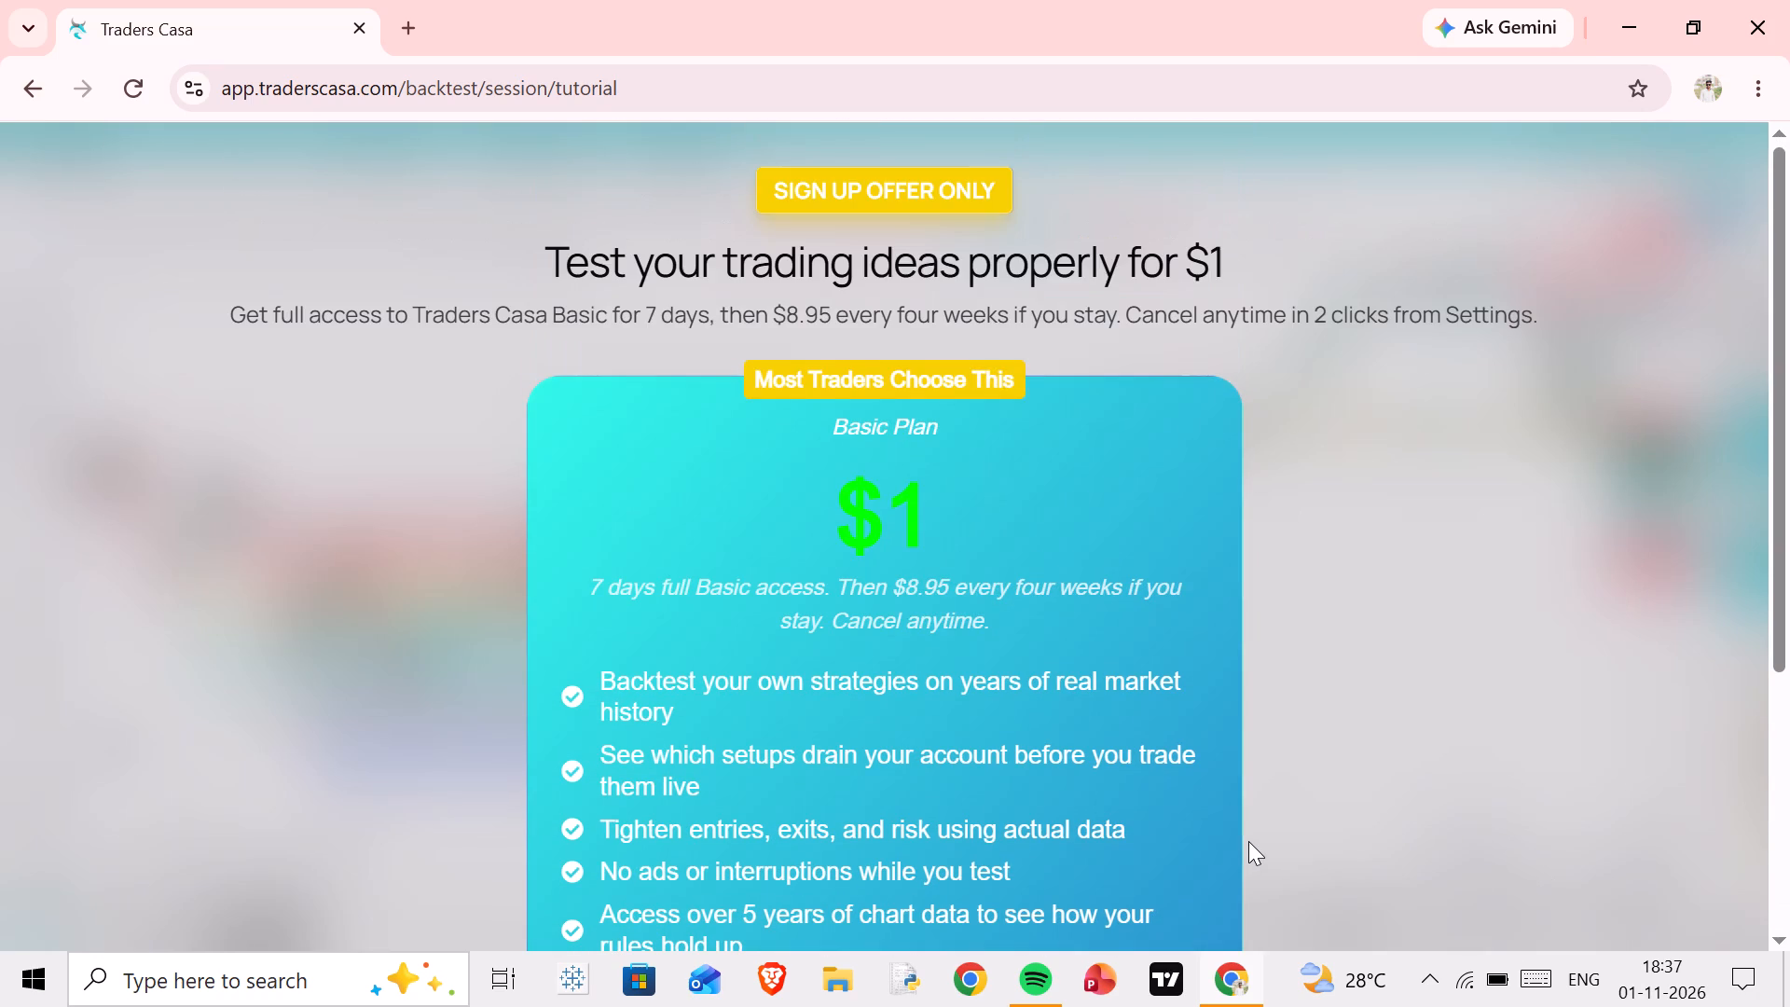
pyautogui.click(991, 189)
pyautogui.scroll(-11, 1186, 478)
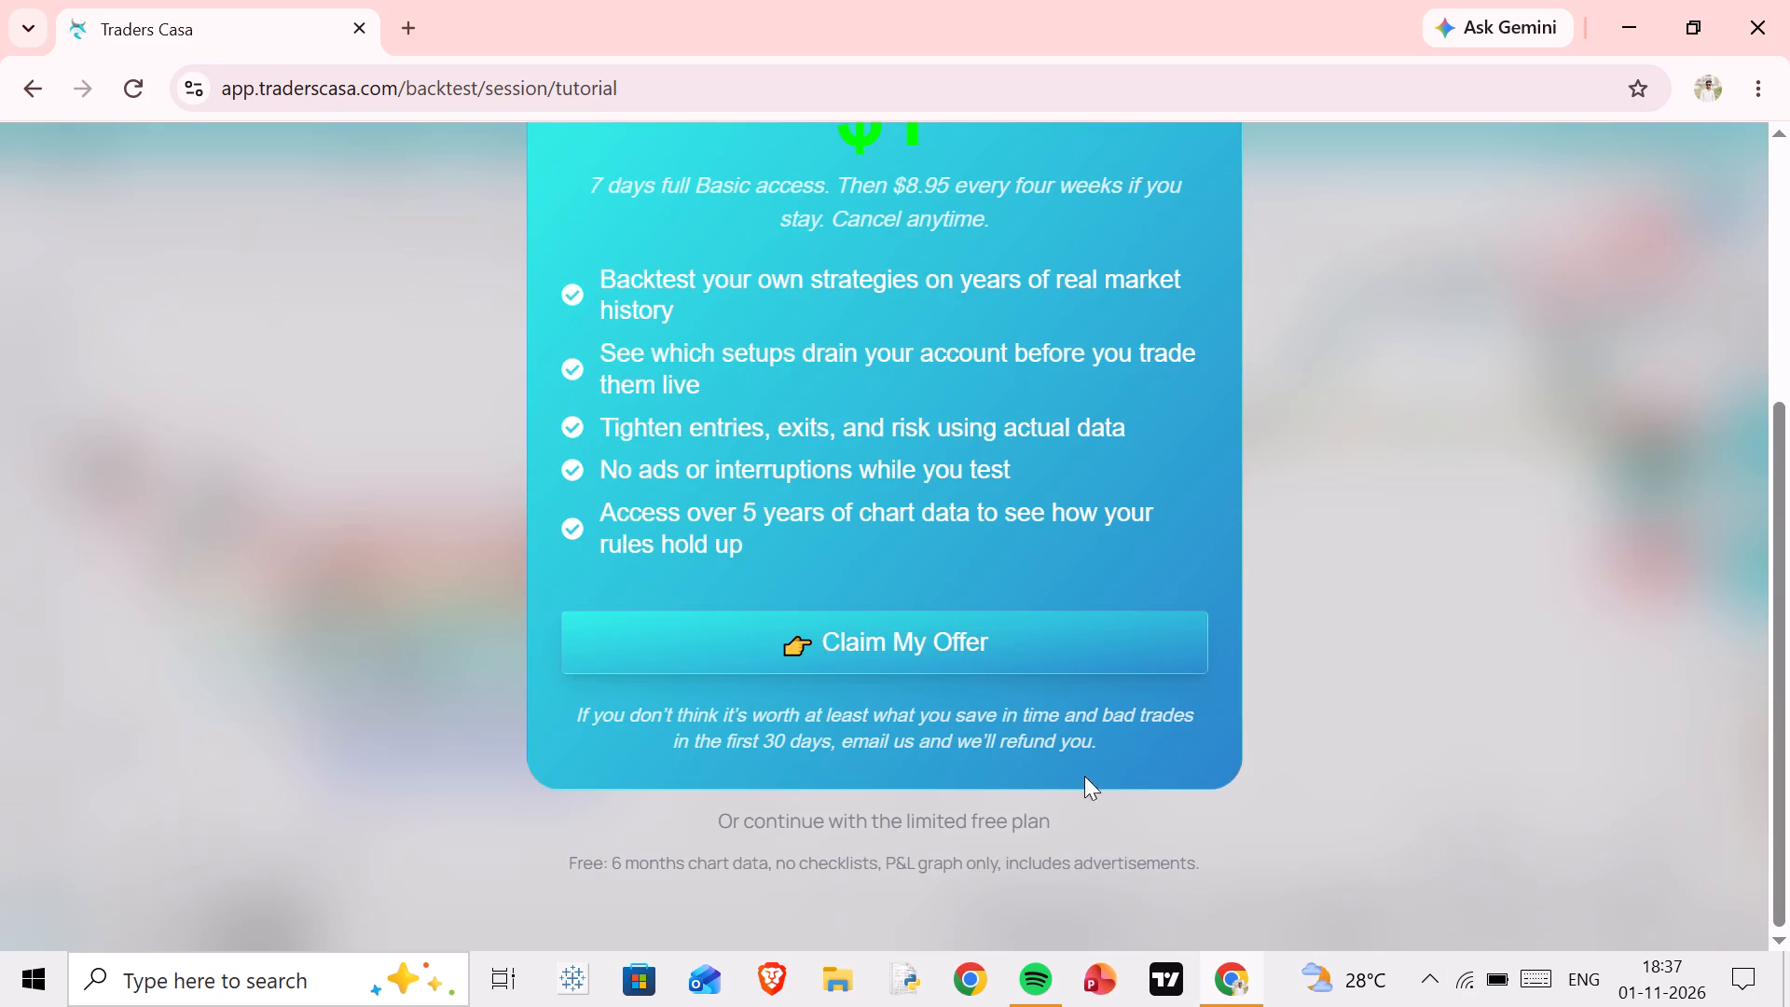
# Claim the $1 Basic plan sign-up offer.
pyautogui.click(1086, 678)
pyautogui.click(1094, 669)
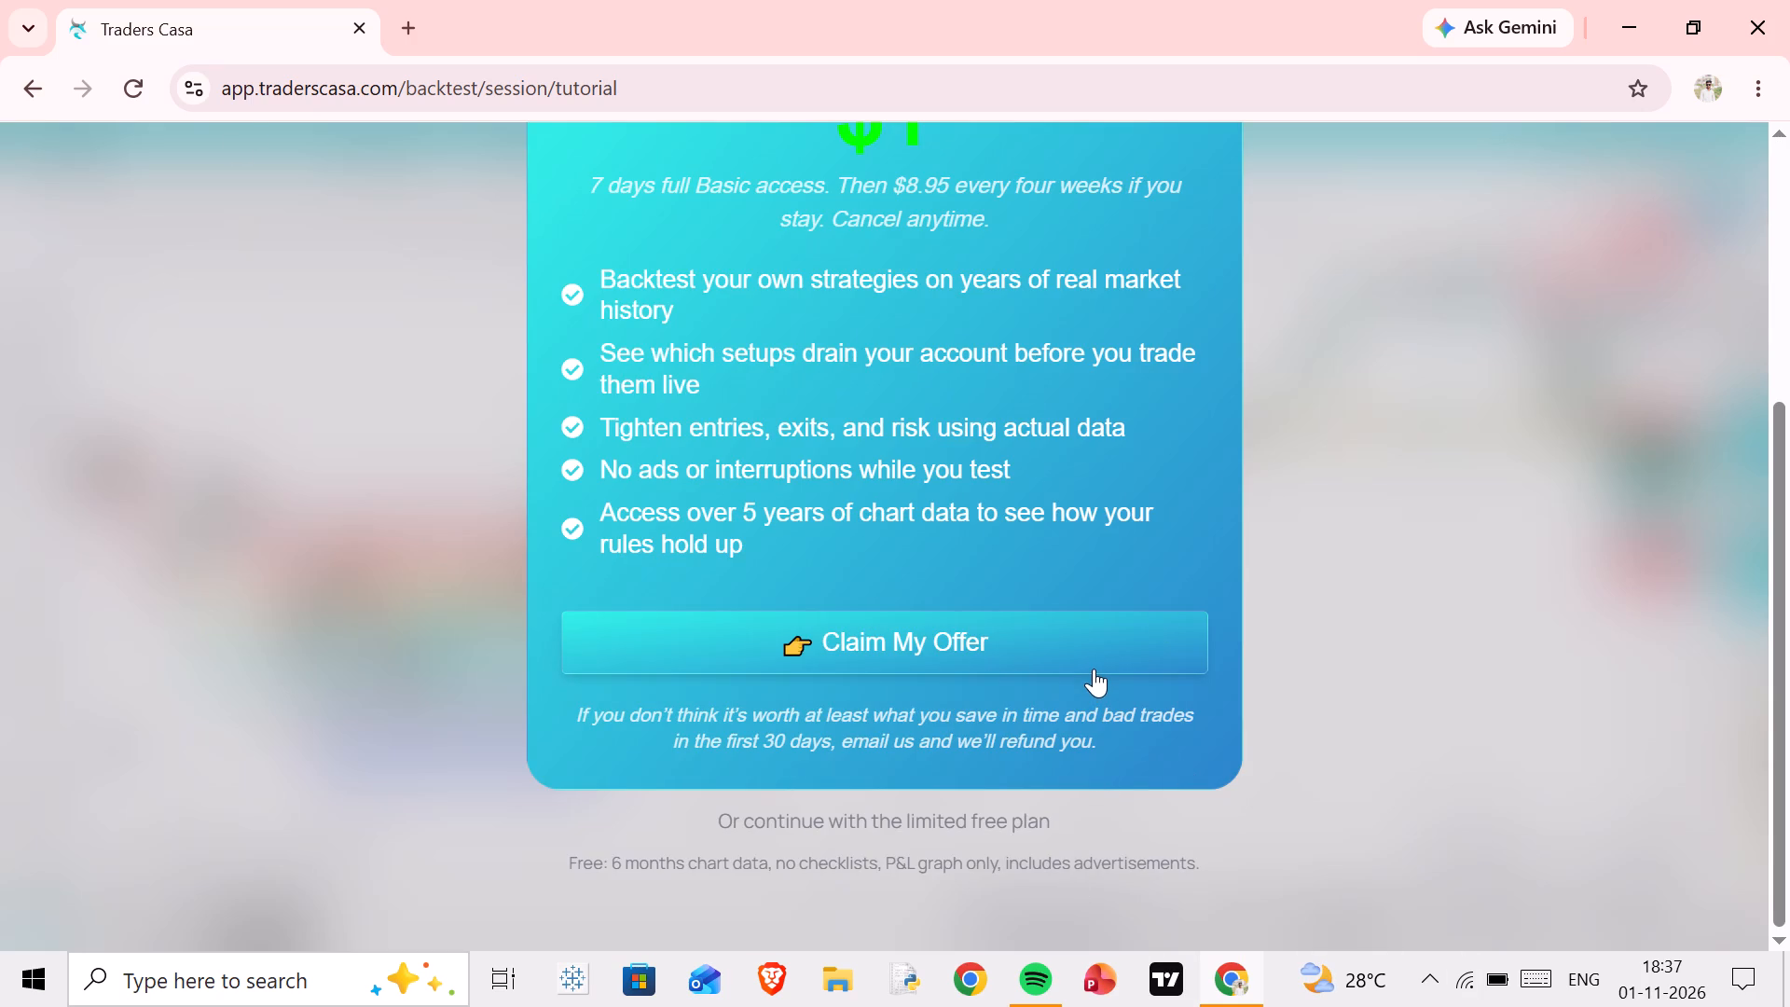
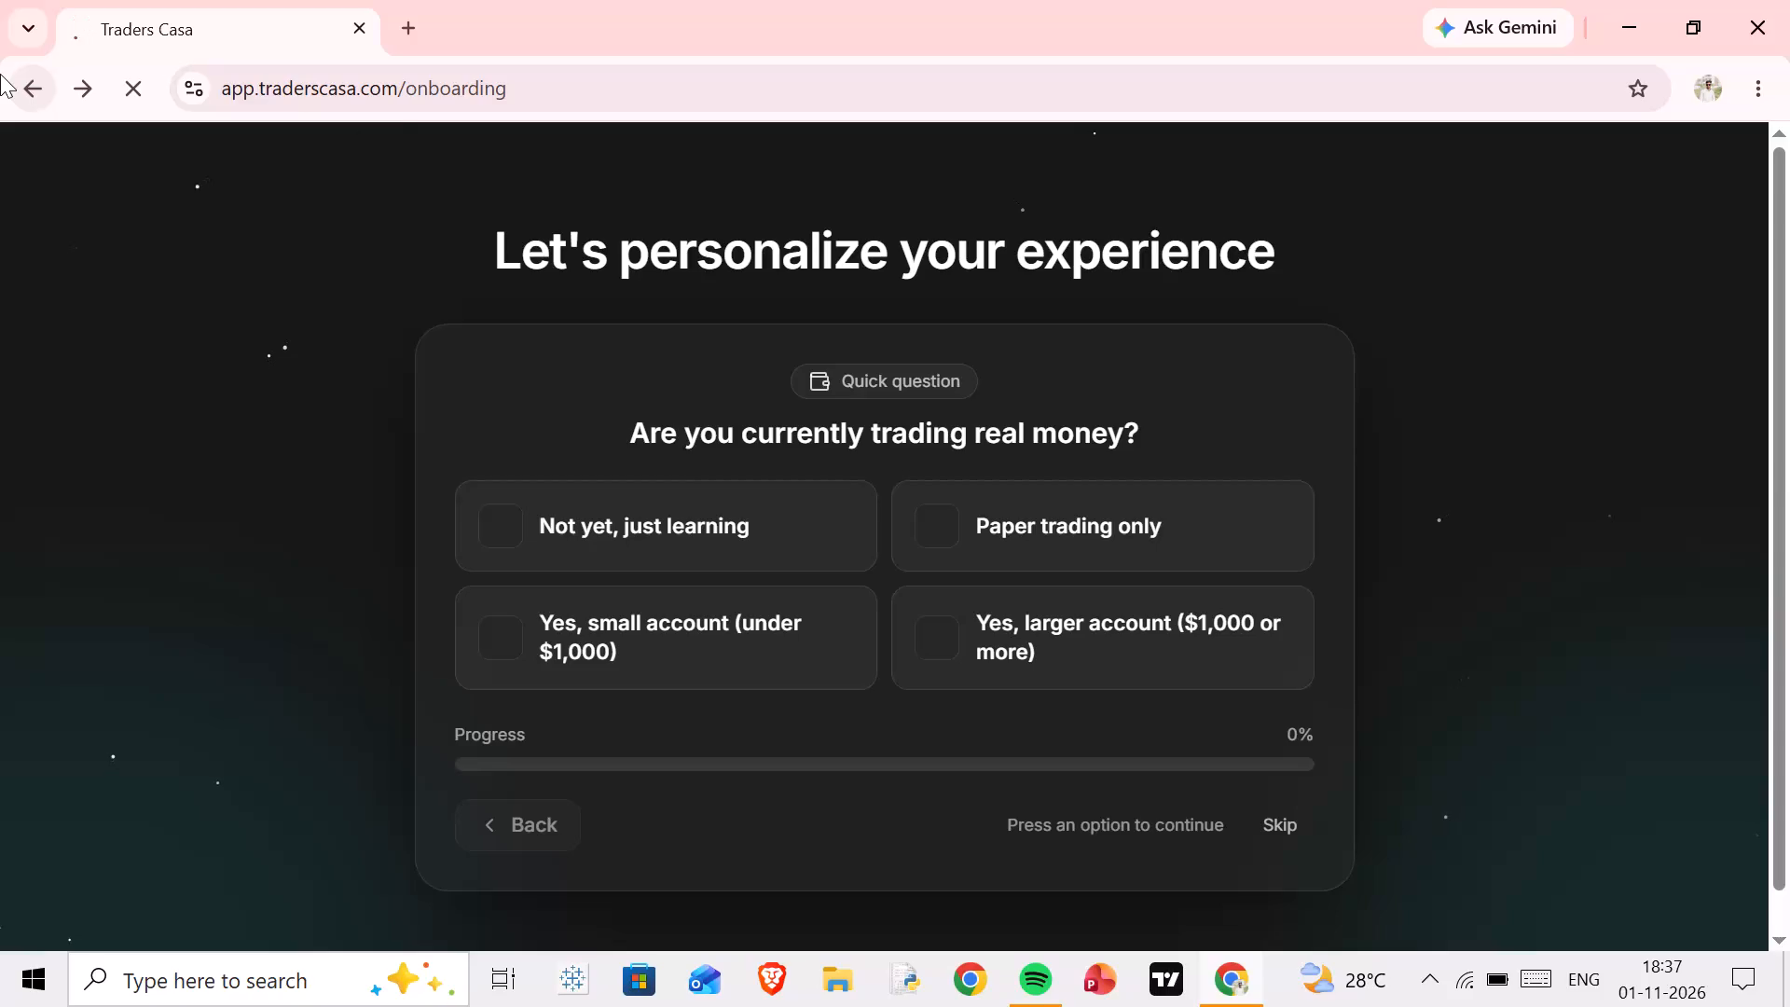
# Leave the onboarding questions by going back to the dashboard and open the Backtest sessions page.
pyautogui.click(0, 74)
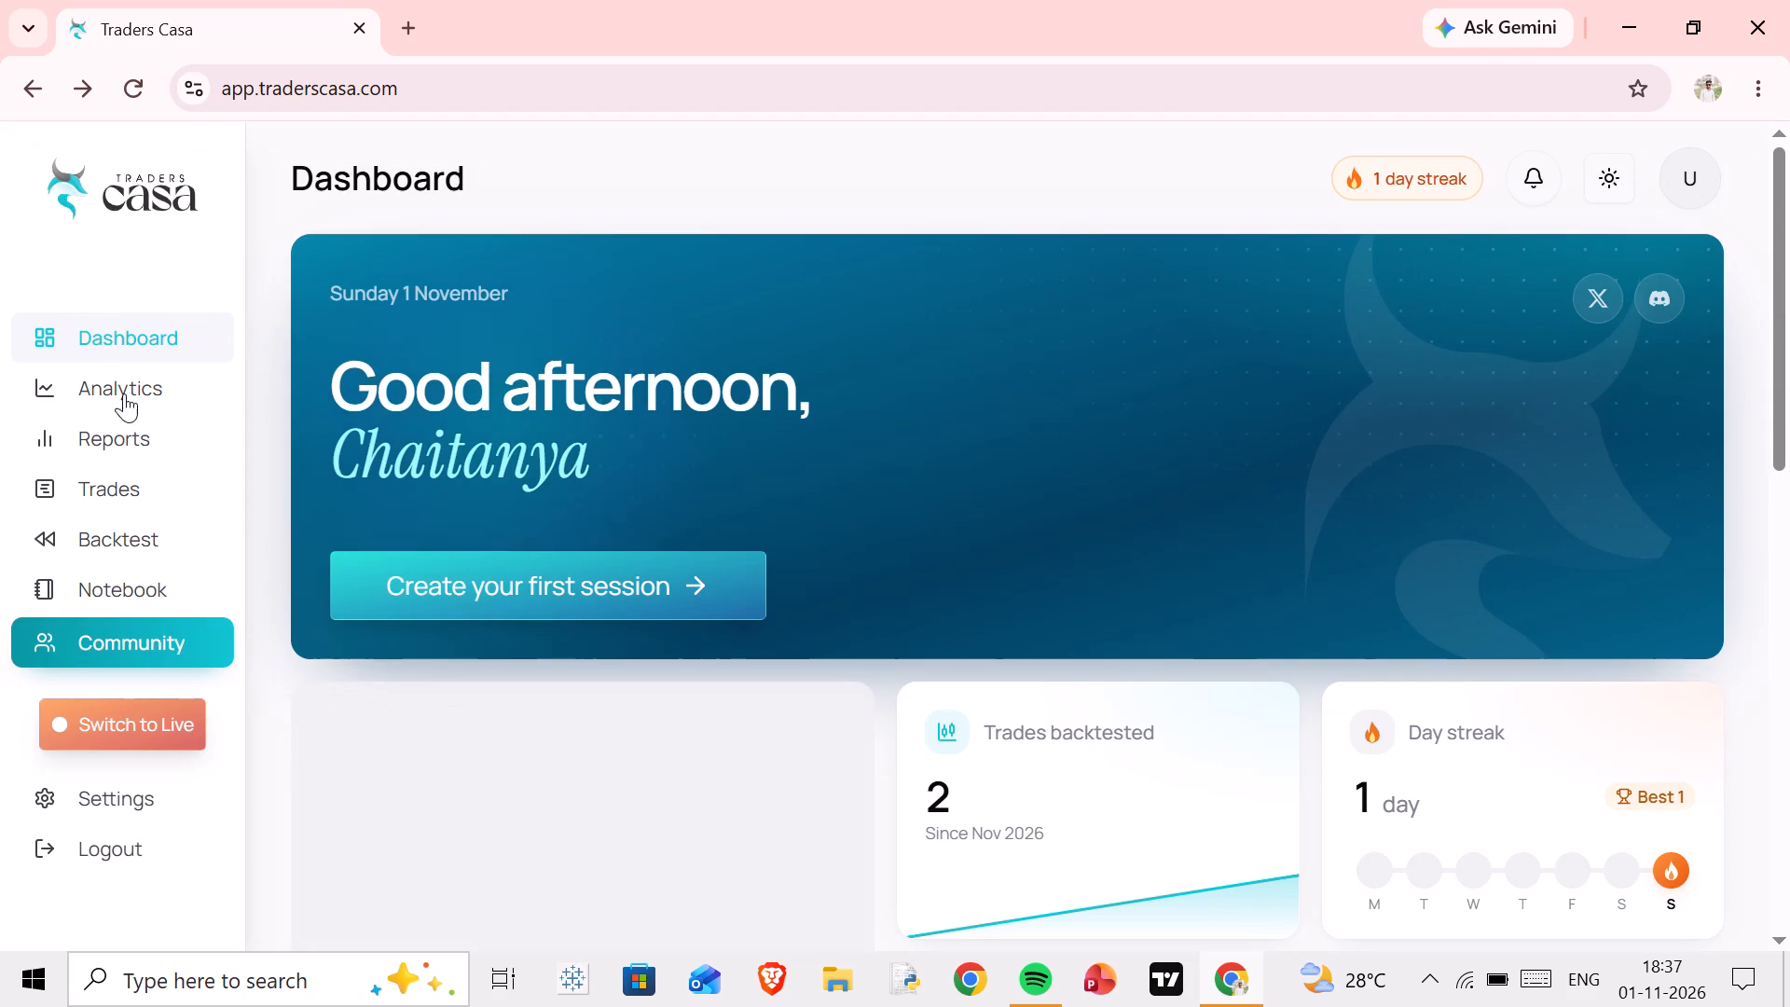
pyautogui.click(103, 534)
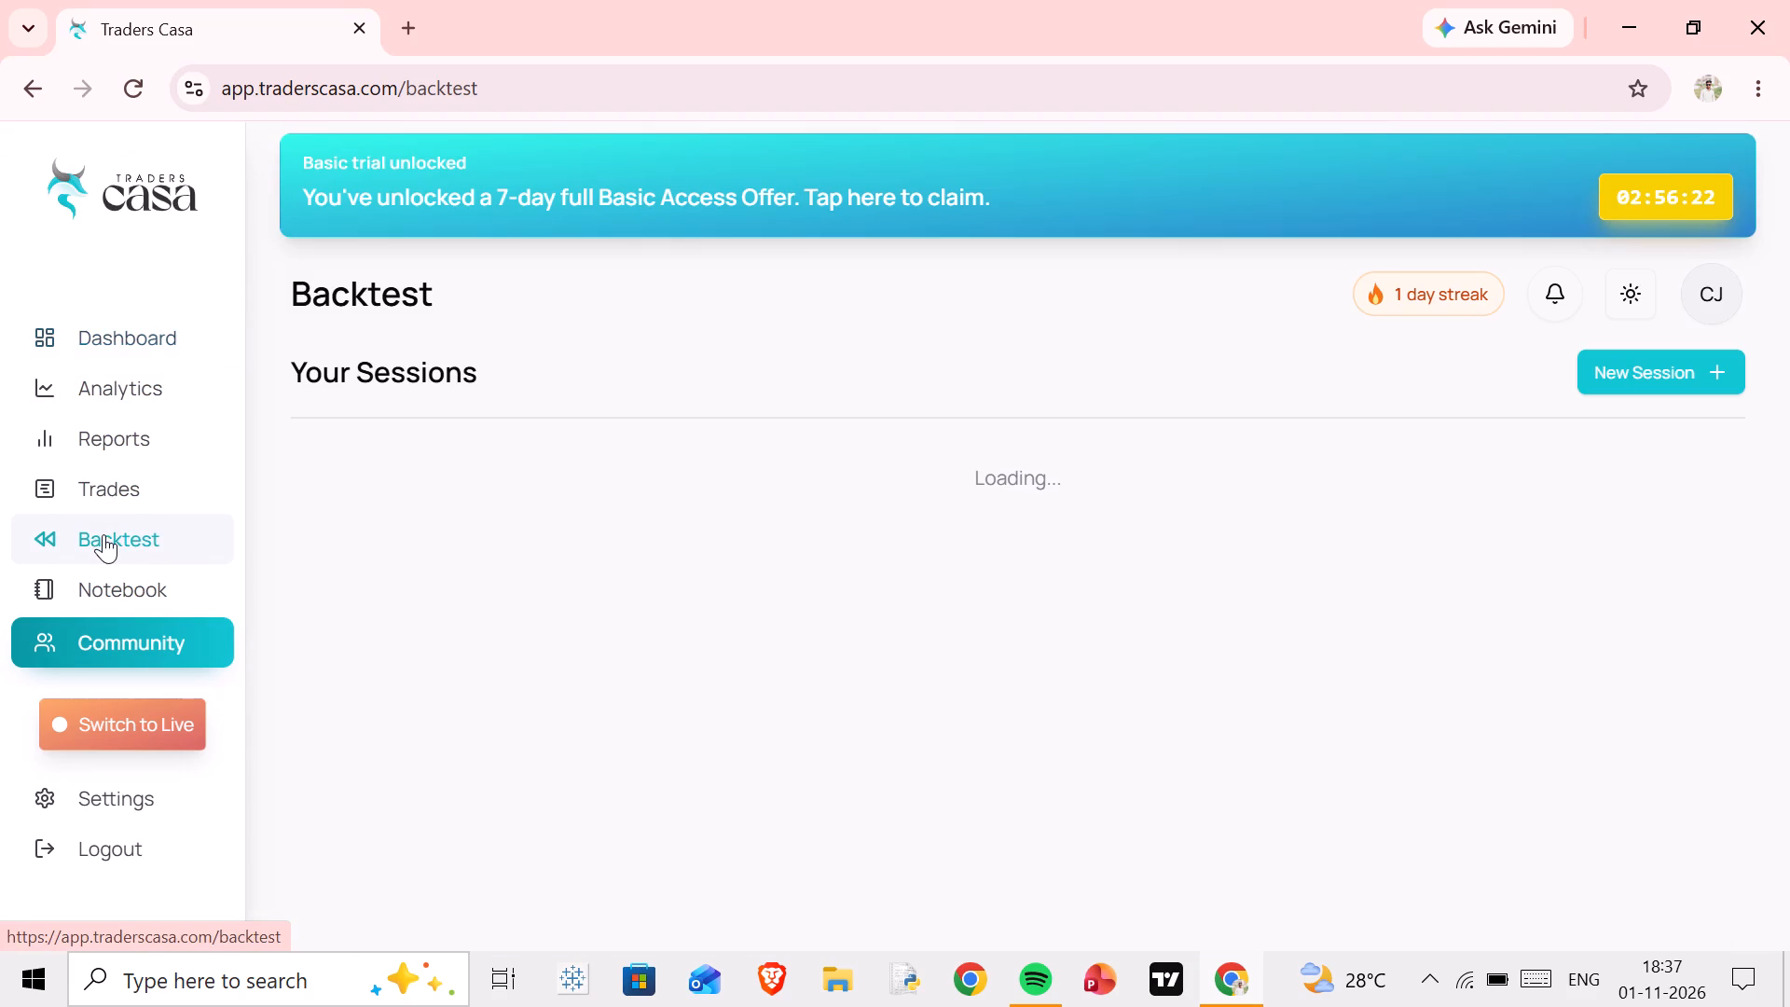
# Start a new backtest session, dismiss the trader profile progress pop-up, and name the session london.
pyautogui.click(1714, 366)
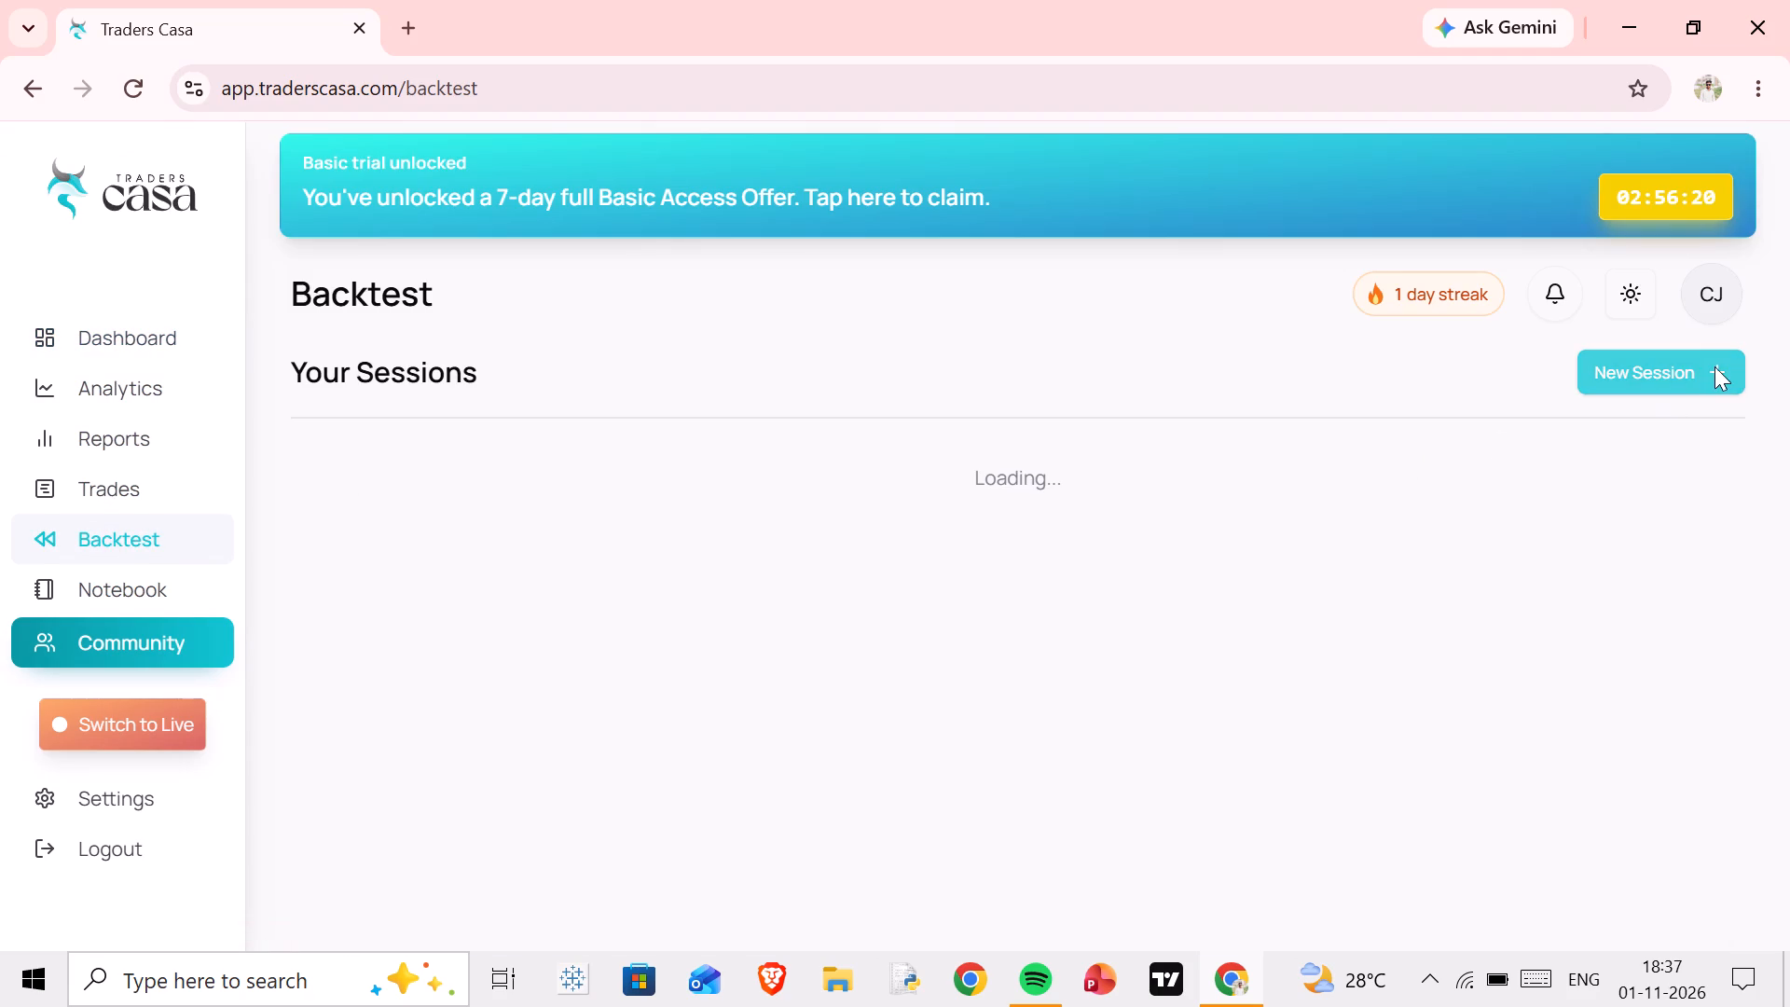
pyautogui.click(773, 387)
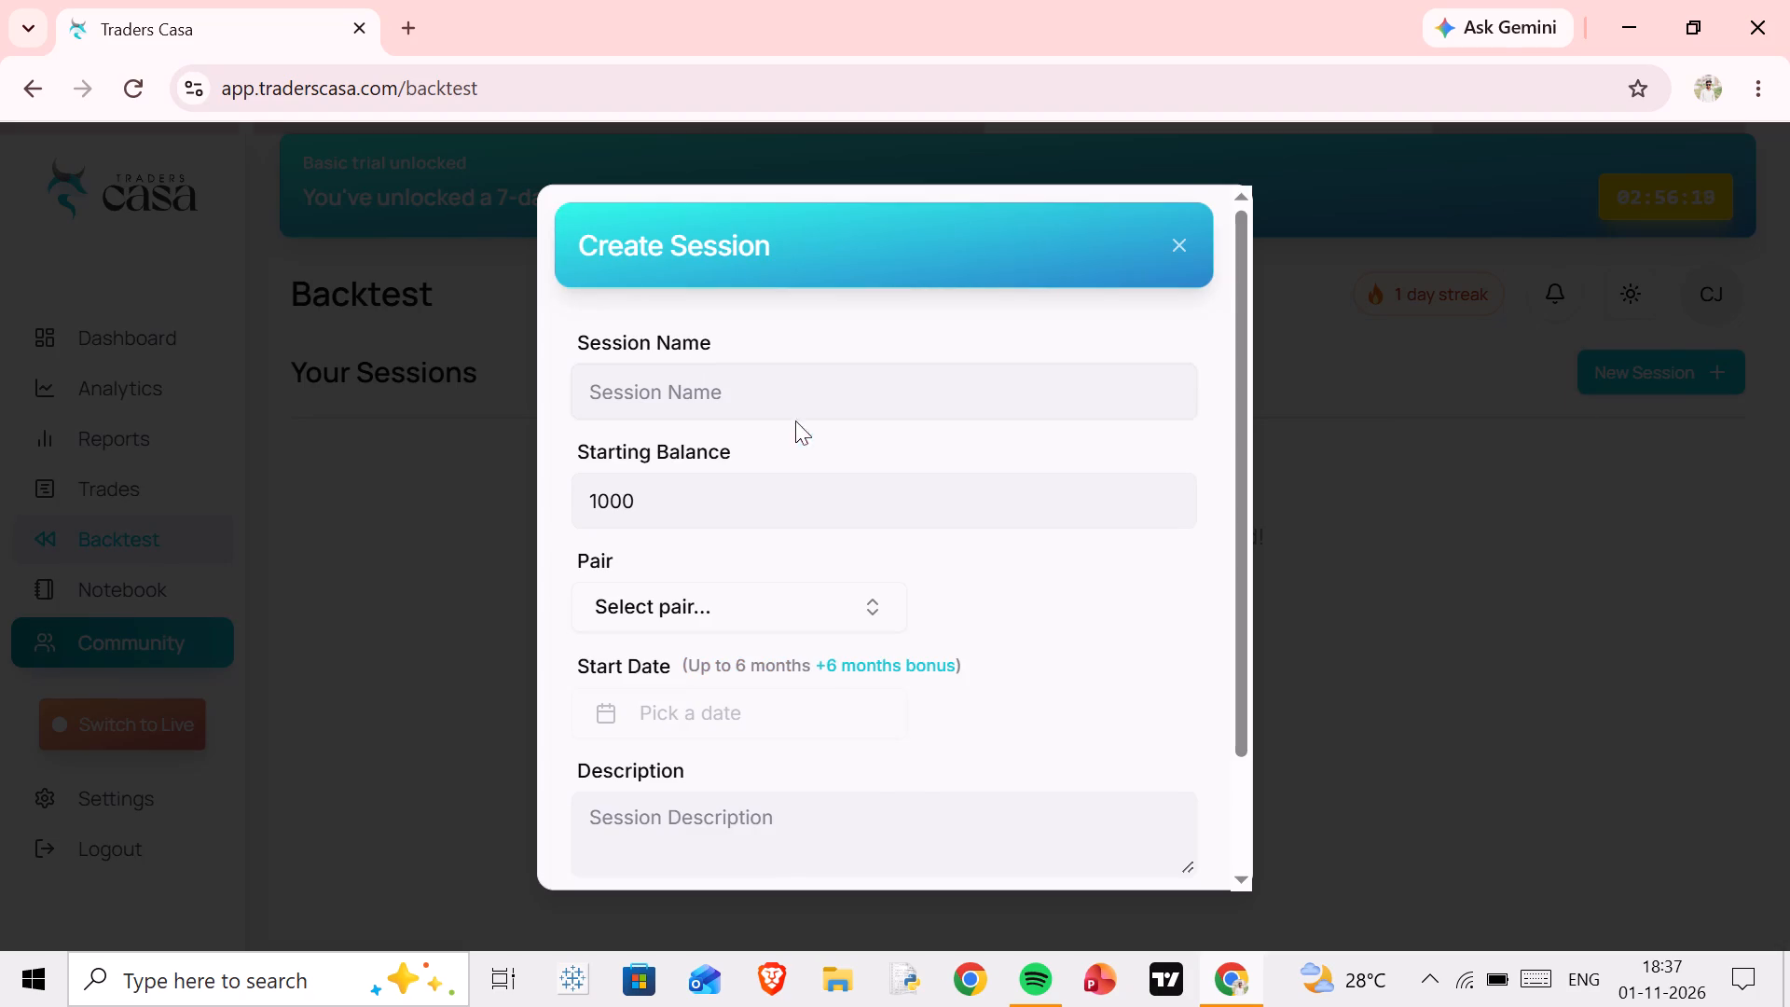
pyautogui.click(1216, 242)
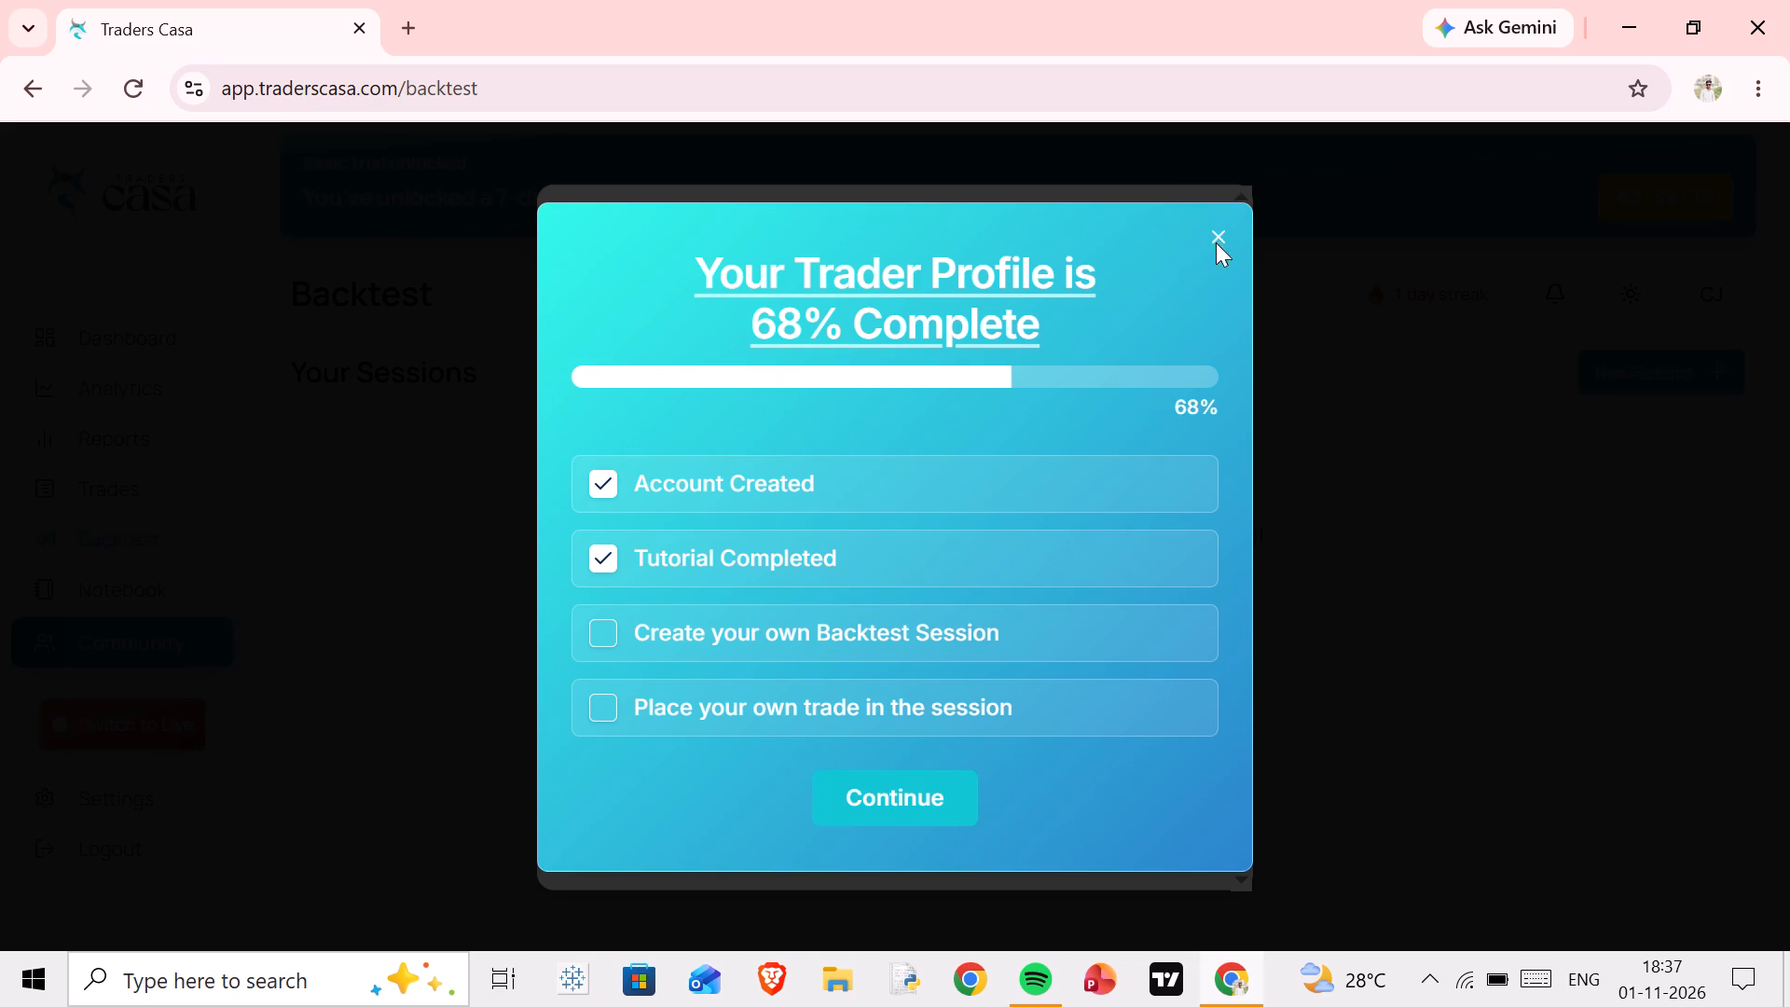
pyautogui.click(928, 370)
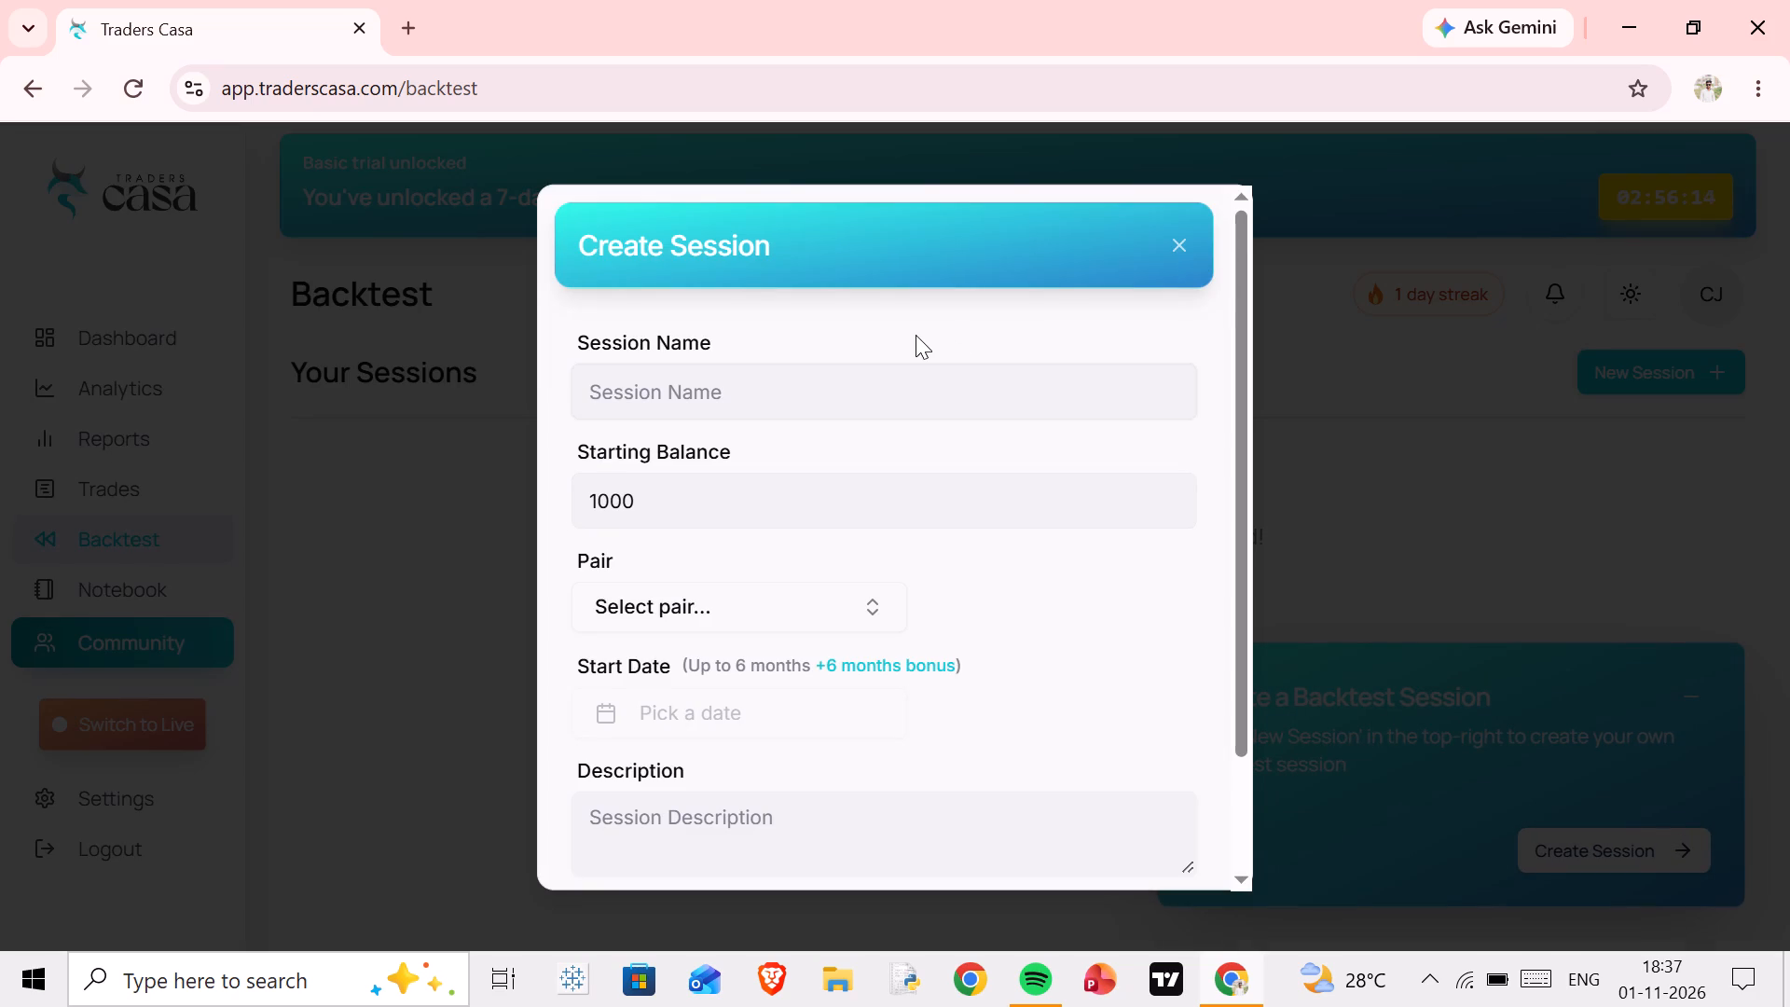
pyautogui.press('j')
pyautogui.press('BackSpace')
pyautogui.press('BackSpace')
pyautogui.write('lond')
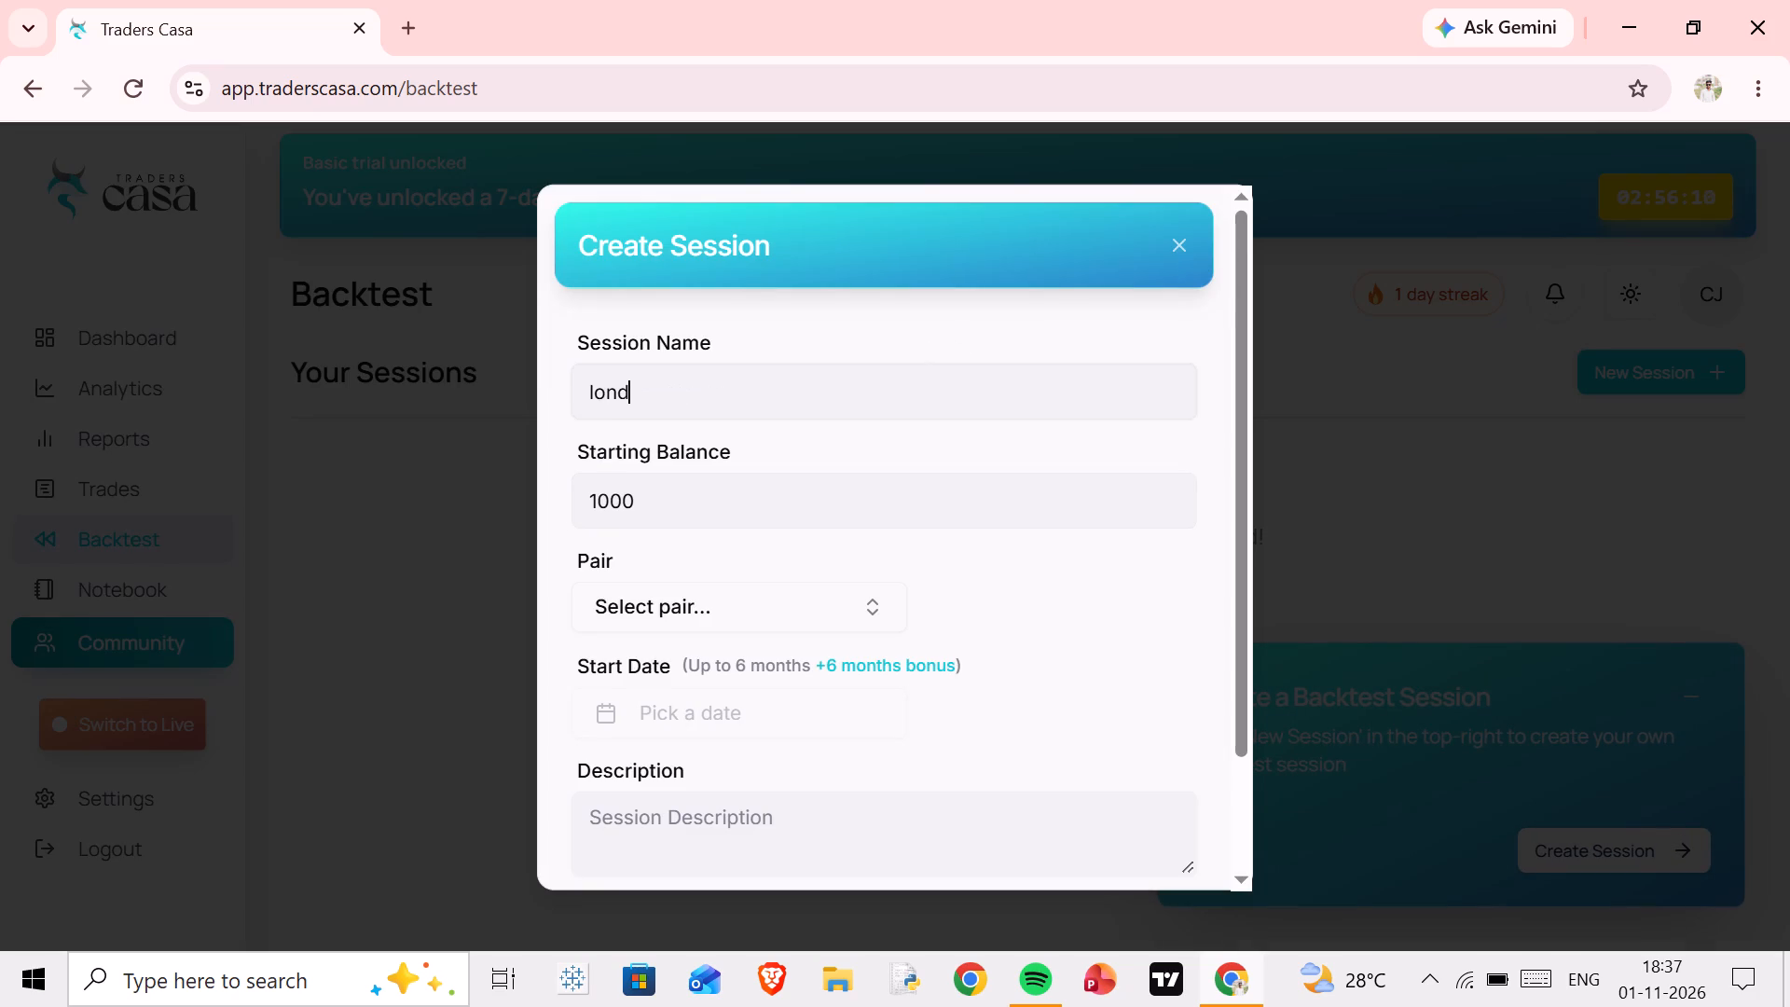
pyautogui.write('on')
# Choose XAU/USD from the metals as the session's pair.
pyautogui.click(776, 577)
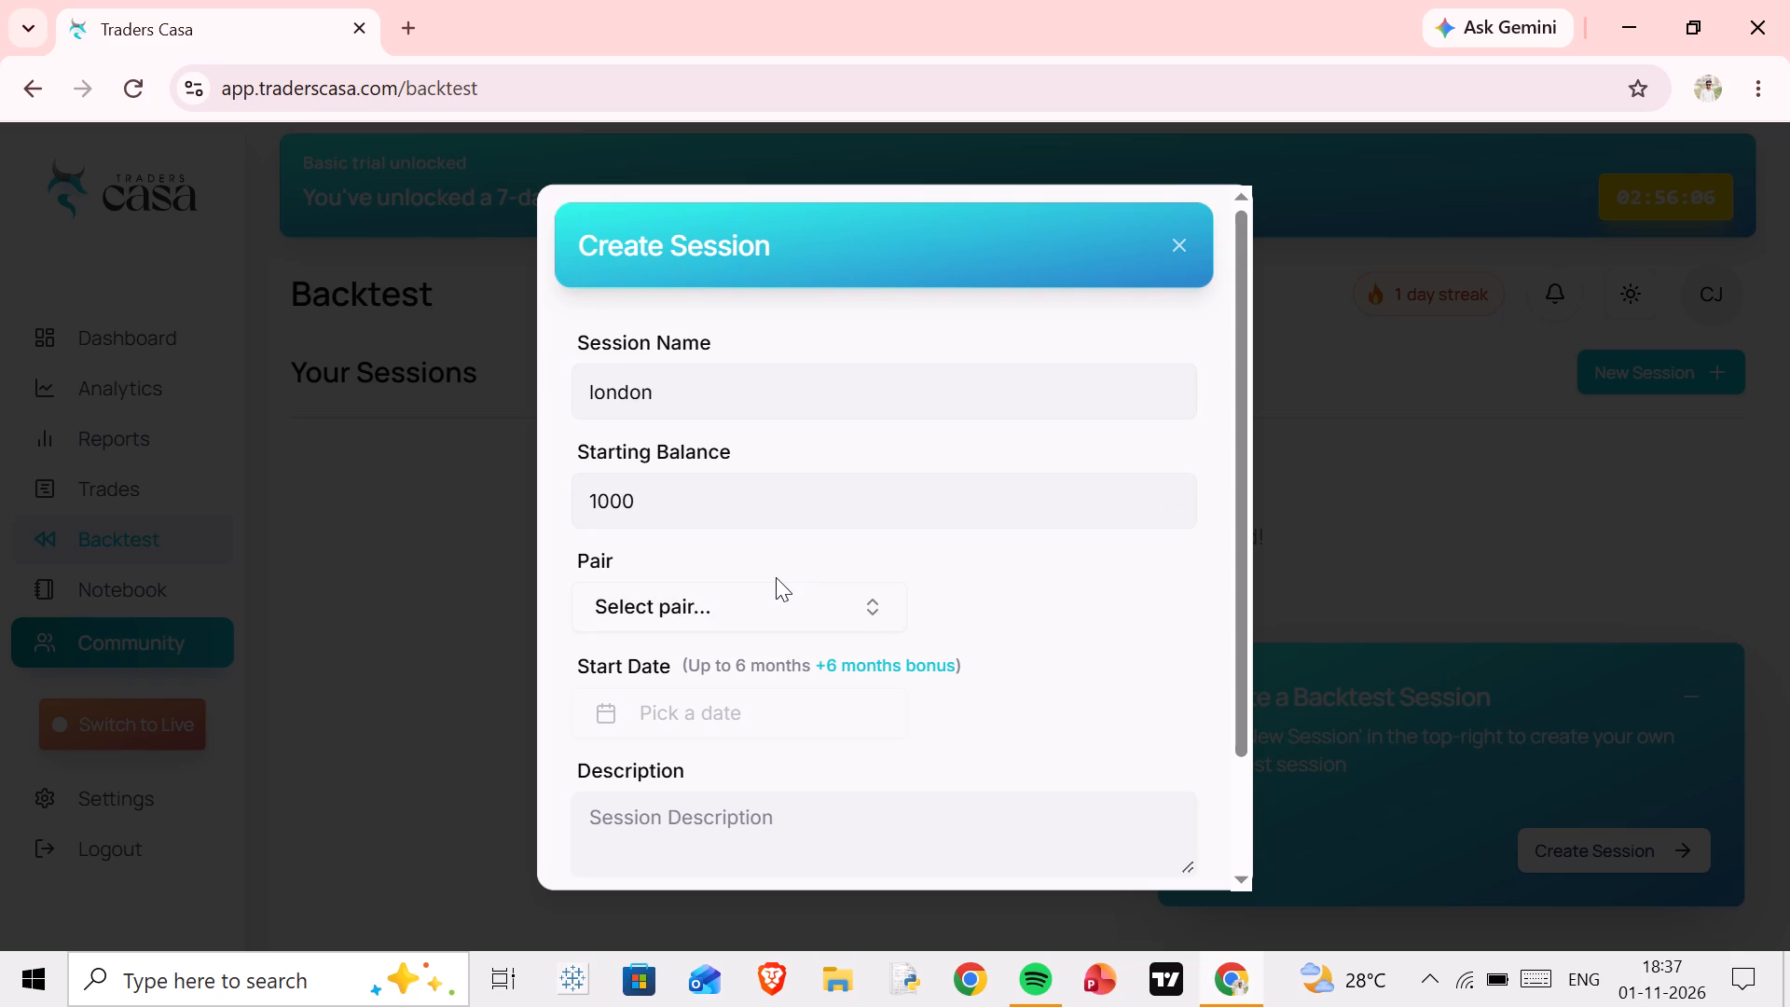
pyautogui.click(771, 597)
pyautogui.scroll(-13, 764, 496)
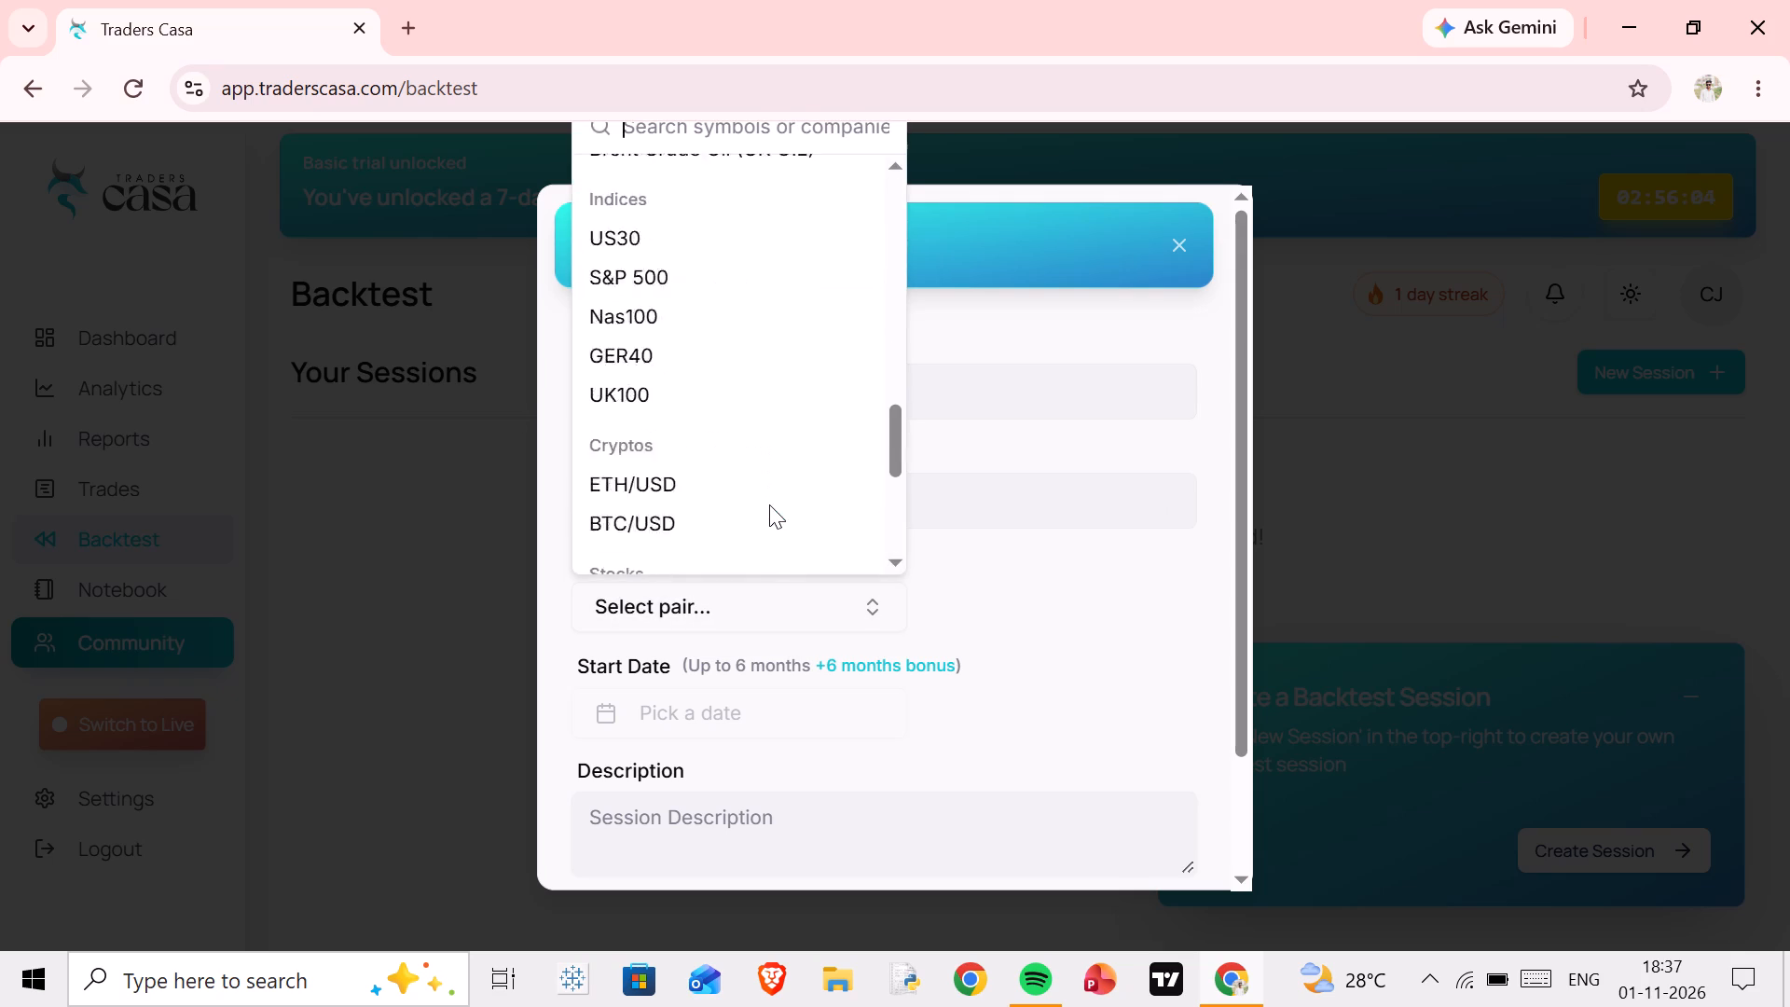
pyautogui.click(695, 724)
pyautogui.click(695, 722)
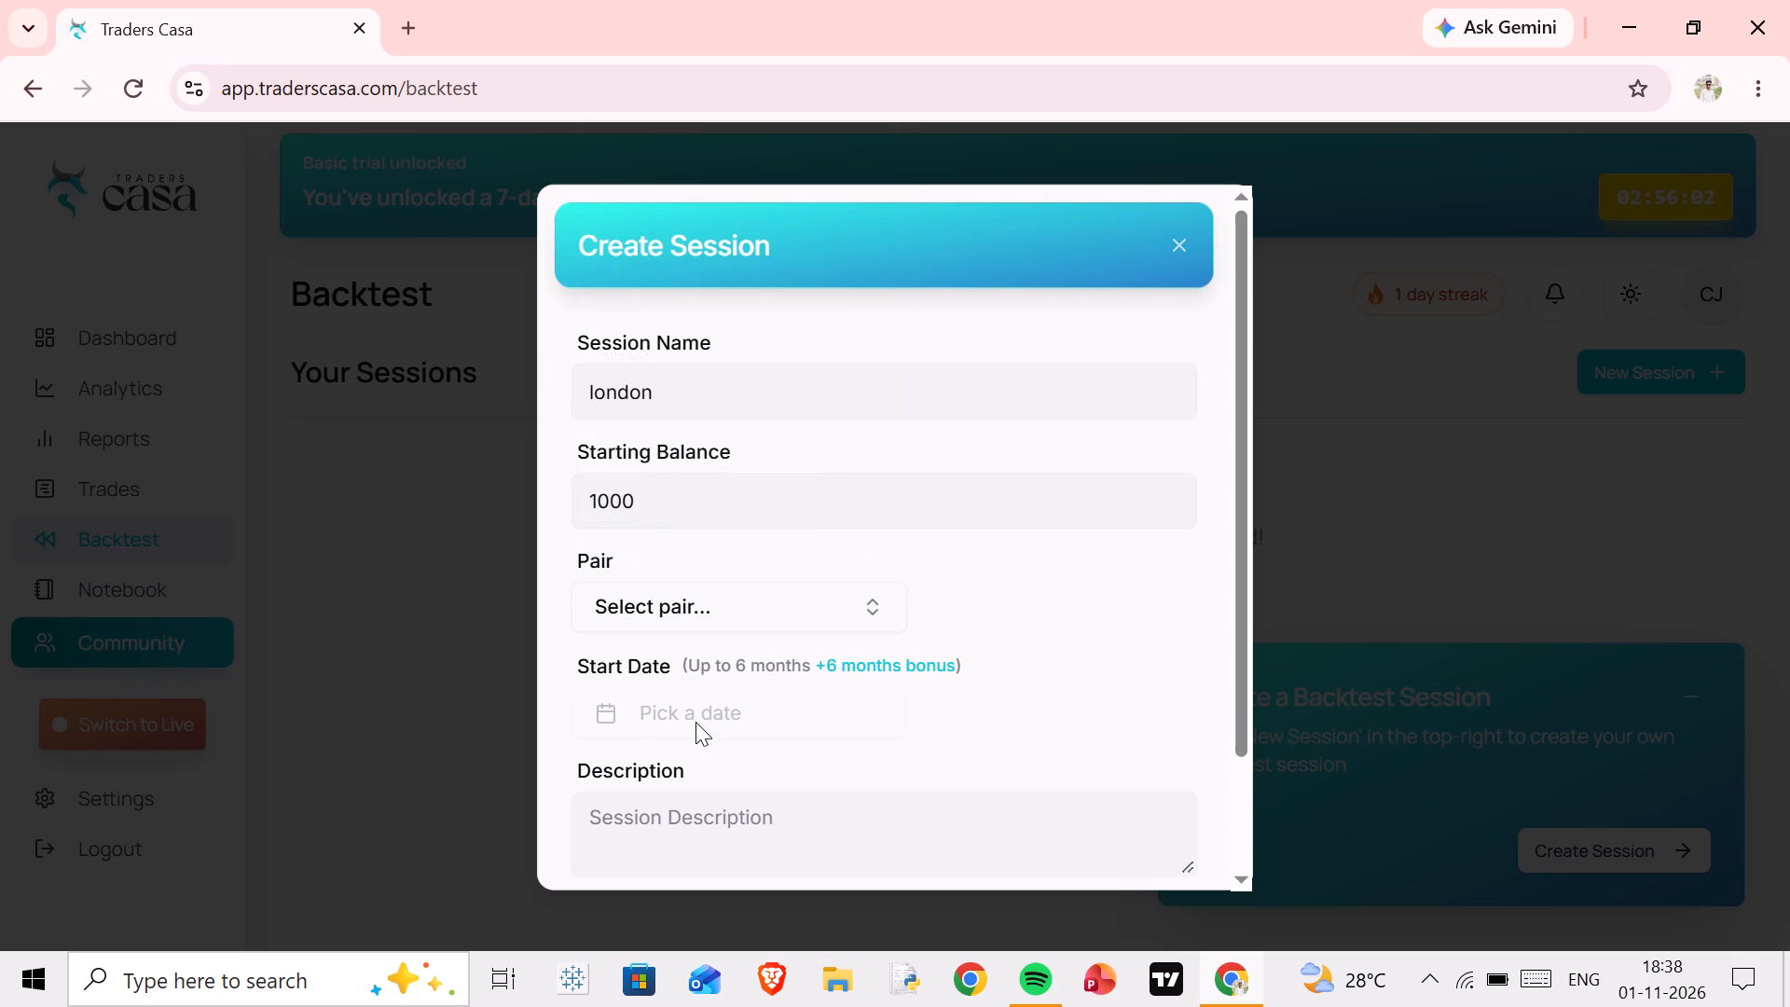
pyautogui.click(626, 712)
pyautogui.click(819, 620)
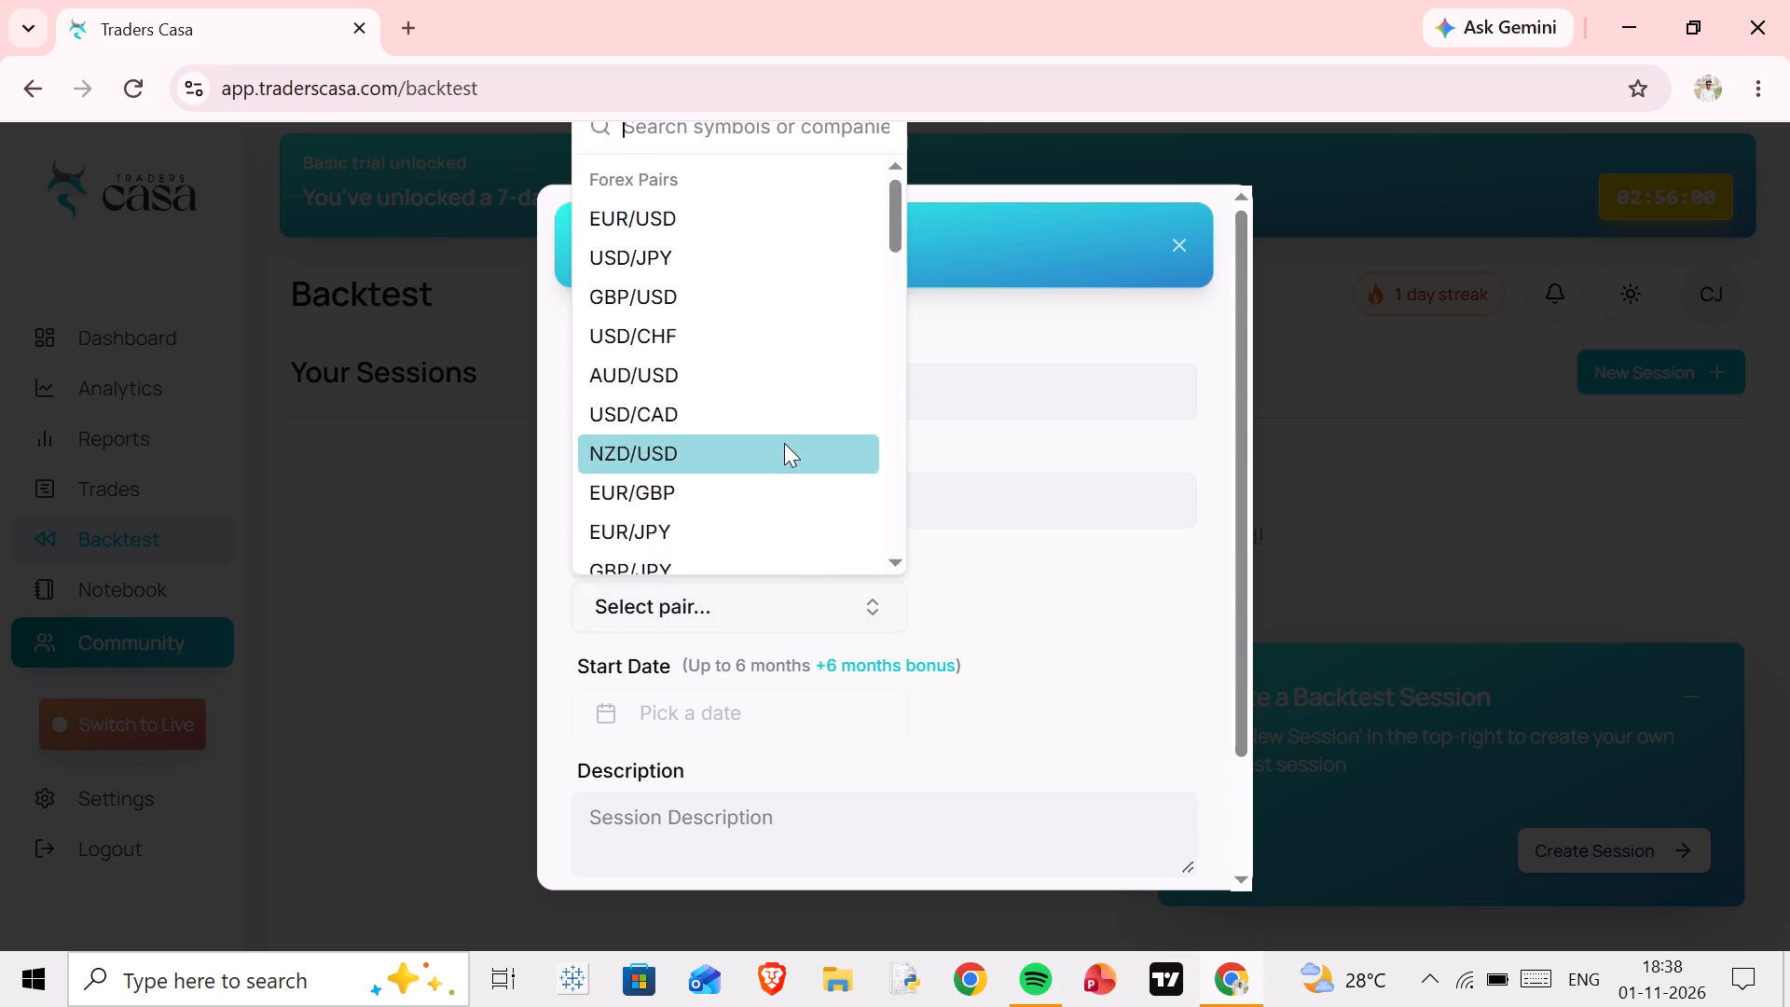
pyautogui.scroll(-7, 784, 443)
pyautogui.click(755, 334)
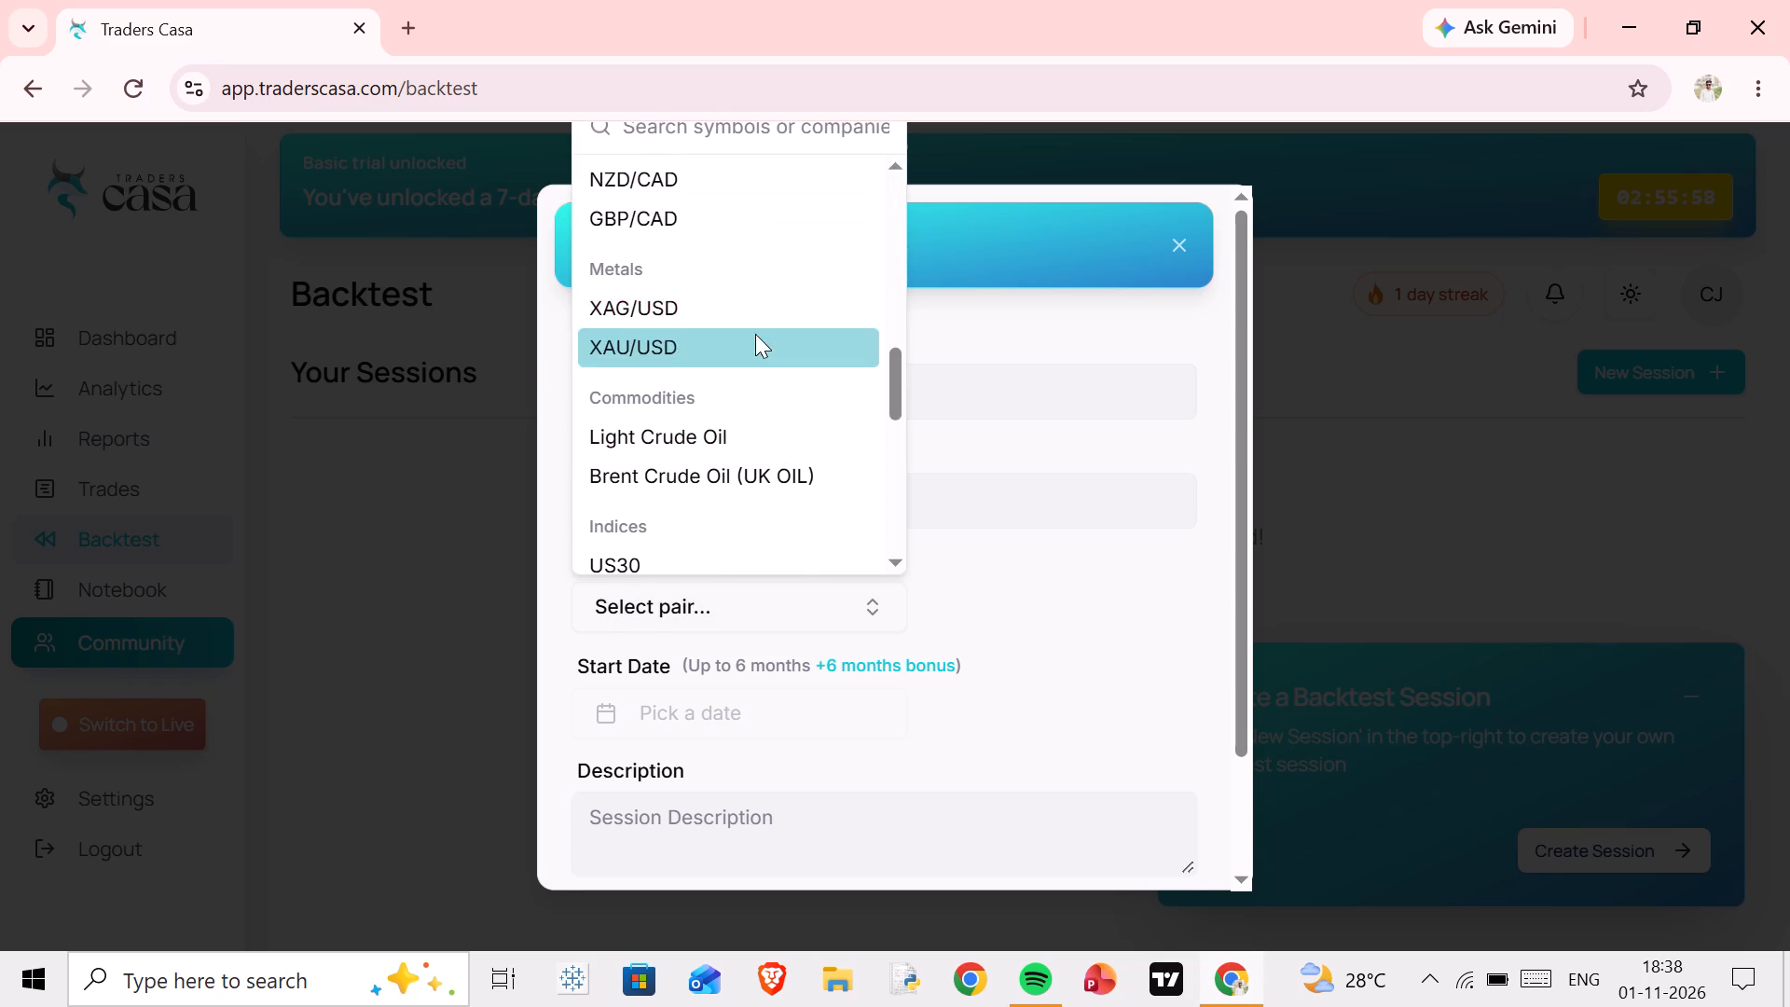
# Set the session's start date to Oct 6, 2026.
pyautogui.click(732, 693)
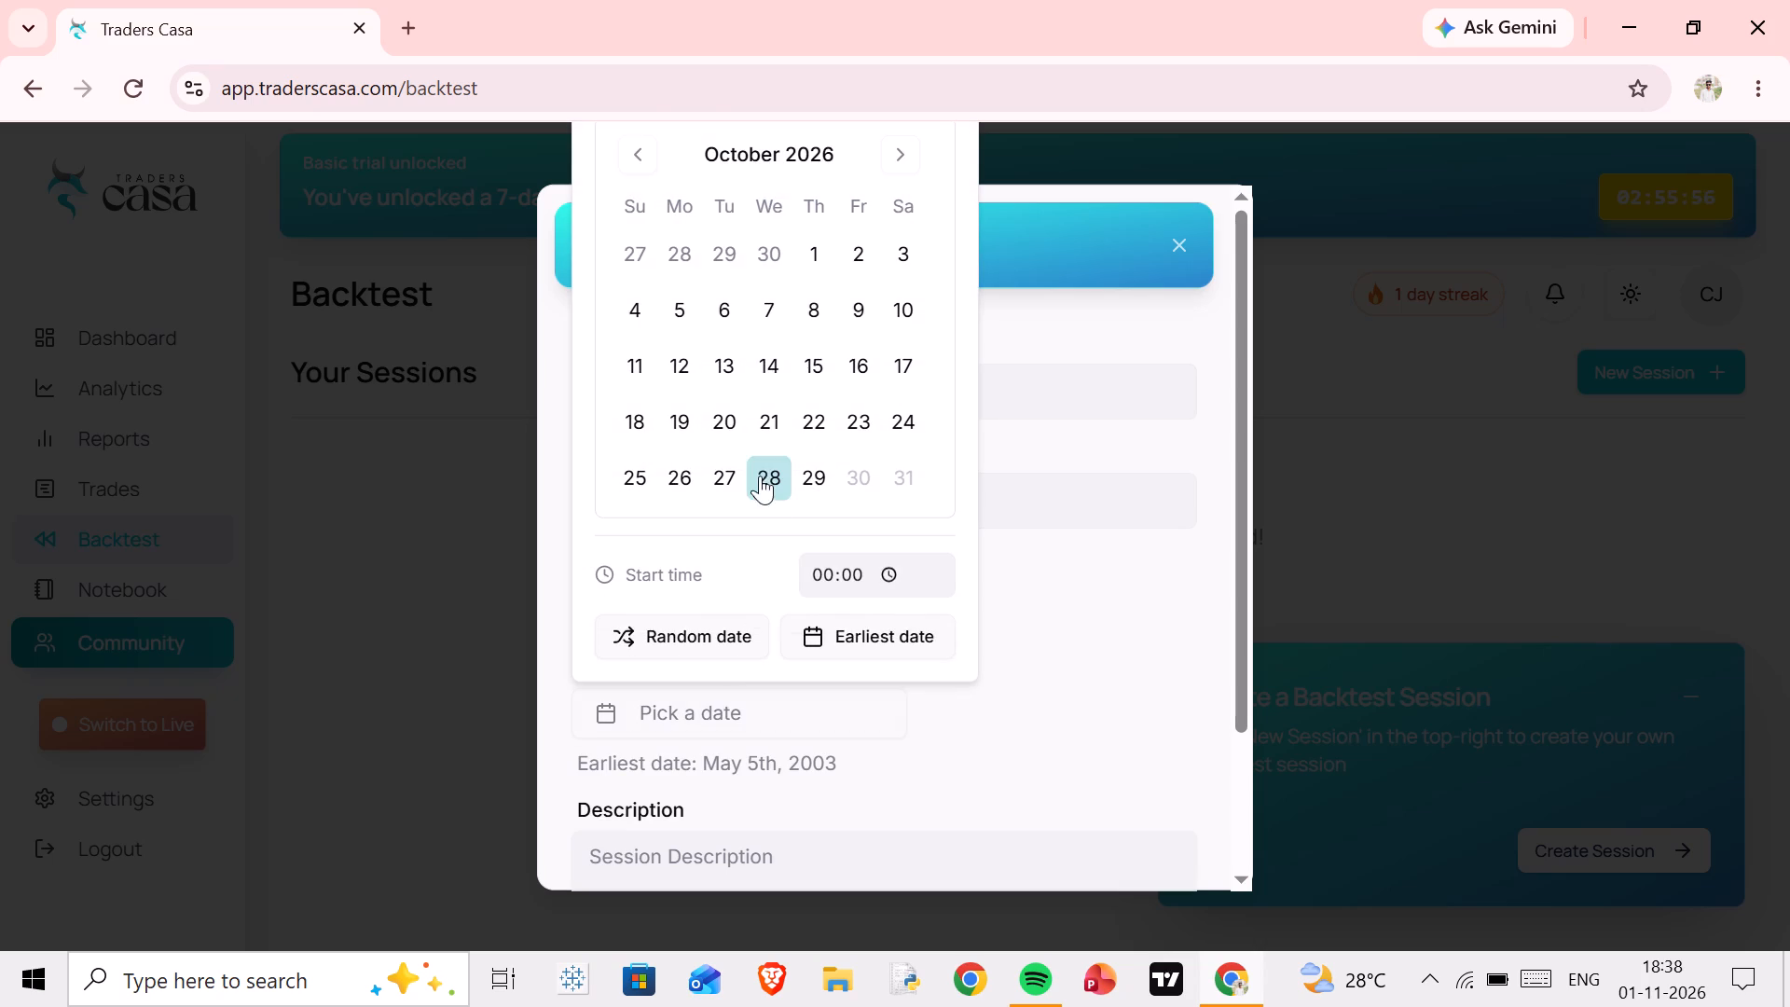
pyautogui.click(725, 332)
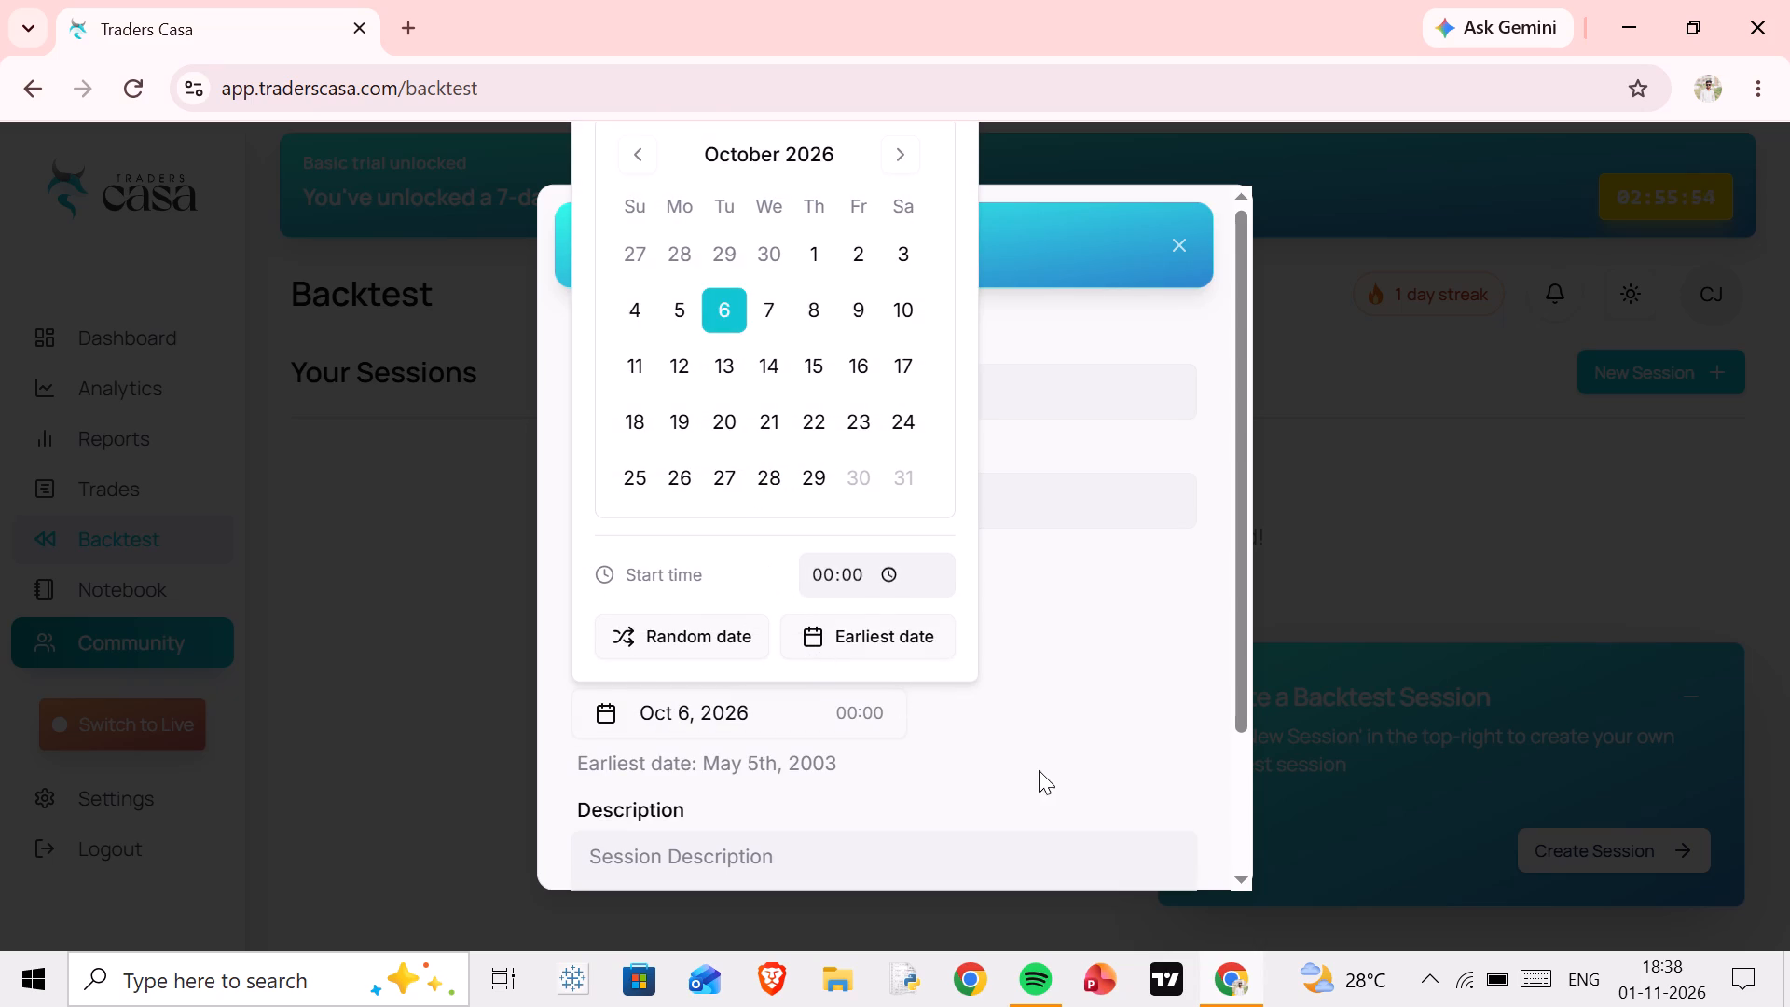
pyautogui.click(1034, 766)
# Enter ty7ui as the session description and save the session.
pyautogui.scroll(-4, 982, 767)
pyautogui.click(961, 716)
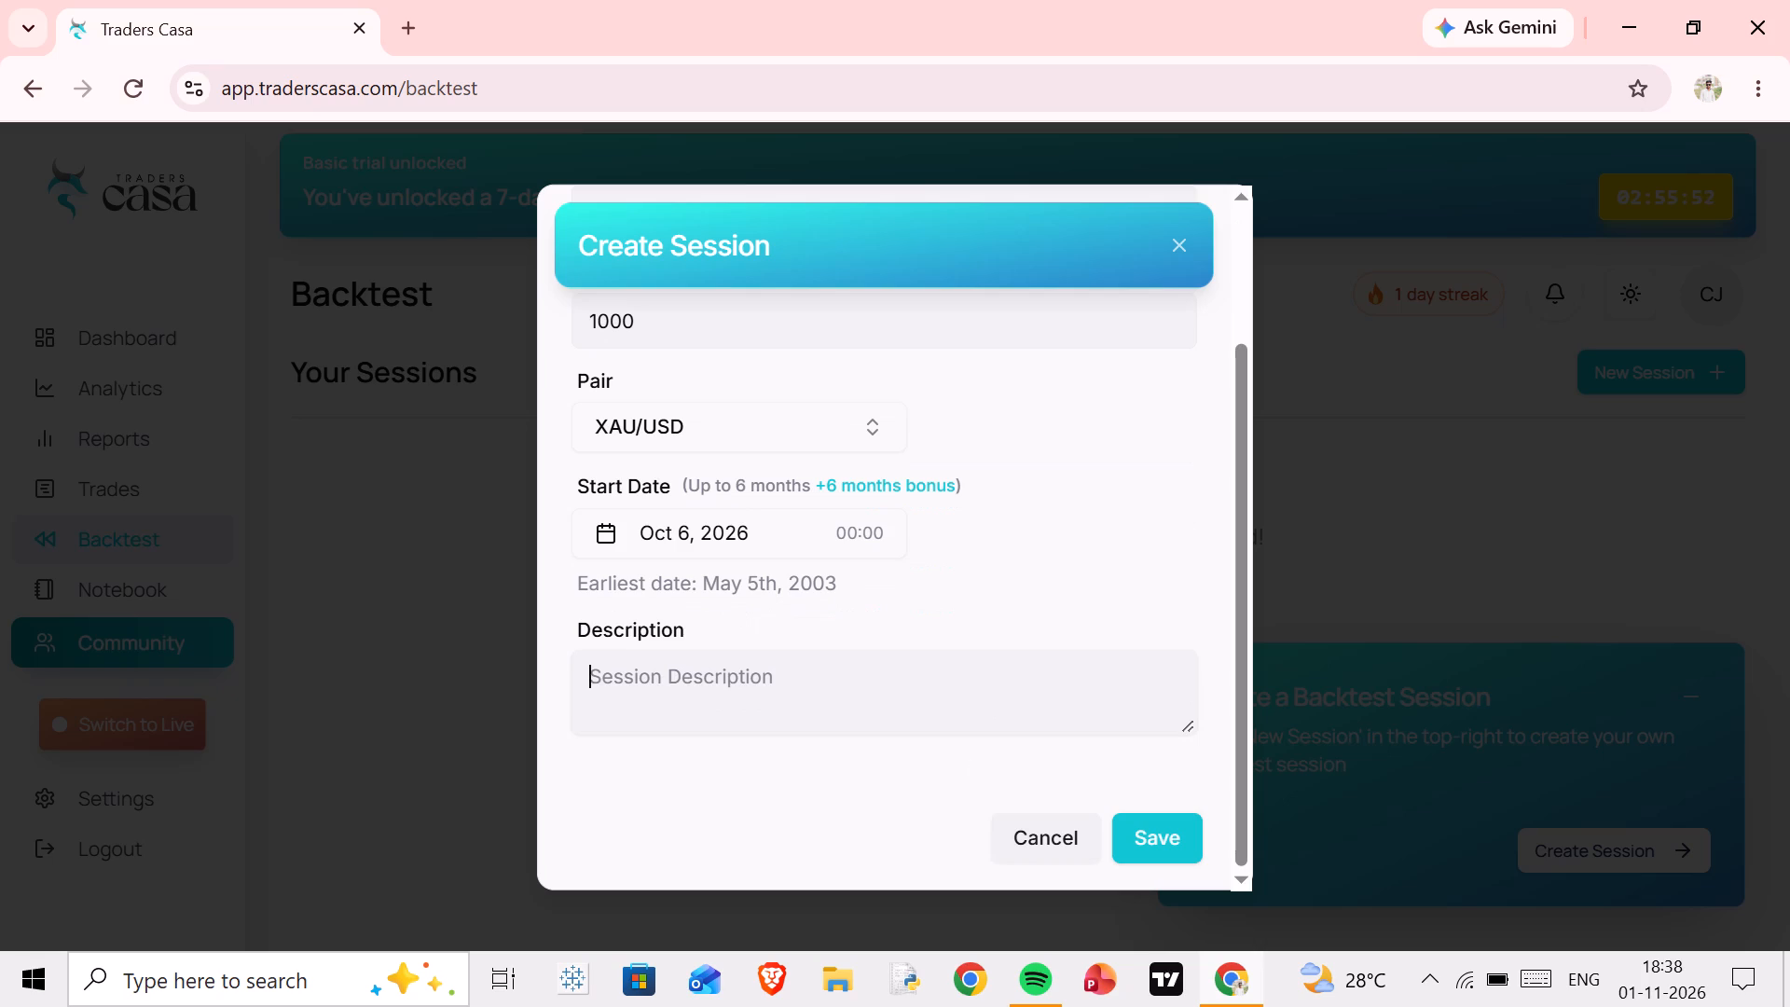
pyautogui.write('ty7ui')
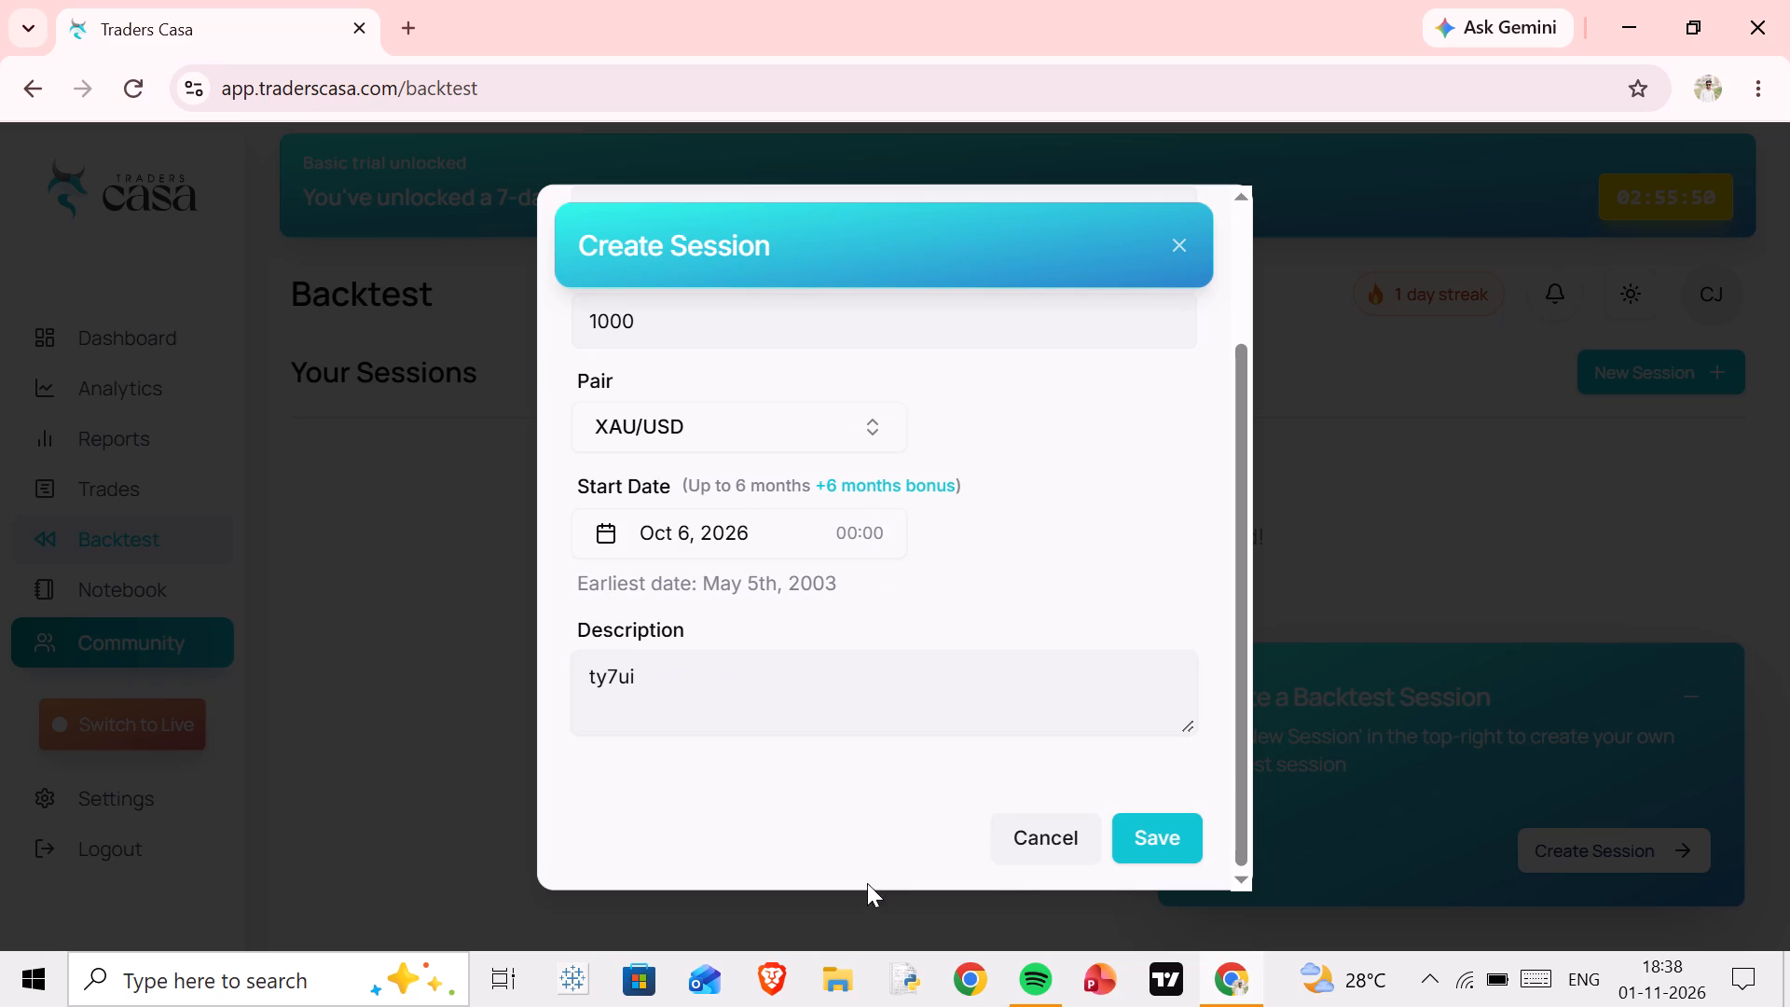
pyautogui.click(1126, 848)
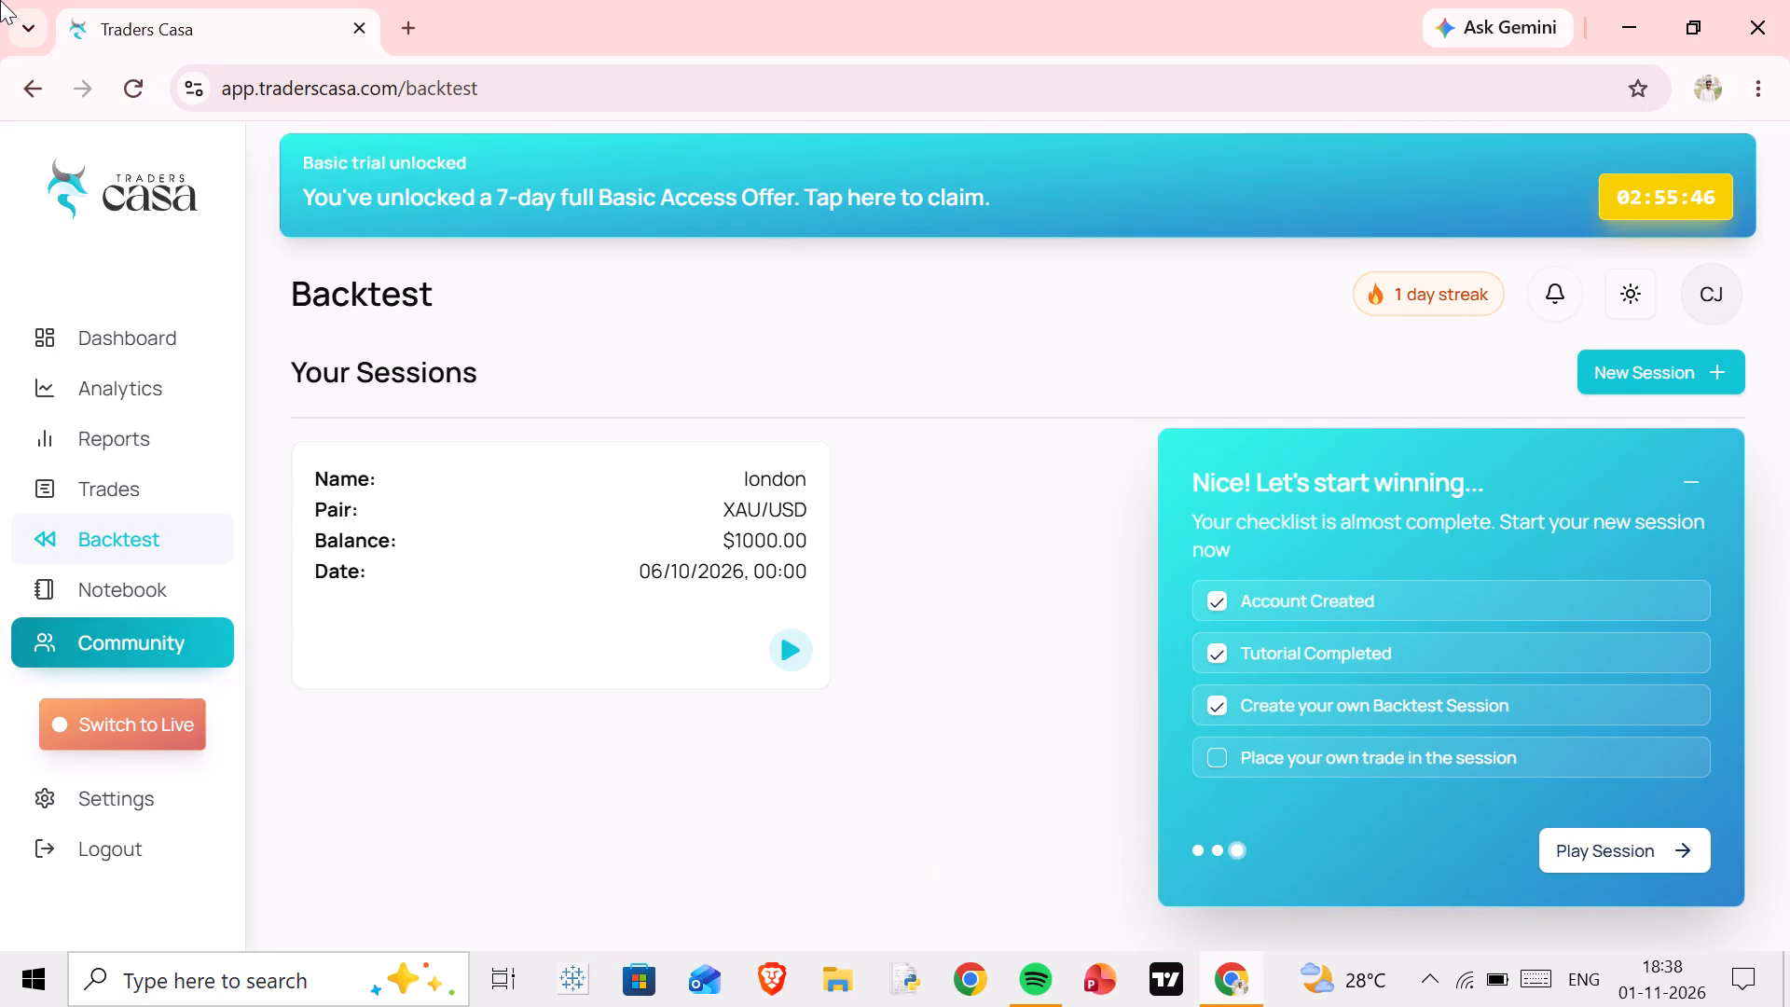
# Play the new london session, keep the tutorial active, and minimize its first-trade guide to clear the chart.
pyautogui.click(1624, 854)
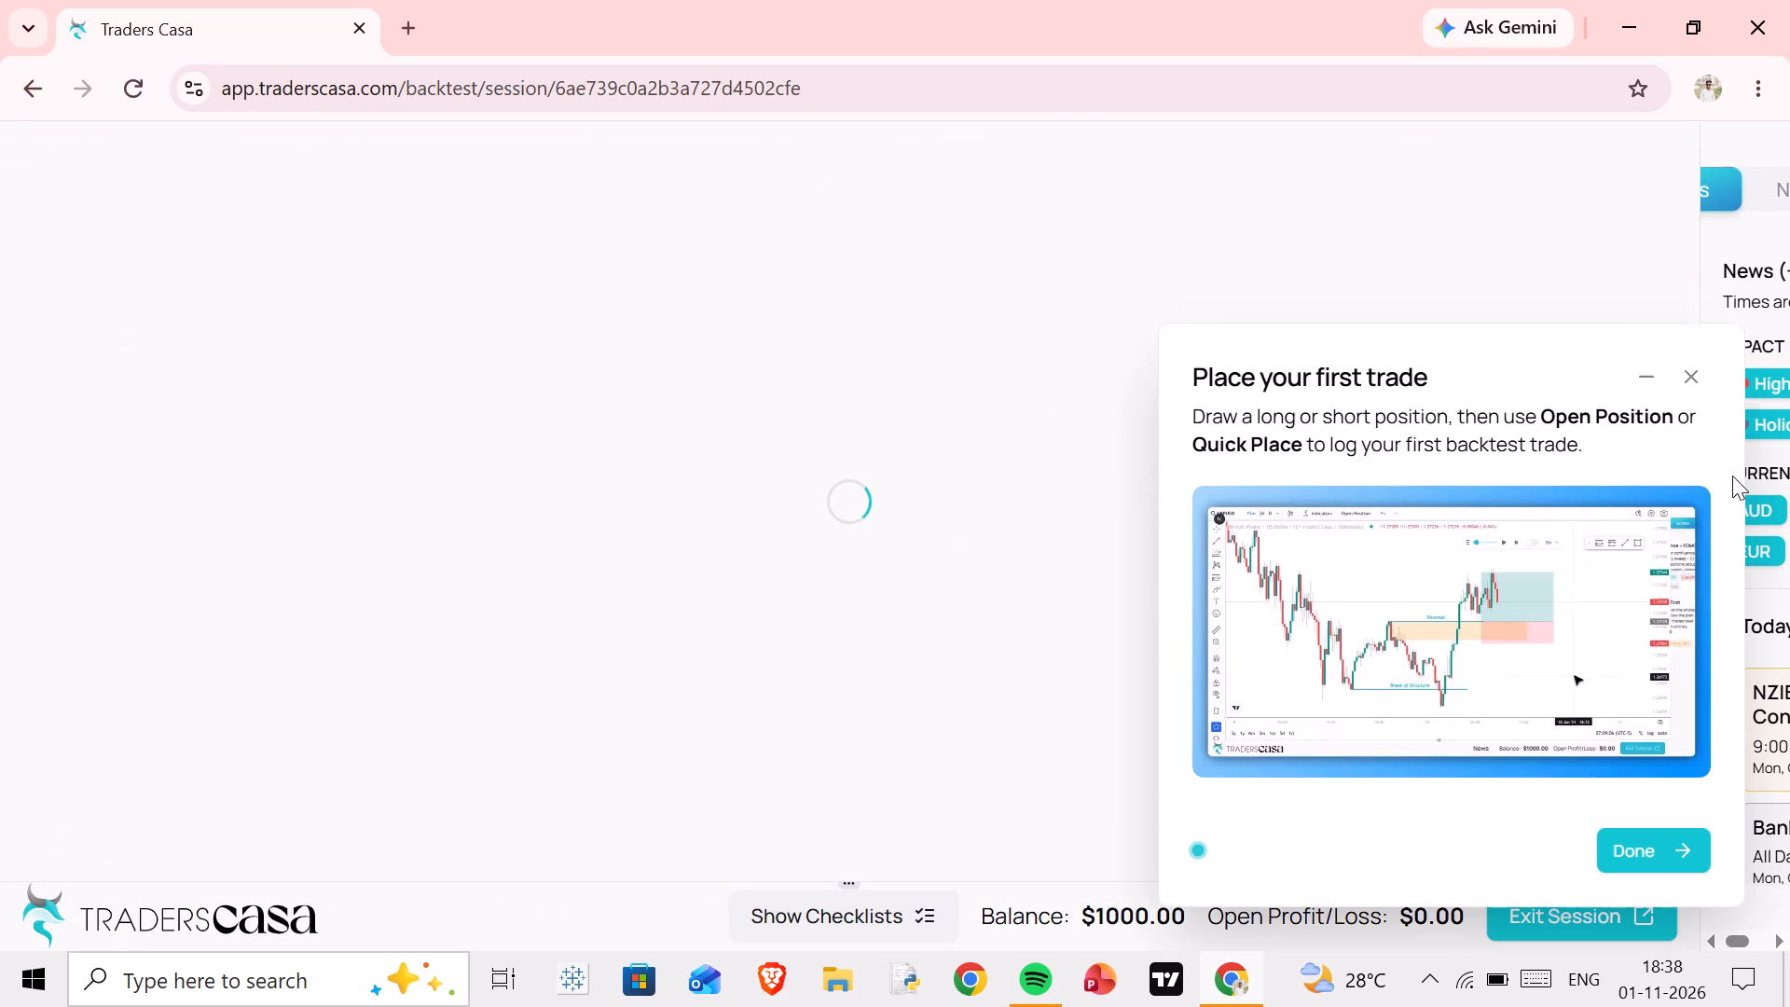
pyautogui.click(1688, 382)
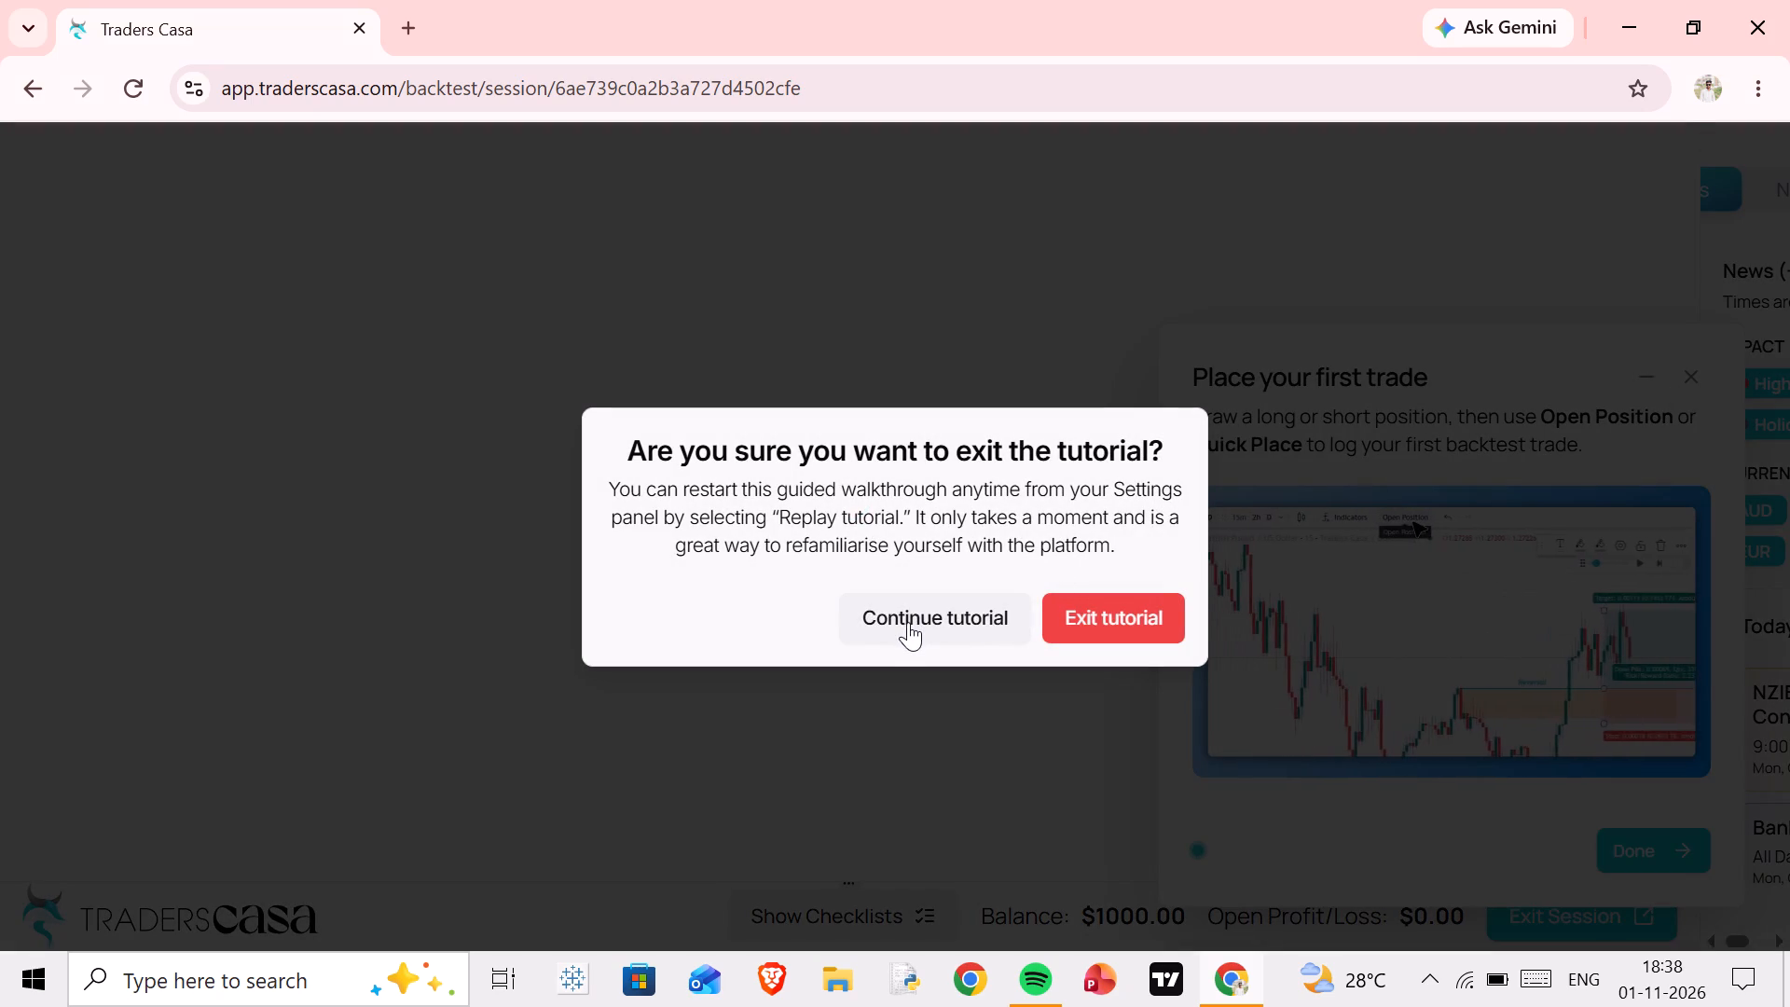
pyautogui.click(908, 622)
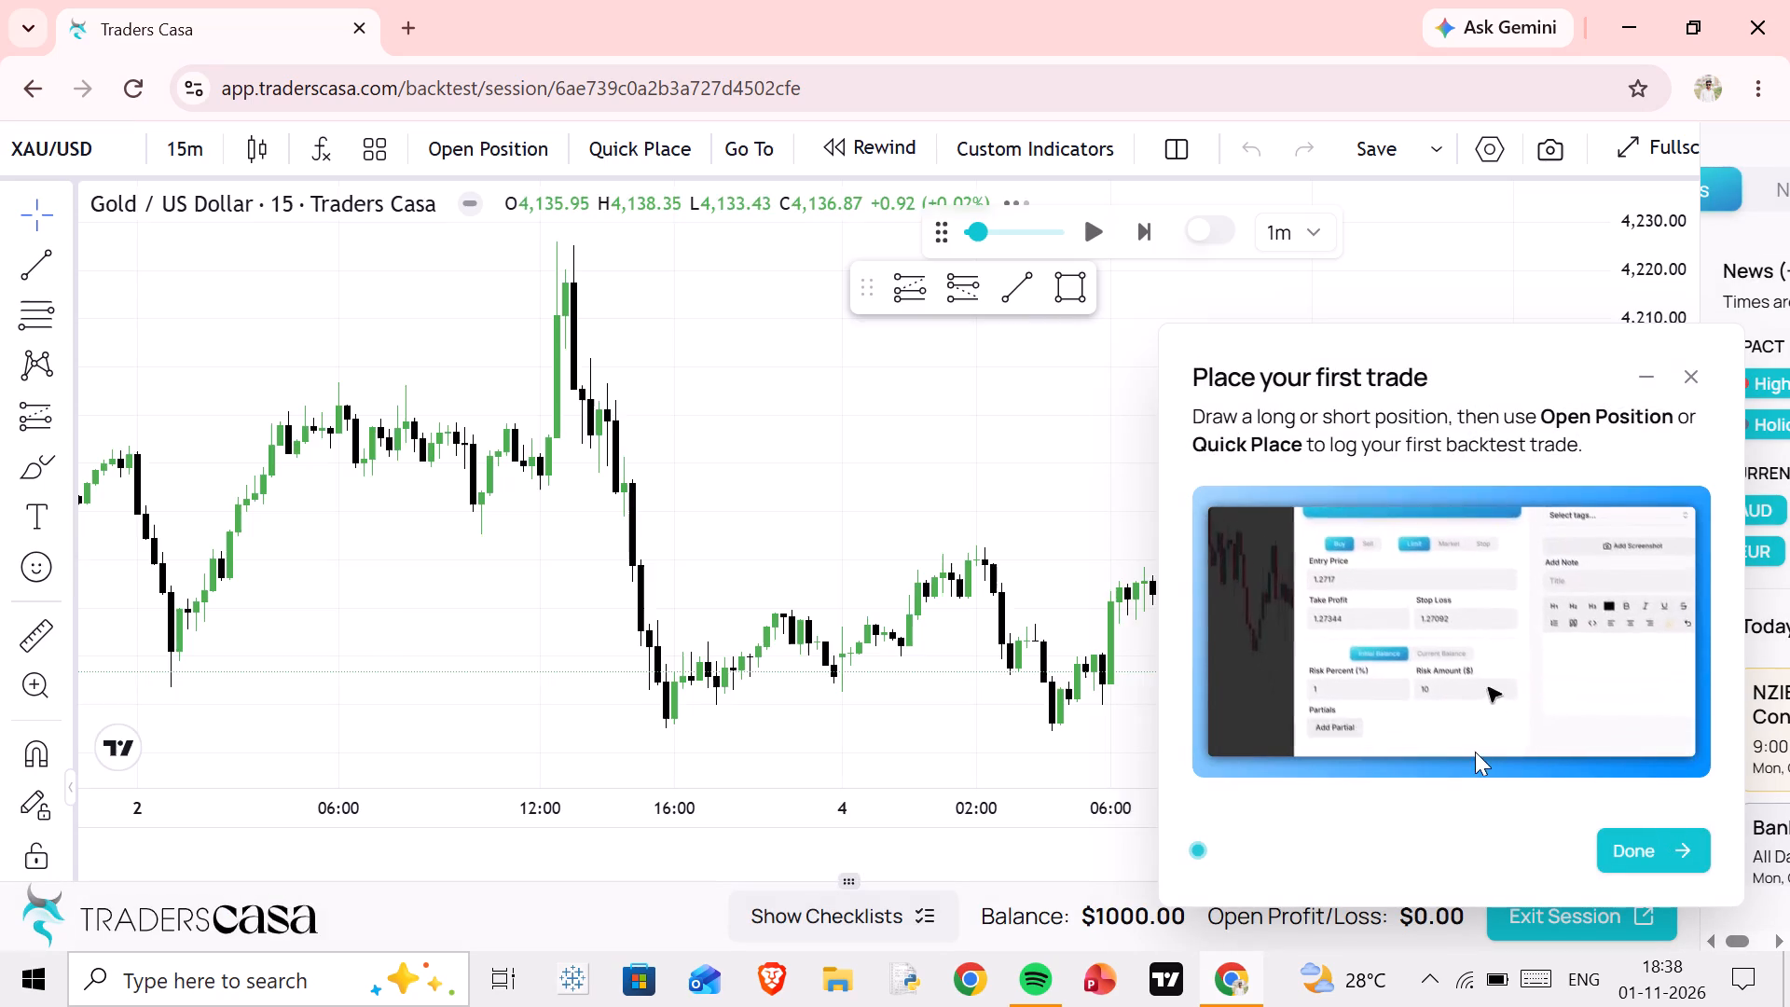
pyautogui.click(1683, 374)
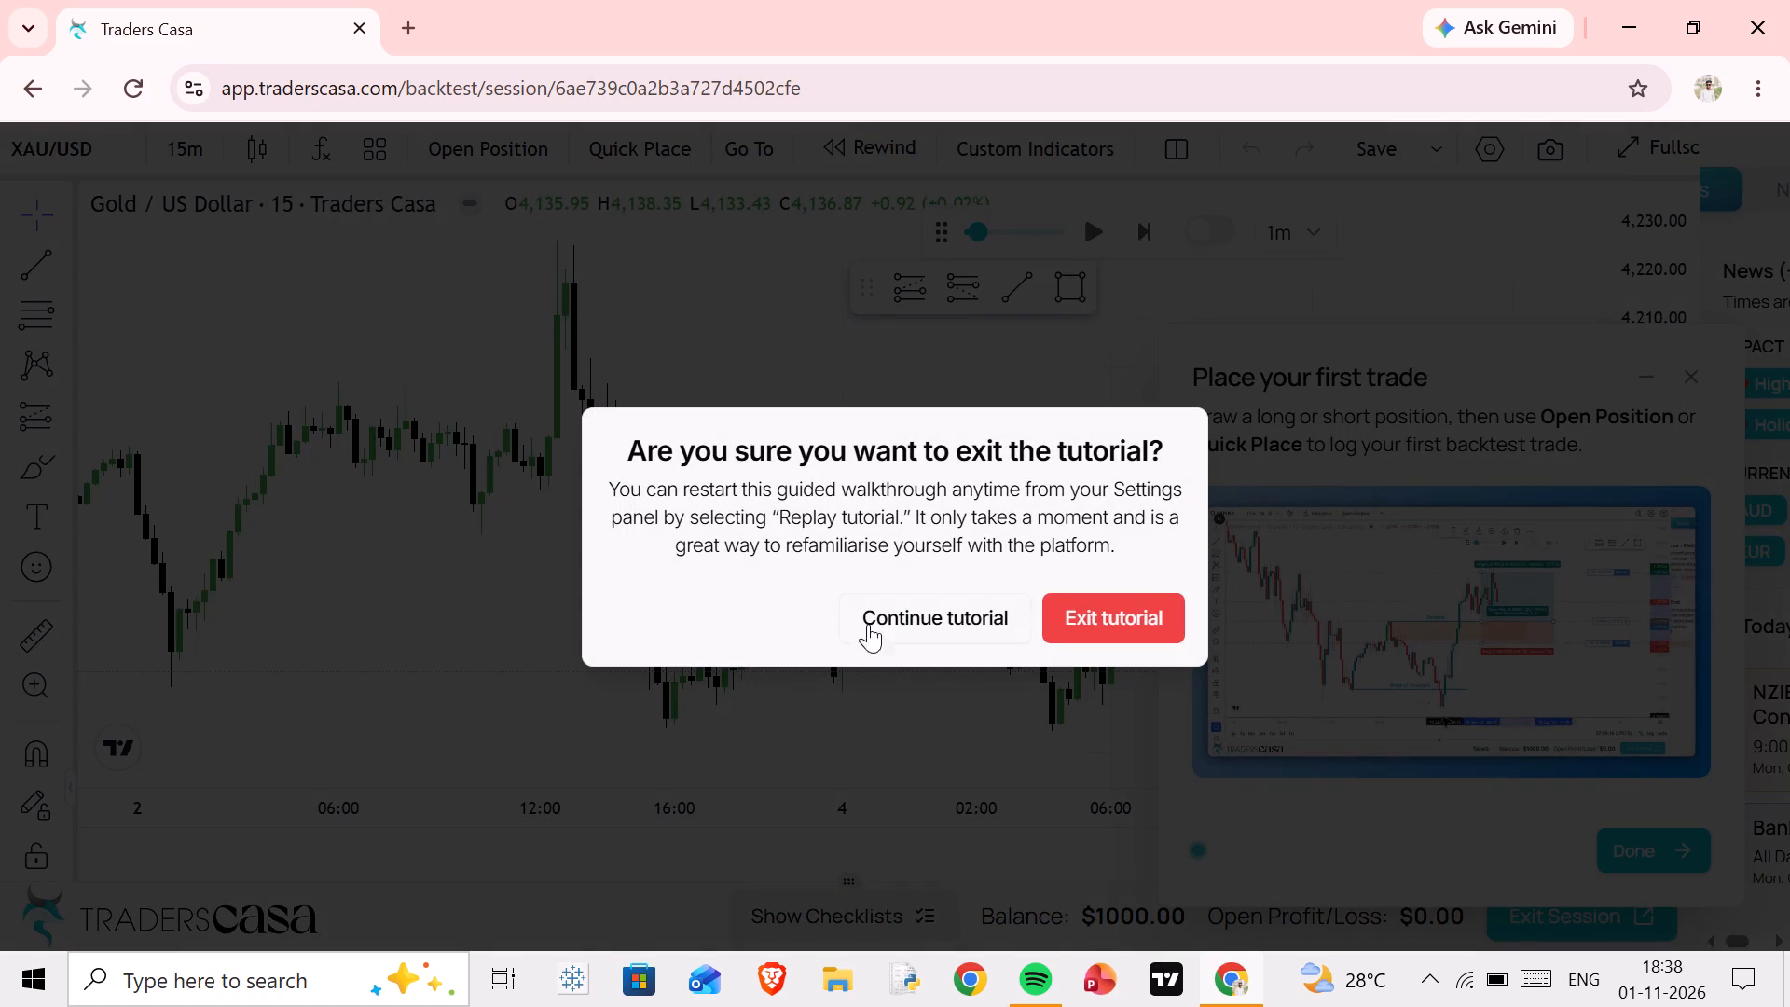
pyautogui.click(943, 617)
pyautogui.click(1632, 366)
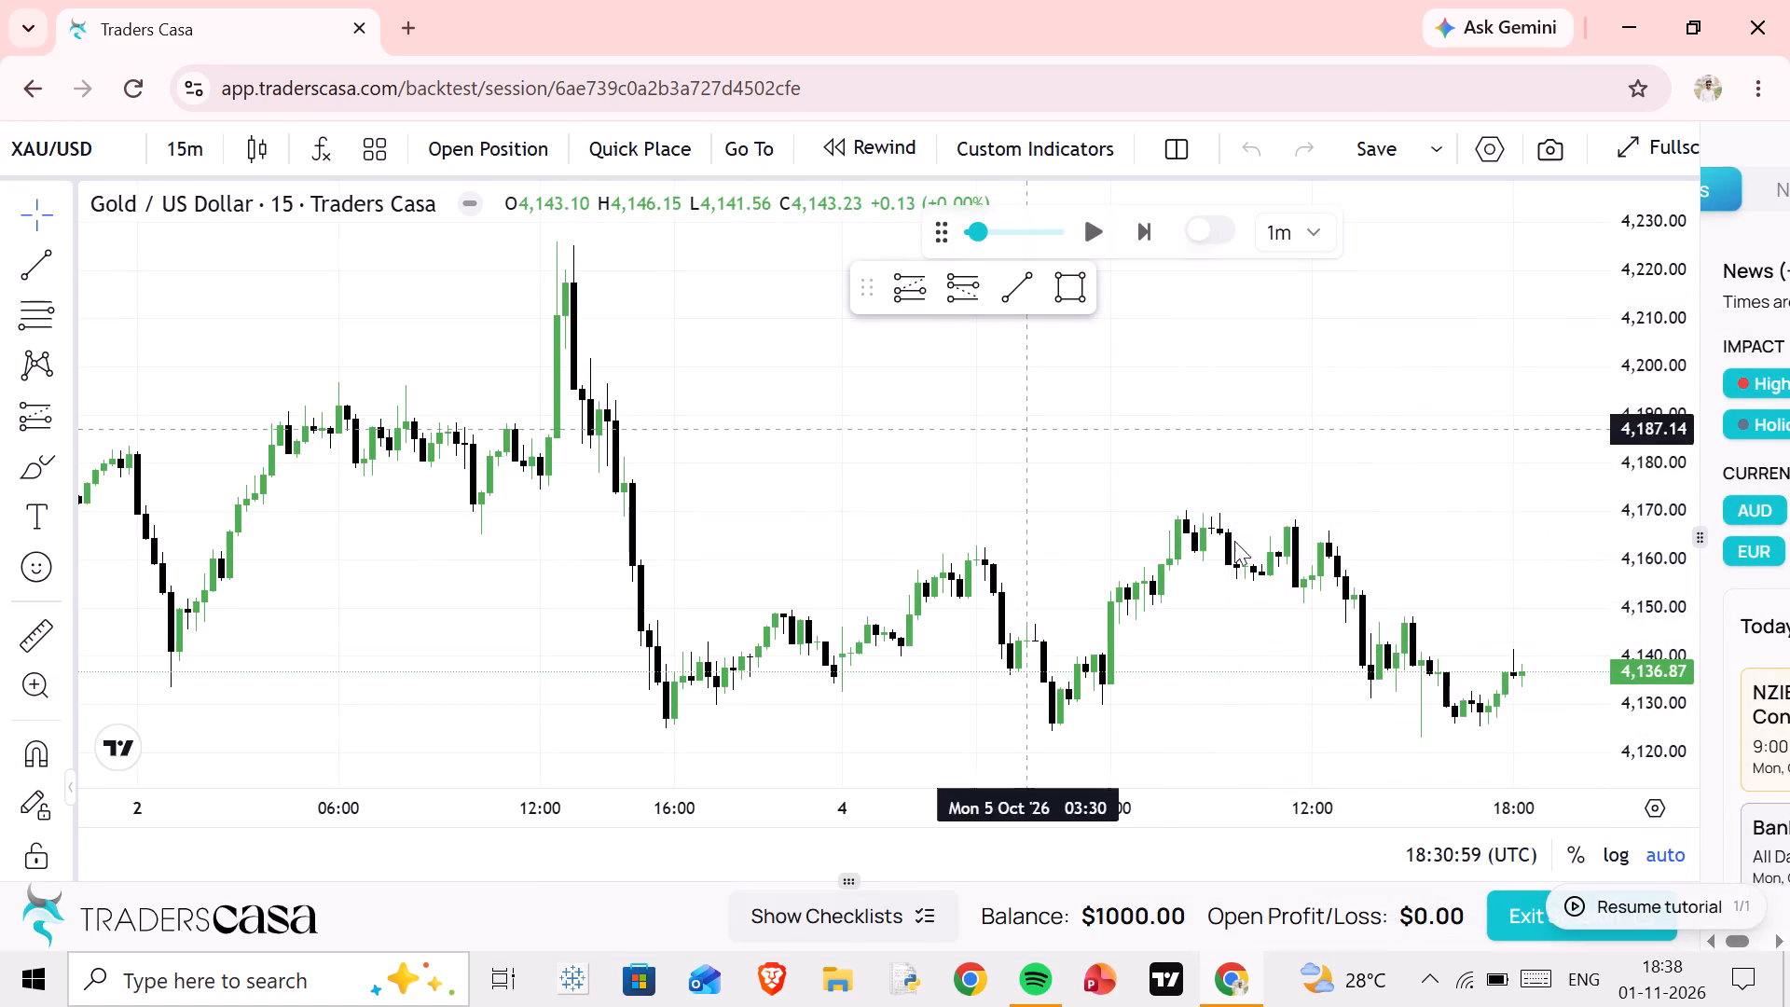
# Examine the recent XAU/USD price action on the 15-minute chart.
pyautogui.moveTo(1512, 494); pyautogui.dragTo(1156, 476)
pyautogui.scroll(5, 1668, 571)
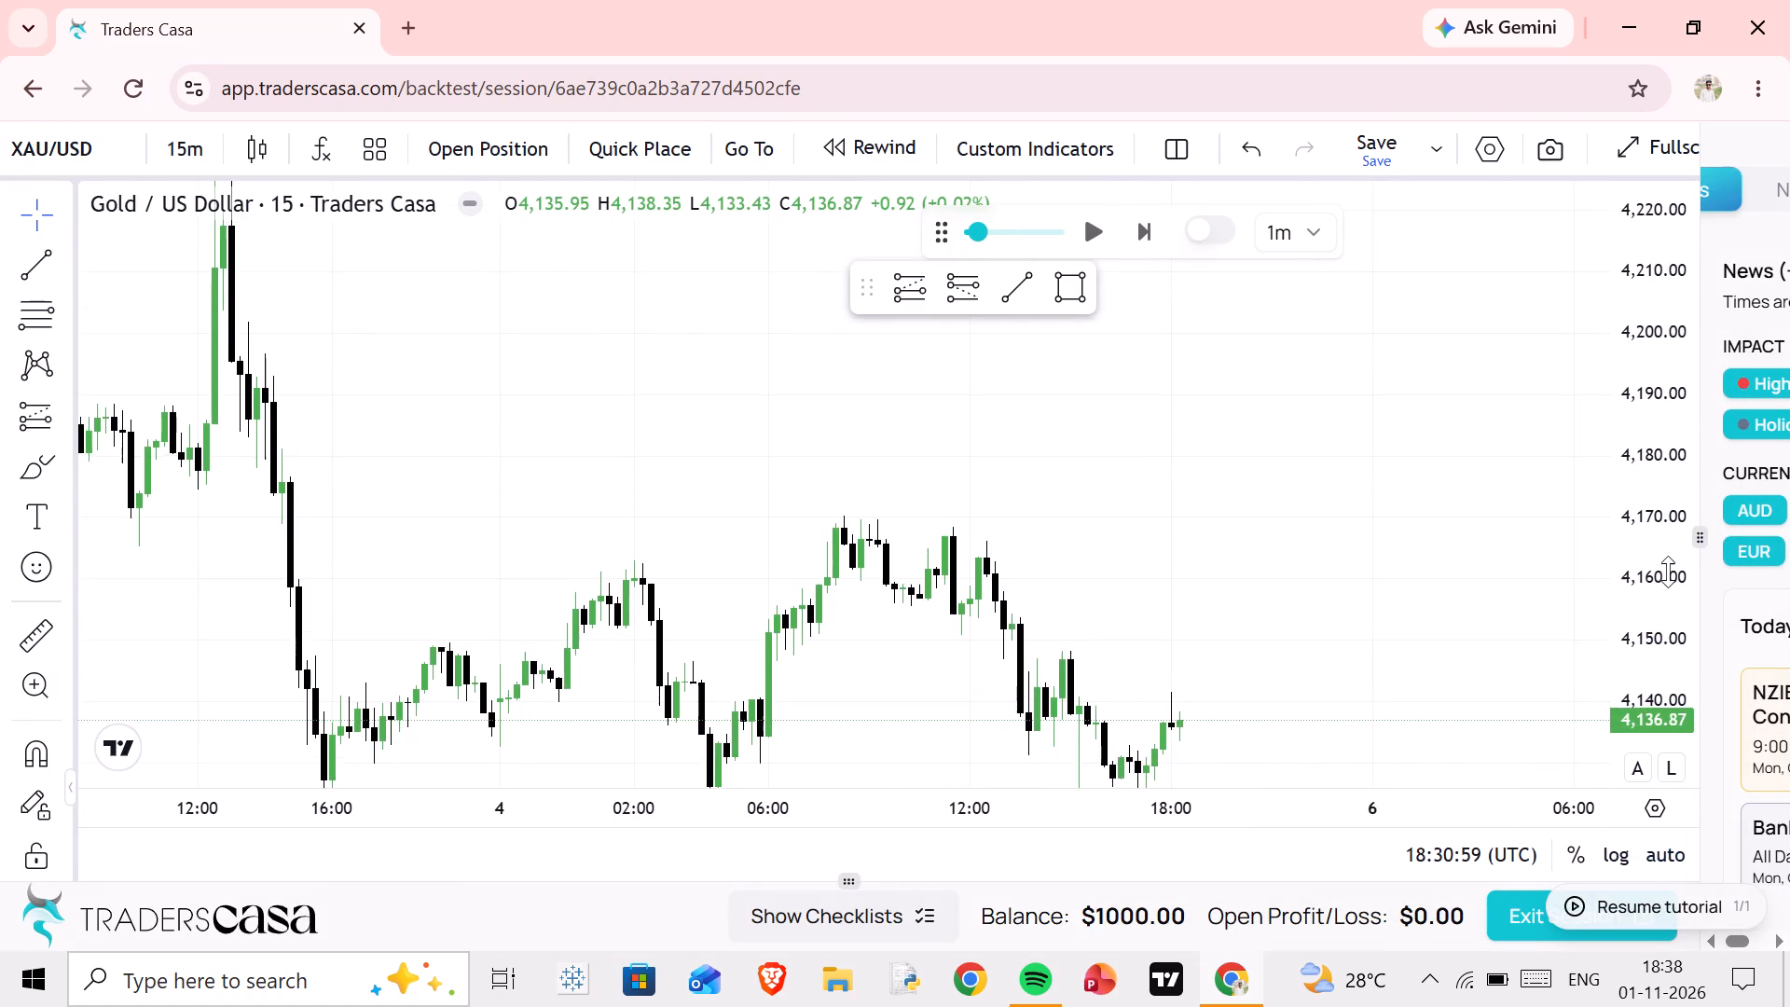
pyautogui.scroll(3, 1668, 572)
pyautogui.scroll(-3, 1206, 590)
pyautogui.moveTo(1329, 567); pyautogui.dragTo(1447, 525)
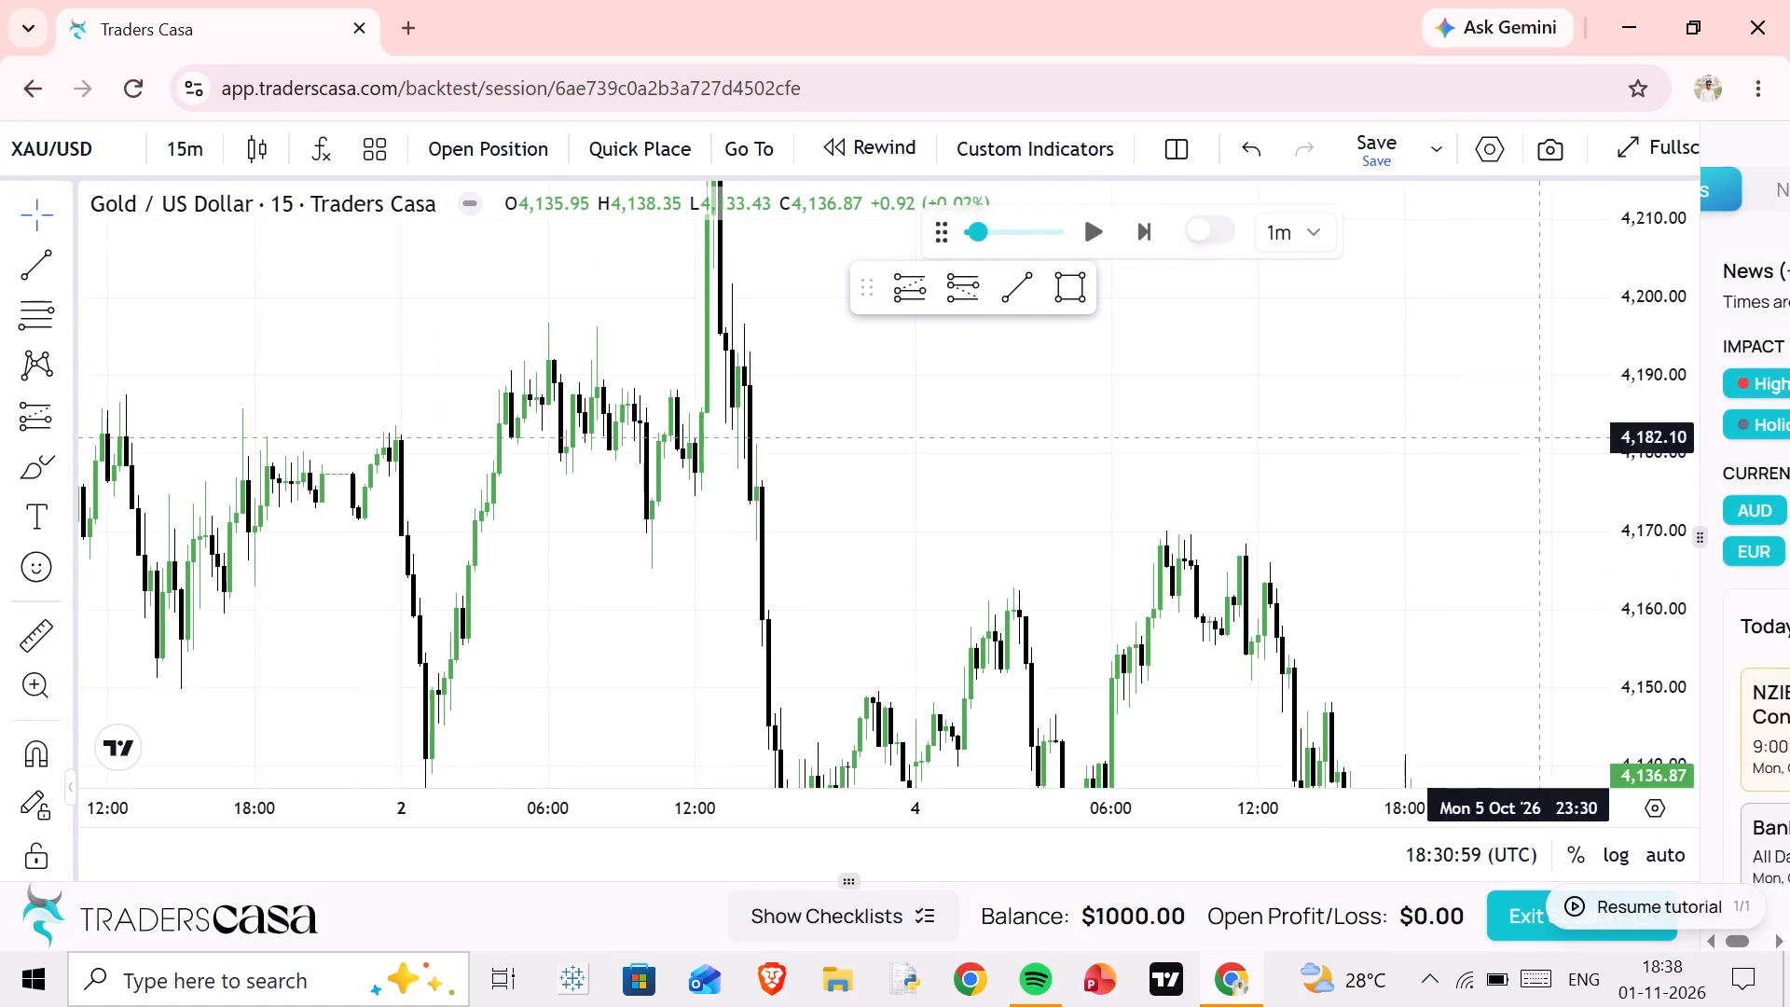
pyautogui.scroll(-7, 1621, 462)
pyautogui.moveTo(1326, 479); pyautogui.dragTo(1284, 463)
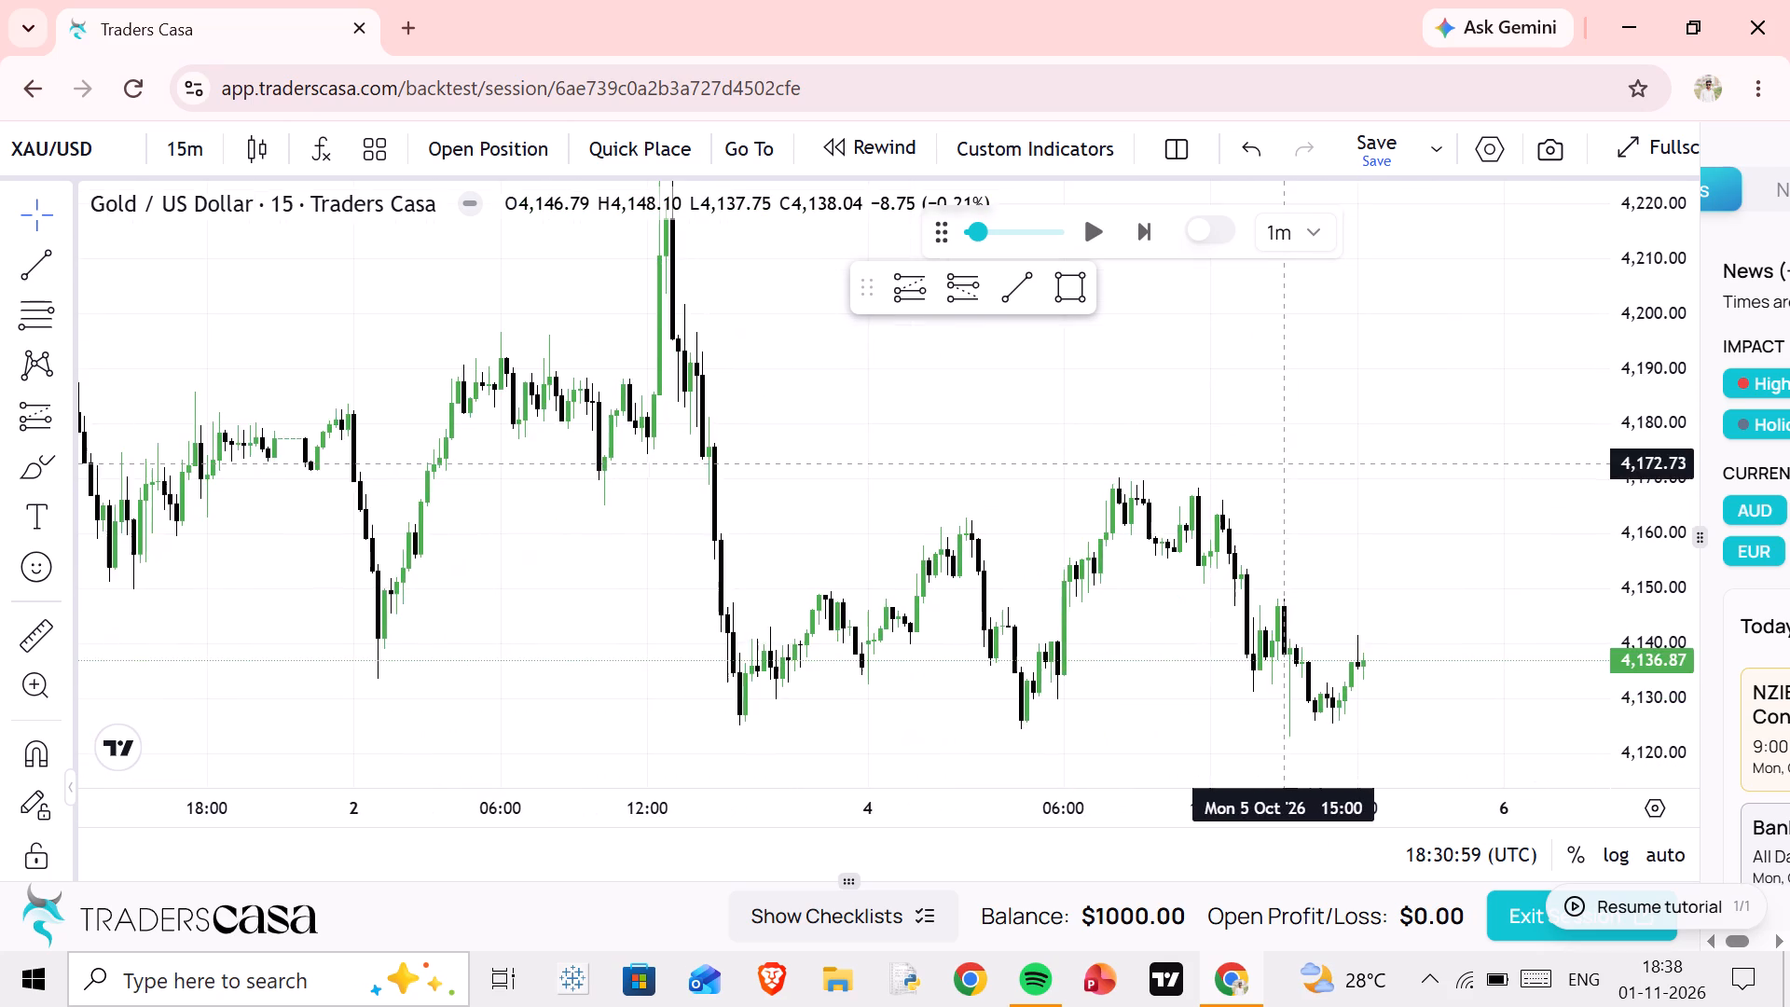
pyautogui.moveTo(1287, 332); pyautogui.dragTo(1330, 406)
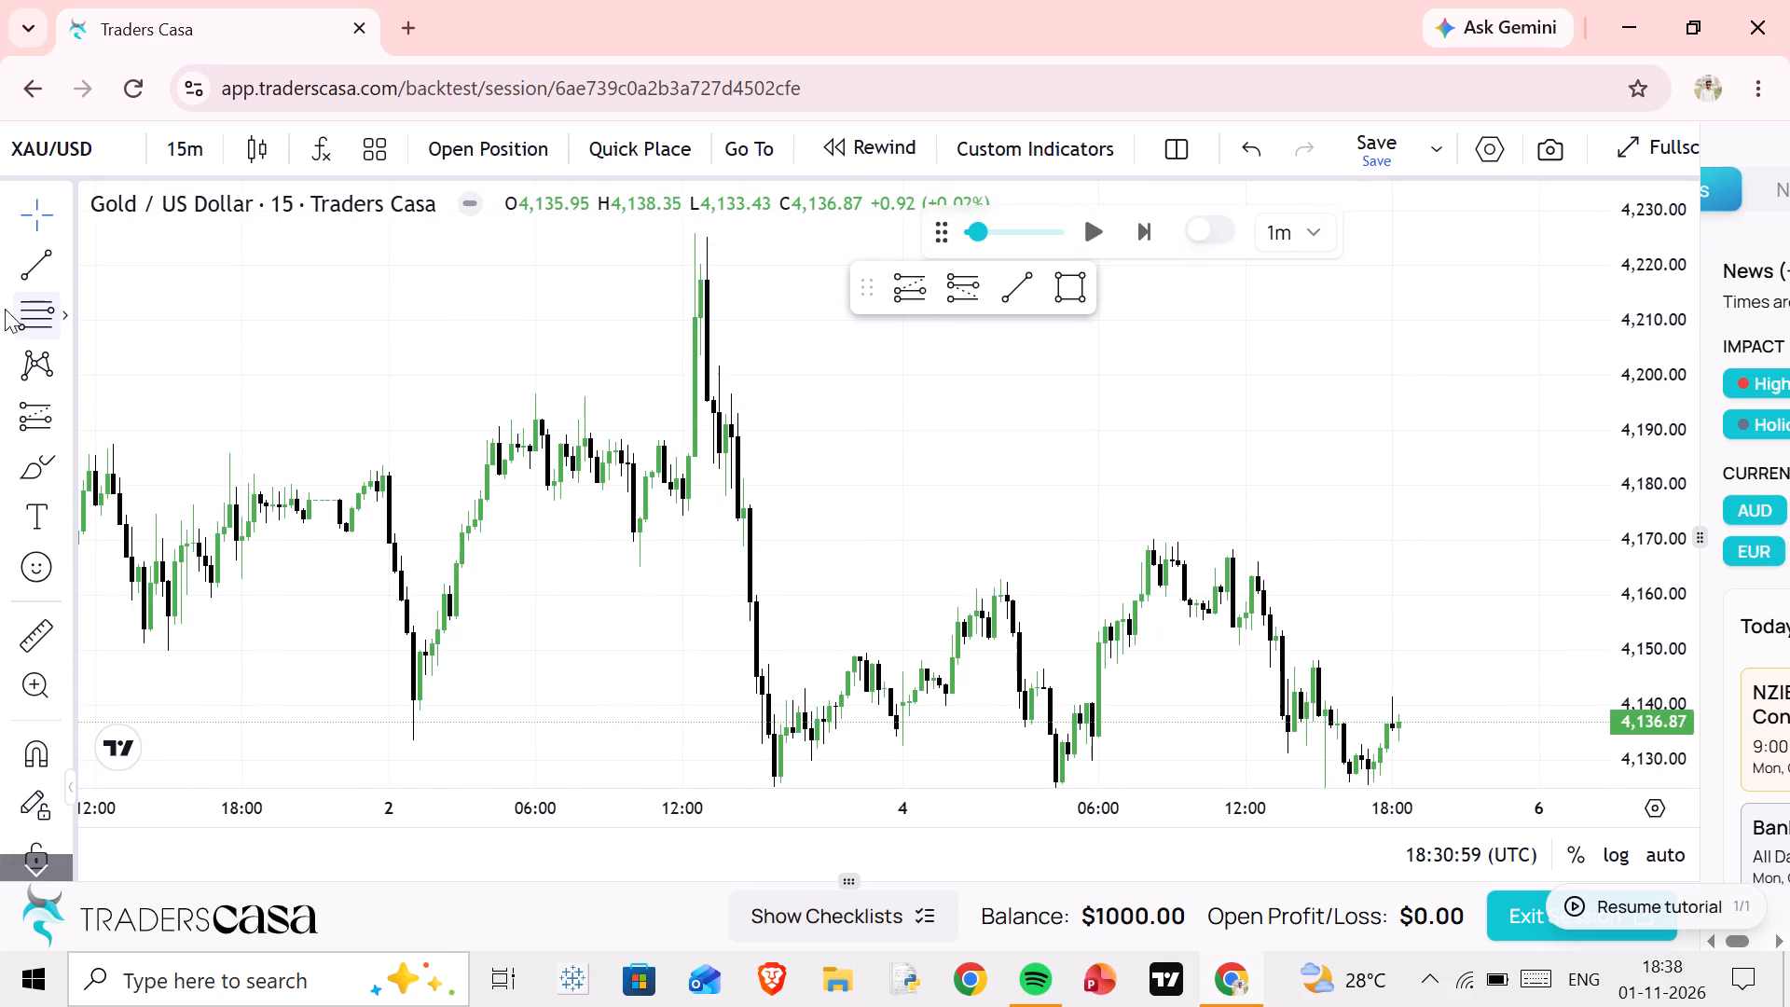
# Add Fib Retracement to the favorite drawing tools and order the favorites as Fib Retracement, Rectangle, trend line, and the two position tools.
pyautogui.click(60, 315)
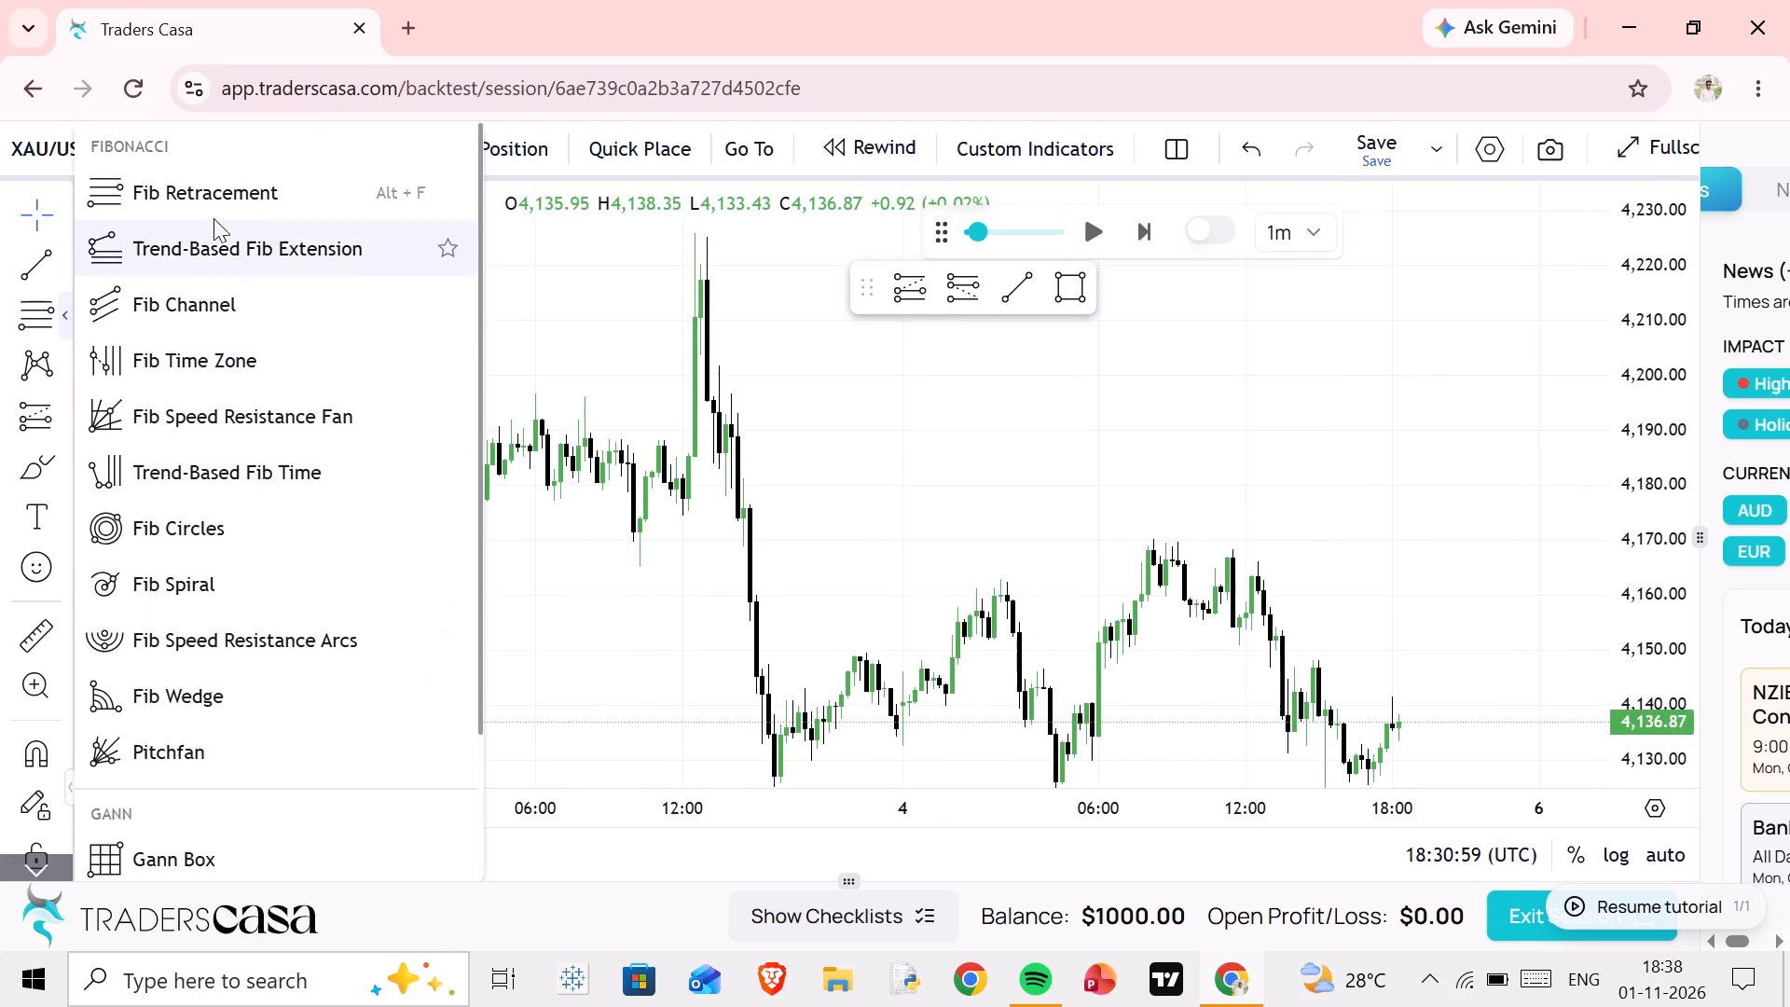
pyautogui.click(436, 191)
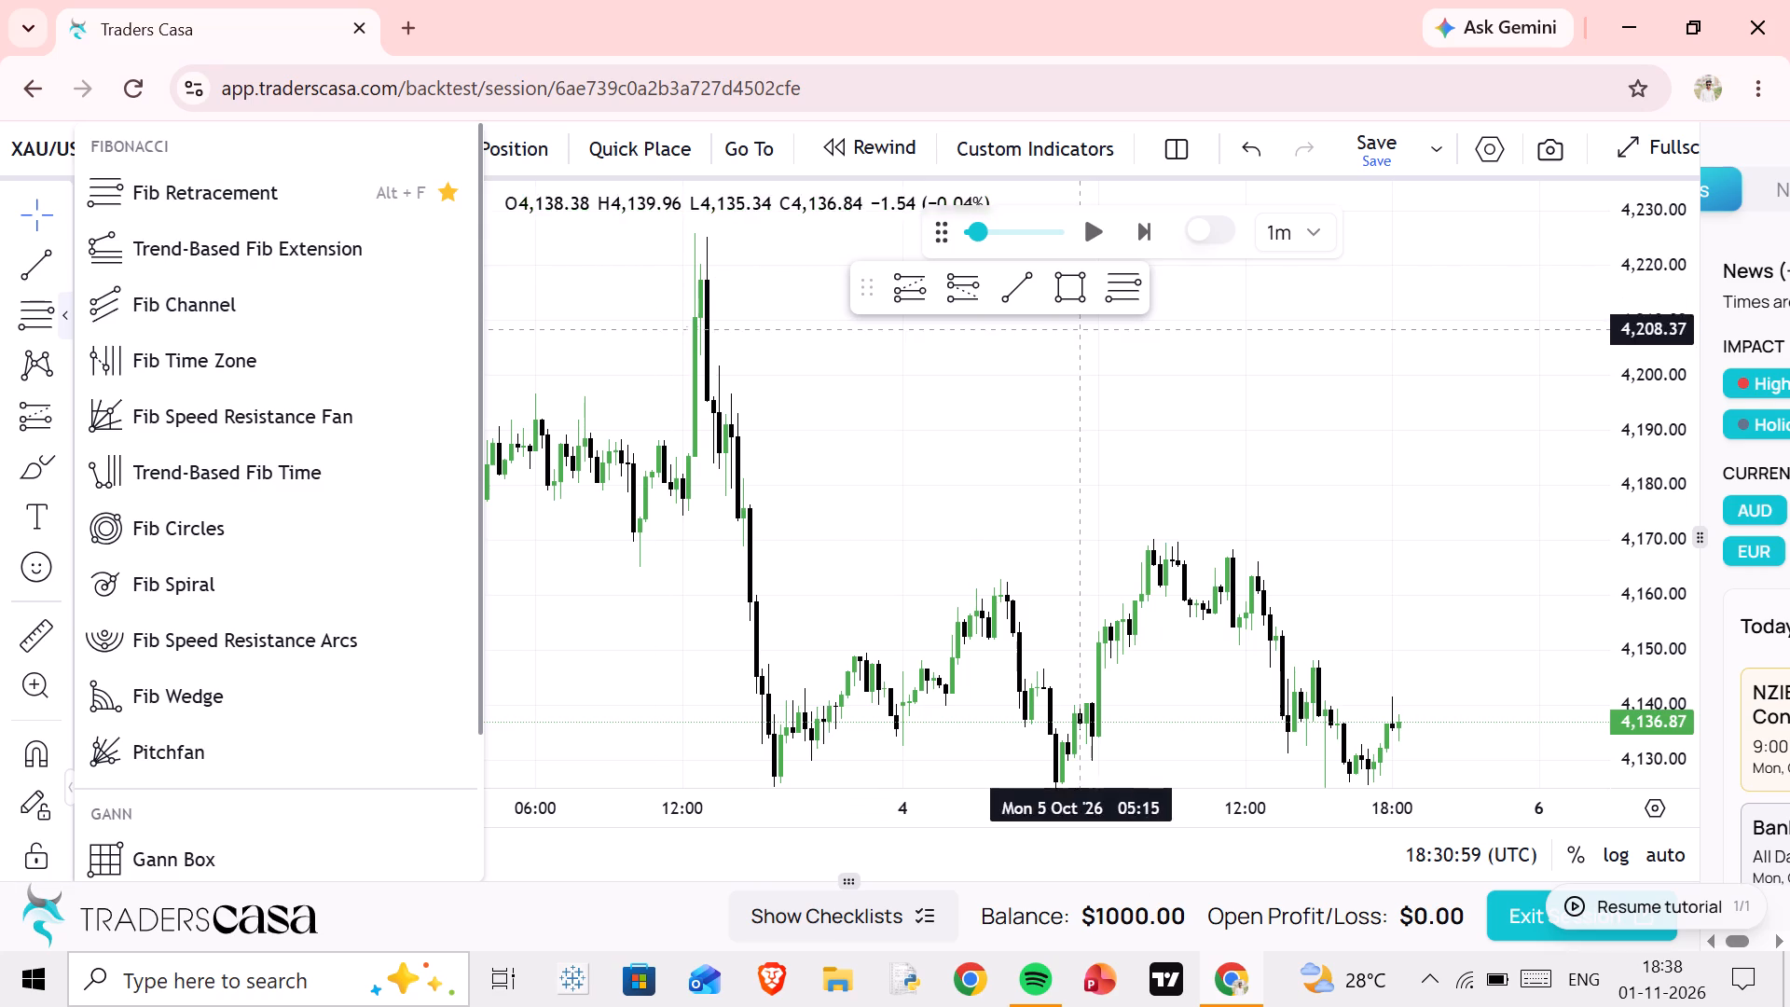
pyautogui.moveTo(1108, 301); pyautogui.dragTo(879, 311)
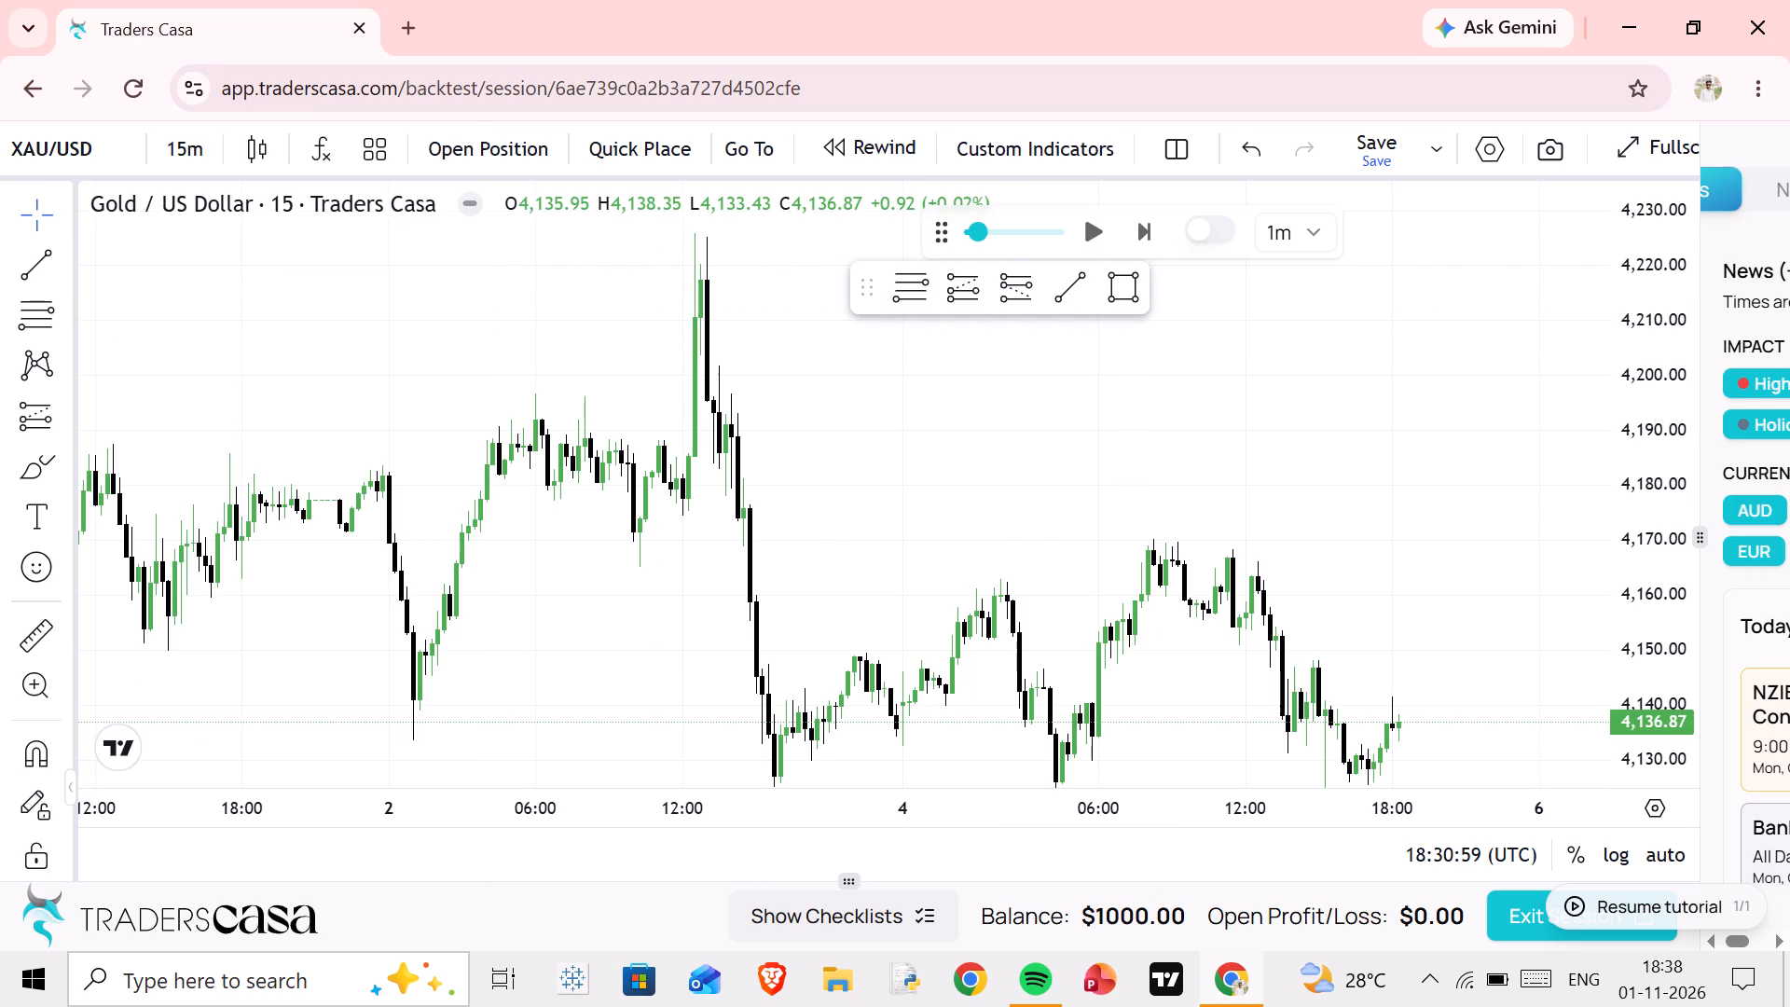
pyautogui.moveTo(1140, 276); pyautogui.dragTo(968, 293)
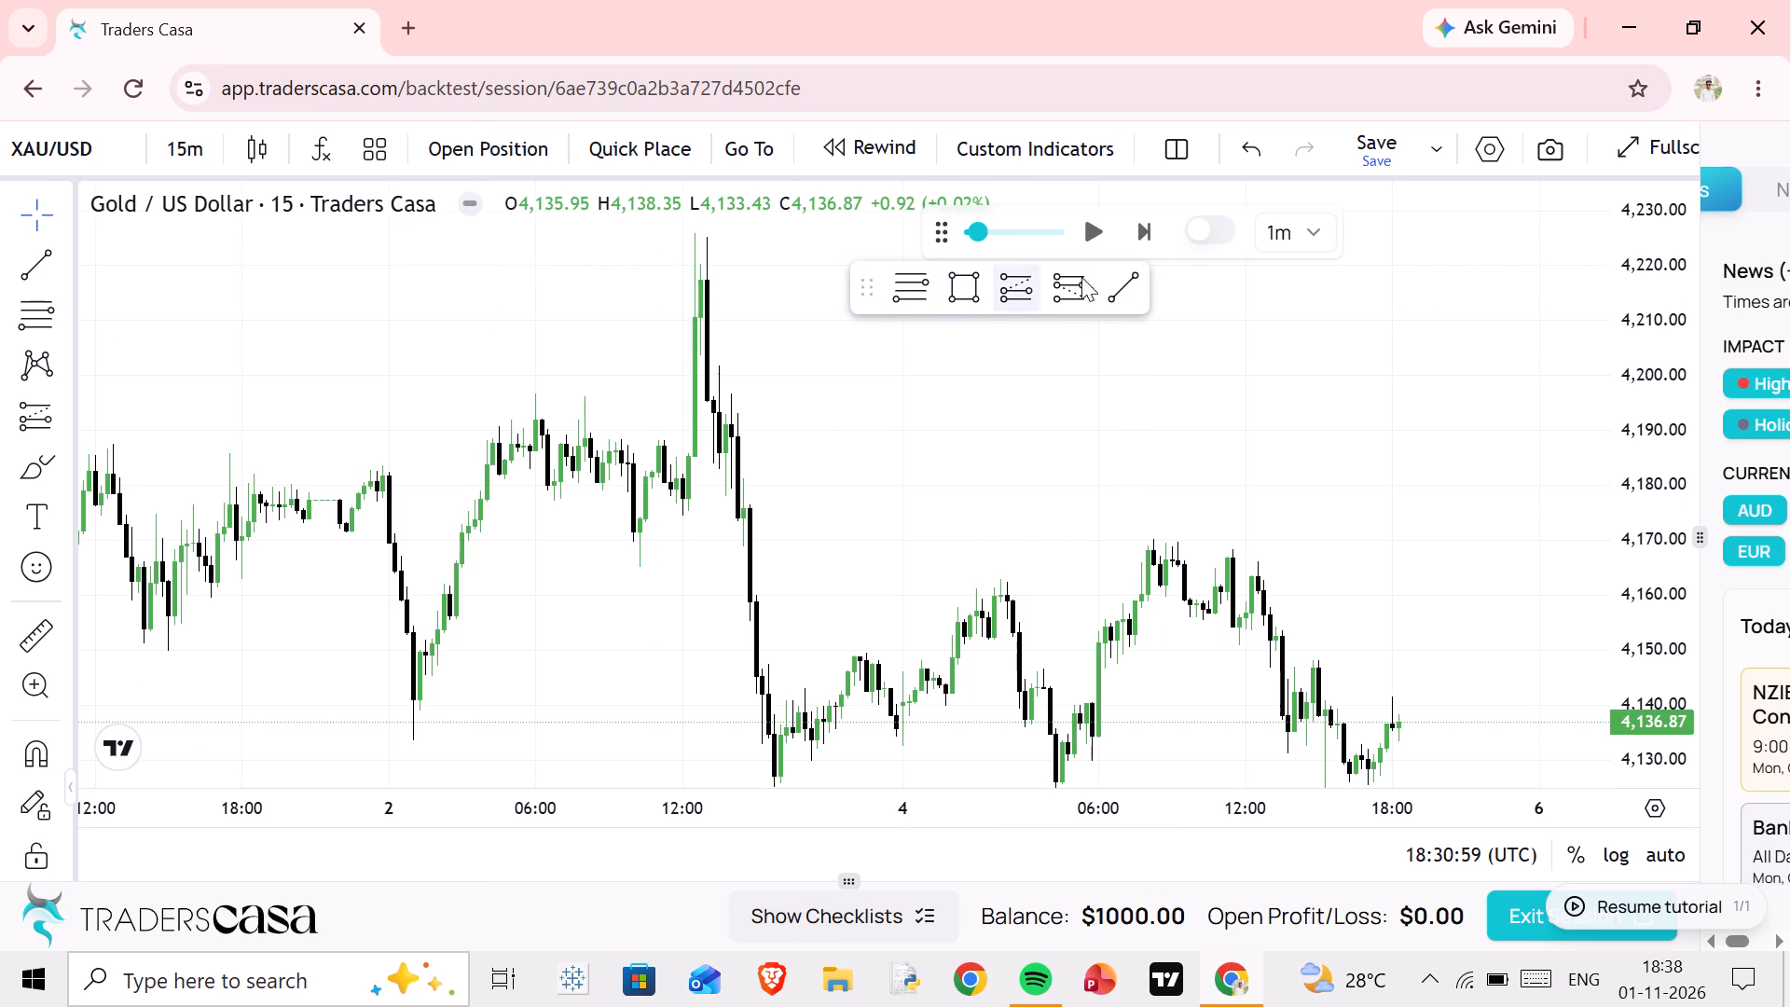
pyautogui.moveTo(1122, 279); pyautogui.dragTo(1013, 286)
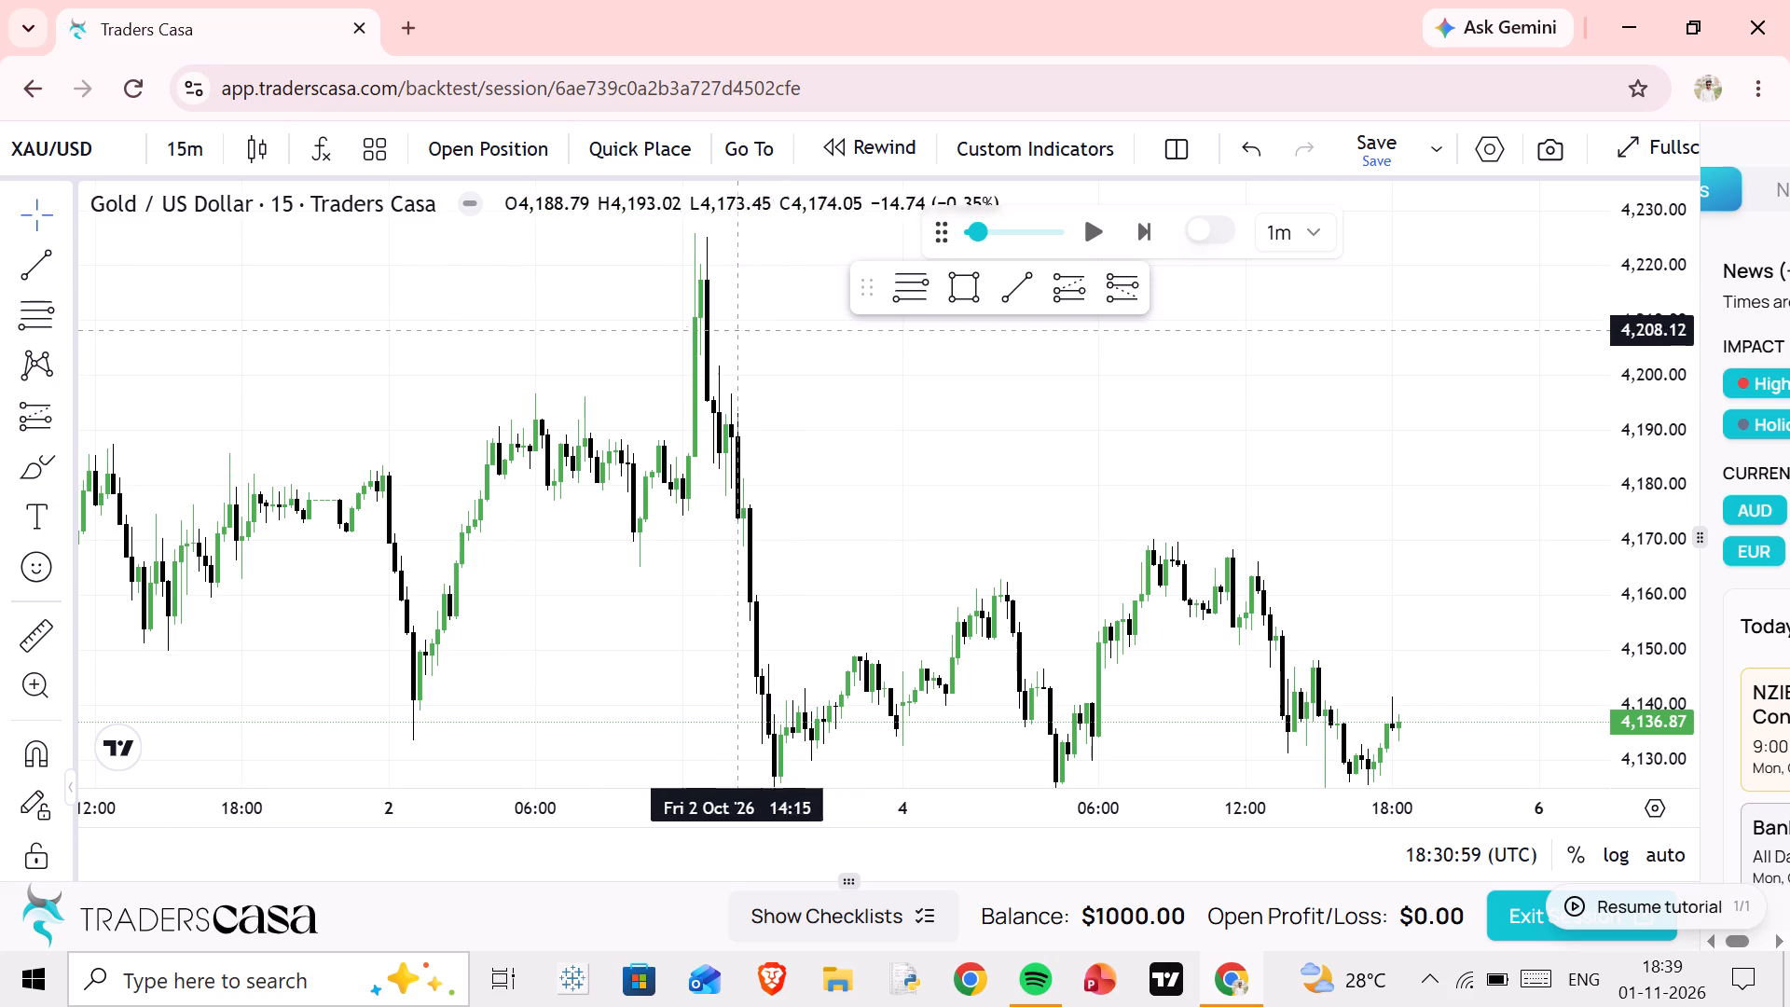
# Add the Path shape to the favorite drawing tools.
pyautogui.click(68, 462)
pyautogui.scroll(-3, 127, 565)
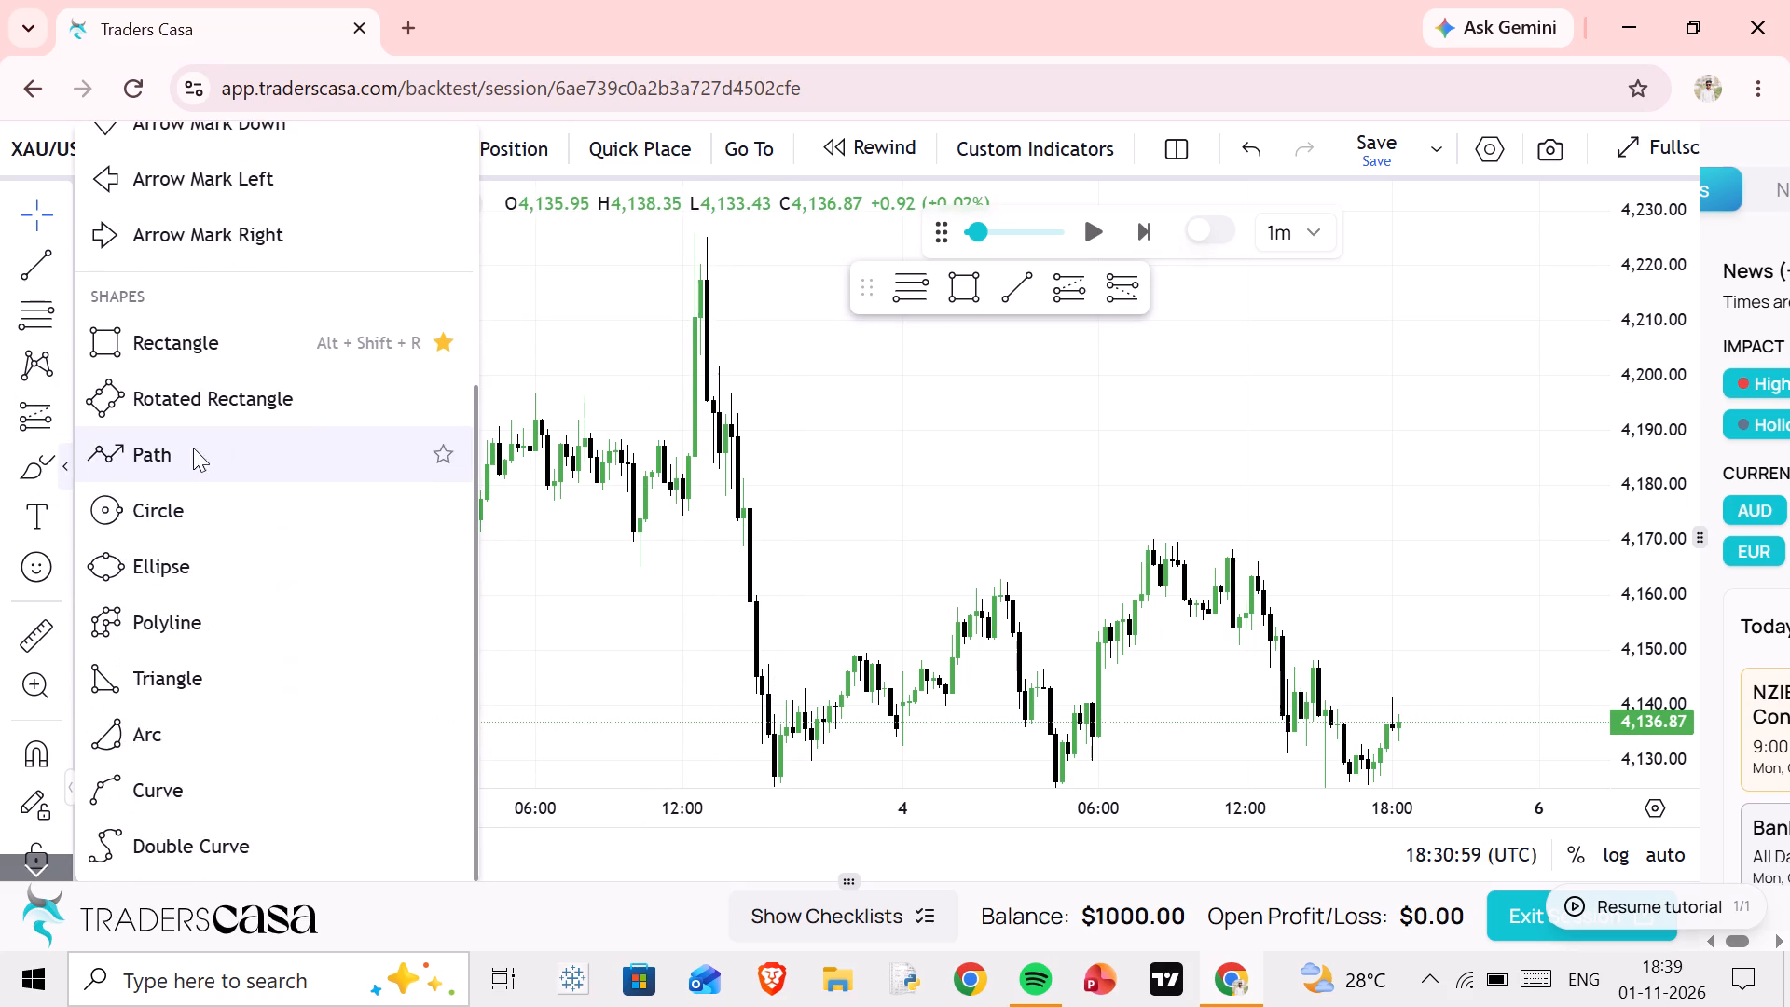
pyautogui.click(444, 450)
pyautogui.moveTo(1181, 283); pyautogui.dragTo(1177, 284)
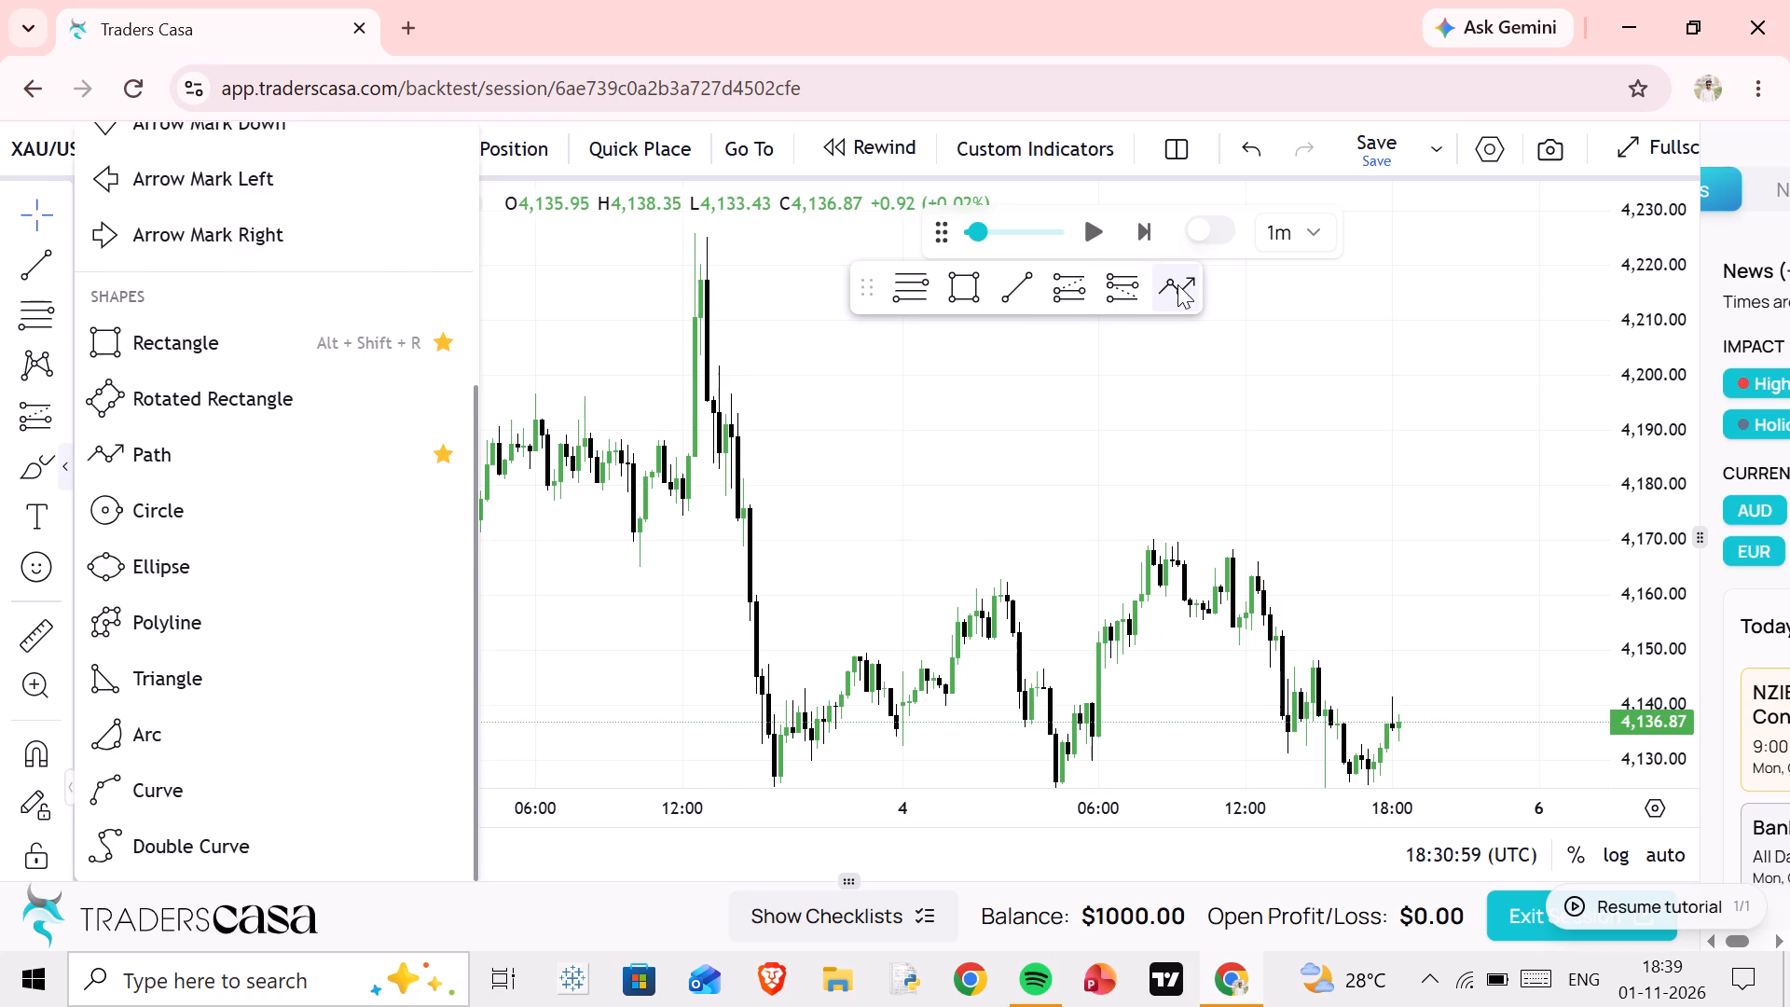
# Move the Path tool ahead of the two position tools in the favorite drawing tools.
pyautogui.moveTo(1177, 284); pyautogui.dragTo(1064, 283)
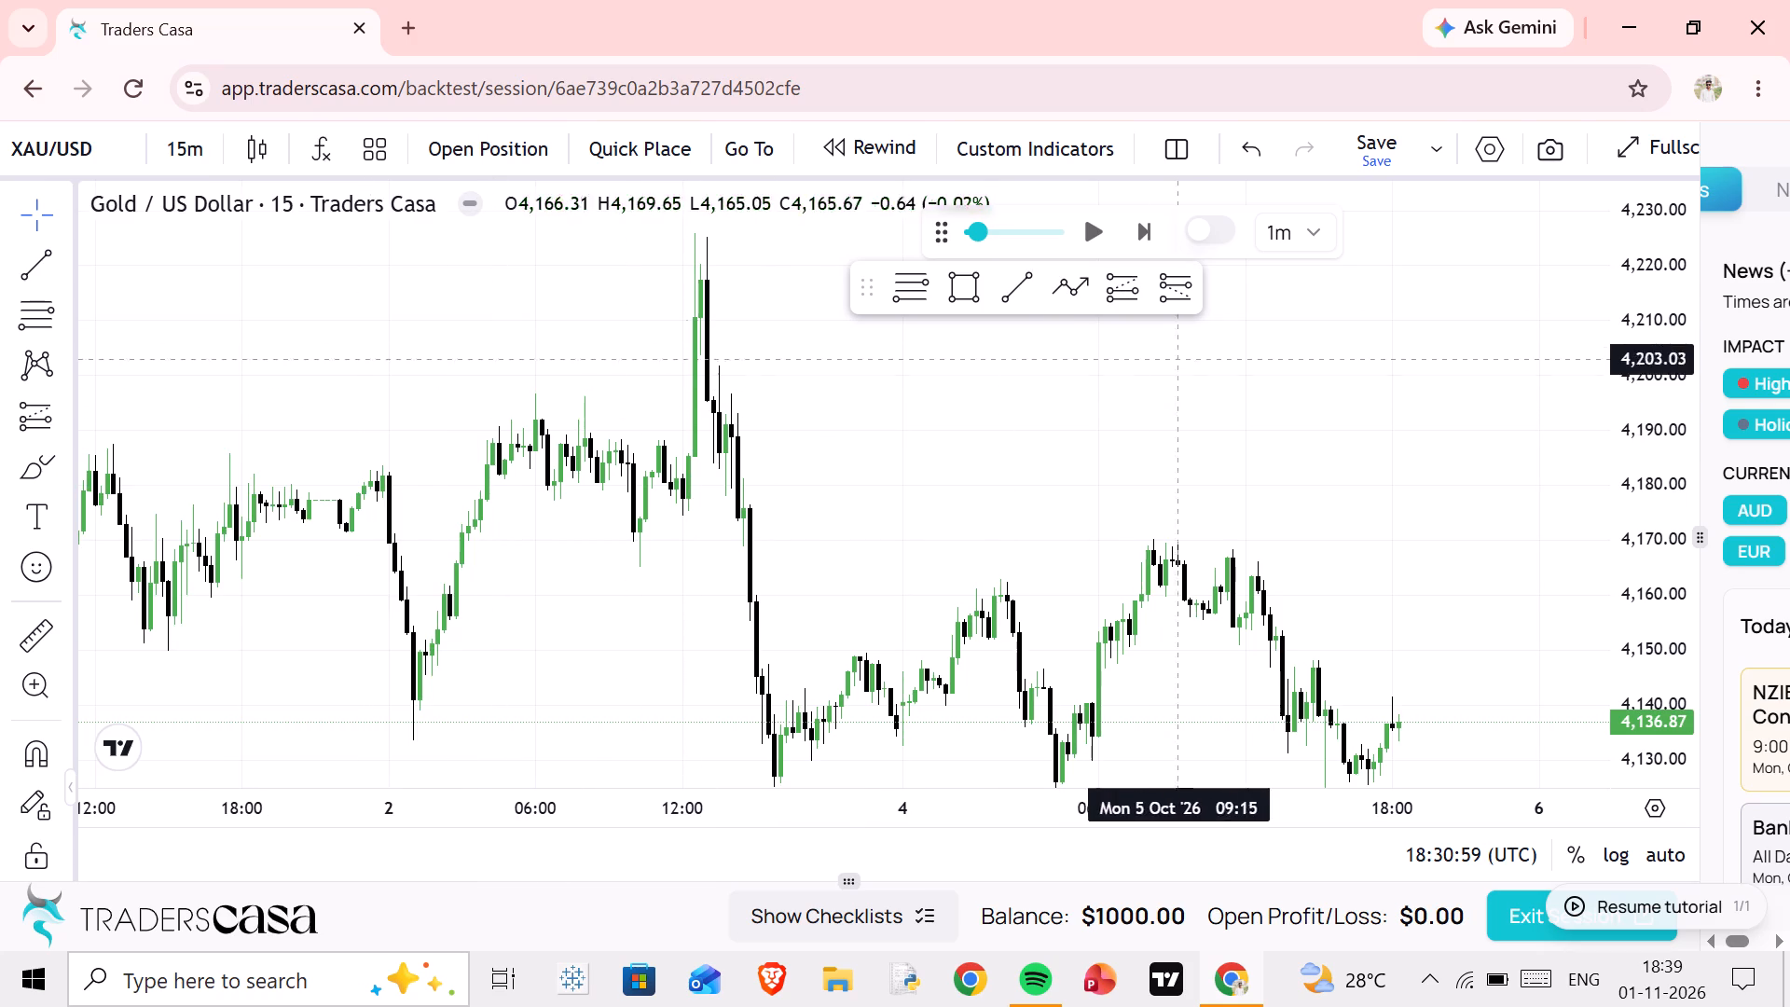
# Reposition the floating favorite drawing tools bar just below and beside the playback step setting.
pyautogui.click(1196, 388)
pyautogui.moveTo(1198, 403); pyautogui.dragTo(886, 393)
pyautogui.moveTo(869, 284); pyautogui.dragTo(1292, 243)
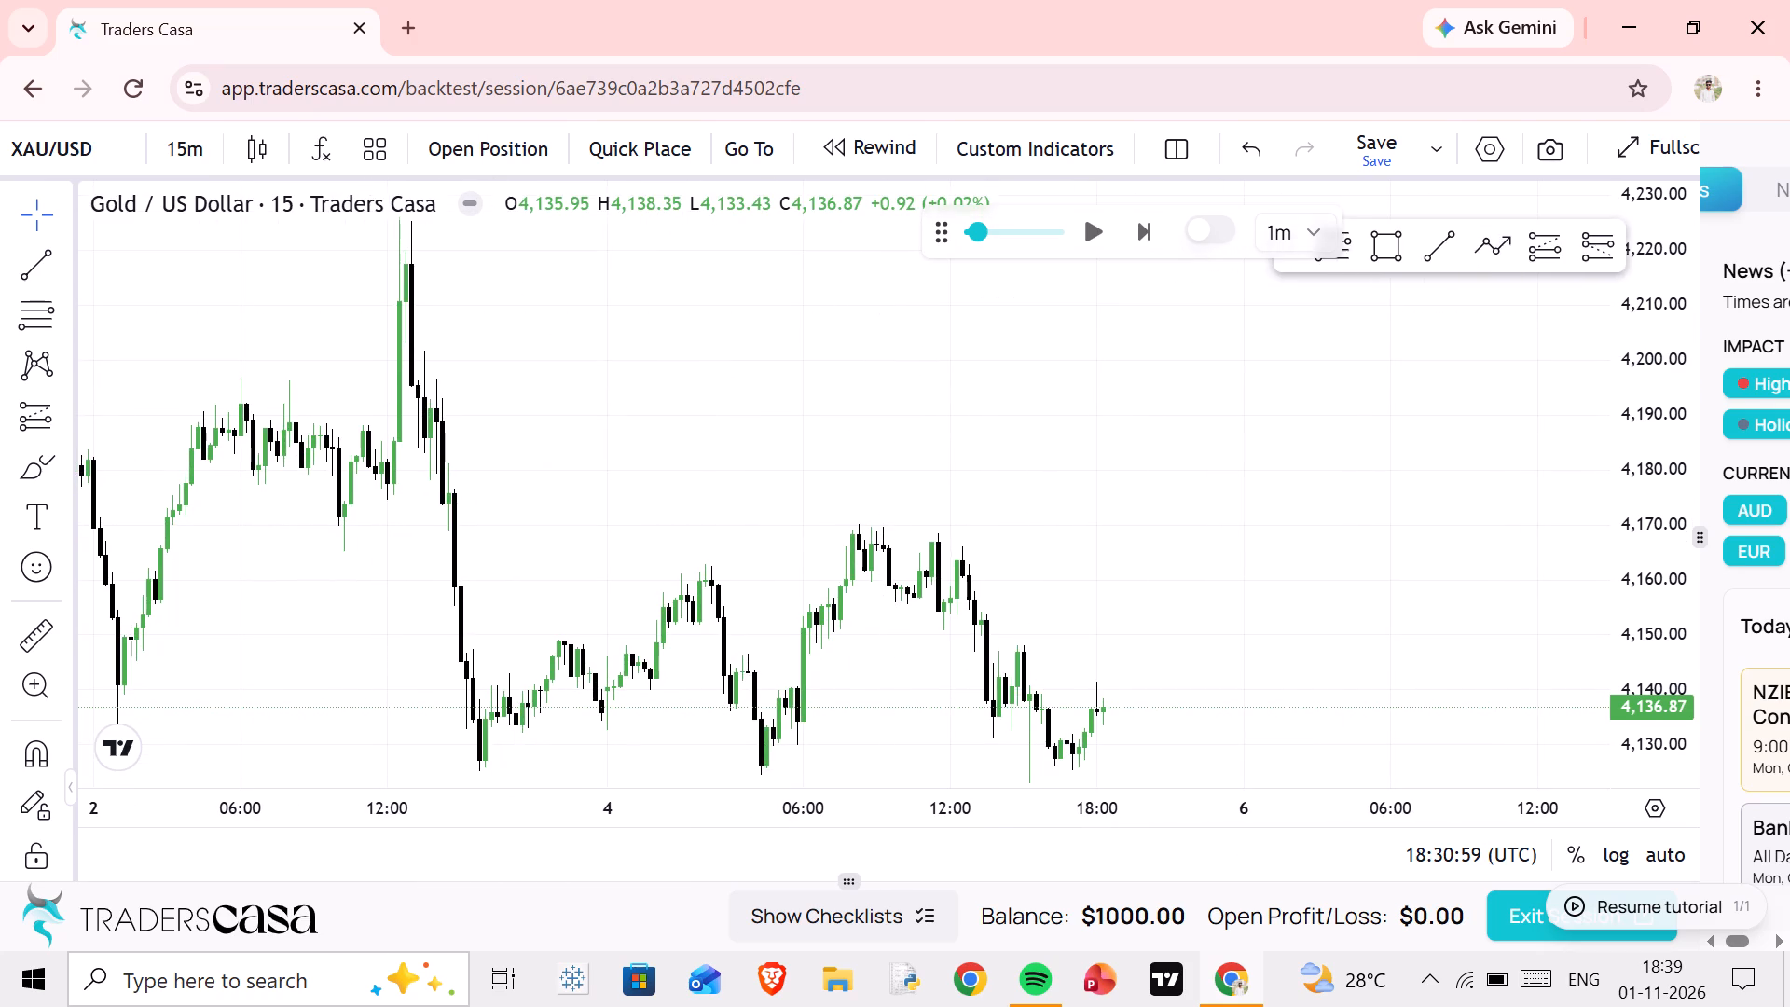
pyautogui.moveTo(1292, 243); pyautogui.dragTo(1283, 269)
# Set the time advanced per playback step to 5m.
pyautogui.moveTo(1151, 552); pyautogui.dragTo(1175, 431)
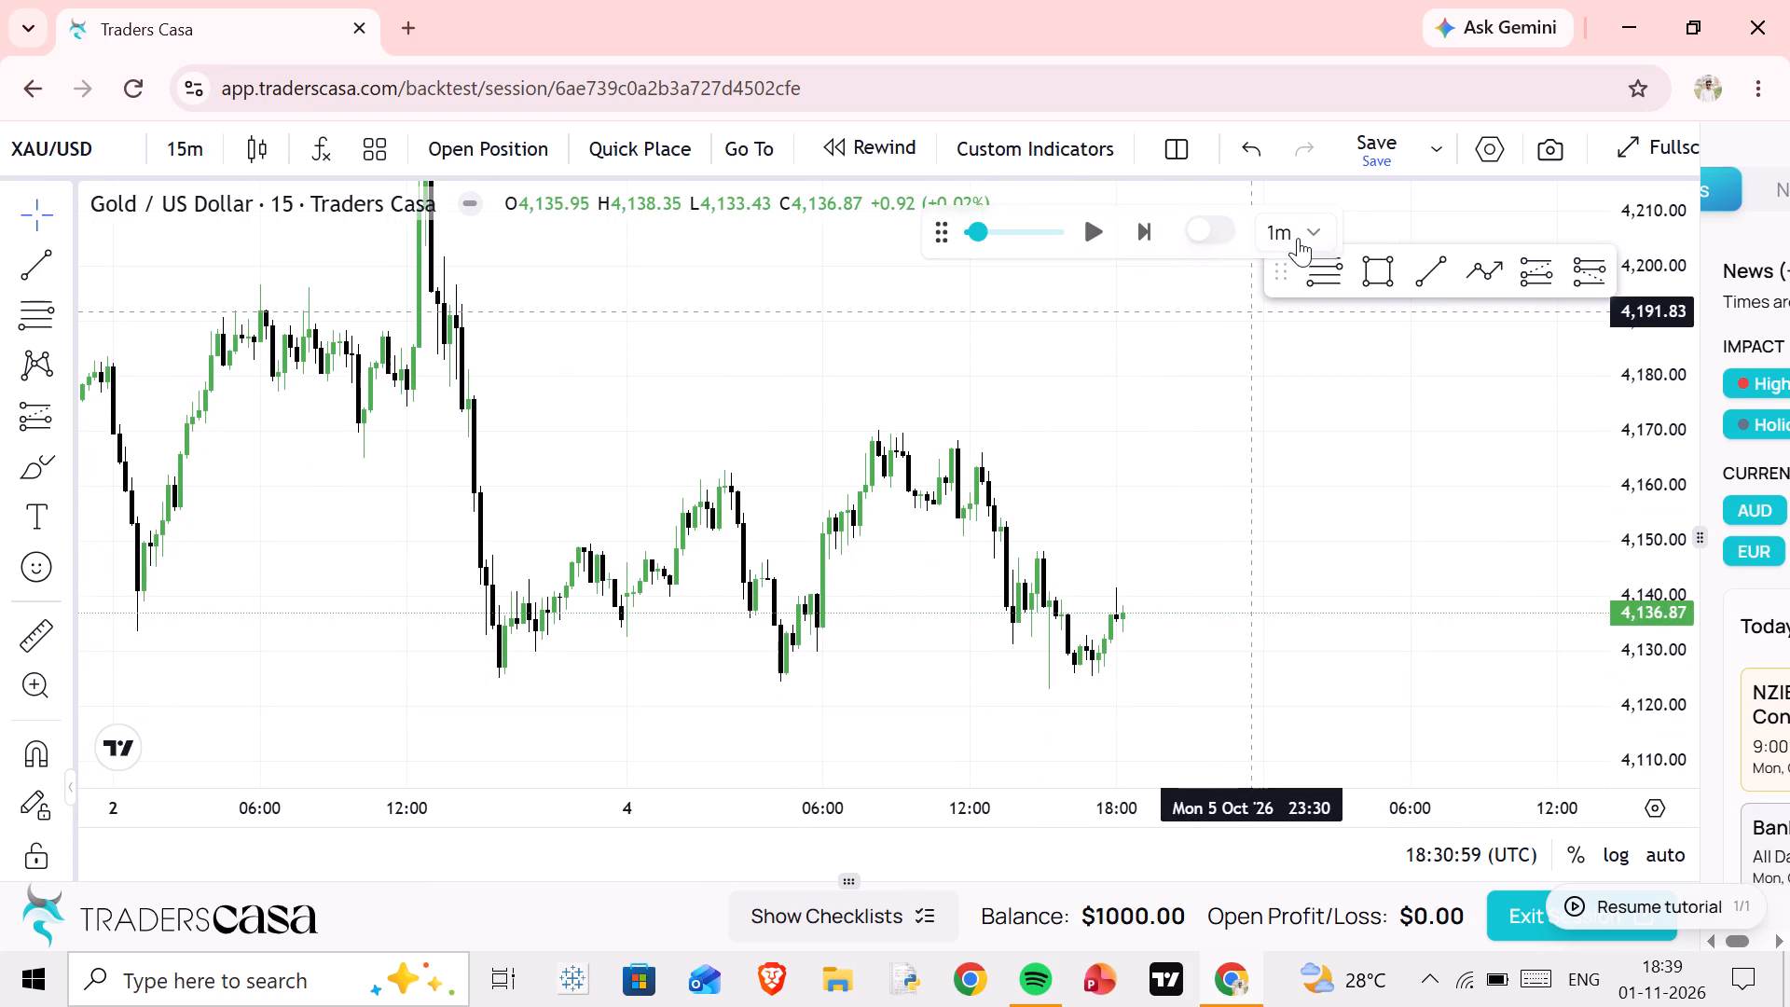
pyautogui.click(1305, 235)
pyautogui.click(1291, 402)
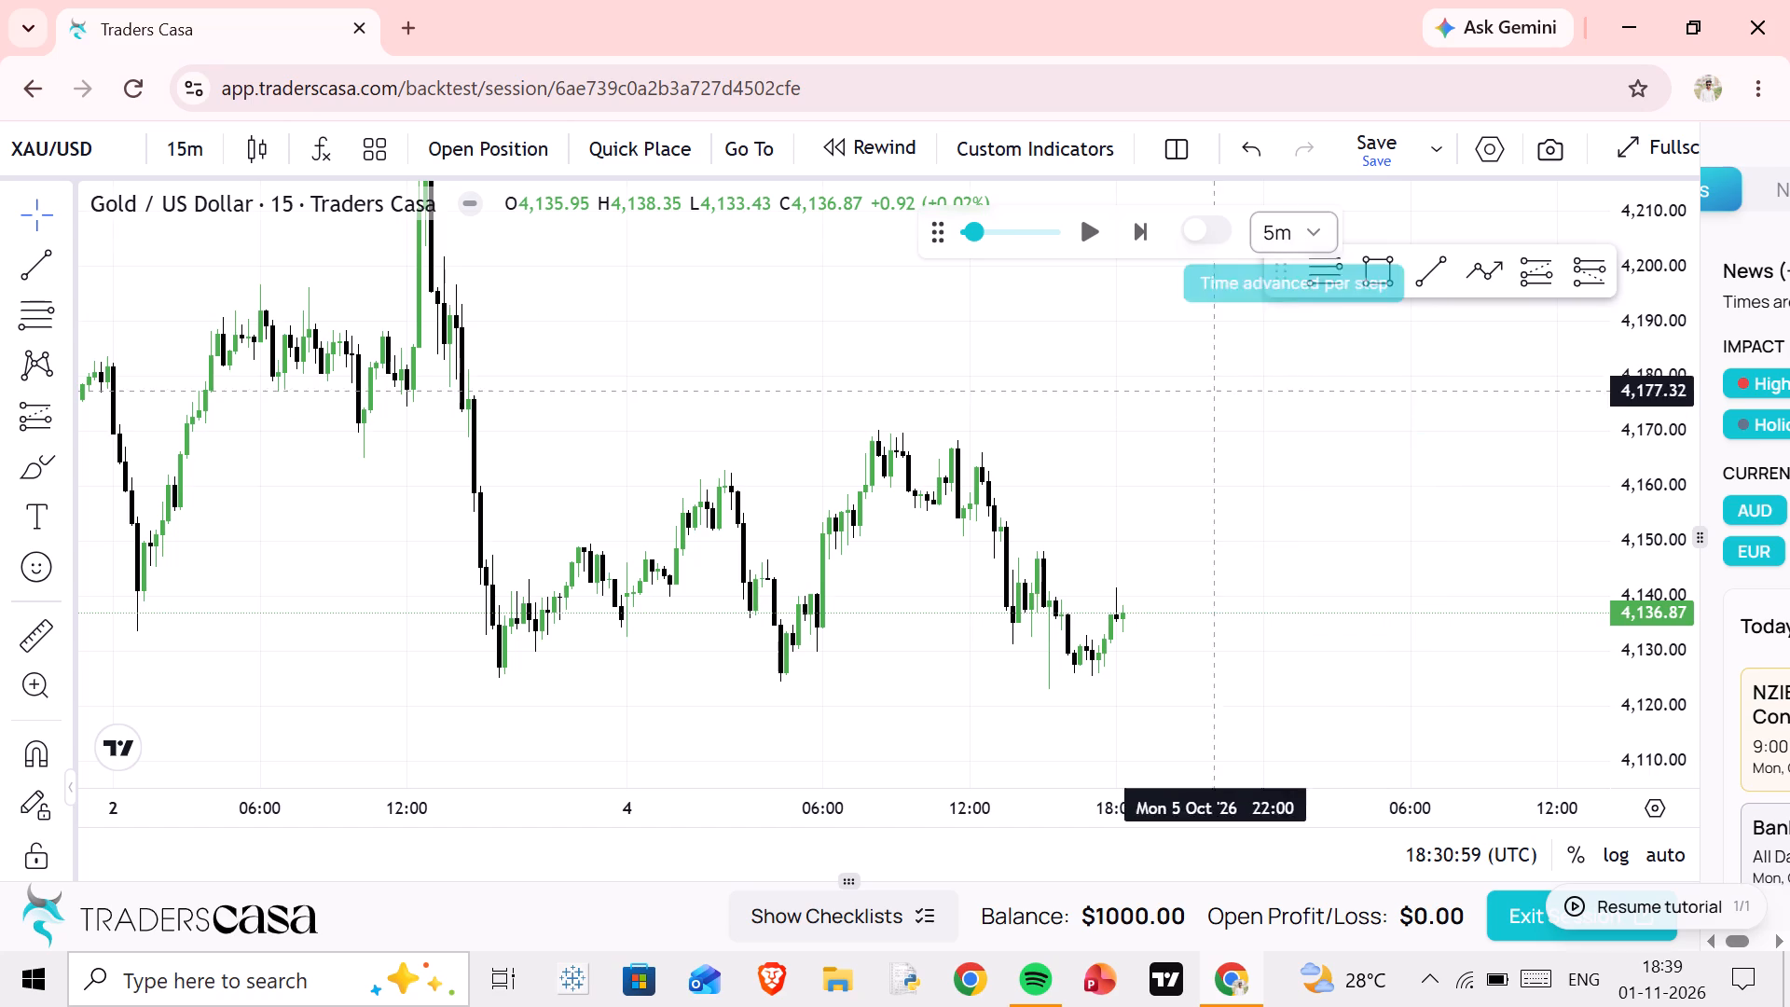
# Examine the 15-minute XAU/USD swings from the 2 October spike through the latest candles.
pyautogui.scroll(-1, 1062, 437)
pyautogui.moveTo(1079, 405); pyautogui.dragTo(1348, 596)
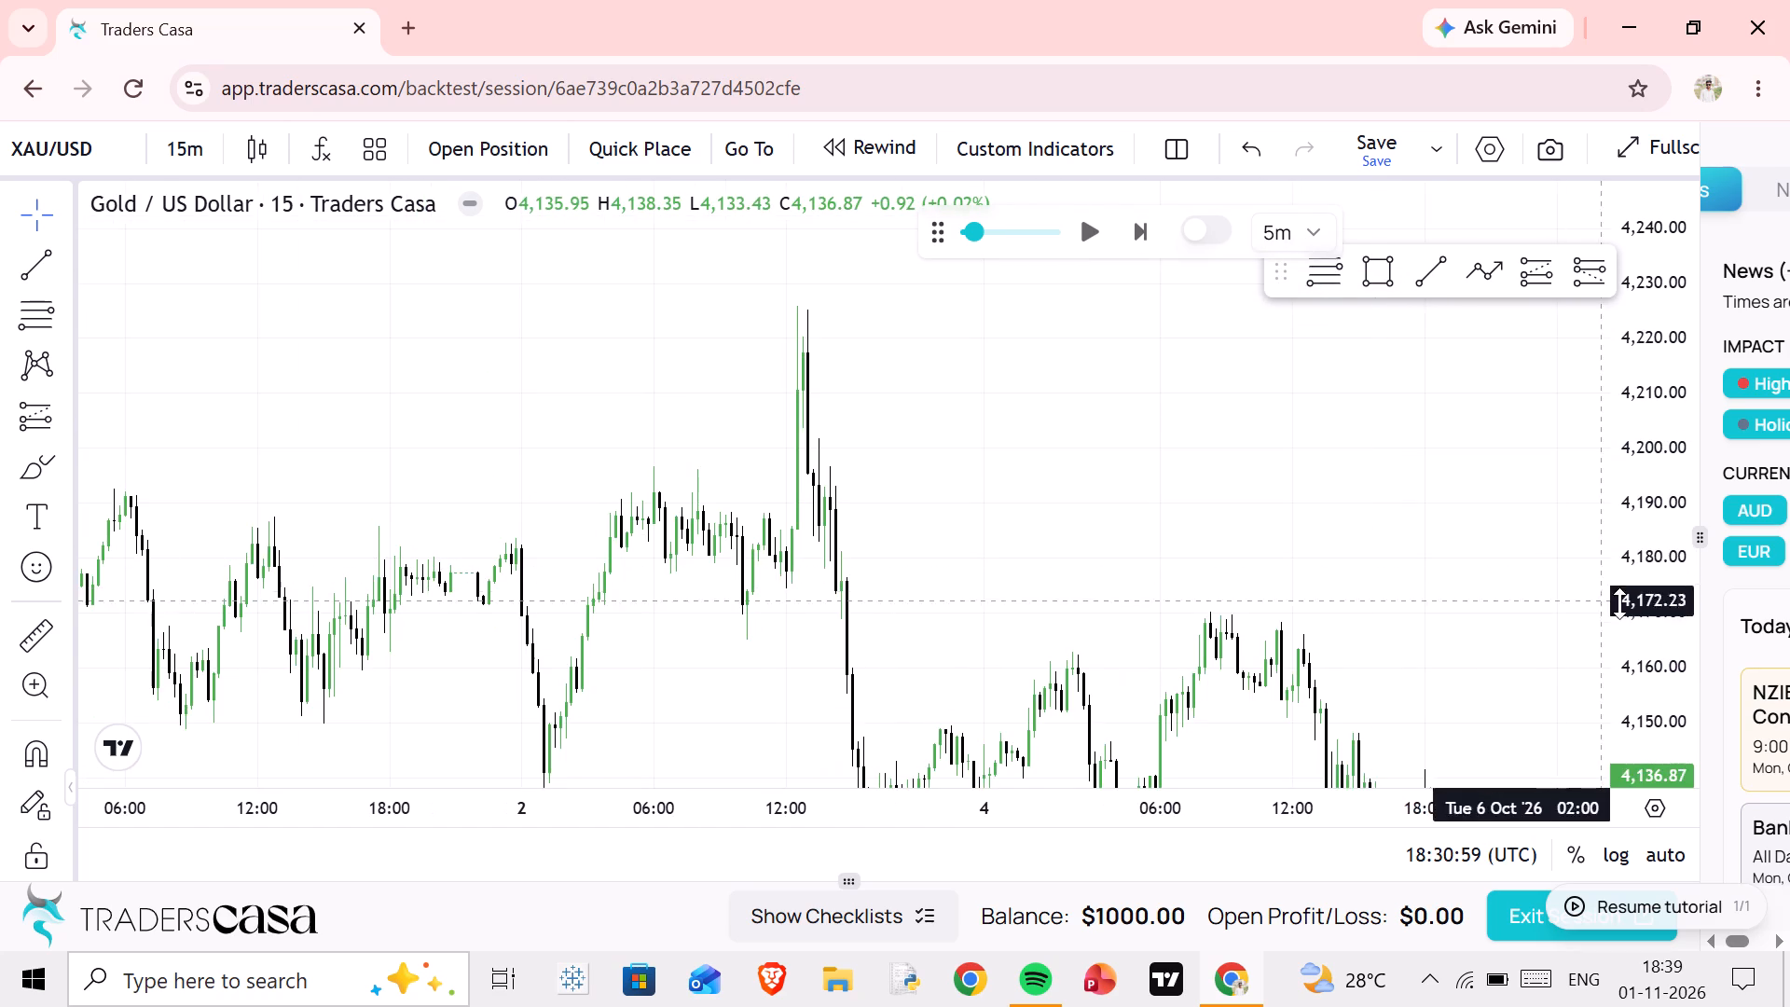
pyautogui.scroll(3, 1619, 603)
pyautogui.moveTo(1246, 551); pyautogui.dragTo(899, 375)
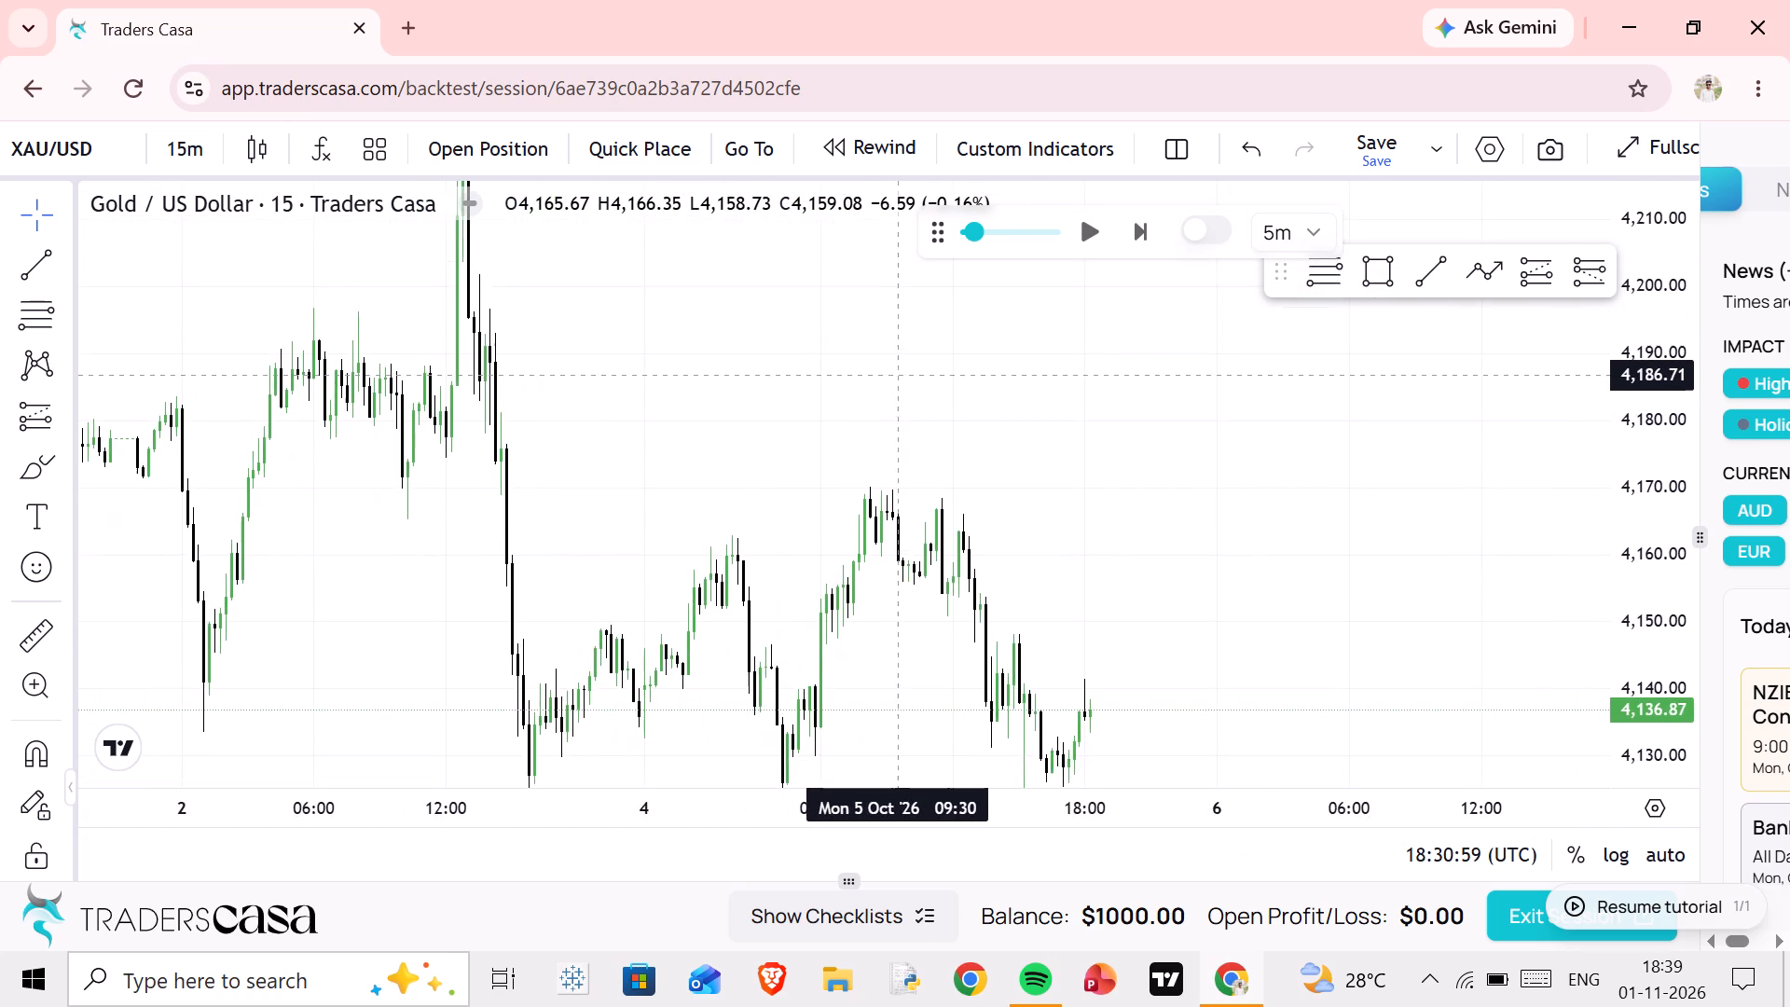
pyautogui.moveTo(899, 375); pyautogui.dragTo(1242, 440)
pyautogui.scroll(2, 1239, 456)
pyautogui.moveTo(1232, 506); pyautogui.dragTo(1155, 357)
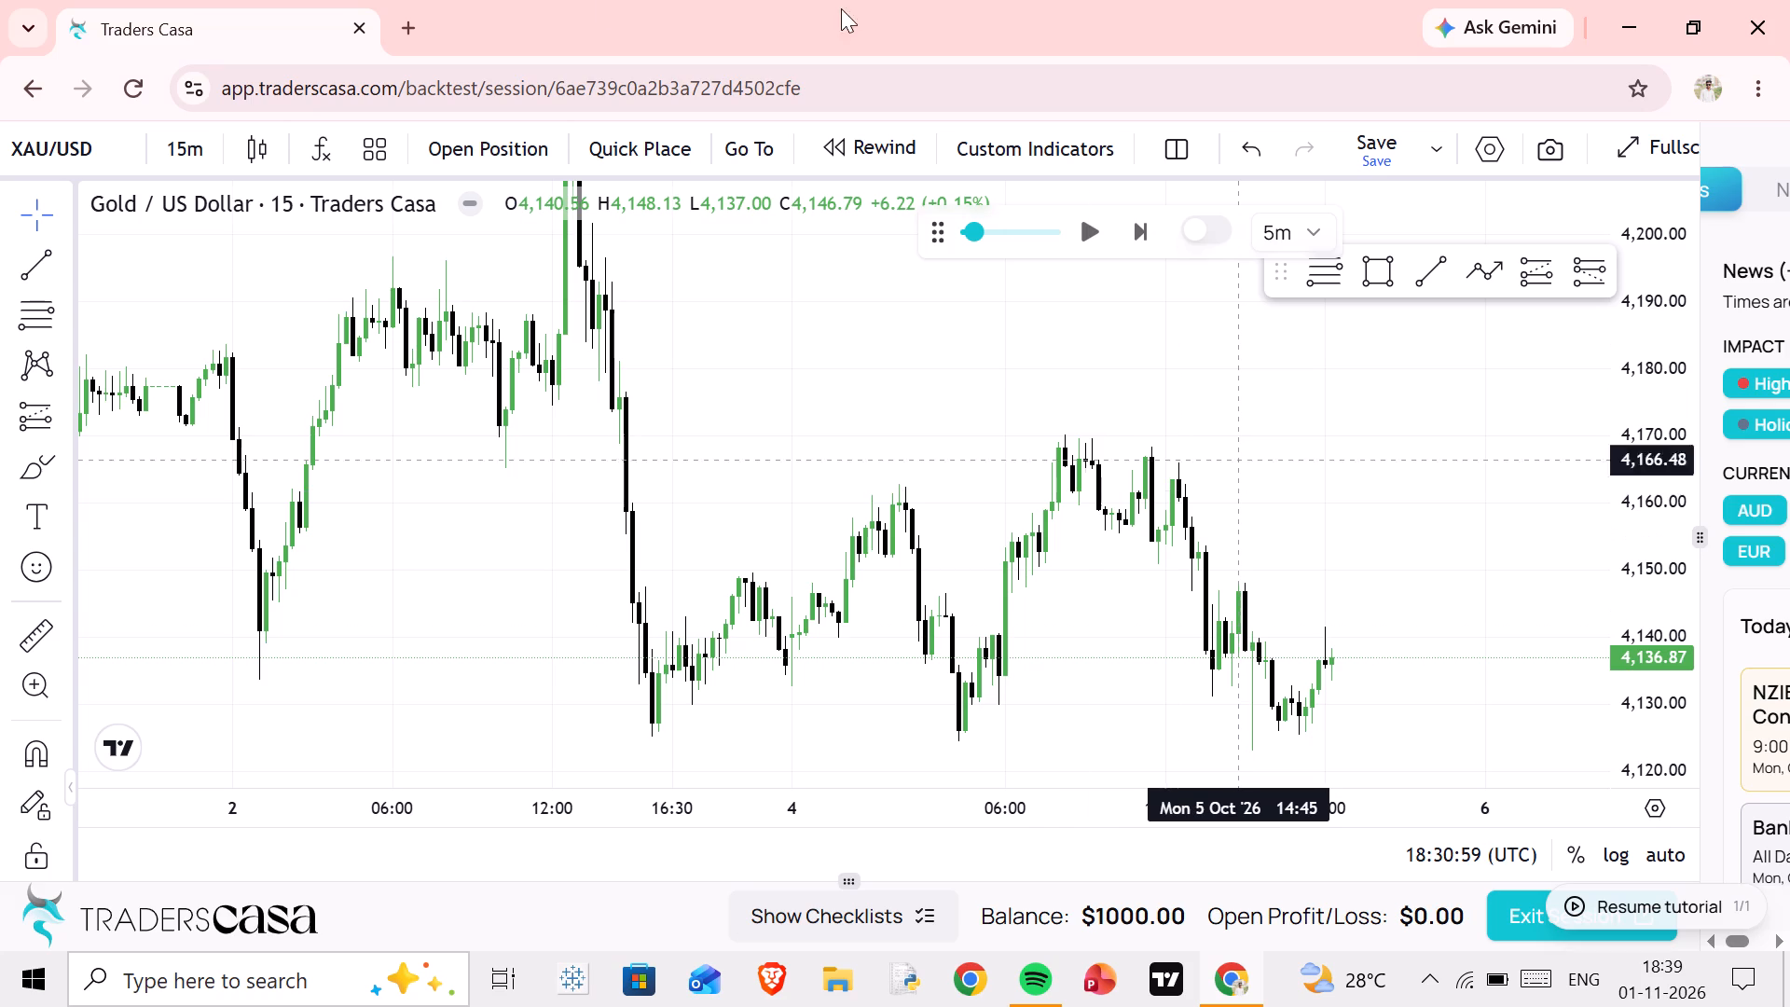
pyautogui.moveTo(1368, 409); pyautogui.dragTo(1286, 509)
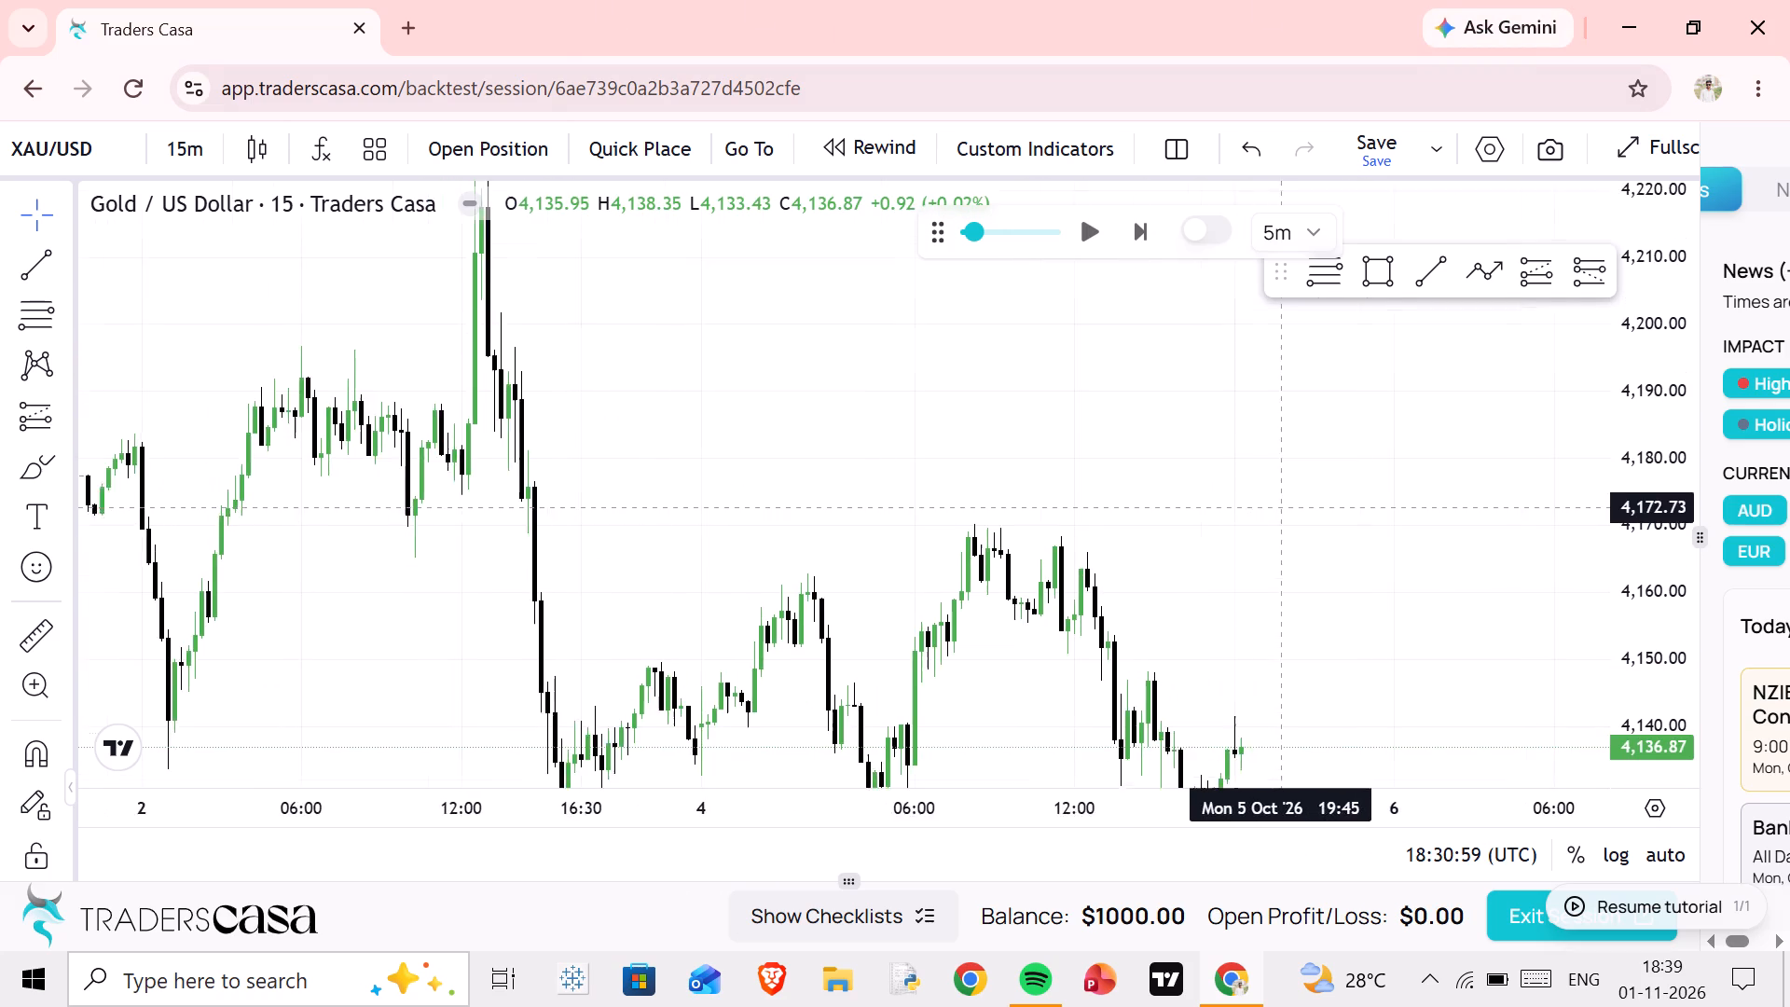
pyautogui.moveTo(1286, 509); pyautogui.dragTo(1312, 494)
pyautogui.scroll(-6, 1750, 508)
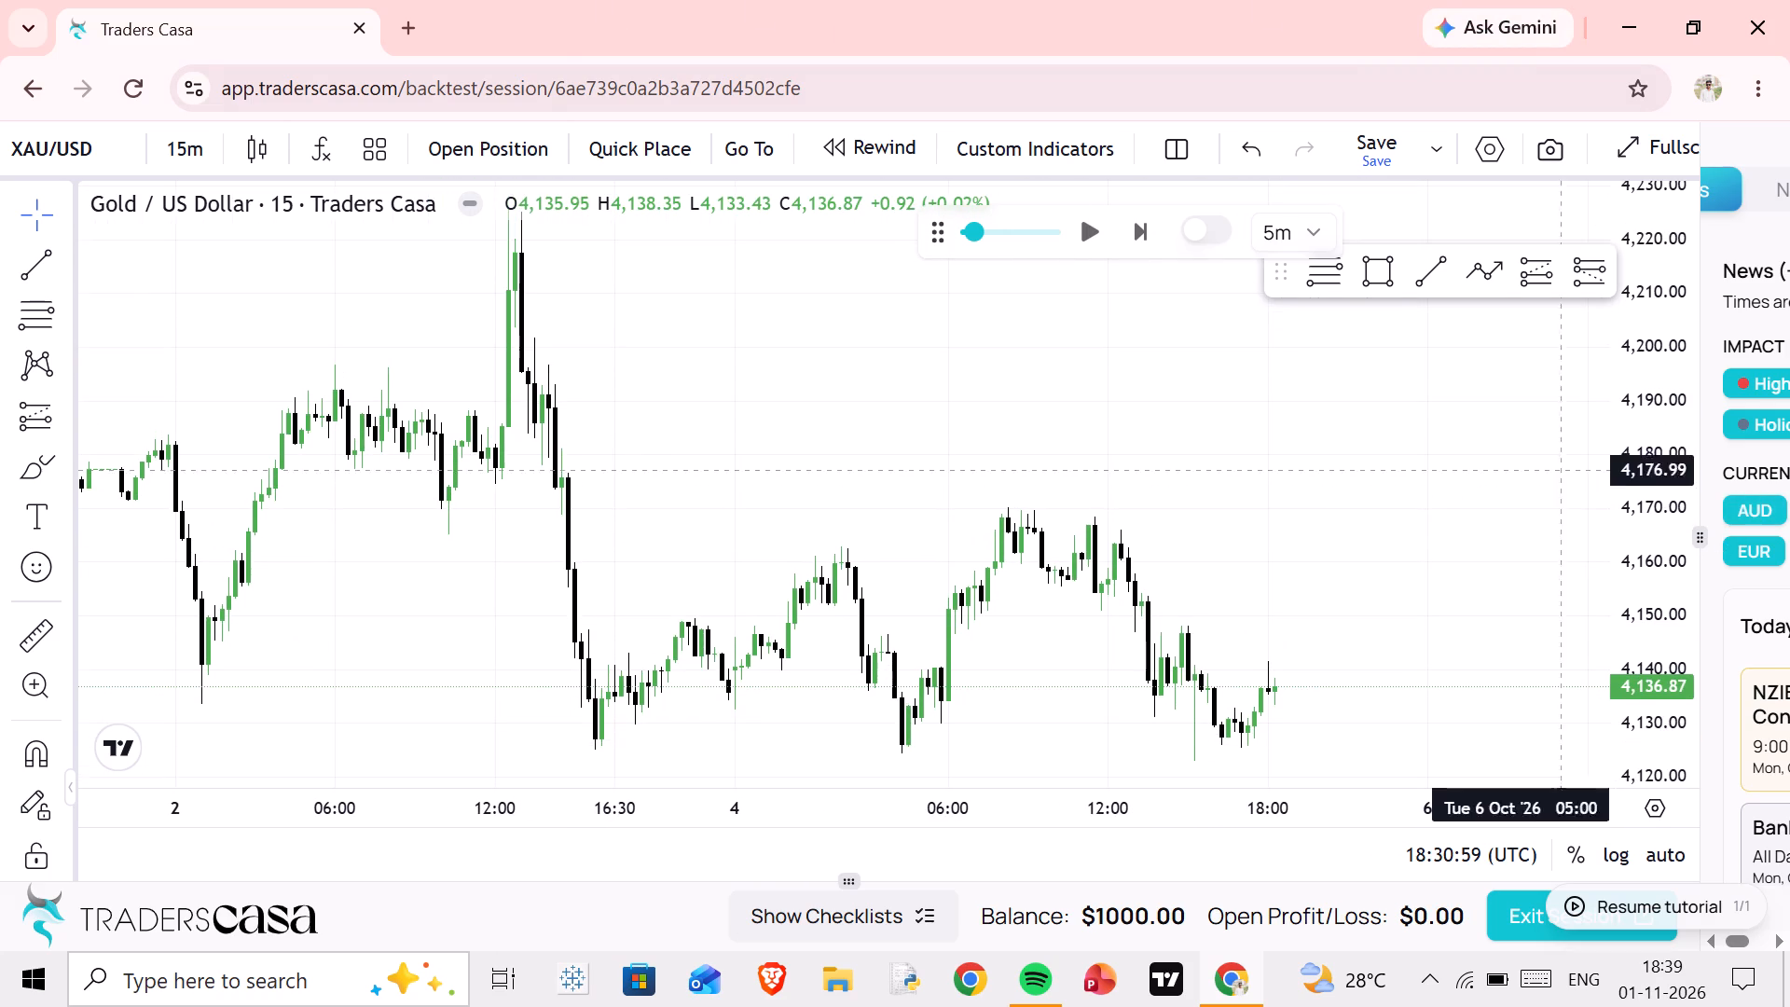
pyautogui.moveTo(1463, 453); pyautogui.dragTo(1373, 453)
# Collapse the news panel to give the chart the full width.
pyautogui.moveTo(1700, 216); pyautogui.dragTo(1789, 214)
# Set the time advanced per playback step to 15m.
pyautogui.moveTo(1578, 427); pyautogui.dragTo(1520, 431)
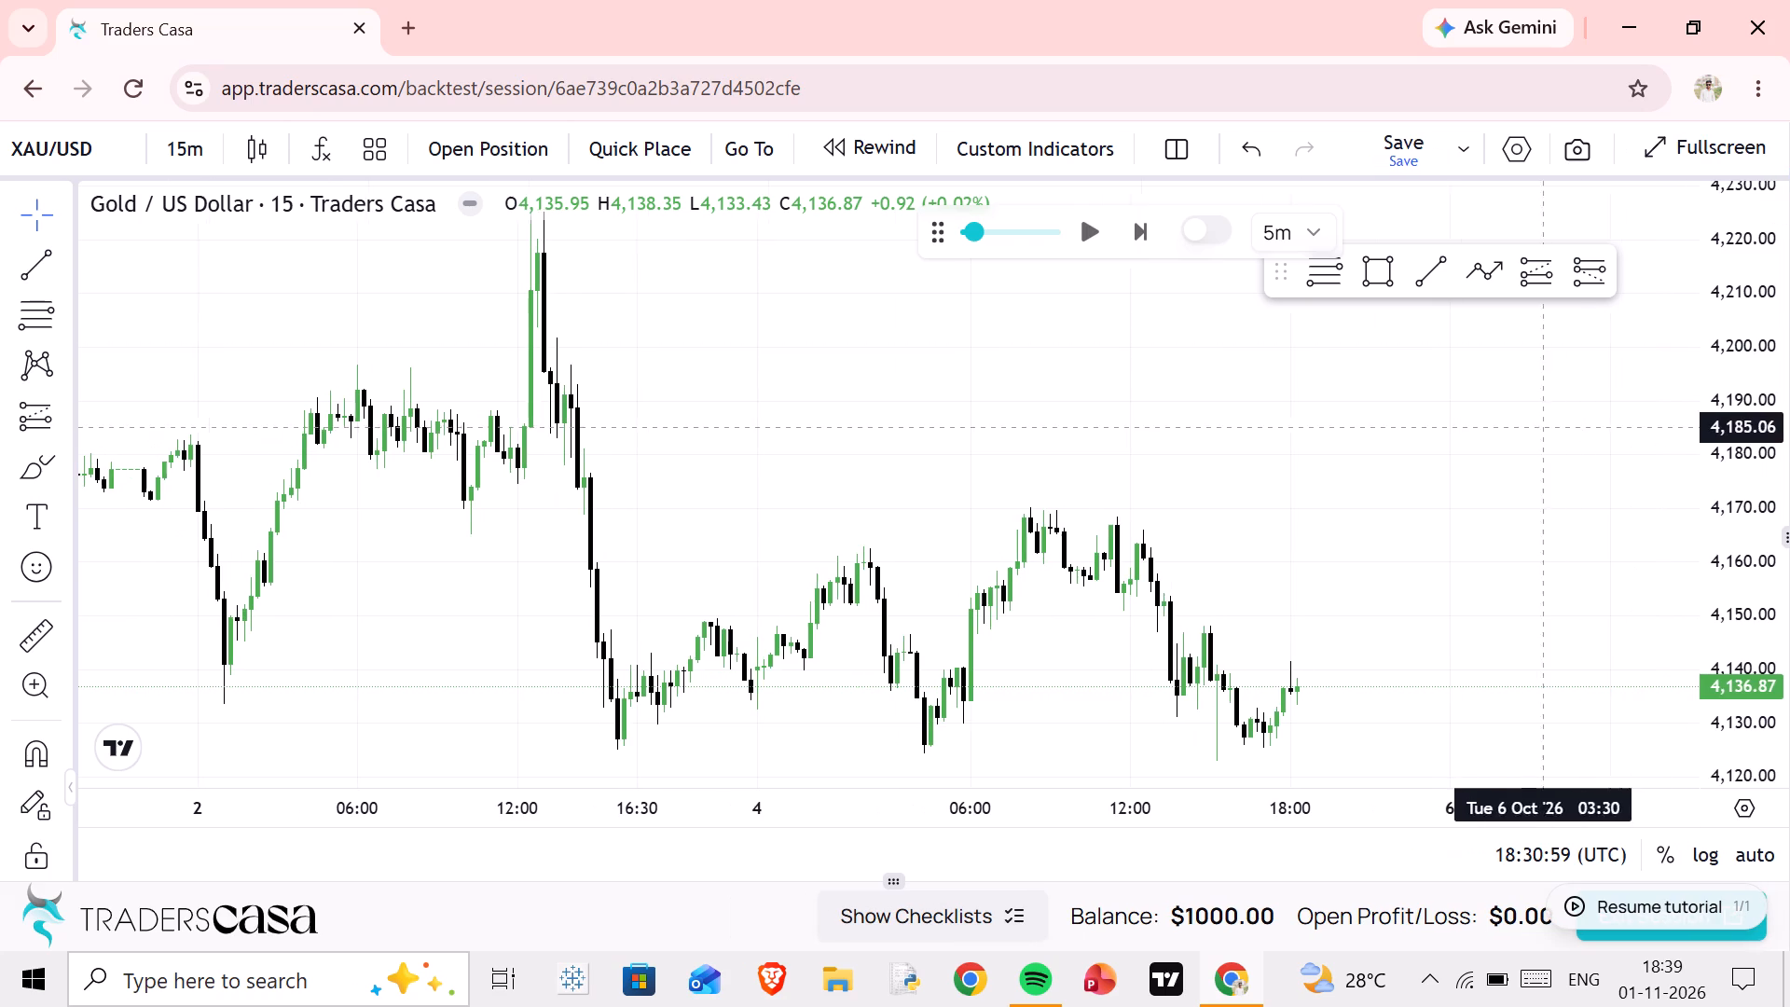
pyautogui.moveTo(1520, 431); pyautogui.dragTo(1608, 352)
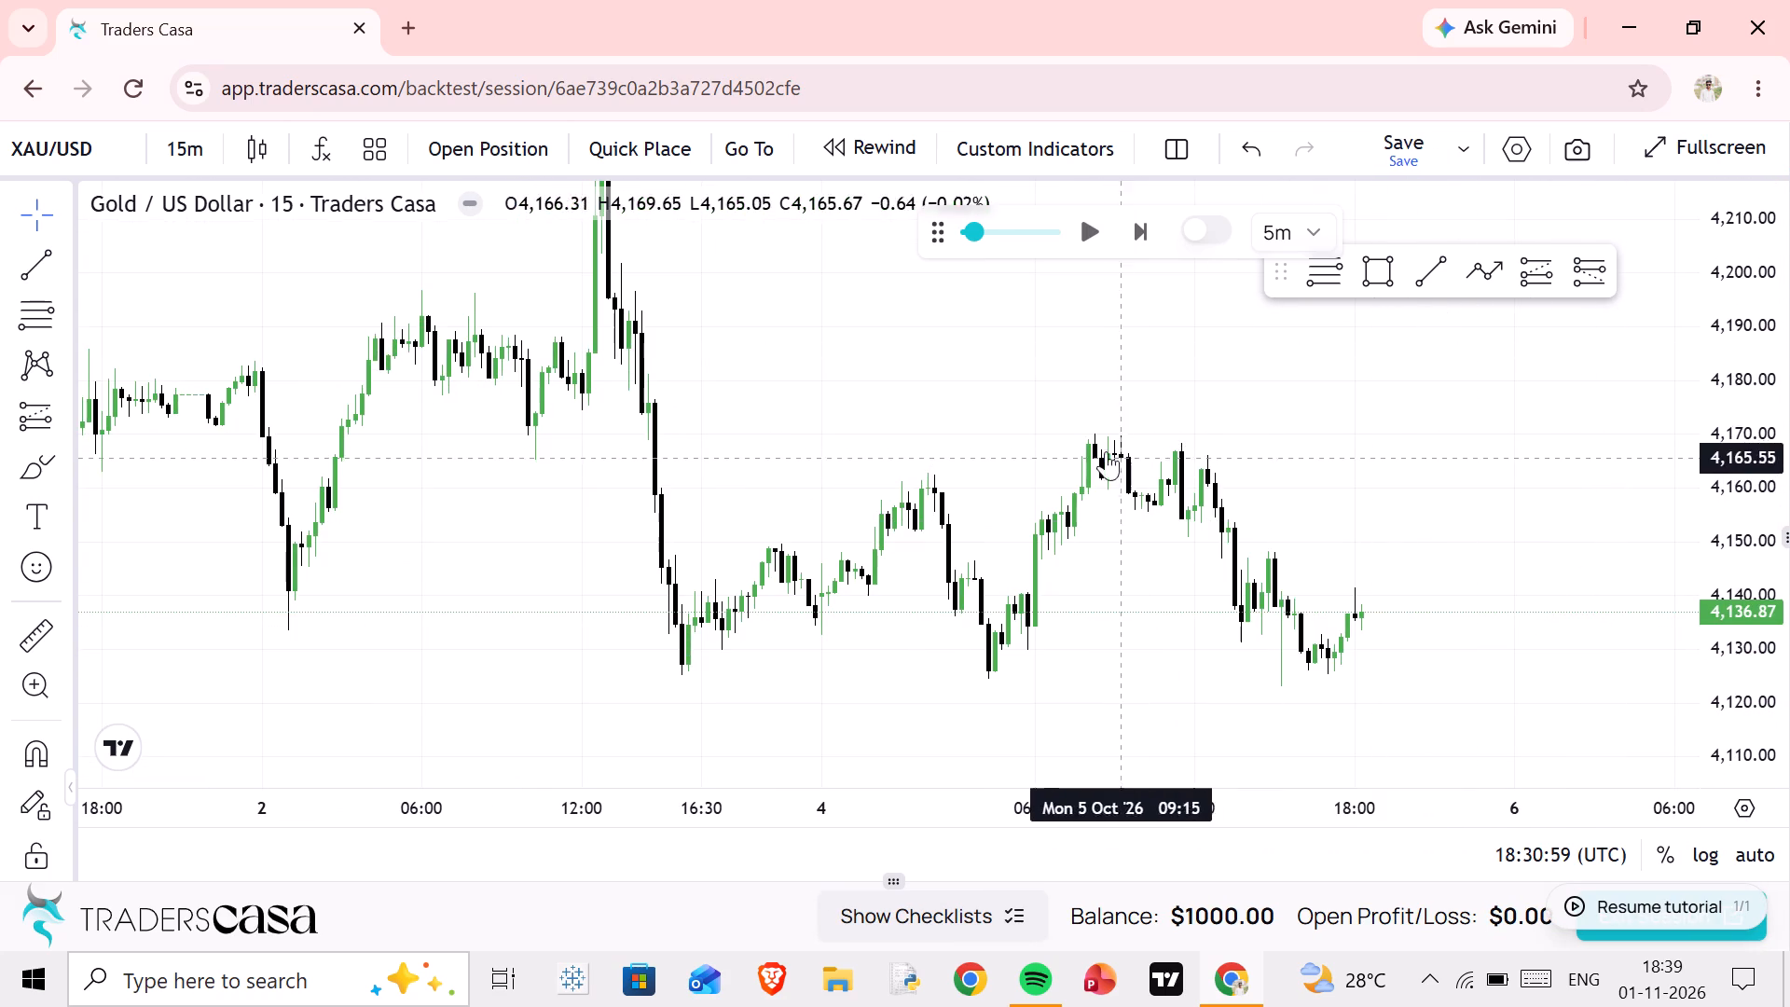
pyautogui.moveTo(1076, 435); pyautogui.dragTo(1263, 467)
pyautogui.click(1321, 231)
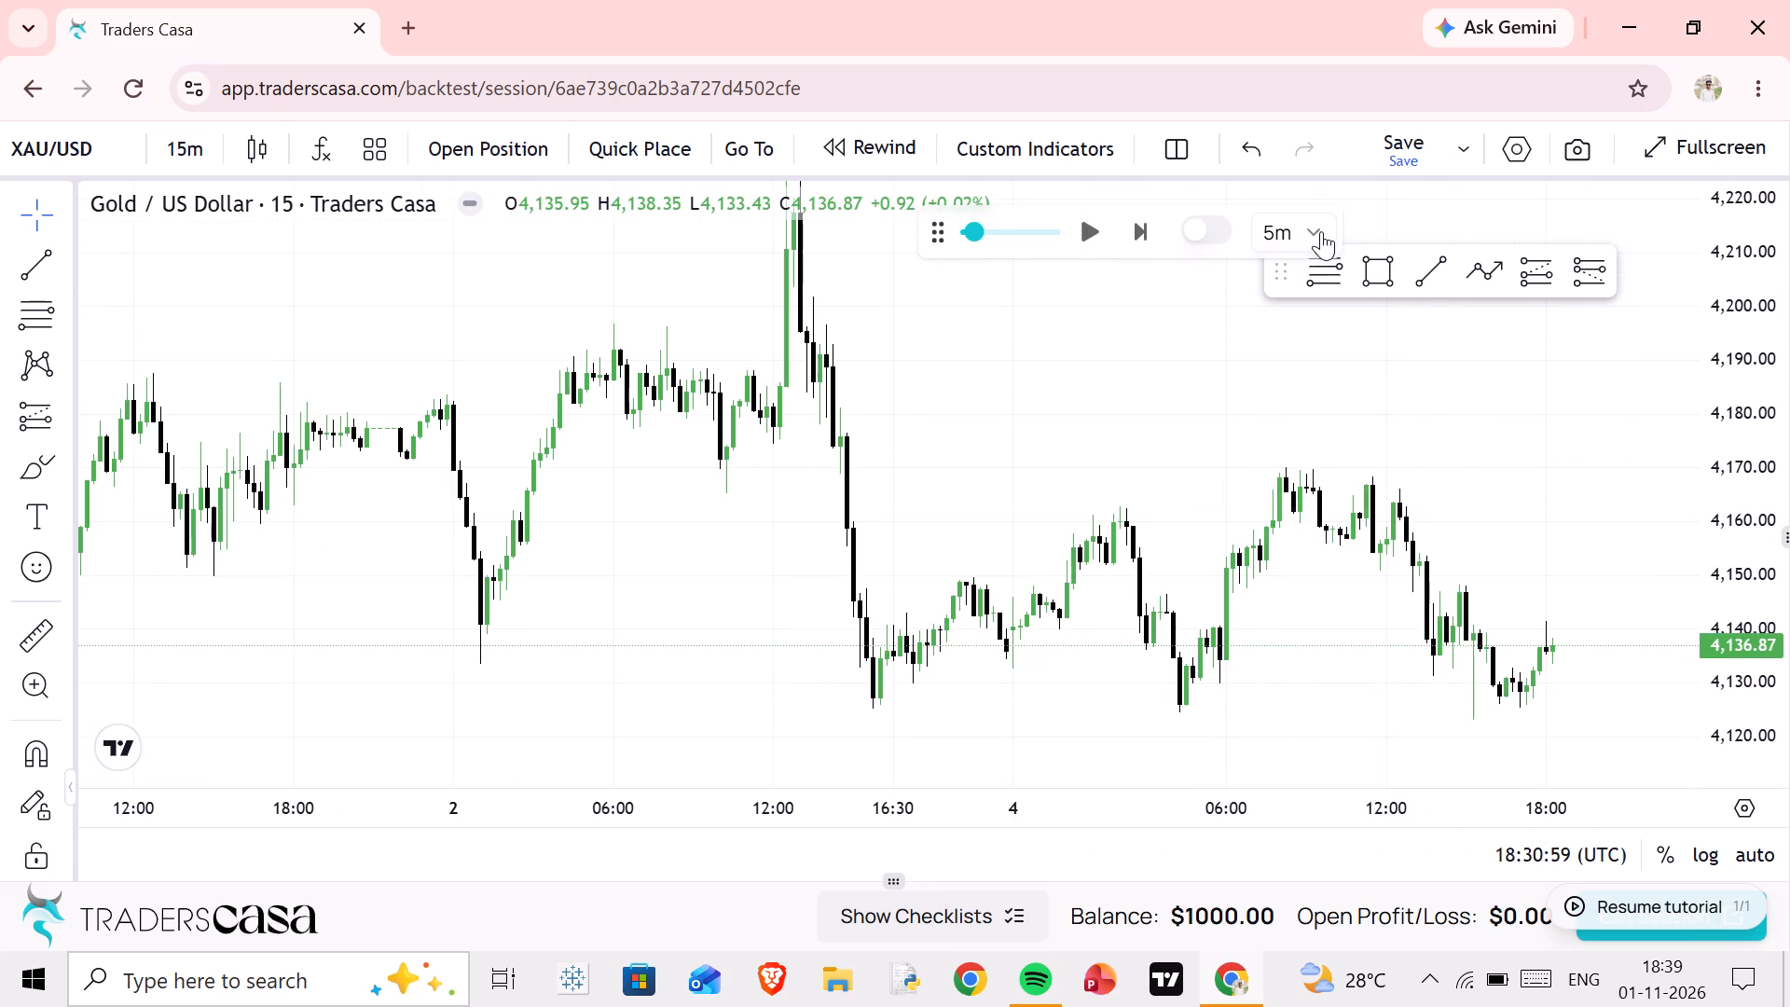
pyautogui.click(1306, 511)
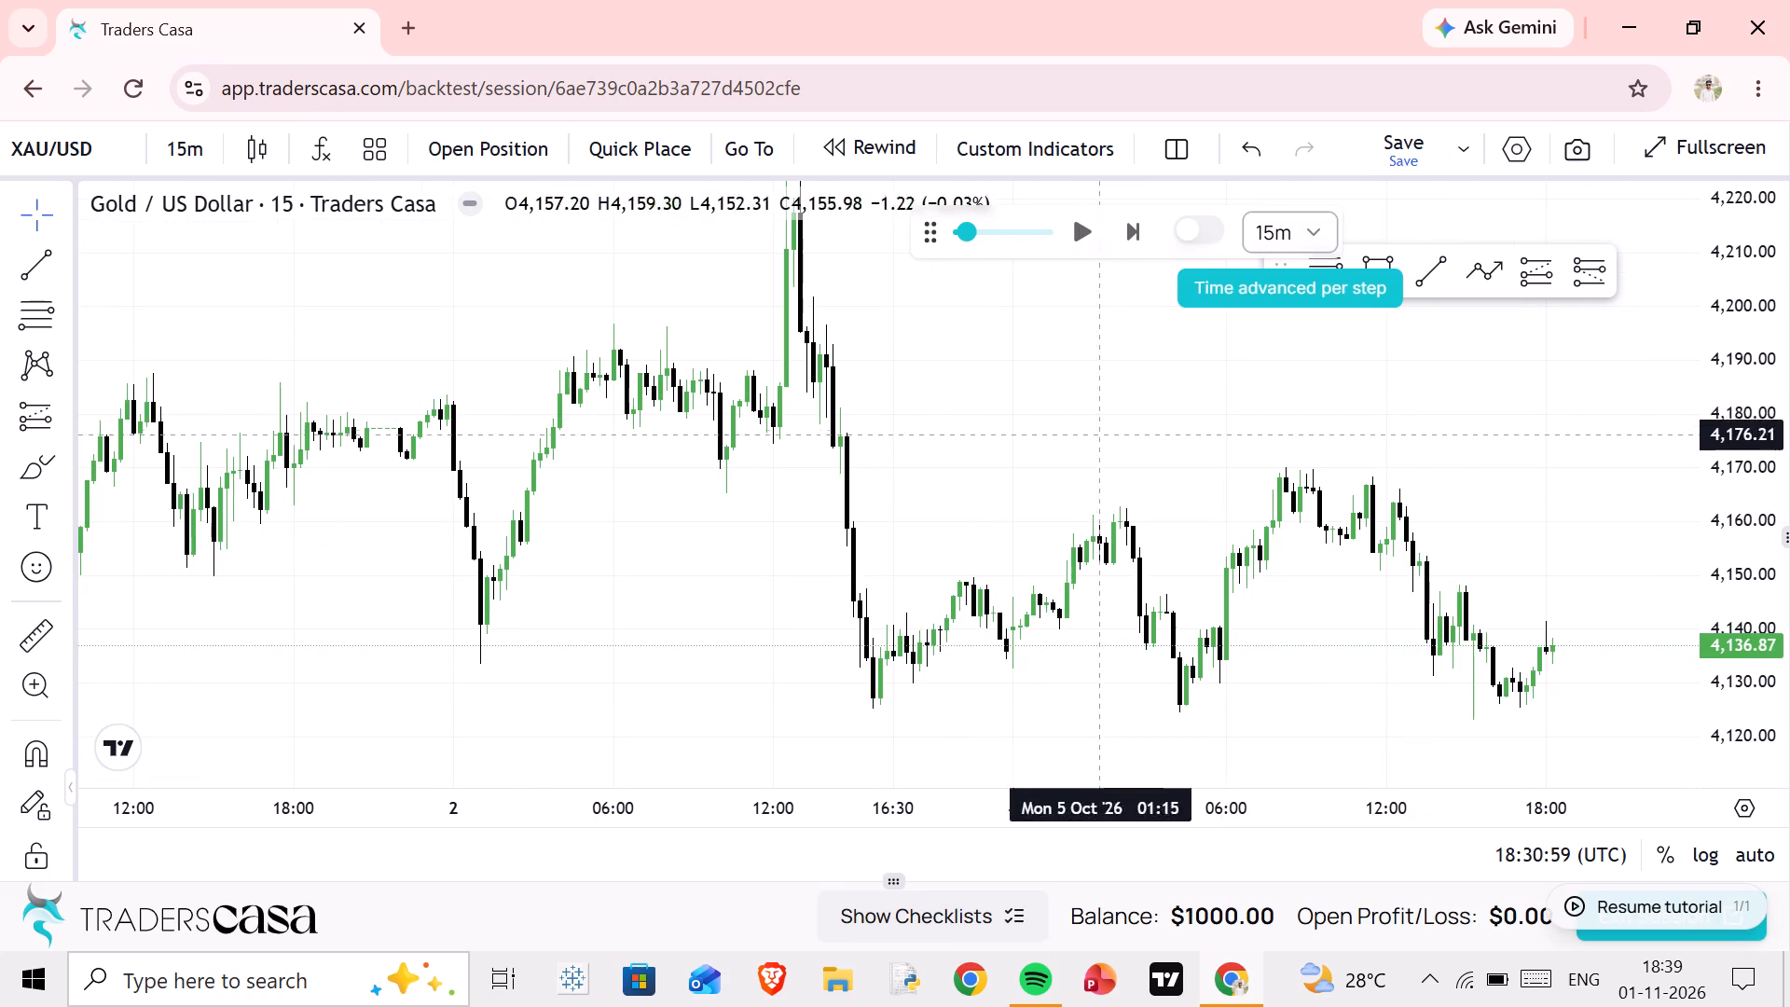
# Try to draw a rectangle just after the 2 October price spike, at about 4,198.
pyautogui.moveTo(1180, 423); pyautogui.dragTo(1311, 465)
pyautogui.moveTo(918, 433); pyautogui.dragTo(987, 574)
pyautogui.scroll(2, 996, 550)
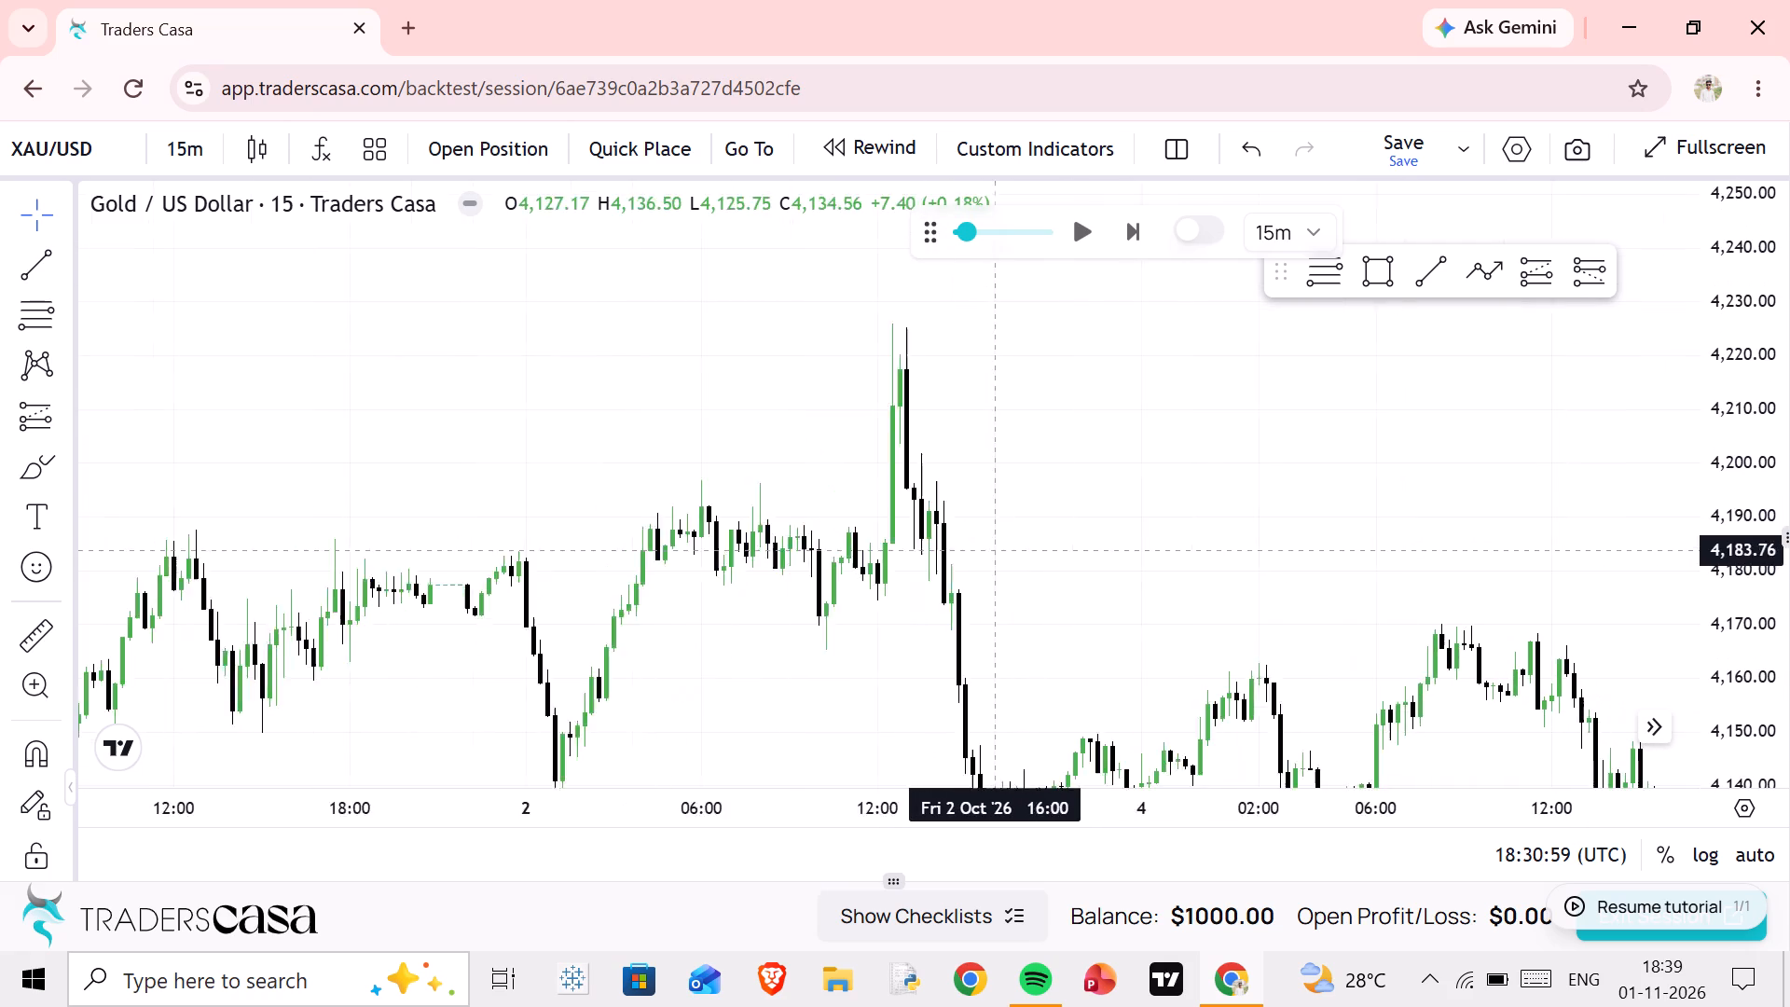
pyautogui.click(1373, 277)
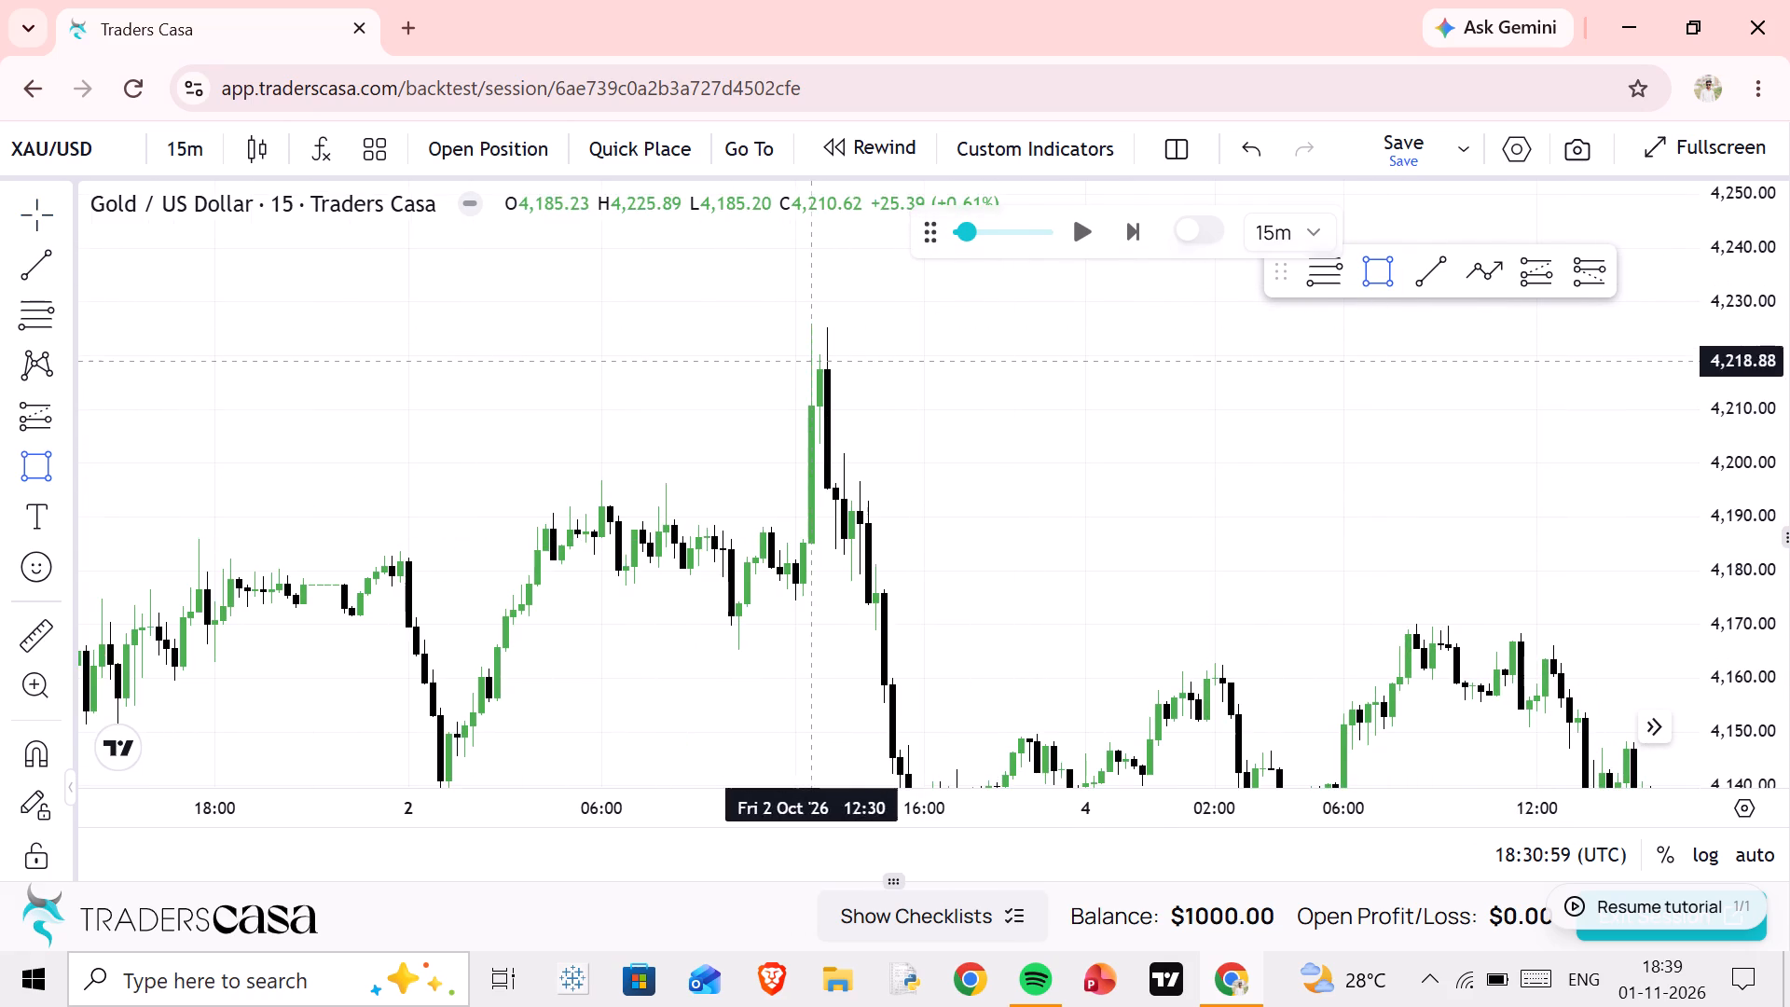
pyautogui.scroll(-12, 1197, 327)
pyautogui.doubleClick(1495, 474)
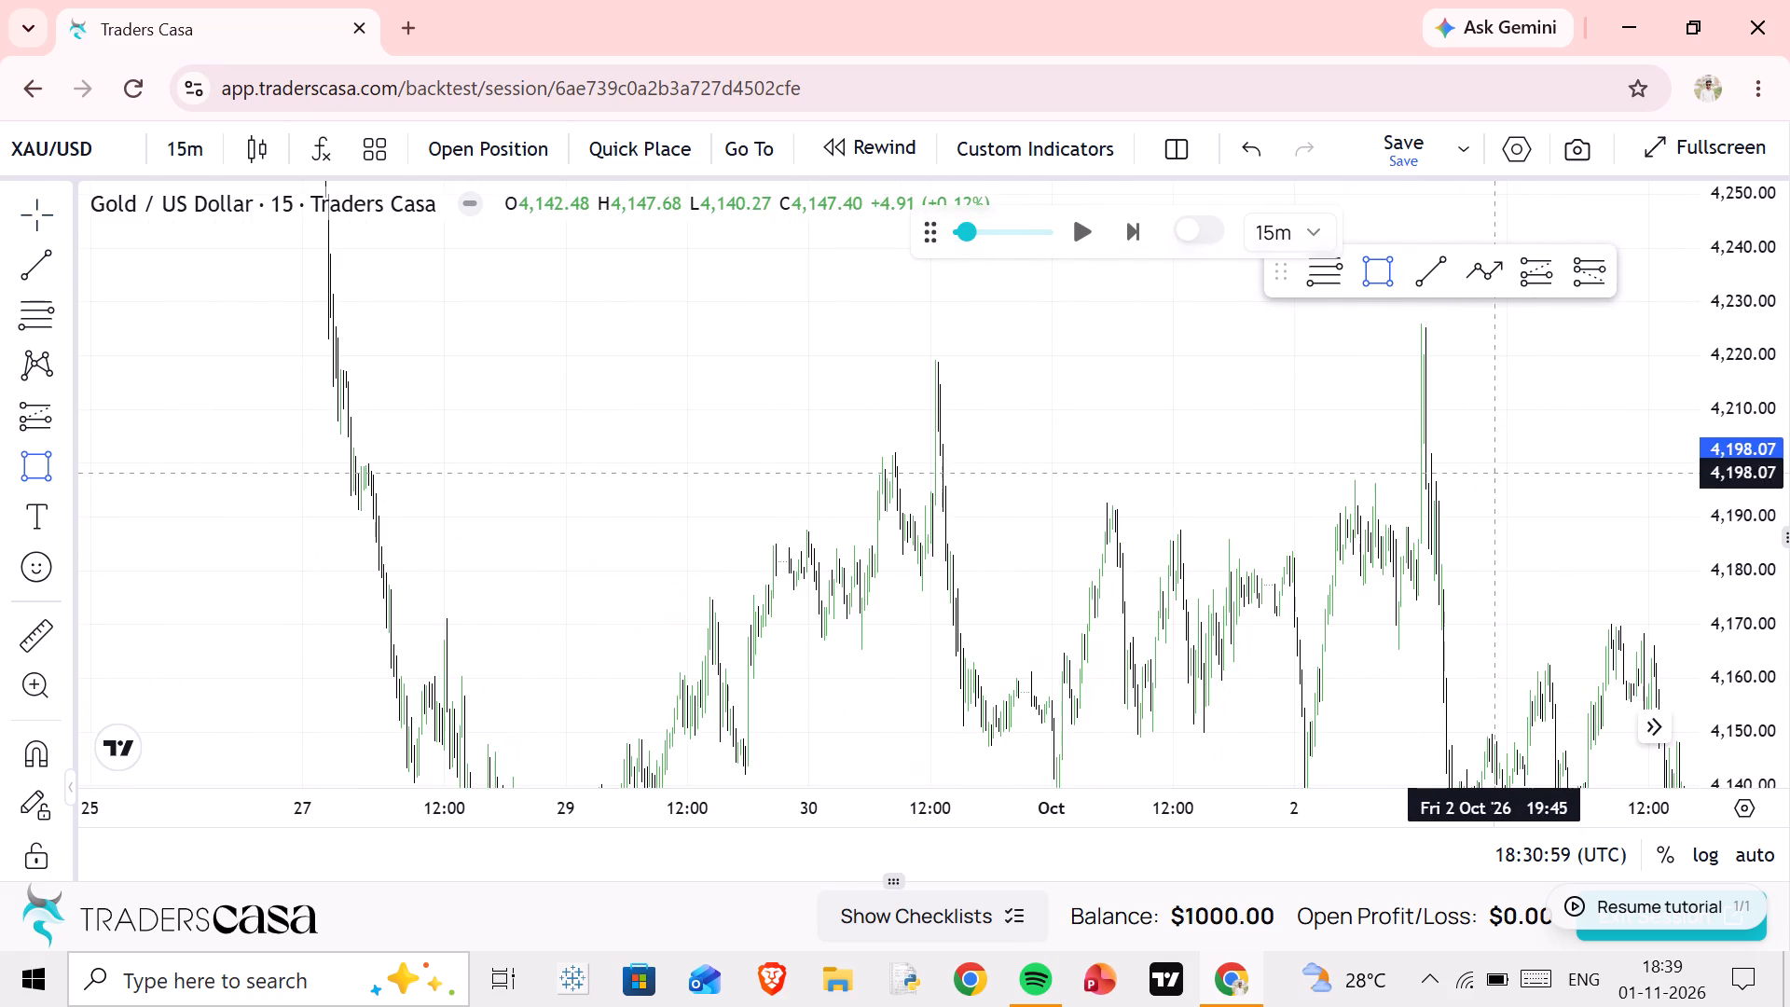
# Examine the price structure between the 2 October spike high and the latest 15-minute candles.
pyautogui.moveTo(1550, 517); pyautogui.dragTo(1210, 426)
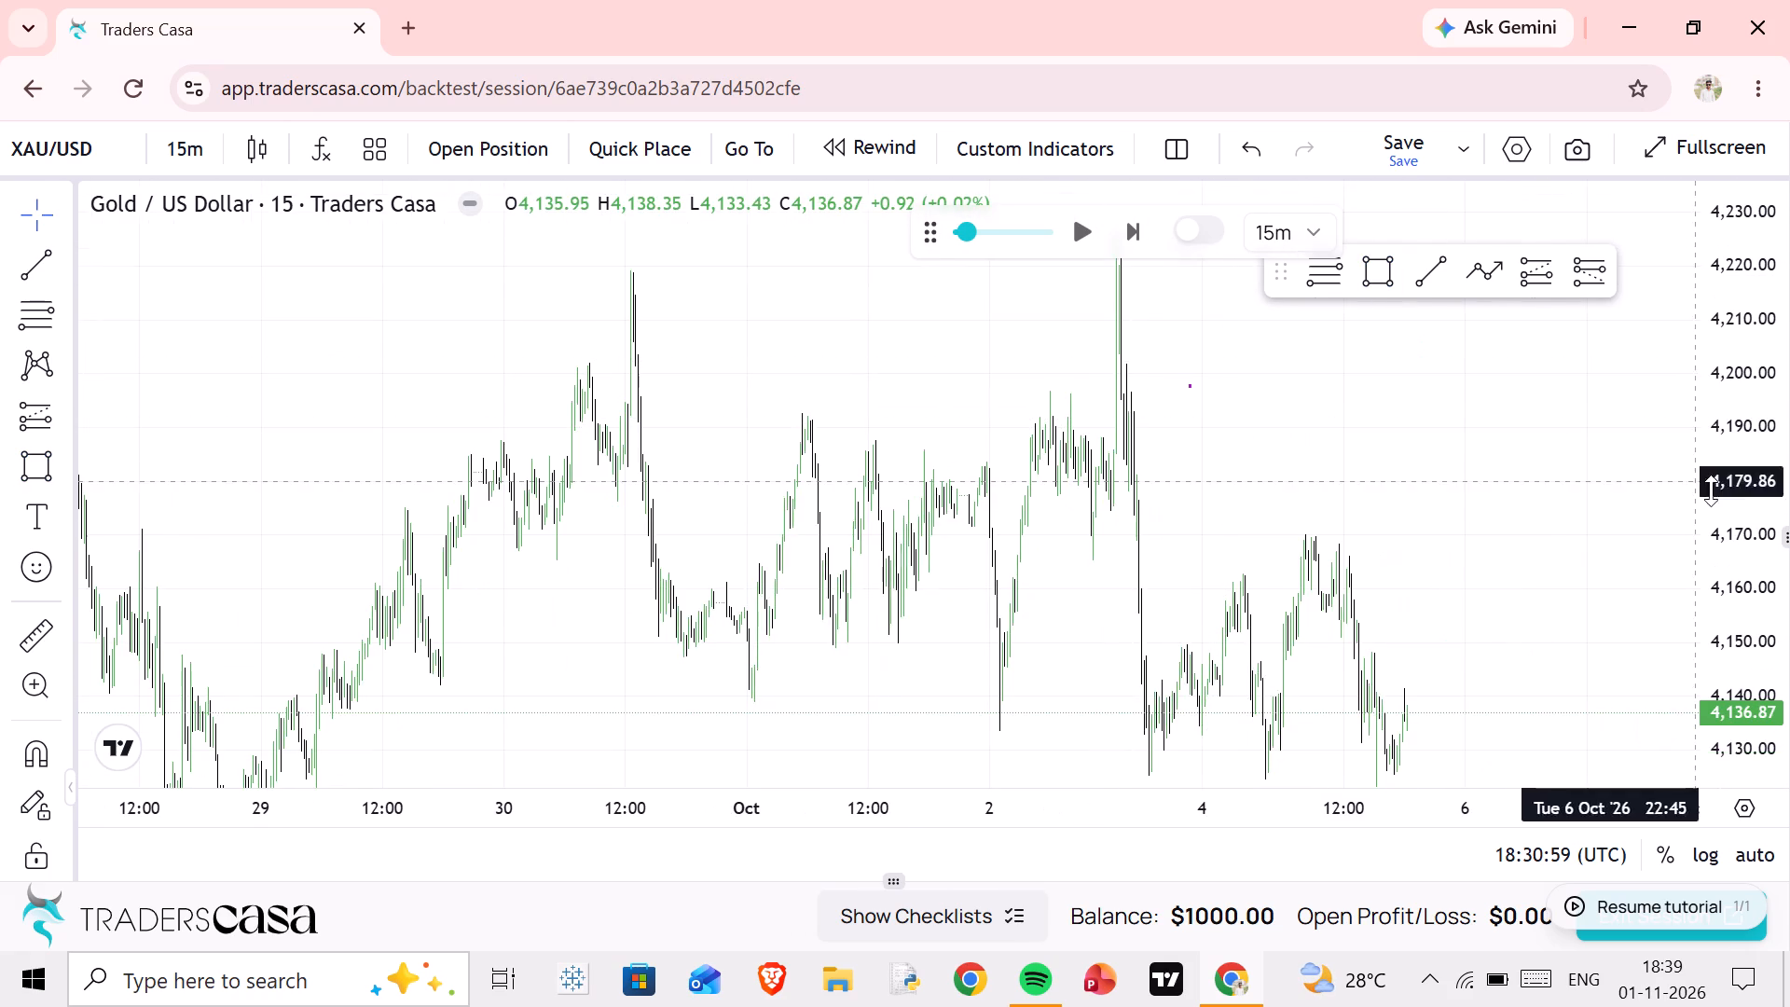
pyautogui.scroll(-7, 1767, 505)
pyautogui.scroll(6, 1577, 559)
pyautogui.scroll(3, 1714, 628)
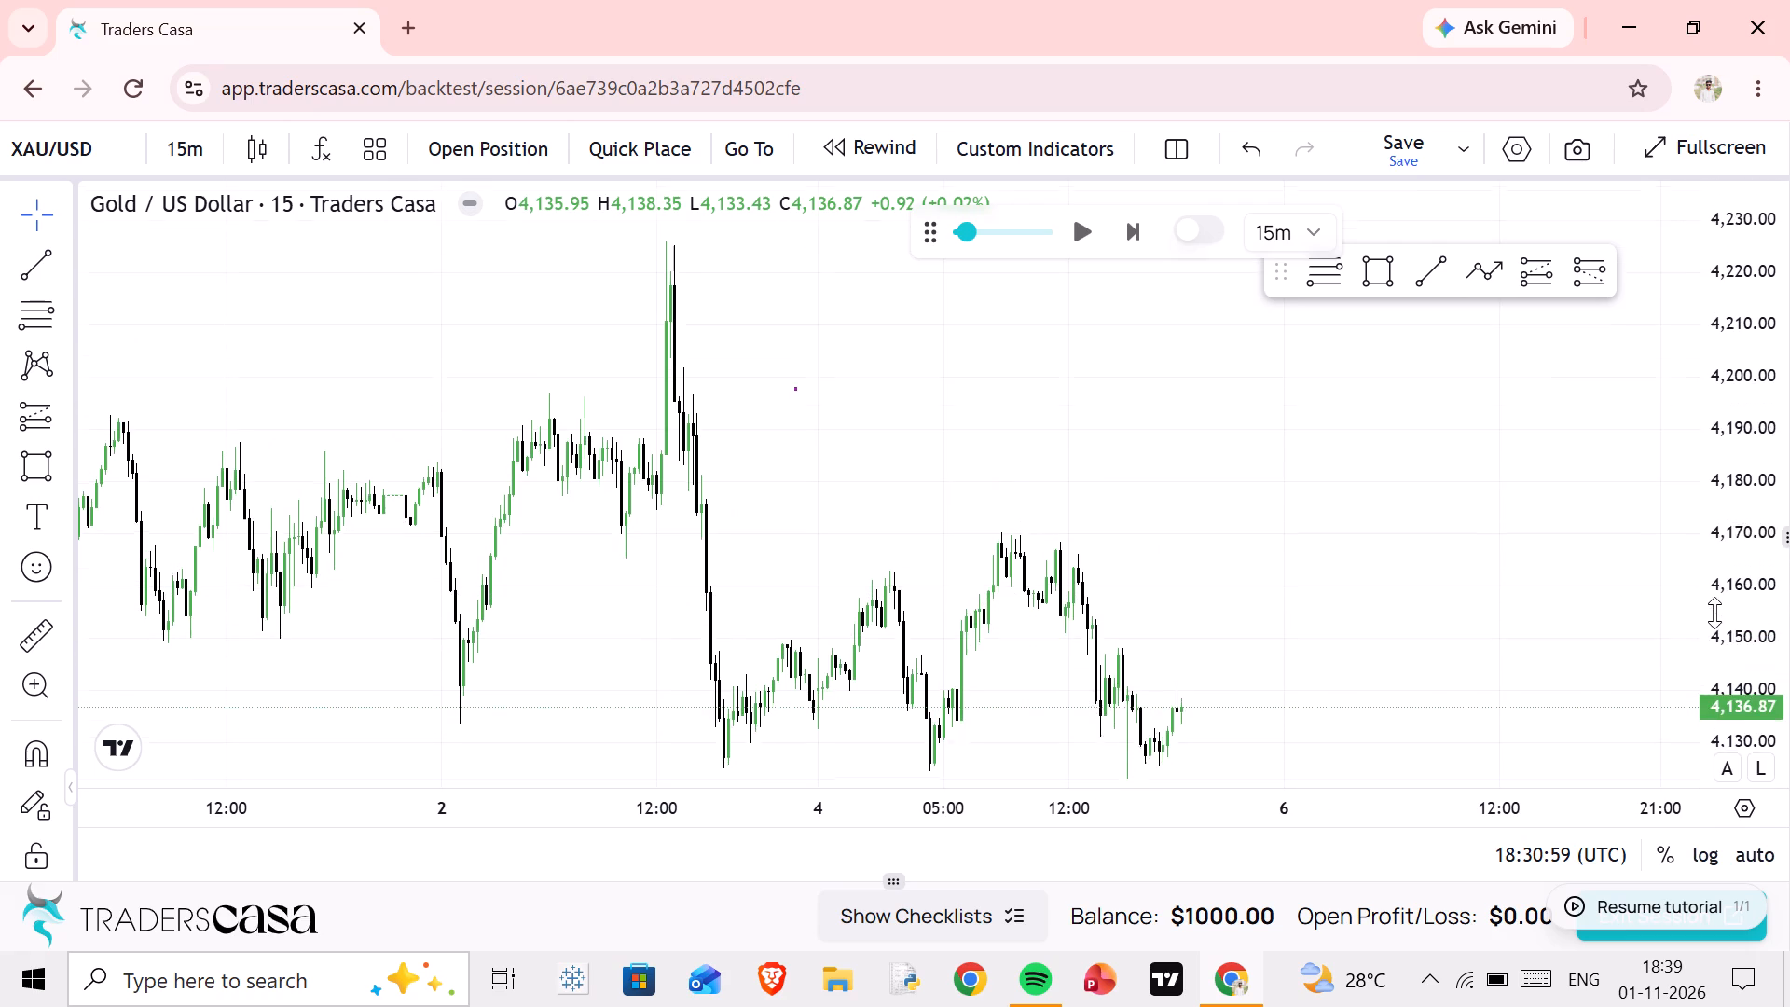
pyautogui.scroll(9, 1714, 613)
pyautogui.moveTo(1140, 544); pyautogui.dragTo(1546, 472)
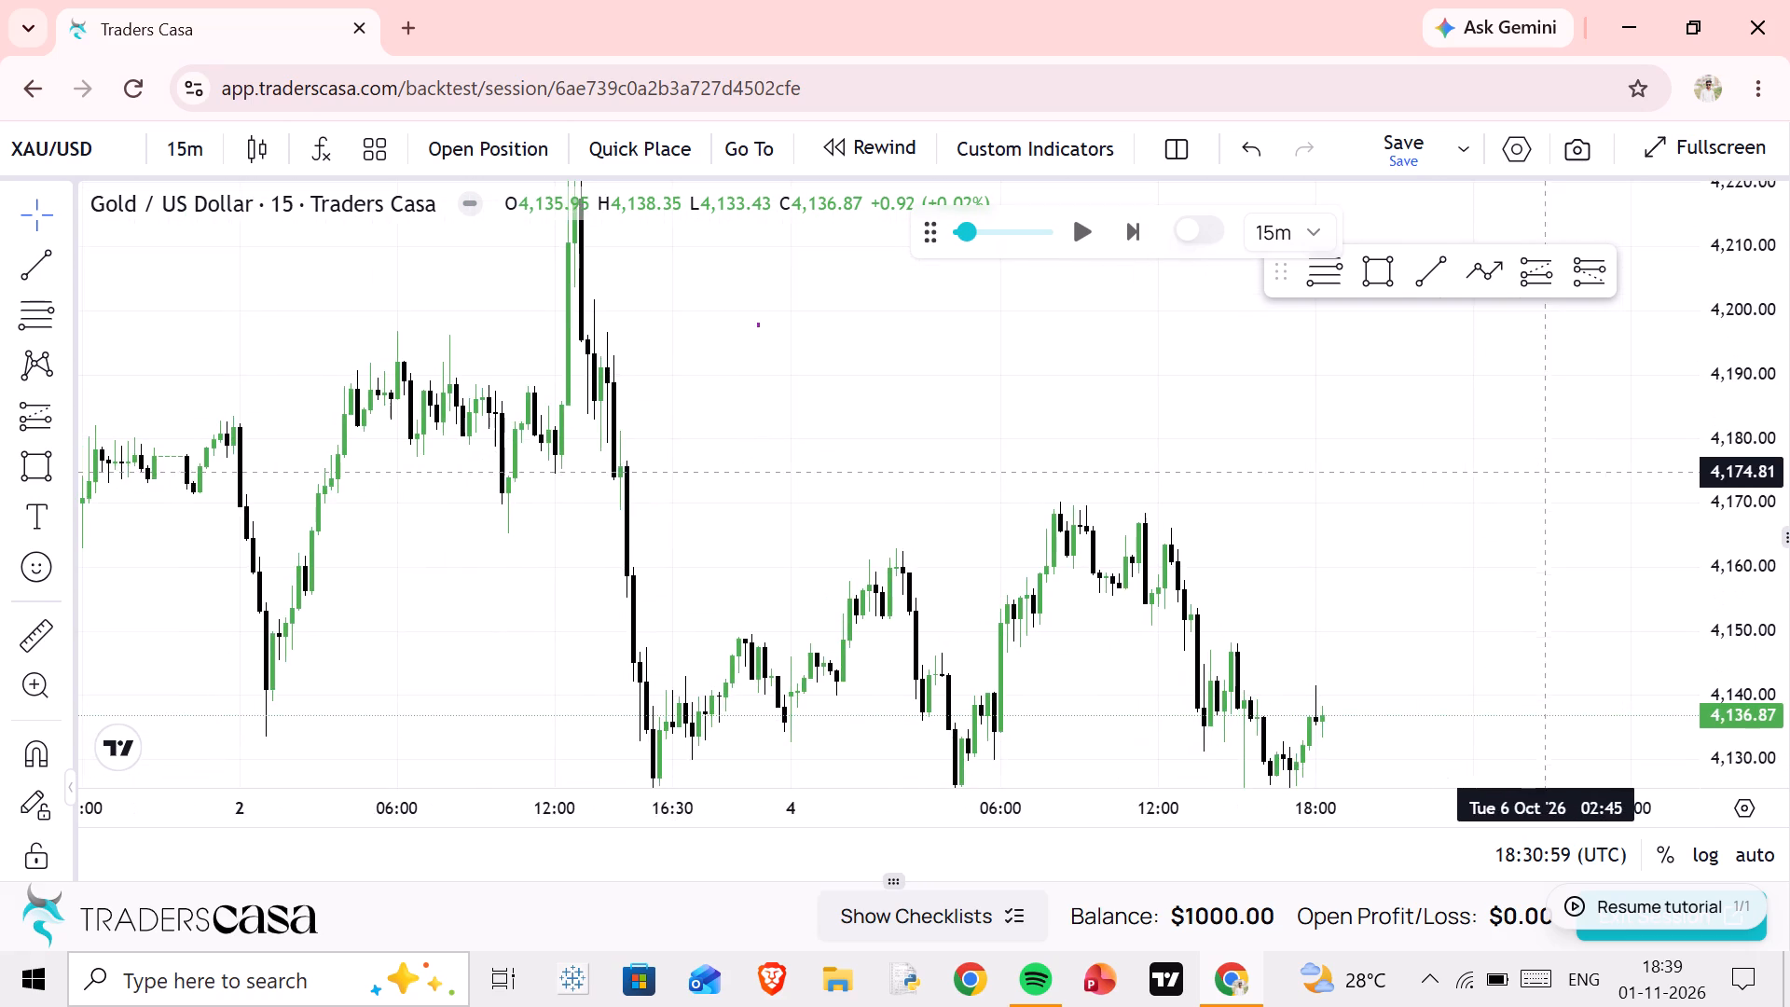
pyautogui.scroll(-4, 1705, 500)
pyautogui.scroll(2, 1748, 560)
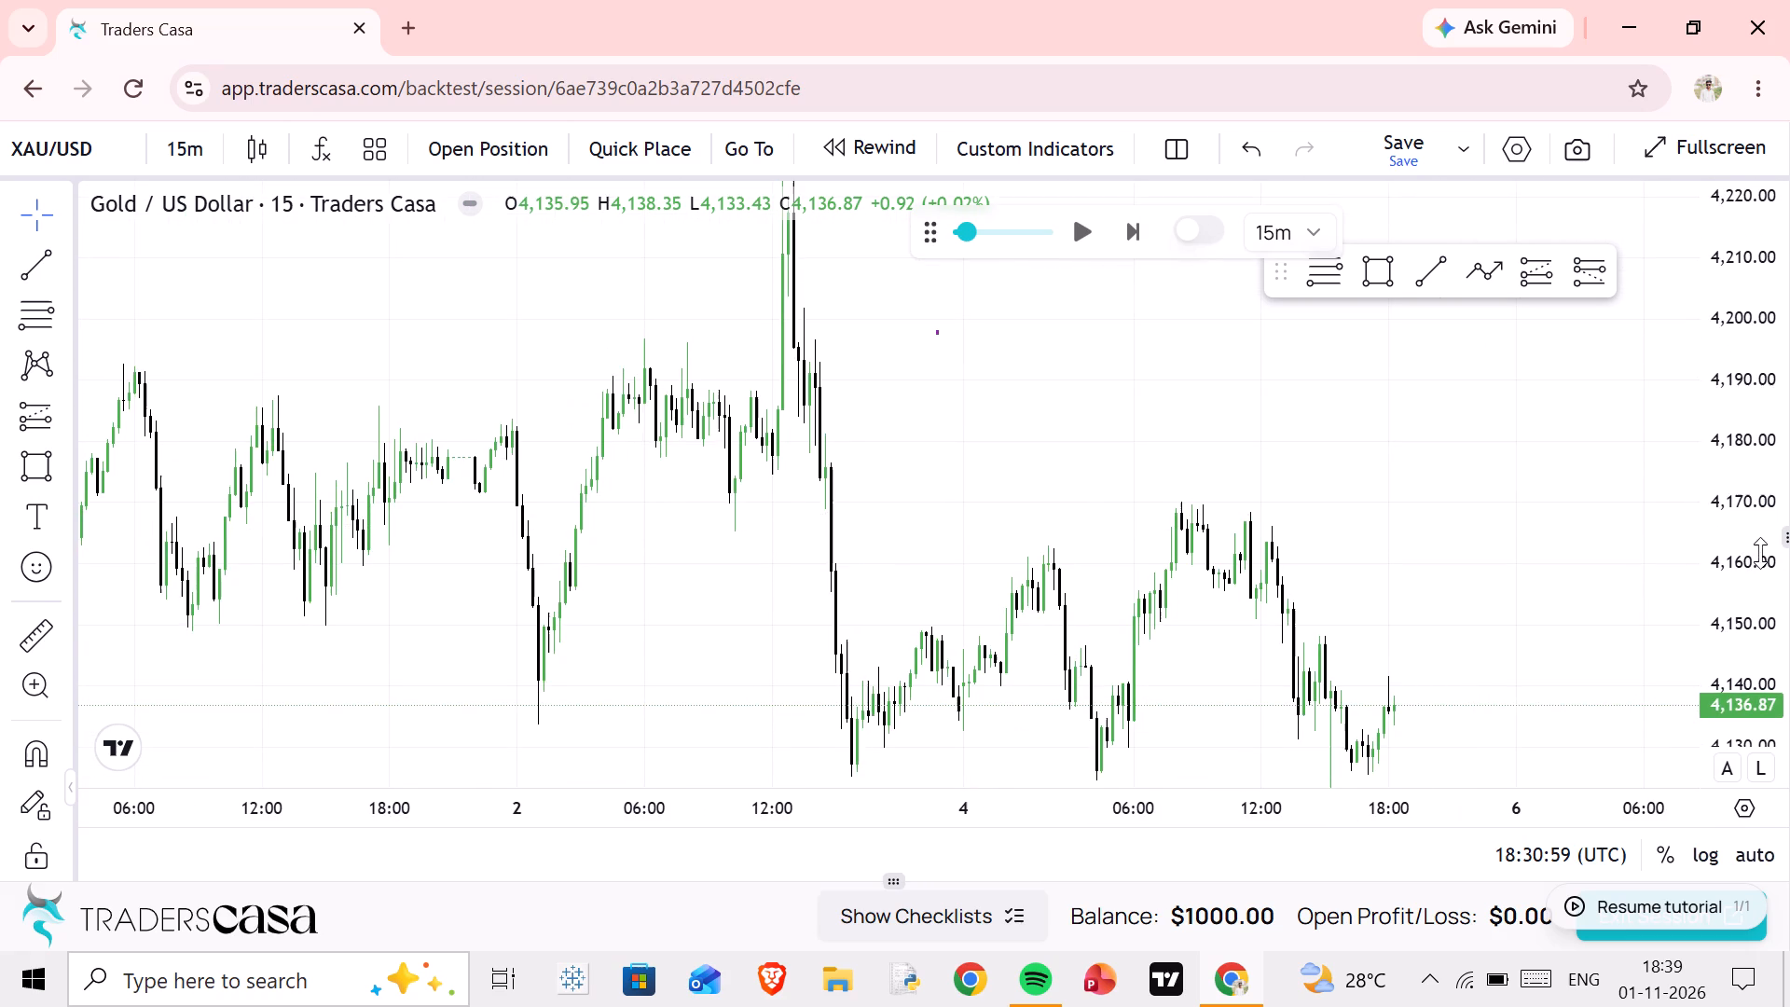
pyautogui.scroll(-6, 1760, 553)
pyautogui.moveTo(1594, 529); pyautogui.dragTo(1346, 518)
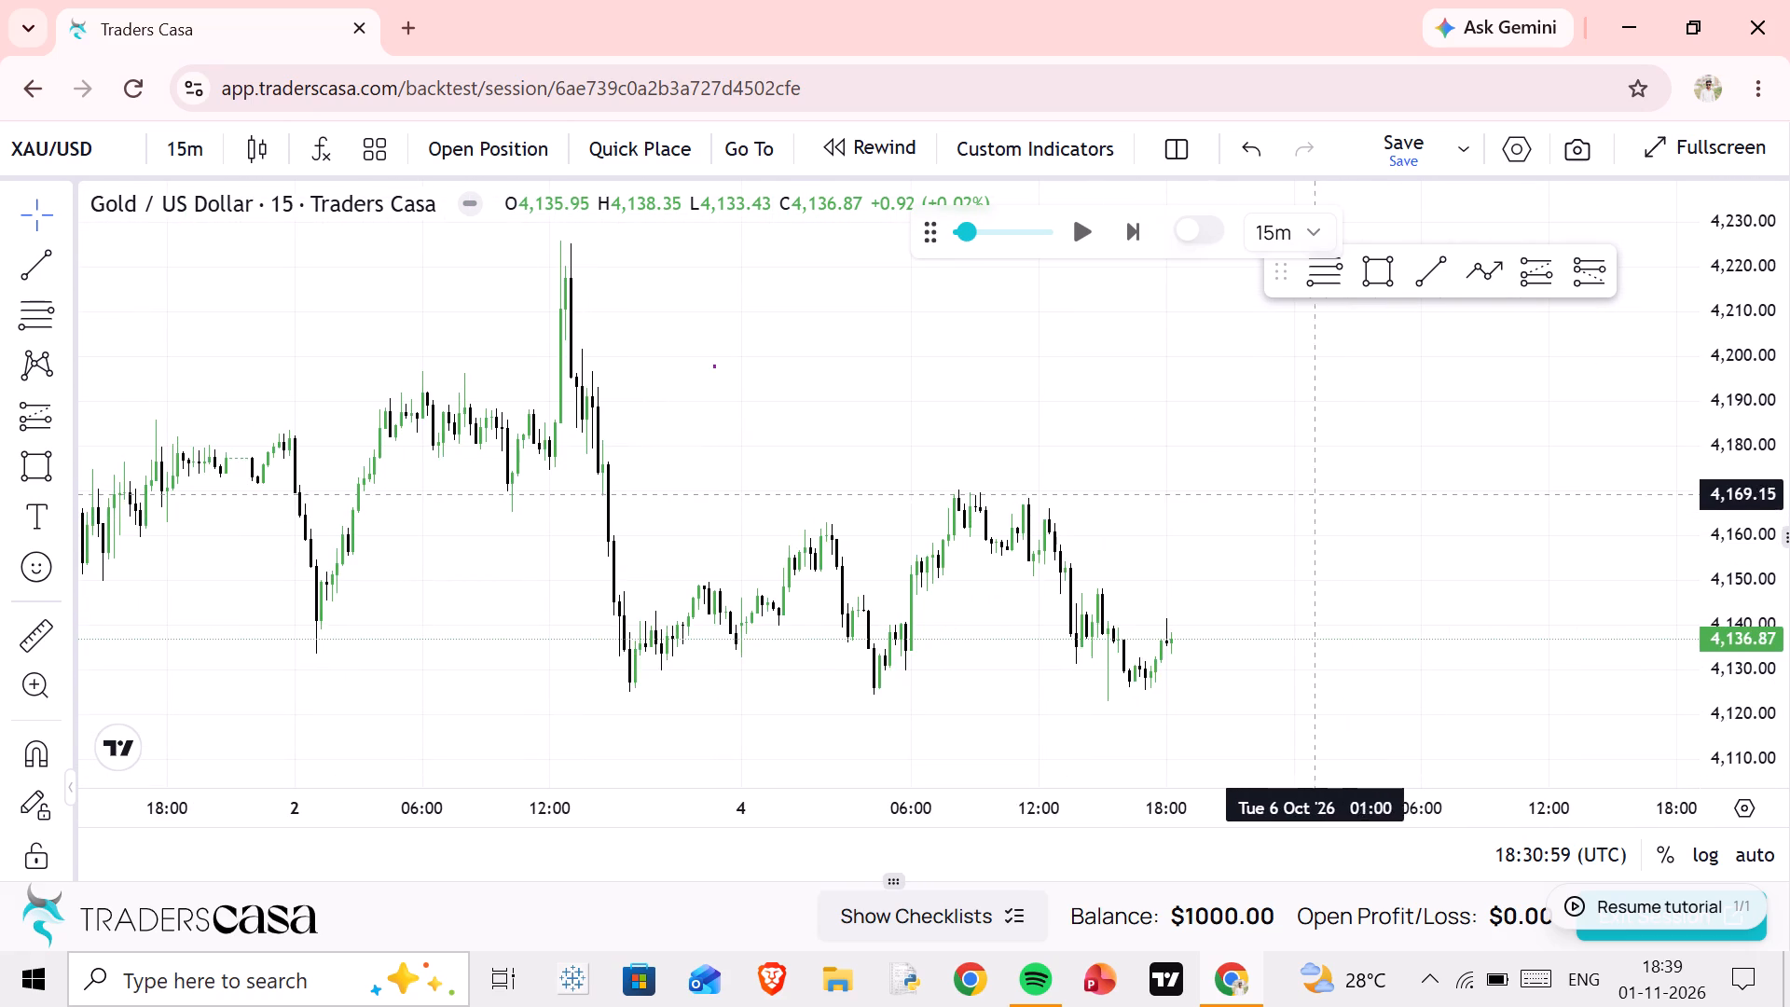
pyautogui.scroll(4, 1685, 623)
pyautogui.moveTo(996, 494); pyautogui.dragTo(1580, 509)
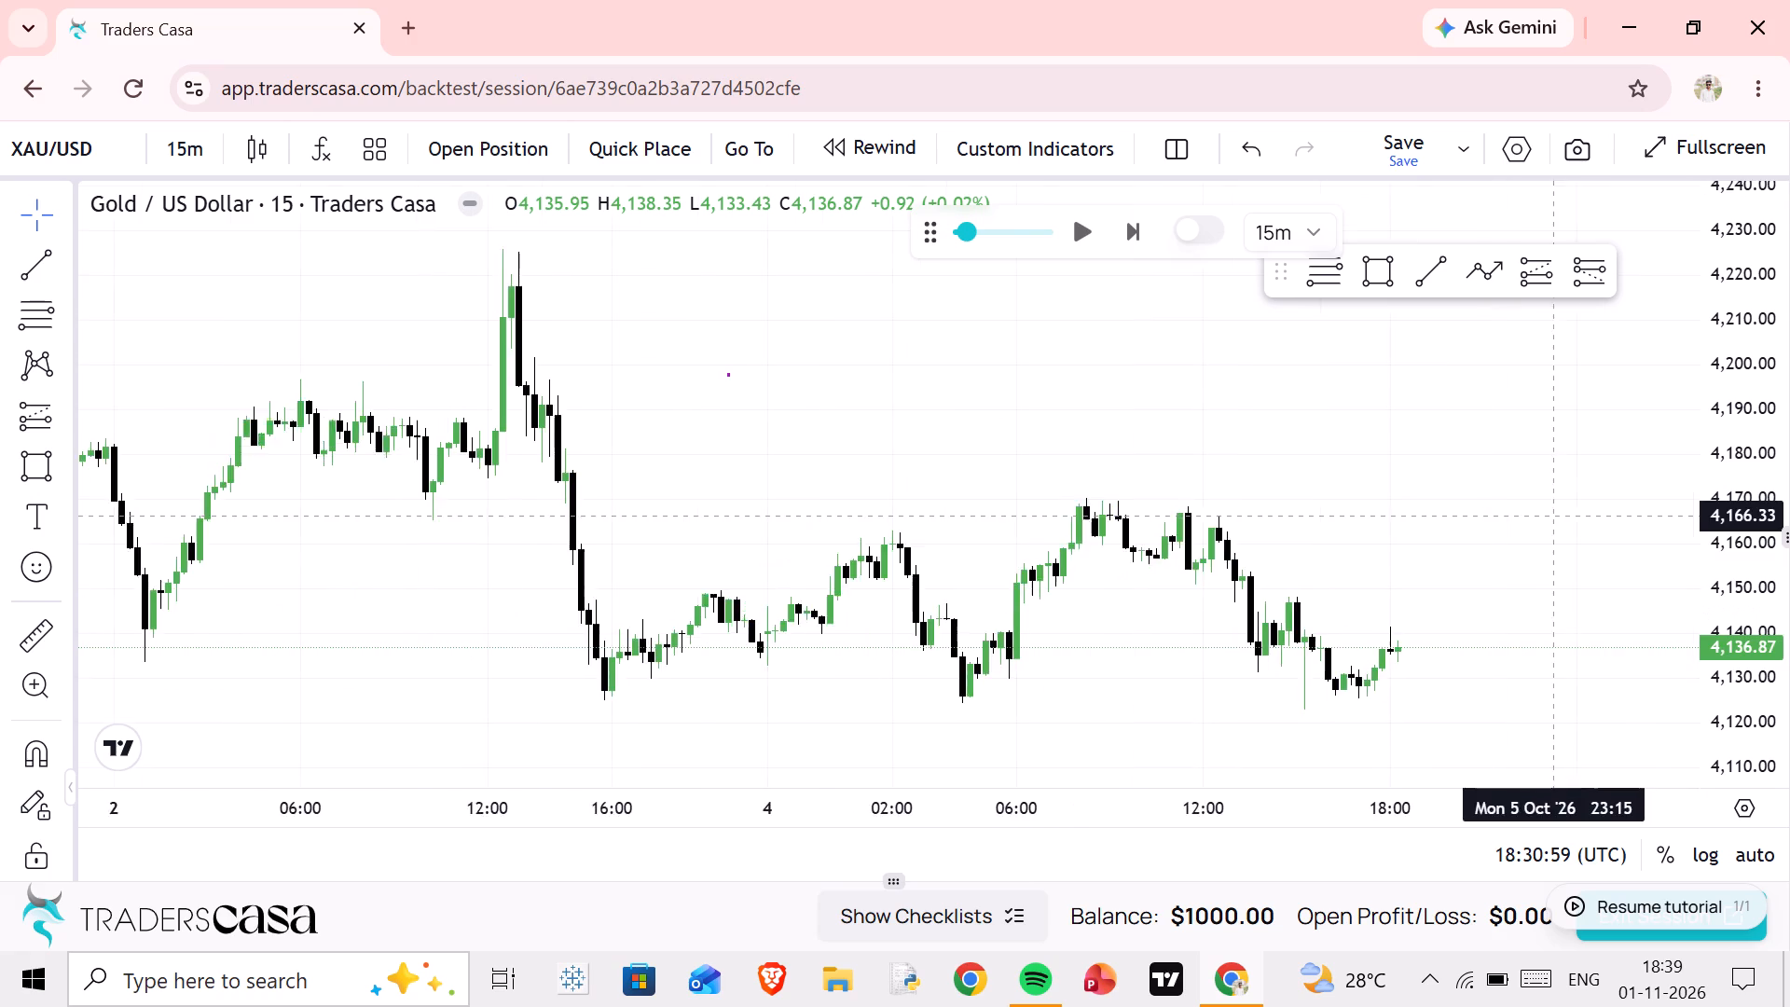
pyautogui.scroll(5, 1752, 682)
# Draw a rectangle zone over the 2 October spike high, from about 4,218 to 4,225, extending to about 15:00 on 5 October.
pyautogui.moveTo(775, 365); pyautogui.dragTo(970, 572)
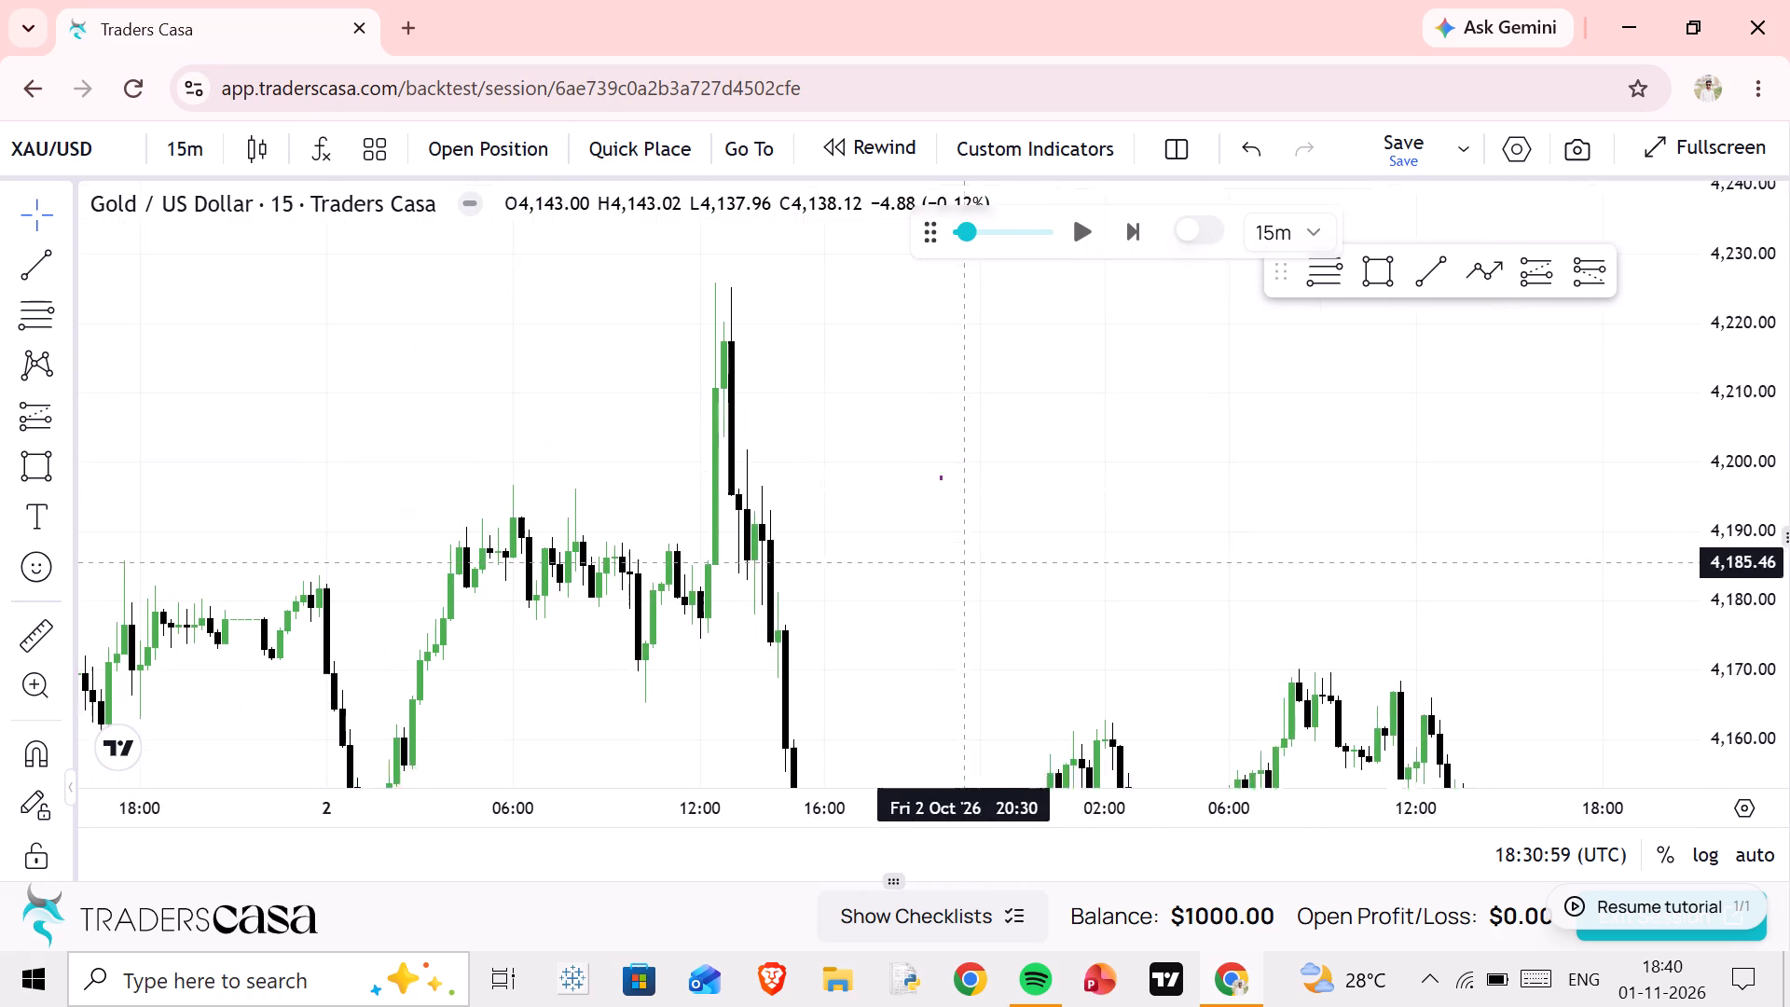
pyautogui.moveTo(970, 572); pyautogui.dragTo(976, 578)
pyautogui.click(1392, 278)
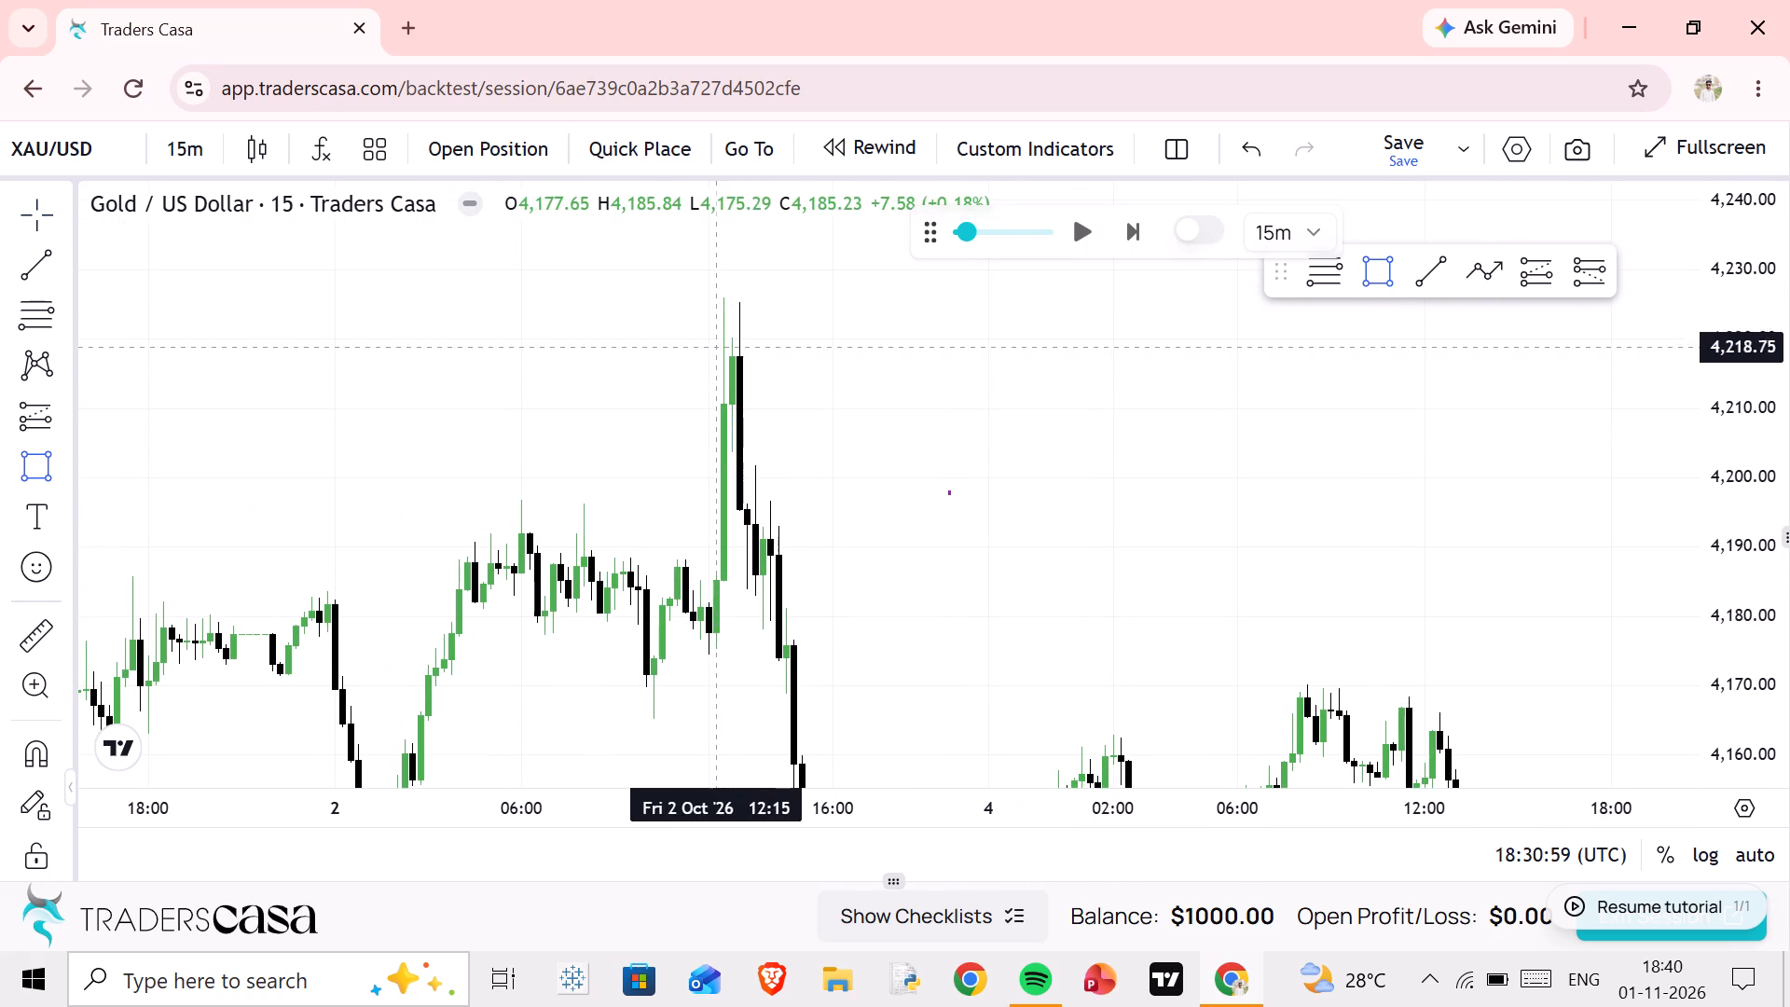
pyautogui.moveTo(719, 353); pyautogui.dragTo(1519, 303)
pyautogui.click(1519, 303)
# Select the spike-high rectangle and move its formatting bar clear of the playback controls.
pyautogui.moveTo(1353, 441); pyautogui.dragTo(1022, 435)
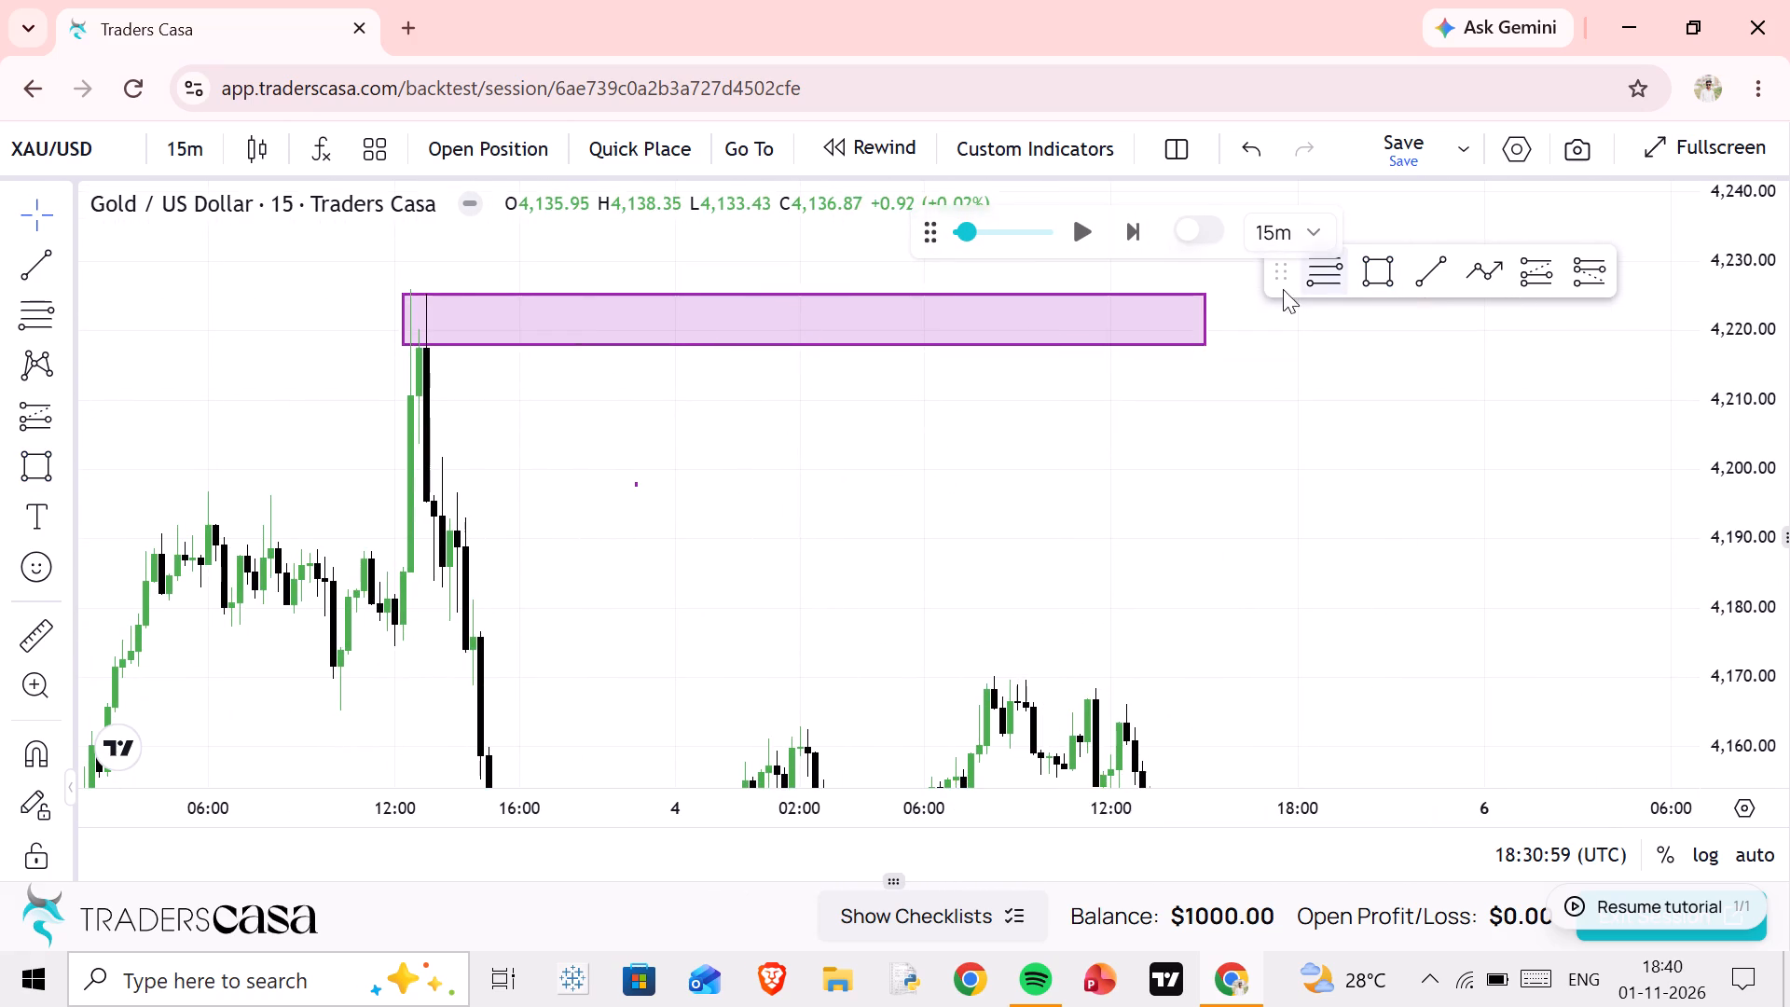
pyautogui.click(1191, 299)
pyautogui.click(1203, 291)
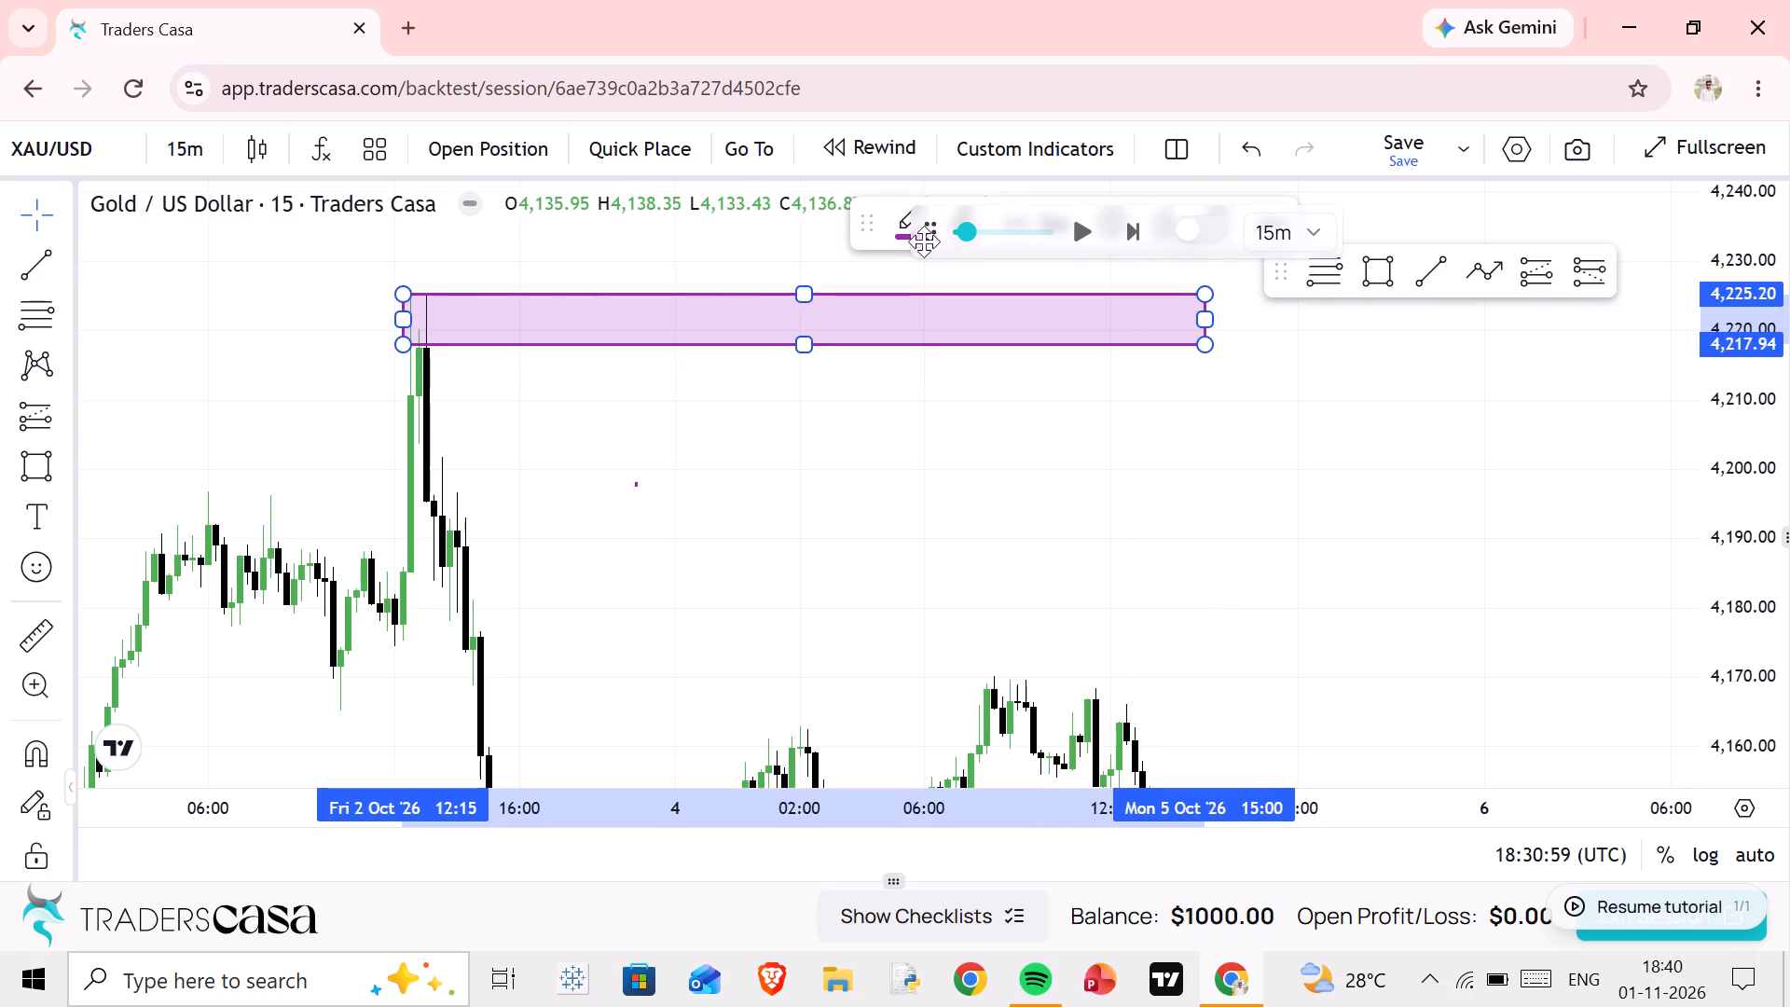
pyautogui.moveTo(877, 234); pyautogui.dragTo(406, 241)
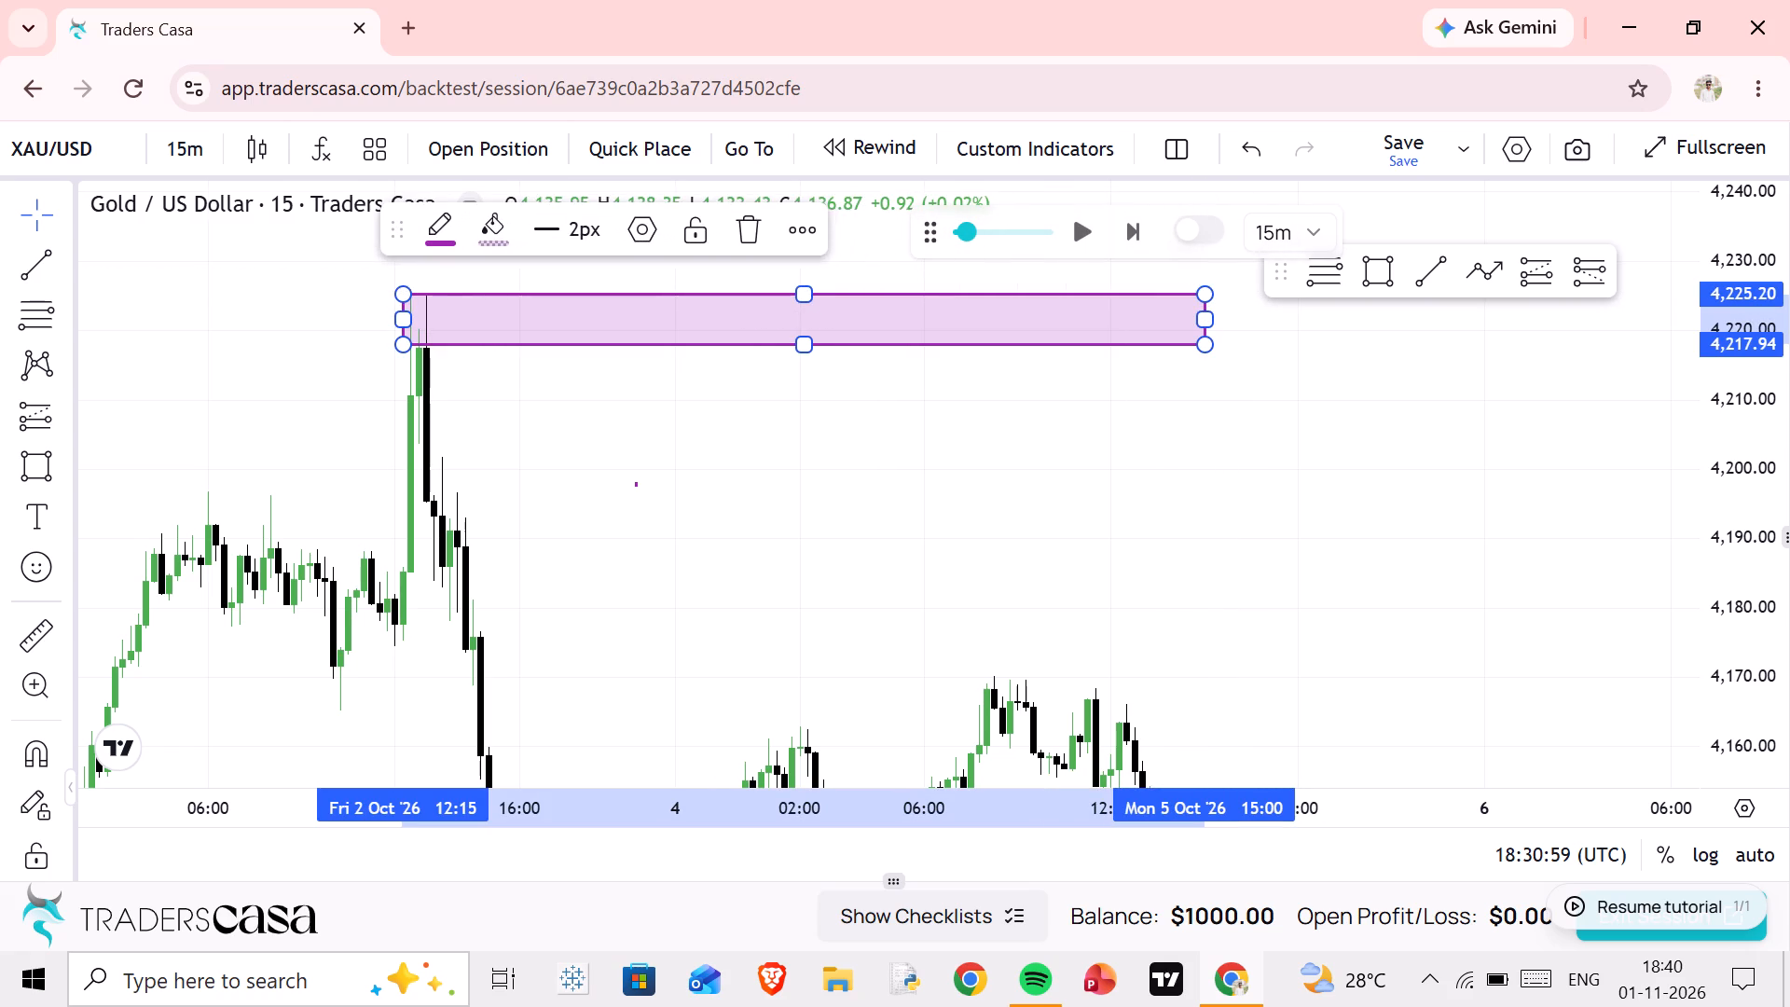
pyautogui.moveTo(406, 241); pyautogui.dragTo(399, 244)
# Change the spike-high rectangle's fill and border colors to red.
pyautogui.click(489, 236)
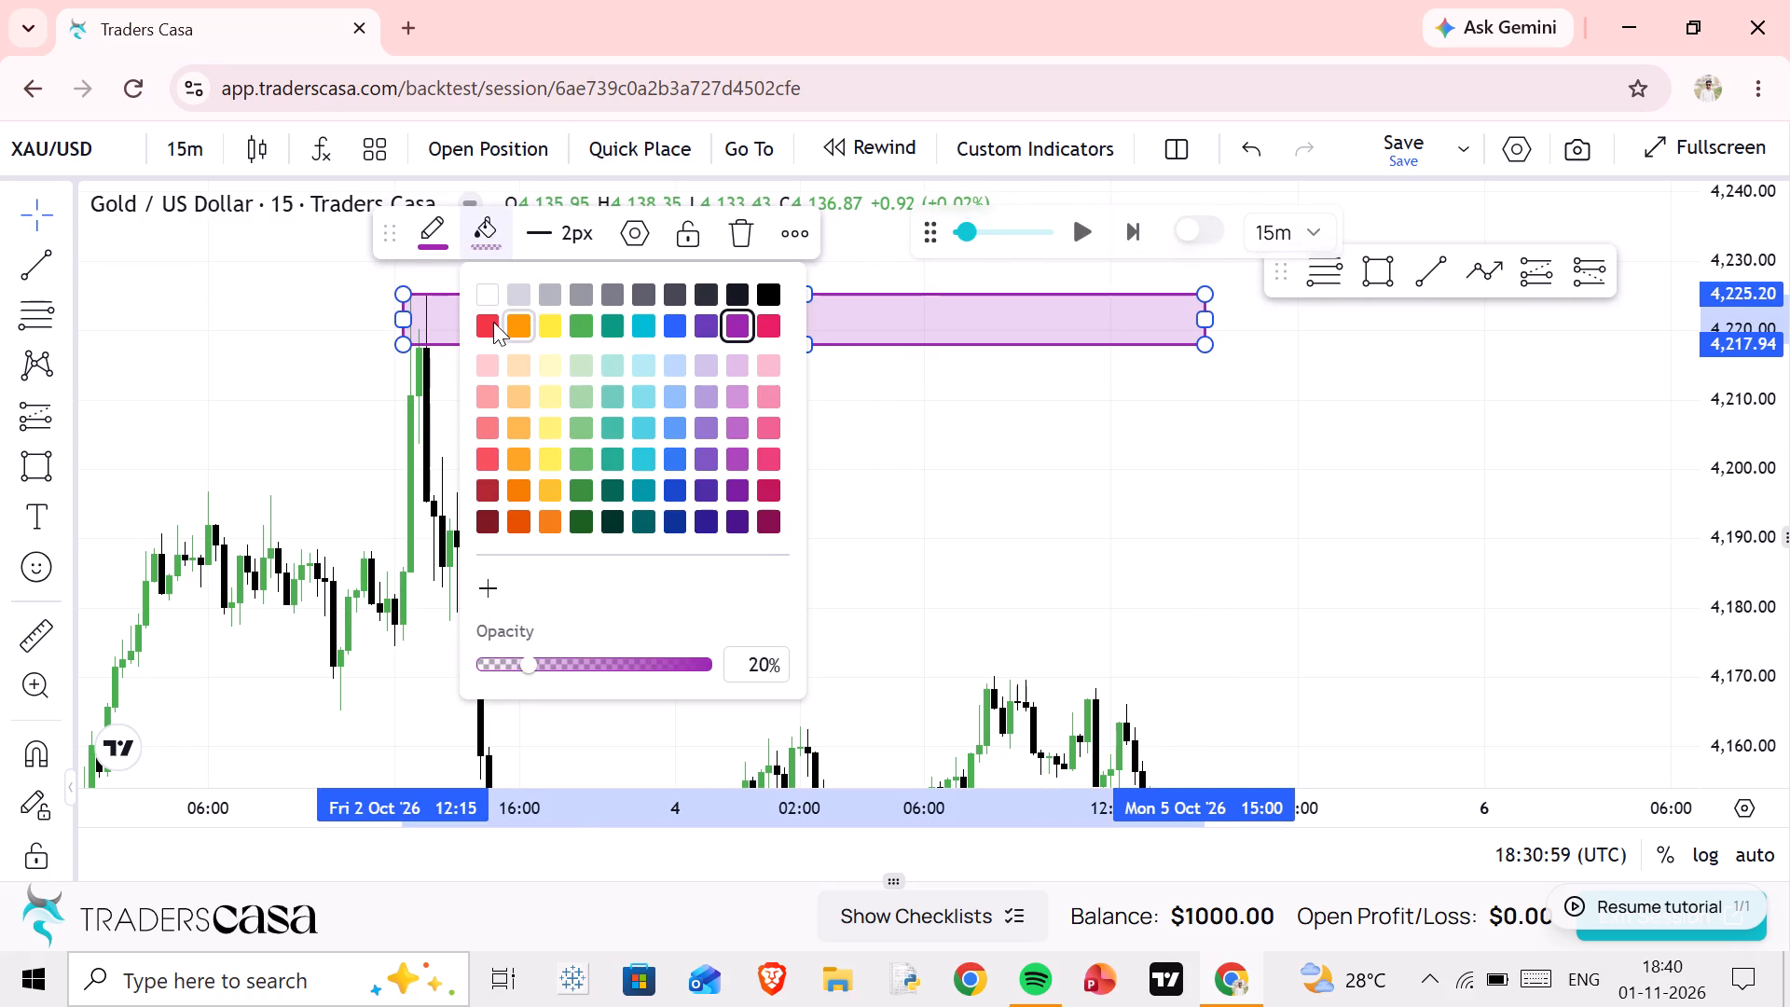
pyautogui.click(492, 322)
pyautogui.click(444, 244)
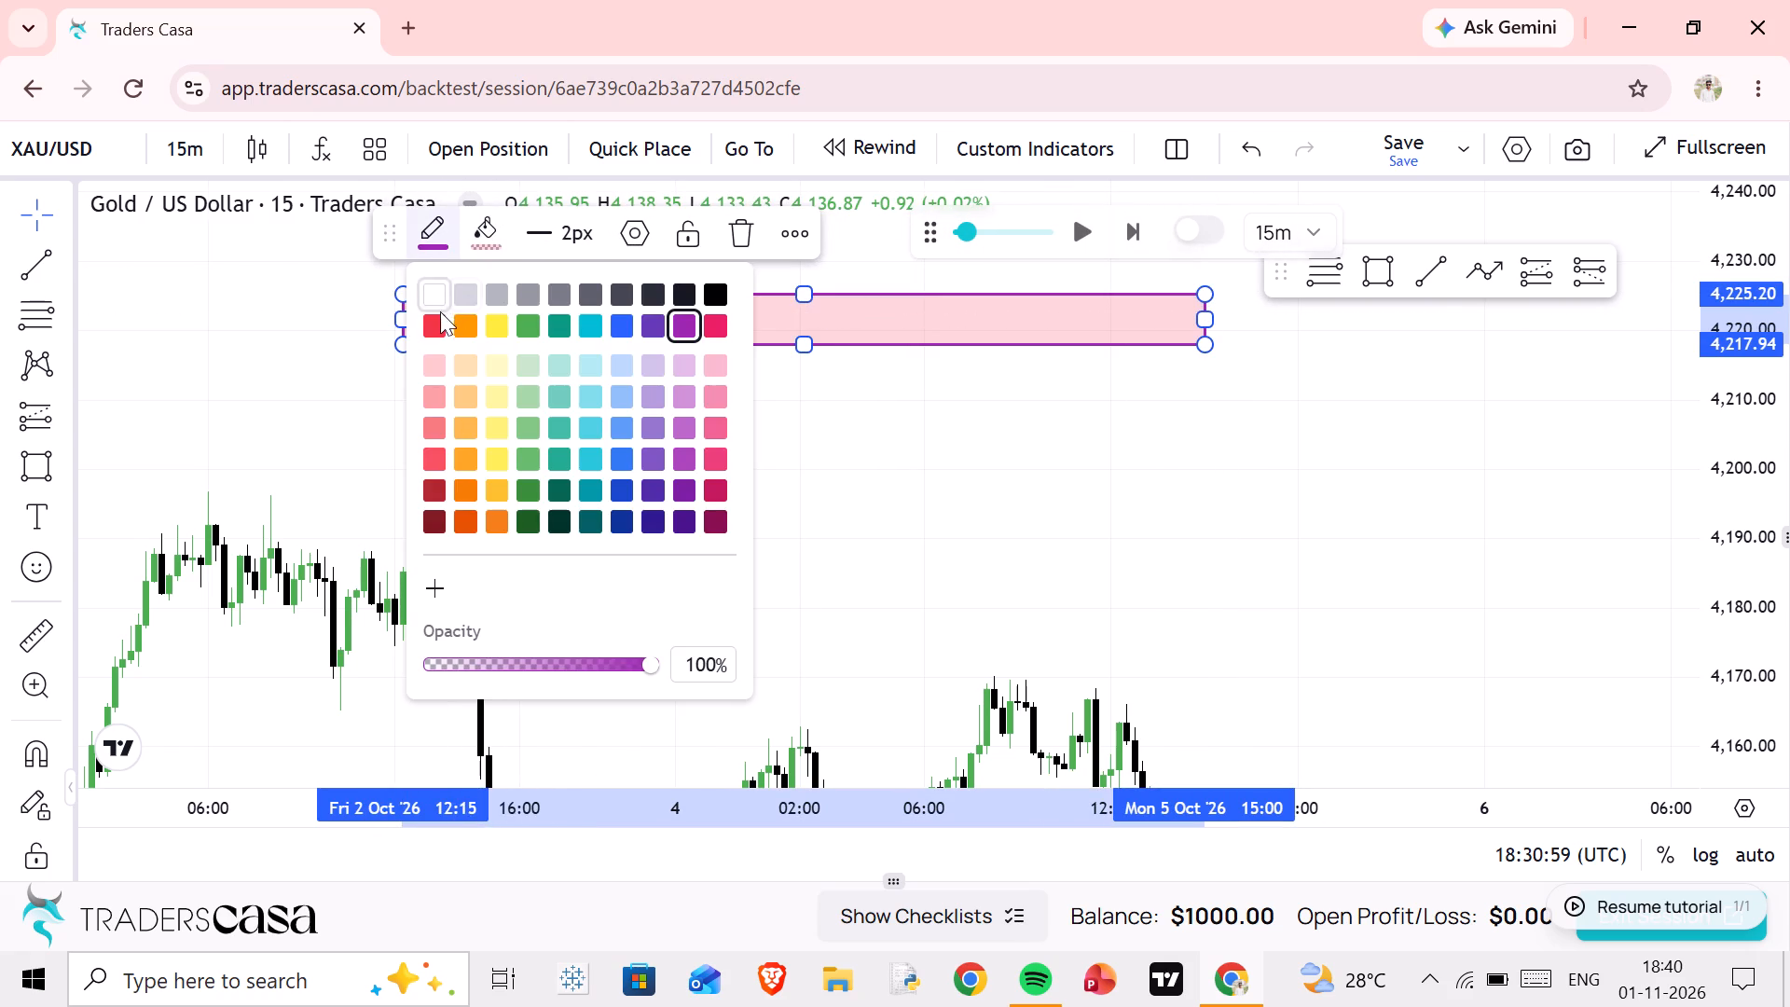
pyautogui.click(436, 317)
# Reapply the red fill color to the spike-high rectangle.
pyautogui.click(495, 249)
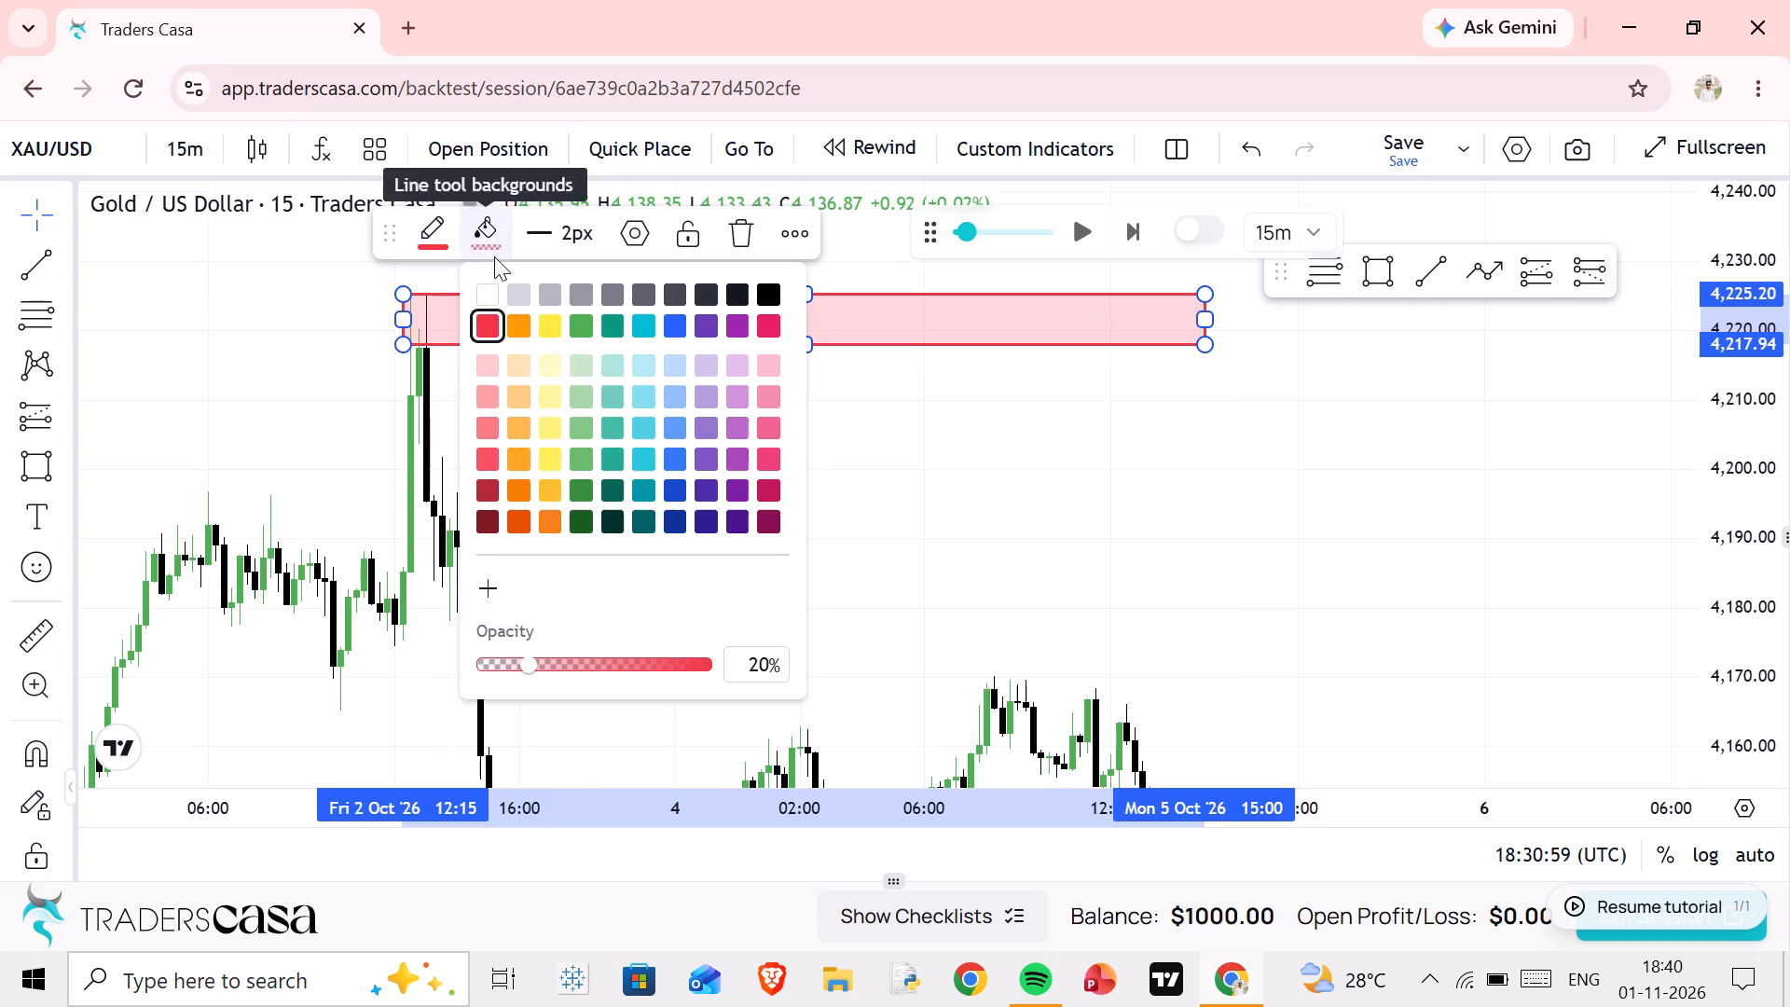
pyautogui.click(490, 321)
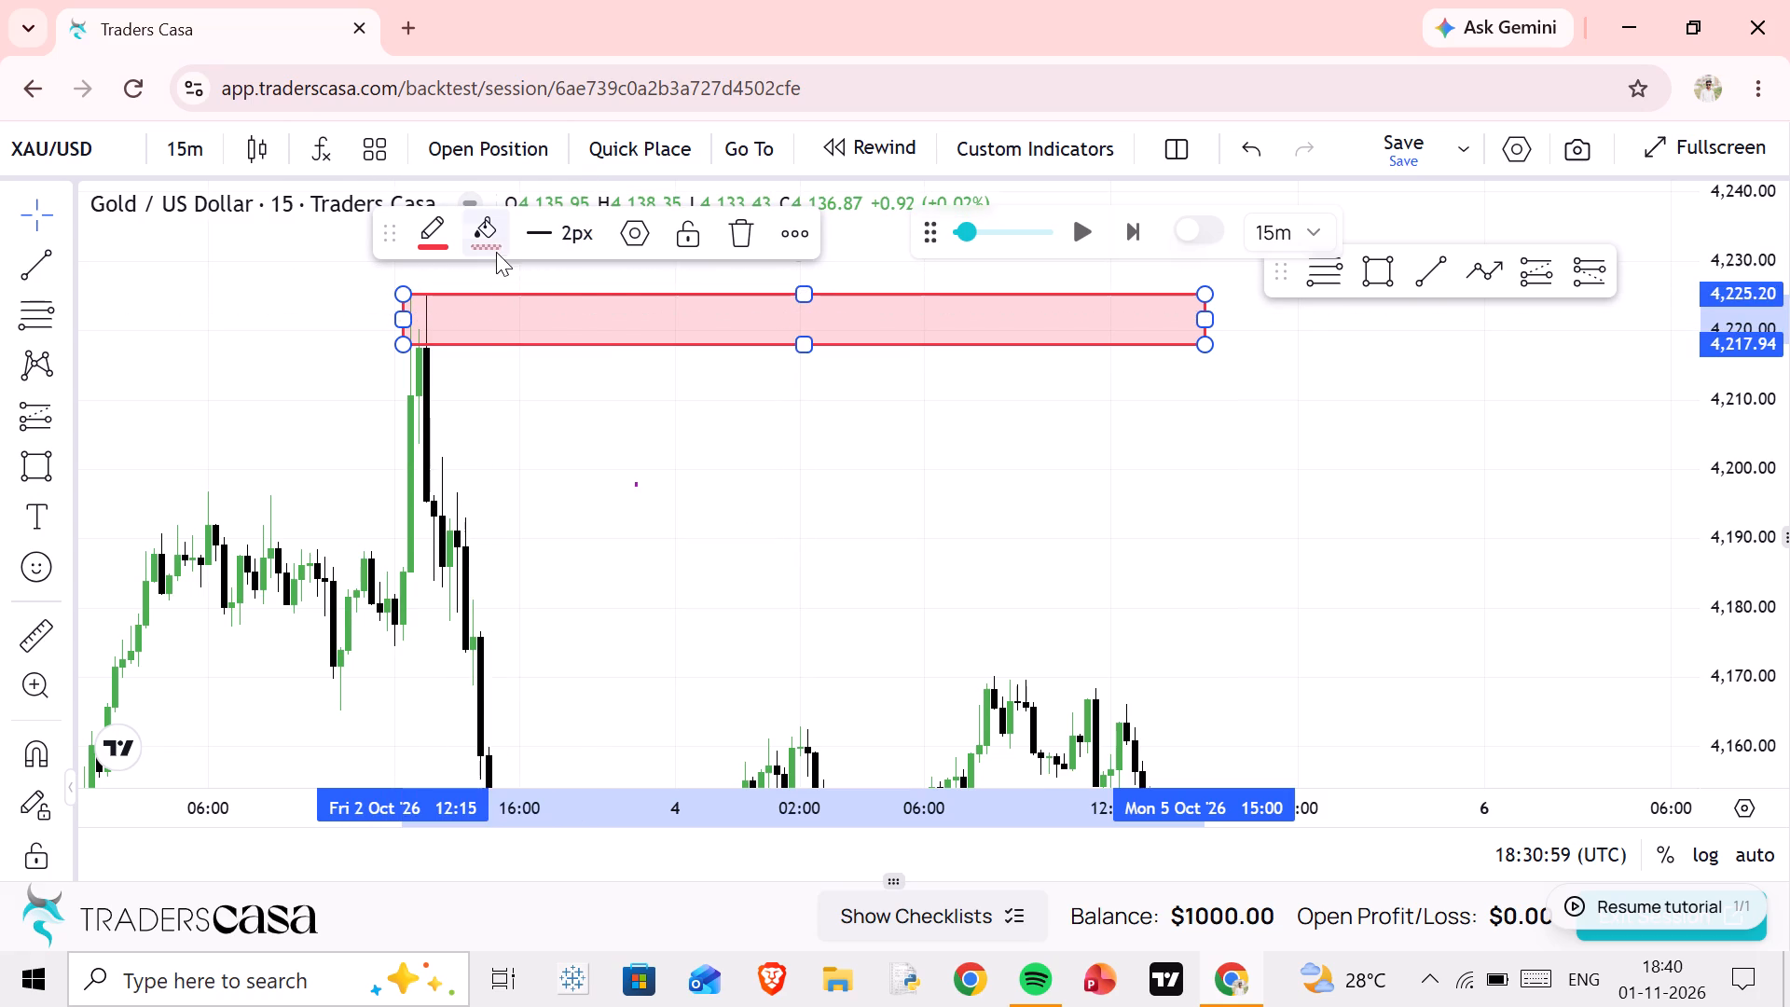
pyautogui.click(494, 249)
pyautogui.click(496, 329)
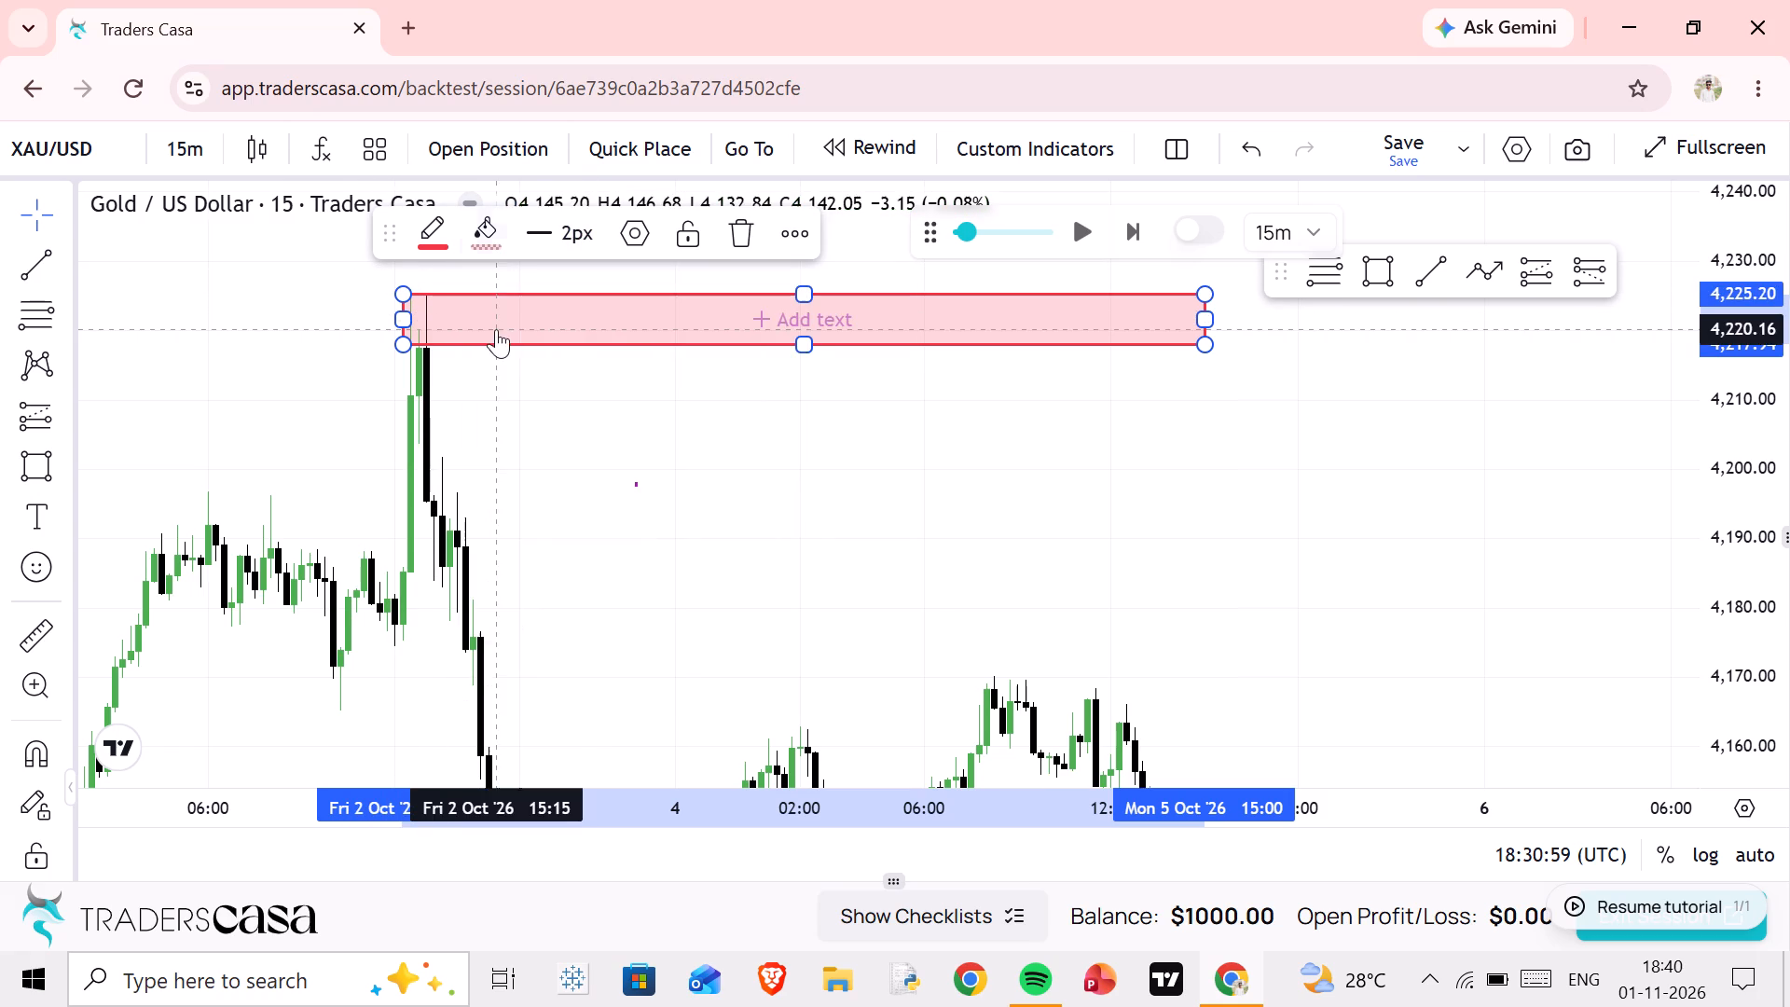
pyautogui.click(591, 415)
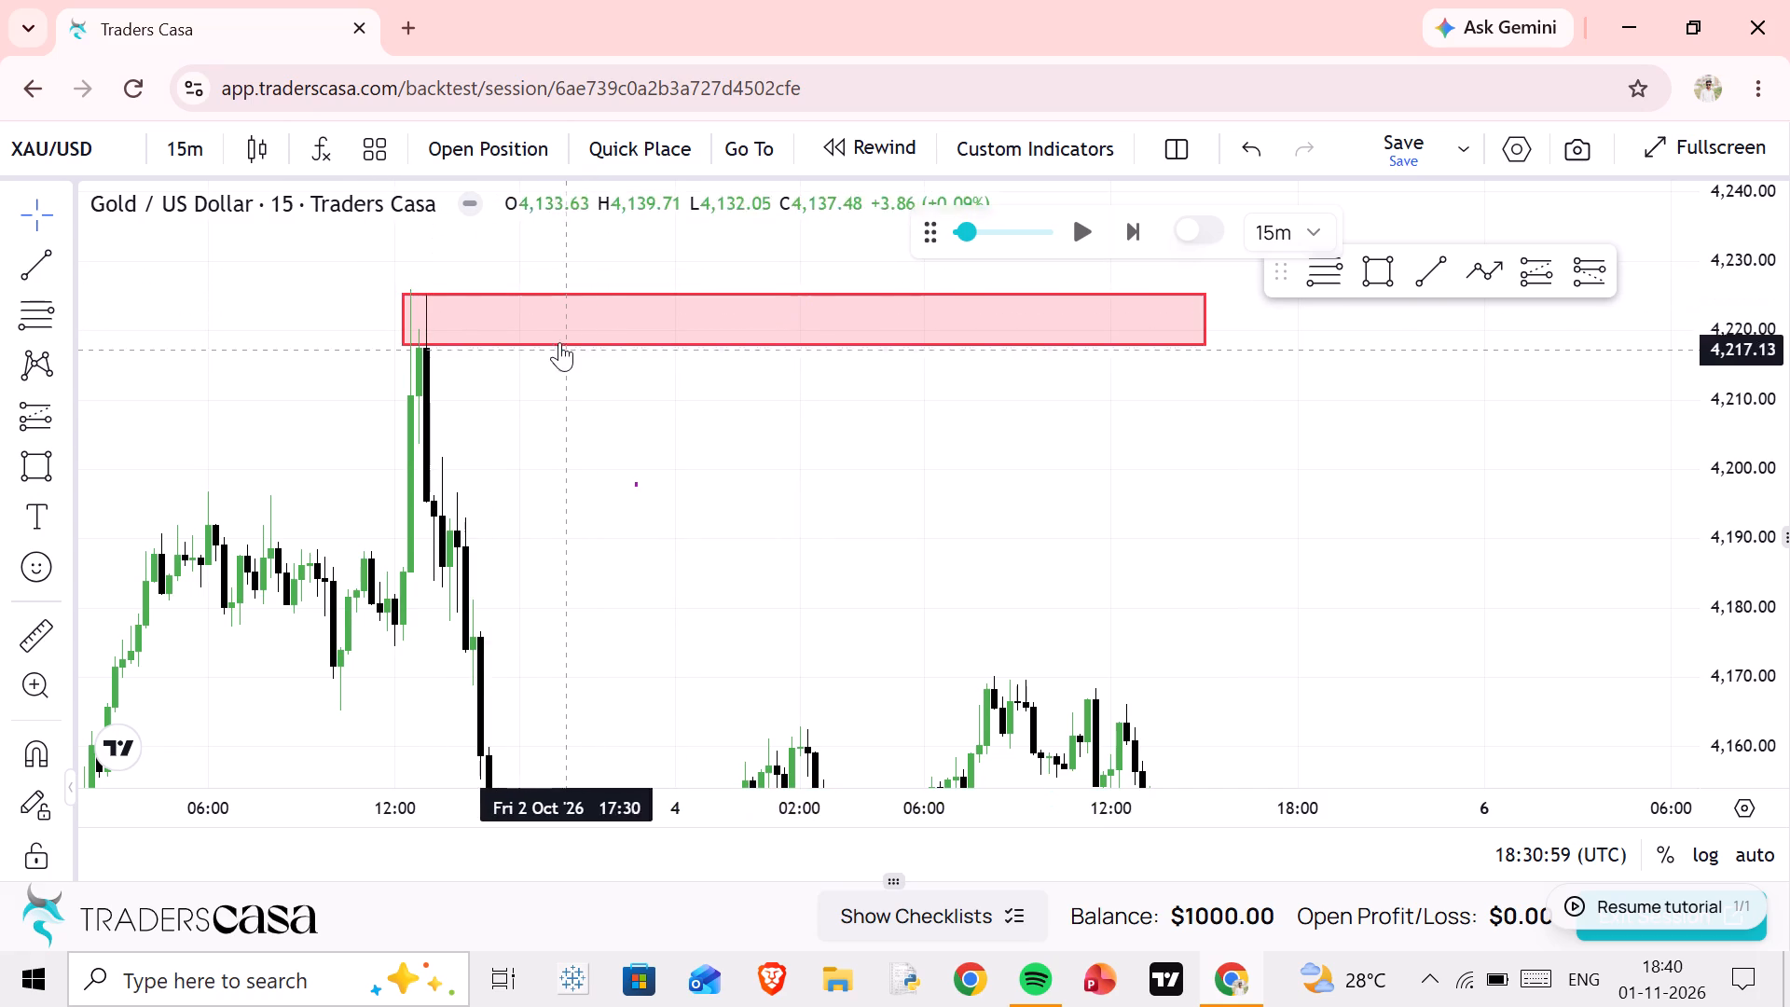
# Change the spike-high rectangle's fill color to green.
pyautogui.click(559, 341)
pyautogui.click(487, 240)
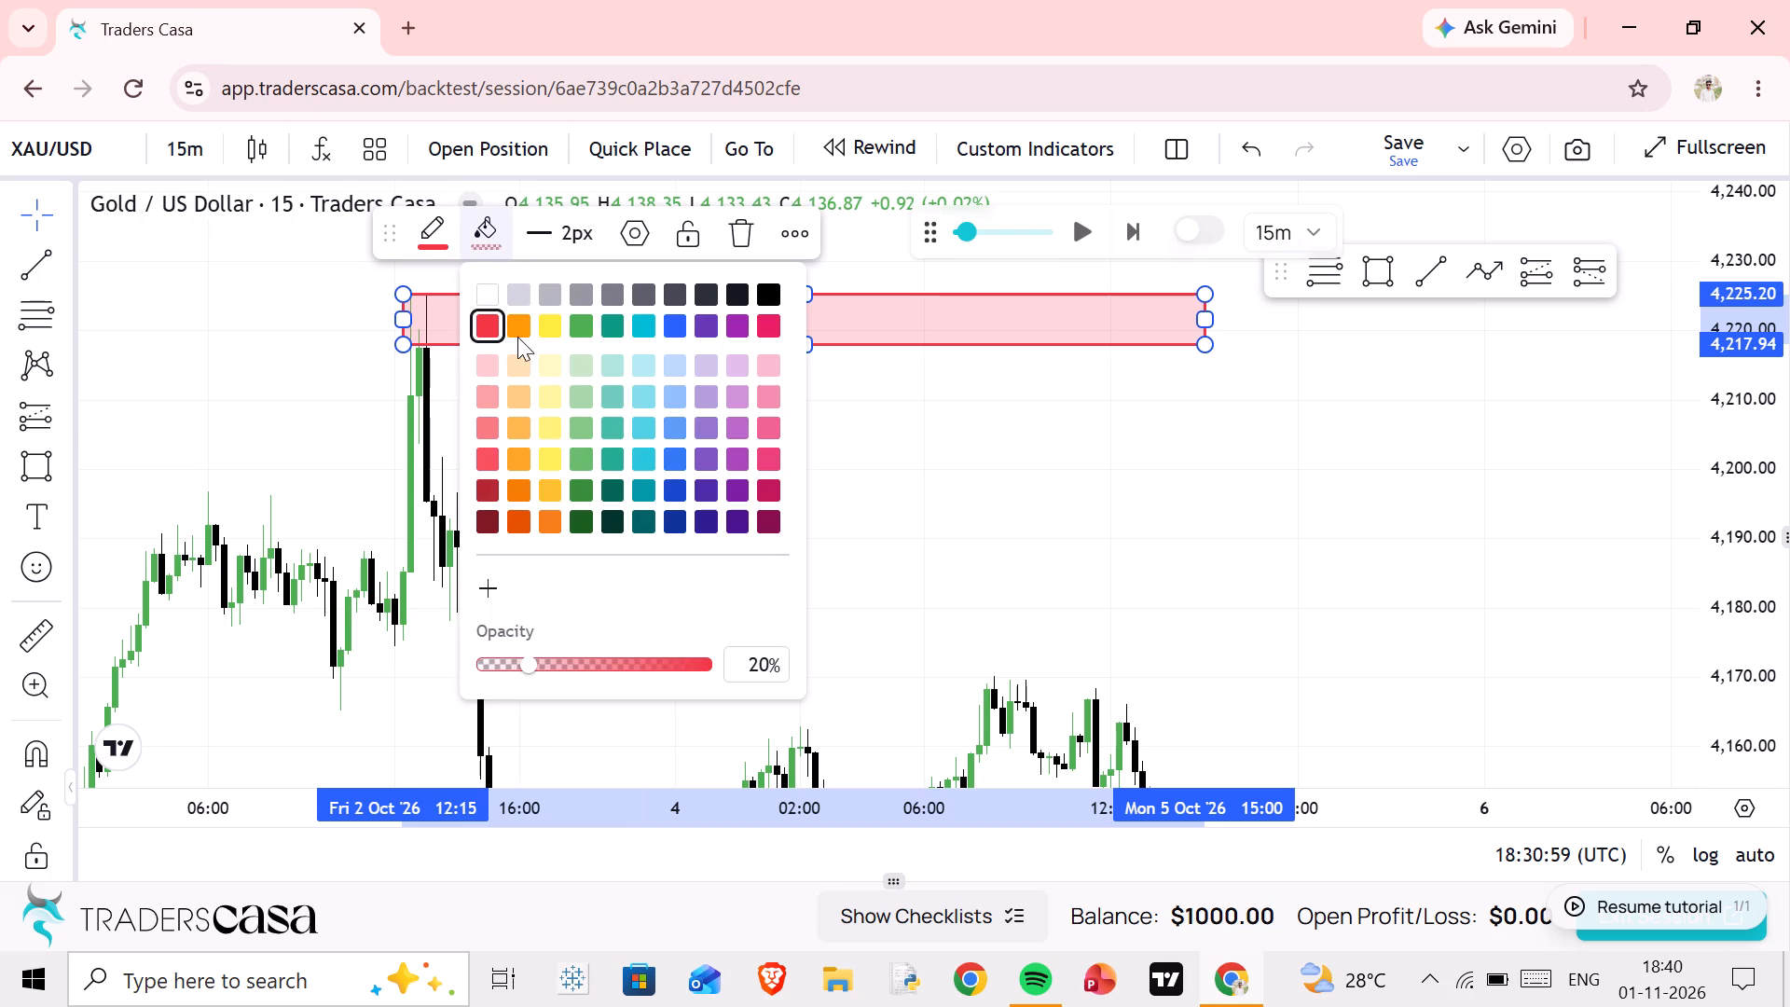
pyautogui.click(577, 331)
pyautogui.click(668, 418)
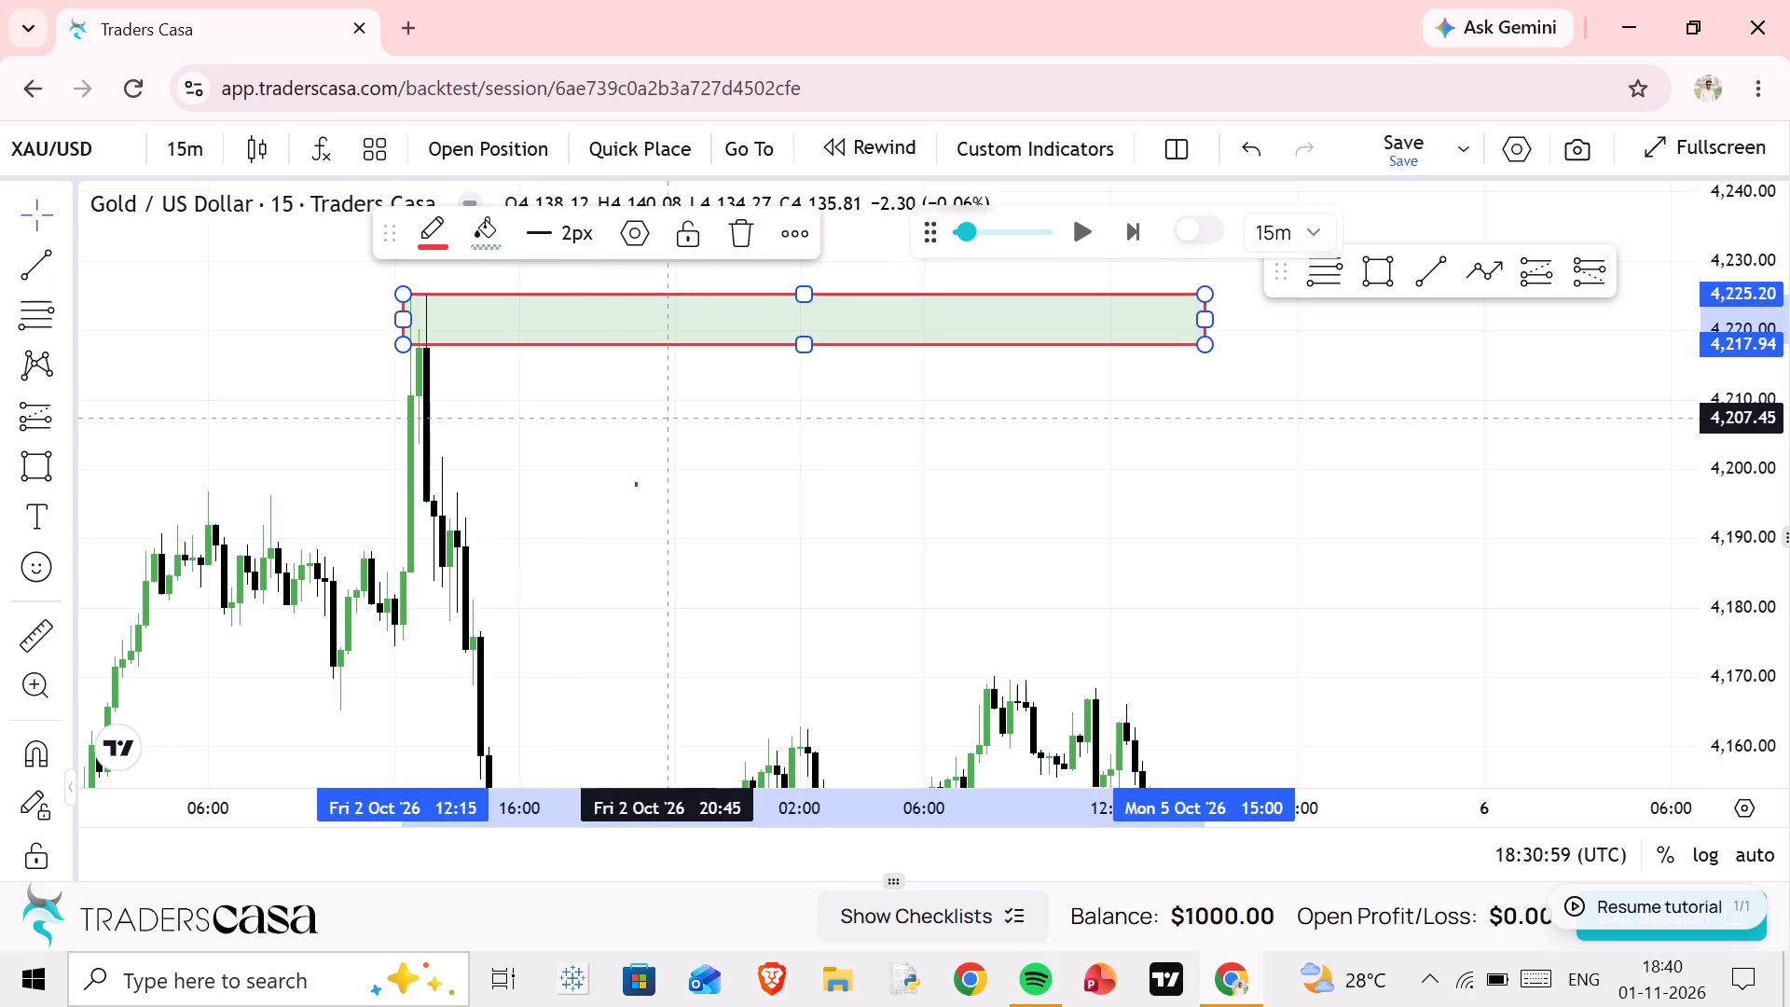
# Format the spike-high rectangle with a red fill, a green border and 1px border thickness.
pyautogui.click(609, 297)
pyautogui.click(484, 246)
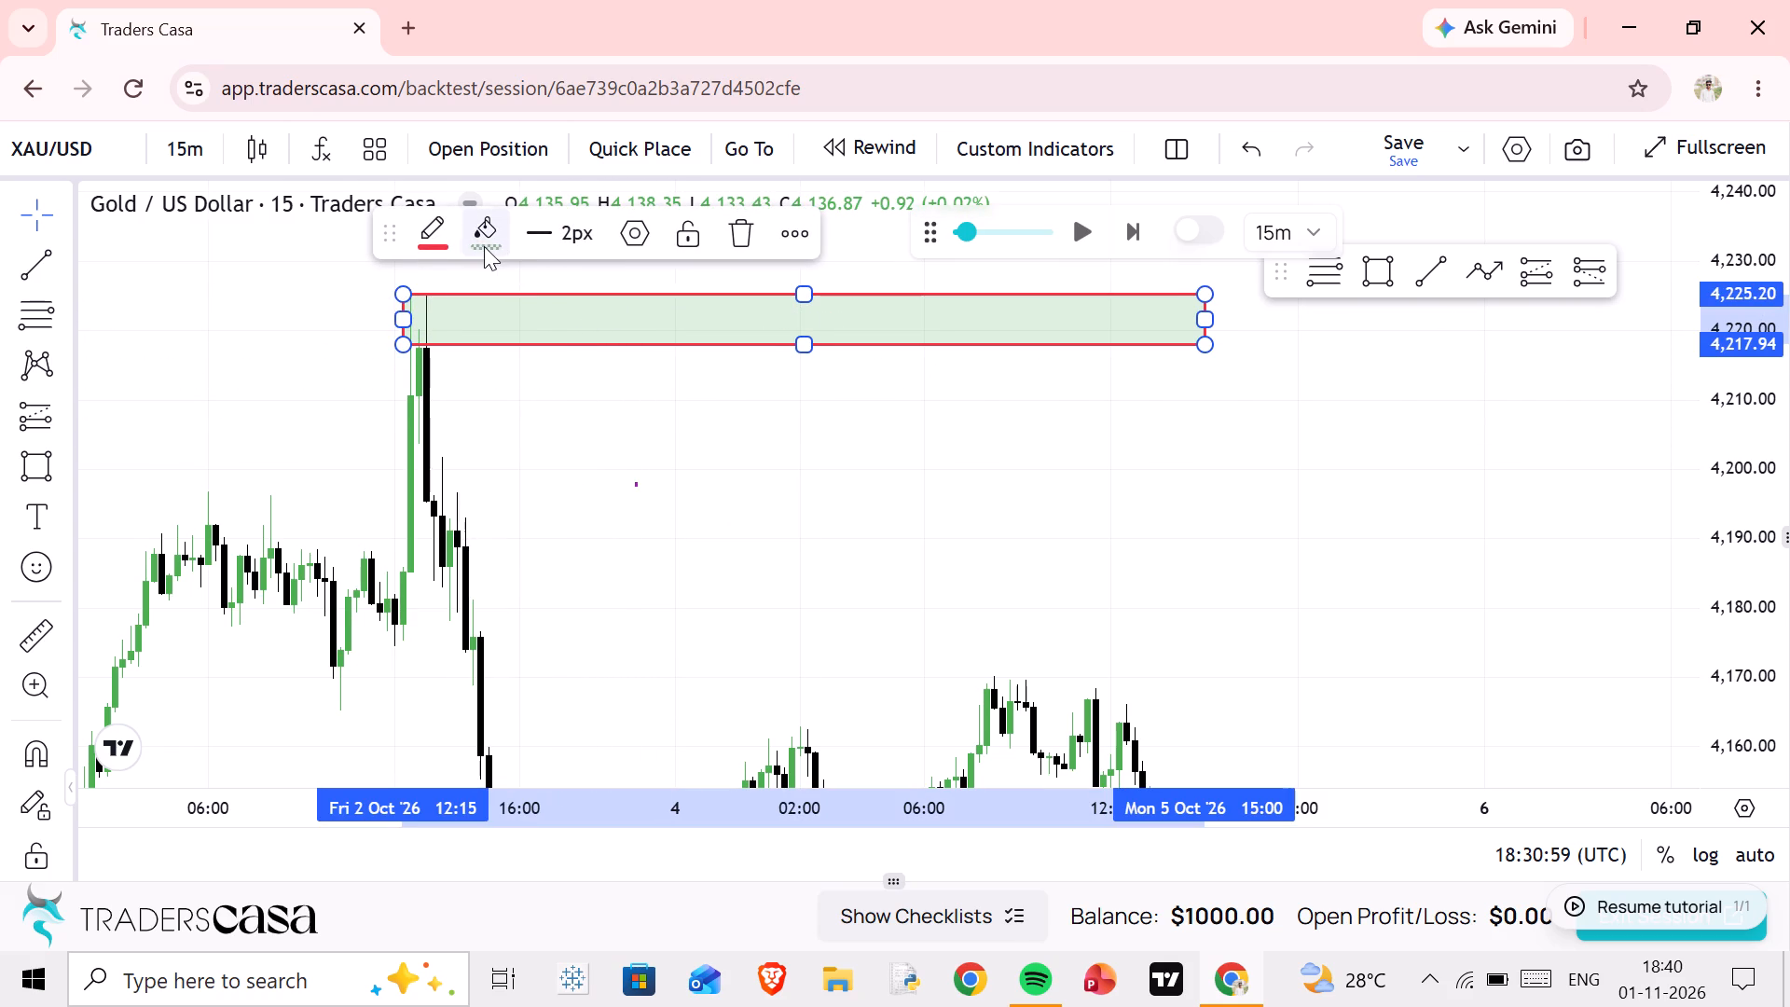
pyautogui.click(484, 314)
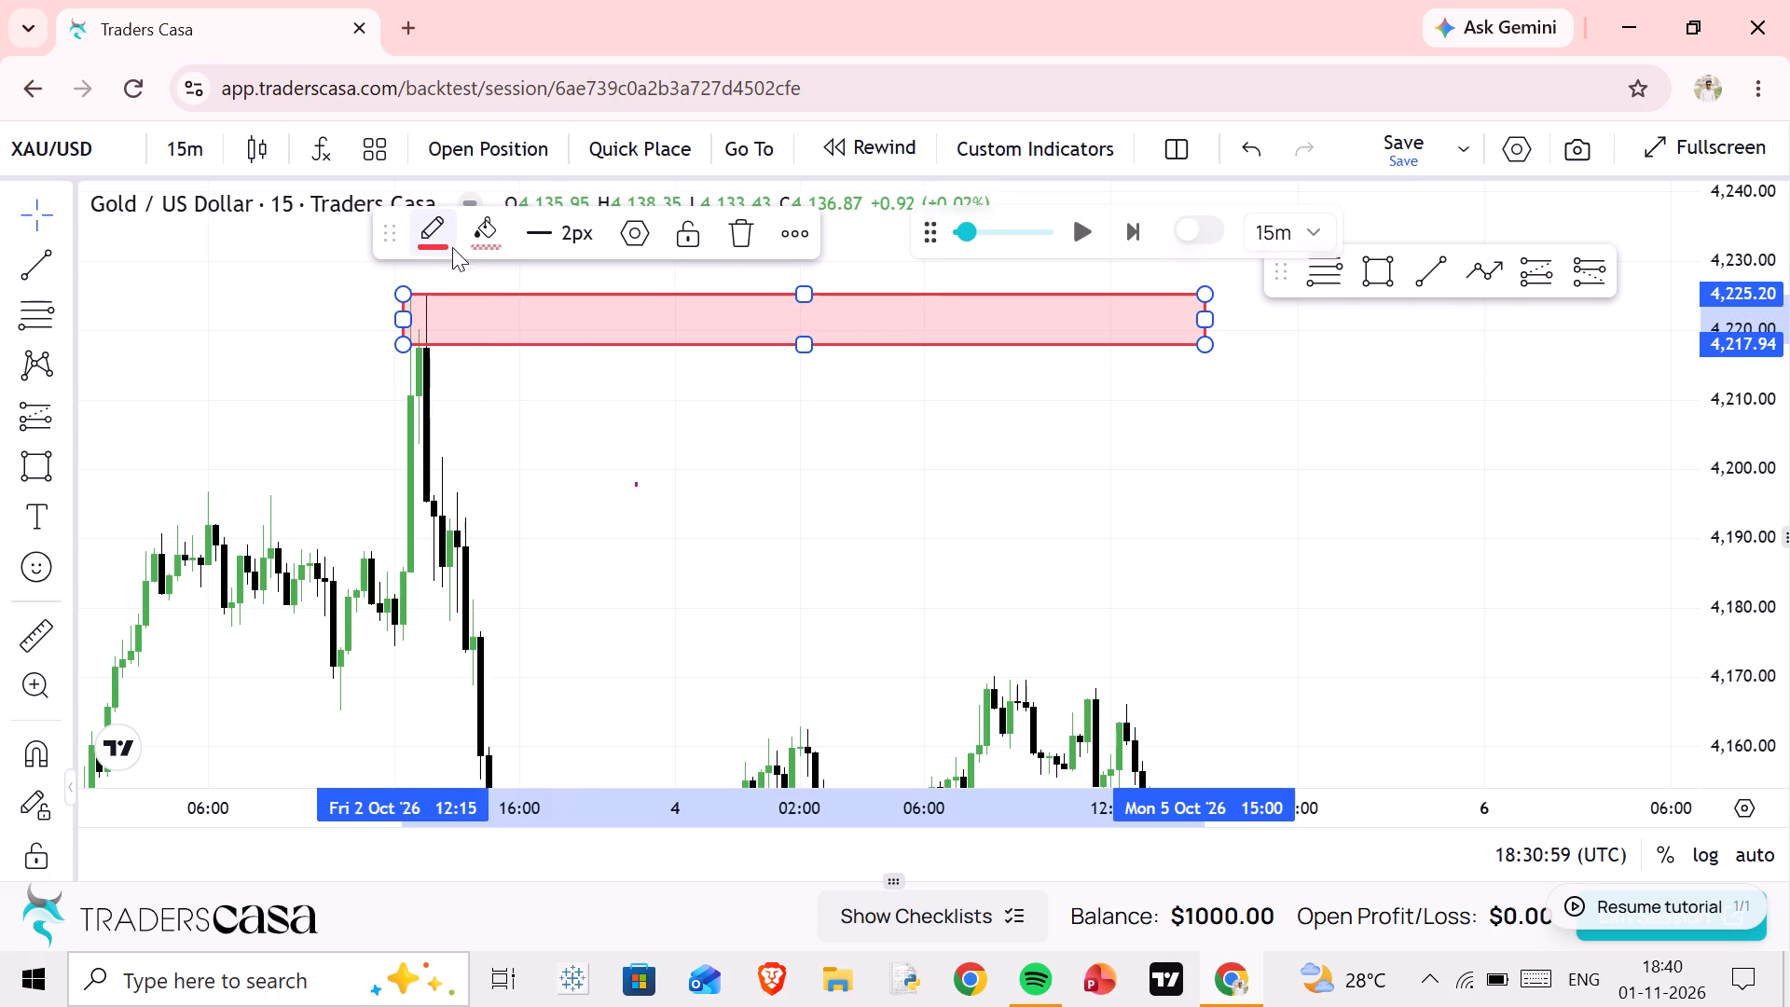
pyautogui.click(452, 247)
pyautogui.click(526, 330)
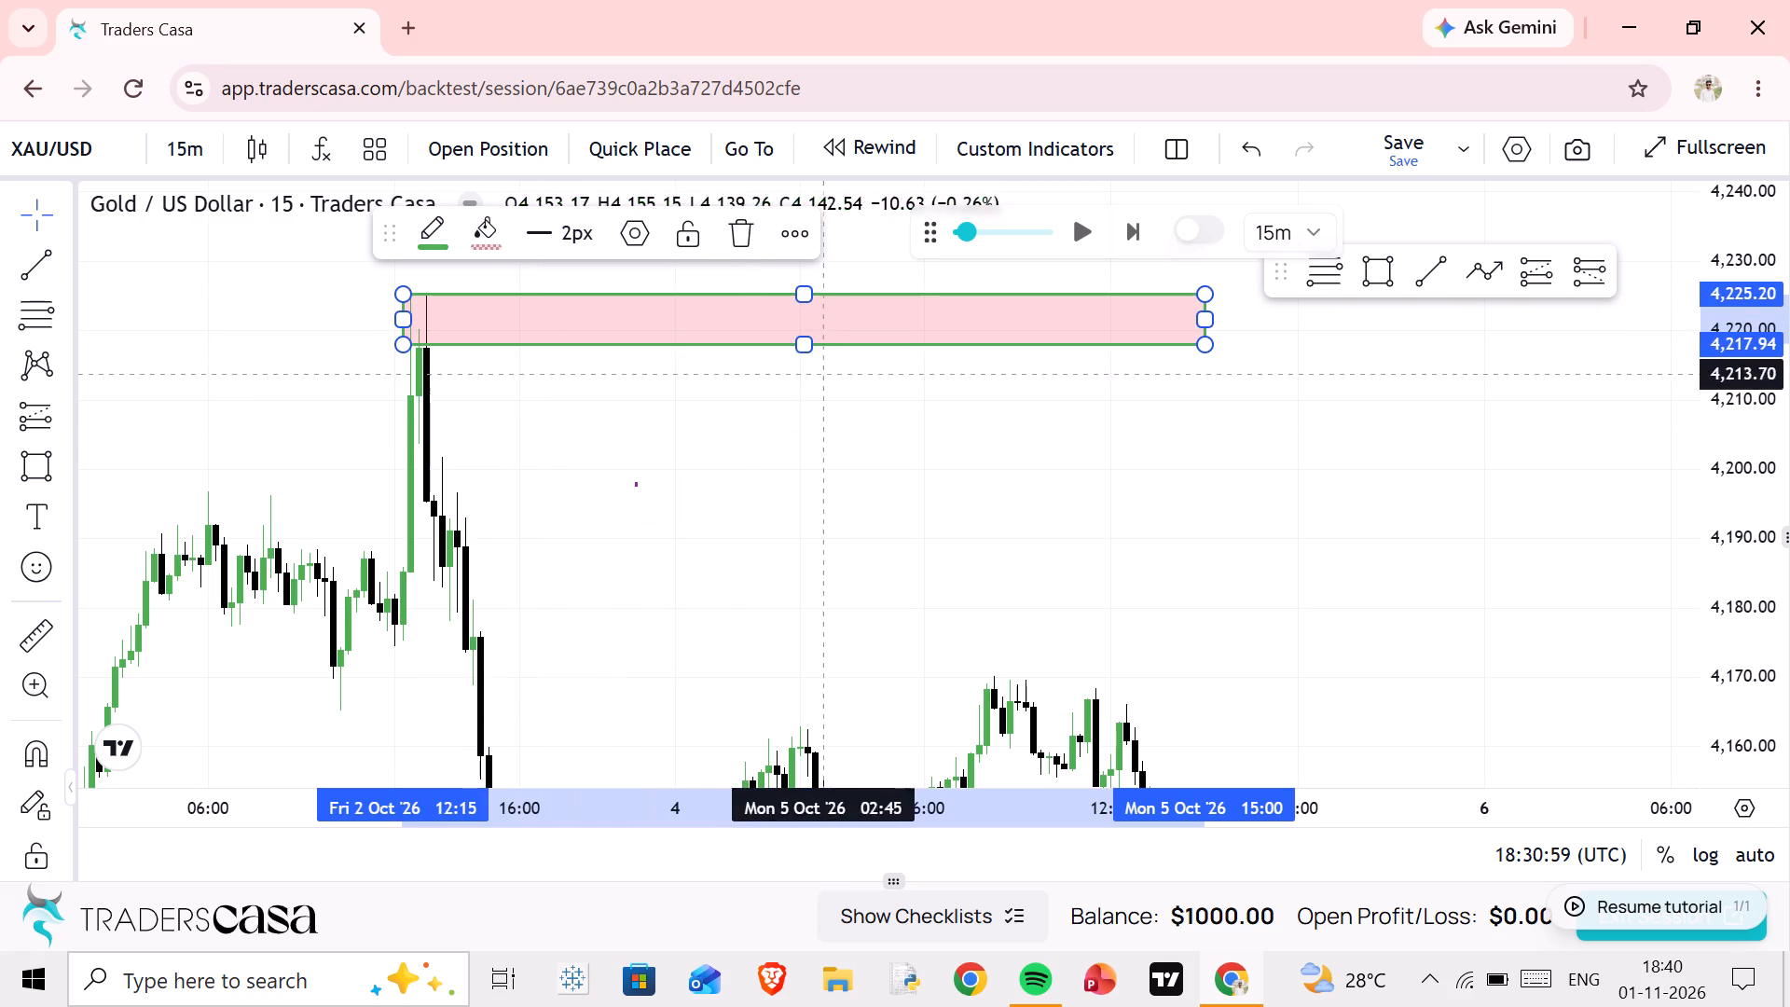
pyautogui.click(556, 249)
pyautogui.click(546, 292)
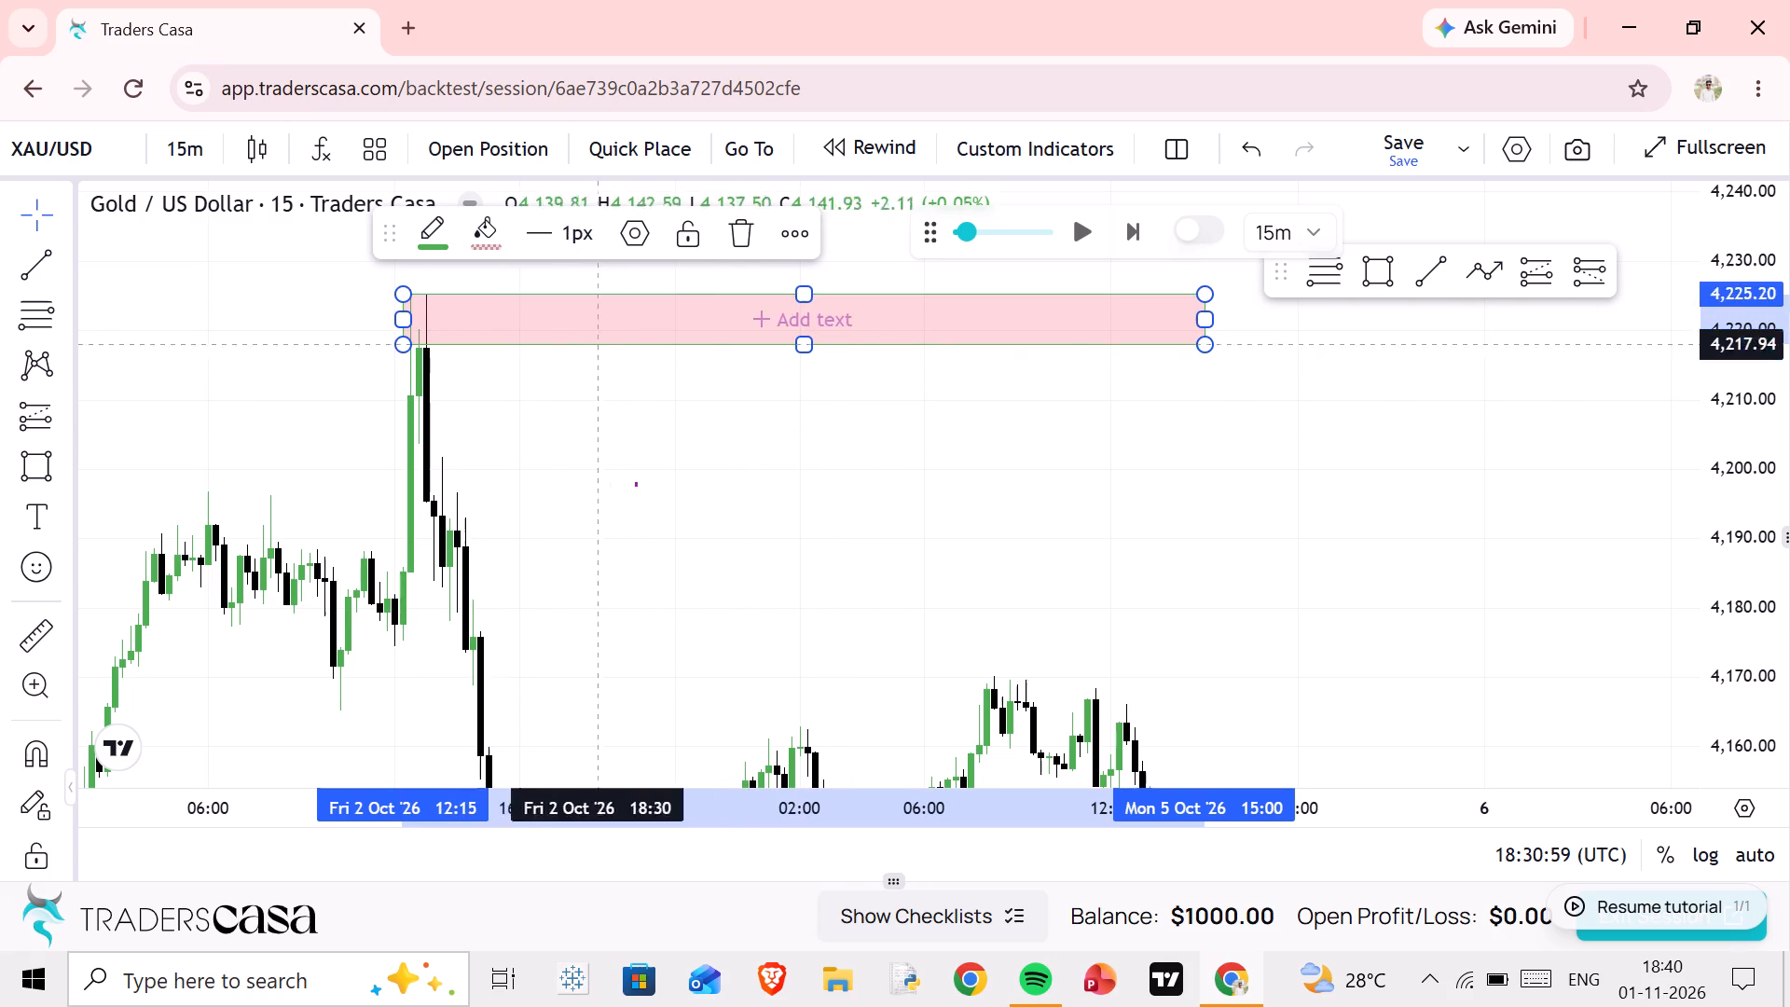
pyautogui.click(699, 388)
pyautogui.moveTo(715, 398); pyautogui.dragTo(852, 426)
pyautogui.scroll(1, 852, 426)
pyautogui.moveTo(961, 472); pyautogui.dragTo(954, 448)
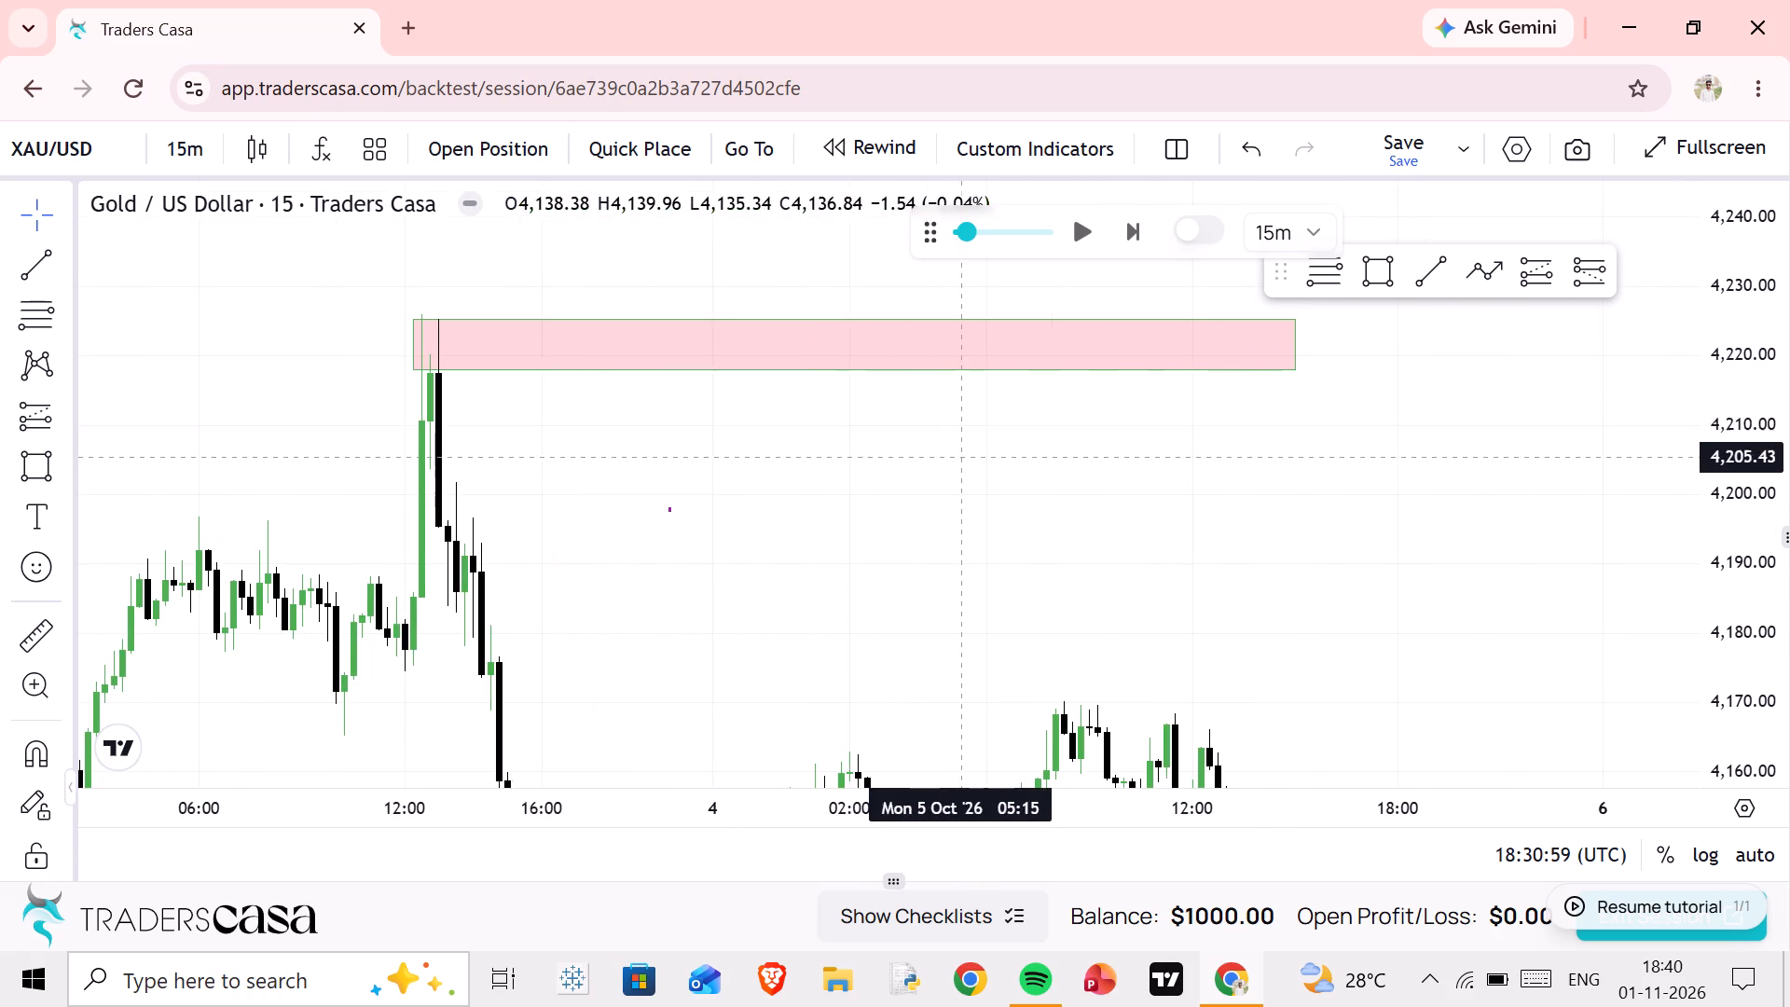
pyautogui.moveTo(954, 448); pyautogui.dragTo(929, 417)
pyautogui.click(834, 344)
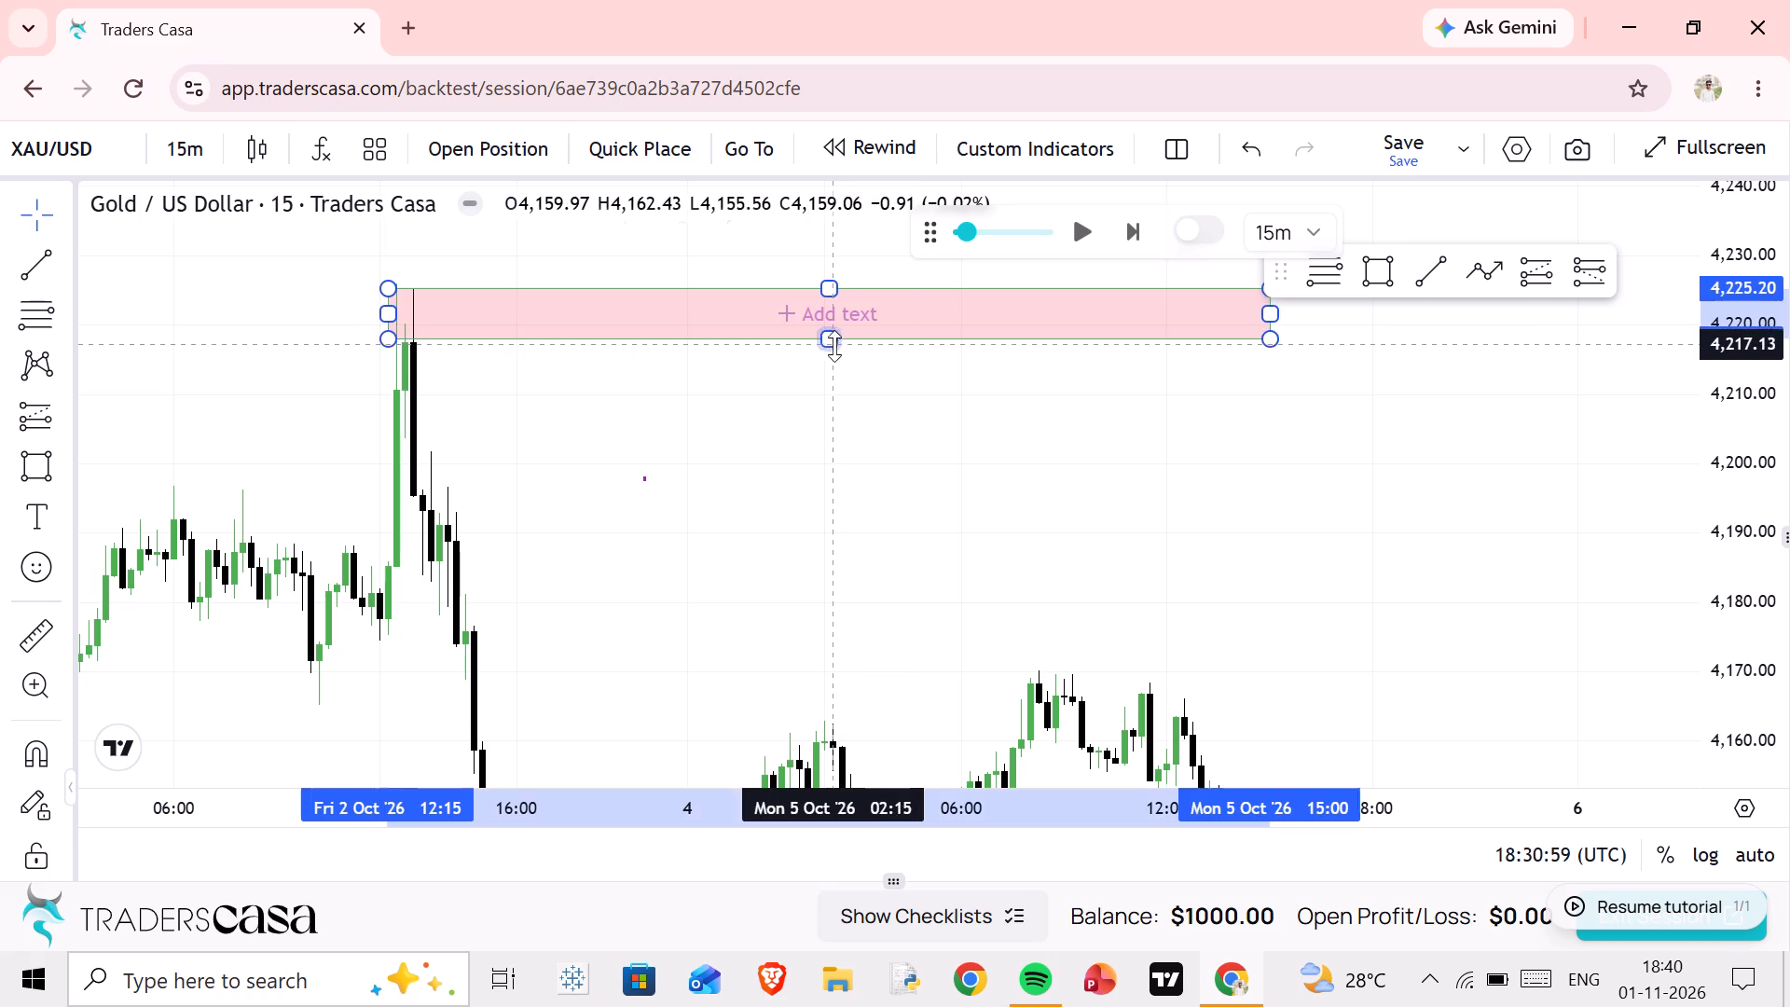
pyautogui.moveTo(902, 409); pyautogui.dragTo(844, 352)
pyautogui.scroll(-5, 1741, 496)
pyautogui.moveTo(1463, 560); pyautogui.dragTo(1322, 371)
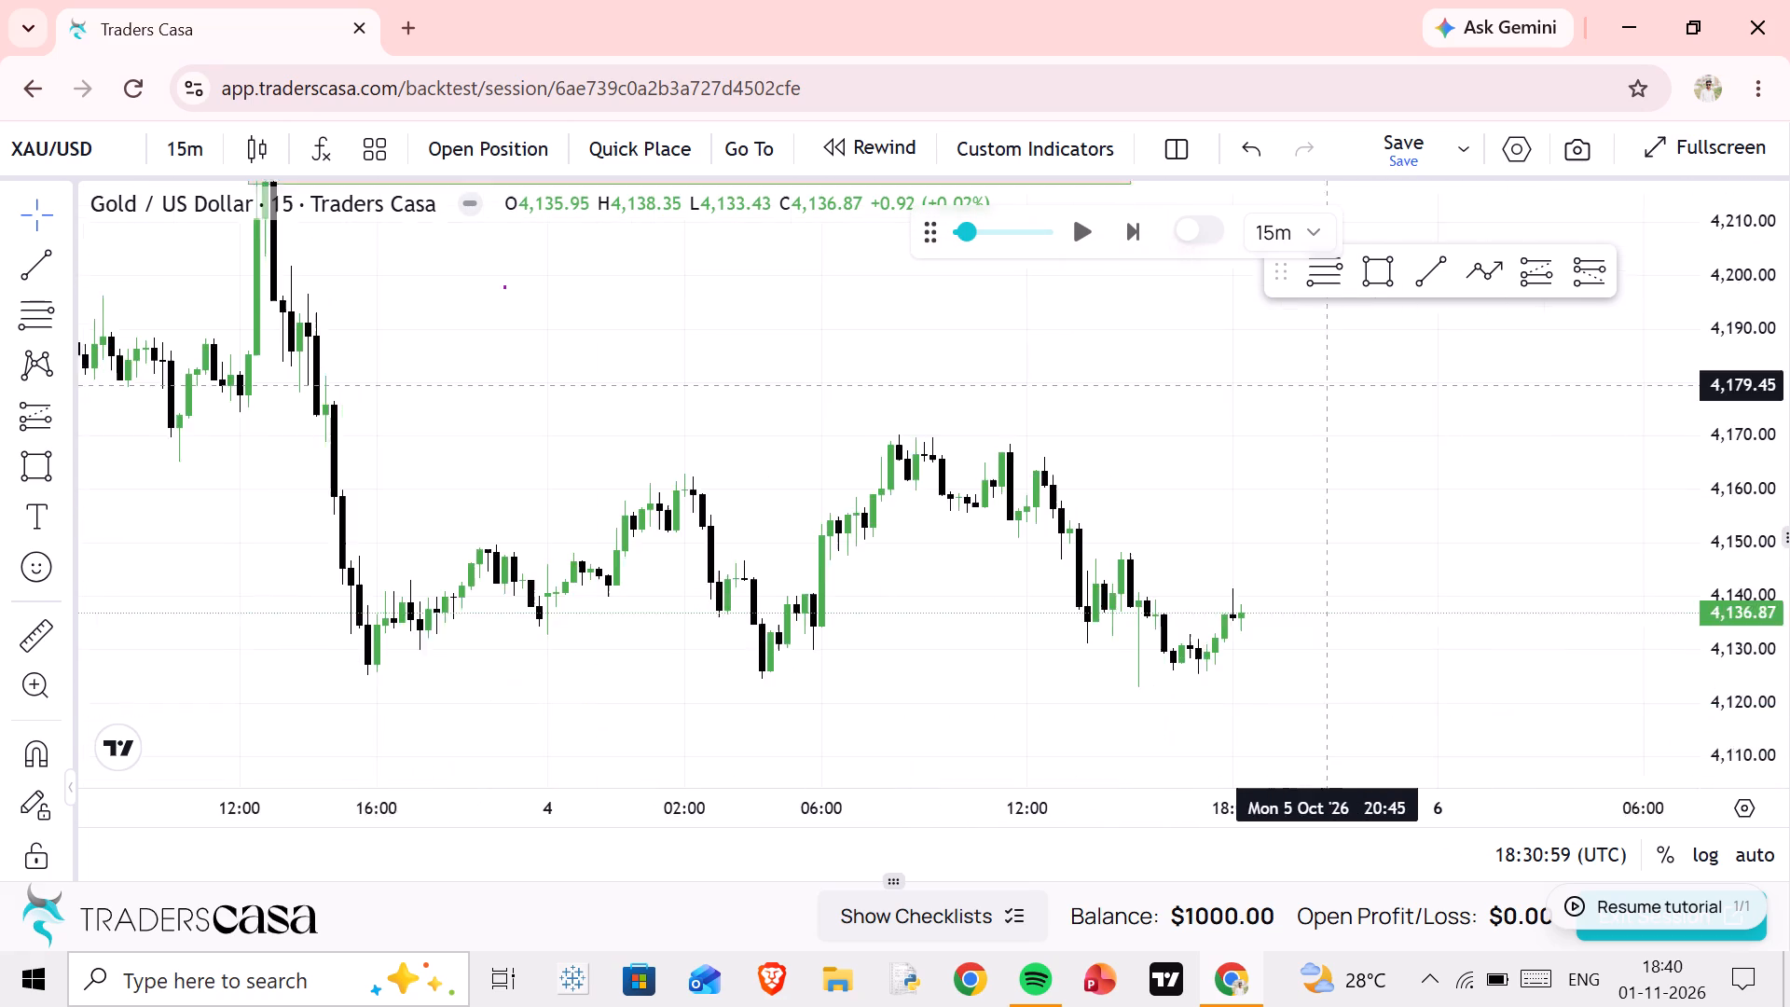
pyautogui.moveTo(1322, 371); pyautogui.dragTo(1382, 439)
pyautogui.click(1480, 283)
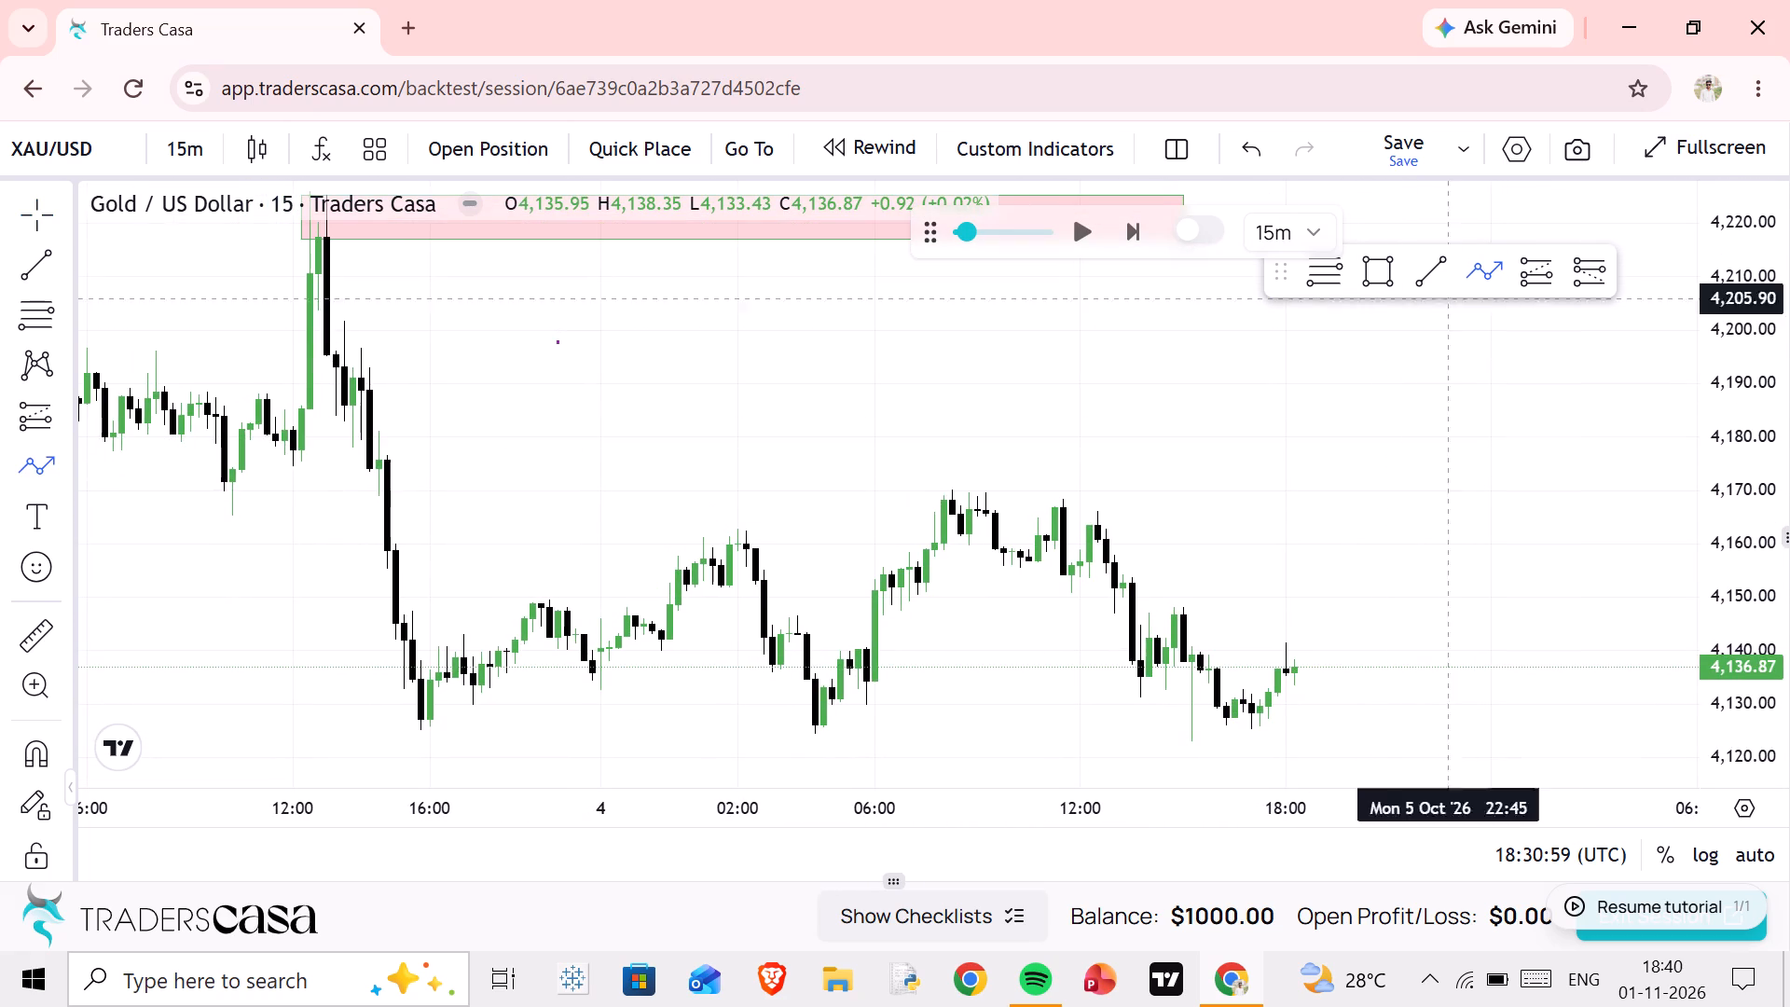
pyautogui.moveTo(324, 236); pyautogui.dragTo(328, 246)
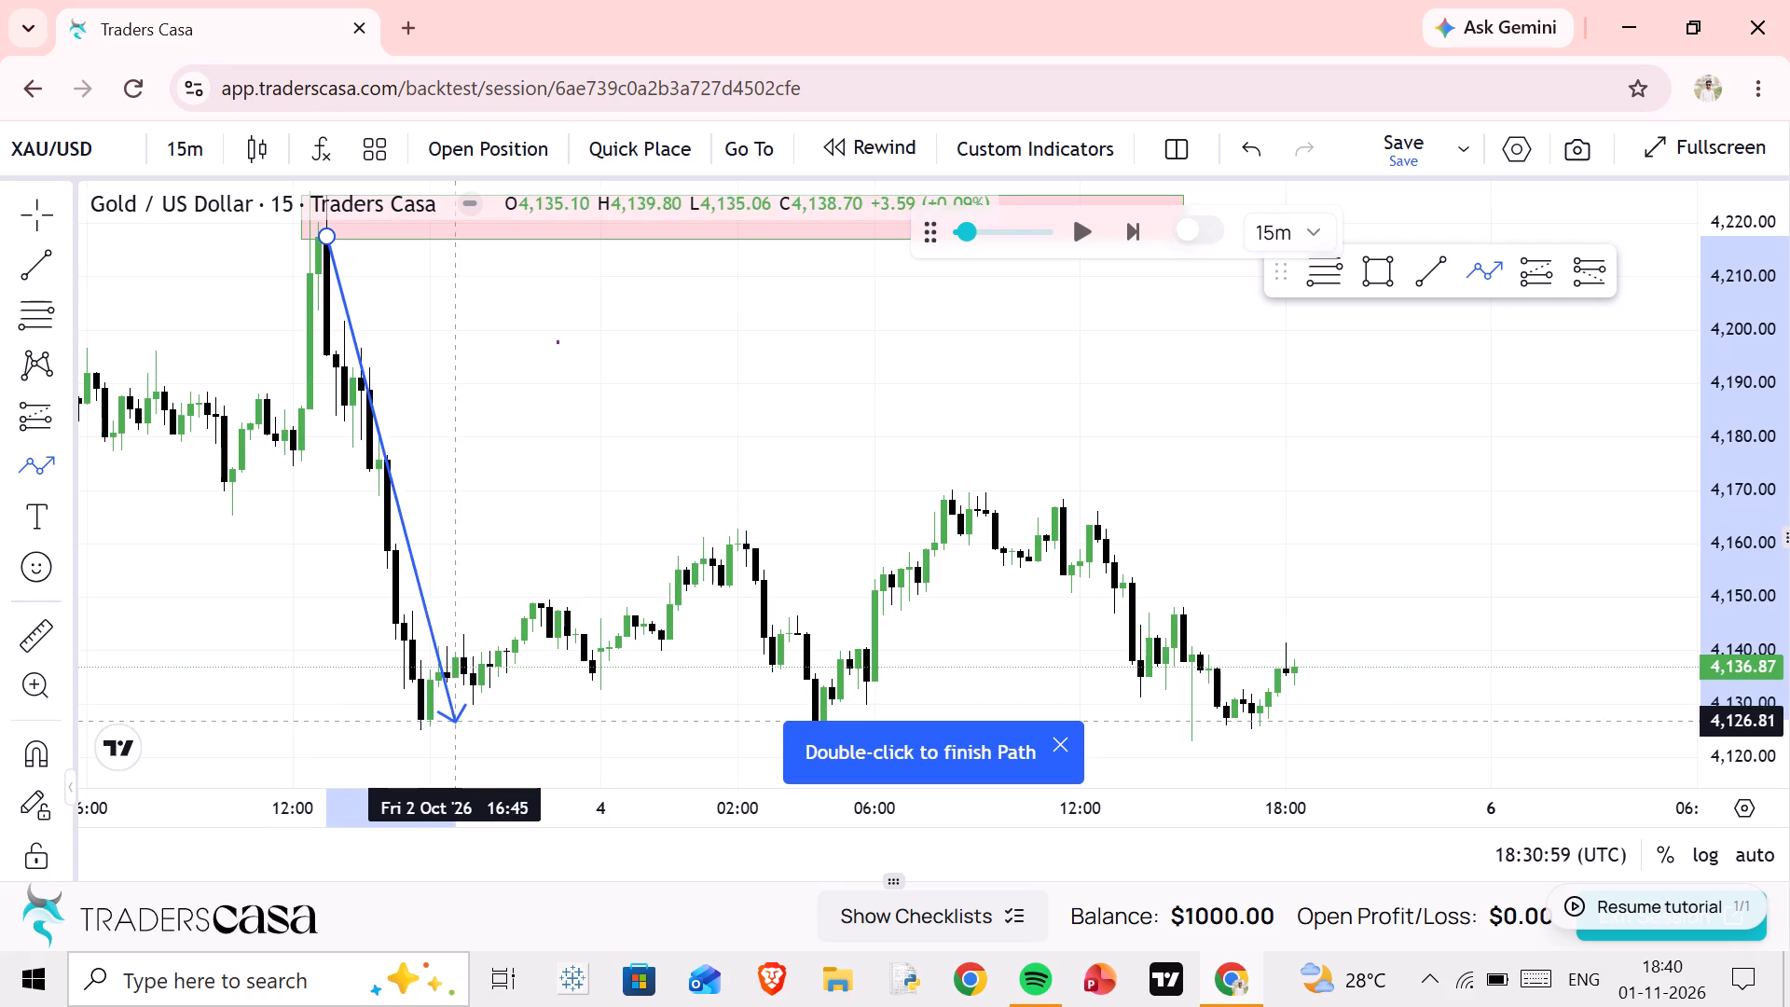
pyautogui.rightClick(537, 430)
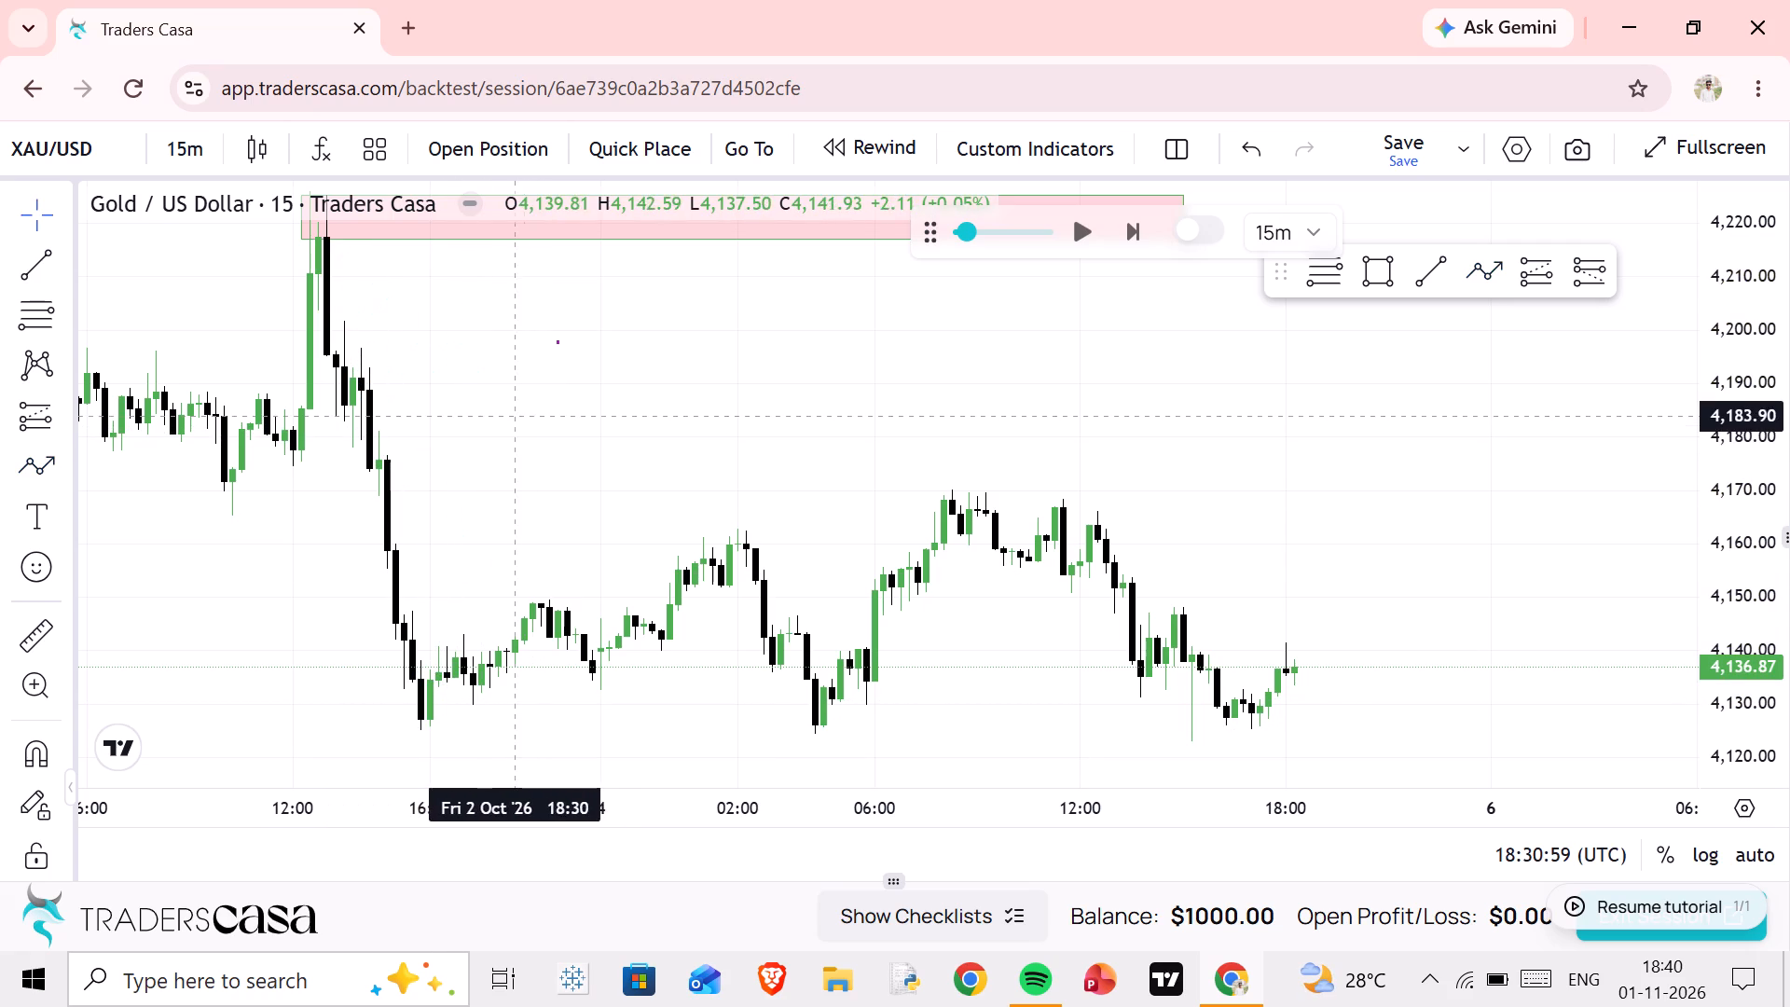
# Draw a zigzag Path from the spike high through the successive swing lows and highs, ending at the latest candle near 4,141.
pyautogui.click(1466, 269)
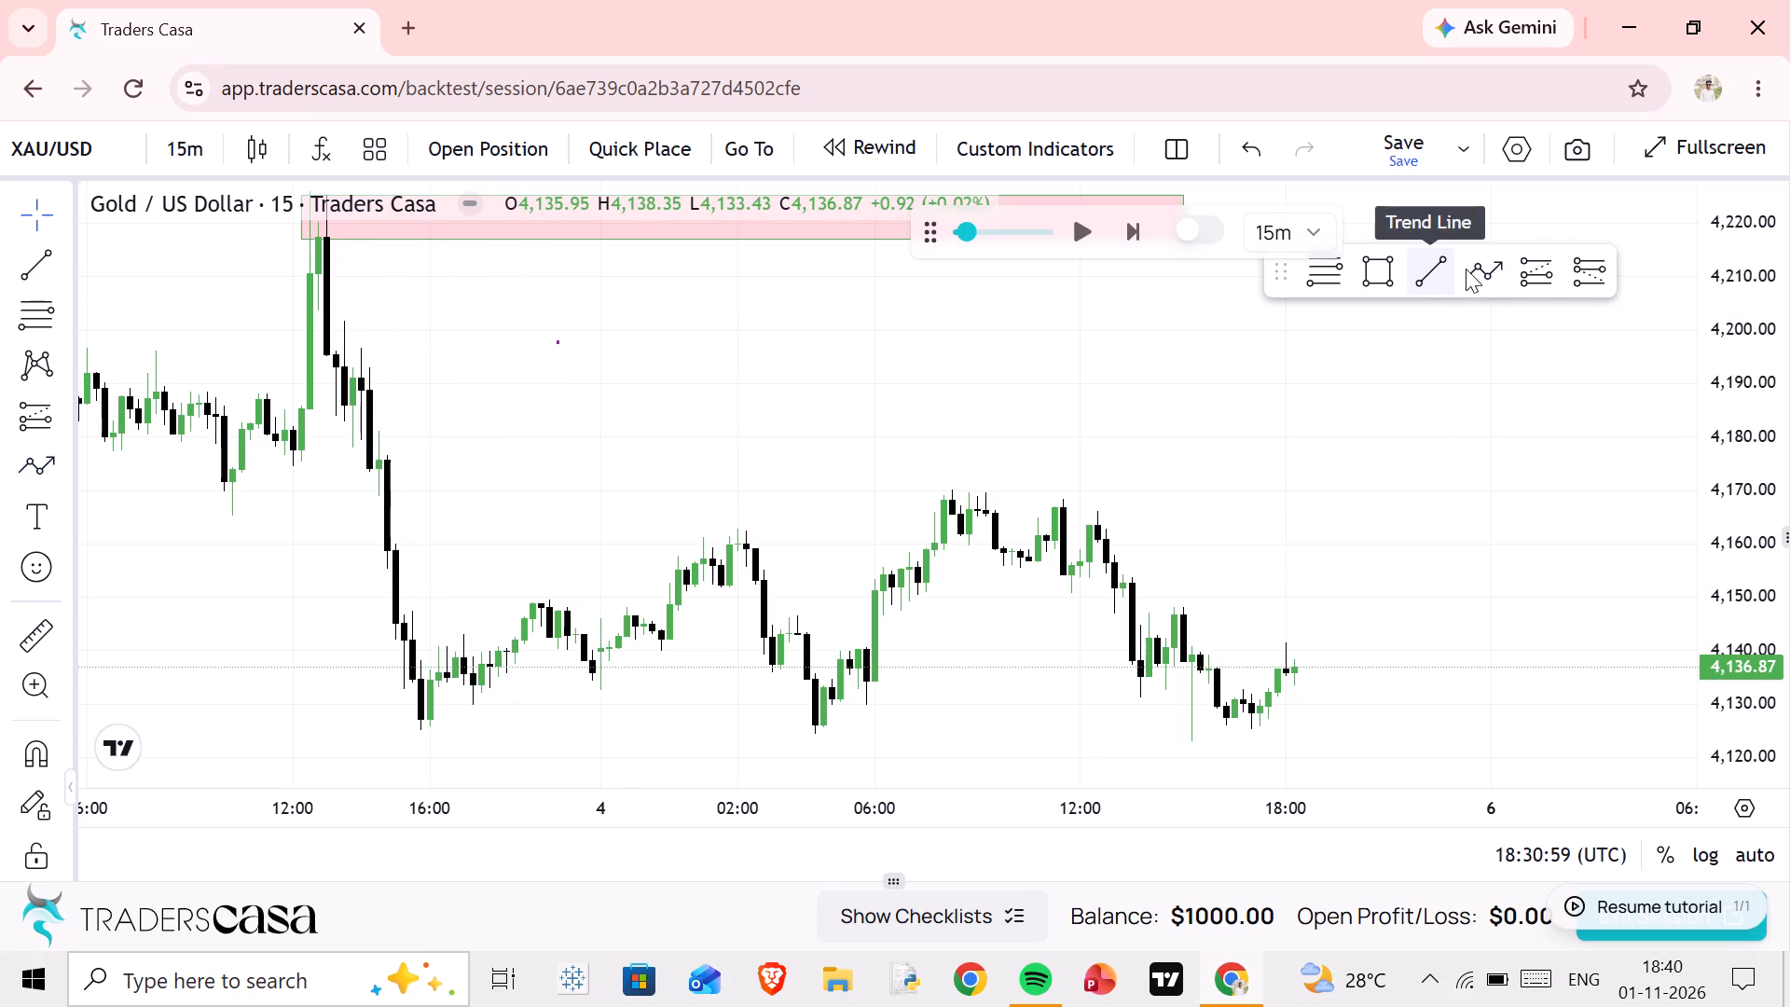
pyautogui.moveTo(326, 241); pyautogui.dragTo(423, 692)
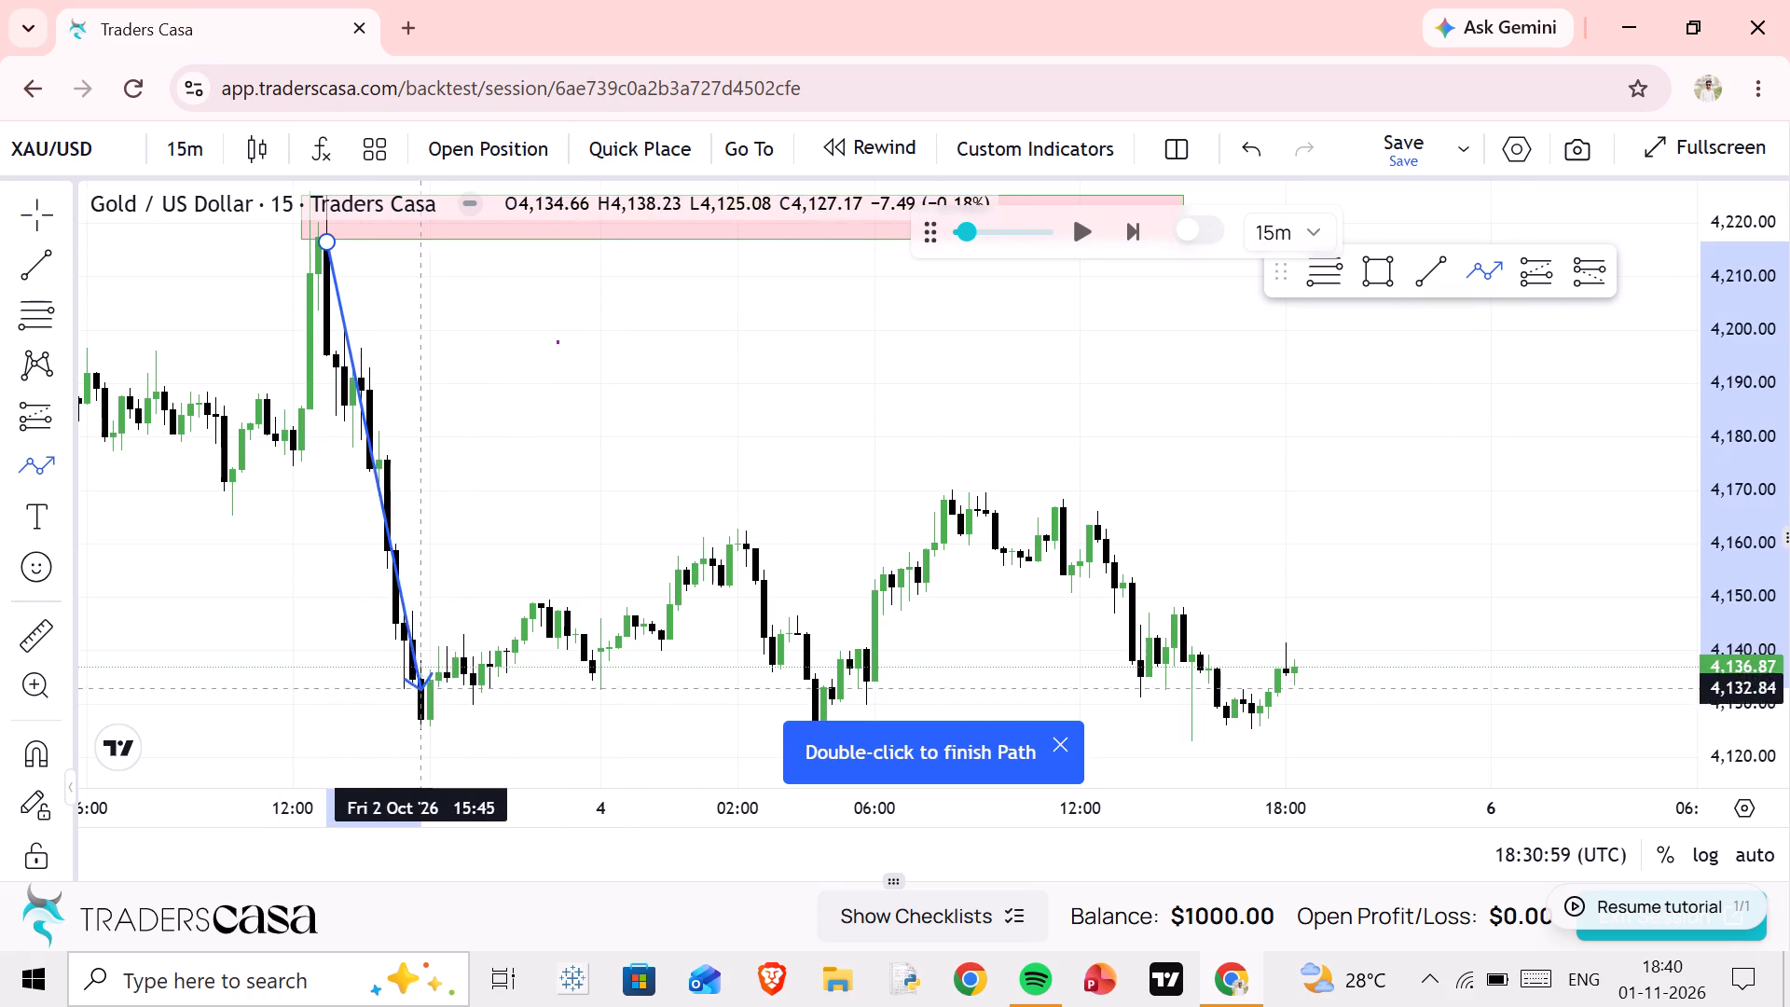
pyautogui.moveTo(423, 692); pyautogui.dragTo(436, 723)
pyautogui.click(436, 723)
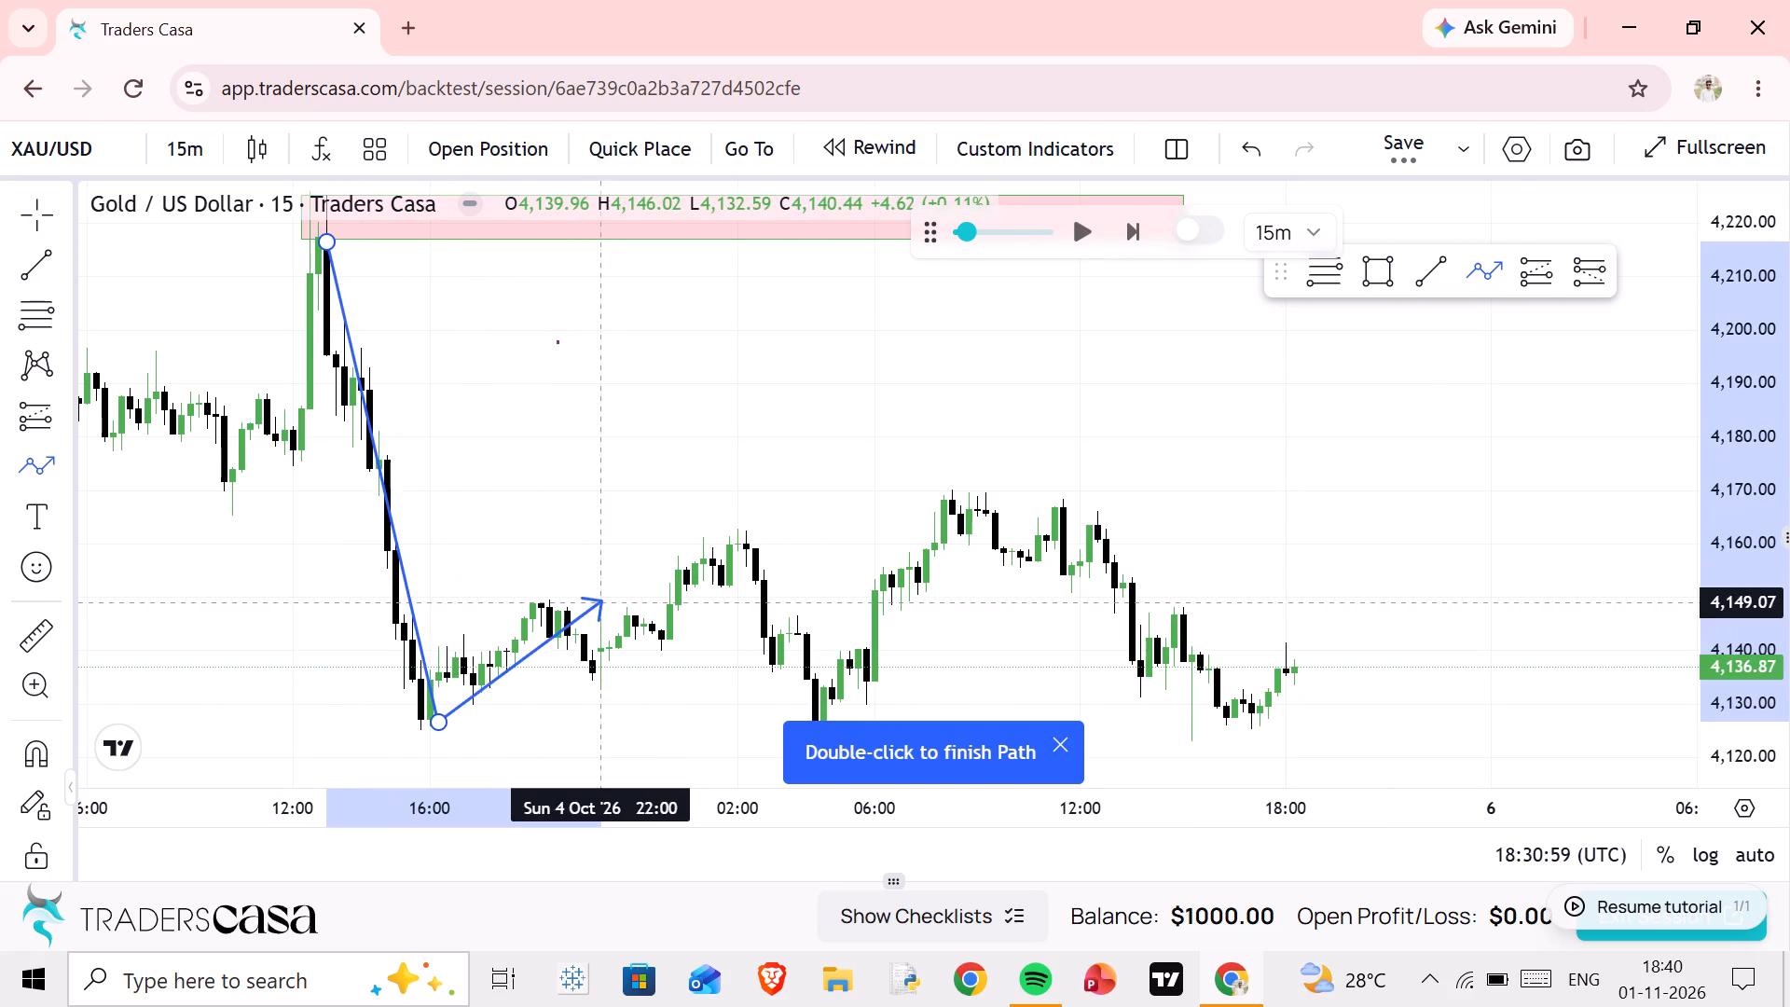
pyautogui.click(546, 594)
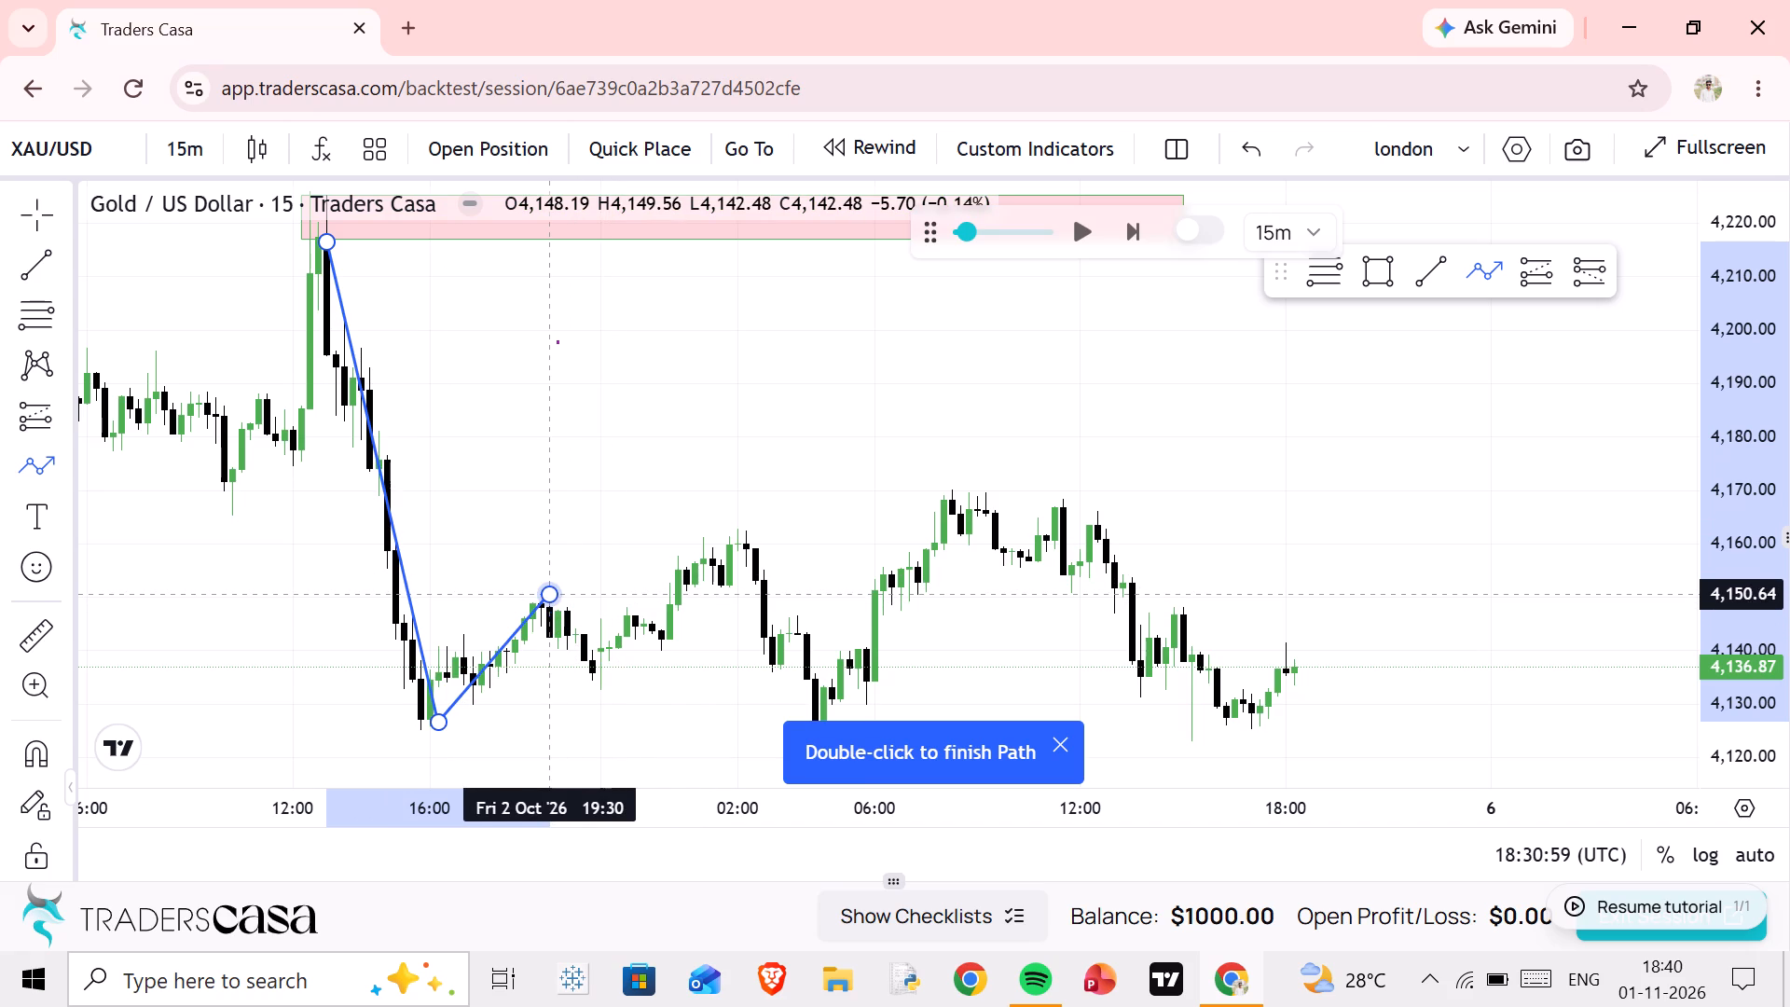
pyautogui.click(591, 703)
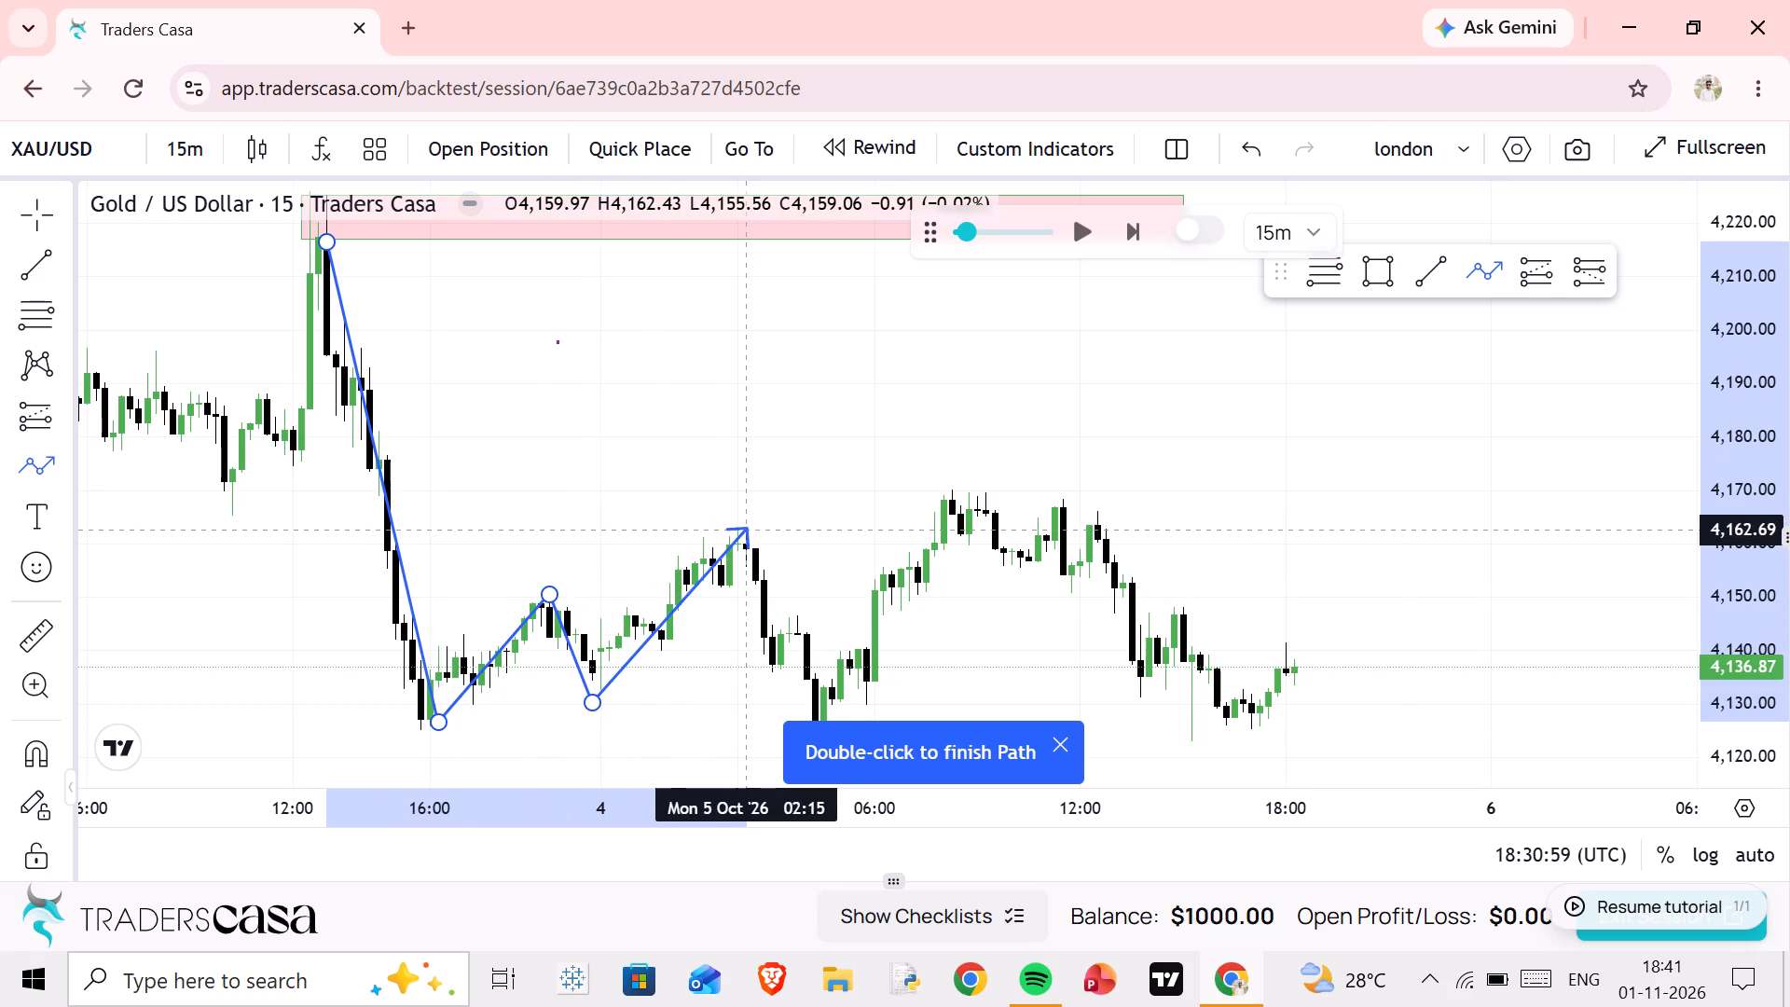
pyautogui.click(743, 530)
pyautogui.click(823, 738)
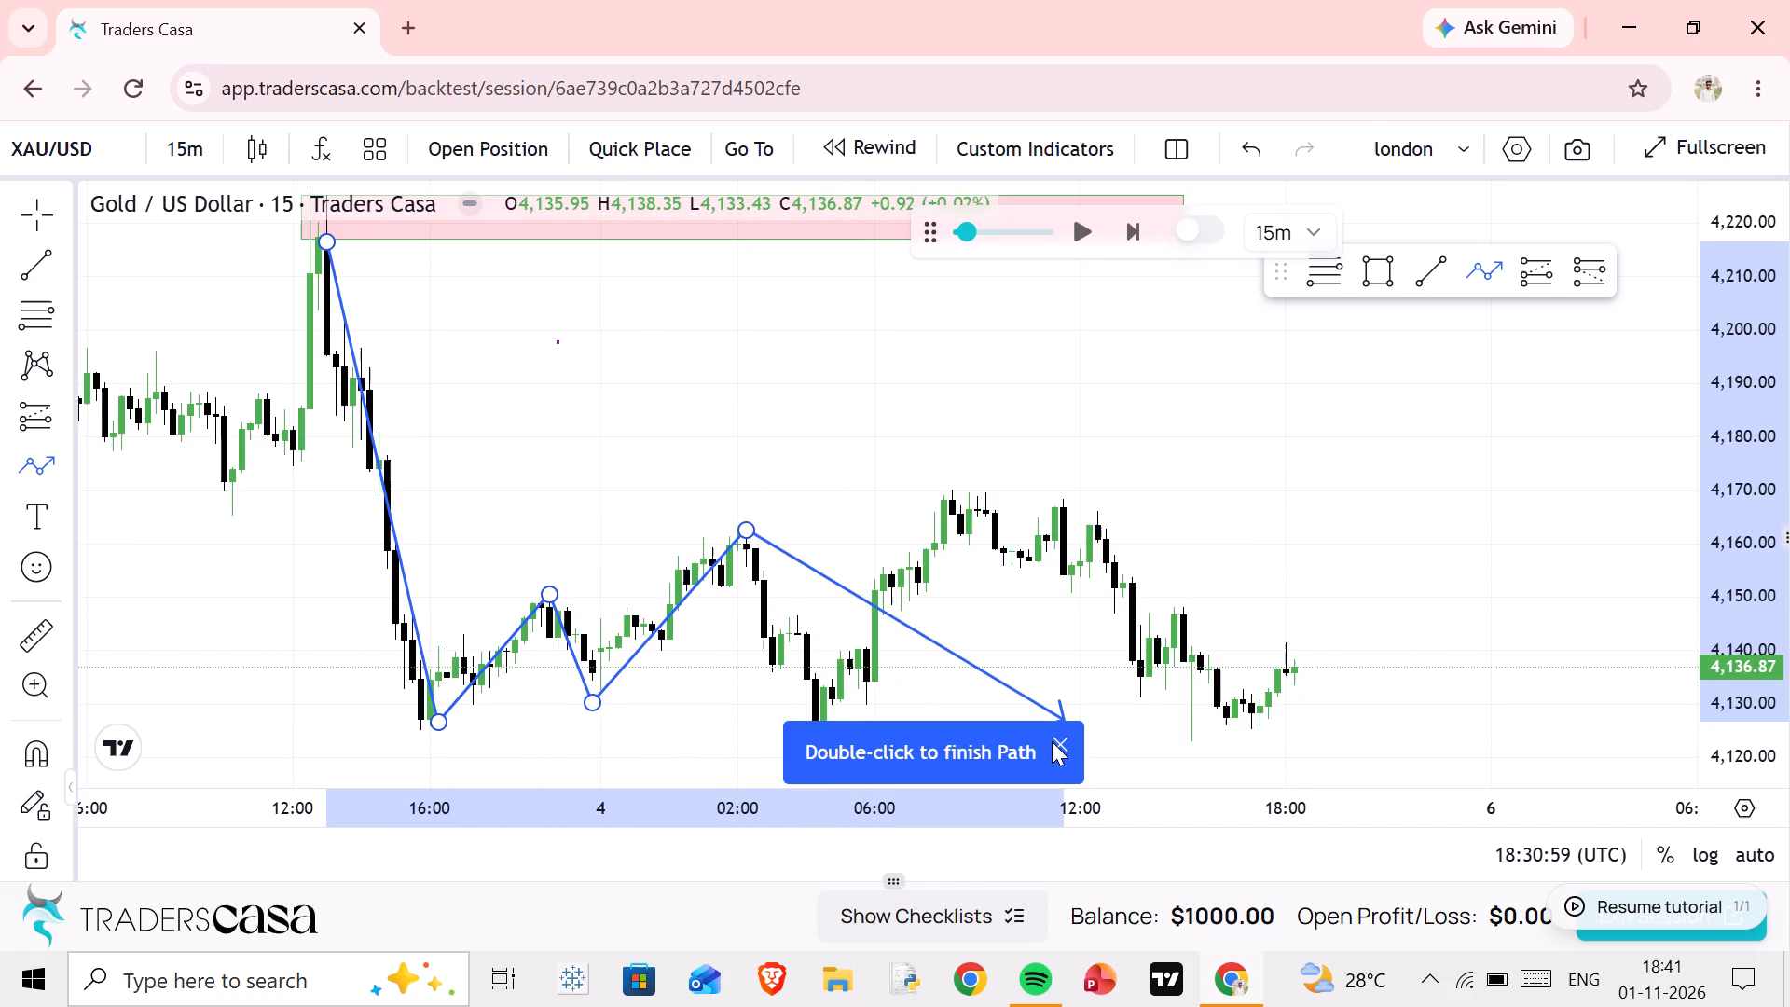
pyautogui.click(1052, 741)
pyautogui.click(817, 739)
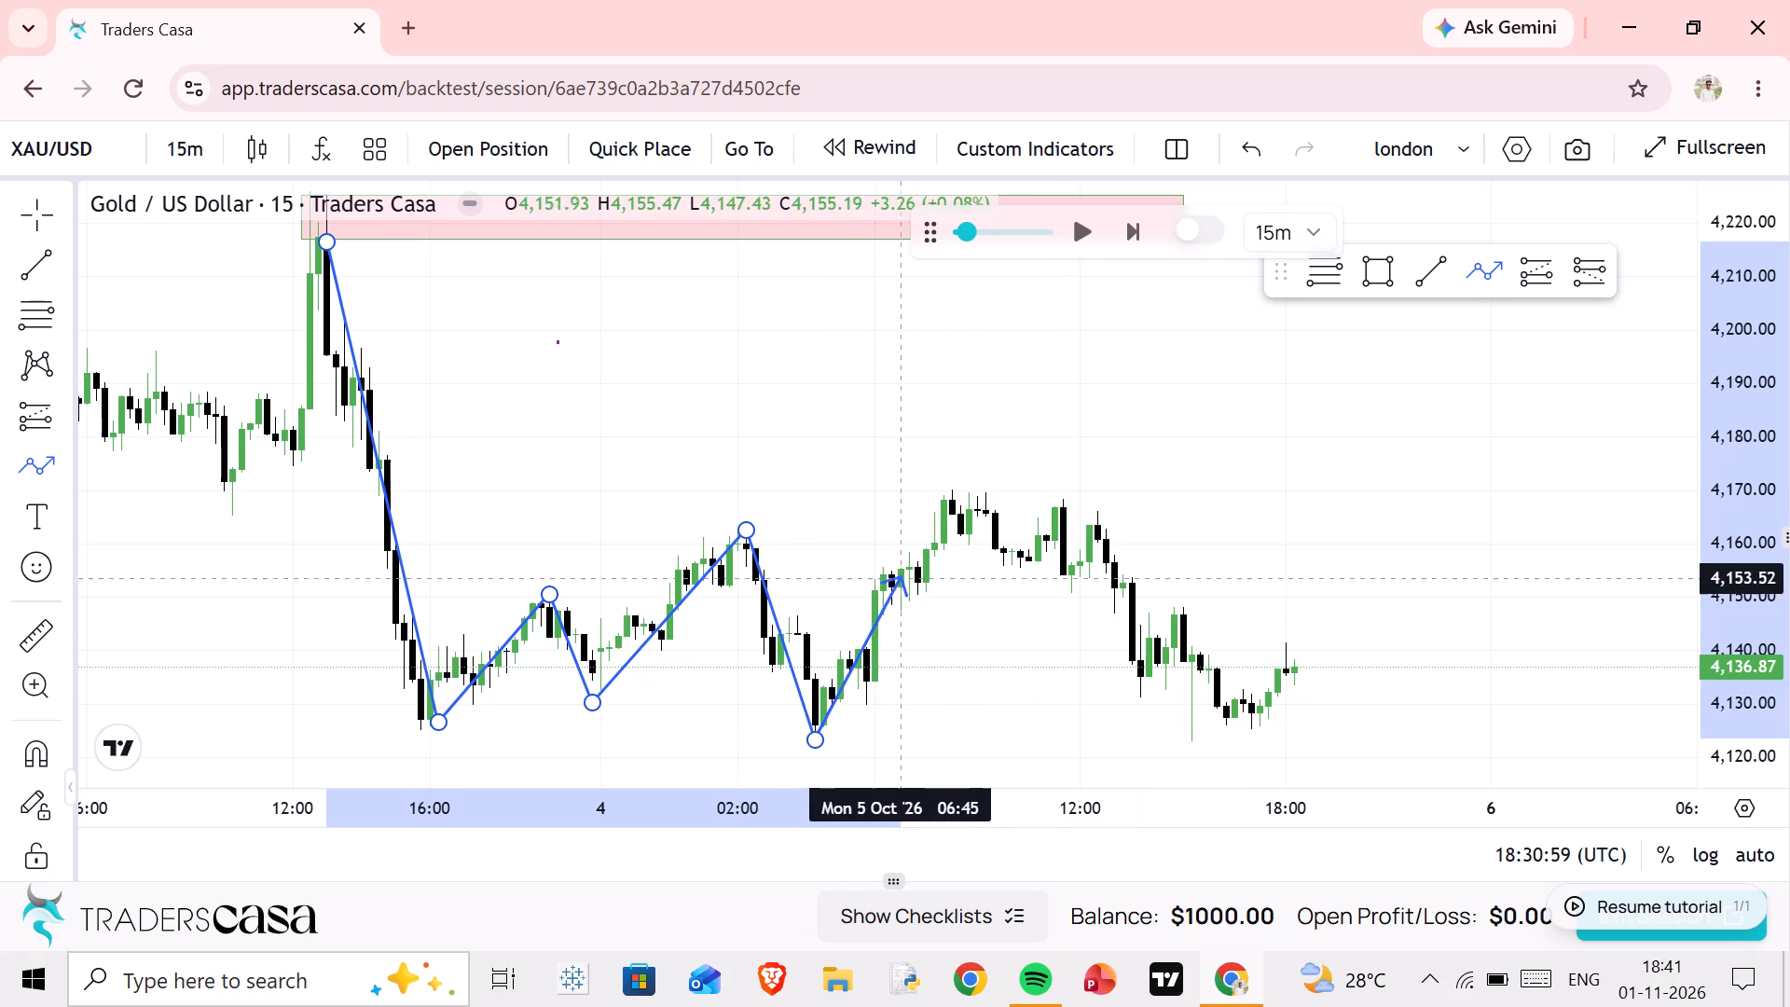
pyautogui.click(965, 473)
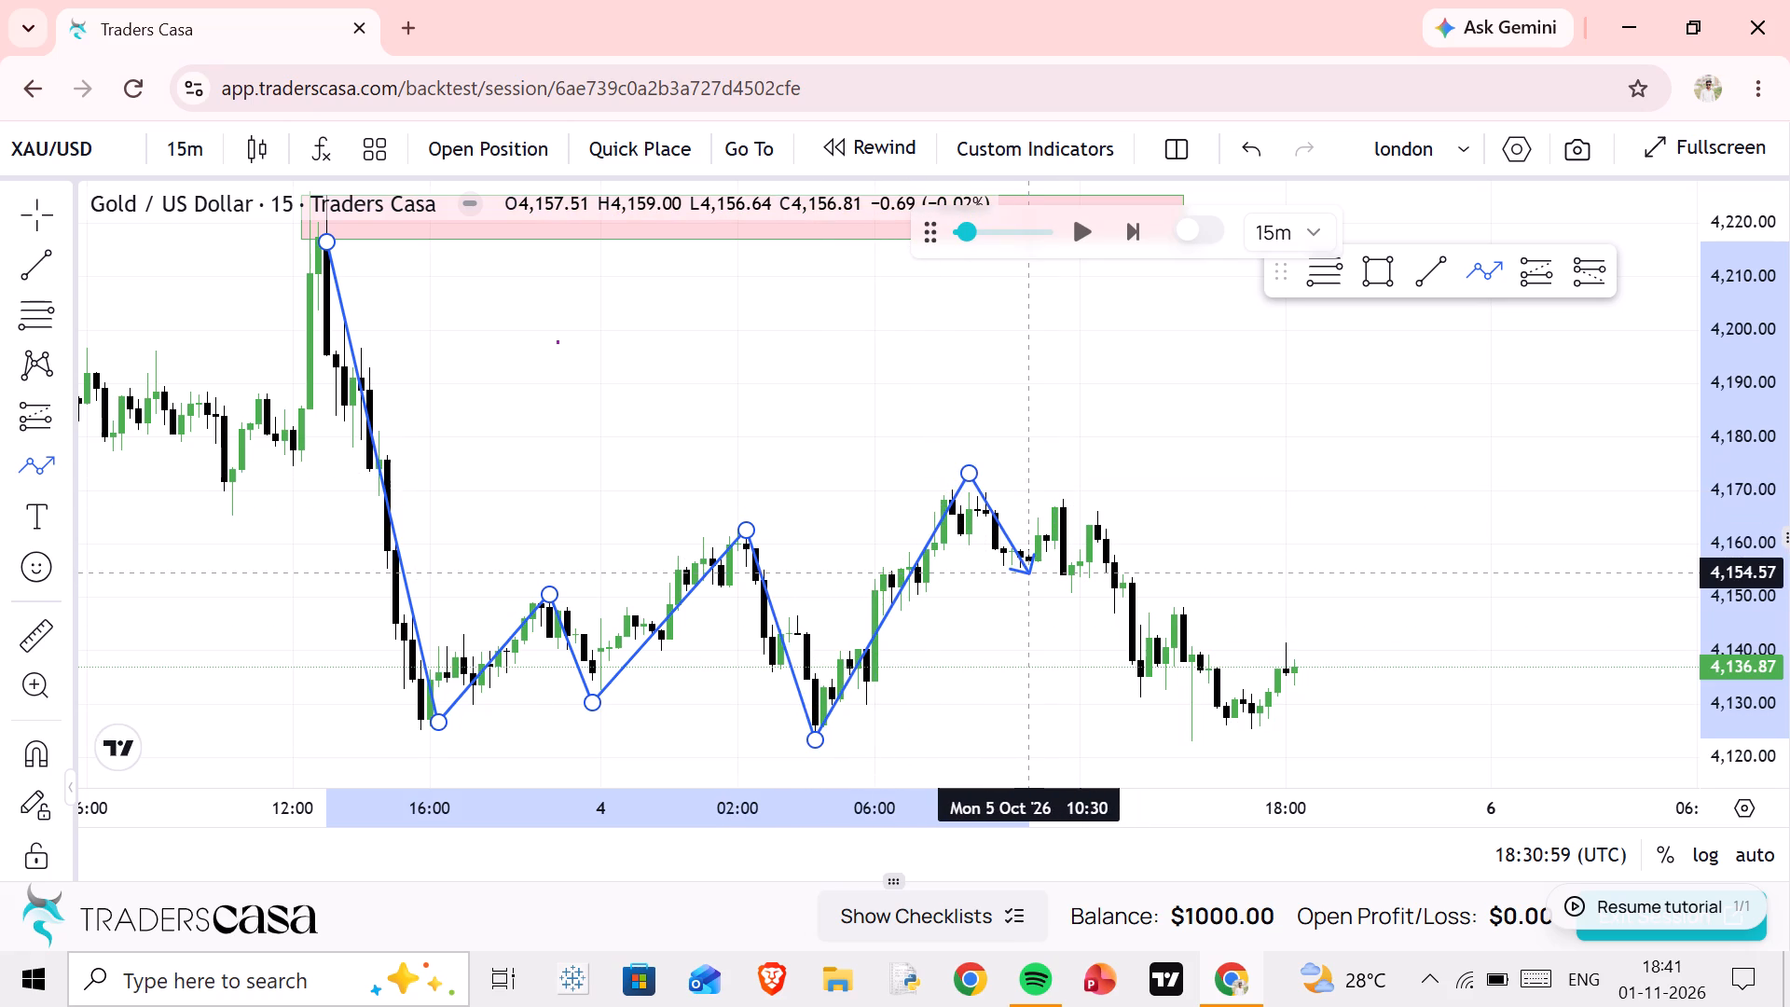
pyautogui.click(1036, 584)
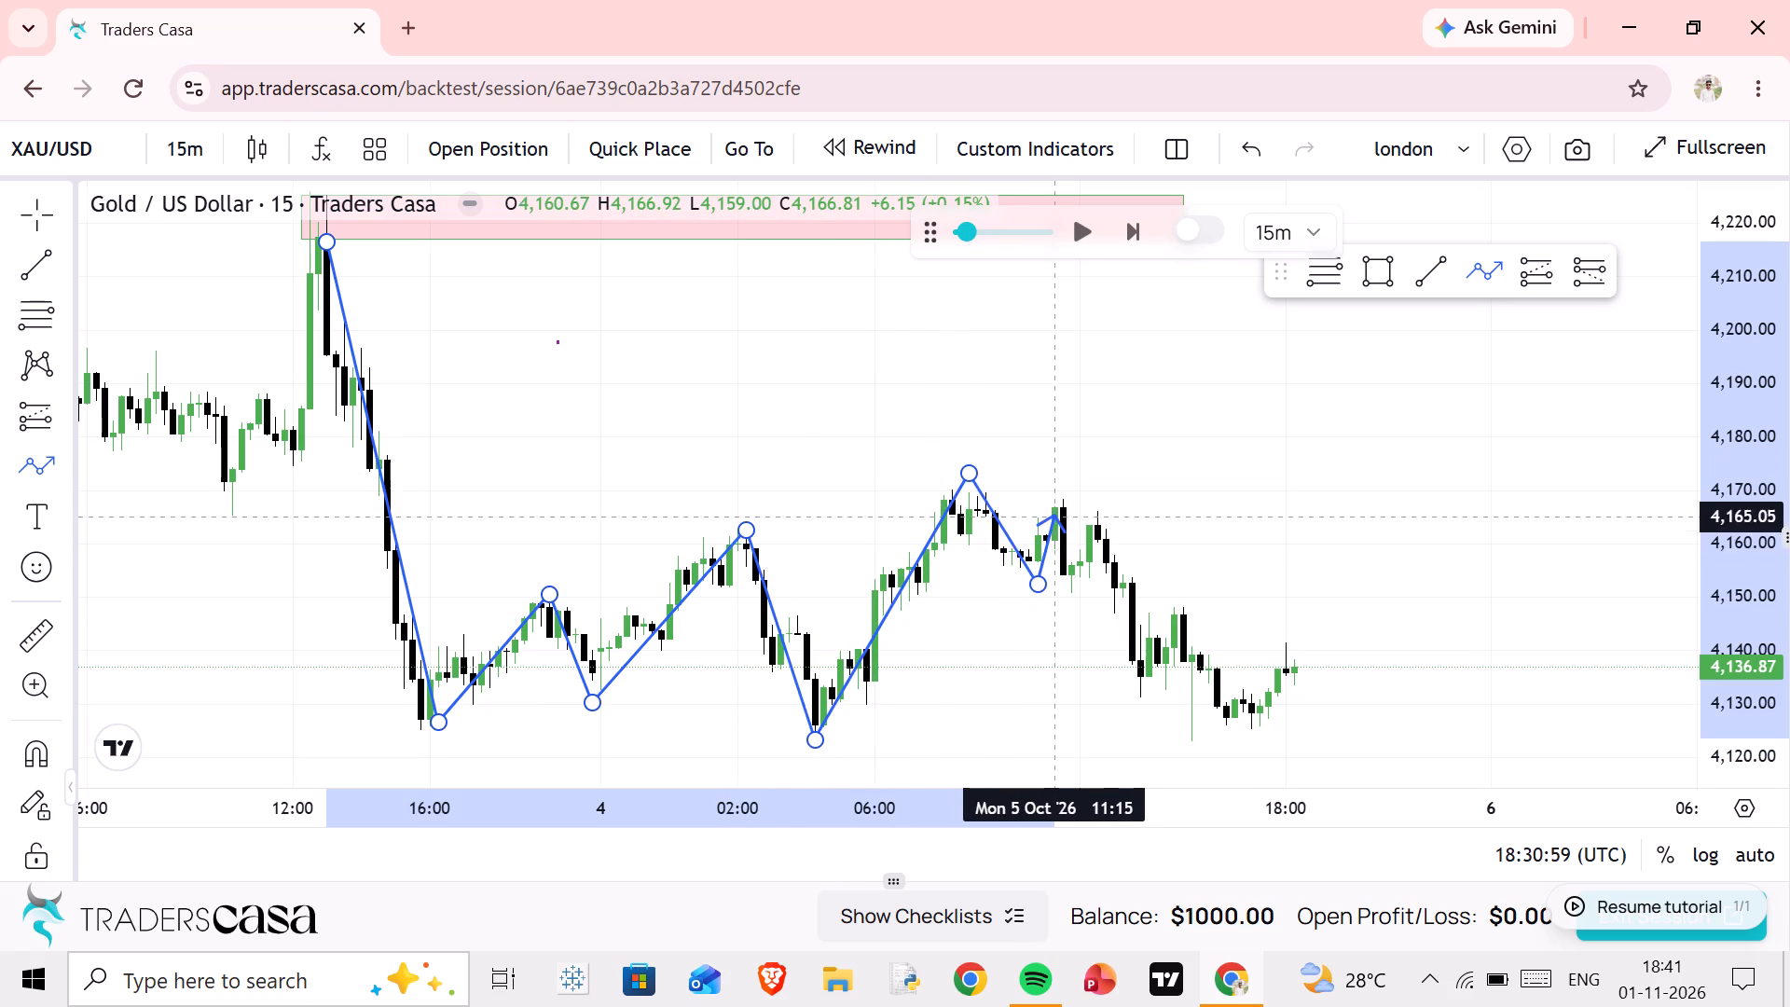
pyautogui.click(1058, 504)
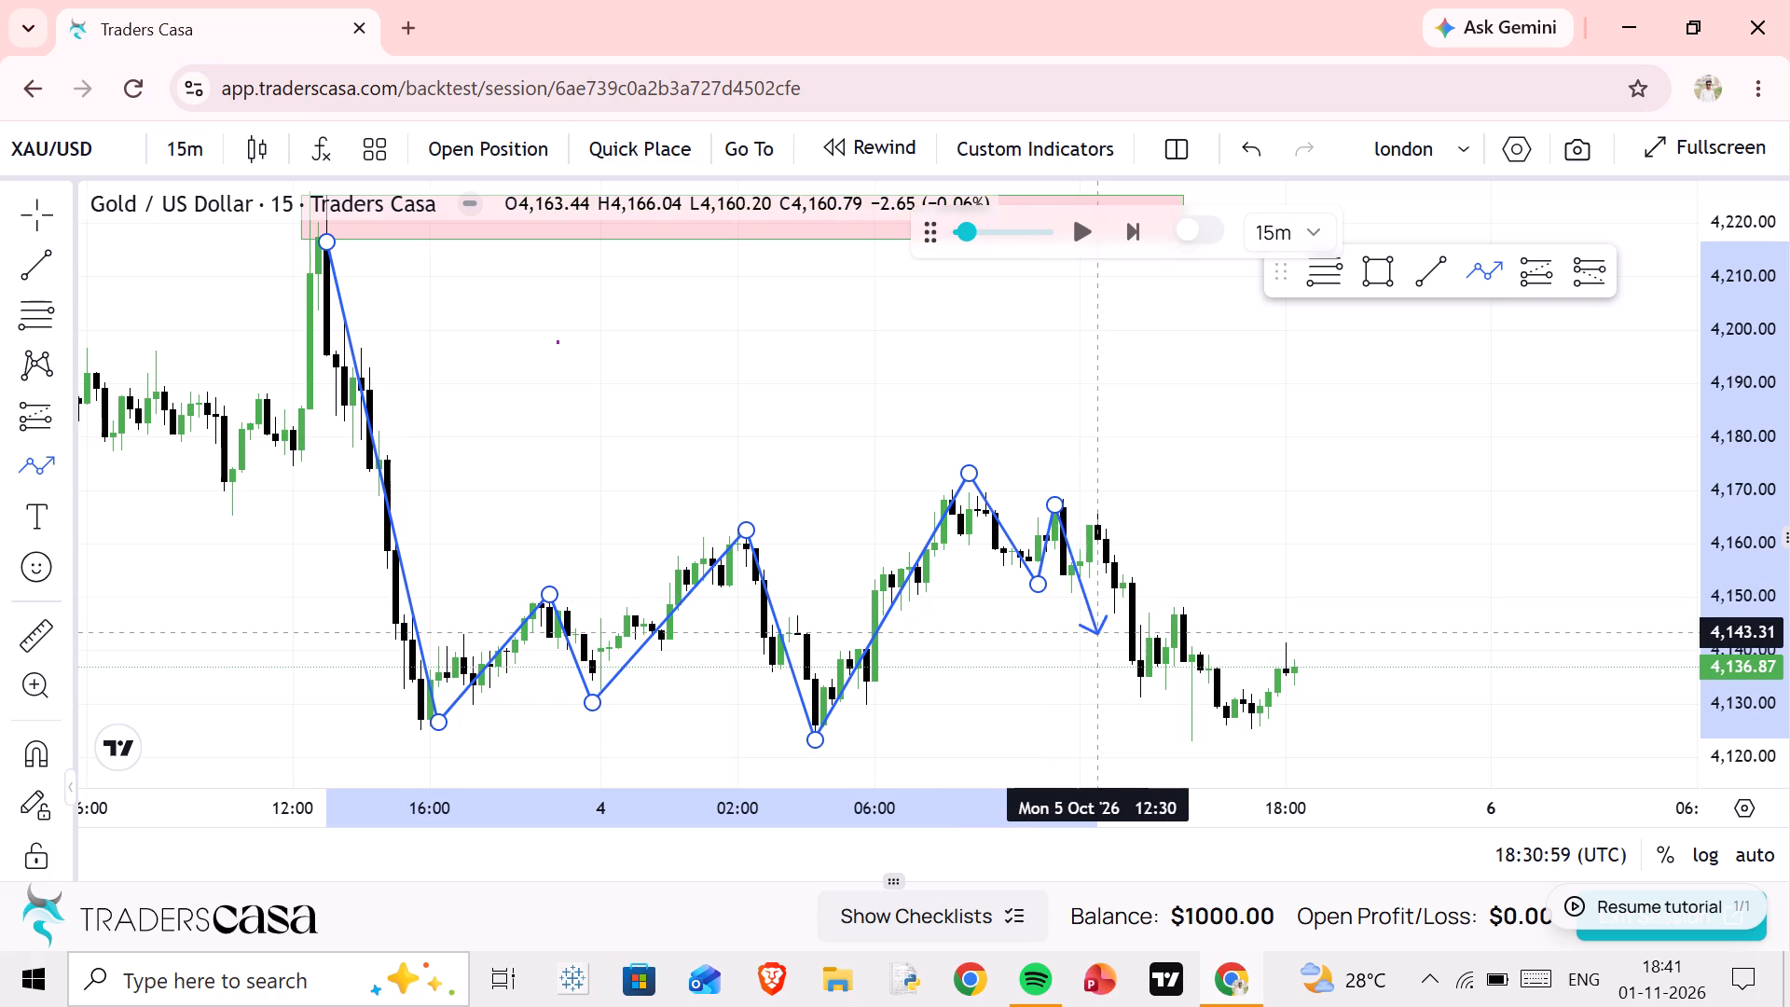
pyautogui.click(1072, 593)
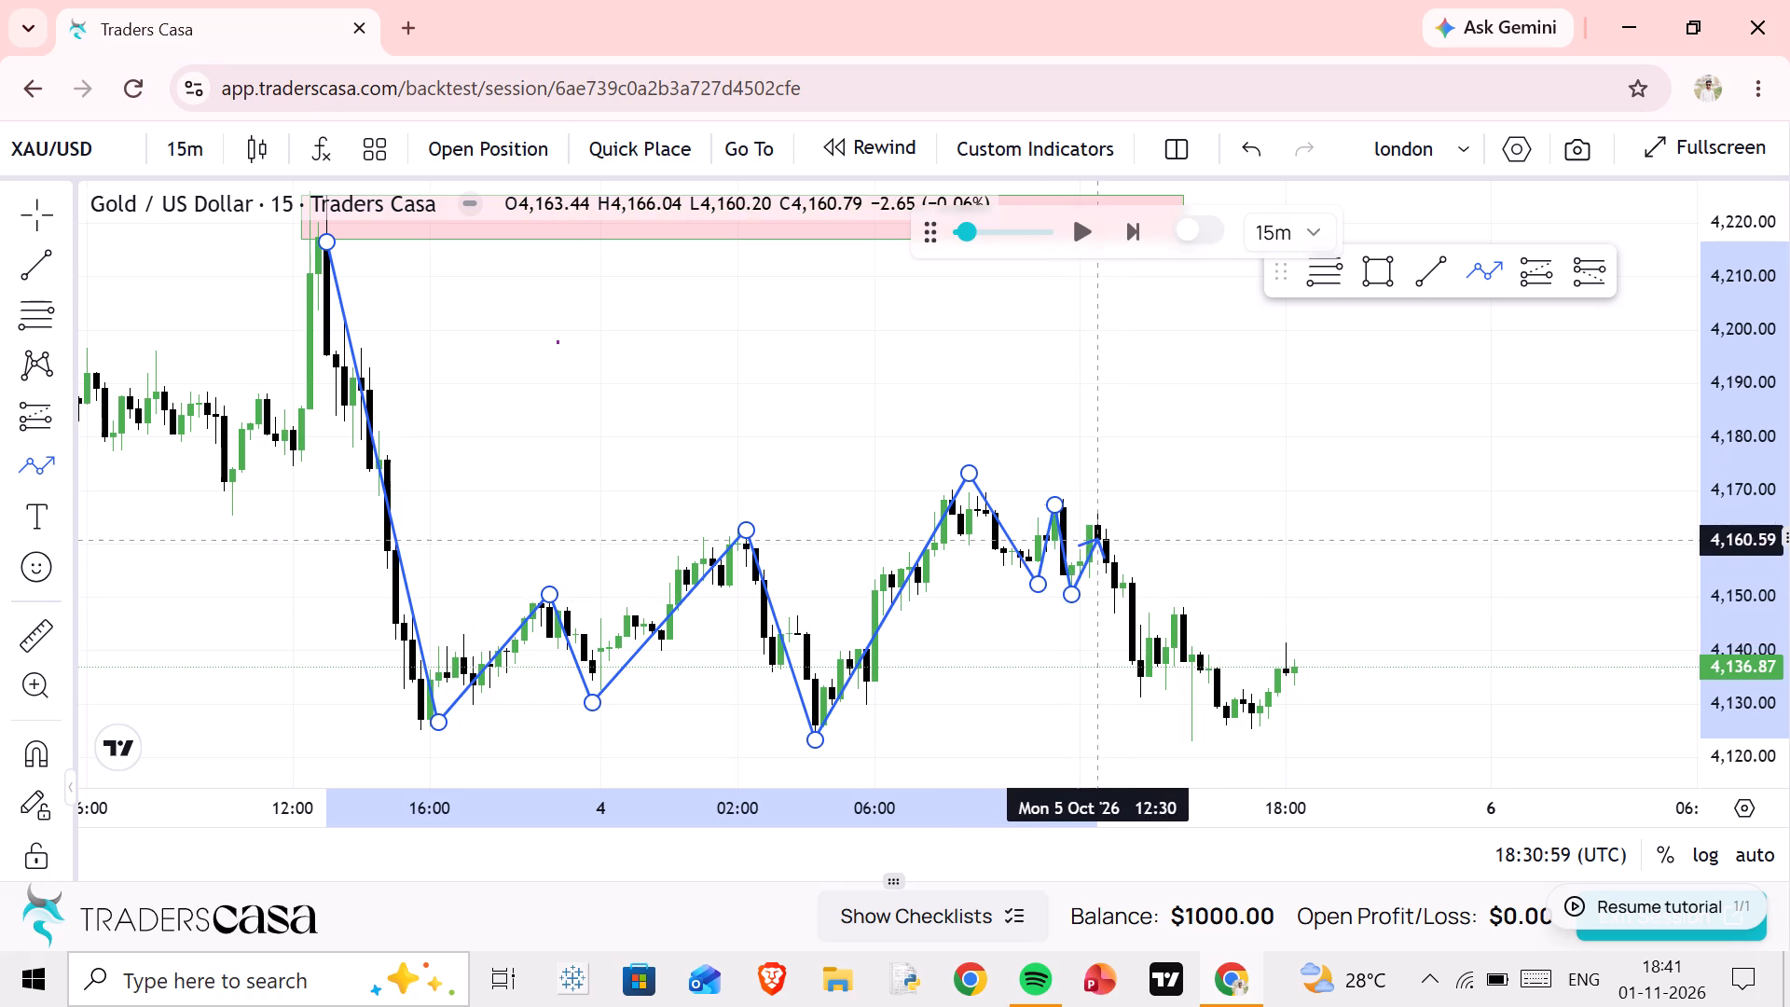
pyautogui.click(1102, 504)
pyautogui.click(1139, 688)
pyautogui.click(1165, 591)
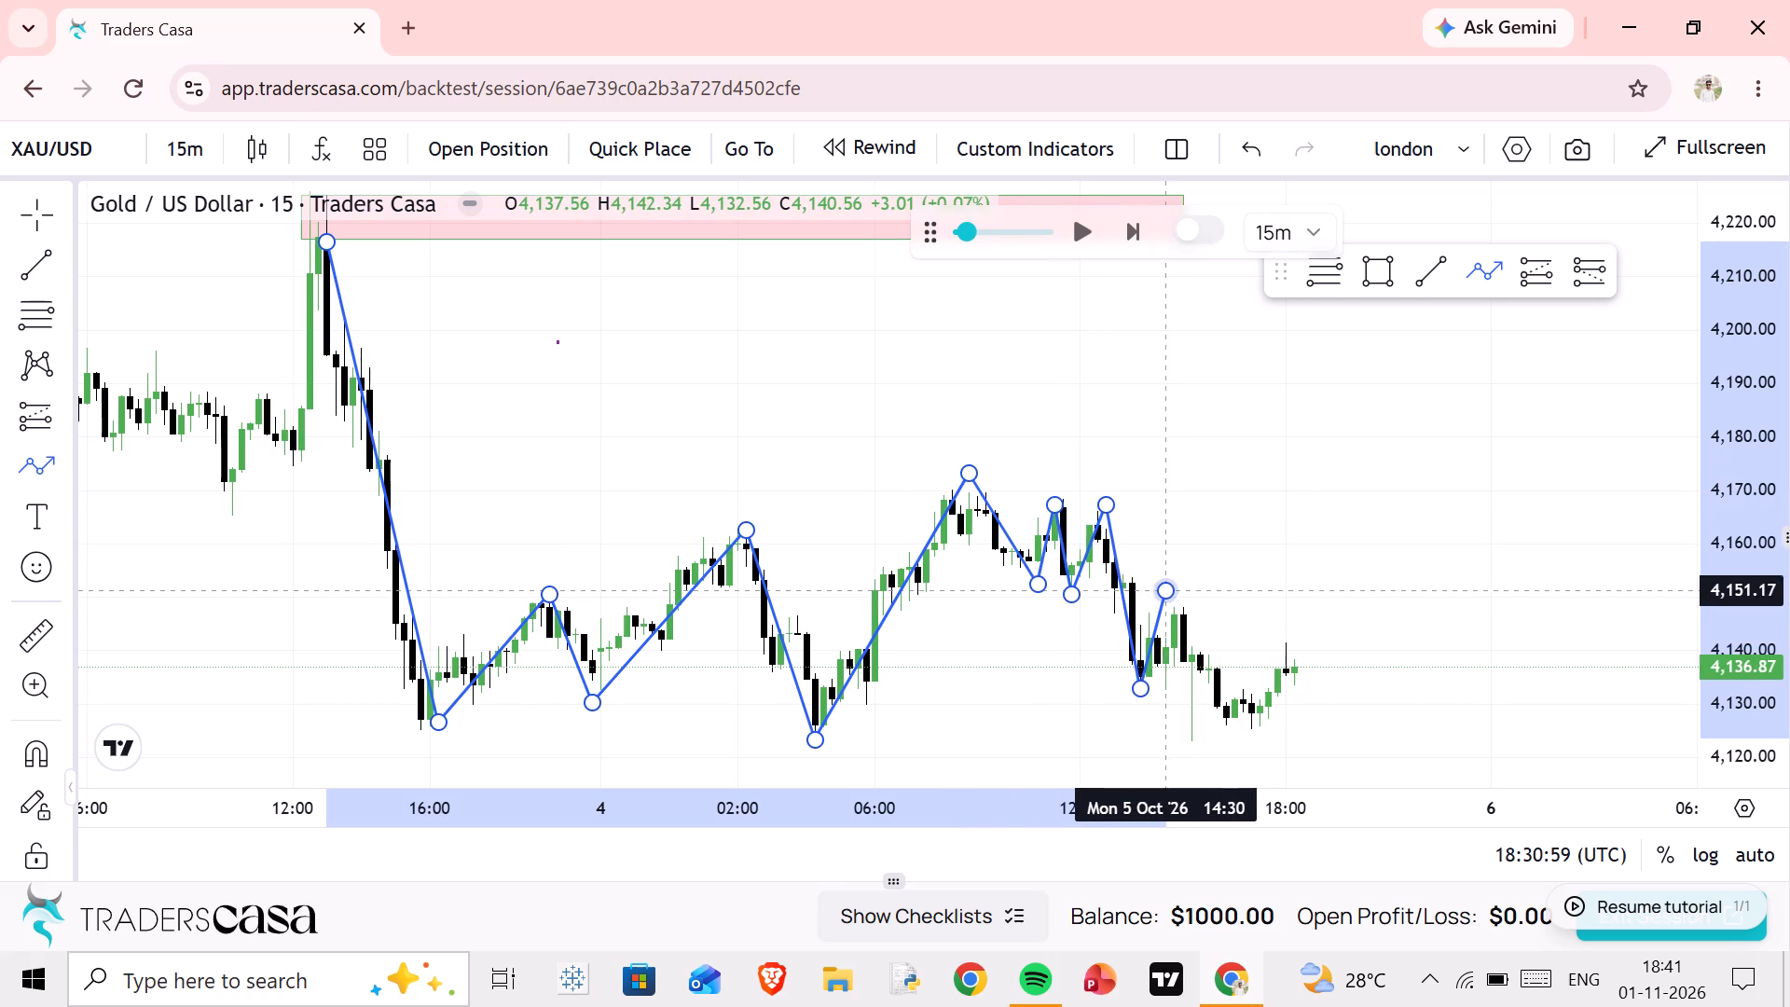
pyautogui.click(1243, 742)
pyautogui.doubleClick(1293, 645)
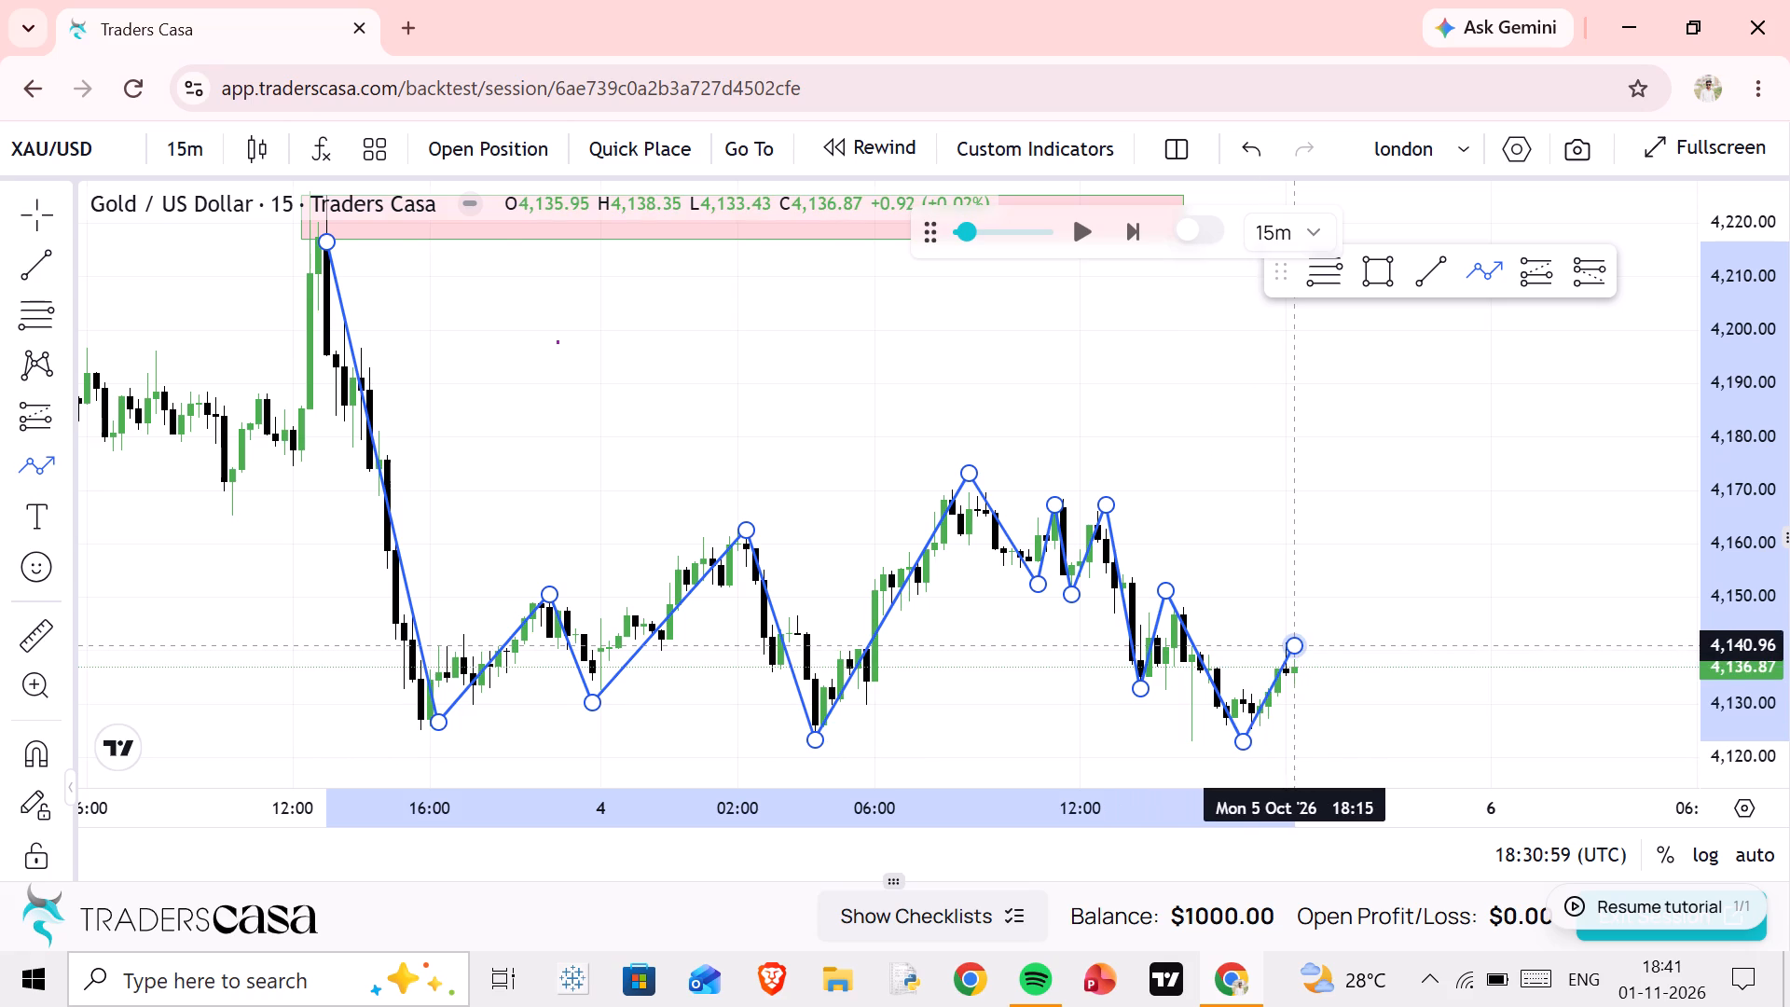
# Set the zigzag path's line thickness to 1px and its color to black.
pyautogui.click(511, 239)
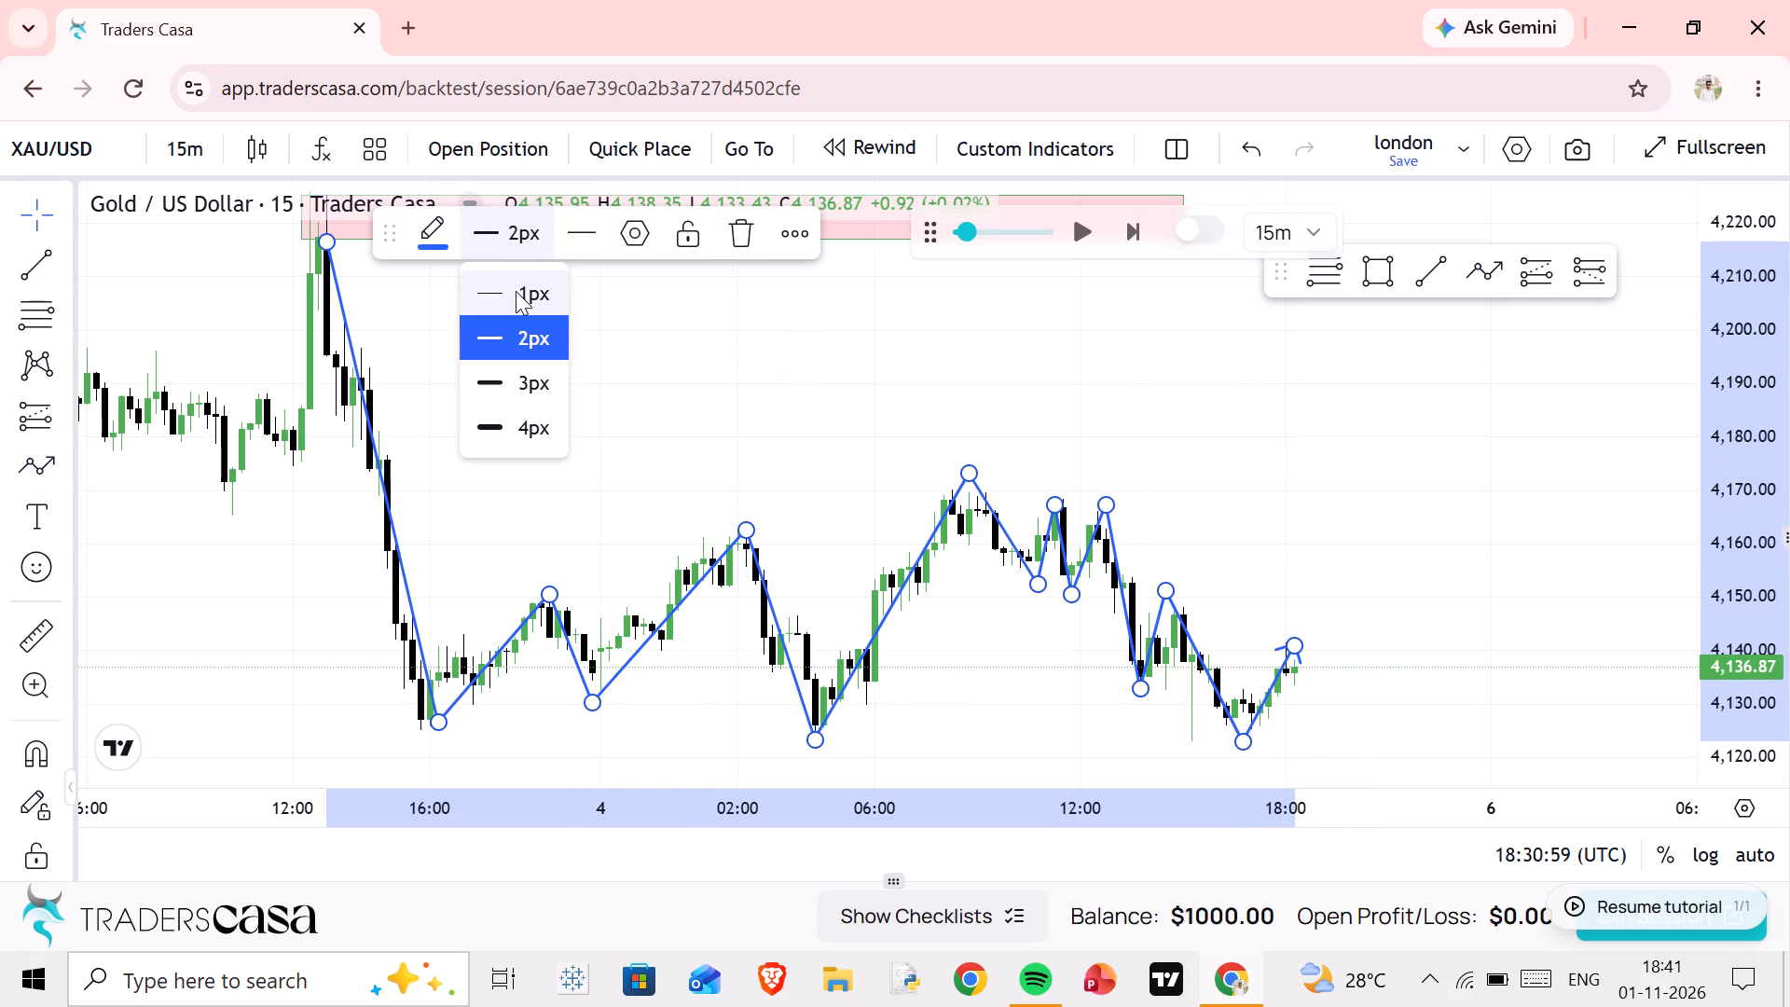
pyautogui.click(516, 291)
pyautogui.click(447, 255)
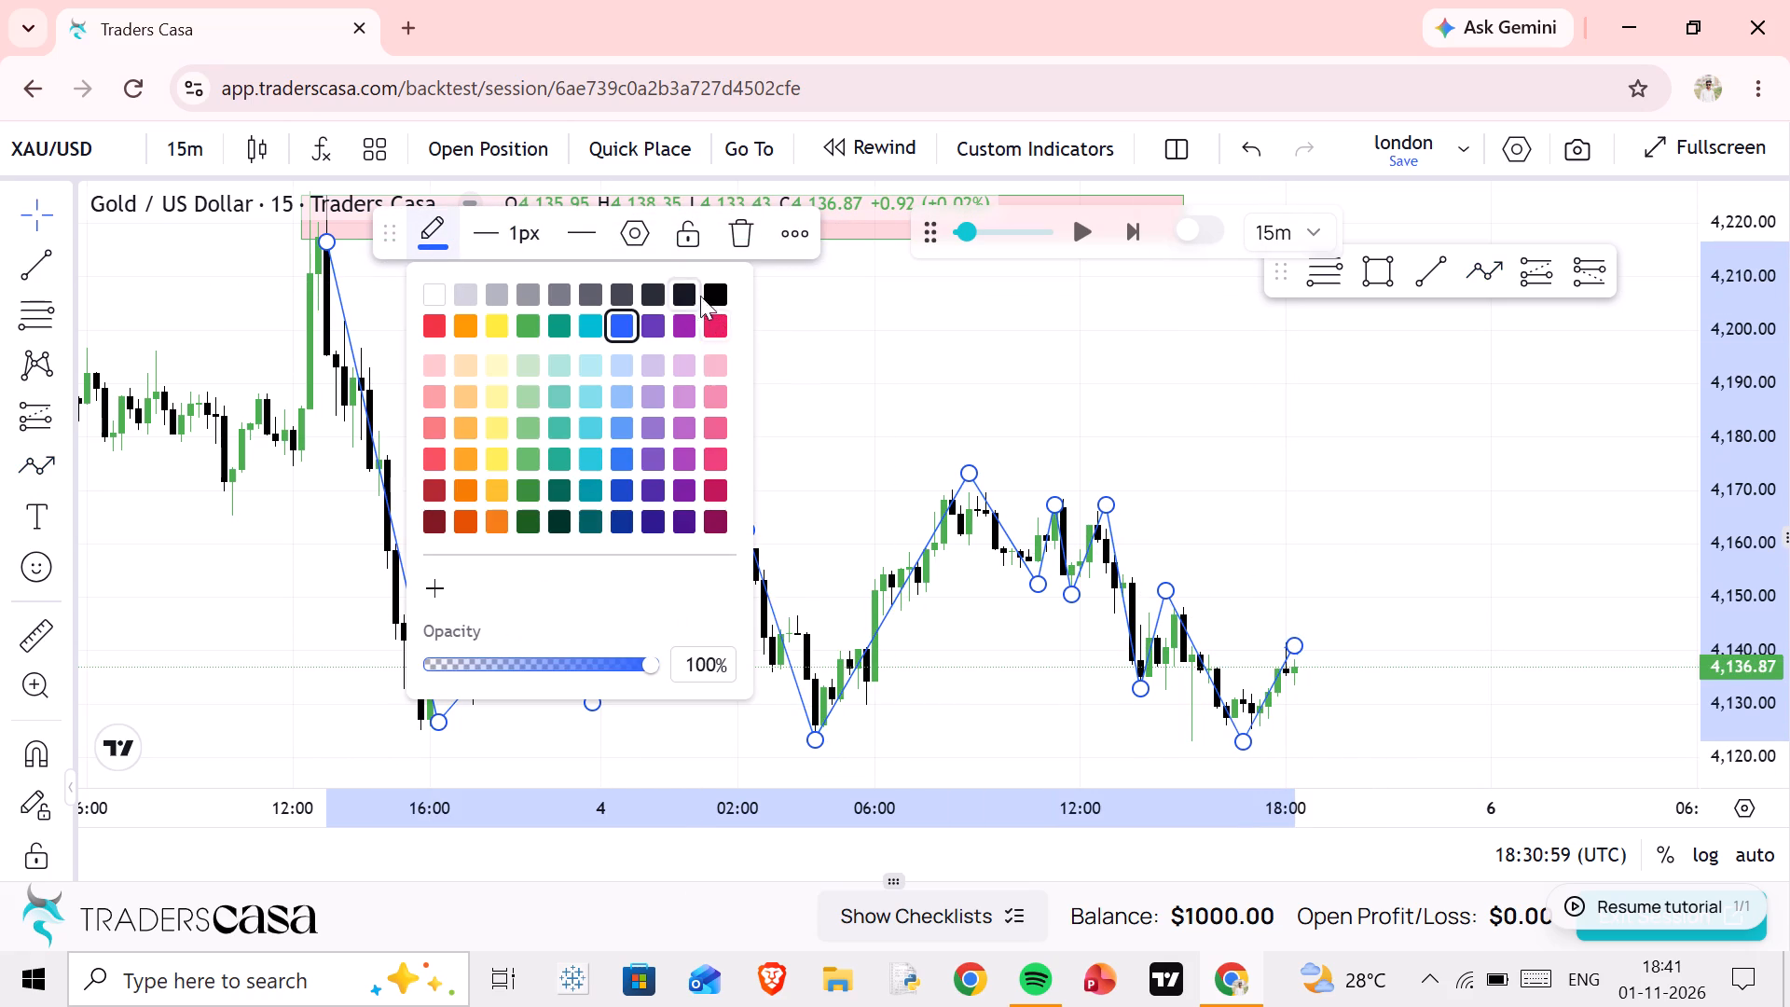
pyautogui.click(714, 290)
# Examine the swing highs and lows along the zigzag path, from the initial drop to the latest candle.
pyautogui.moveTo(768, 366); pyautogui.dragTo(907, 297)
pyautogui.moveTo(832, 356); pyautogui.dragTo(834, 385)
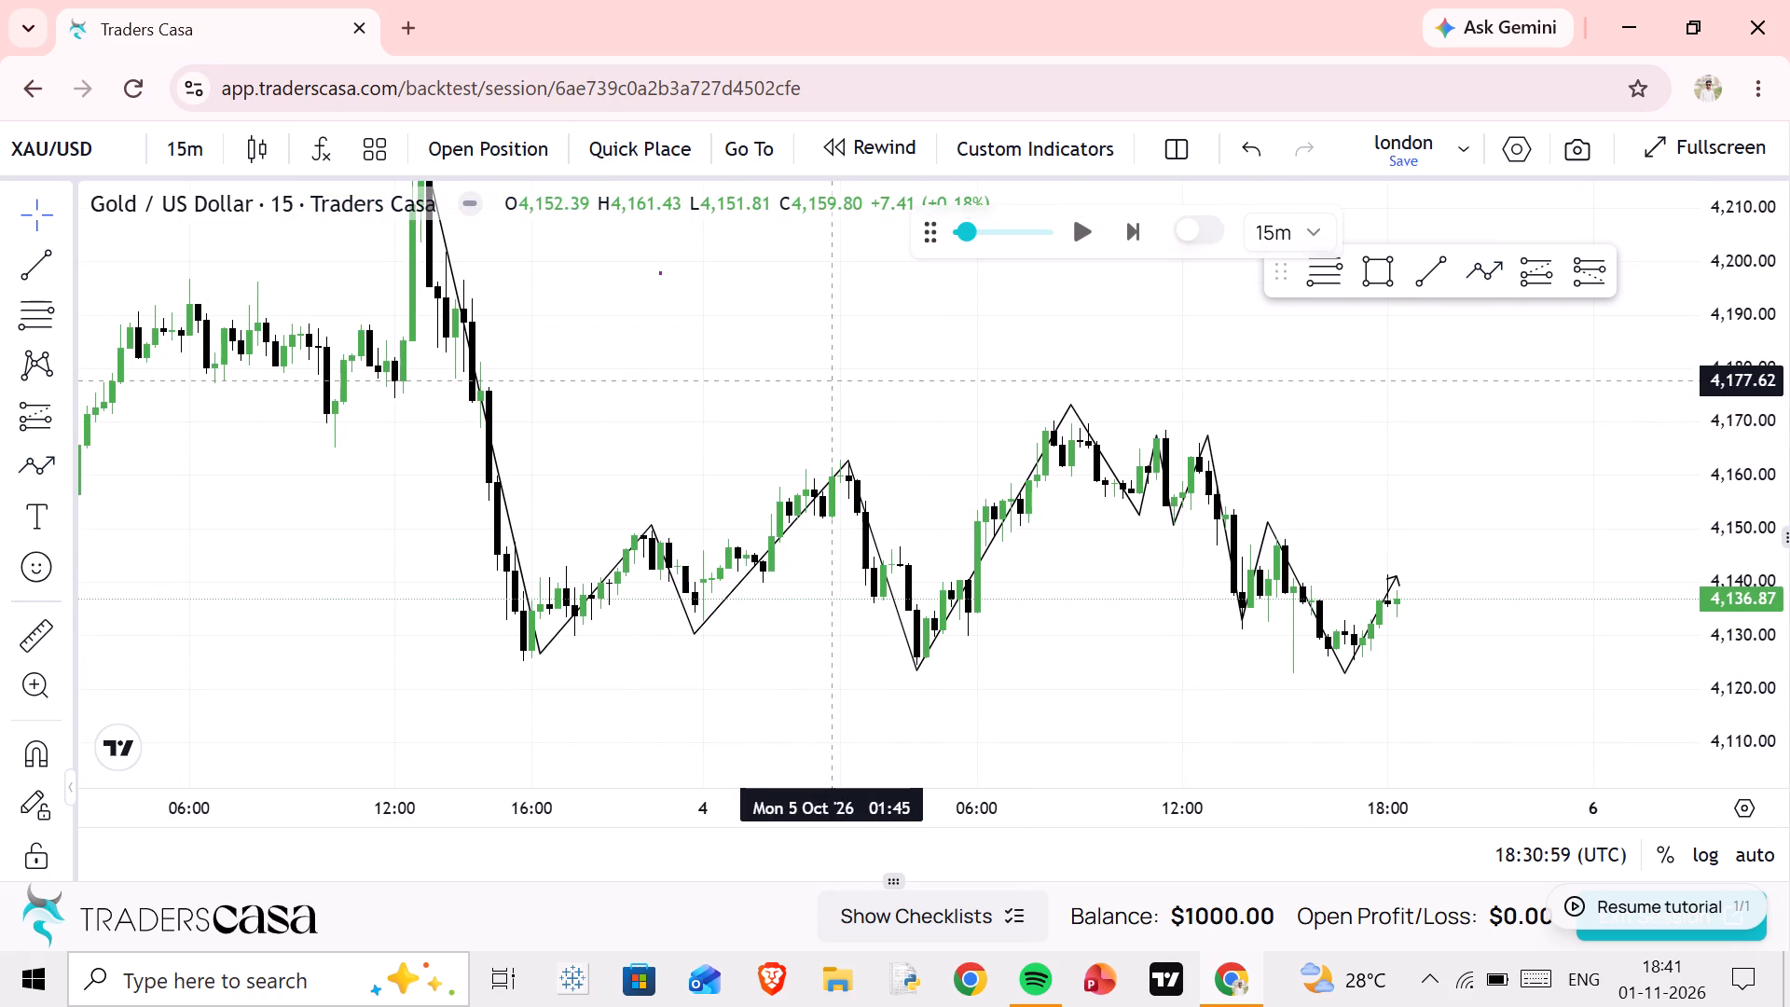
pyautogui.moveTo(834, 385); pyautogui.dragTo(944, 385)
pyautogui.scroll(12, 1742, 575)
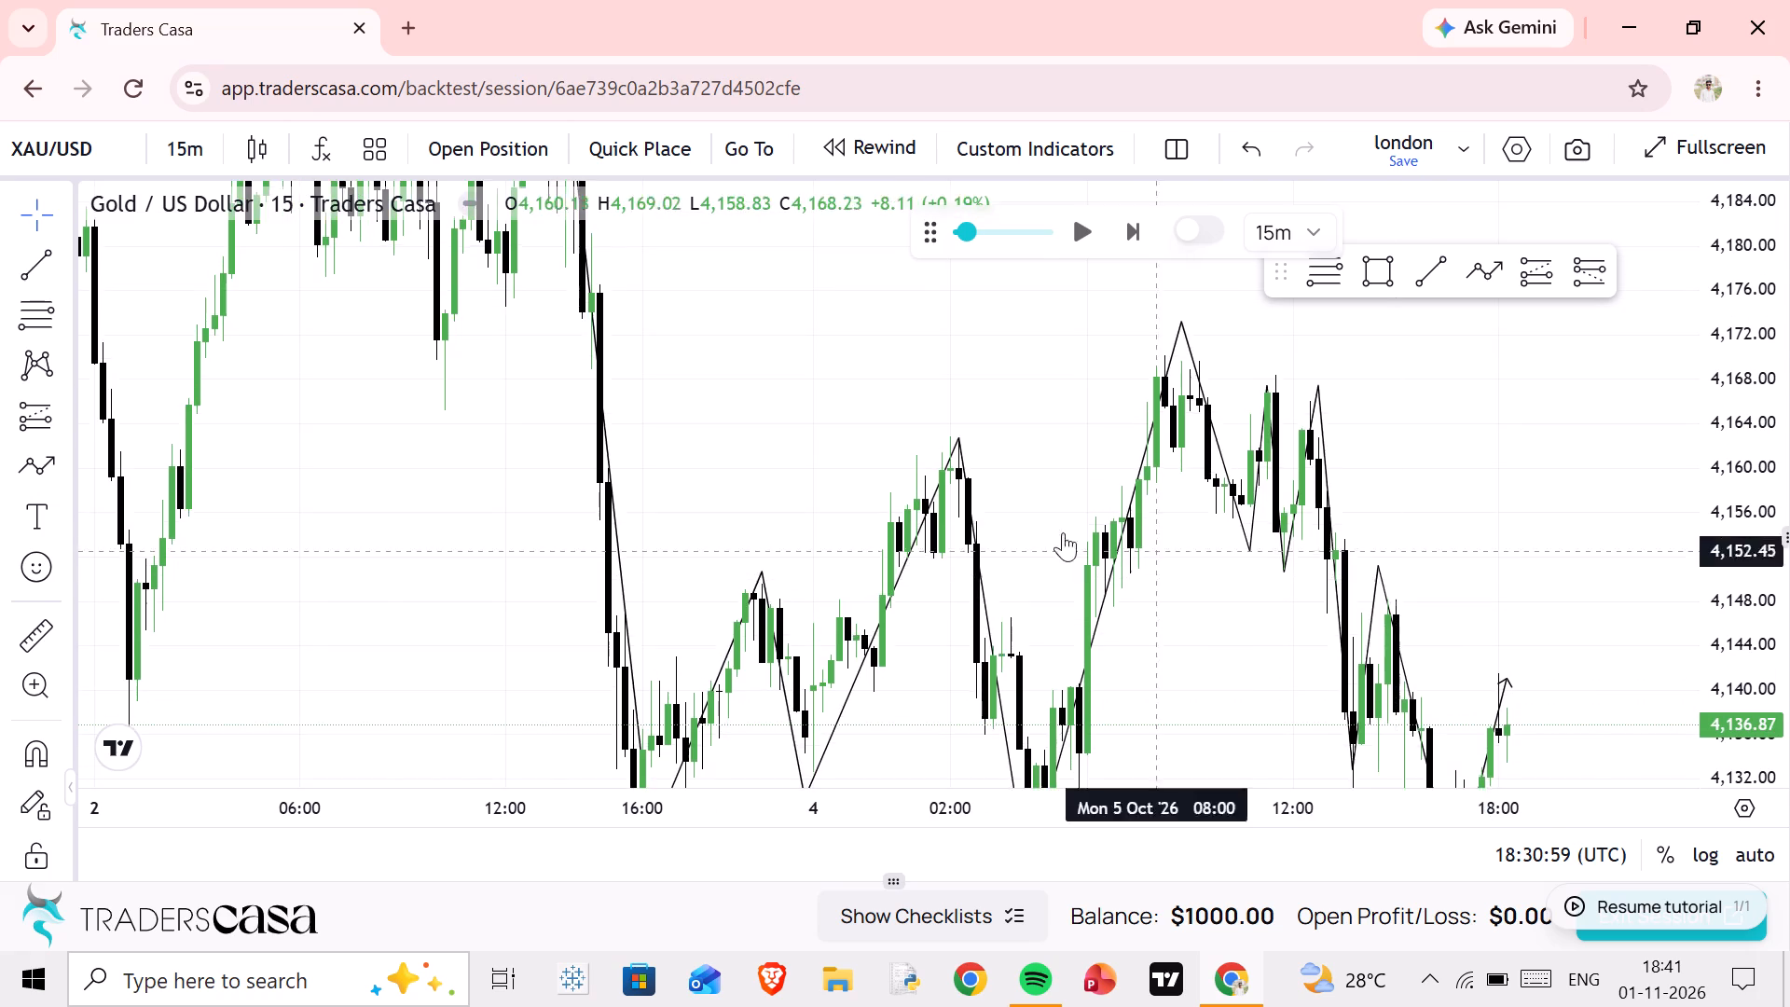
pyautogui.scroll(3, 1012, 516)
pyautogui.moveTo(811, 491); pyautogui.dragTo(919, 269)
pyautogui.moveTo(925, 354); pyautogui.dragTo(1051, 501)
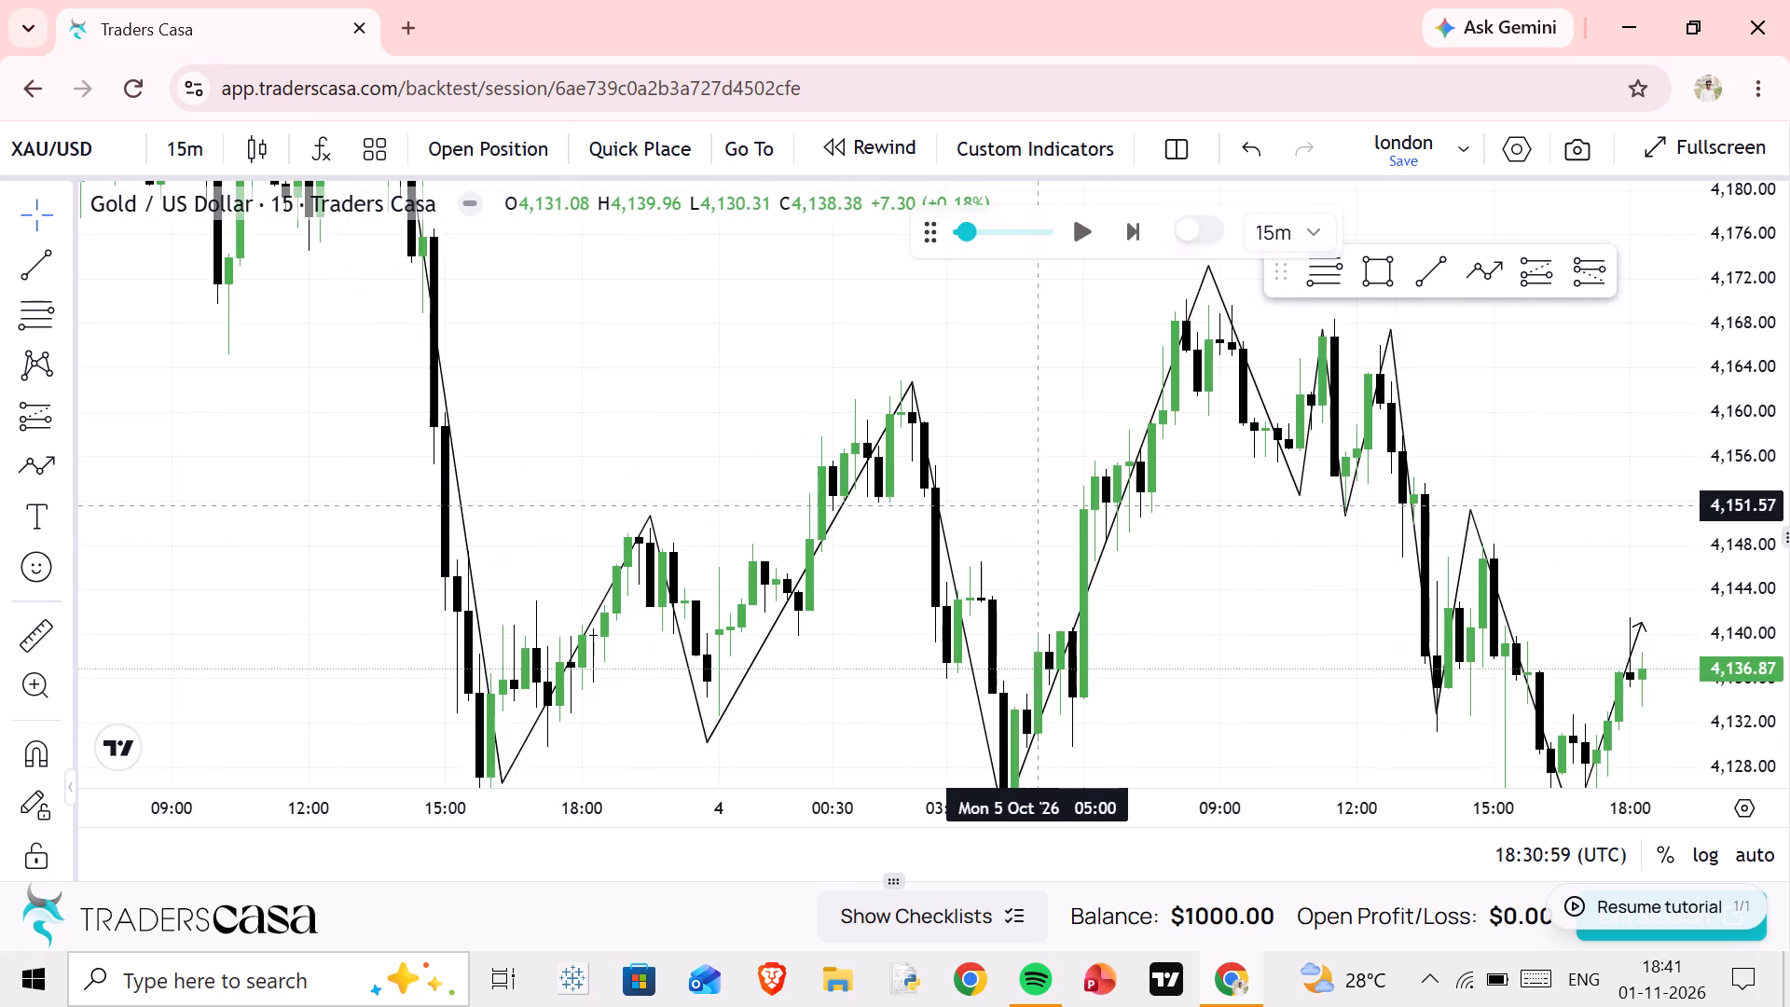
pyautogui.moveTo(1051, 501); pyautogui.dragTo(1054, 393)
pyautogui.moveTo(1207, 651); pyautogui.dragTo(1116, 599)
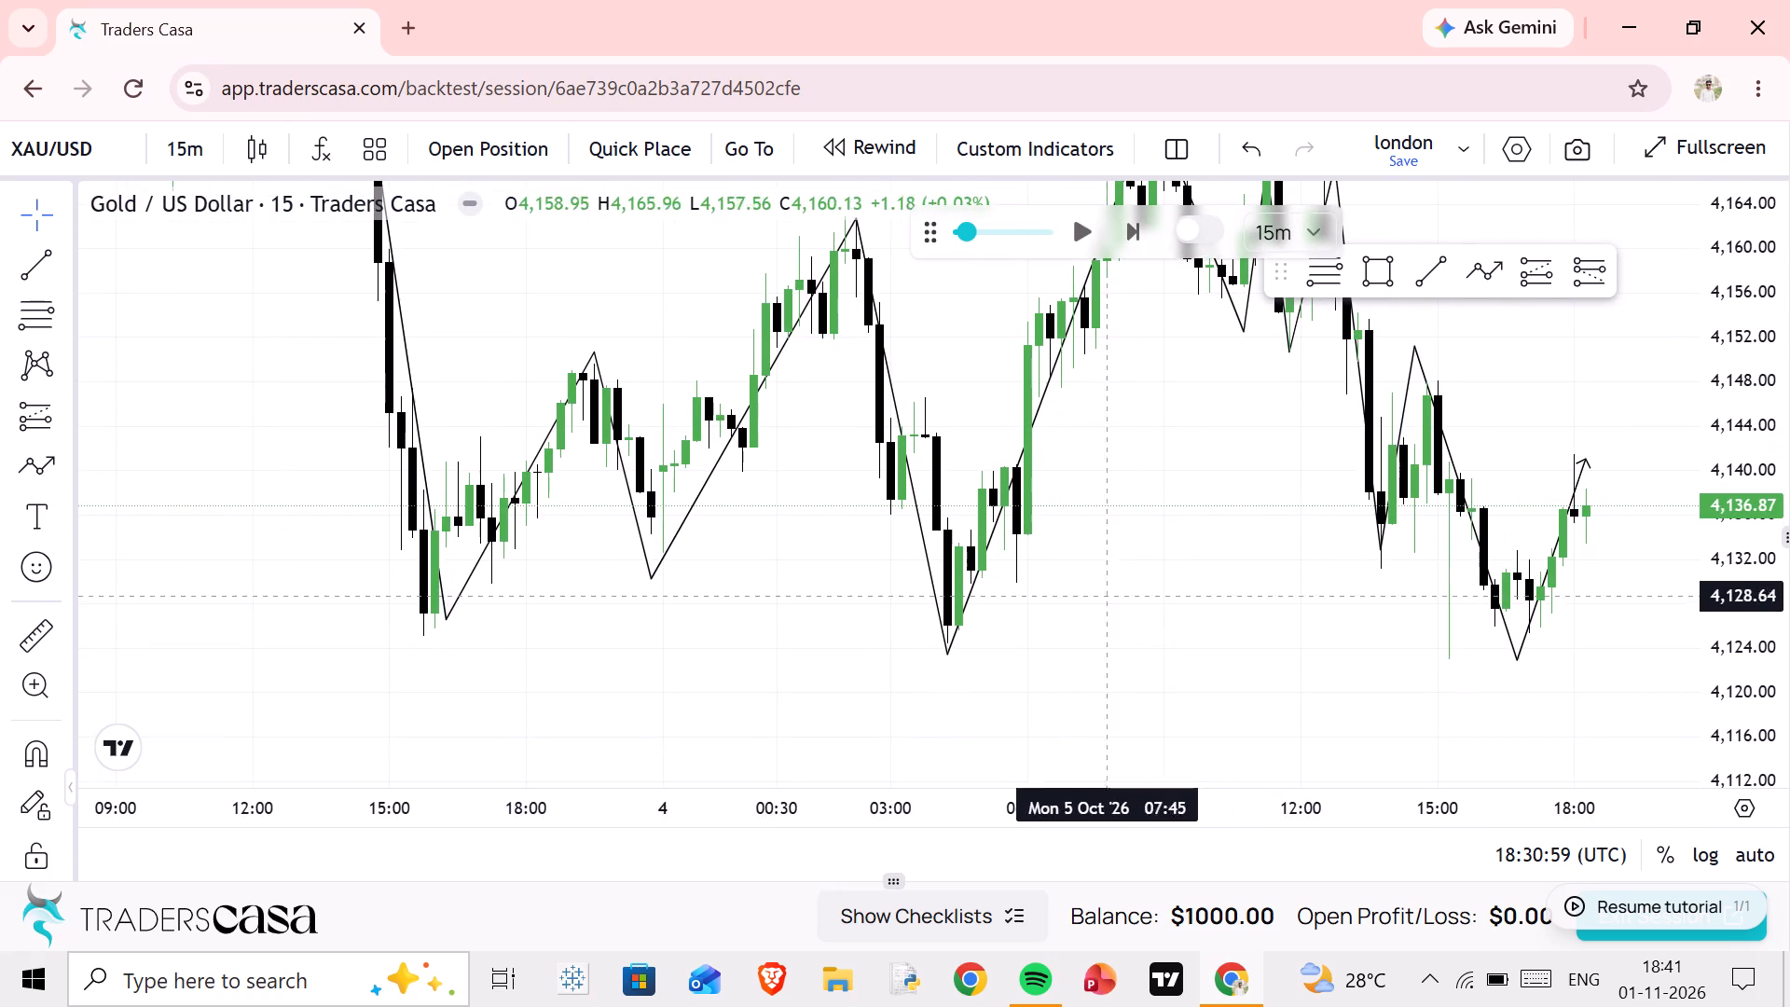
pyautogui.moveTo(559, 574); pyautogui.dragTo(906, 676)
pyautogui.scroll(-4, 1730, 474)
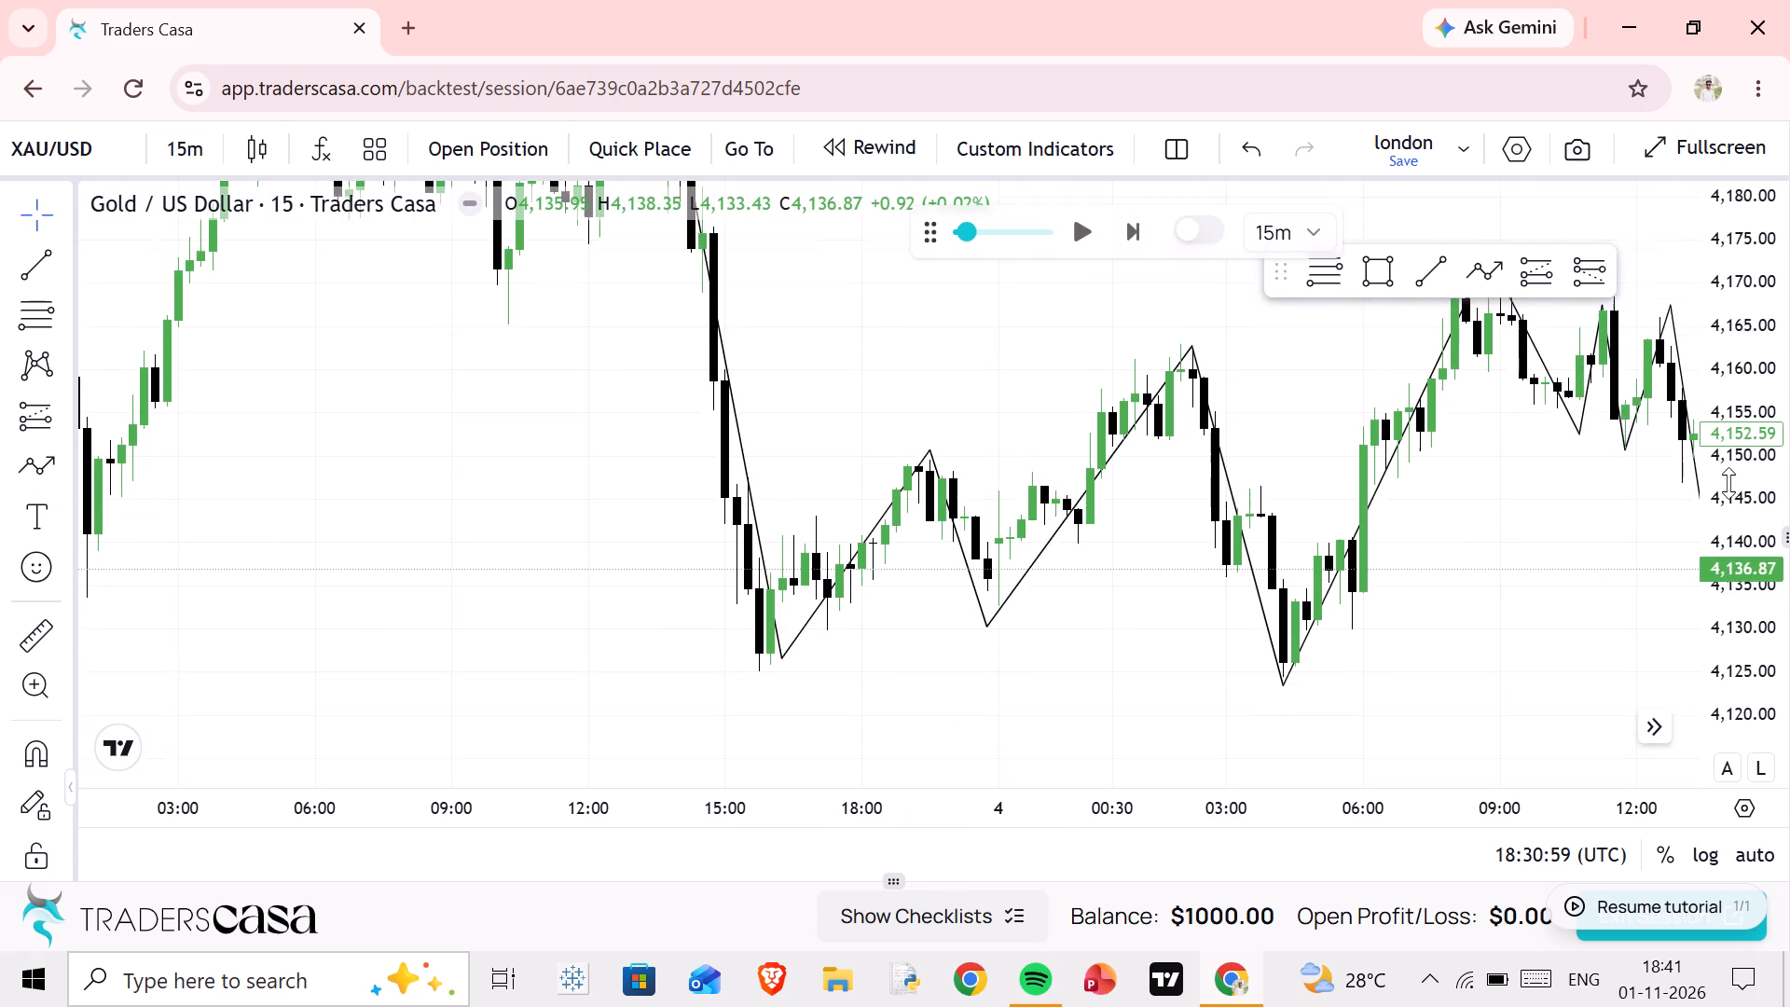
pyautogui.scroll(-3, 1728, 483)
pyautogui.moveTo(1512, 567); pyautogui.dragTo(822, 588)
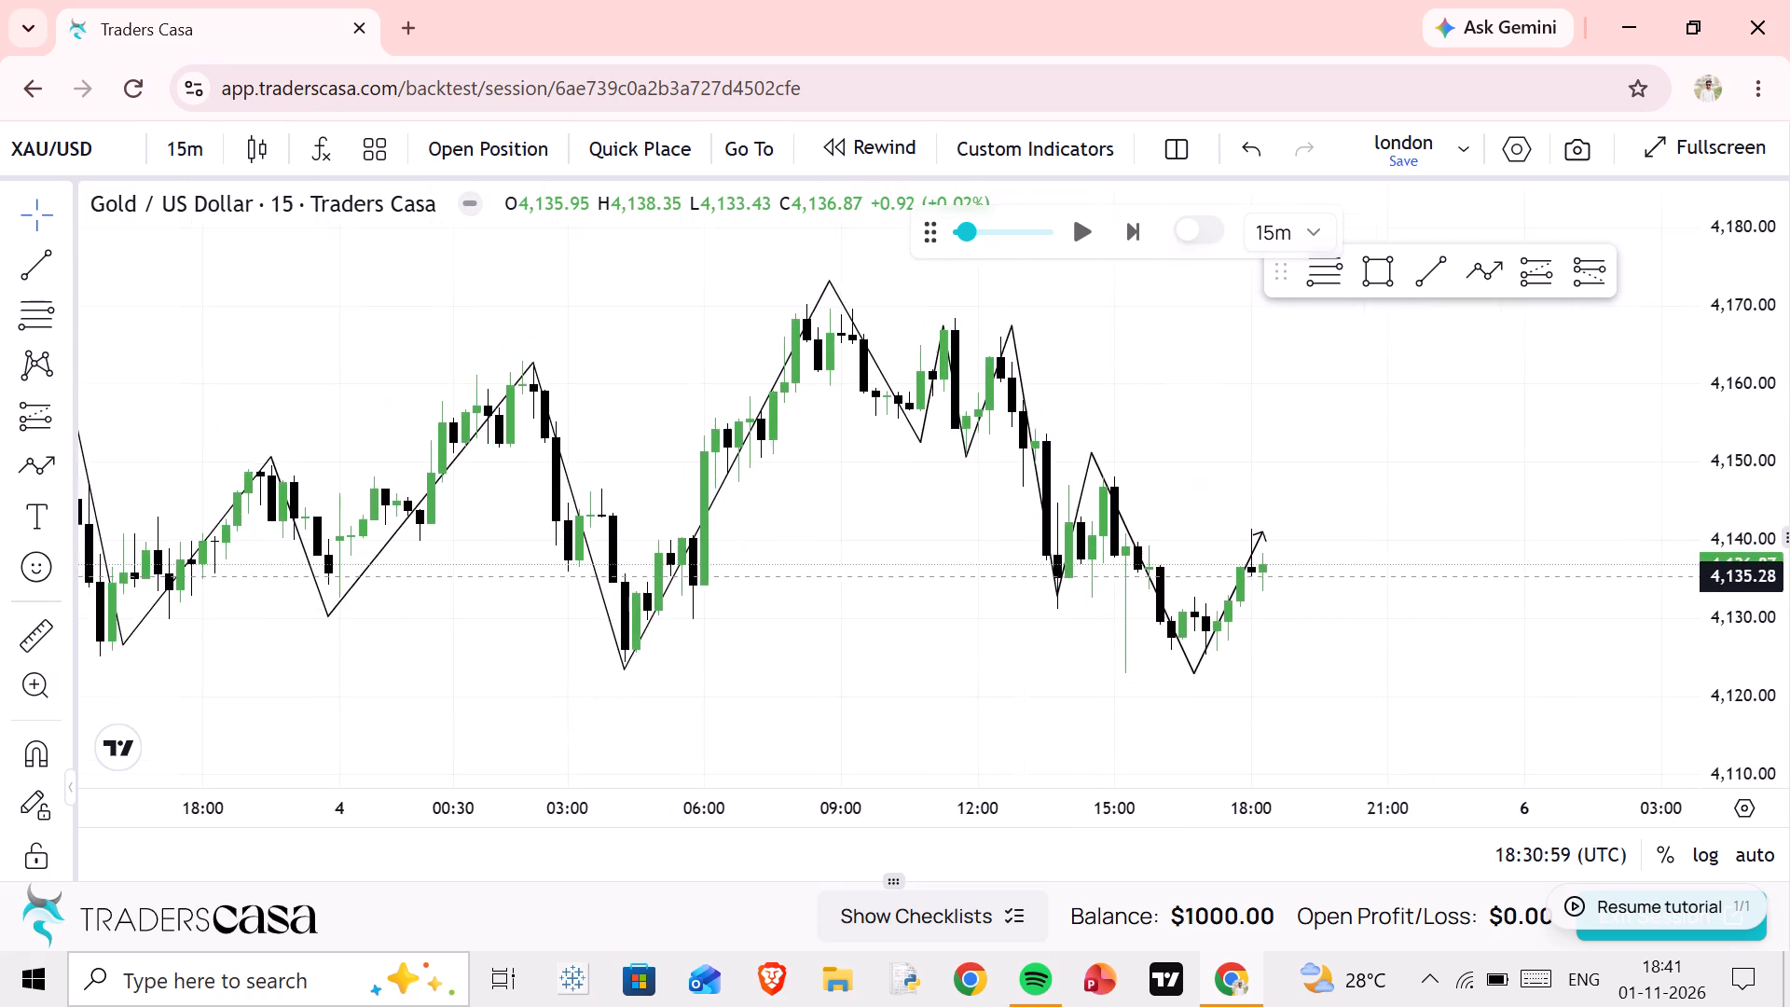
pyautogui.moveTo(822, 588); pyautogui.dragTo(871, 604)
pyautogui.scroll(2, 903, 584)
pyautogui.moveTo(1096, 387); pyautogui.dragTo(1128, 487)
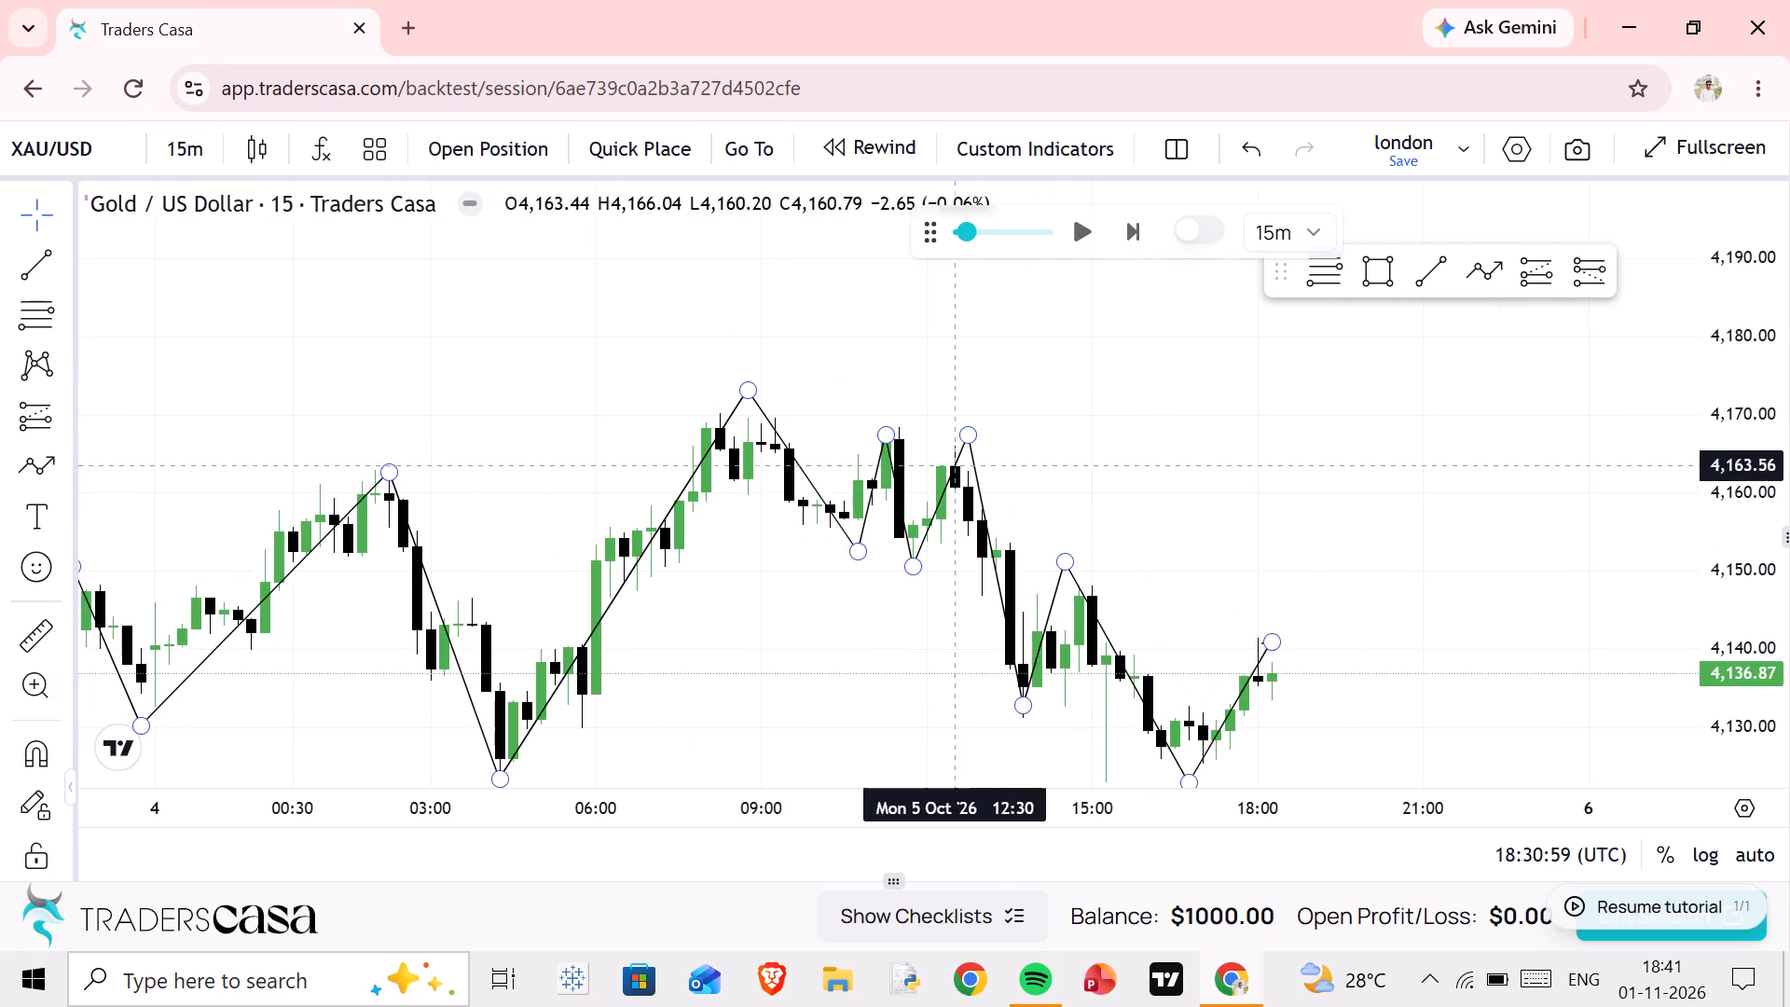
pyautogui.scroll(-3, 777, 392)
pyautogui.moveTo(1029, 643); pyautogui.dragTo(1038, 574)
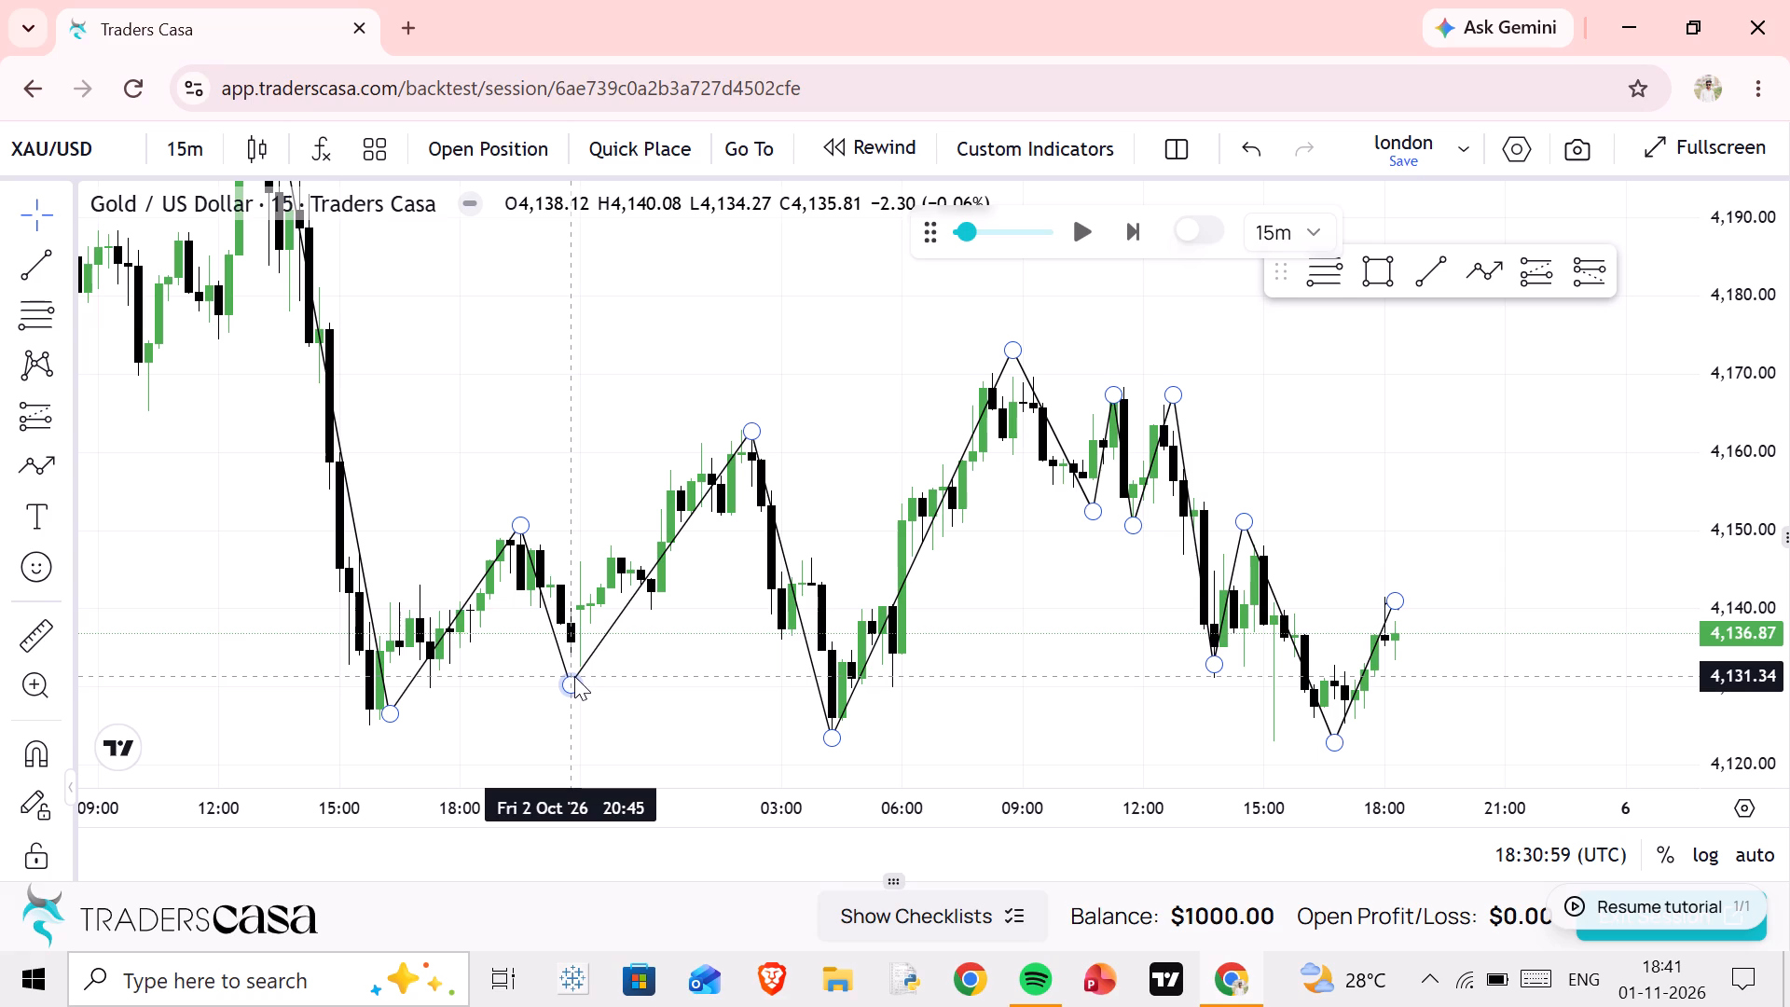
pyautogui.moveTo(1425, 640); pyautogui.dragTo(1356, 630)
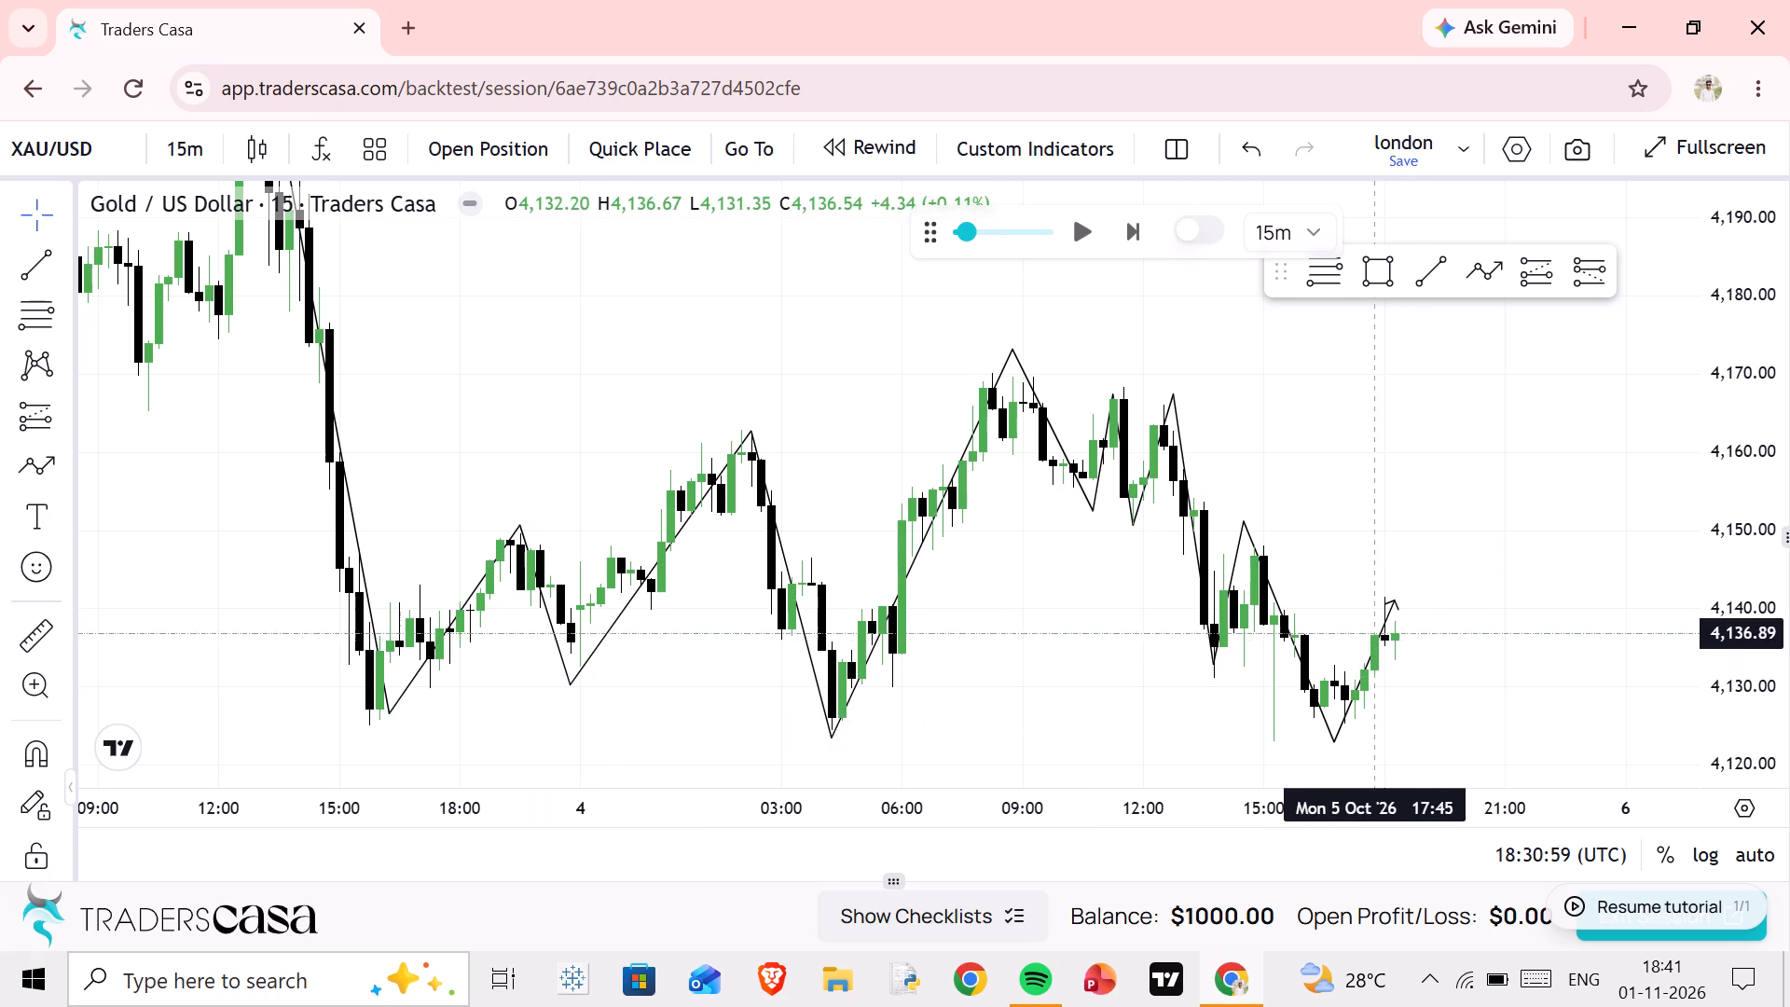
pyautogui.moveTo(1356, 630); pyautogui.dragTo(1143, 621)
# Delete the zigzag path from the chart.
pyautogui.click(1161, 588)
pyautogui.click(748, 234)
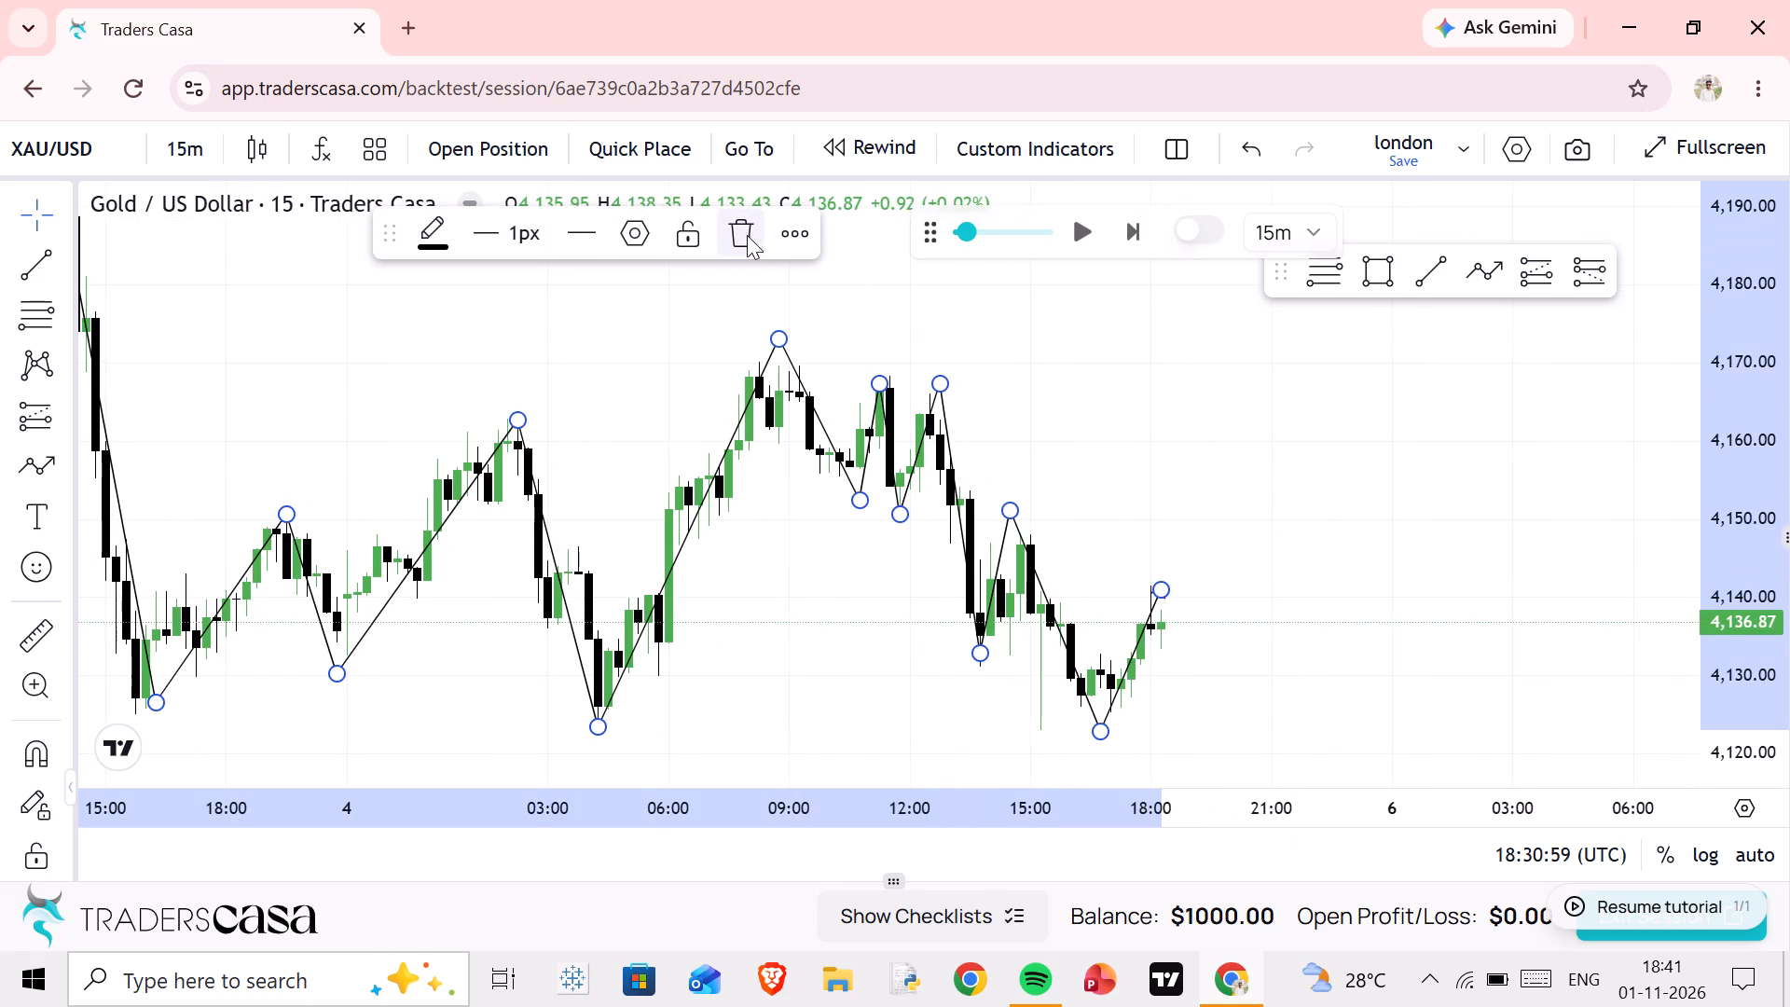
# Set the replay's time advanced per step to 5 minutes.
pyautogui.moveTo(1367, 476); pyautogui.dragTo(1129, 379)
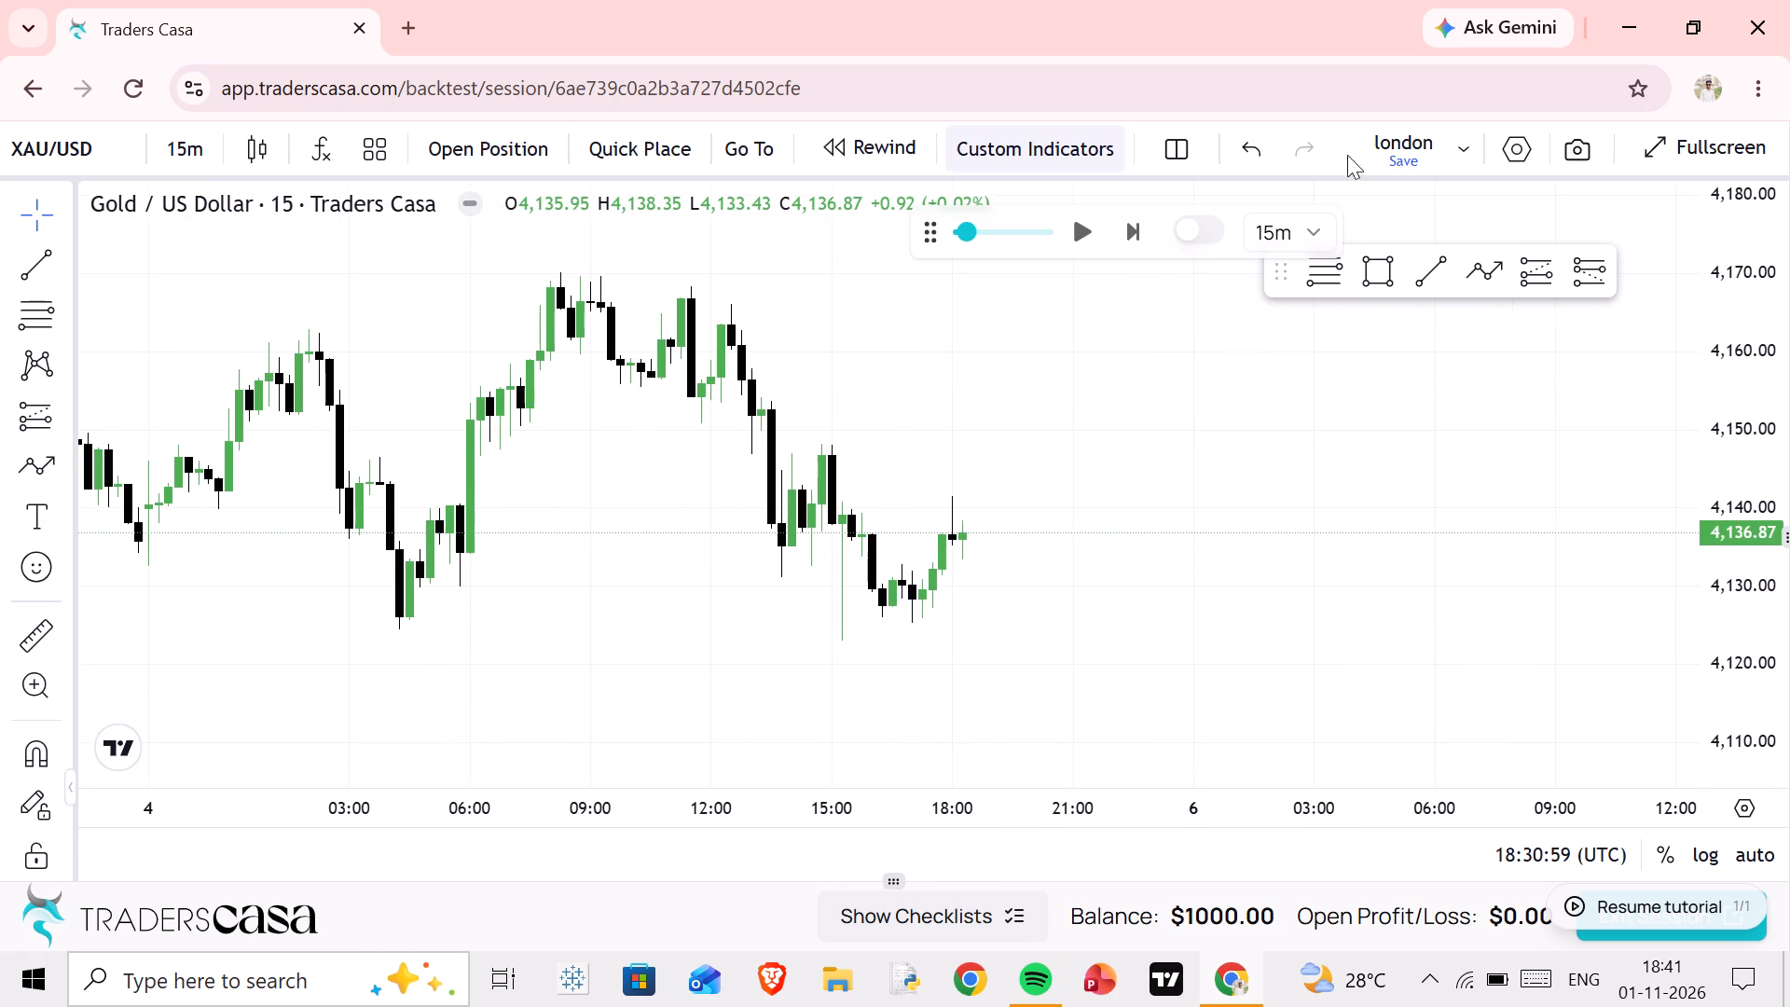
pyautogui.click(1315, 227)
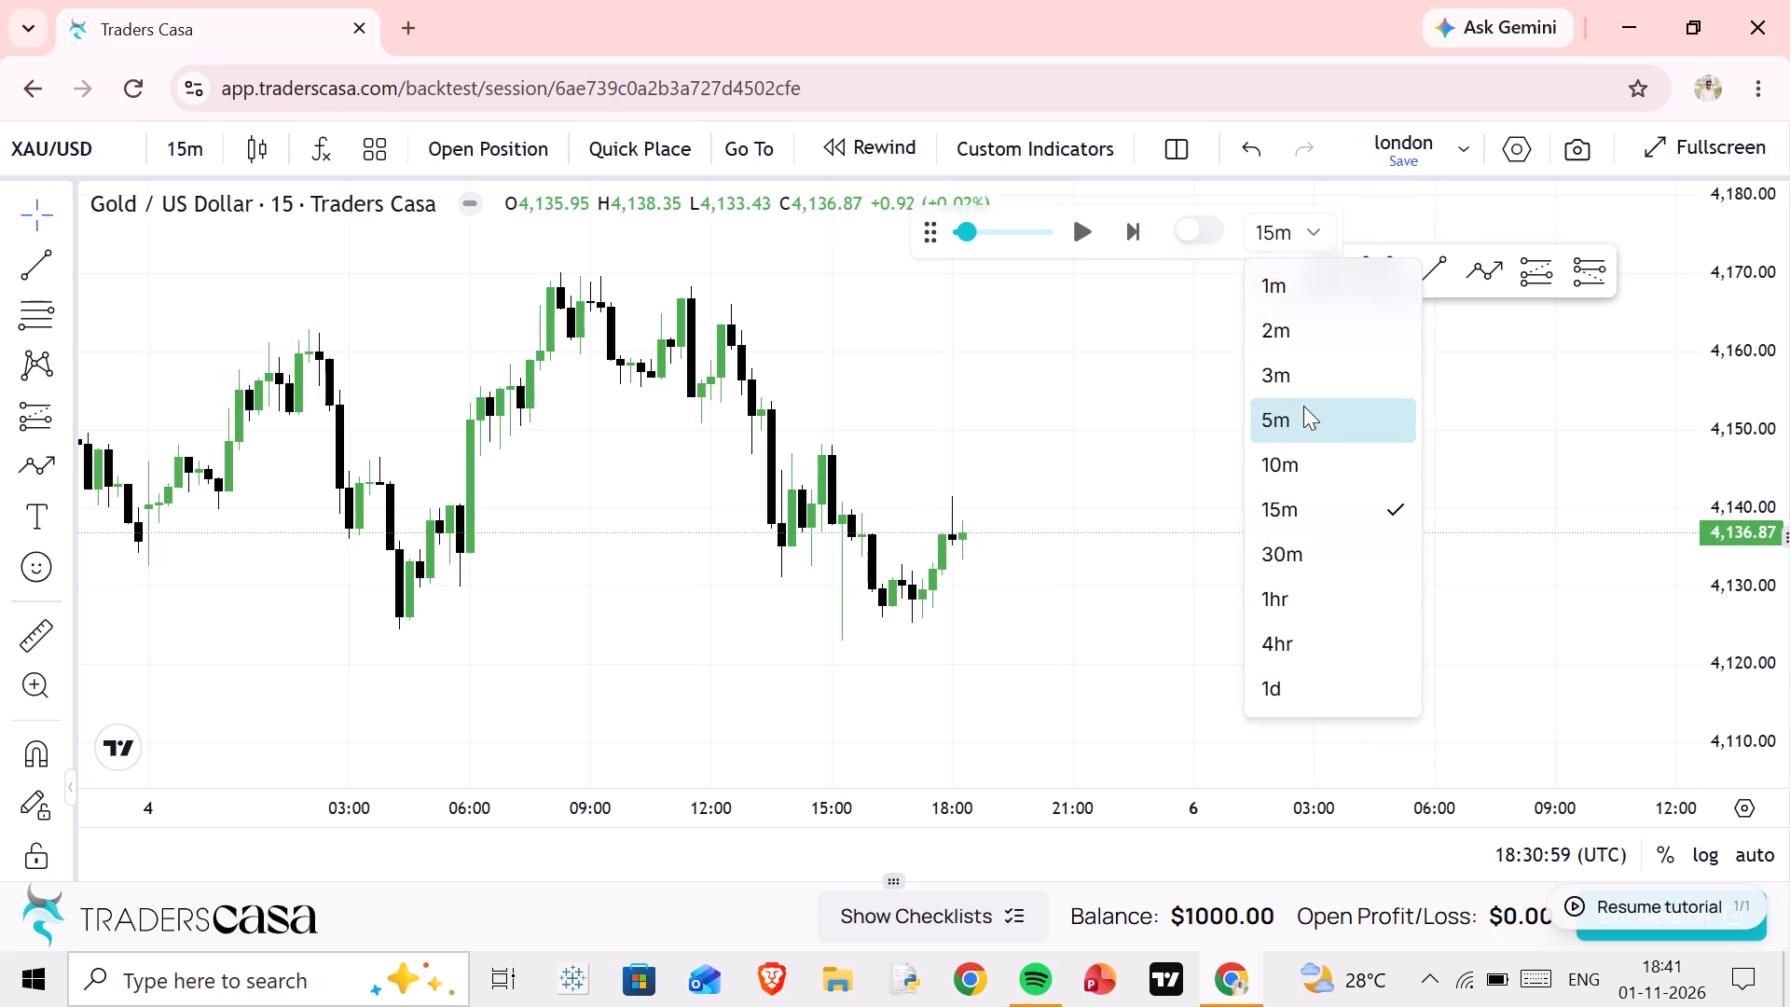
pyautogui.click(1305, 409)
# Draw a rectangle zone from about 4,135.64 down to 4,131.16, extending past the latest candle, and fill it light green.
pyautogui.scroll(-2, 1162, 420)
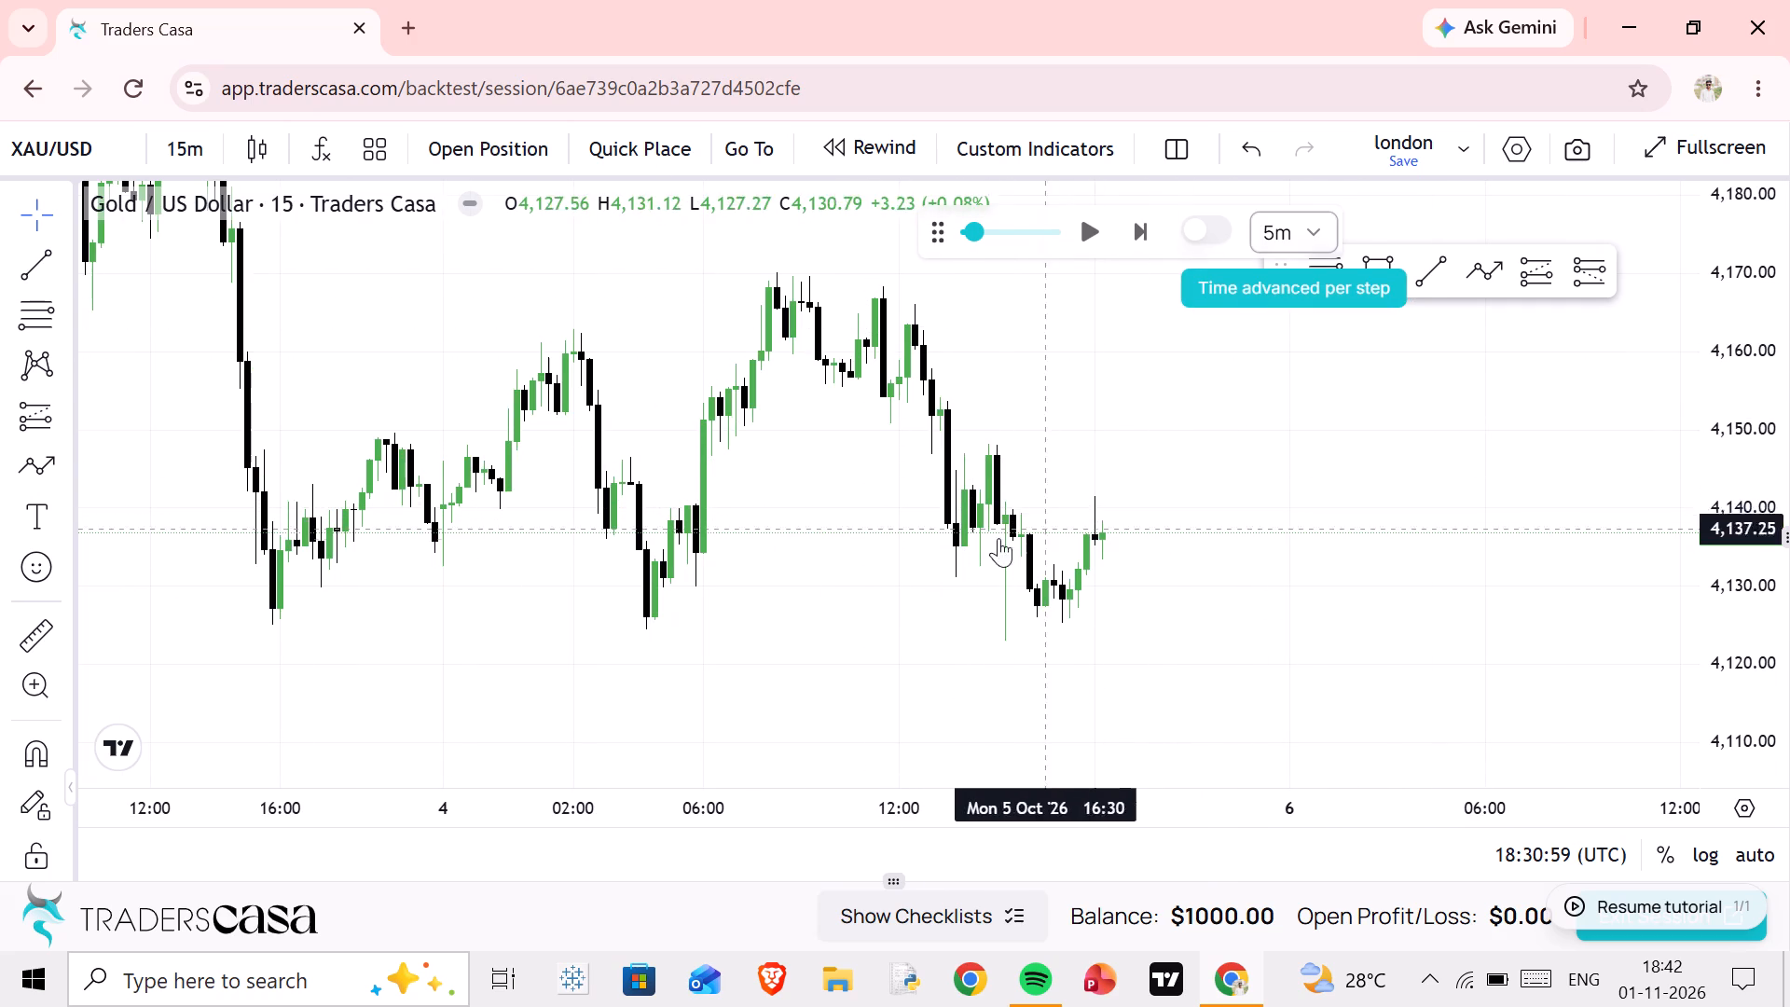
pyautogui.click(1380, 258)
pyautogui.click(1367, 288)
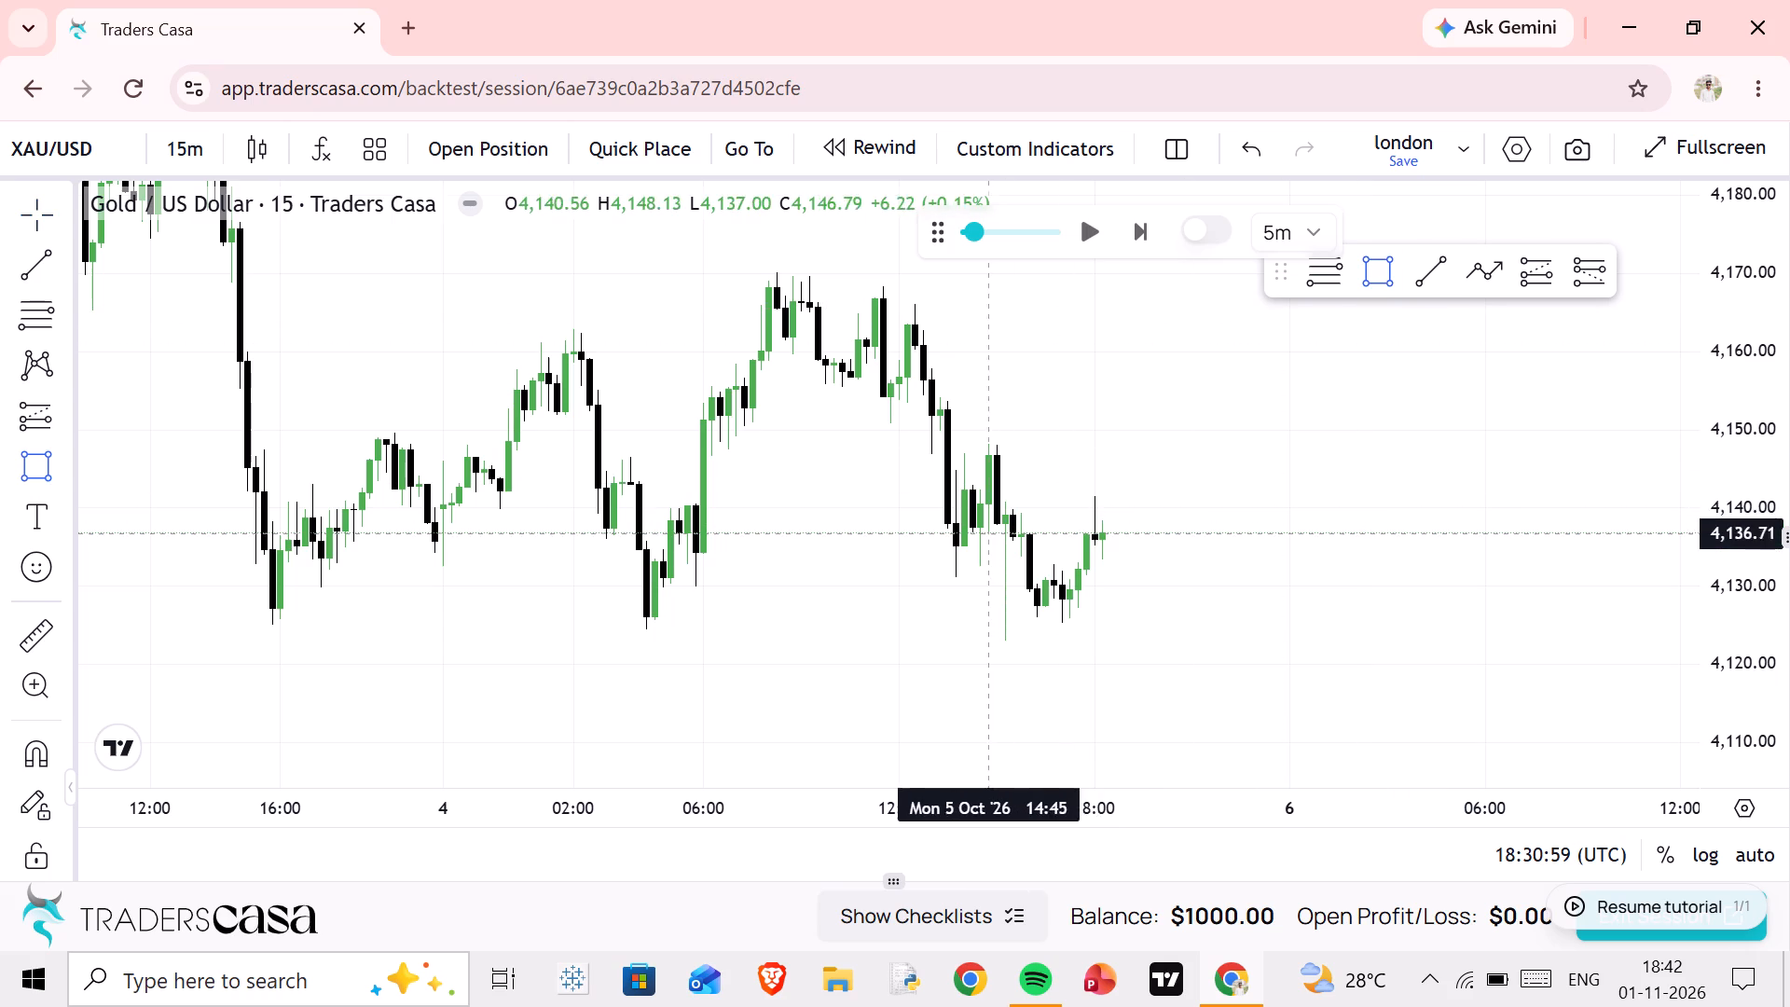
pyautogui.moveTo(937, 542); pyautogui.dragTo(1422, 576)
pyautogui.click(1422, 576)
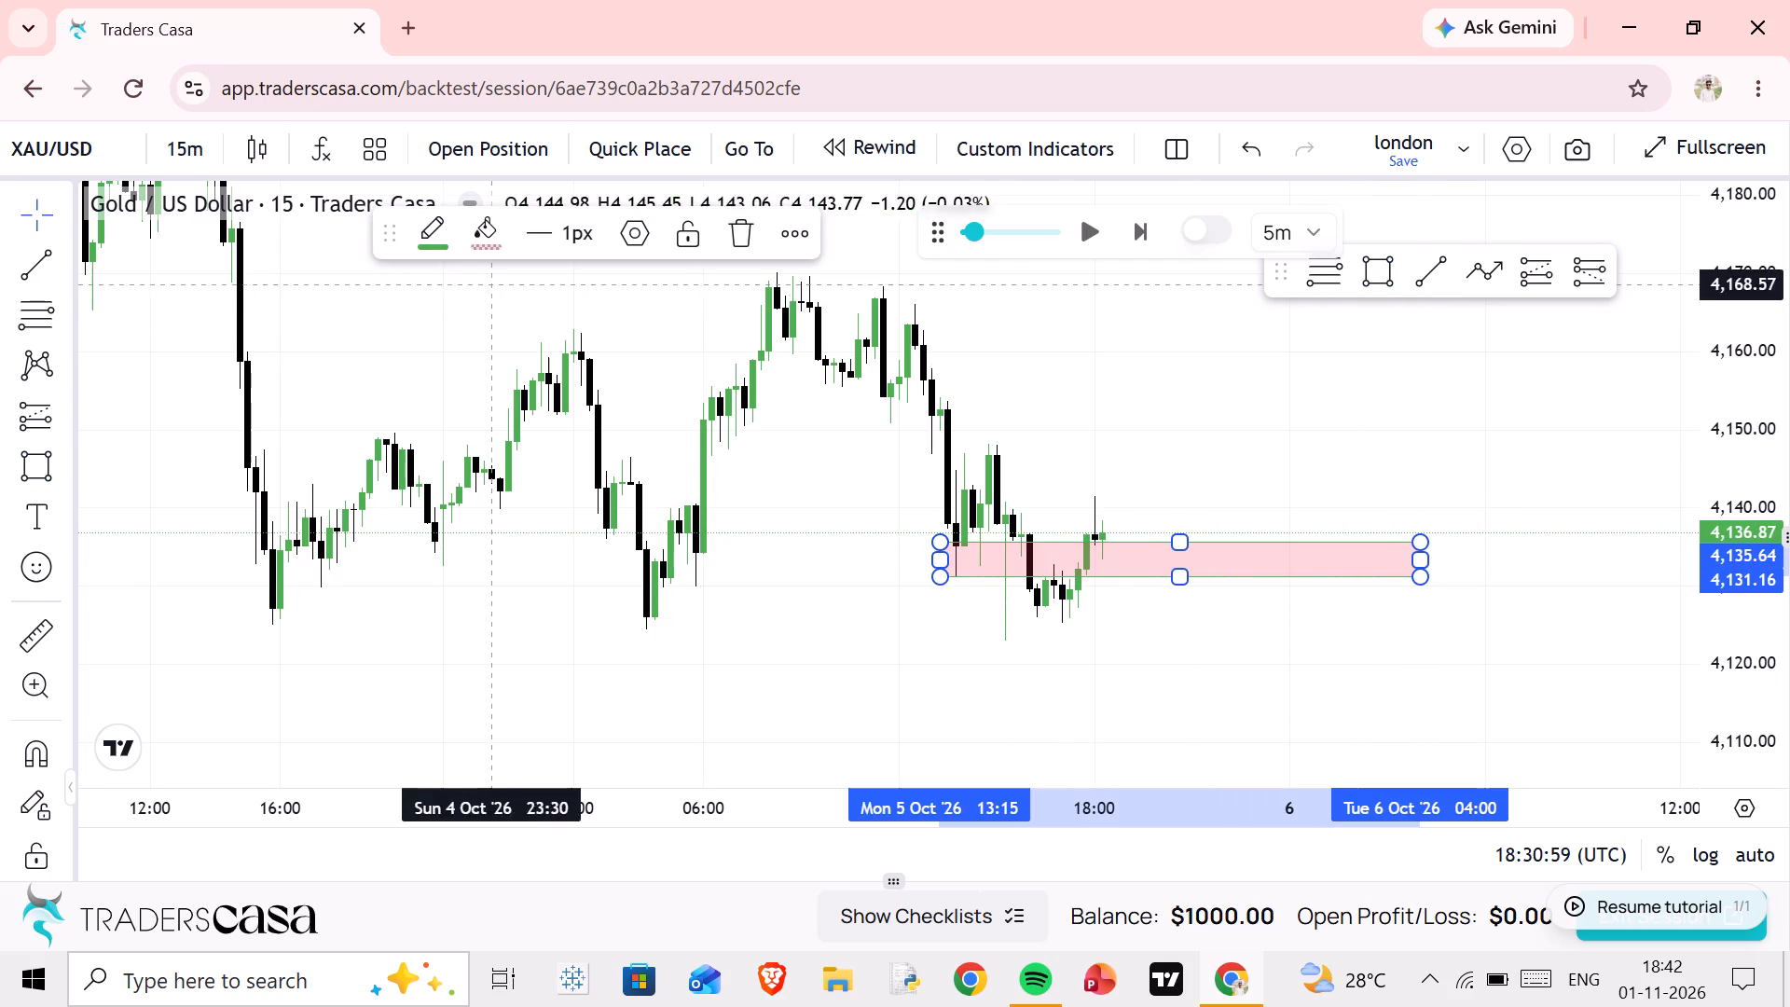
pyautogui.click(483, 237)
pyautogui.click(585, 333)
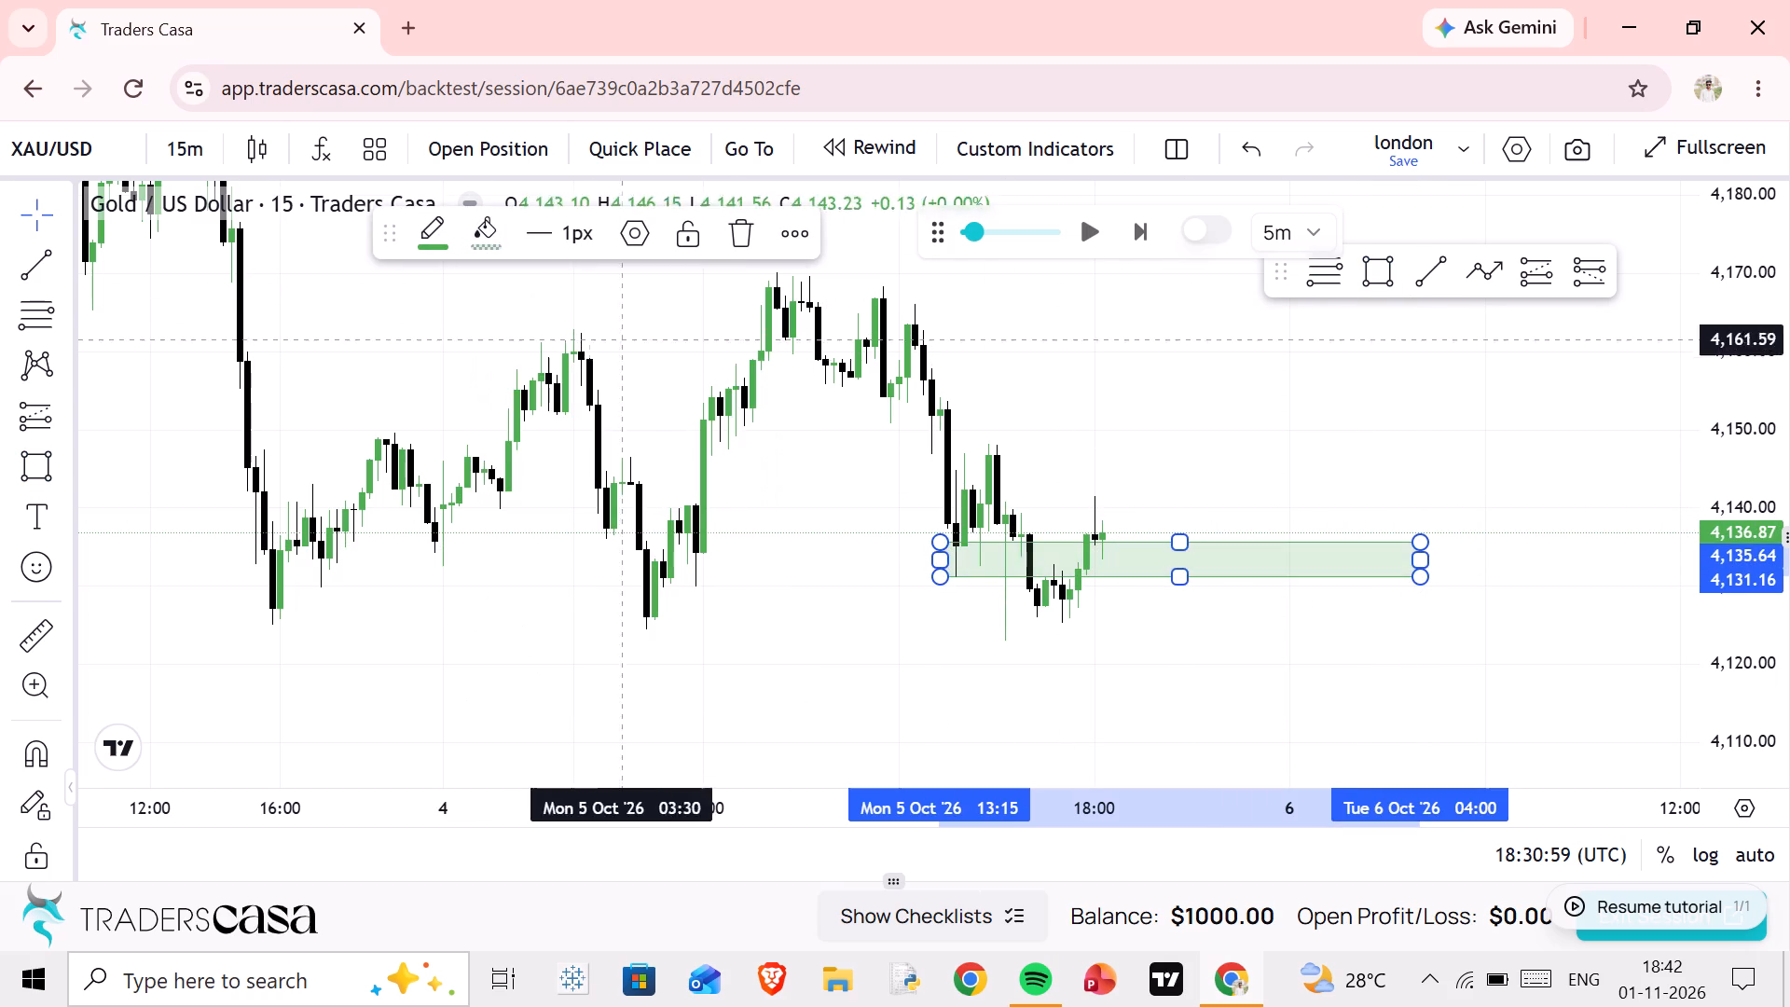
pyautogui.click(1122, 438)
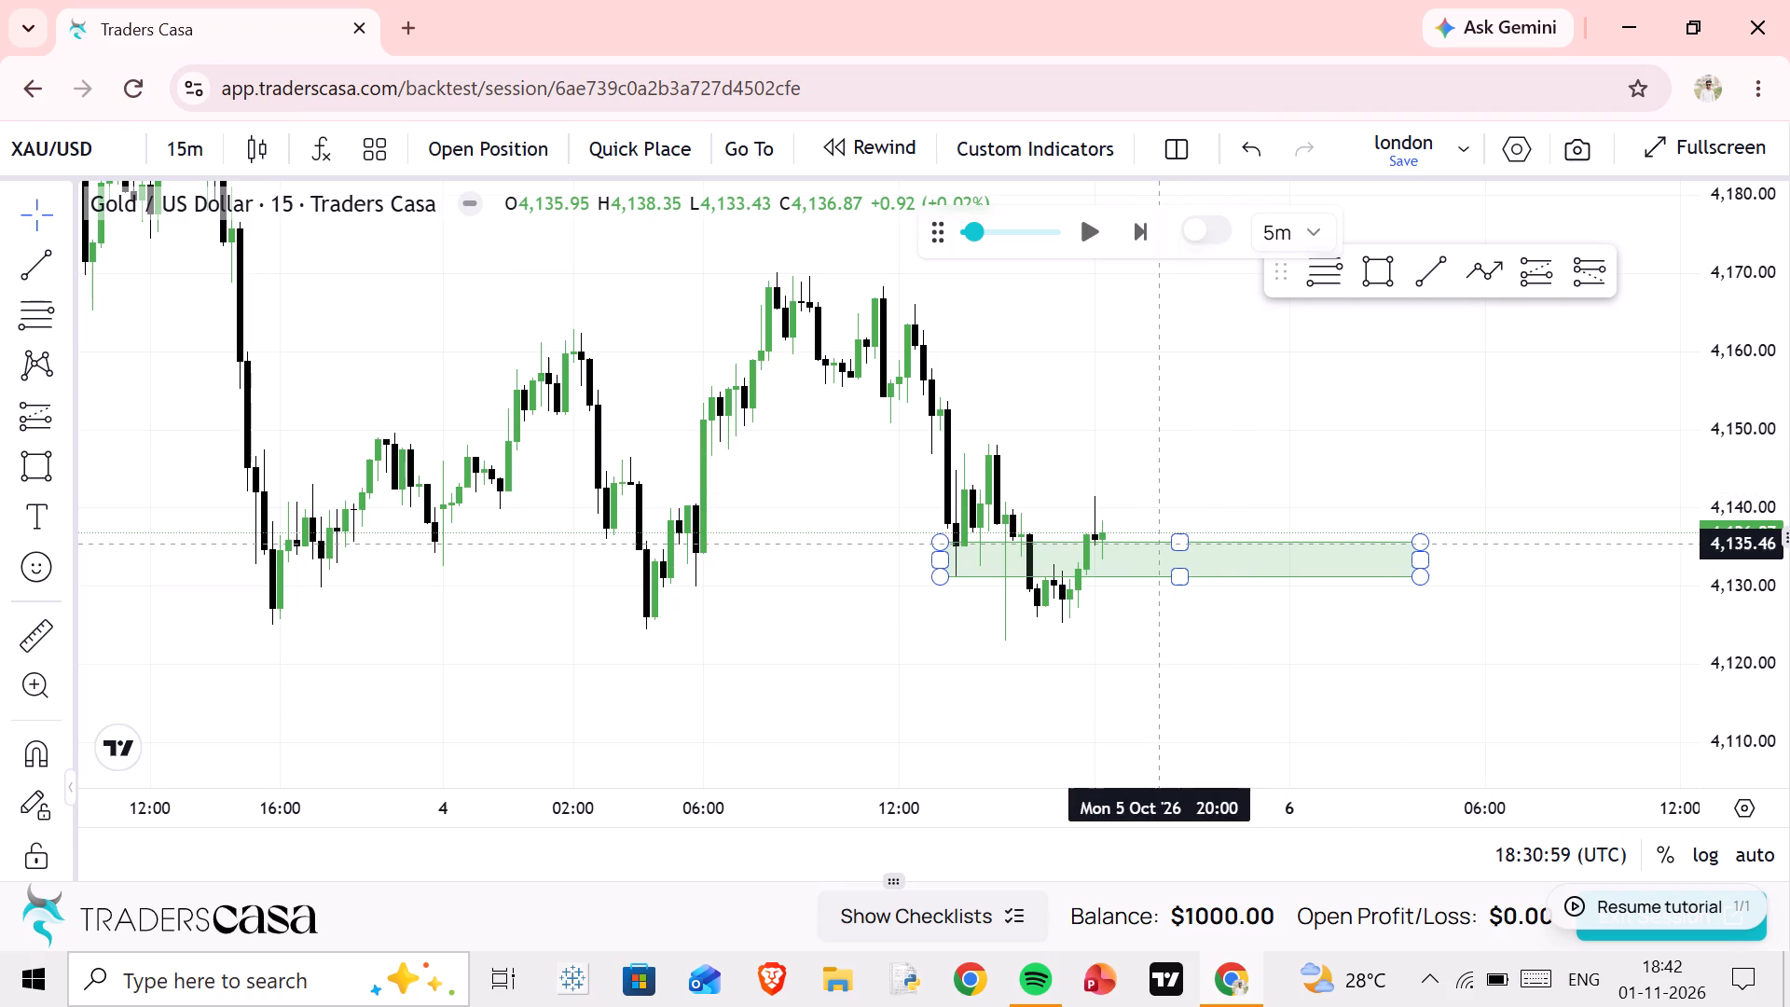
# Place a long position with entry at about 4,135.77 just after the latest candle and start the replay in 1-minute steps.
pyautogui.moveTo(1193, 483); pyautogui.dragTo(1178, 425)
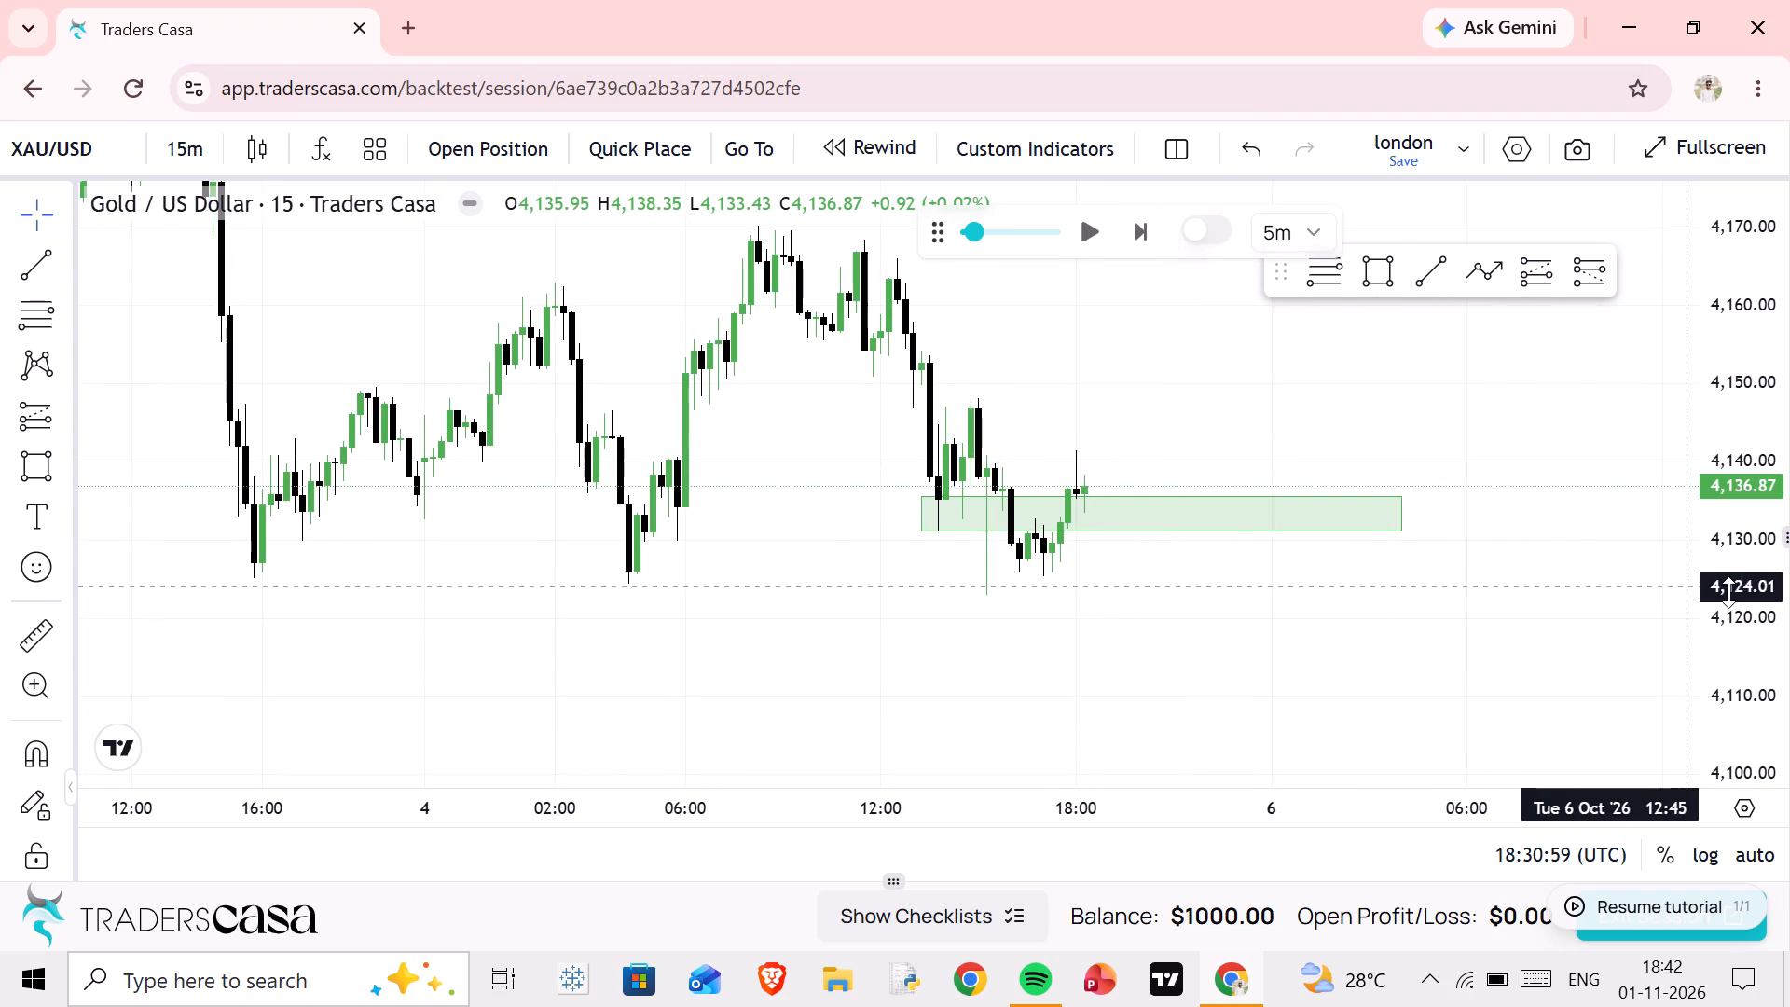
pyautogui.scroll(14, 1742, 588)
pyautogui.scroll(2, 1010, 418)
pyautogui.moveTo(1059, 428); pyautogui.dragTo(1050, 453)
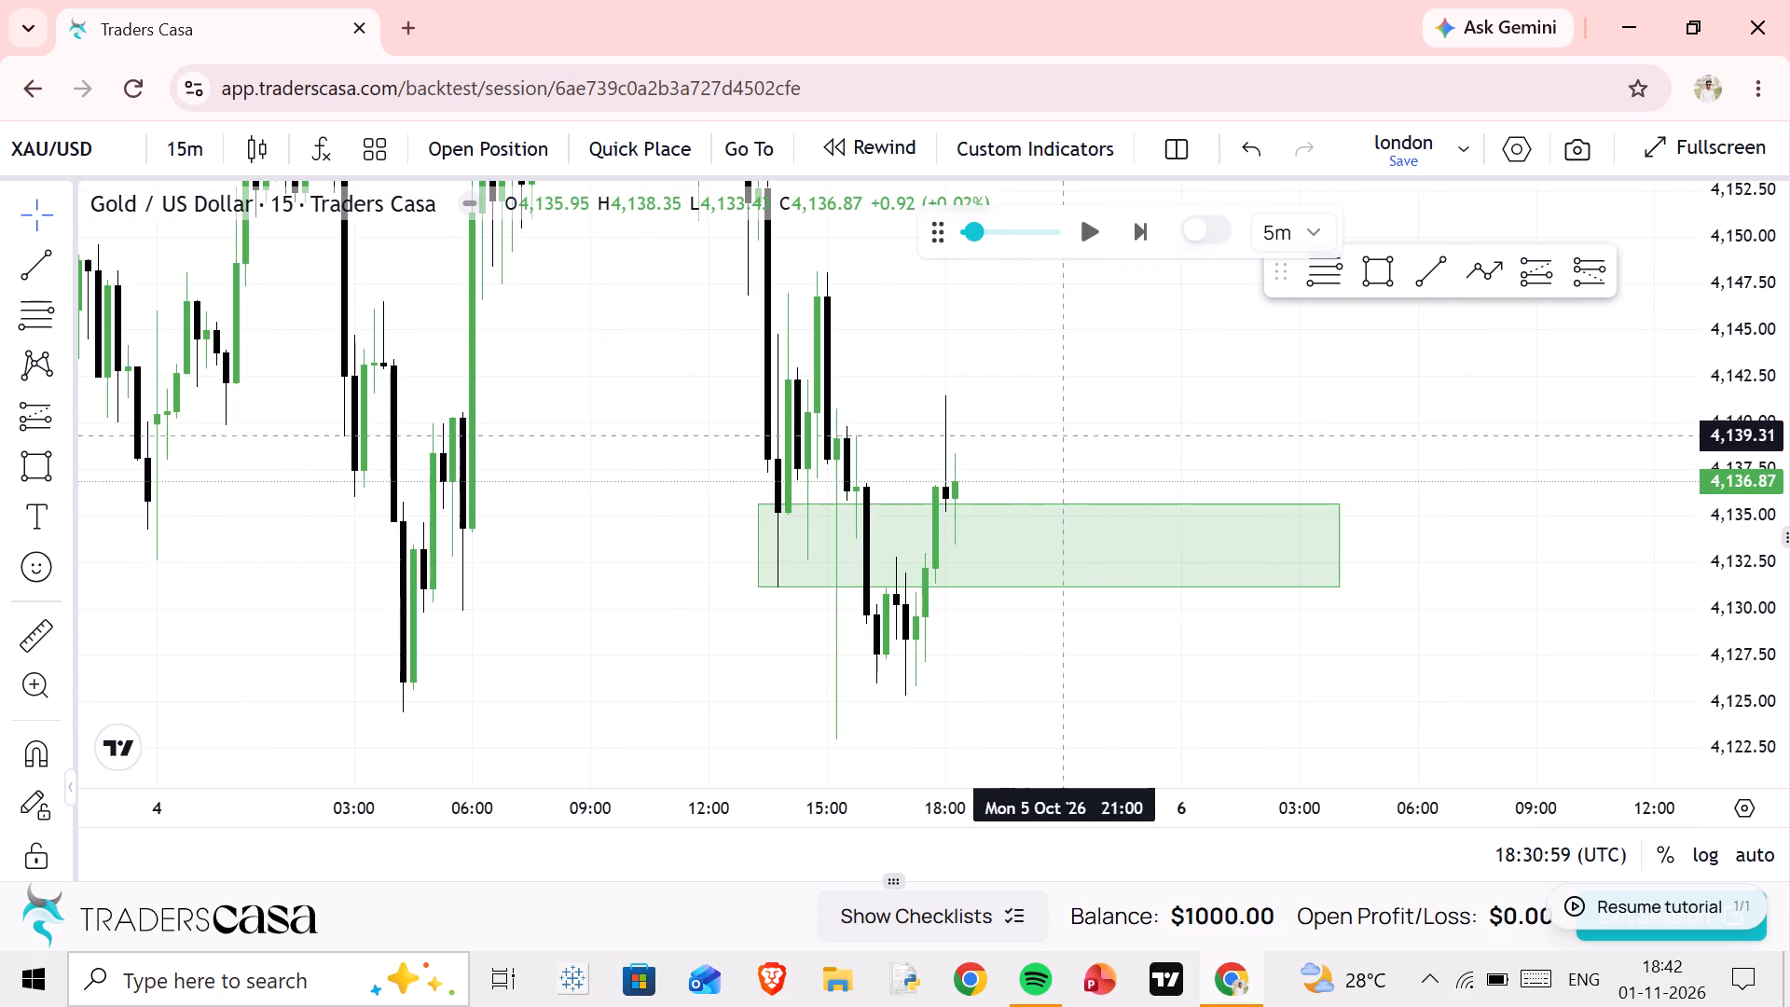
pyautogui.moveTo(1050, 453); pyautogui.dragTo(847, 504)
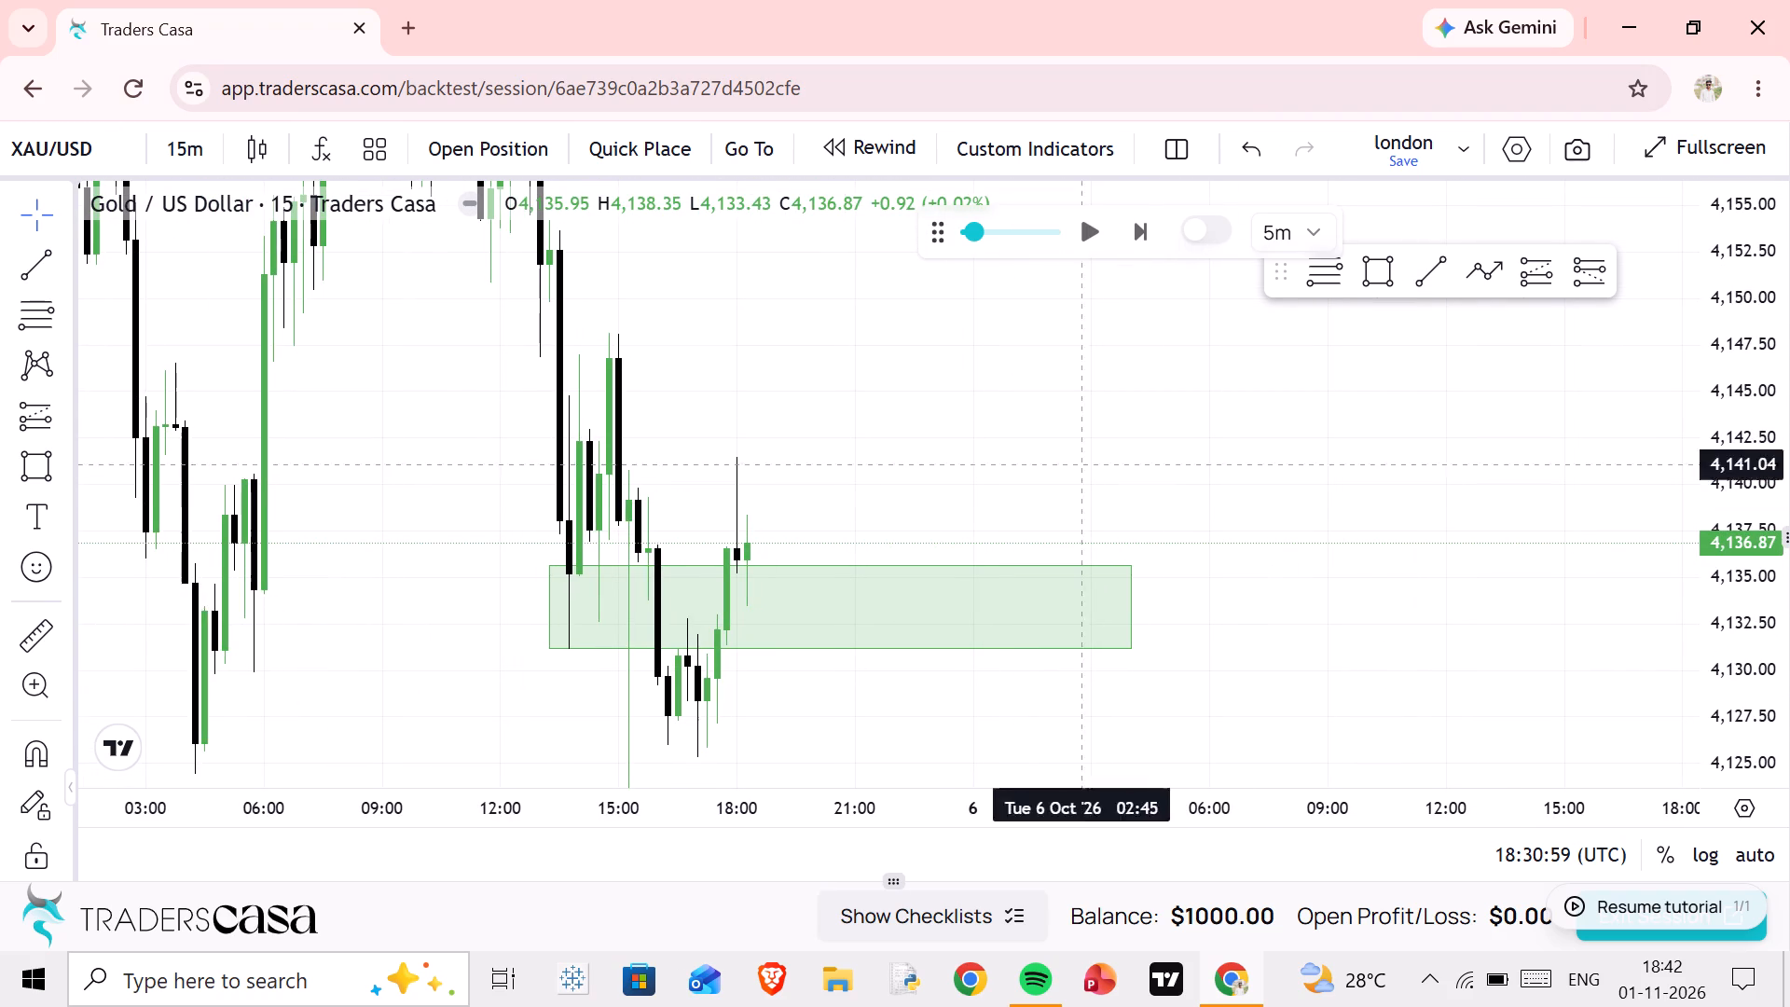
pyautogui.click(1549, 277)
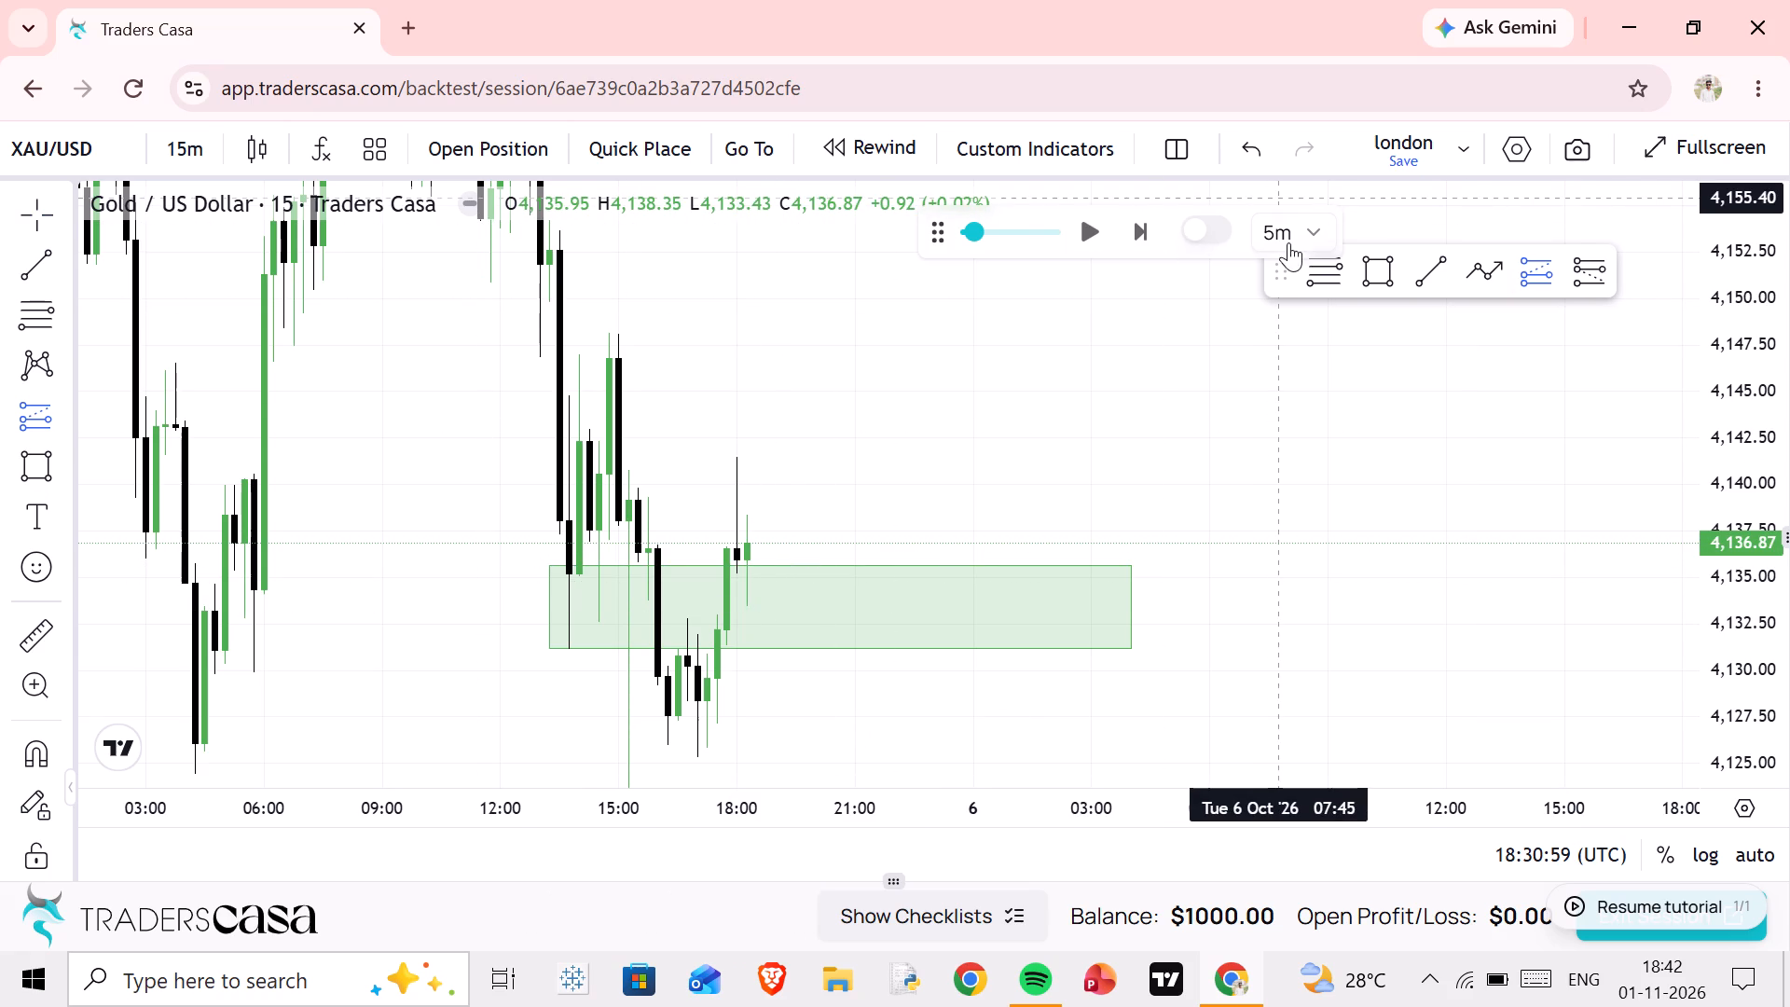
pyautogui.click(1319, 229)
pyautogui.click(1287, 283)
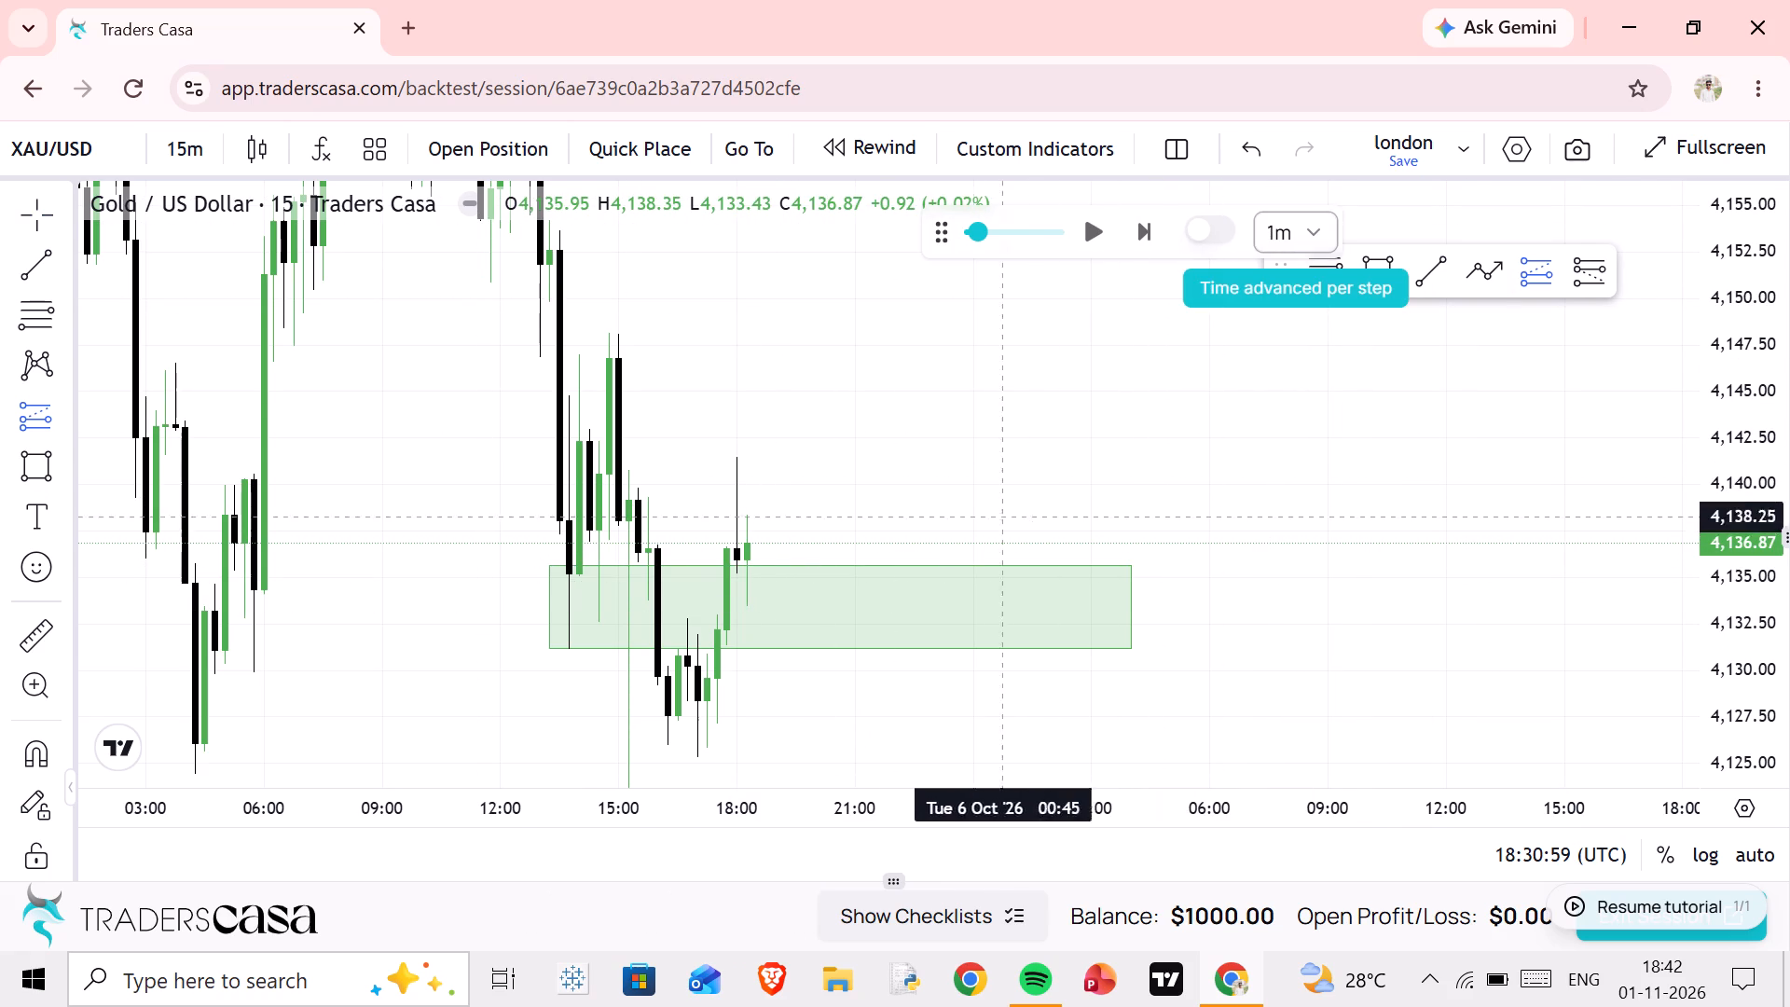
pyautogui.click(770, 562)
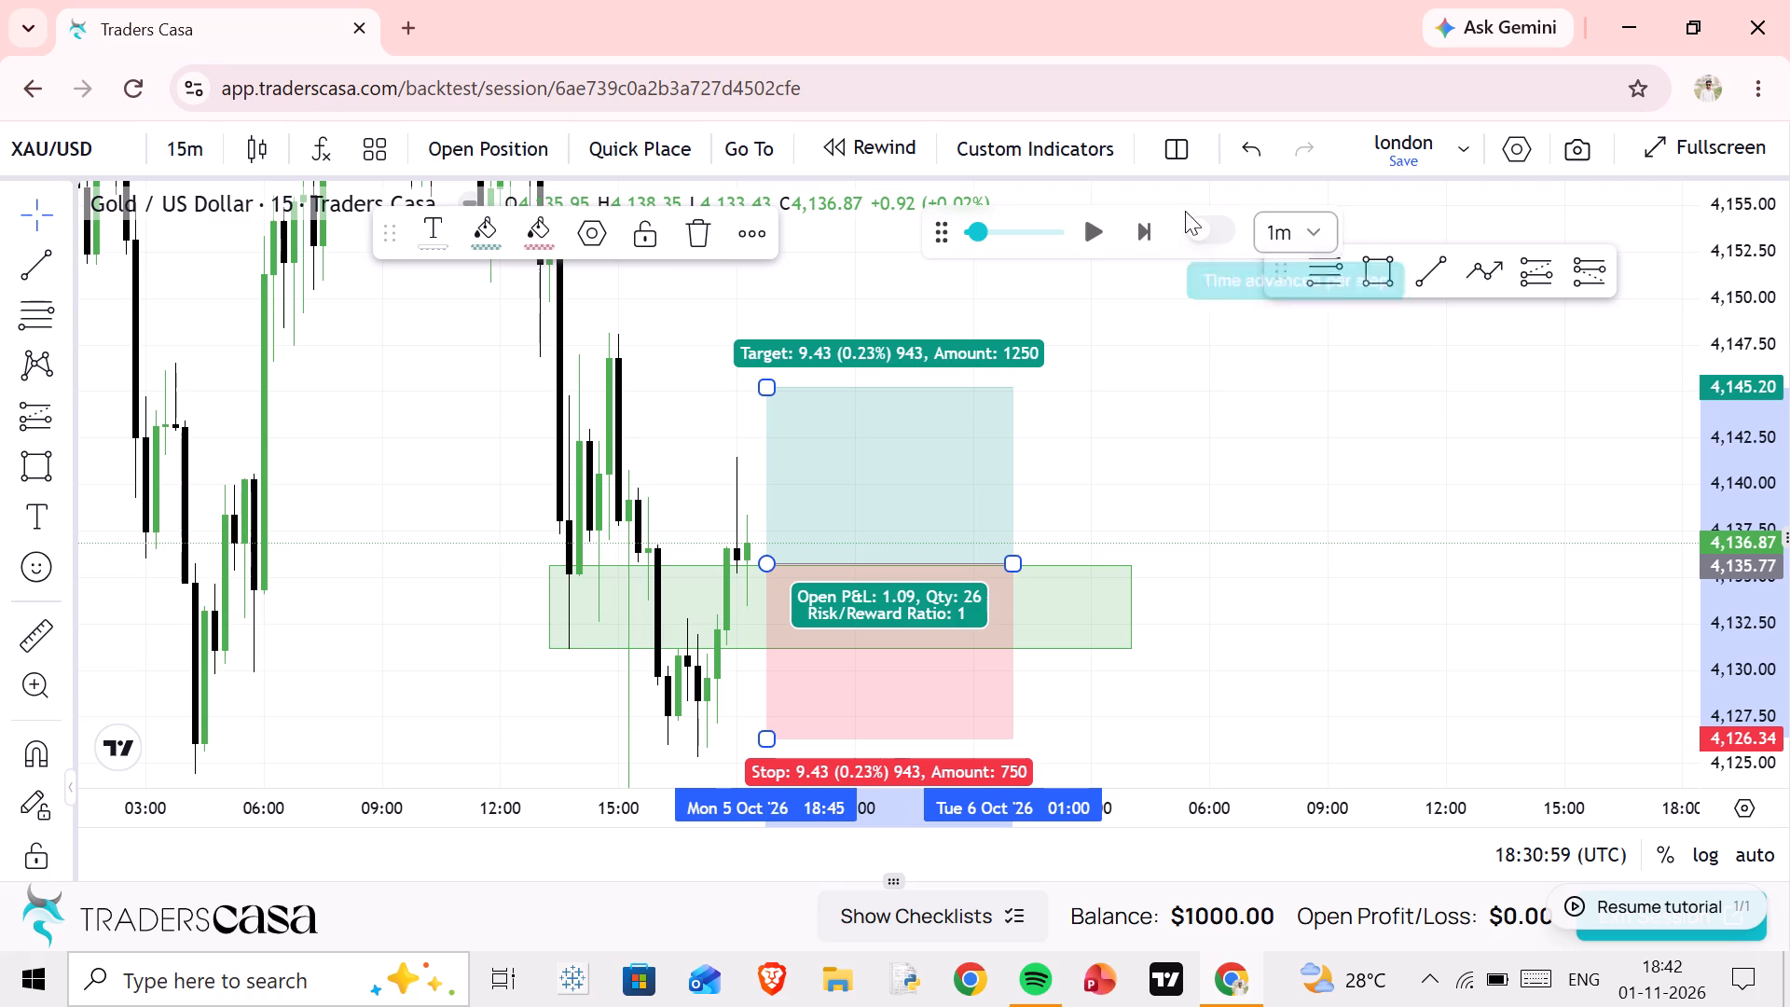
pyautogui.click(1086, 228)
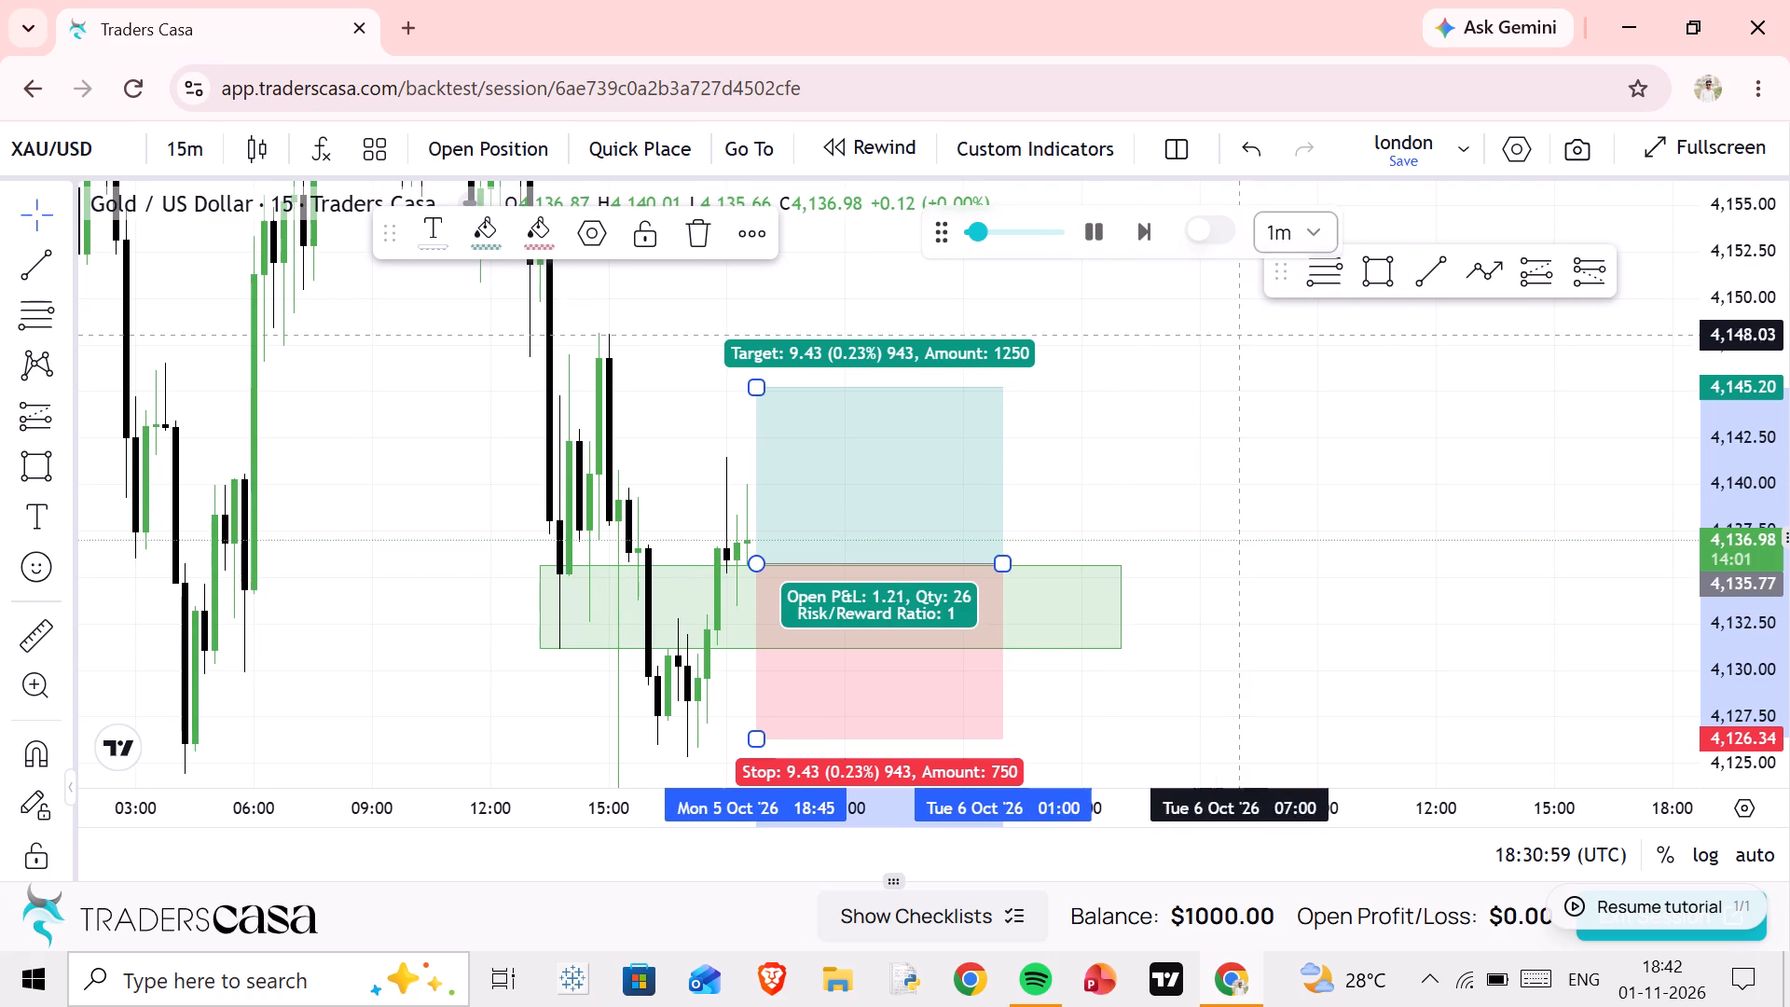
# Shift the long position to an entry of about 4,135.47 and tighten its stop to about 4,133.36.
pyautogui.moveTo(944, 434); pyautogui.dragTo(986, 439)
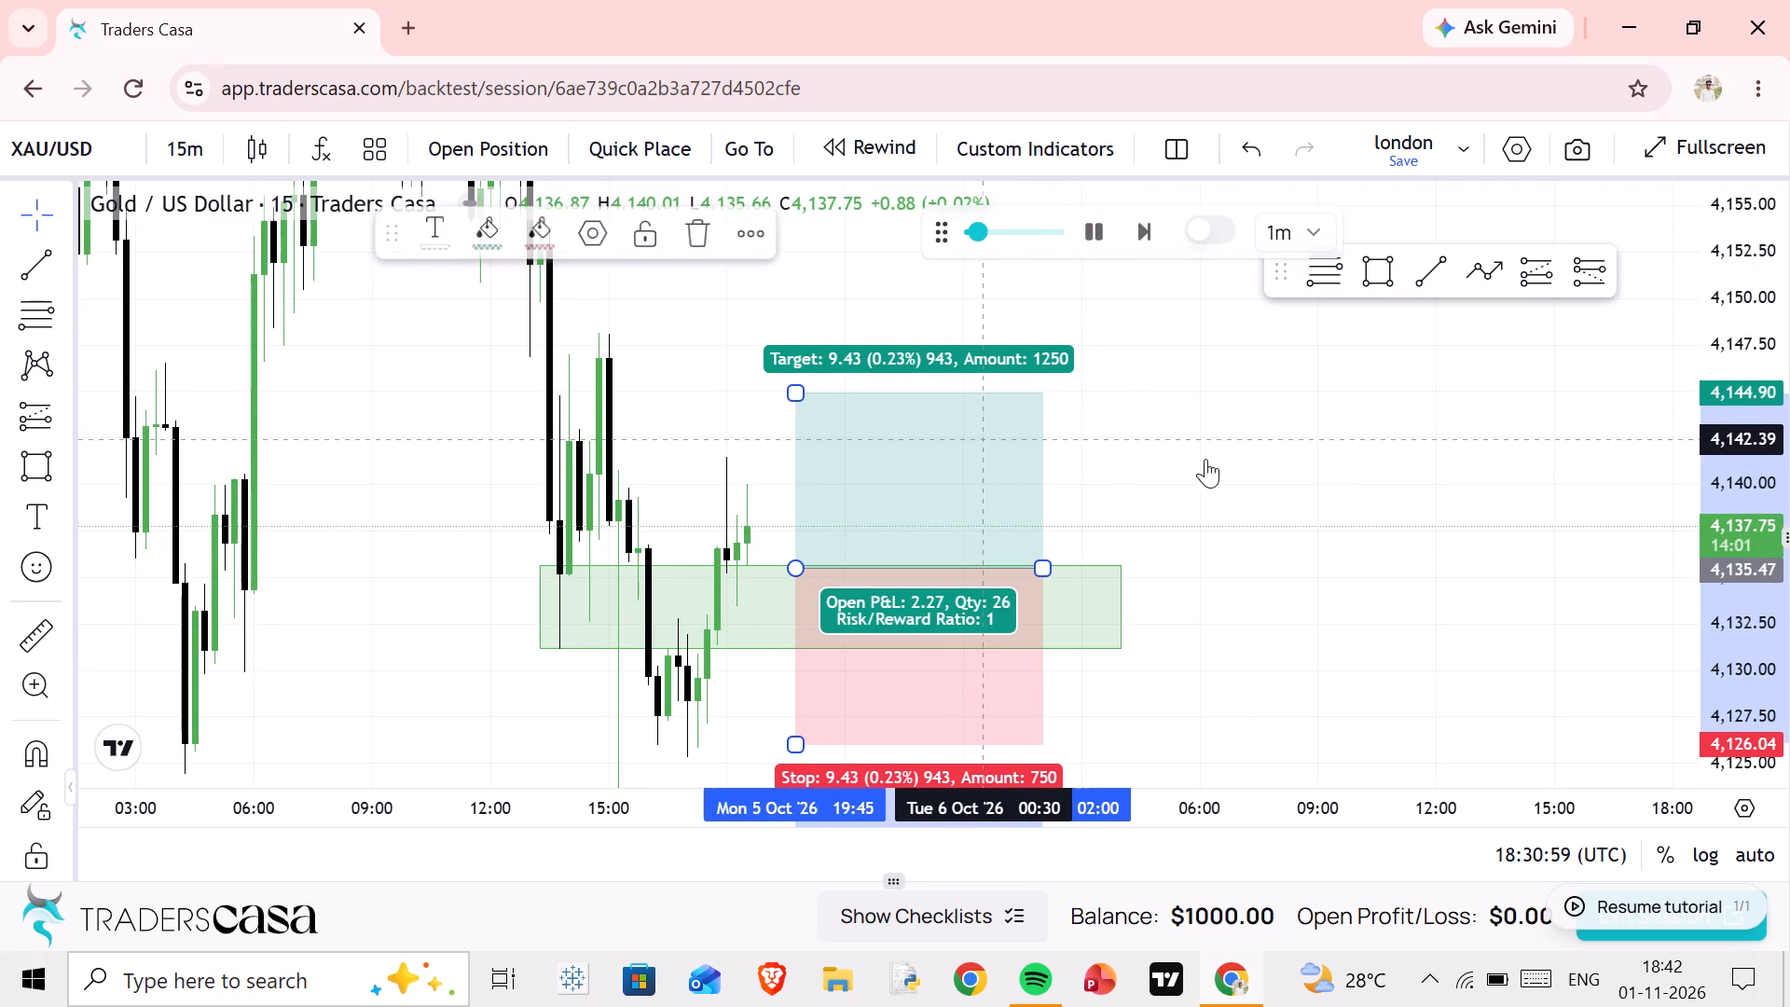
pyautogui.moveTo(1264, 455); pyautogui.dragTo(1274, 321)
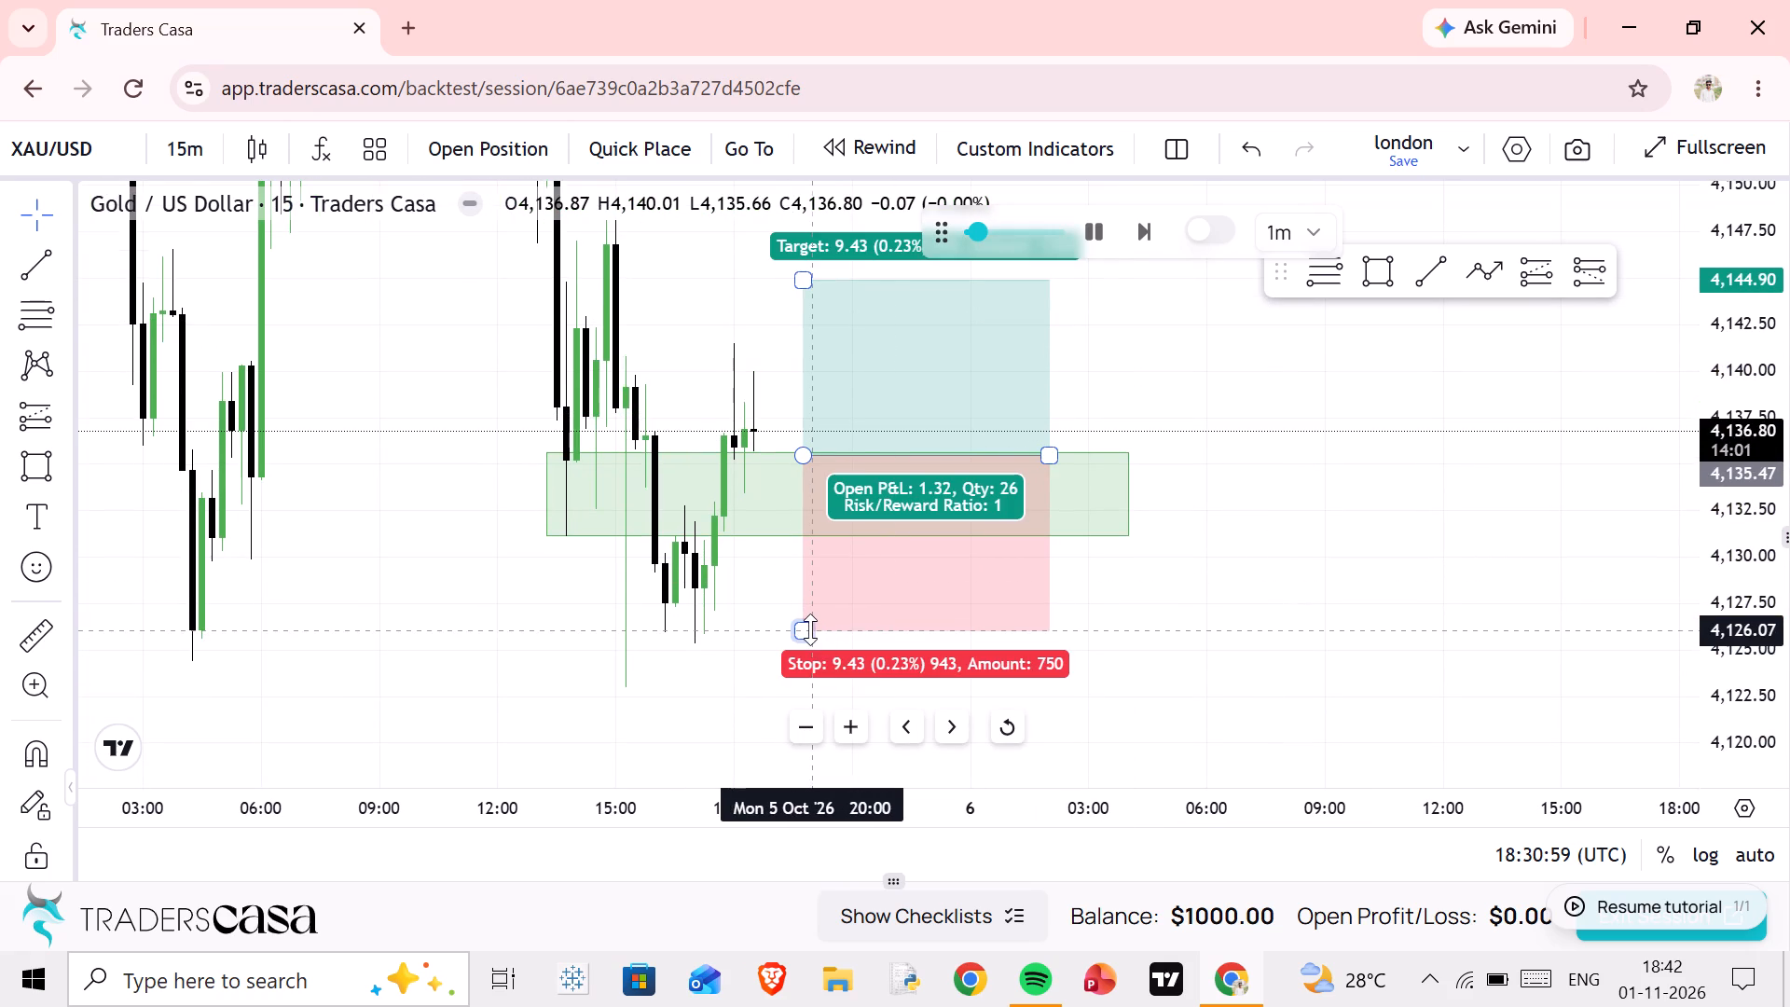
pyautogui.moveTo(807, 633); pyautogui.dragTo(847, 498)
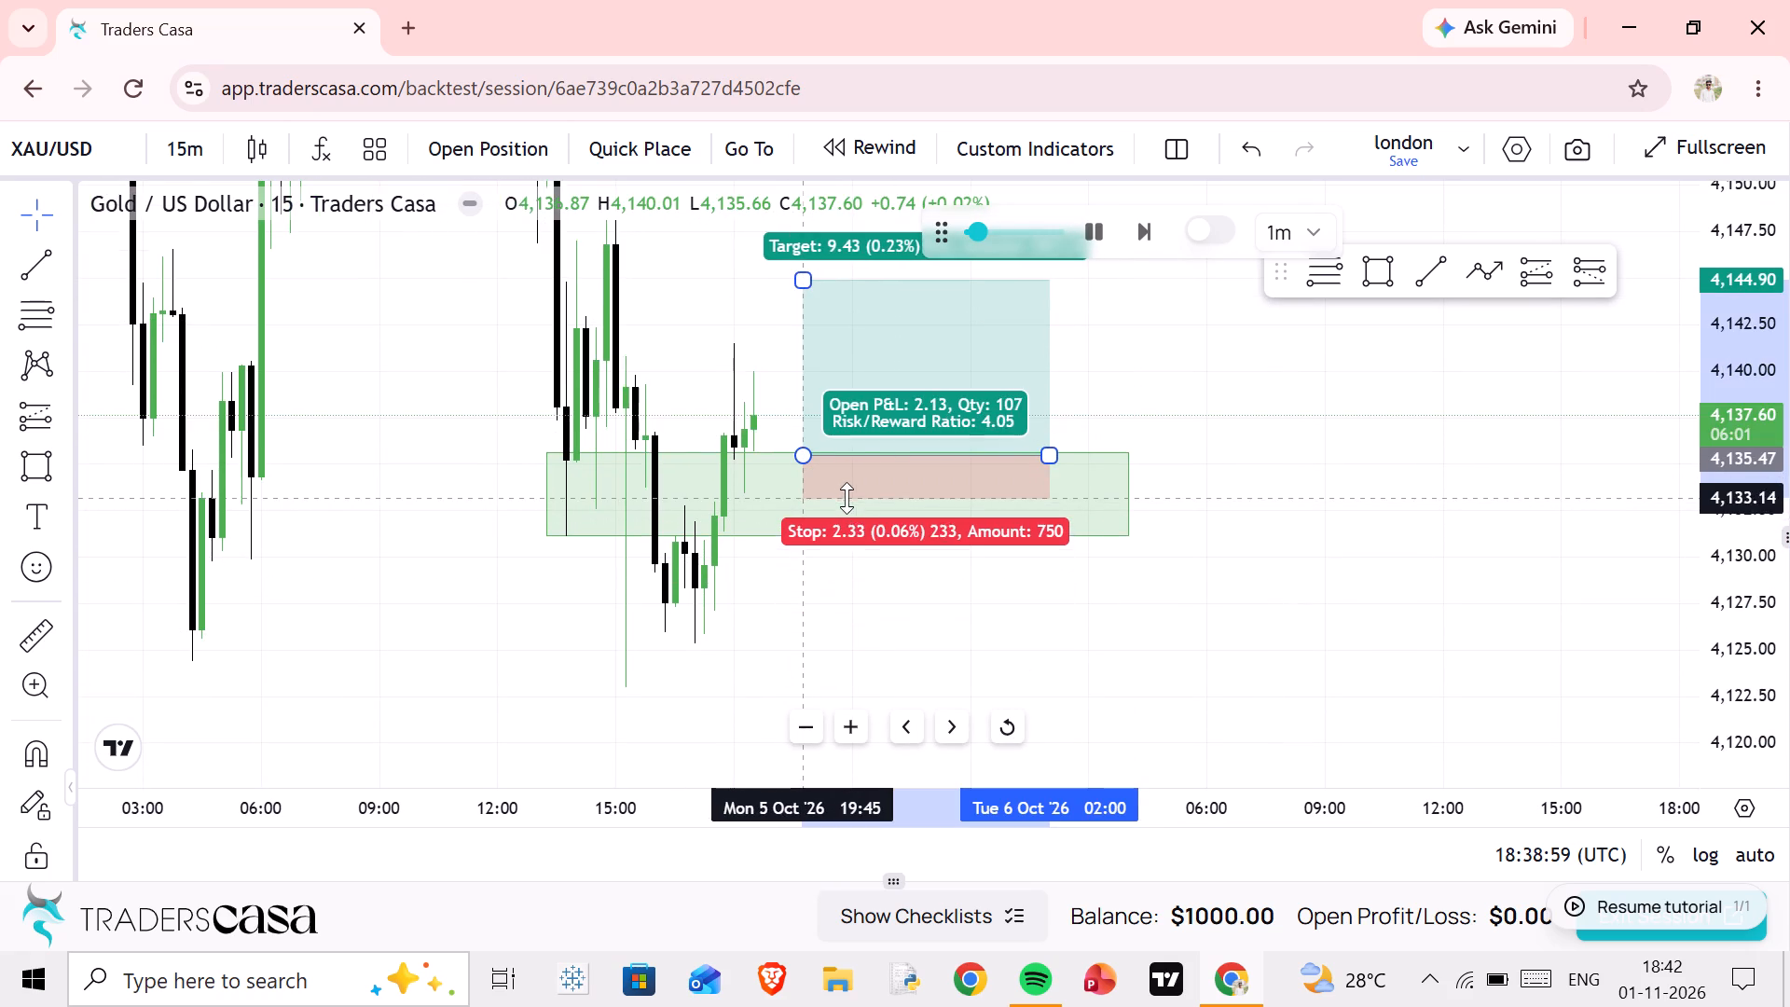
pyautogui.moveTo(847, 498); pyautogui.dragTo(847, 494)
pyautogui.moveTo(682, 366); pyautogui.dragTo(715, 453)
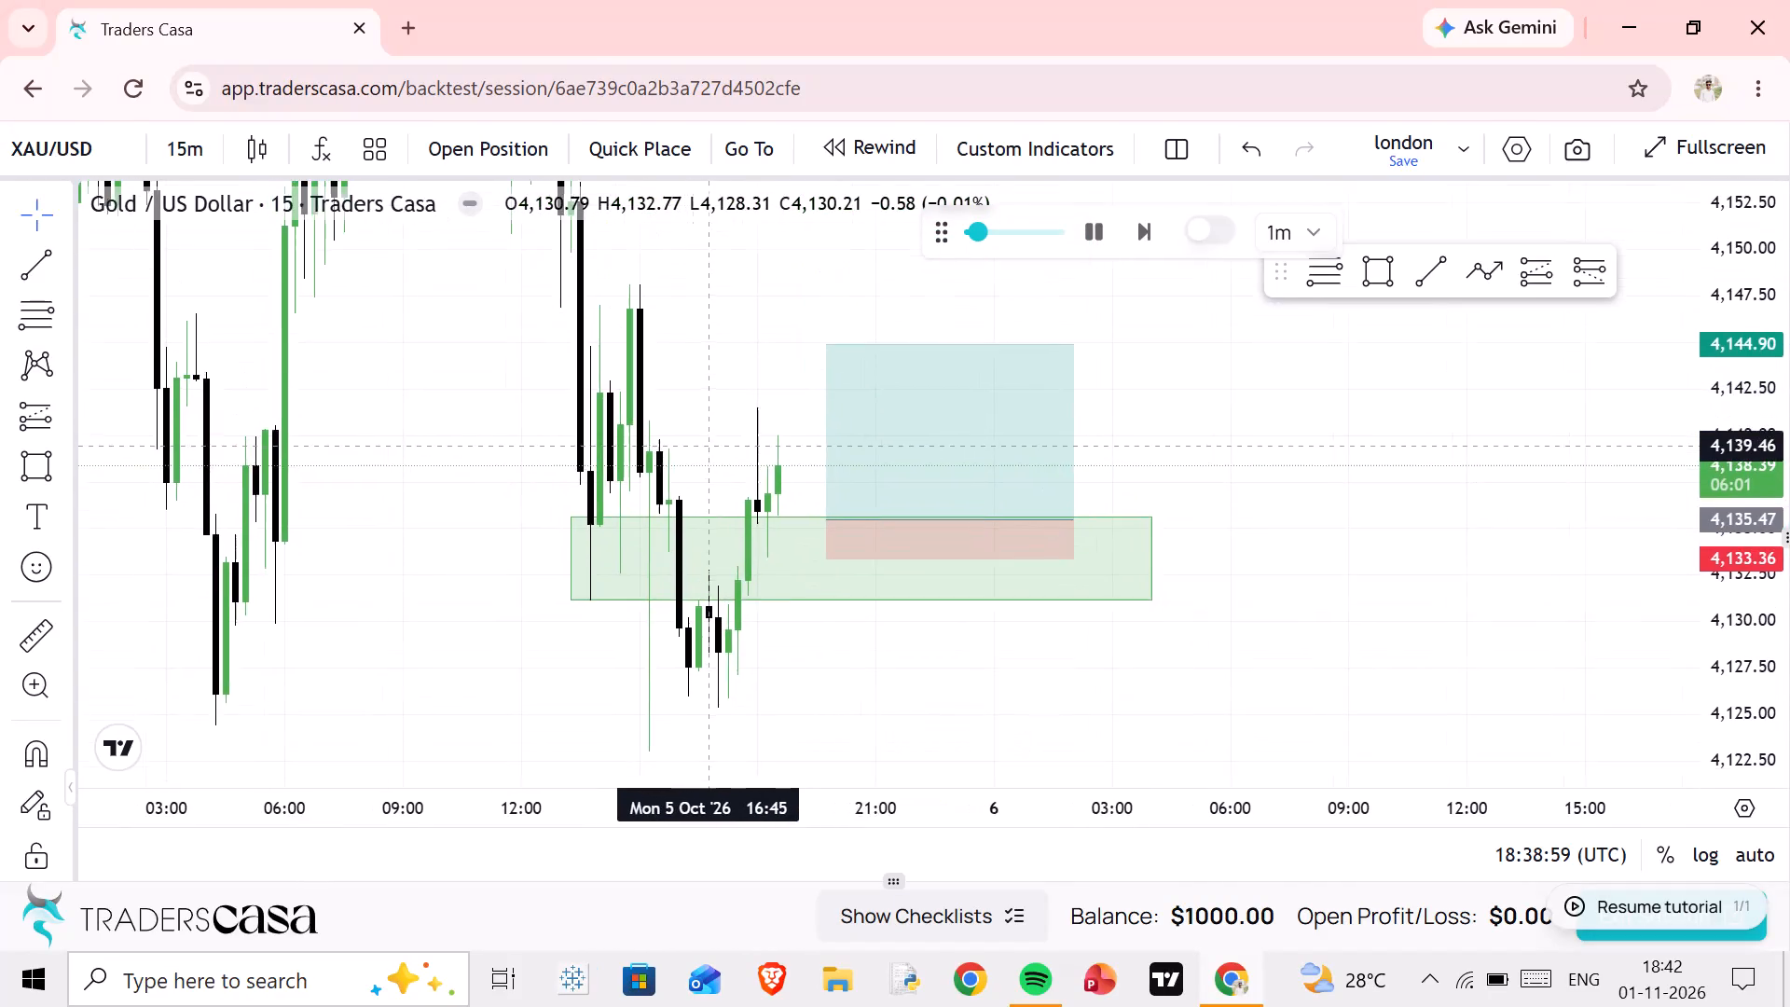
pyautogui.moveTo(715, 453); pyautogui.dragTo(743, 474)
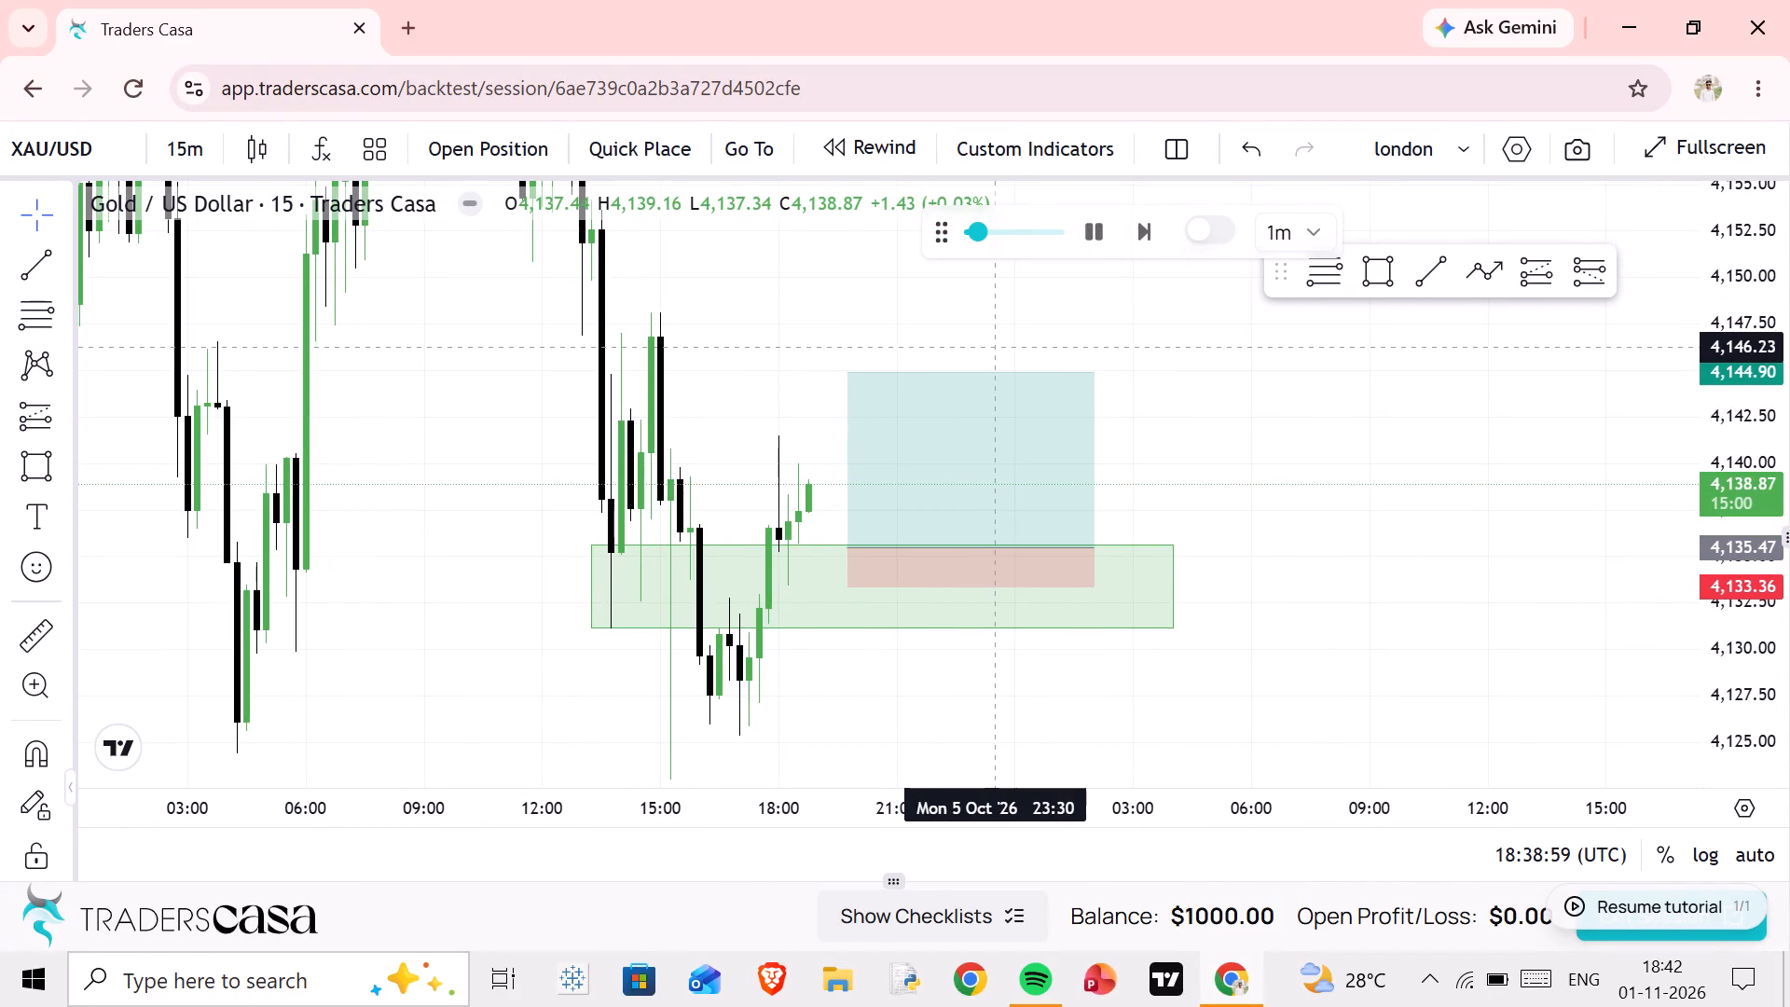
# Set the running replay's time advanced per step to 5 minutes.
pyautogui.click(1313, 235)
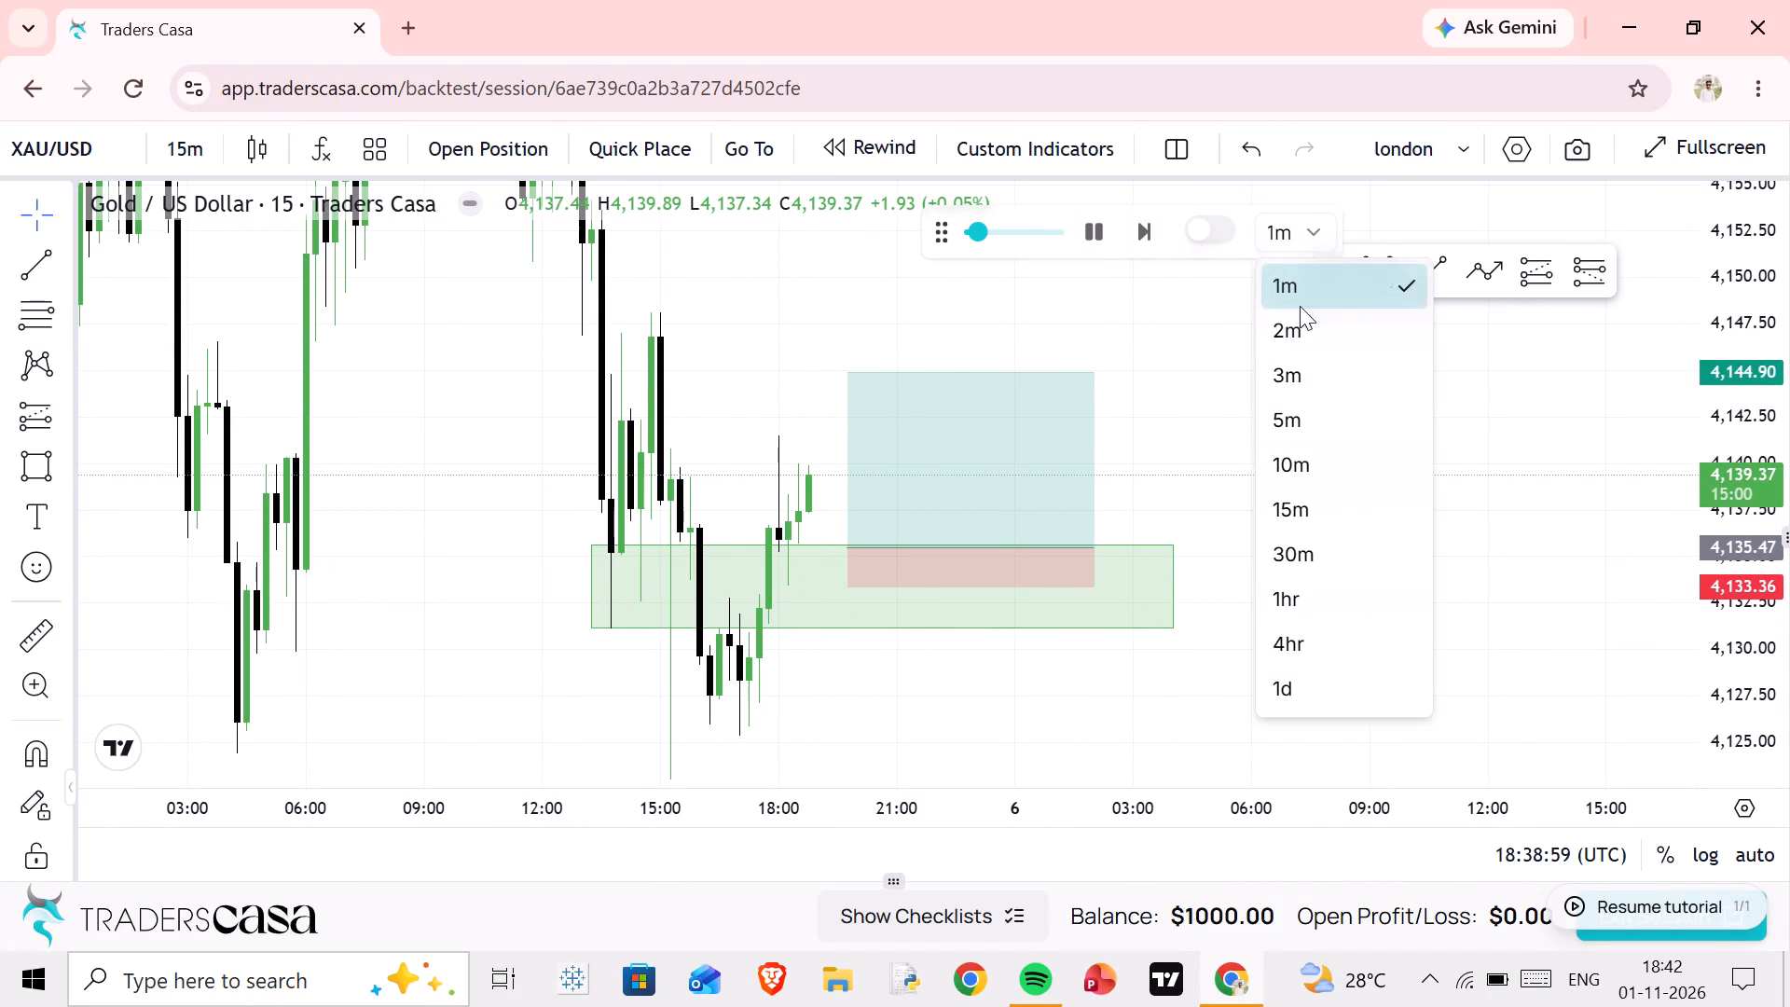
pyautogui.click(1290, 407)
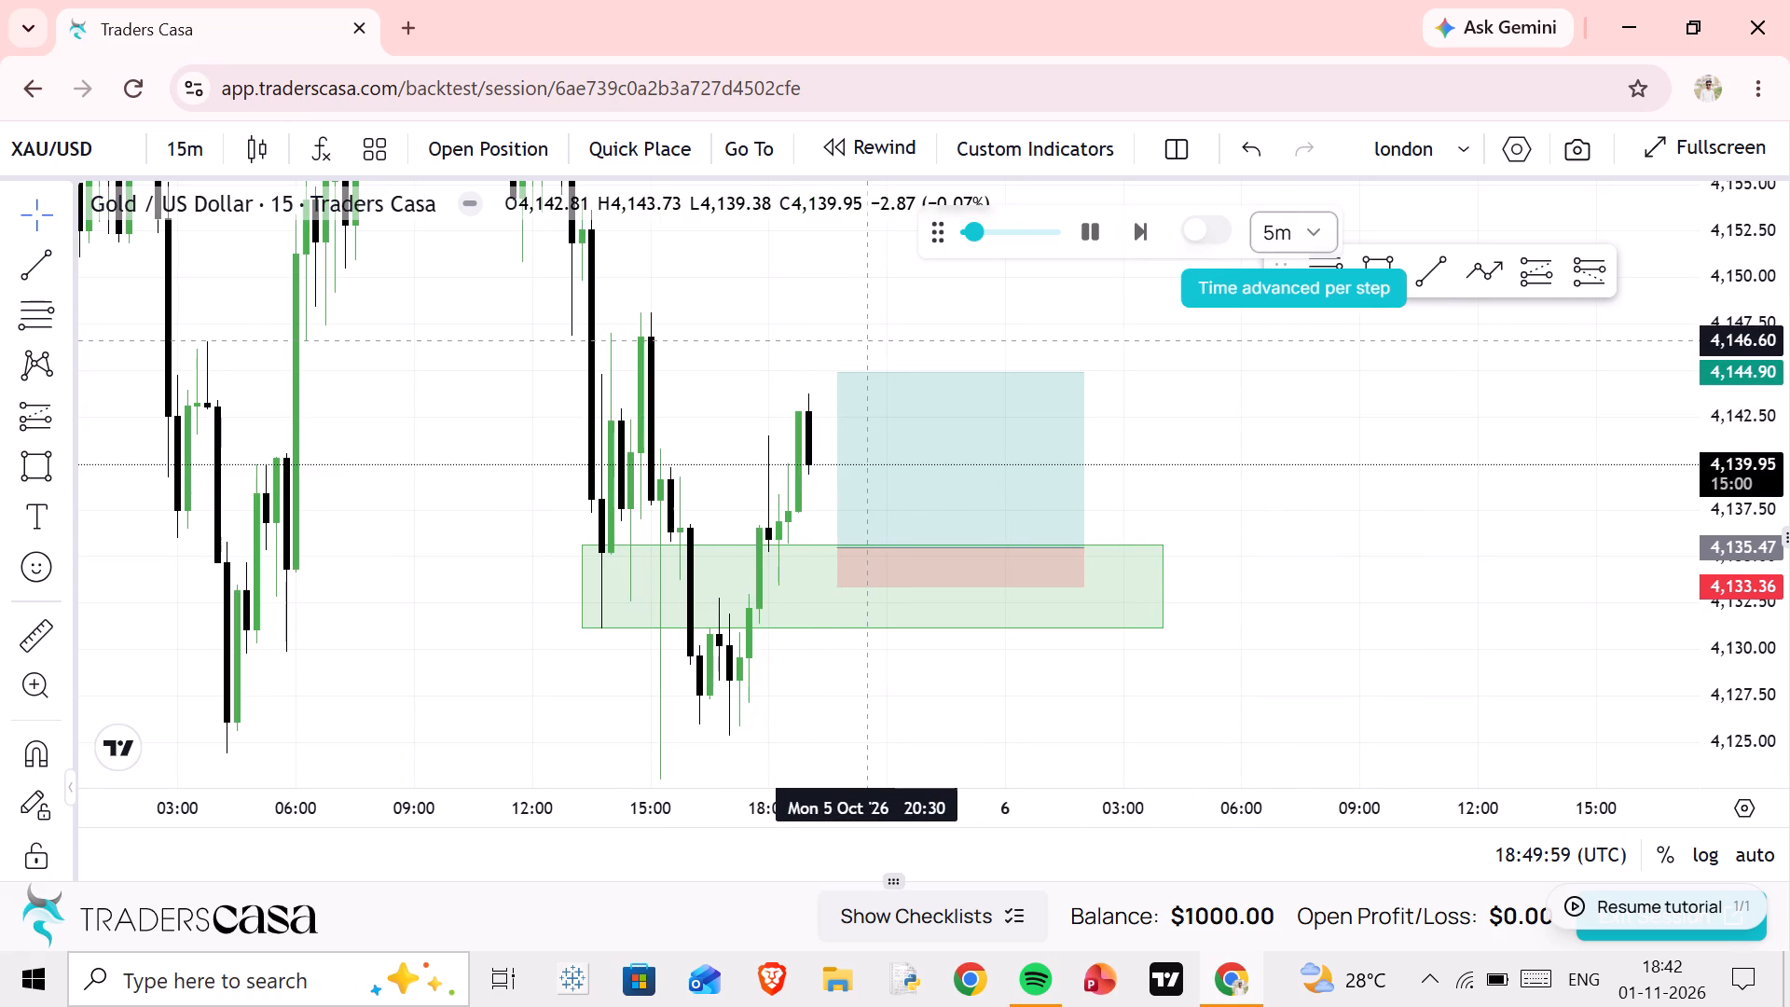
# Move the long position back to start at the Mon 5 Oct 18:30 candle, with entry at about 4,136.82.
pyautogui.moveTo(929, 404); pyautogui.dragTo(888, 389)
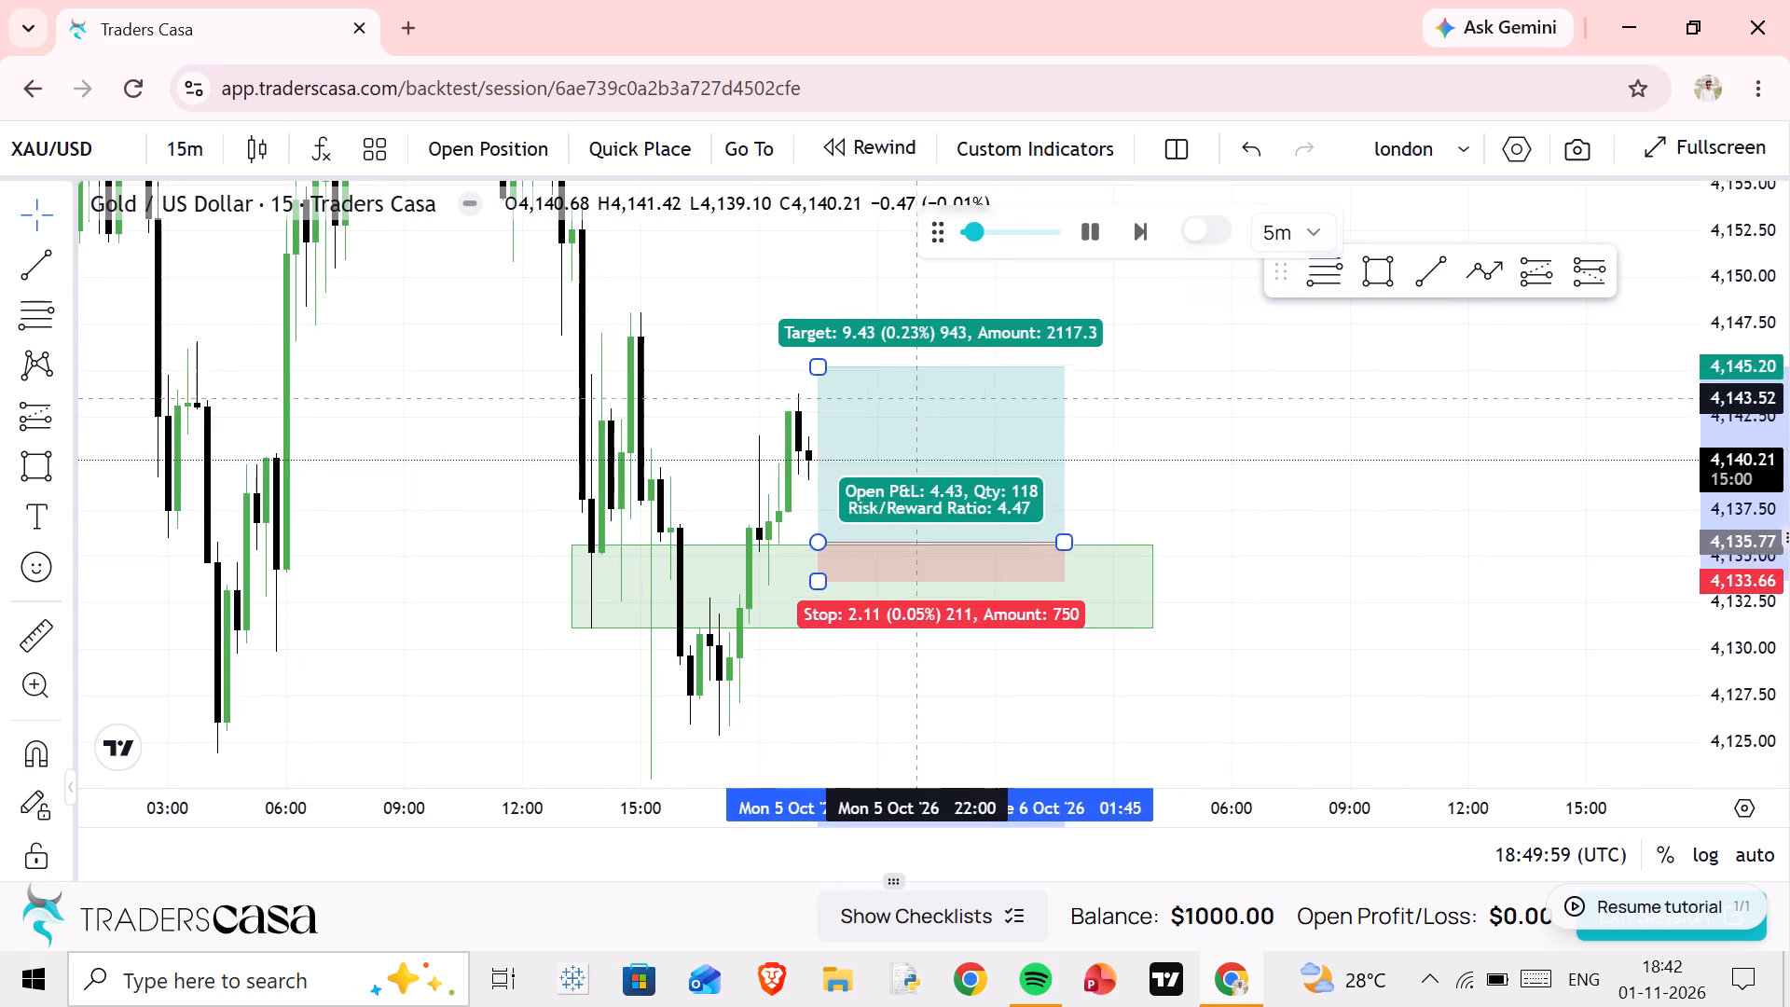
pyautogui.moveTo(888, 389); pyautogui.dragTo(873, 378)
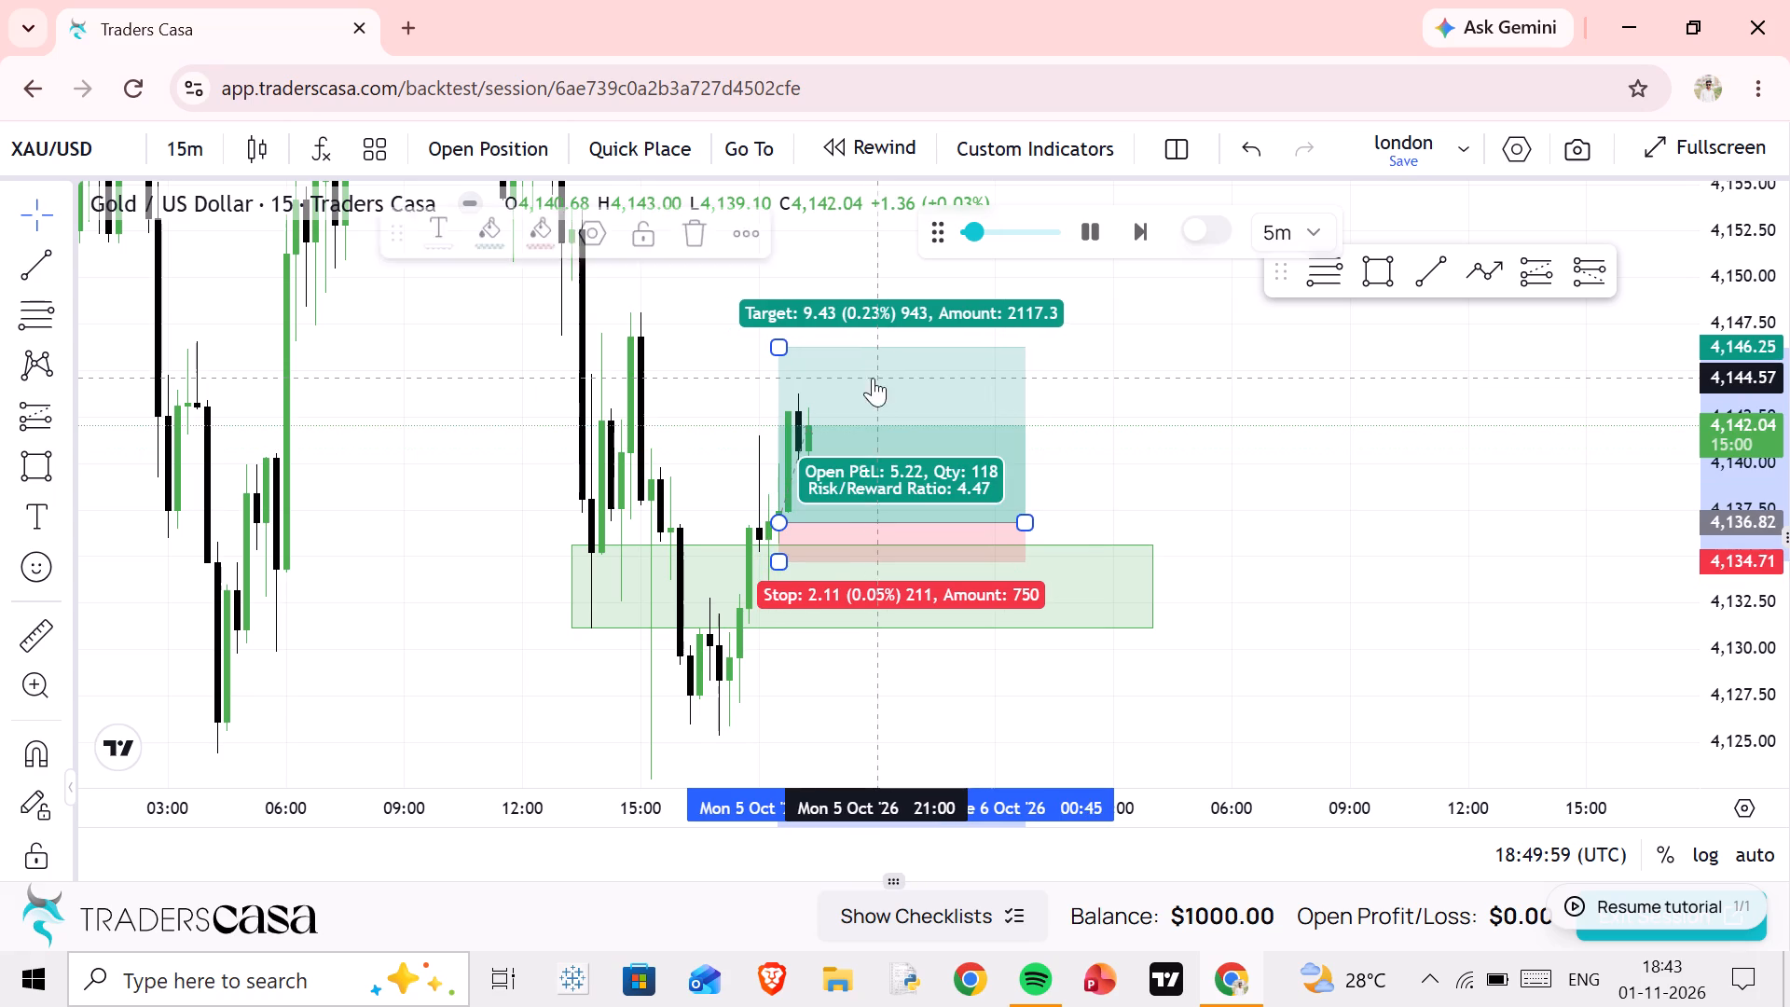
pyautogui.click(1151, 435)
pyautogui.moveTo(1153, 435); pyautogui.dragTo(1165, 533)
pyautogui.scroll(-1, 1141, 508)
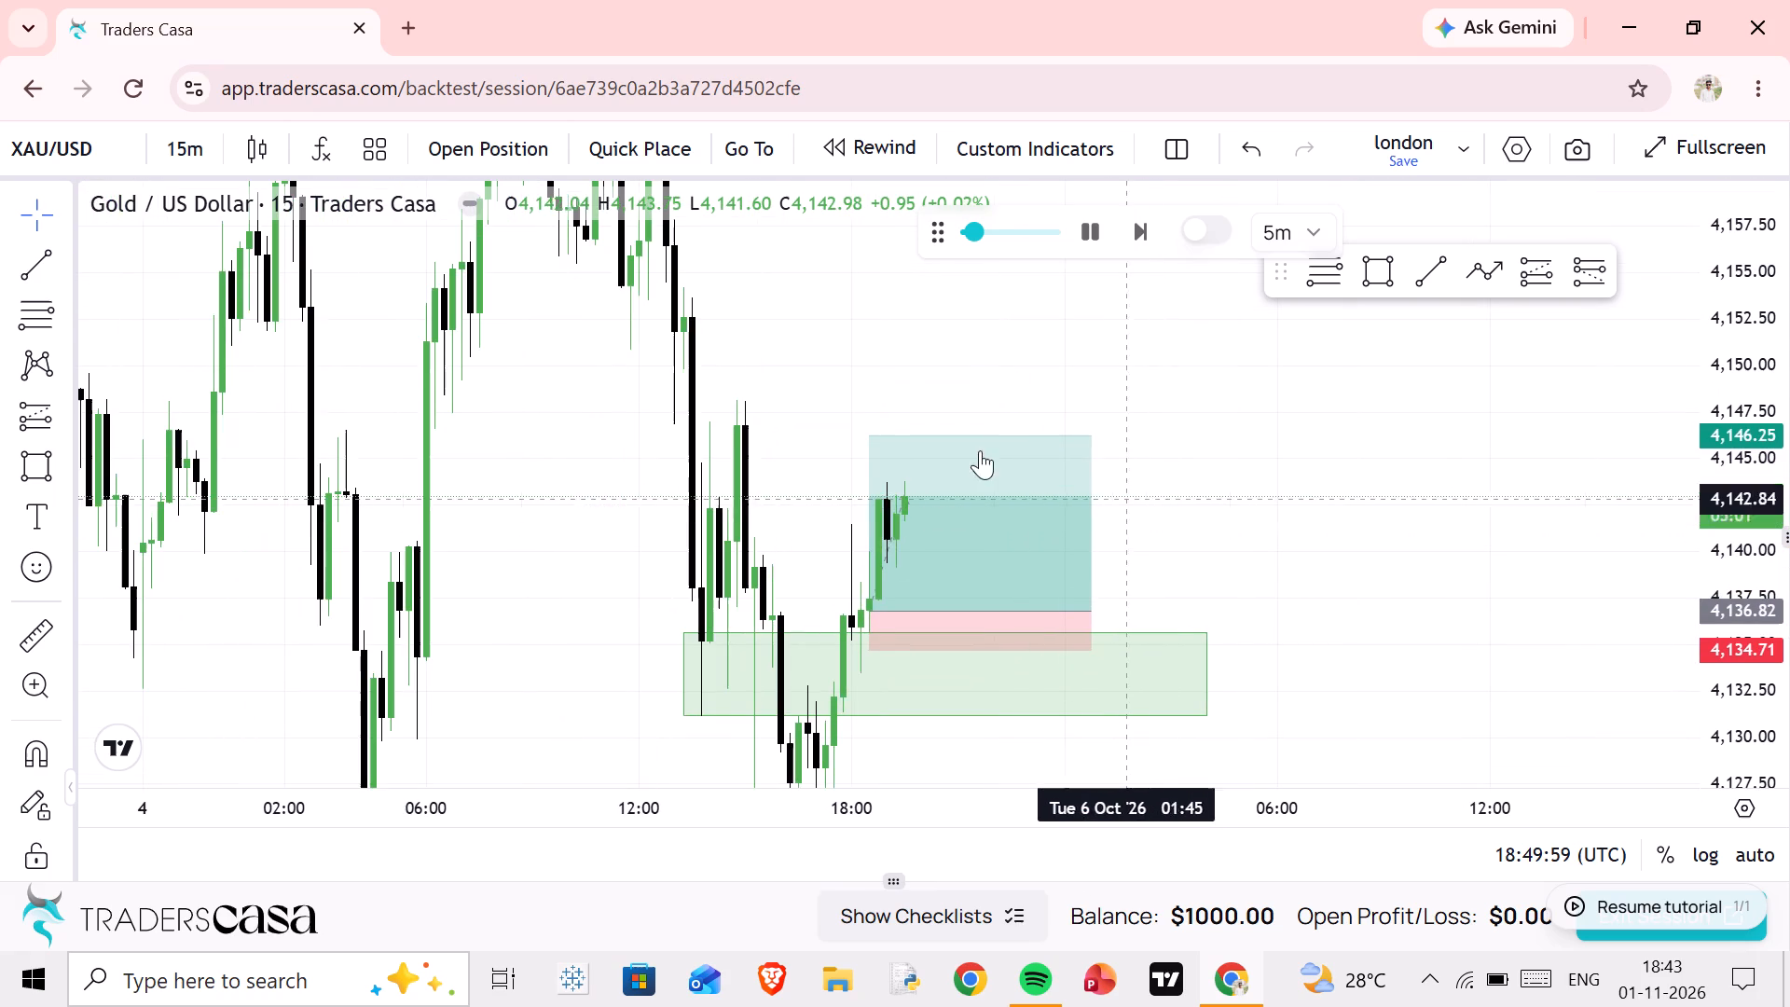
# Raise the long position's target to about 4,146.75.
pyautogui.moveTo(872, 435); pyautogui.dragTo(880, 407)
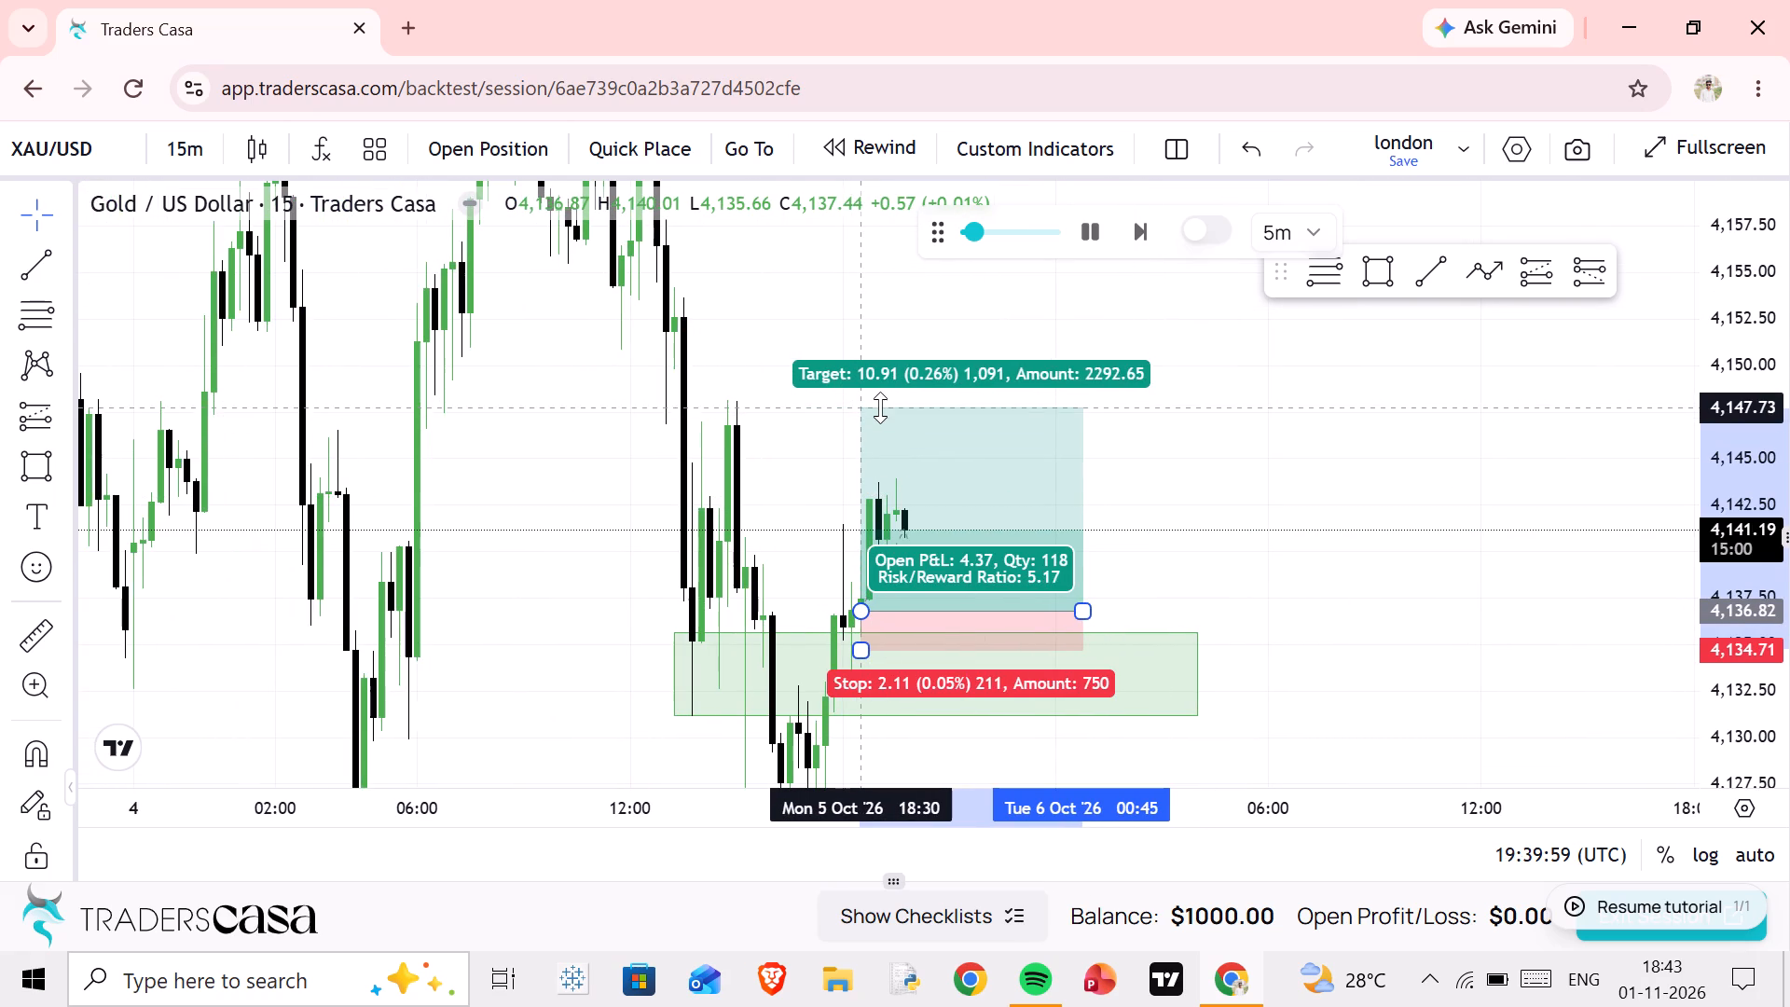
pyautogui.moveTo(880, 407); pyautogui.dragTo(880, 425)
pyautogui.click(1292, 461)
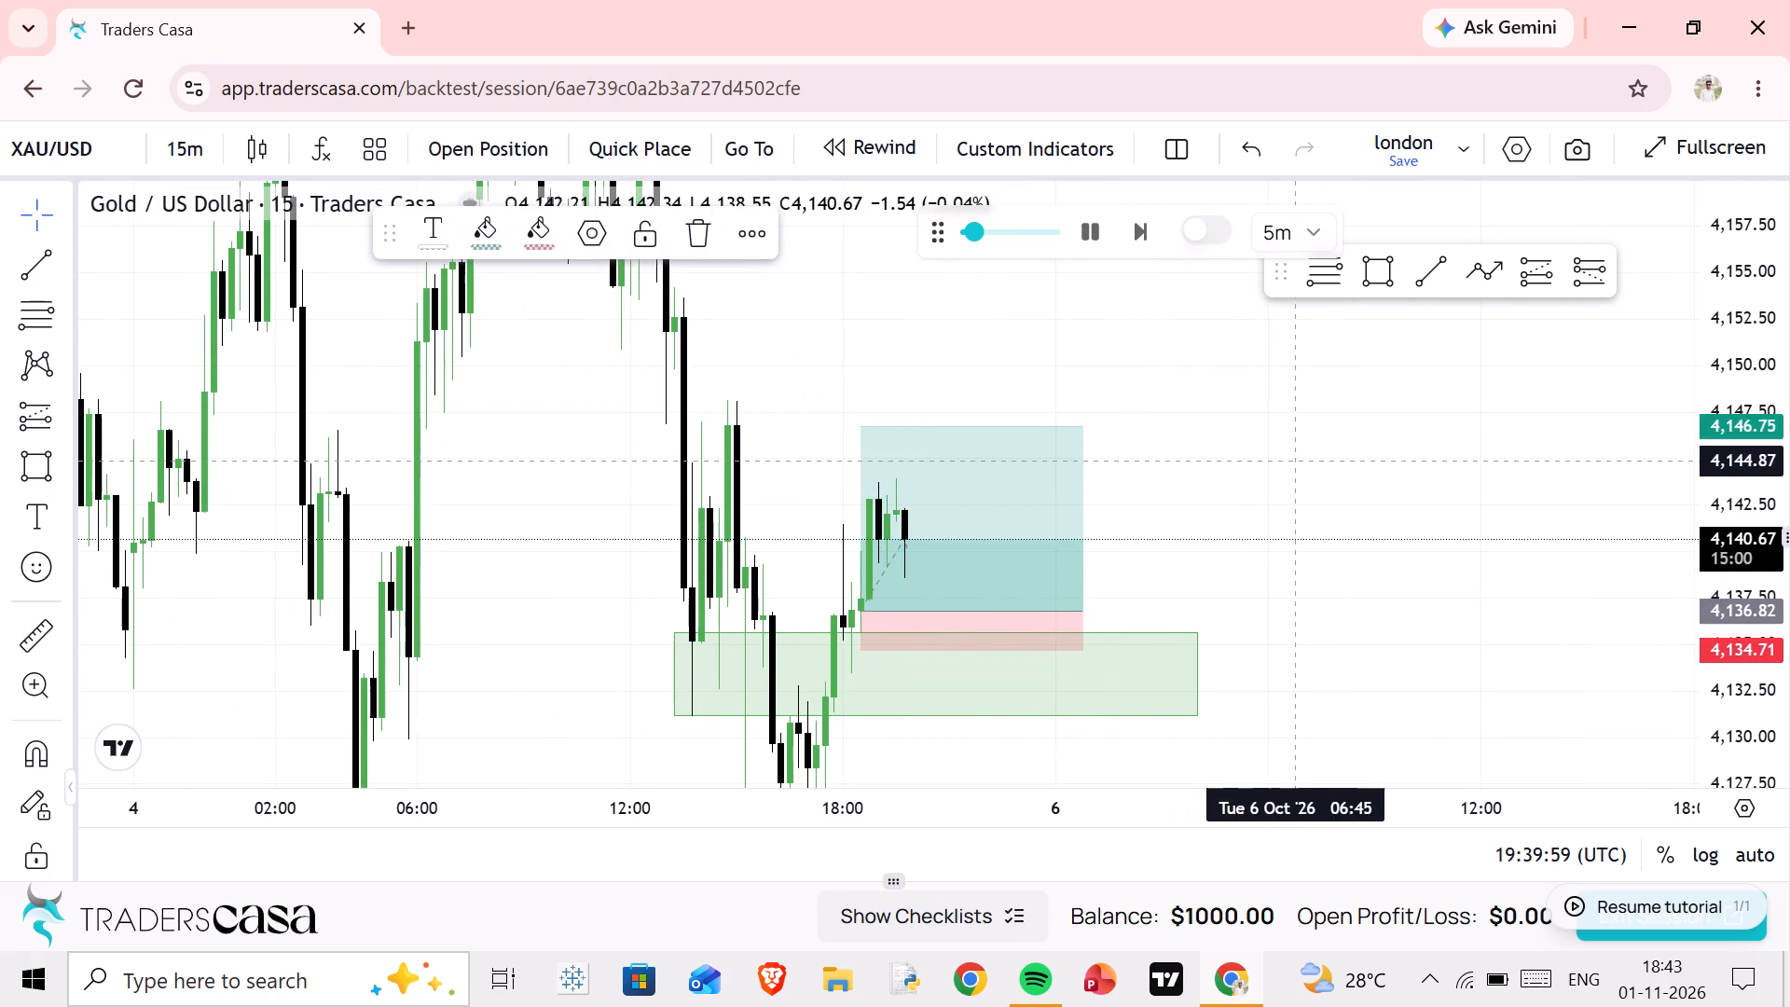
# Watch the replay to see how price moves between the long position's entry, target and stop.
pyautogui.moveTo(1293, 461); pyautogui.dragTo(1323, 386)
pyautogui.scroll(-1, 1307, 439)
pyautogui.moveTo(1383, 473); pyautogui.dragTo(1396, 442)
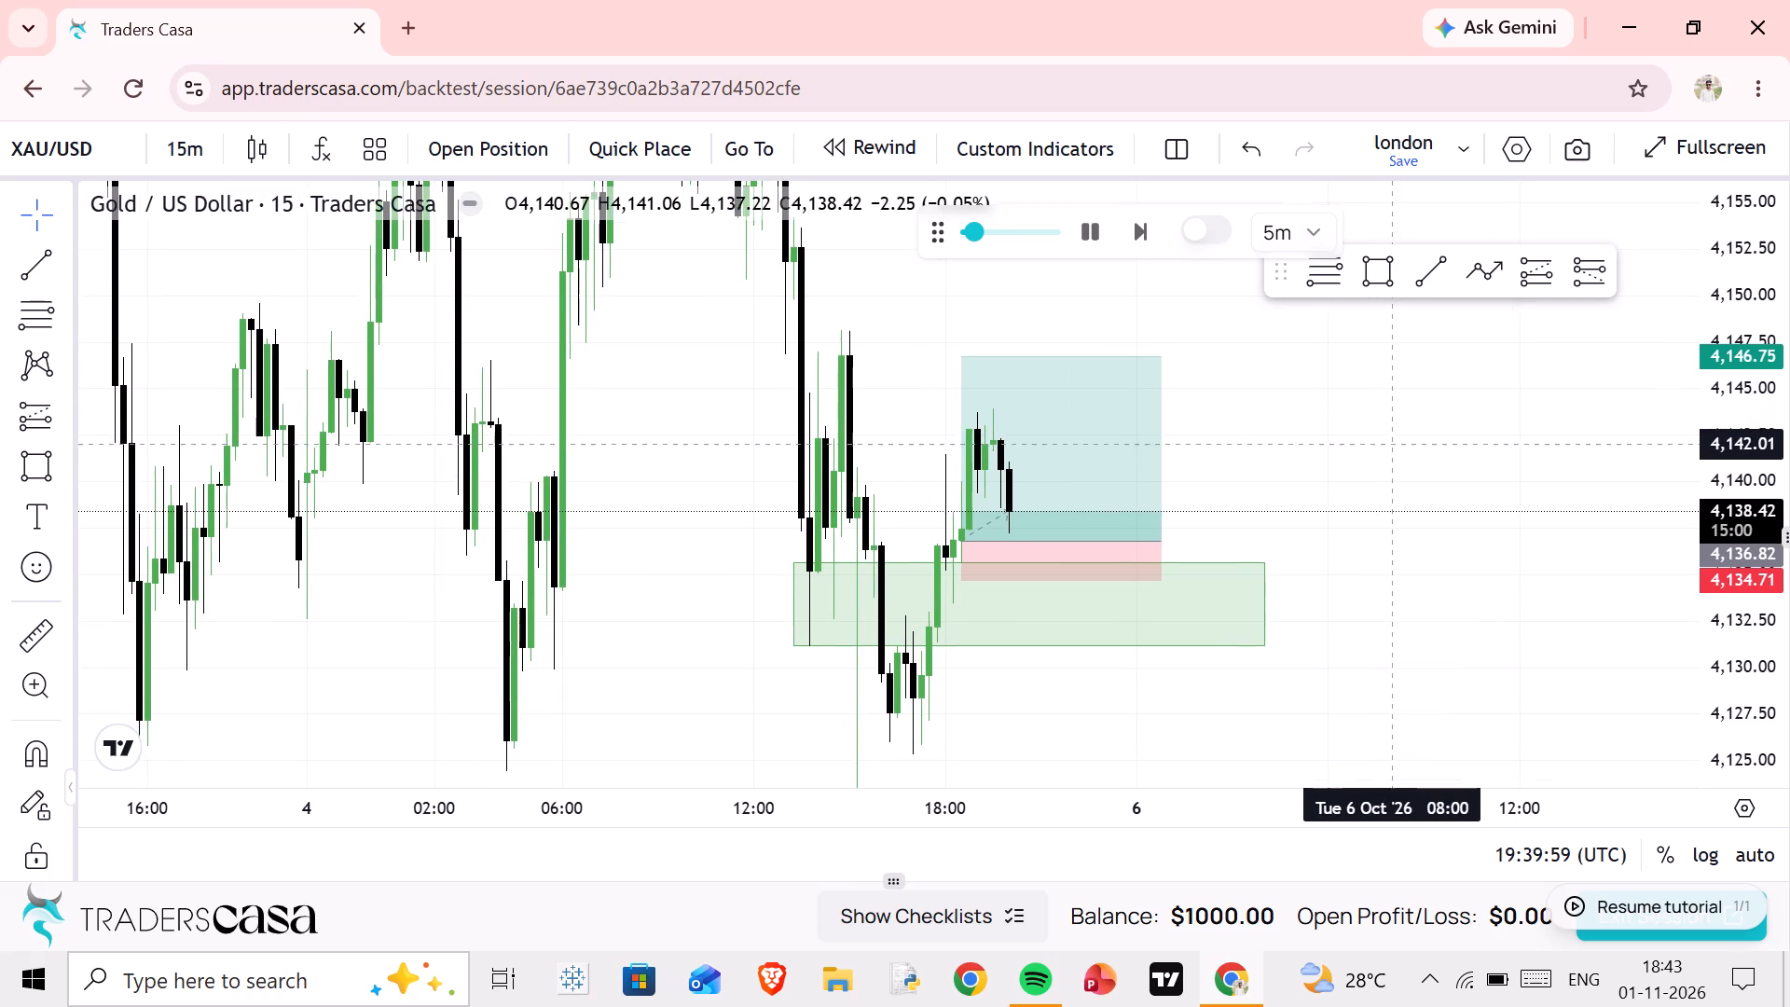
pyautogui.moveTo(1396, 442); pyautogui.dragTo(1395, 449)
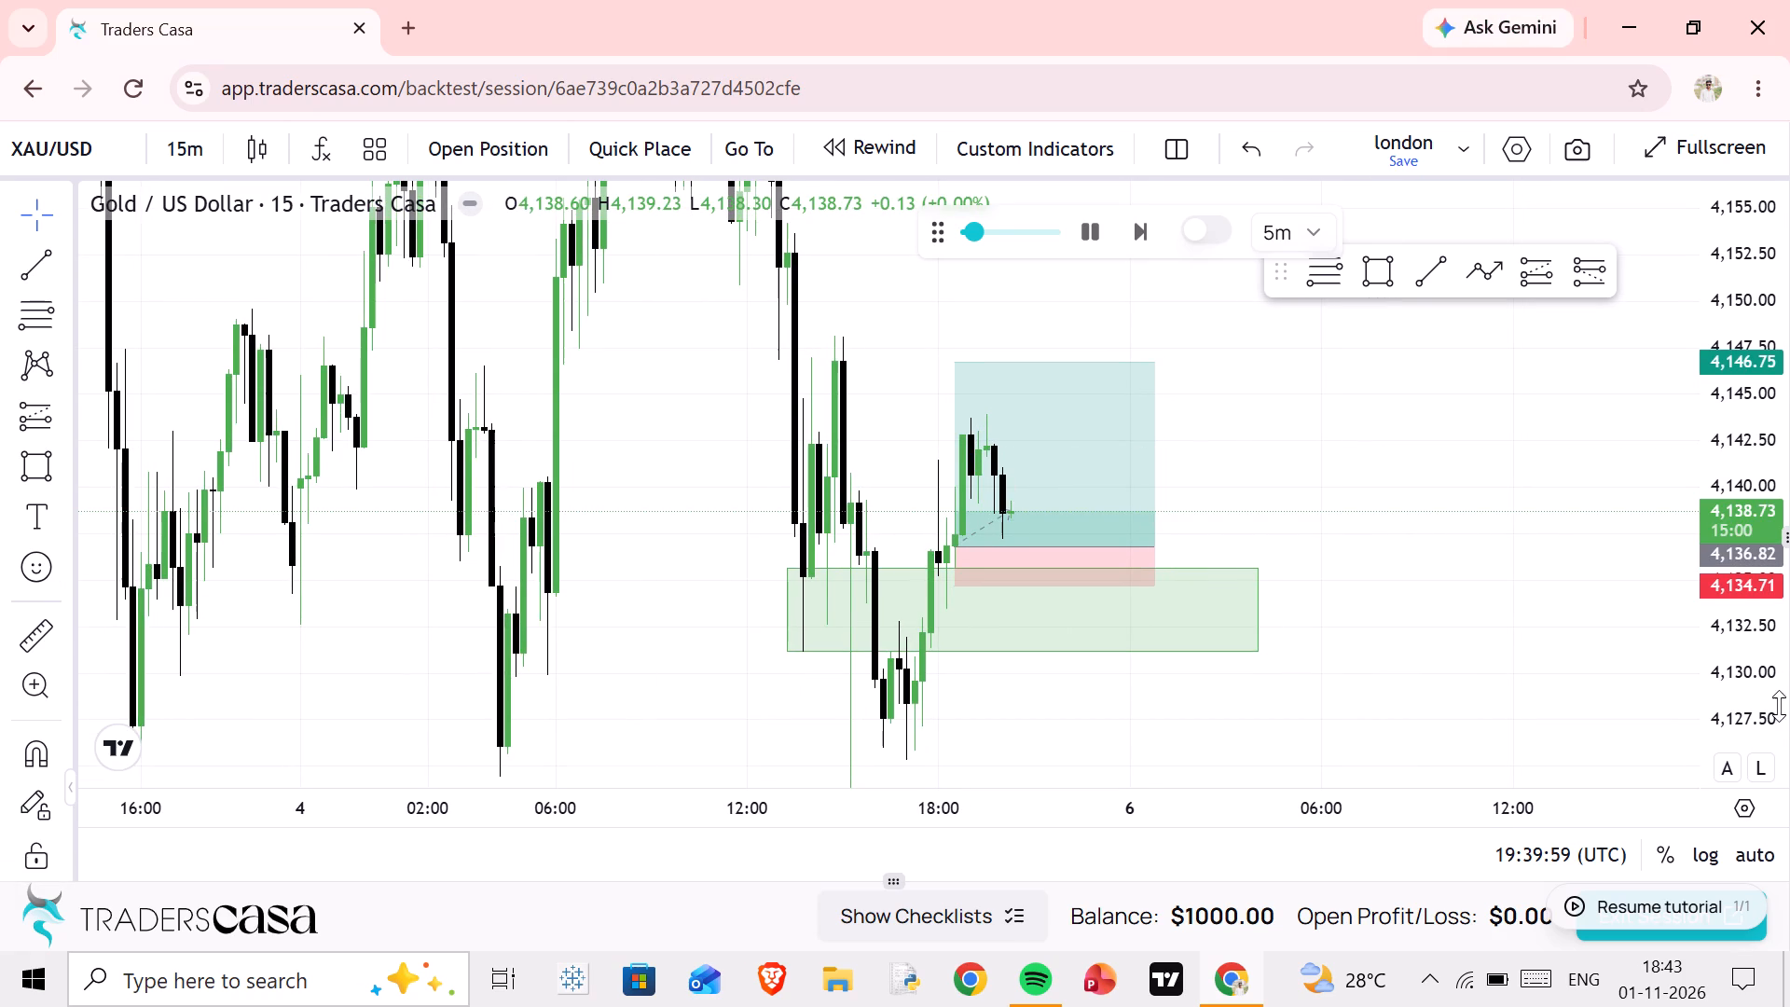
pyautogui.scroll(-4, 1764, 612)
pyautogui.moveTo(1410, 499); pyautogui.dragTo(1349, 534)
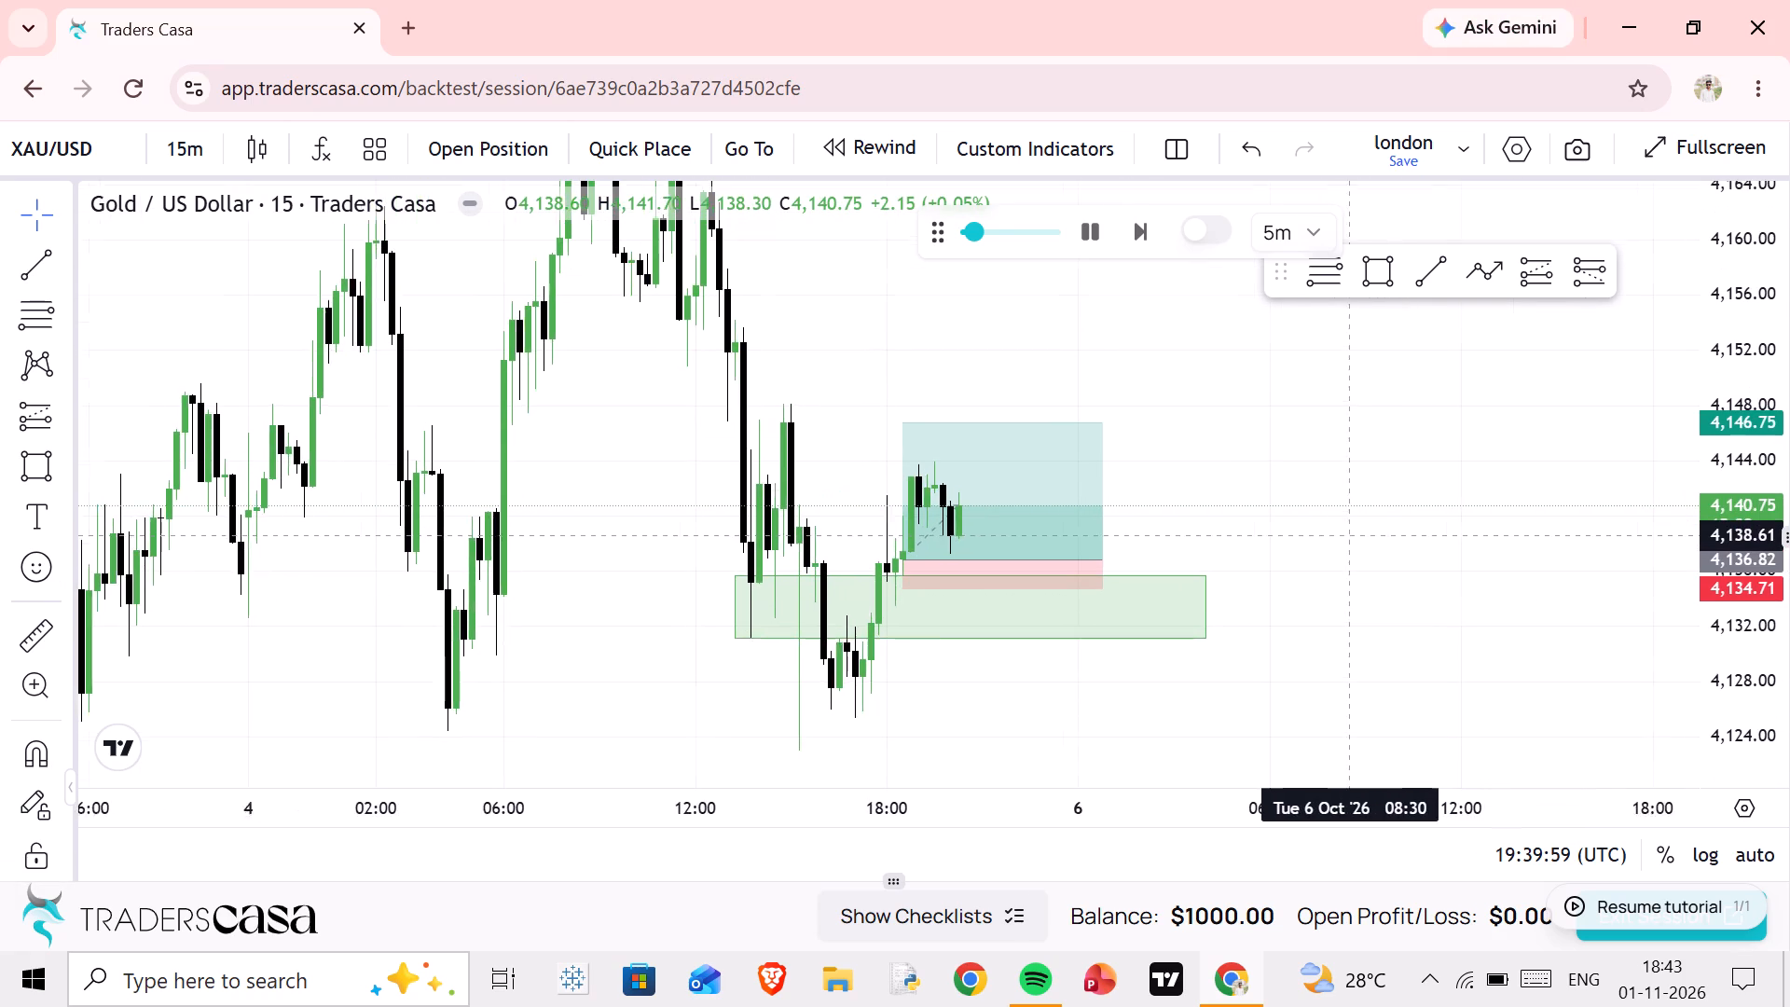
pyautogui.moveTo(1349, 534); pyautogui.dragTo(1310, 555)
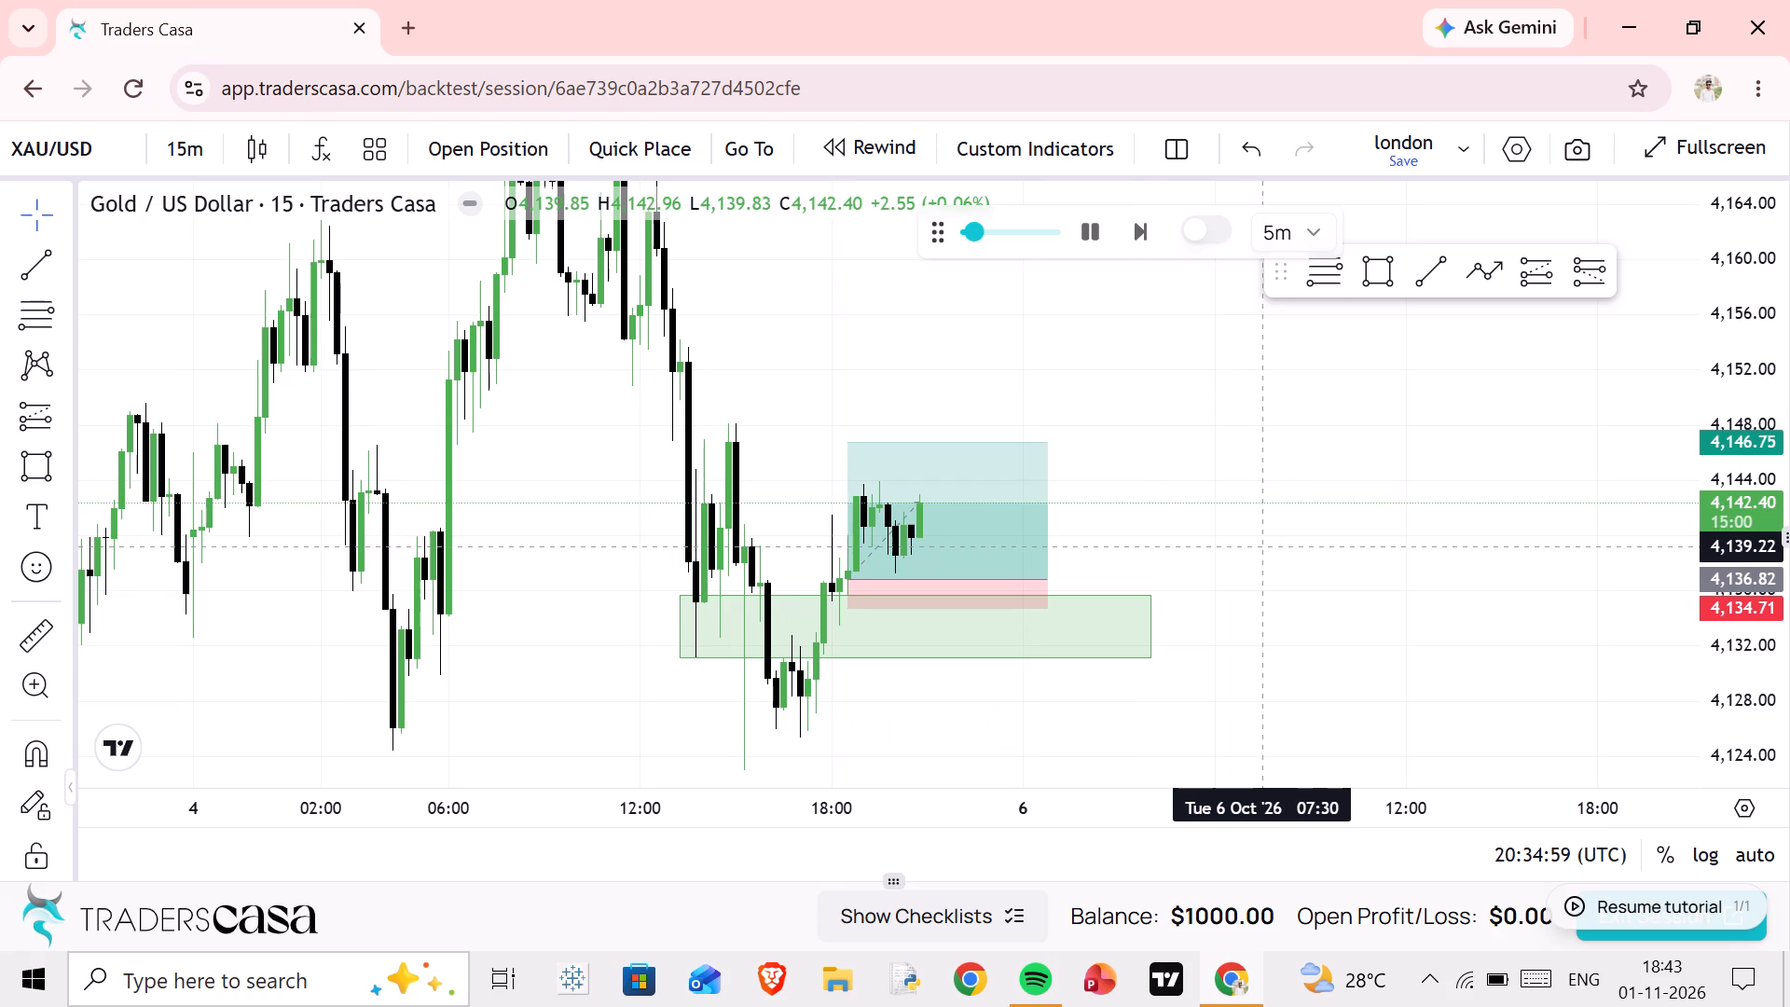
pyautogui.moveTo(1267, 492); pyautogui.dragTo(1276, 582)
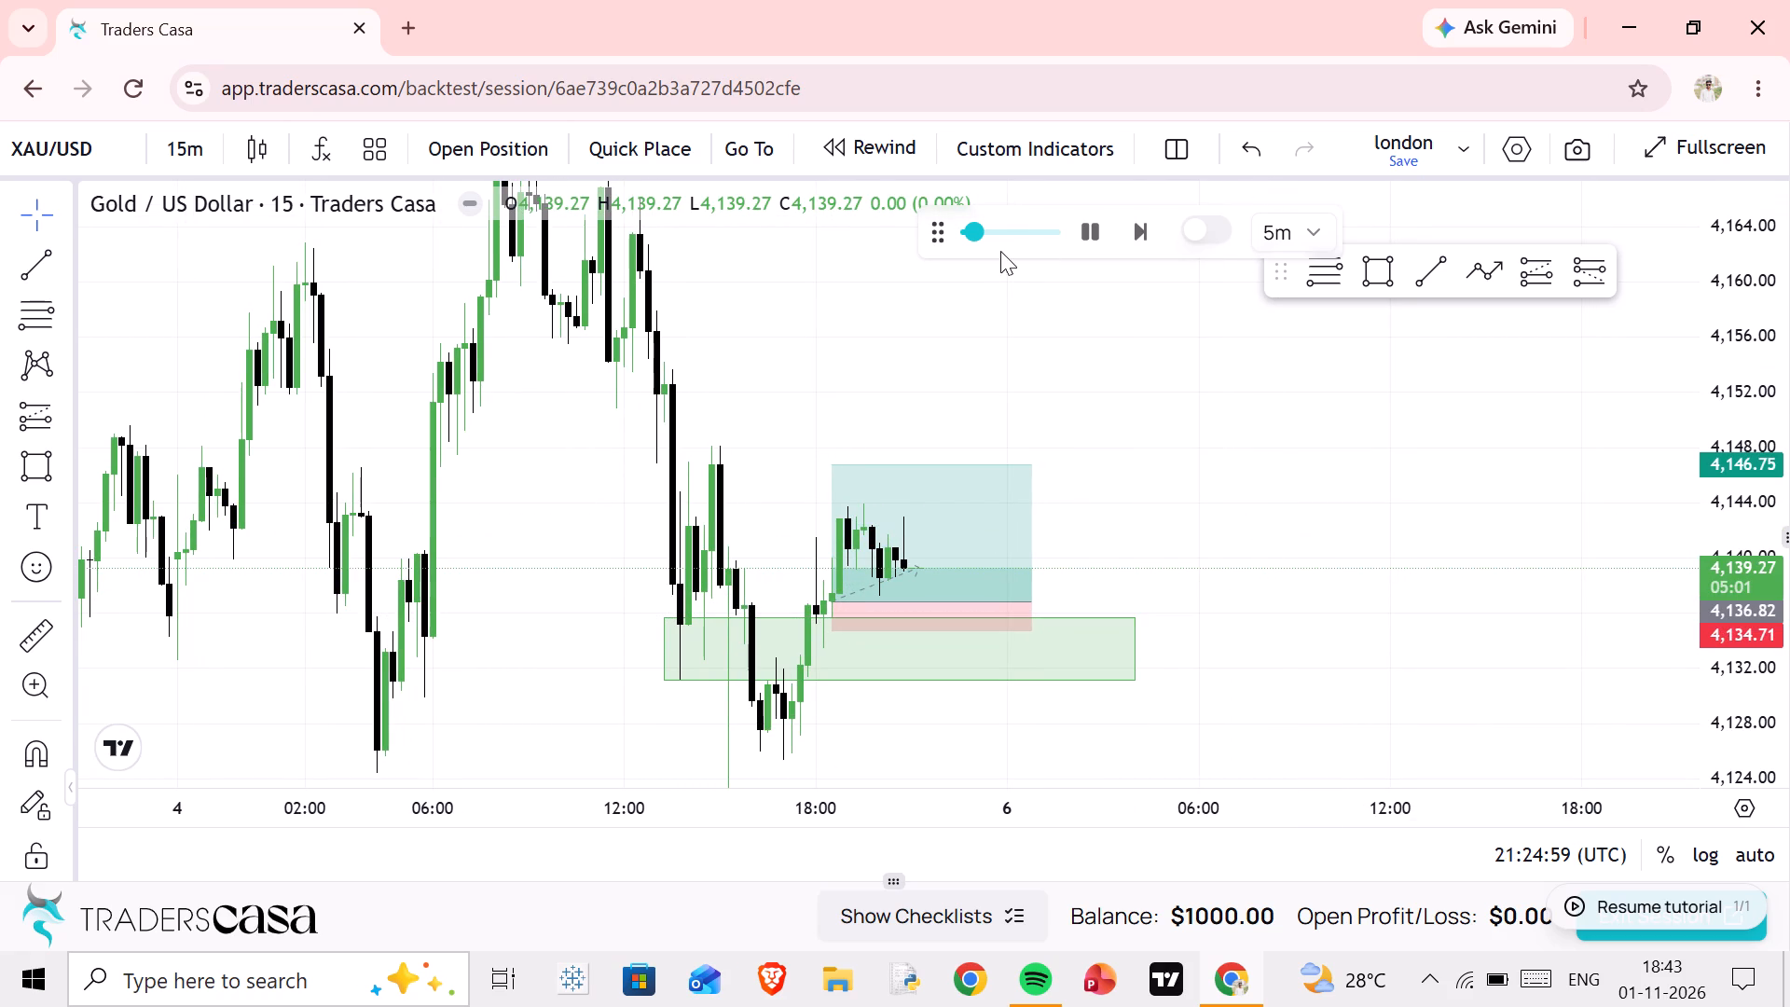
# Speed up the replay slightly and pause it once price has reached the long position's stop.
pyautogui.moveTo(974, 235); pyautogui.dragTo(987, 233)
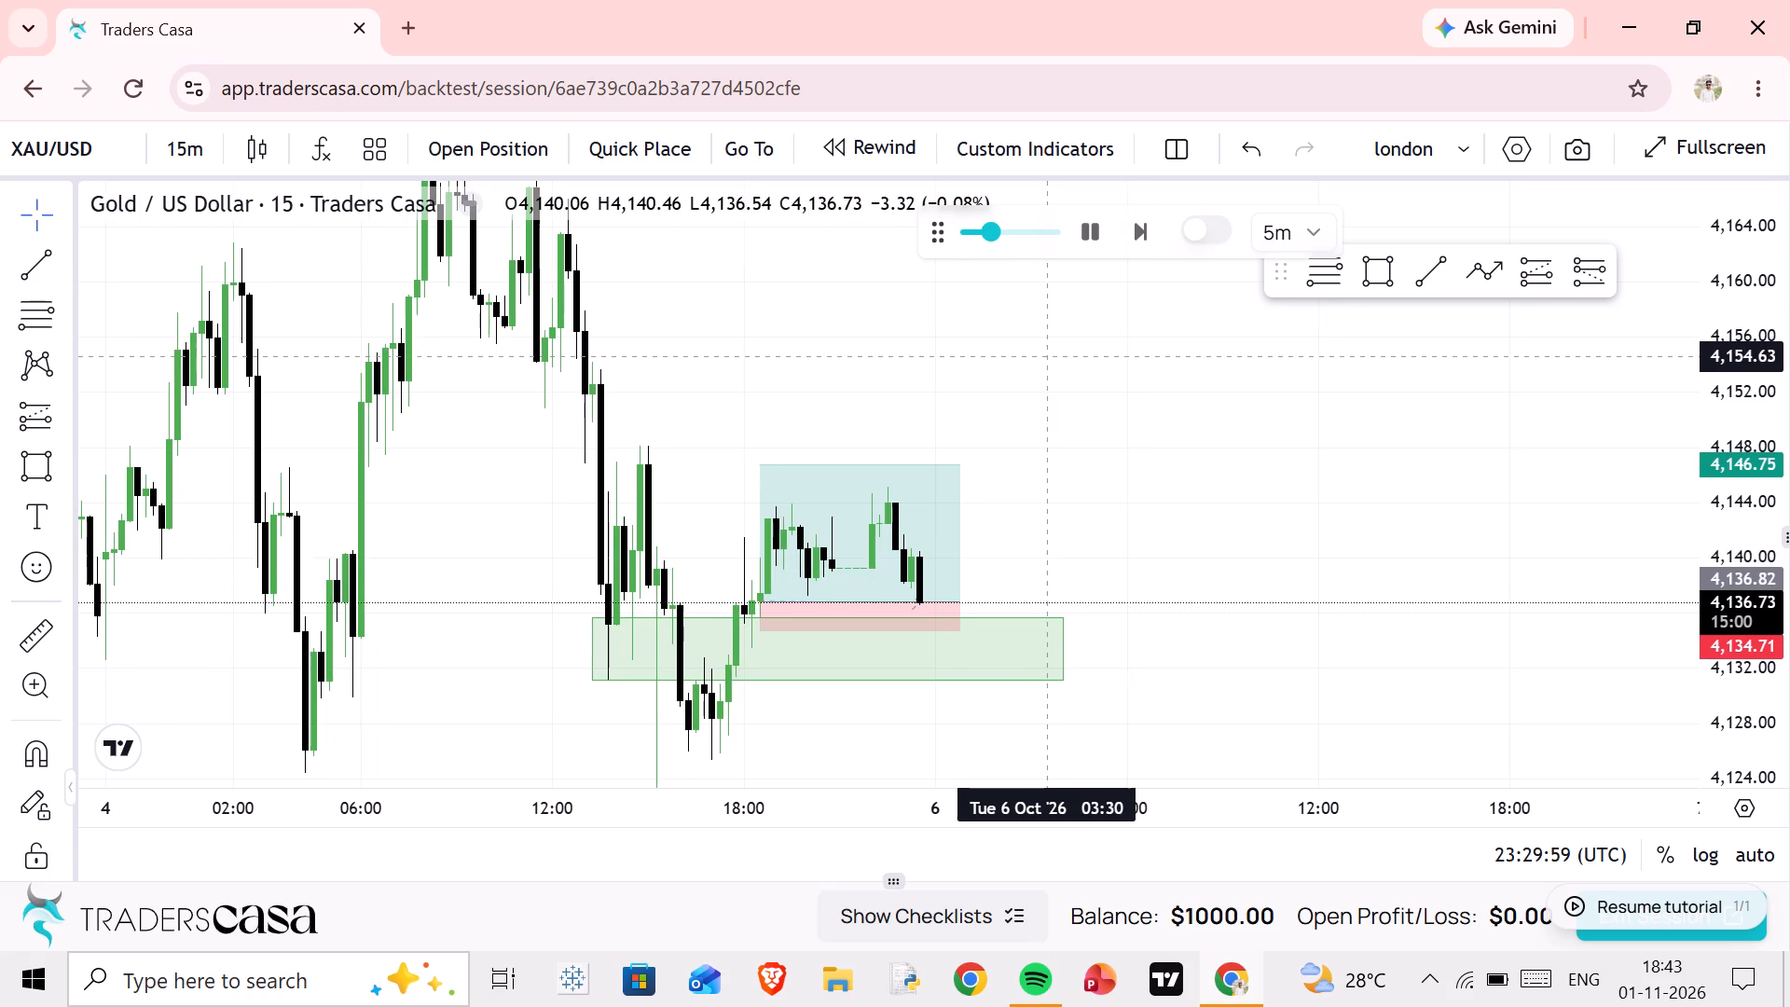
pyautogui.click(947, 592)
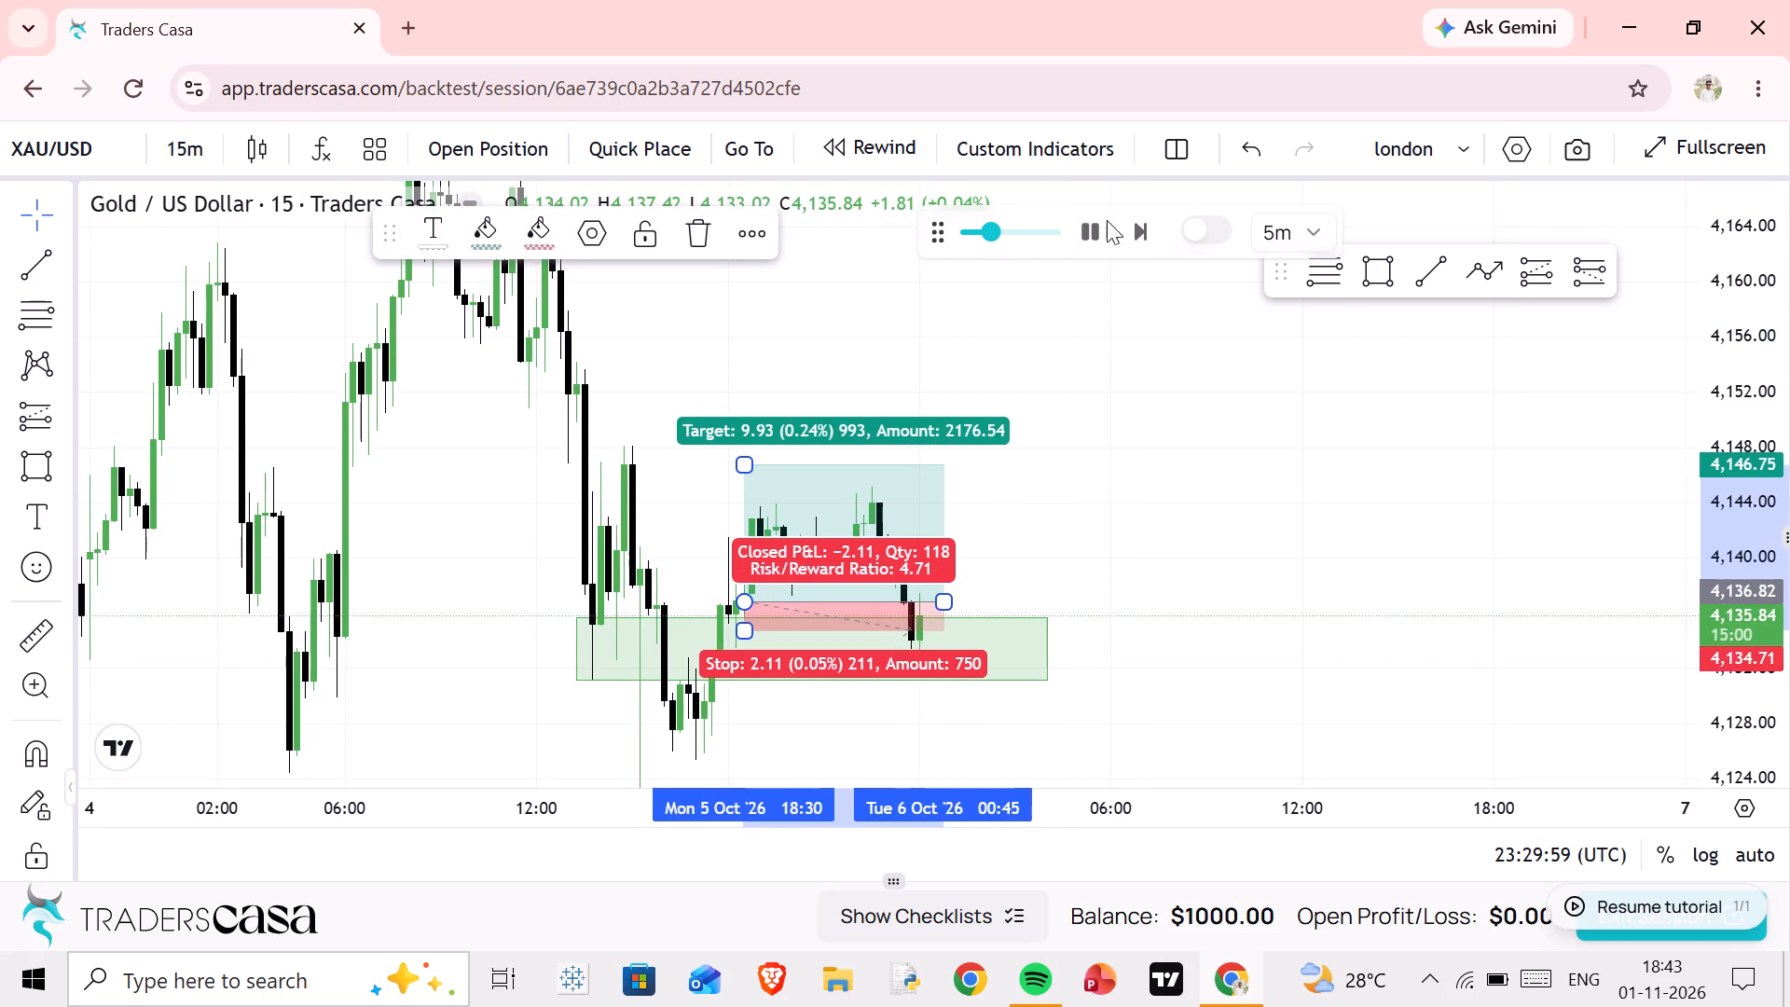
pyautogui.click(1093, 225)
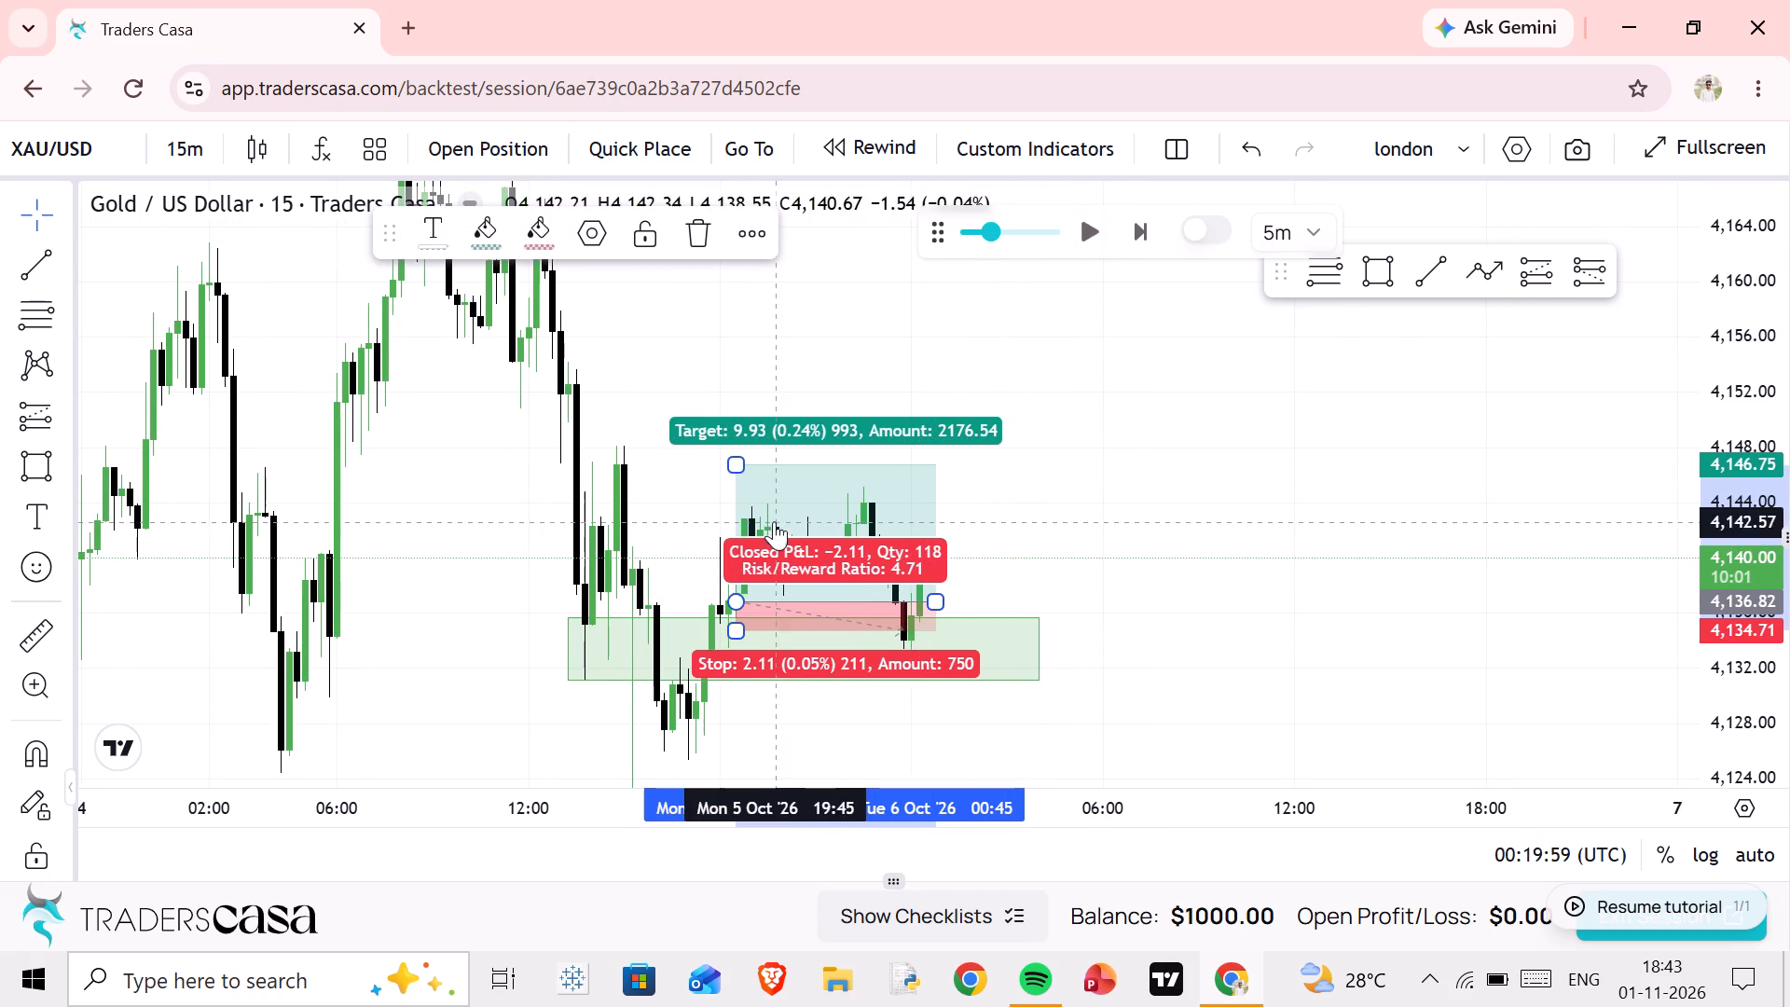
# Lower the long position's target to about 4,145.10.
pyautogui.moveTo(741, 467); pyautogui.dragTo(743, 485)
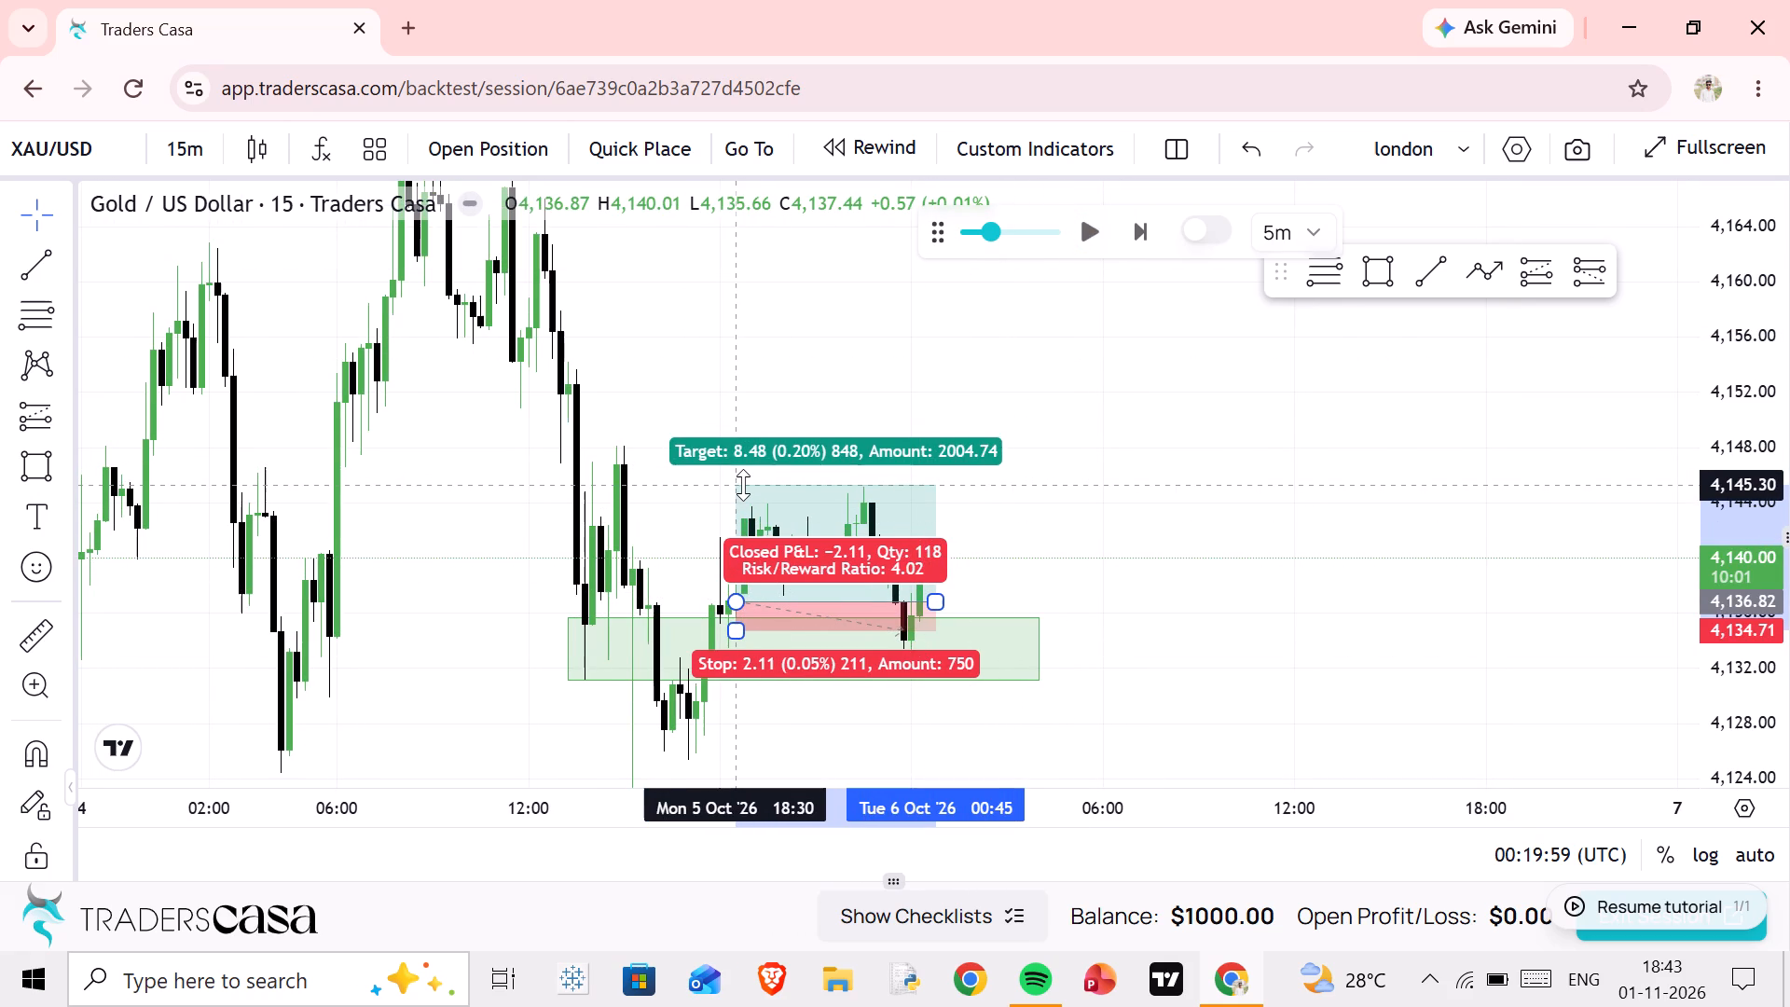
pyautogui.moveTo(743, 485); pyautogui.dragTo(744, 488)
# Delete the long position that starts at the Mon 5 Oct 18:30 candle.
pyautogui.moveTo(885, 377); pyautogui.dragTo(874, 290)
pyautogui.click(899, 498)
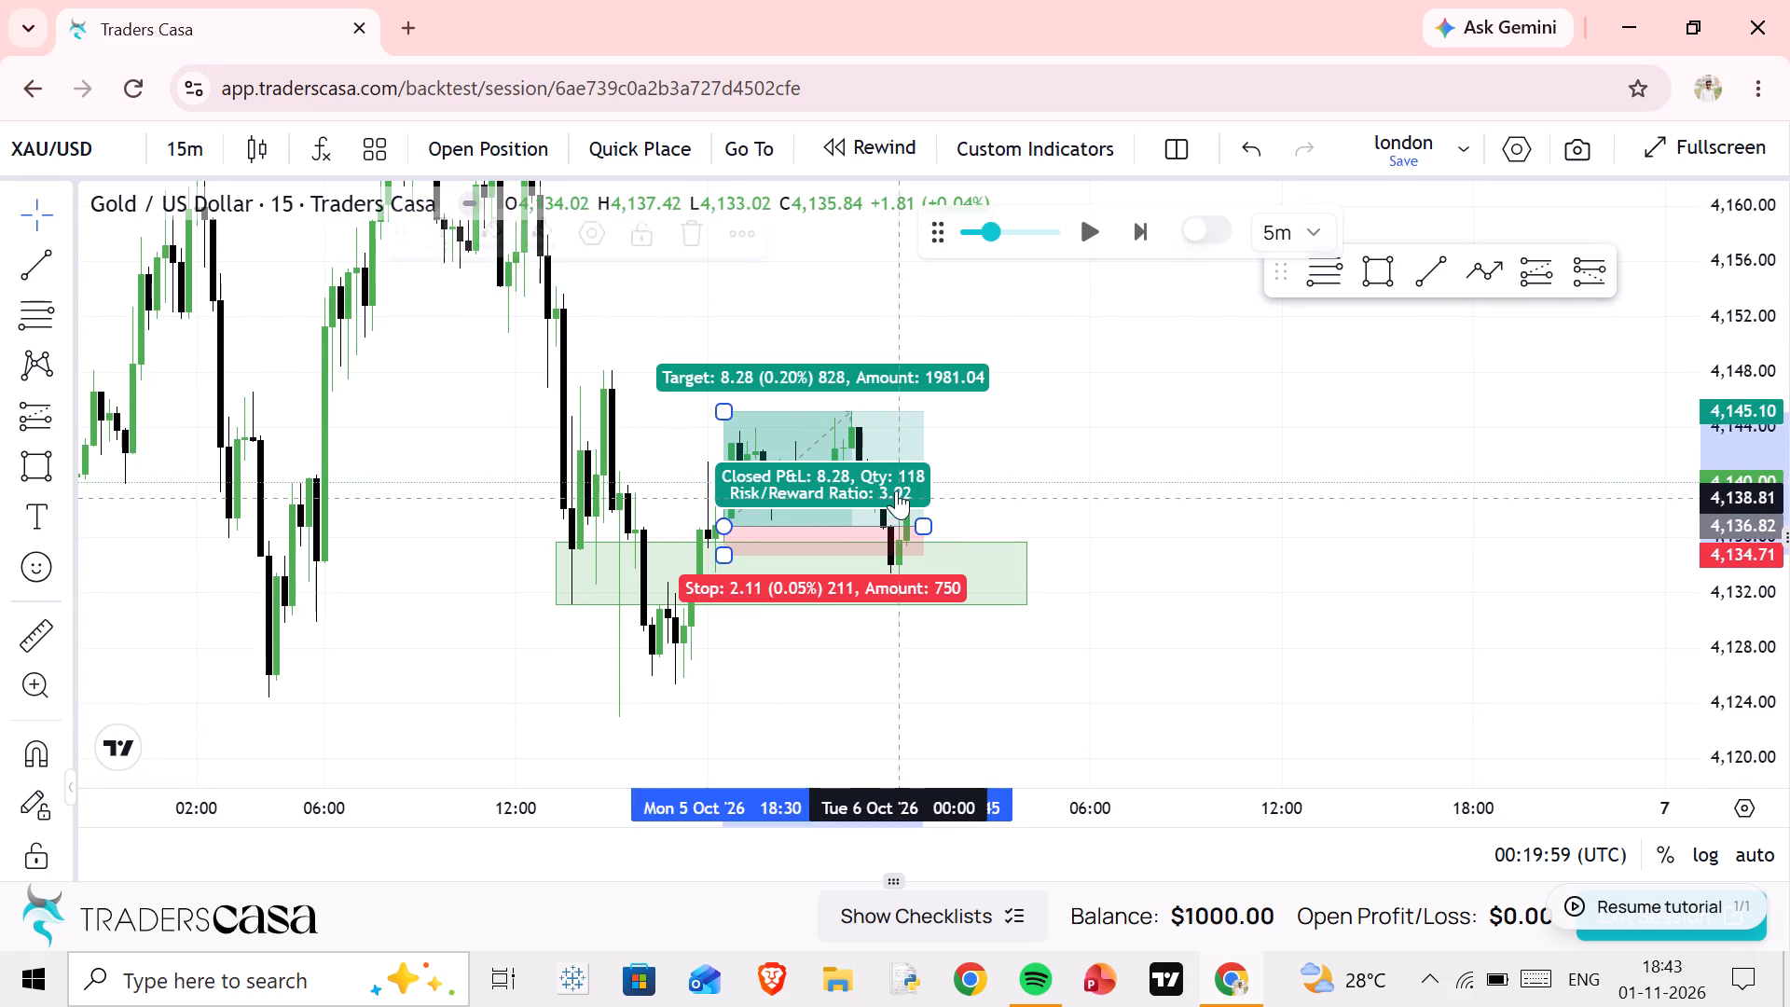
pyautogui.click(702, 245)
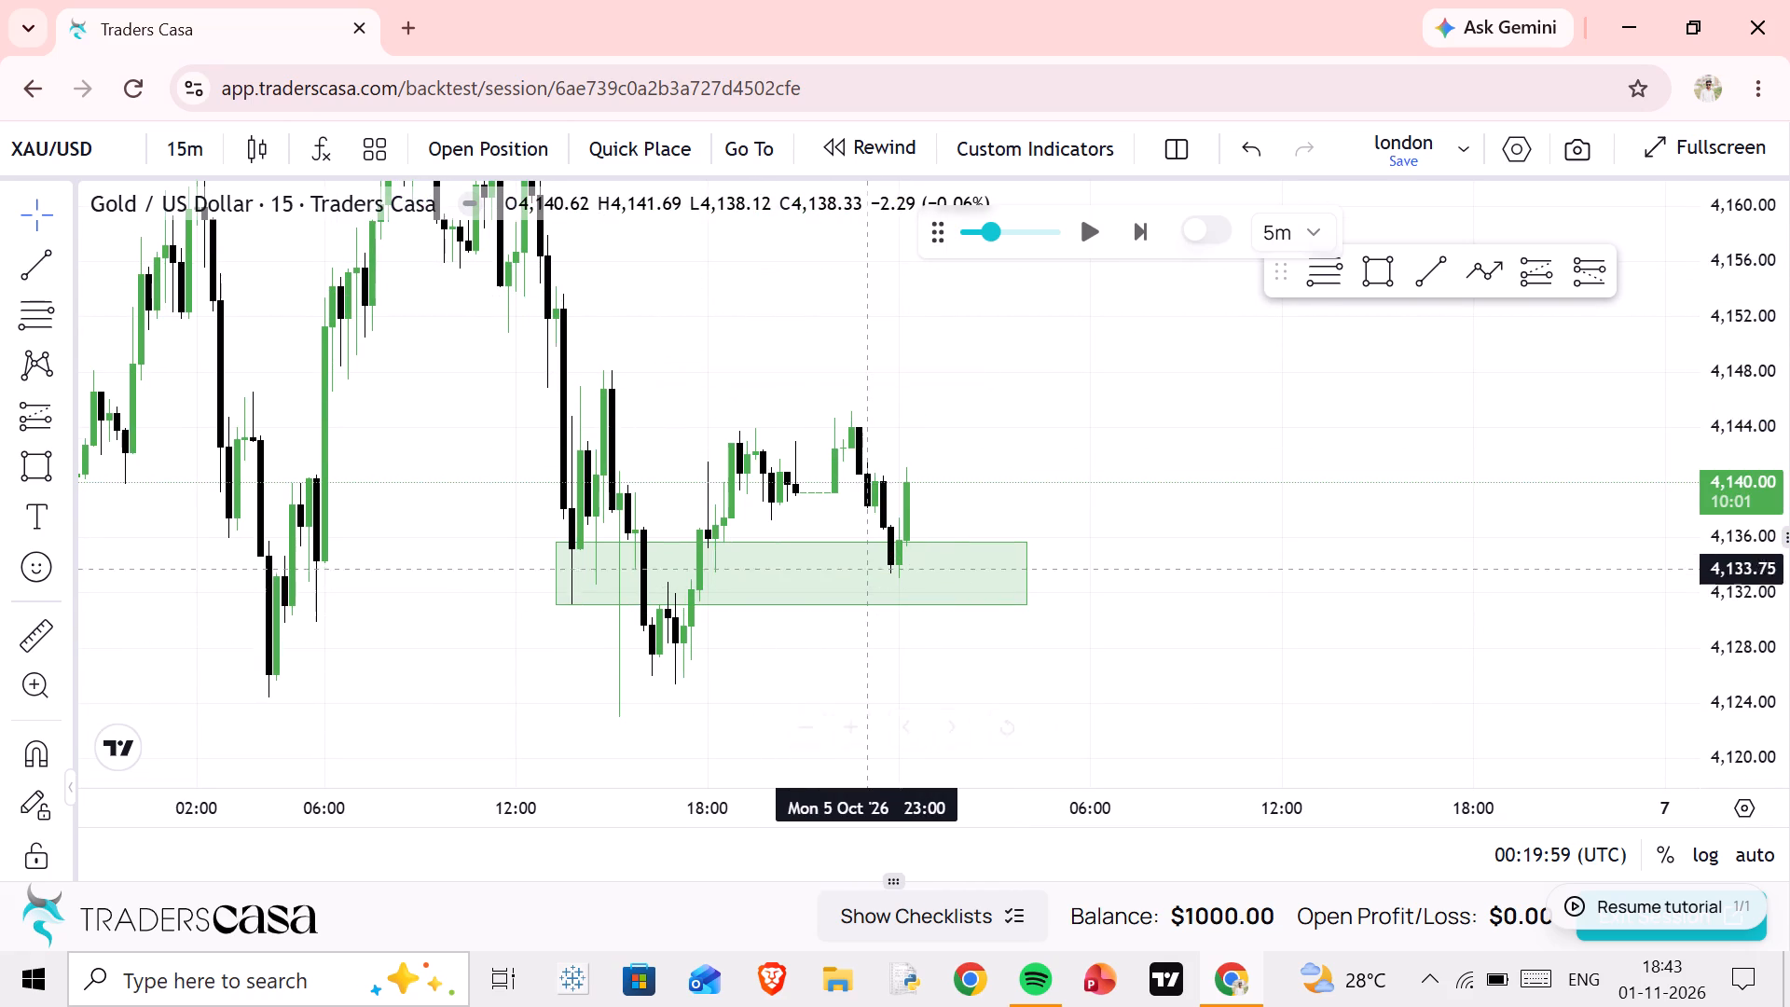
# Place a long position at the Mon 5 Oct 23:45 candle with entry at about 4,135.77 and target at about 4,146.72.
pyautogui.moveTo(991, 454); pyautogui.dragTo(876, 473)
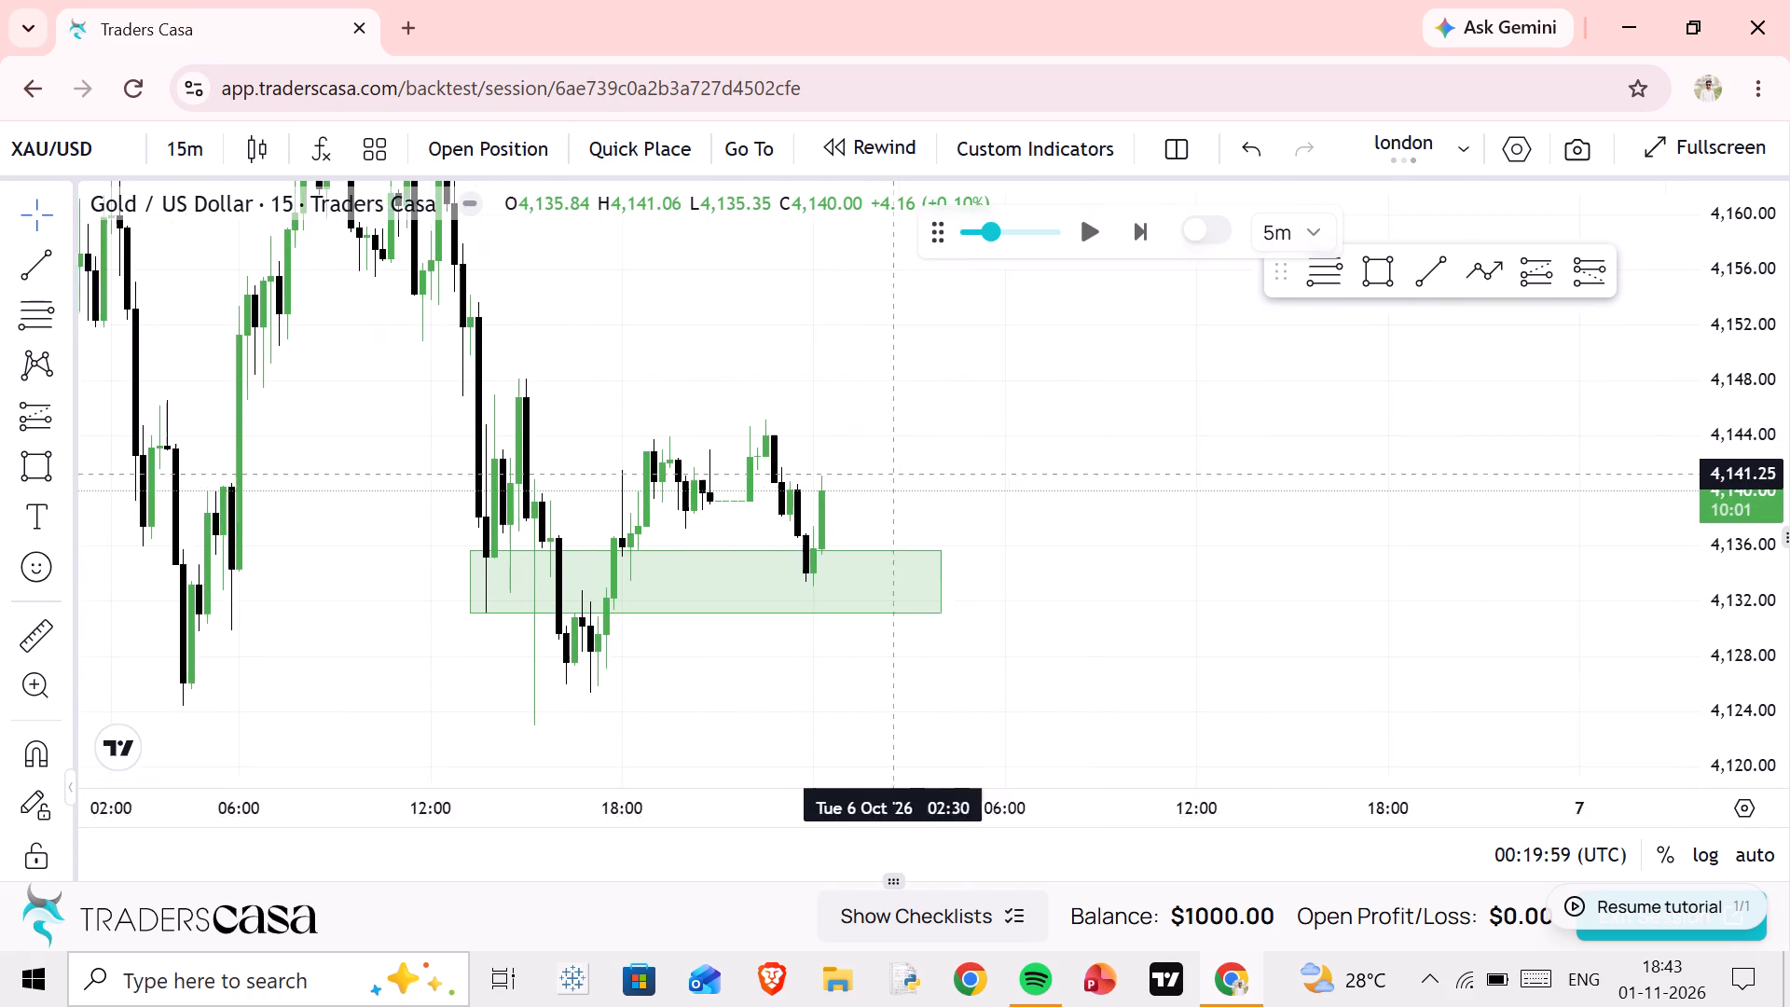
pyautogui.moveTo(876, 473); pyautogui.dragTo(857, 476)
pyautogui.click(1531, 264)
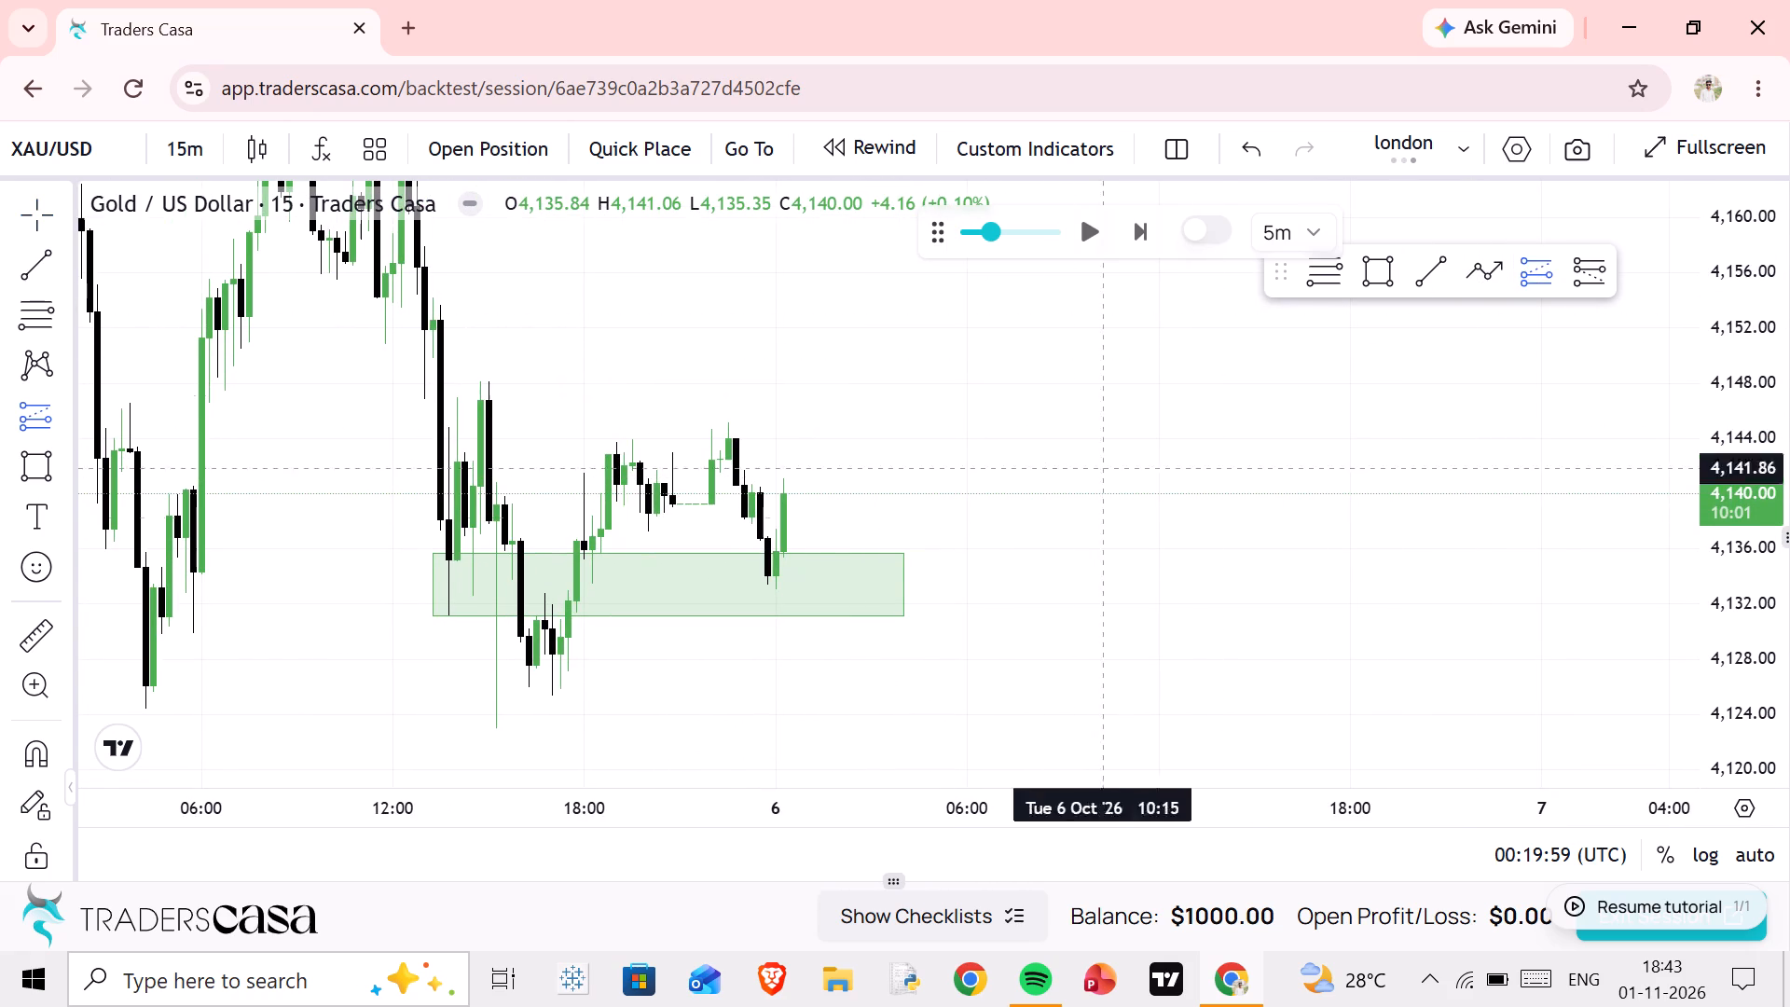
pyautogui.click(771, 551)
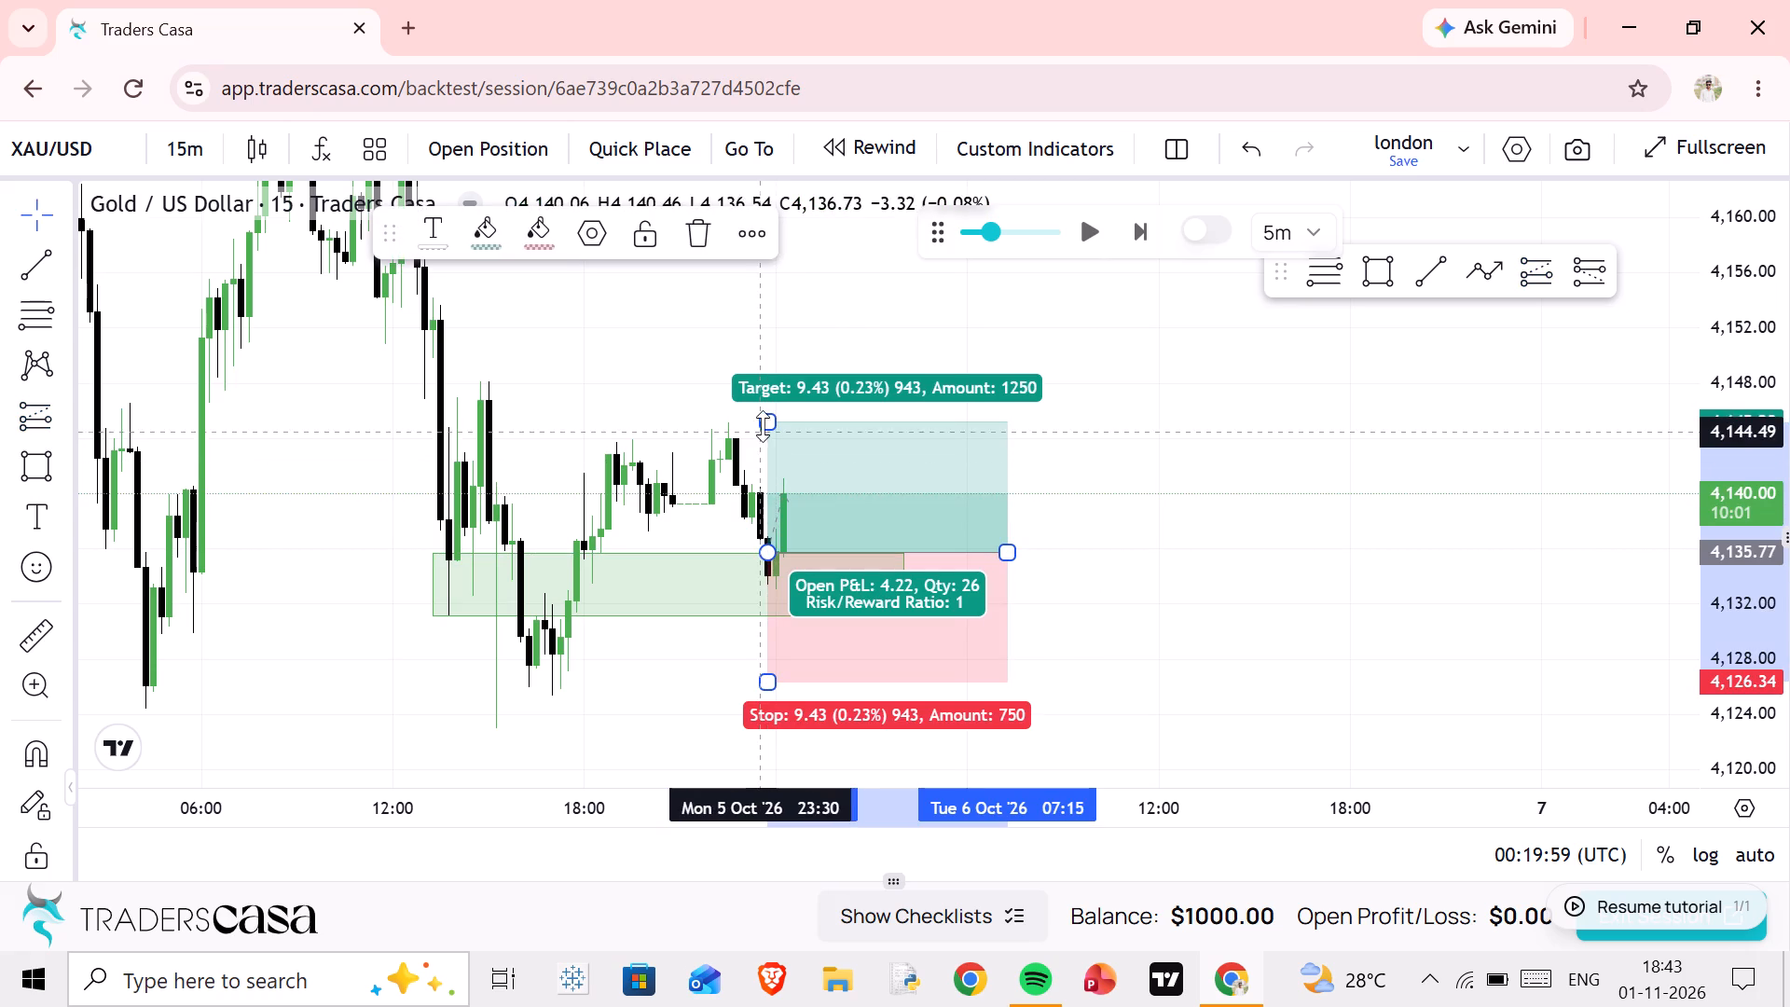
pyautogui.moveTo(764, 423); pyautogui.dragTo(777, 384)
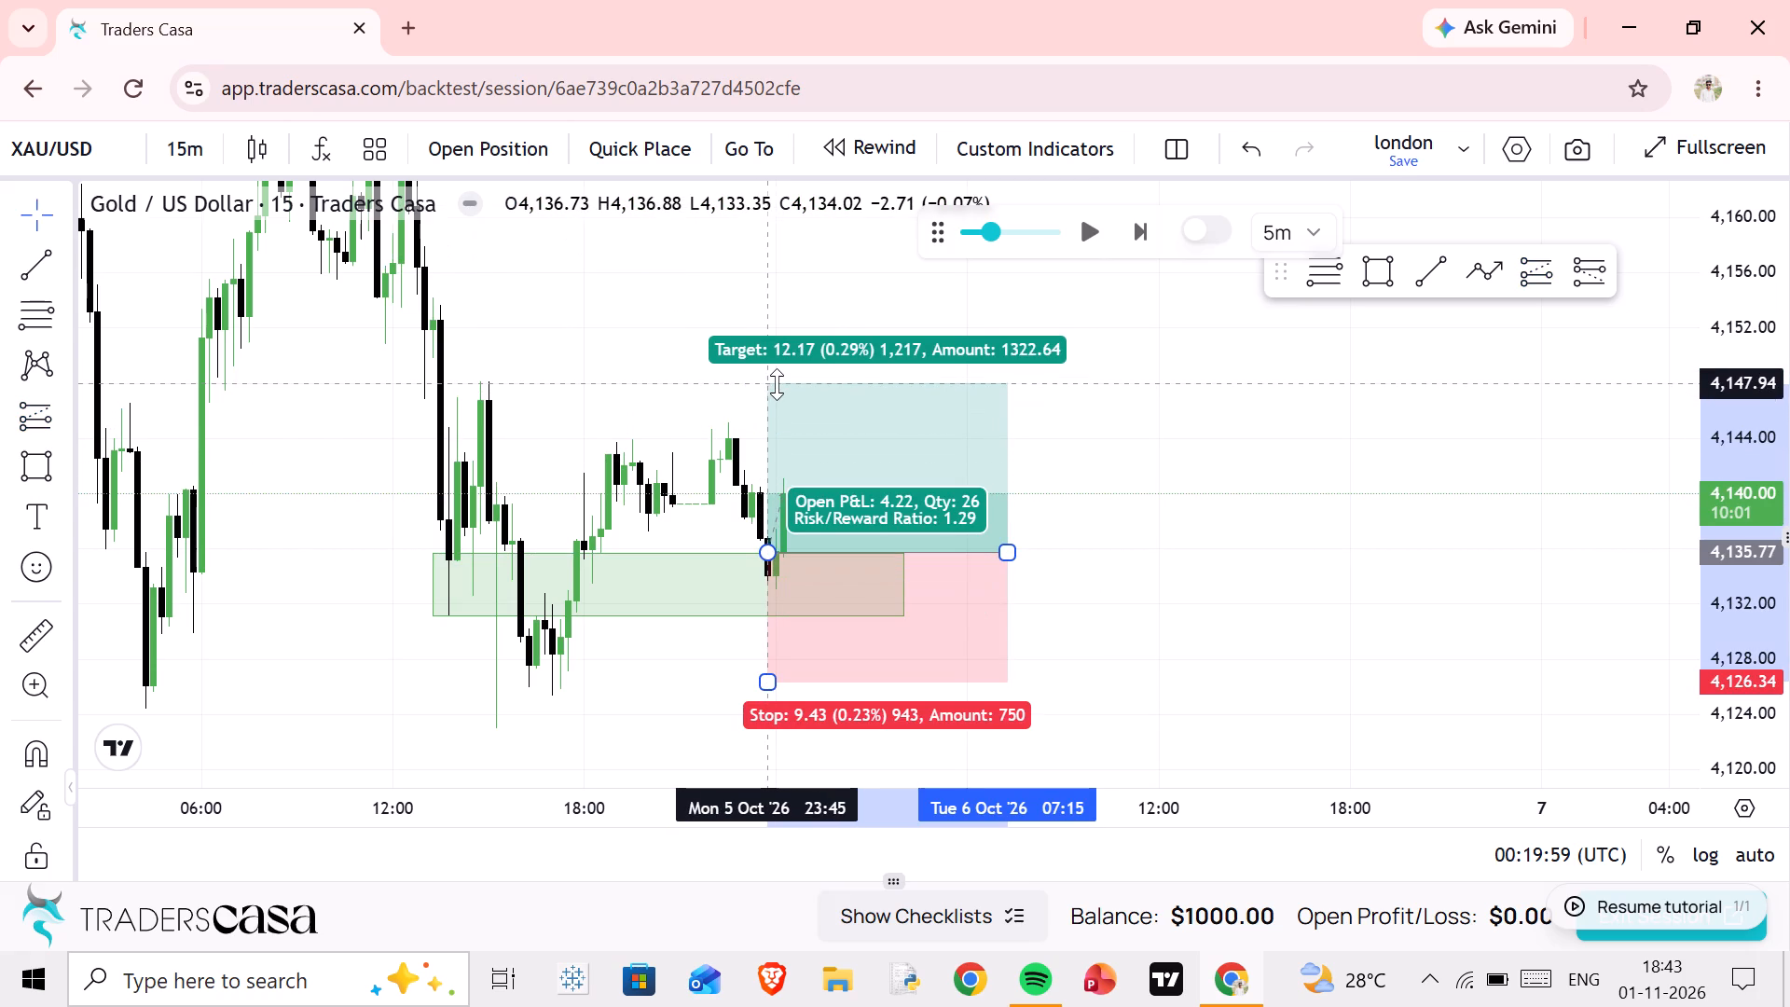
pyautogui.moveTo(777, 384); pyautogui.dragTo(778, 400)
pyautogui.click(717, 421)
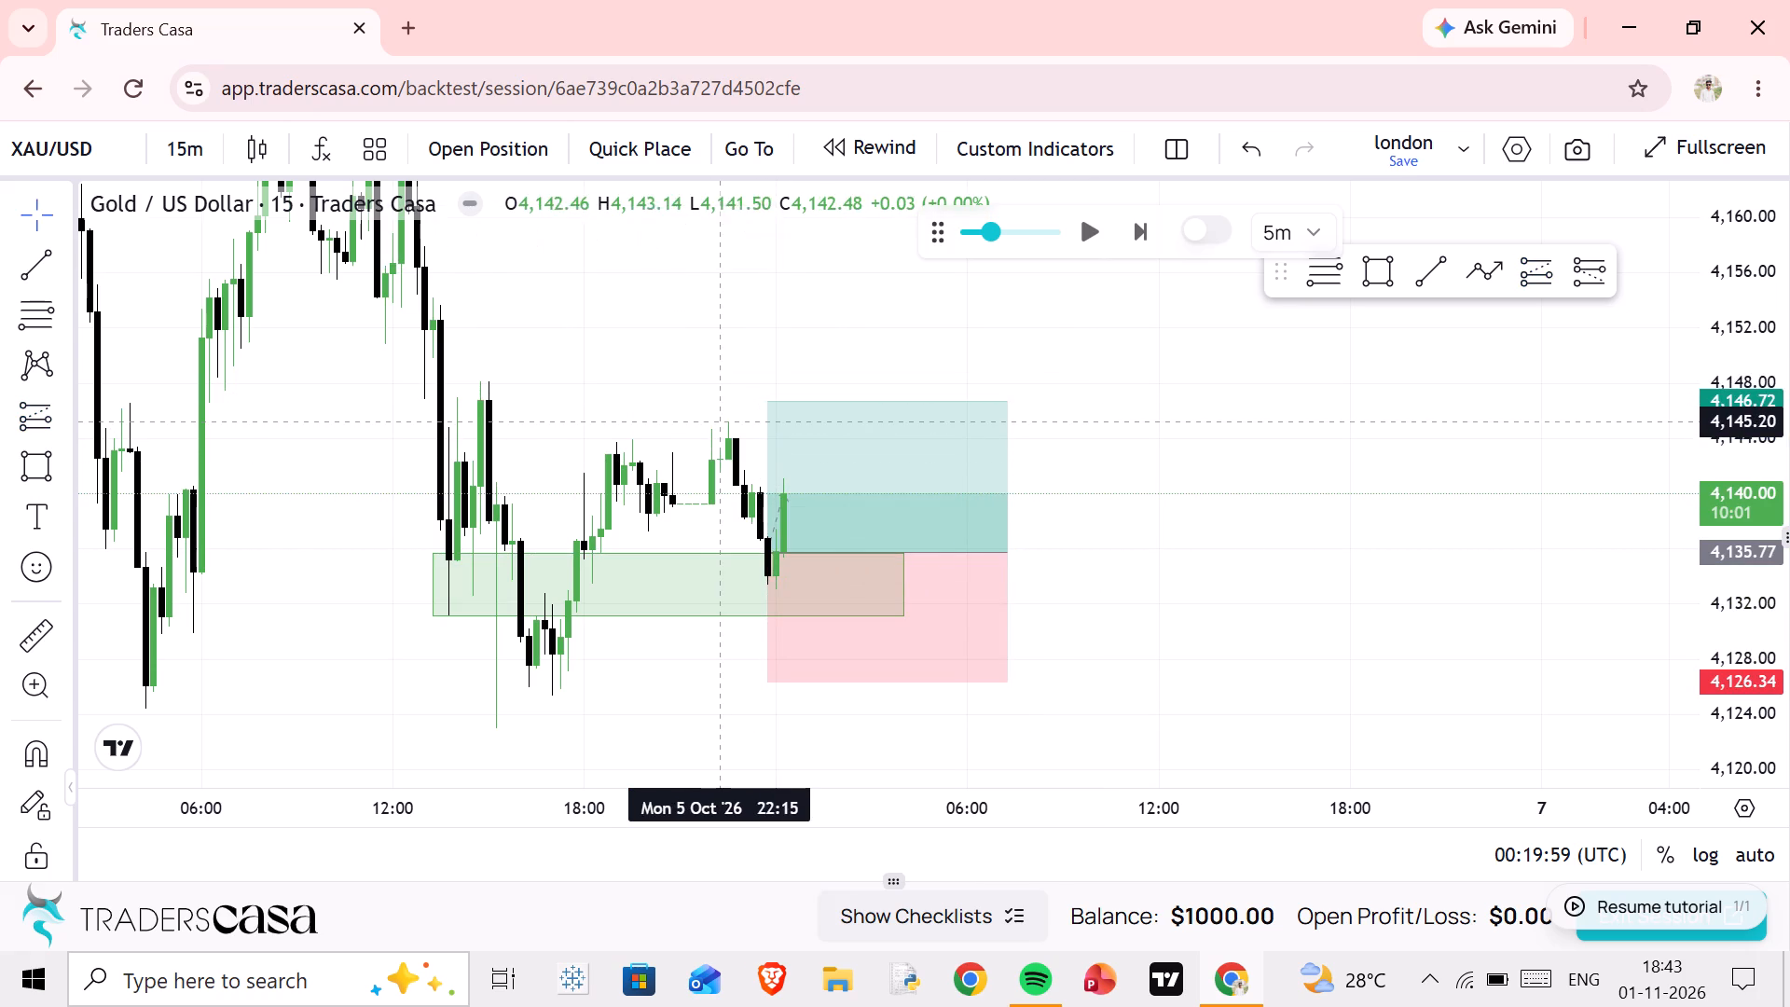
# Replay price against the long position and pause it just before 02:00 UTC on Tue 6 Oct.
pyautogui.click(1085, 230)
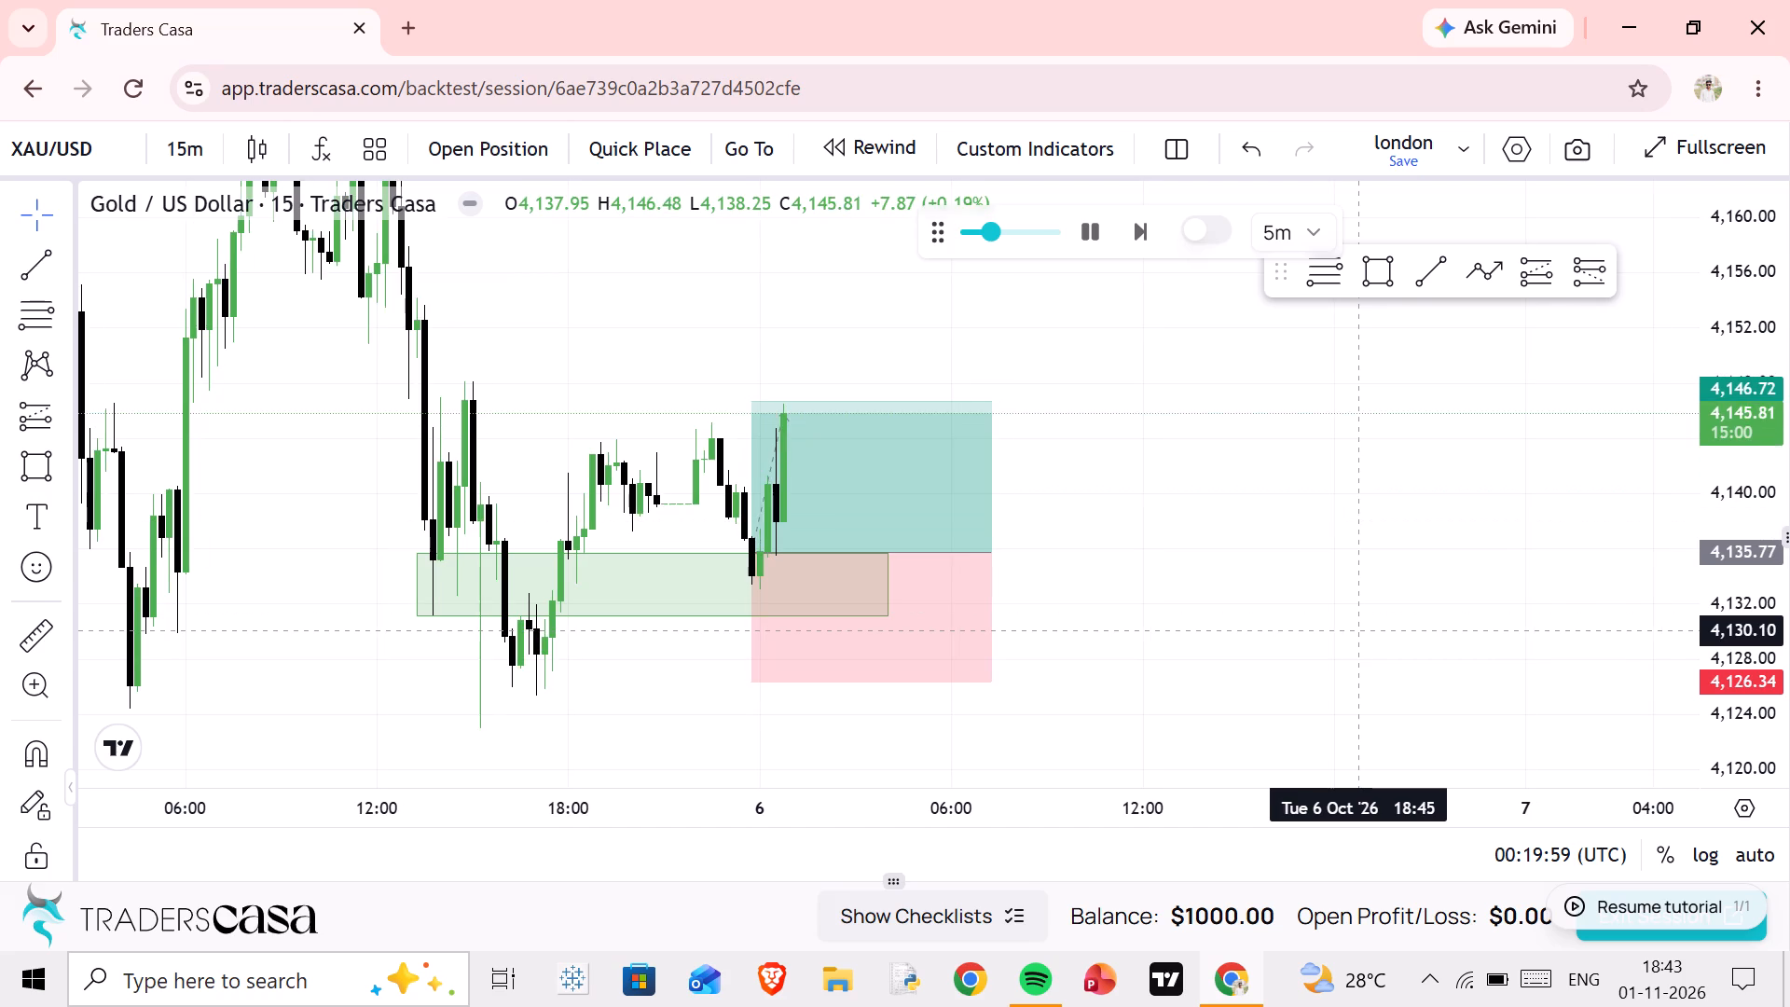
pyautogui.moveTo(1088, 420); pyautogui.dragTo(1110, 503)
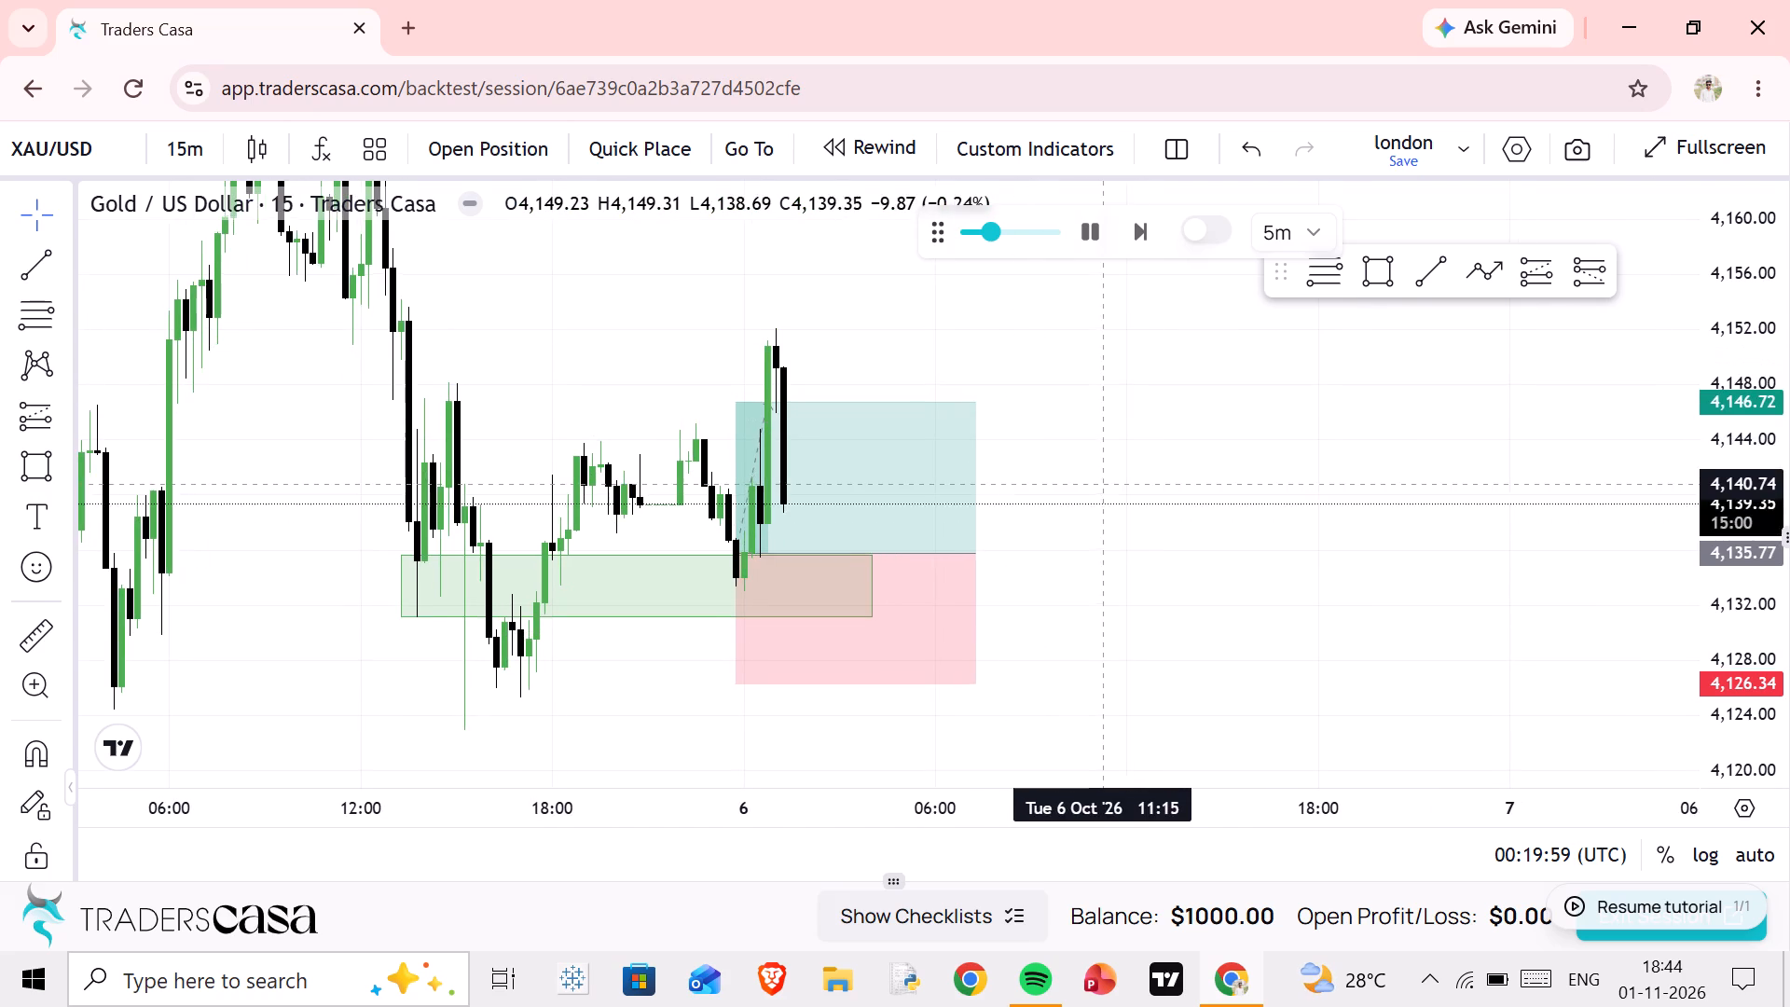
pyautogui.moveTo(1110, 503); pyautogui.dragTo(1110, 519)
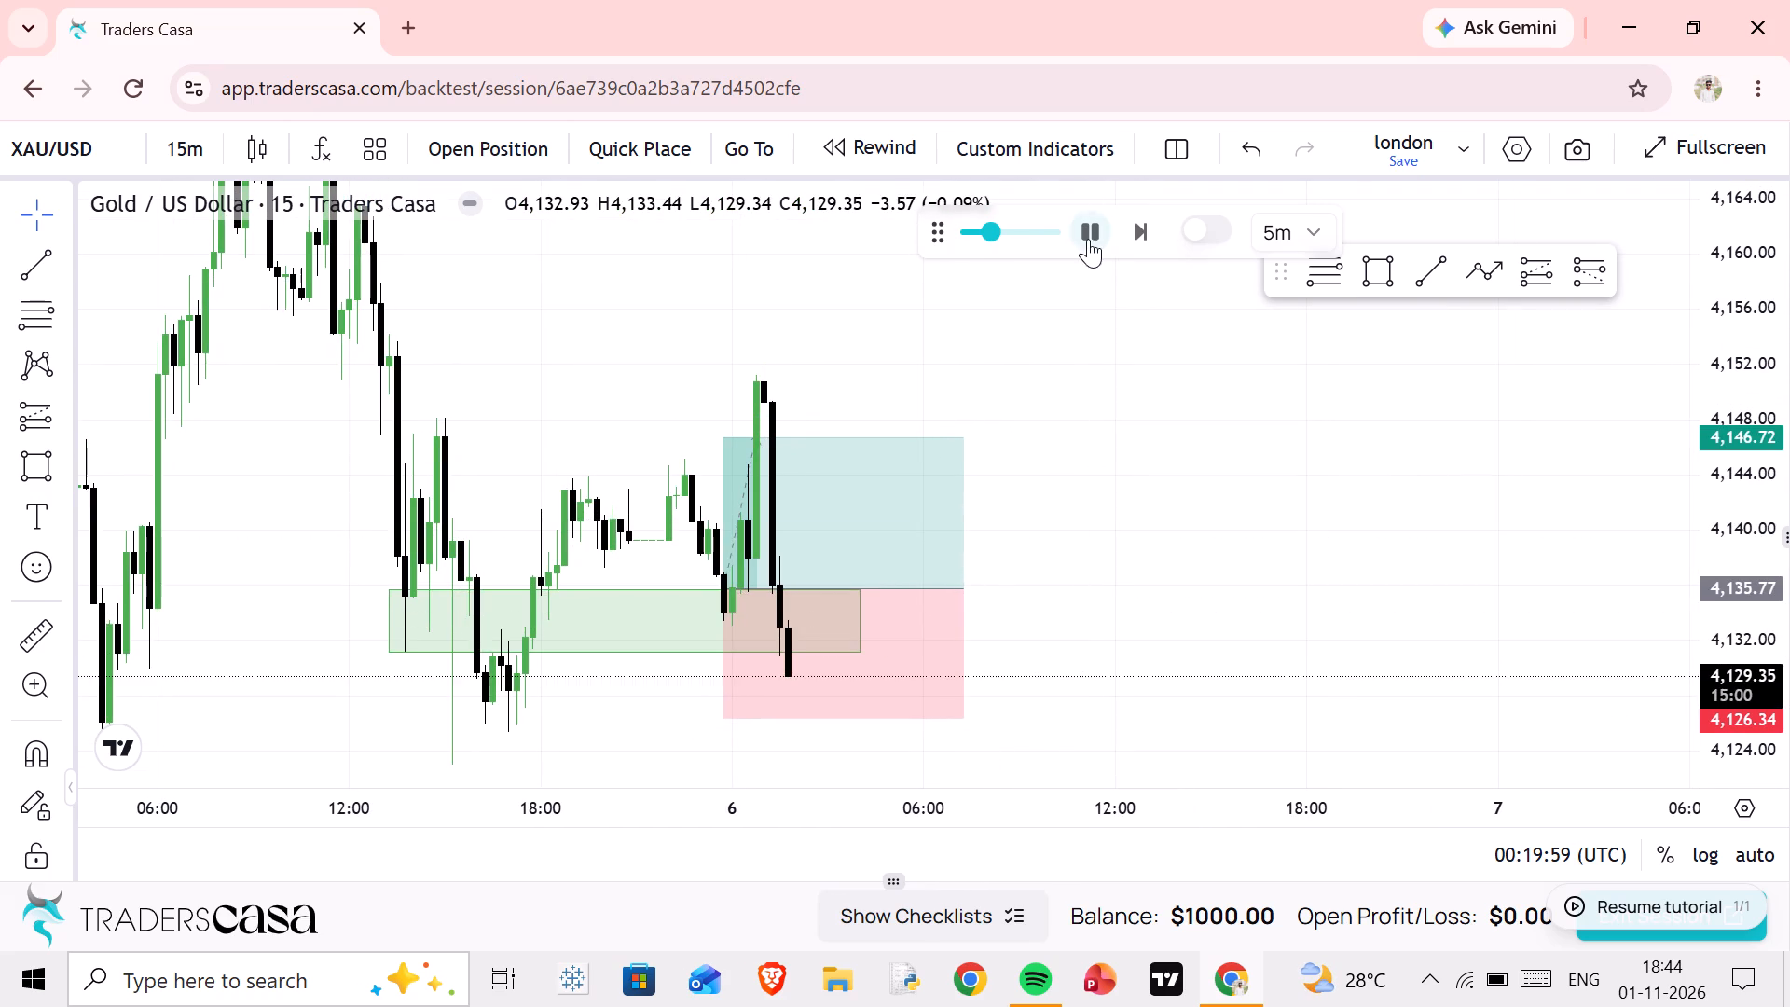
pyautogui.click(1088, 239)
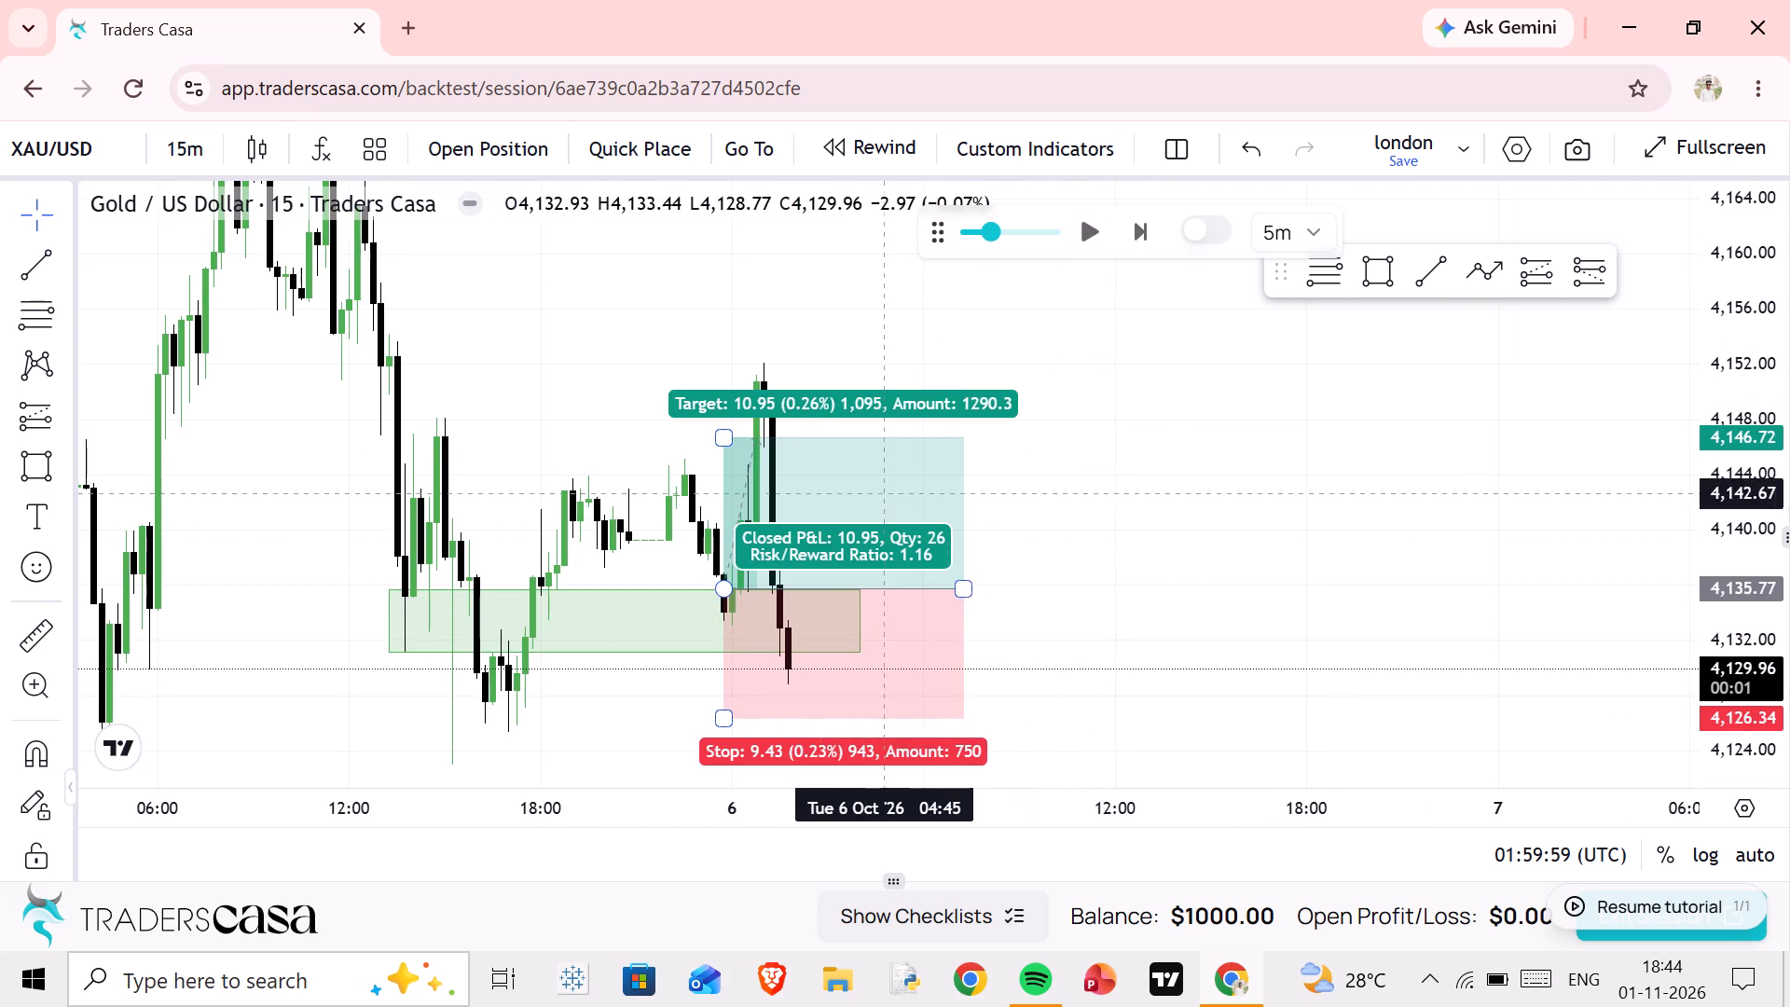
pyautogui.click(1193, 512)
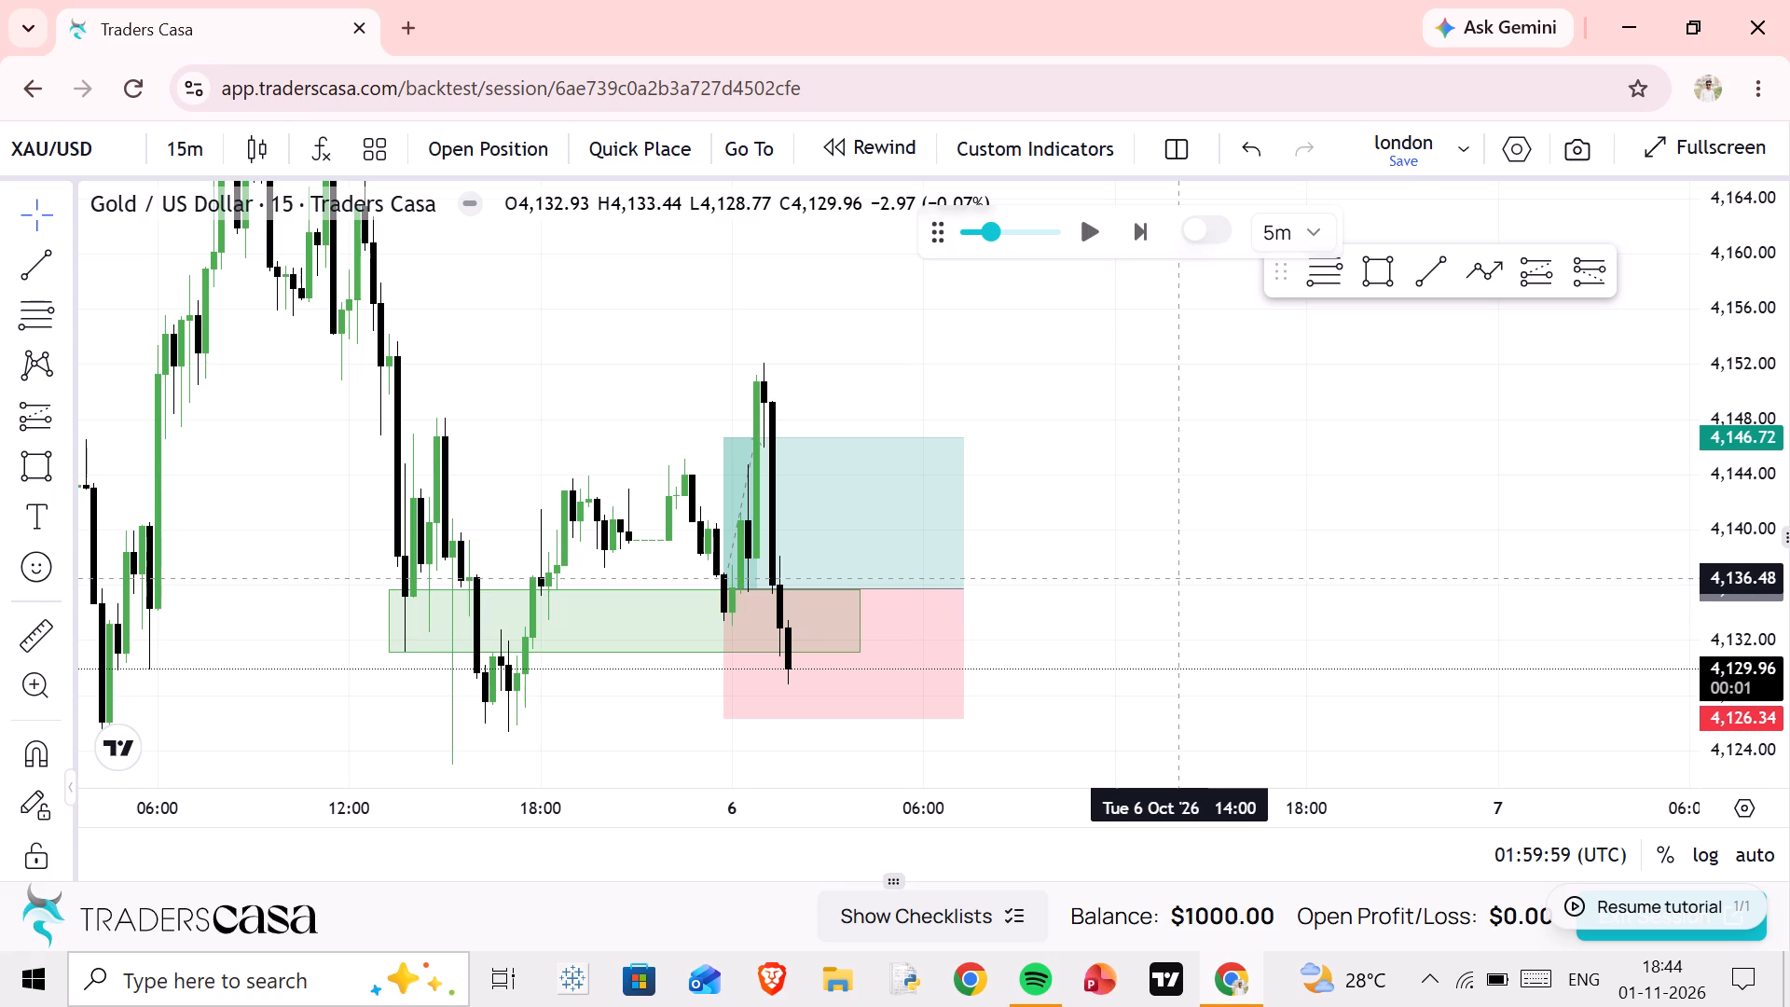
# Clear the chart of the long position and the green demand zone rectangle.
pyautogui.click(960, 545)
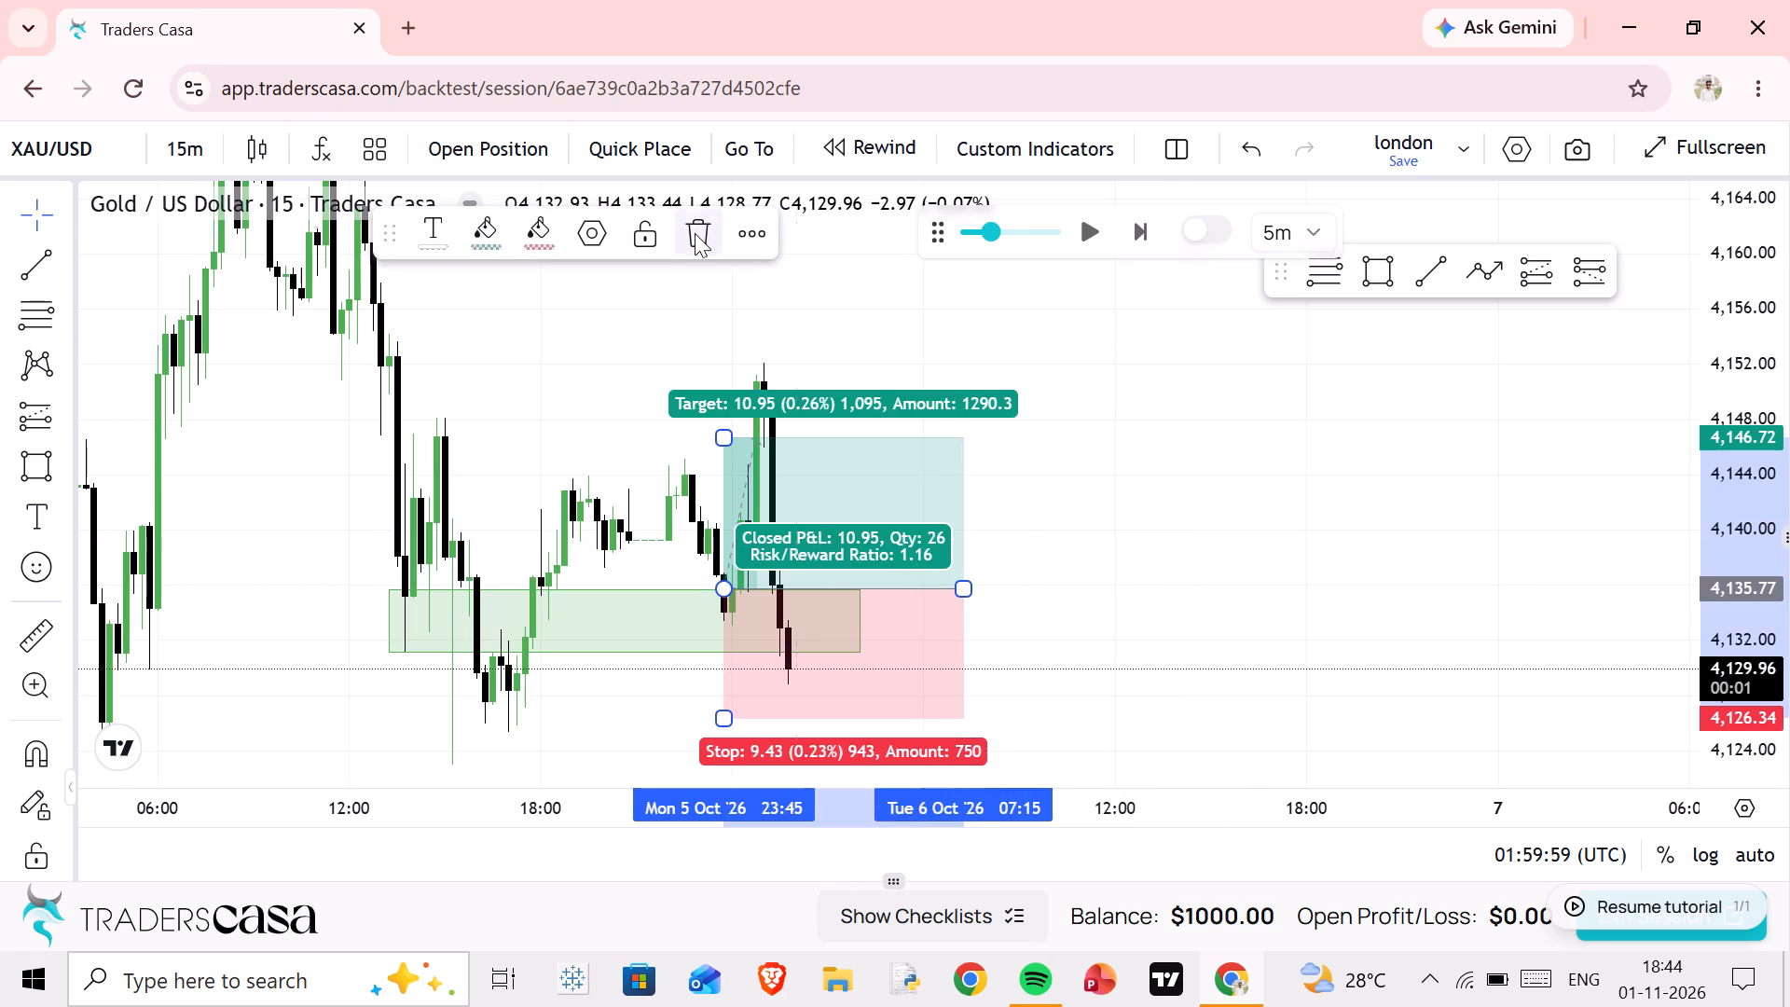
pyautogui.click(694, 240)
pyautogui.click(845, 587)
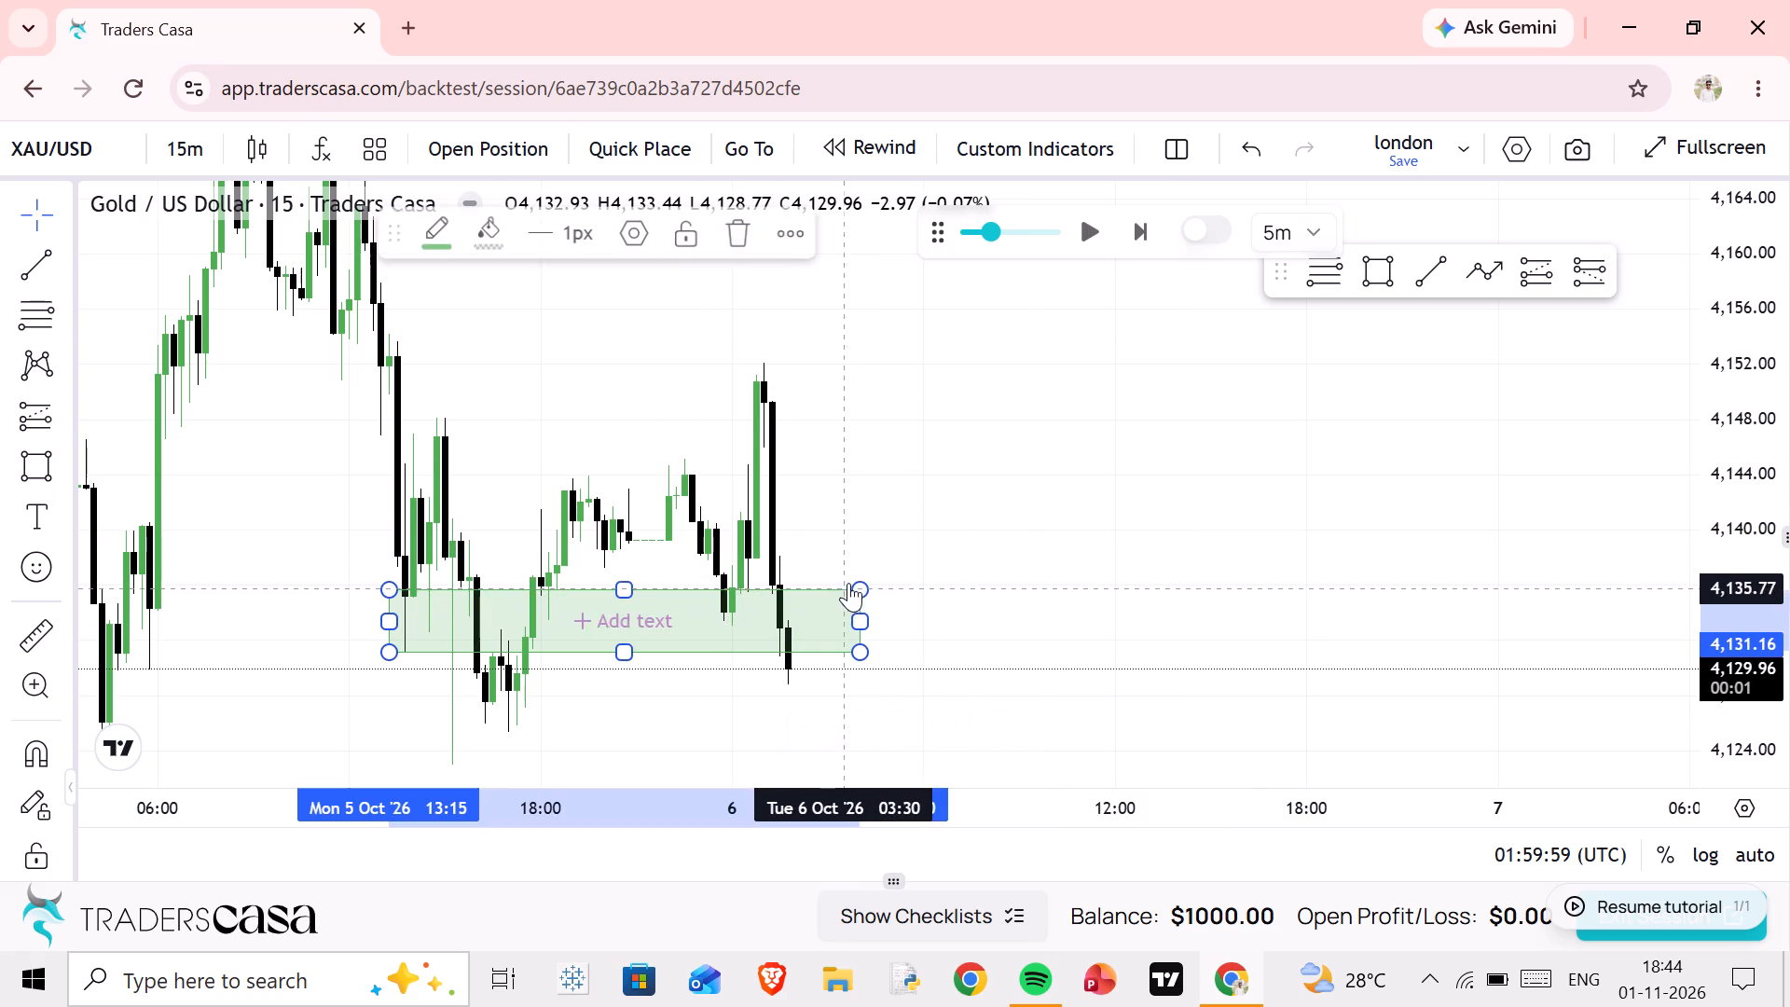
pyautogui.click(734, 220)
# Draw a nearly horizontal trend line at about 4,123 under the Mon 5 Oct low, from Mon 14:00 to Tue 6 Oct 16:00.
pyautogui.scroll(-3, 1699, 507)
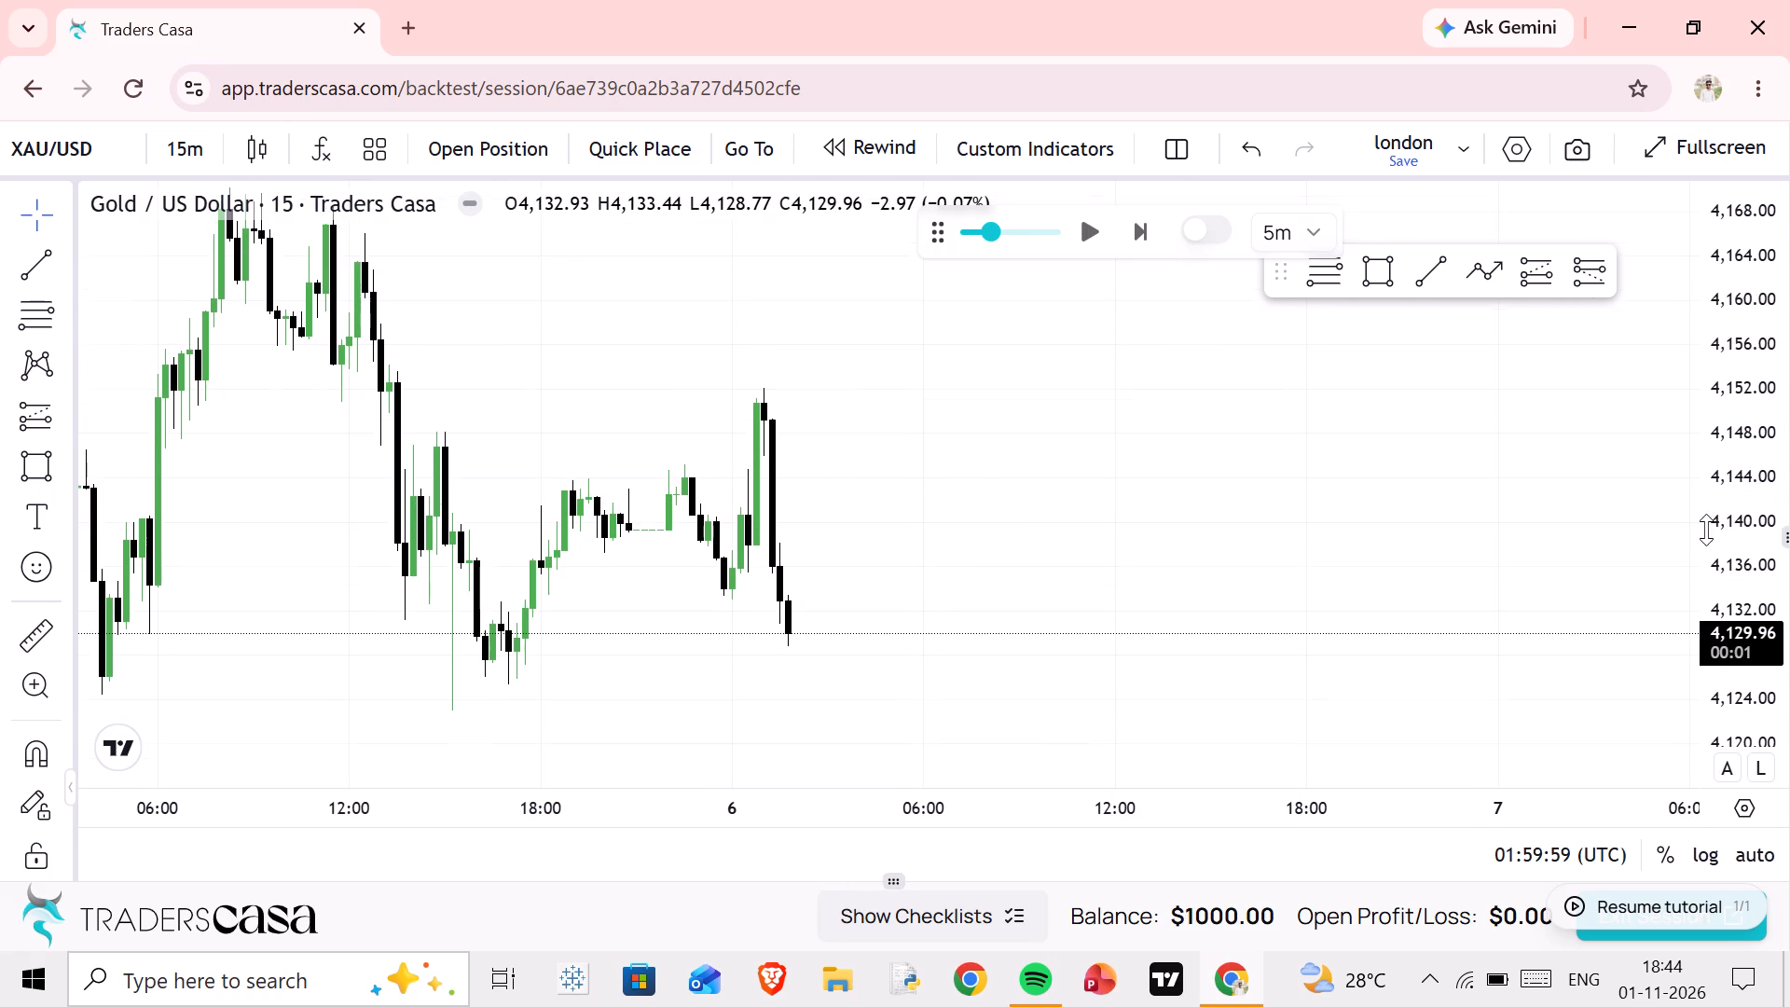
pyautogui.scroll(-4, 1706, 530)
pyautogui.scroll(-7, 1125, 546)
pyautogui.scroll(1, 1087, 653)
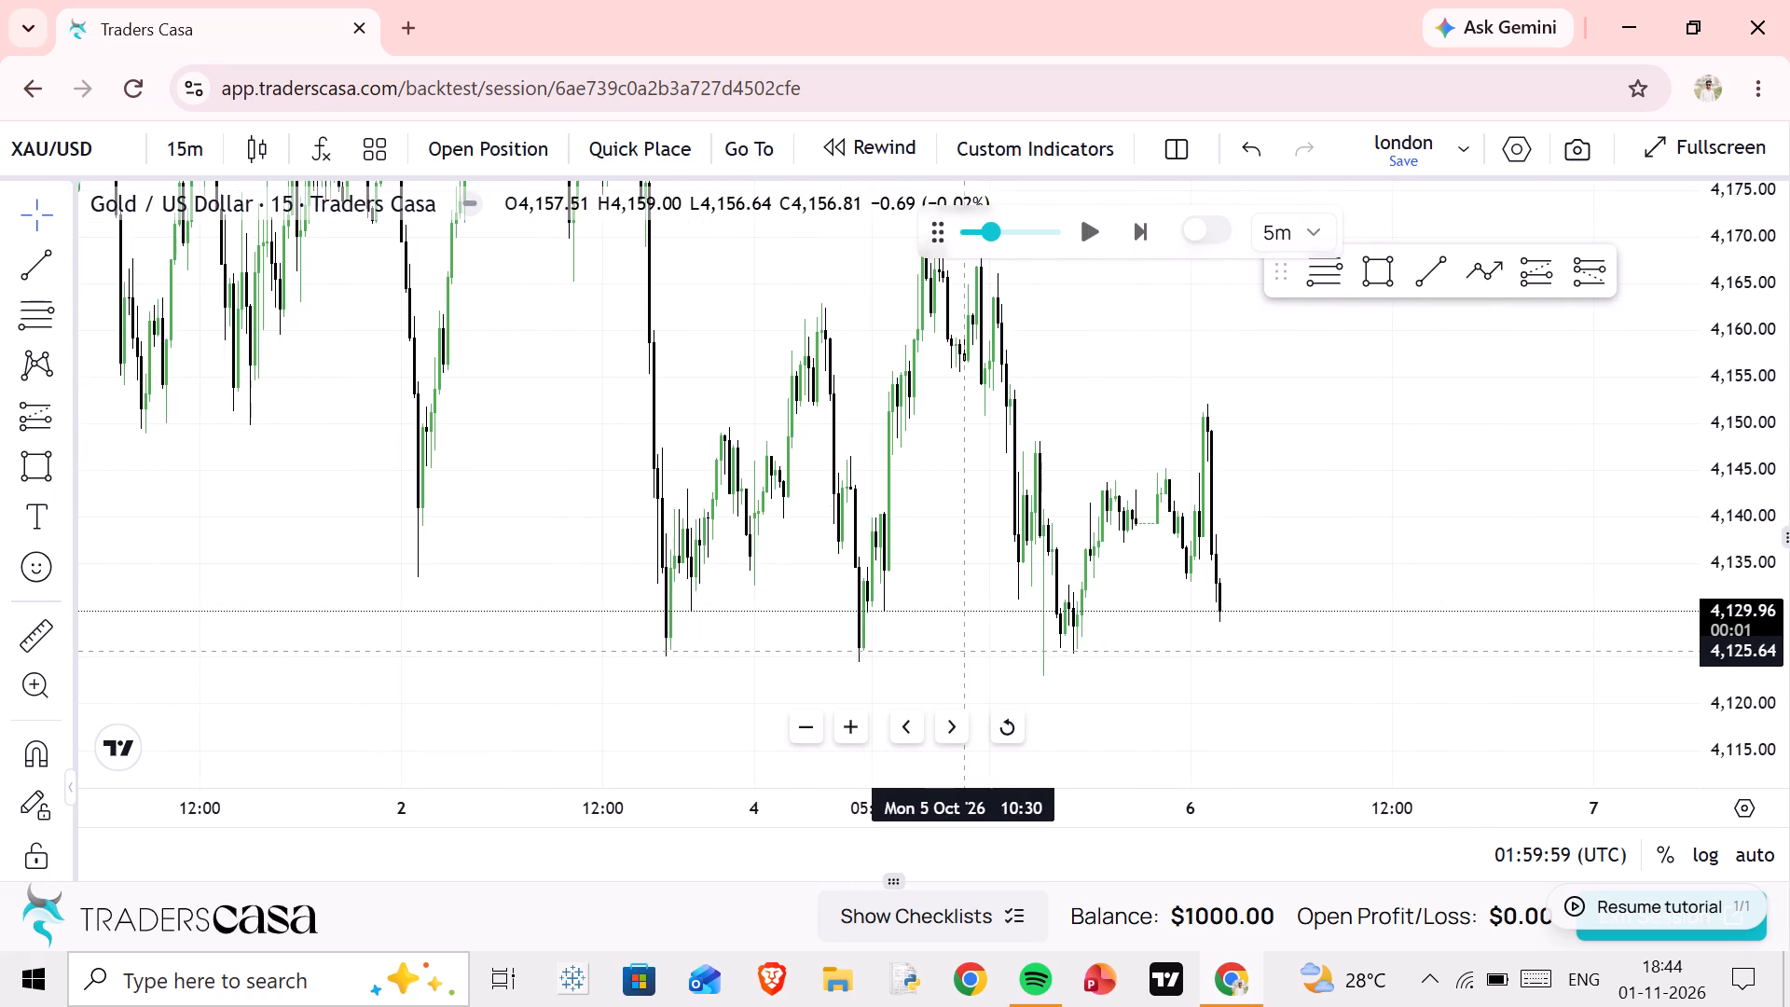
pyautogui.scroll(6, 965, 651)
pyautogui.moveTo(921, 648); pyautogui.dragTo(1342, 551)
pyautogui.moveTo(1211, 623); pyautogui.dragTo(1091, 595)
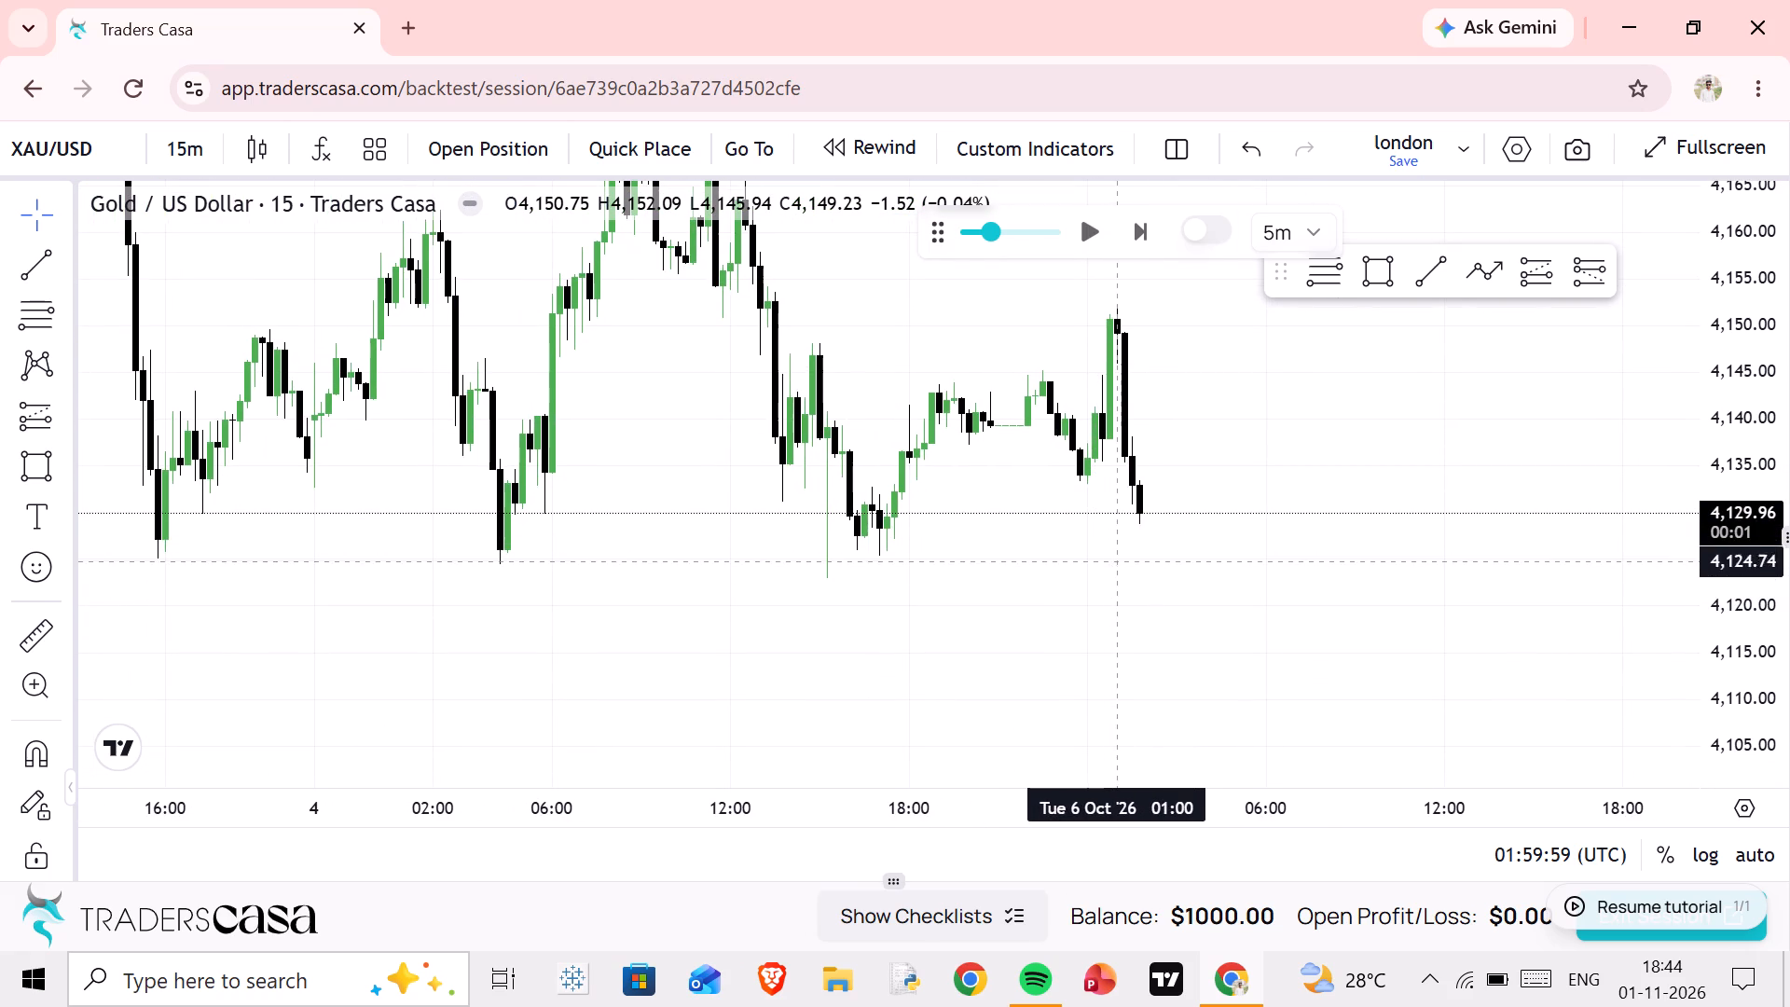
pyautogui.click(1429, 283)
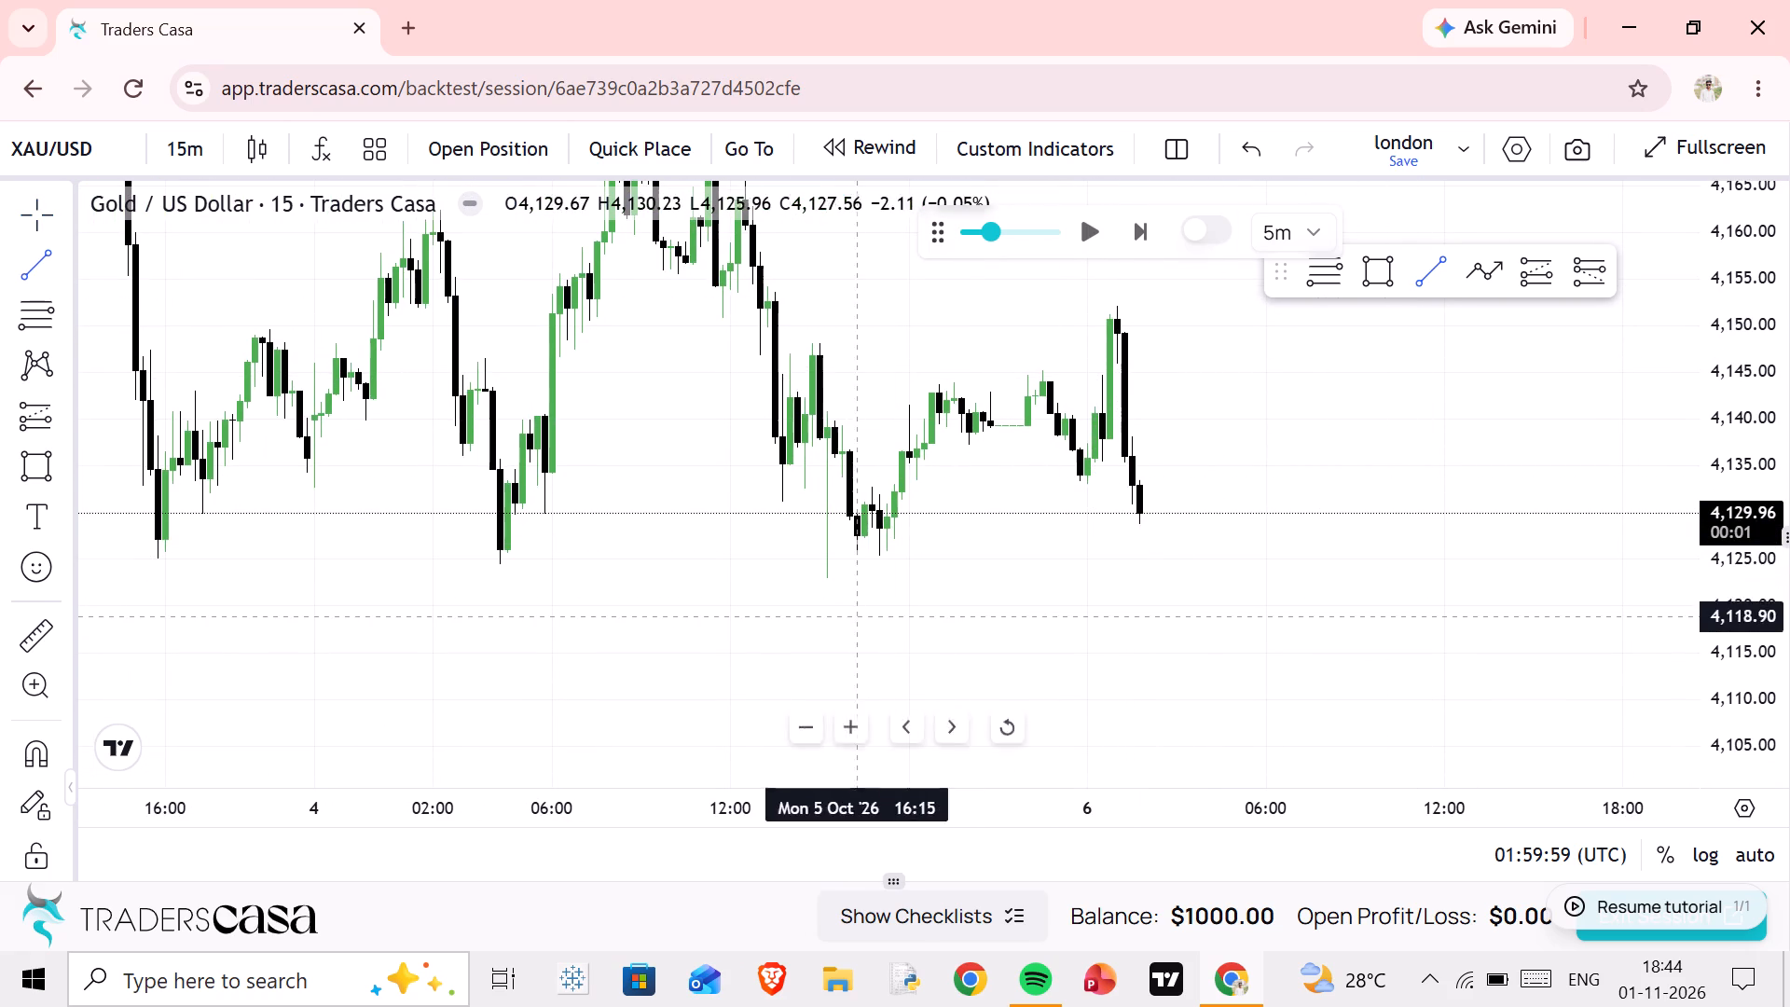
pyautogui.moveTo(786, 576); pyautogui.dragTo(1565, 565)
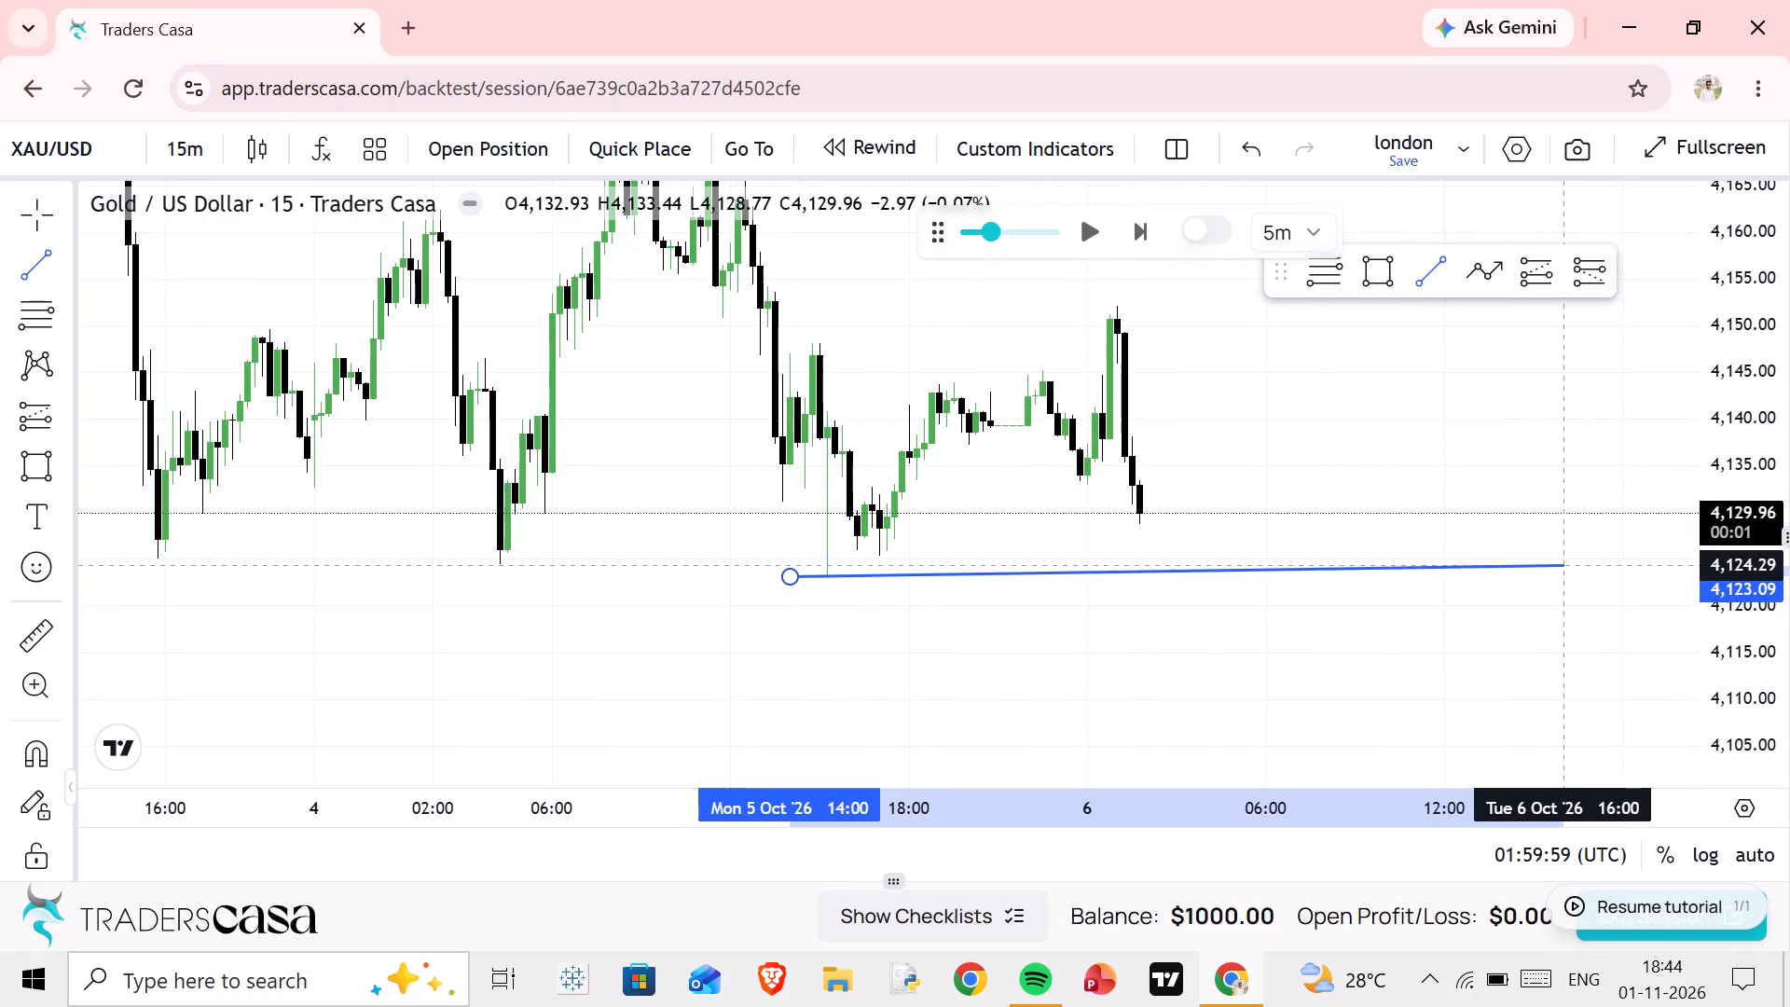
pyautogui.moveTo(1565, 565); pyautogui.dragTo(1565, 578)
pyautogui.click(1565, 578)
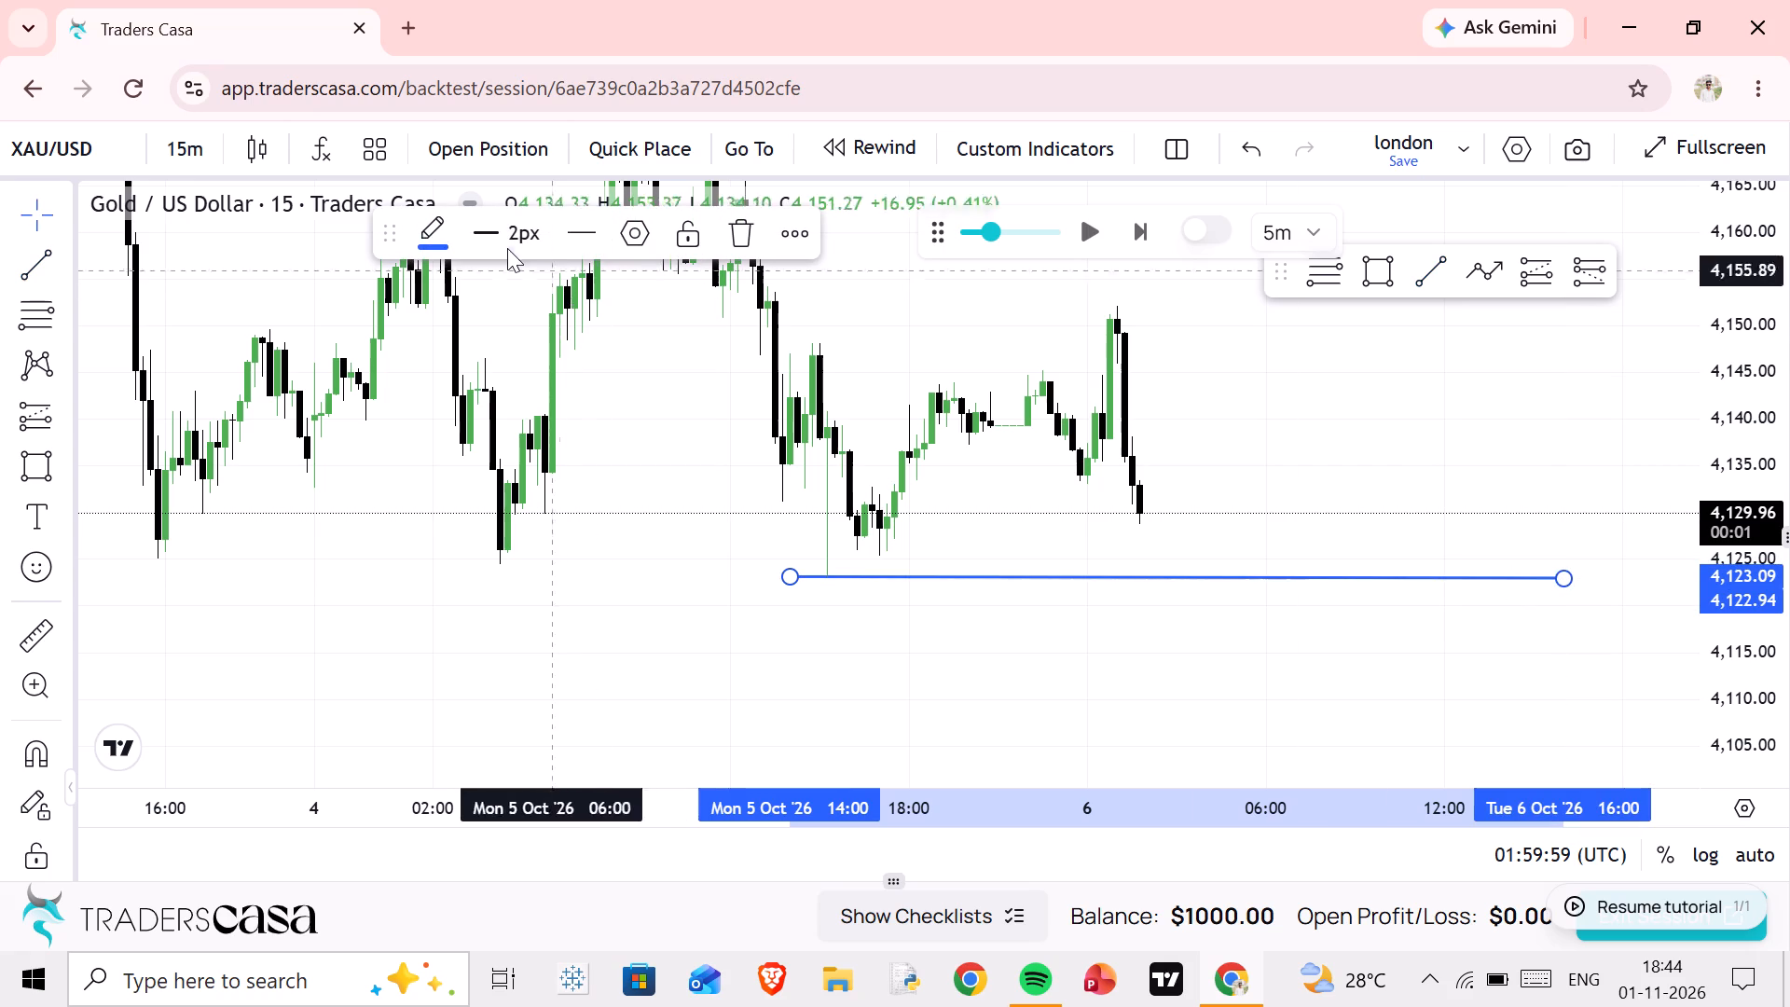
# Style the trend line as 1px thick and black.
pyautogui.click(506, 247)
pyautogui.click(534, 295)
pyautogui.click(442, 248)
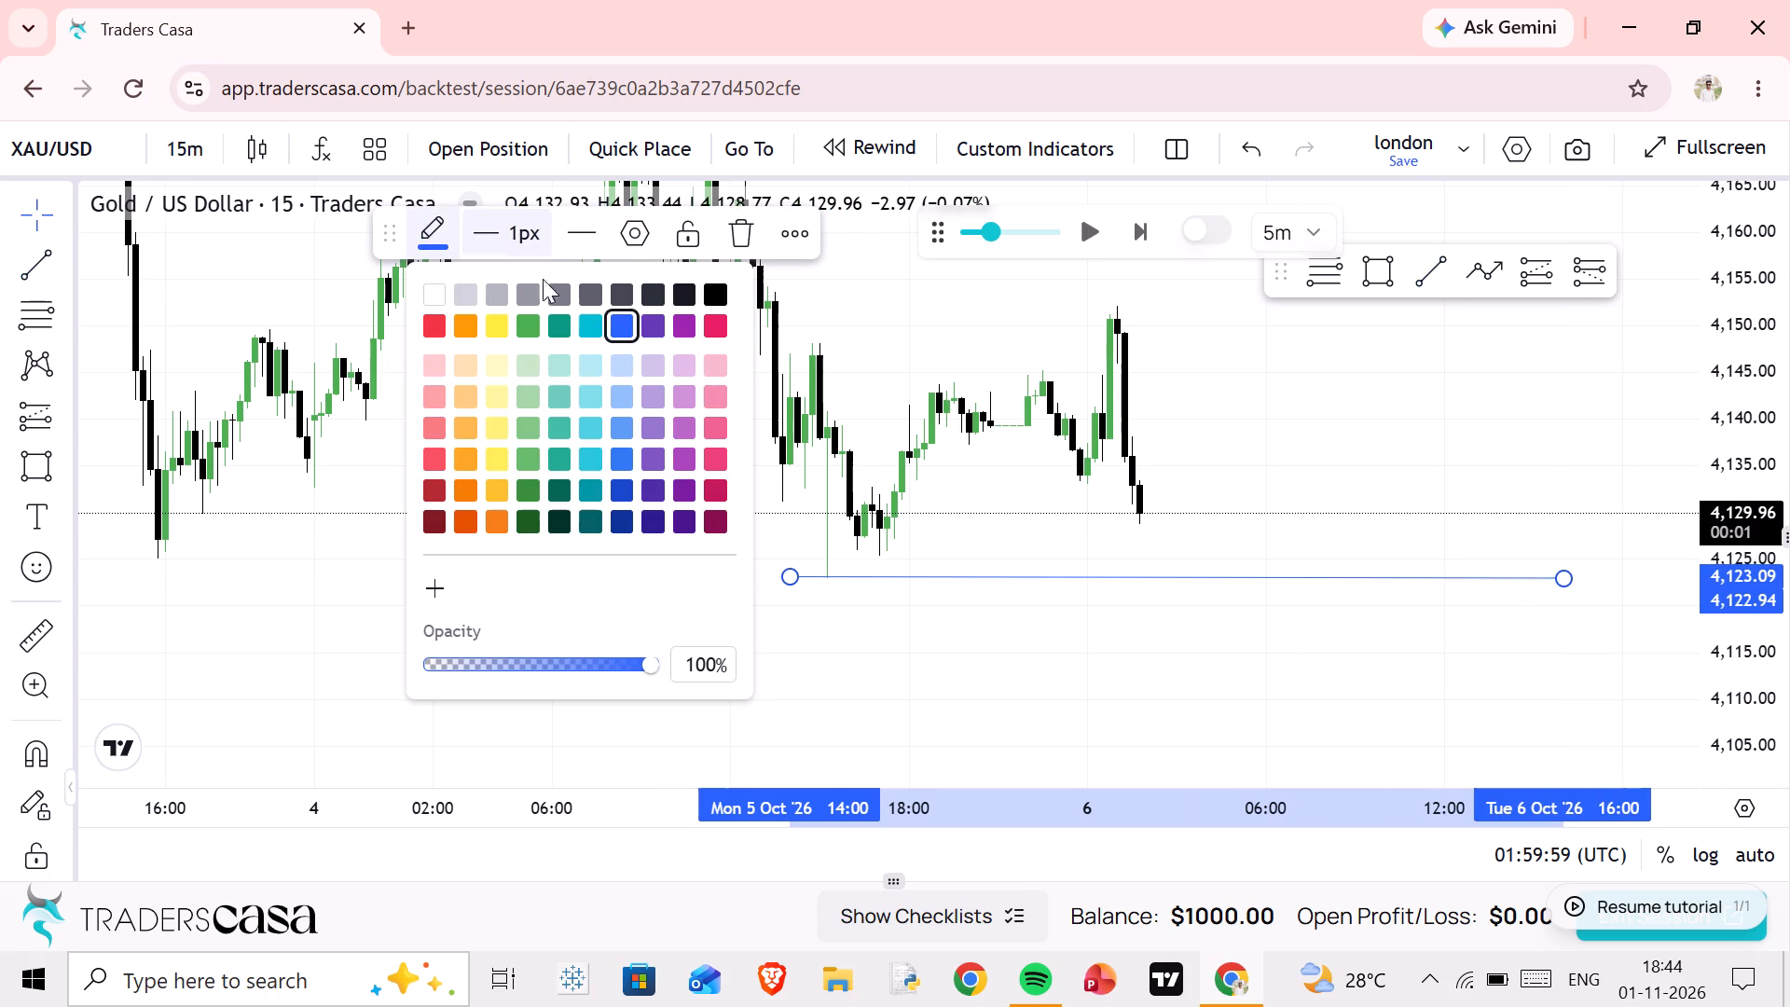
pyautogui.click(709, 295)
pyautogui.click(1260, 412)
# Place a long position on the trend line at Tue 6 Oct 04:45 with entry at about 4,123.24 and target at about 4,151.85.
pyautogui.moveTo(1301, 464); pyautogui.dragTo(1105, 470)
pyautogui.click(1551, 292)
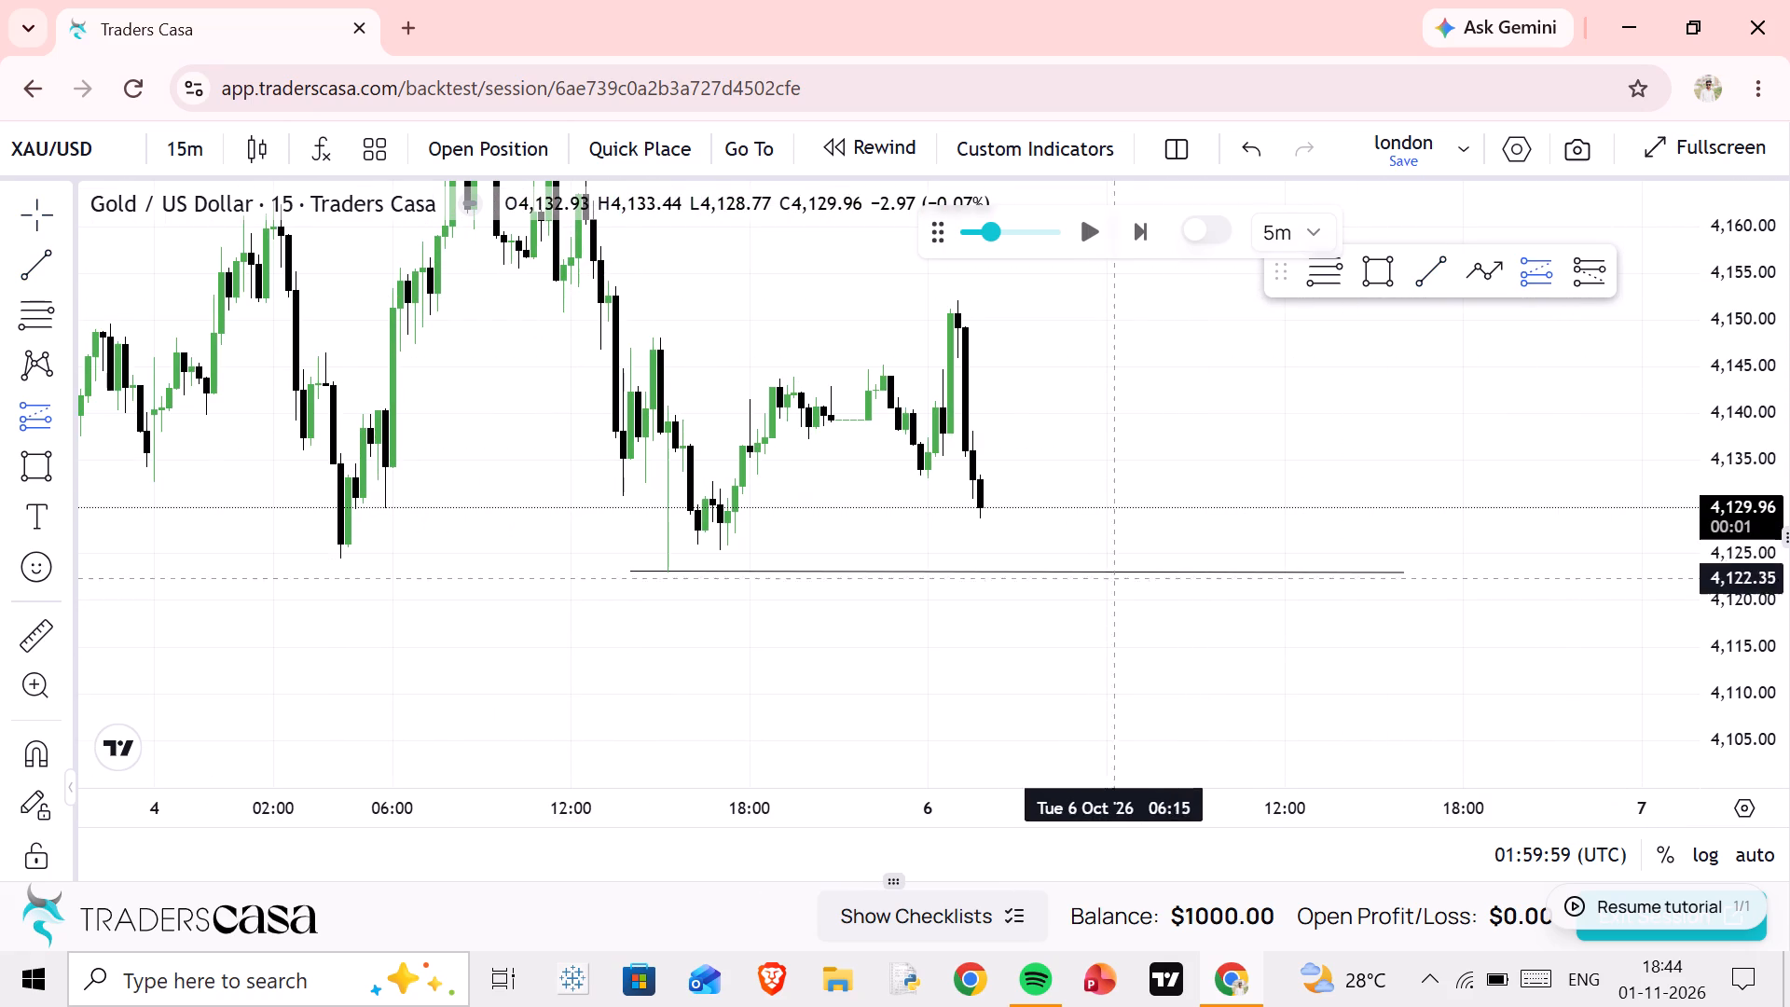
pyautogui.click(1071, 570)
pyautogui.moveTo(1071, 481); pyautogui.dragTo(1051, 351)
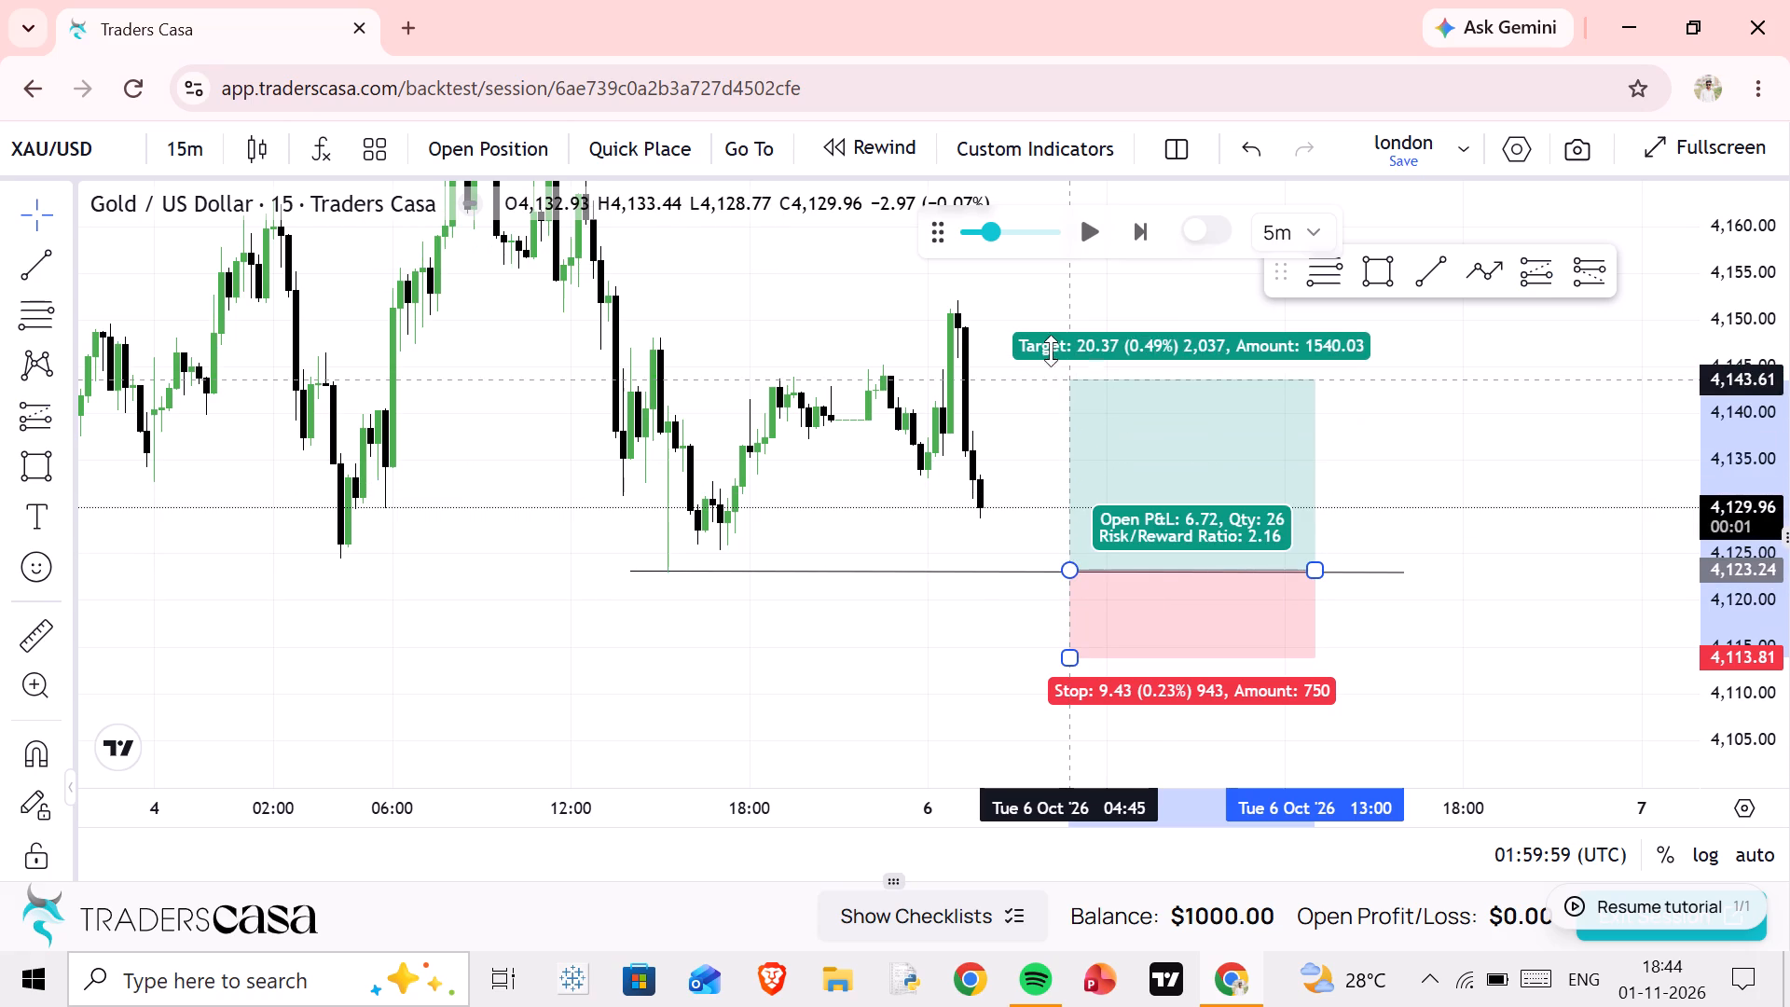
pyautogui.moveTo(1051, 351); pyautogui.dragTo(1054, 302)
pyautogui.click(1054, 477)
pyautogui.moveTo(1020, 475); pyautogui.dragTo(1023, 418)
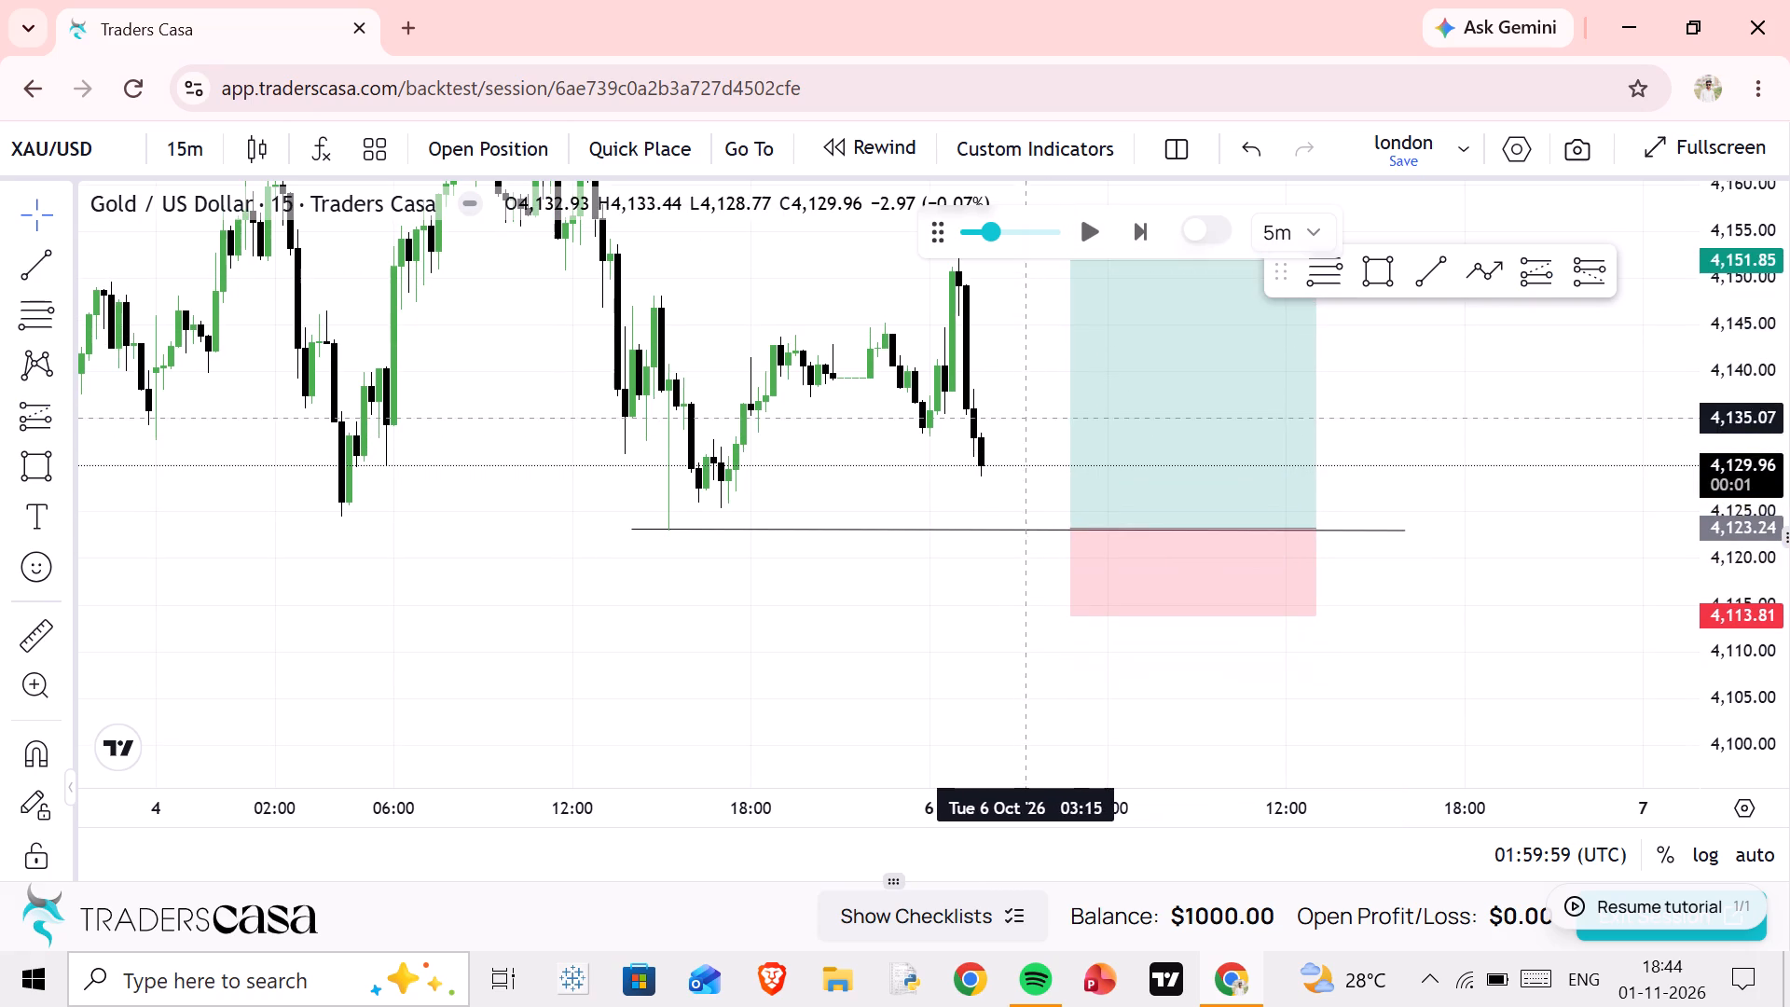
# Start the replay and move the long position back to about Tue 6 Oct 02:45, with entry at about 4,122.79.
pyautogui.click(1078, 228)
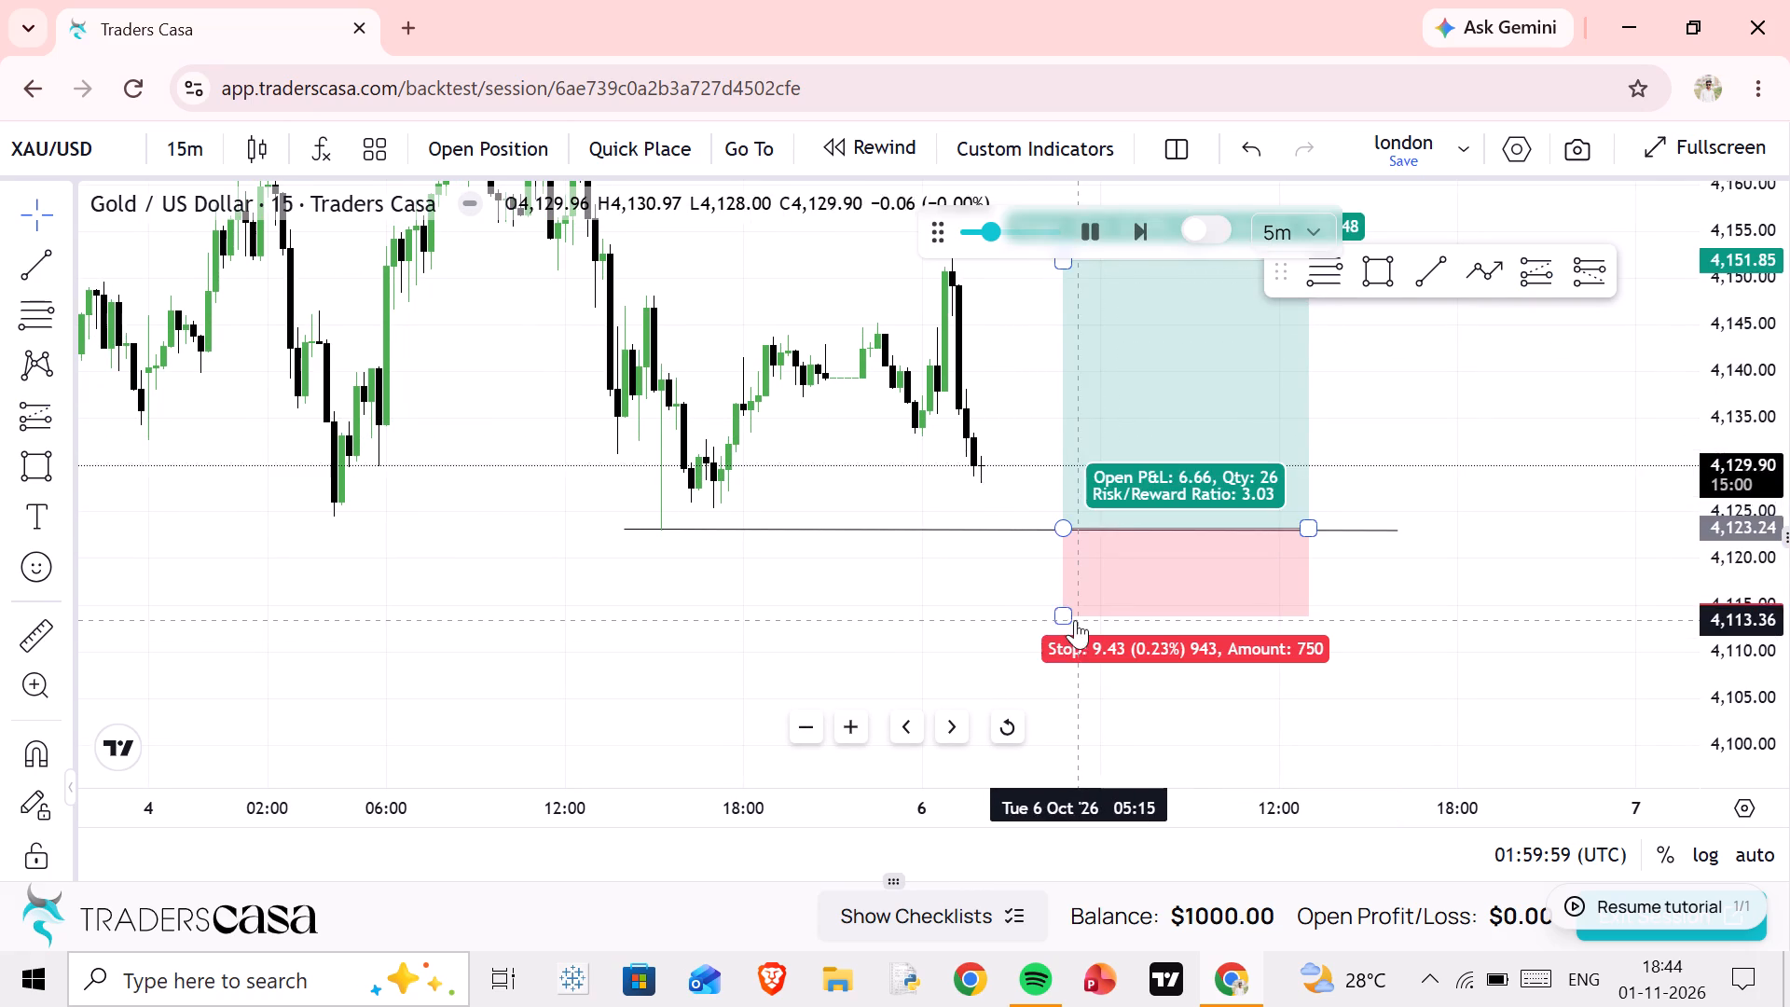
pyautogui.click(1067, 616)
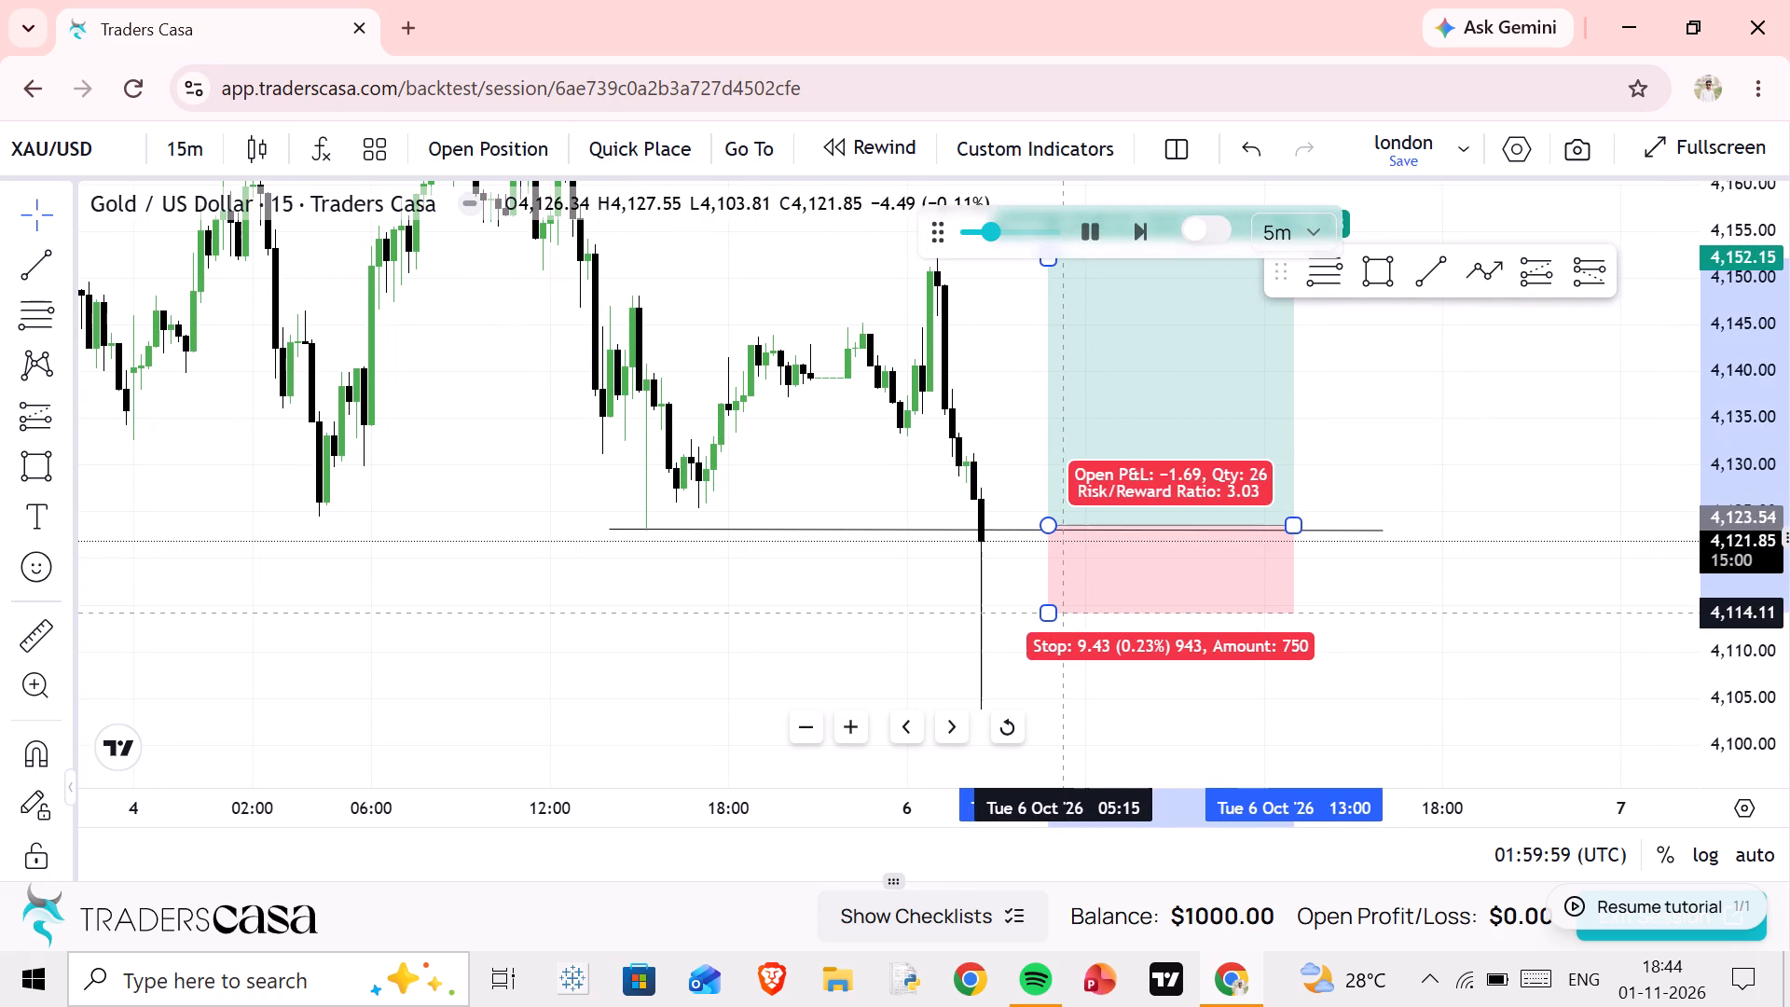
pyautogui.moveTo(1108, 430); pyautogui.dragTo(1059, 454)
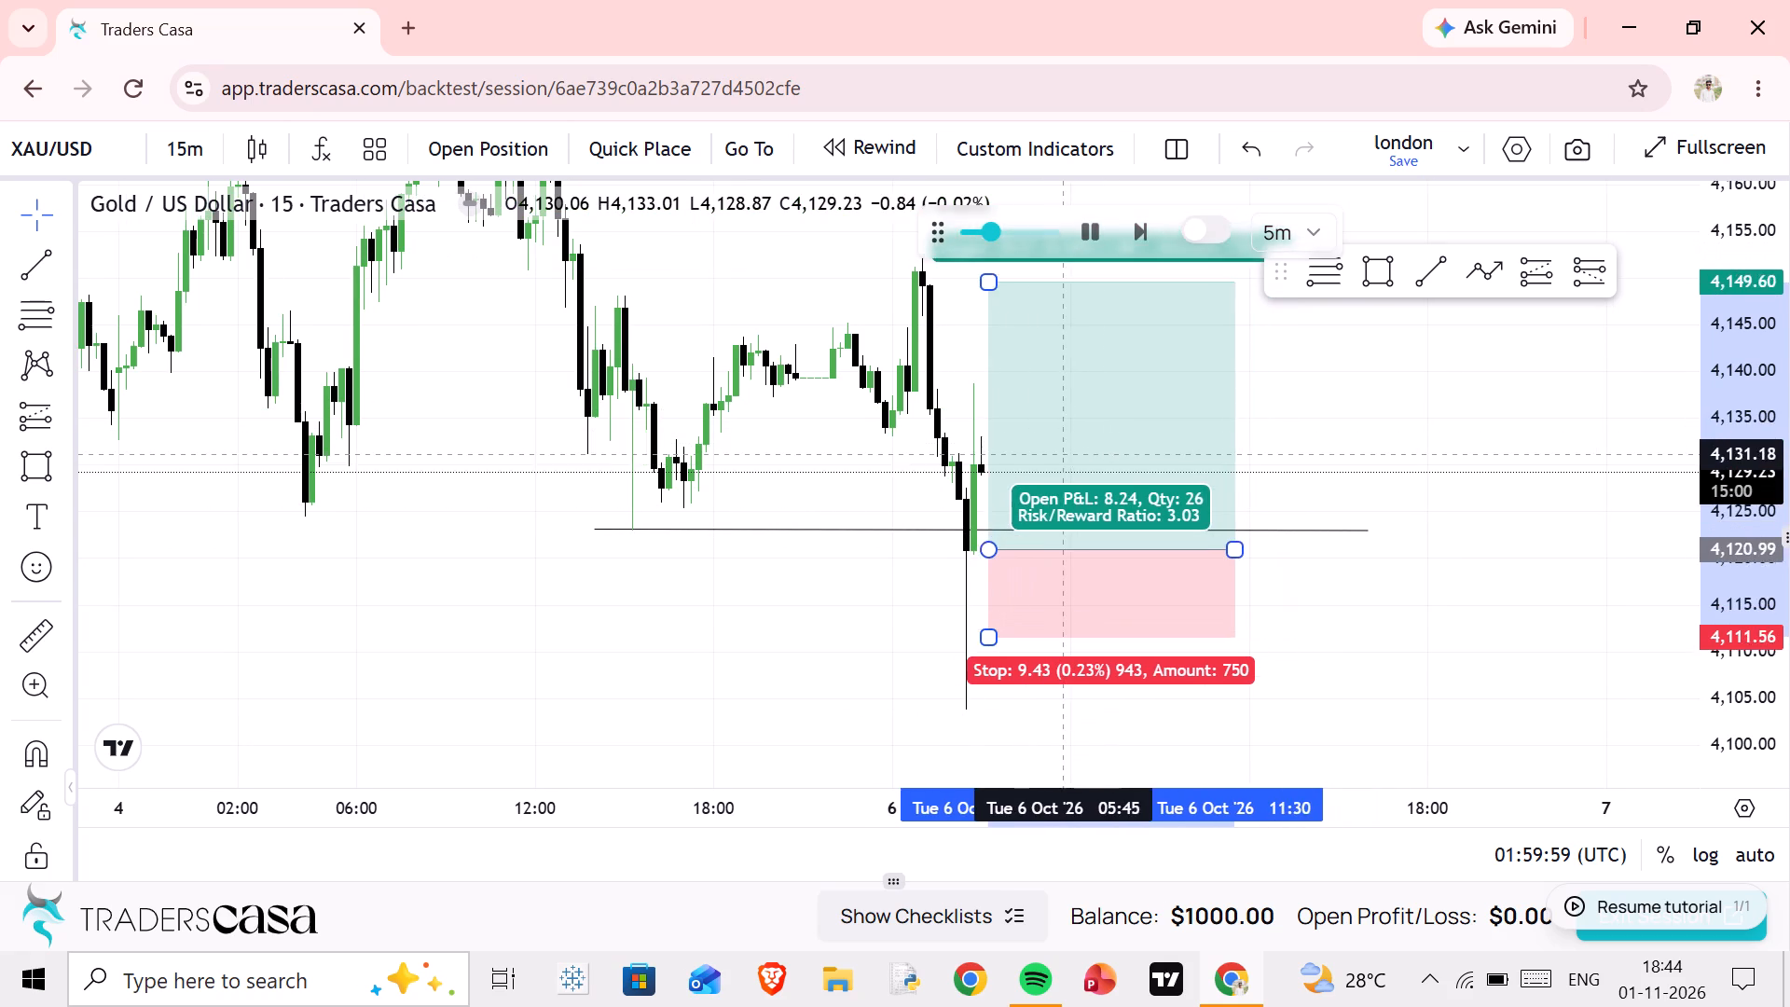
pyautogui.moveTo(1059, 454); pyautogui.dragTo(1035, 437)
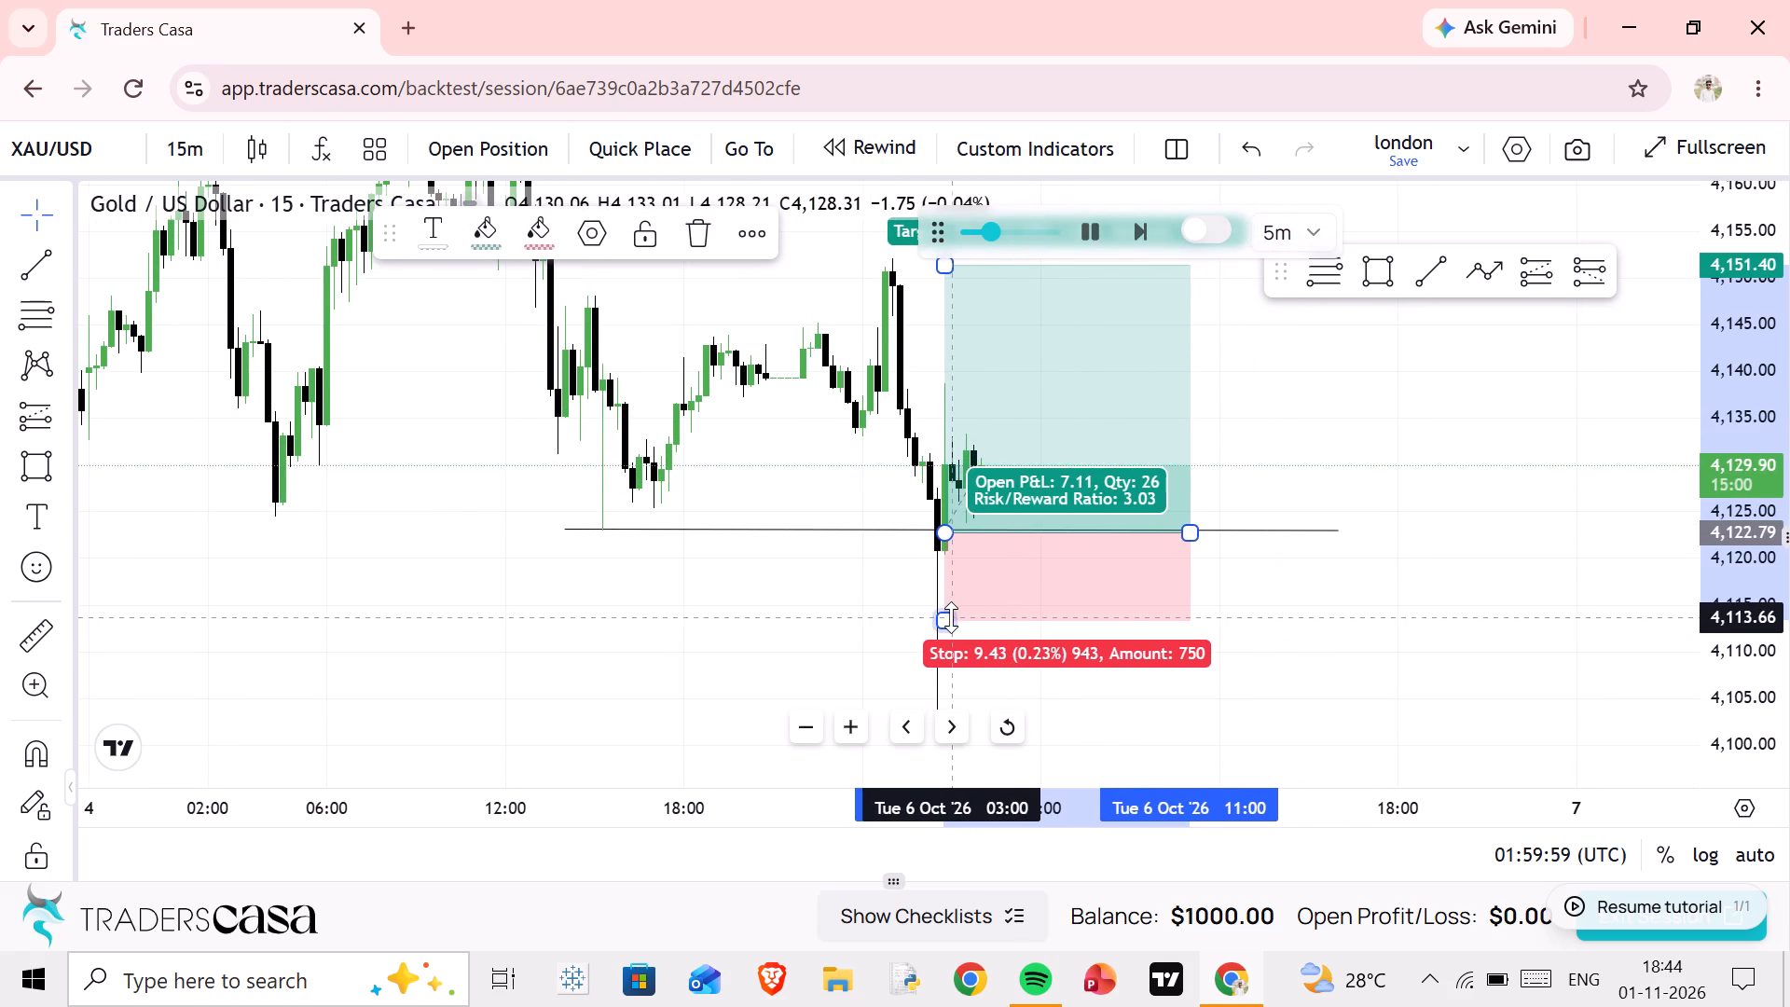
# Raise the long position's stop to about 4,119.05 while the replay runs.
pyautogui.moveTo(949, 617); pyautogui.dragTo(957, 567)
pyautogui.click(1294, 438)
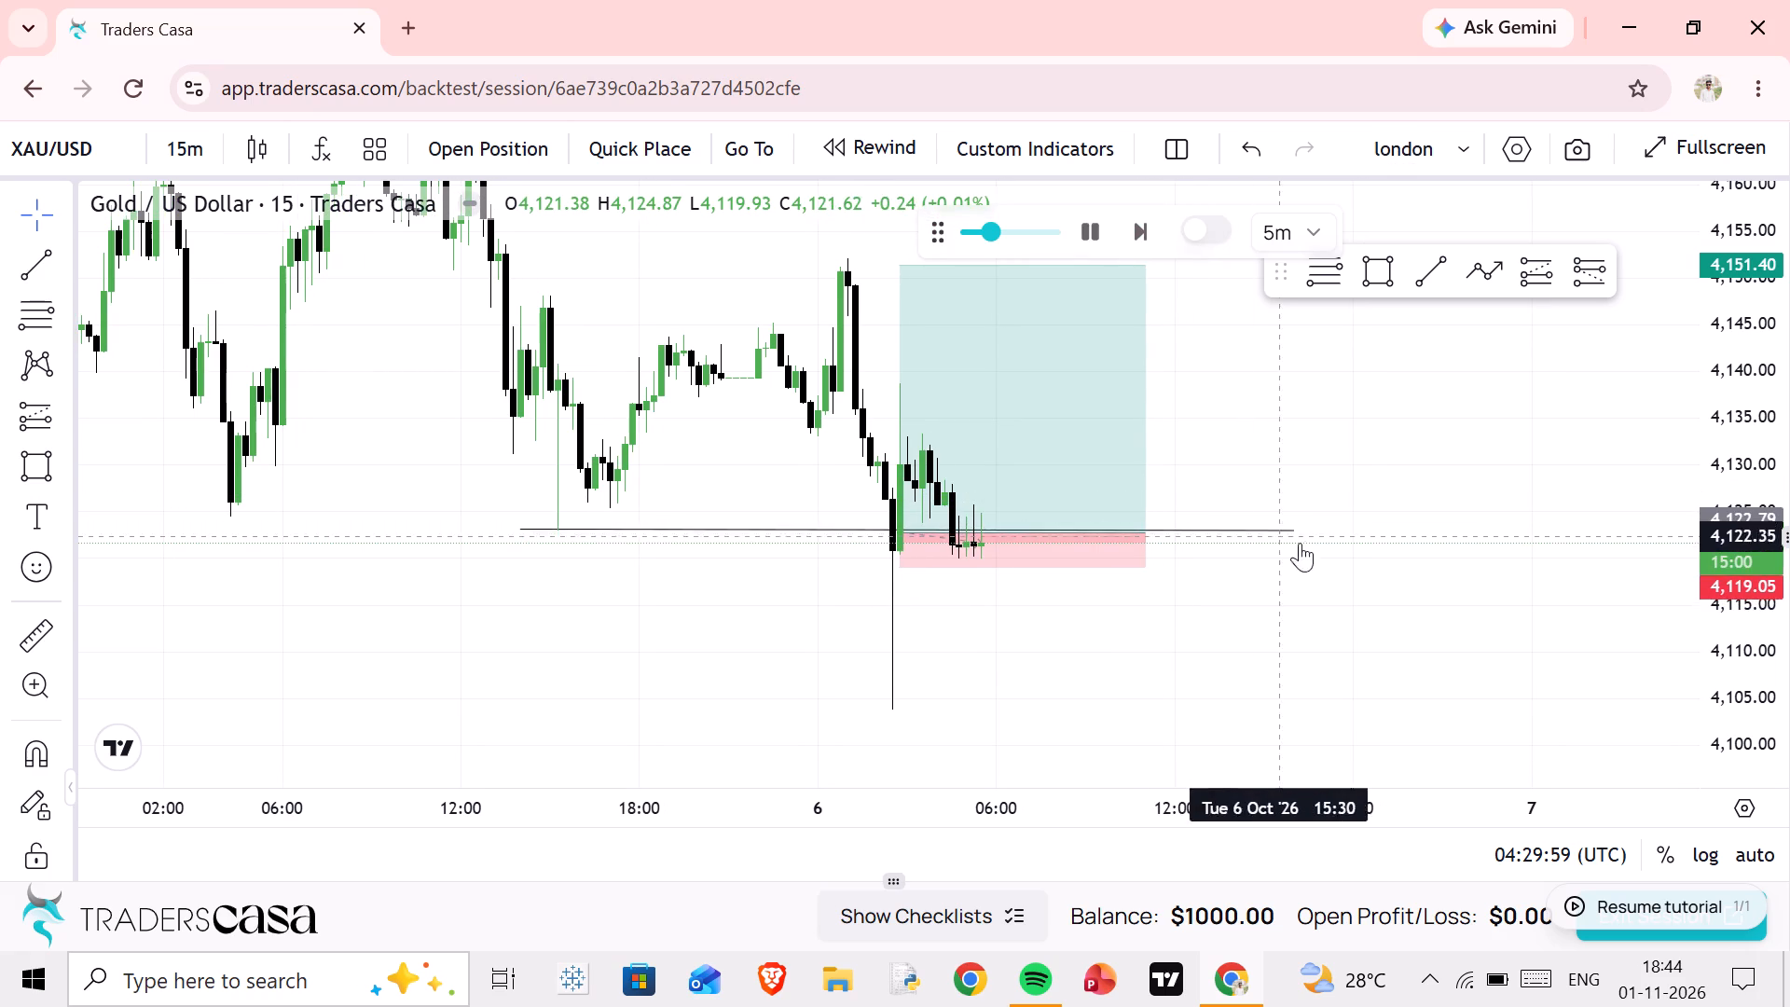
# Delete the long position from the chart.
pyautogui.click(860, 421)
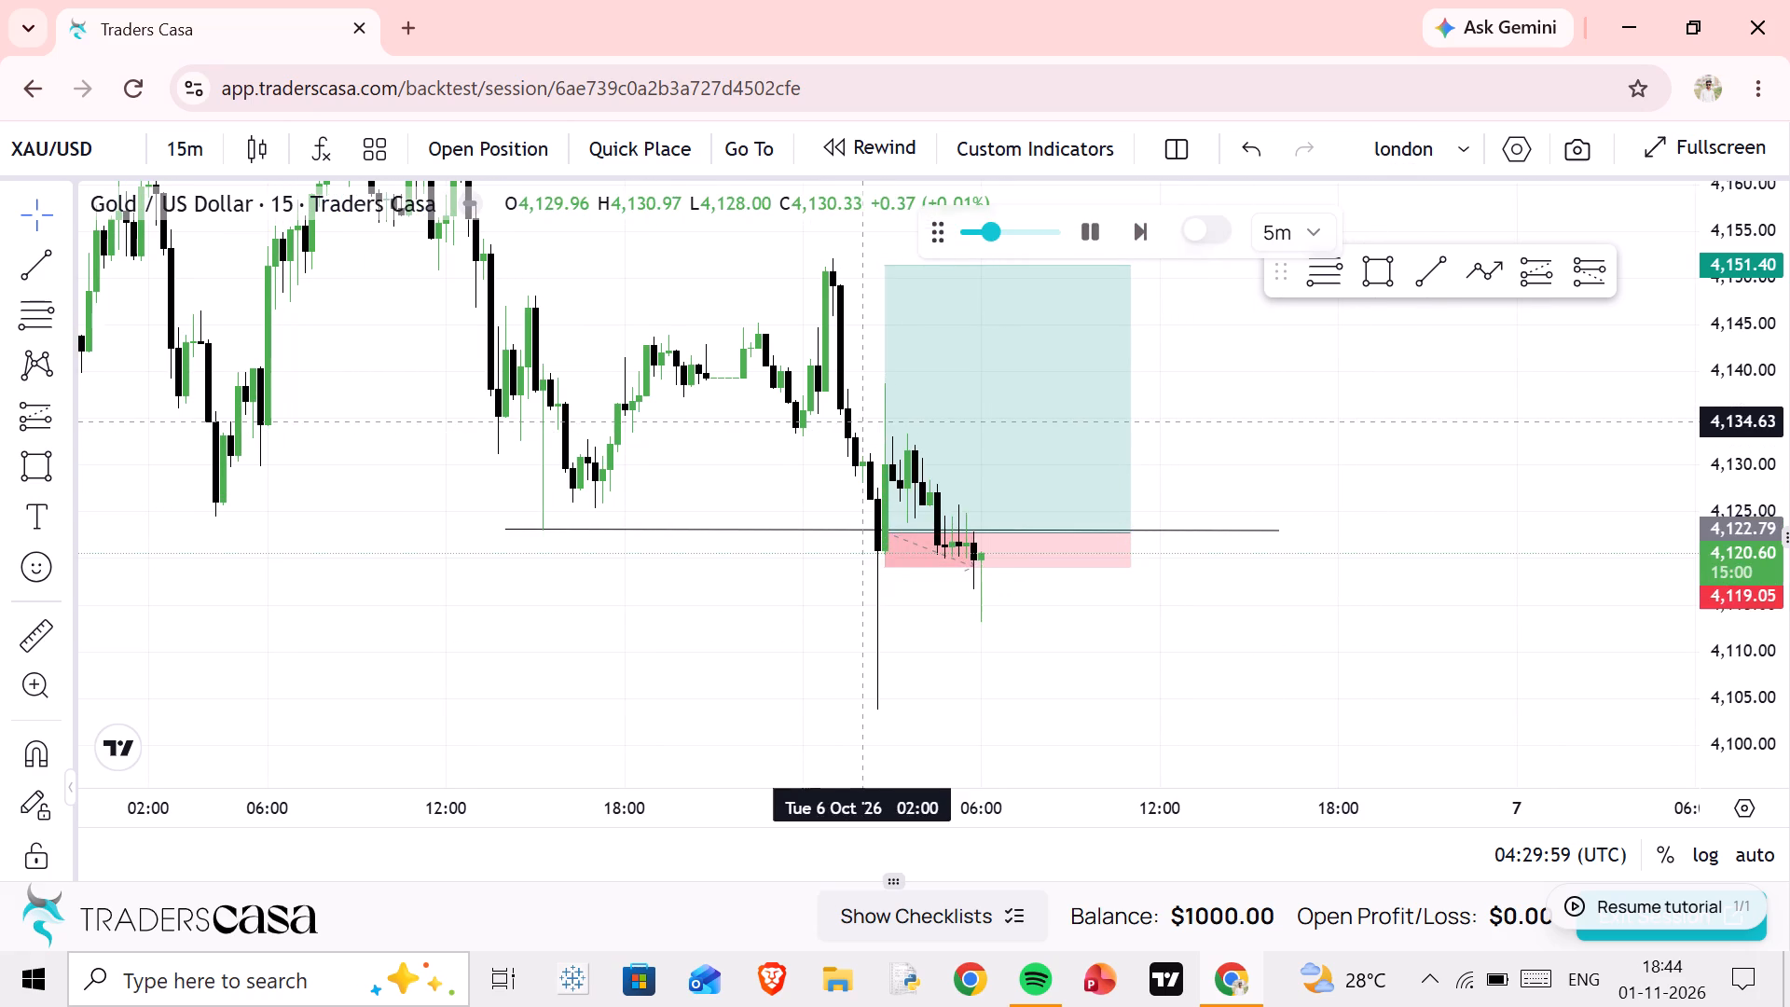
pyautogui.click(916, 414)
pyautogui.click(711, 241)
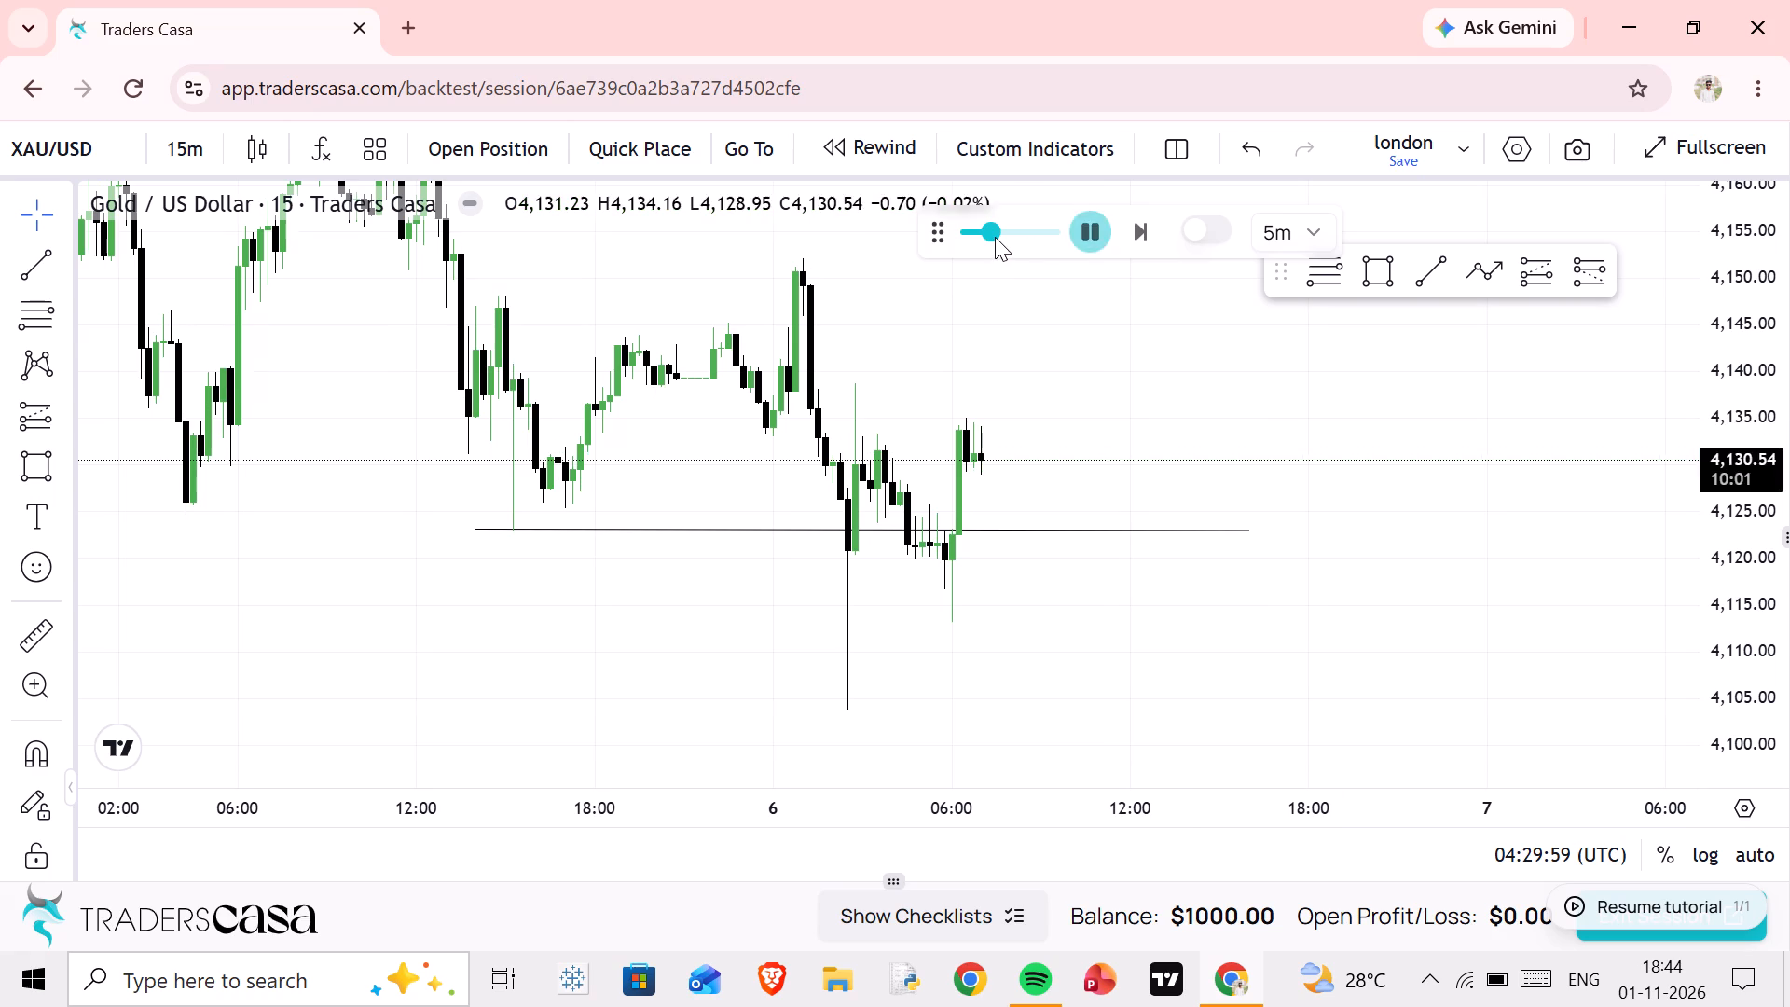
# Slow the running replay down slightly.
pyautogui.moveTo(992, 233); pyautogui.dragTo(970, 234)
pyautogui.click(1108, 400)
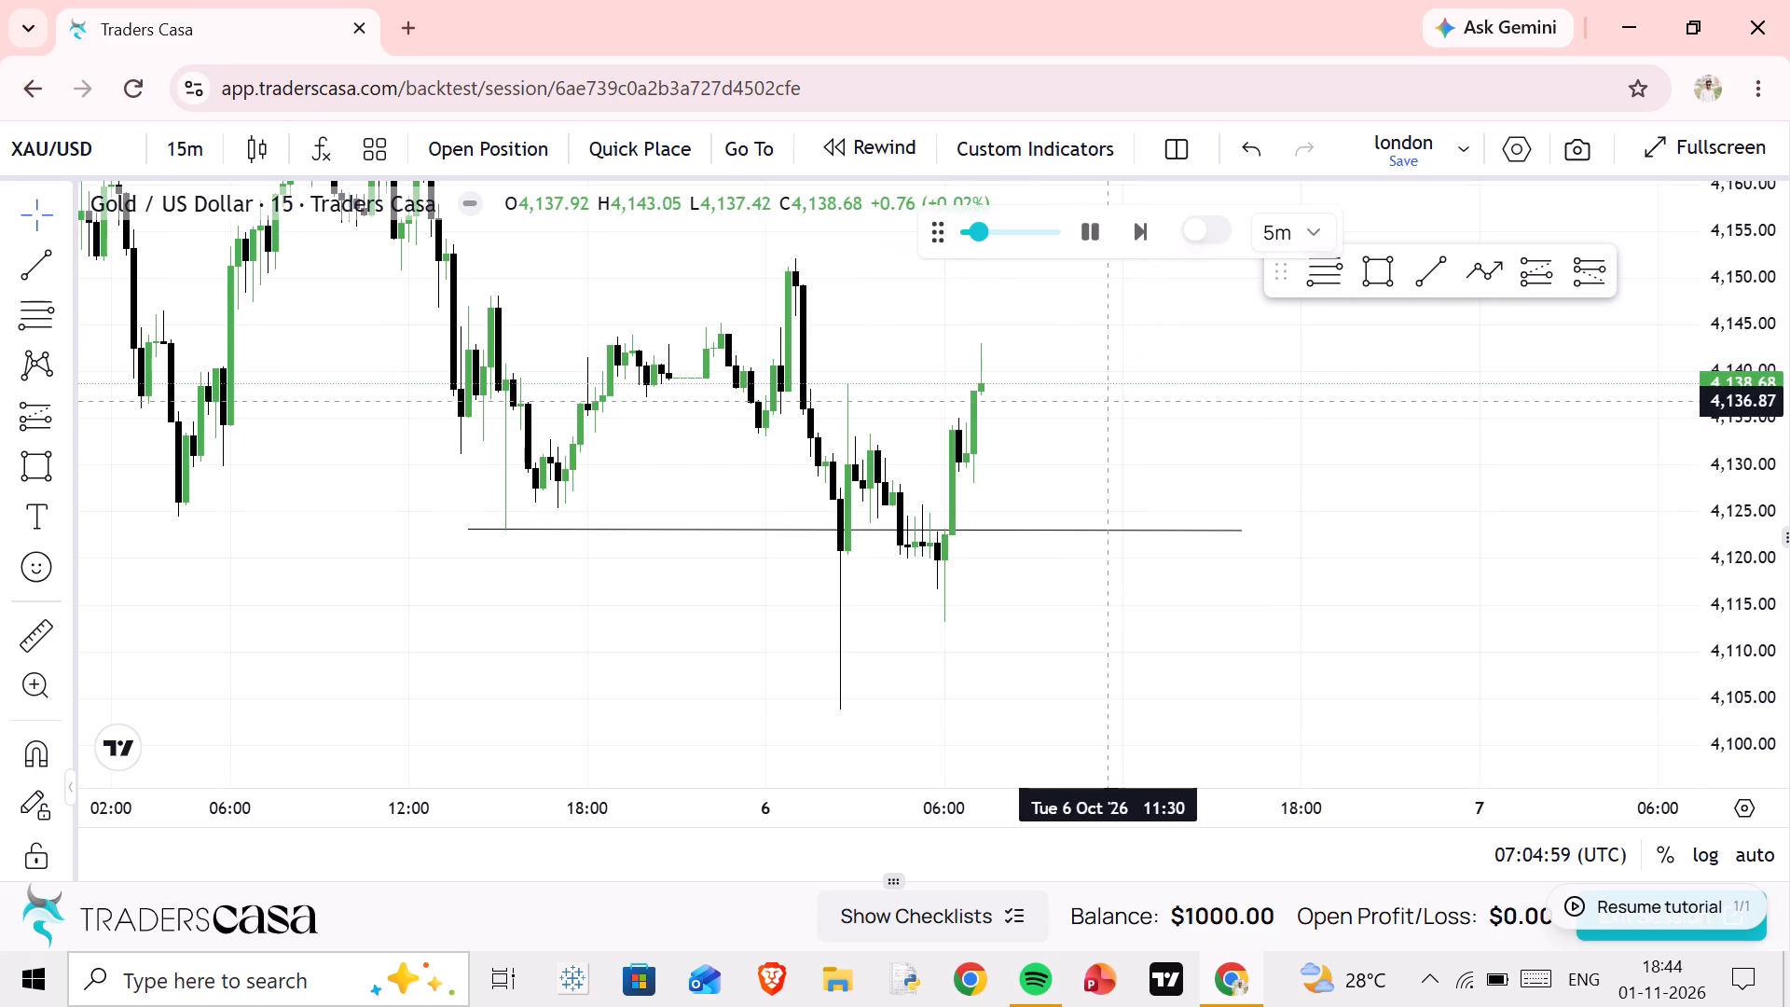
# Delete the black trend line at about 4,123.
pyautogui.moveTo(1113, 402); pyautogui.dragTo(1181, 572)
pyautogui.scroll(-1, 1204, 738)
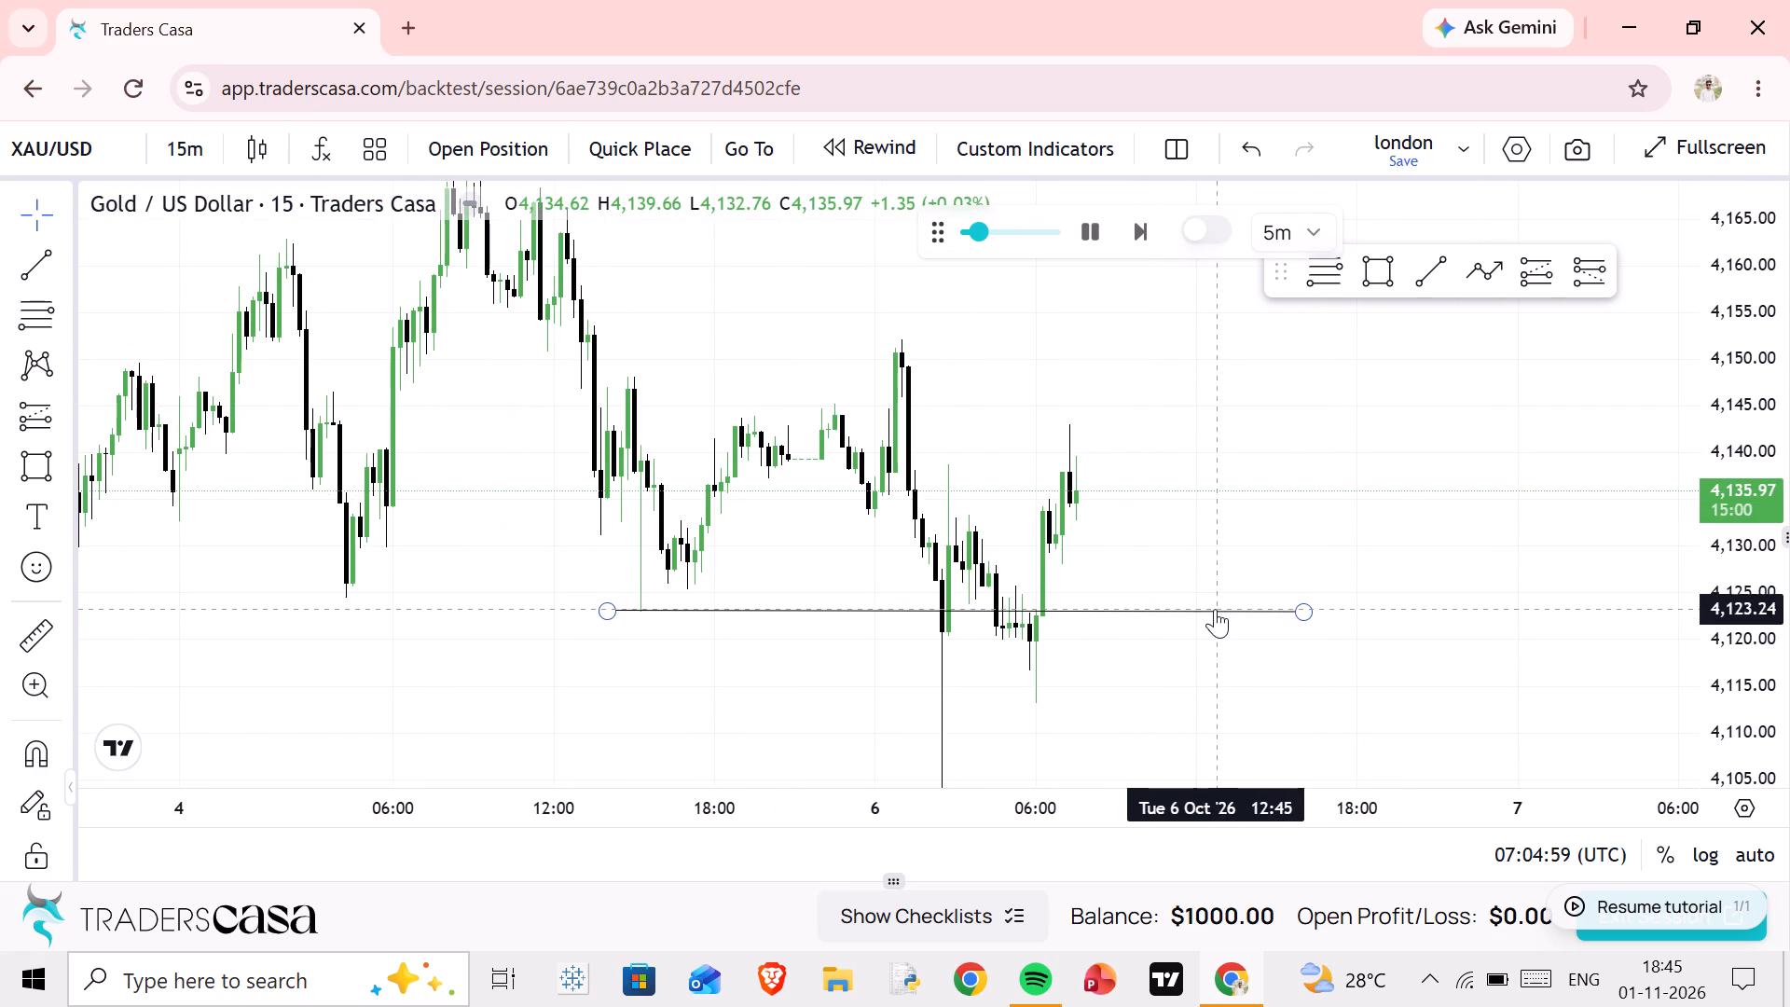
pyautogui.click(1215, 609)
pyautogui.click(743, 238)
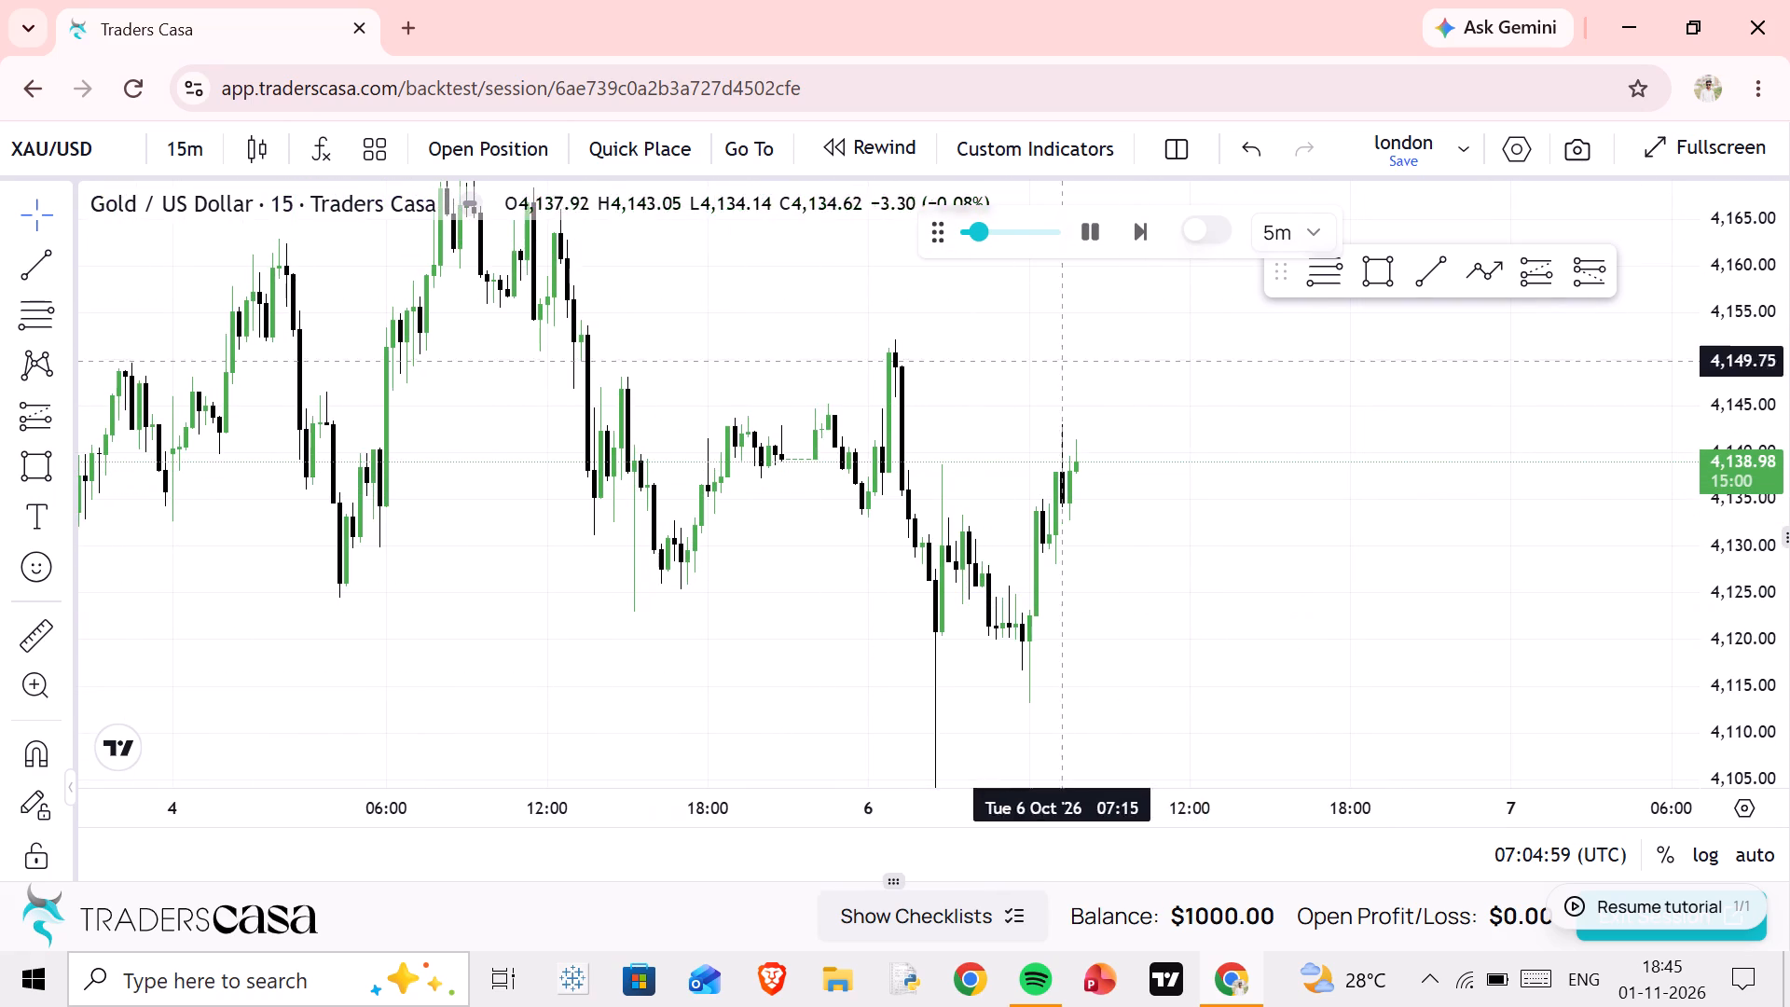
# Follow the running replay as price climbs to about 4,155, and pause it there.
pyautogui.moveTo(1108, 382); pyautogui.dragTo(1154, 513)
pyautogui.scroll(-6, 1752, 518)
pyautogui.scroll(-3, 1356, 503)
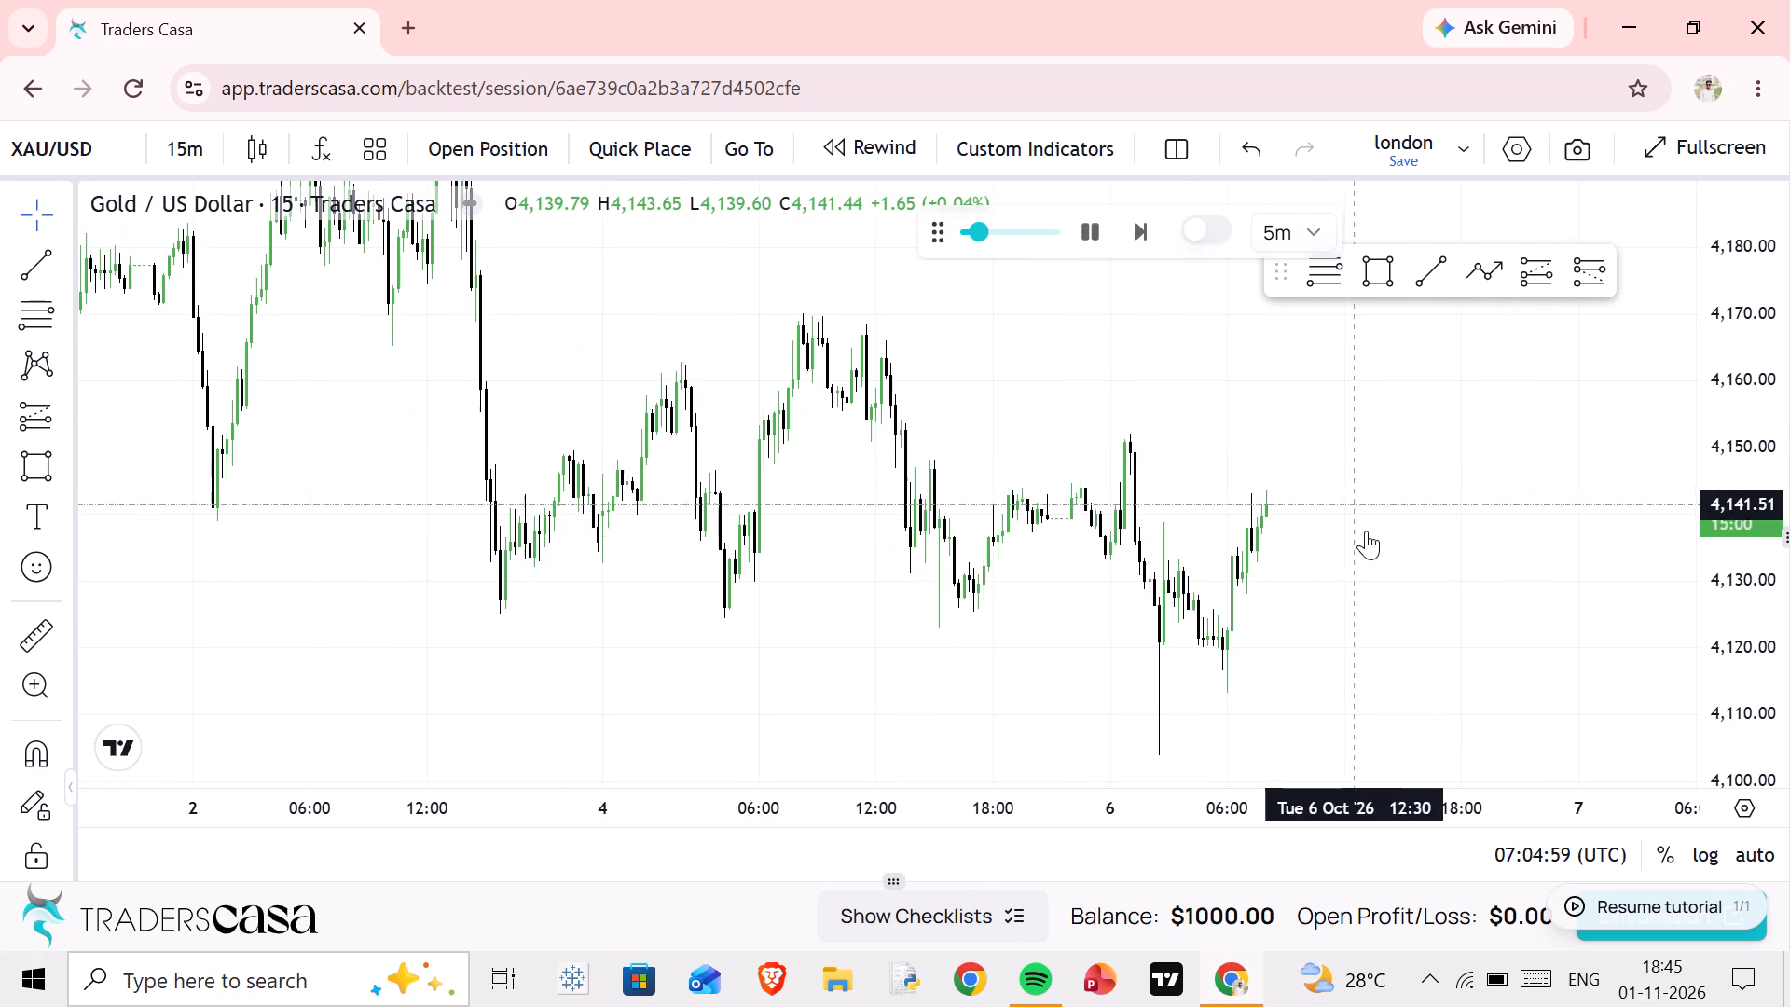
pyautogui.moveTo(1119, 402); pyautogui.dragTo(1171, 546)
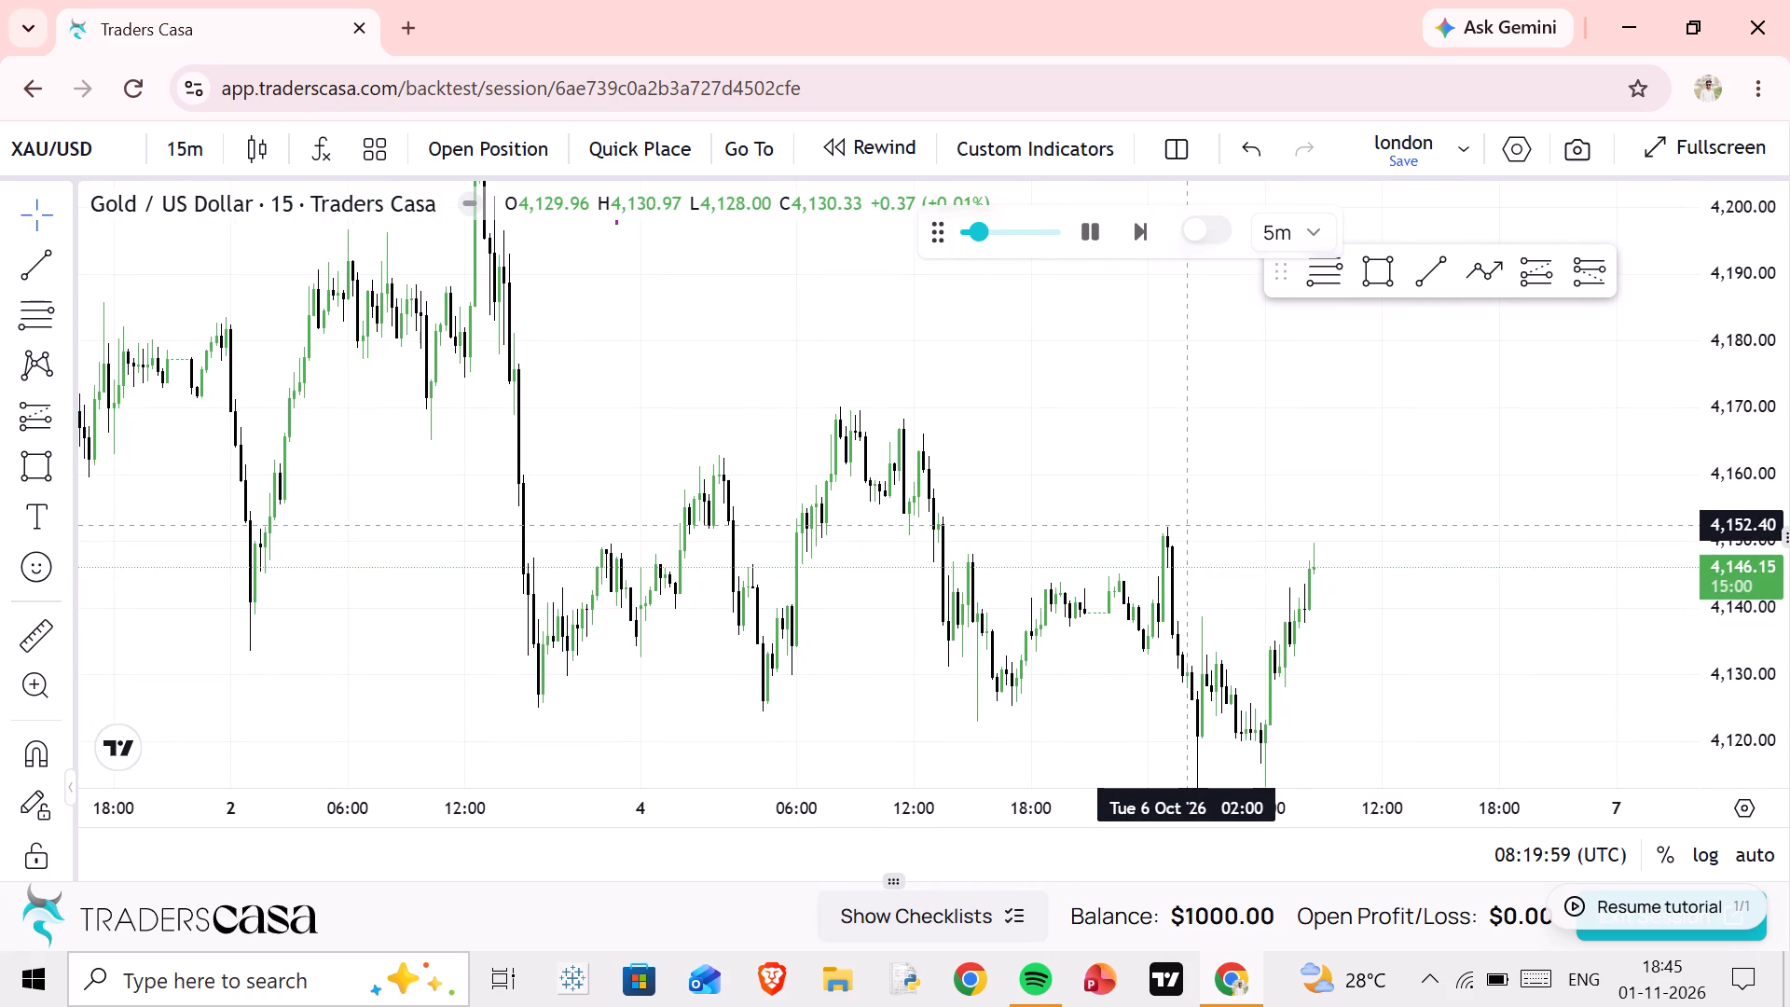
pyautogui.moveTo(1240, 554); pyautogui.dragTo(1170, 368)
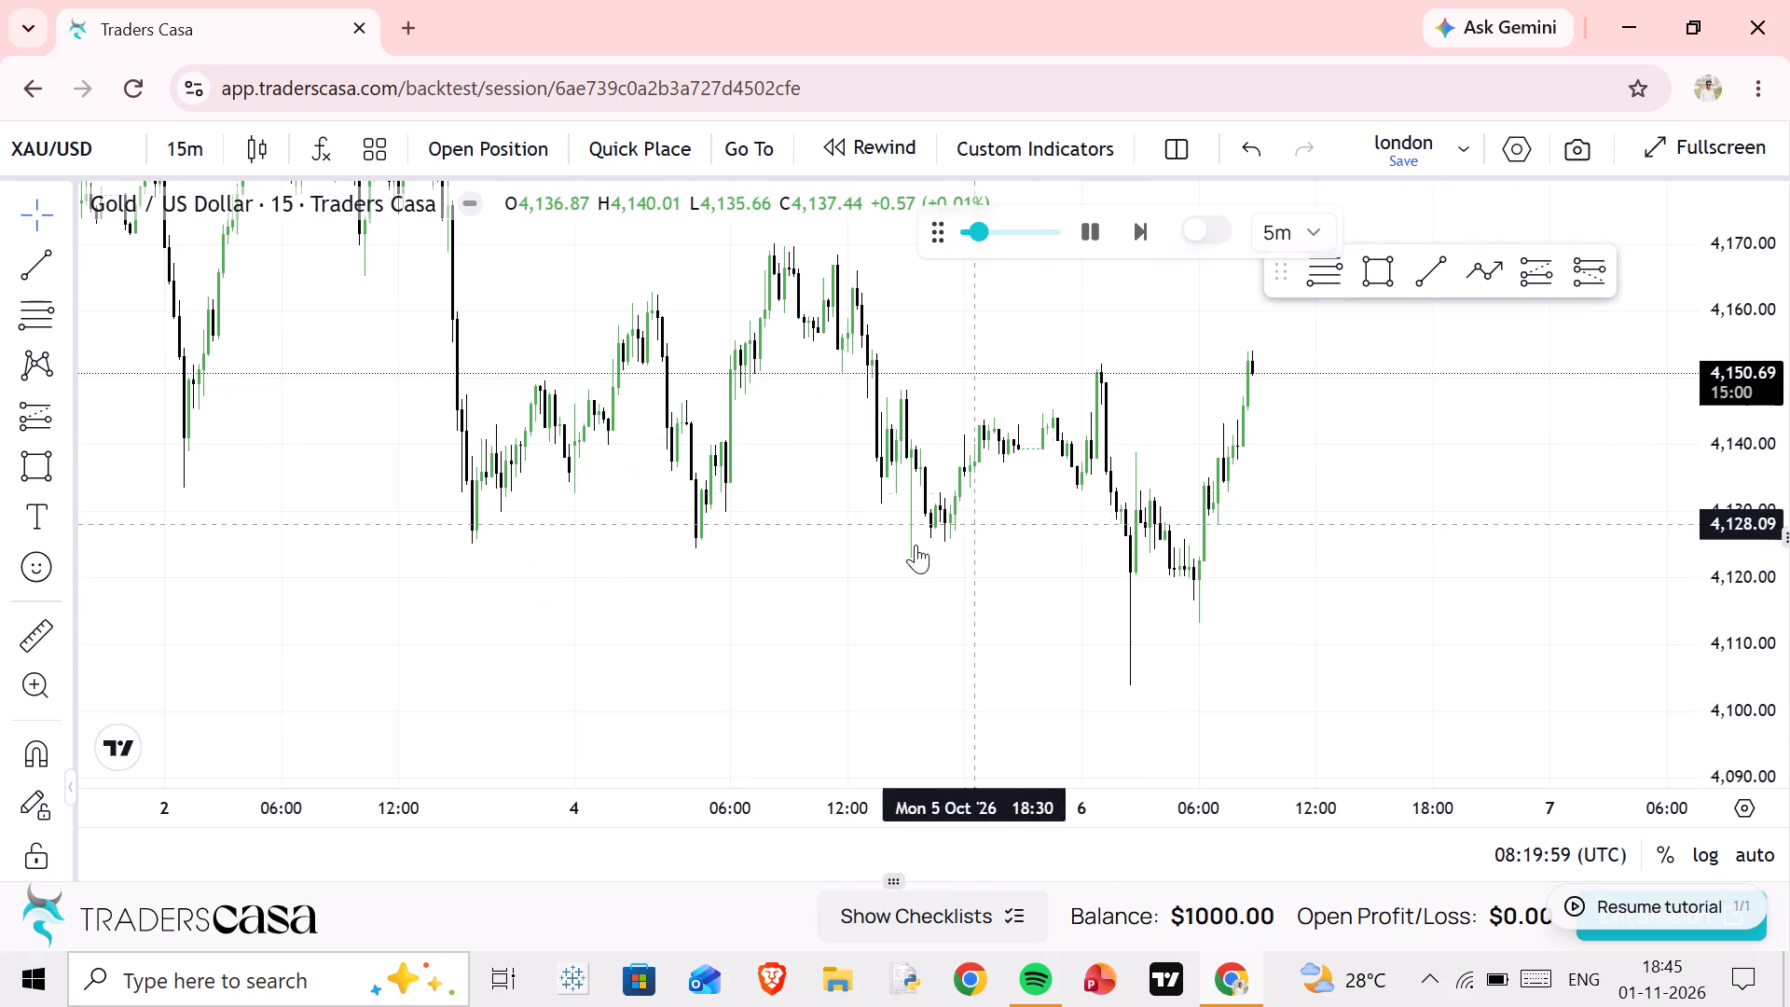
pyautogui.moveTo(1190, 405); pyautogui.dragTo(1191, 499)
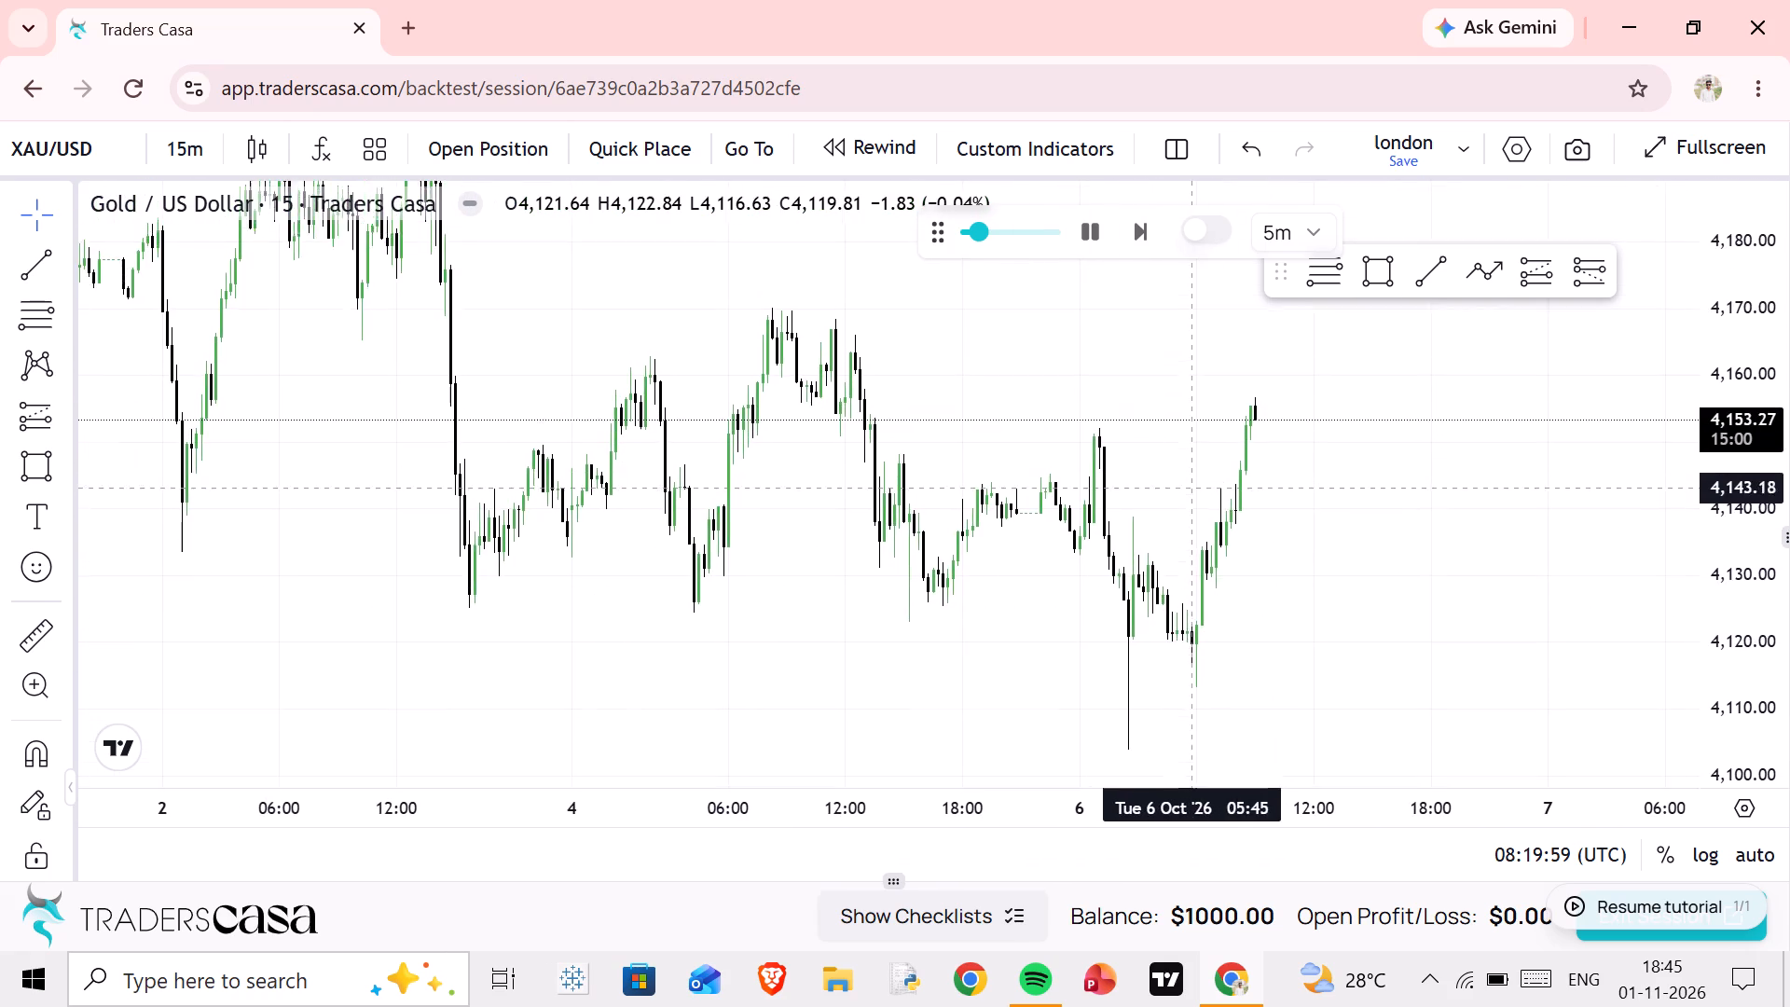
pyautogui.moveTo(1191, 499); pyautogui.dragTo(1146, 575)
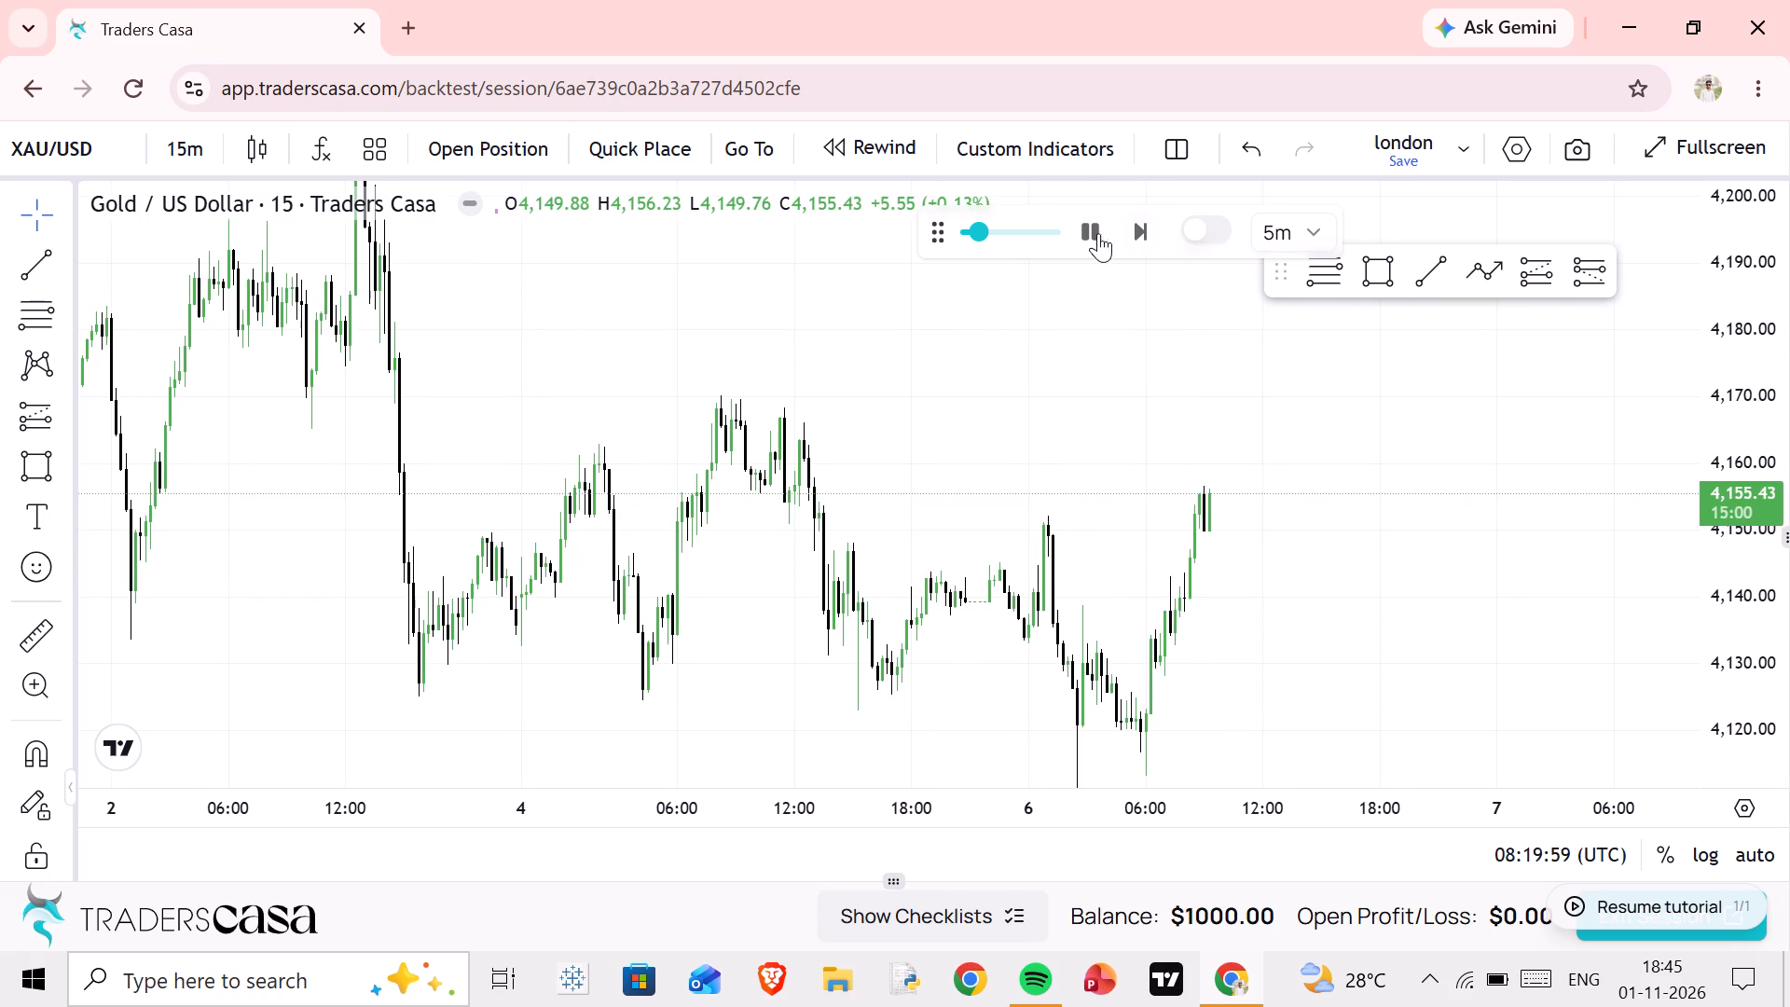
pyautogui.click(1087, 233)
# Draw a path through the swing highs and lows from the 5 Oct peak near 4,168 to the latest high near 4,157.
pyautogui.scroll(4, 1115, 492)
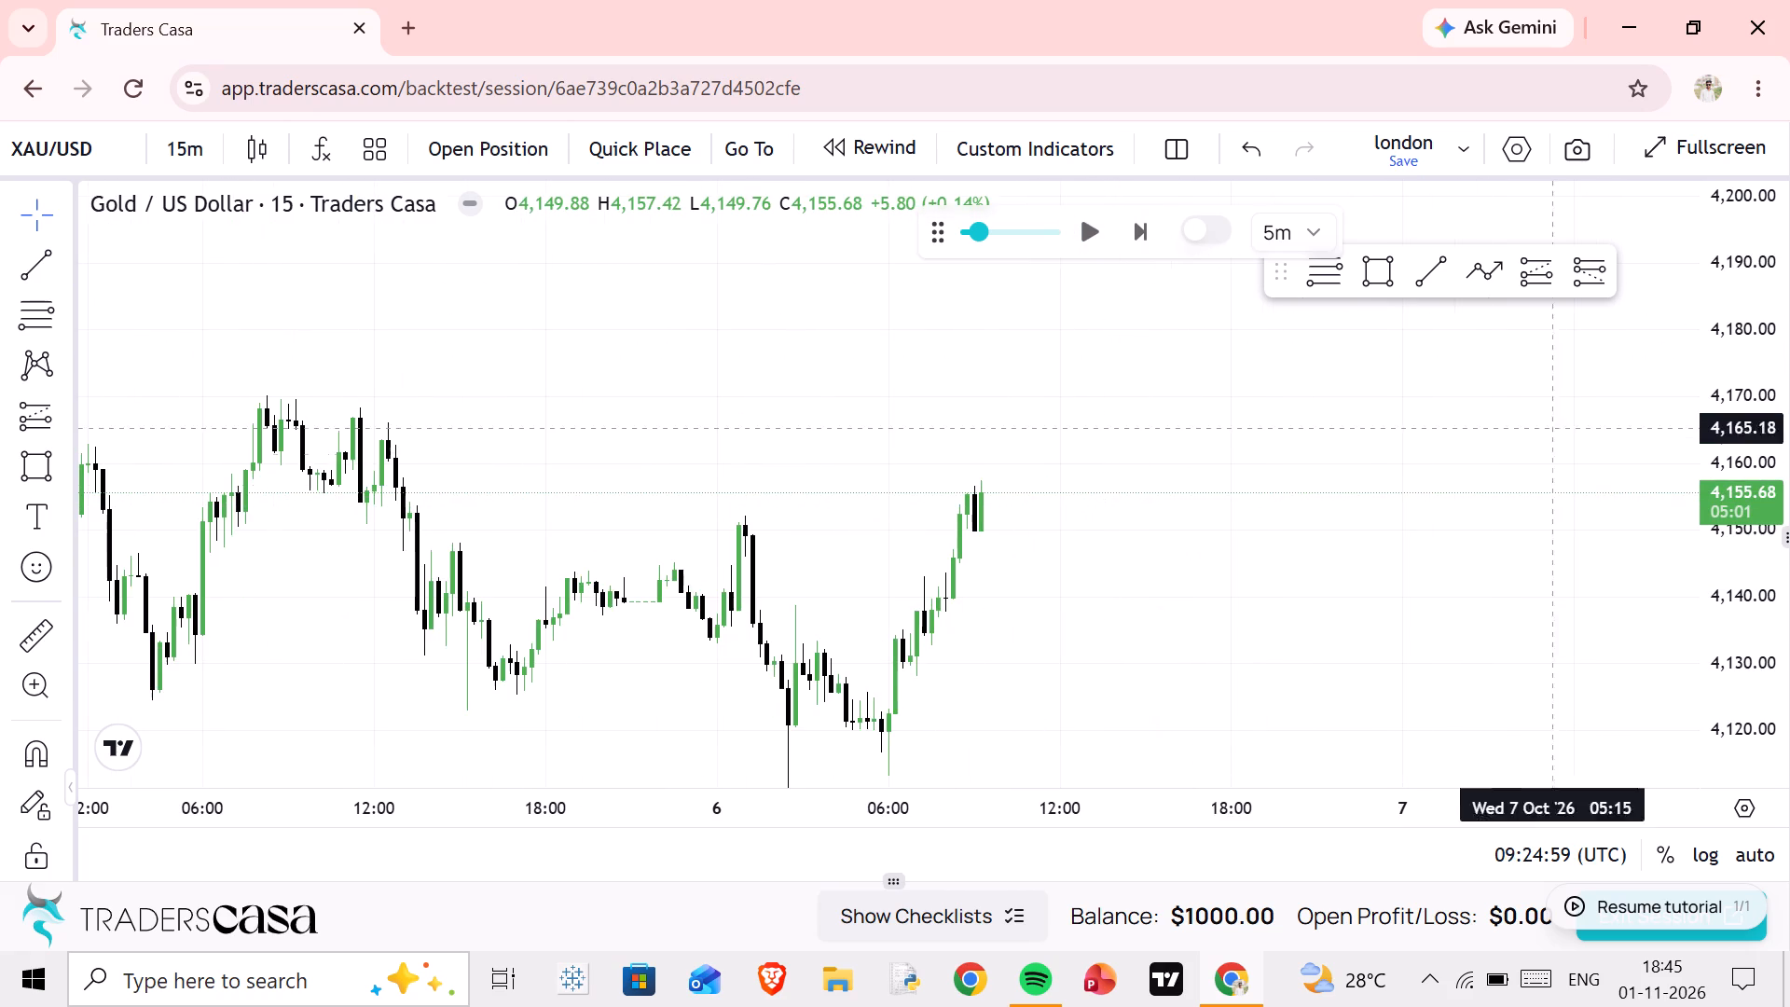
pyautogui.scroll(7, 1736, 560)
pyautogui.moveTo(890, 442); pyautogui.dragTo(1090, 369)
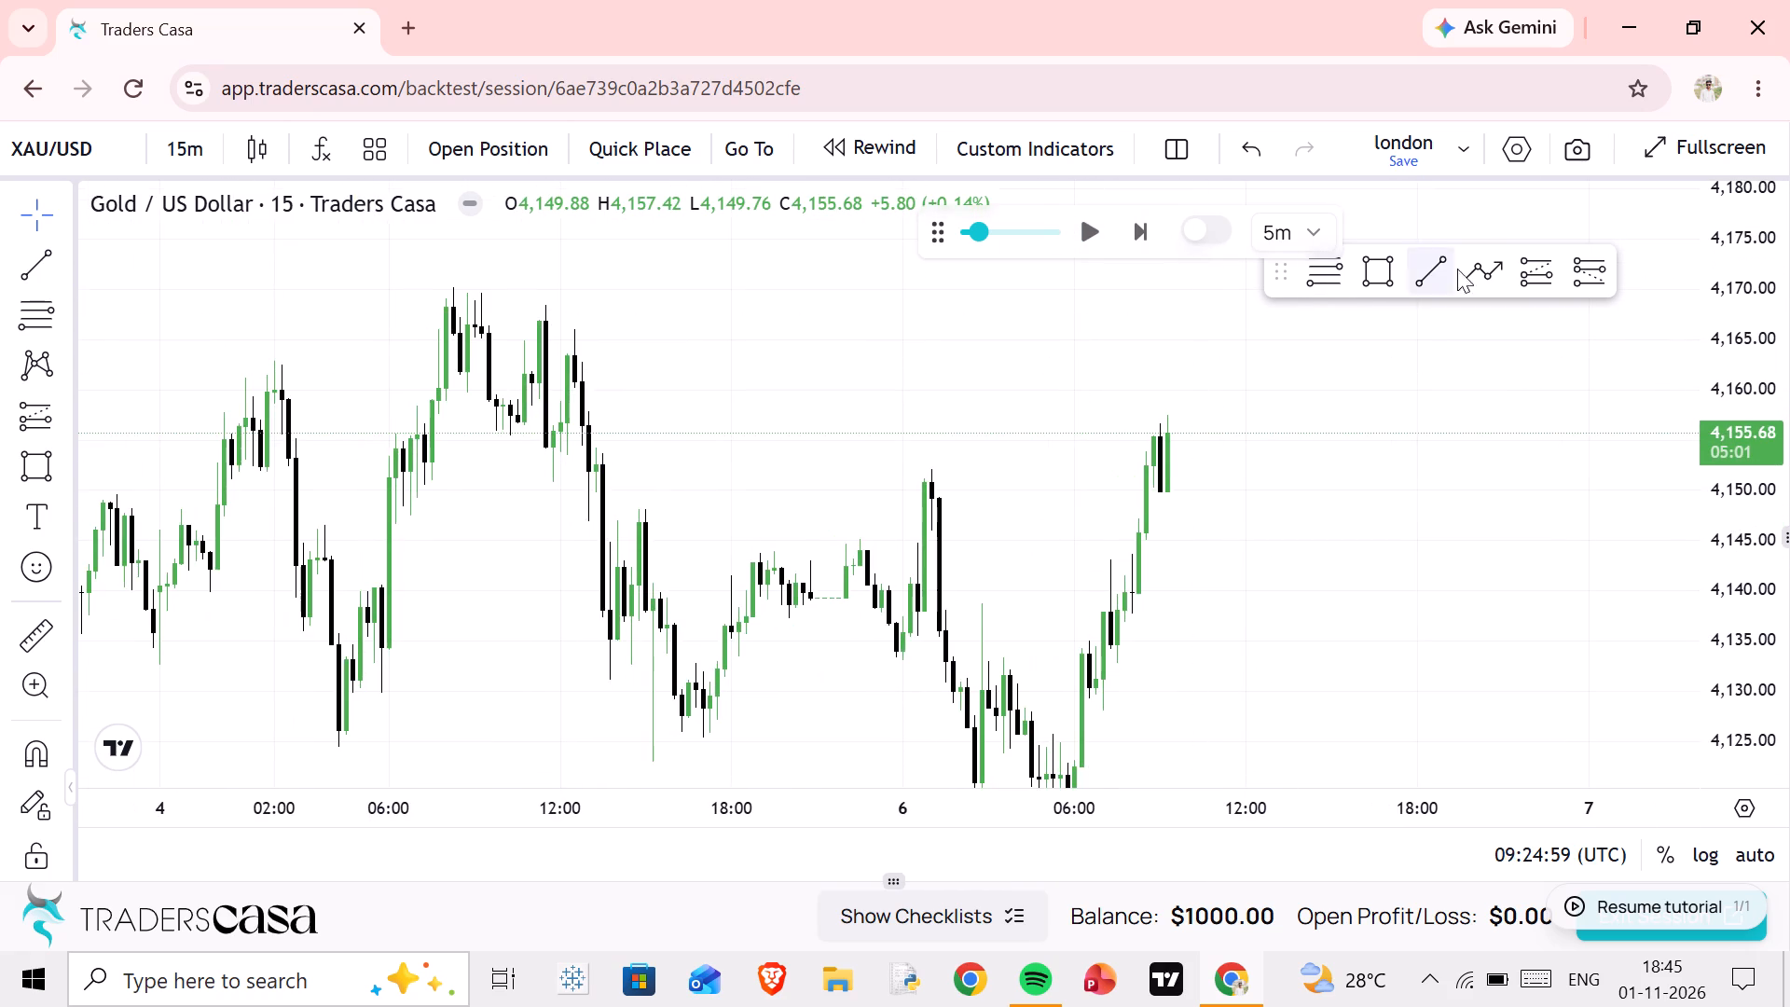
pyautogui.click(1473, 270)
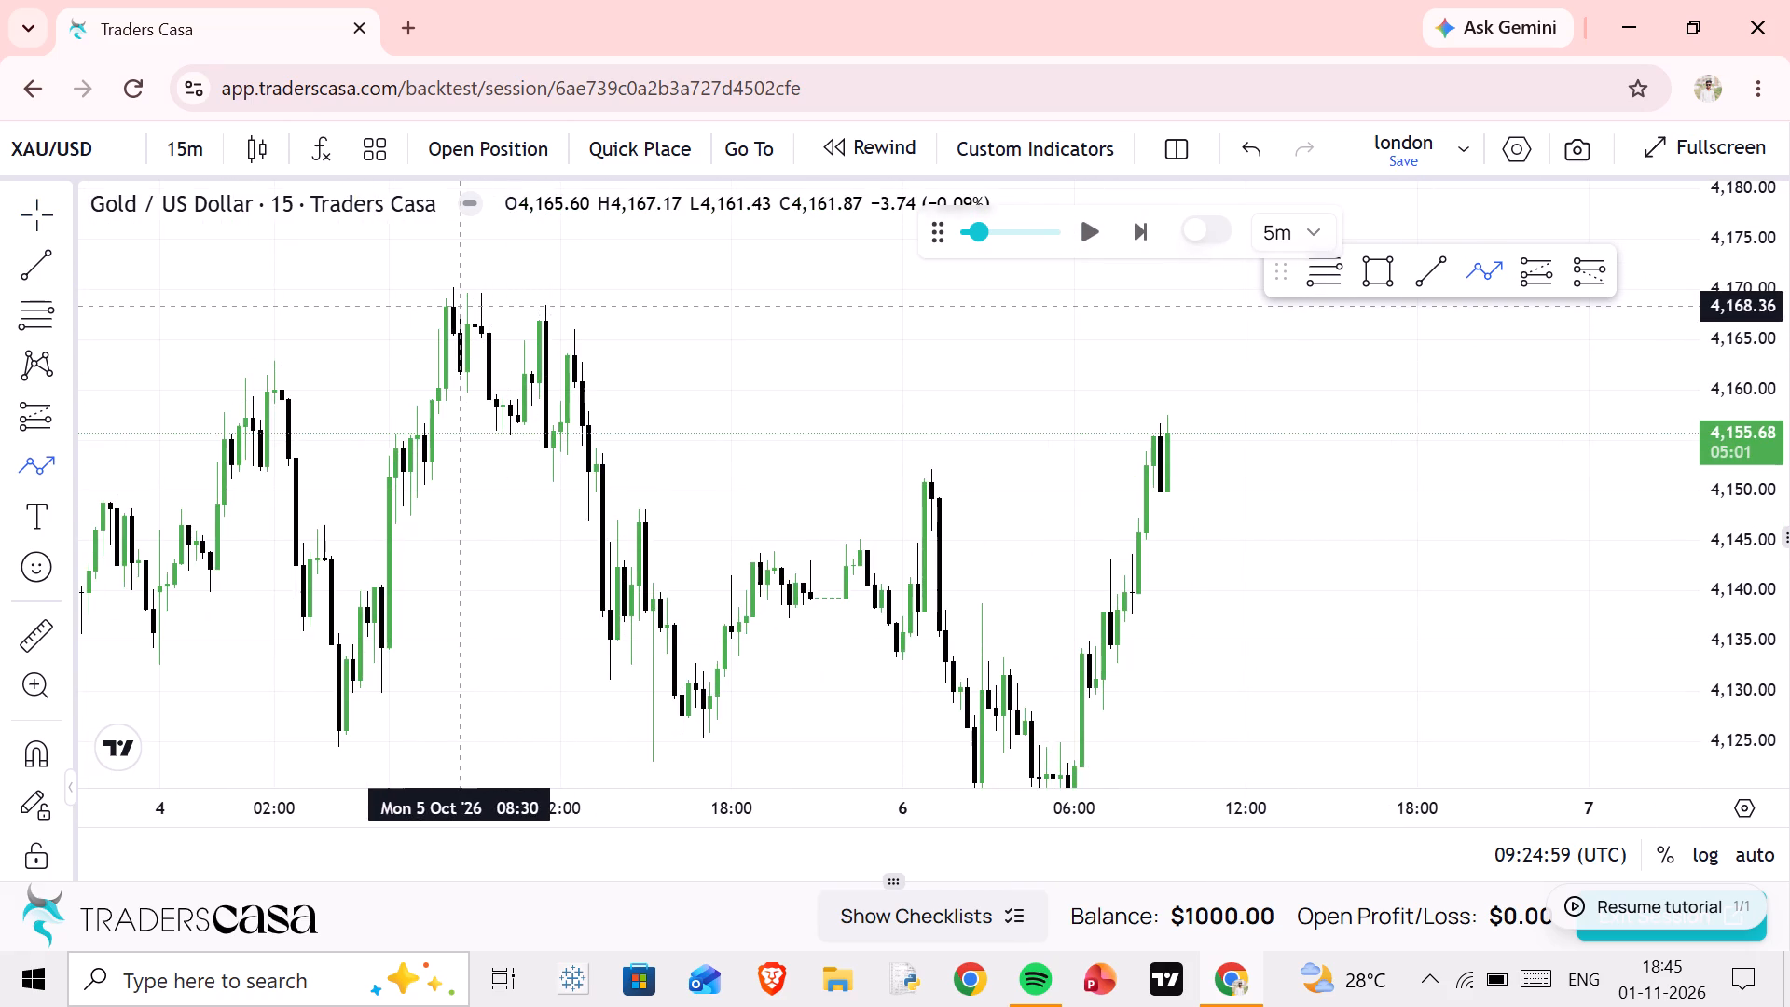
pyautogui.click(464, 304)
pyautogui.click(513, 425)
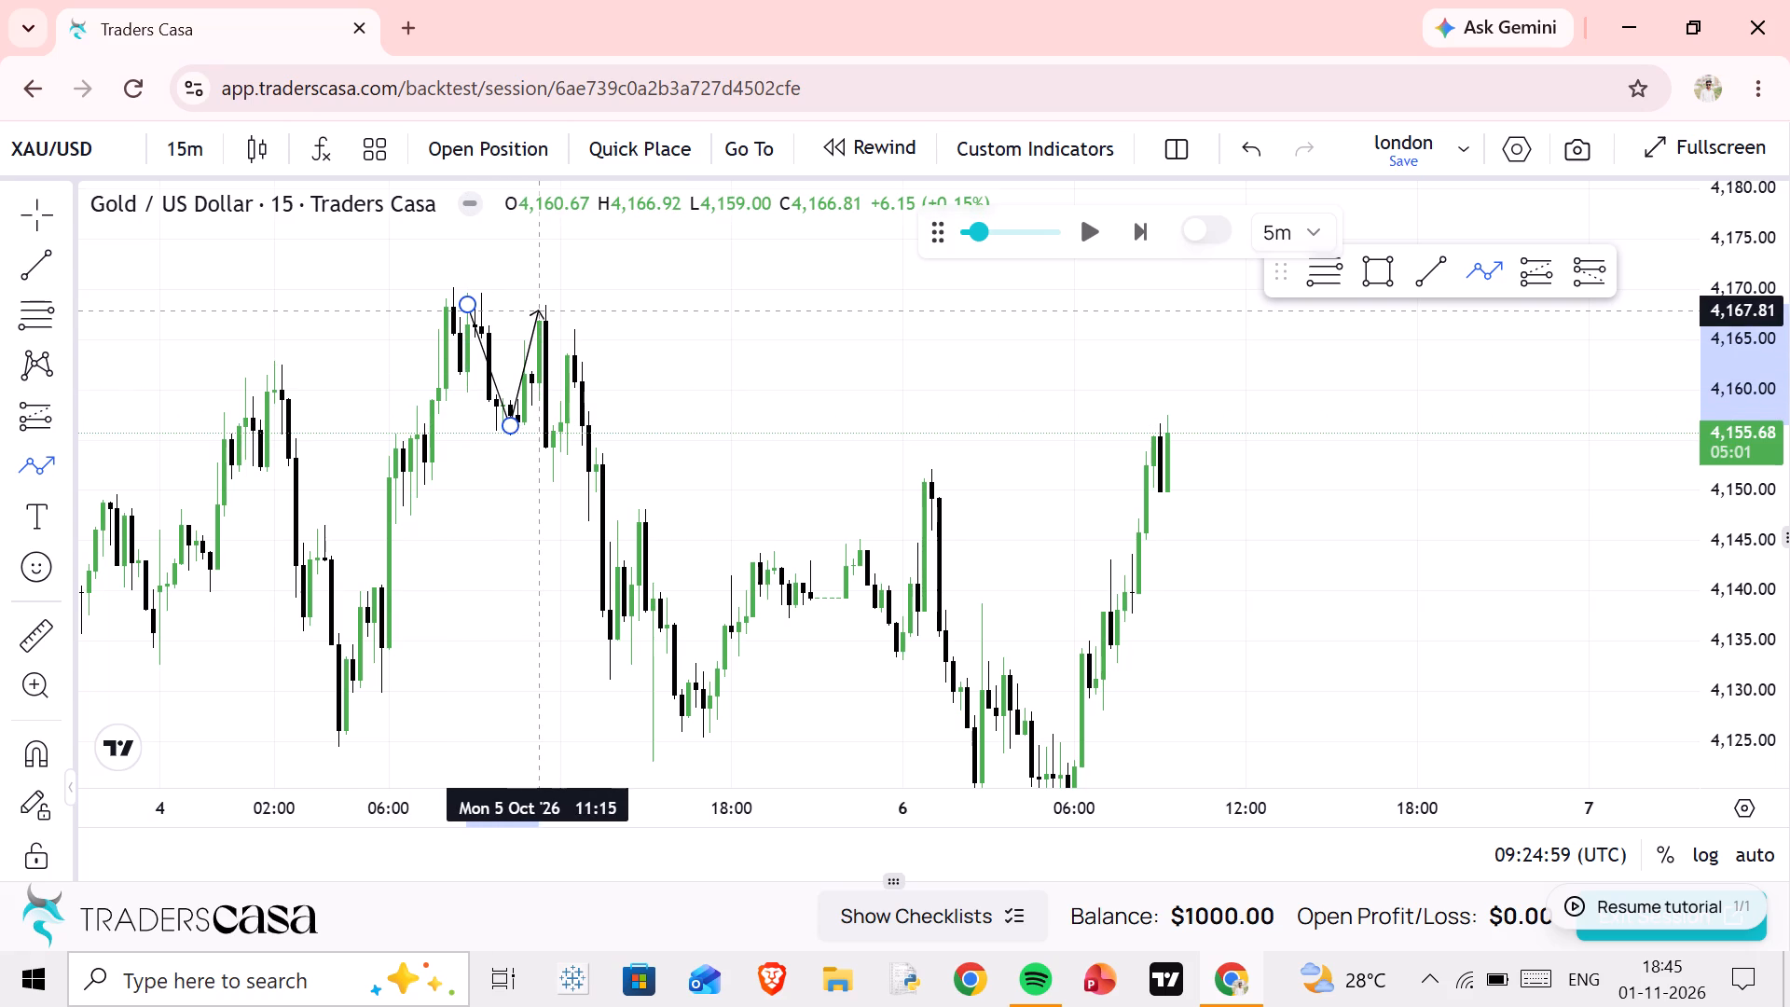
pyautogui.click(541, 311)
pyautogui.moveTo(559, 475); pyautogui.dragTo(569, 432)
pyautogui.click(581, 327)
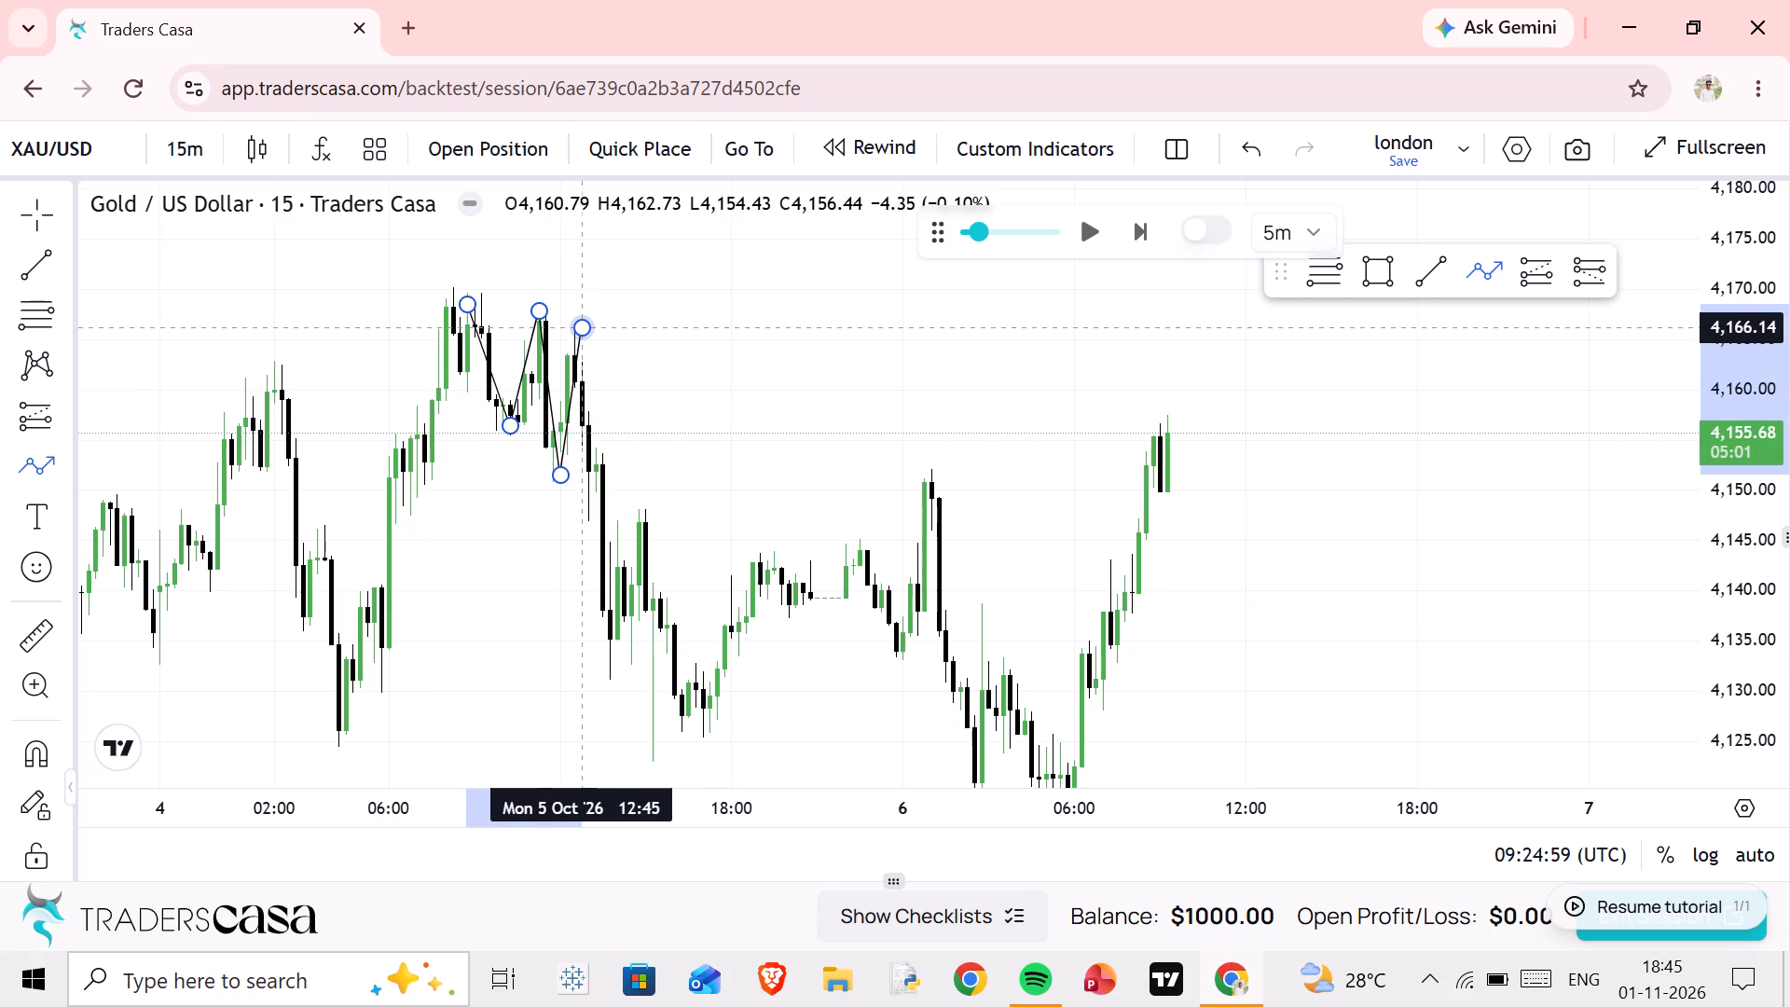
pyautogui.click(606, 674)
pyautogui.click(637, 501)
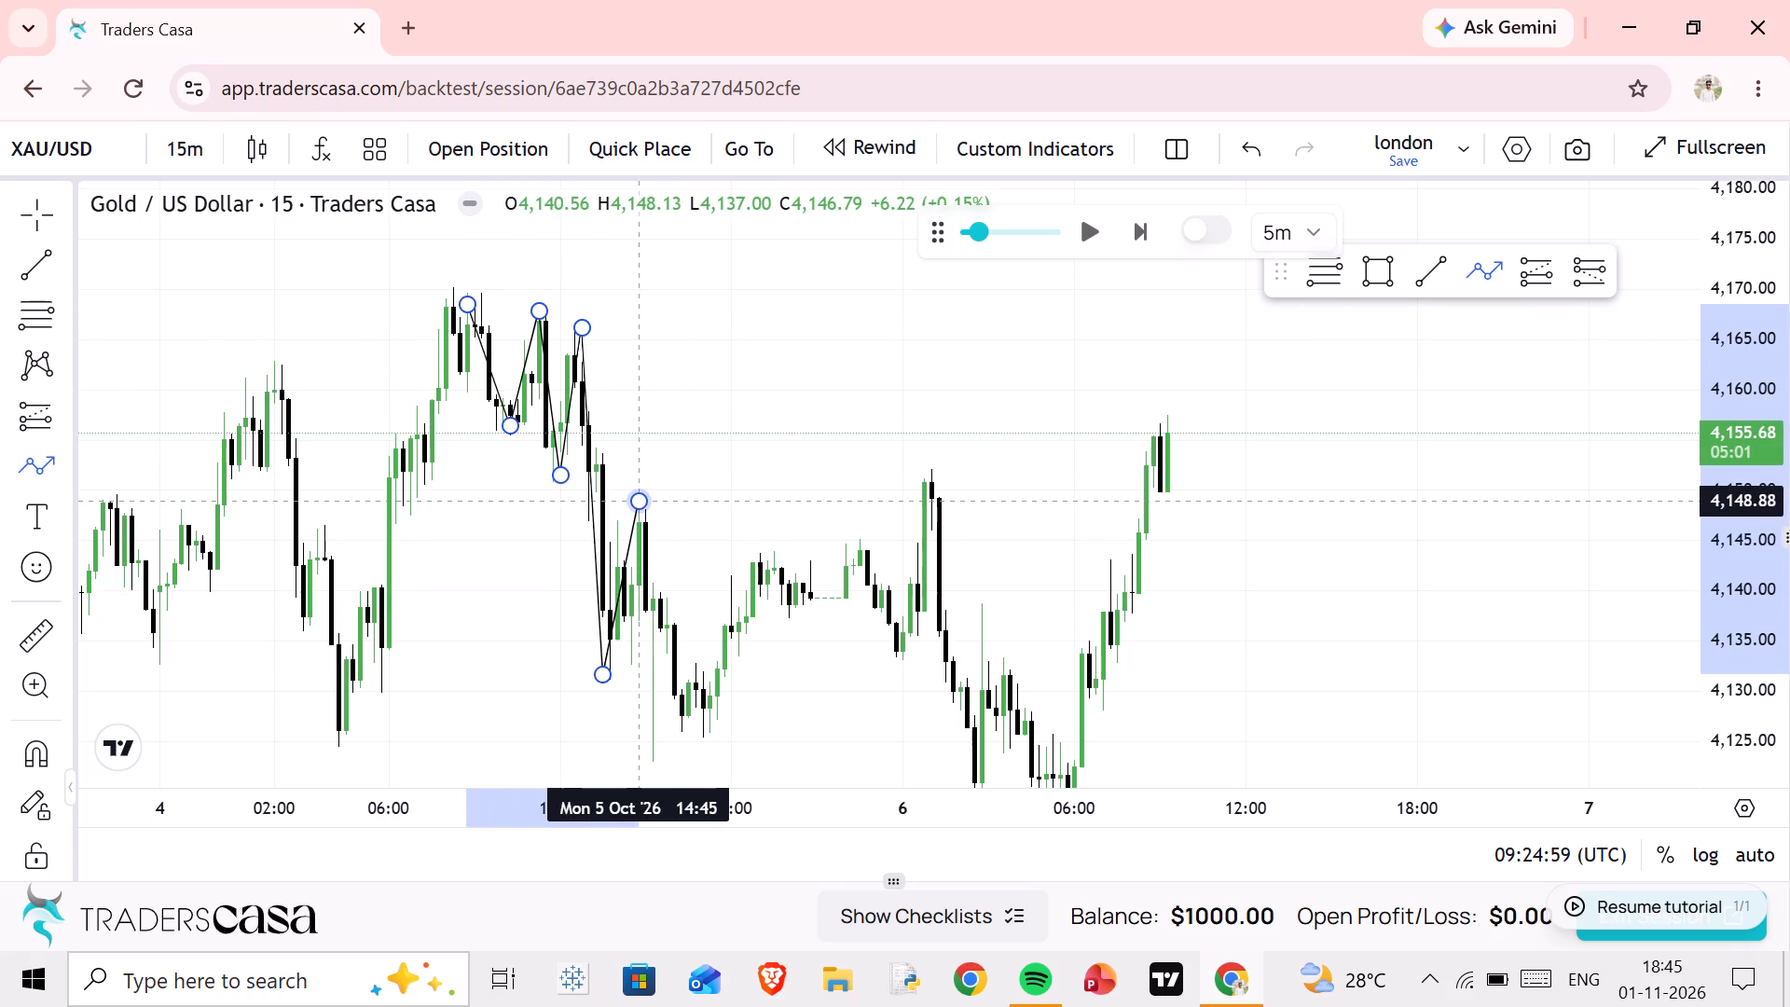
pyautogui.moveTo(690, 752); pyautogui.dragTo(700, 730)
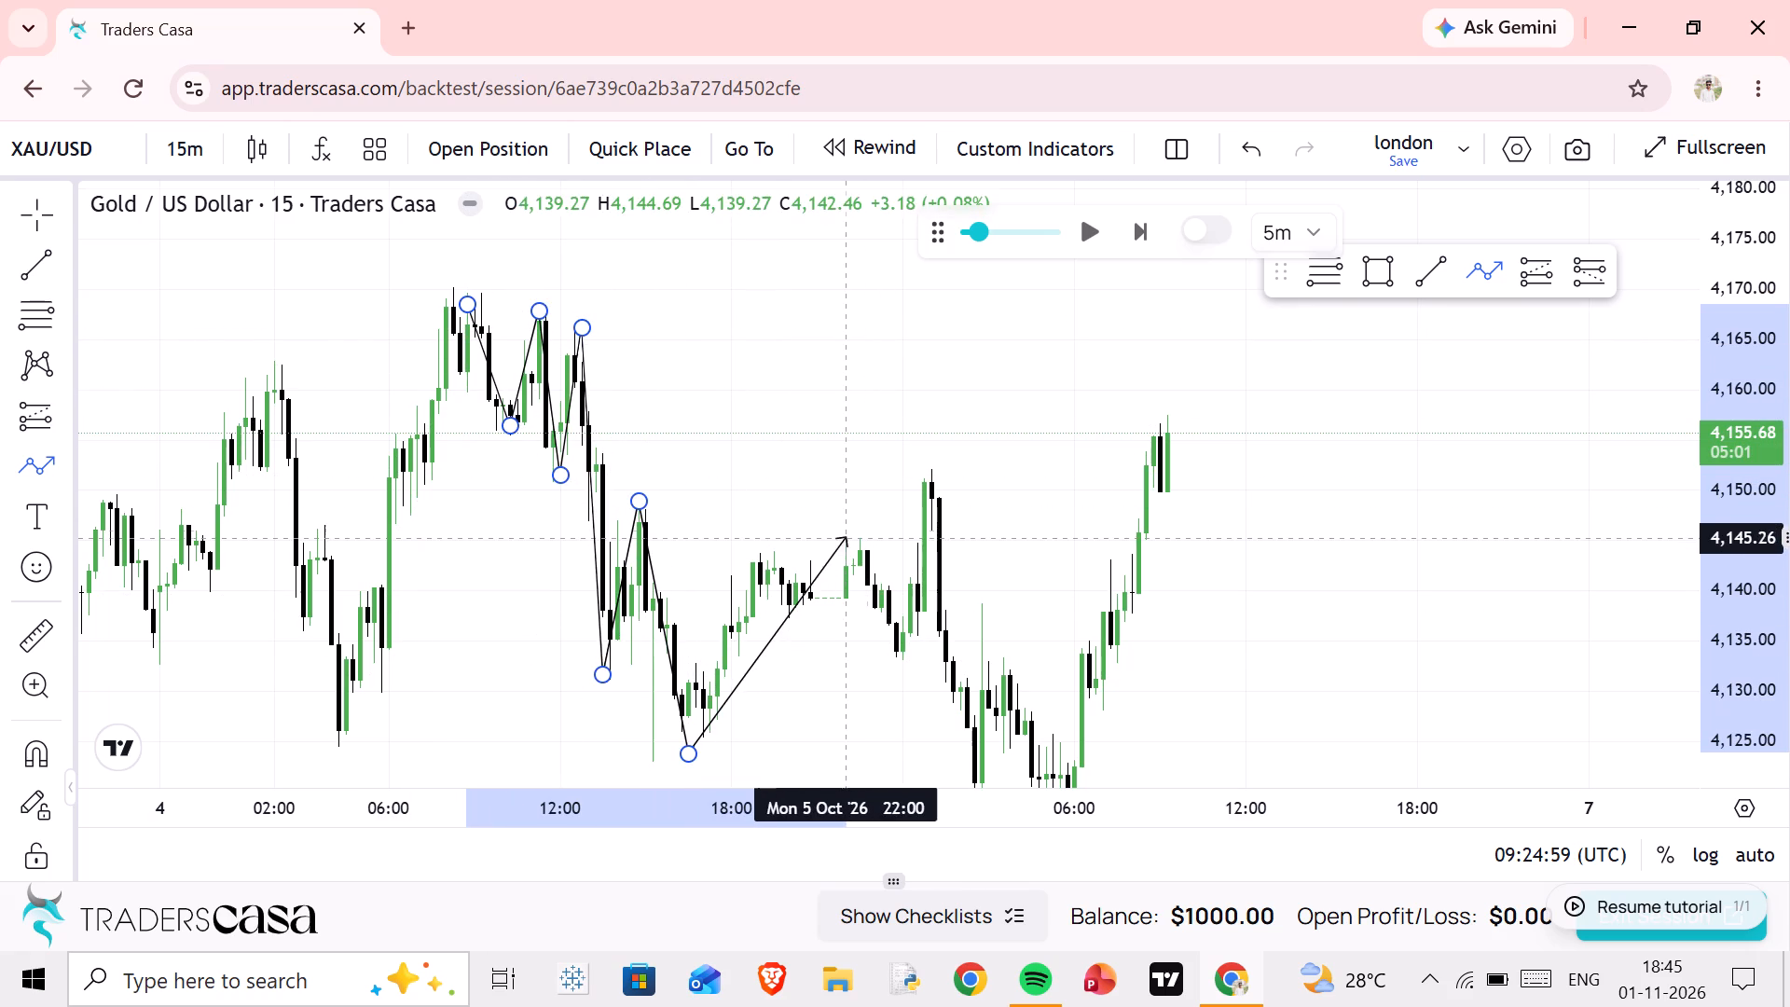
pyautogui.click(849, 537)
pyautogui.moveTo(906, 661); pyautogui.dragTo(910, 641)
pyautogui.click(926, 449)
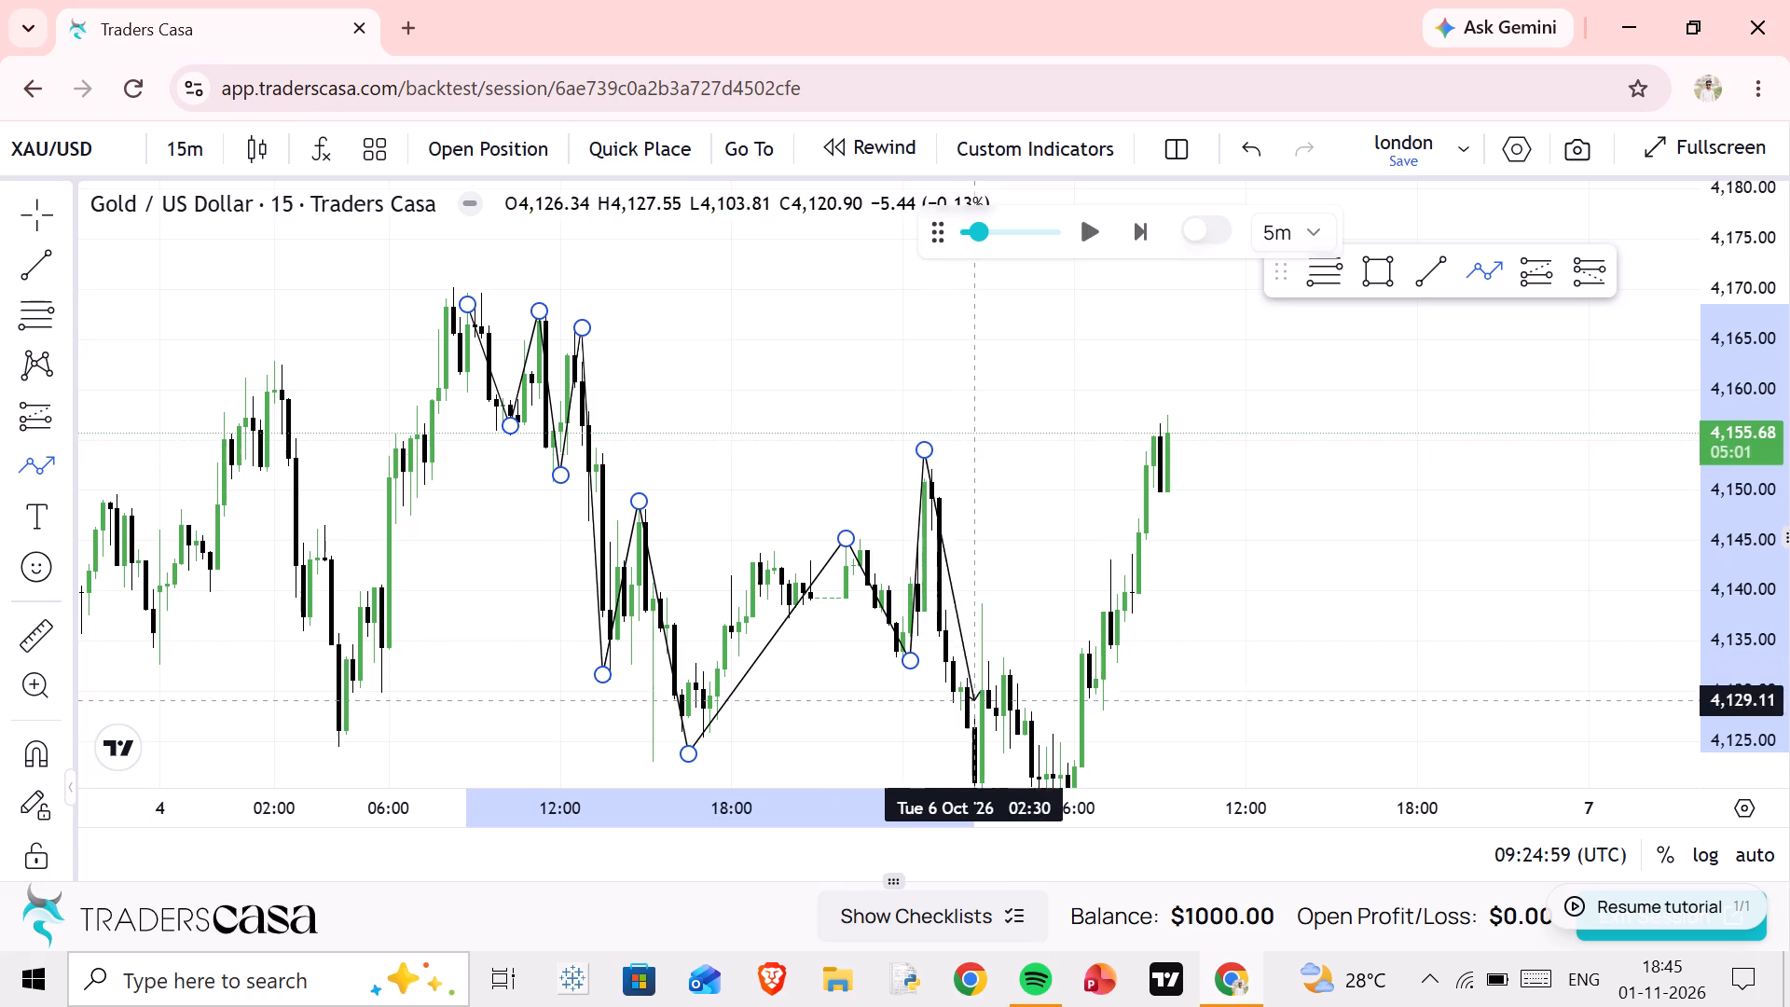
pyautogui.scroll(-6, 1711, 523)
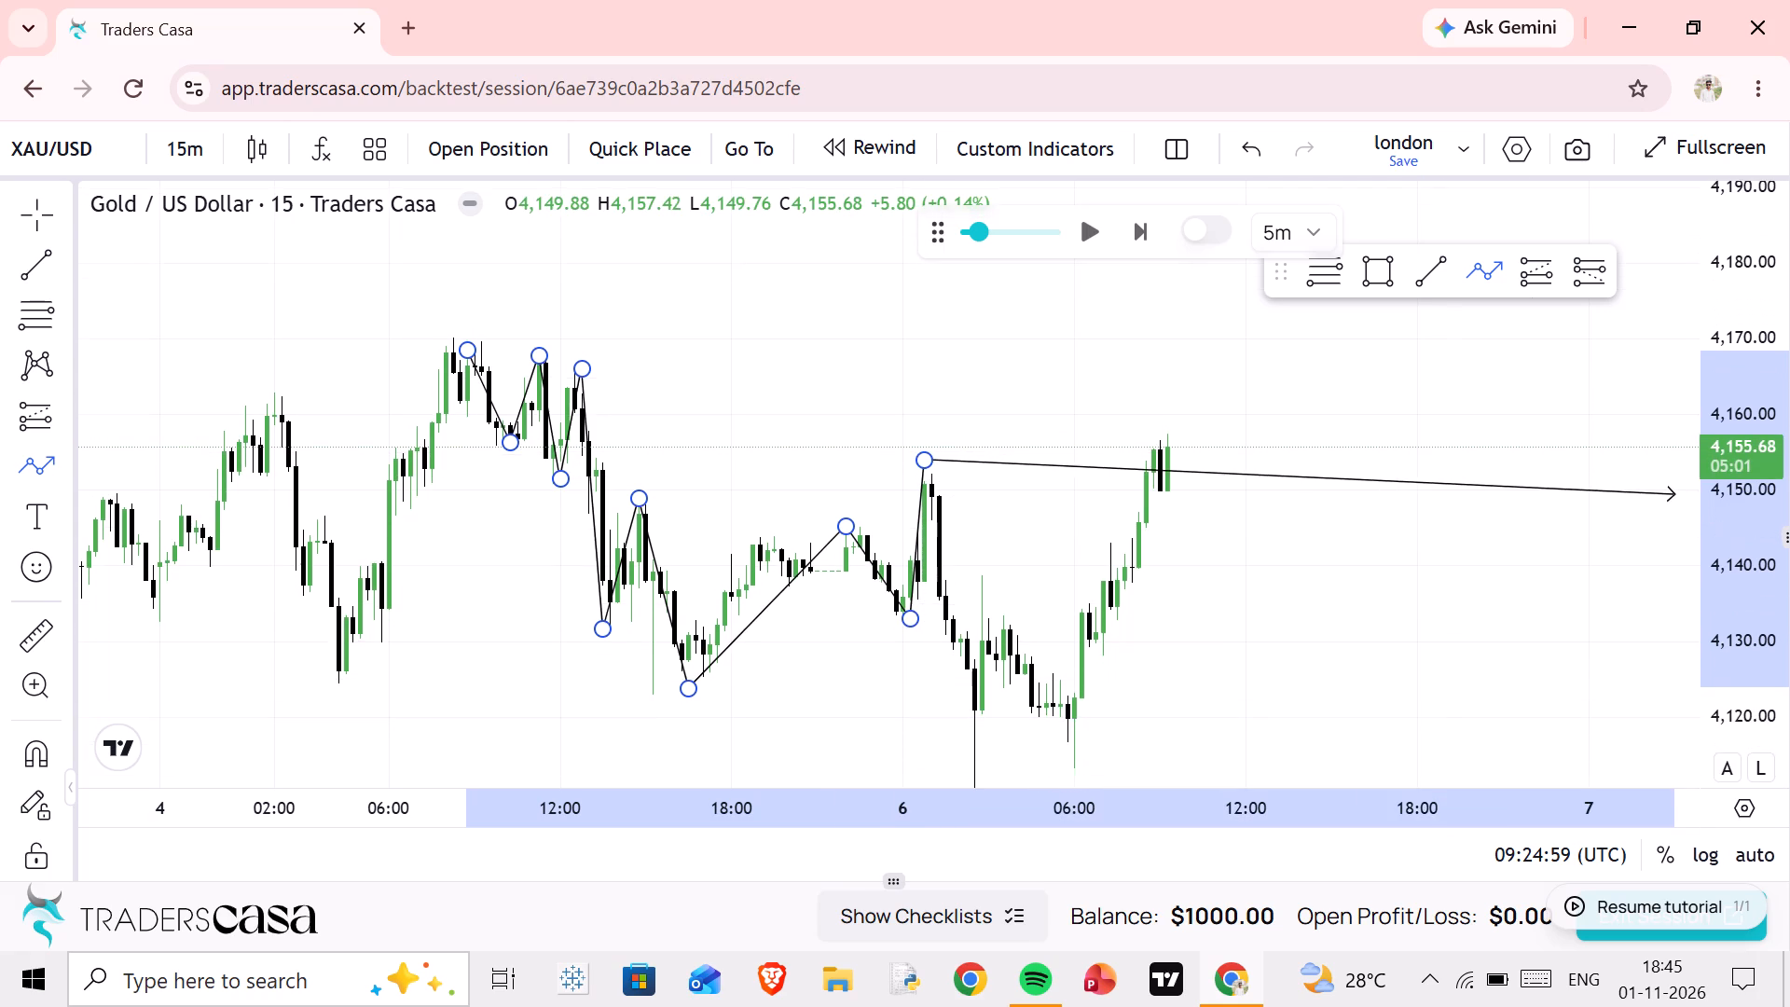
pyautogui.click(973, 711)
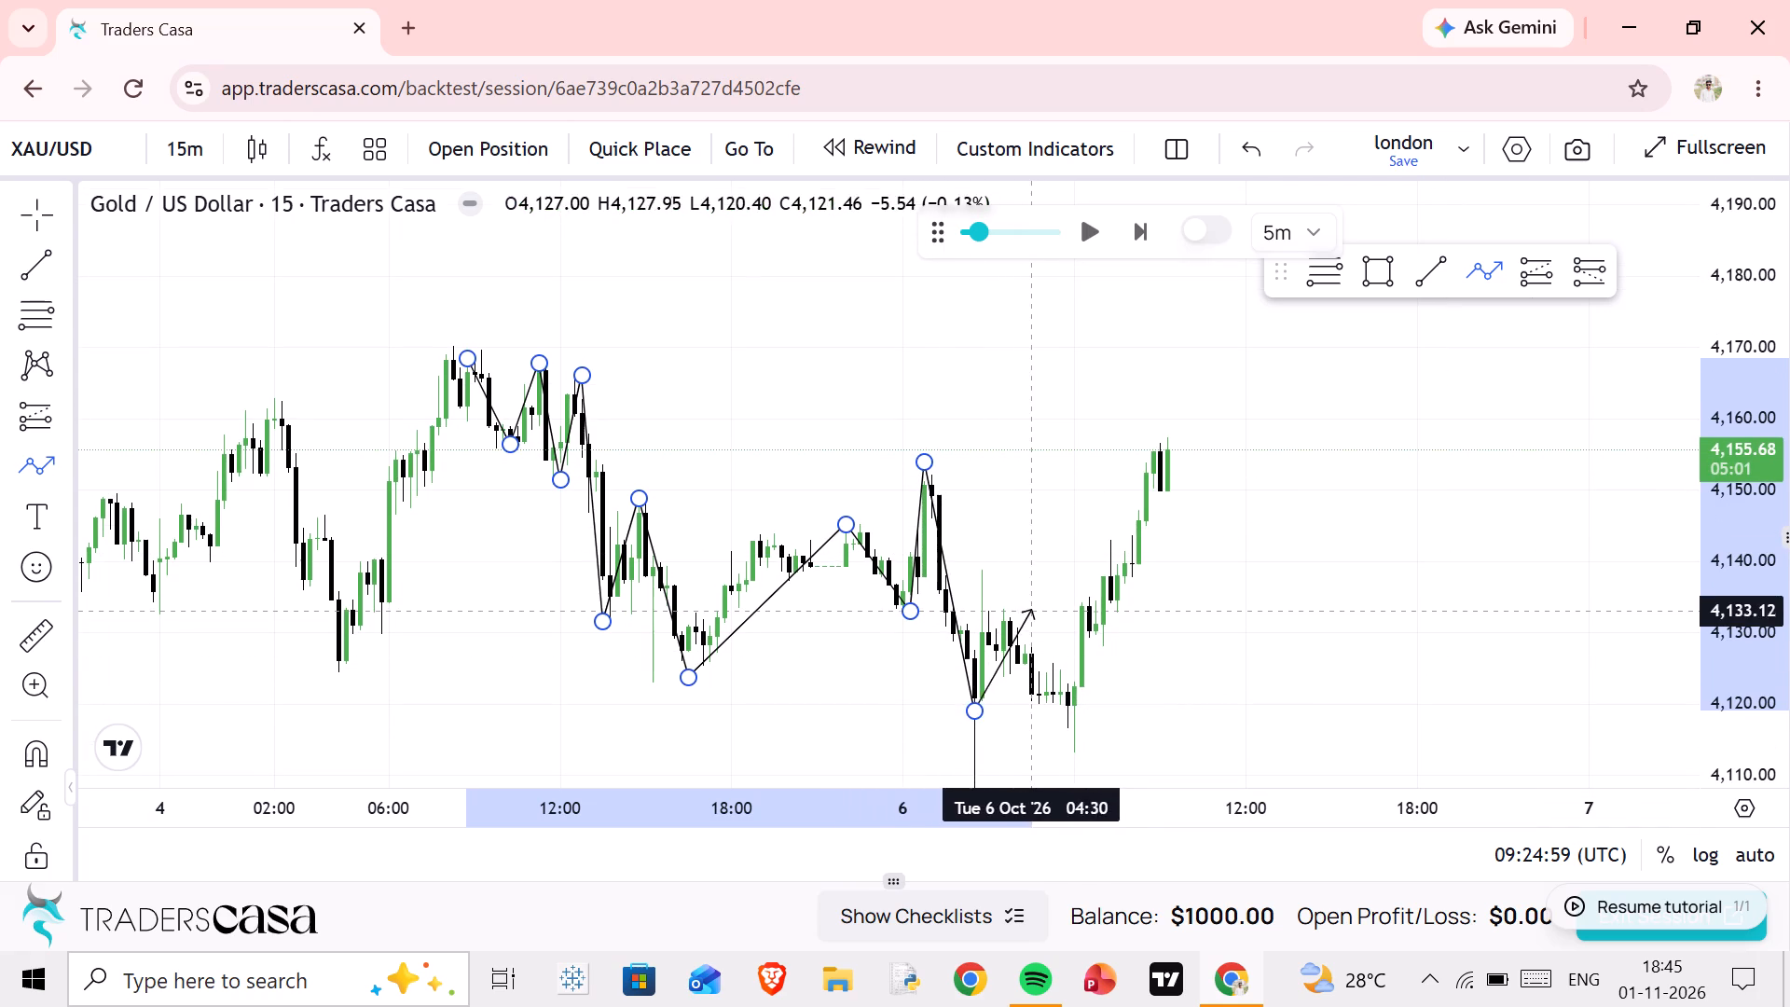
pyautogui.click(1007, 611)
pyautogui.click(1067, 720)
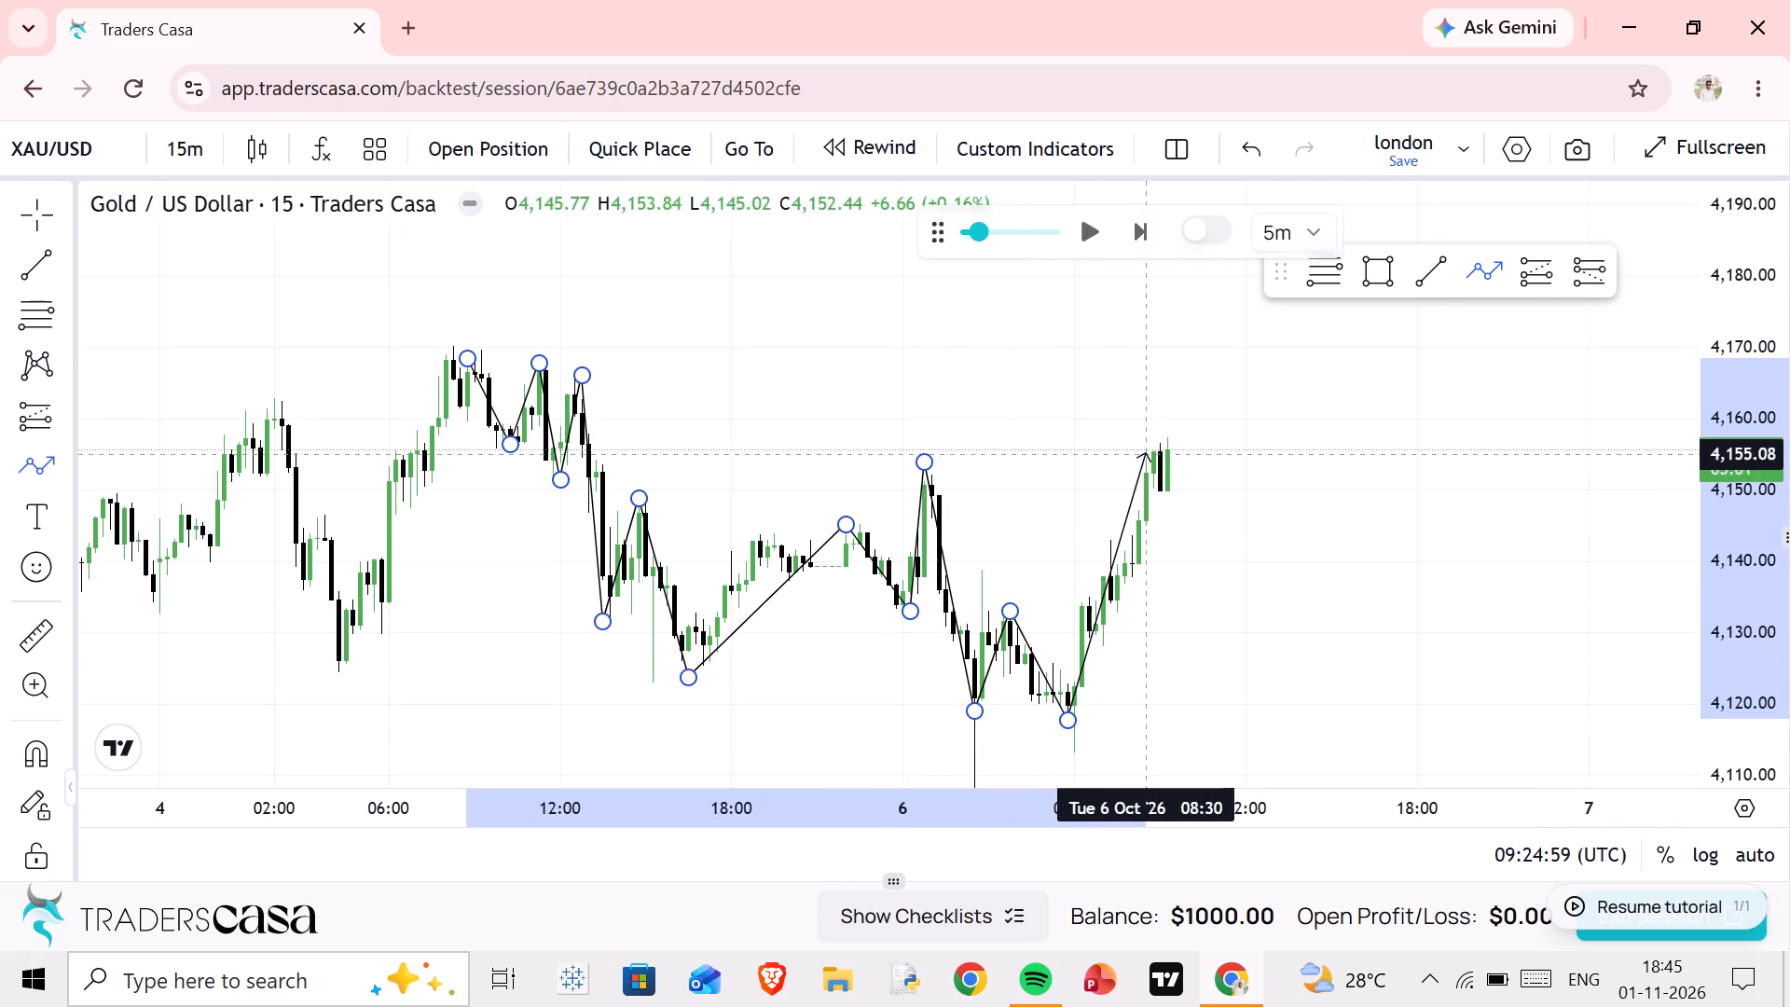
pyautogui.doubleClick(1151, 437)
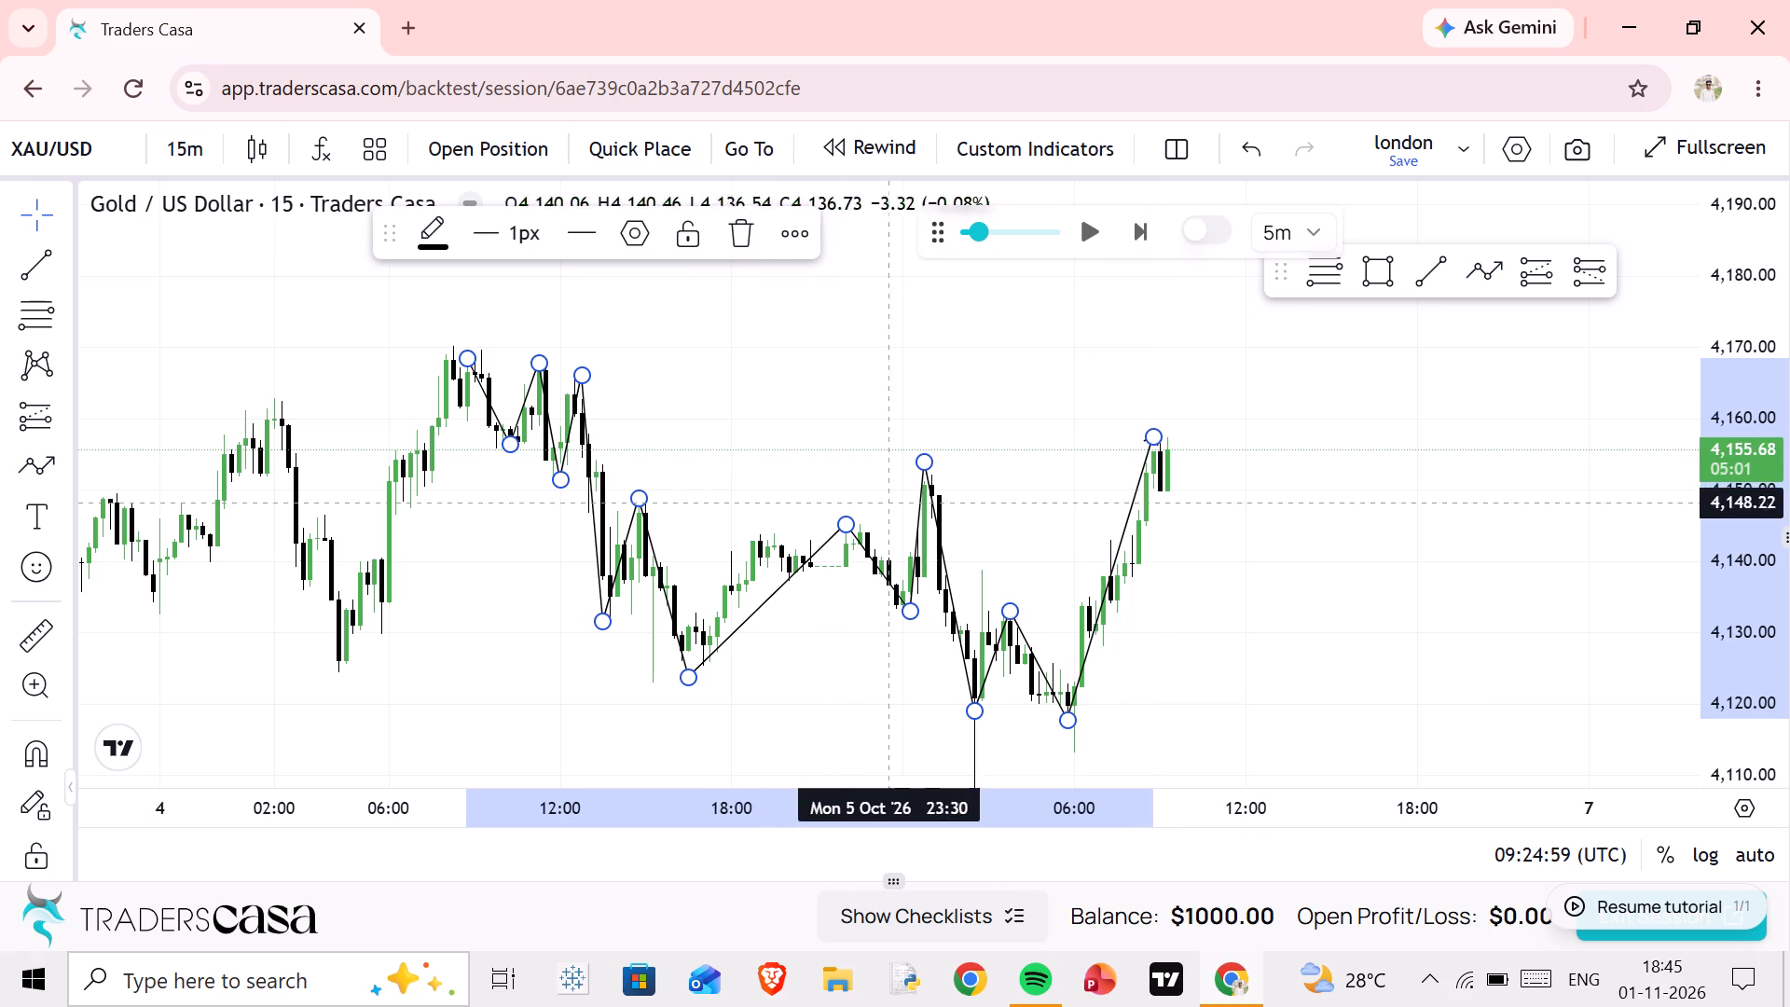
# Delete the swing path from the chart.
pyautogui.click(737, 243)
# Draw a rectangle zone from about 4,149.20 to 4,151.94, spanning 6 Oct 00:15 to 12:45.
pyautogui.scroll(1, 998, 498)
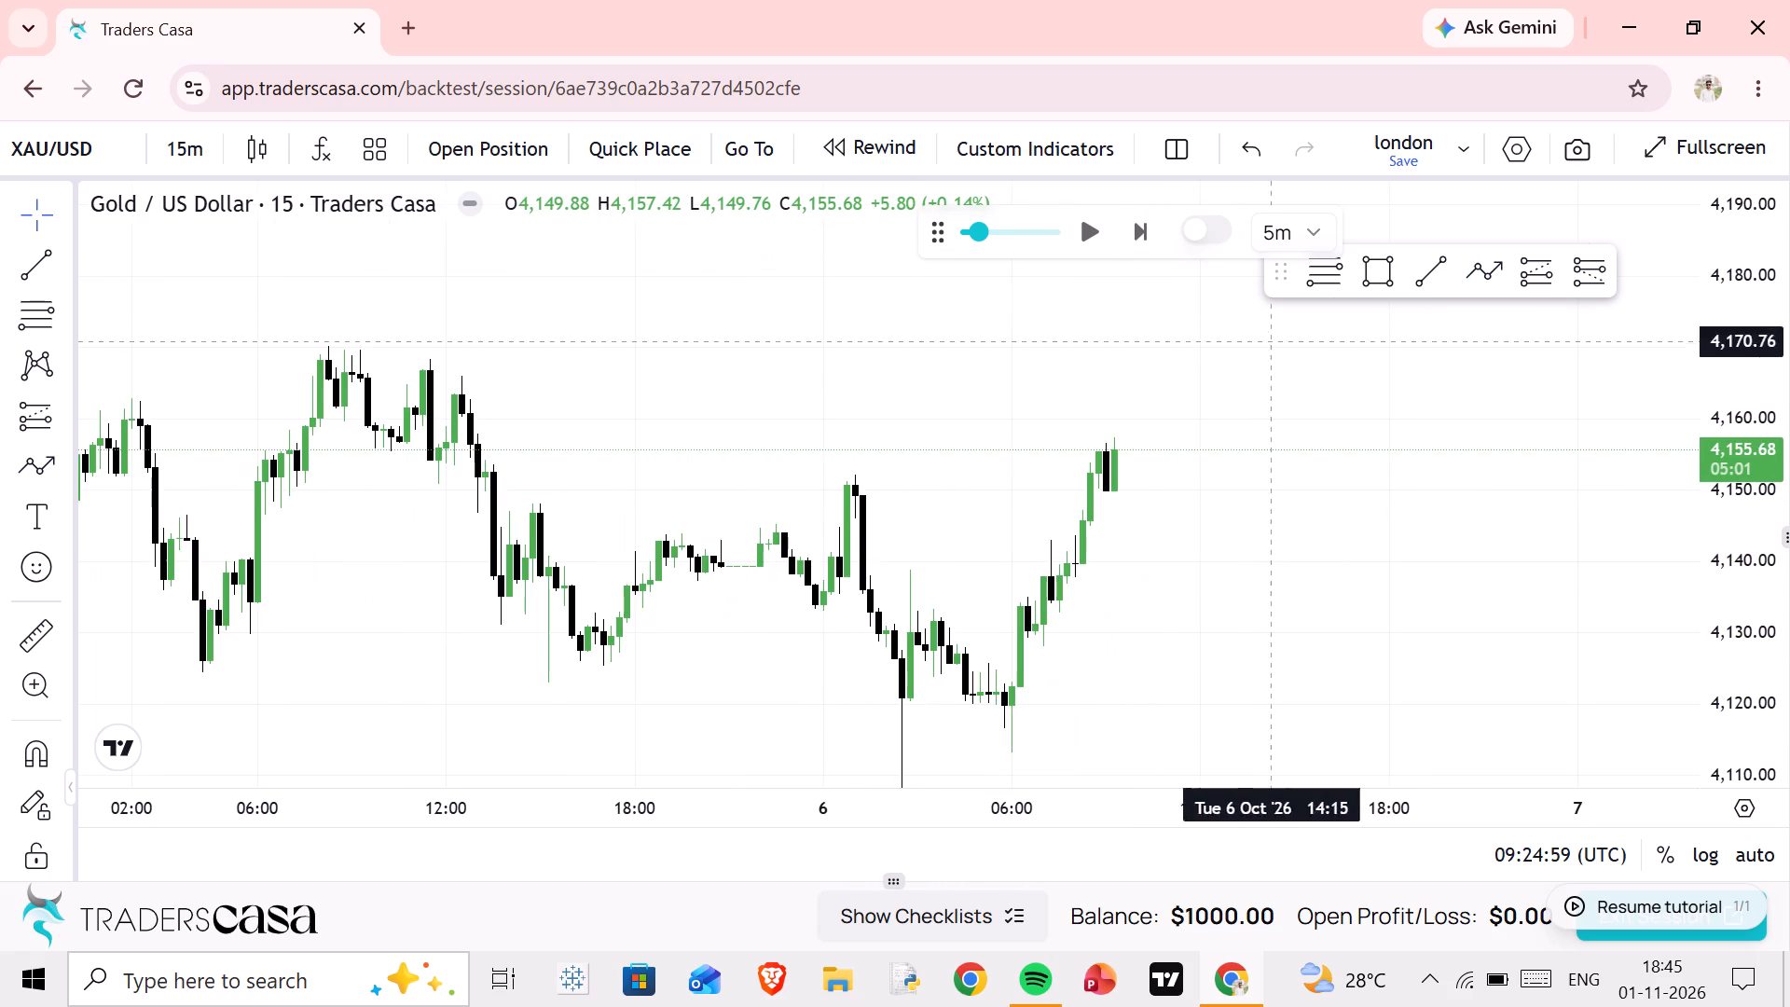
pyautogui.click(1369, 277)
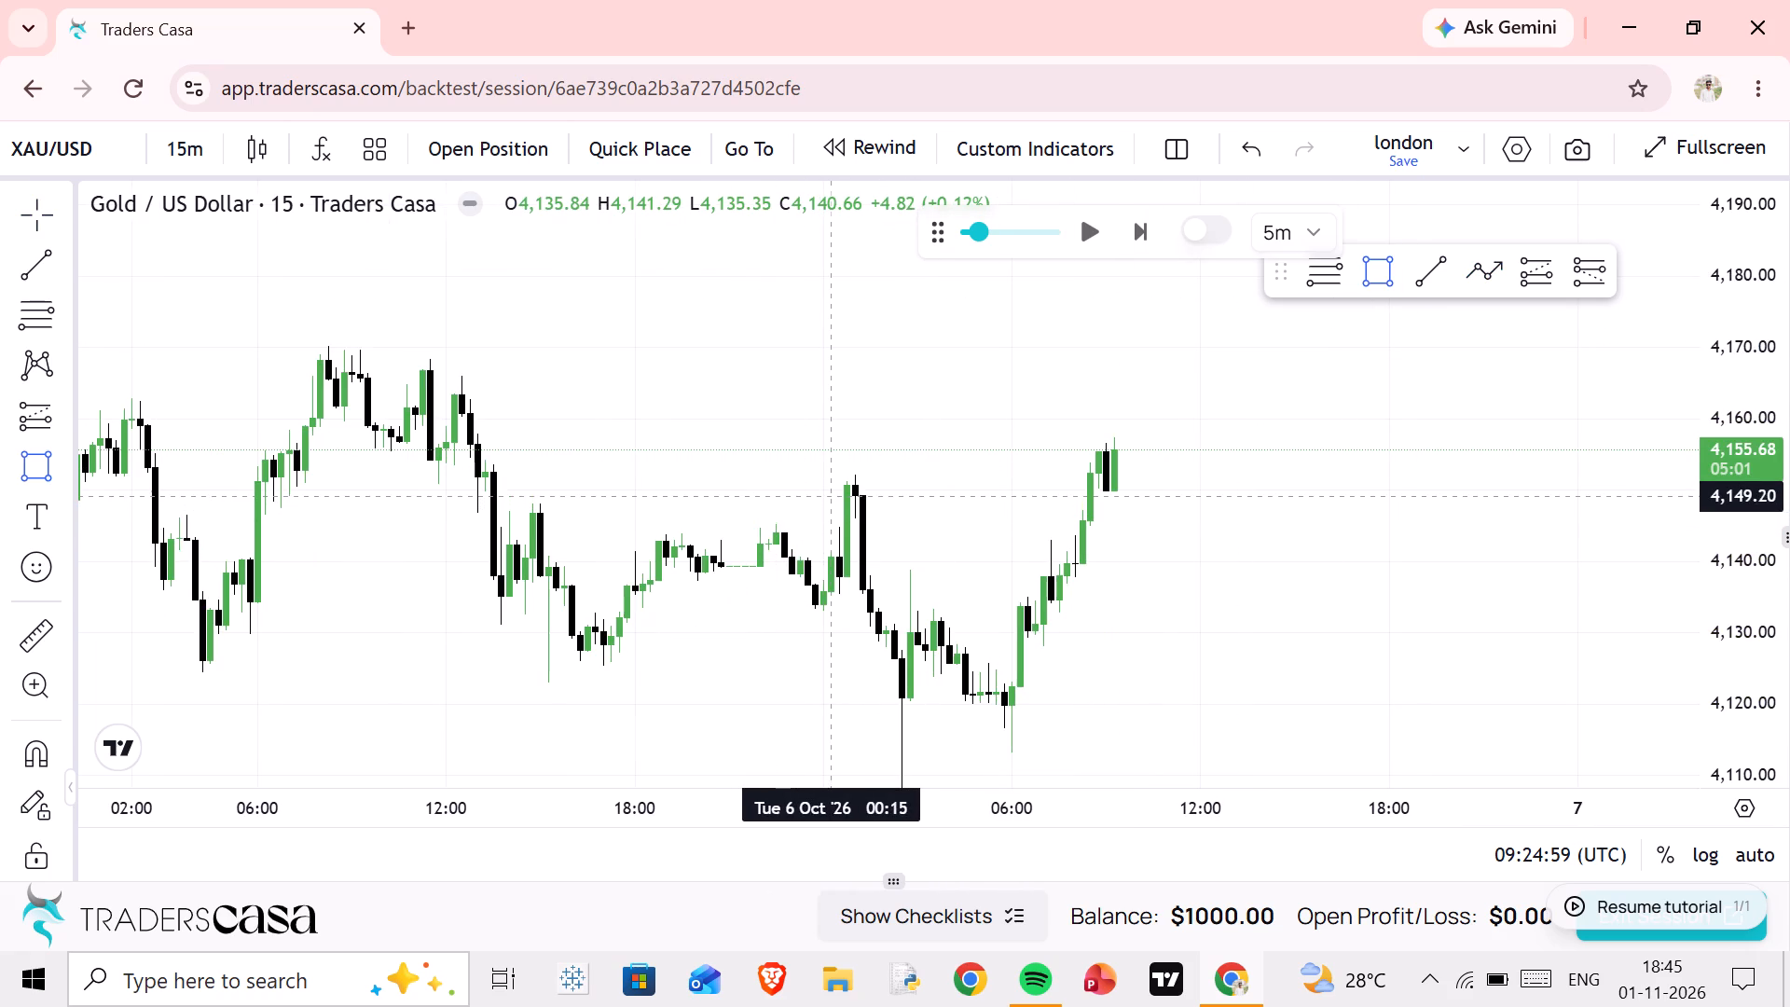
pyautogui.moveTo(833, 495); pyautogui.dragTo(1223, 473)
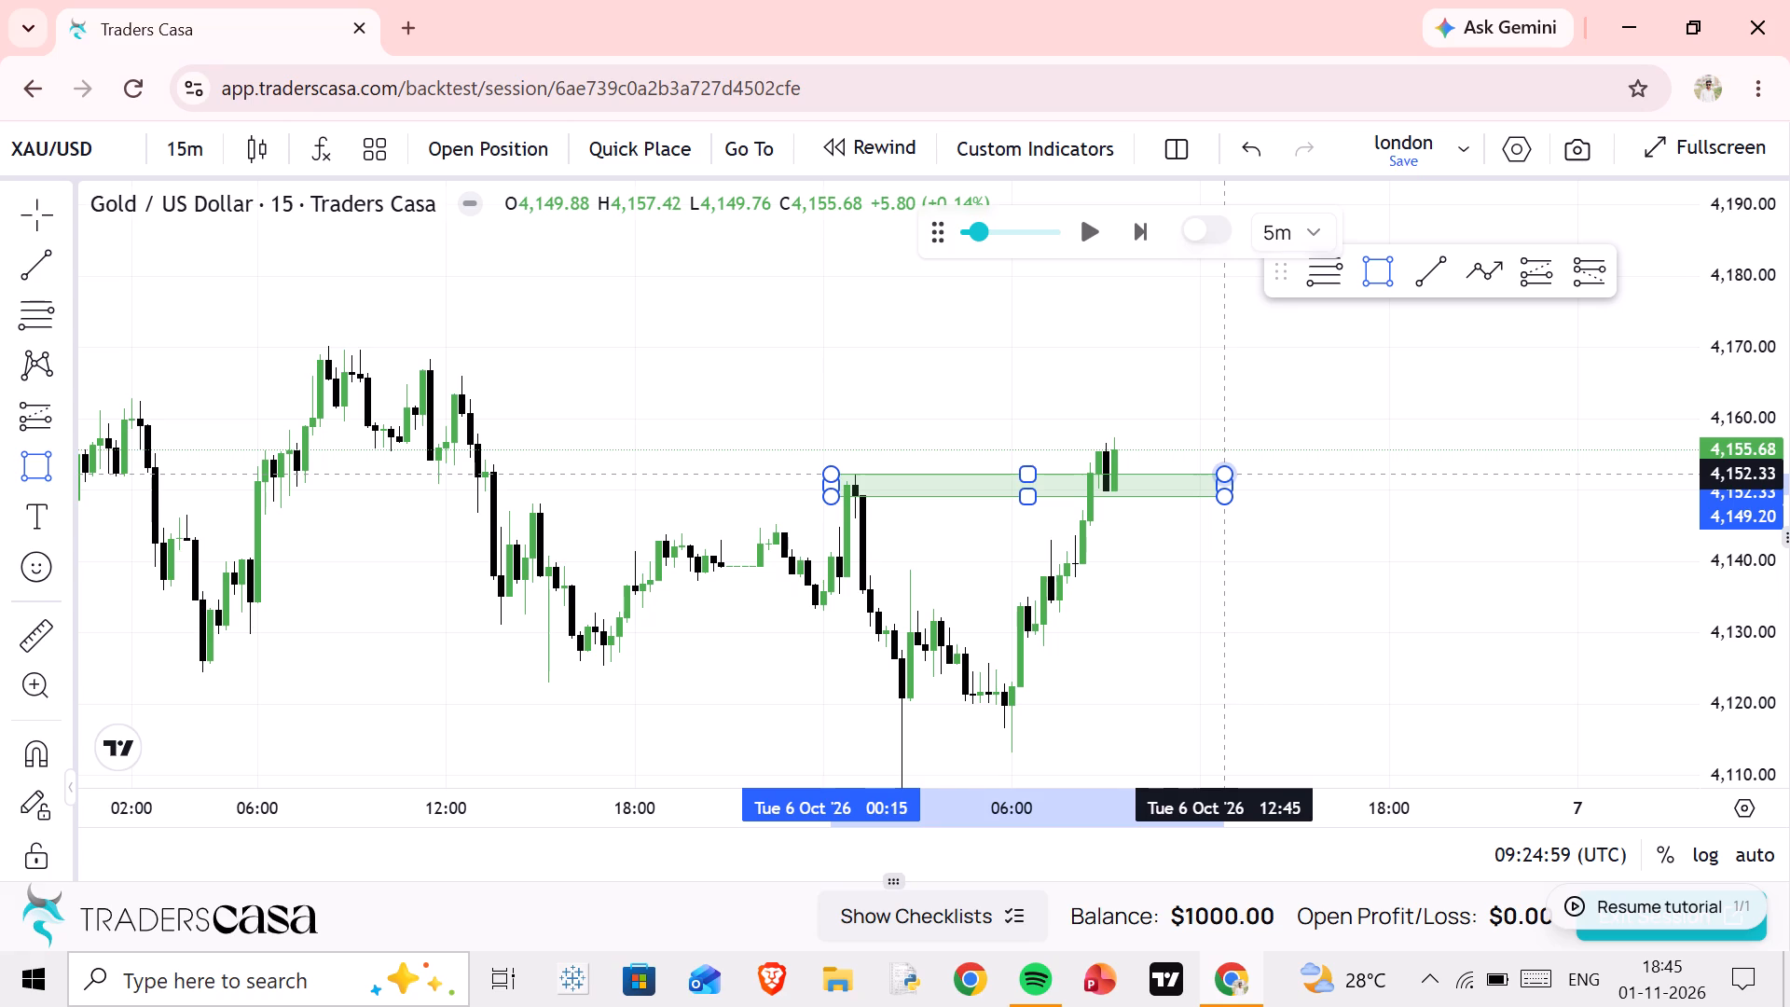
pyautogui.moveTo(1223, 473); pyautogui.dragTo(1227, 476)
pyautogui.click(1227, 476)
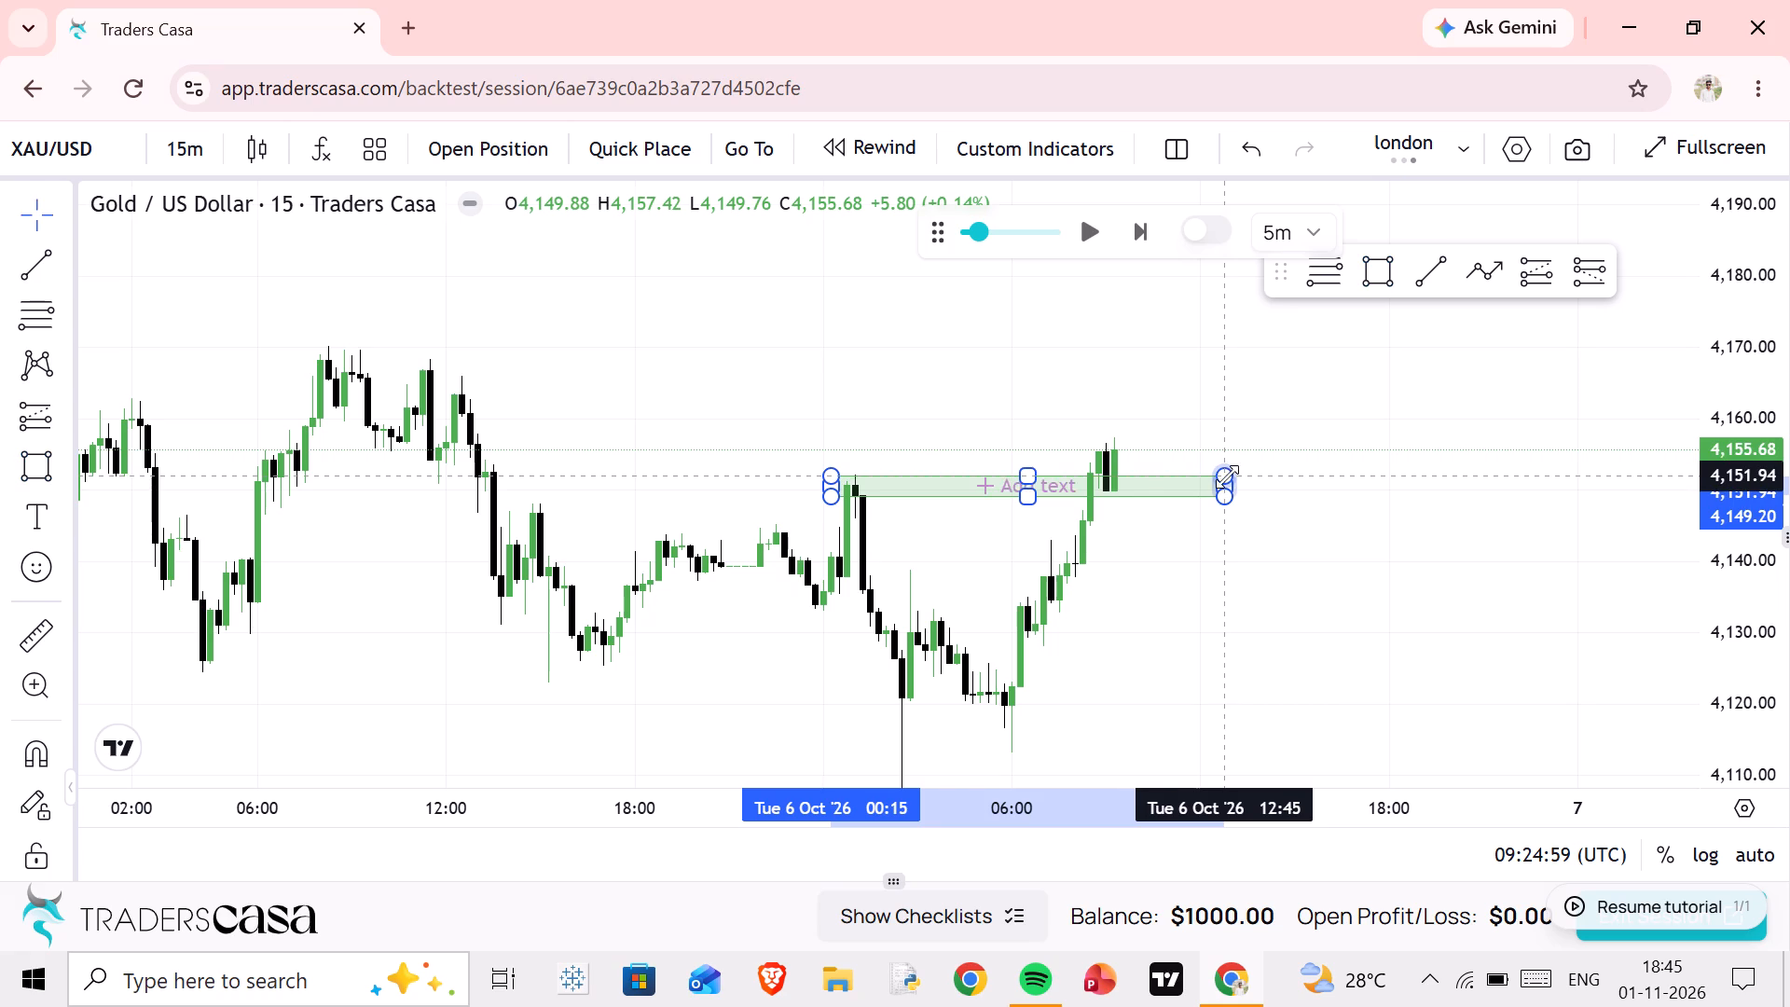
# Place a long position at the 09:15 candle on 6 Oct with its entry at about 4,152.16.
pyautogui.moveTo(1190, 434); pyautogui.dragTo(1024, 426)
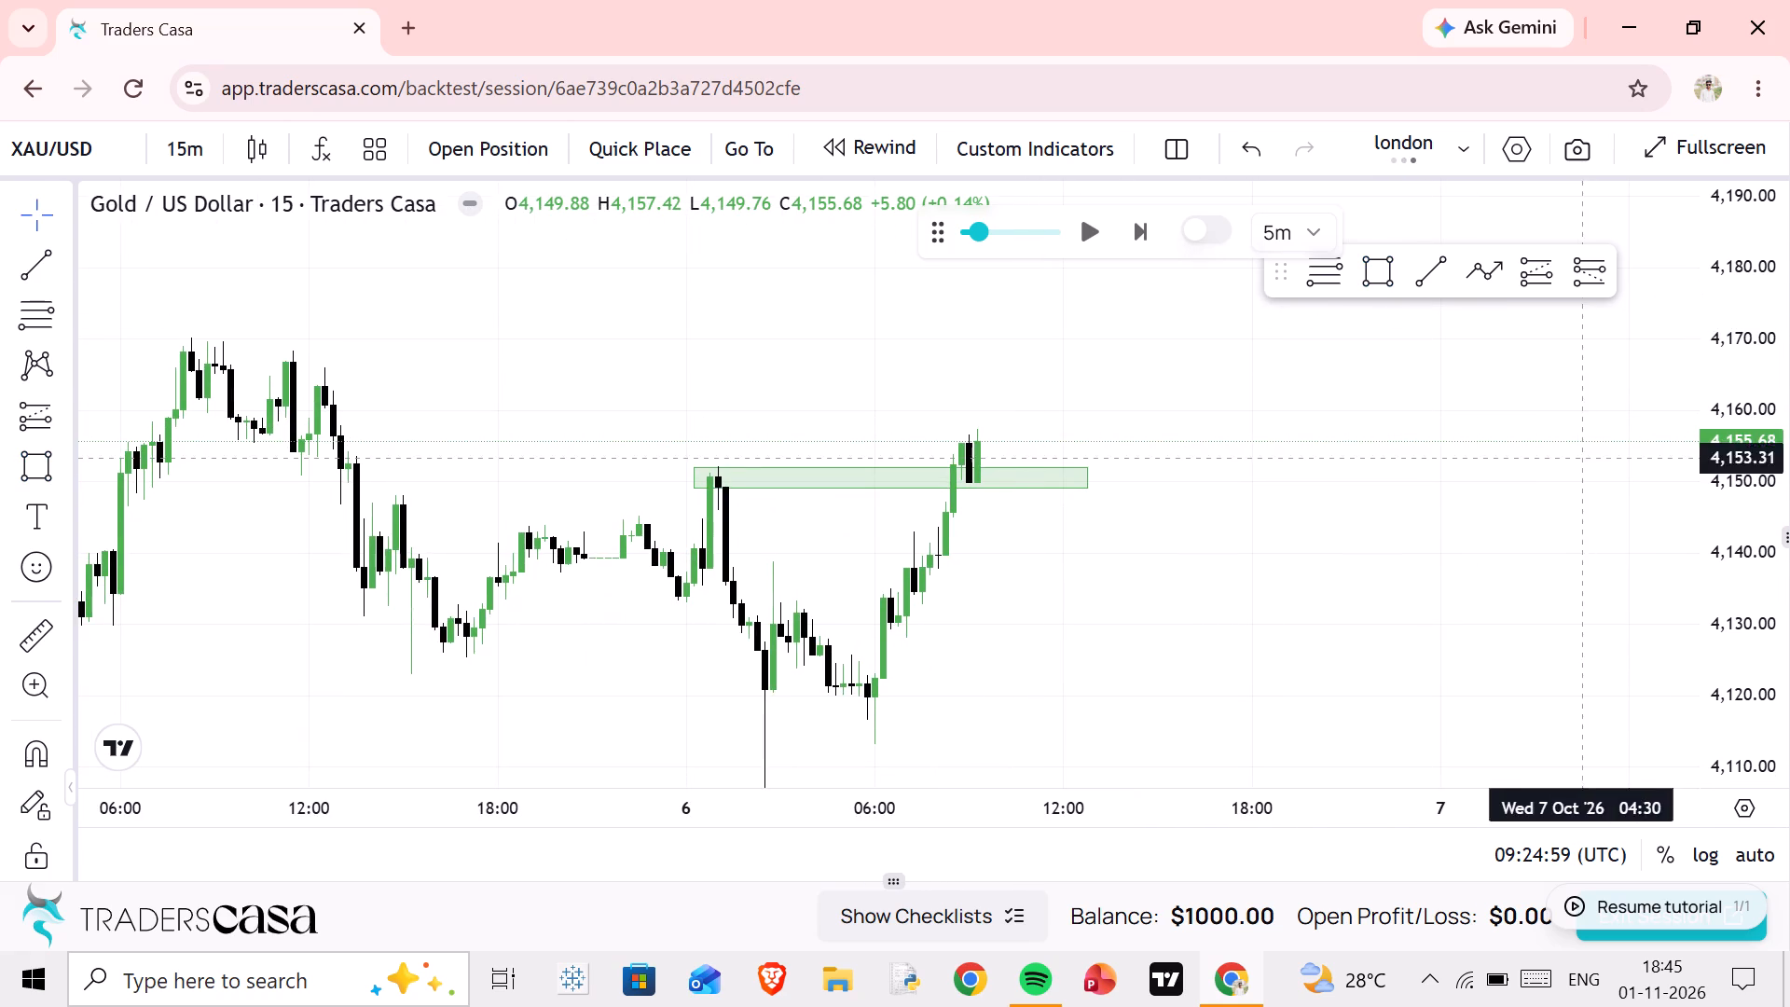
pyautogui.scroll(4, 1706, 588)
pyautogui.scroll(-4, 825, 462)
pyautogui.moveTo(806, 370); pyautogui.dragTo(797, 774)
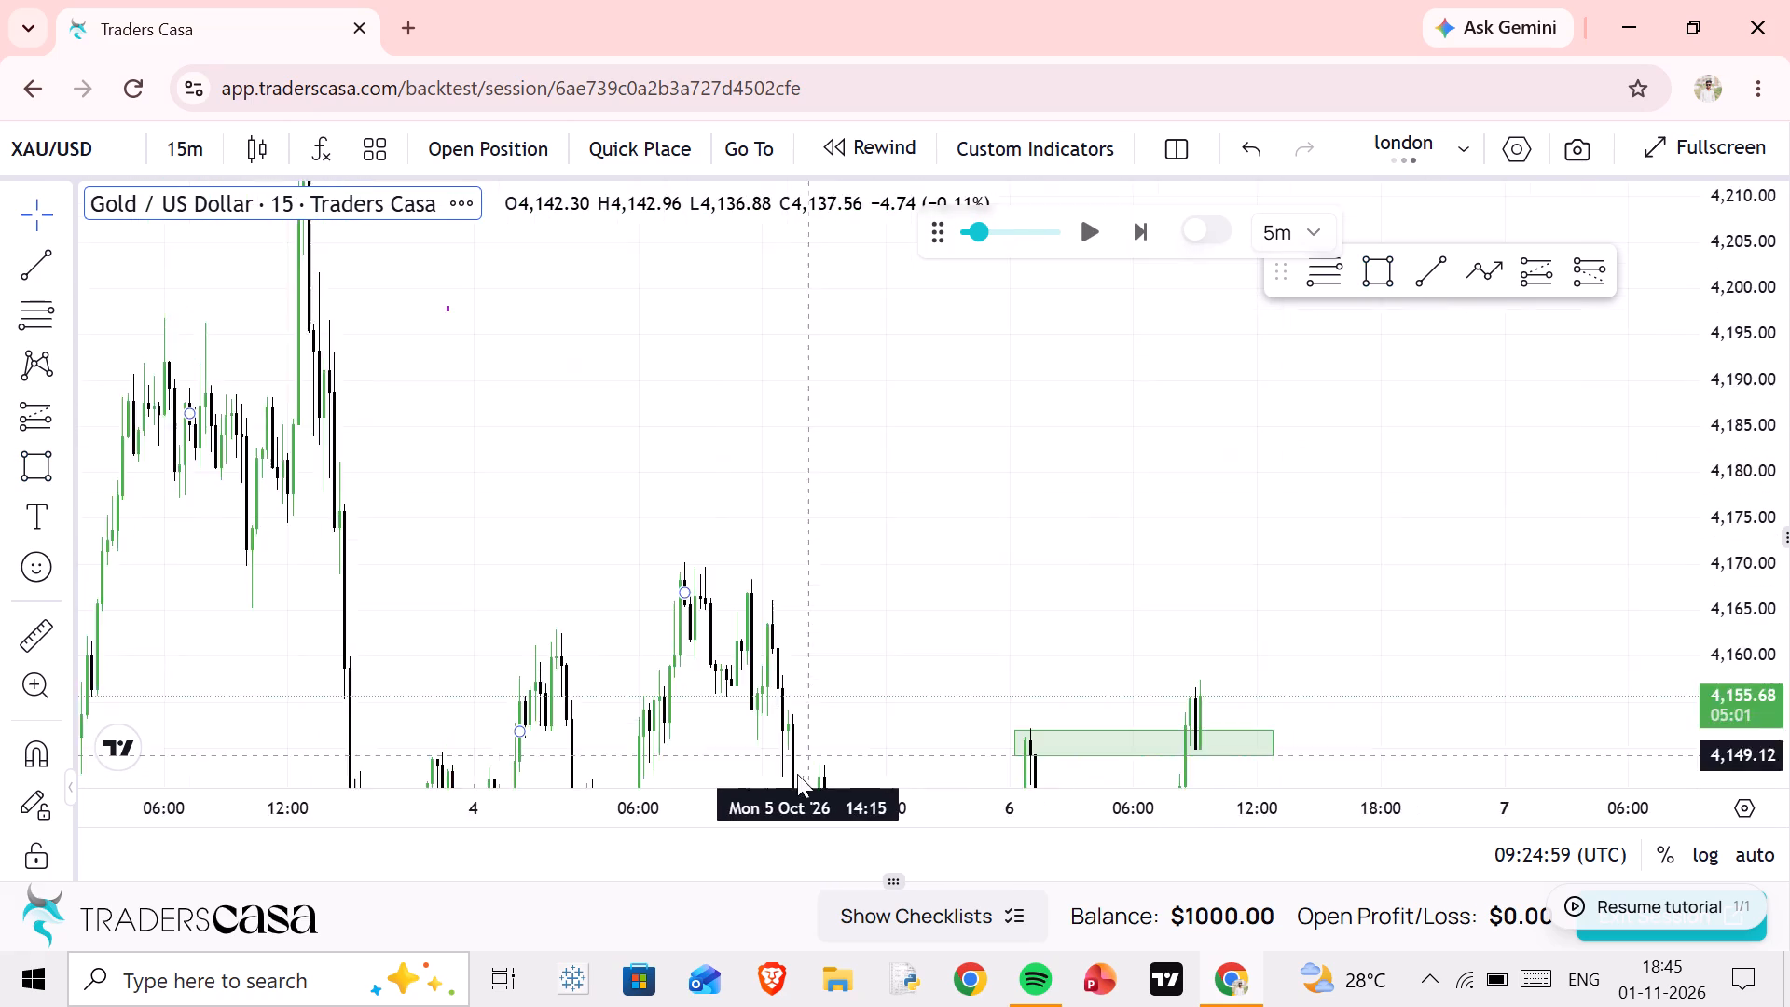
pyautogui.moveTo(797, 774); pyautogui.dragTo(709, 631)
pyautogui.scroll(2, 706, 603)
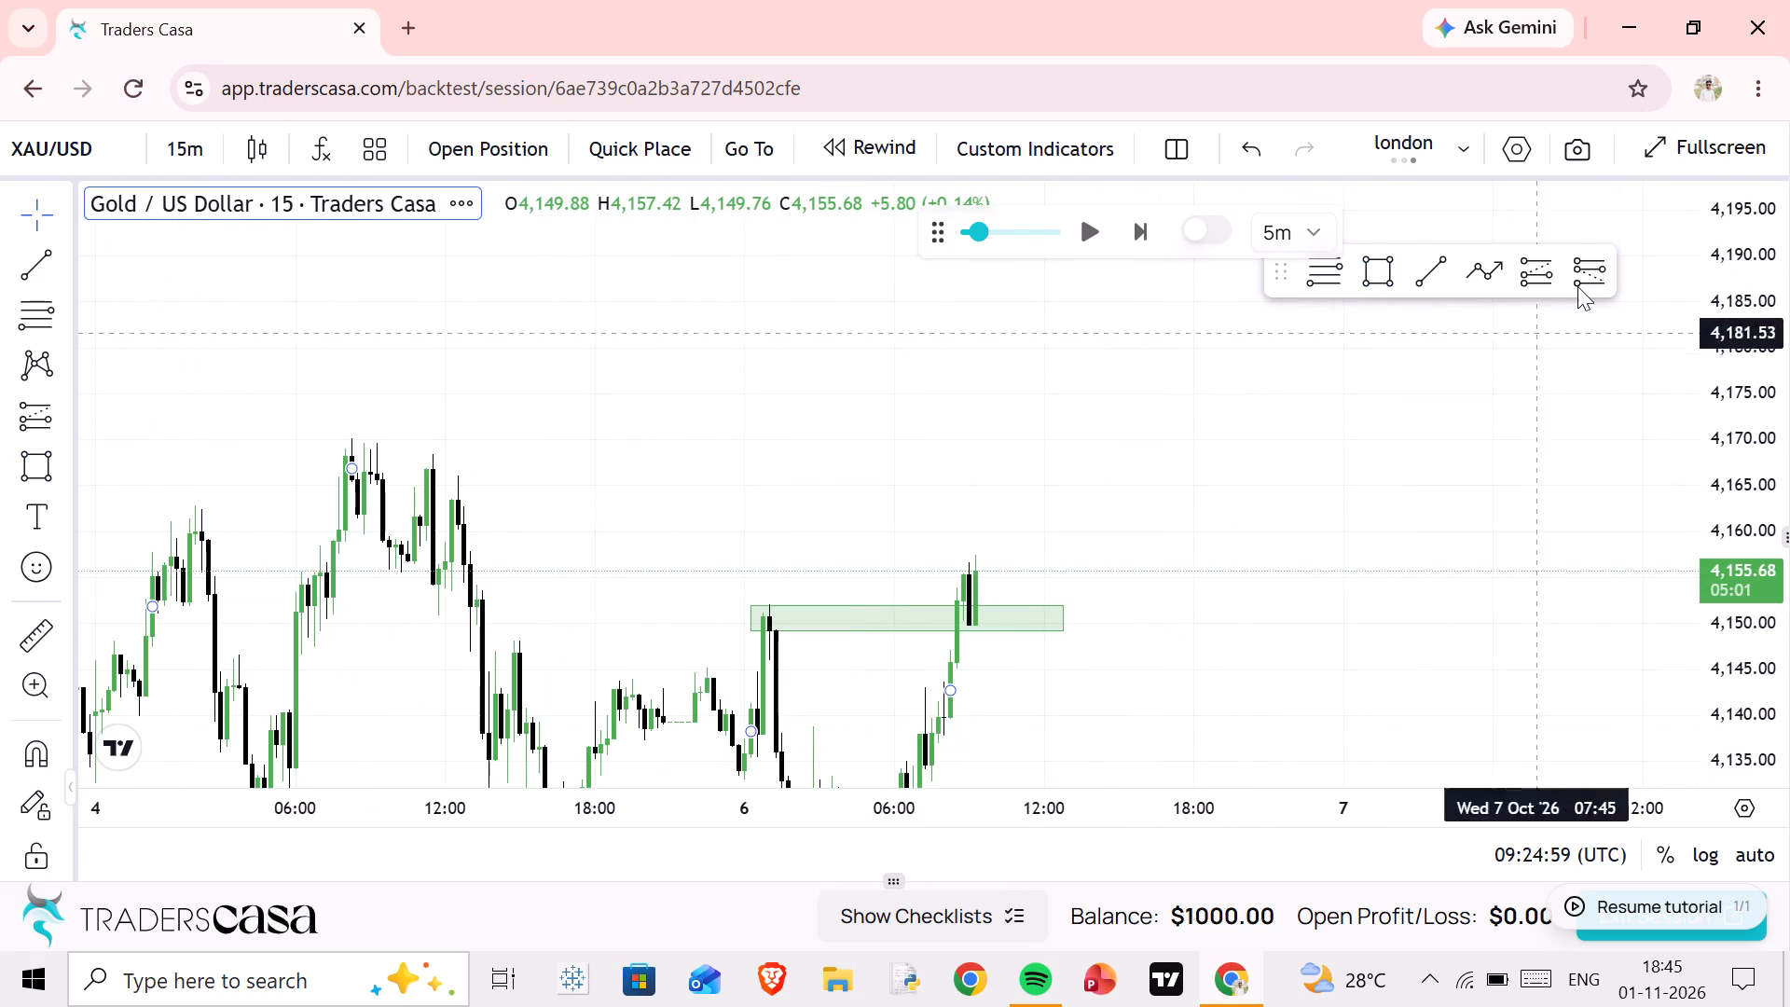
pyautogui.click(1529, 265)
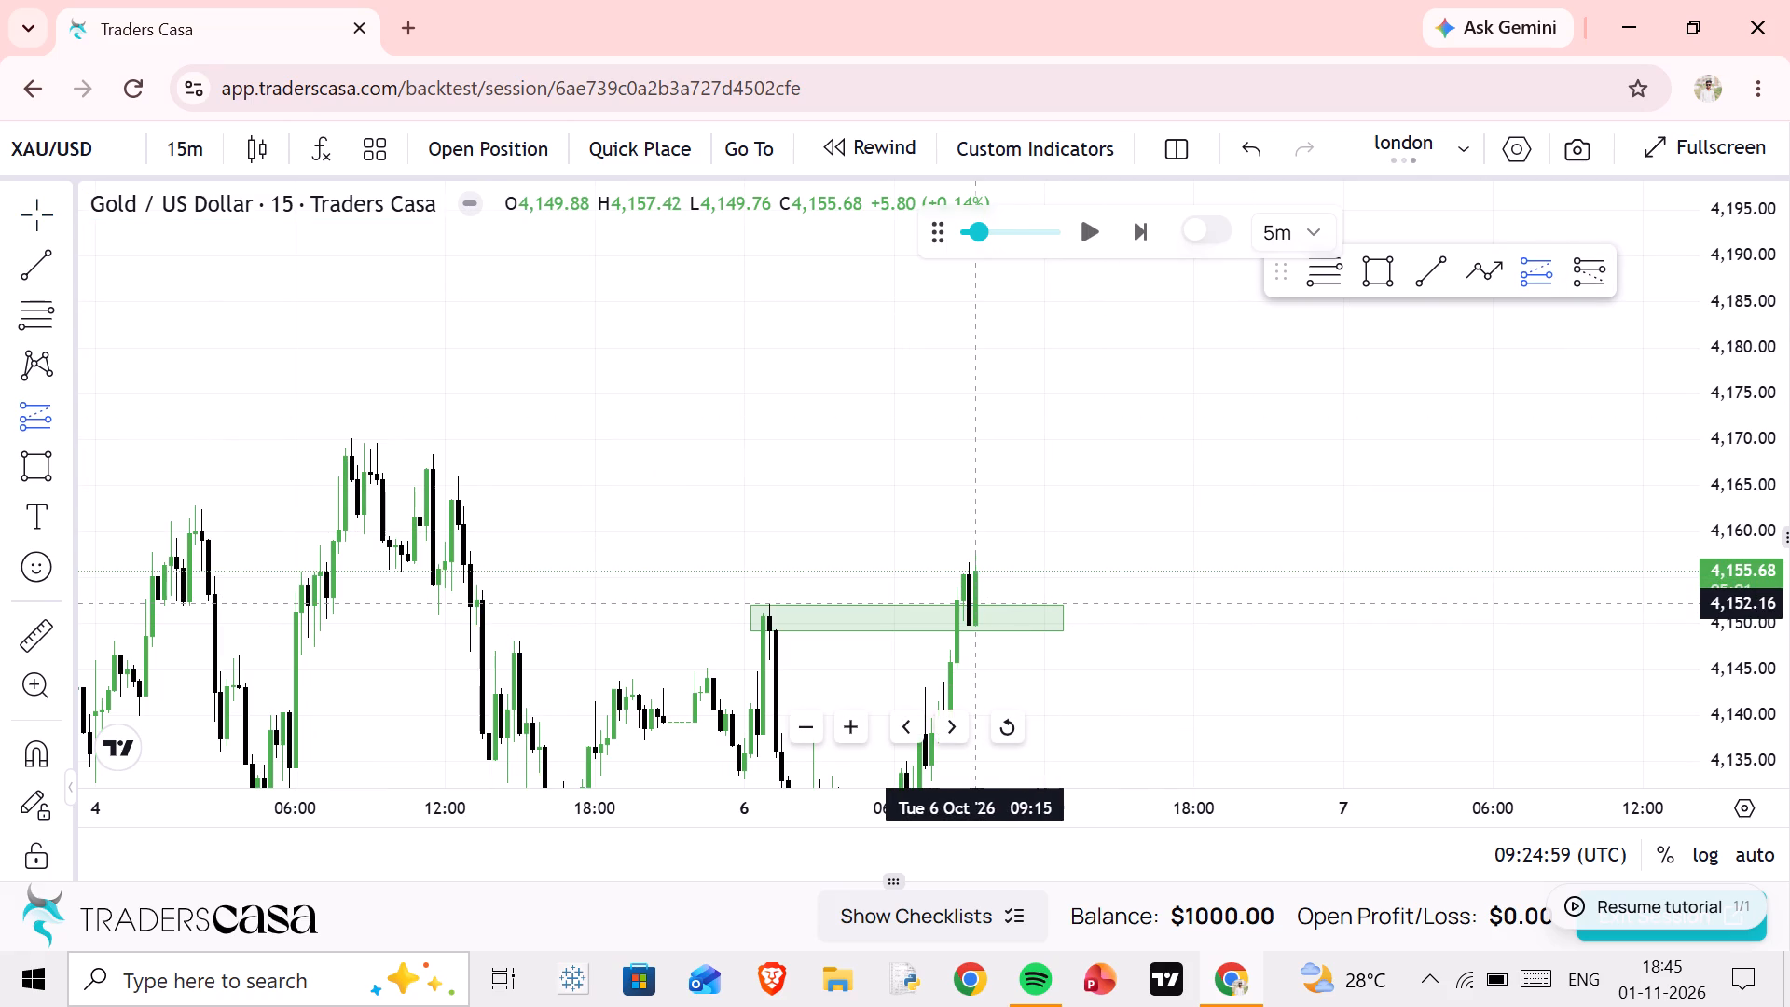
pyautogui.click(973, 603)
# Raise the long position's stop to about 4,148.81, just below the green zone.
pyautogui.moveTo(1276, 682); pyautogui.dragTo(1274, 547)
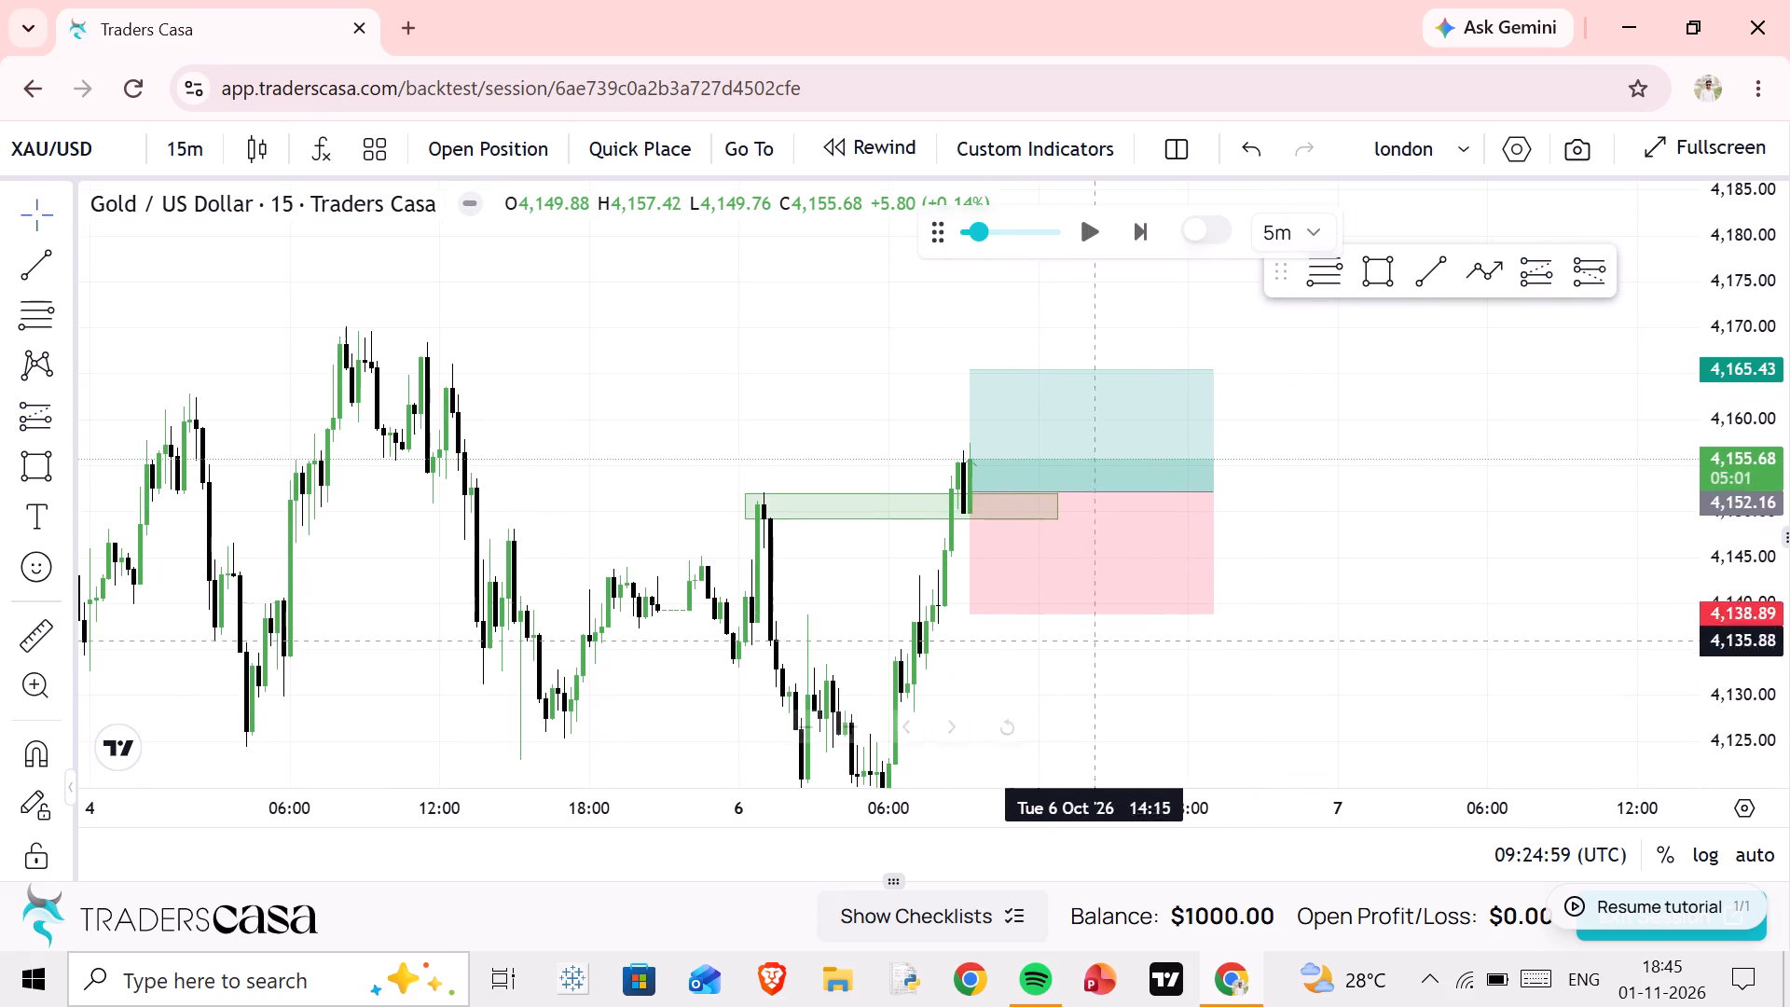
pyautogui.moveTo(975, 617); pyautogui.dragTo(996, 530)
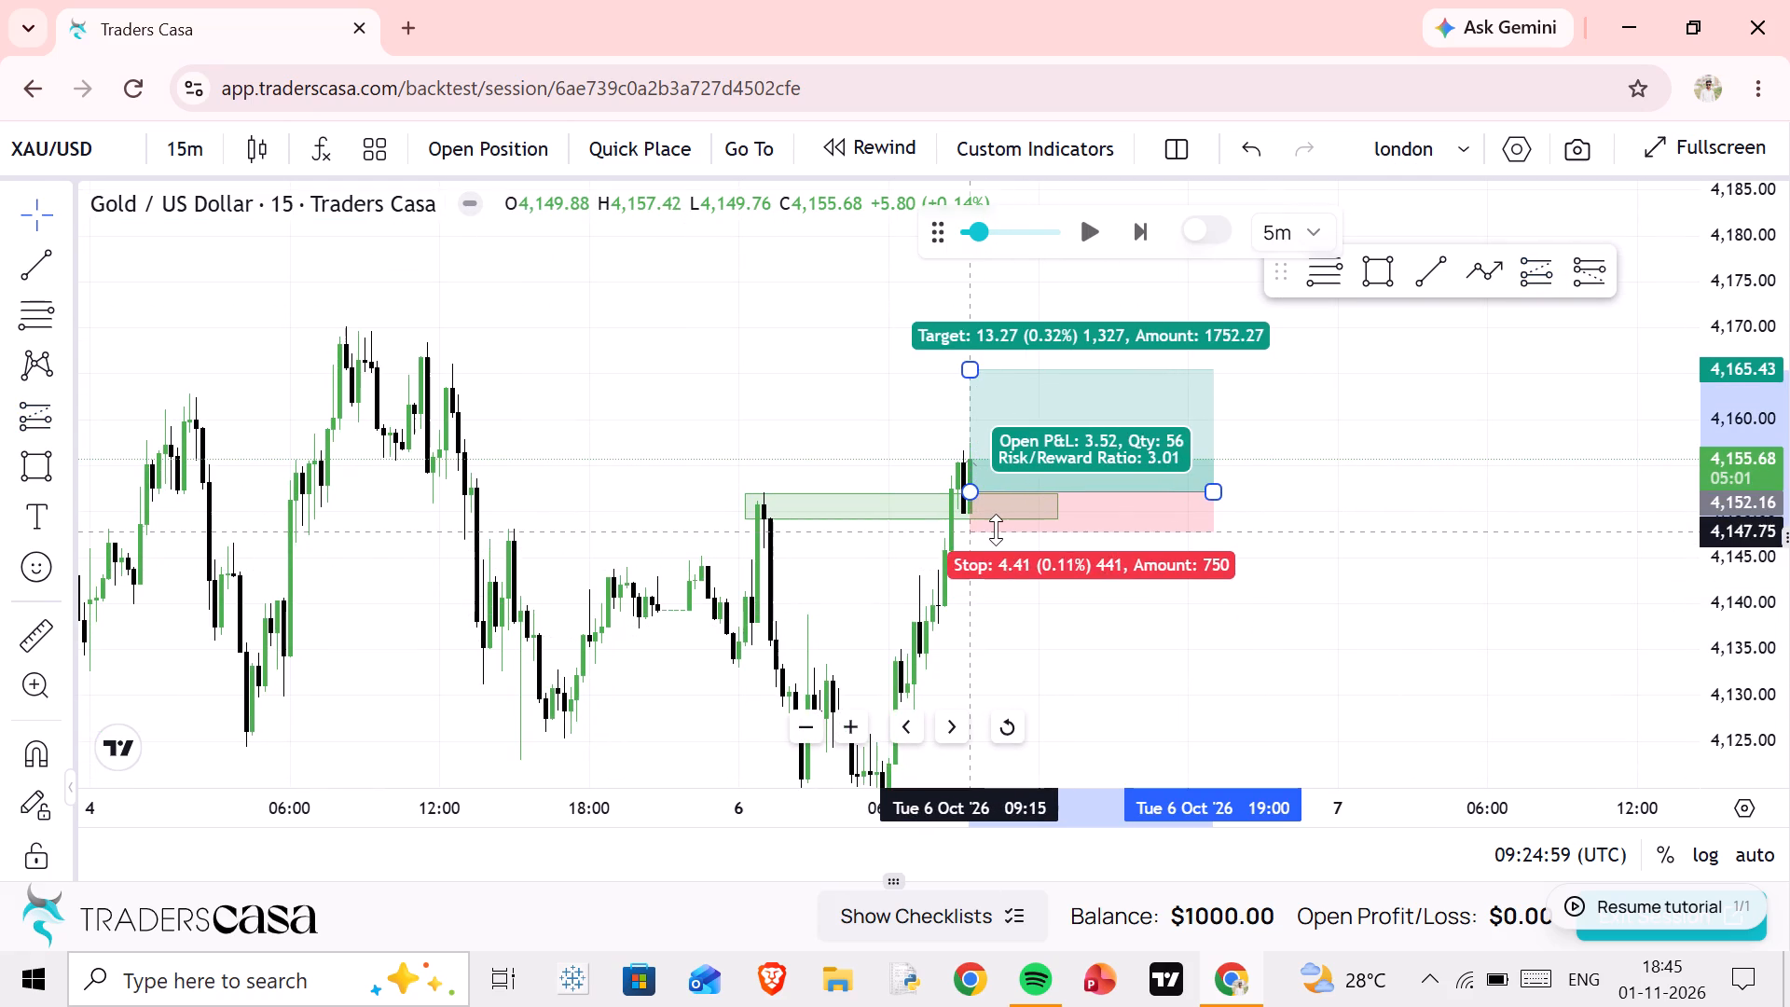
pyautogui.moveTo(996, 530); pyautogui.dragTo(998, 522)
# Raise the long position's target to about 4,169.66, near the 5 Oct high.
pyautogui.moveTo(839, 342); pyautogui.dragTo(868, 476)
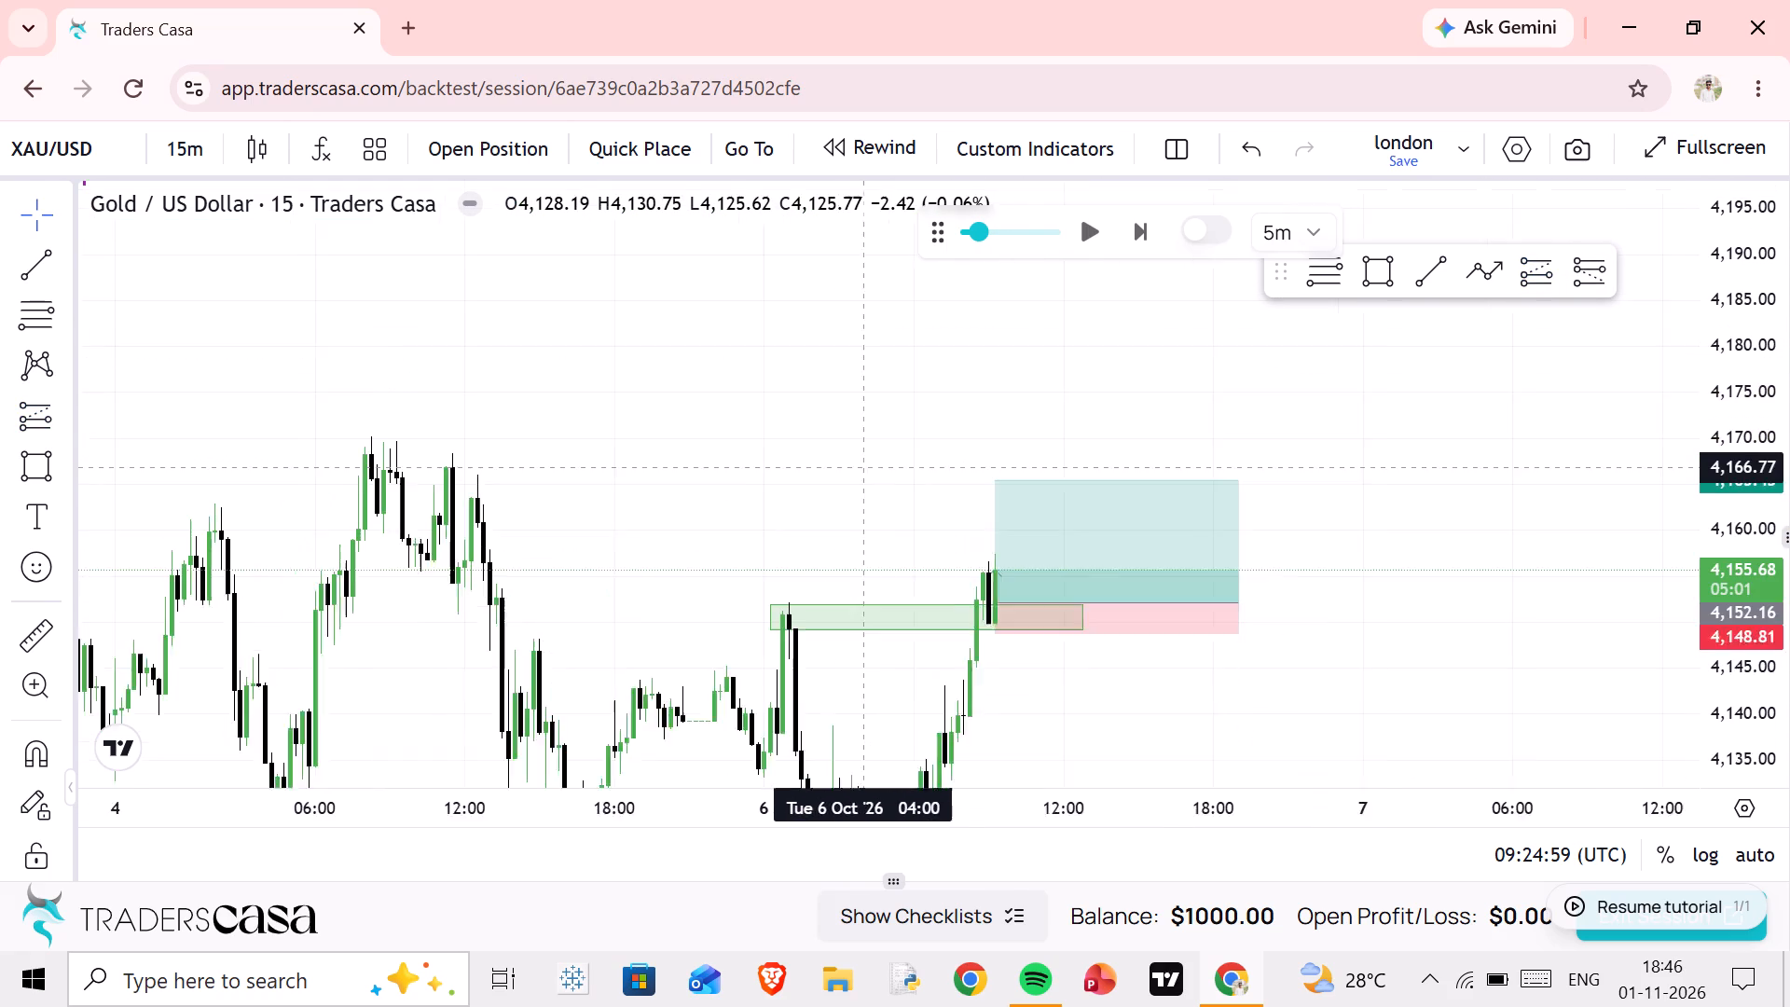
pyautogui.moveTo(868, 476); pyautogui.dragTo(887, 505)
pyautogui.moveTo(1022, 517); pyautogui.dragTo(1020, 487)
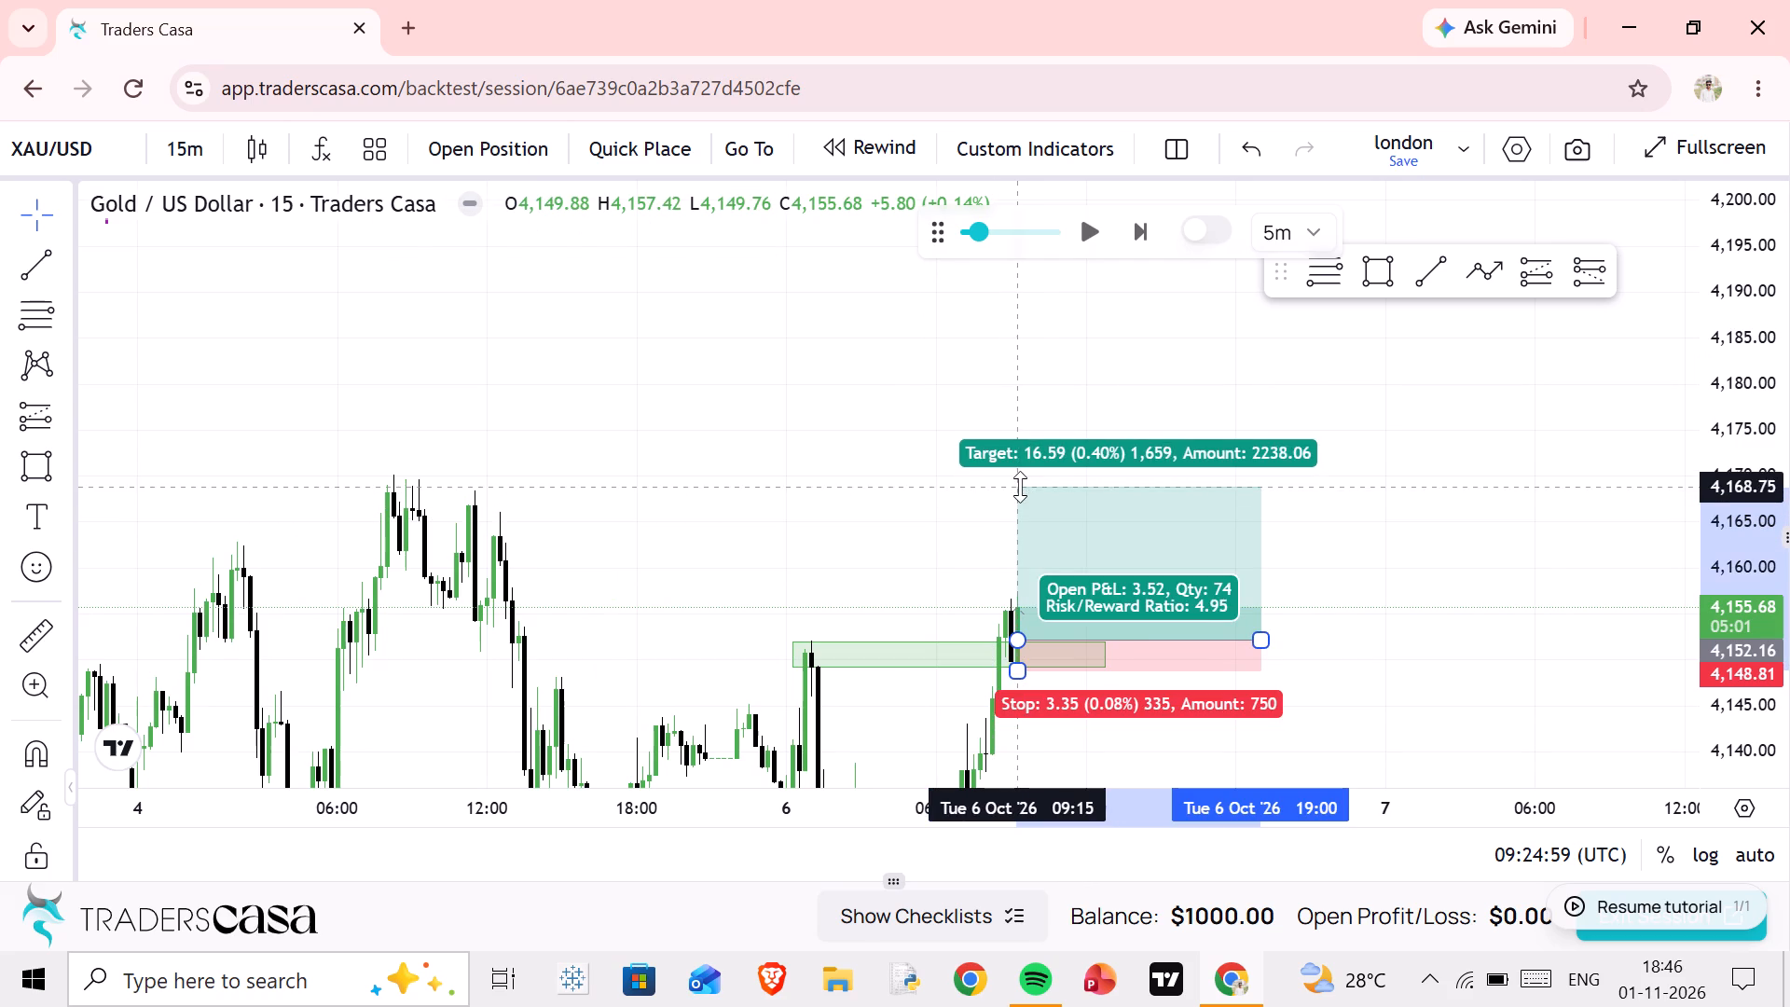
pyautogui.moveTo(1020, 487); pyautogui.dragTo(1020, 478)
pyautogui.click(915, 490)
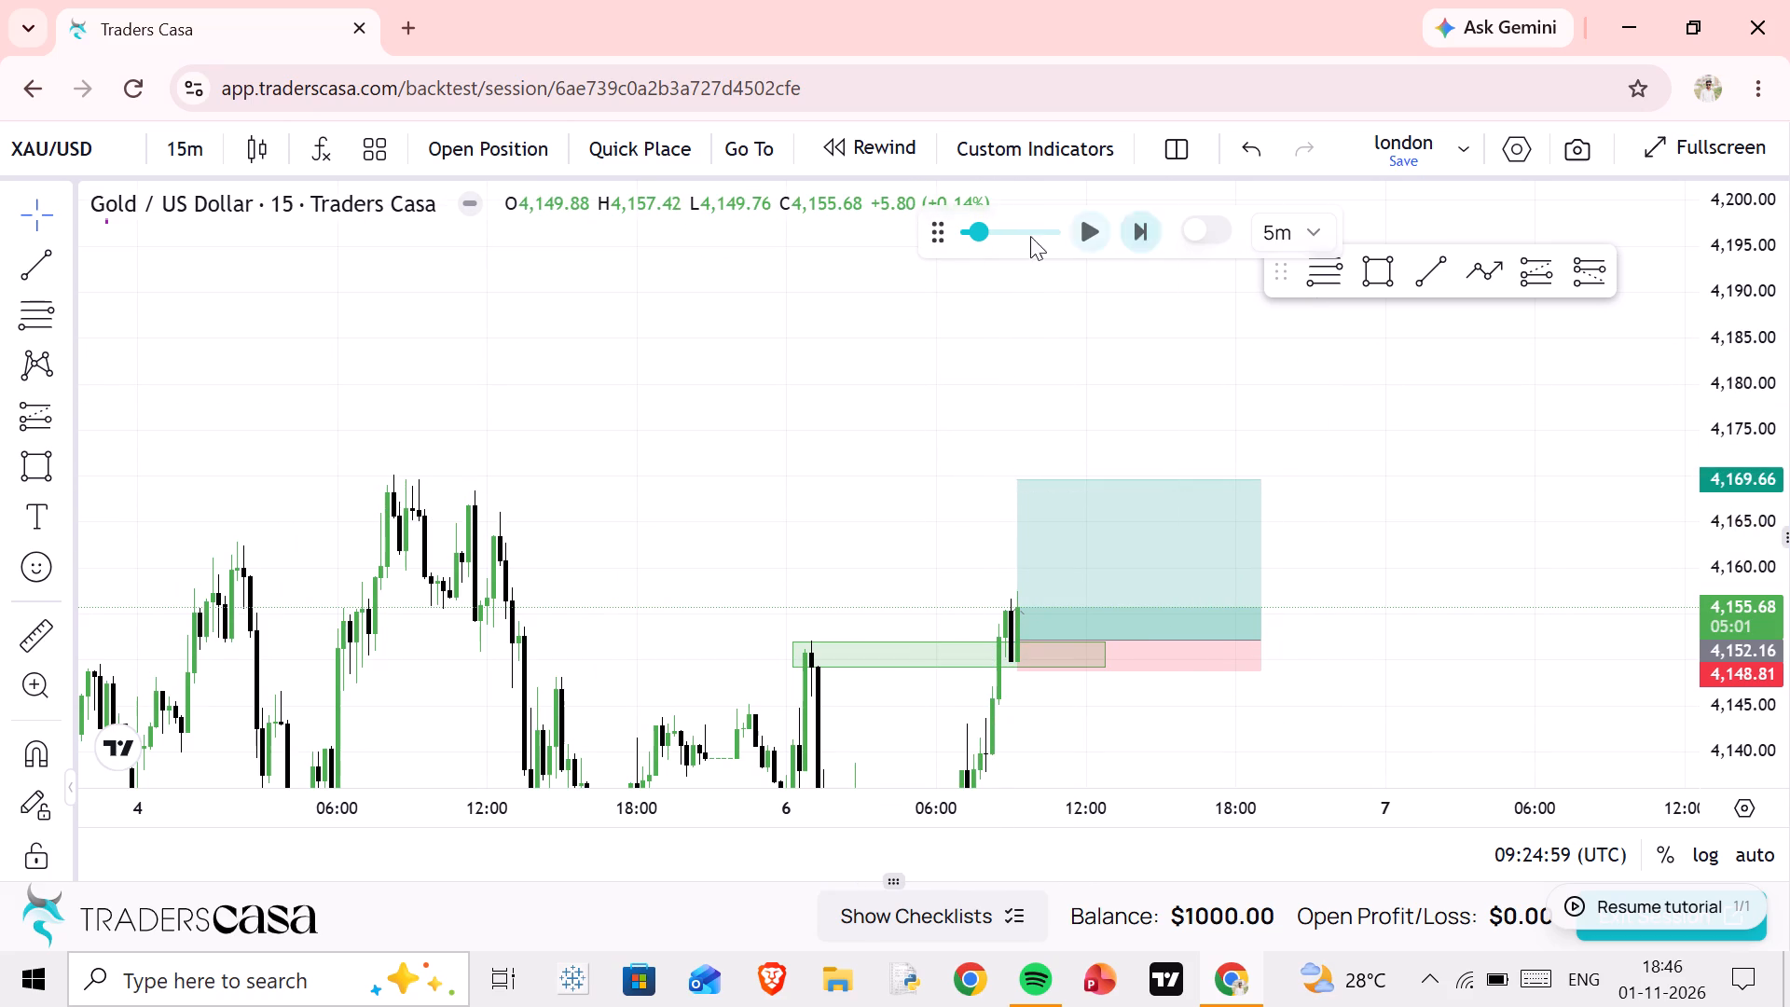
# Resume the replay to play out the long position.
pyautogui.click(1081, 229)
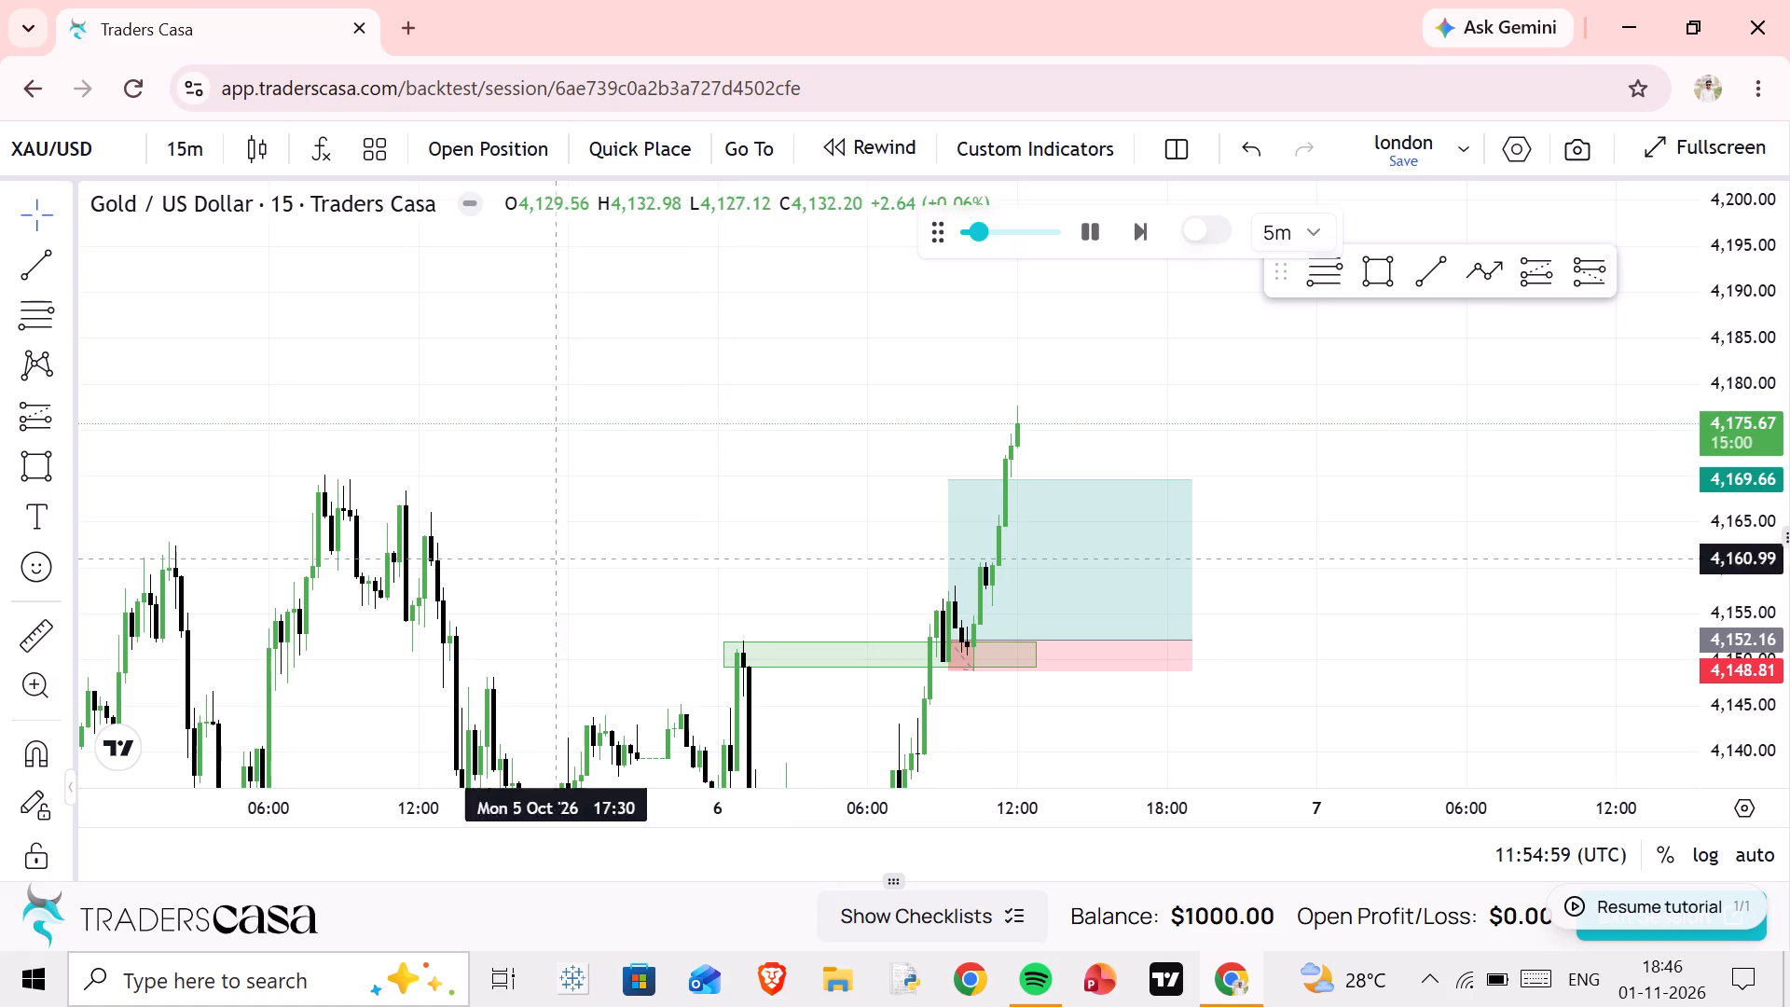
# Lower the long position's stop slightly to about 4,148.36 while the replay runs.
pyautogui.click(948, 668)
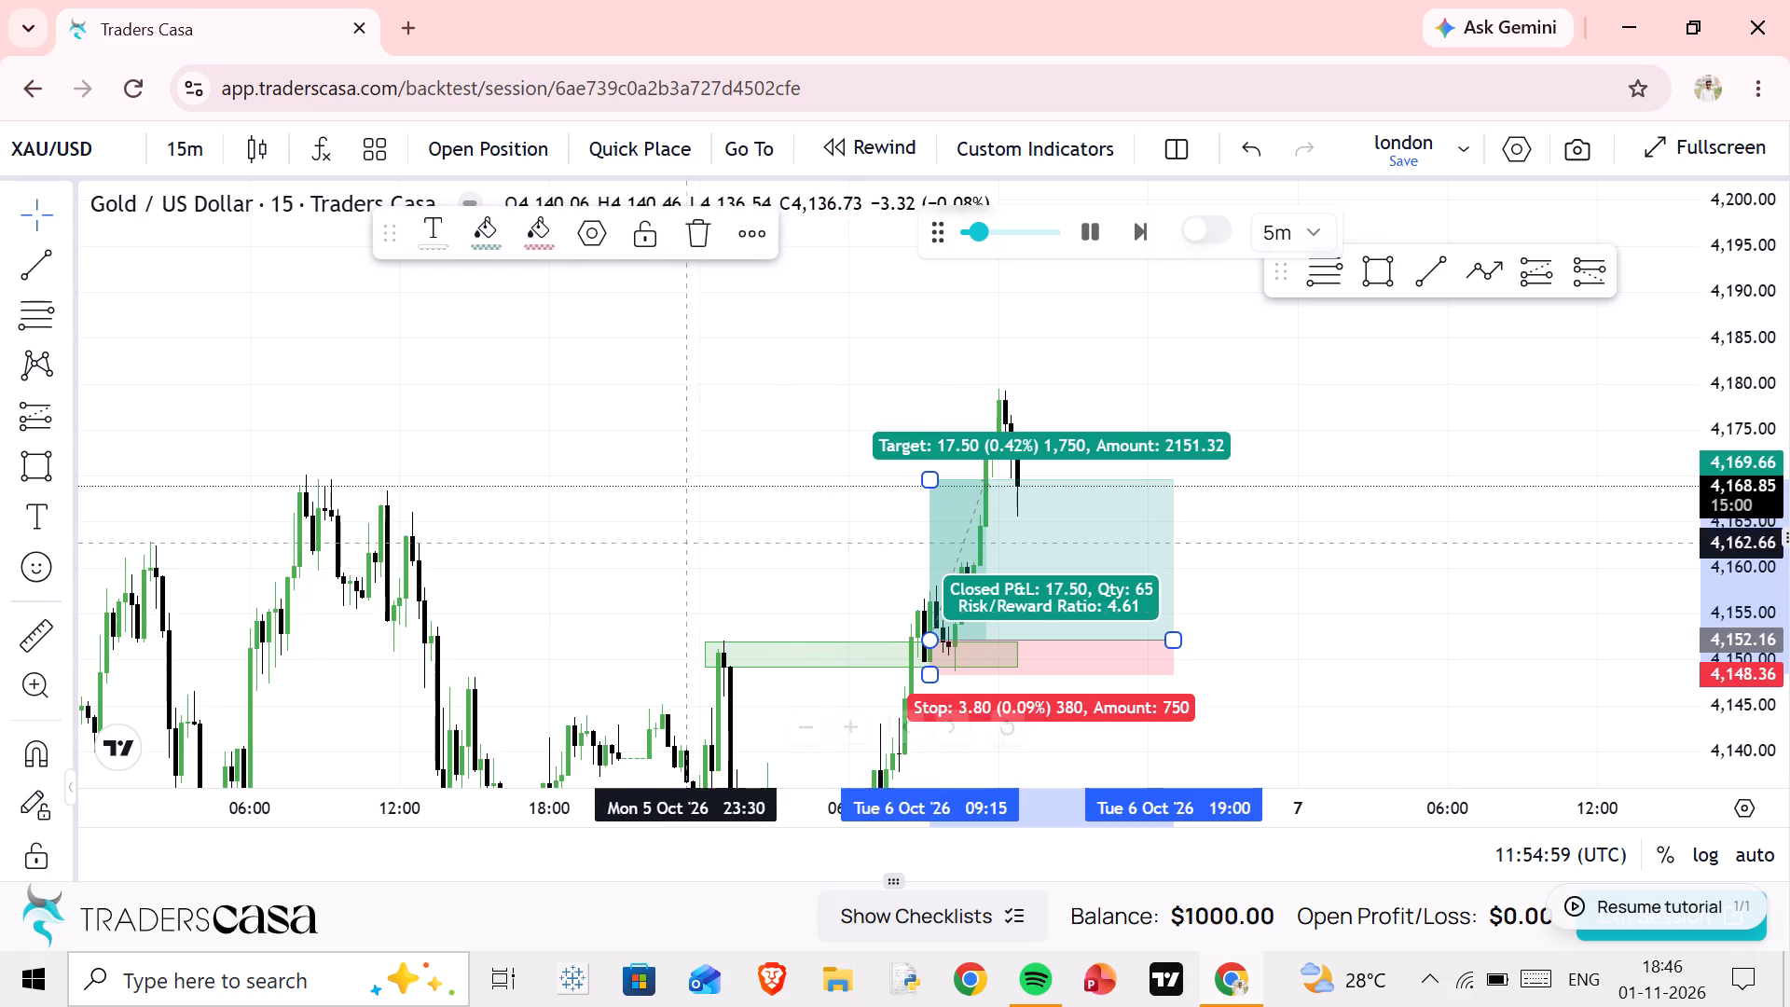
pyautogui.click(655, 510)
# Delete the long position from the chart.
pyautogui.click(978, 607)
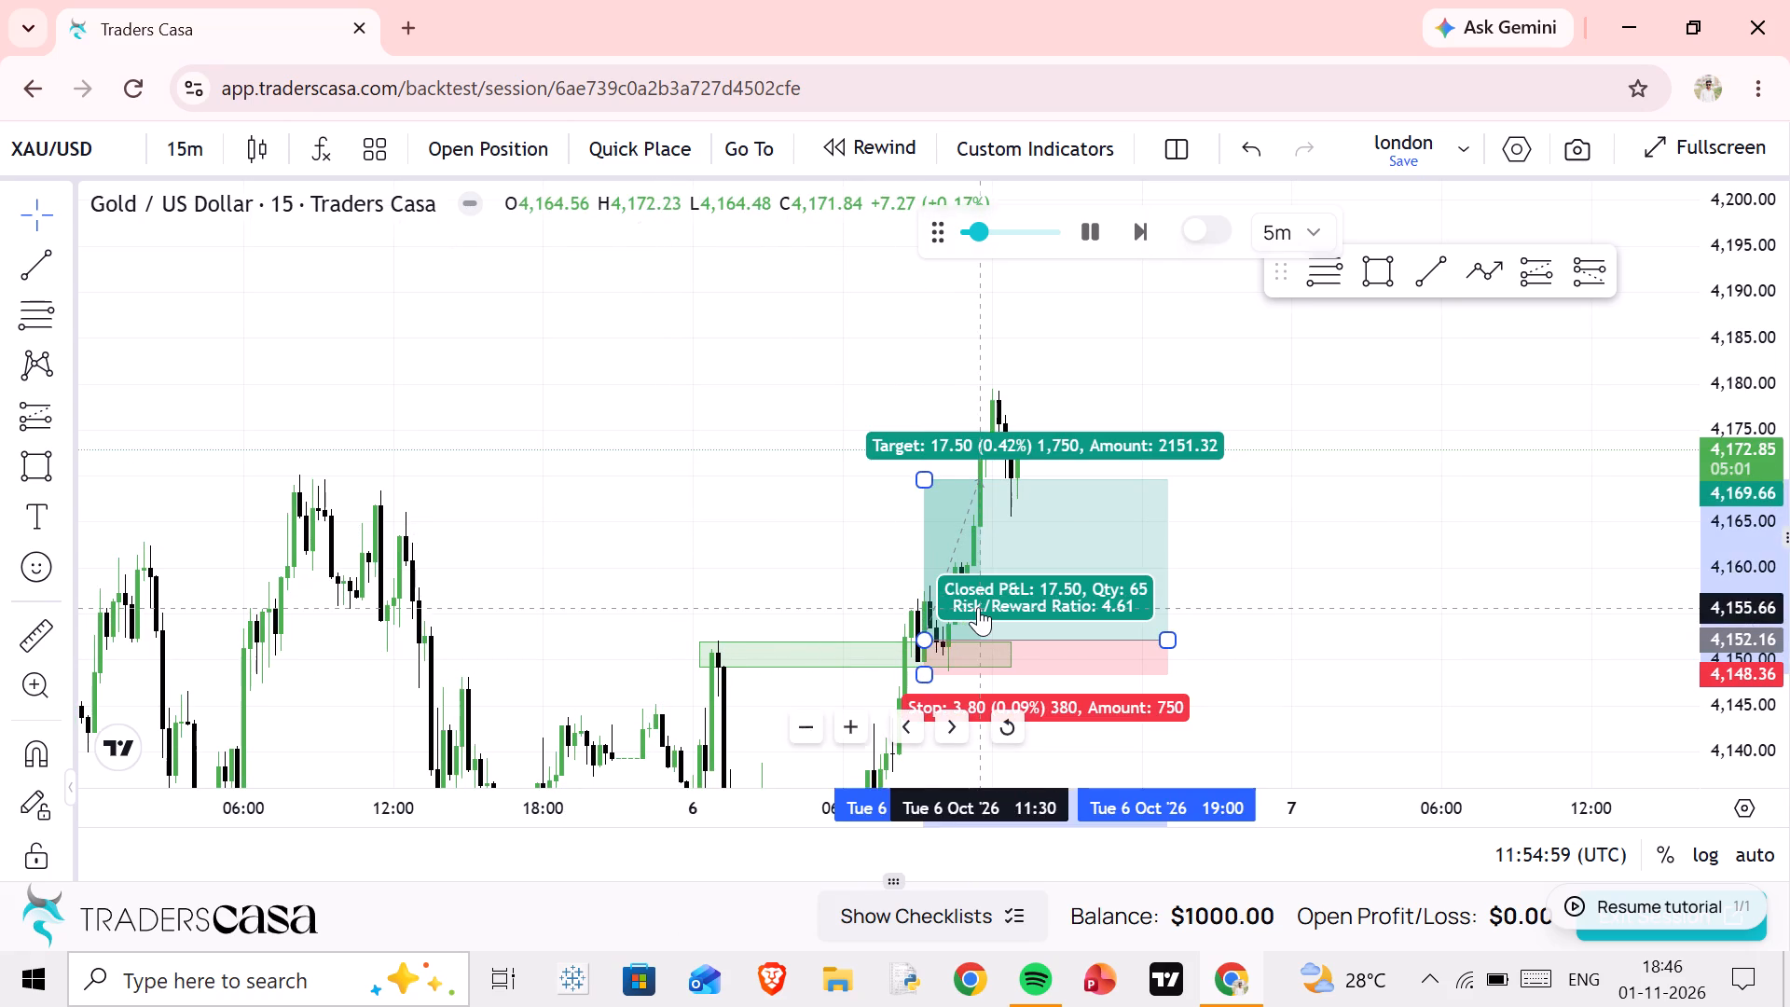
pyautogui.click(708, 241)
pyautogui.click(1136, 525)
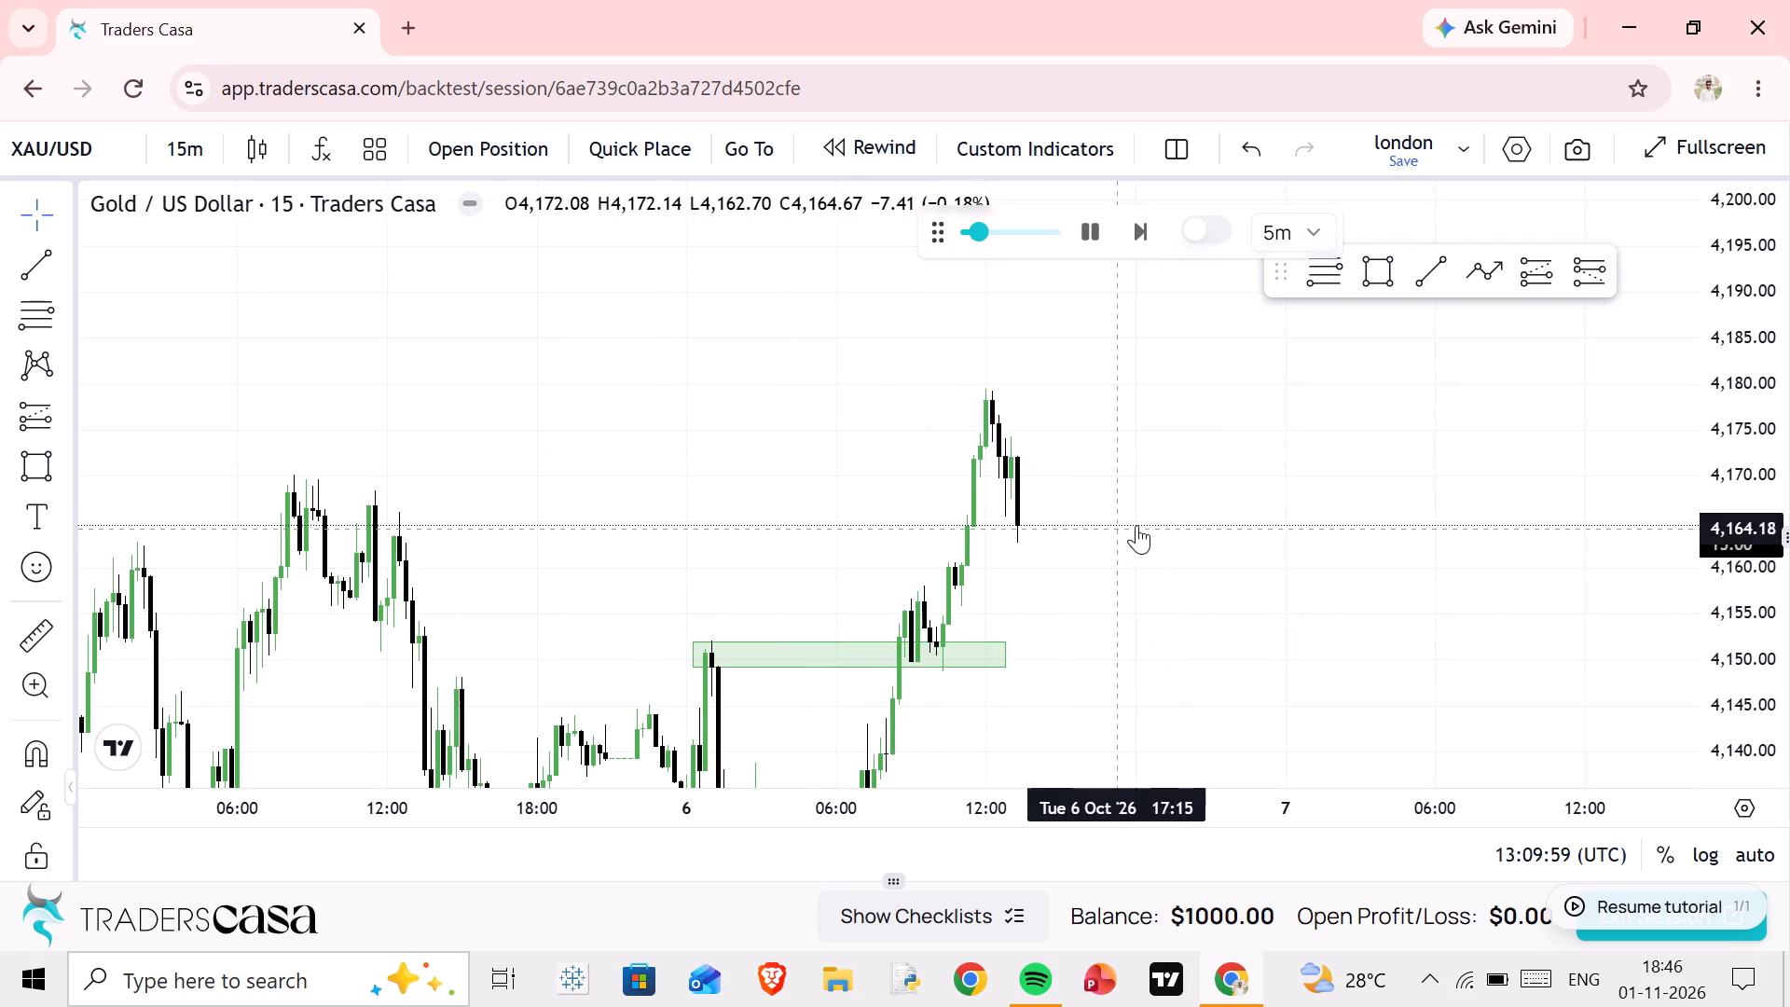
# Extend the green zone's right edge forward in time, past the latest candle.
pyautogui.moveTo(1003, 652); pyautogui.dragTo(1200, 644)
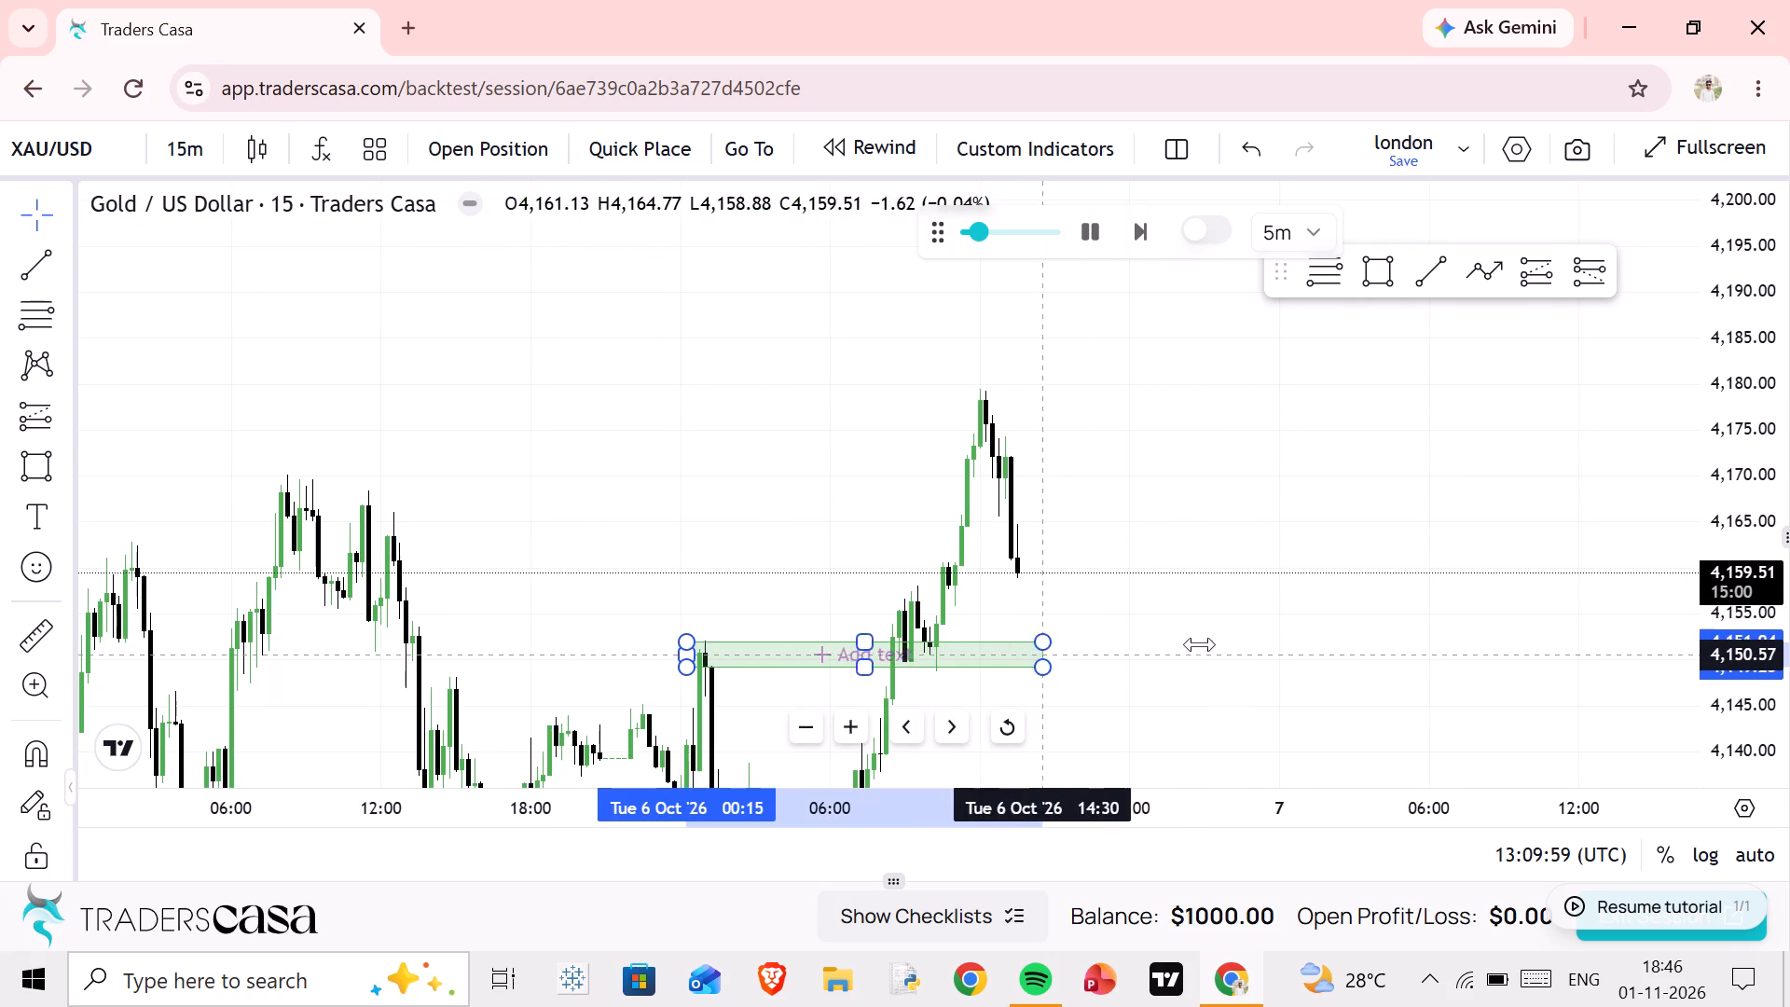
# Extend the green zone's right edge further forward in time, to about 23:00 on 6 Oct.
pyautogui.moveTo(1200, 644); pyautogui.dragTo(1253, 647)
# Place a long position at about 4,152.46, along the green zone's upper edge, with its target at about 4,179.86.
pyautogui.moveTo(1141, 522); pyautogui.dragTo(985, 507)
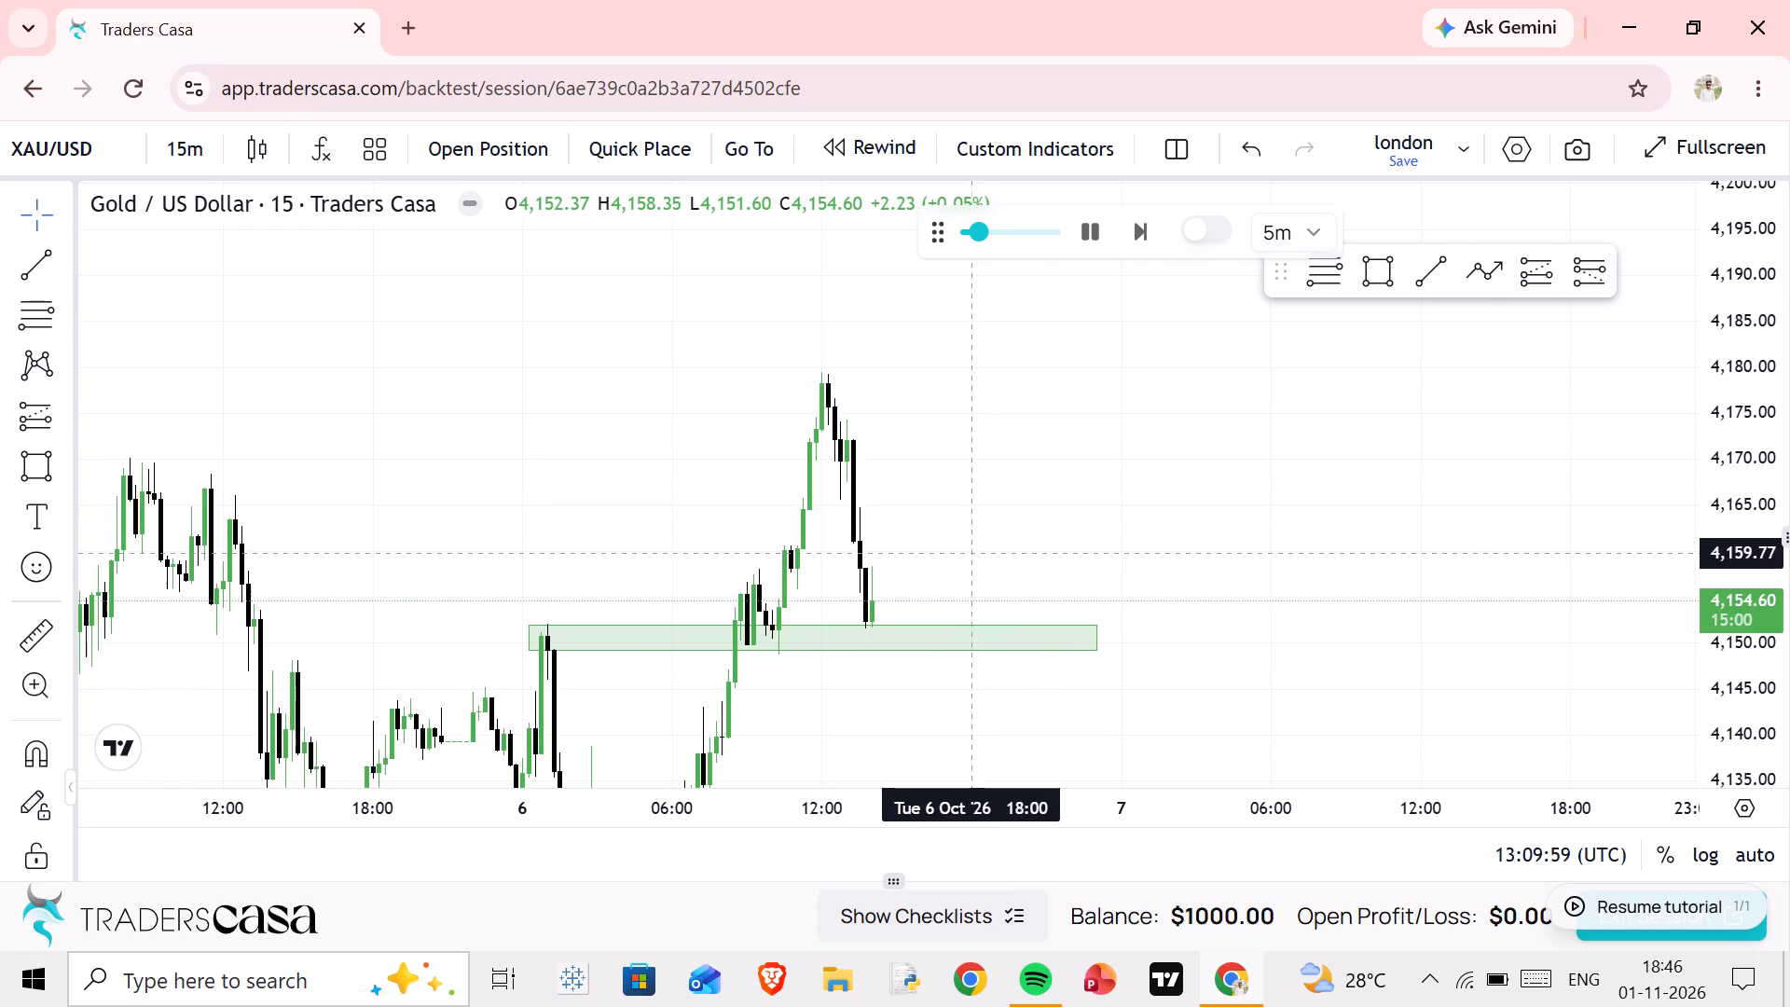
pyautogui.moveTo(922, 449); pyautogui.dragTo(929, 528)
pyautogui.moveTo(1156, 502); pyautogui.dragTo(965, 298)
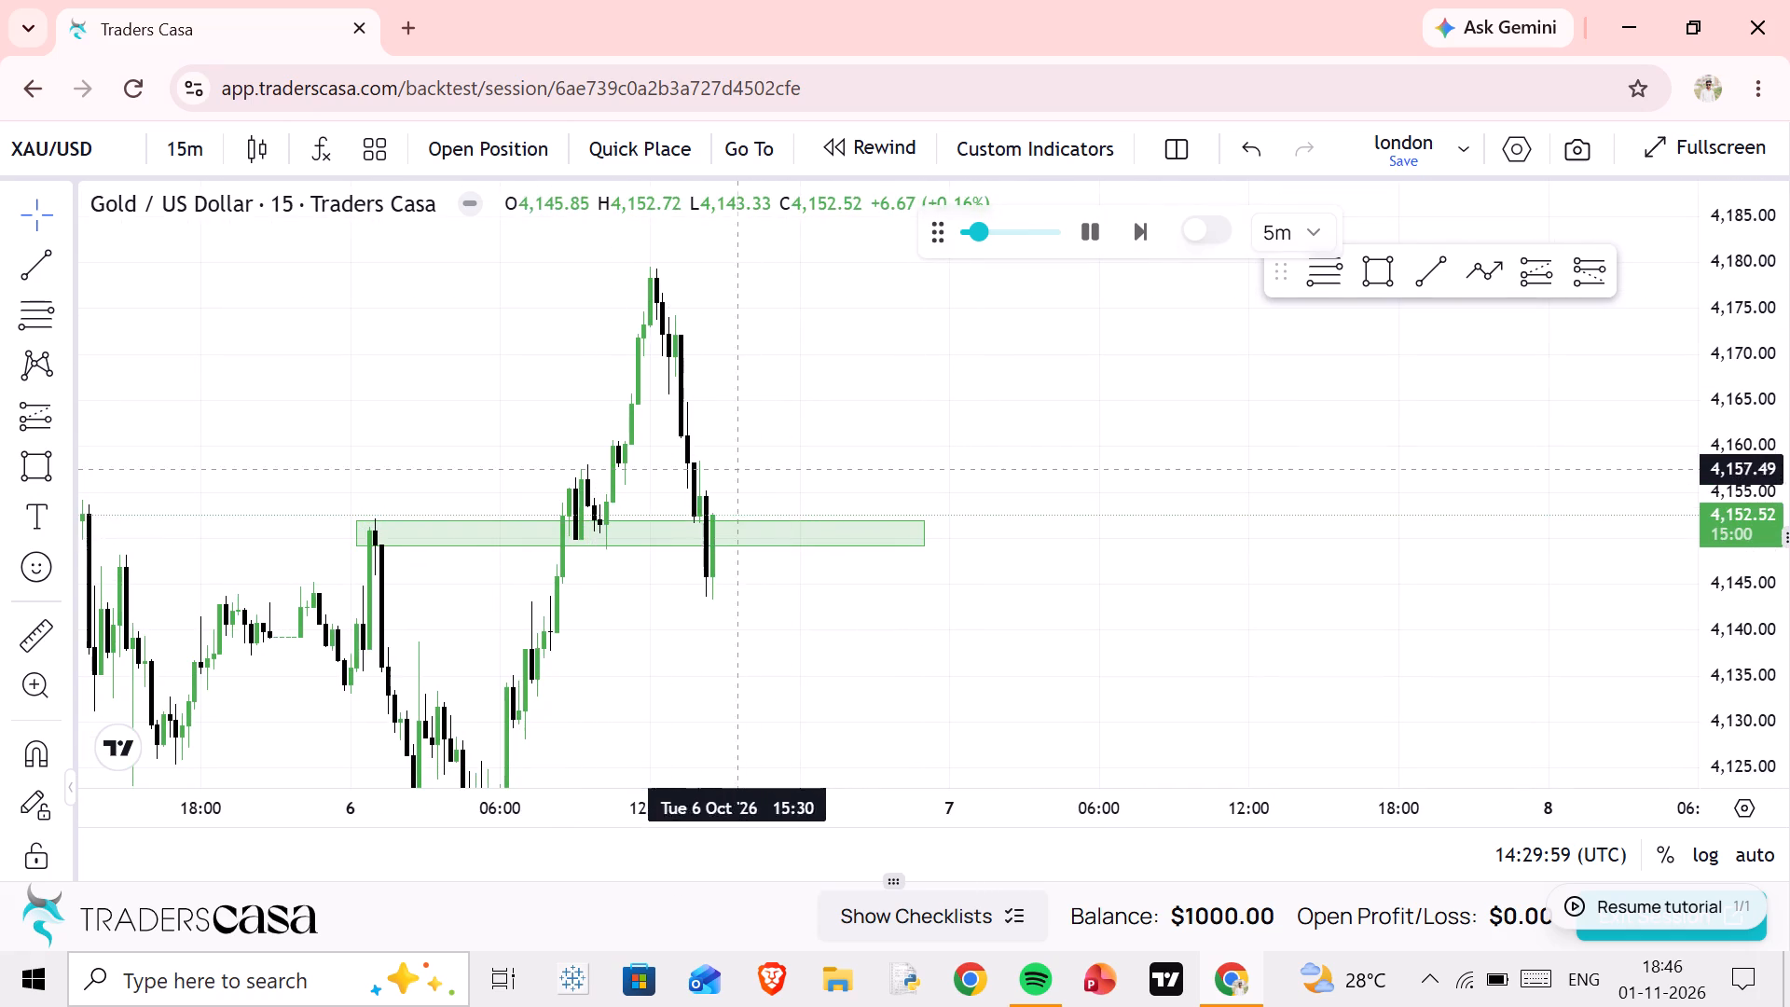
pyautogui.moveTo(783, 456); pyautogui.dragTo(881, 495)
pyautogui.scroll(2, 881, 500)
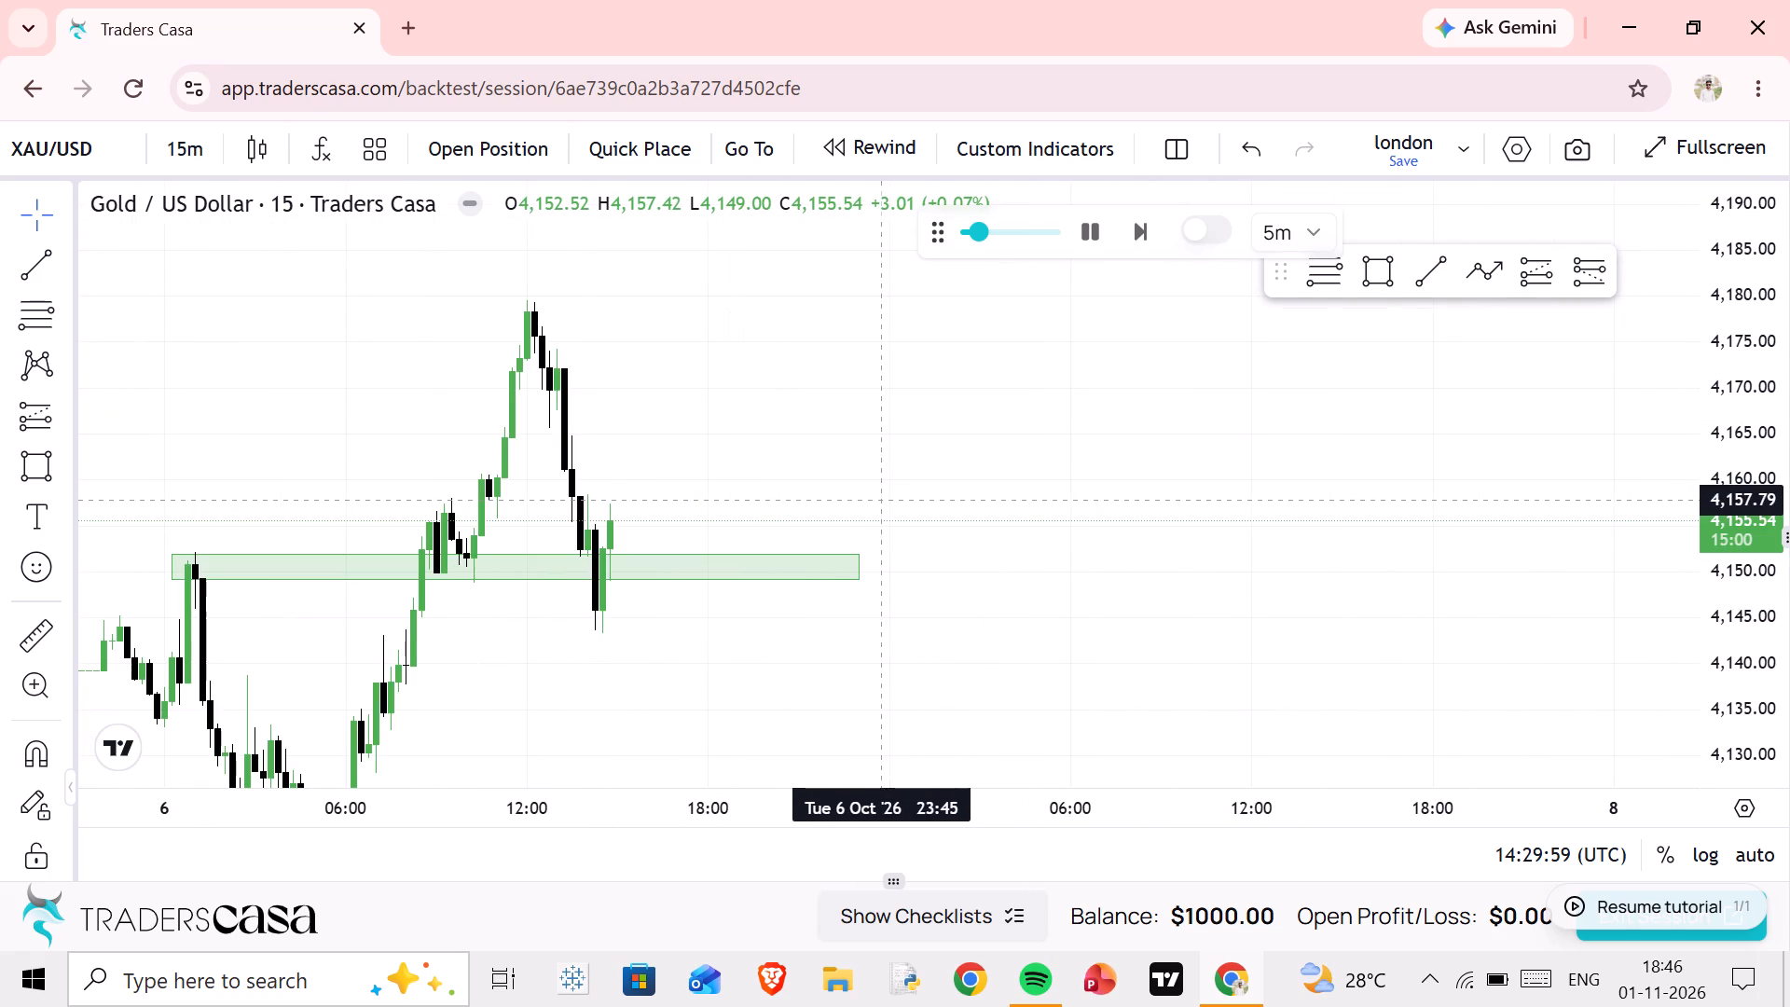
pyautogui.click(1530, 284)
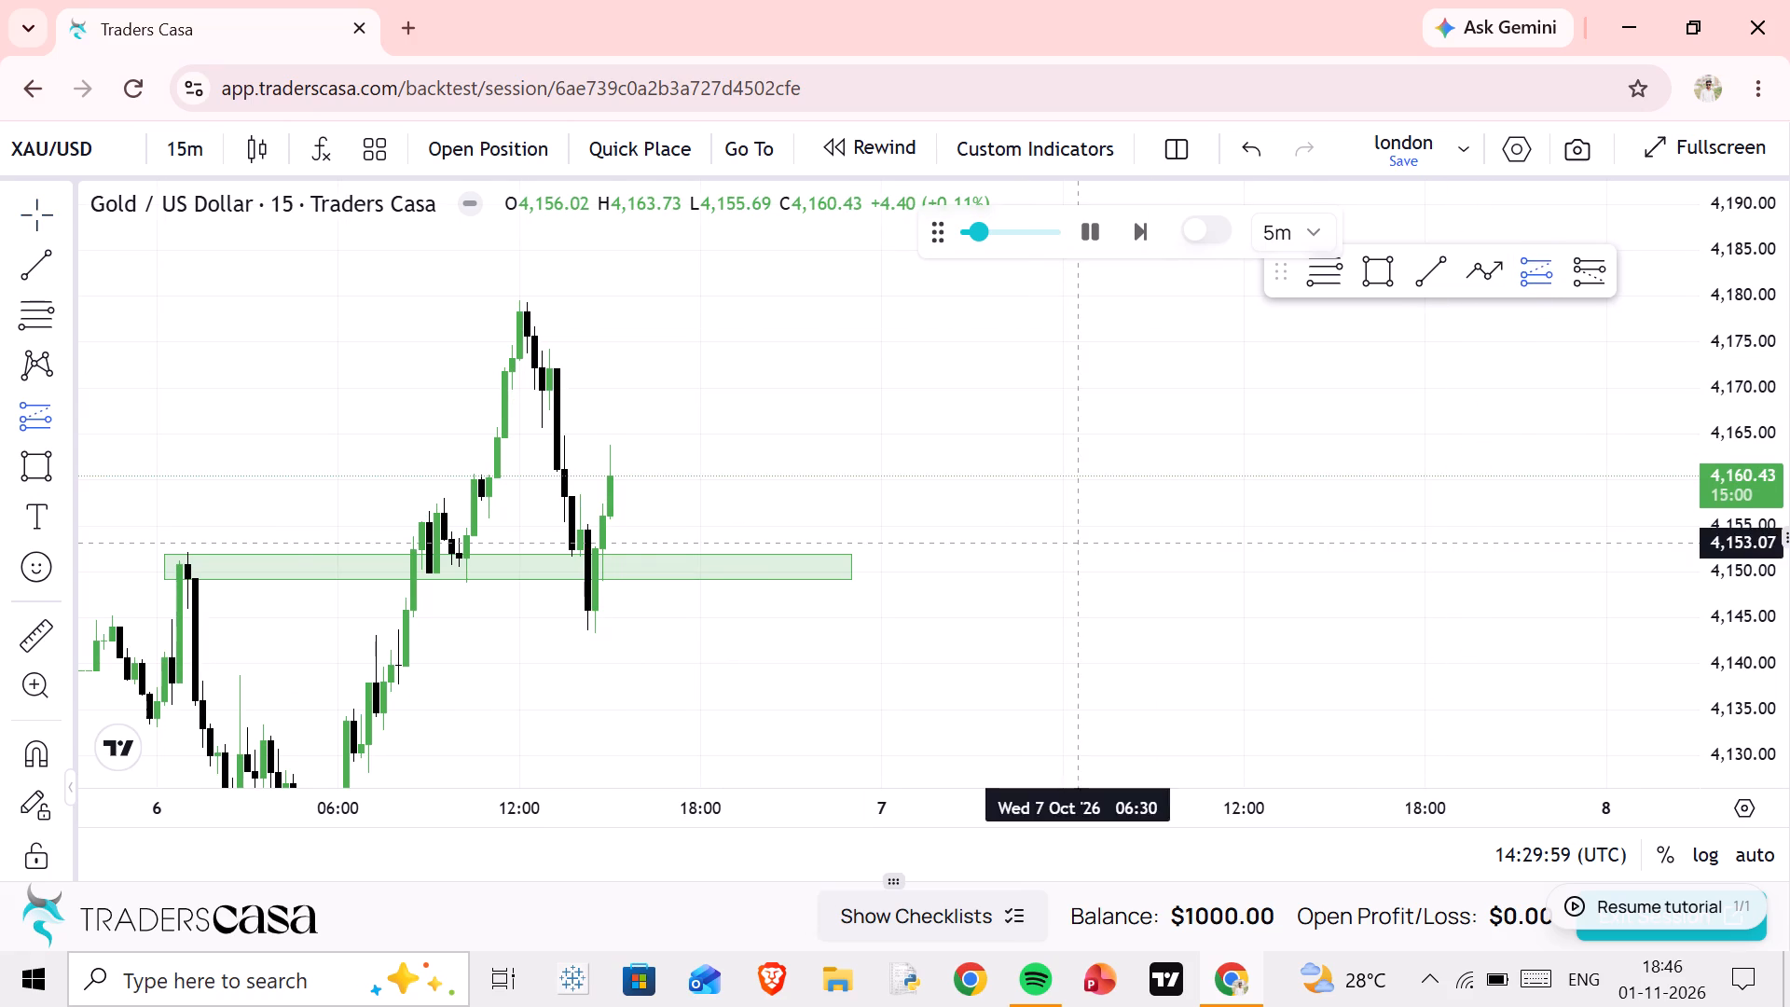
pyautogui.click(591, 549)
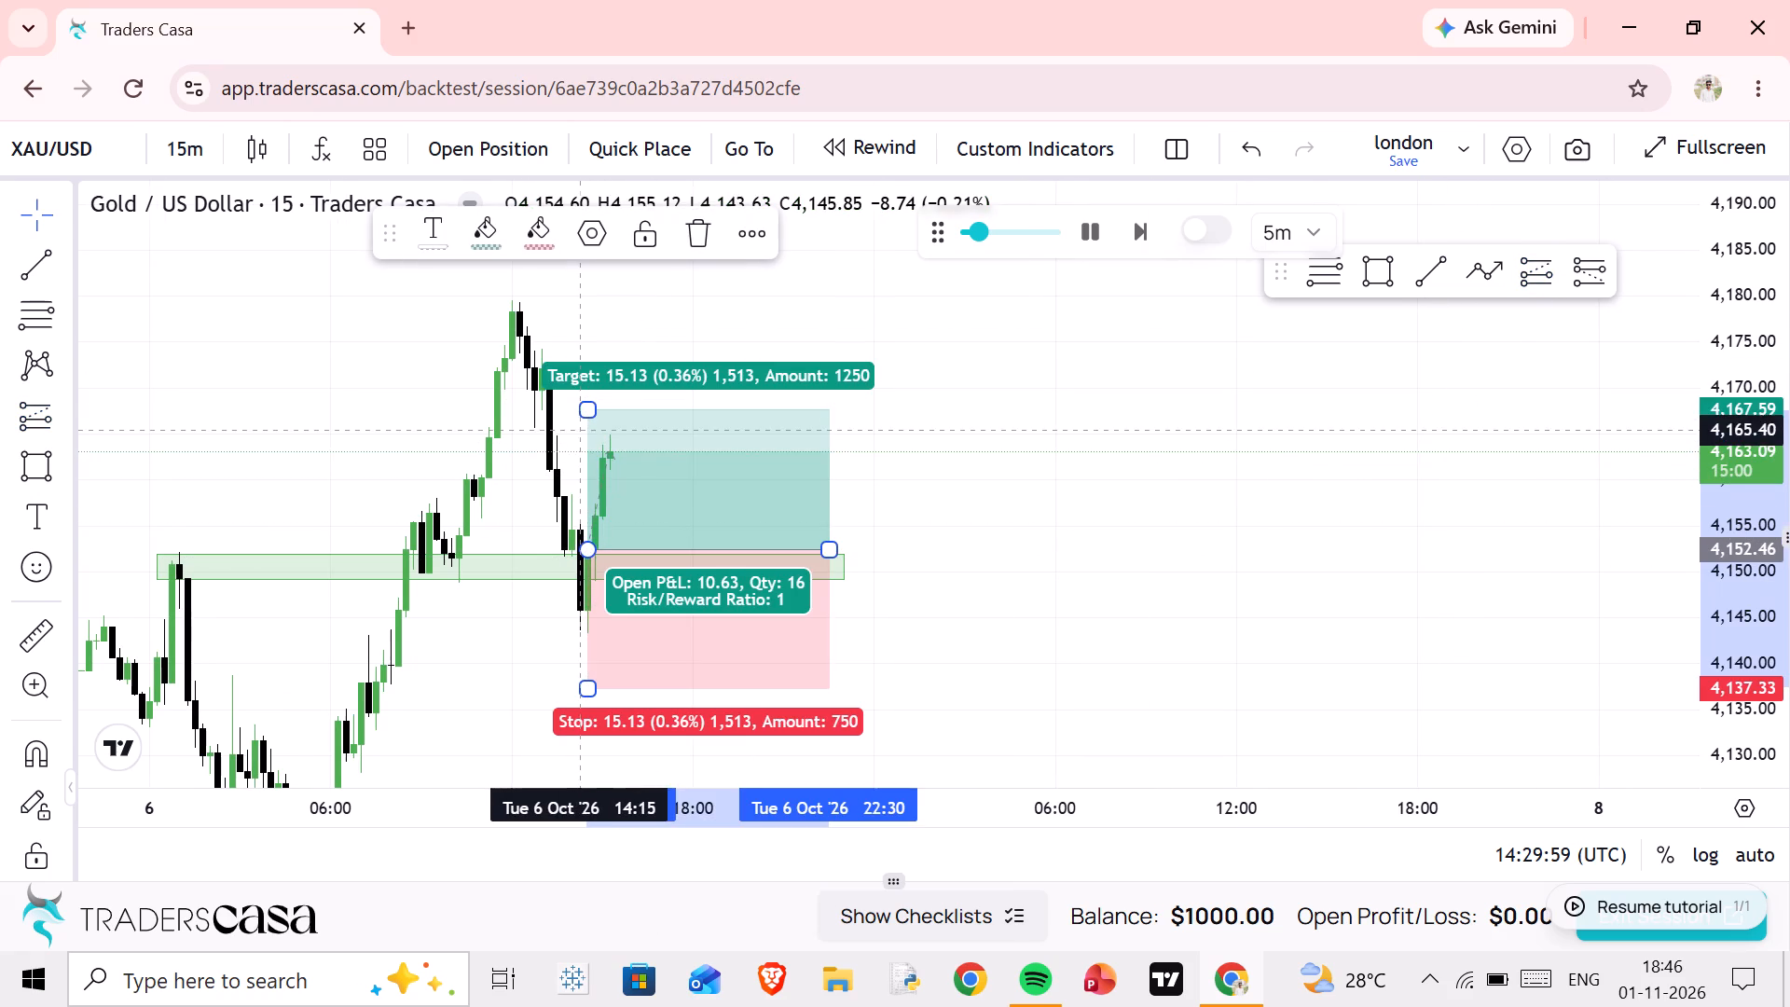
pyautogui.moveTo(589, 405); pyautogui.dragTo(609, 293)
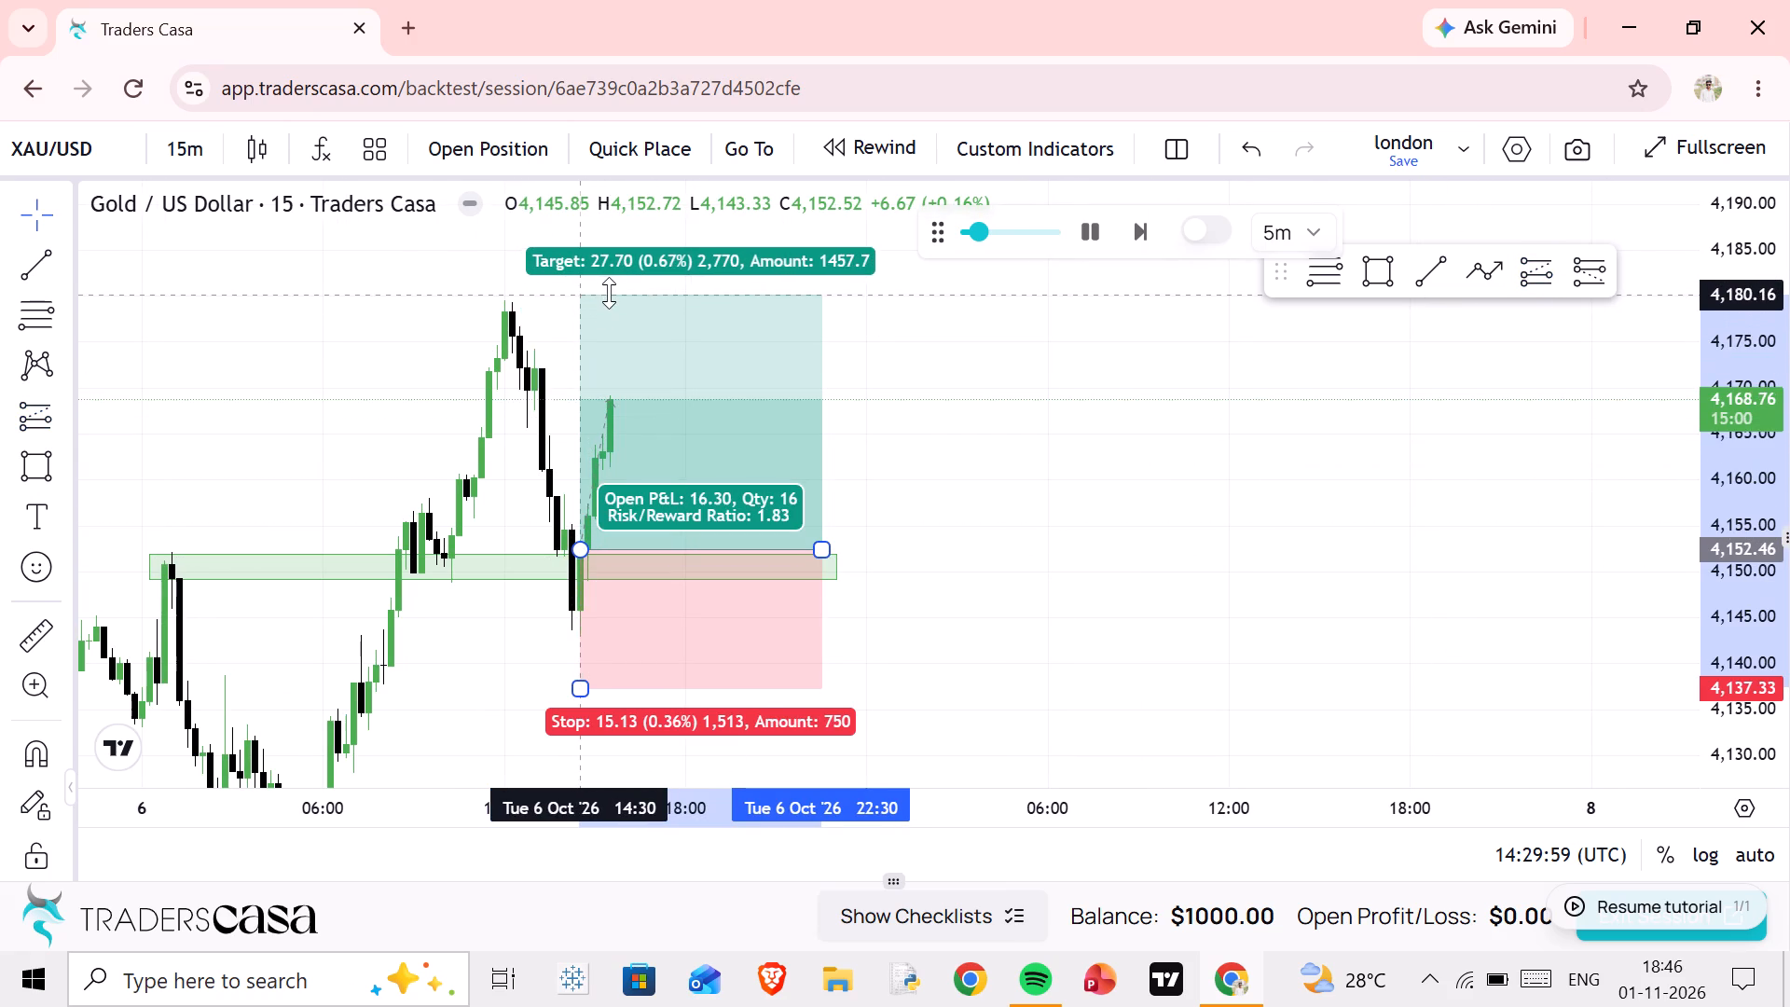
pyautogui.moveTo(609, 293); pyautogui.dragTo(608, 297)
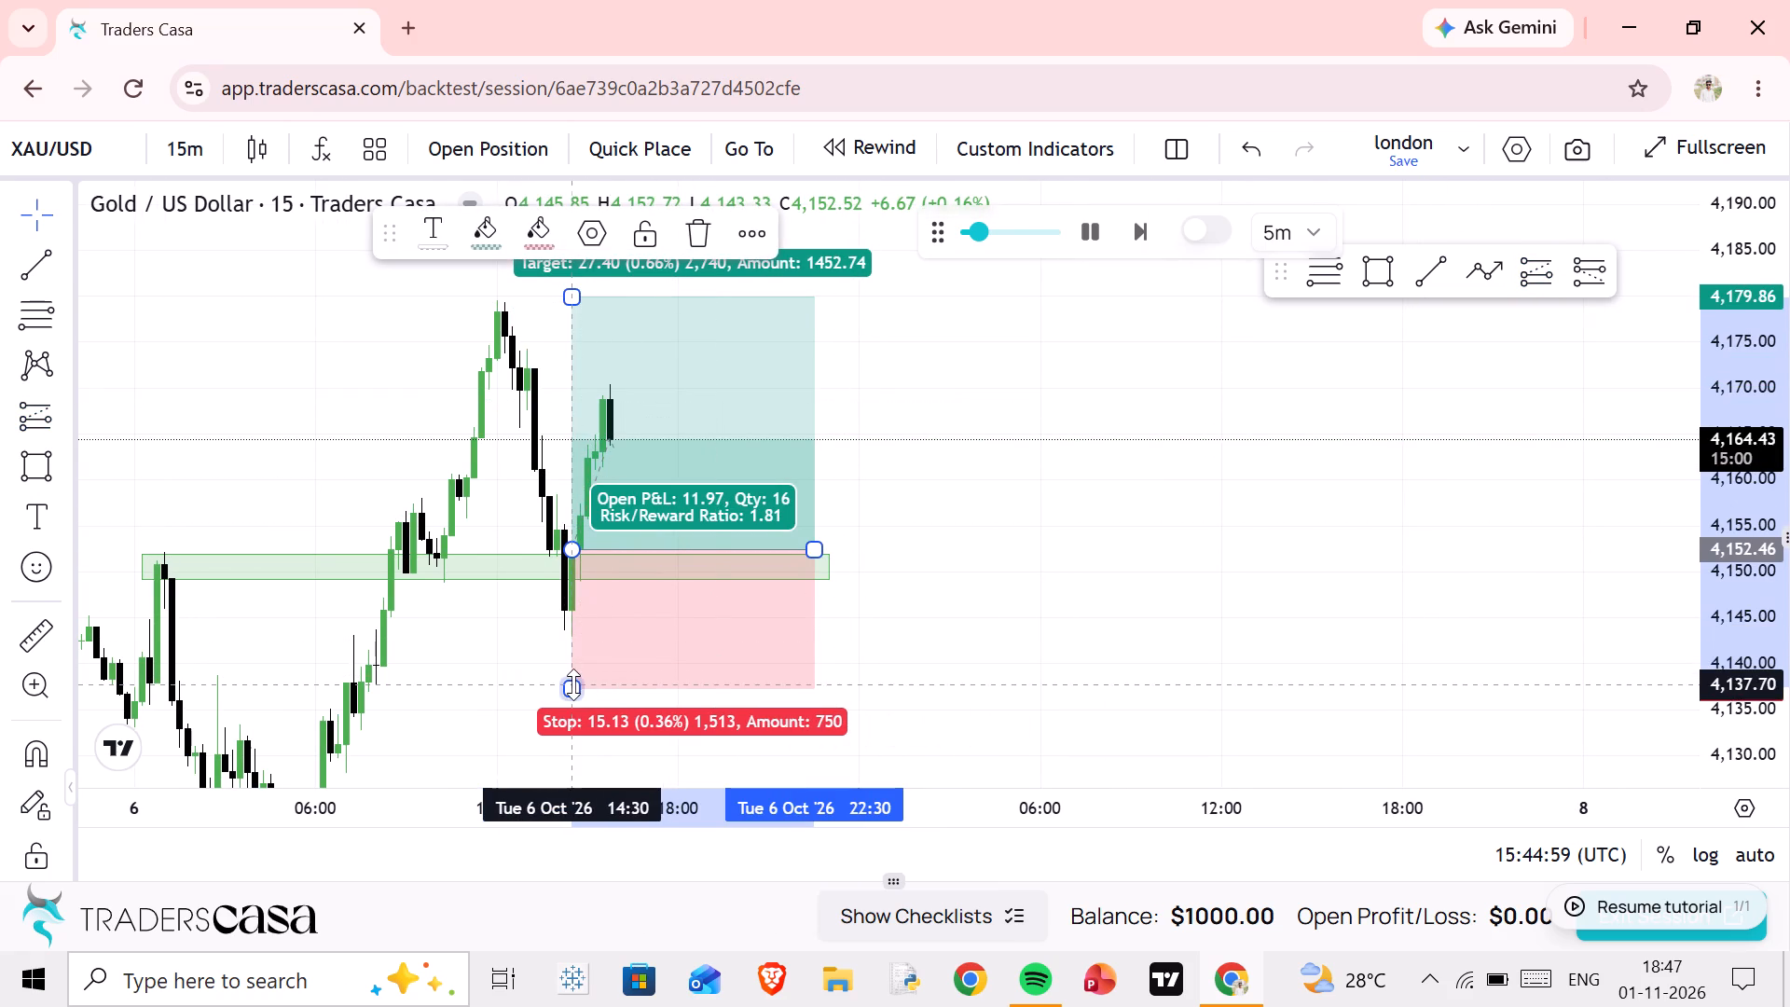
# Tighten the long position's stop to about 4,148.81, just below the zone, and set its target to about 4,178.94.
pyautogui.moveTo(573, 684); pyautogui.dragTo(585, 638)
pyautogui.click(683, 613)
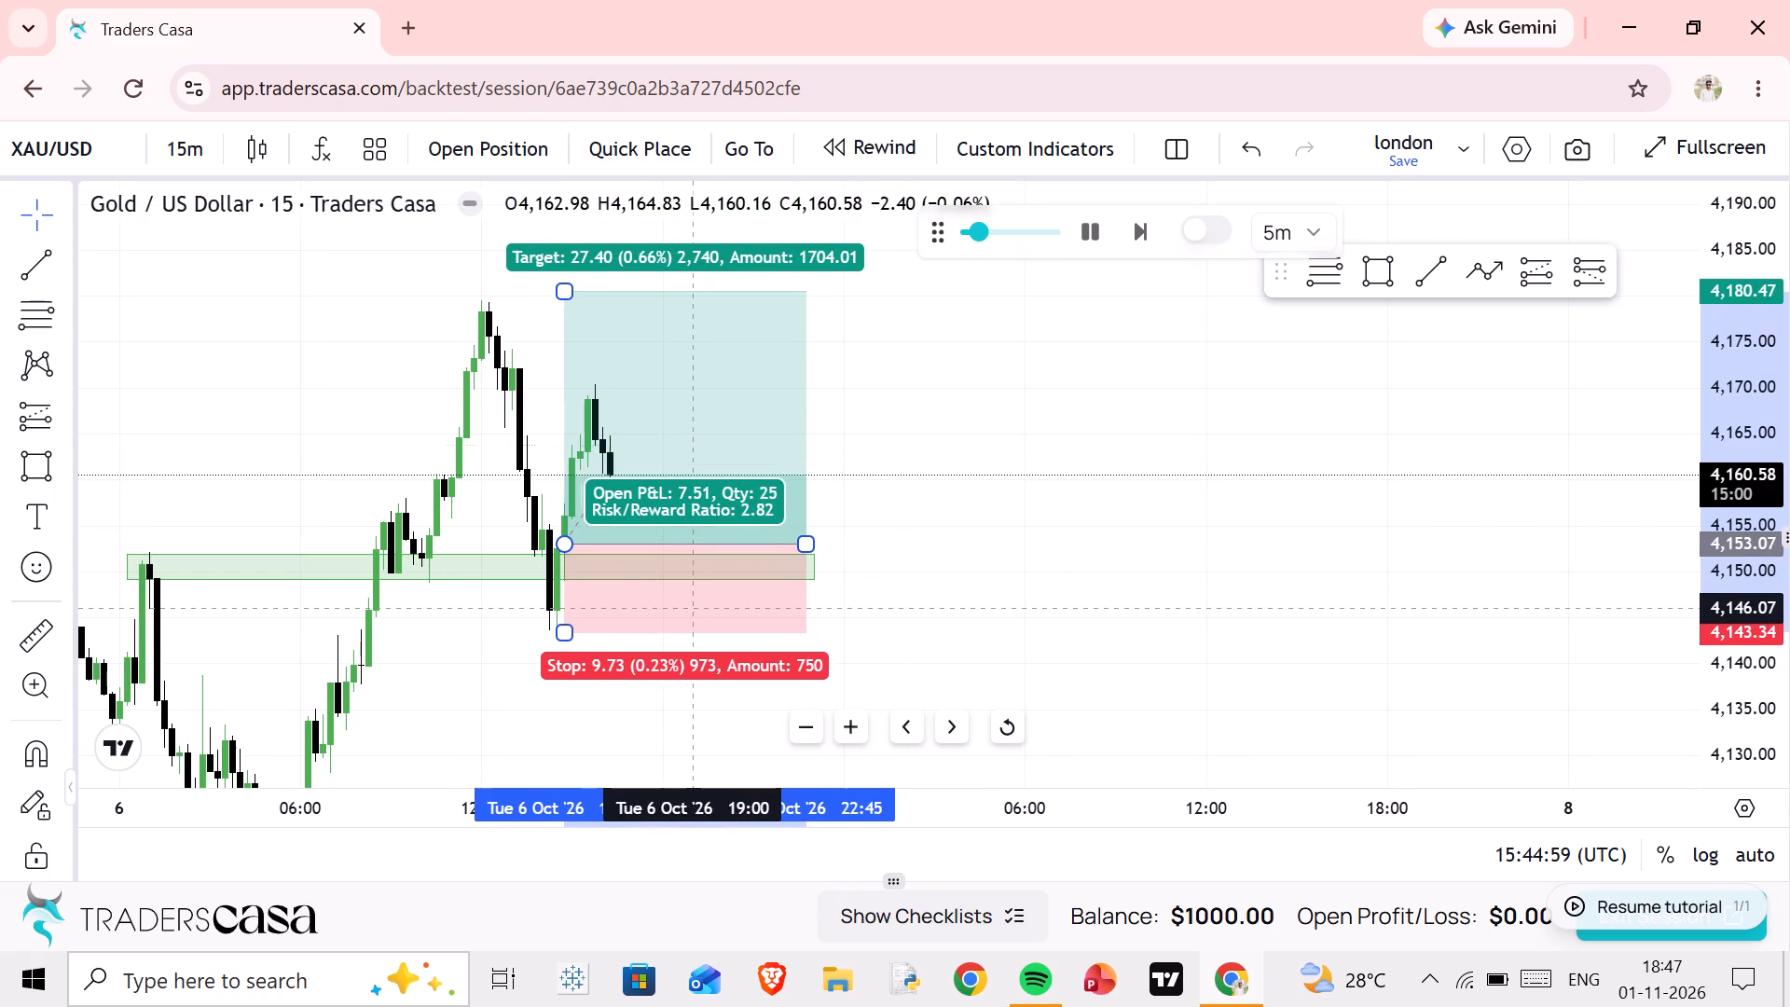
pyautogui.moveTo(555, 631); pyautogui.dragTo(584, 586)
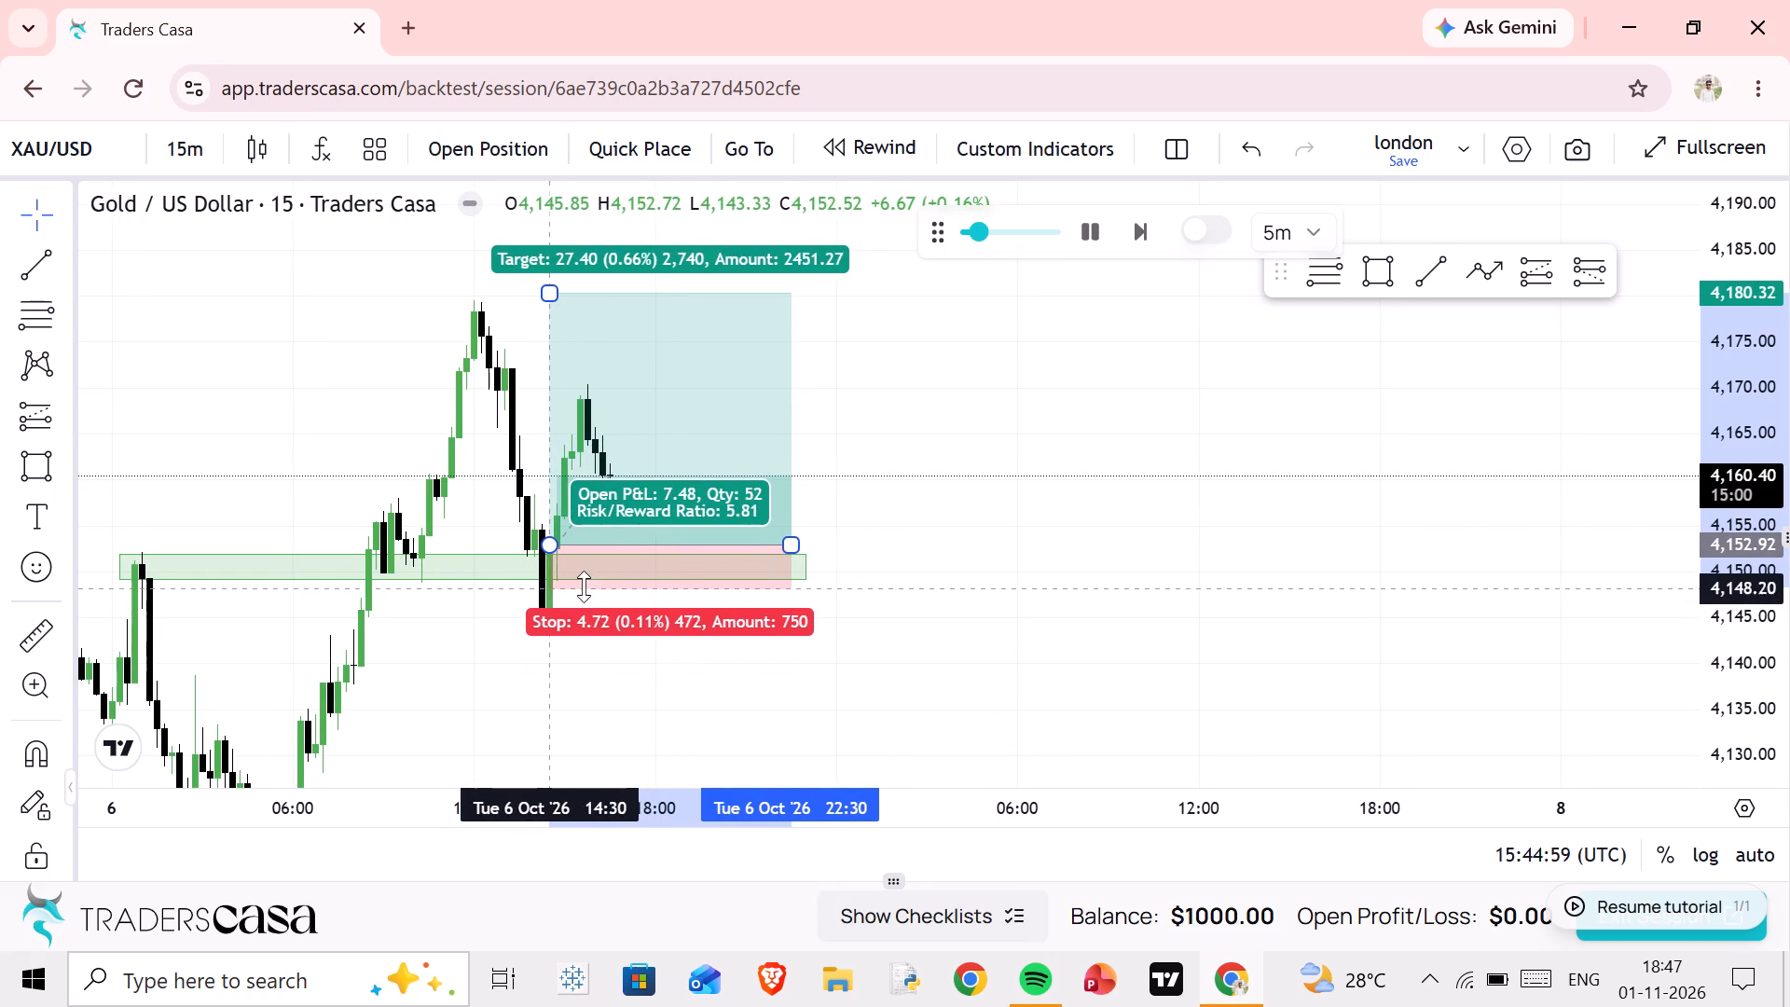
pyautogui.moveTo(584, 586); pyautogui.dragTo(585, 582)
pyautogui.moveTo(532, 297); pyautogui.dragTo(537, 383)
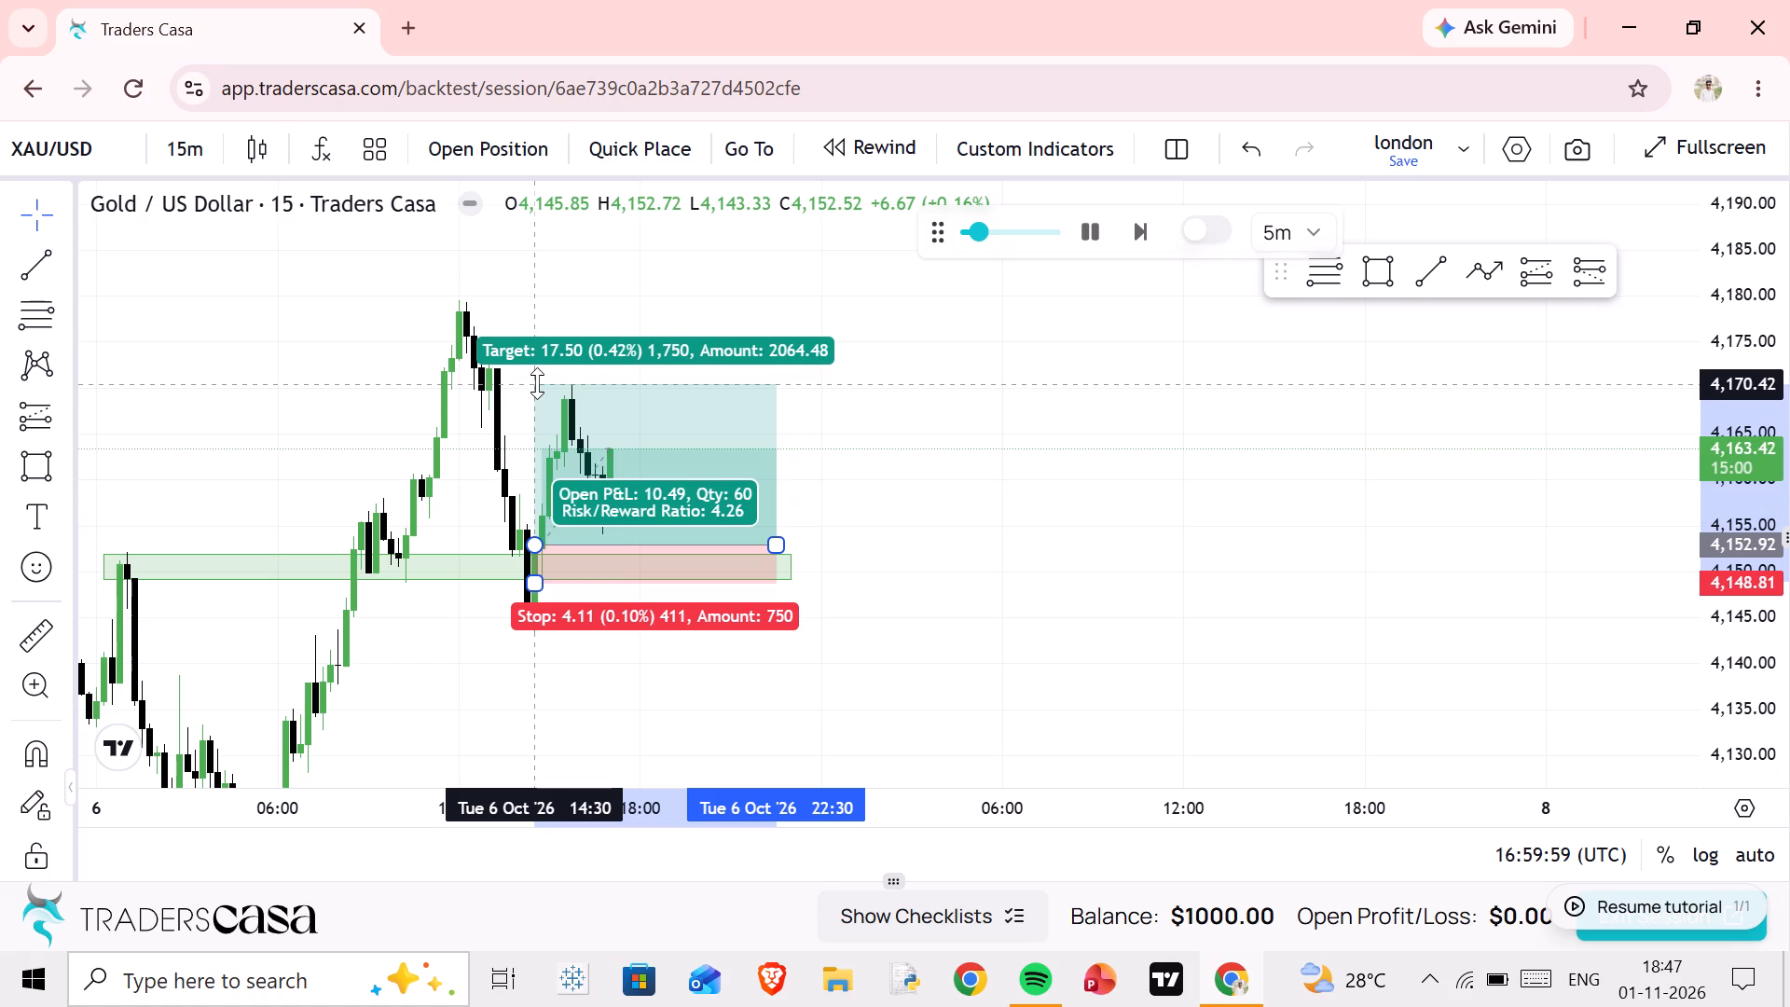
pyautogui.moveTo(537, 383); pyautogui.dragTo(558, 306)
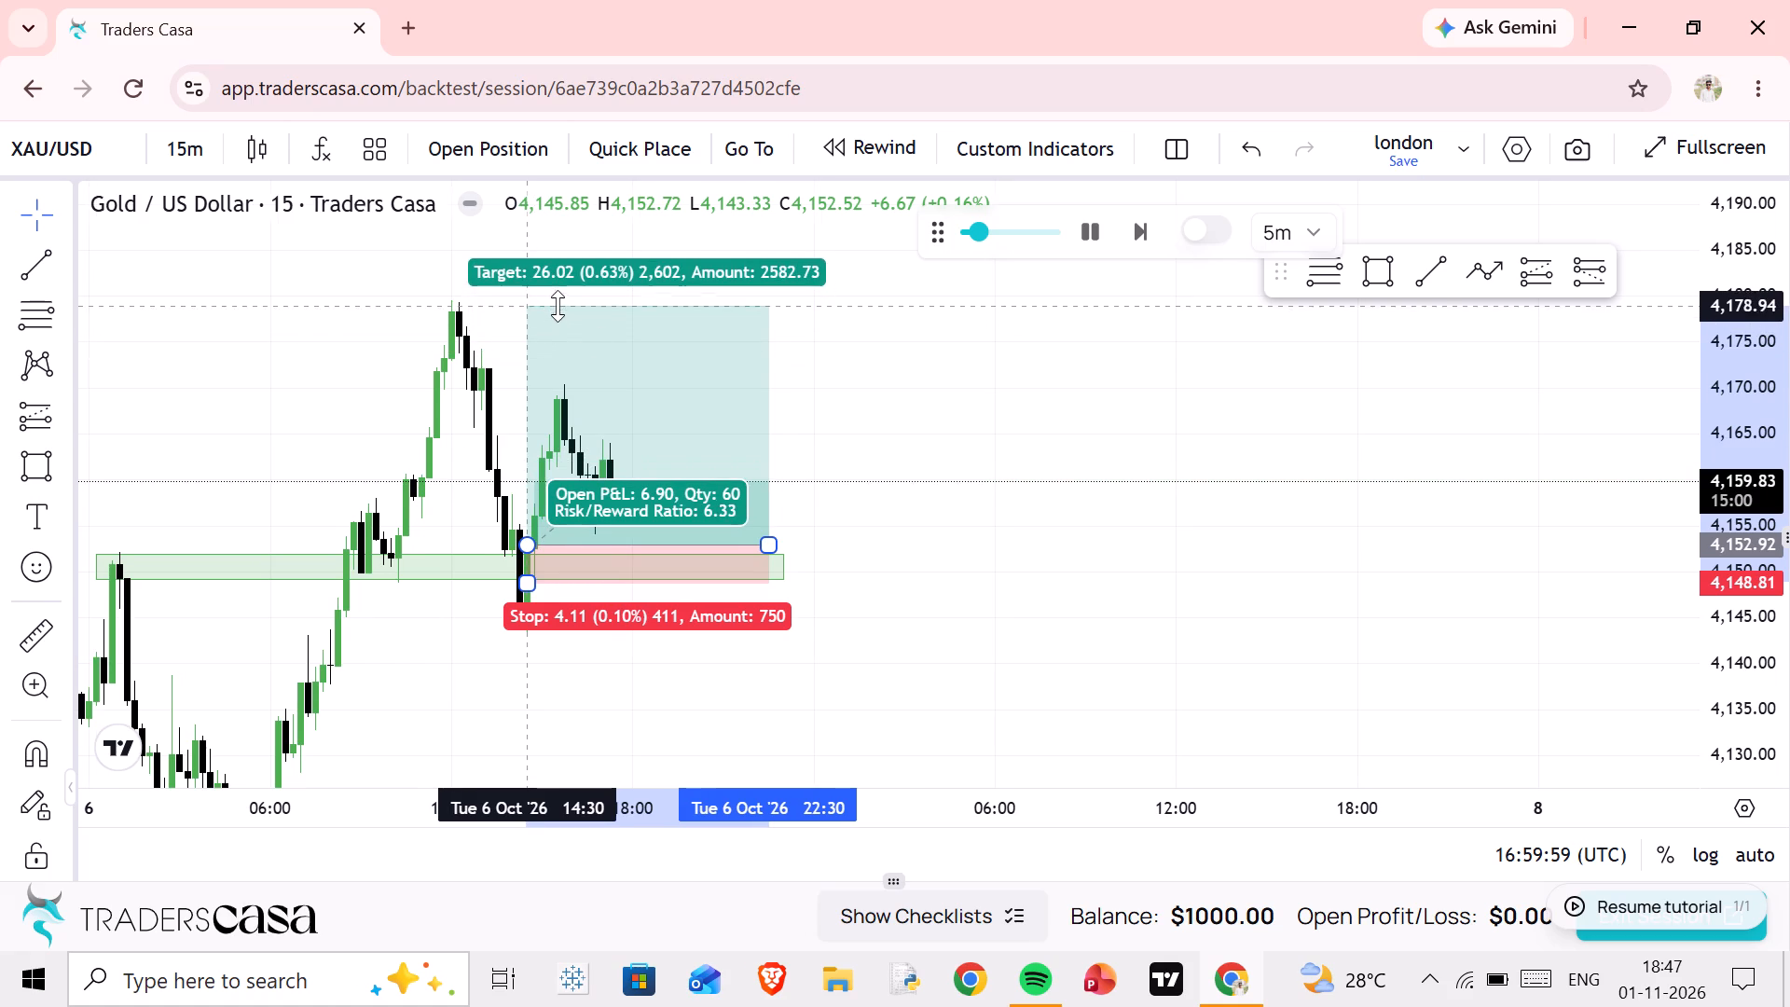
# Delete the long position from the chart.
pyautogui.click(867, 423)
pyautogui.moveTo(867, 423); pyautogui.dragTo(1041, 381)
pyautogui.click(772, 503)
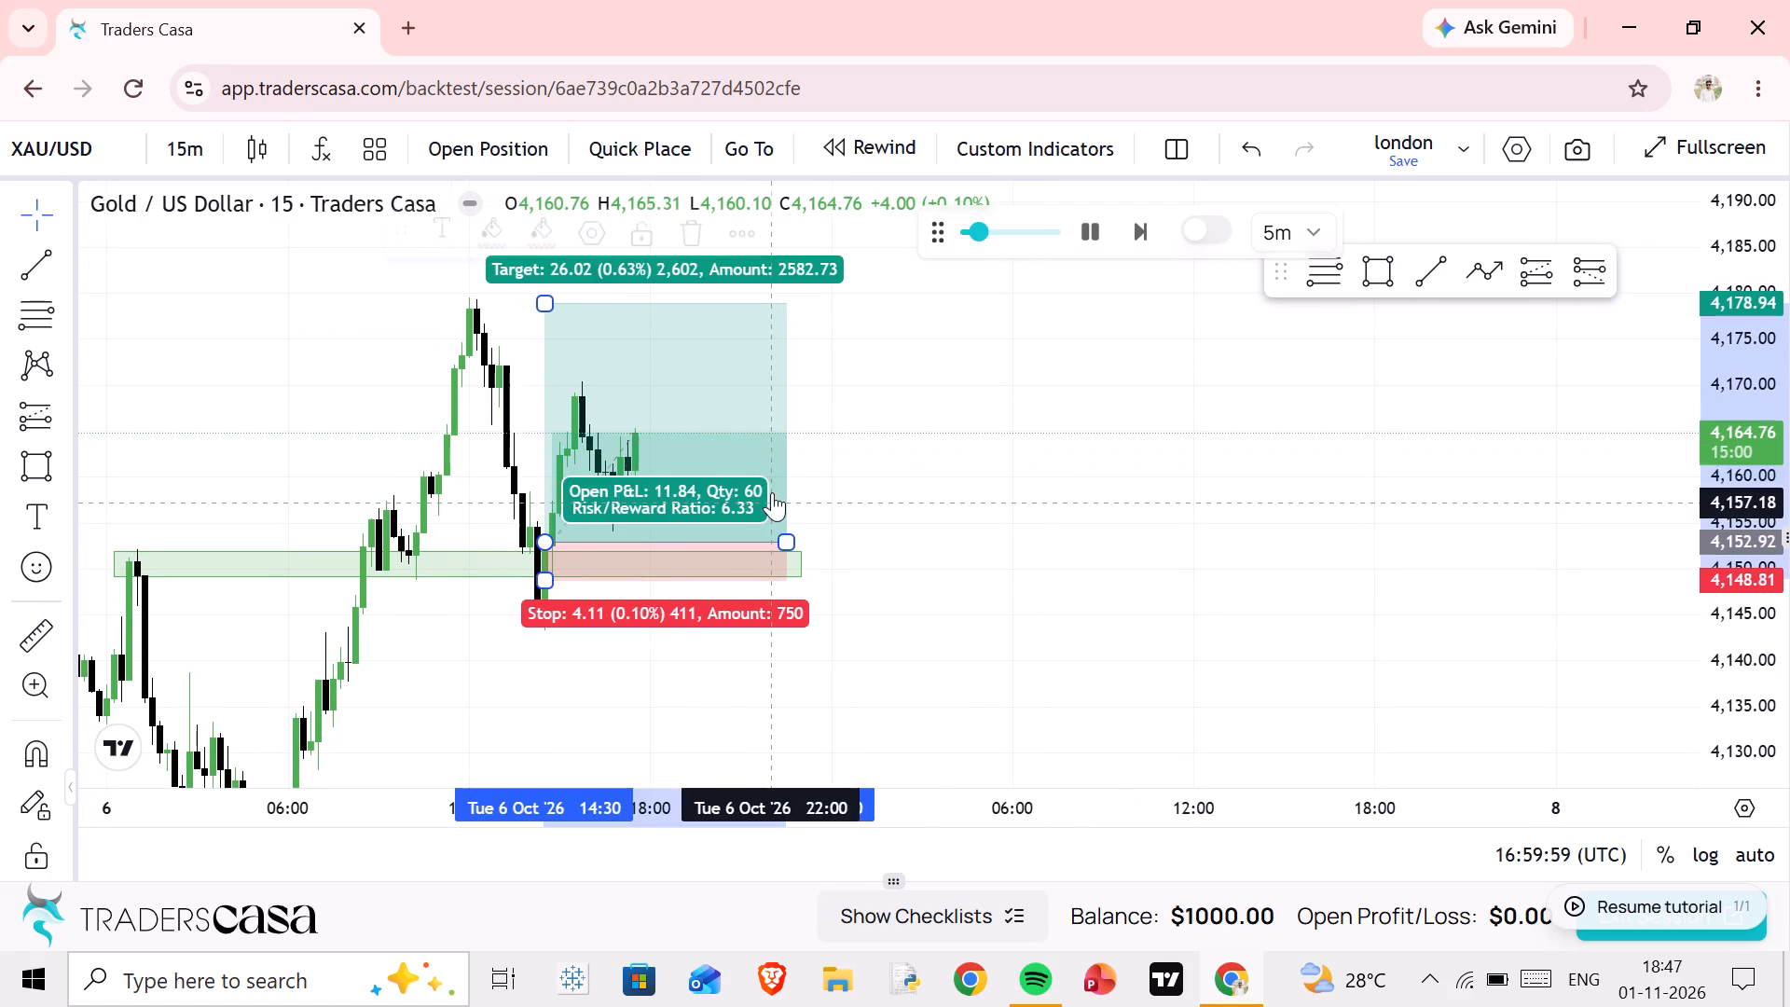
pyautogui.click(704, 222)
# Delete the green zone from the chart.
pyautogui.click(697, 552)
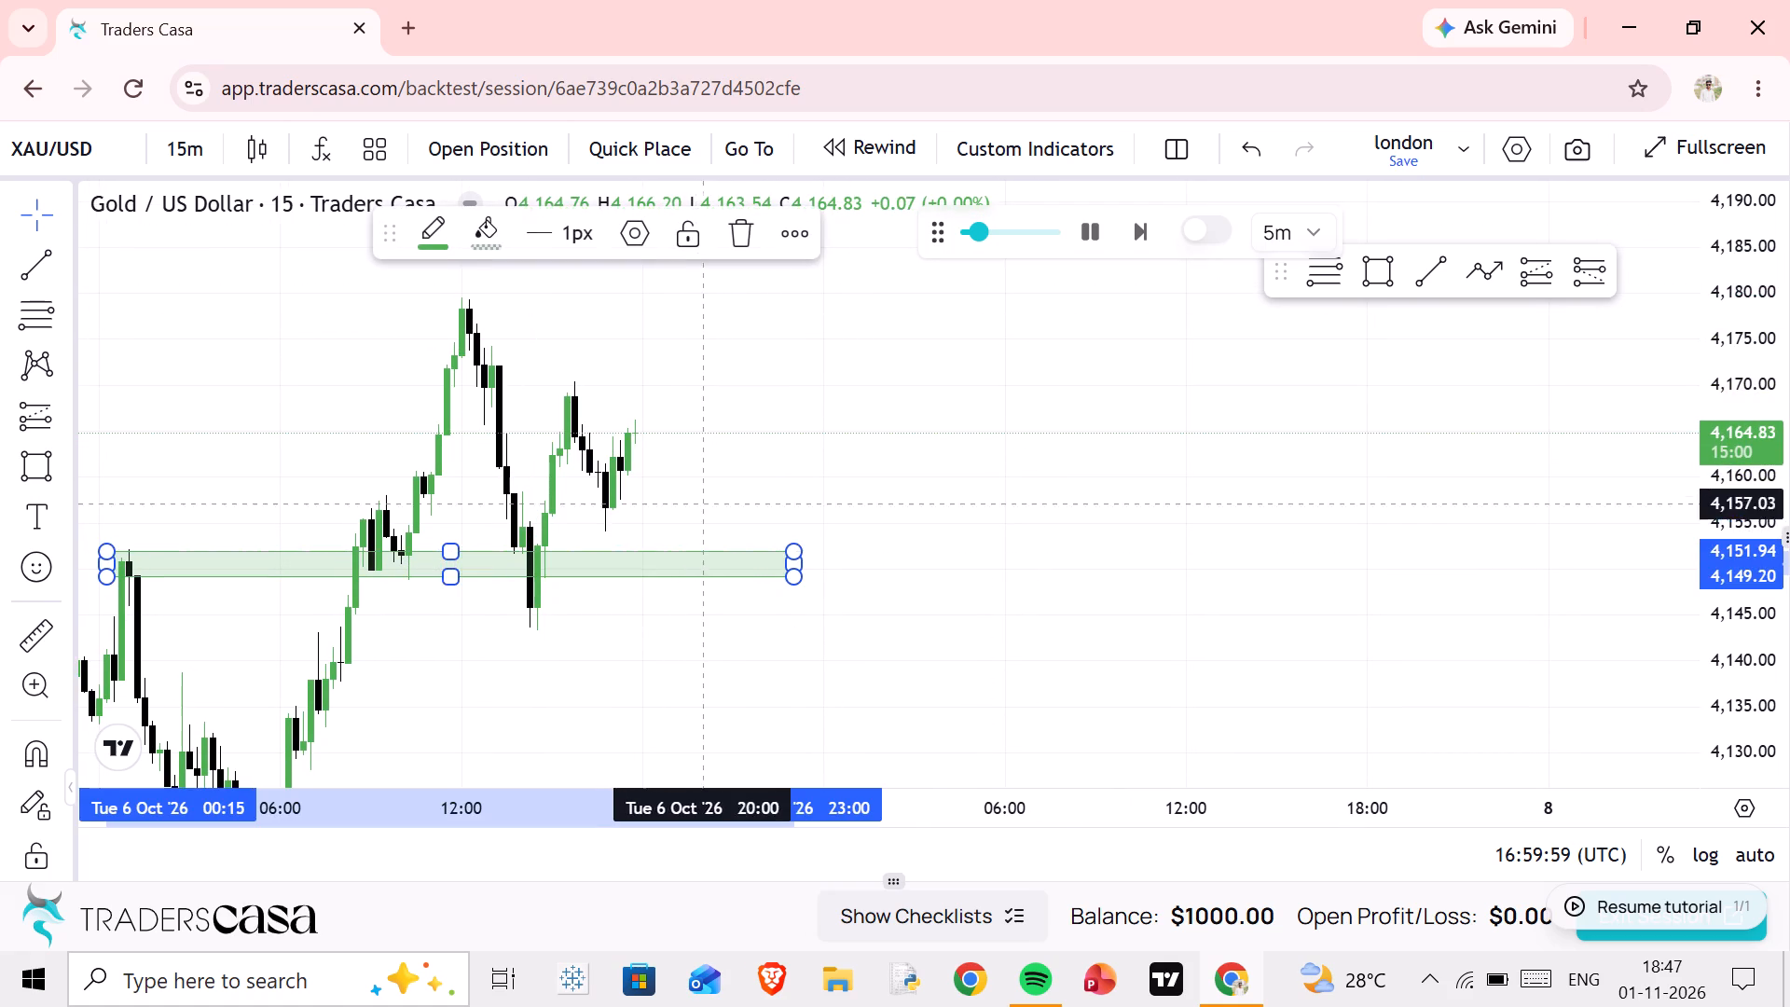
pyautogui.click(746, 228)
# Pause the replay with the latest candles in view.
pyautogui.moveTo(749, 492); pyautogui.dragTo(1020, 433)
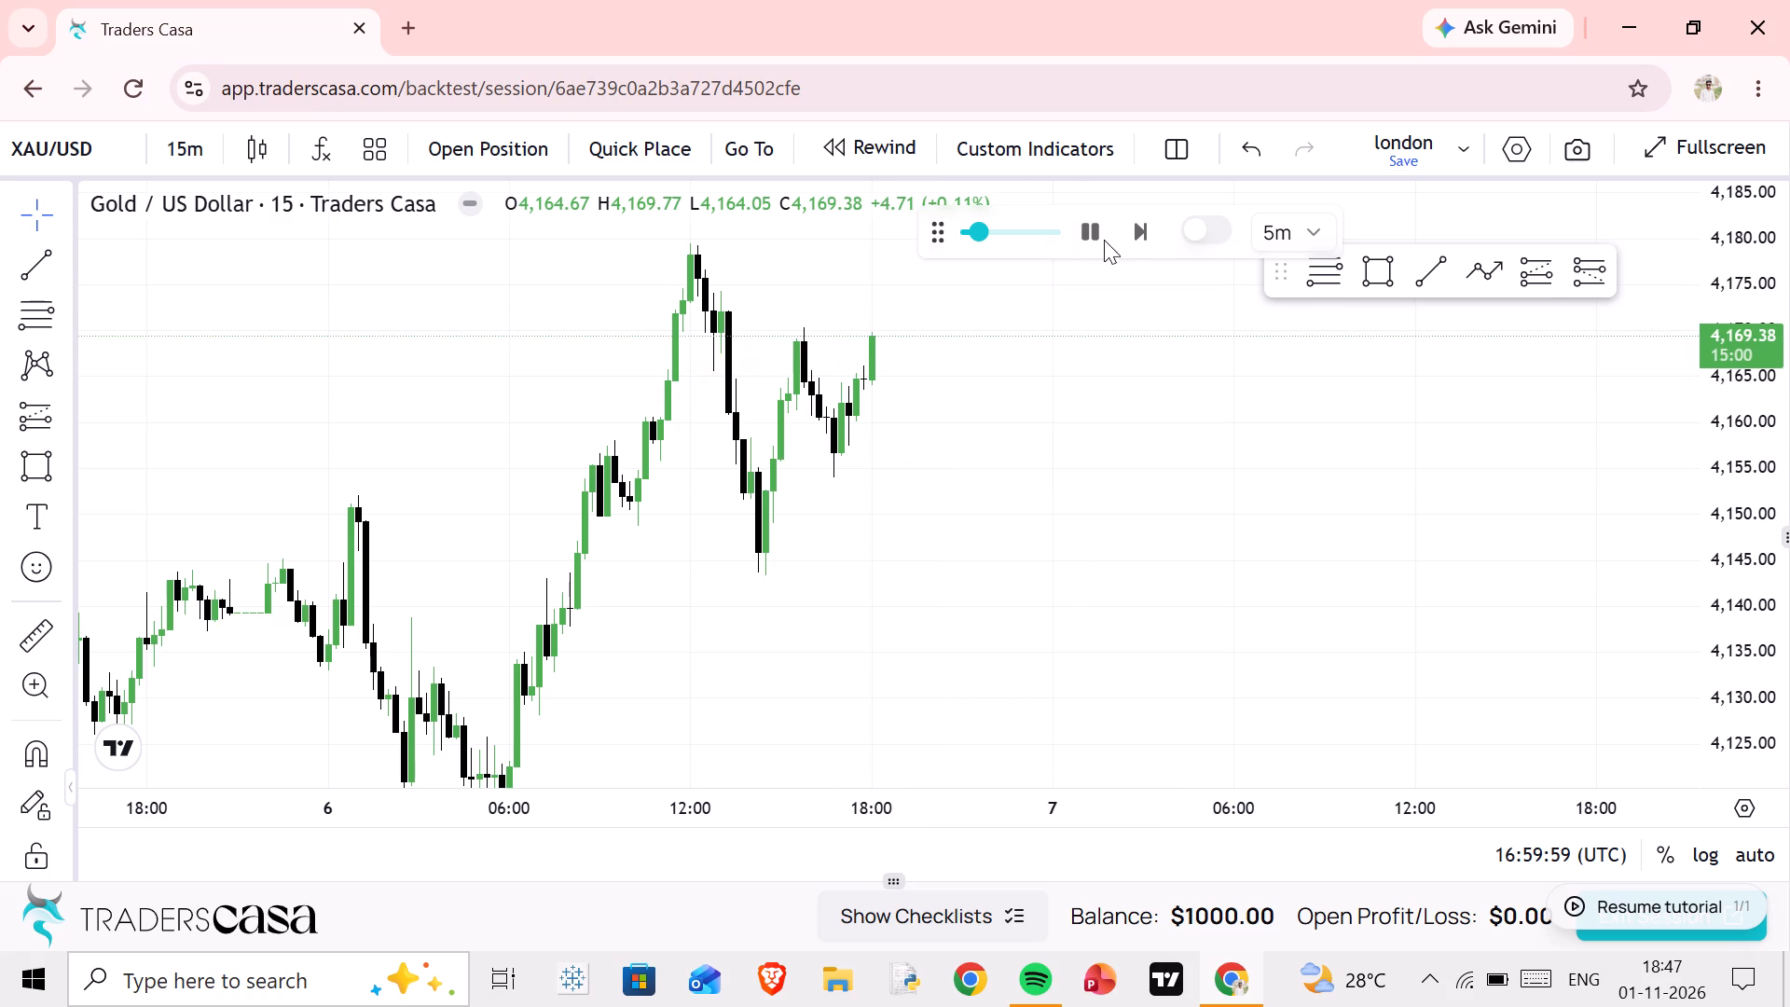
pyautogui.click(1104, 240)
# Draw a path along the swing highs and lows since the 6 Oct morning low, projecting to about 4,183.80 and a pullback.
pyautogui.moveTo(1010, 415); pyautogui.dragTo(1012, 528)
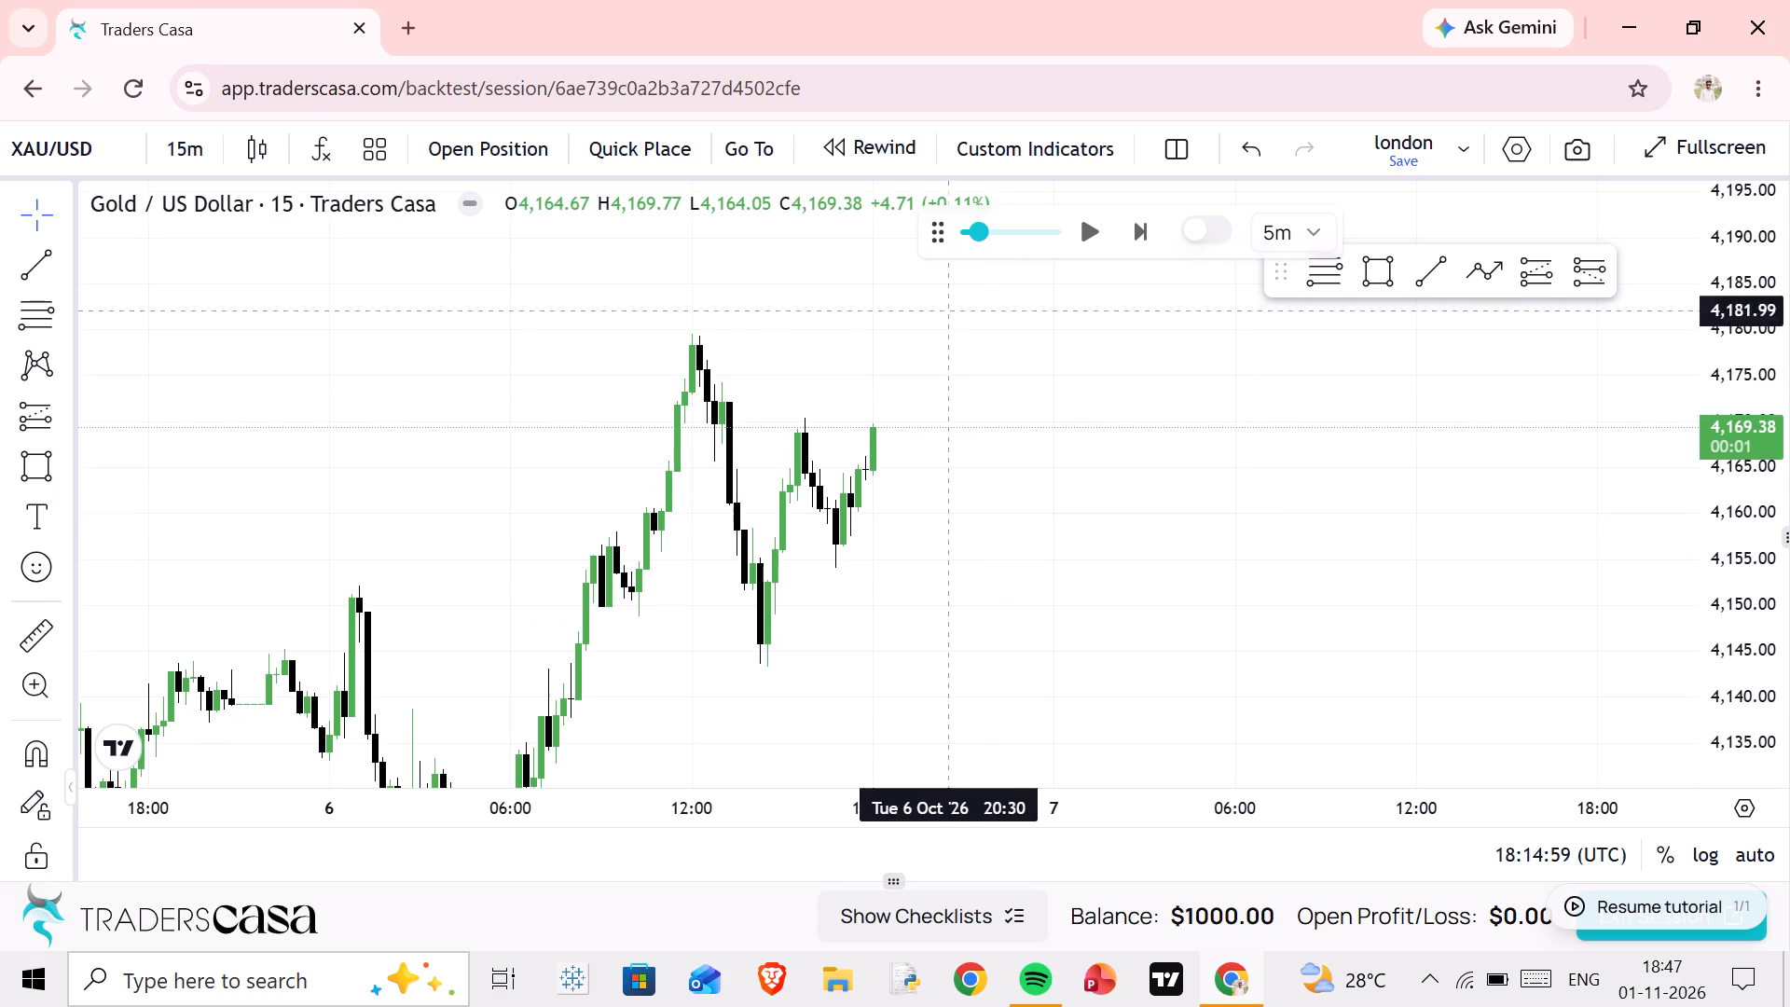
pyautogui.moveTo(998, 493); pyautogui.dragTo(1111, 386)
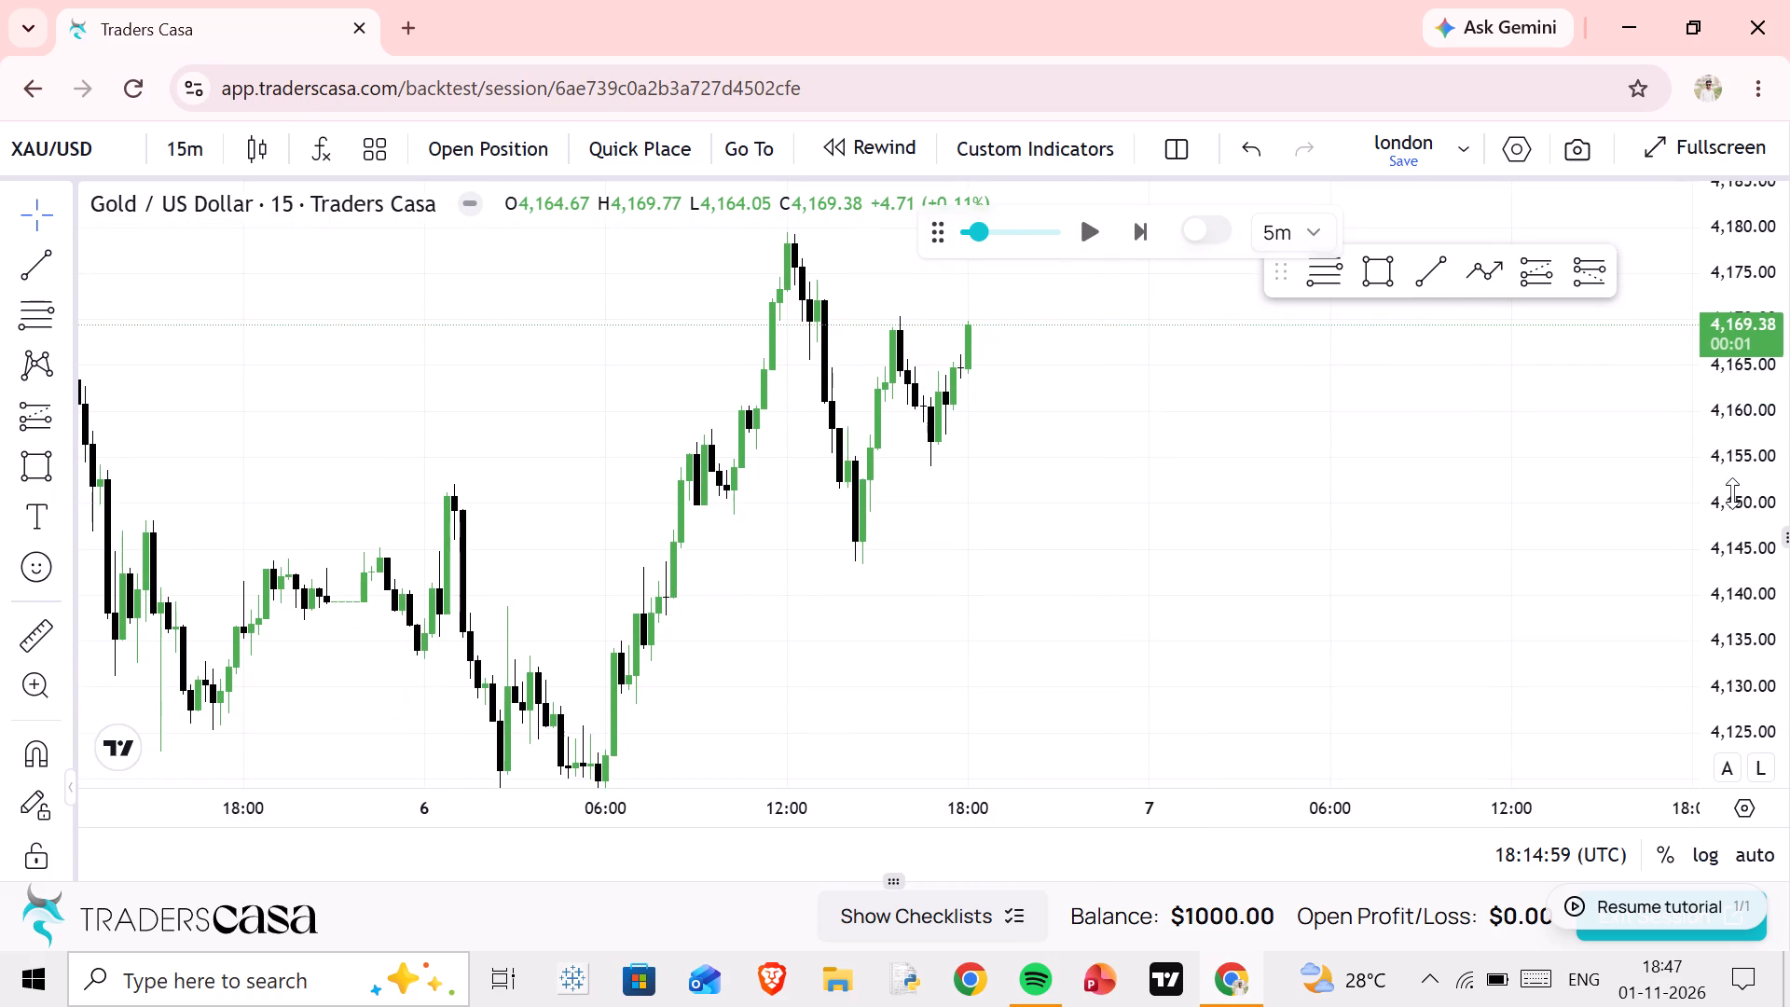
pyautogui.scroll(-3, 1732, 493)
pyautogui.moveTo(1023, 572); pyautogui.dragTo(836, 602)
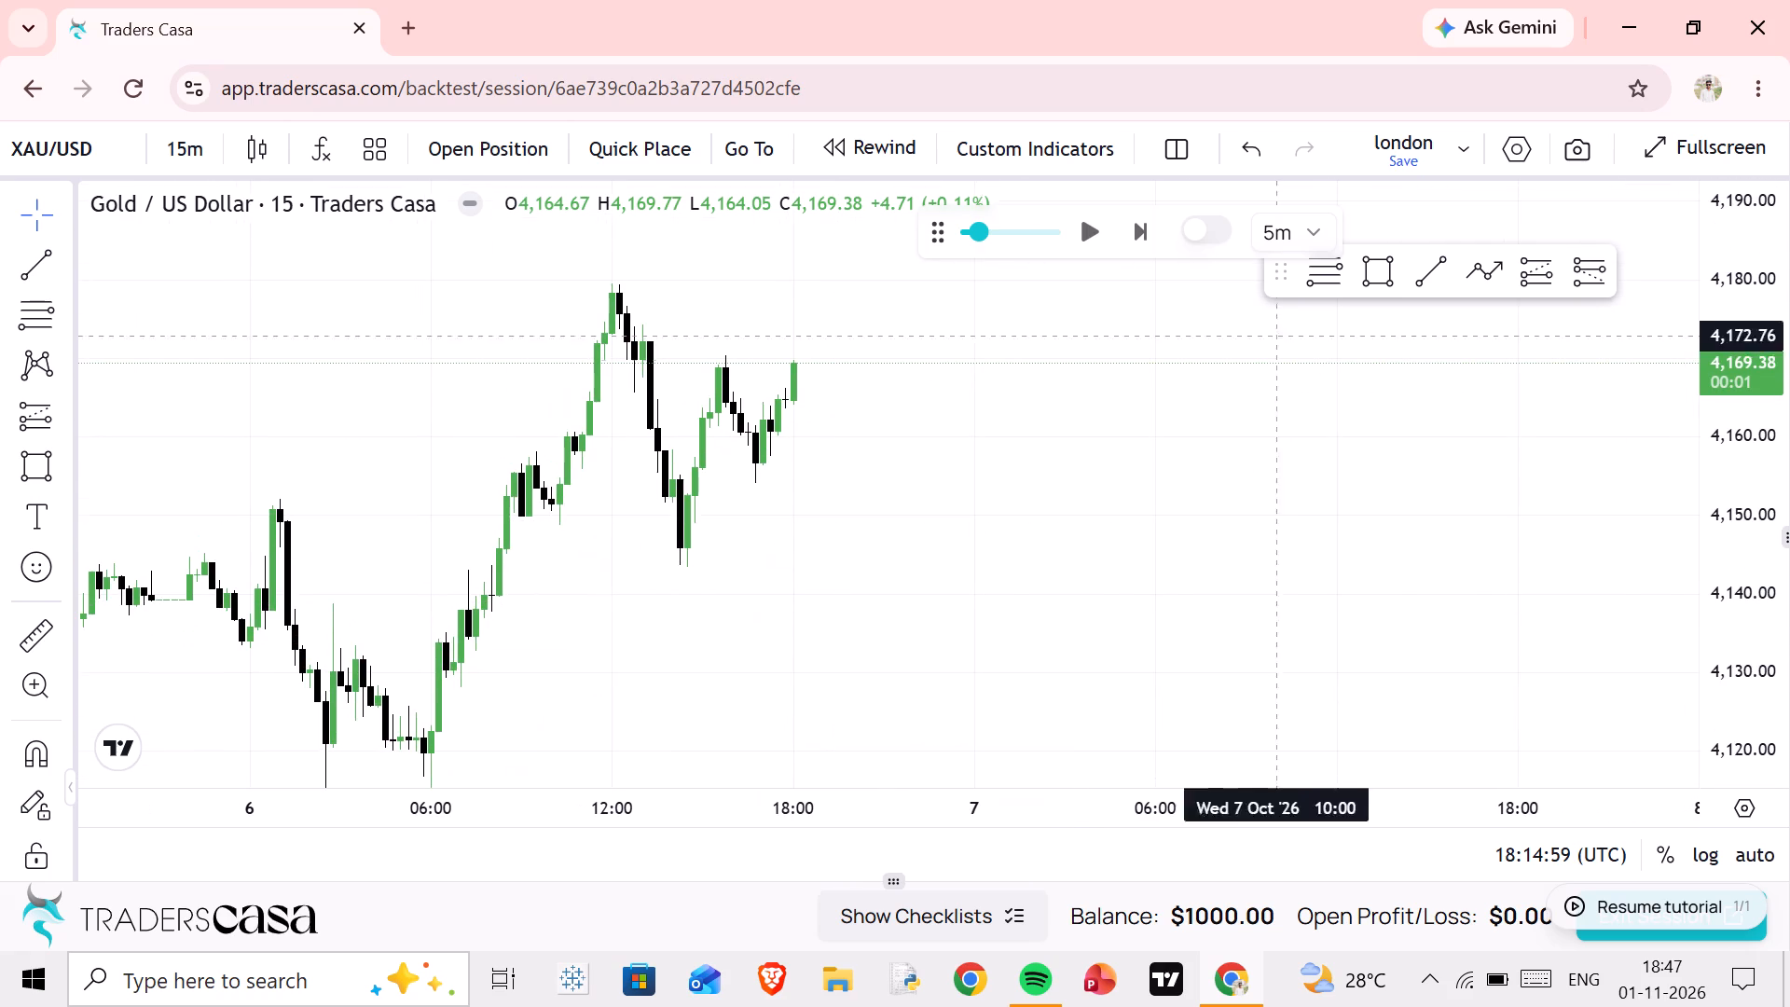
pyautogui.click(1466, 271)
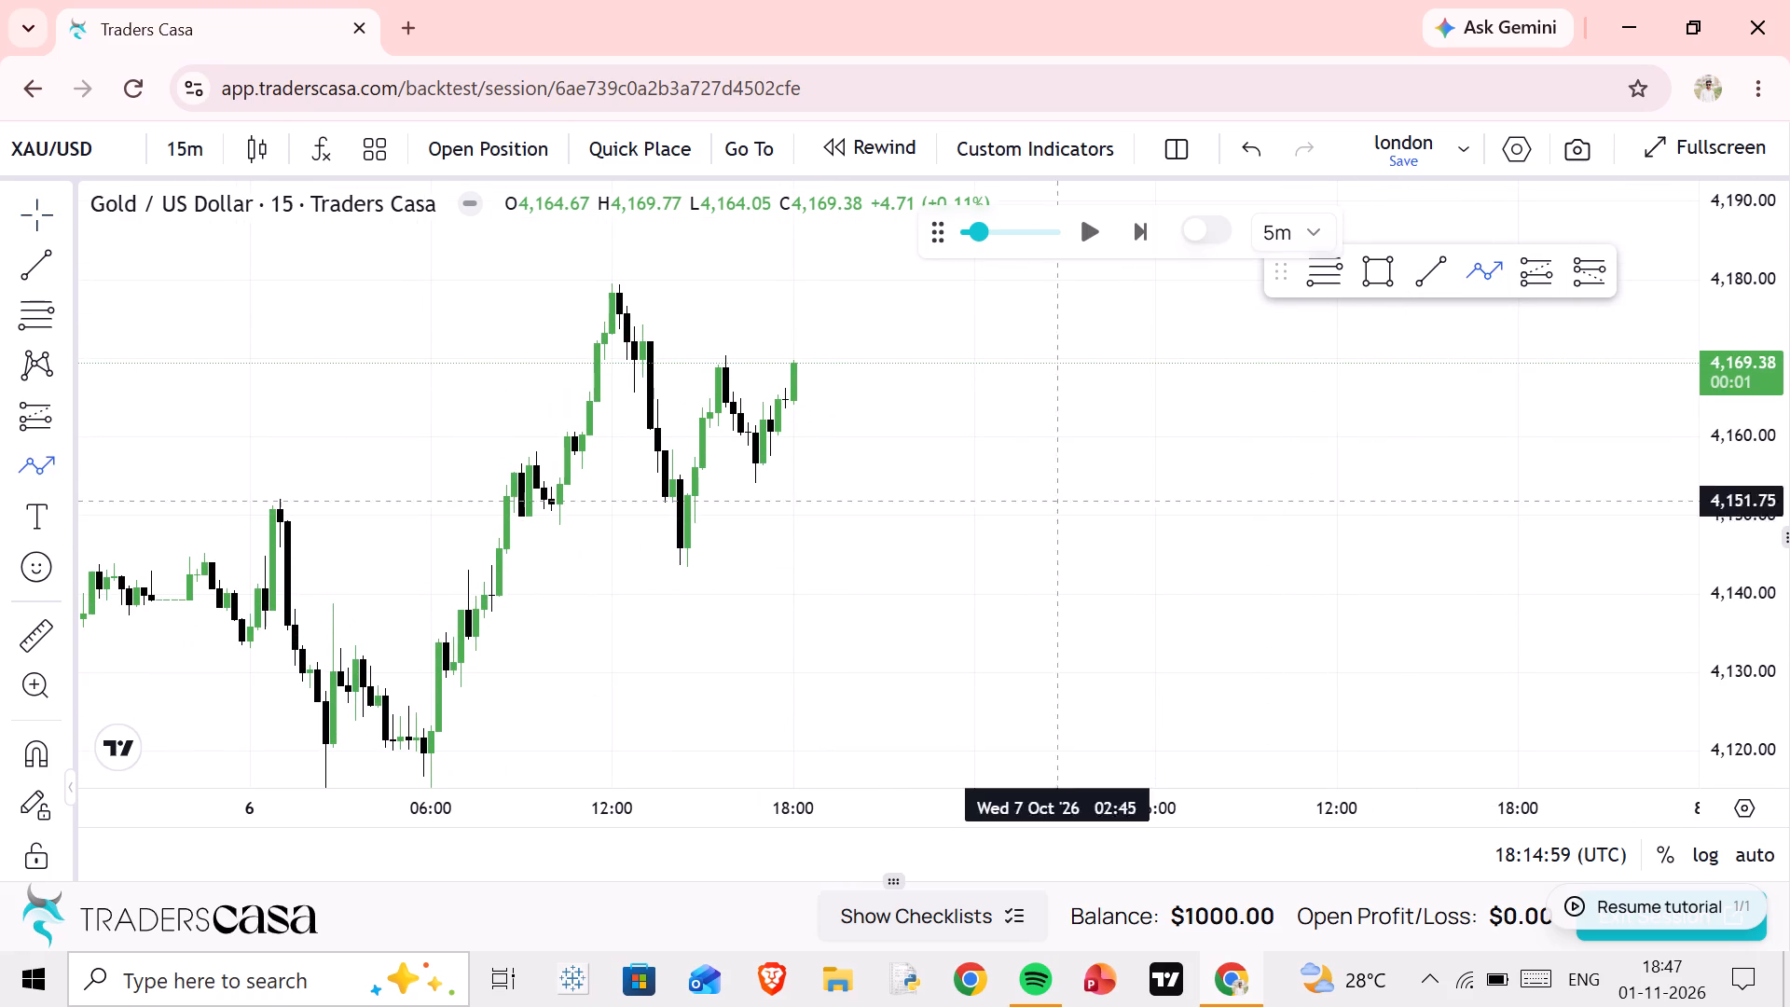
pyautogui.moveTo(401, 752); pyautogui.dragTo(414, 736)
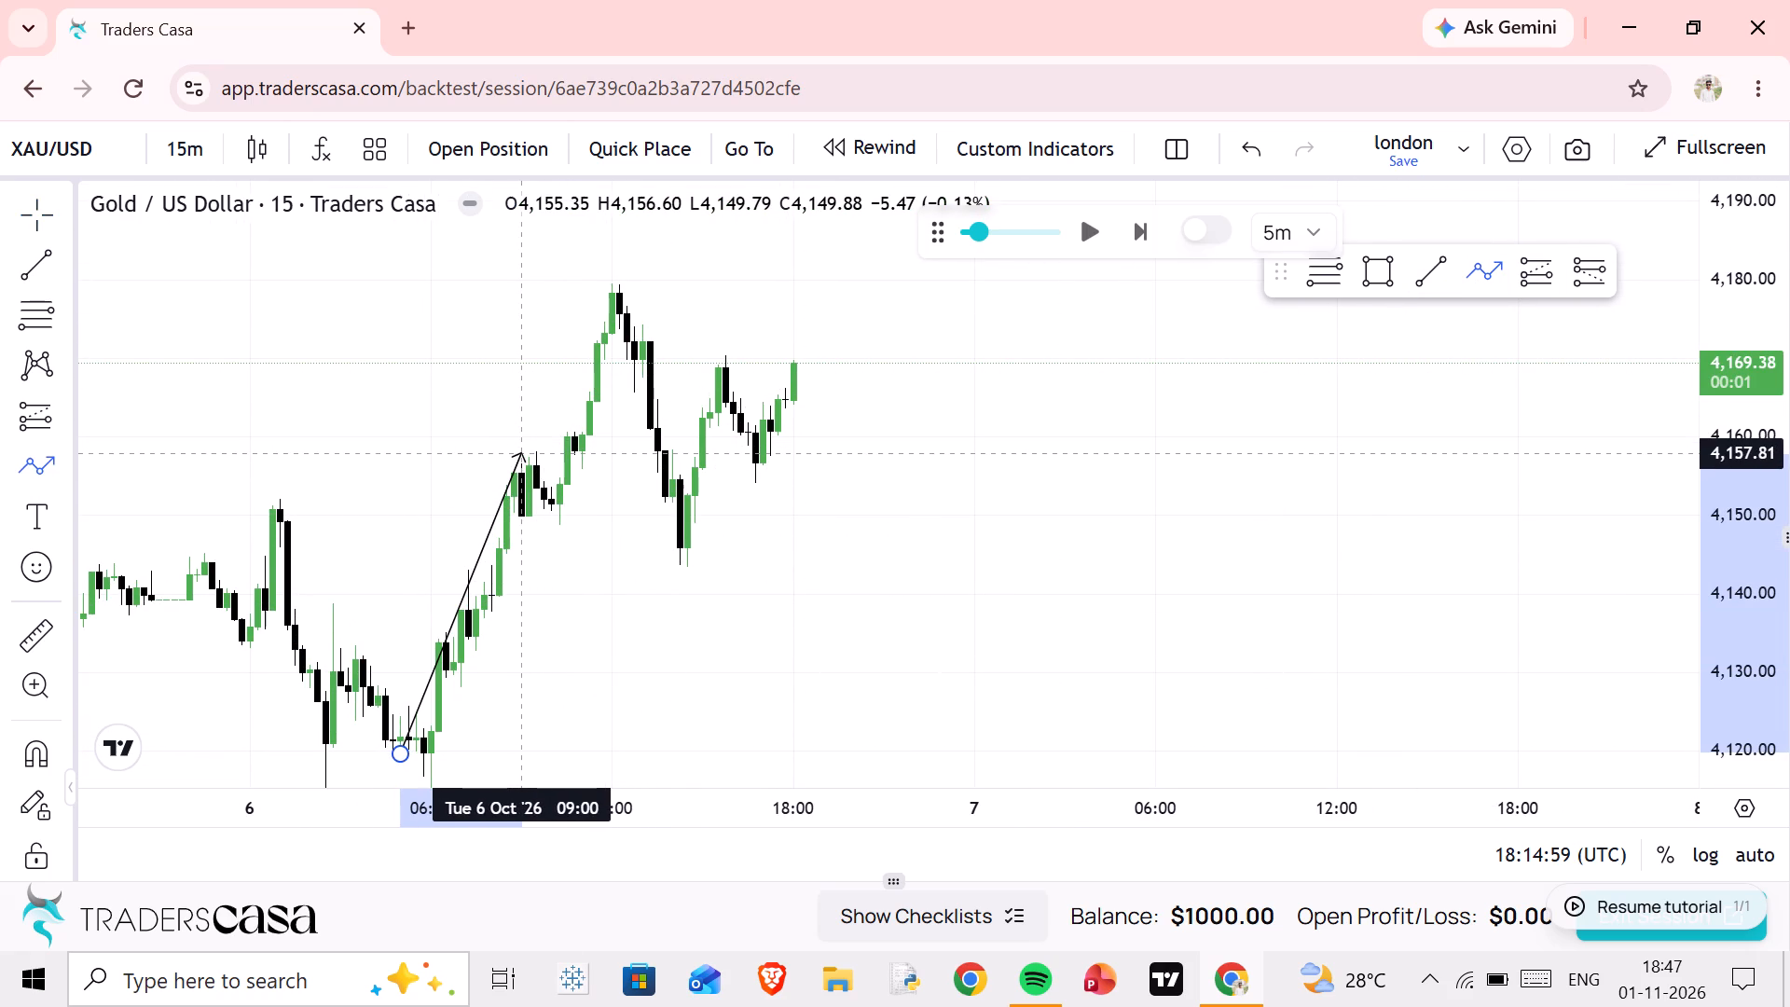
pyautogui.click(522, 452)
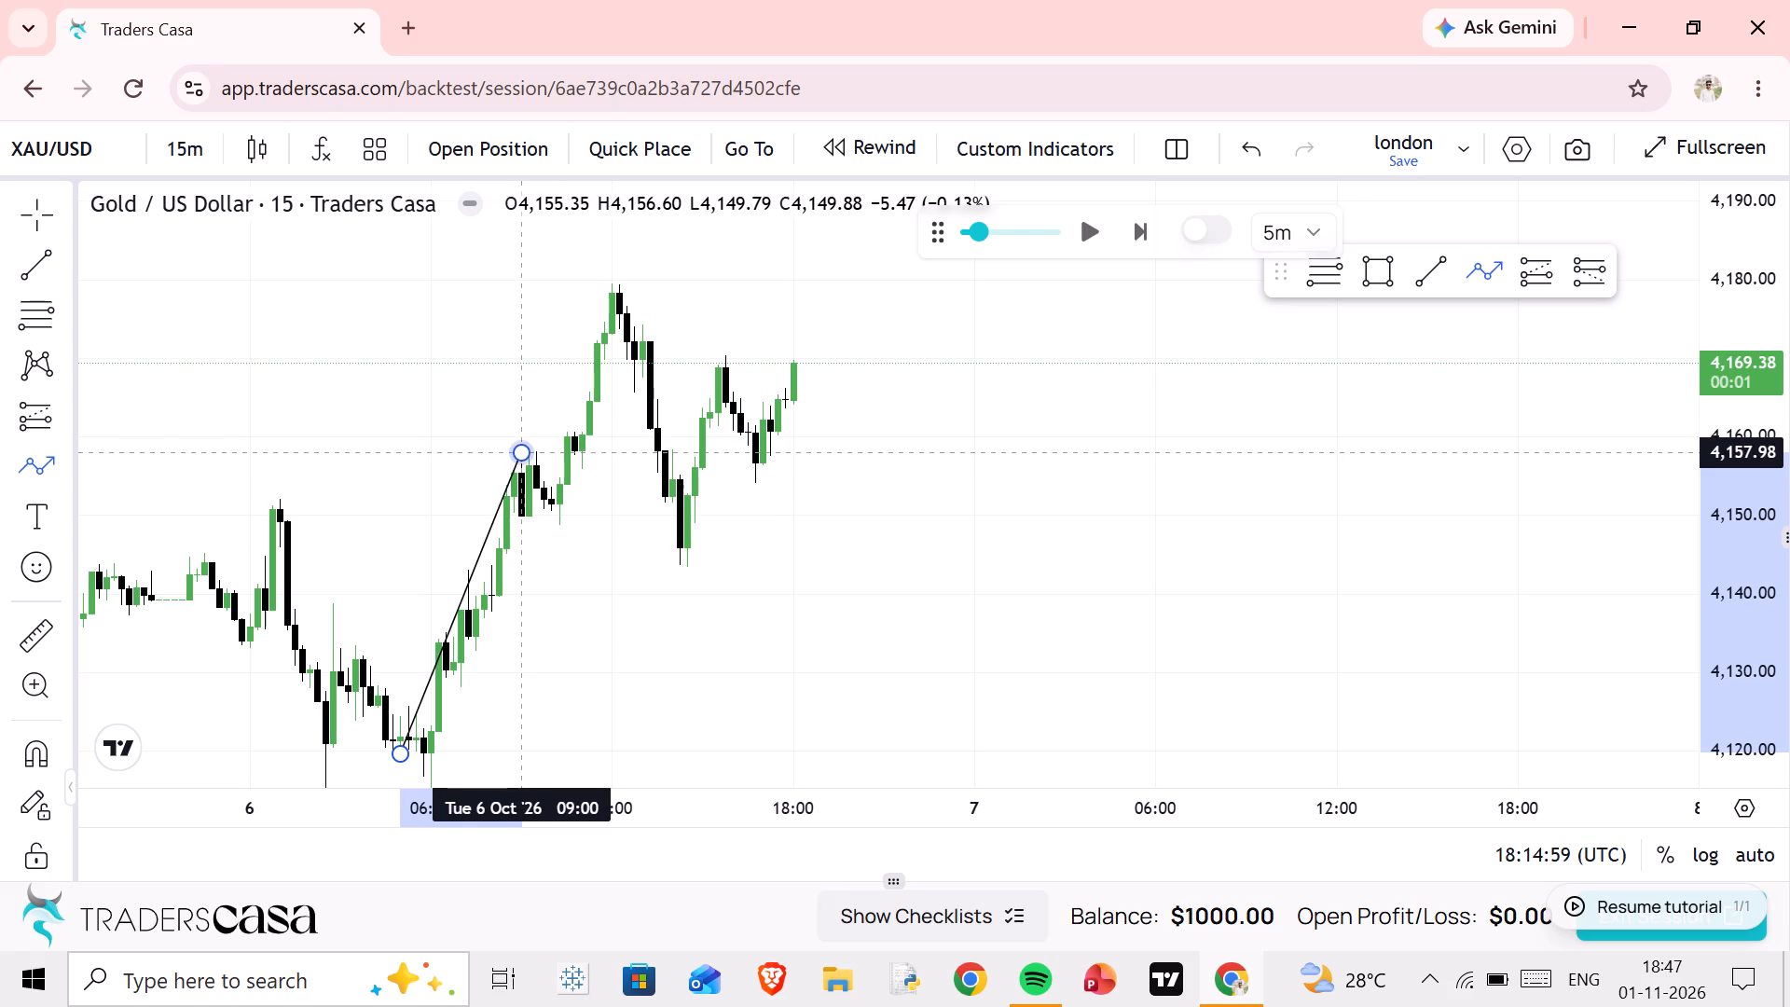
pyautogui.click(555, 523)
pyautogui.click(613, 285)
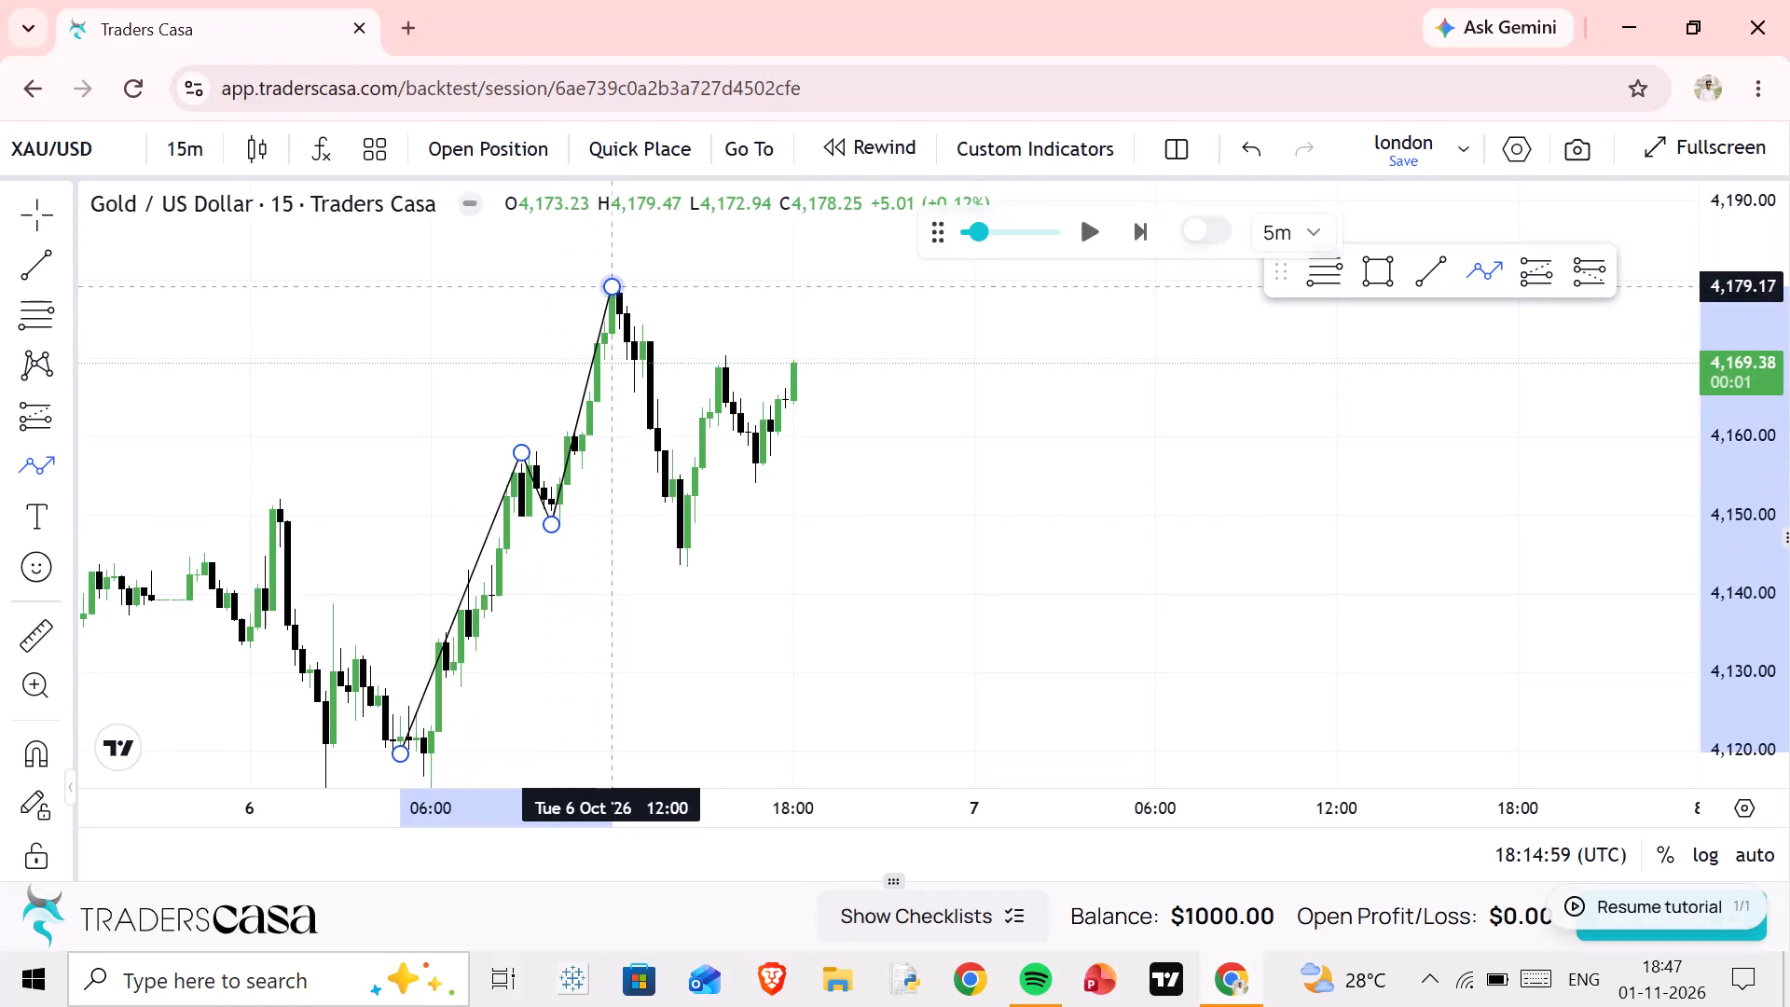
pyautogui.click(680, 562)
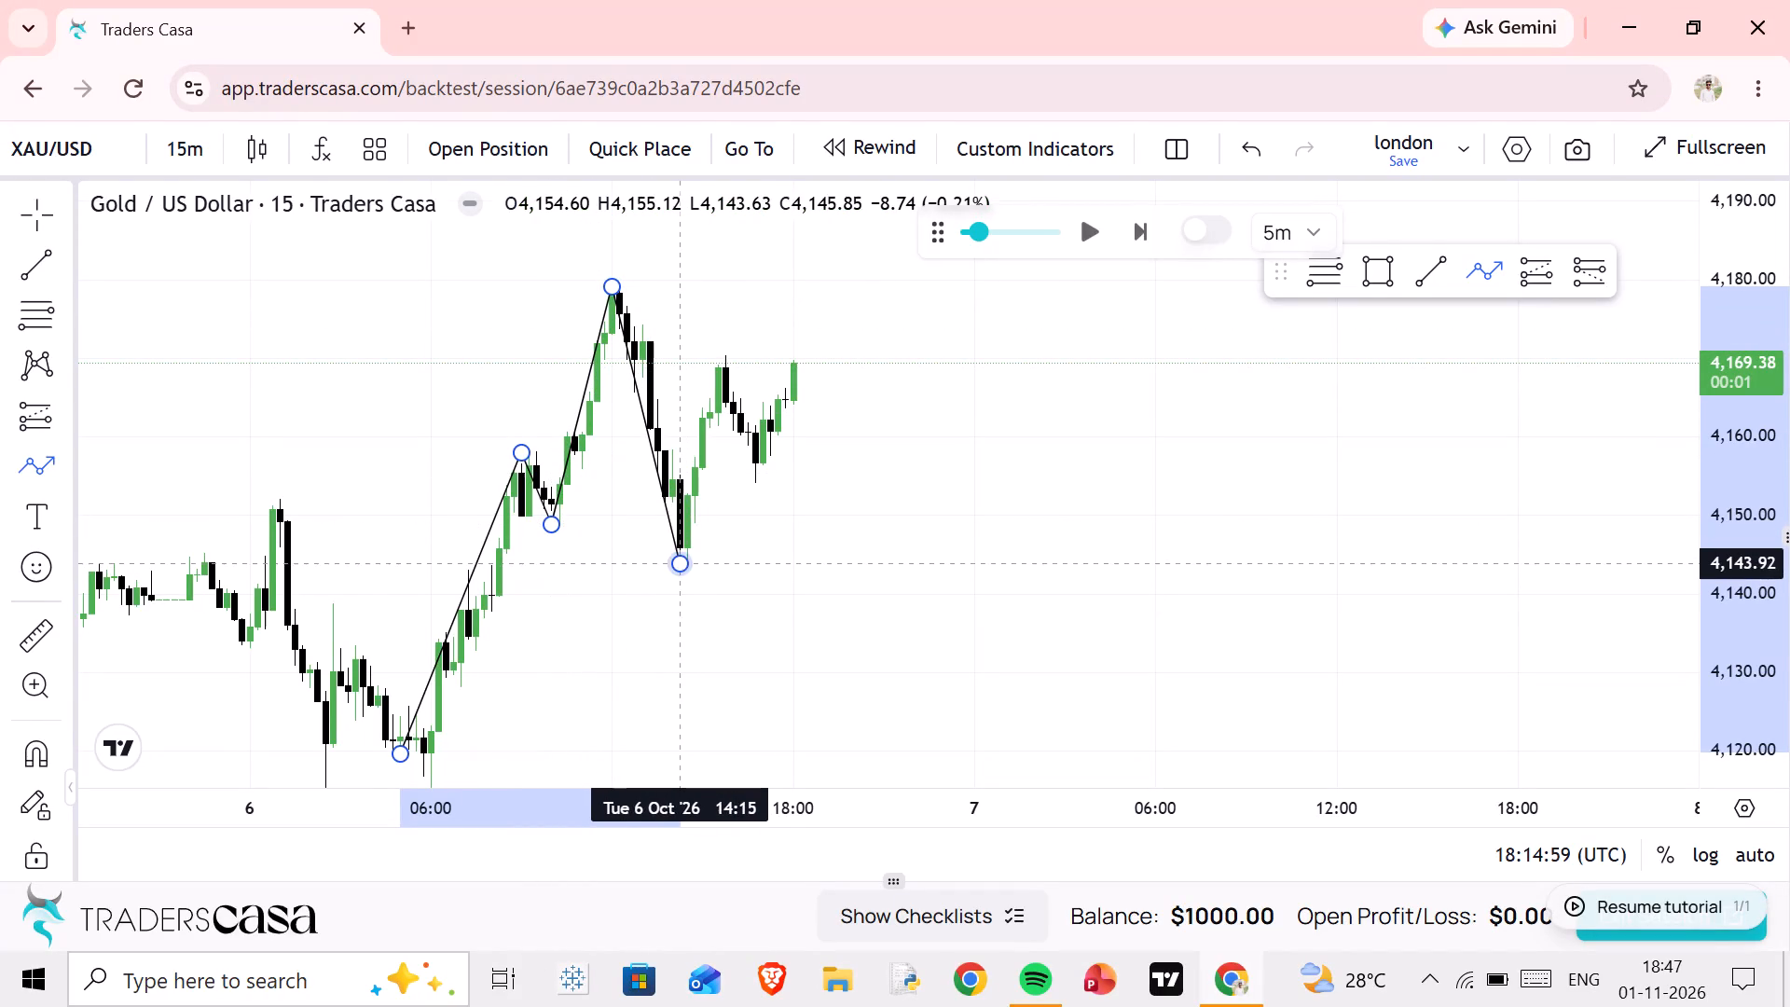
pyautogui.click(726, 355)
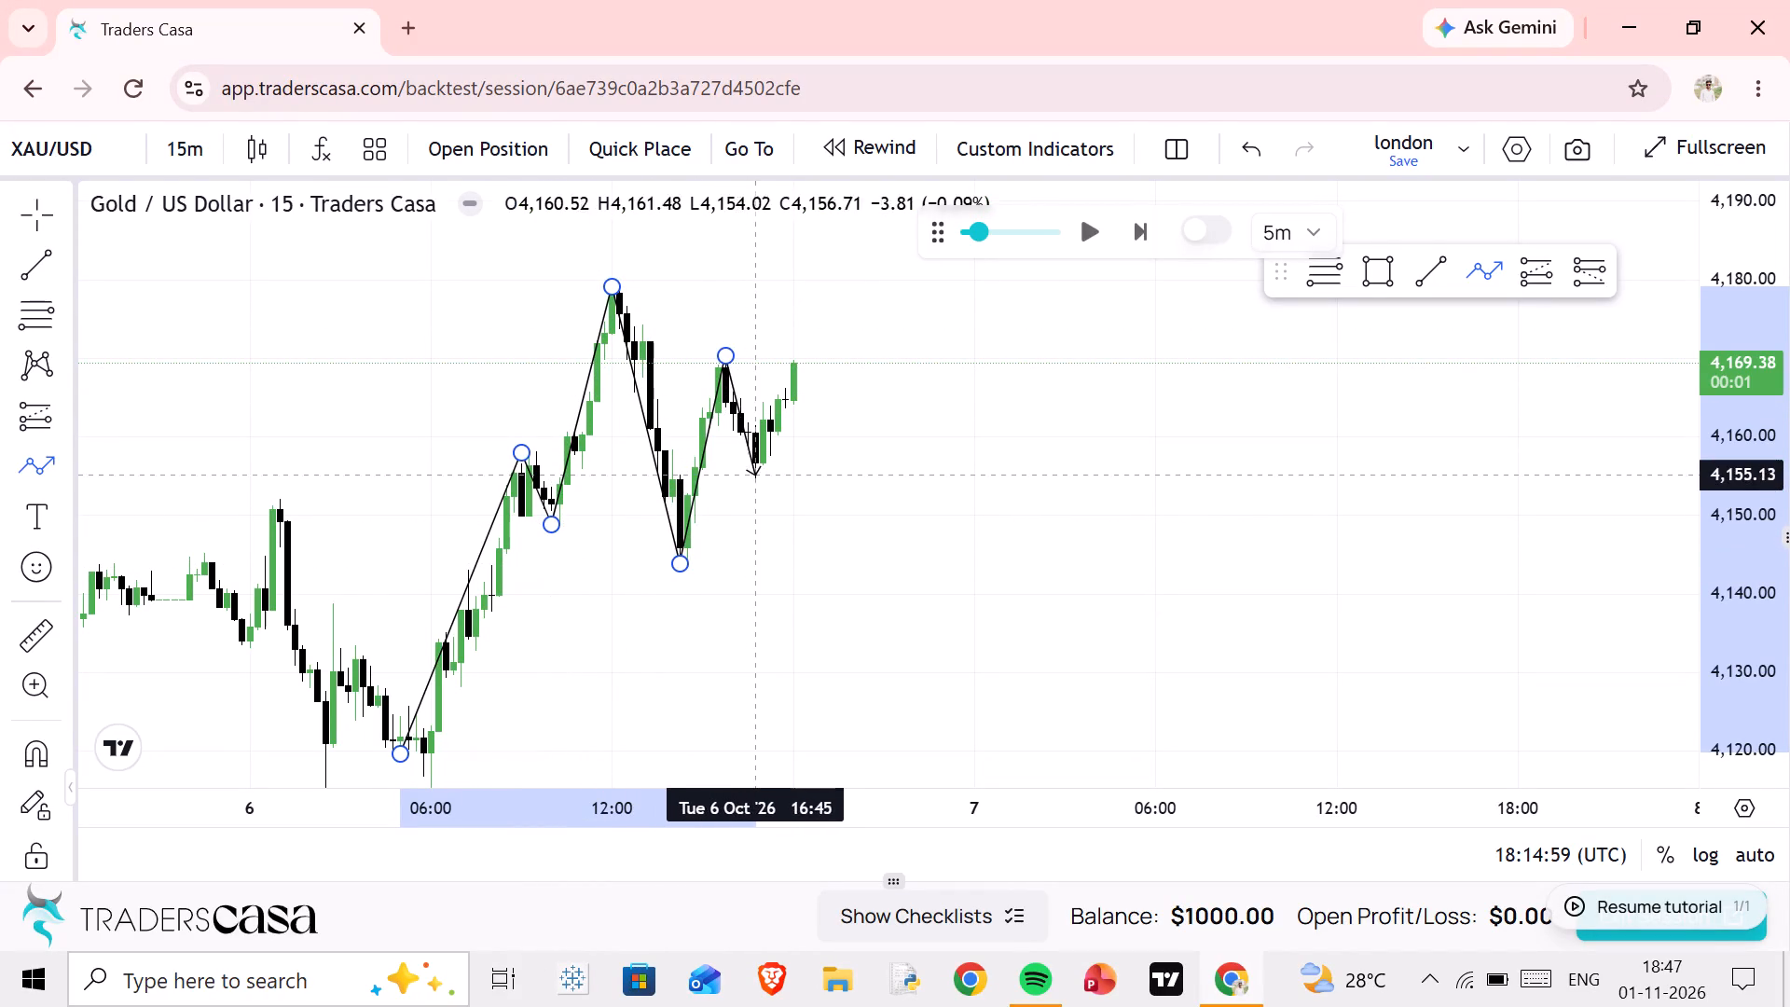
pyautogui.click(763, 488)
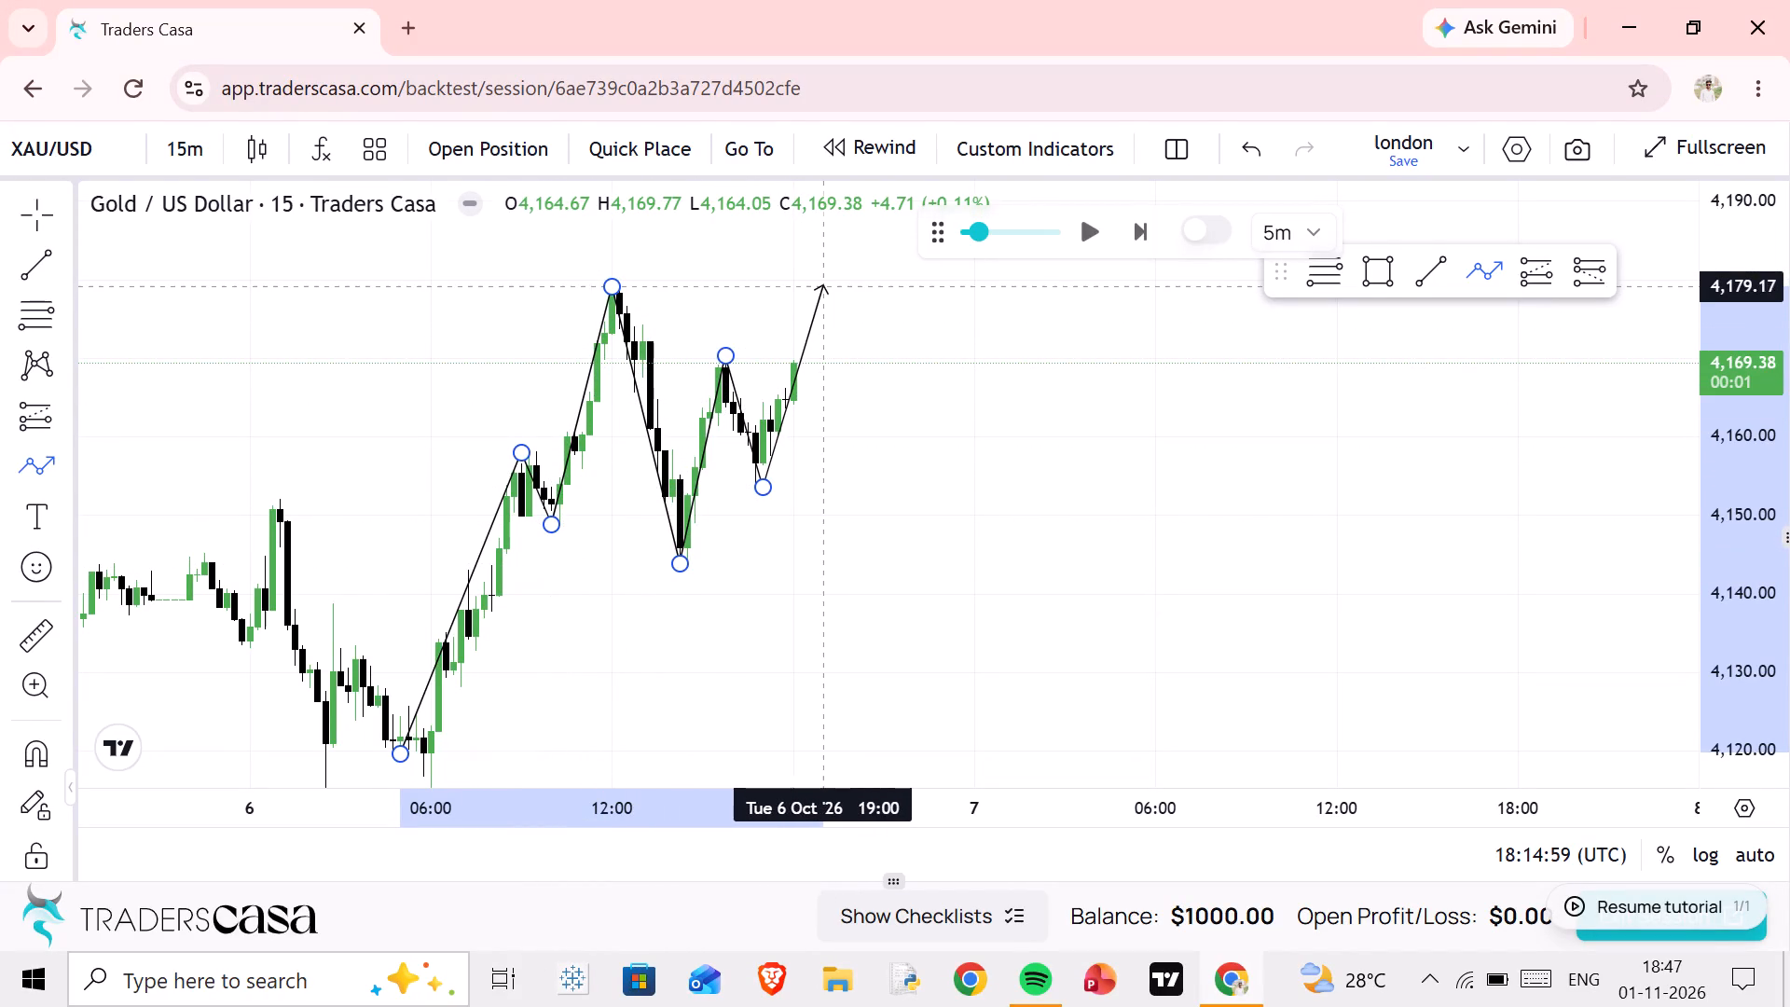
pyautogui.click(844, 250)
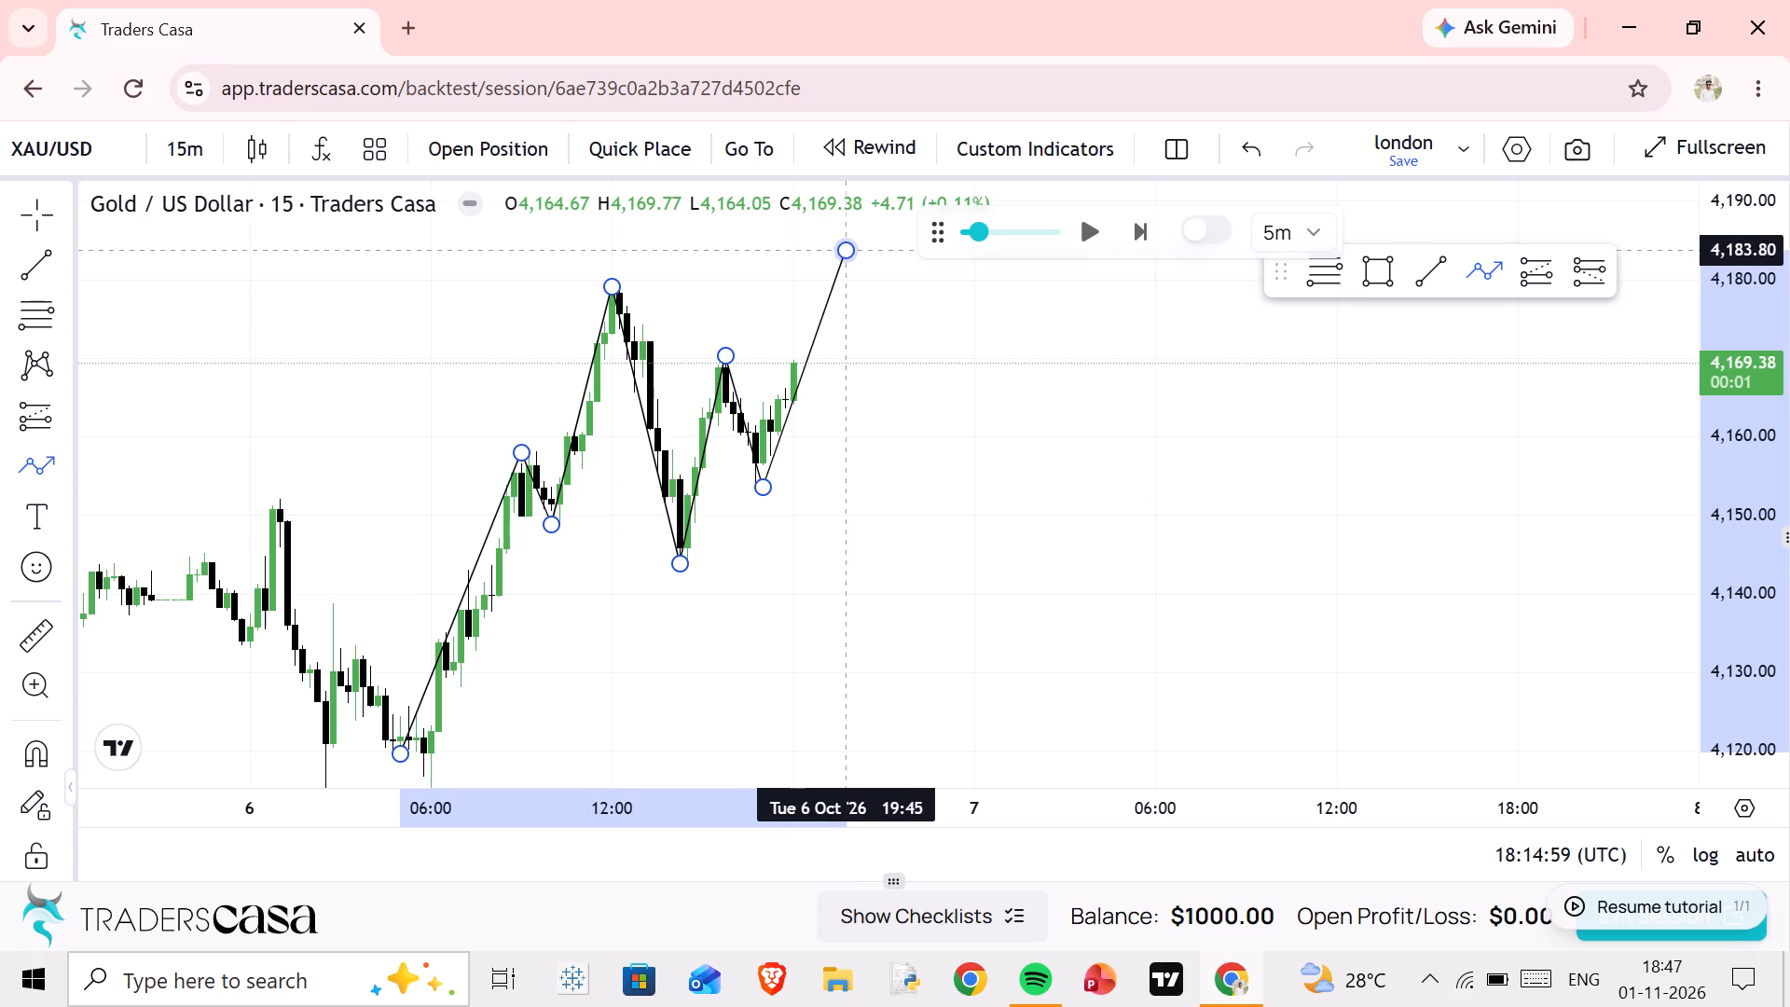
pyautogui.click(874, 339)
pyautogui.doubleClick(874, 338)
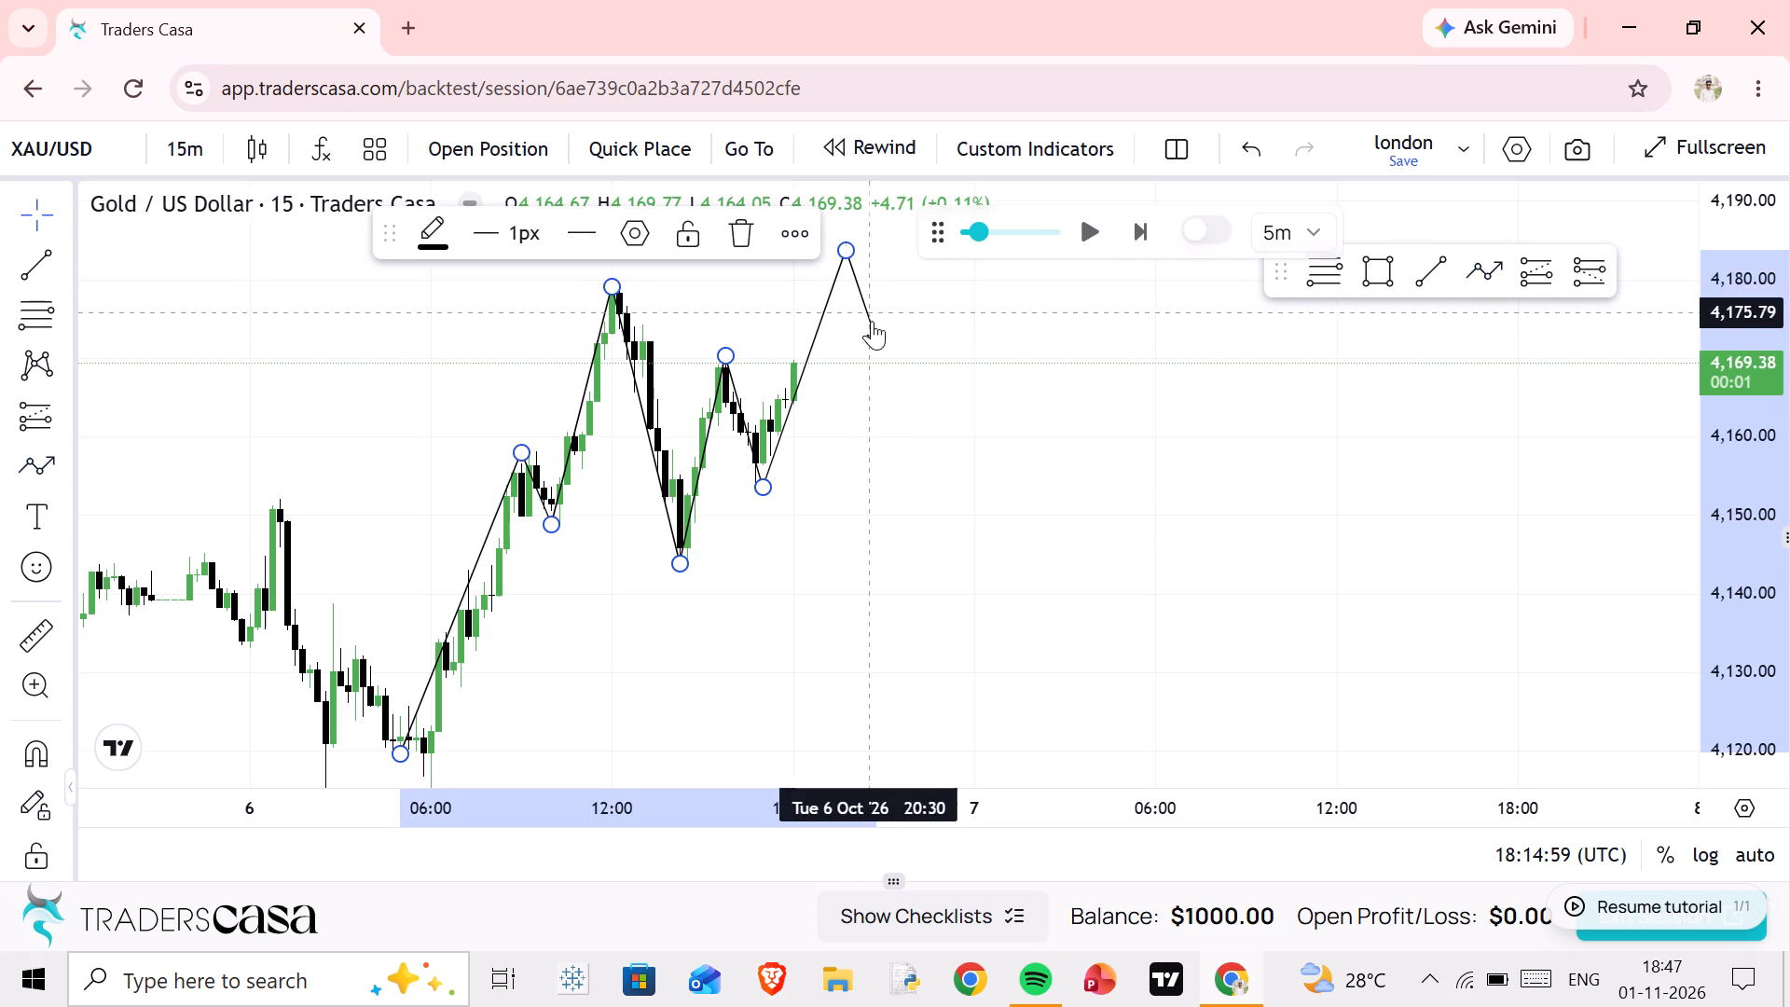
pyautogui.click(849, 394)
# Draw a green zone at the latest swing high, from about 4,167.42 to 4,170.09, extending to 21:15 on 6 Oct.
pyautogui.scroll(2, 737, 357)
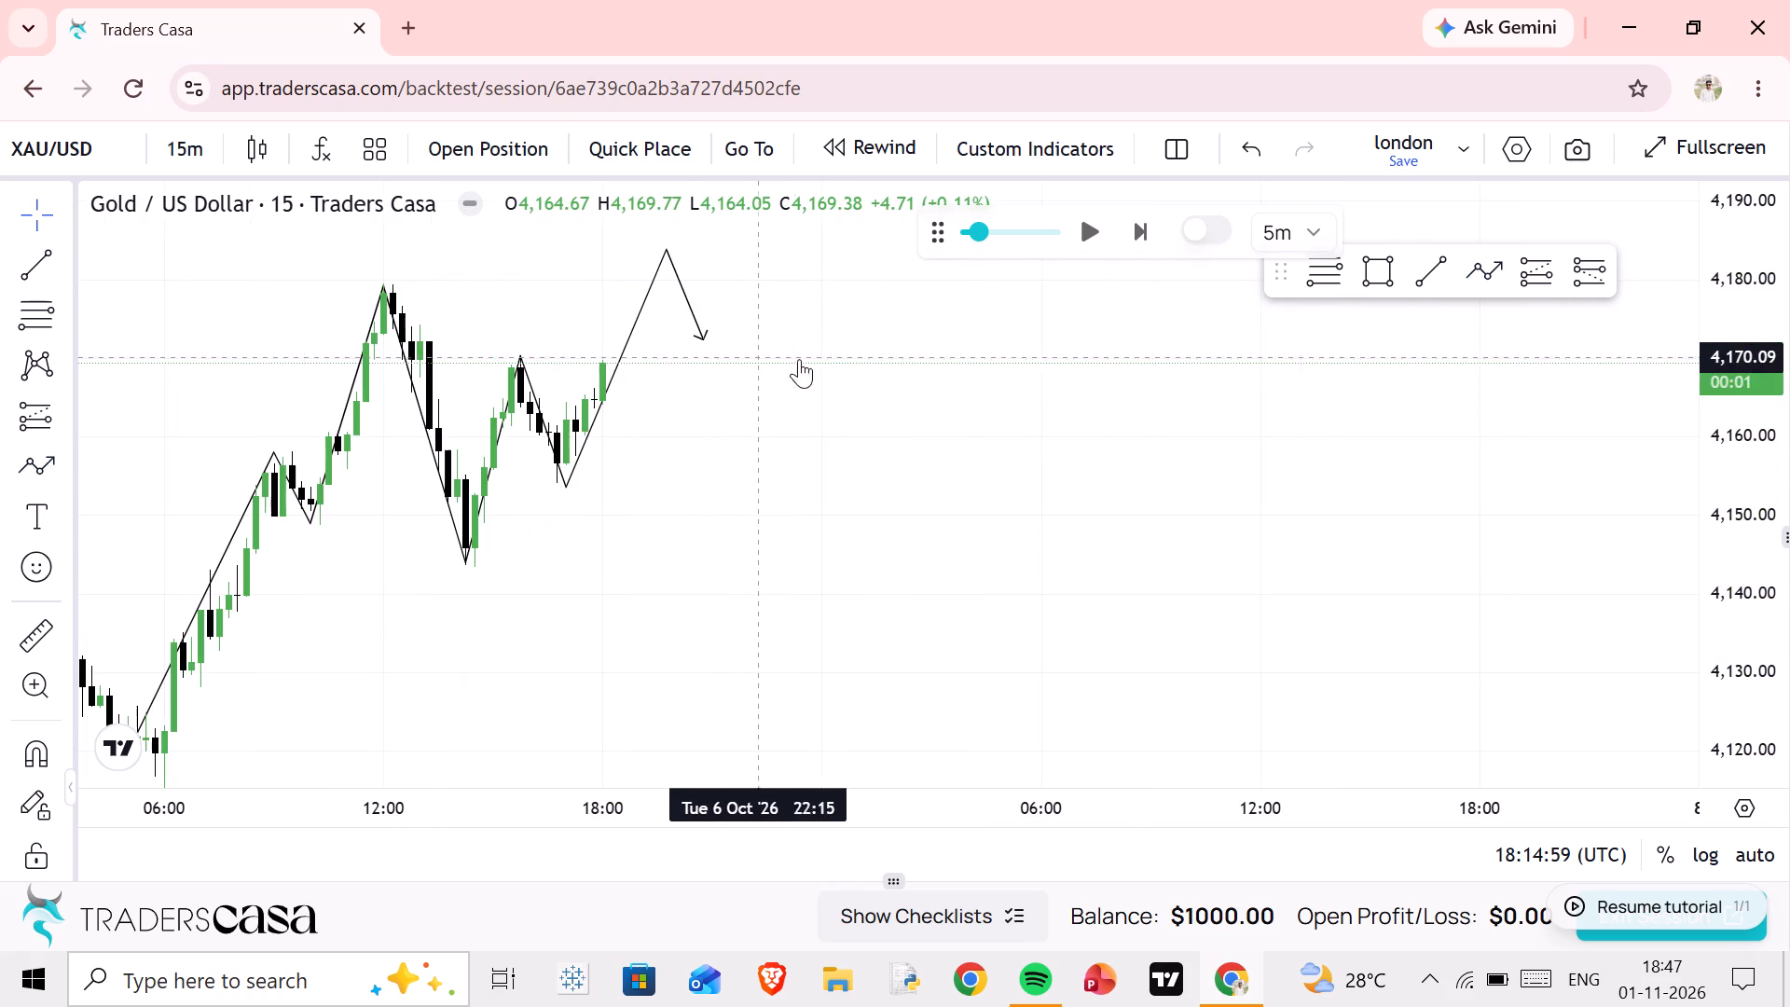
pyautogui.click(1397, 287)
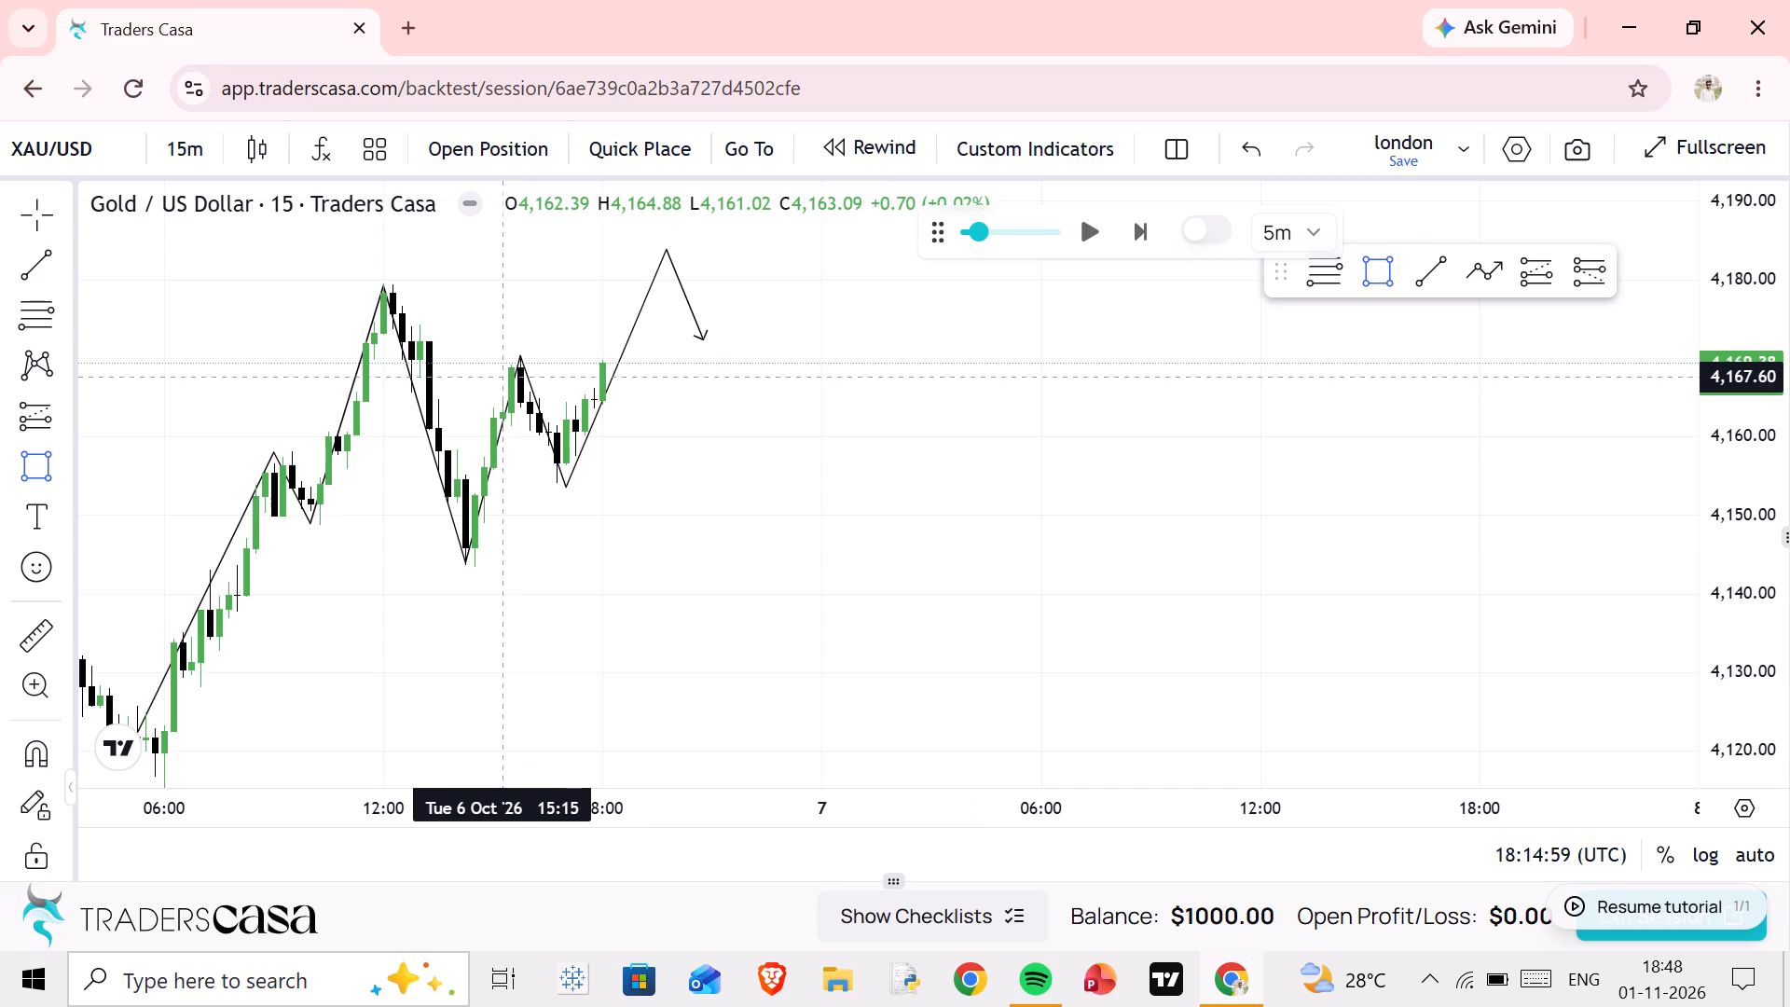
pyautogui.moveTo(502, 379); pyautogui.dragTo(720, 357)
pyautogui.click(720, 357)
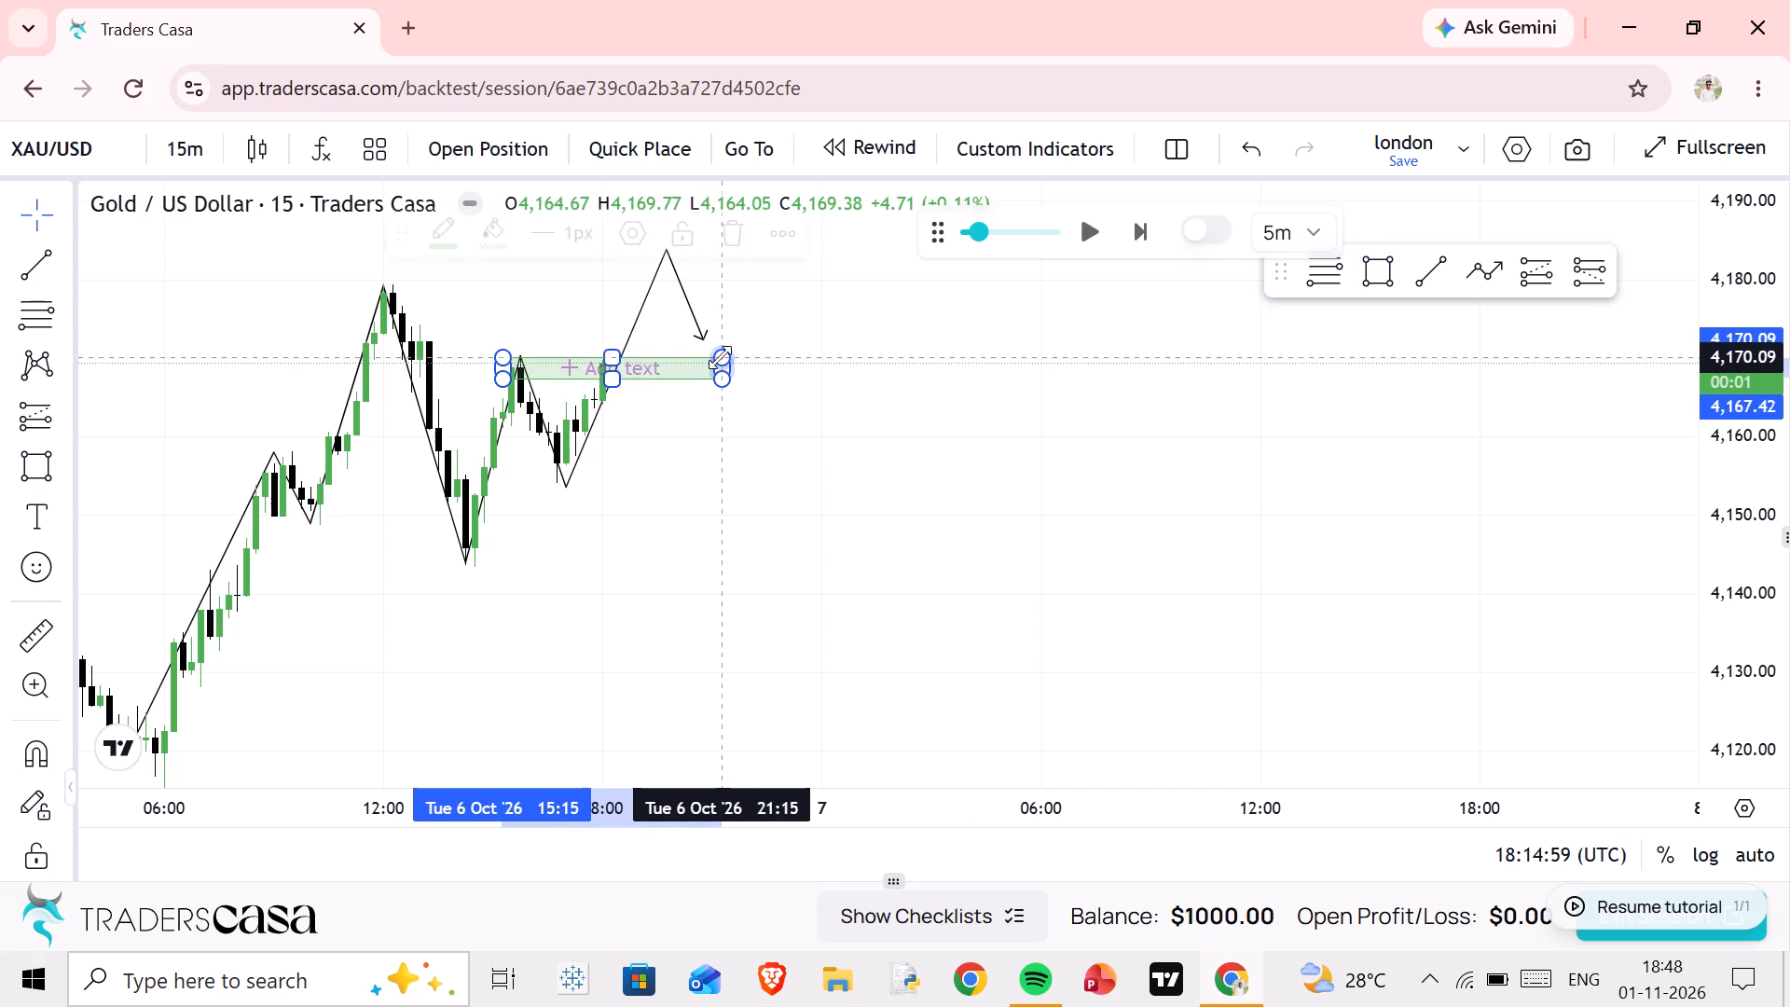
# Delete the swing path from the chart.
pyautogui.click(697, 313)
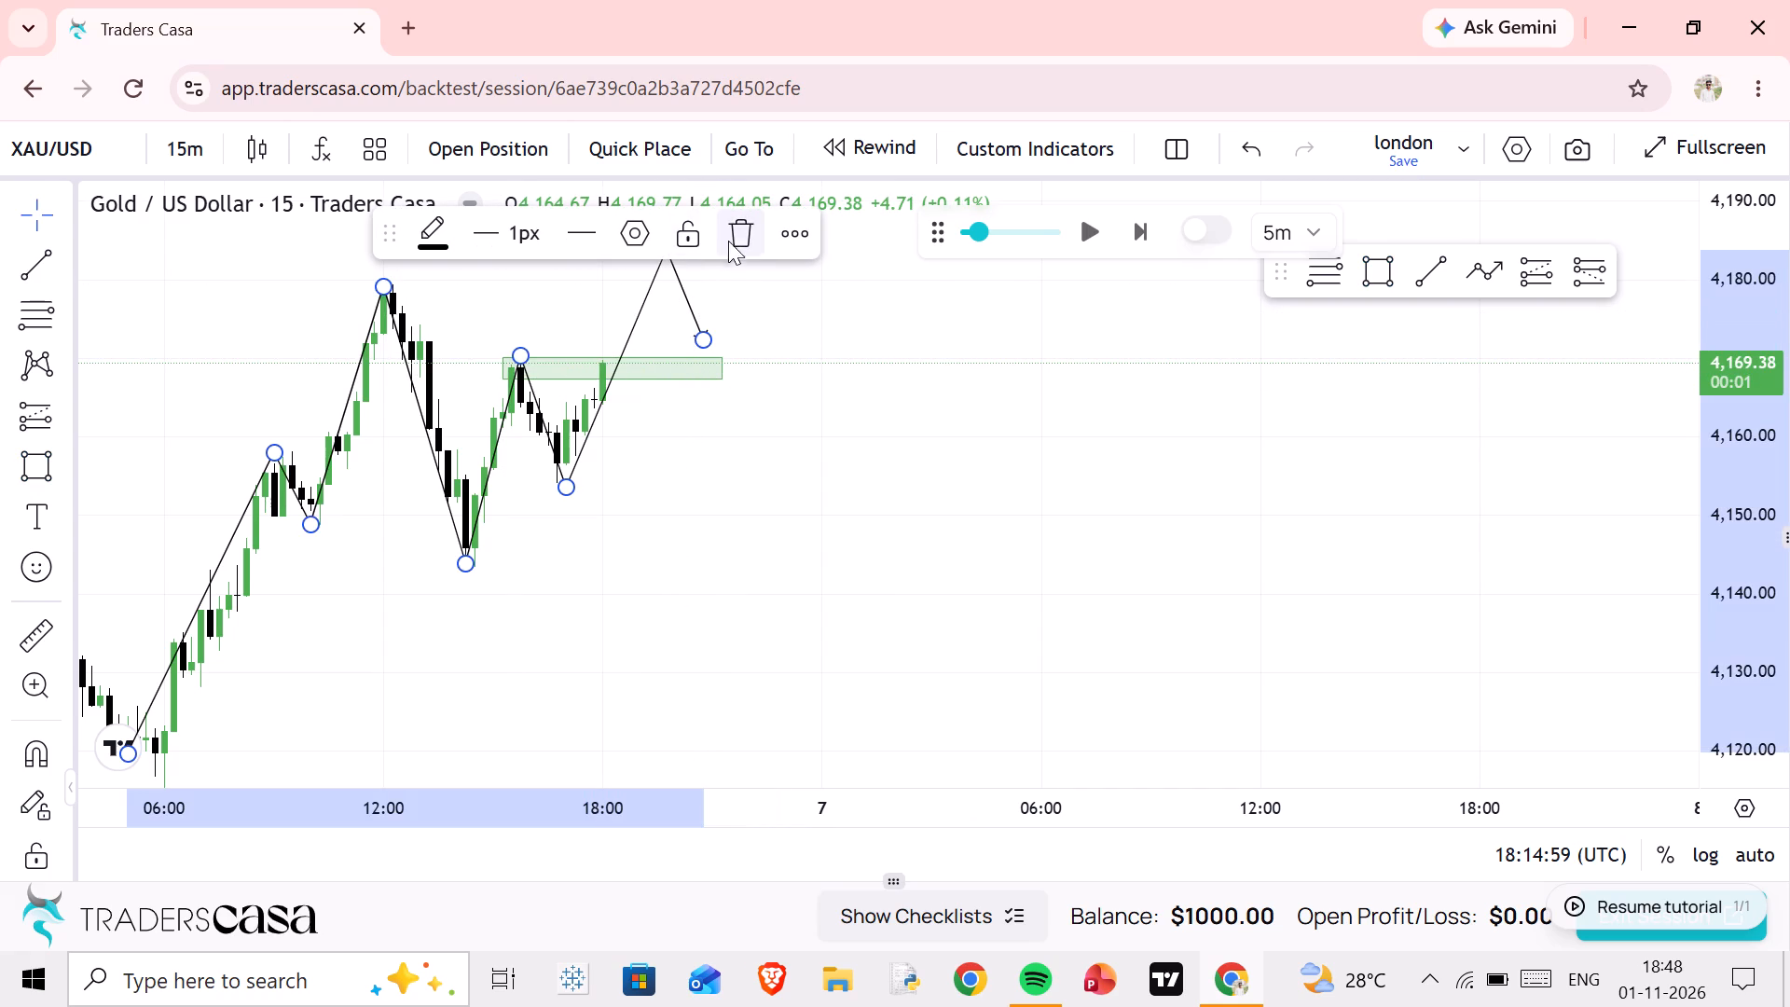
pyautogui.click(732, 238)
# Place a long position at about 4,170.27, on the new zone's upper edge, with its stop at about 4,166.53.
pyautogui.moveTo(799, 322); pyautogui.dragTo(887, 580)
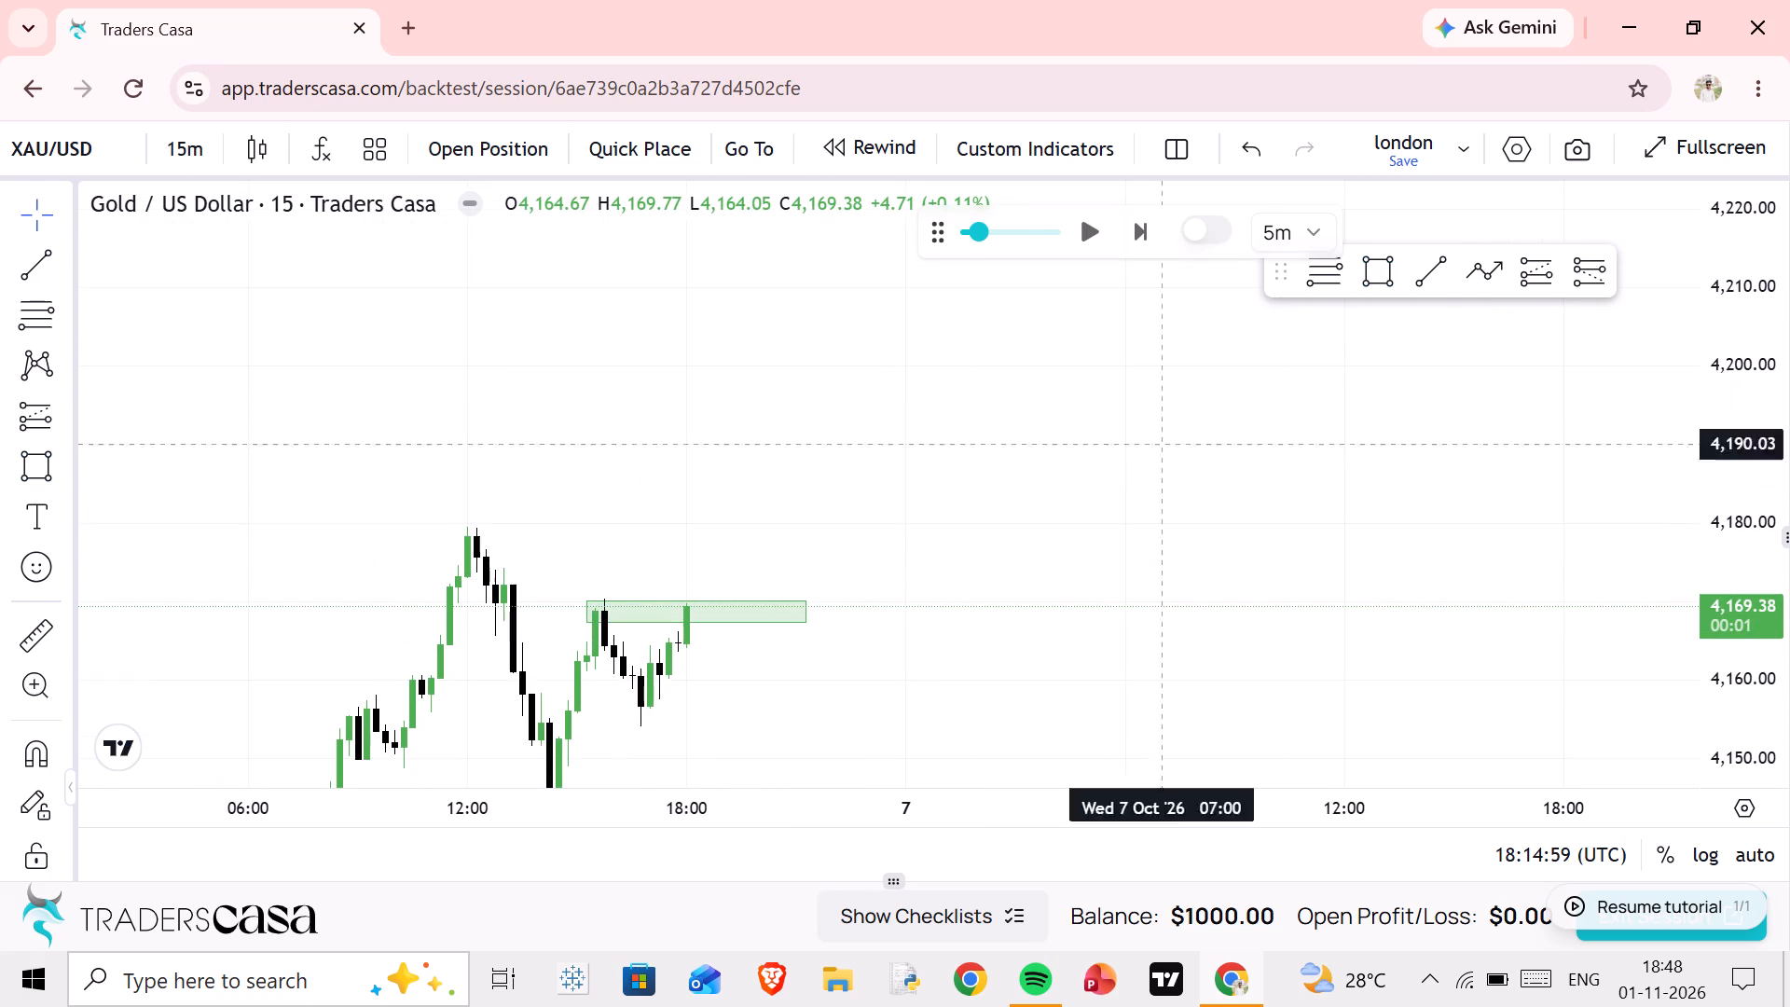
pyautogui.click(1550, 283)
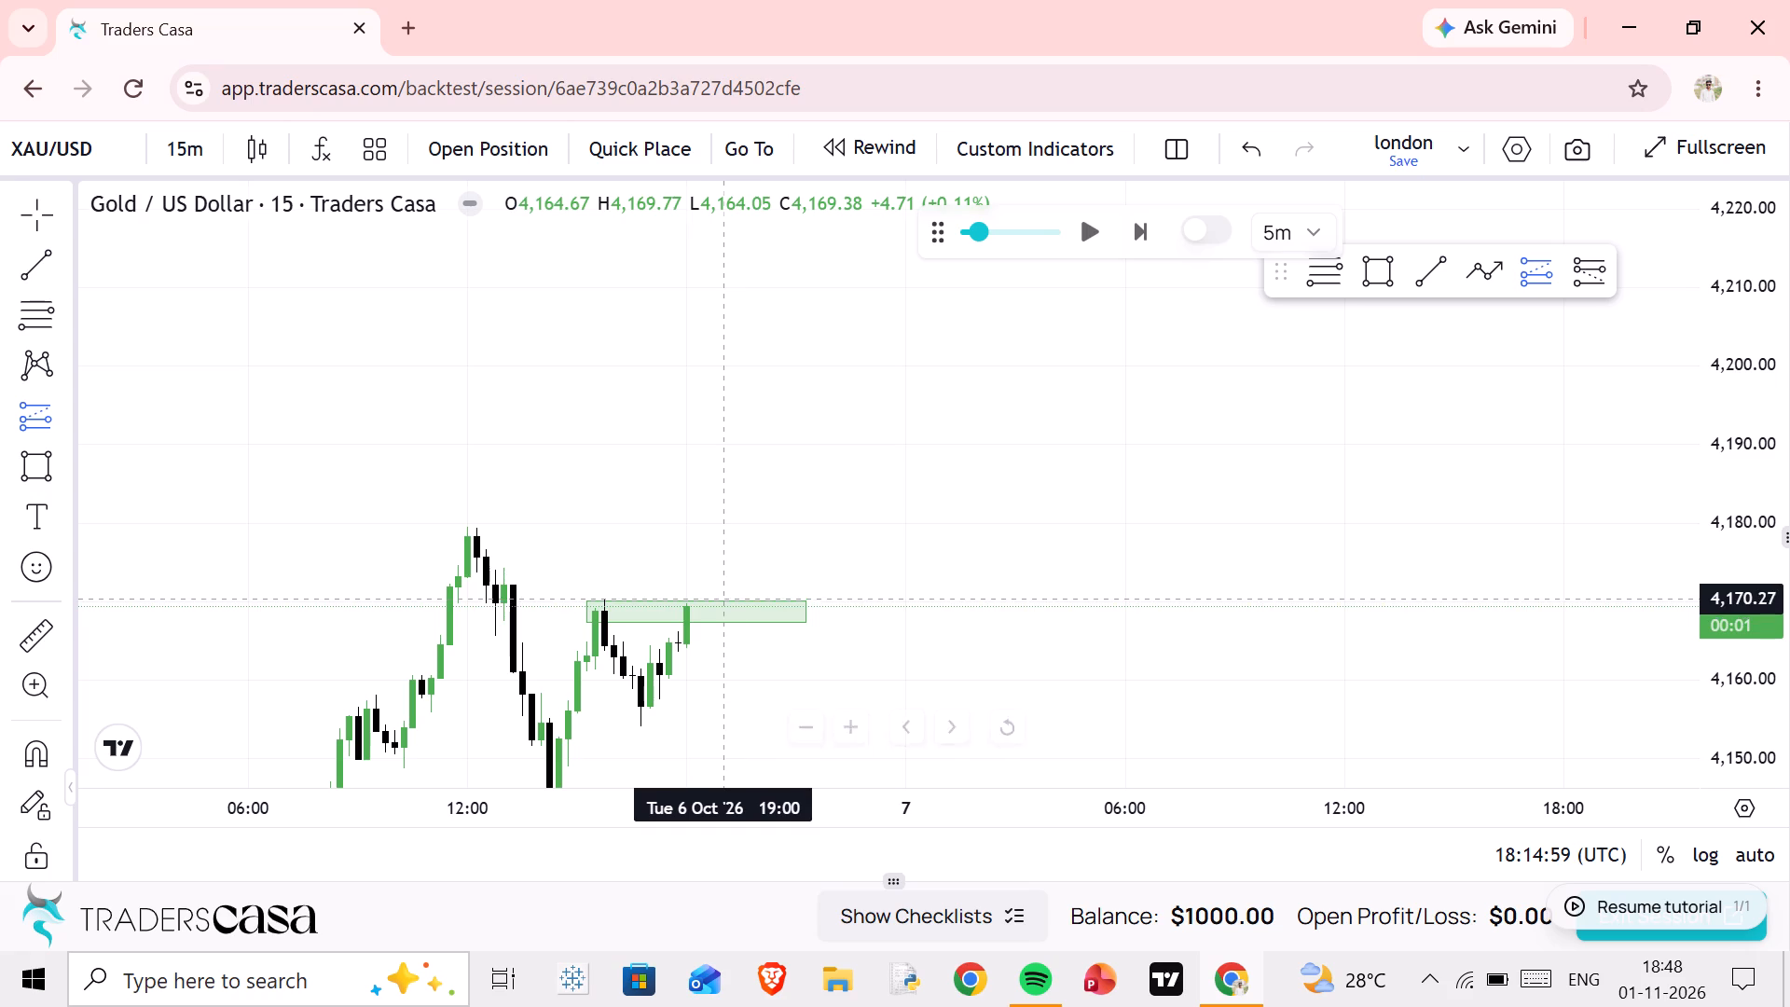
pyautogui.click(723, 600)
pyautogui.moveTo(719, 720); pyautogui.dragTo(731, 670)
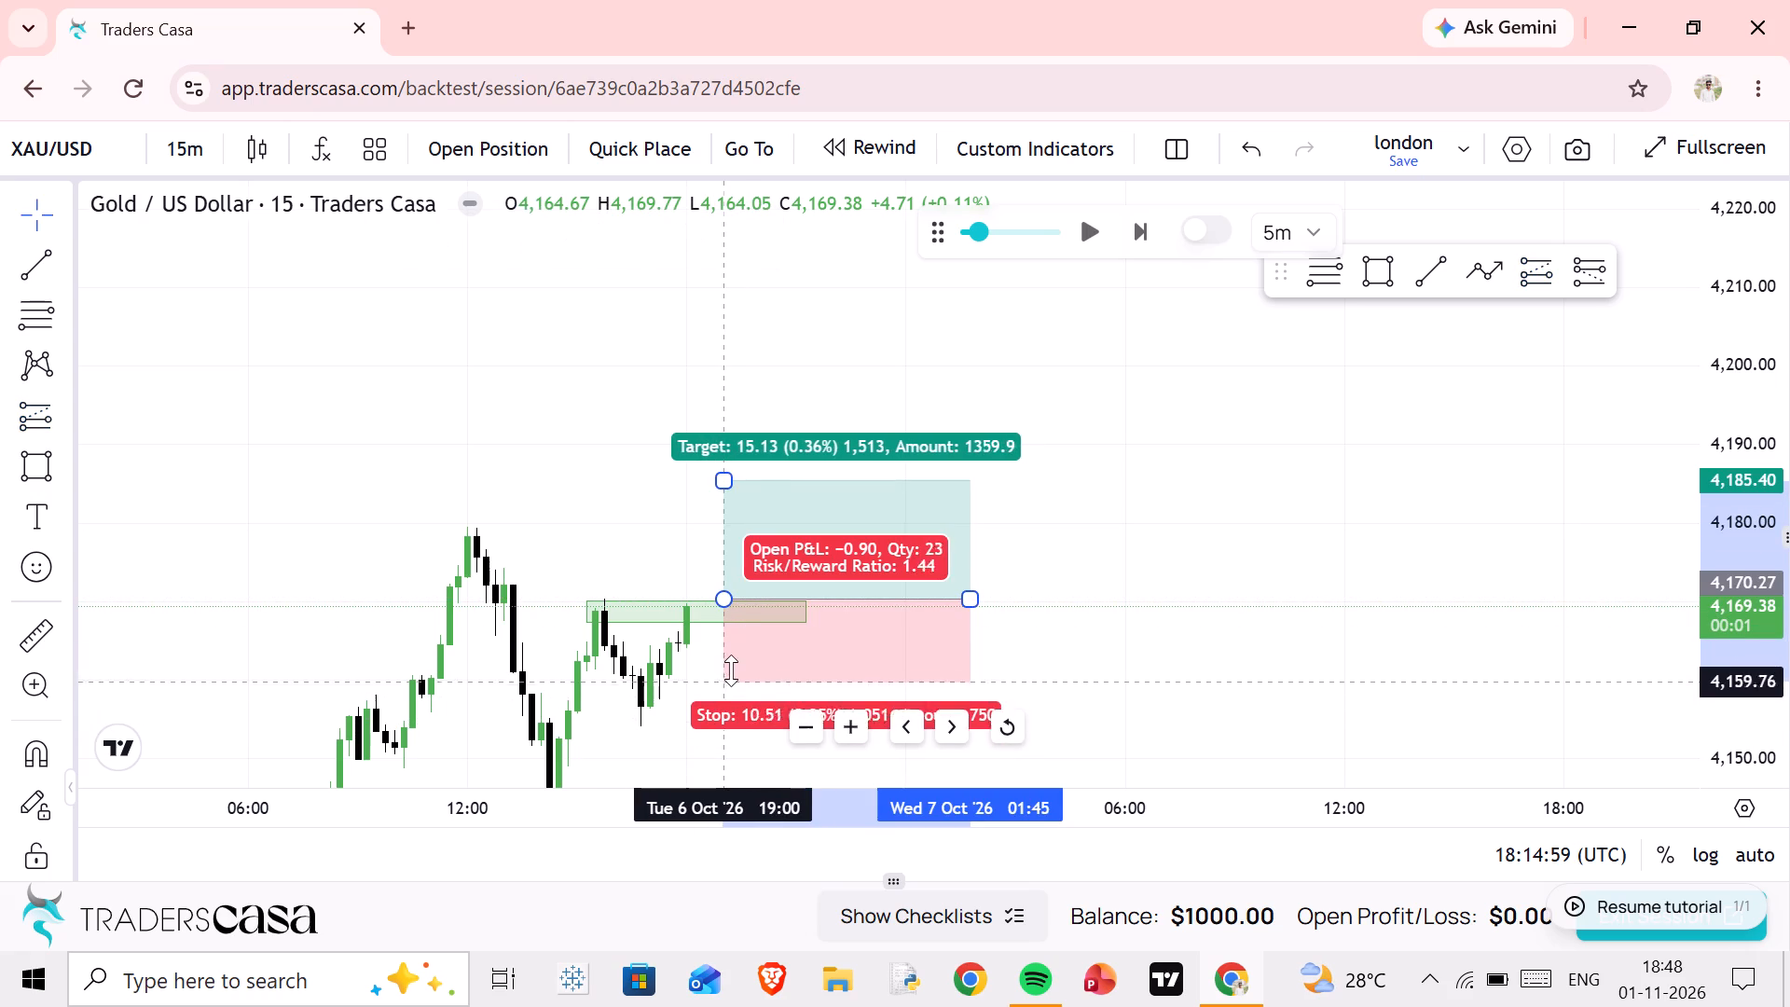
pyautogui.moveTo(731, 670); pyautogui.dragTo(741, 630)
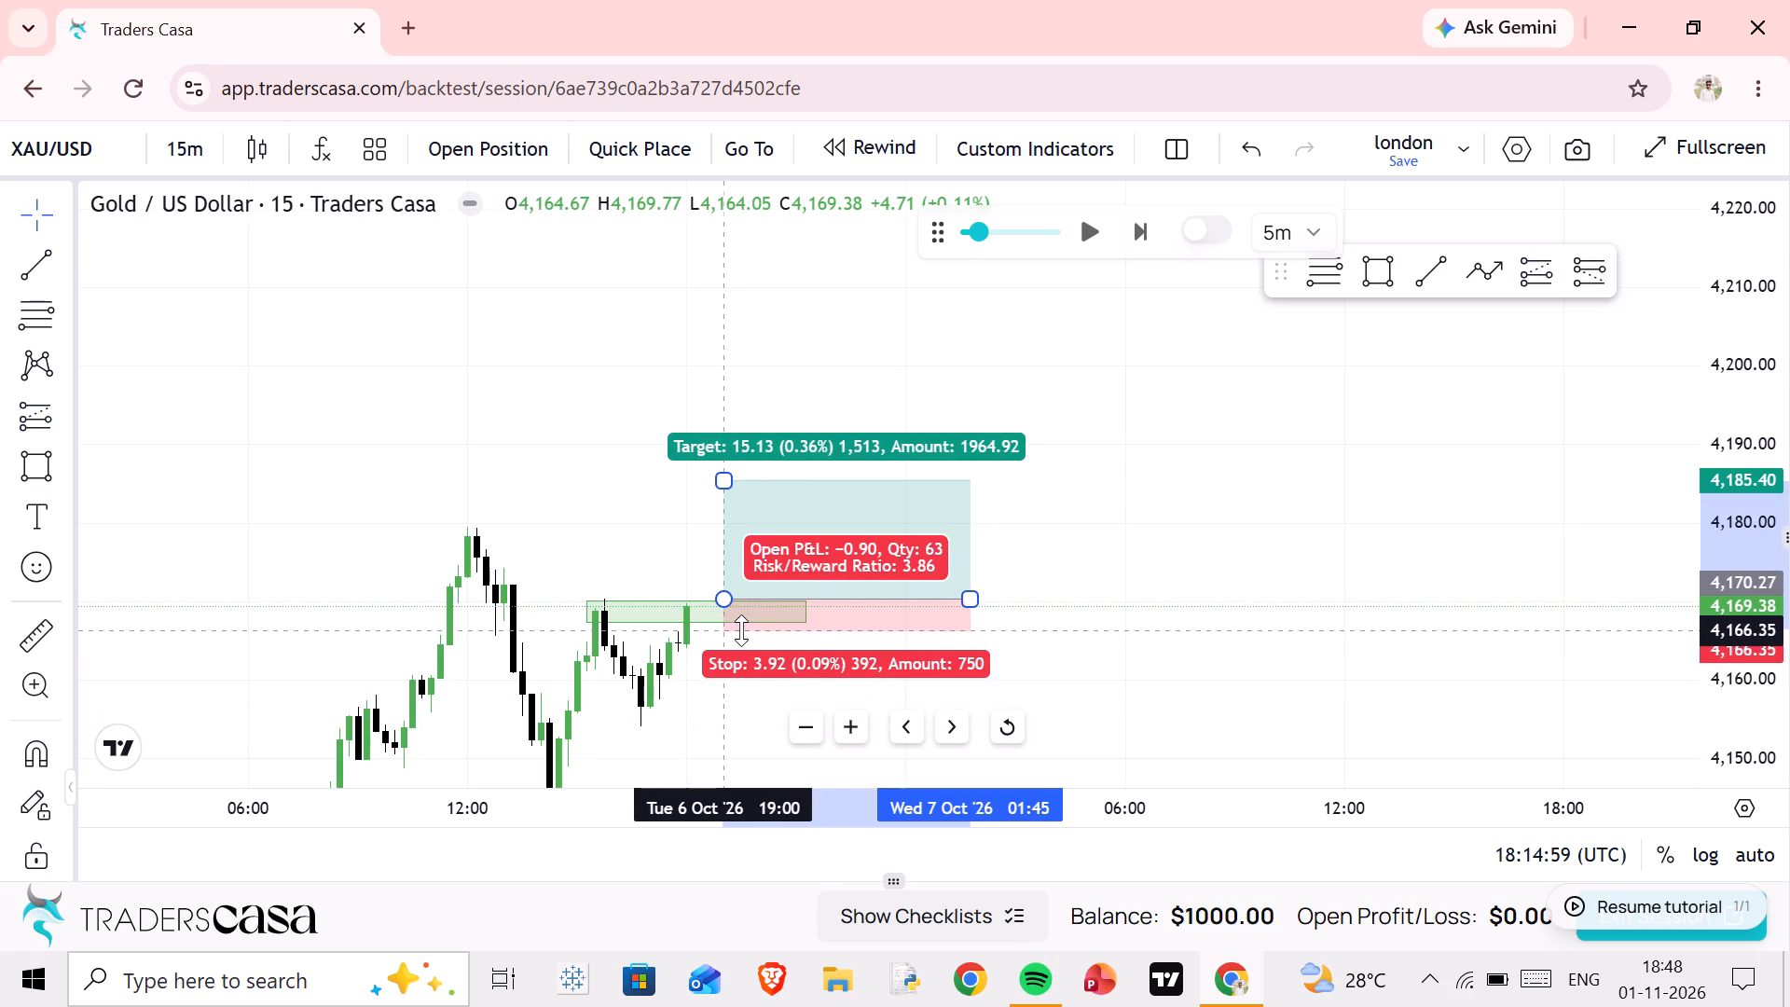
pyautogui.moveTo(741, 630); pyautogui.dragTo(743, 628)
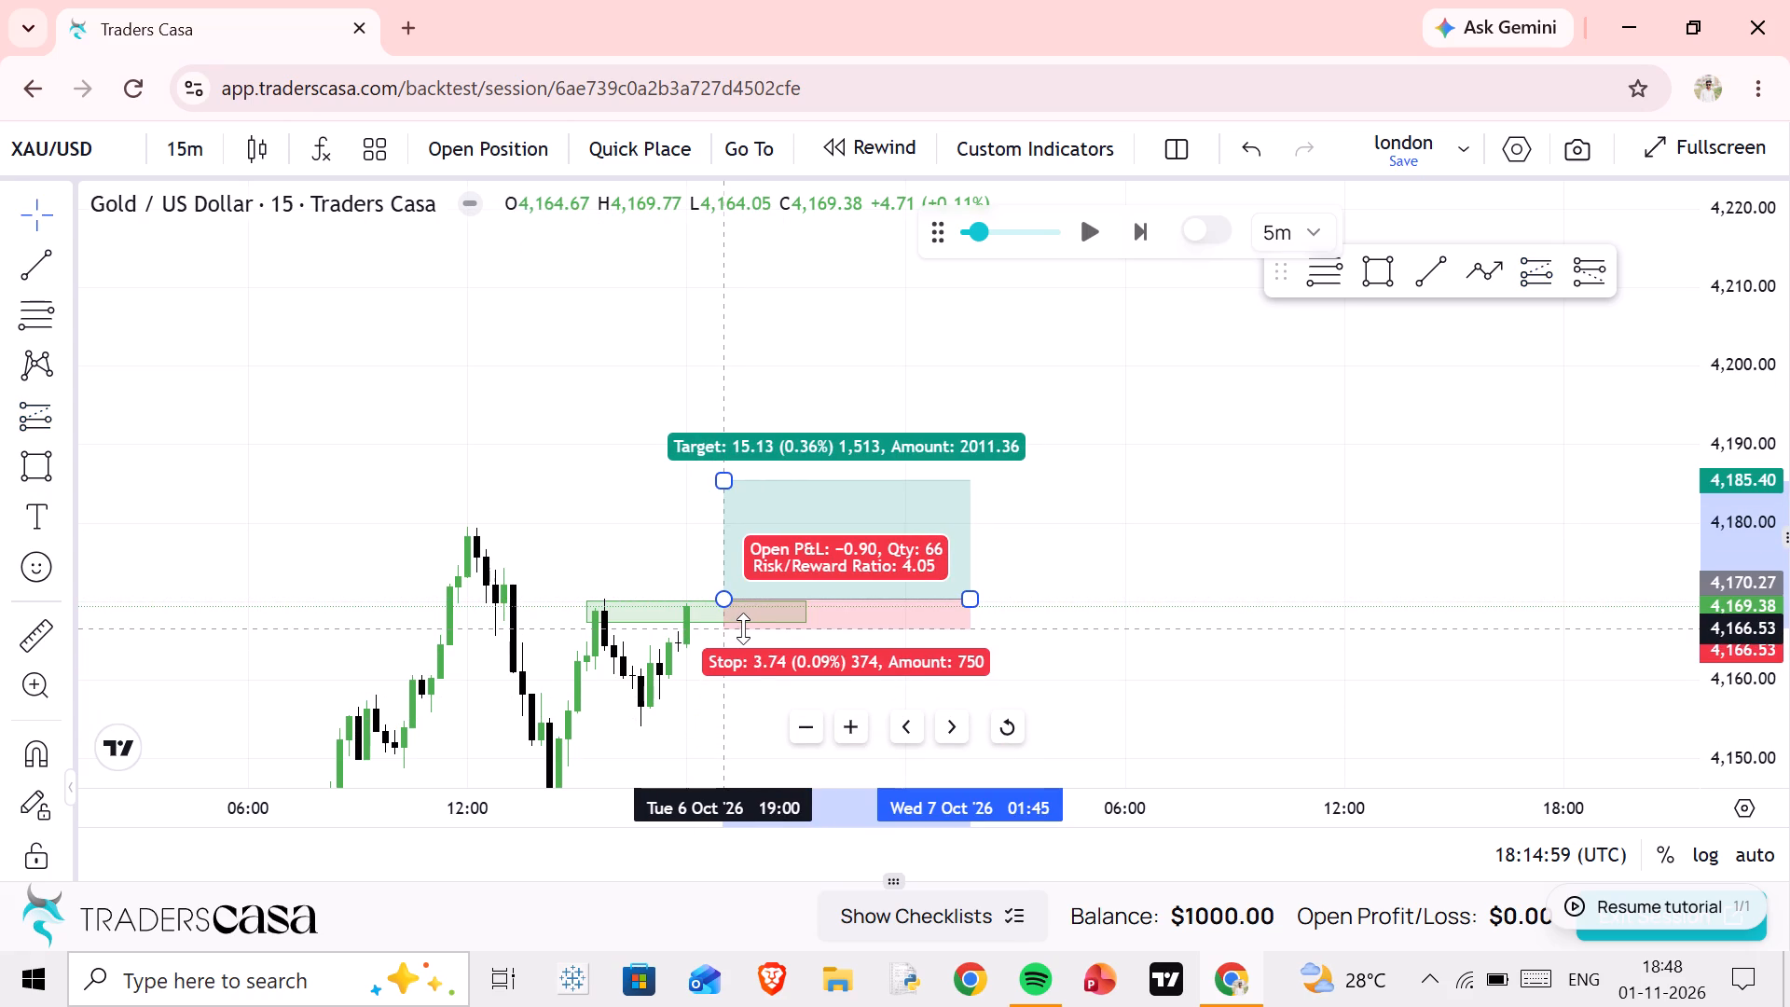
# Adjust the long position to a stop of about 4,166.71 and a target of about 4,190.92, starting at 19:15 on 6 Oct.
pyautogui.moveTo(743, 628); pyautogui.dragTo(744, 627)
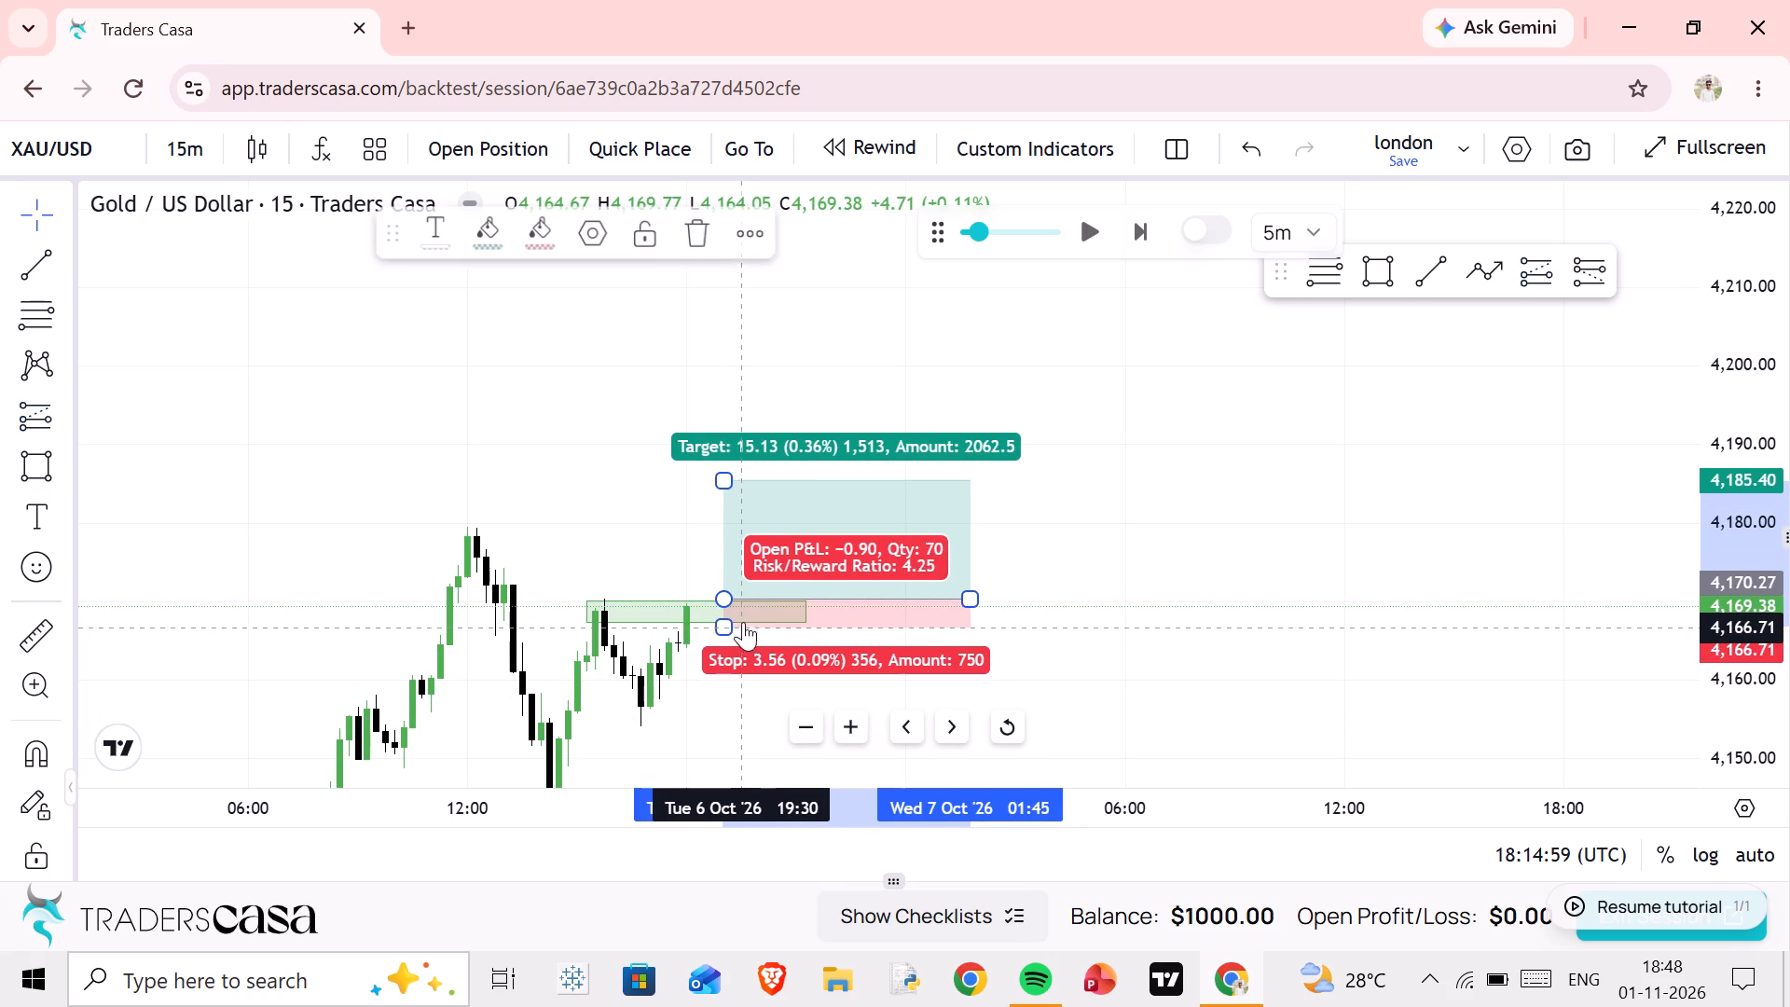
pyautogui.moveTo(725, 477); pyautogui.dragTo(742, 399)
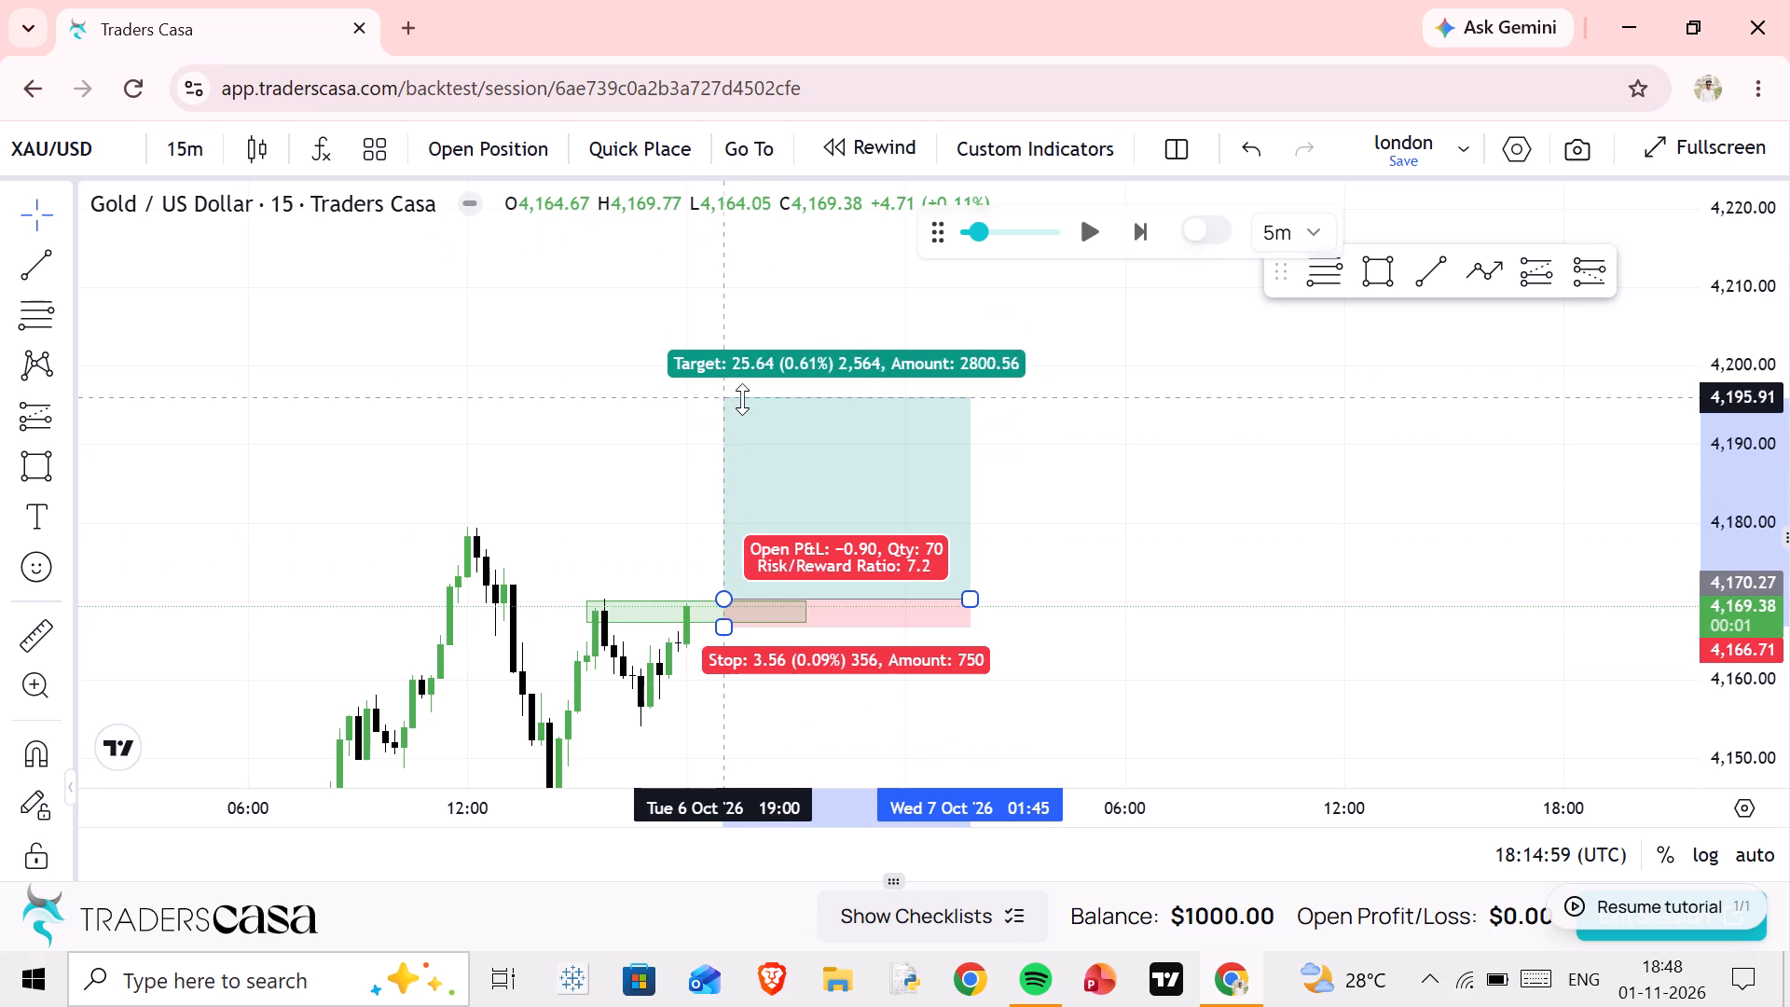
pyautogui.moveTo(742, 399); pyautogui.dragTo(734, 436)
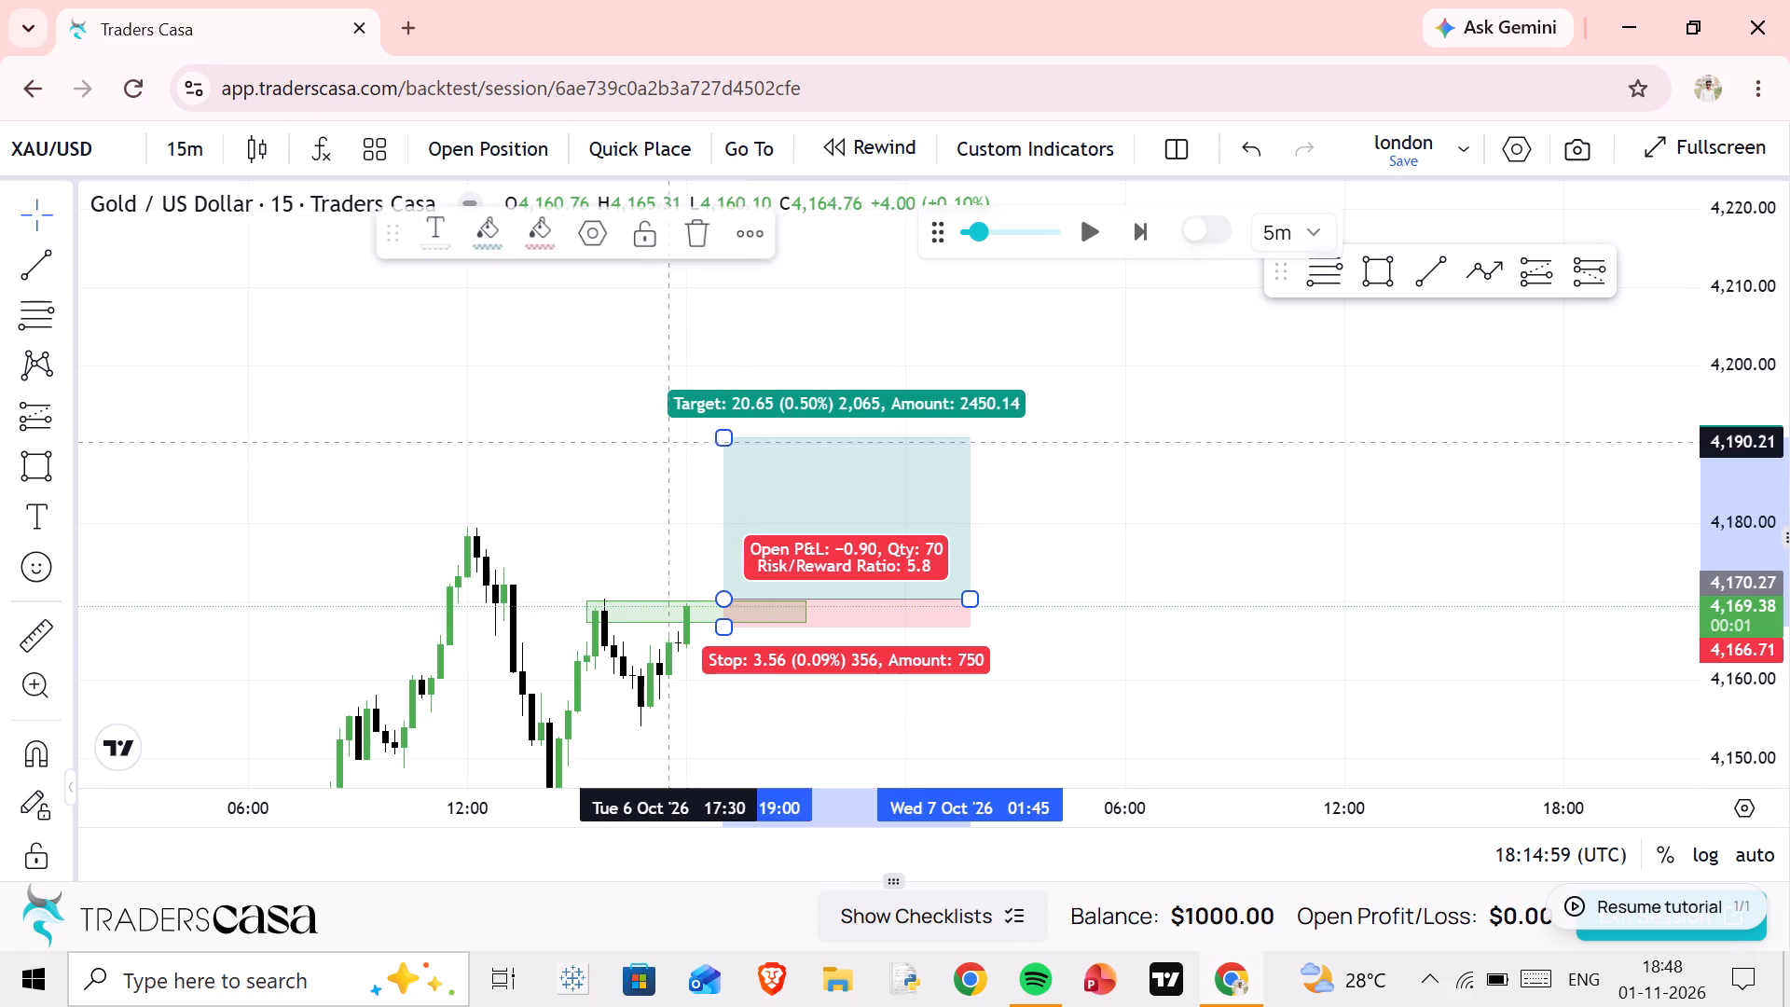
pyautogui.scroll(-1, 645, 440)
pyautogui.moveTo(670, 498); pyautogui.dragTo(604, 451)
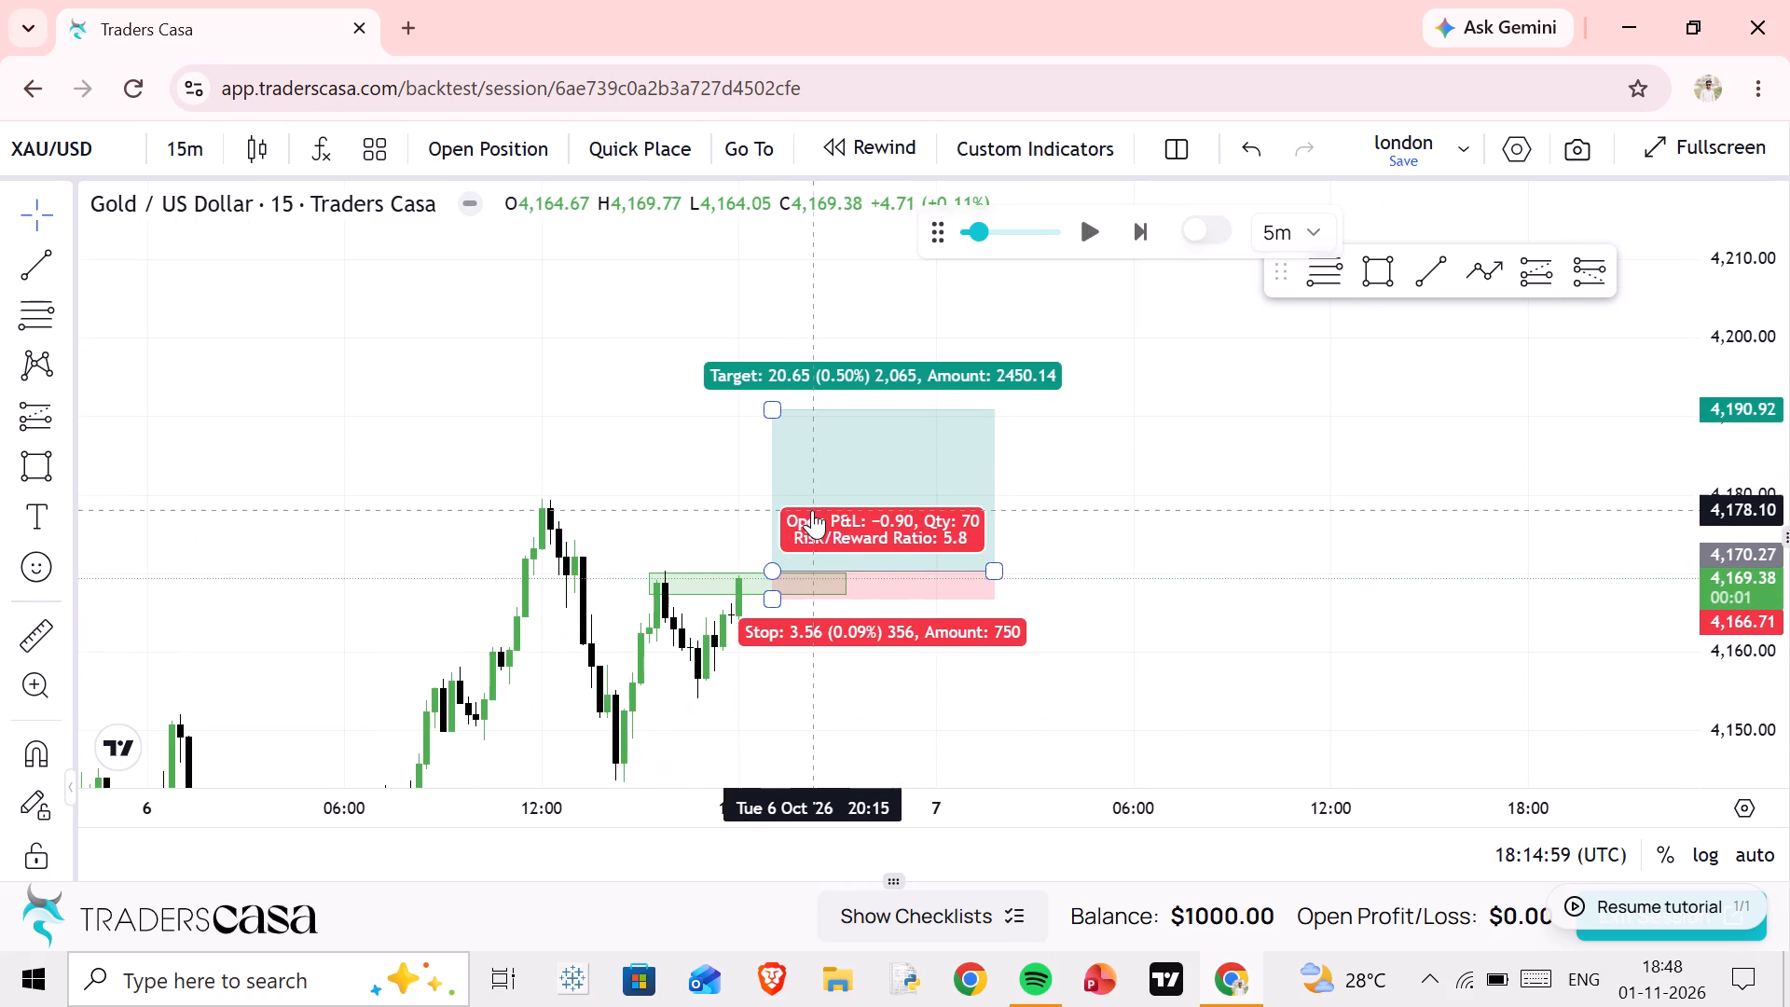
pyautogui.moveTo(812, 510); pyautogui.dragTo(820, 510)
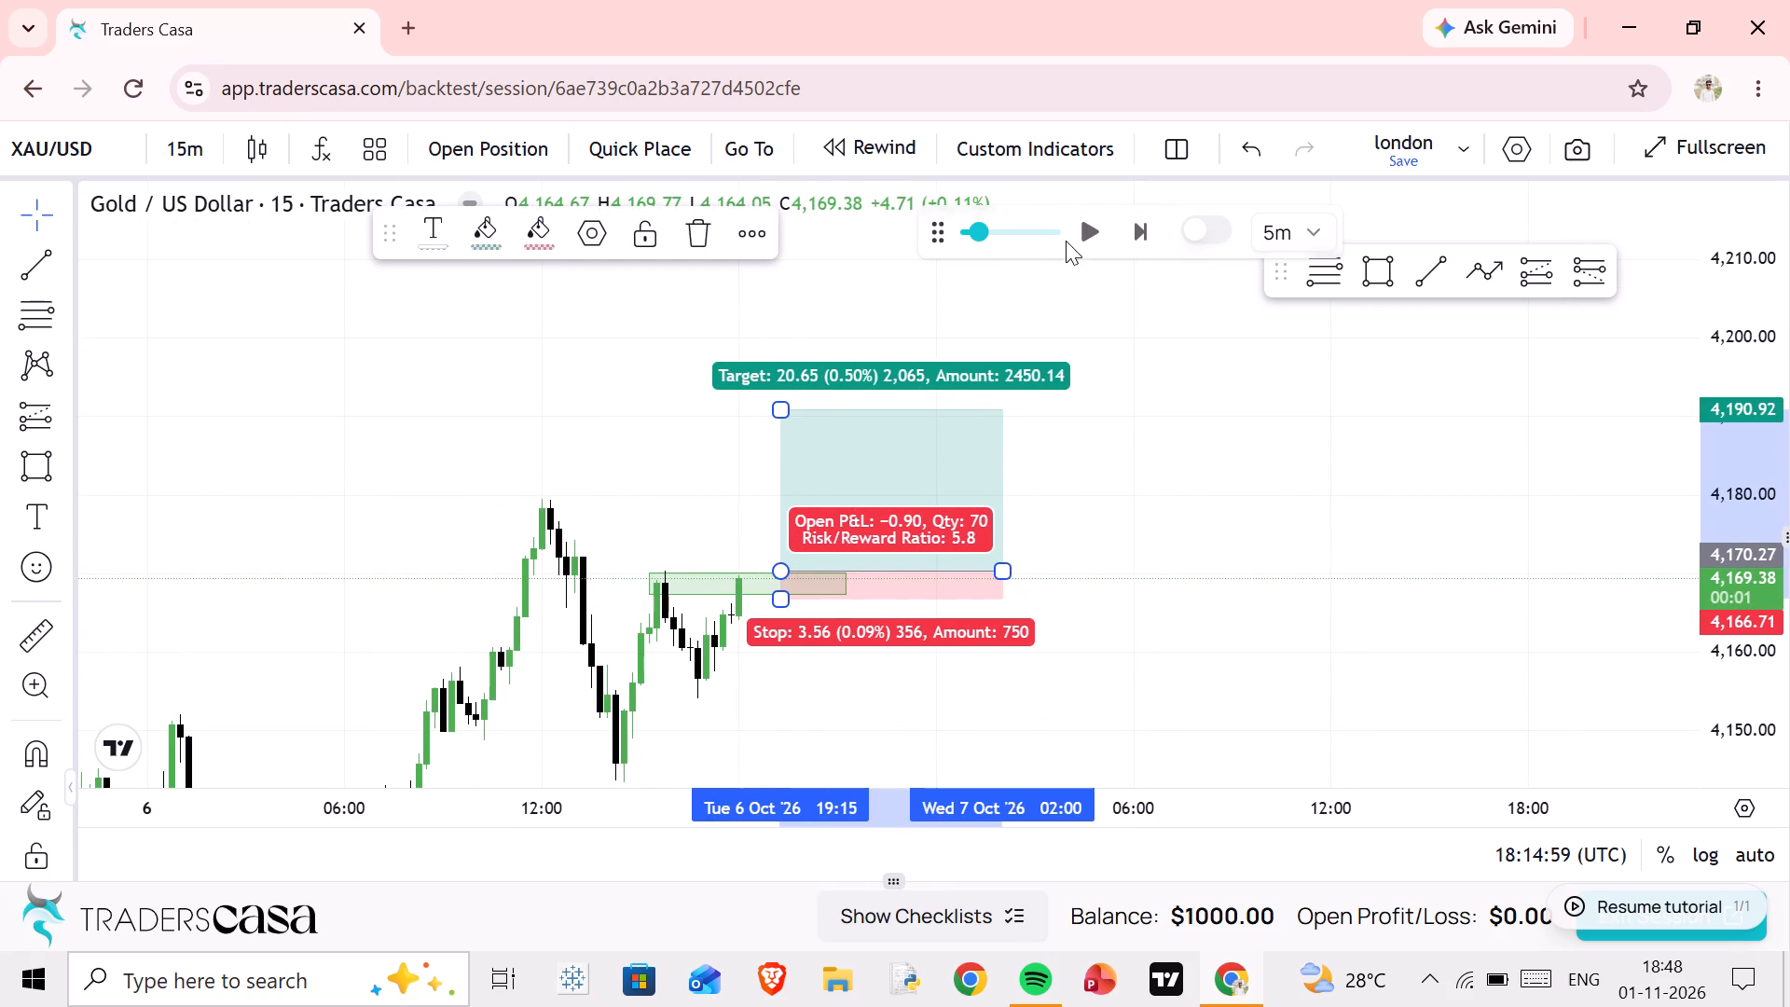
# Replay price and shift the long position back to start at 18:30 on 6 Oct, with entry at about 4,170.27.
pyautogui.click(1079, 222)
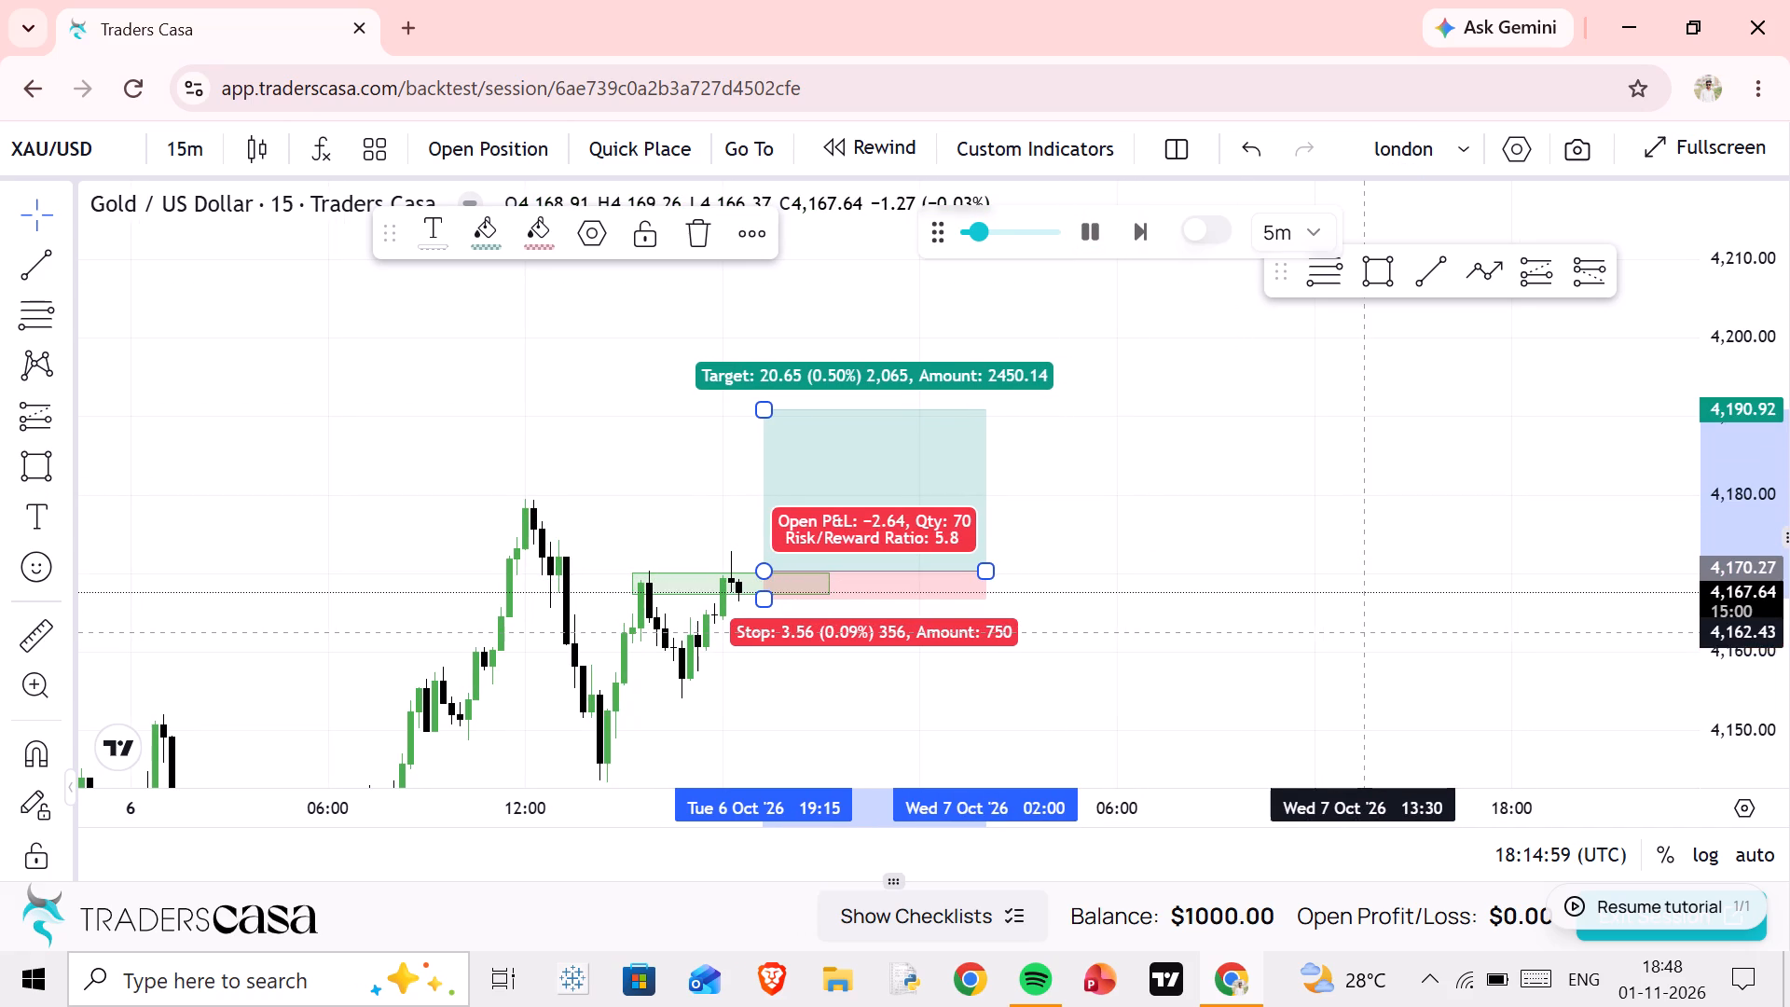
pyautogui.moveTo(874, 518); pyautogui.dragTo(827, 516)
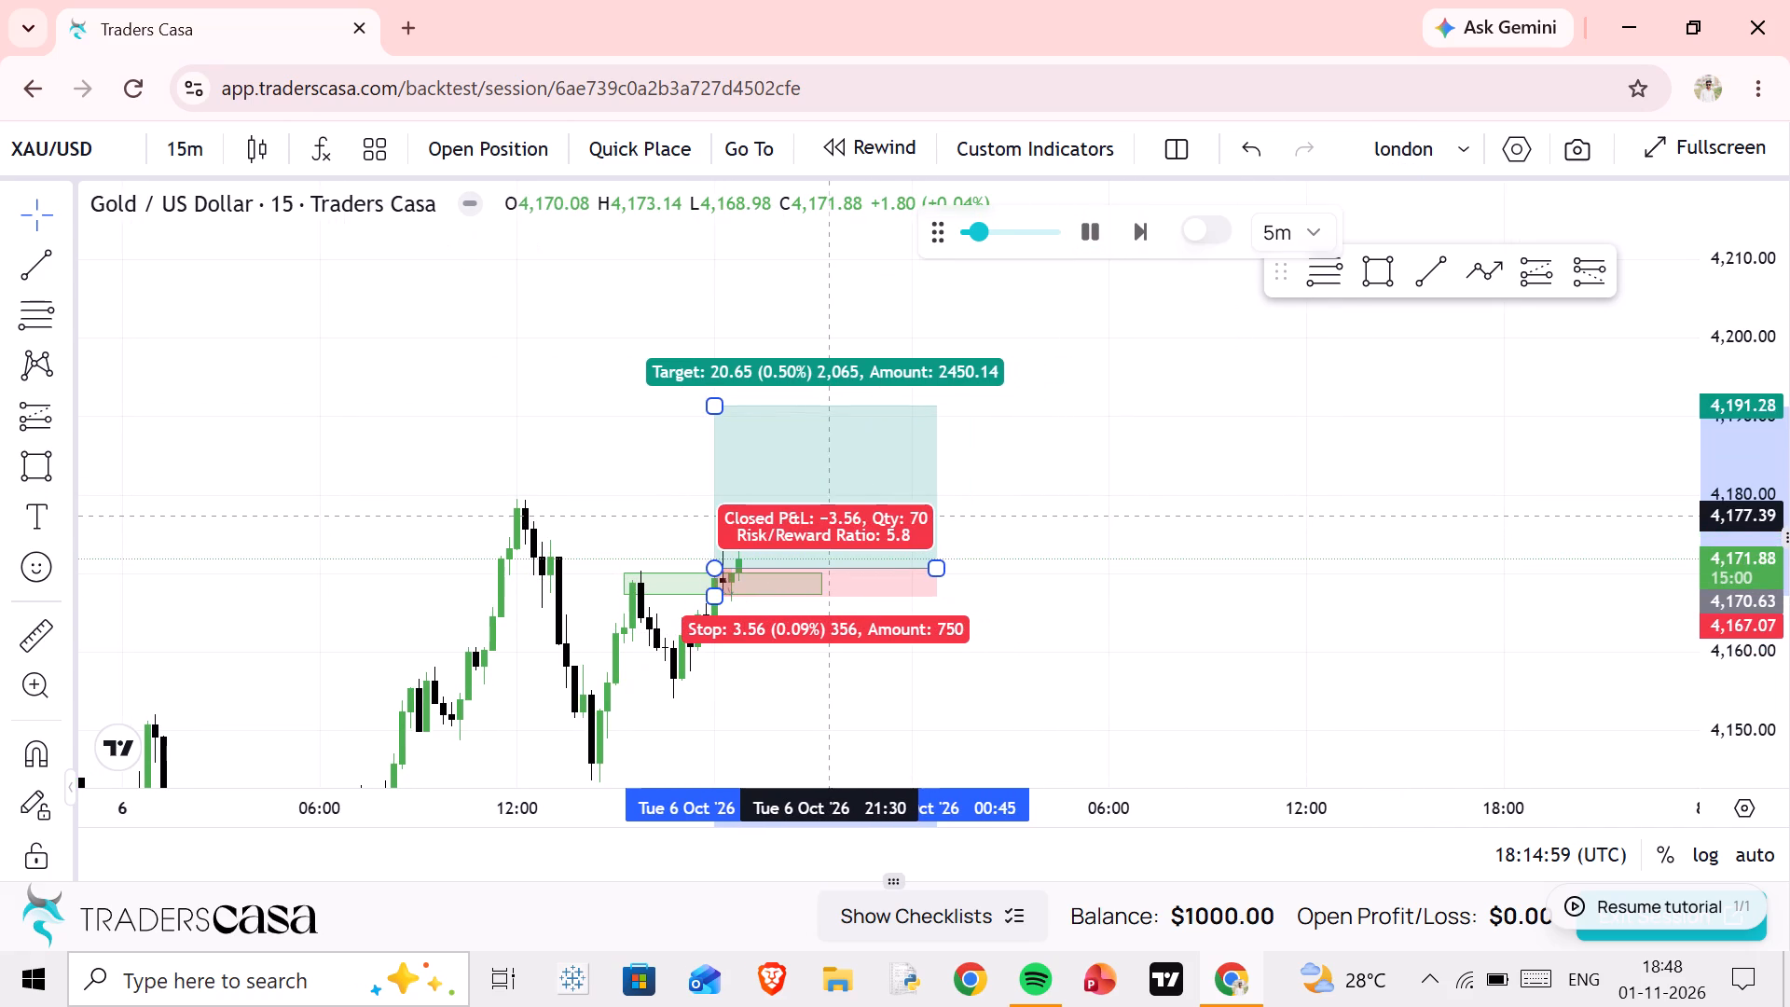
pyautogui.moveTo(827, 516); pyautogui.dragTo(847, 517)
pyautogui.click(467, 409)
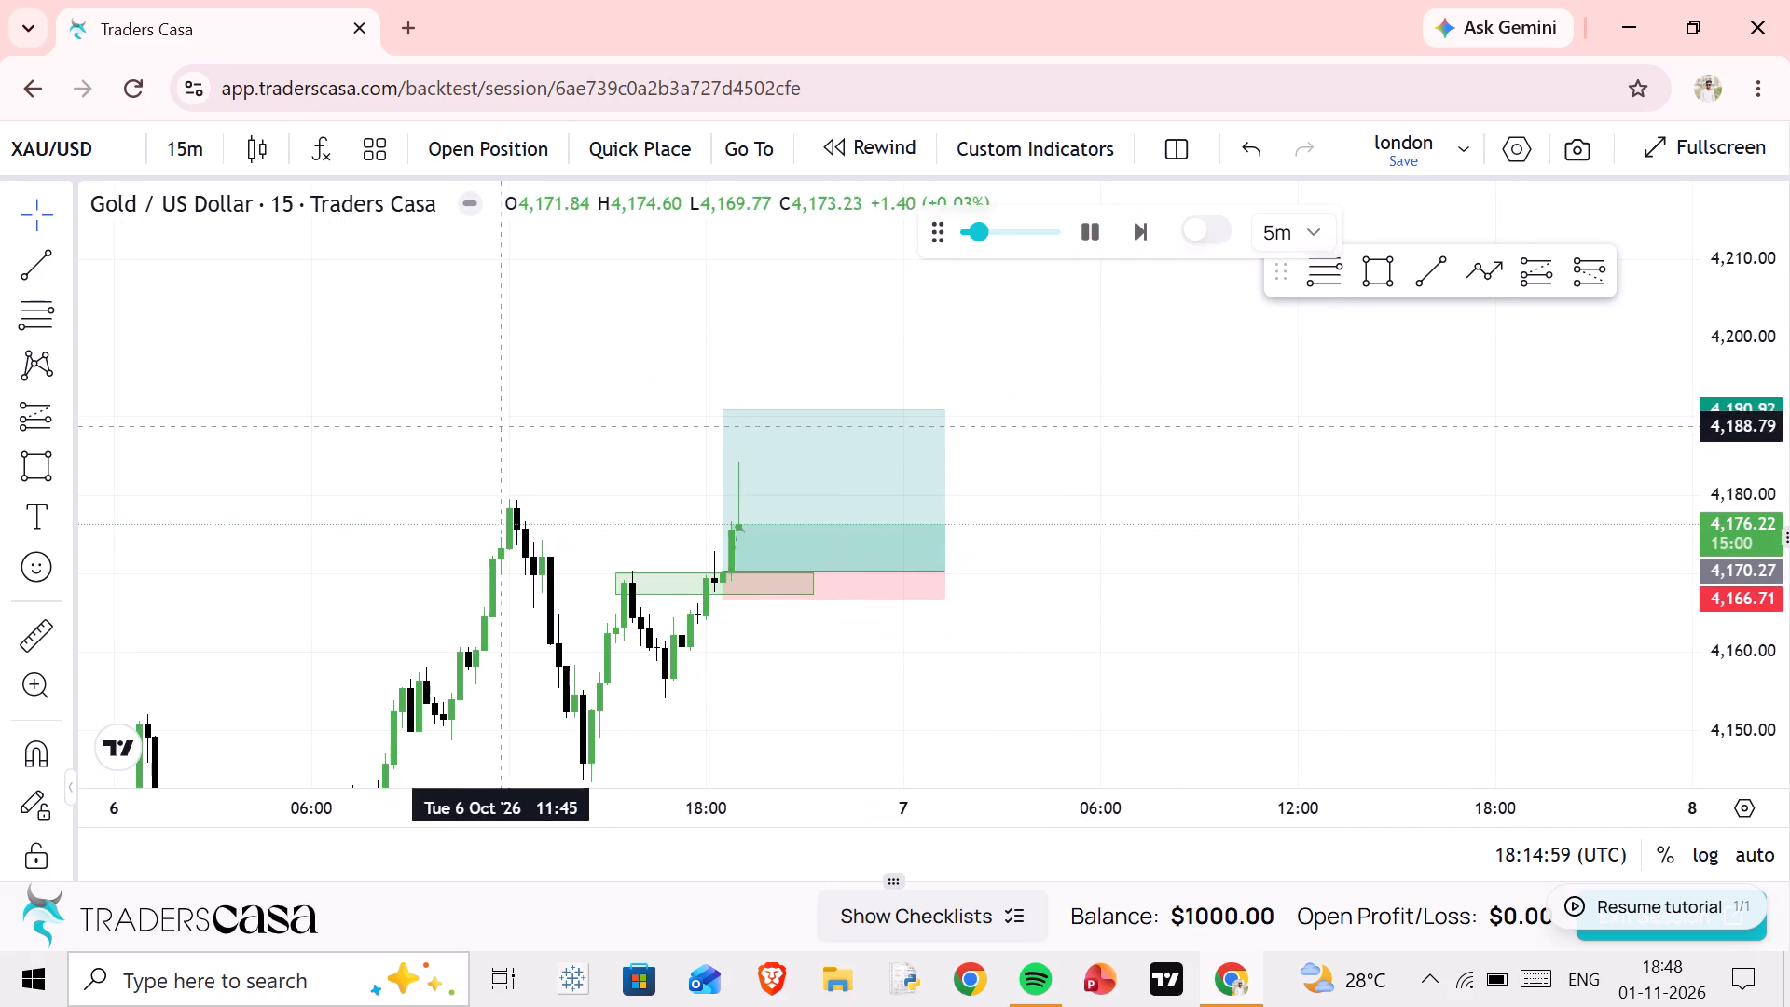
pyautogui.moveTo(1123, 448); pyautogui.dragTo(1138, 501)
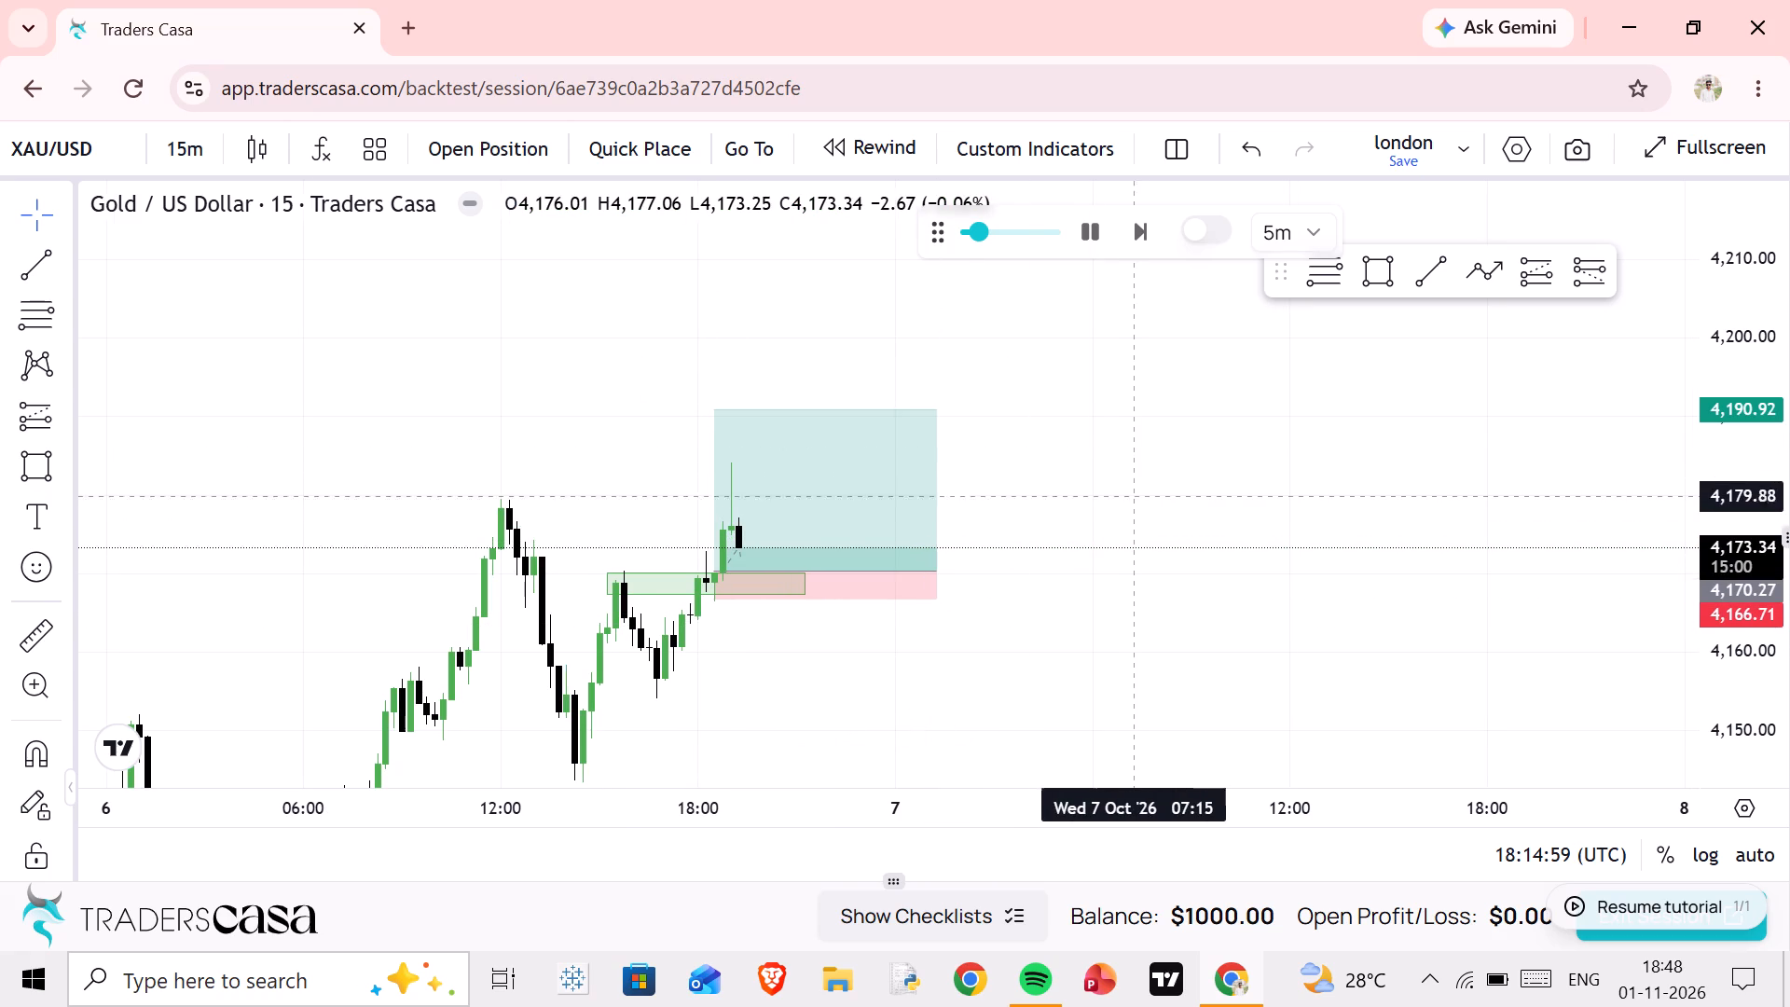
pyautogui.moveTo(1138, 501); pyautogui.dragTo(1141, 510)
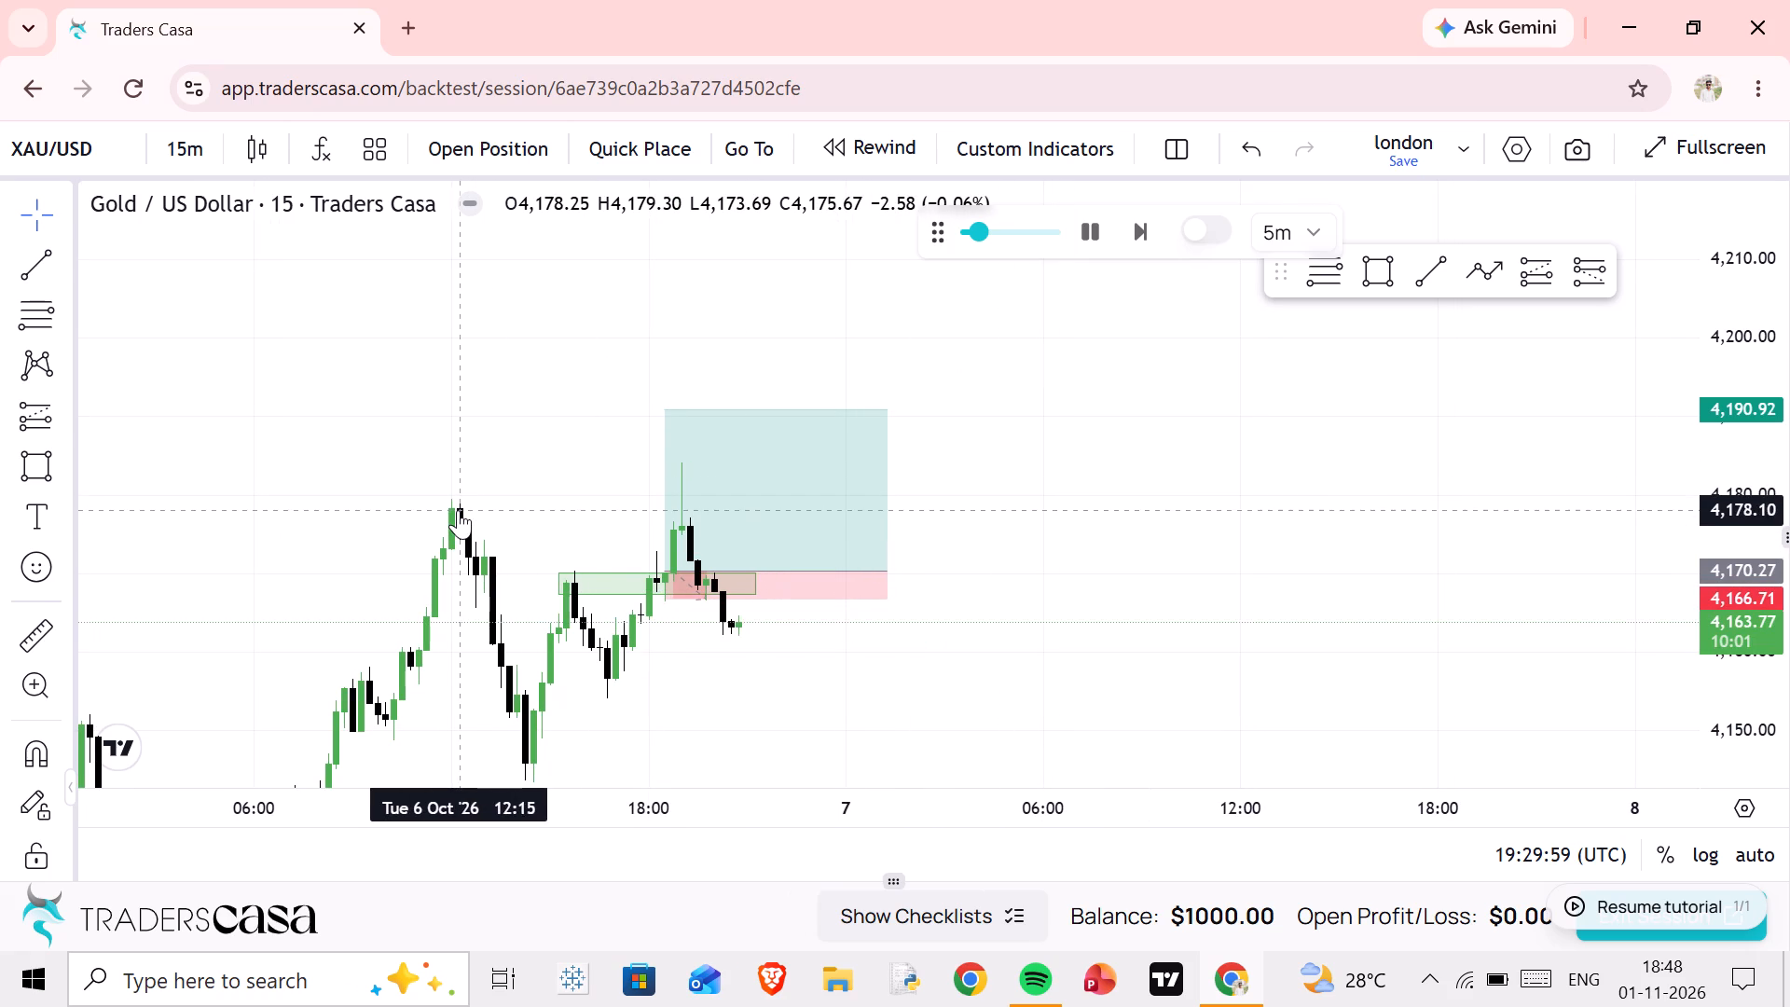
# Delete the long position and the green zone beneath it from the chart.
pyautogui.click(866, 488)
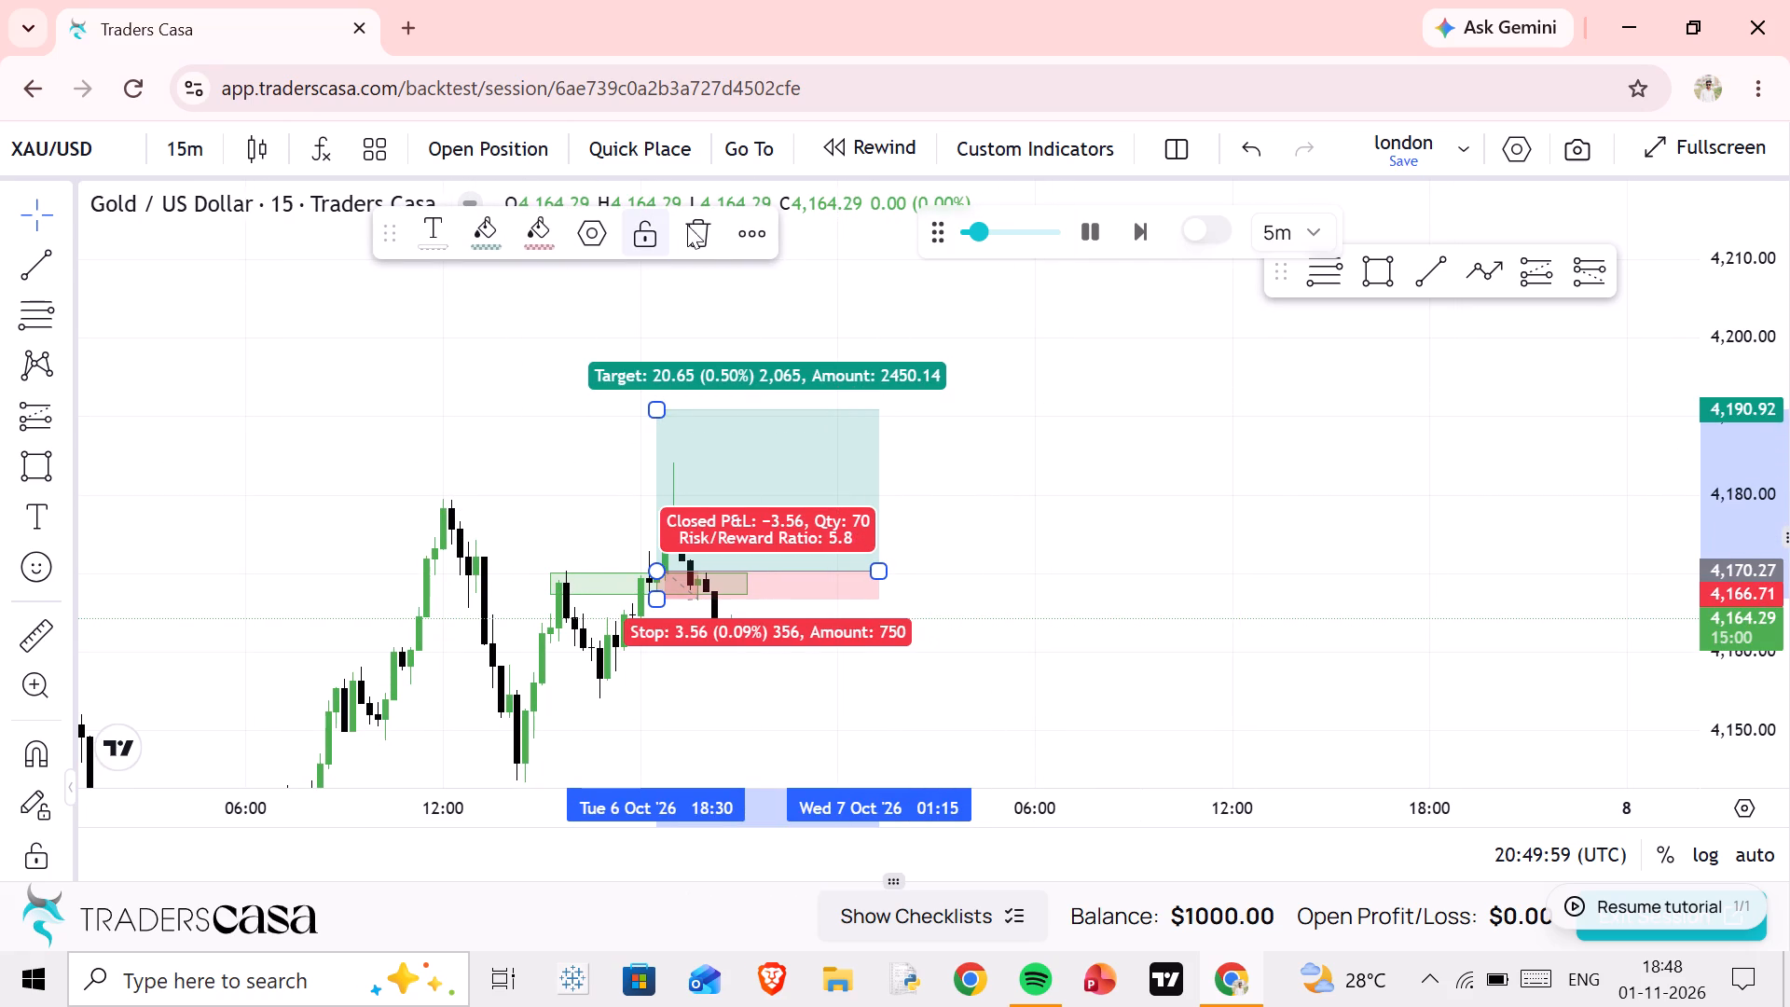
pyautogui.click(694, 227)
pyautogui.moveTo(838, 464); pyautogui.dragTo(943, 314)
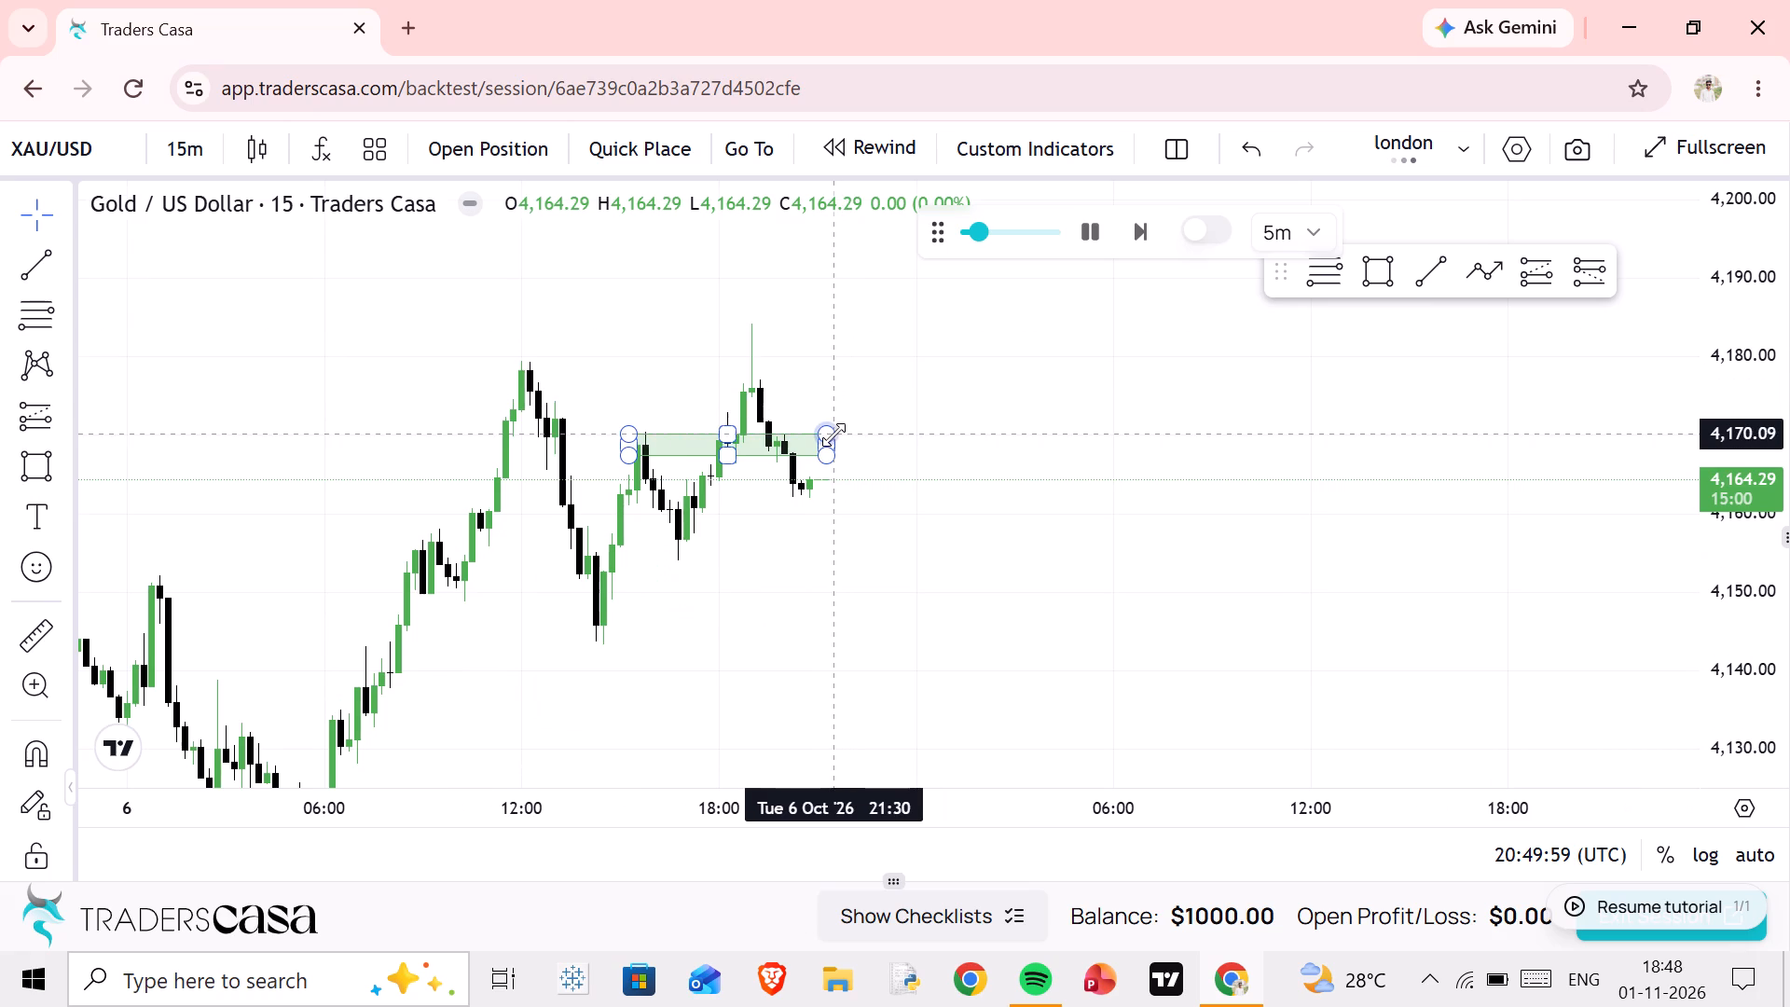
pyautogui.click(833, 435)
pyautogui.click(737, 228)
# Pause the replay and examine the XAU/USD price structure on the 1-hour chart.
pyautogui.scroll(-1, 964, 444)
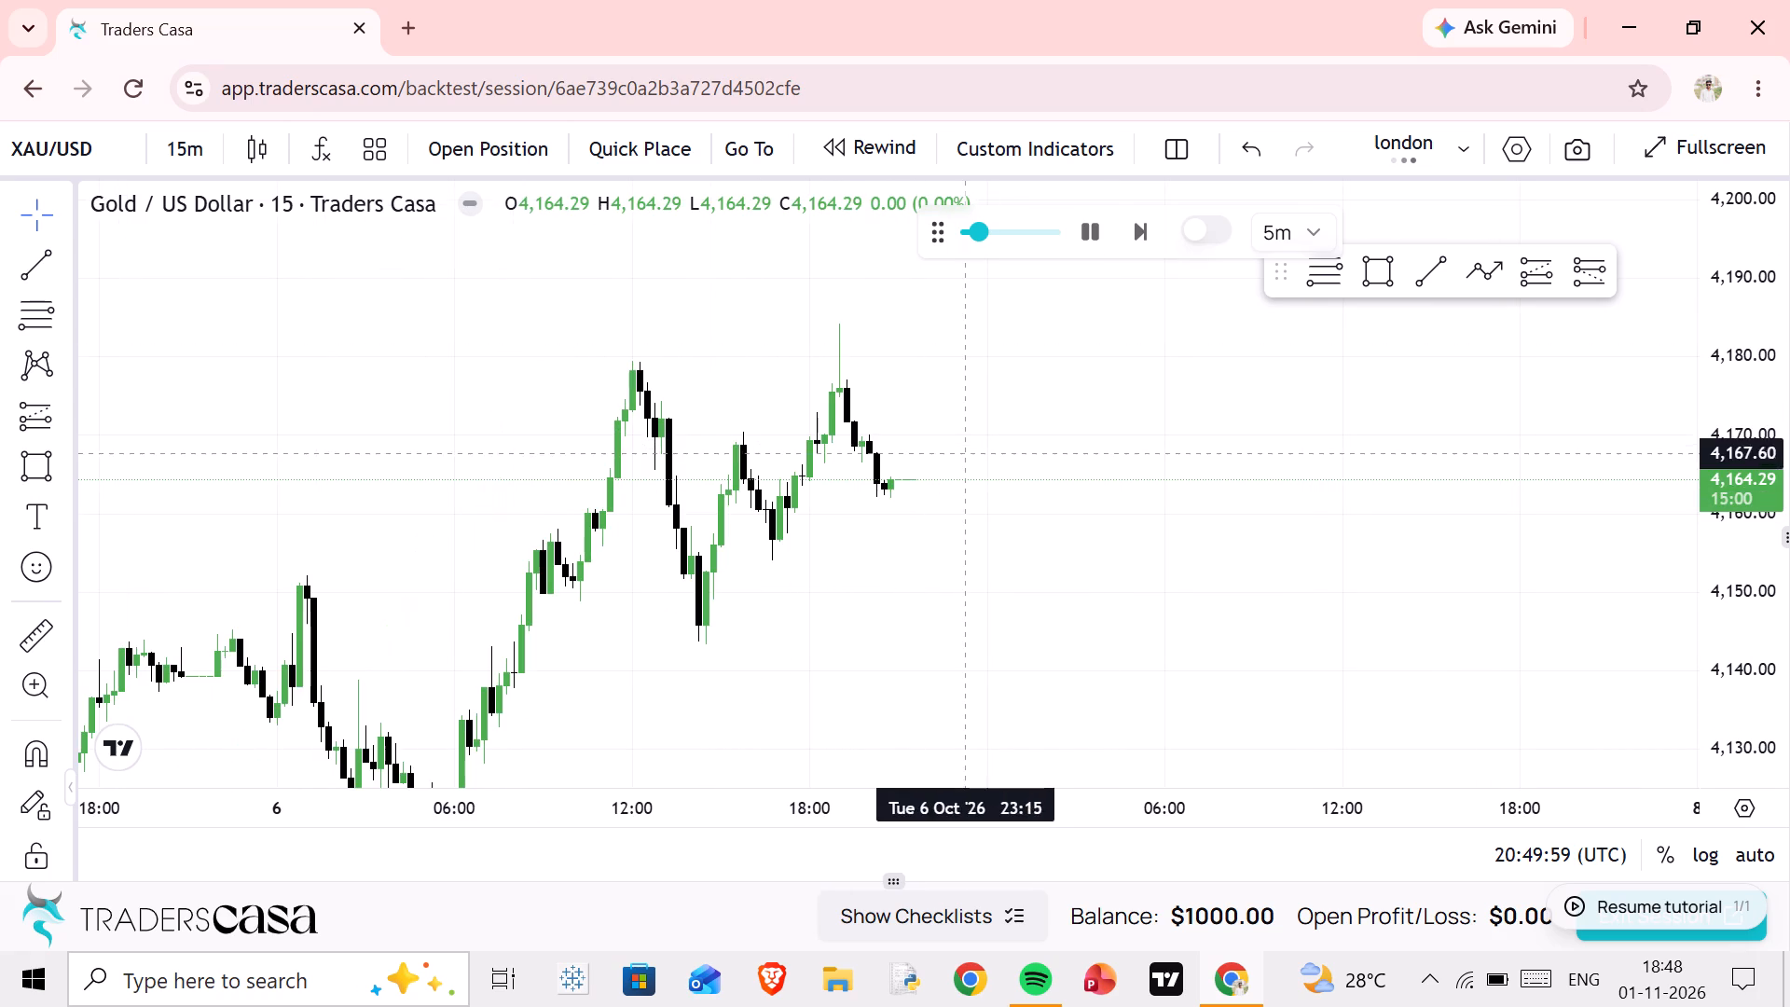
pyautogui.click(1104, 241)
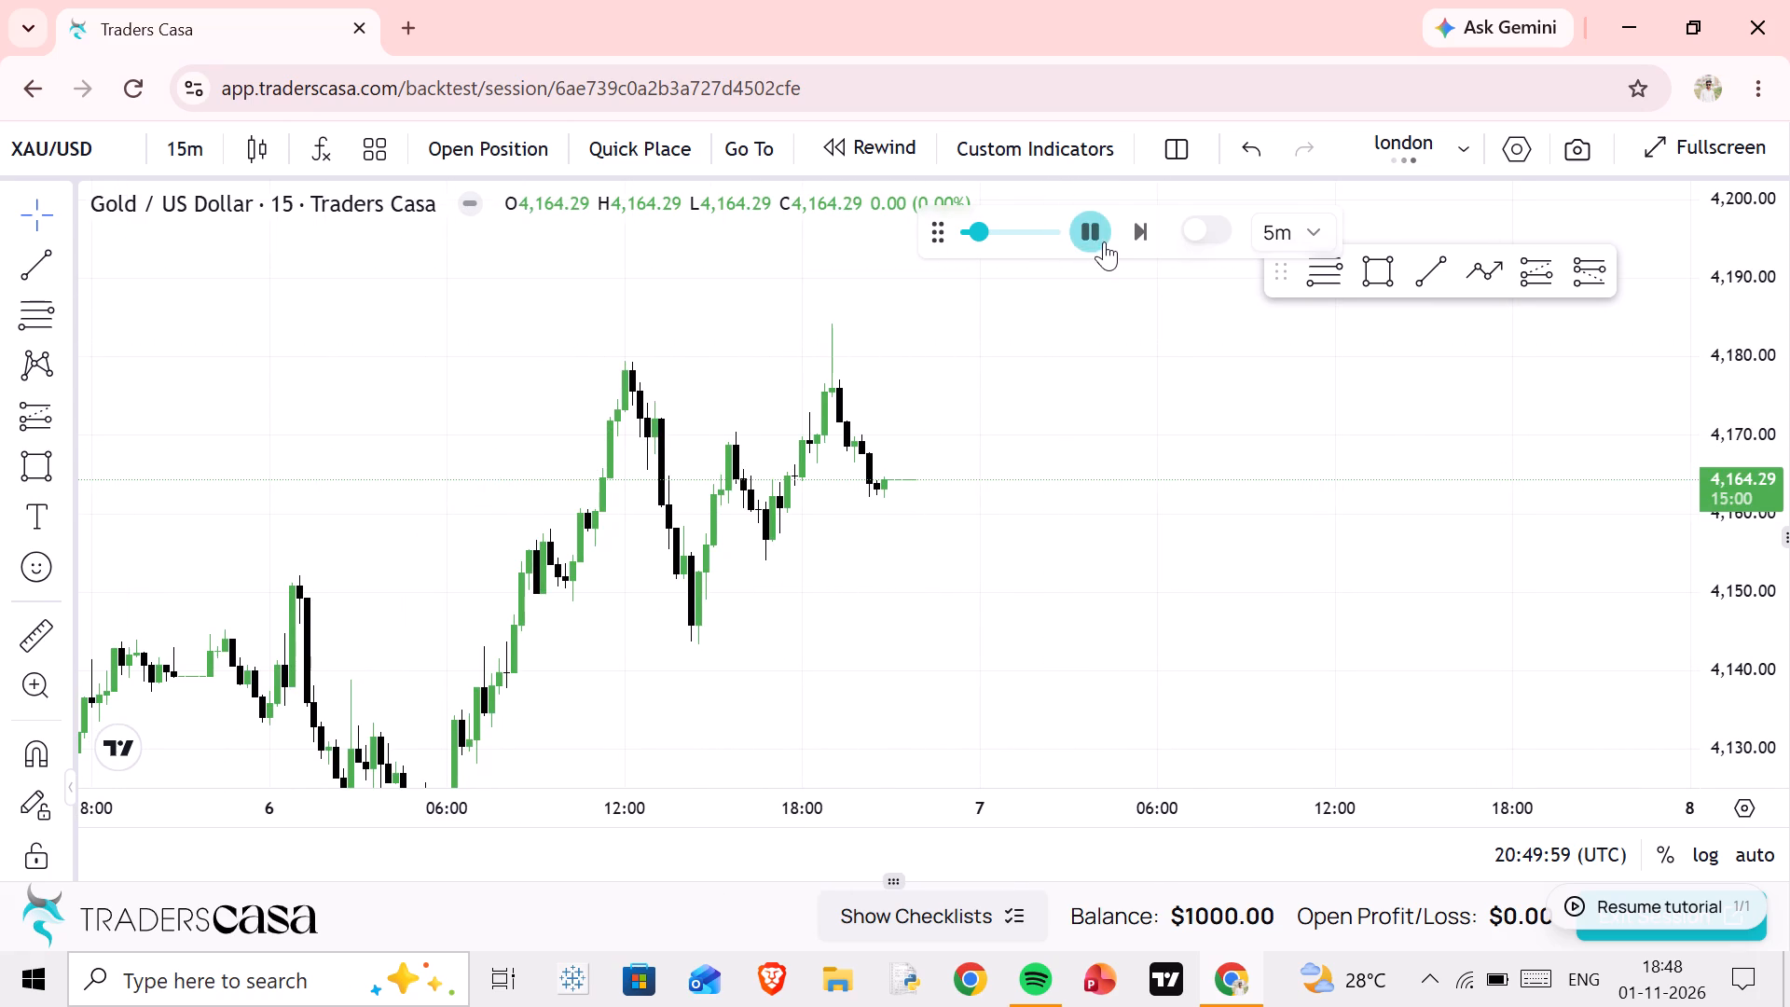
pyautogui.scroll(-4, 1038, 396)
pyautogui.click(184, 142)
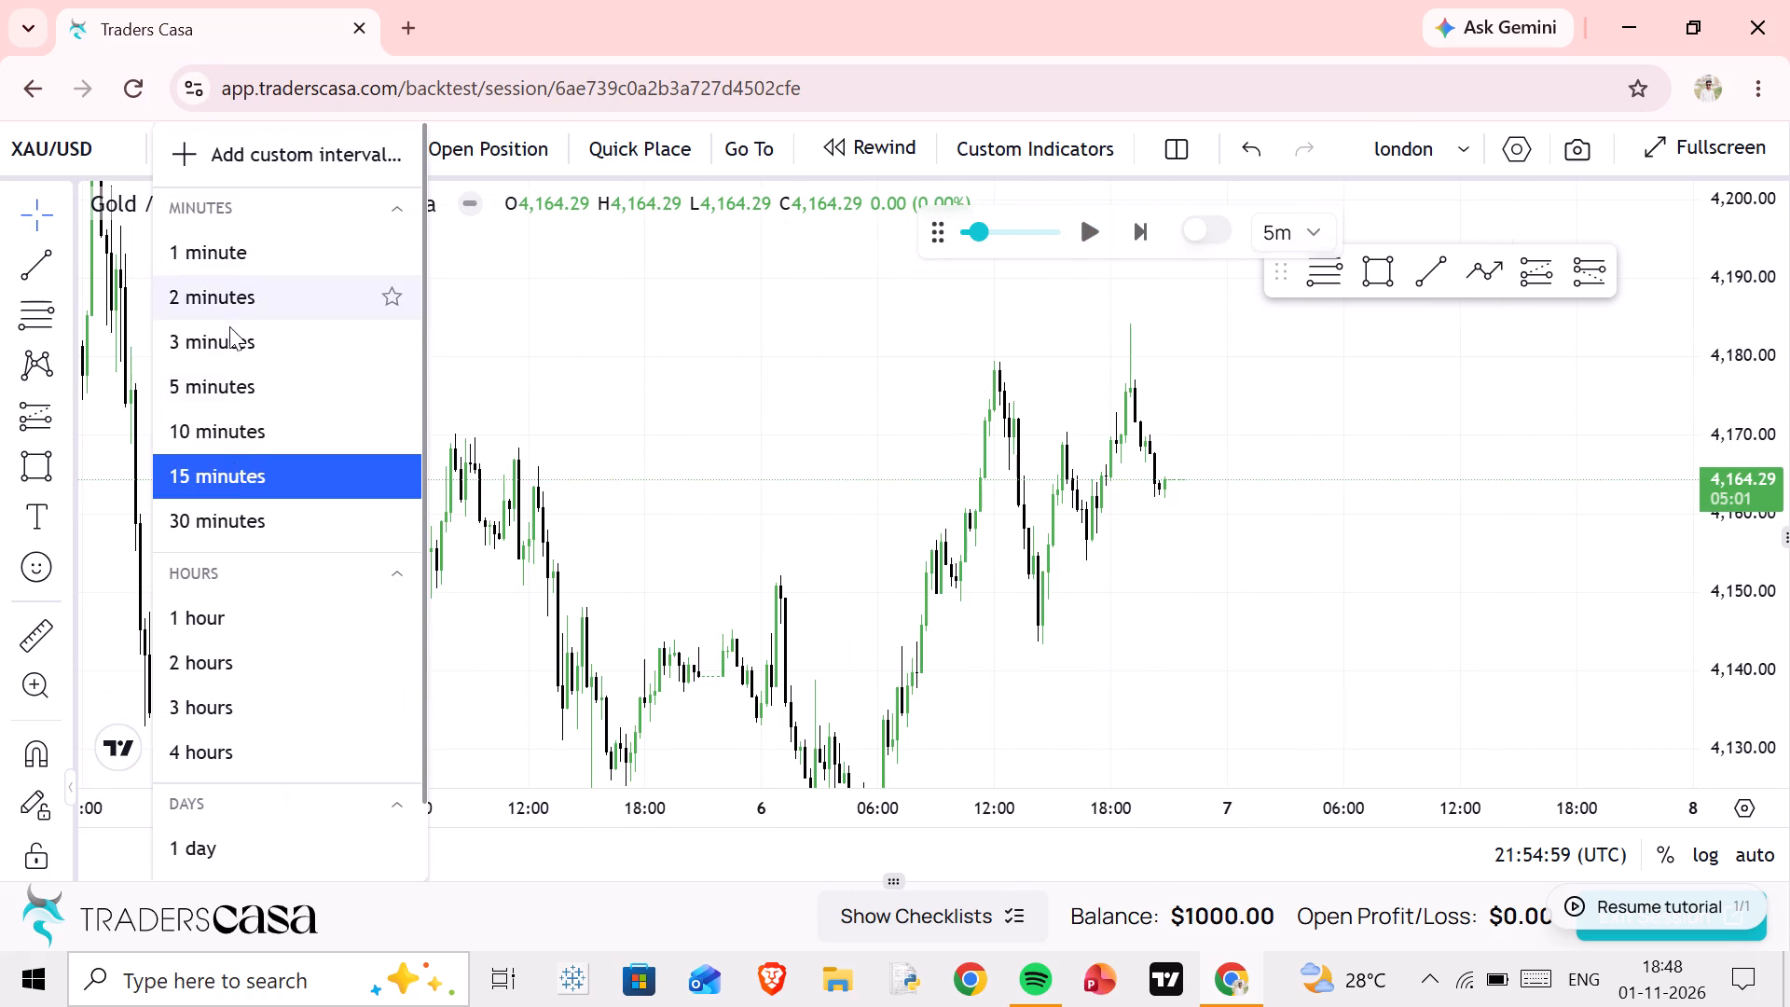
pyautogui.scroll(-1, 237, 592)
pyautogui.click(236, 536)
pyautogui.scroll(4, 858, 574)
pyautogui.scroll(-12, 1757, 564)
pyautogui.scroll(-3, 1175, 439)
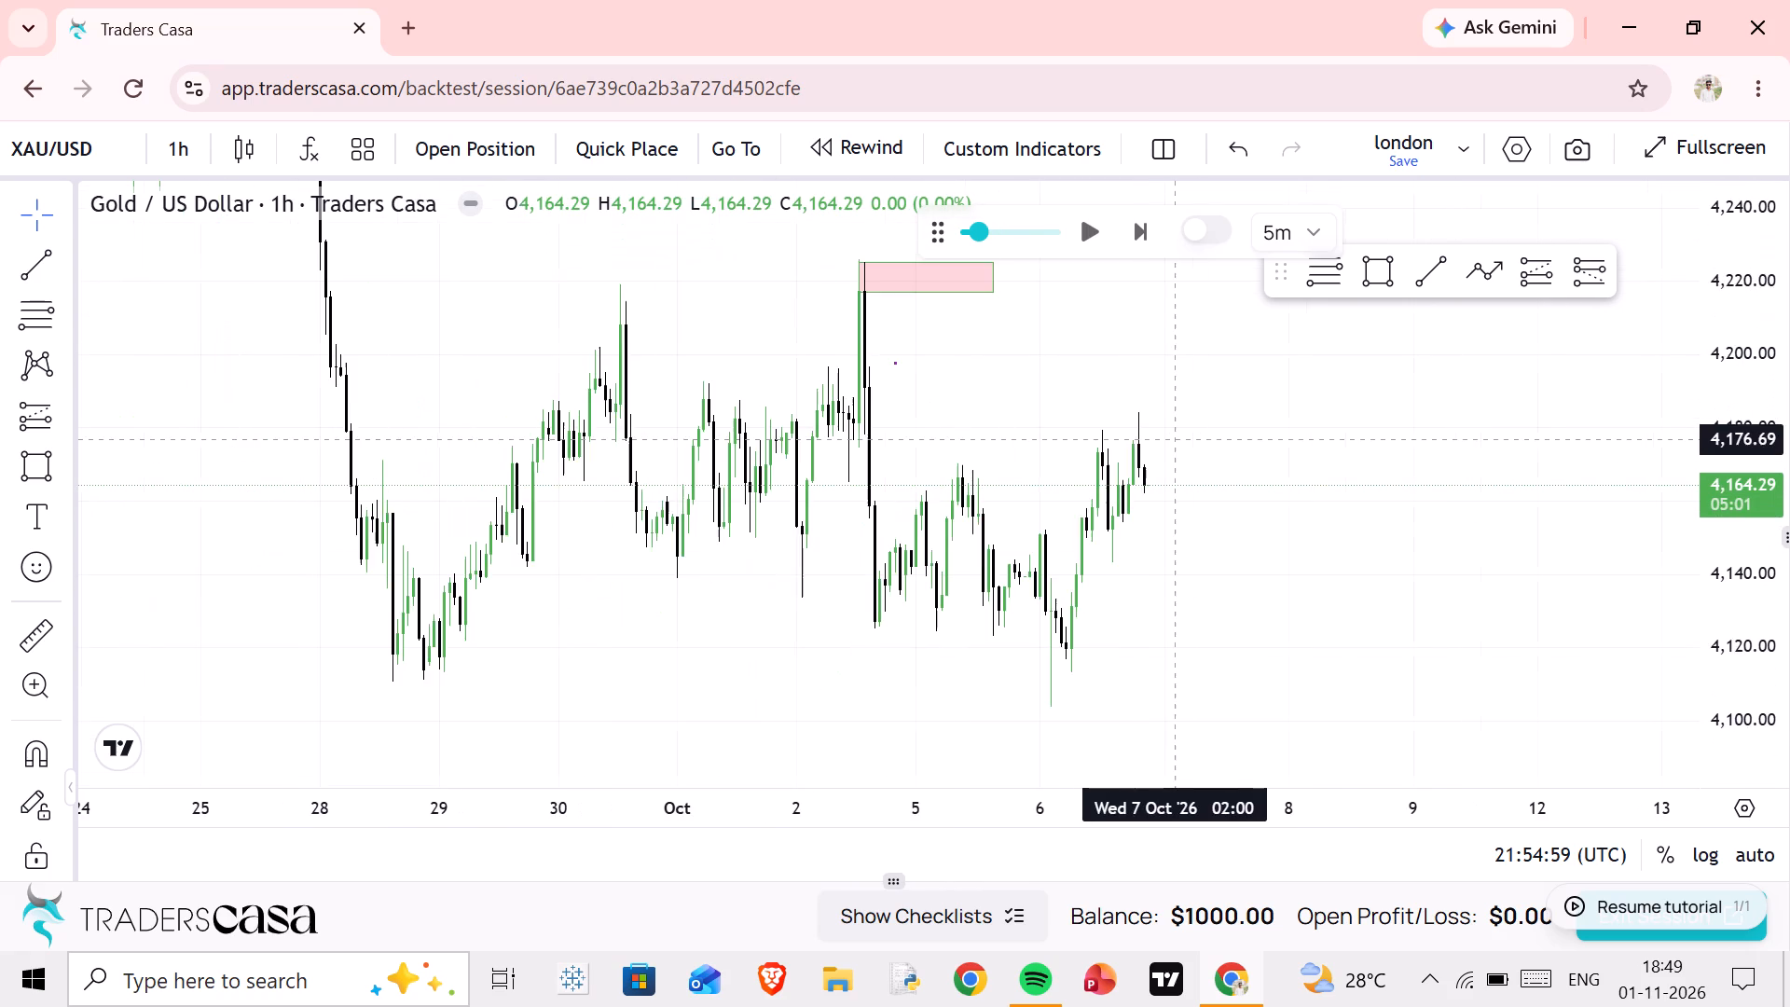
pyautogui.scroll(4, 1174, 444)
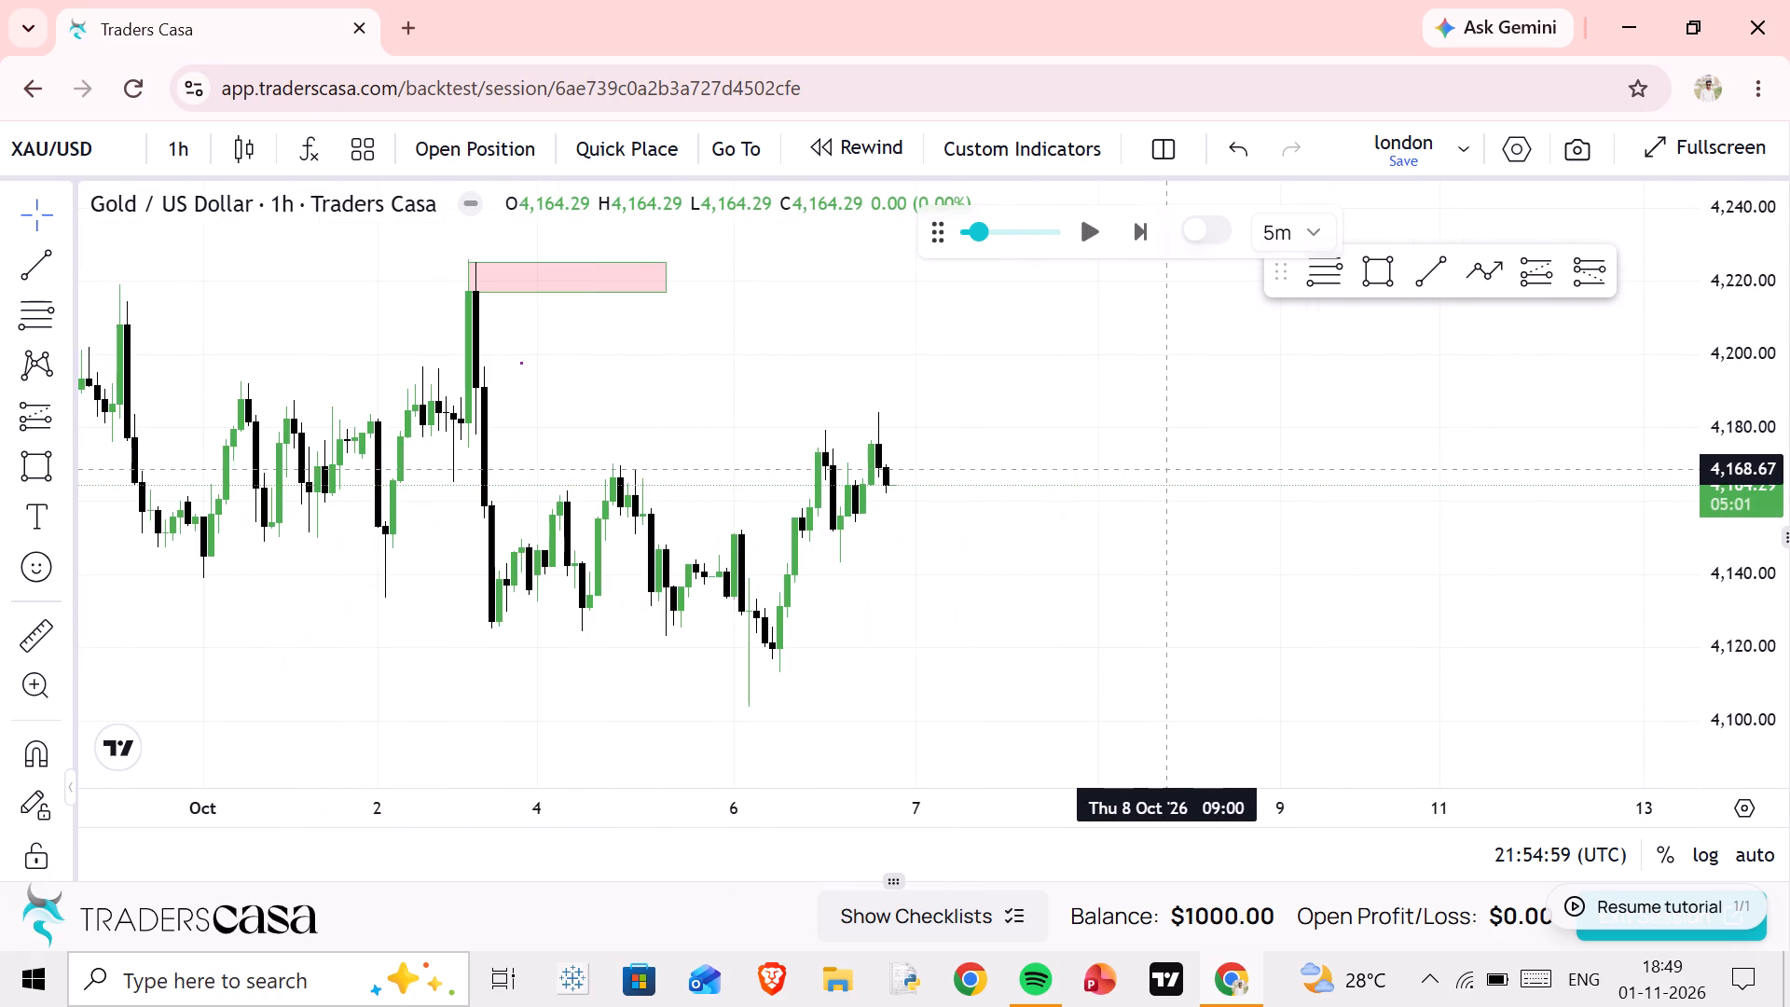
# Return to the 15-minute chart and replay price up to about 22:20 UTC, pausing there.
pyautogui.click(174, 161)
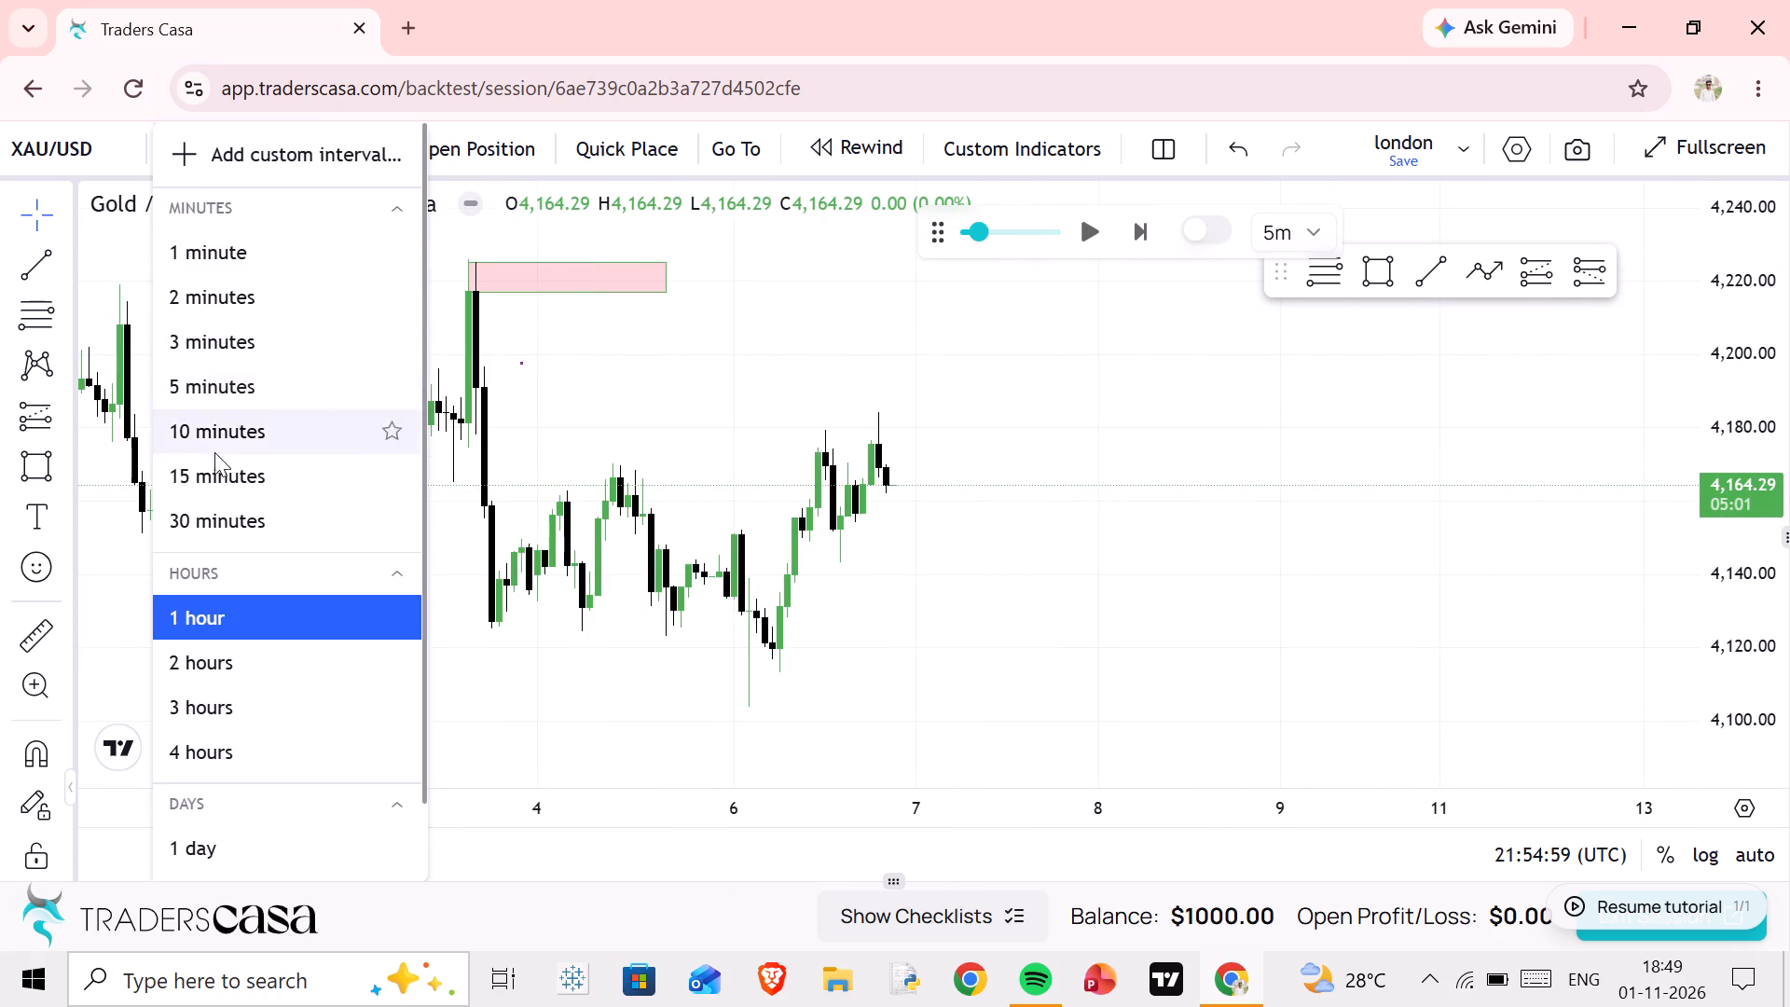
pyautogui.click(214, 464)
pyautogui.scroll(-7, 690, 490)
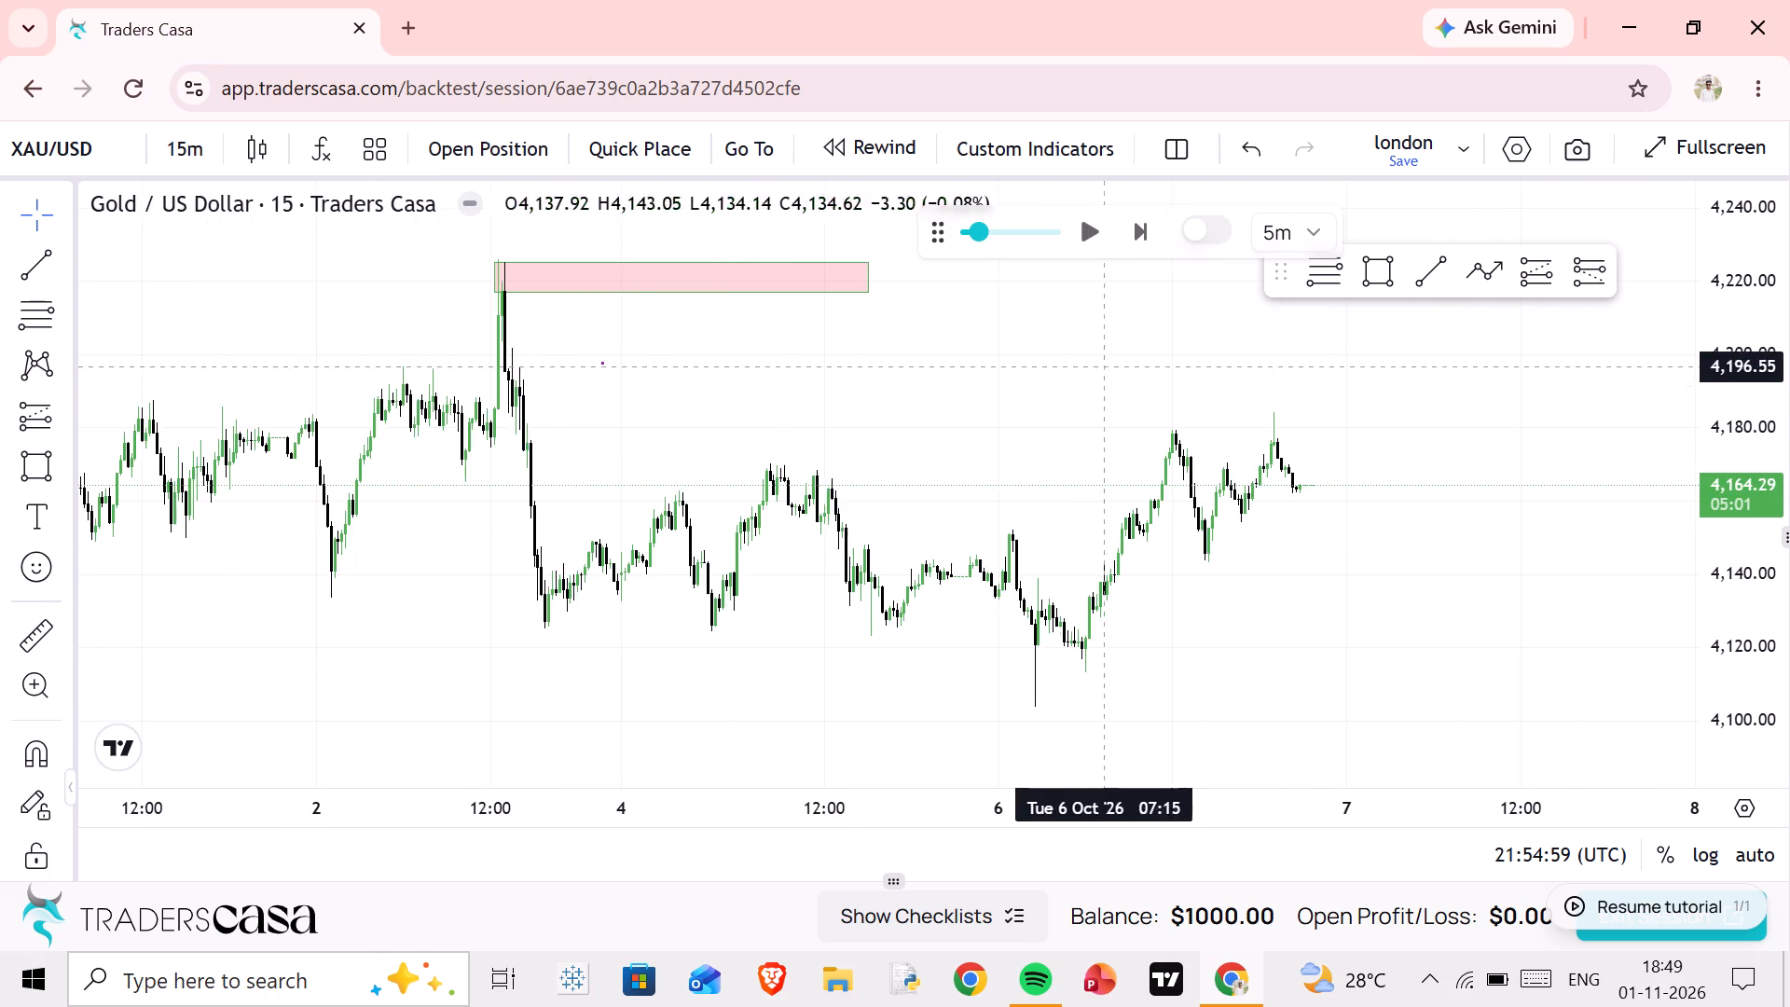
pyautogui.scroll(4, 1098, 379)
pyautogui.click(1080, 219)
pyautogui.scroll(6, 1738, 605)
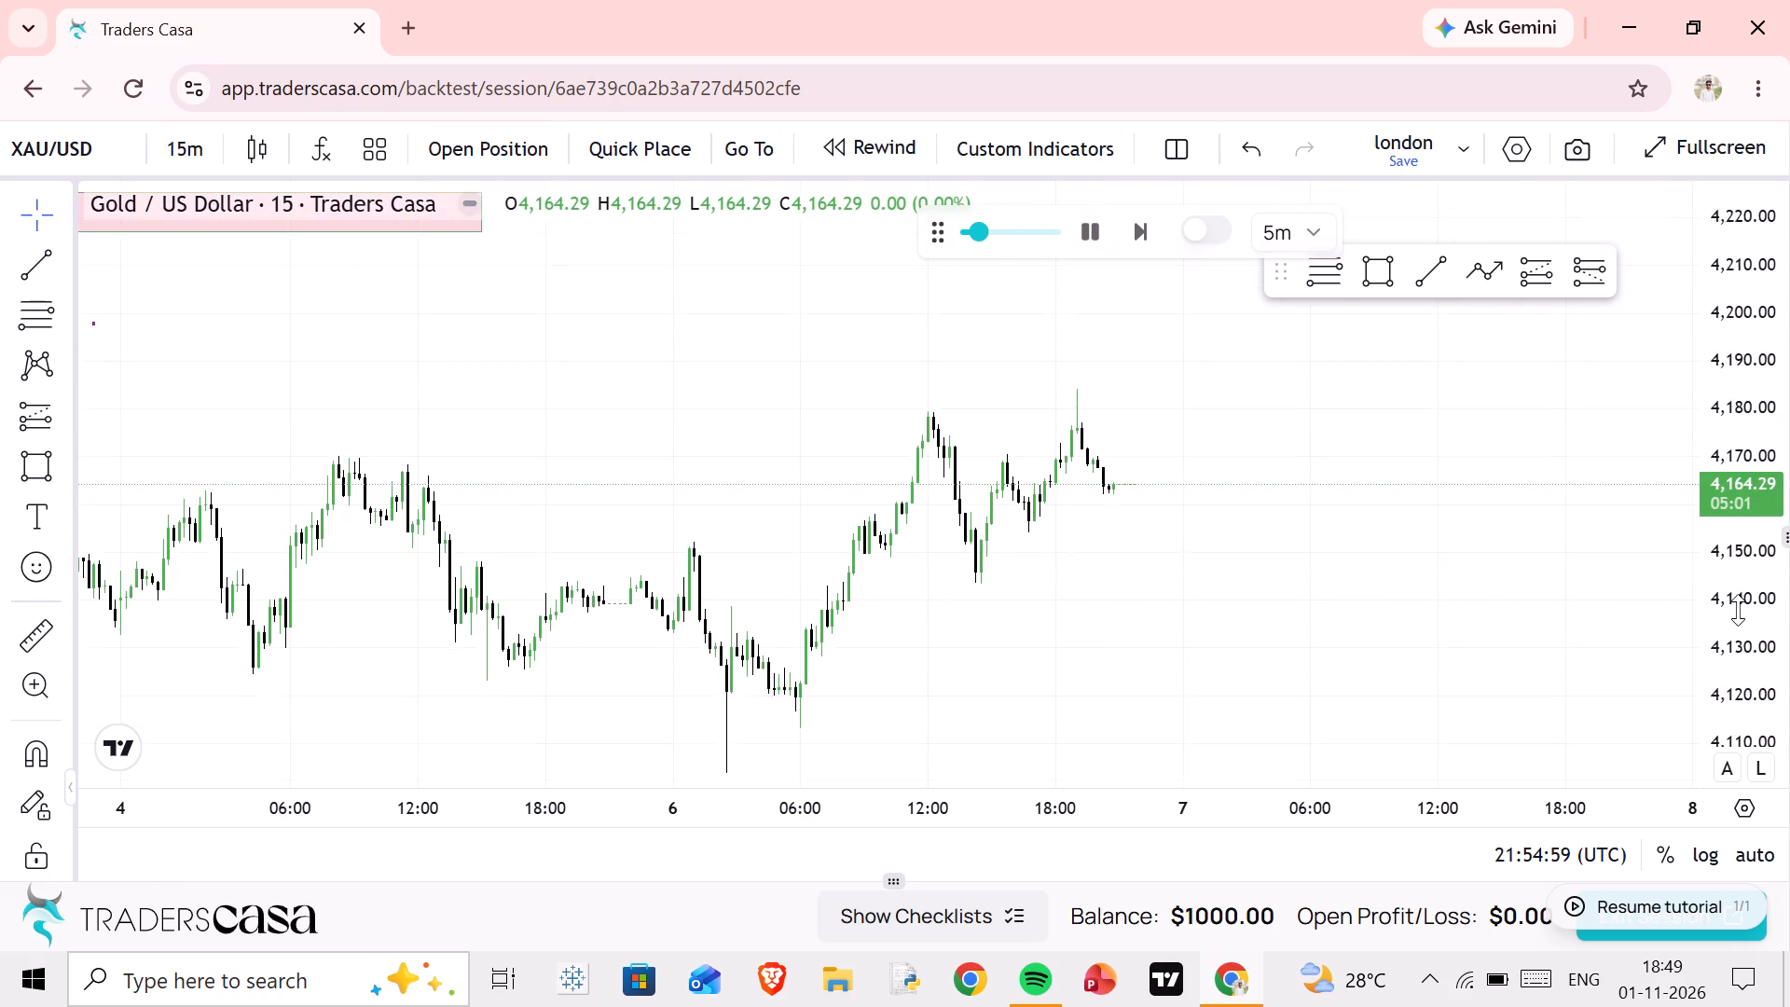
pyautogui.scroll(3, 1738, 610)
pyautogui.scroll(-1, 1226, 558)
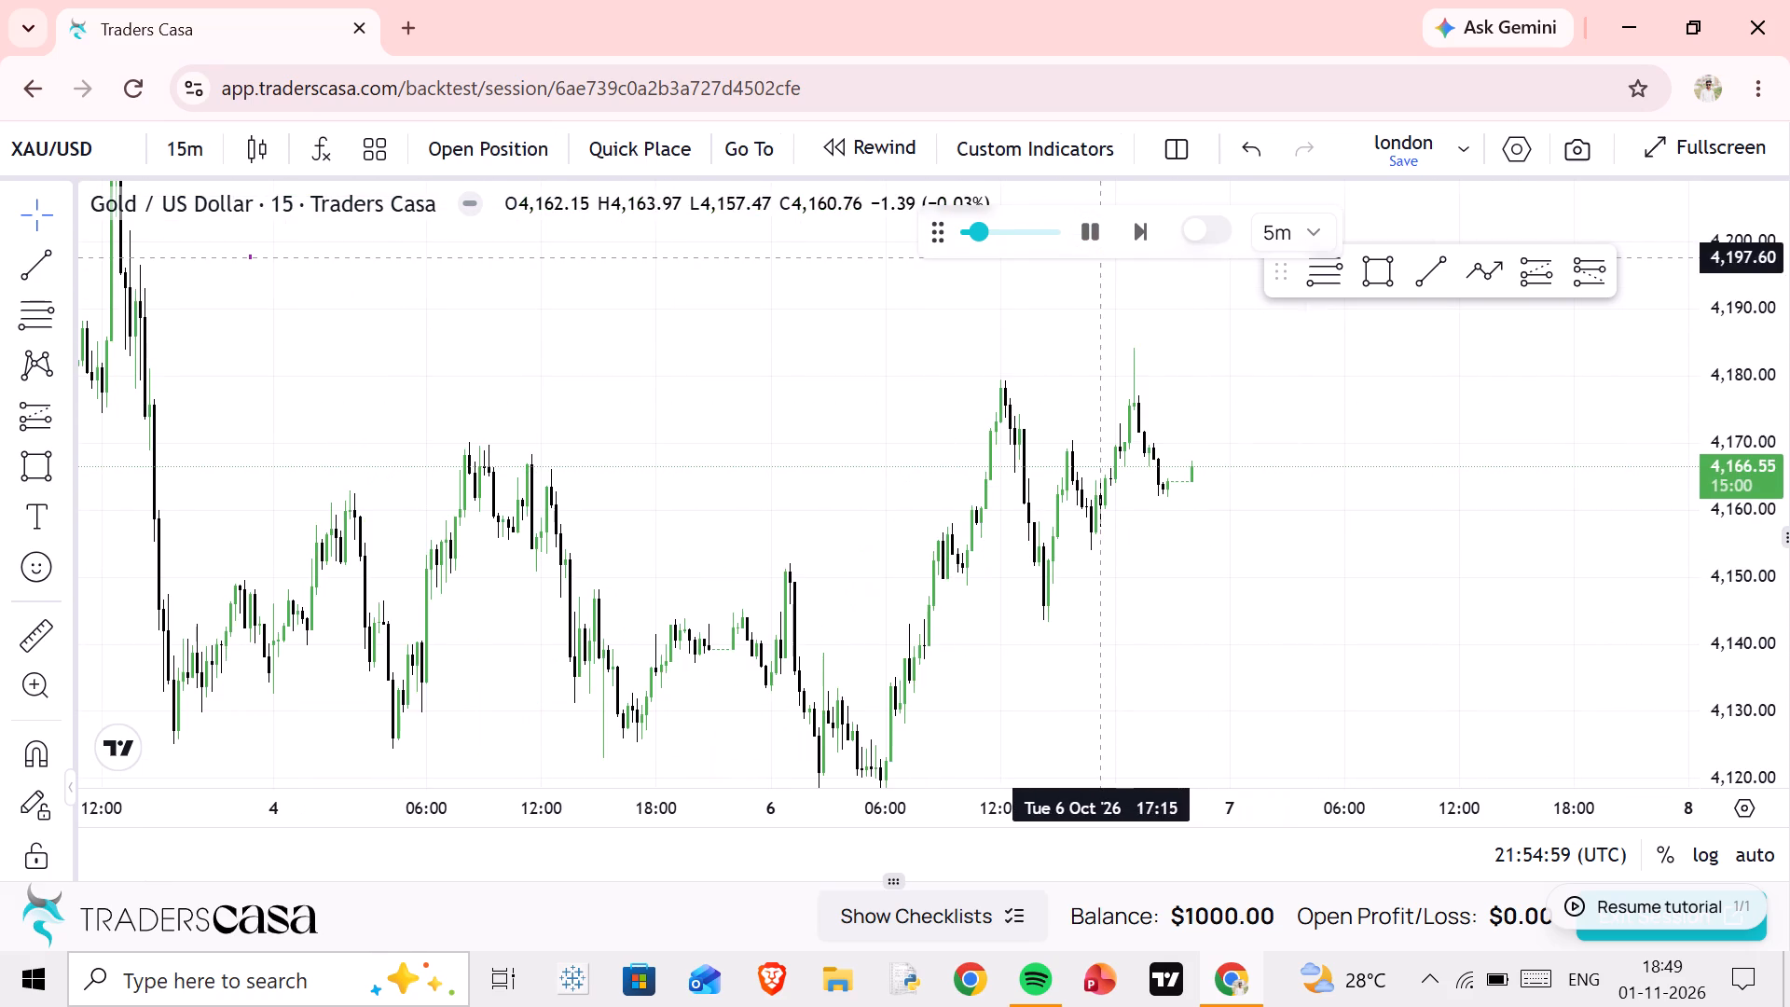
pyautogui.click(1082, 243)
pyautogui.moveTo(1269, 481); pyautogui.dragTo(1210, 379)
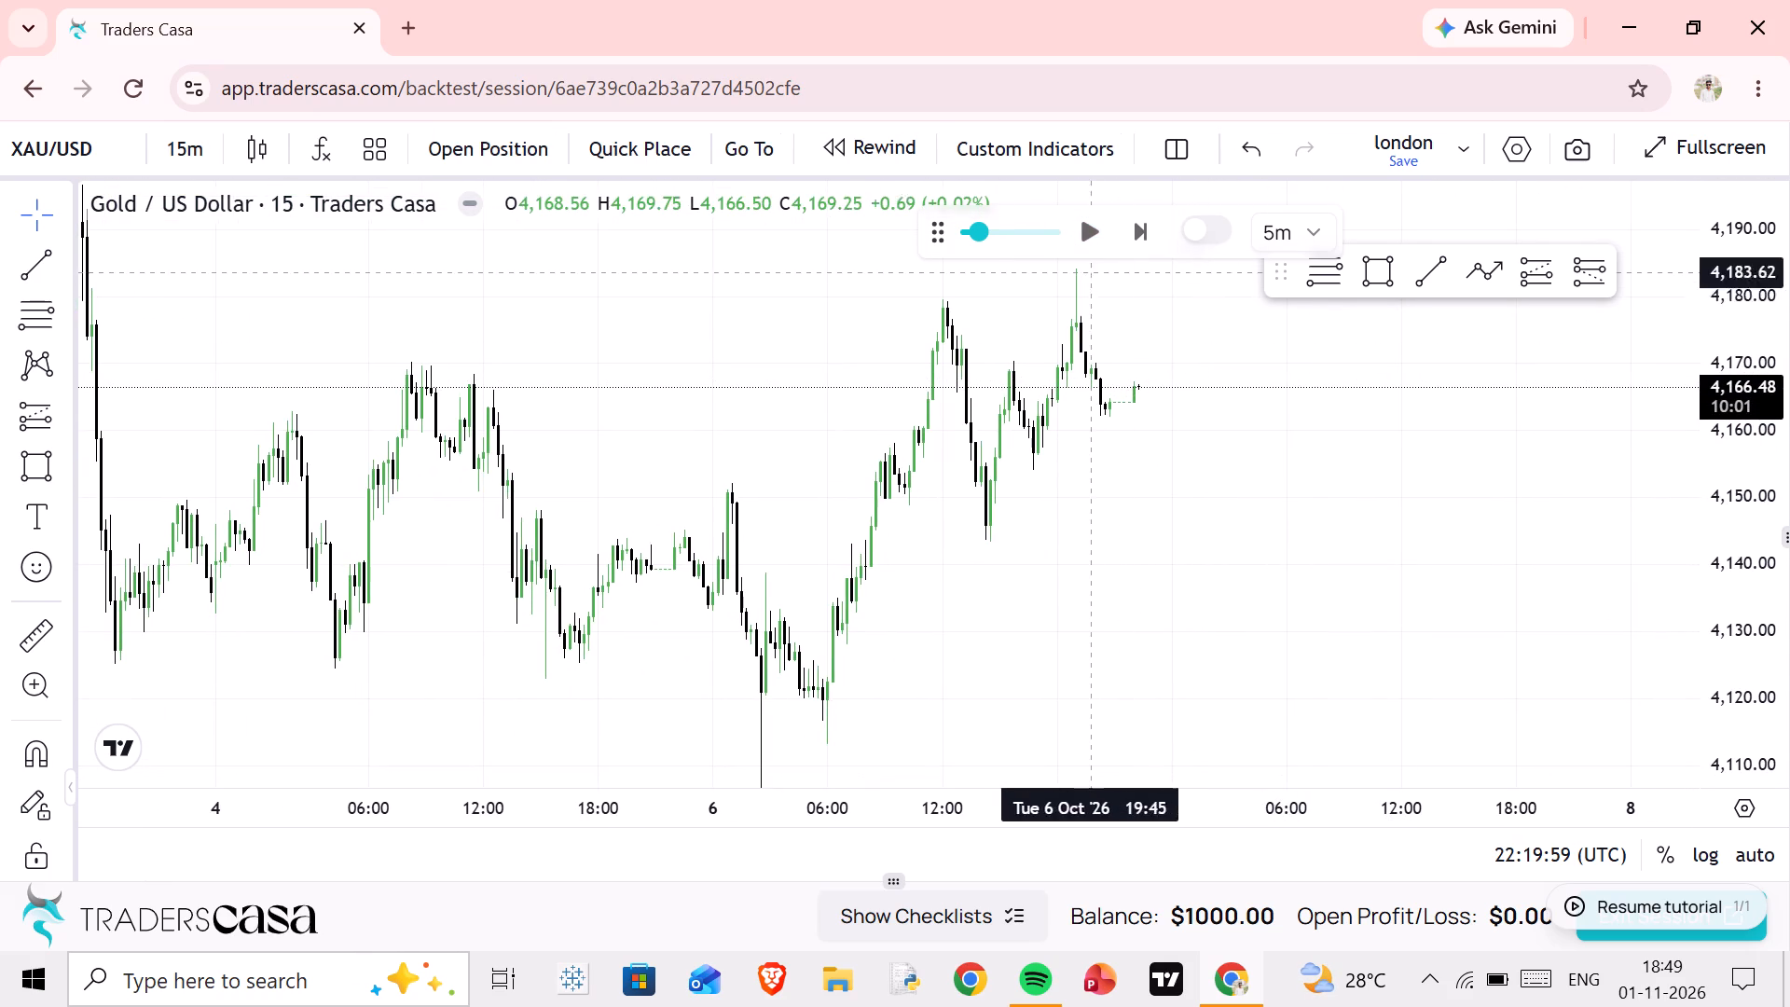
# Draw a path along the swing highs and lows from the 6 Oct morning low to the latest low at about 4,160.
pyautogui.click(1470, 287)
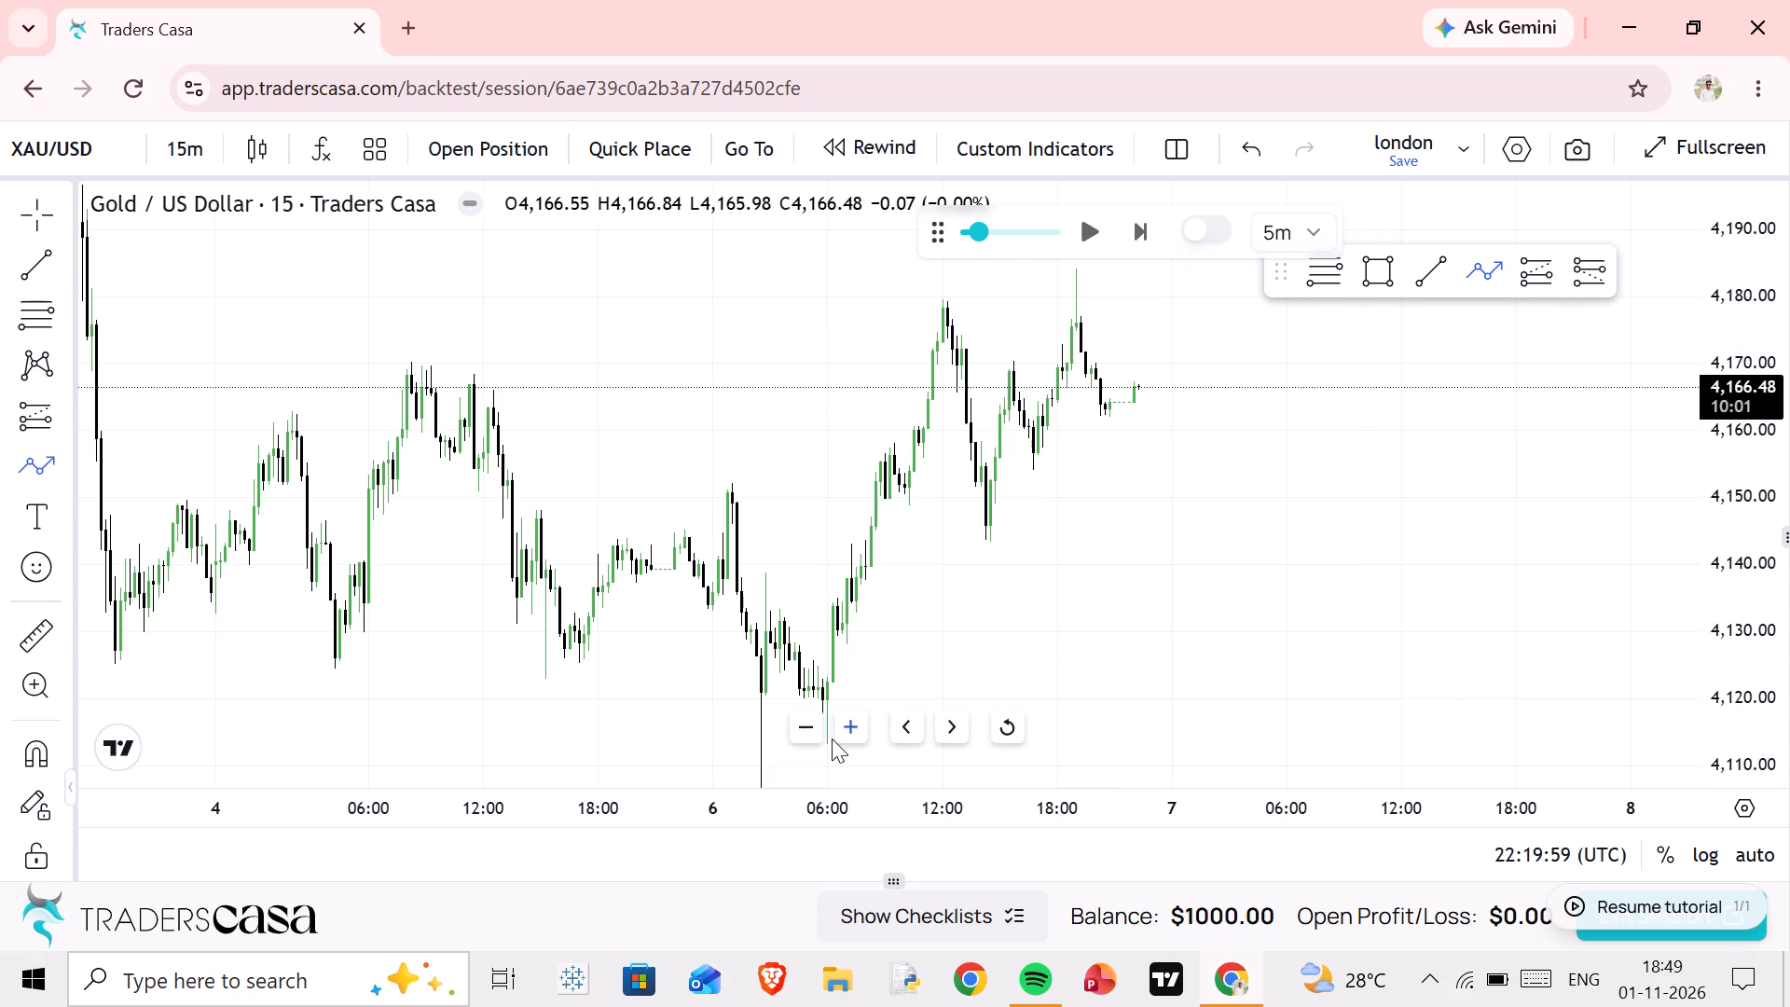
pyautogui.moveTo(814, 692); pyautogui.dragTo(818, 683)
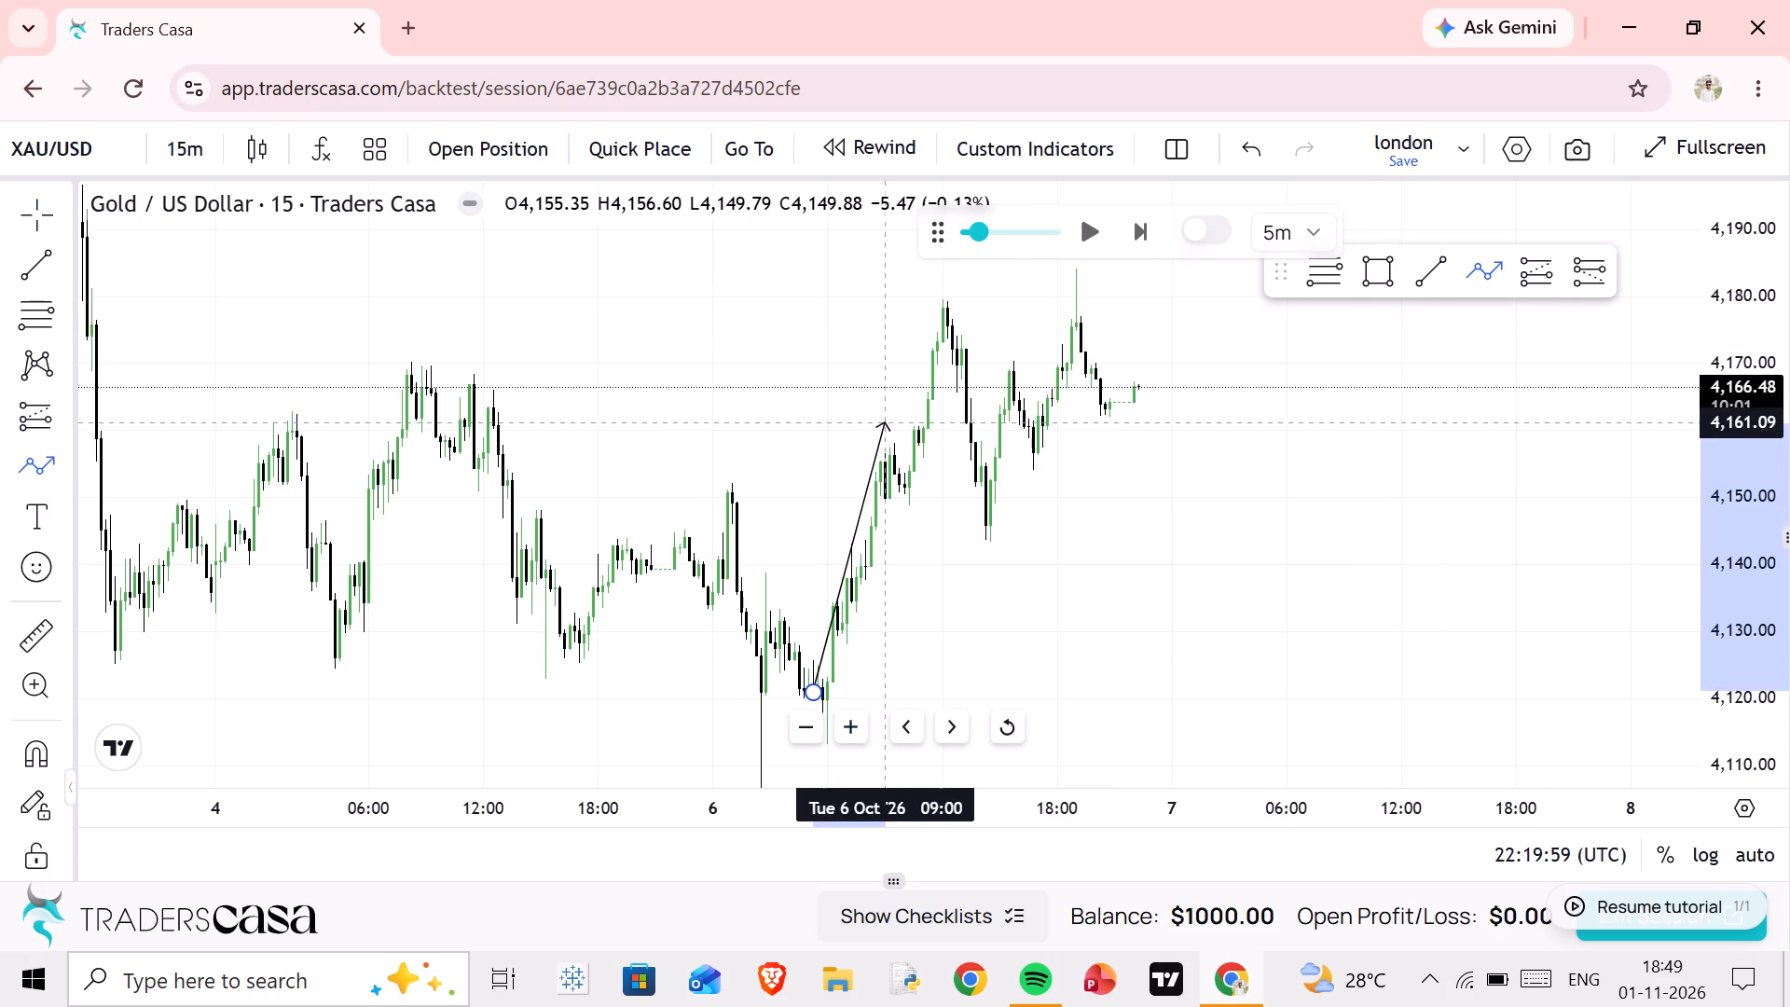
pyautogui.click(887, 431)
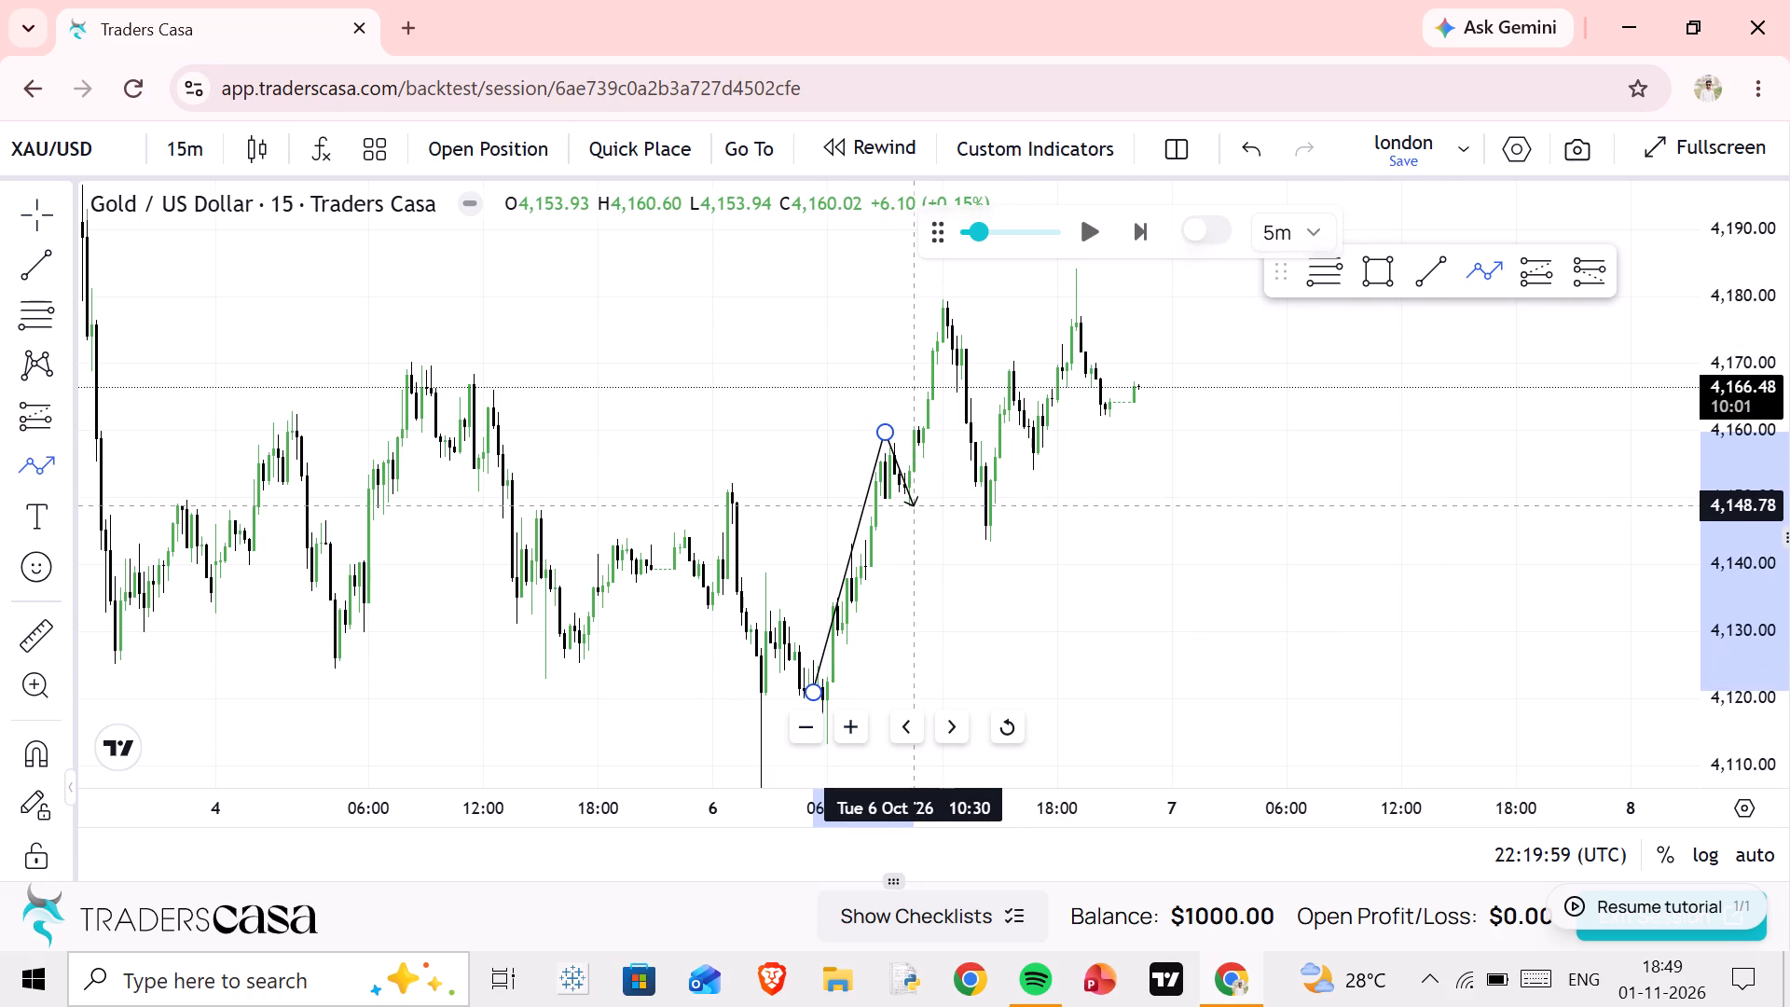
pyautogui.click(915, 505)
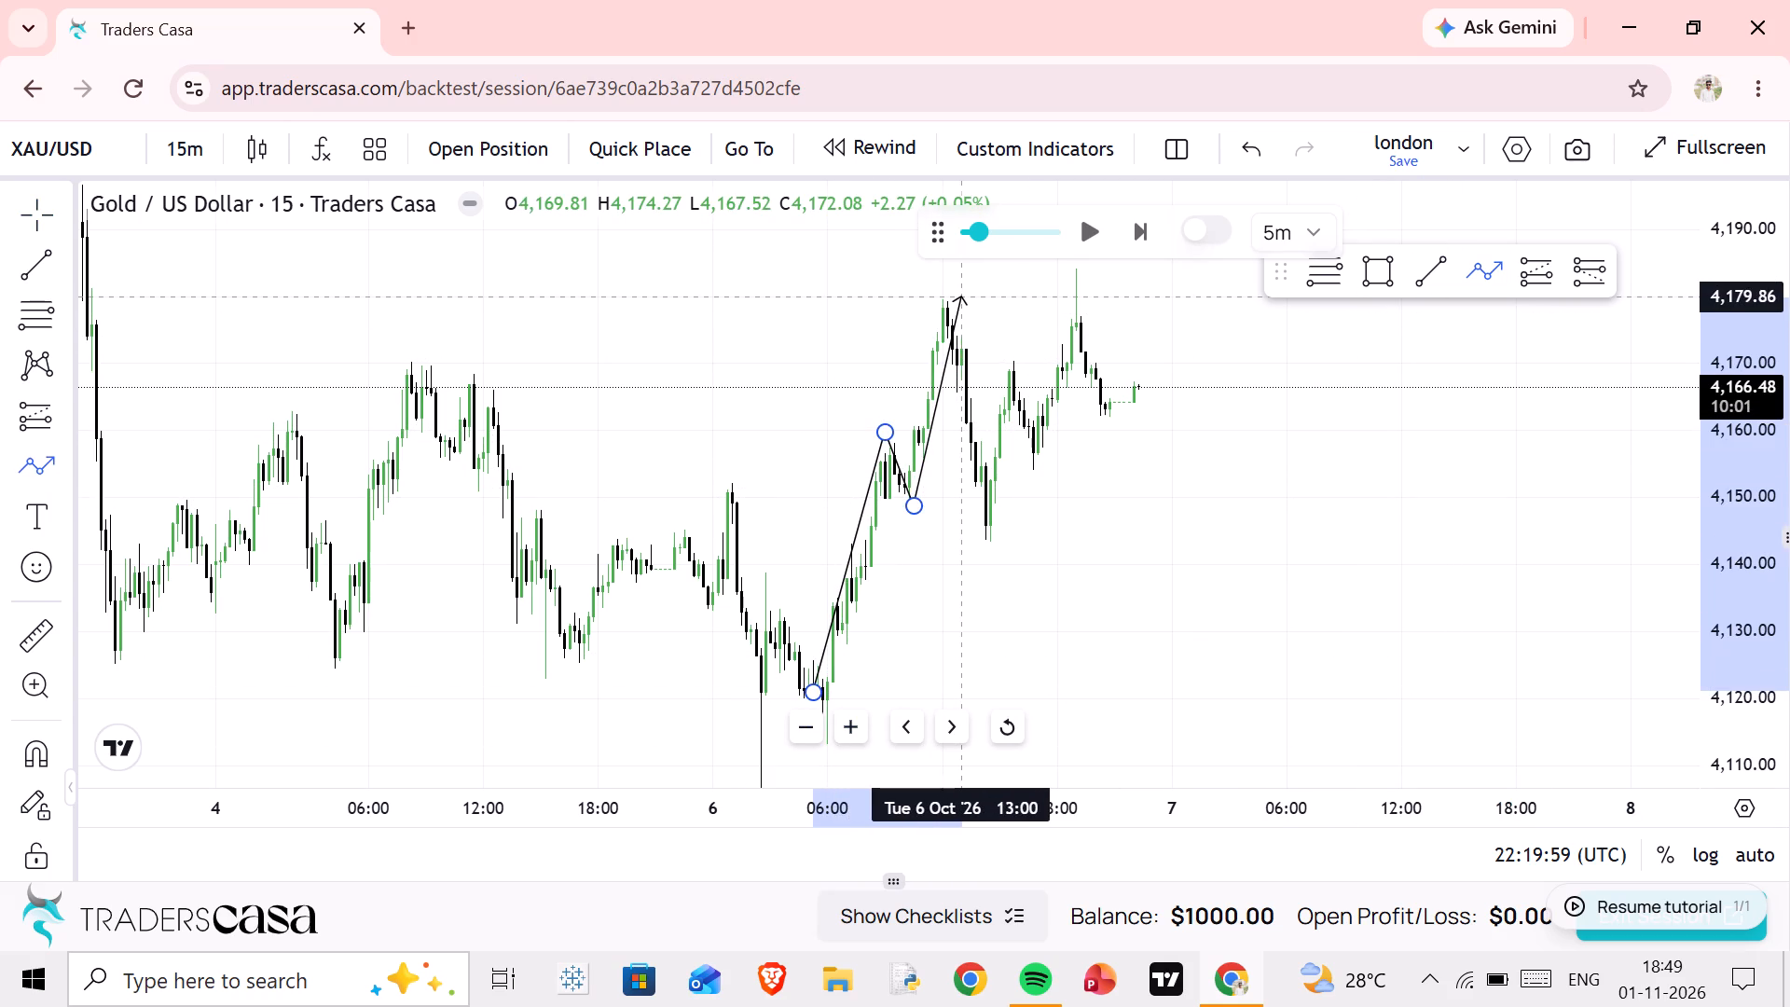
pyautogui.click(954, 296)
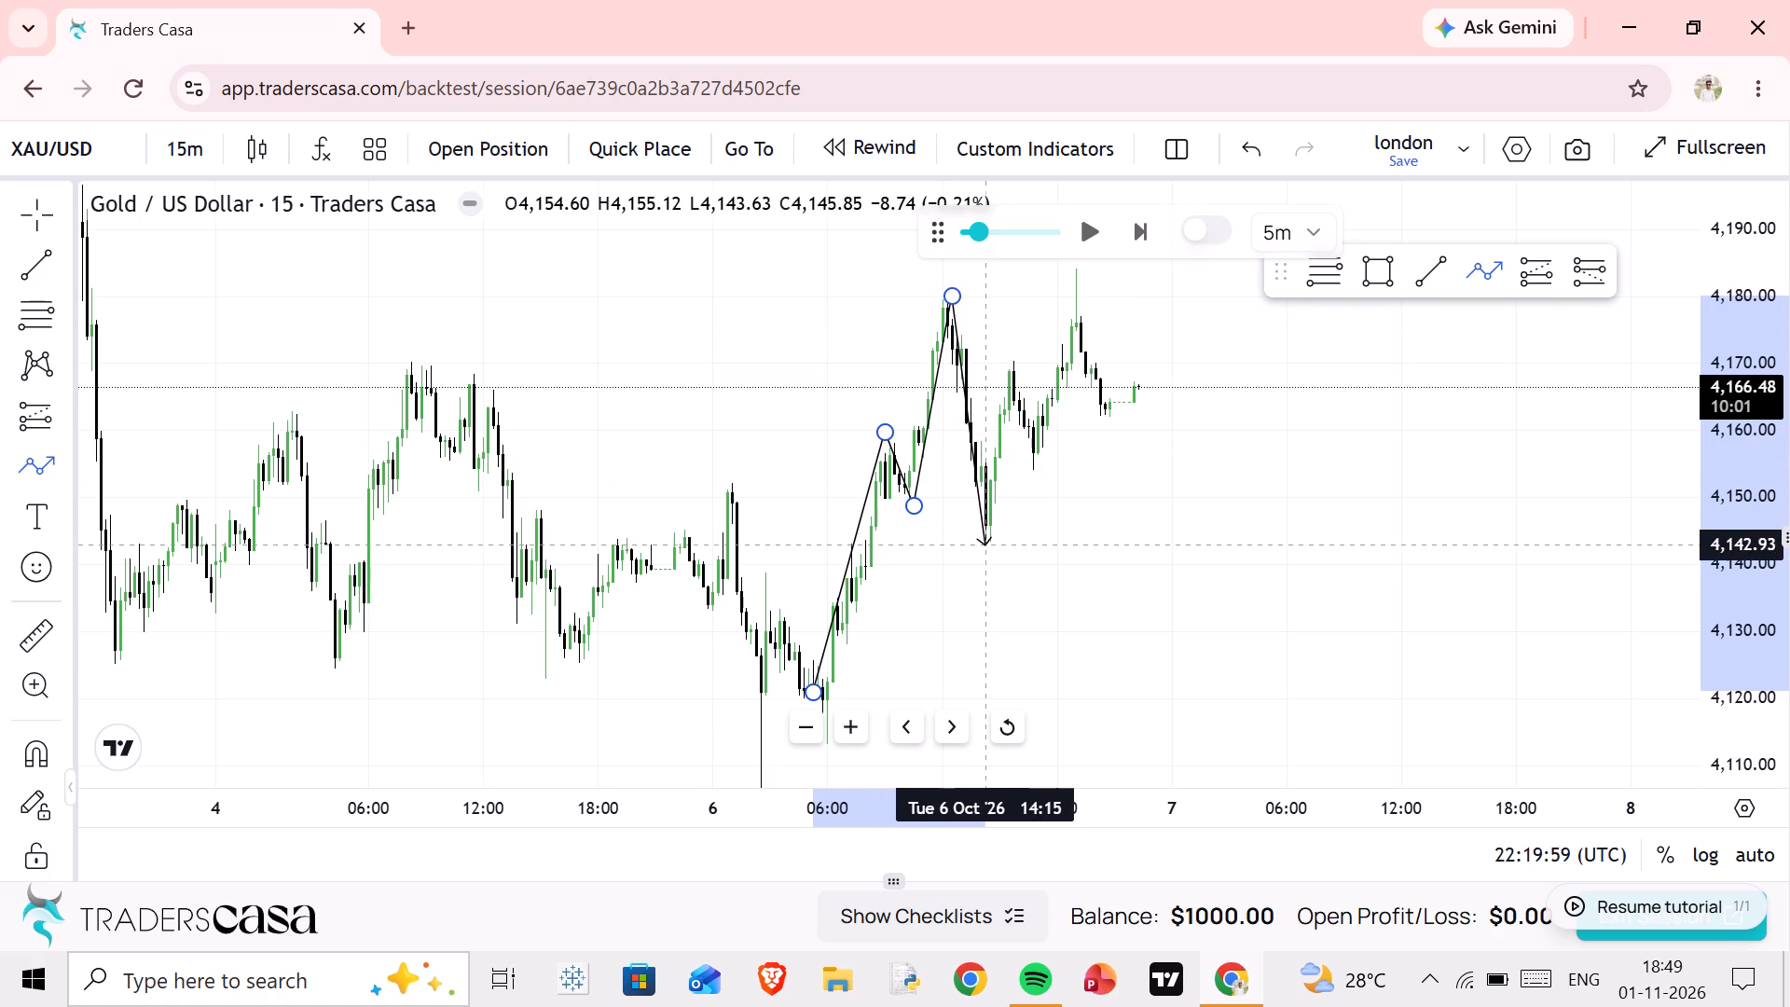
pyautogui.click(986, 545)
pyautogui.click(1008, 346)
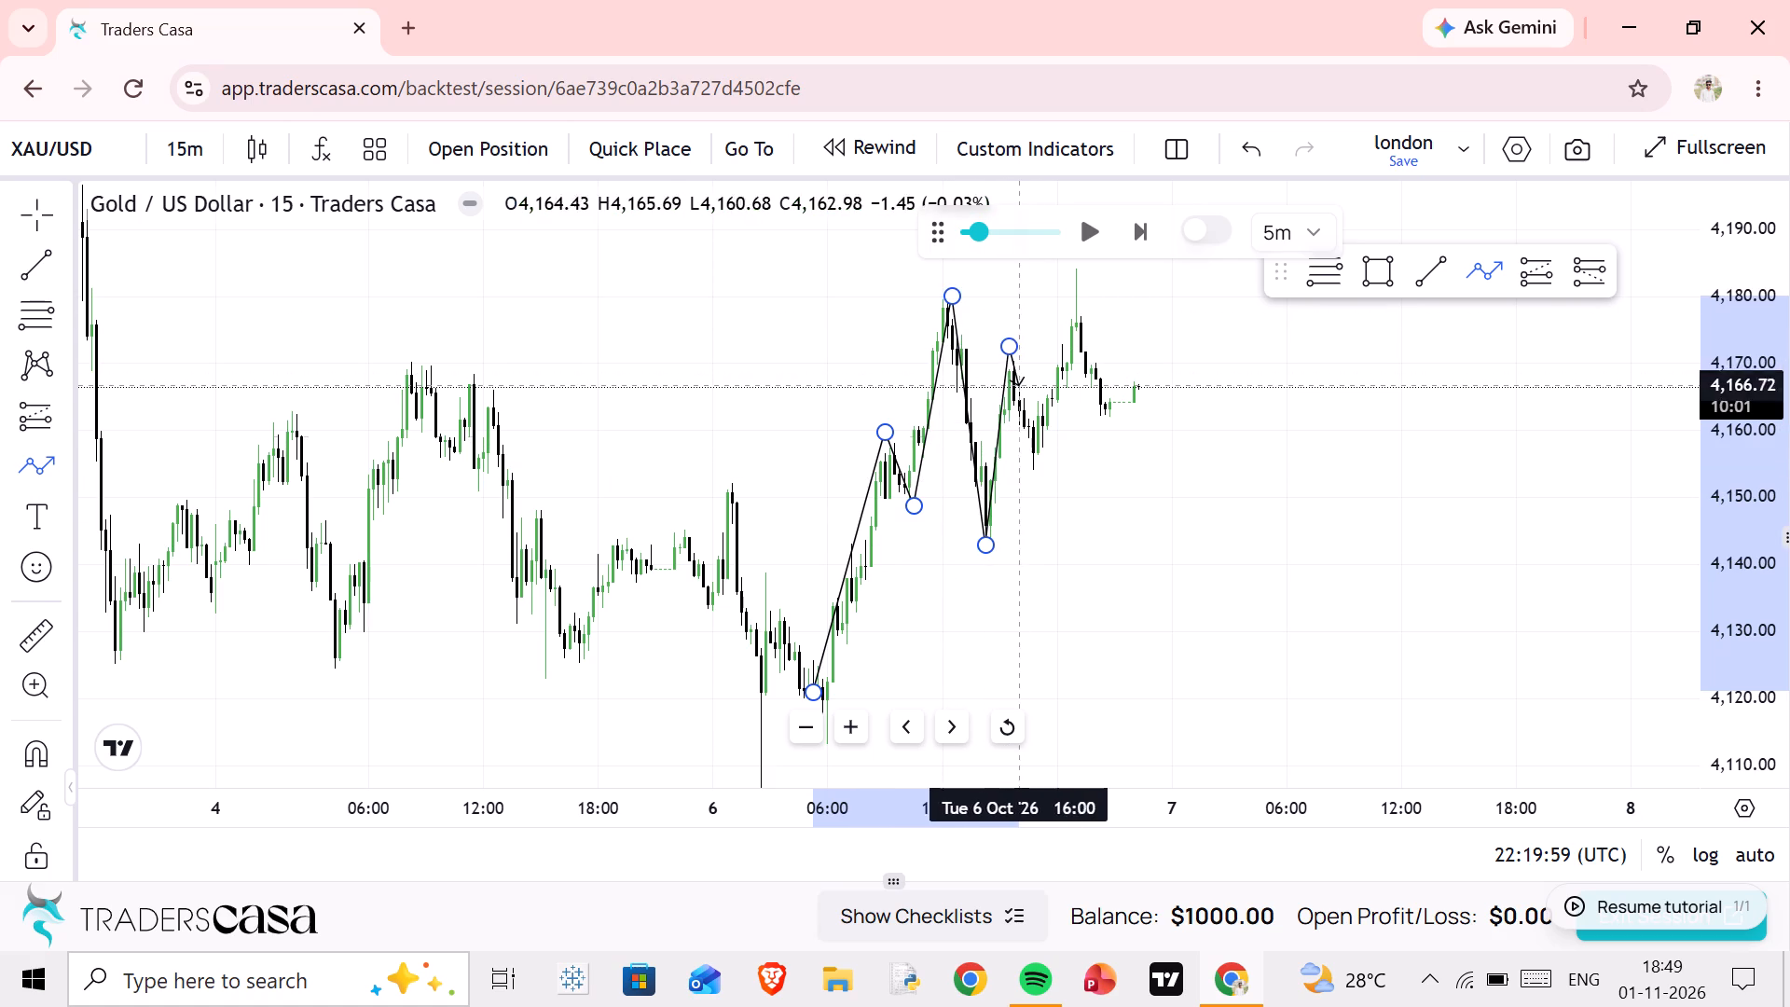
pyautogui.moveTo(1040, 465); pyautogui.dragTo(1041, 451)
pyautogui.click(1081, 279)
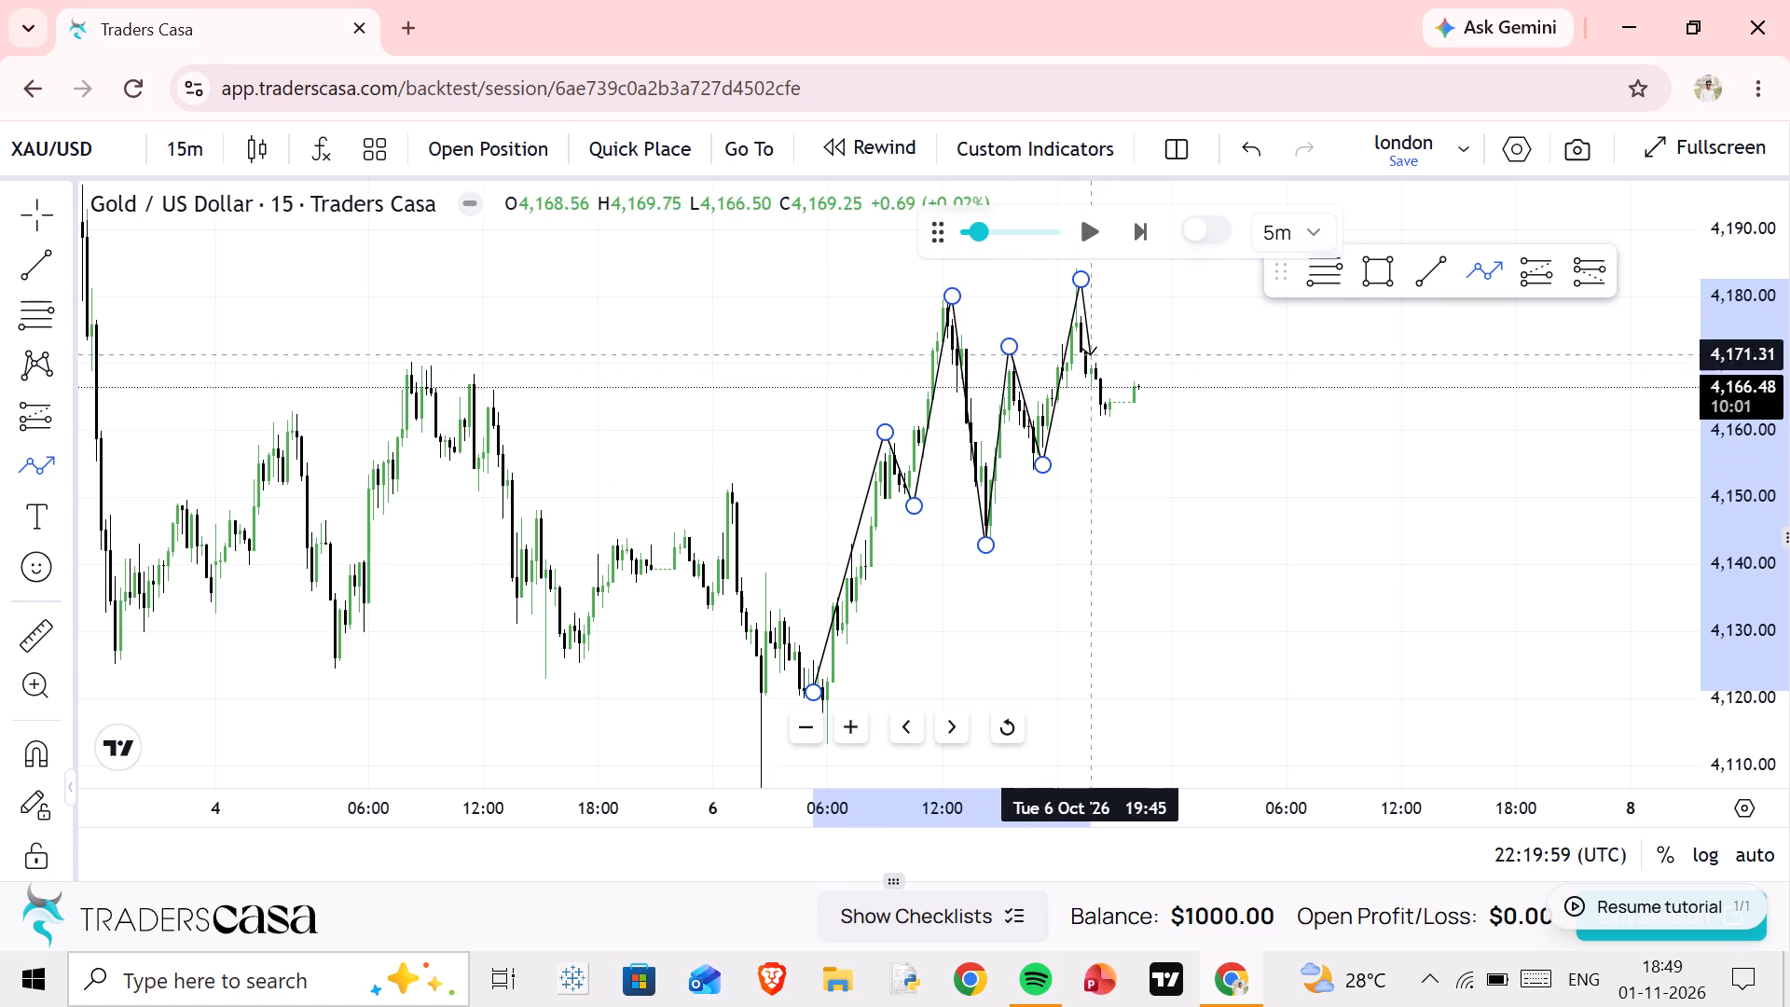
pyautogui.doubleClick(1104, 425)
pyautogui.click(1189, 433)
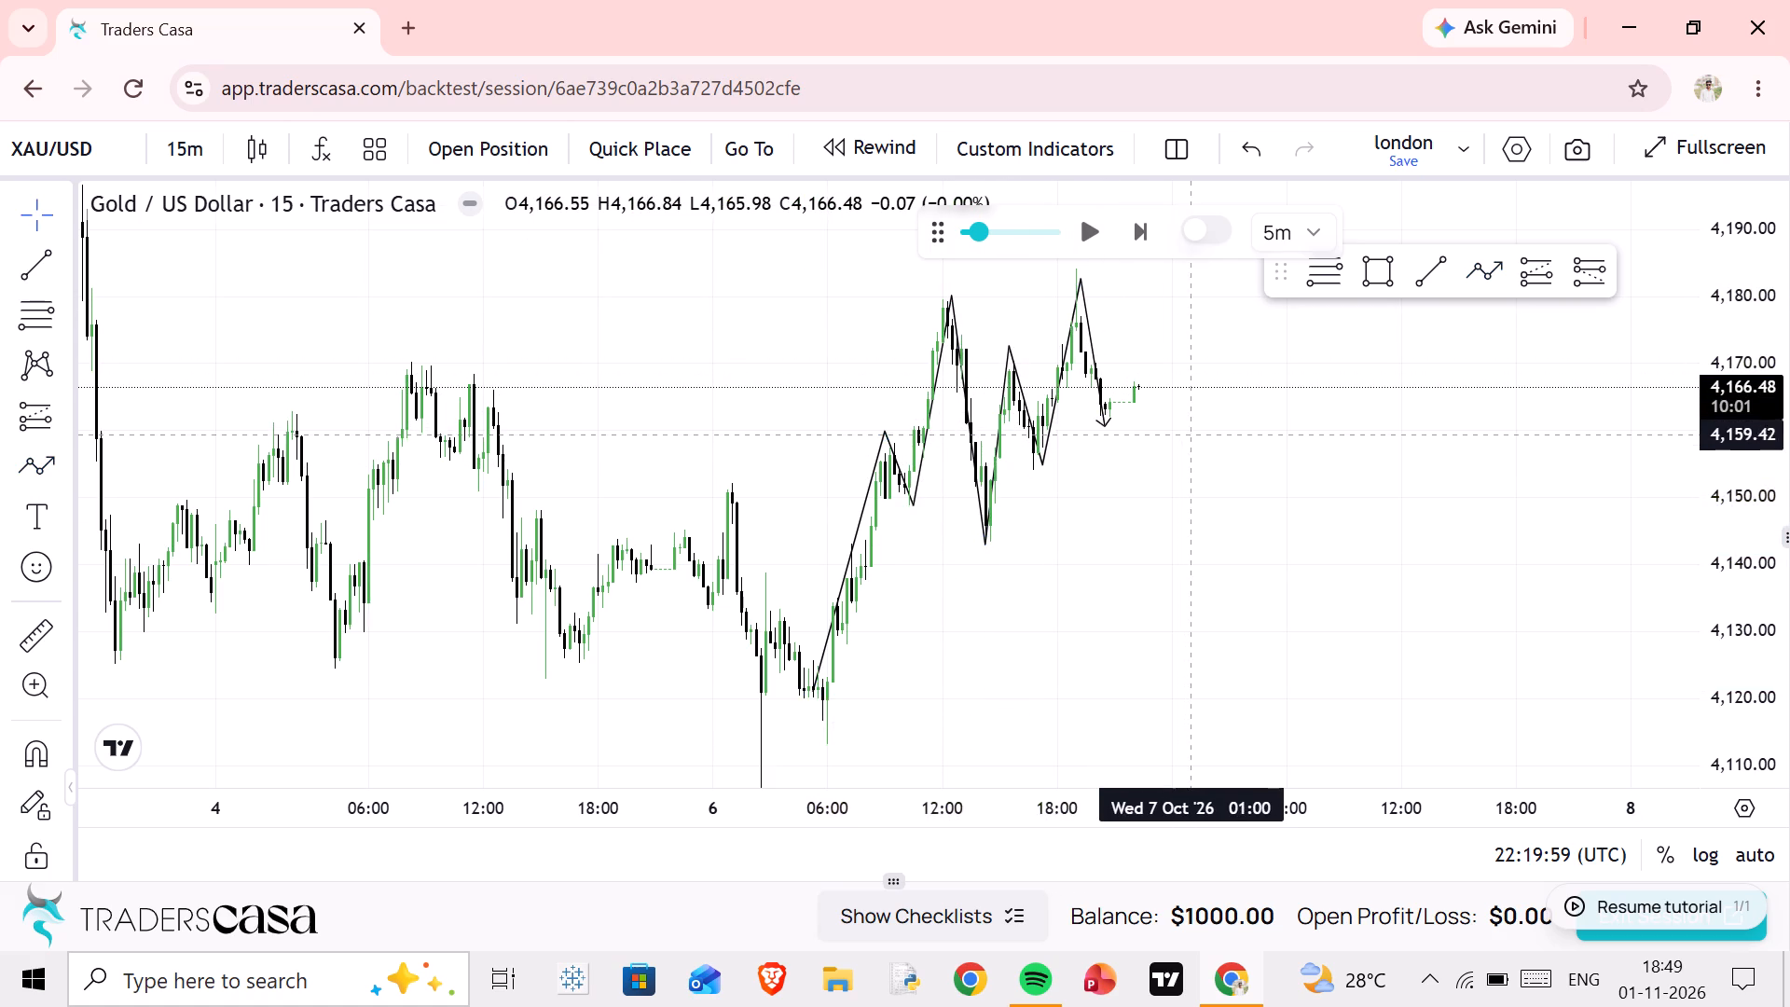
# Draw a green zone at the 14:15 swing low, from about 4,143.43 to 4,145.78, spanning 13:30 on 6 Oct to about 08:00 on 7 Oct.
pyautogui.scroll(6, 1177, 498)
pyautogui.scroll(4, 1771, 641)
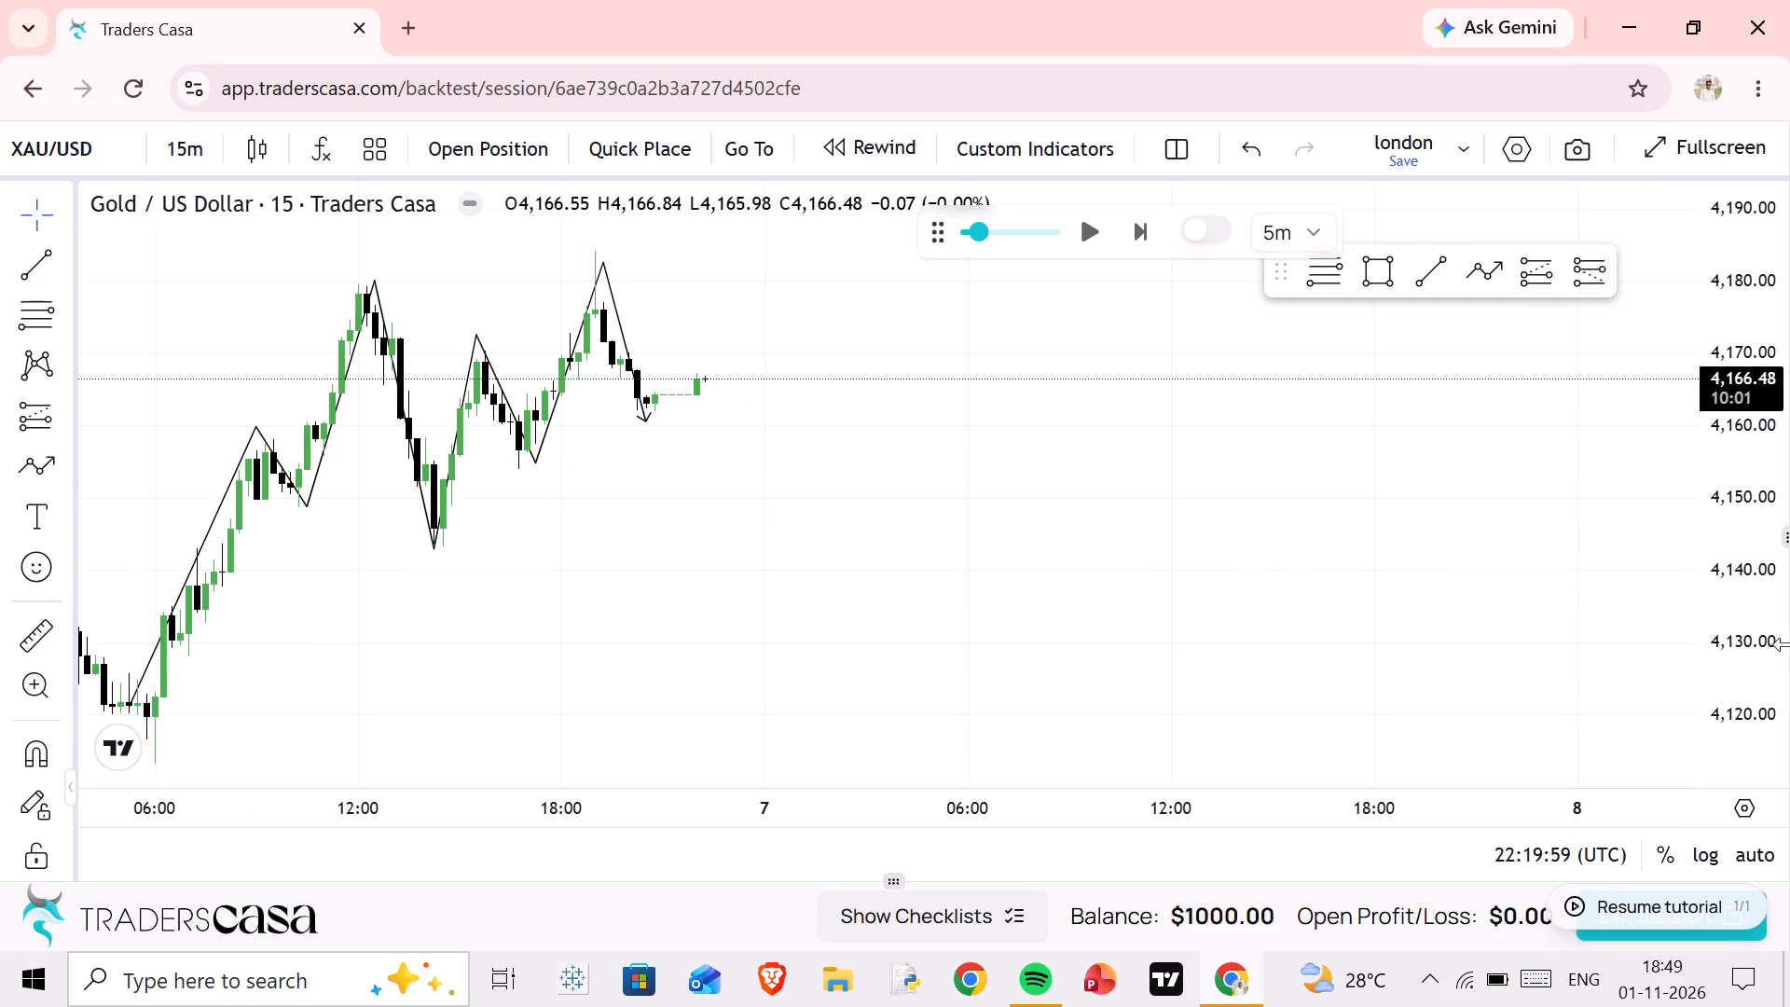
pyautogui.scroll(12, 1789, 644)
pyautogui.moveTo(829, 511); pyautogui.dragTo(1022, 508)
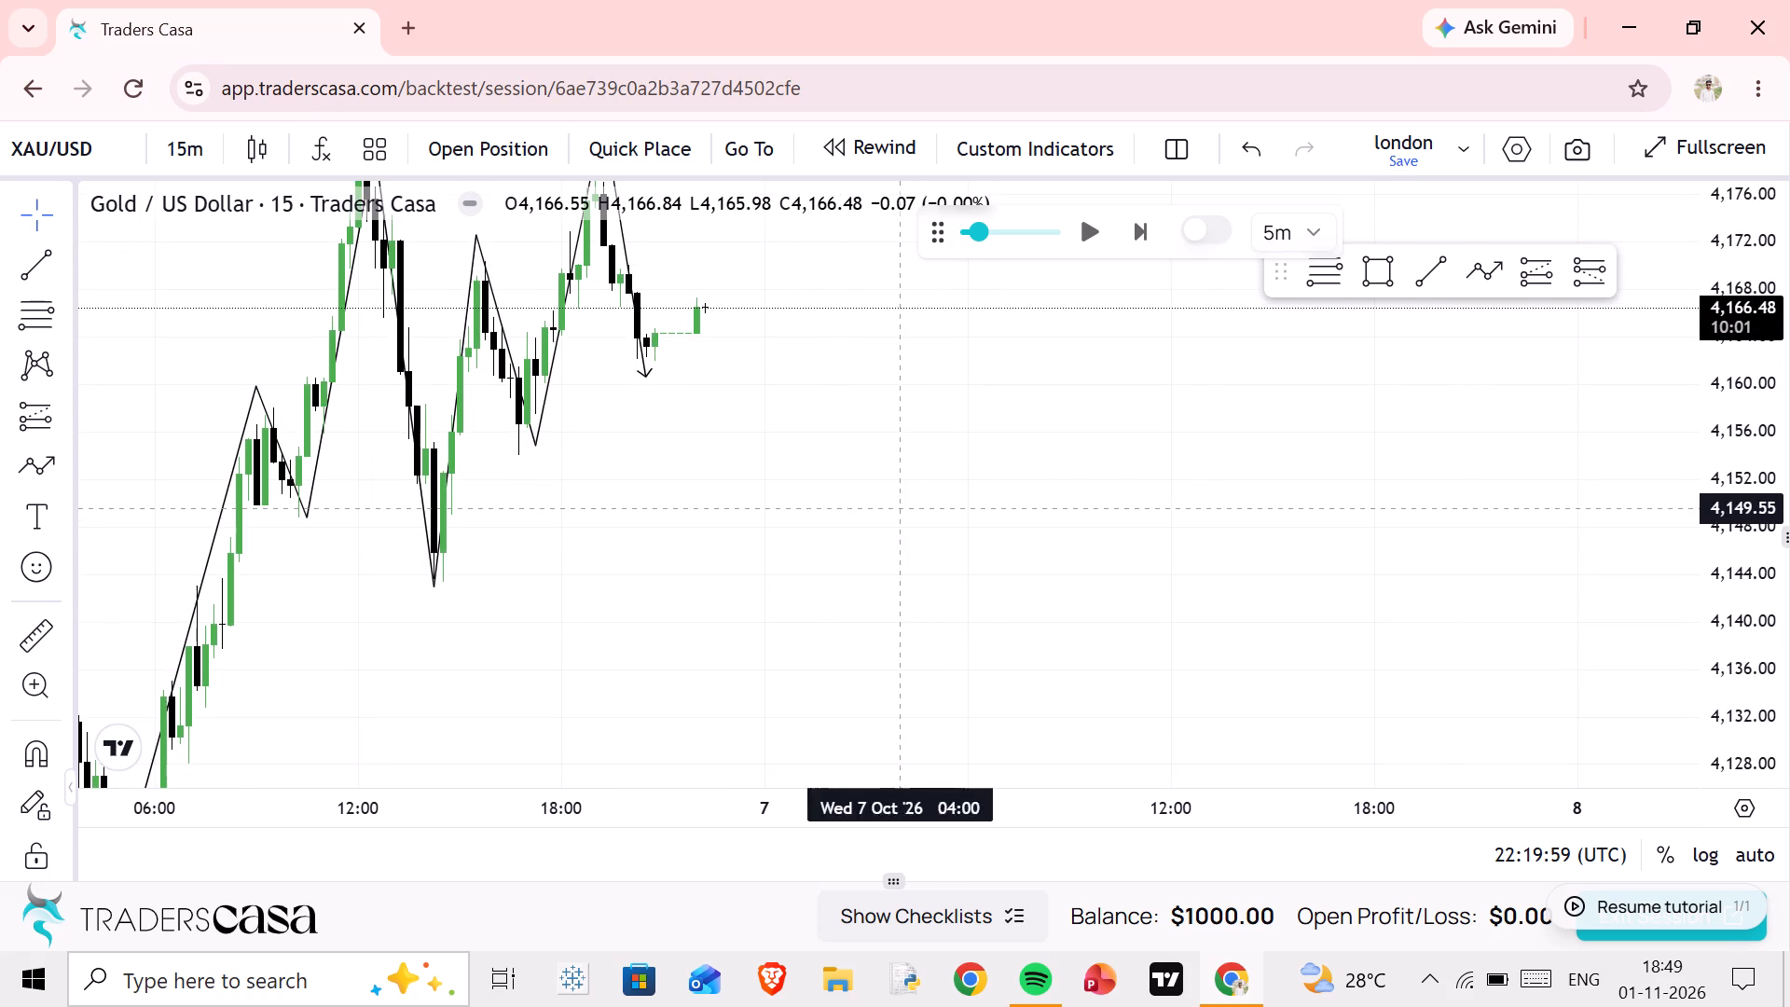
pyautogui.moveTo(1022, 508); pyautogui.dragTo(1249, 488)
pyautogui.scroll(2, 1281, 534)
pyautogui.click(1367, 285)
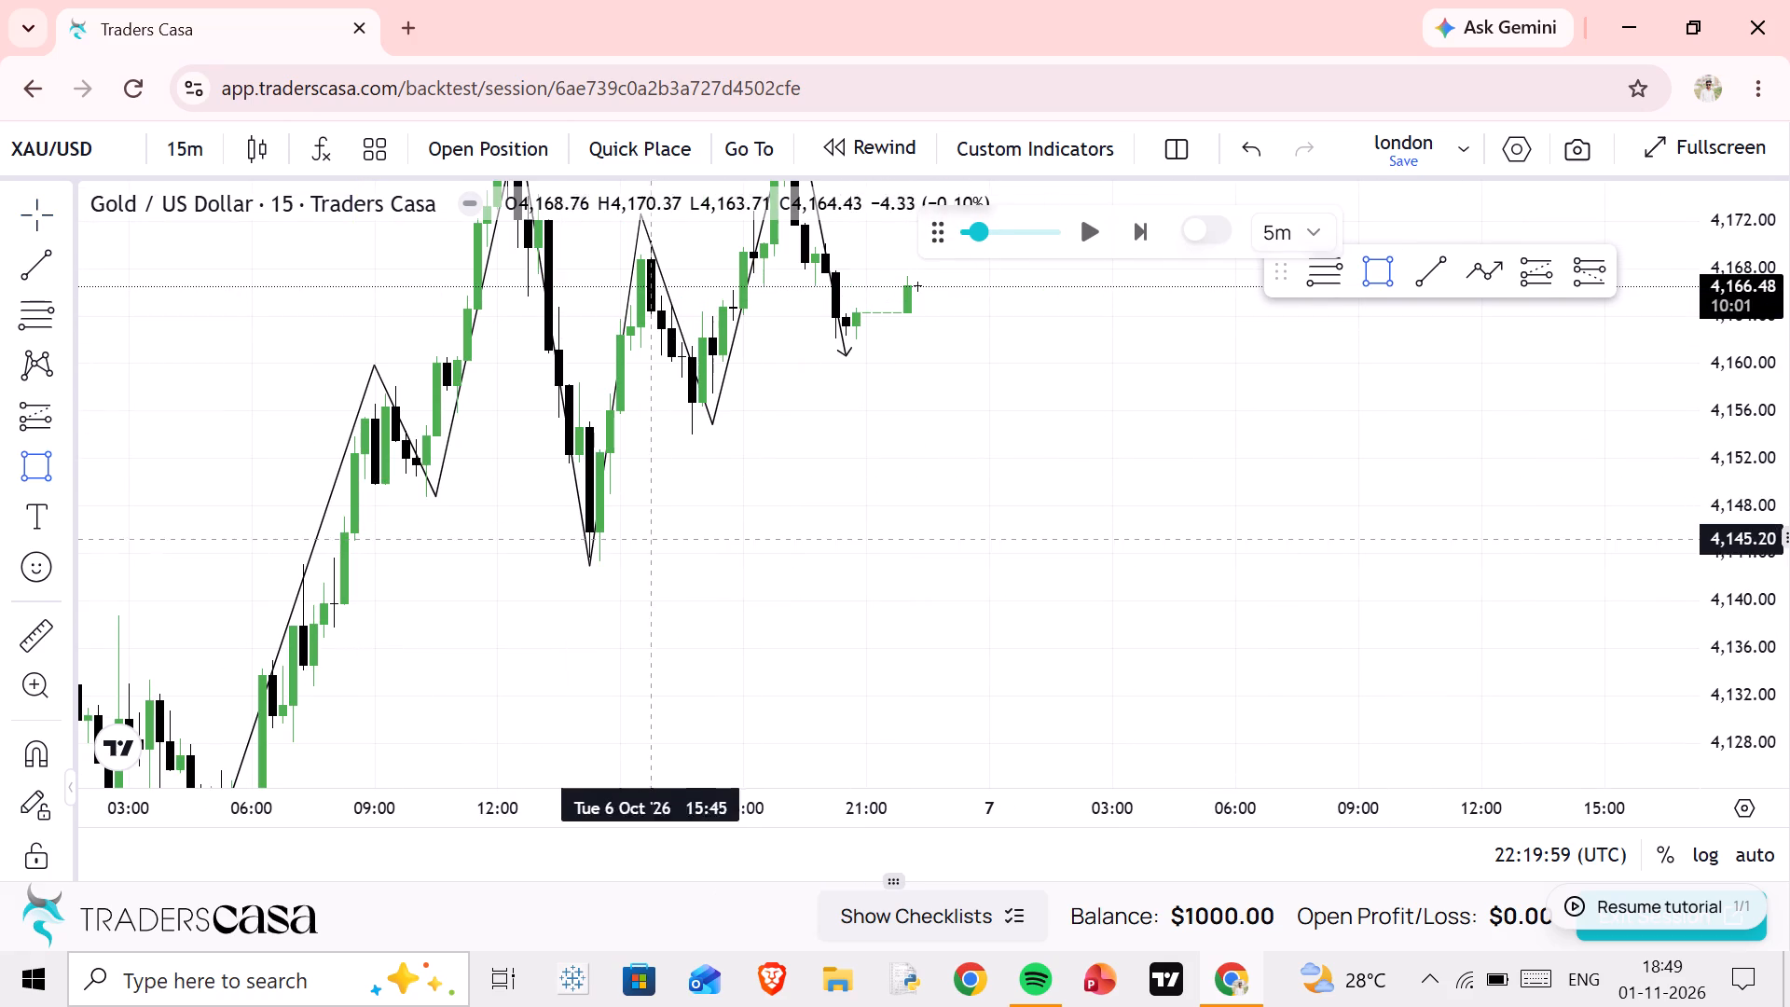
pyautogui.moveTo(555, 531); pyautogui.dragTo(1301, 560)
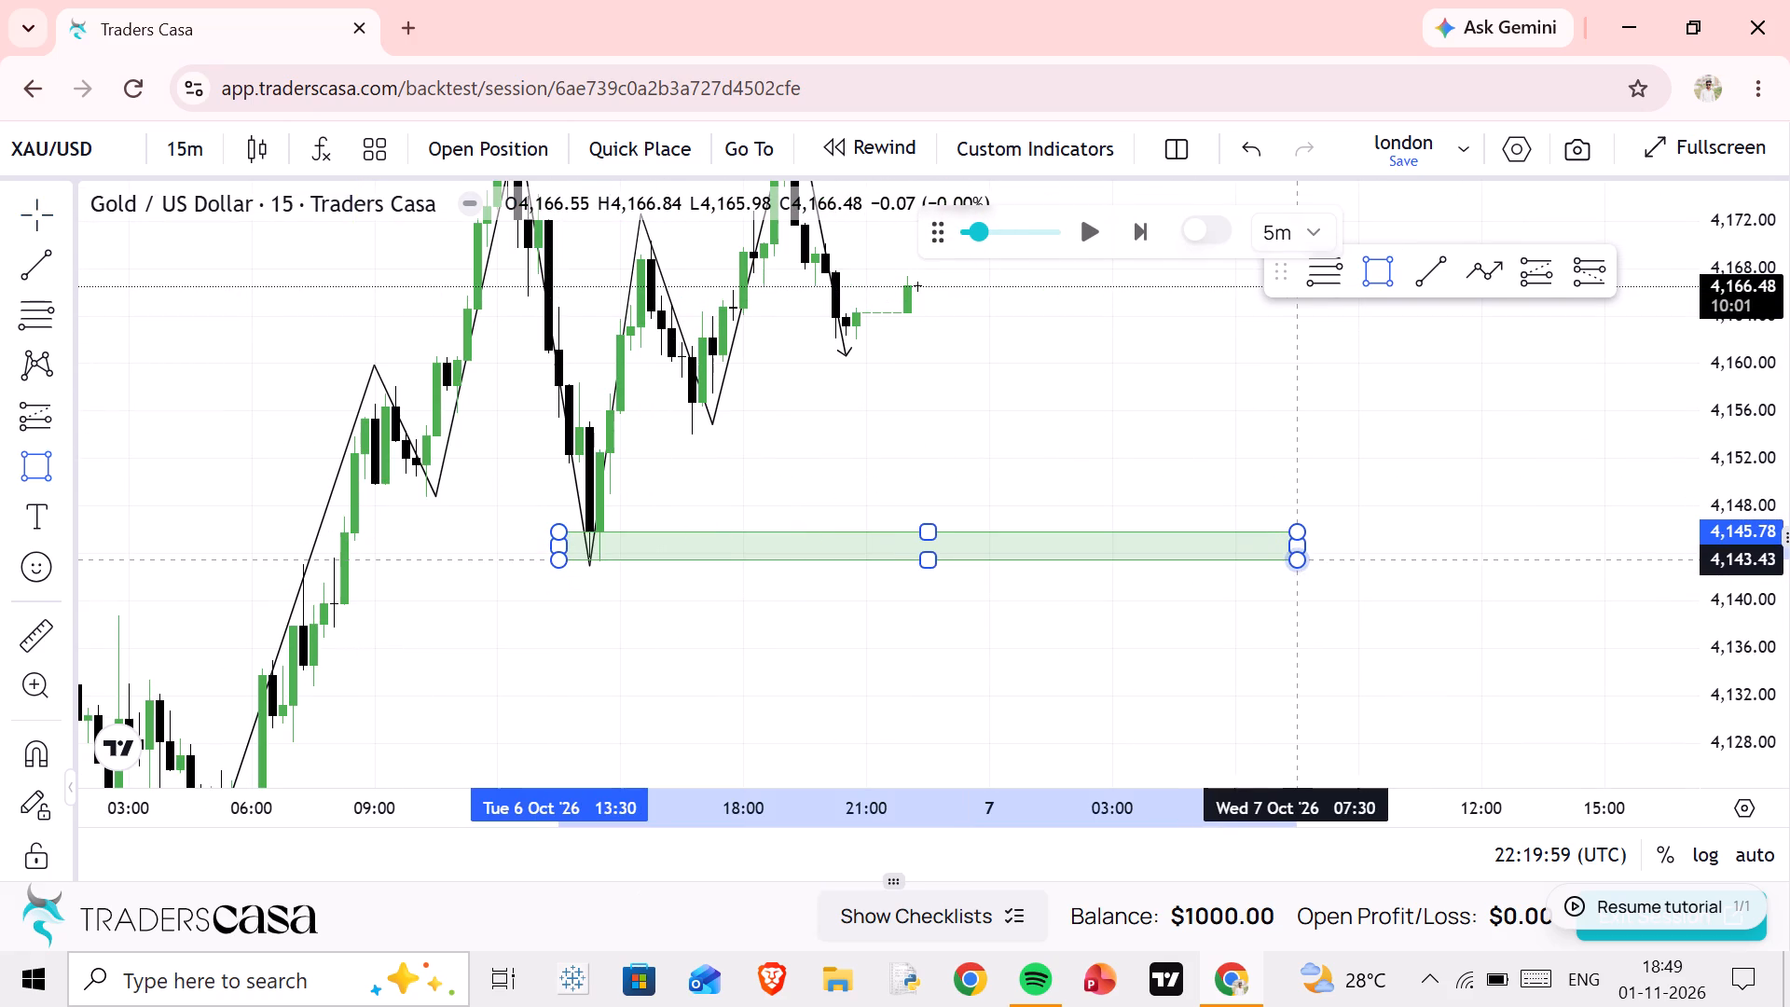
pyautogui.moveTo(1301, 560); pyautogui.dragTo(1314, 560)
pyautogui.click(1314, 560)
# Draw a zone at the 15:30 swing high from about 4,168.40 to 4,172.53, spanning 14:30 on 6 Oct to about 07:15 on 7 Oct.
pyautogui.moveTo(977, 390); pyautogui.dragTo(1060, 628)
pyautogui.click(1373, 266)
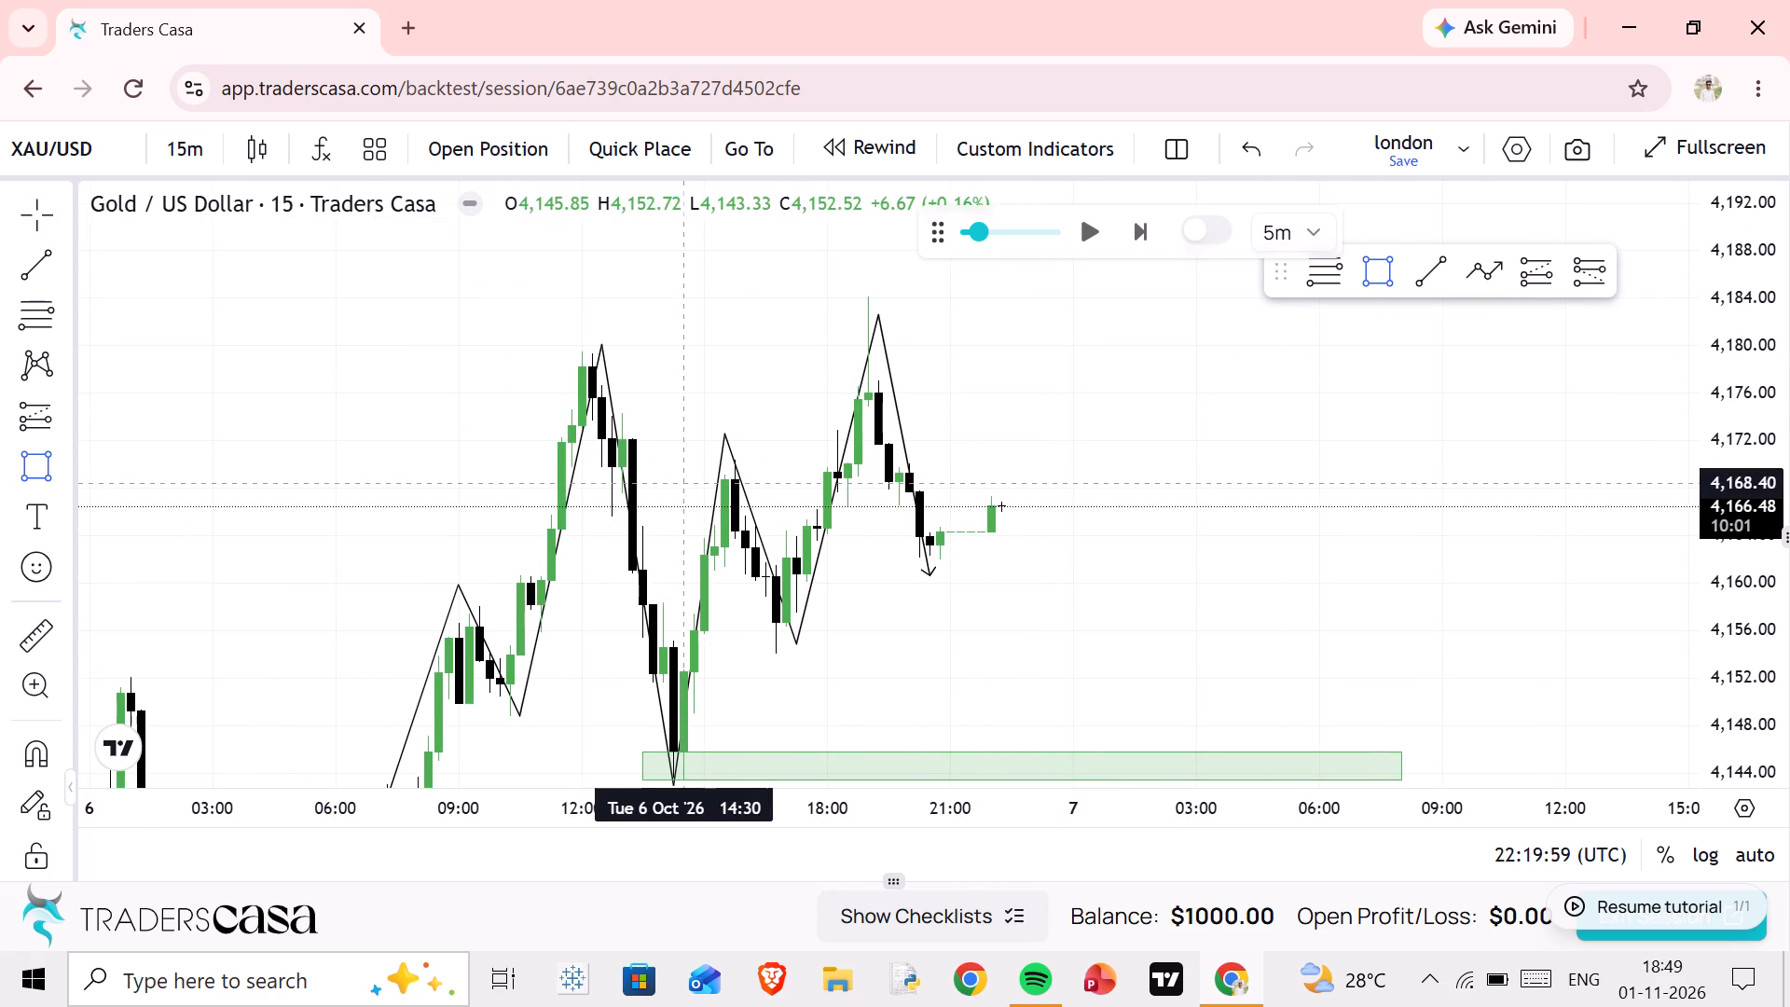
pyautogui.moveTo(685, 483); pyautogui.dragTo(1373, 435)
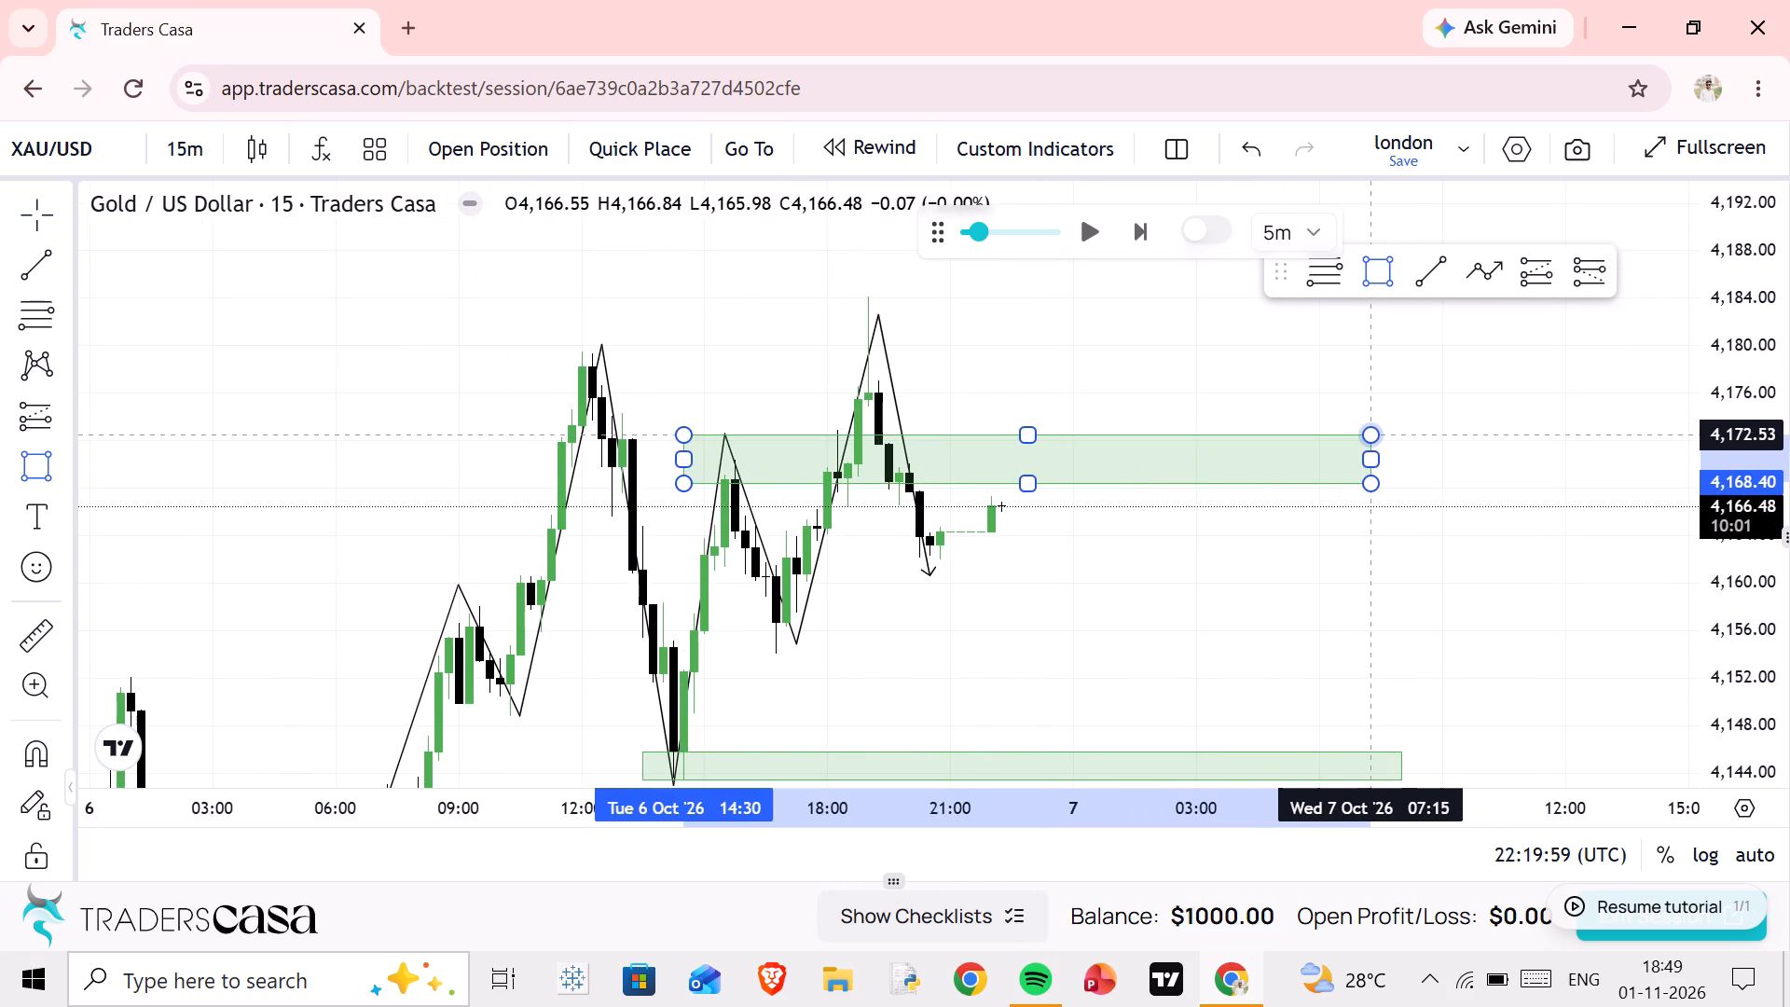
pyautogui.moveTo(1373, 435); pyautogui.dragTo(1375, 435)
pyautogui.click(1375, 435)
# Change the fill of the upper zone, from 4,168.40 to 4,172.53, to light red.
pyautogui.moveTo(1111, 355); pyautogui.dragTo(1095, 346)
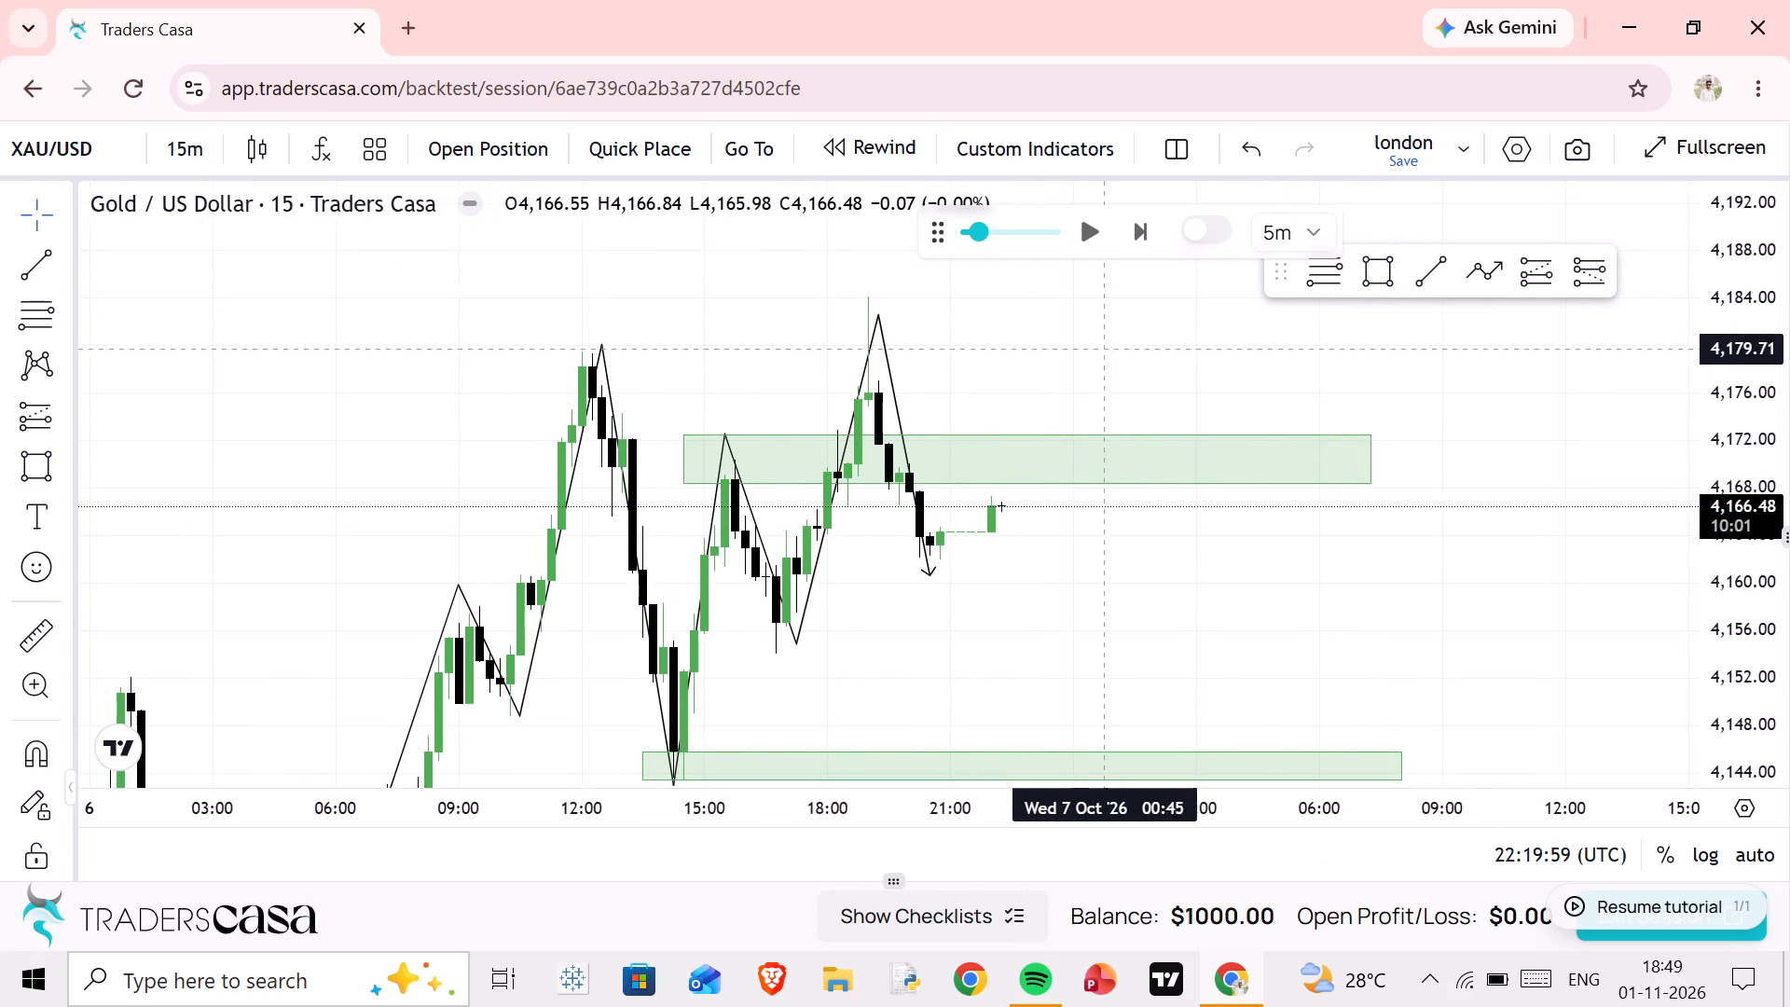
pyautogui.moveTo(1095, 346); pyautogui.dragTo(1003, 317)
pyautogui.click(1274, 420)
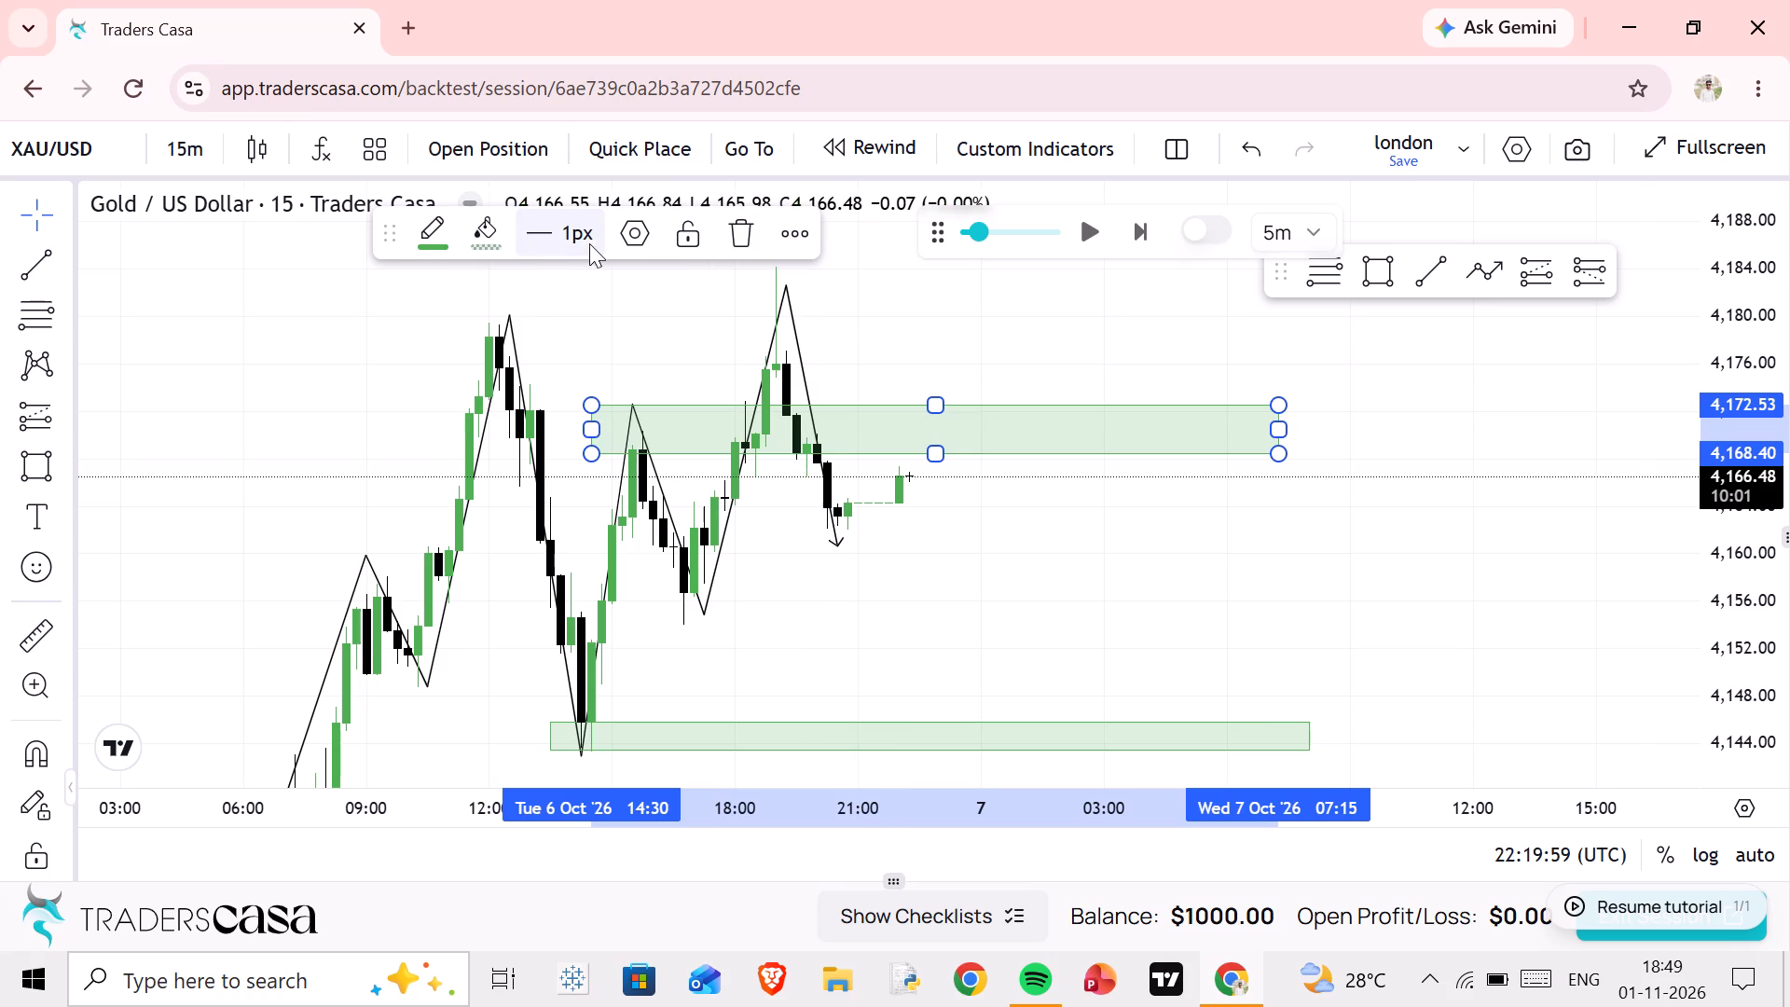
pyautogui.click(477, 238)
pyautogui.click(484, 339)
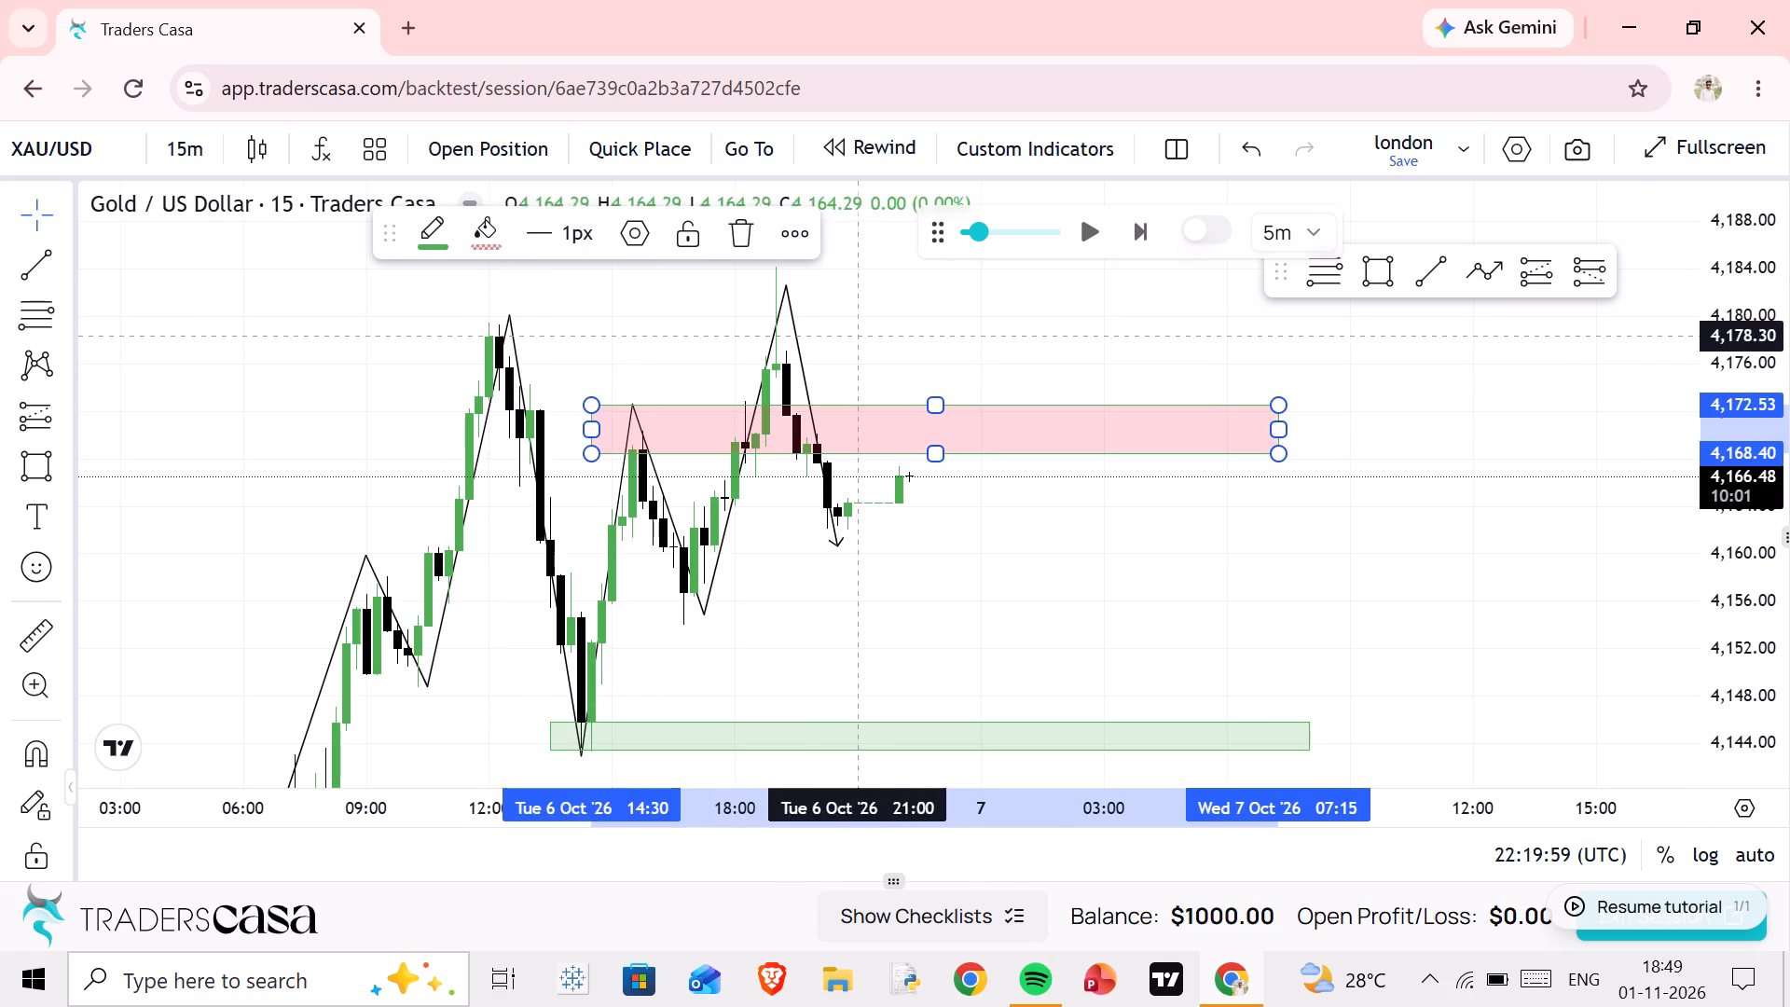
pyautogui.click(973, 322)
# Place a short position at the red zone's lower edge with entry 4,168.40, target 4,145.78 and stop 4,173.11.
pyautogui.click(1562, 283)
pyautogui.click(1565, 283)
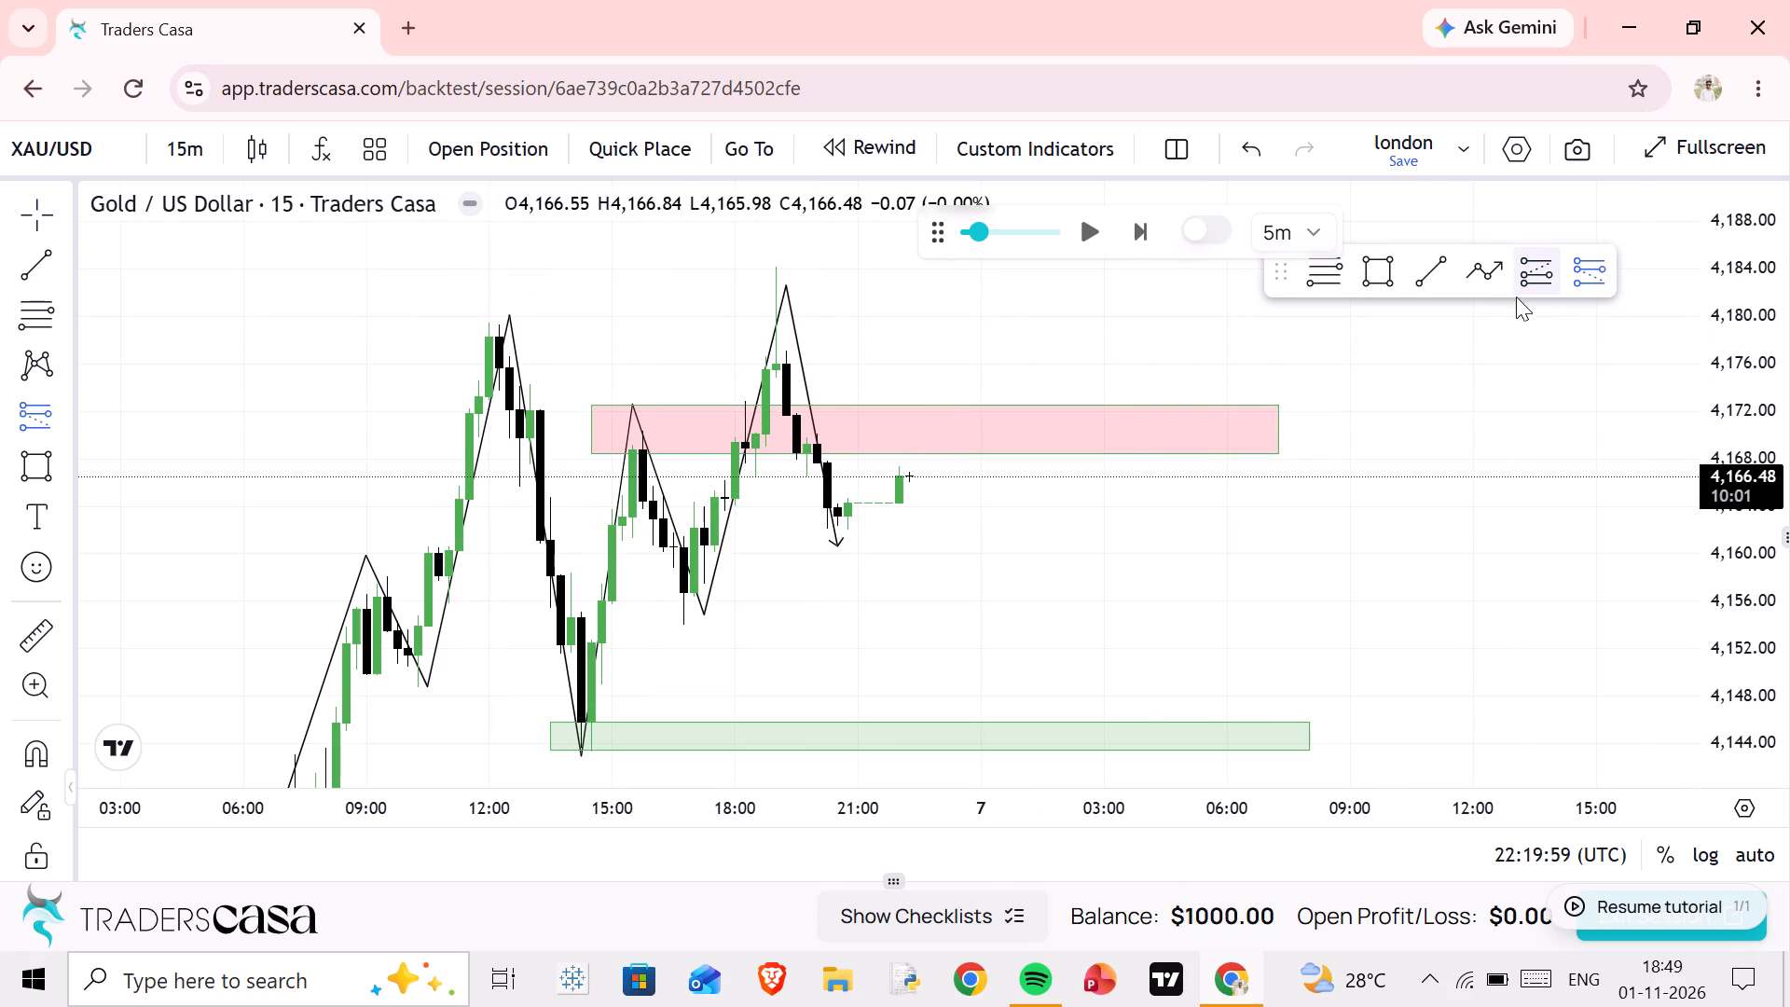
pyautogui.click(949, 453)
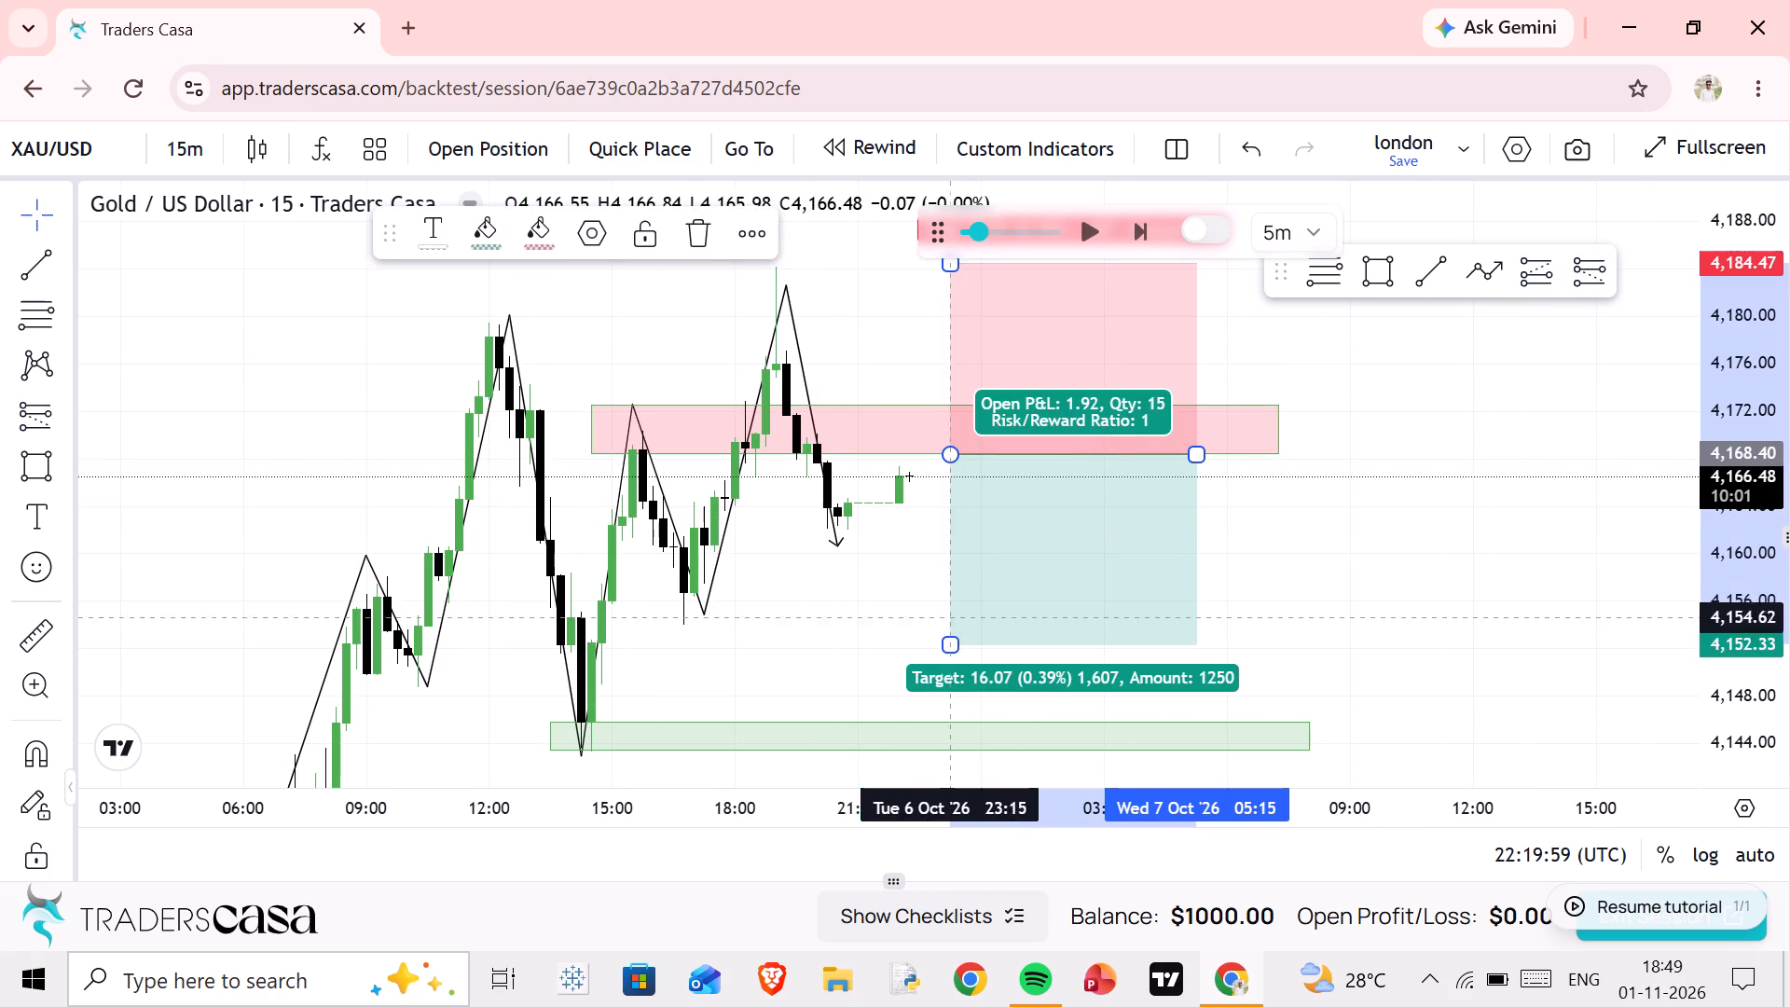
pyautogui.moveTo(945, 644); pyautogui.dragTo(937, 723)
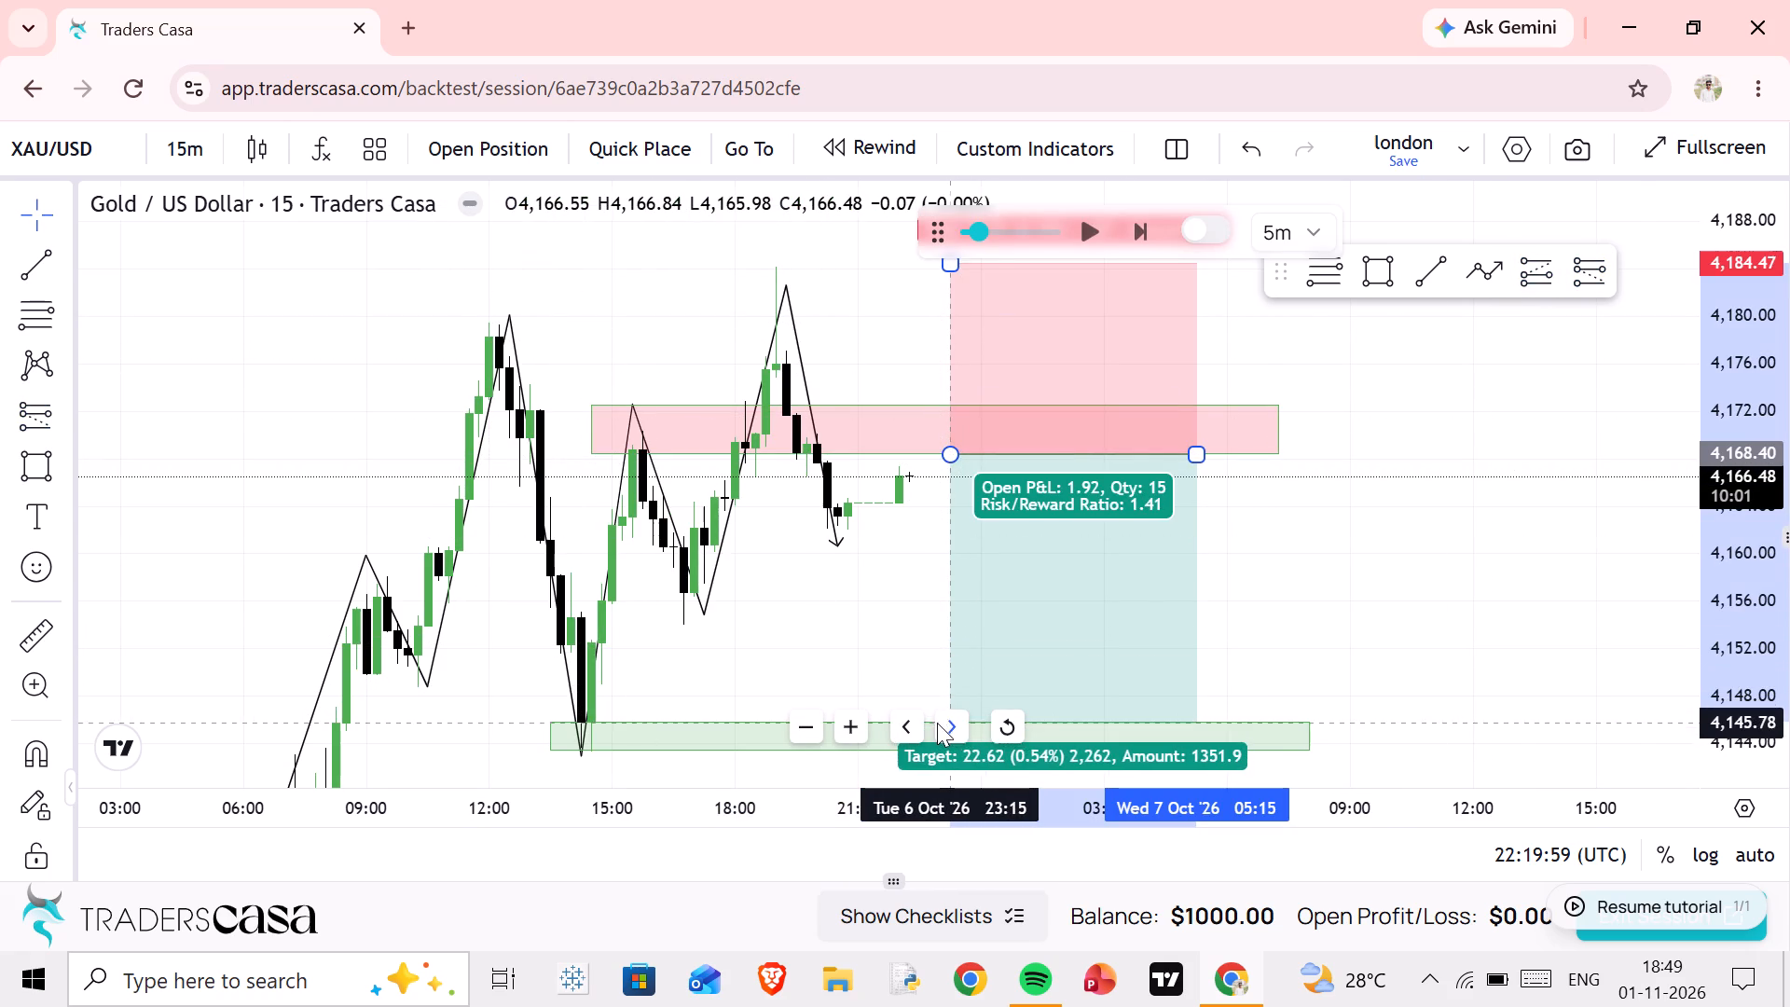
pyautogui.moveTo(937, 723); pyautogui.dragTo(935, 723)
pyautogui.moveTo(937, 609); pyautogui.dragTo(927, 694)
pyautogui.moveTo(943, 345); pyautogui.dragTo(944, 425)
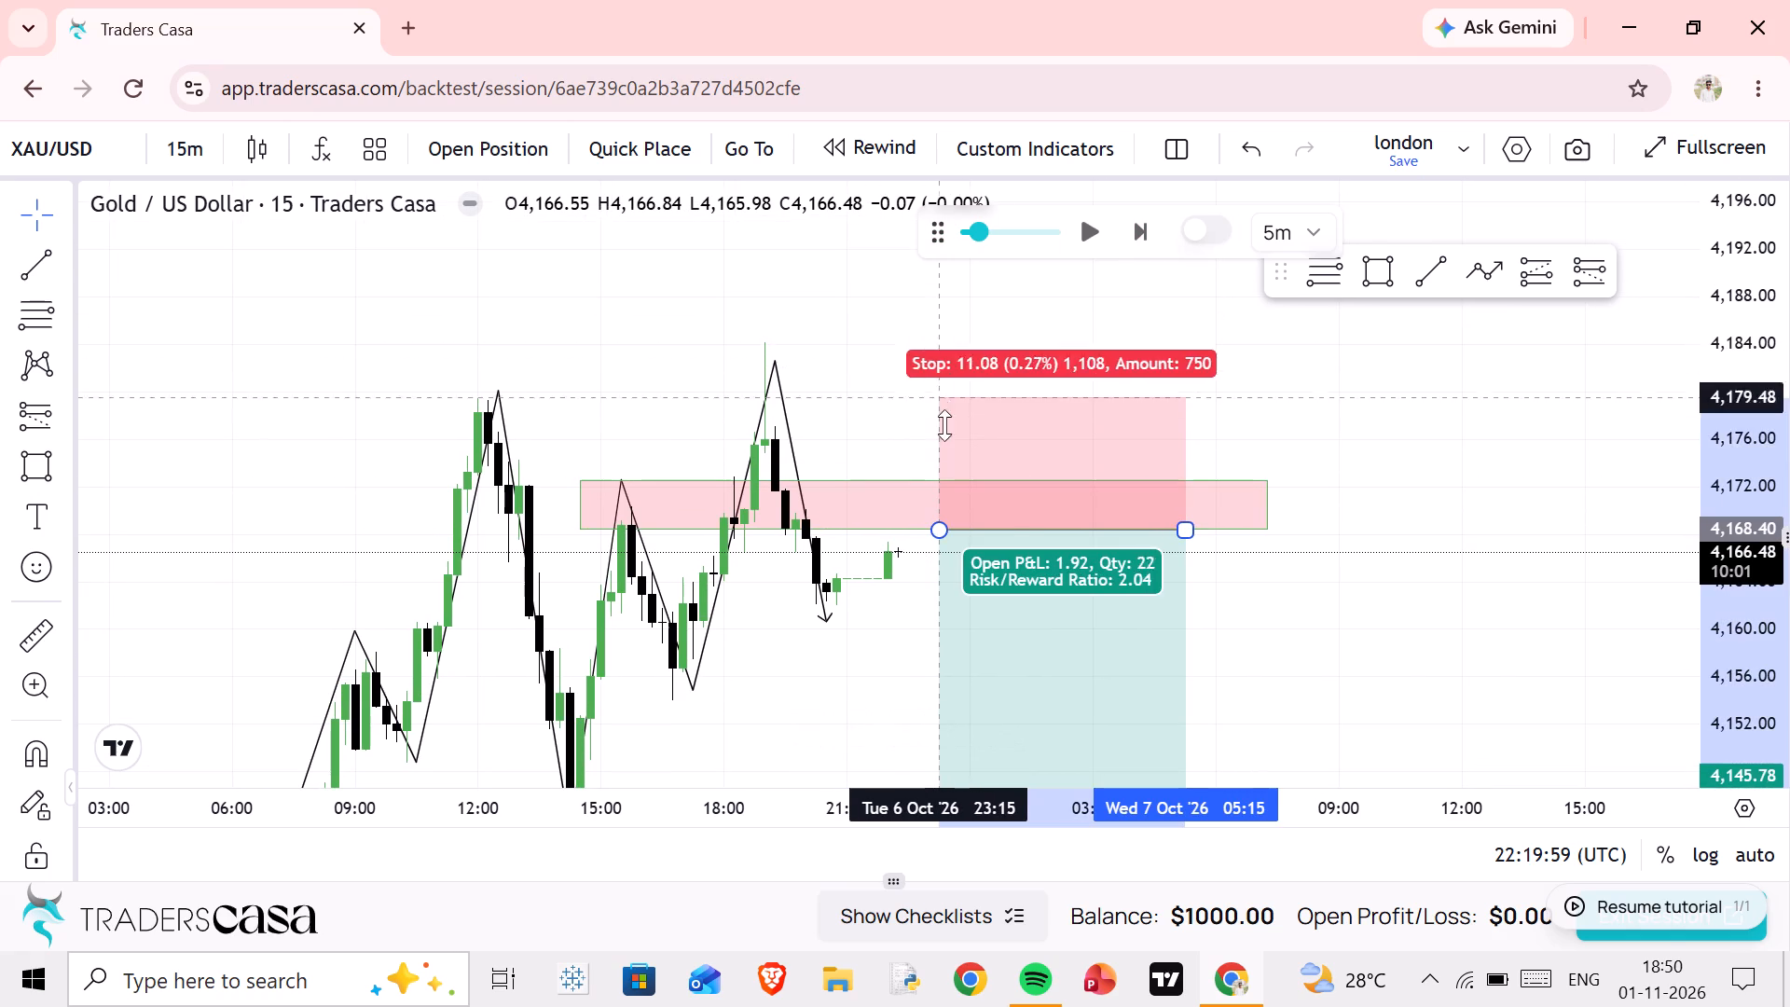
pyautogui.moveTo(944, 425); pyautogui.dragTo(944, 474)
pyautogui.moveTo(927, 361); pyautogui.dragTo(1002, 258)
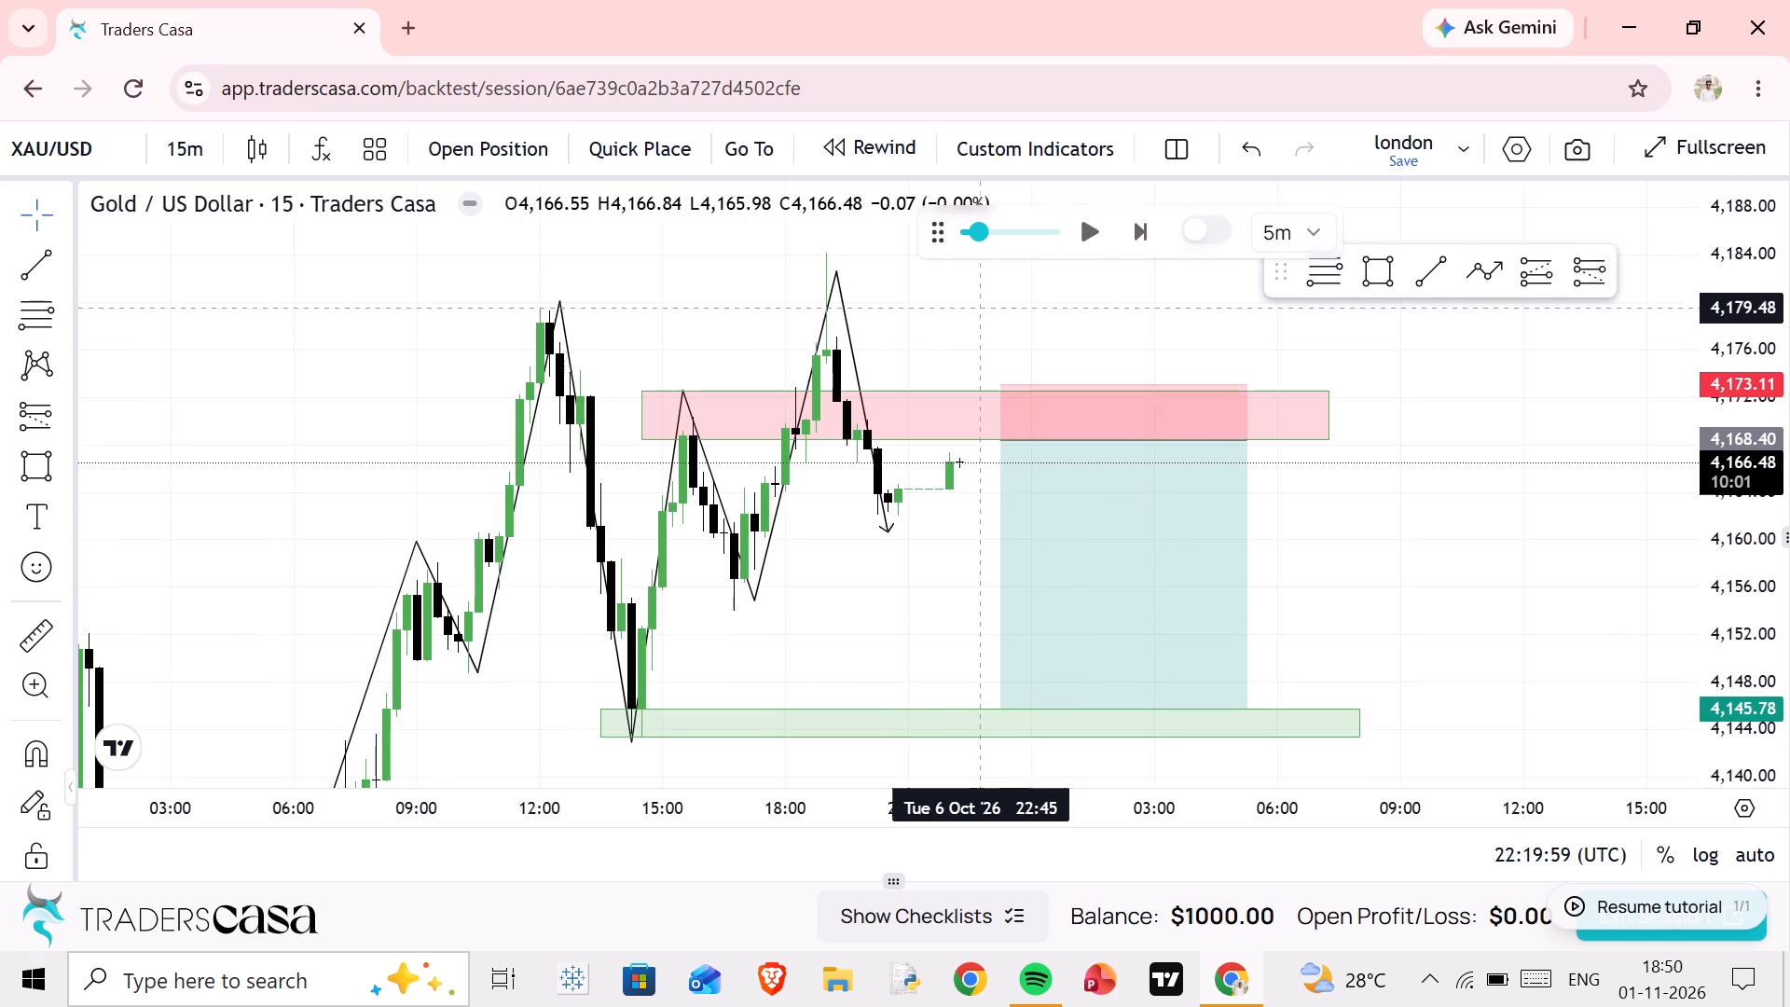
# Replay price to about 00:10 on 7 Oct, switching to the 5-minute and 10-minute timeframes and back to 15 minutes.
pyautogui.moveTo(977, 310); pyautogui.dragTo(977, 419)
pyautogui.moveTo(709, 386); pyautogui.dragTo(718, 323)
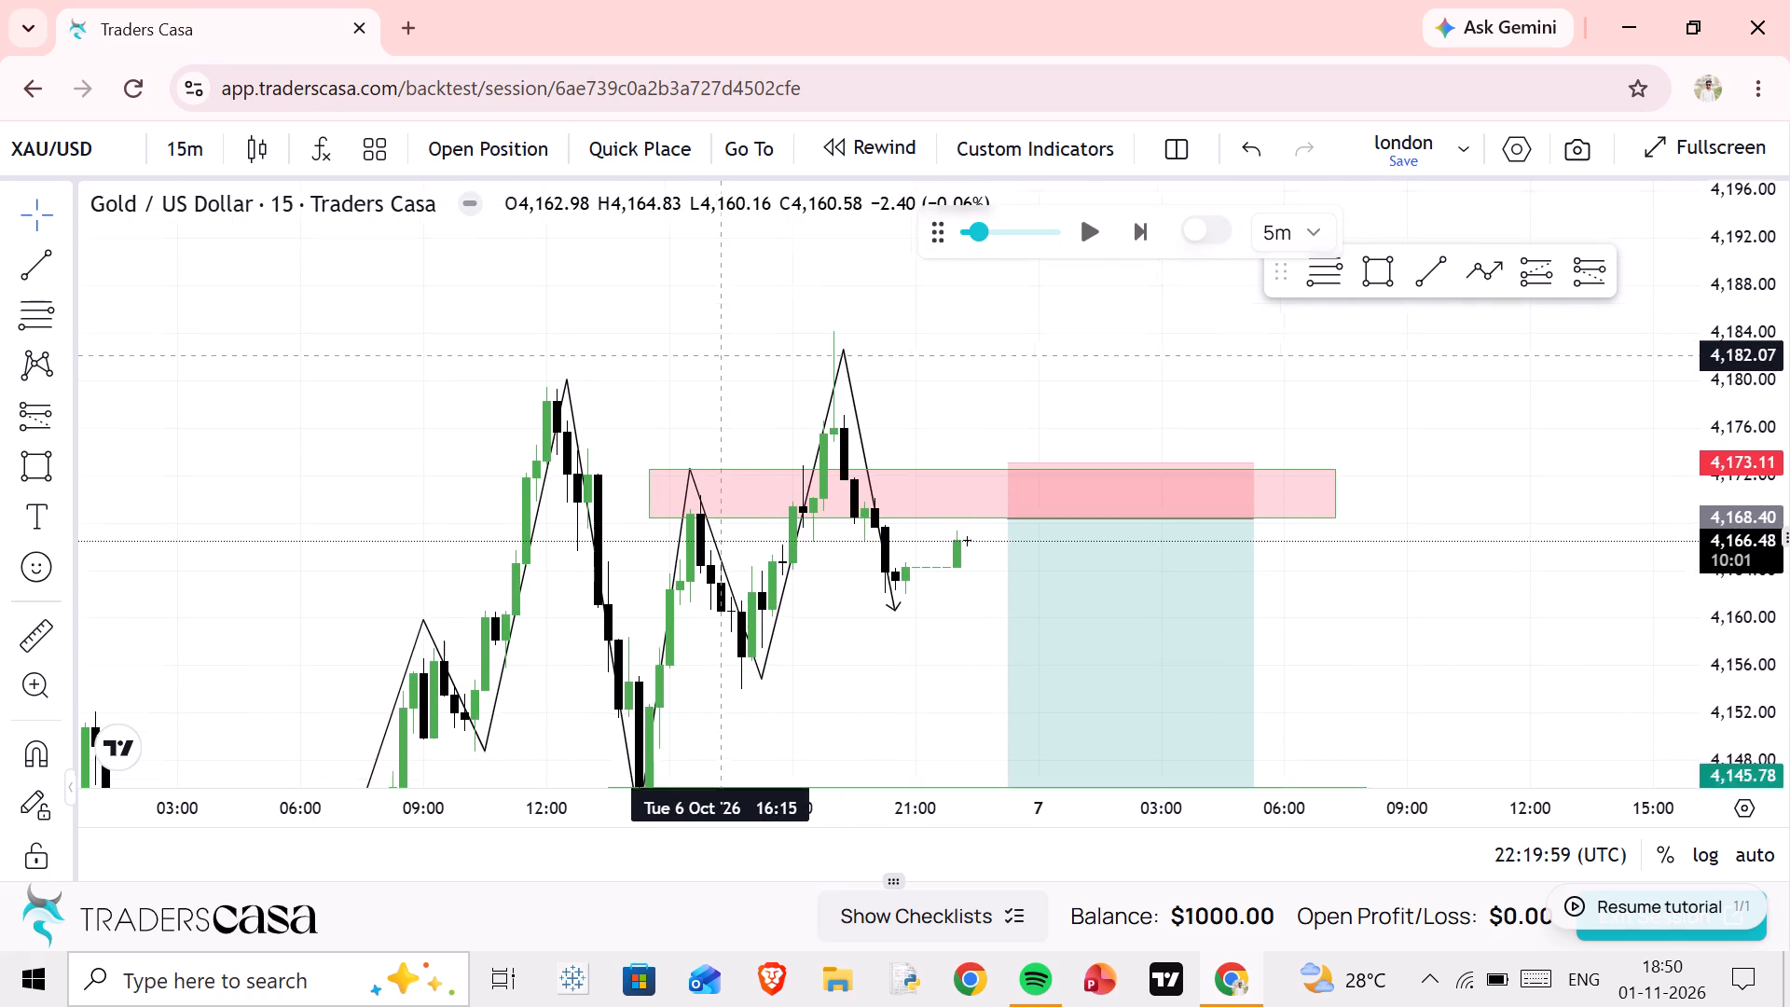
pyautogui.moveTo(718, 323); pyautogui.dragTo(715, 281)
pyautogui.scroll(-5, 1711, 438)
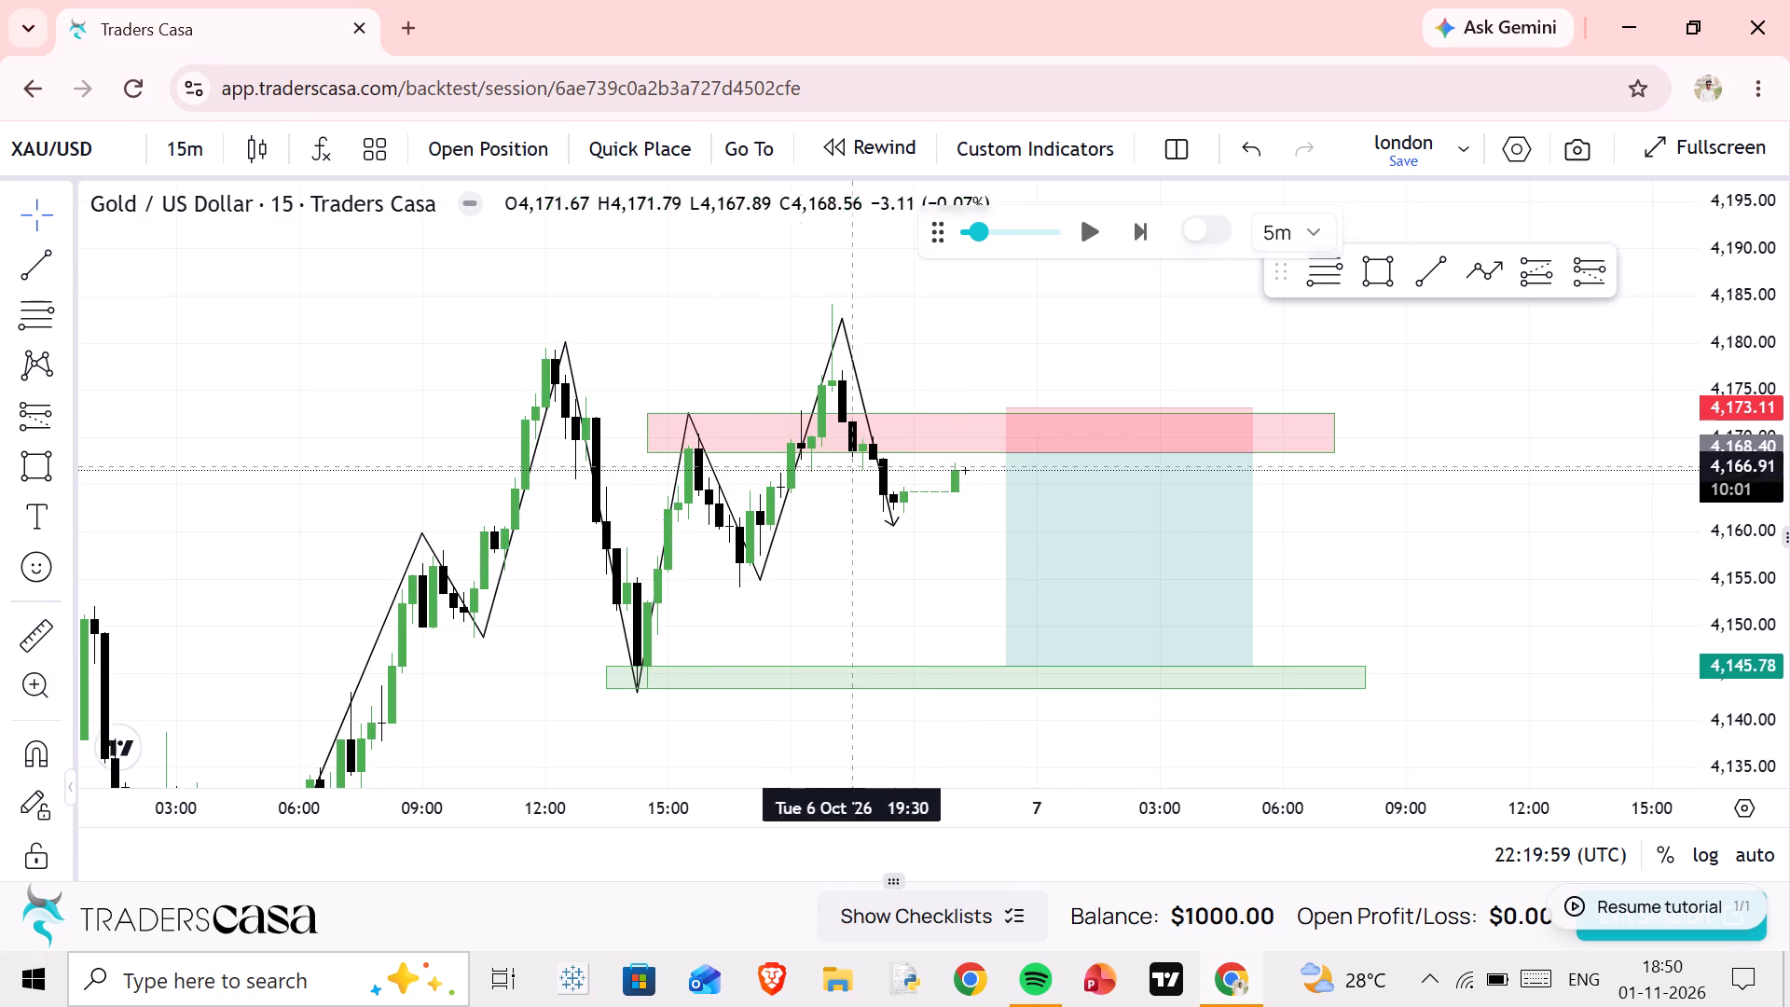
pyautogui.click(1099, 241)
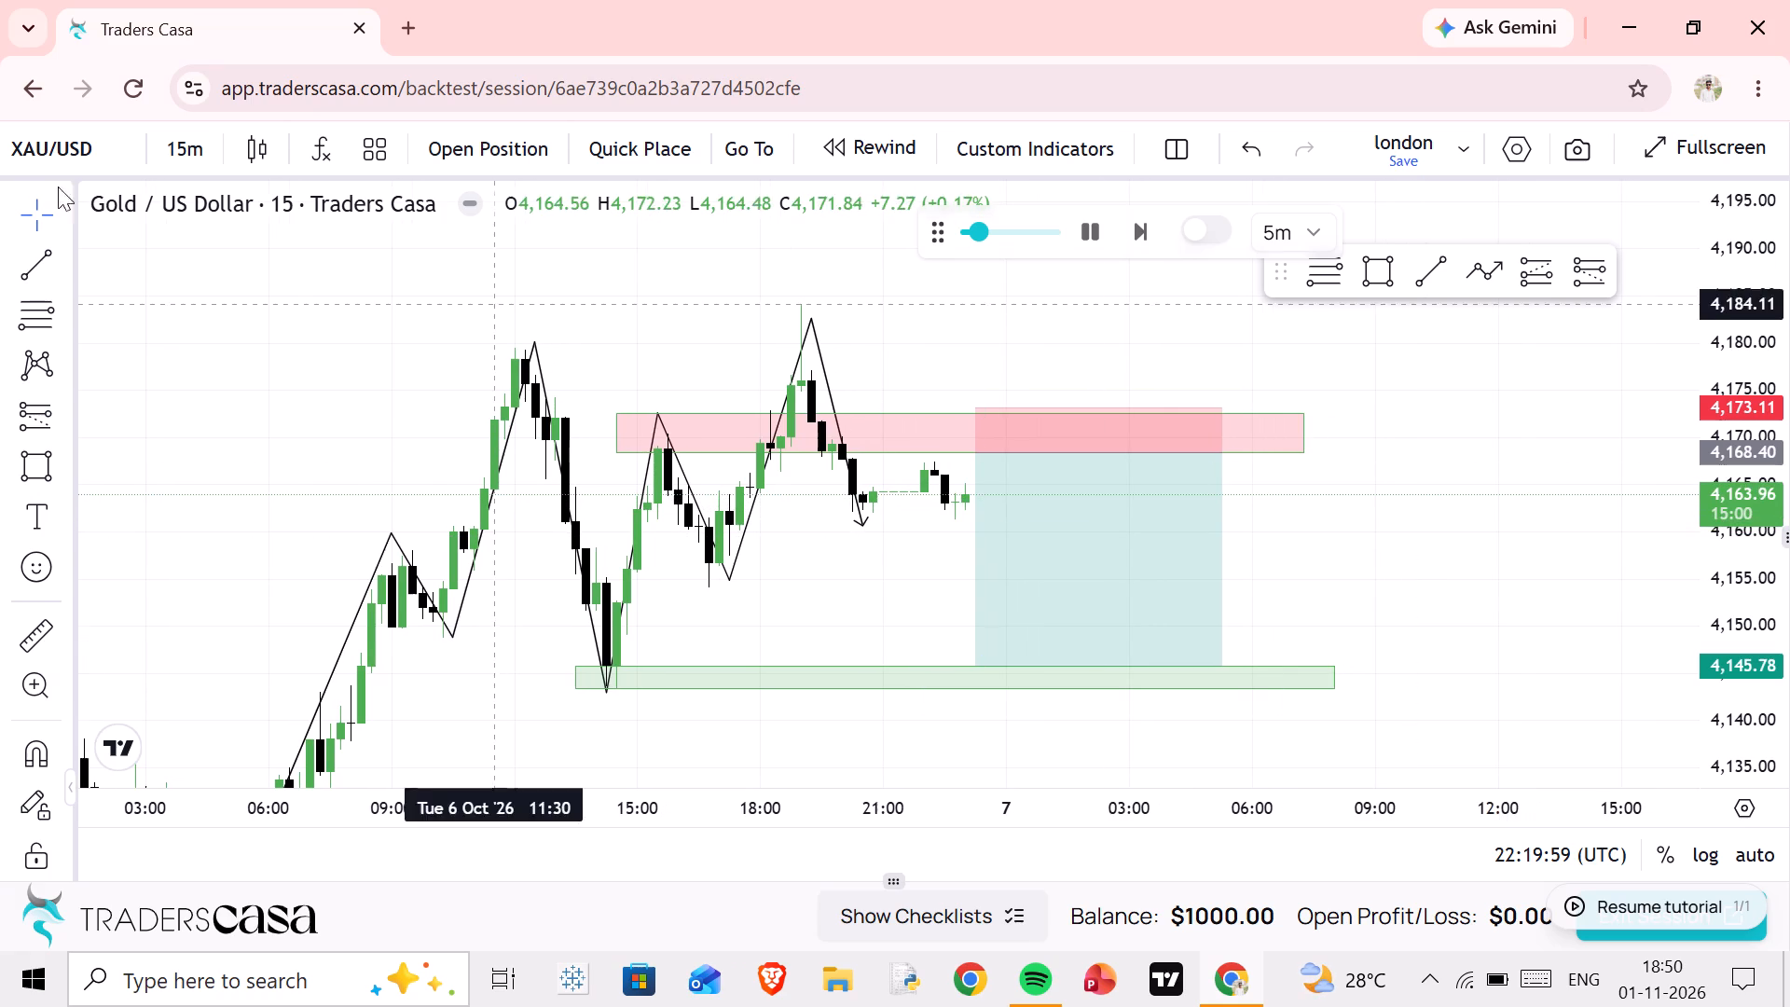
pyautogui.click(163, 150)
pyautogui.click(197, 376)
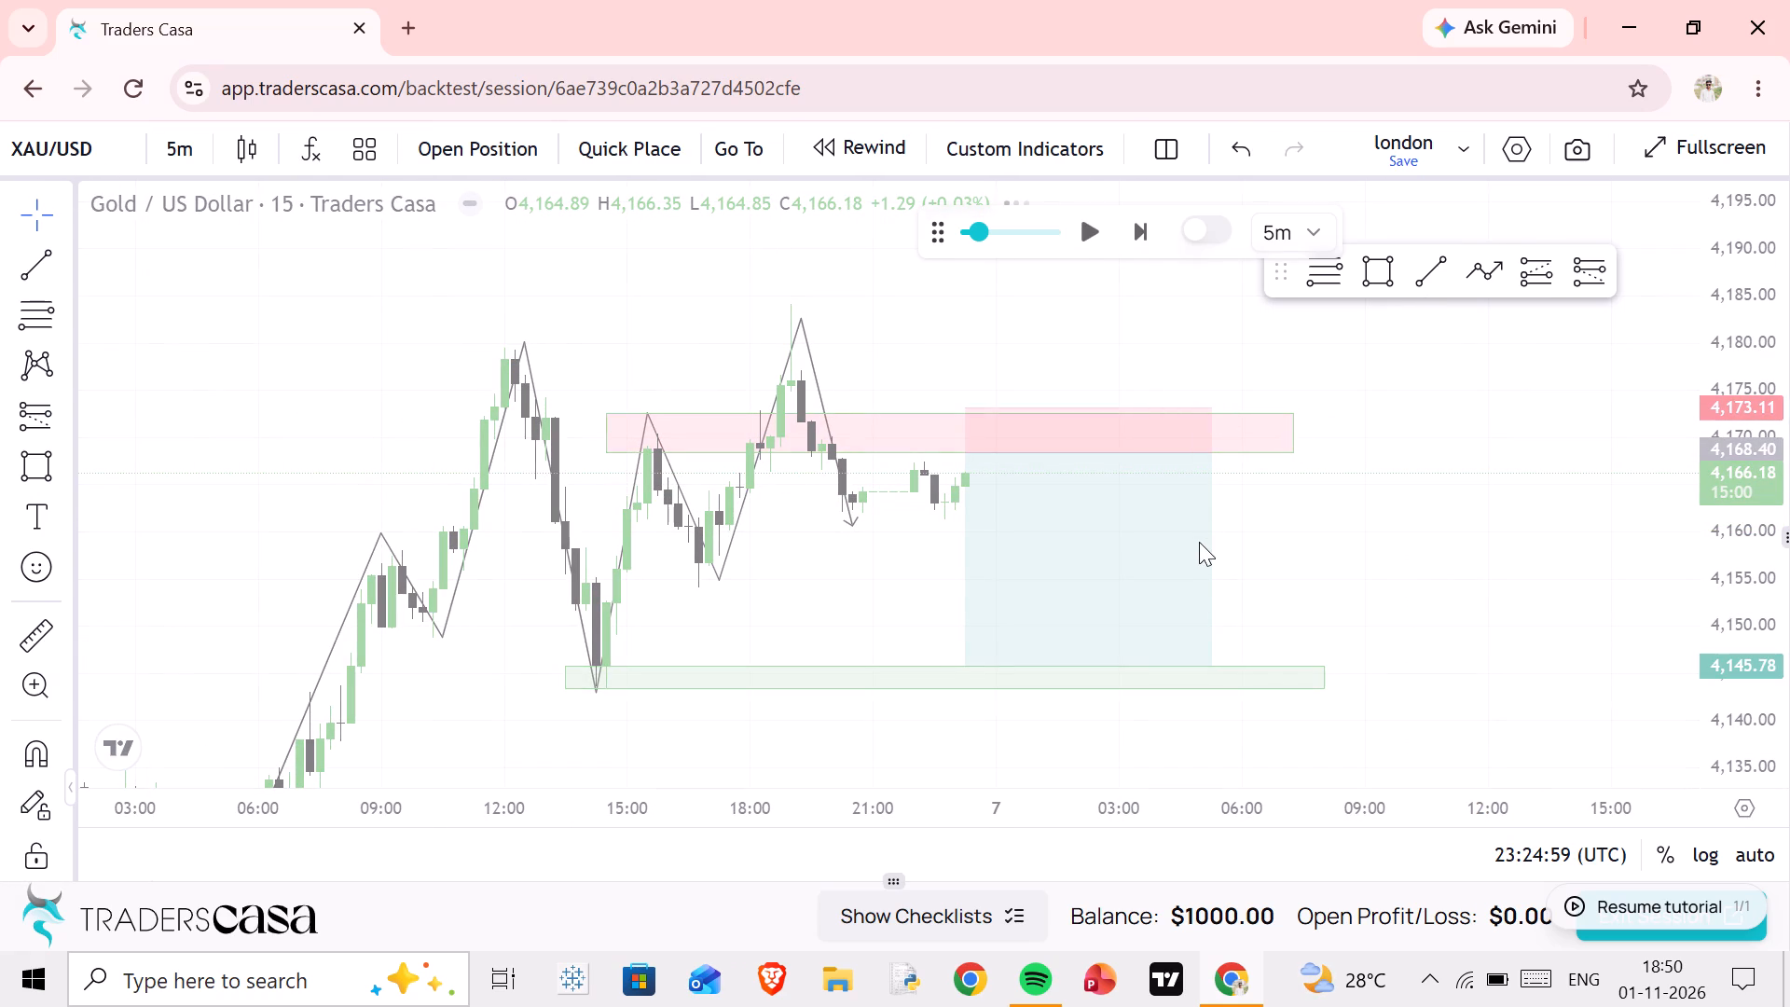
pyautogui.click(1085, 220)
pyautogui.moveTo(1074, 540); pyautogui.dragTo(1110, 532)
pyautogui.doubleClick(1348, 419)
pyautogui.click(202, 152)
pyautogui.click(219, 430)
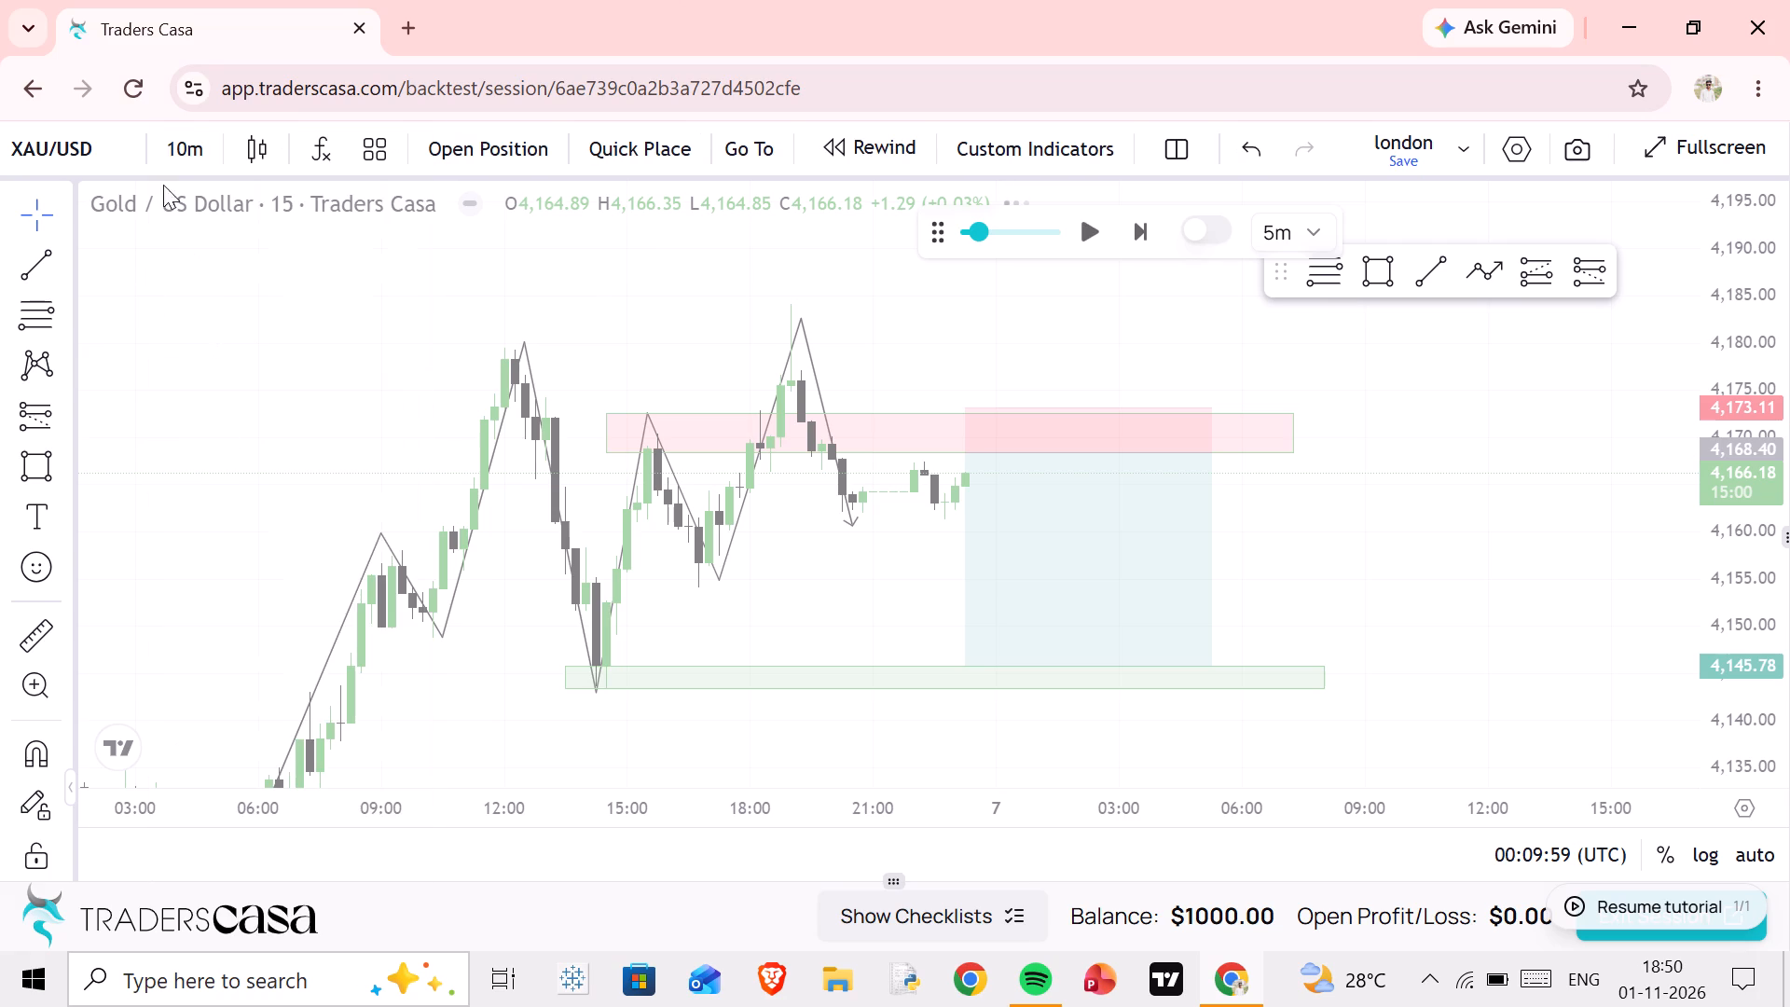
pyautogui.click(162, 152)
pyautogui.click(190, 483)
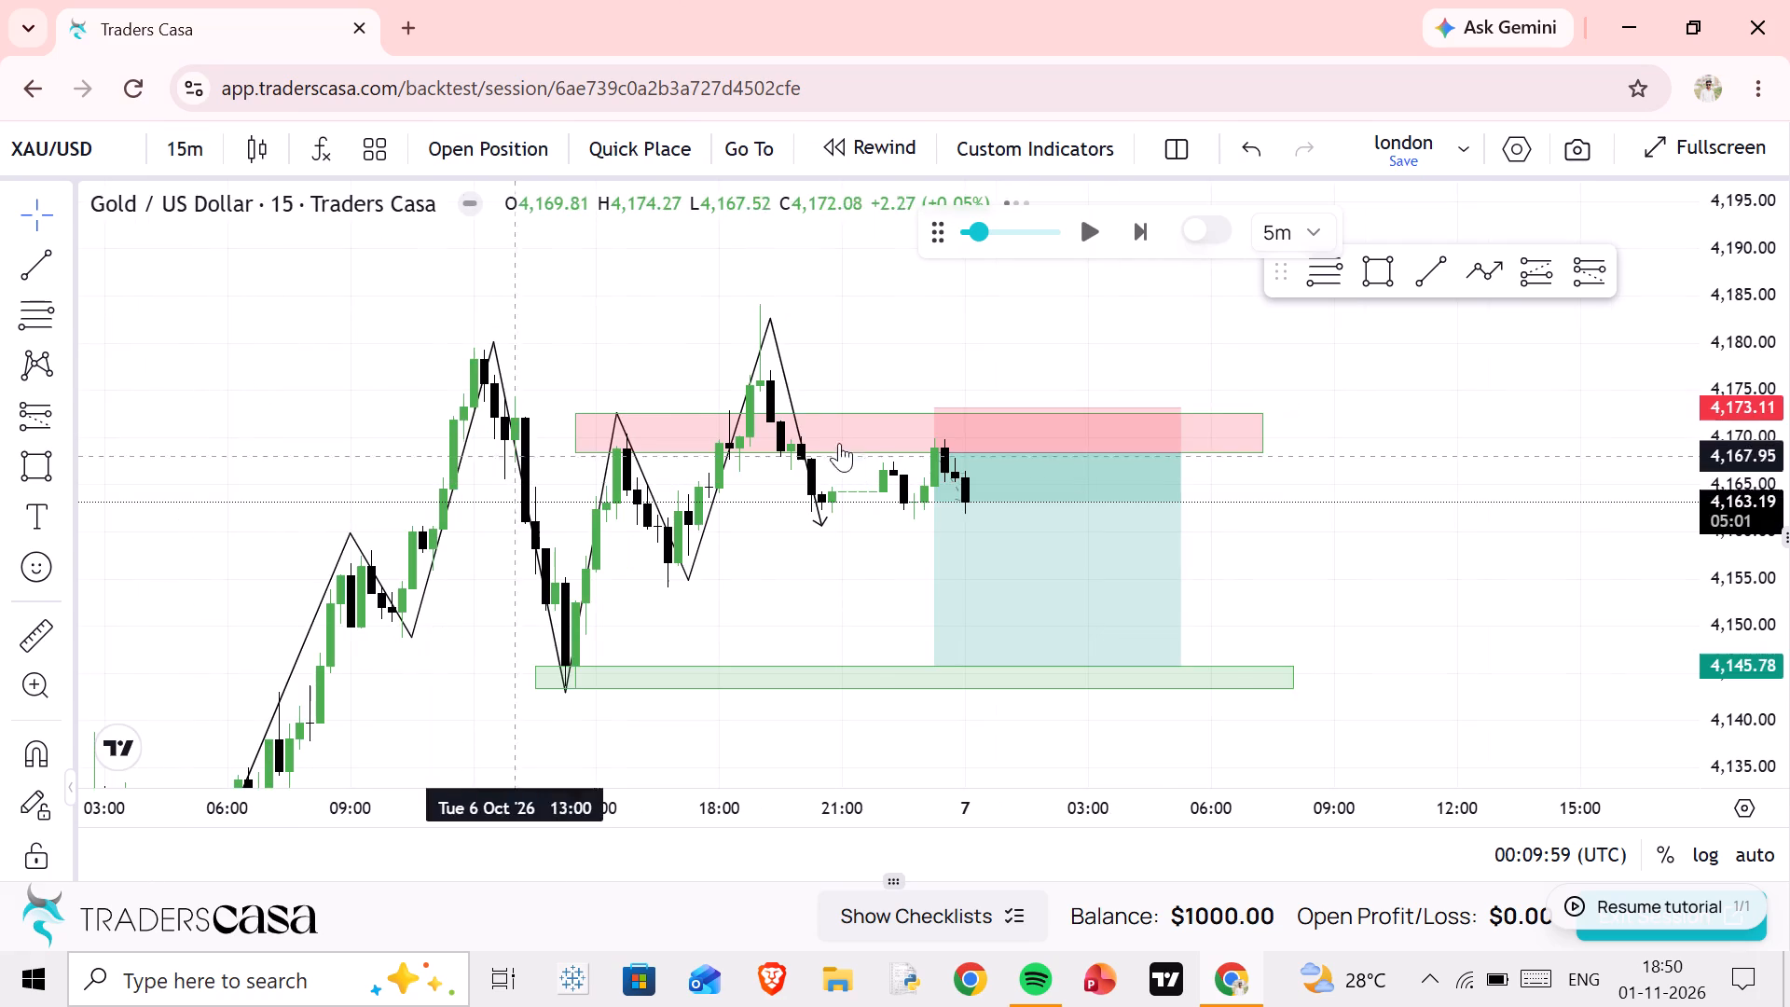
# Tighten the short position's stop to about 4,171.51, inside the red zone.
pyautogui.scroll(-1, 1109, 481)
pyautogui.click(1357, 506)
pyautogui.moveTo(1424, 521); pyautogui.dragTo(1103, 505)
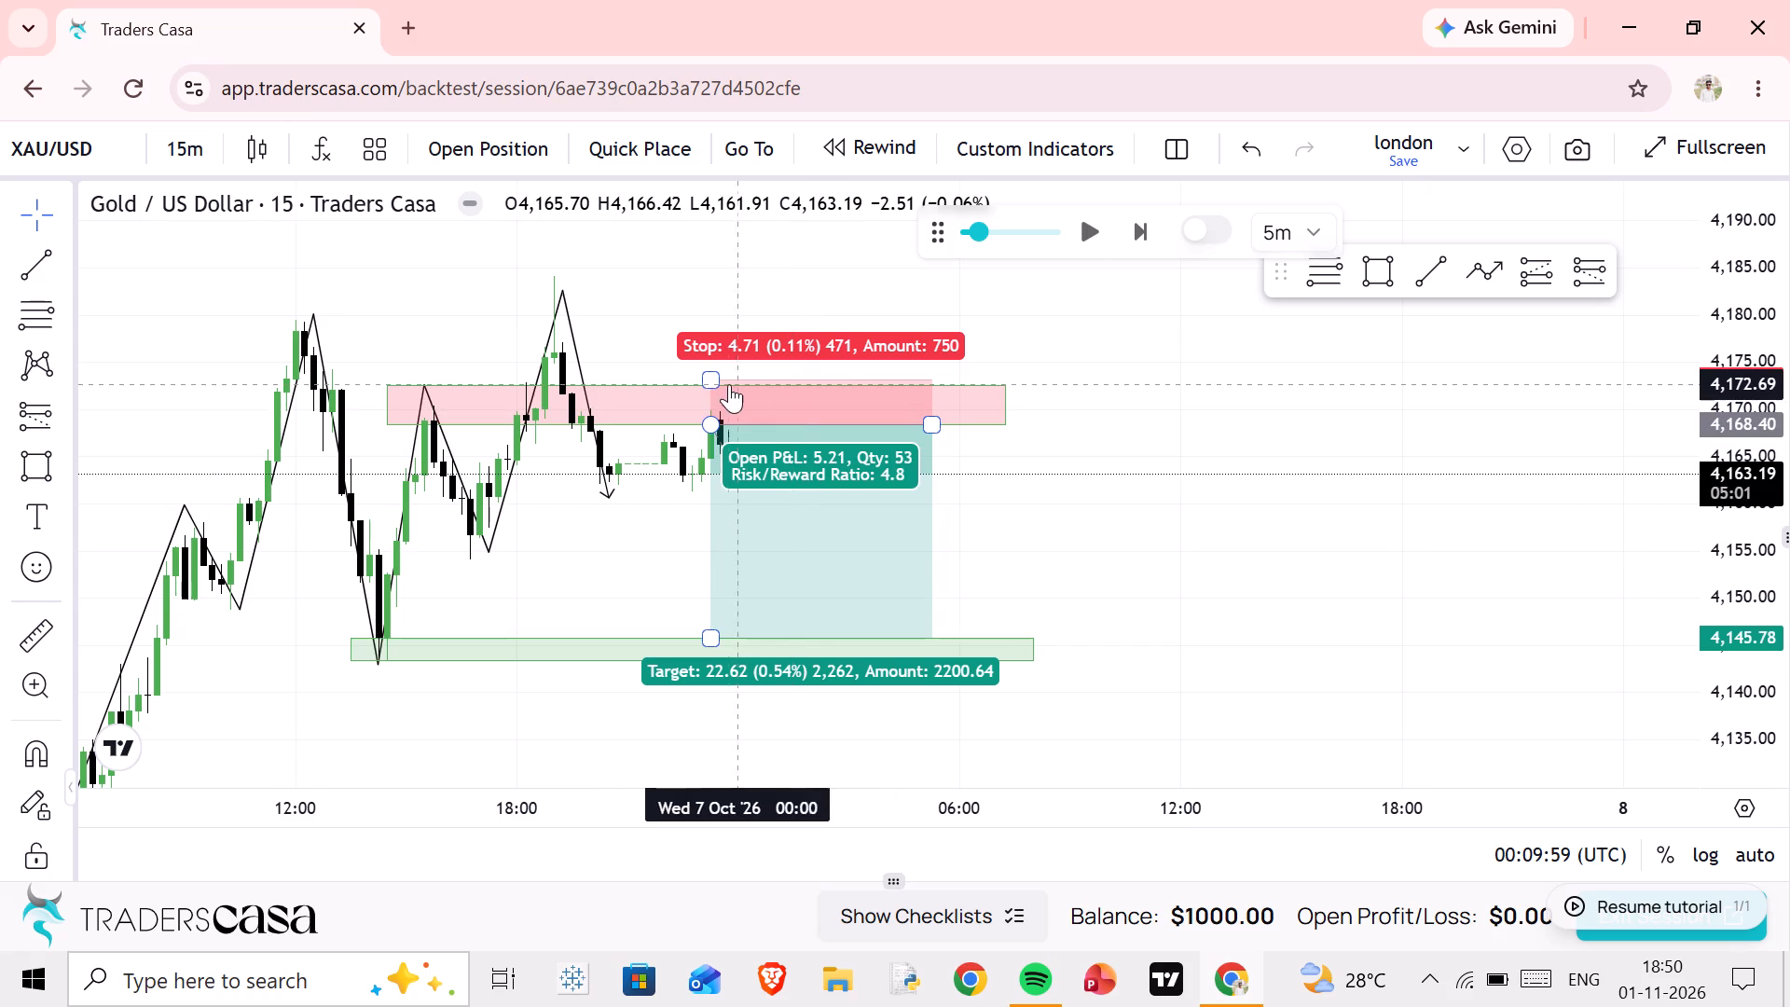
pyautogui.moveTo(704, 381); pyautogui.dragTo(702, 394)
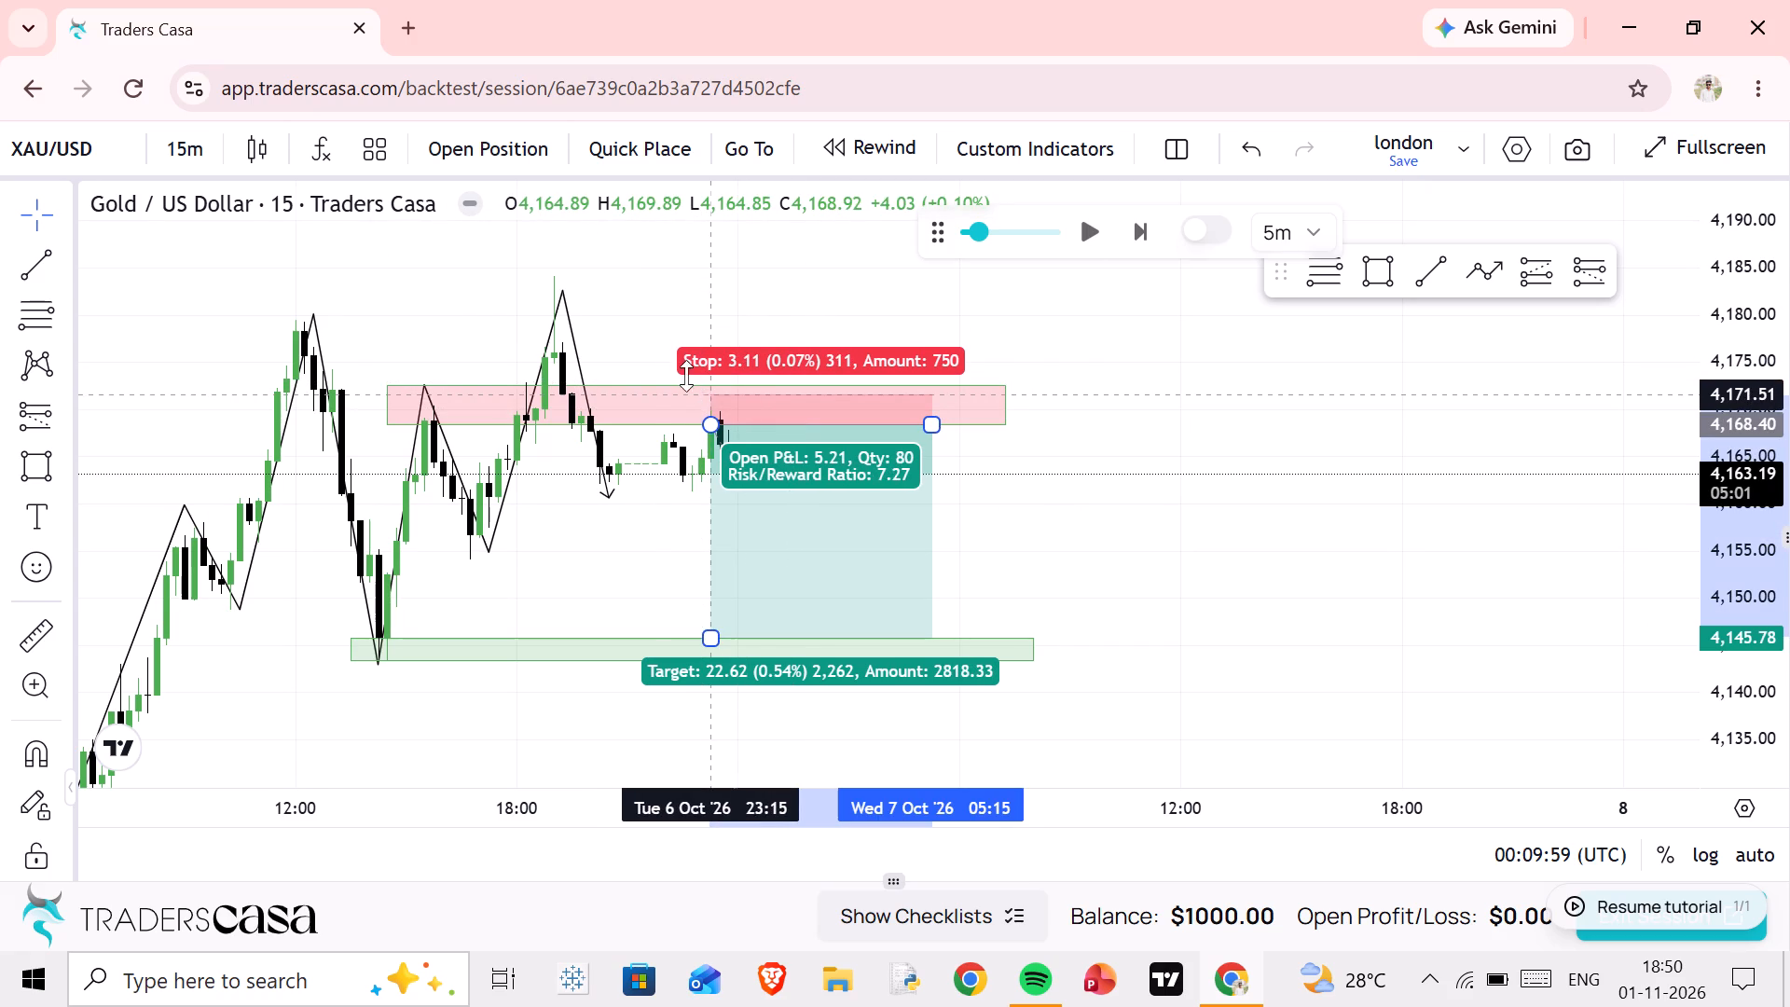
pyautogui.click(657, 324)
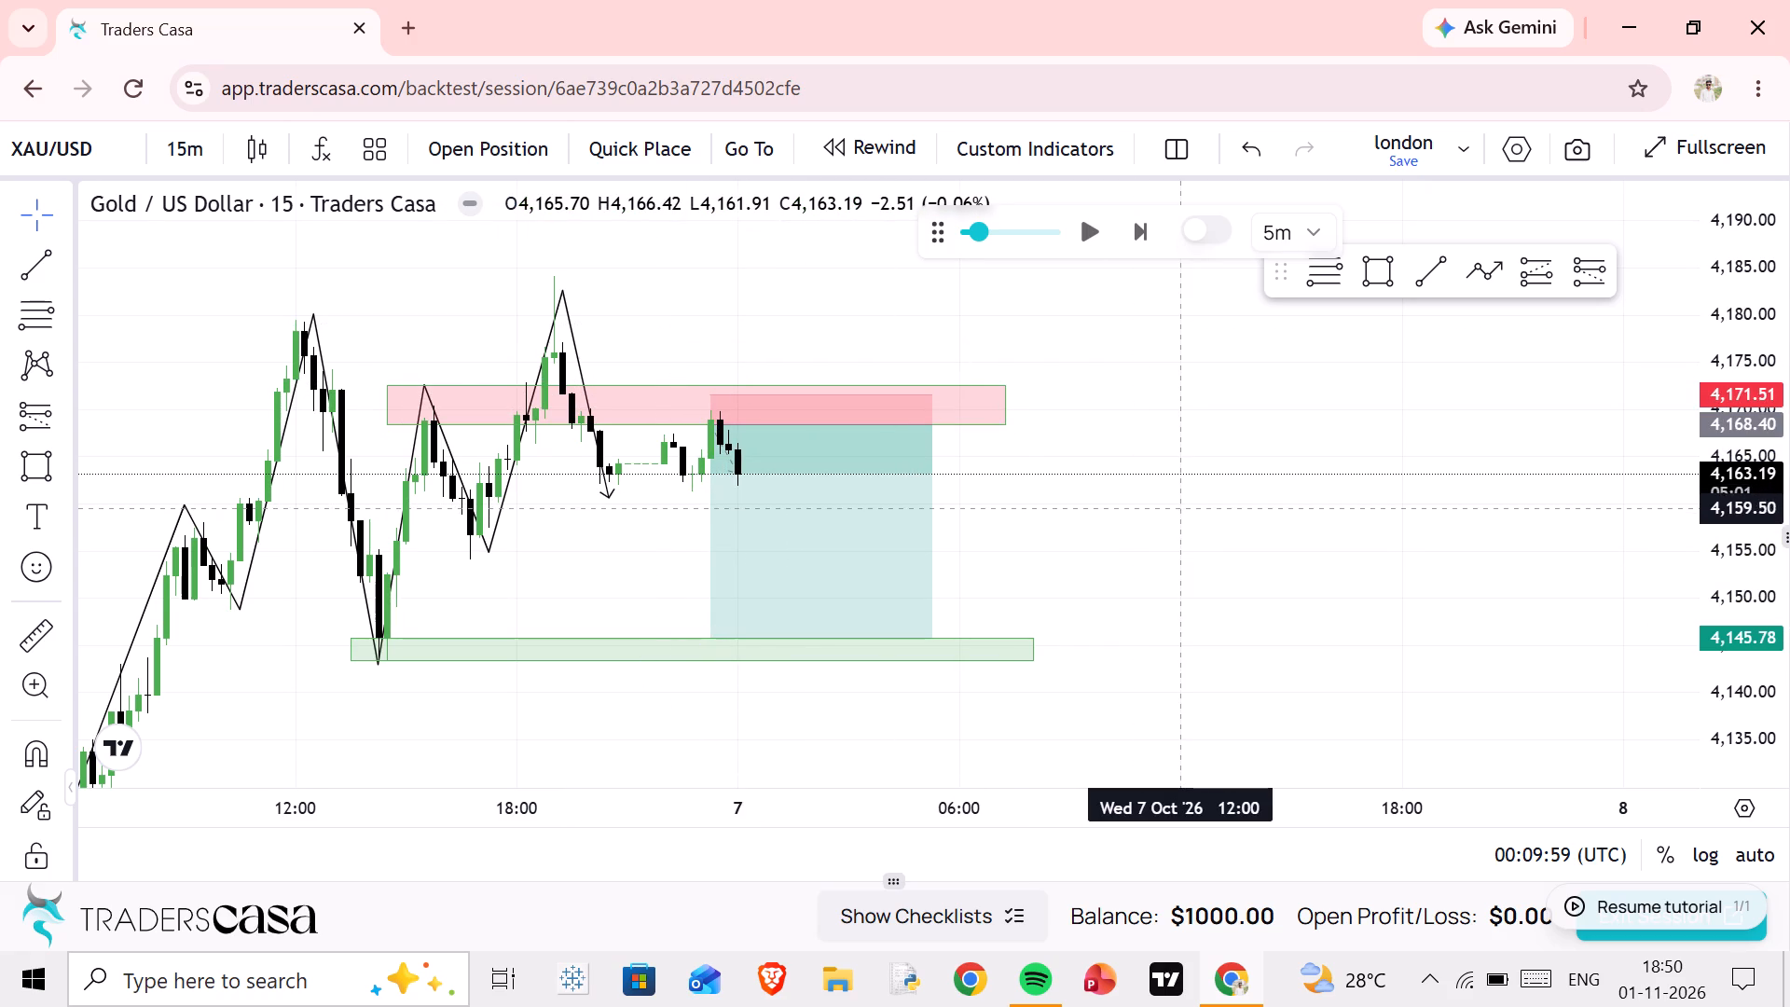
# Resume the replay with a 5-minute step and follow price down to the short position's target at 4,145.78.
pyautogui.click(1078, 226)
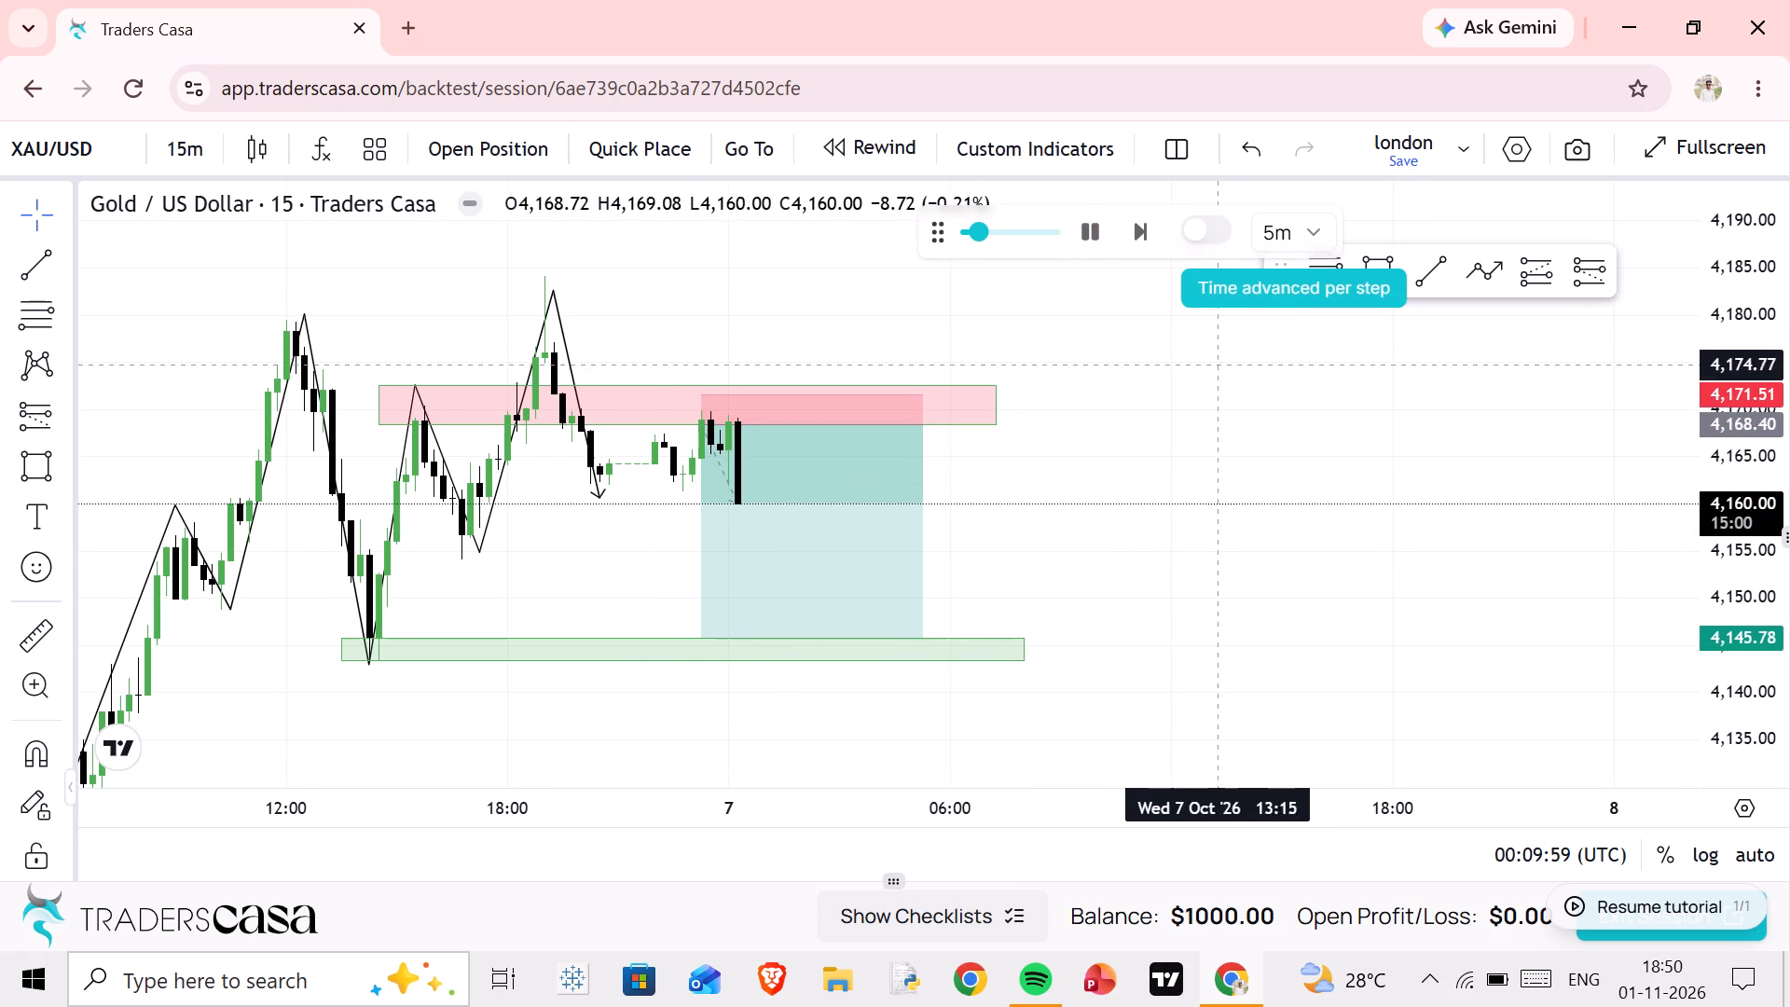
pyautogui.click(1306, 232)
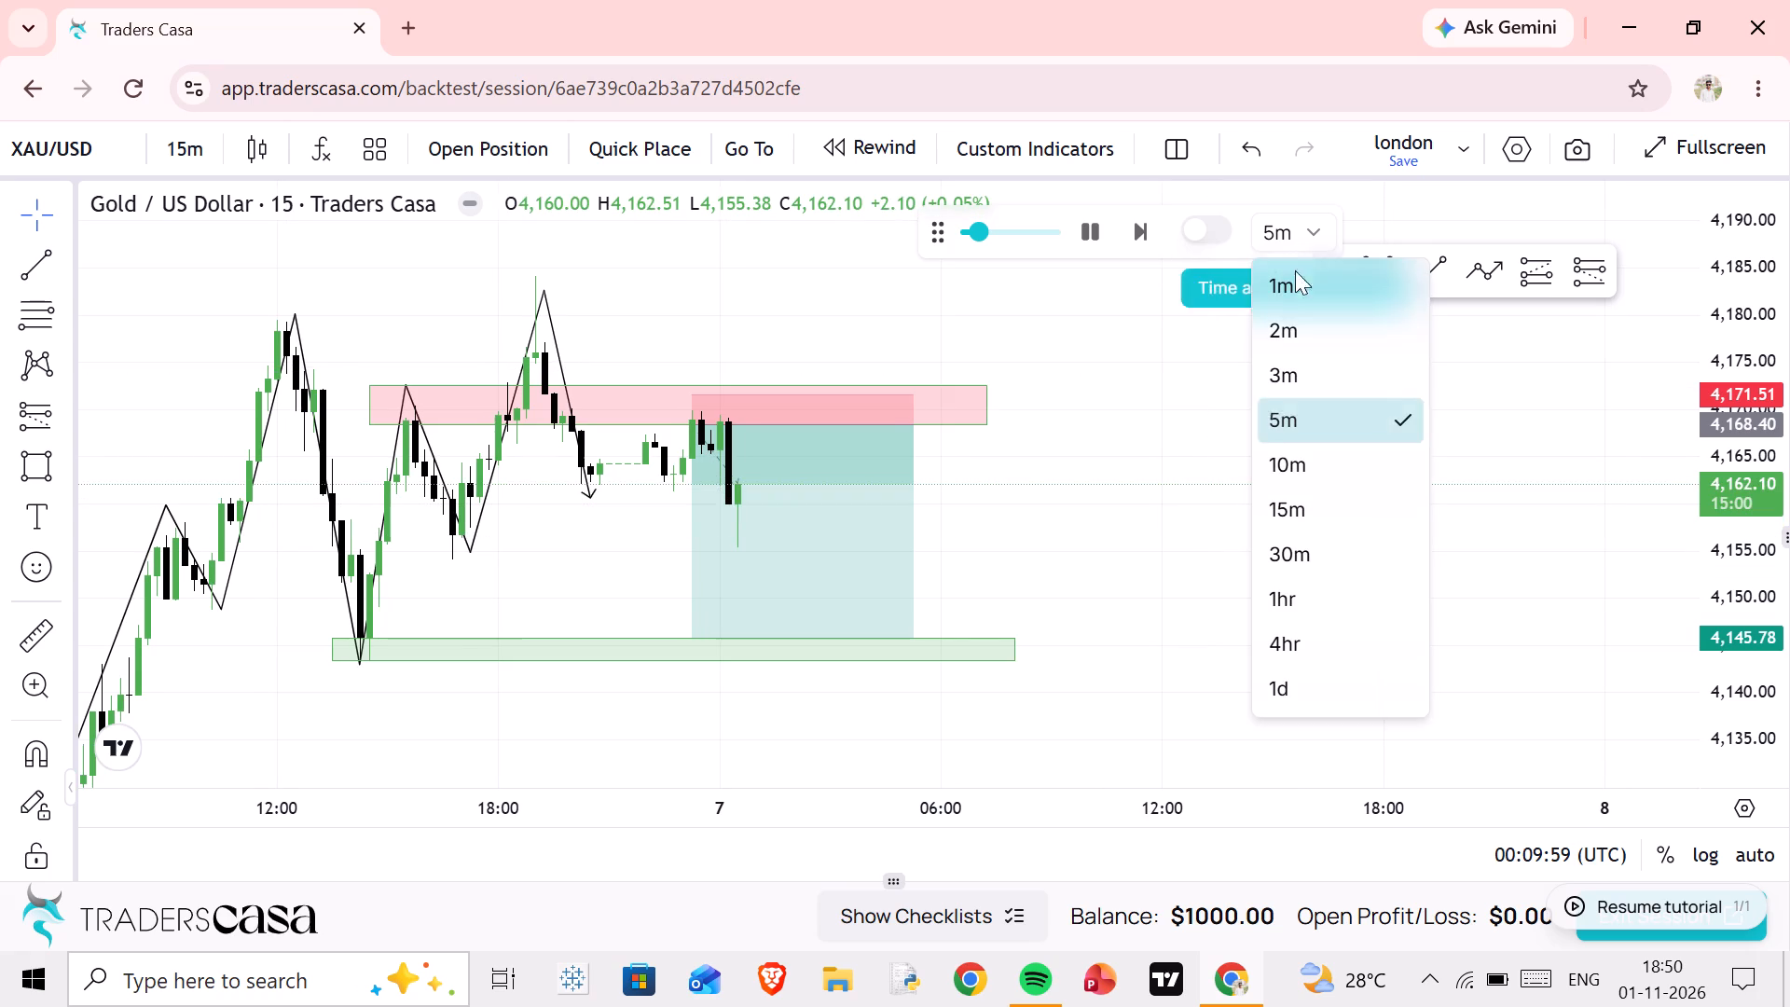
pyautogui.click(1287, 427)
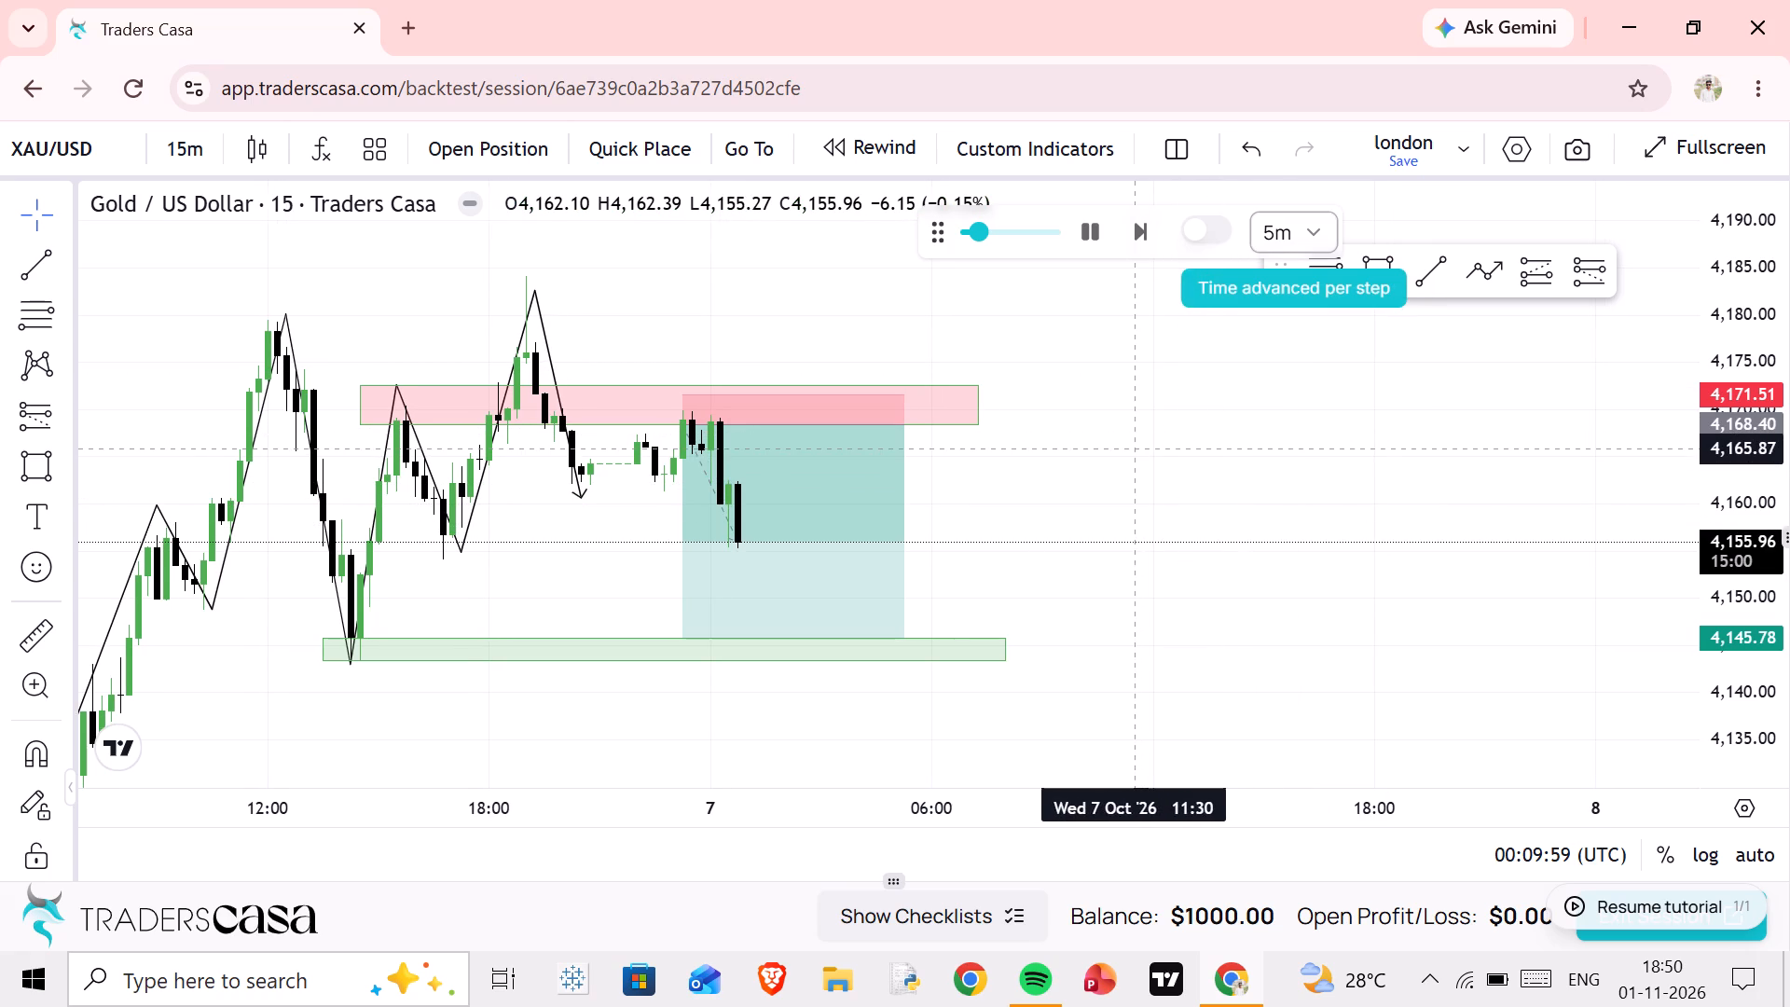
pyautogui.click(1130, 450)
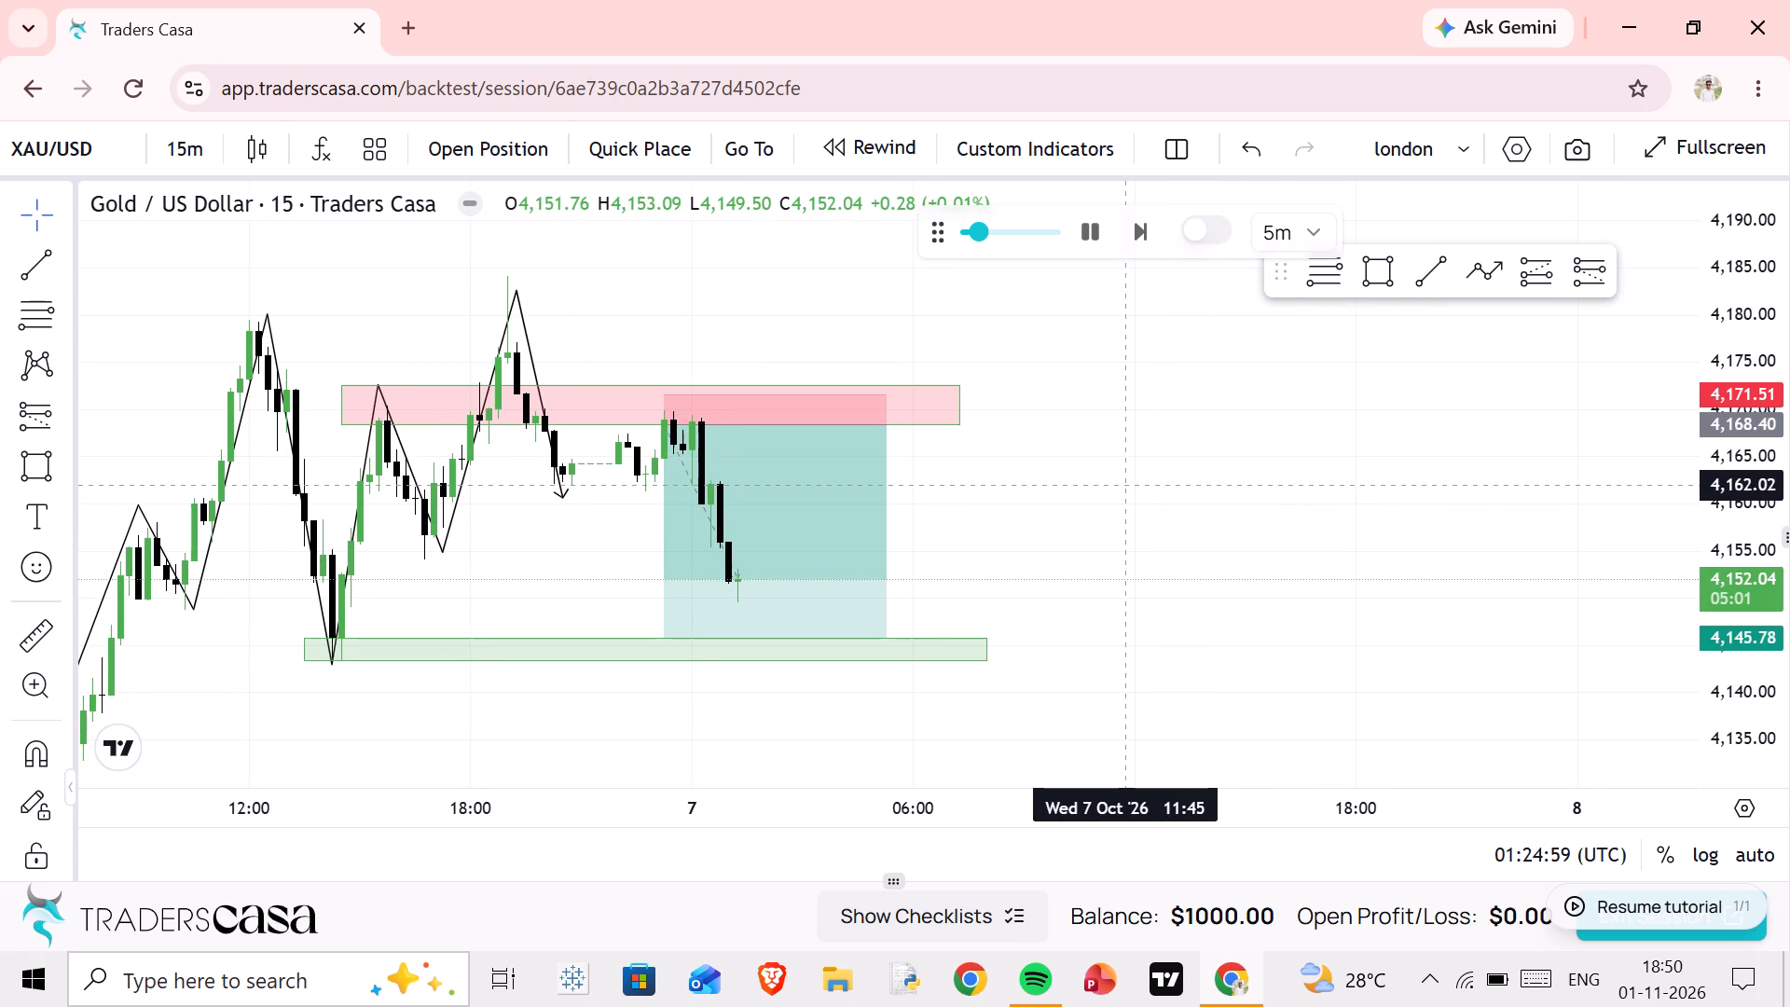
pyautogui.moveTo(1123, 484); pyautogui.dragTo(1164, 422)
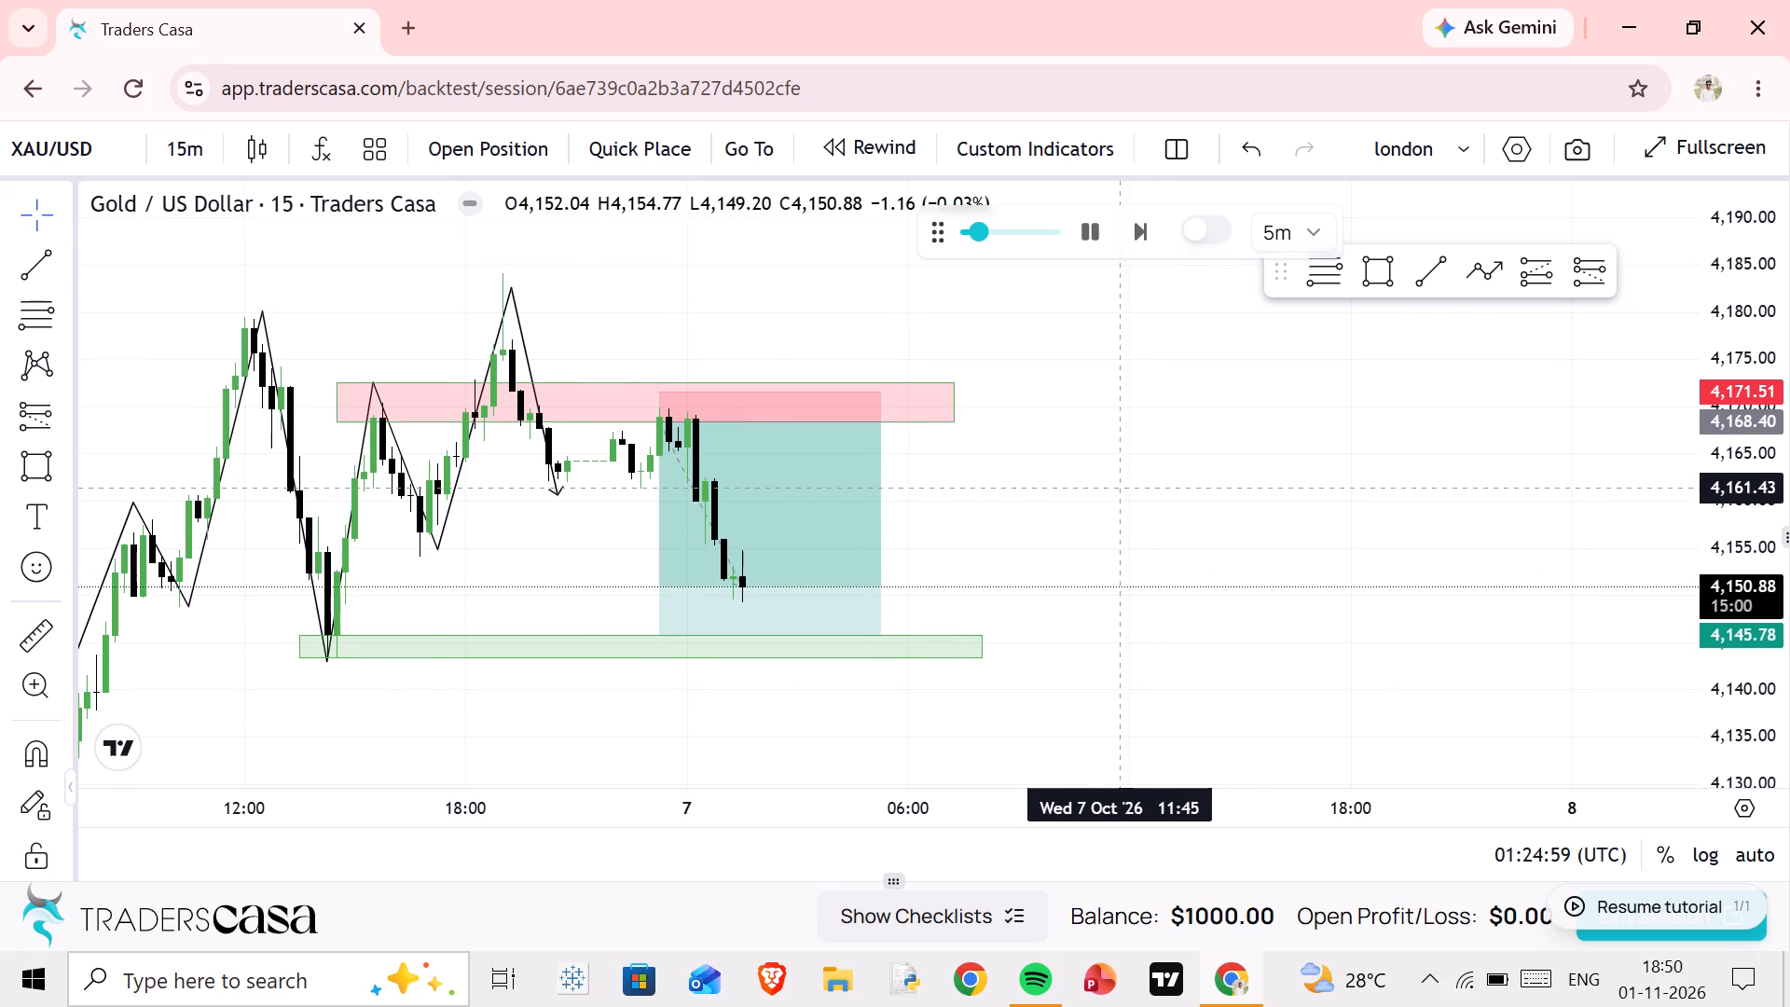
pyautogui.scroll(-1, 1122, 497)
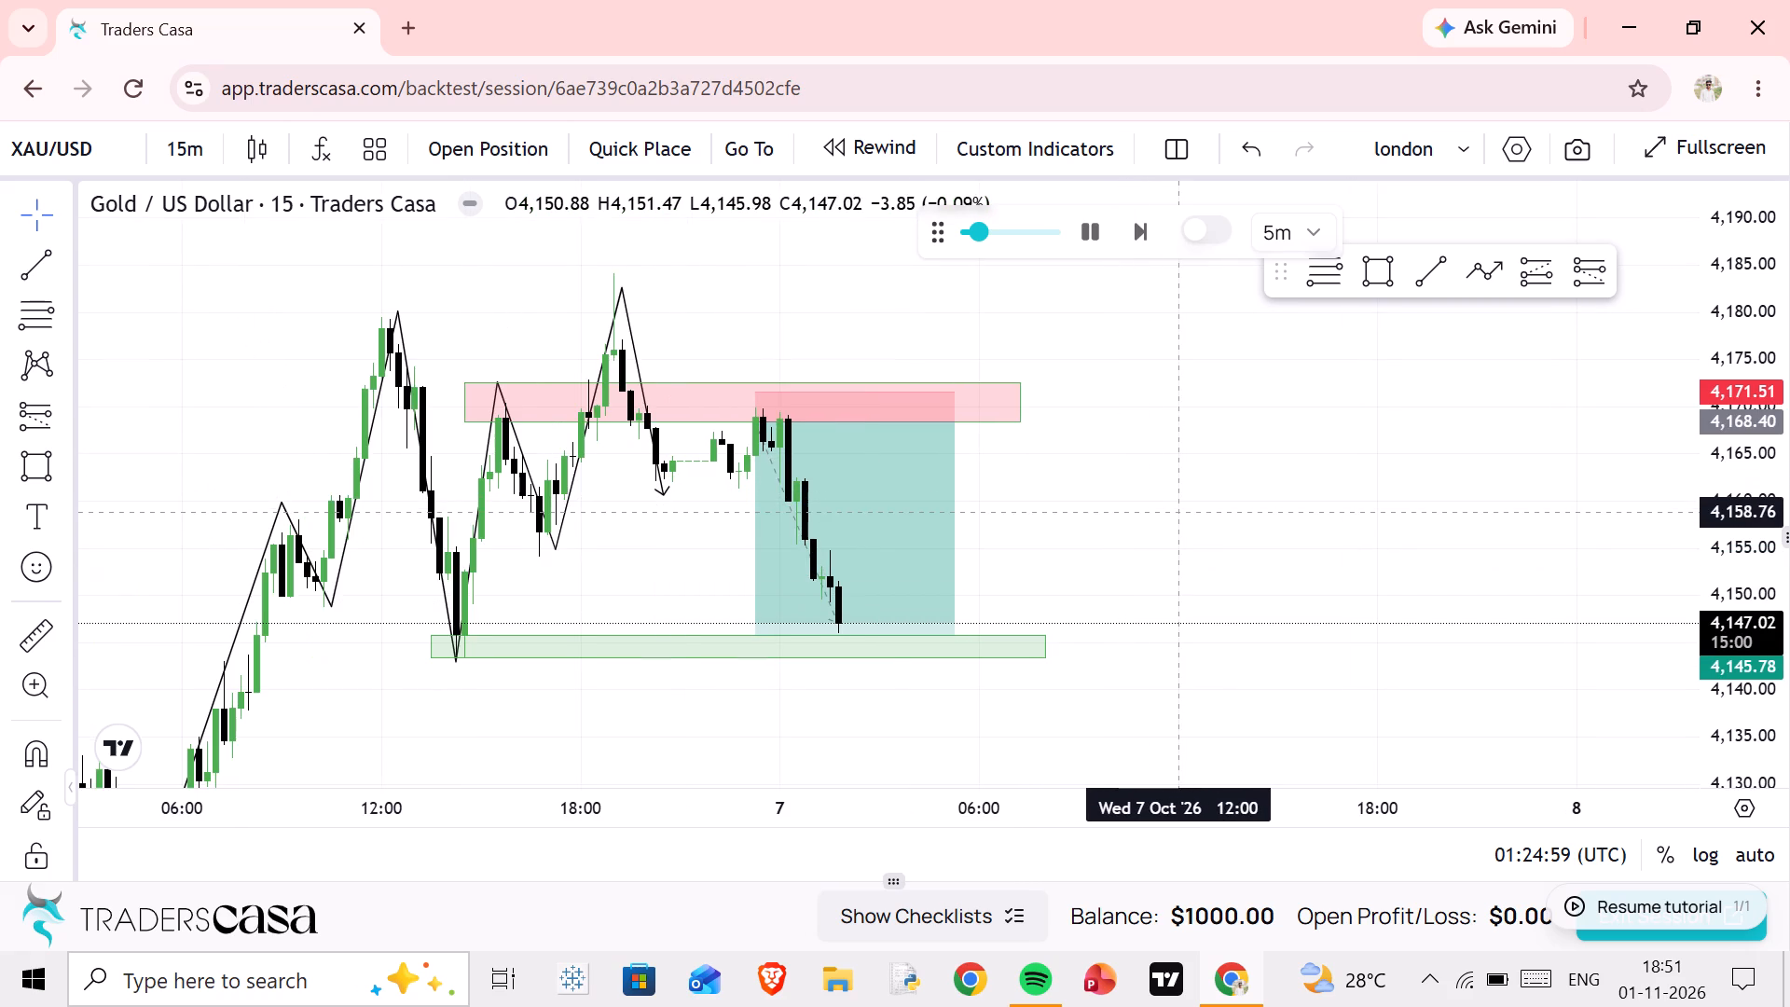
# Delete the short position from the chart.
pyautogui.click(901, 539)
pyautogui.click(687, 232)
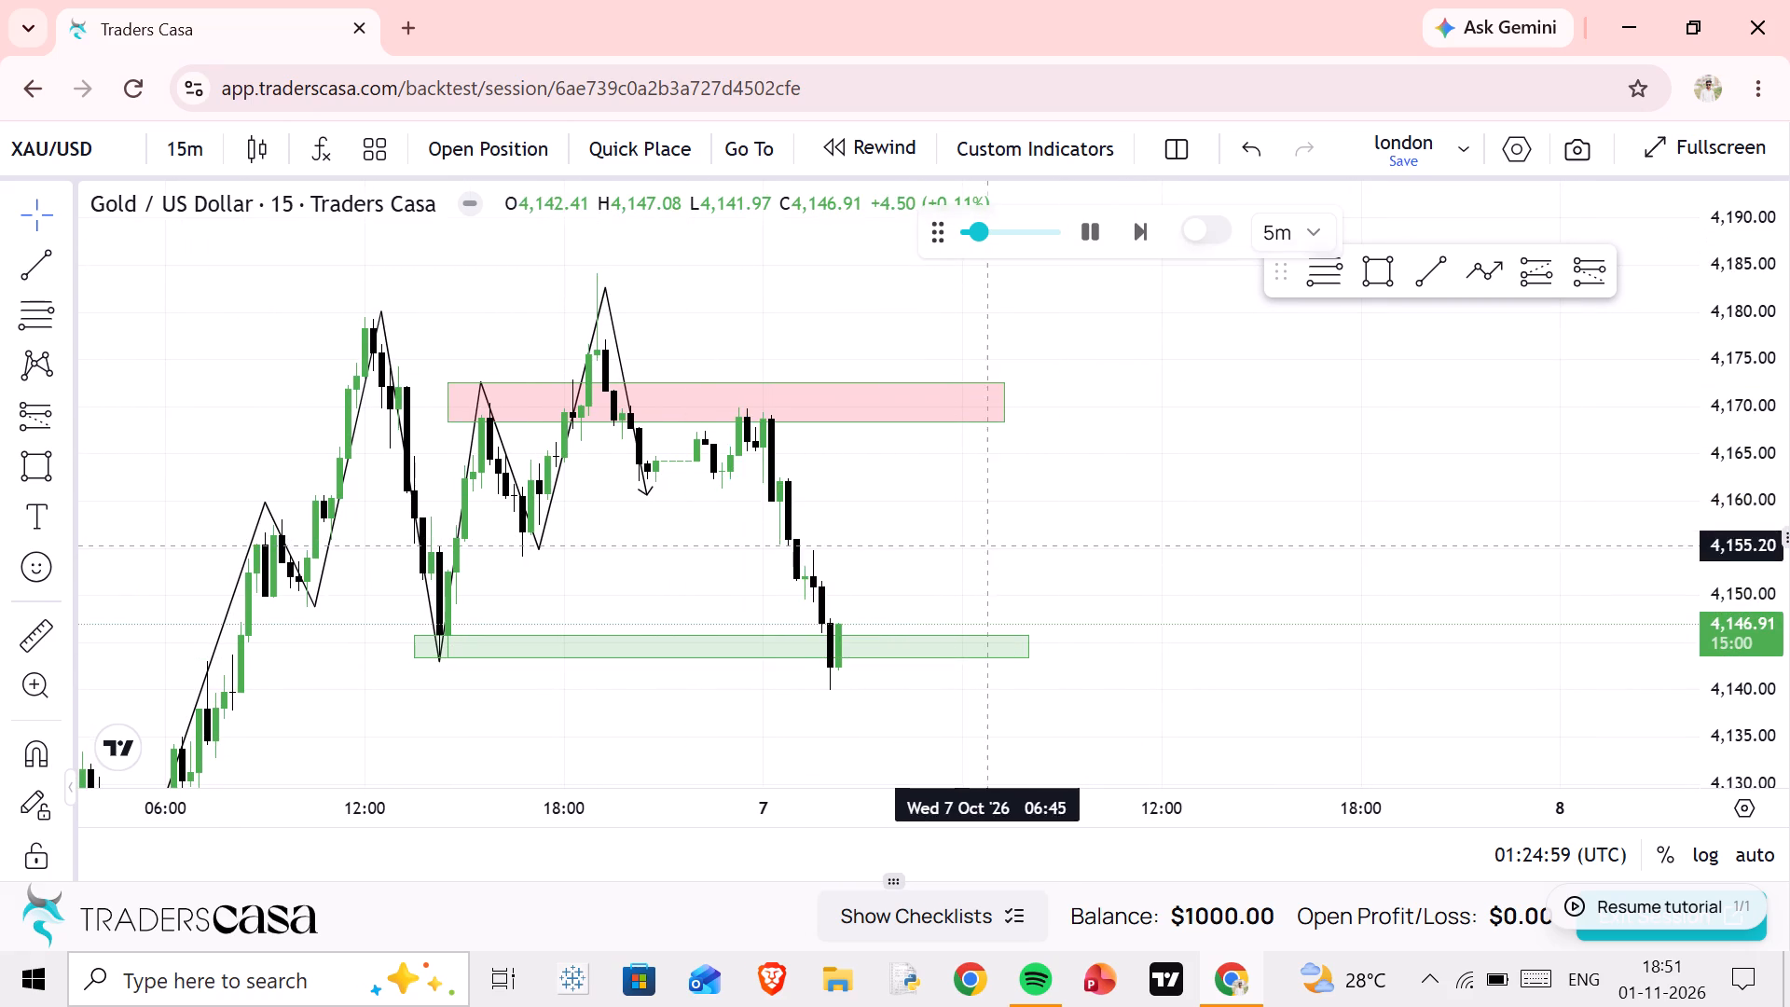
# Let the replay run to about 04:00 on 7 Oct and examine price around the green zone and the earlier 6 Oct lows.
pyautogui.moveTo(997, 542); pyautogui.dragTo(1052, 442)
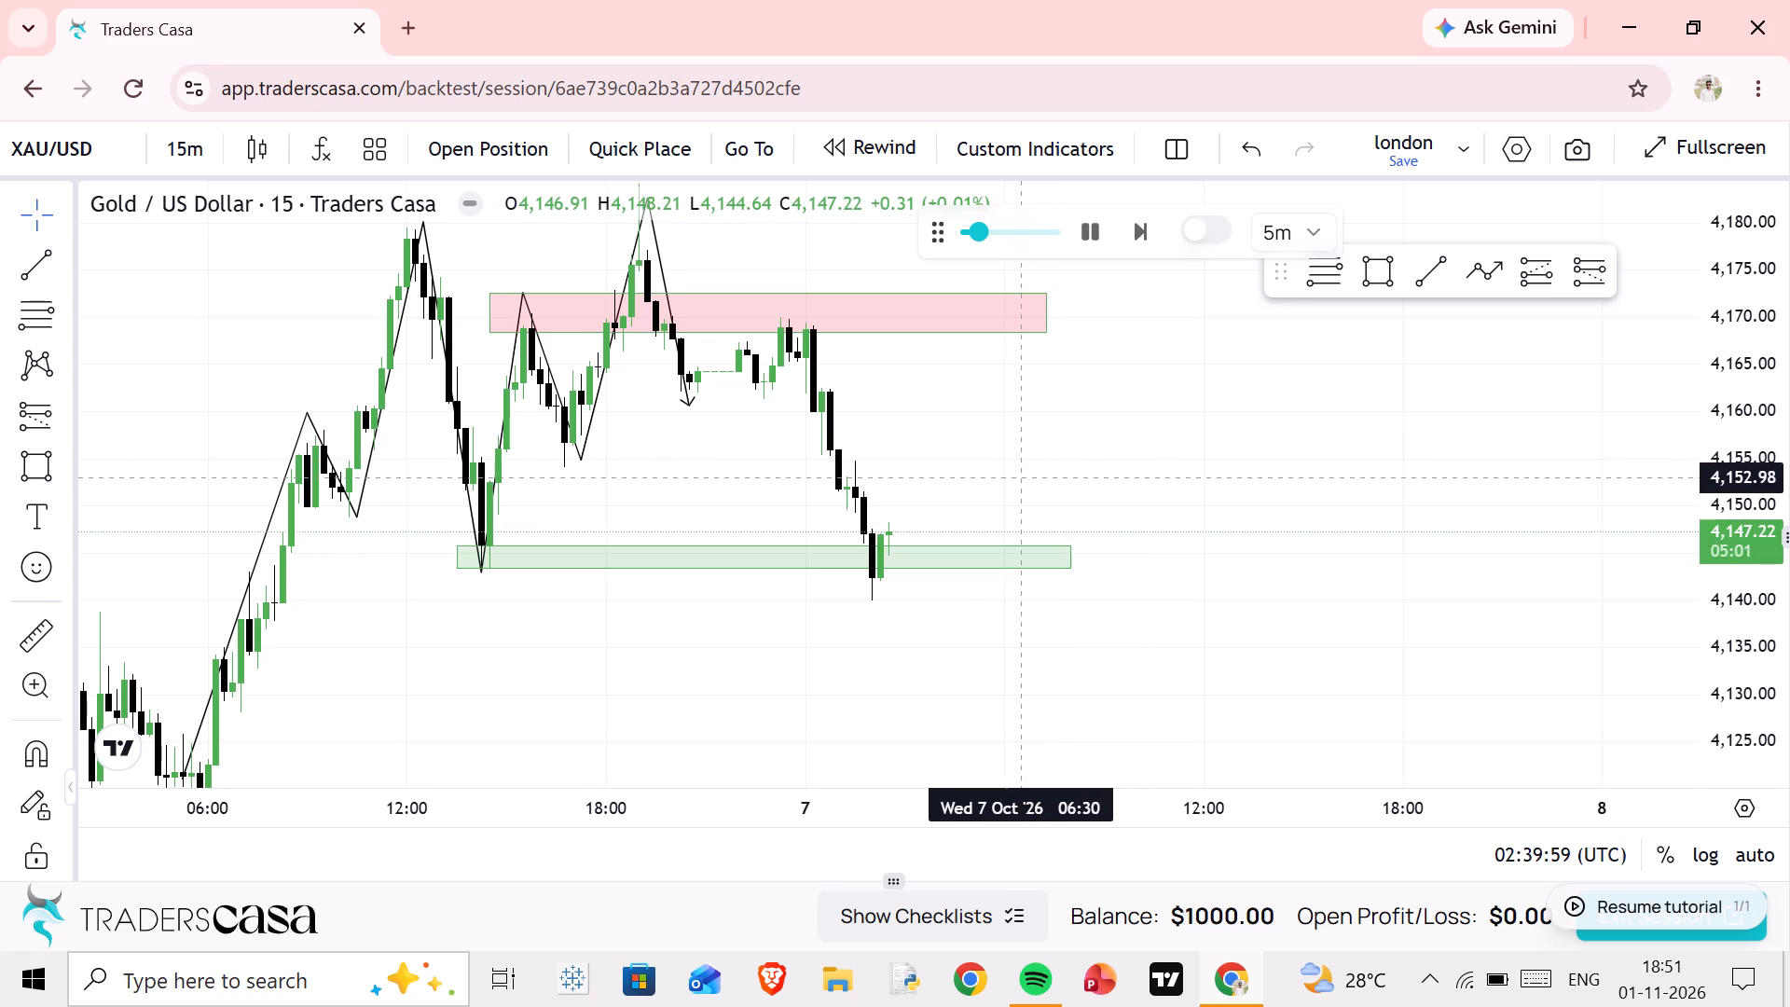
pyautogui.click(1513, 273)
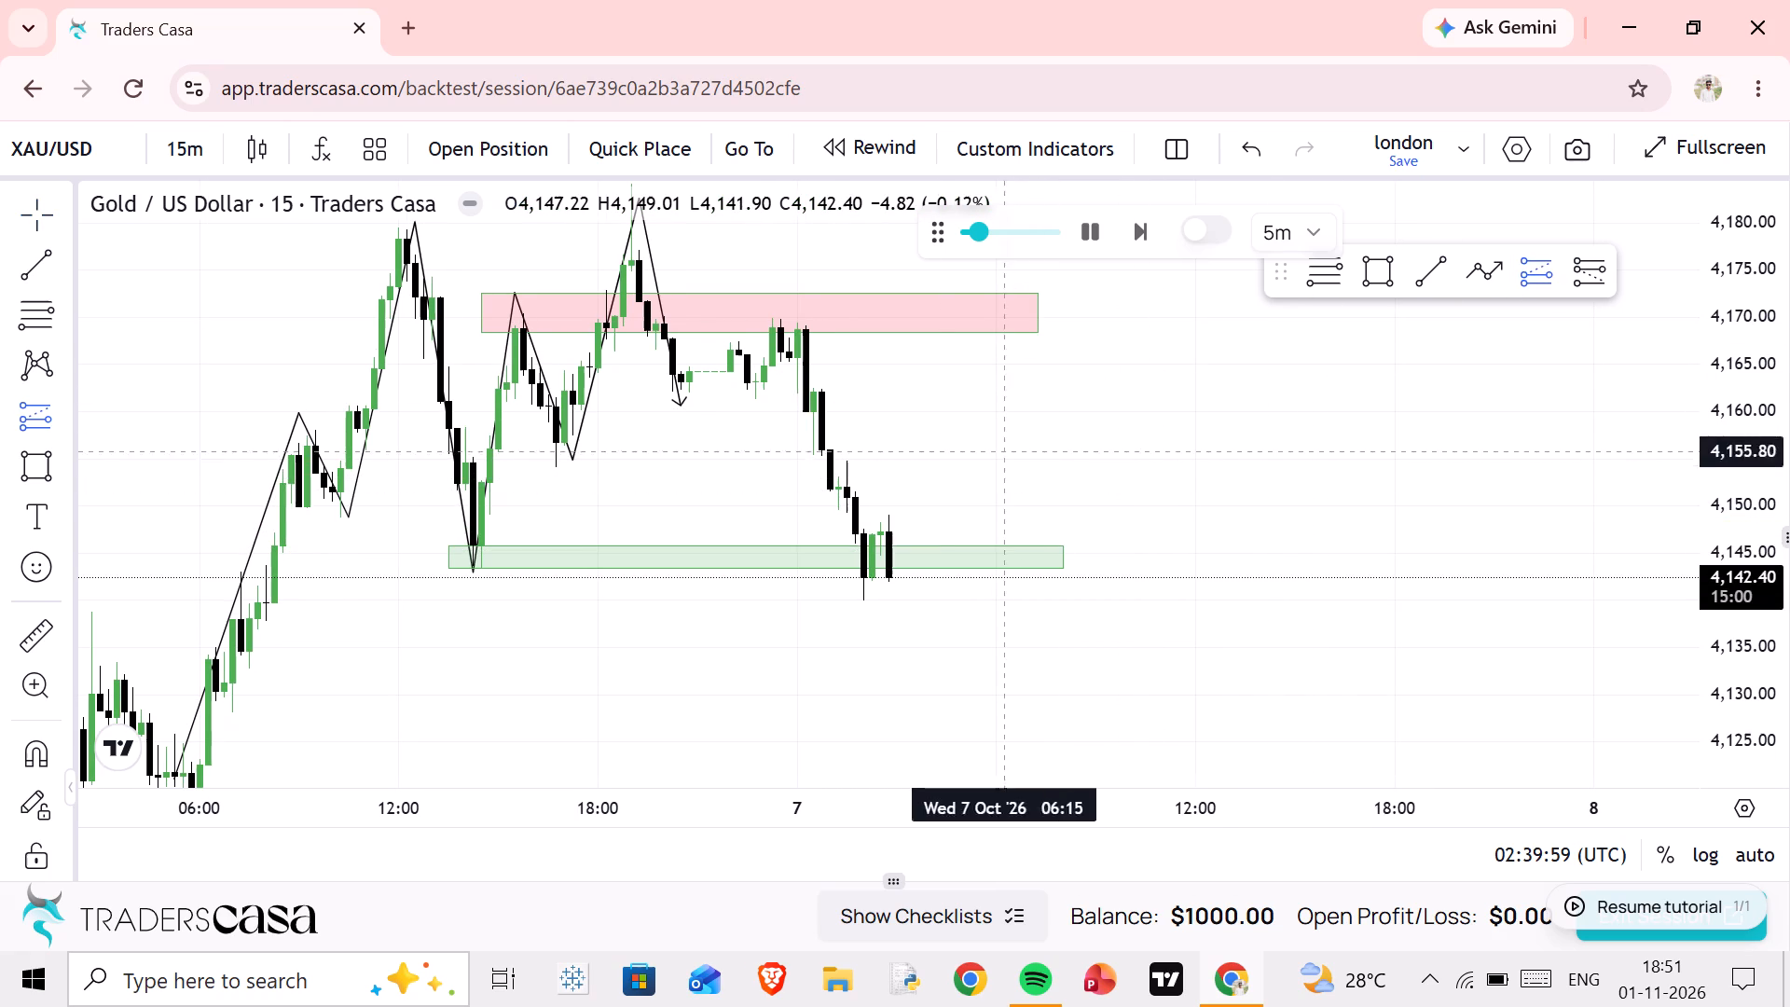
pyautogui.rightClick(934, 387)
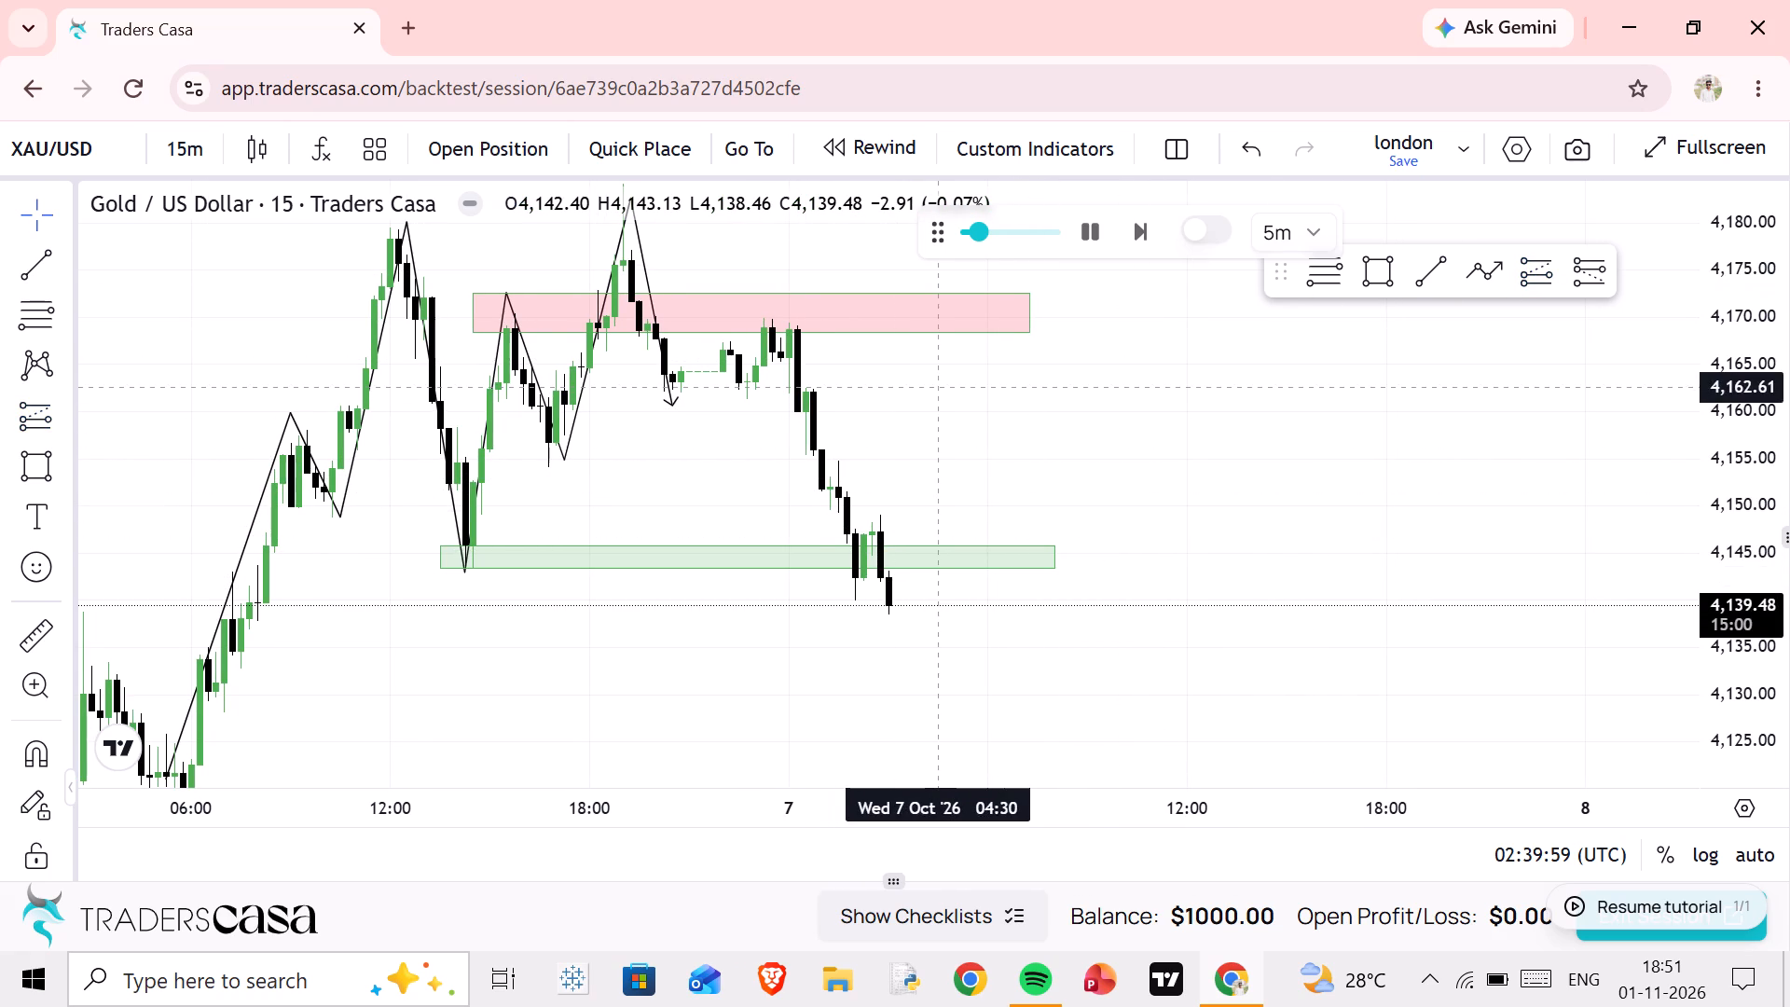
pyautogui.moveTo(997, 483); pyautogui.dragTo(1216, 319)
pyautogui.scroll(-1, 811, 462)
pyautogui.moveTo(799, 572); pyautogui.dragTo(891, 433)
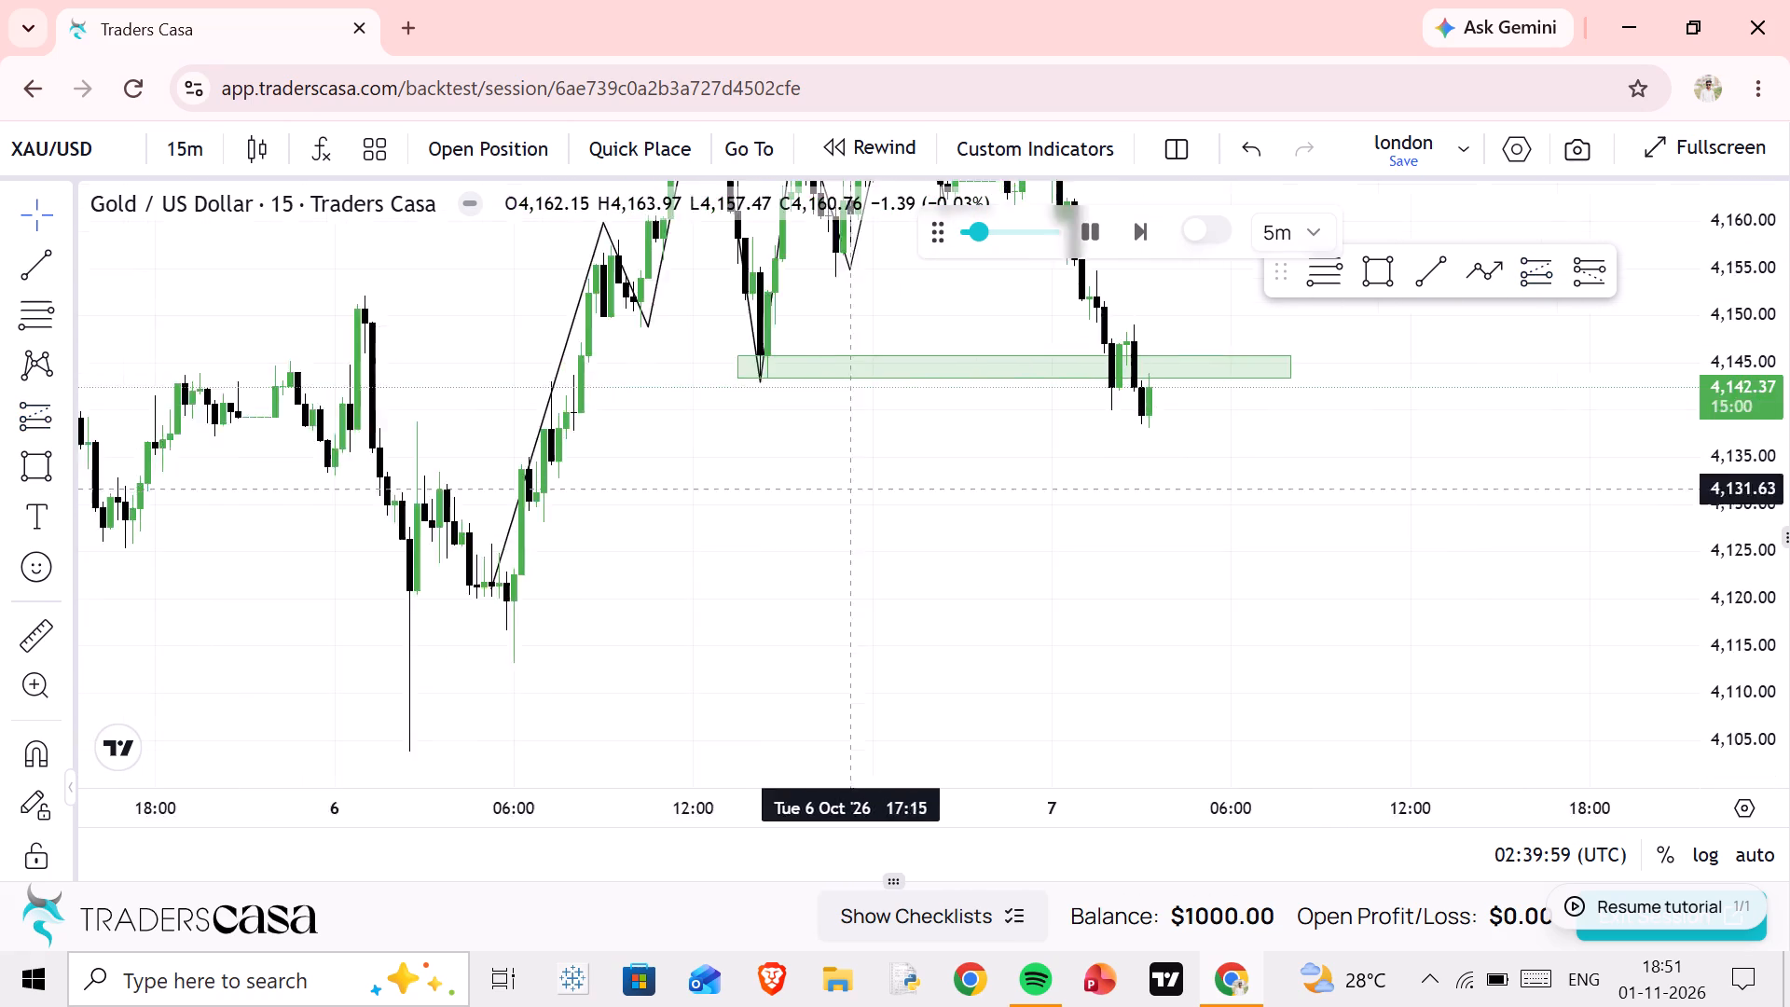
pyautogui.moveTo(891, 433); pyautogui.dragTo(864, 564)
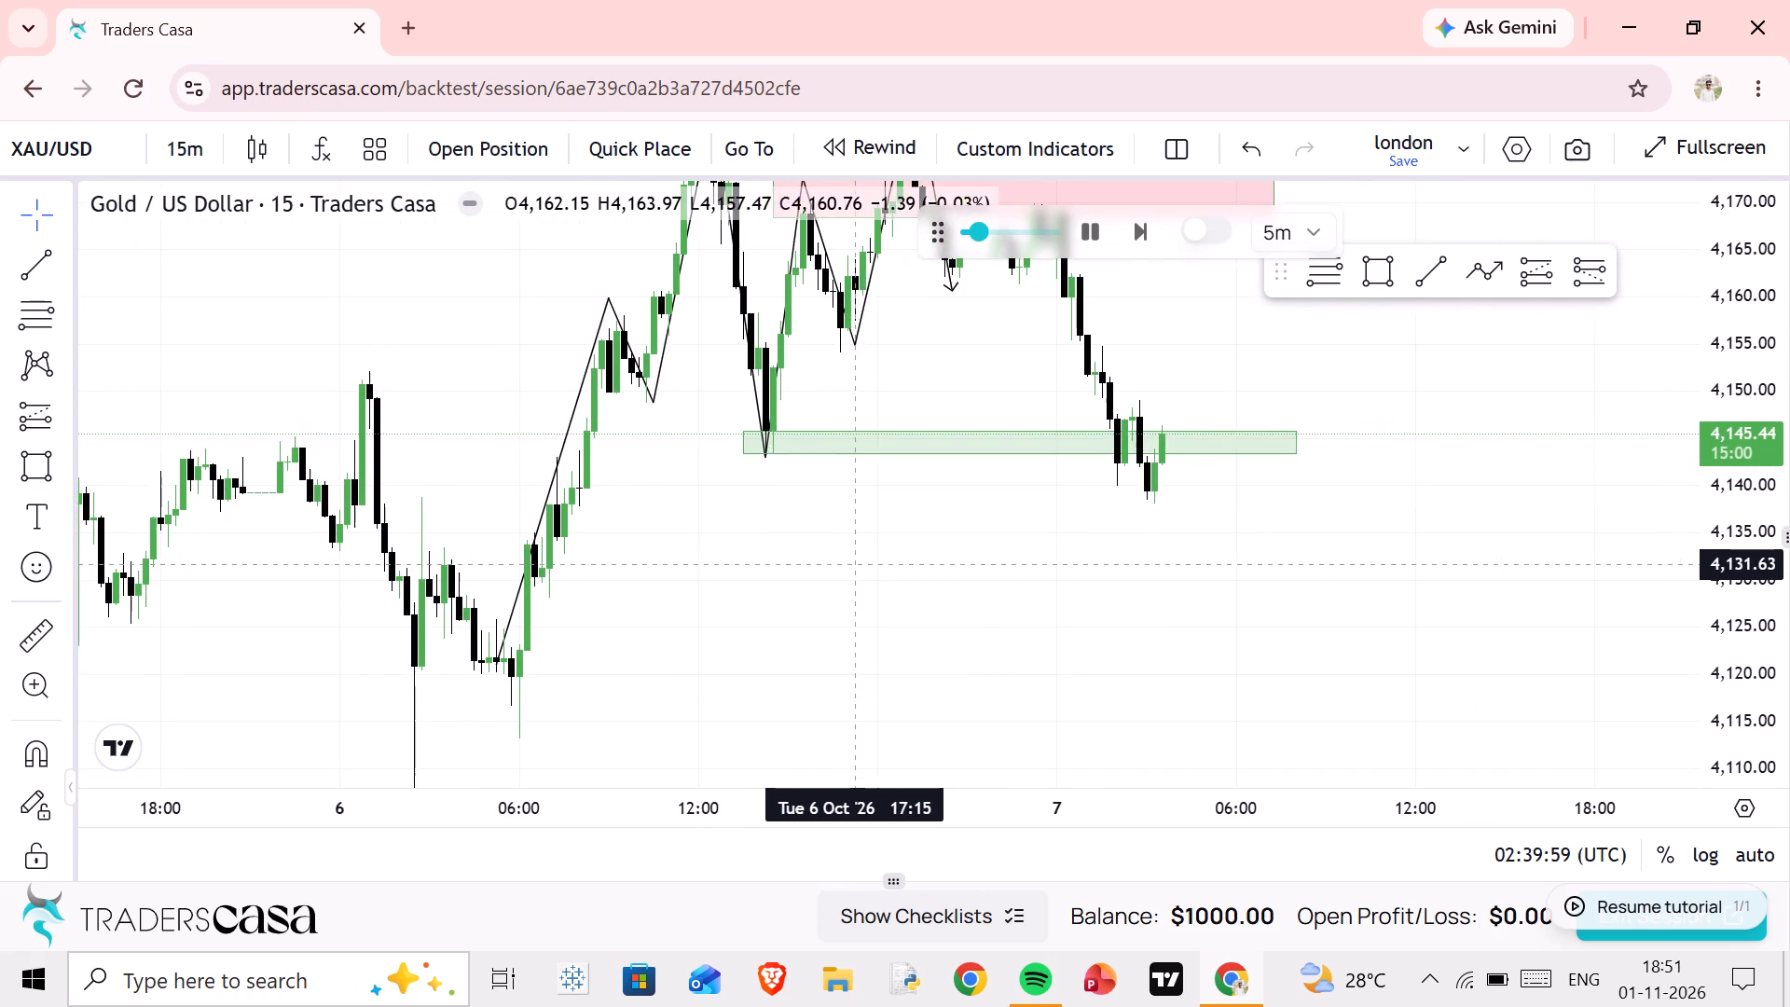
pyautogui.click(919, 448)
# Remove all drawings from the XAU/USD chart.
pyautogui.scroll(-2, 14, 690)
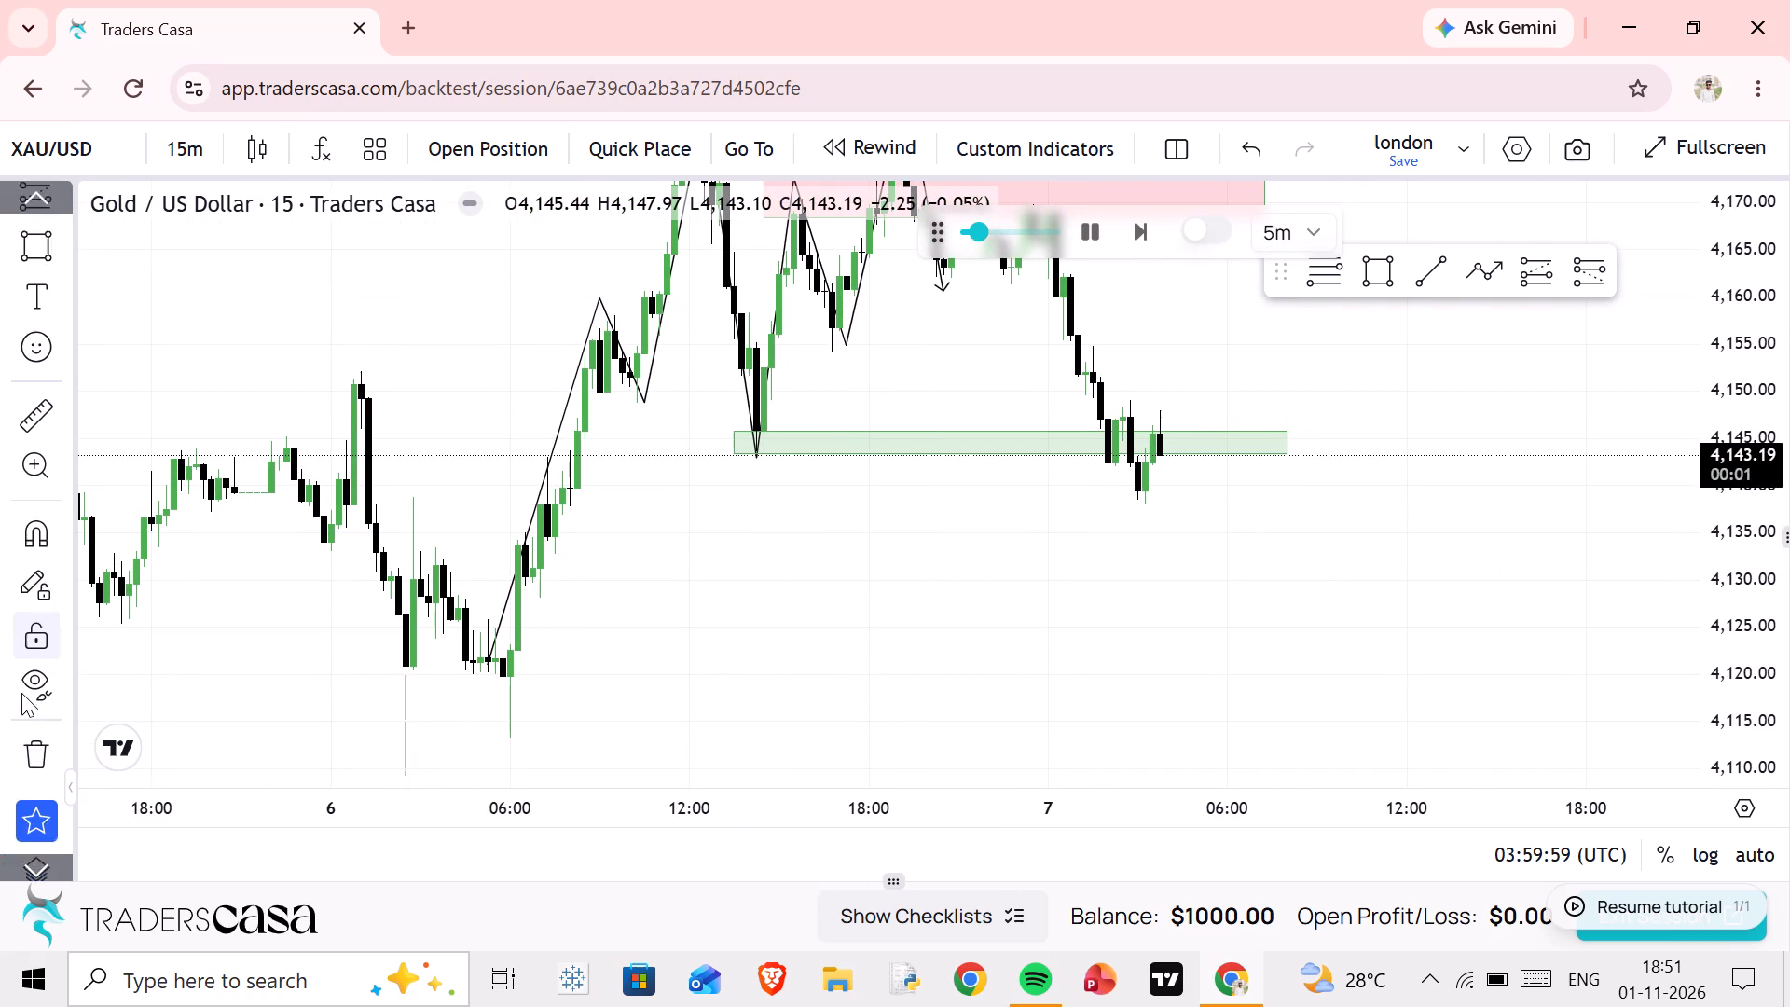
pyautogui.scroll(-1, 21, 693)
pyautogui.click(63, 706)
pyautogui.click(113, 706)
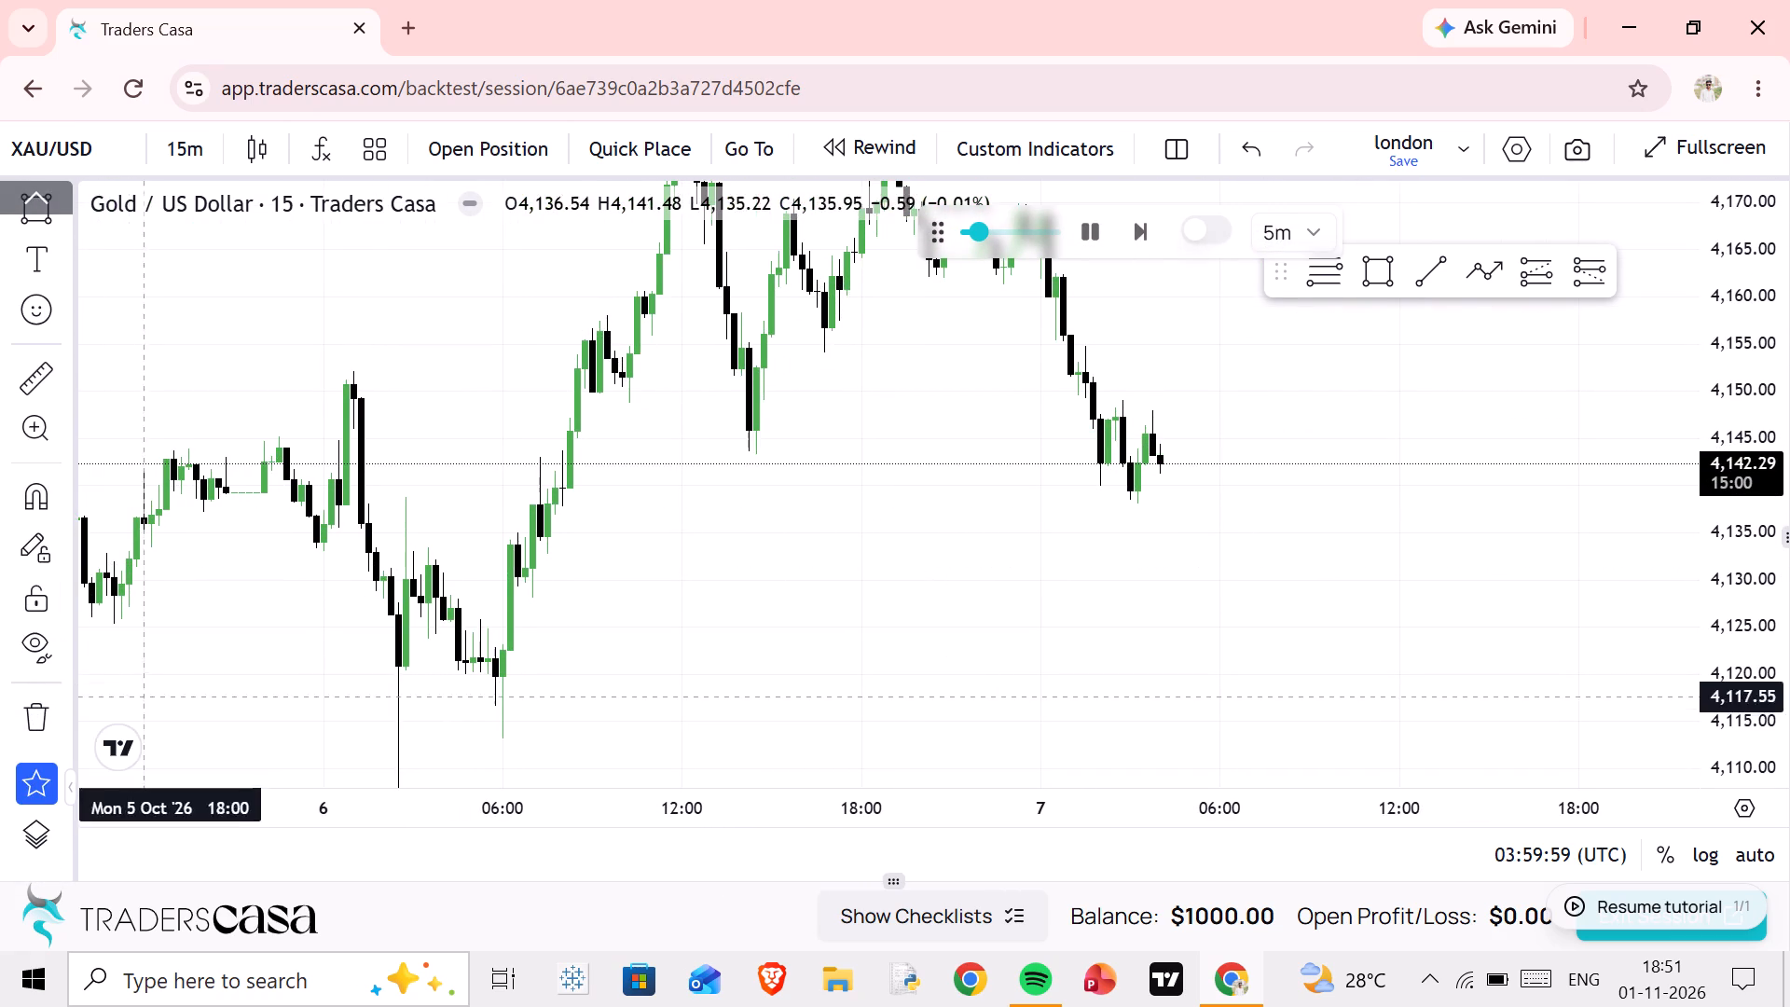
# Draw a rectangle zone beneath the 6 Oct low, from about 4,119.20 to 4,113.41, extending from 6 Oct 05:00 to 7 Oct 20:00.
pyautogui.moveTo(798, 498); pyautogui.dragTo(594, 654)
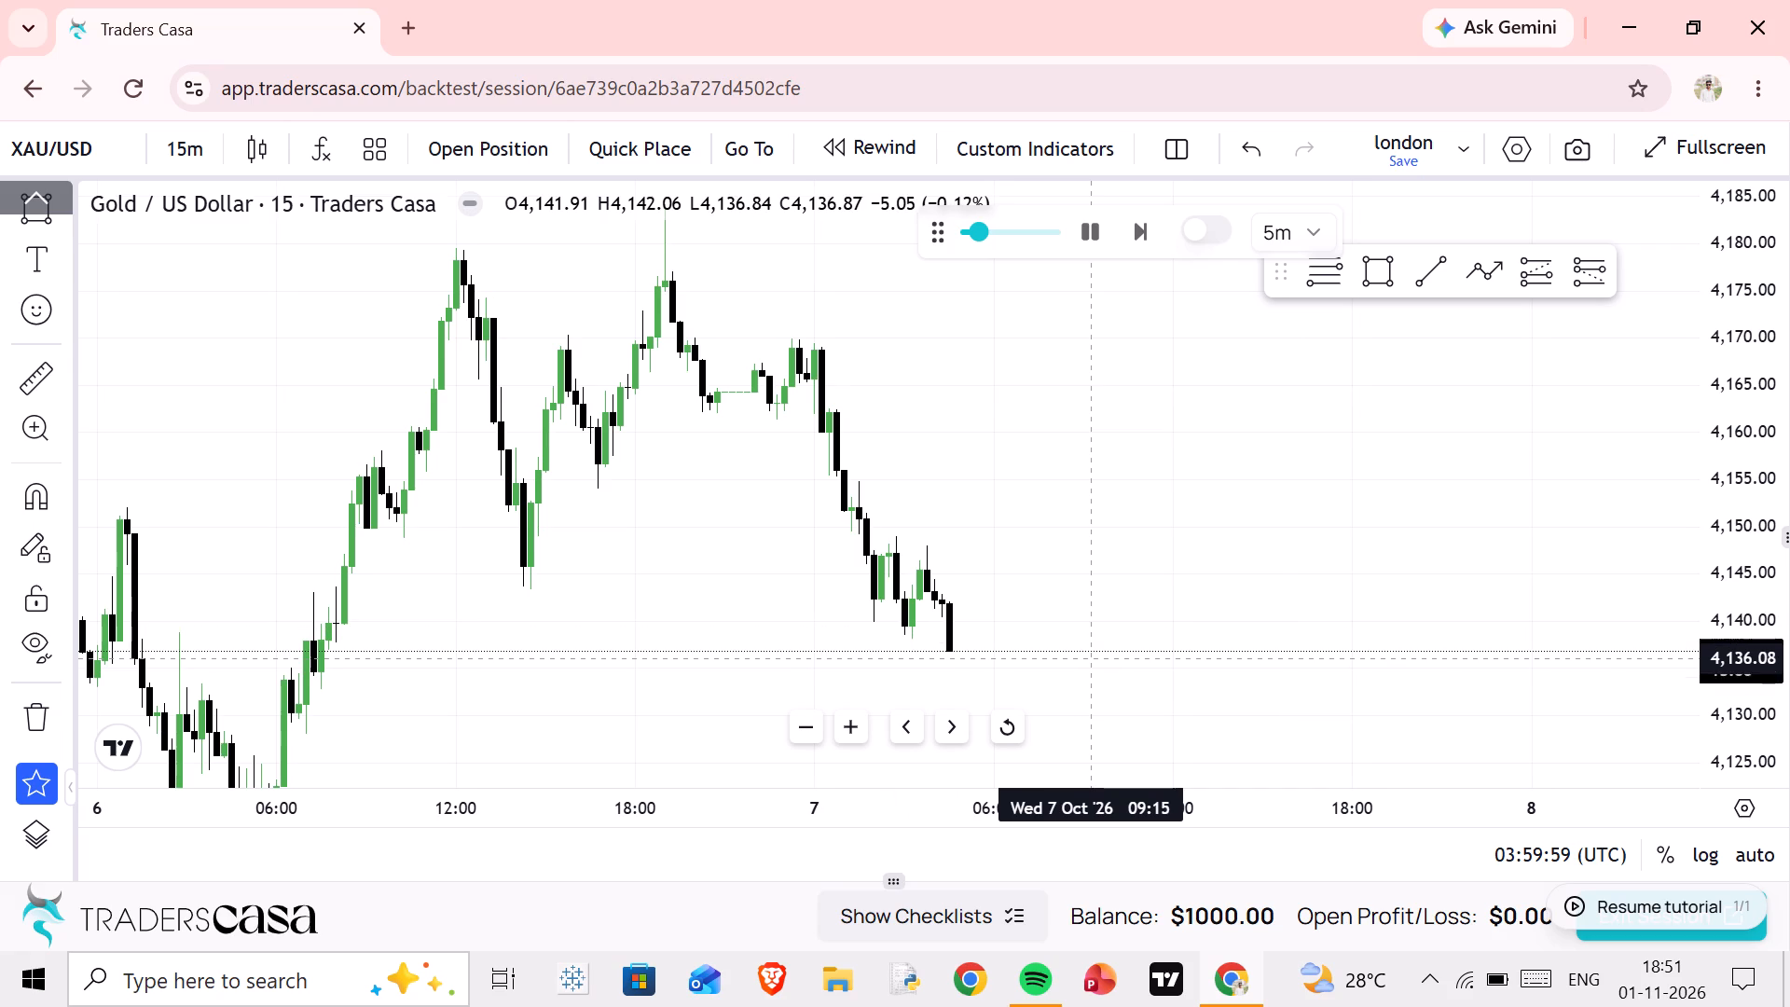
pyautogui.click(190, 161)
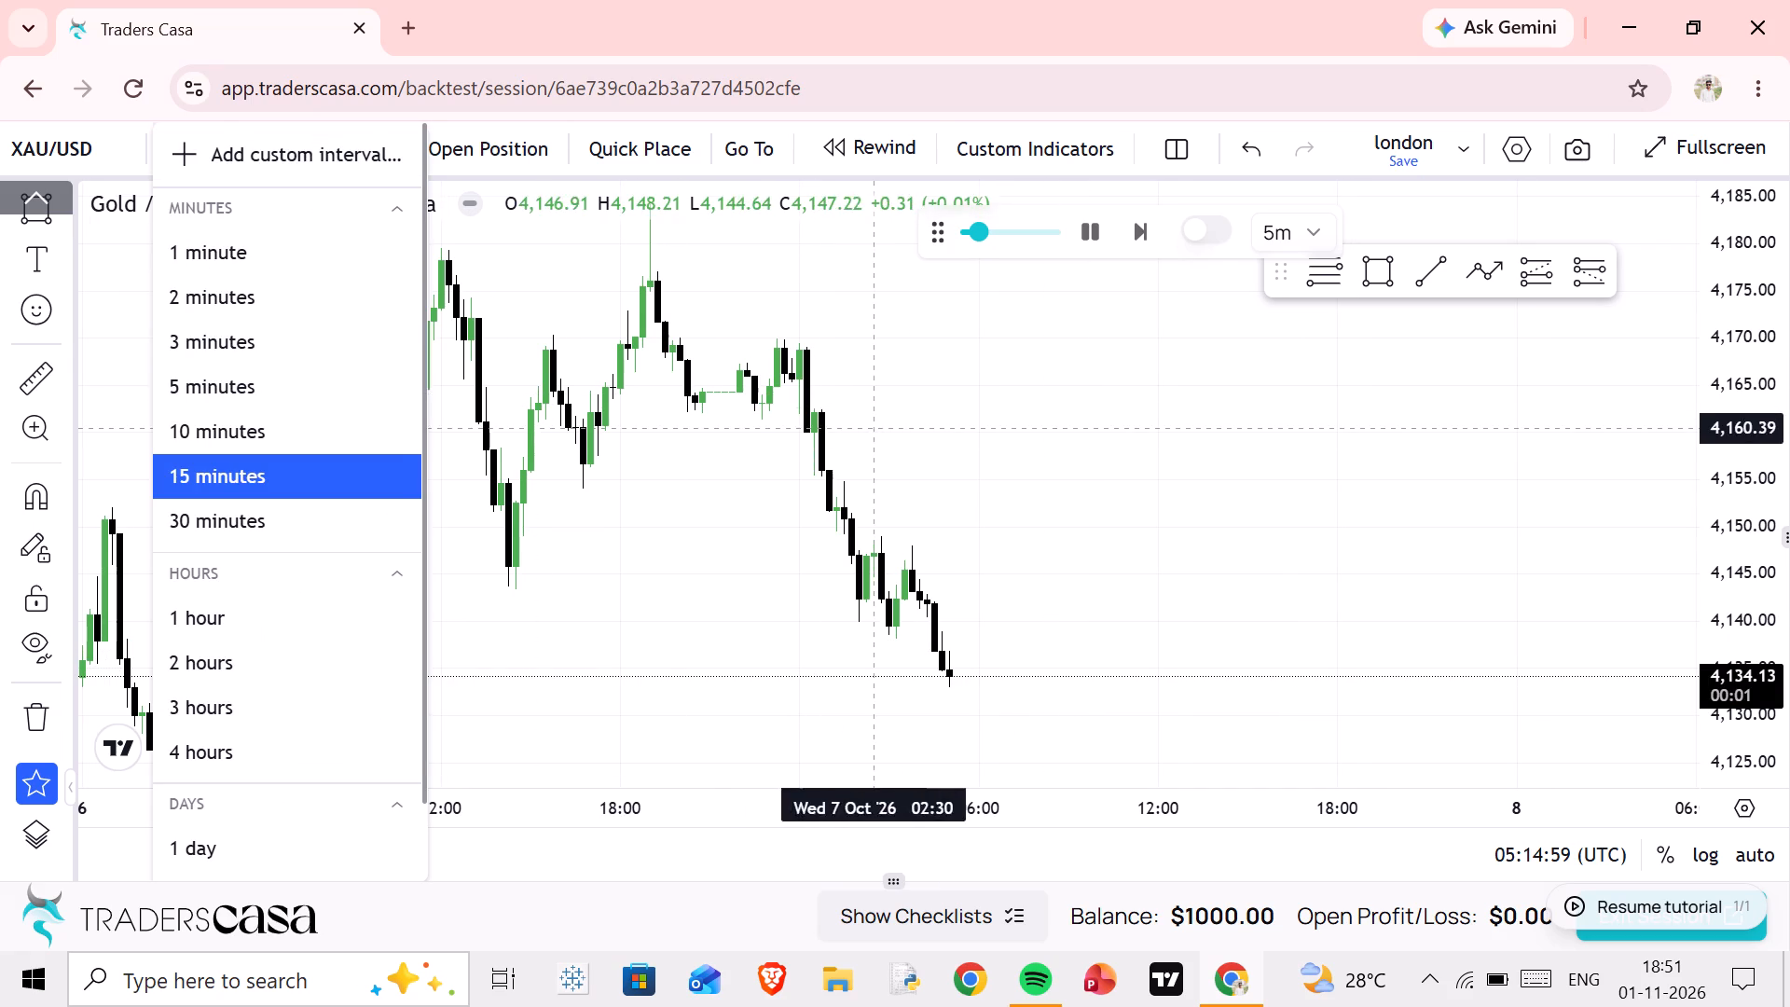
pyautogui.click(906, 437)
pyautogui.scroll(-2, 912, 523)
pyautogui.moveTo(1233, 563); pyautogui.dragTo(1287, 315)
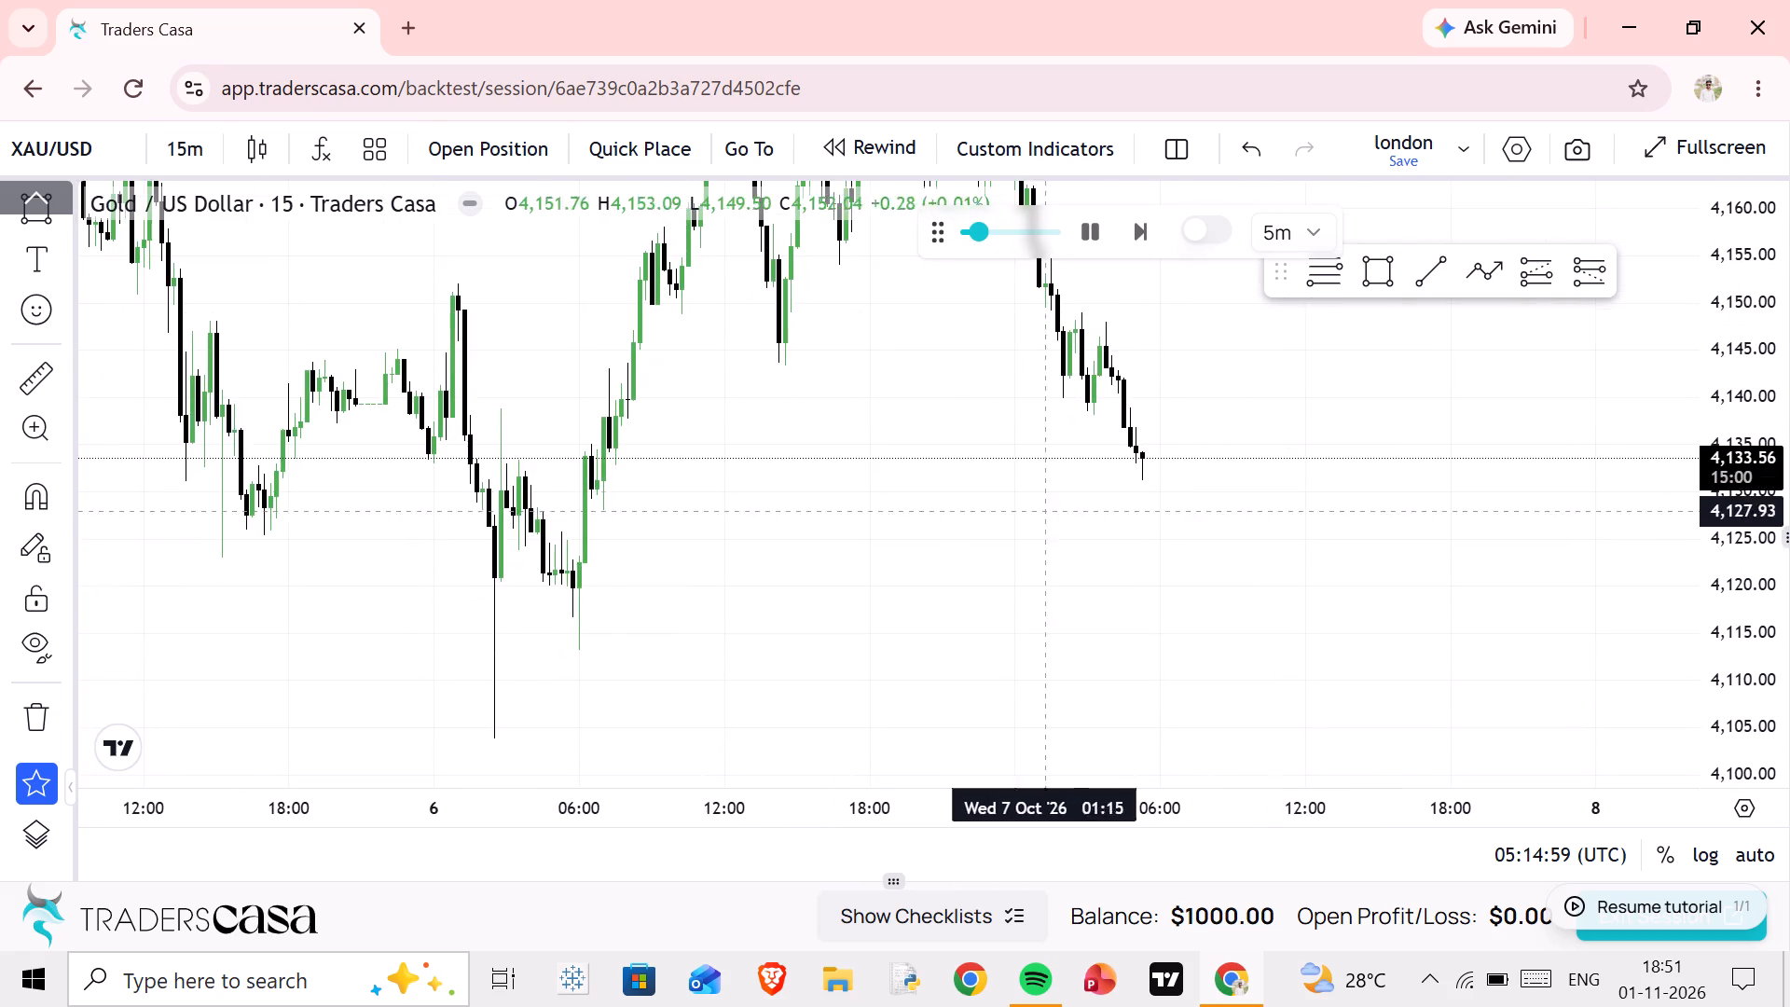
pyautogui.scroll(-1, 949, 530)
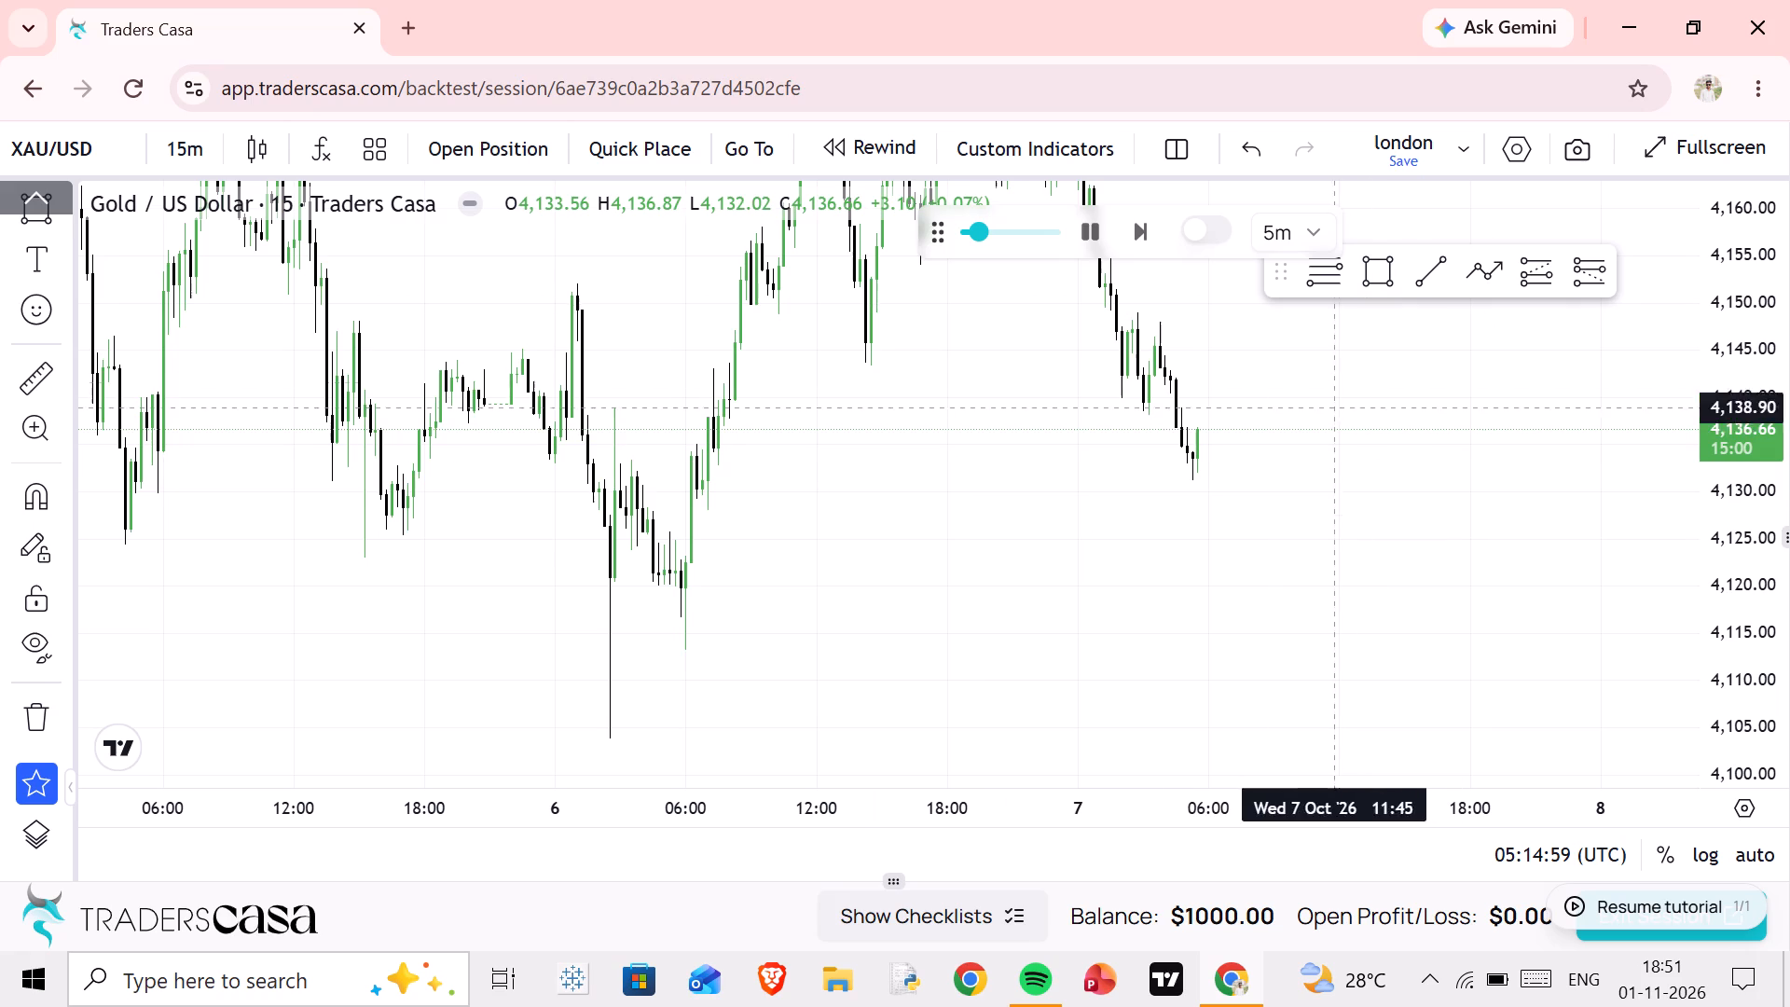
pyautogui.scroll(-8, 1738, 431)
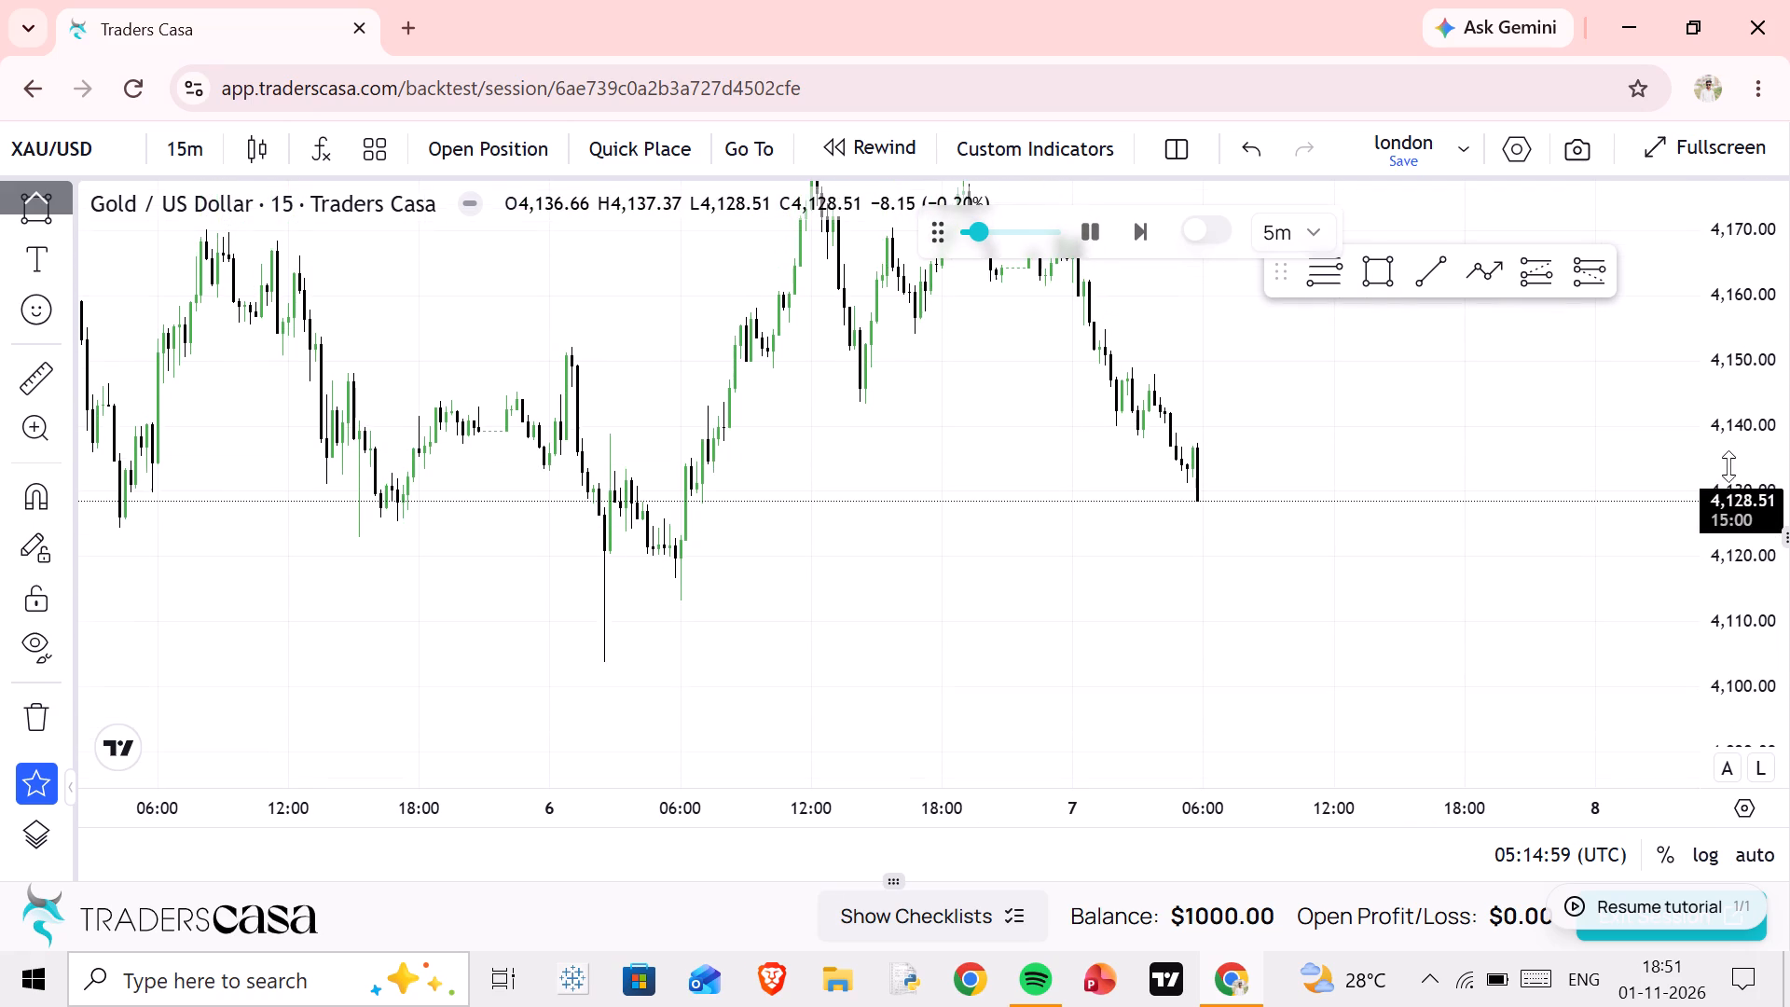
pyautogui.click(1372, 270)
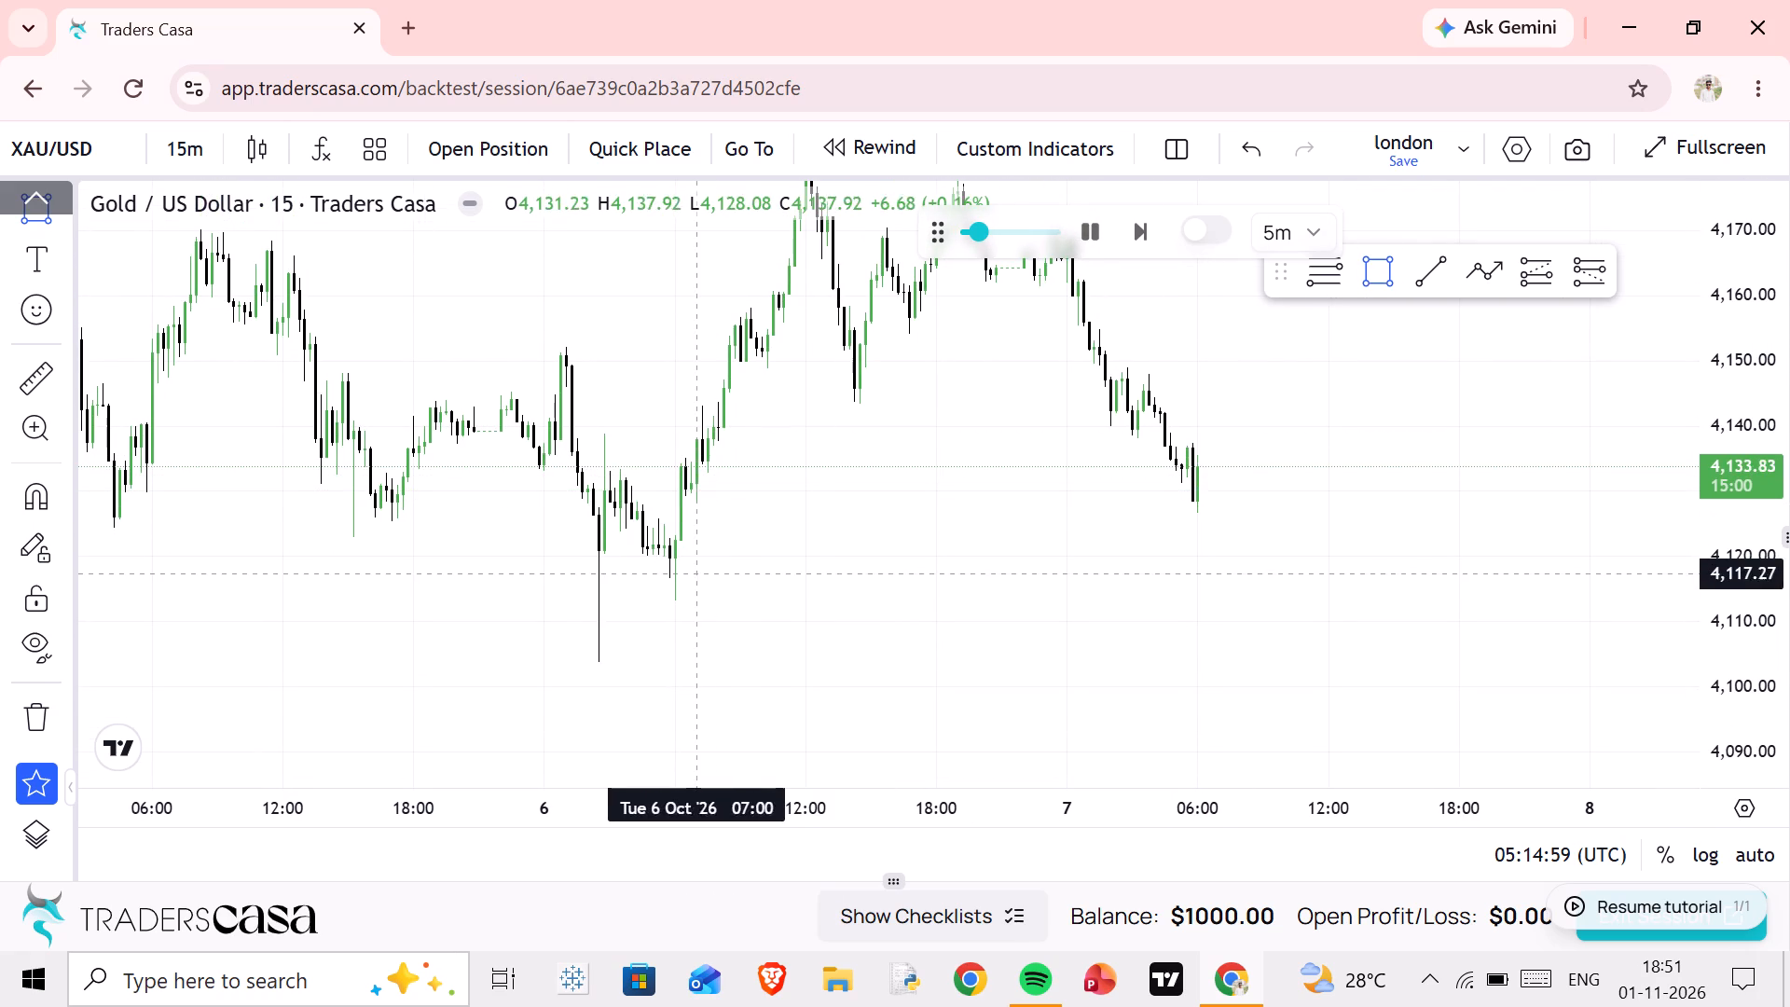
pyautogui.moveTo(649, 561); pyautogui.dragTo(1237, 667)
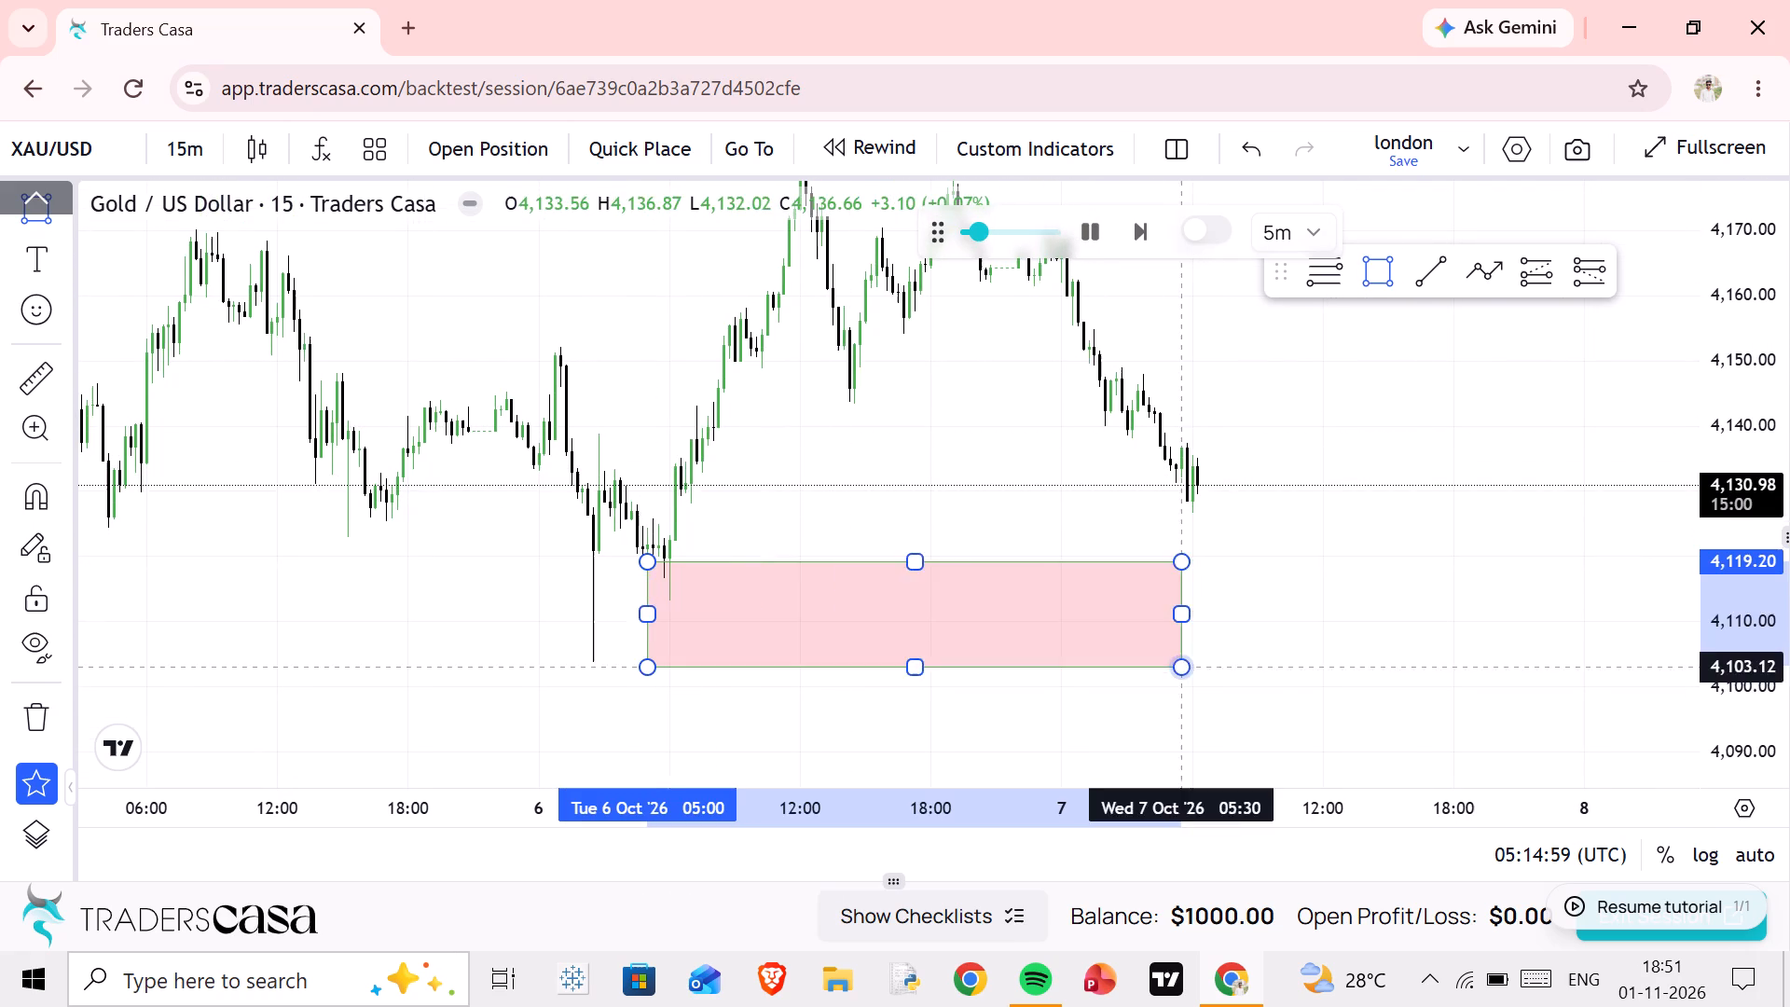
pyautogui.moveTo(1237, 667); pyautogui.dragTo(1492, 600)
pyautogui.click(1492, 600)
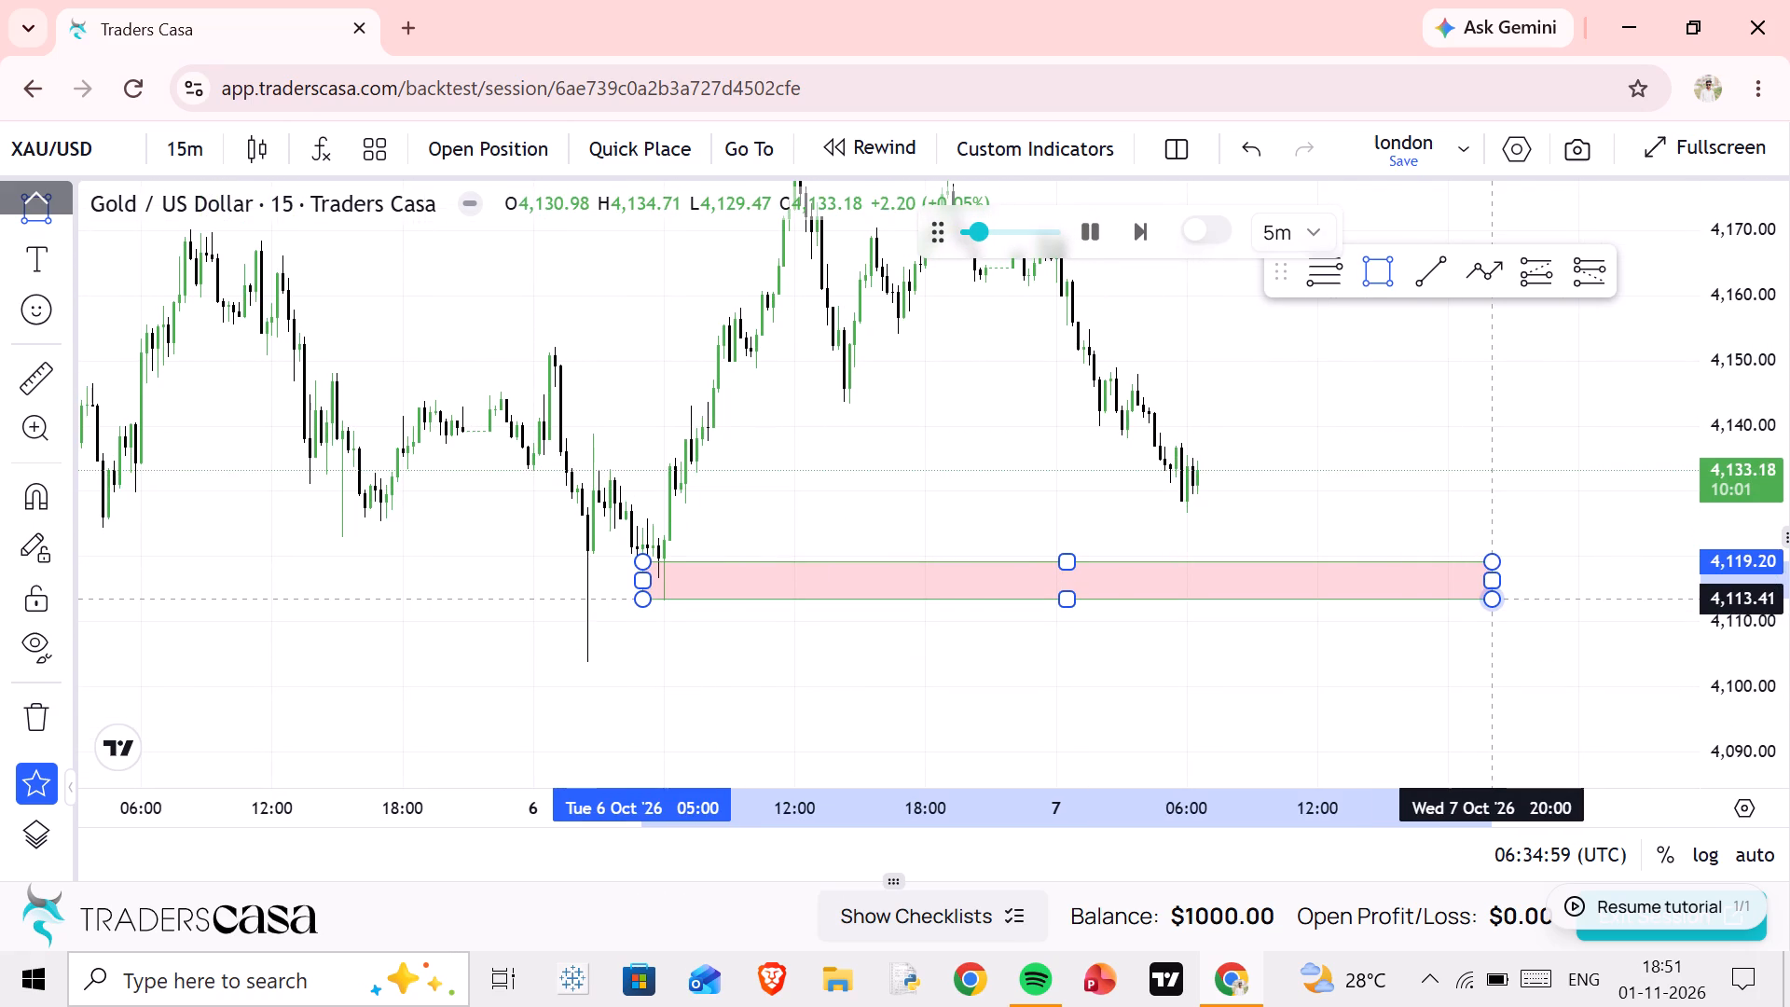
# Change the new zone's fill colour to green.
pyautogui.click(473, 242)
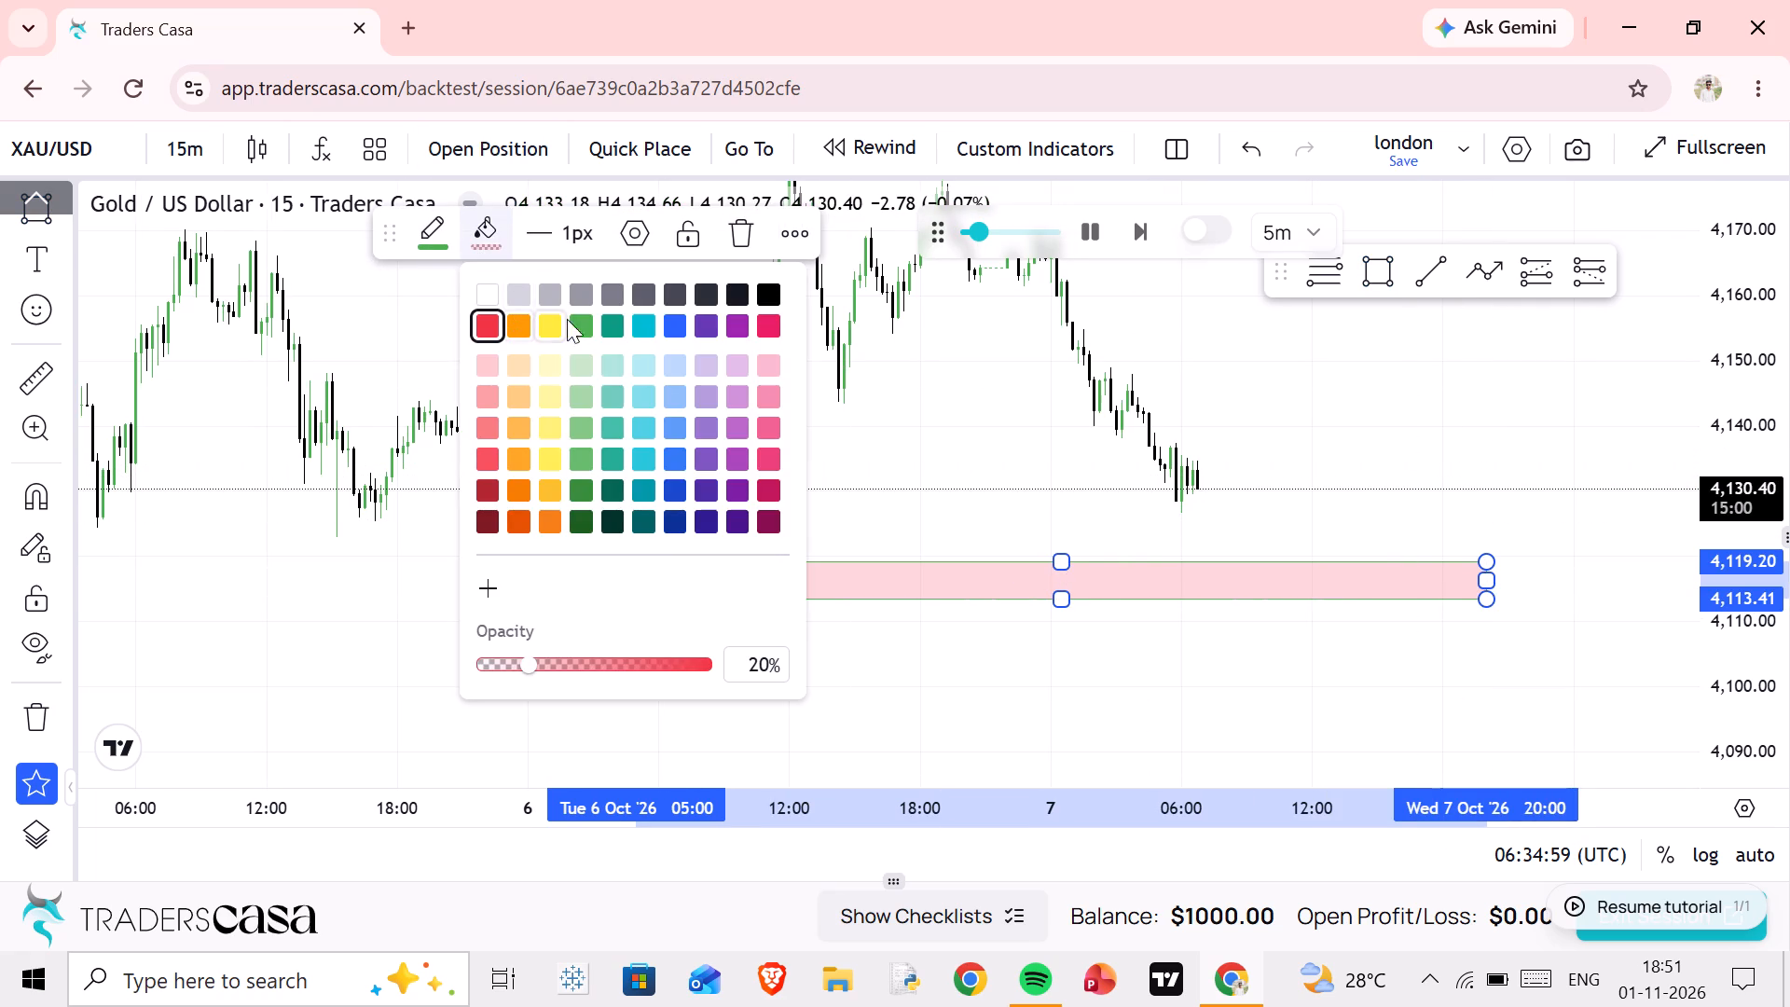
pyautogui.click(579, 321)
# Place a long position at the green zone's top edge, with entry at 4,119.42, and raise its target to 4,170.46.
pyautogui.moveTo(1257, 442); pyautogui.dragTo(1049, 455)
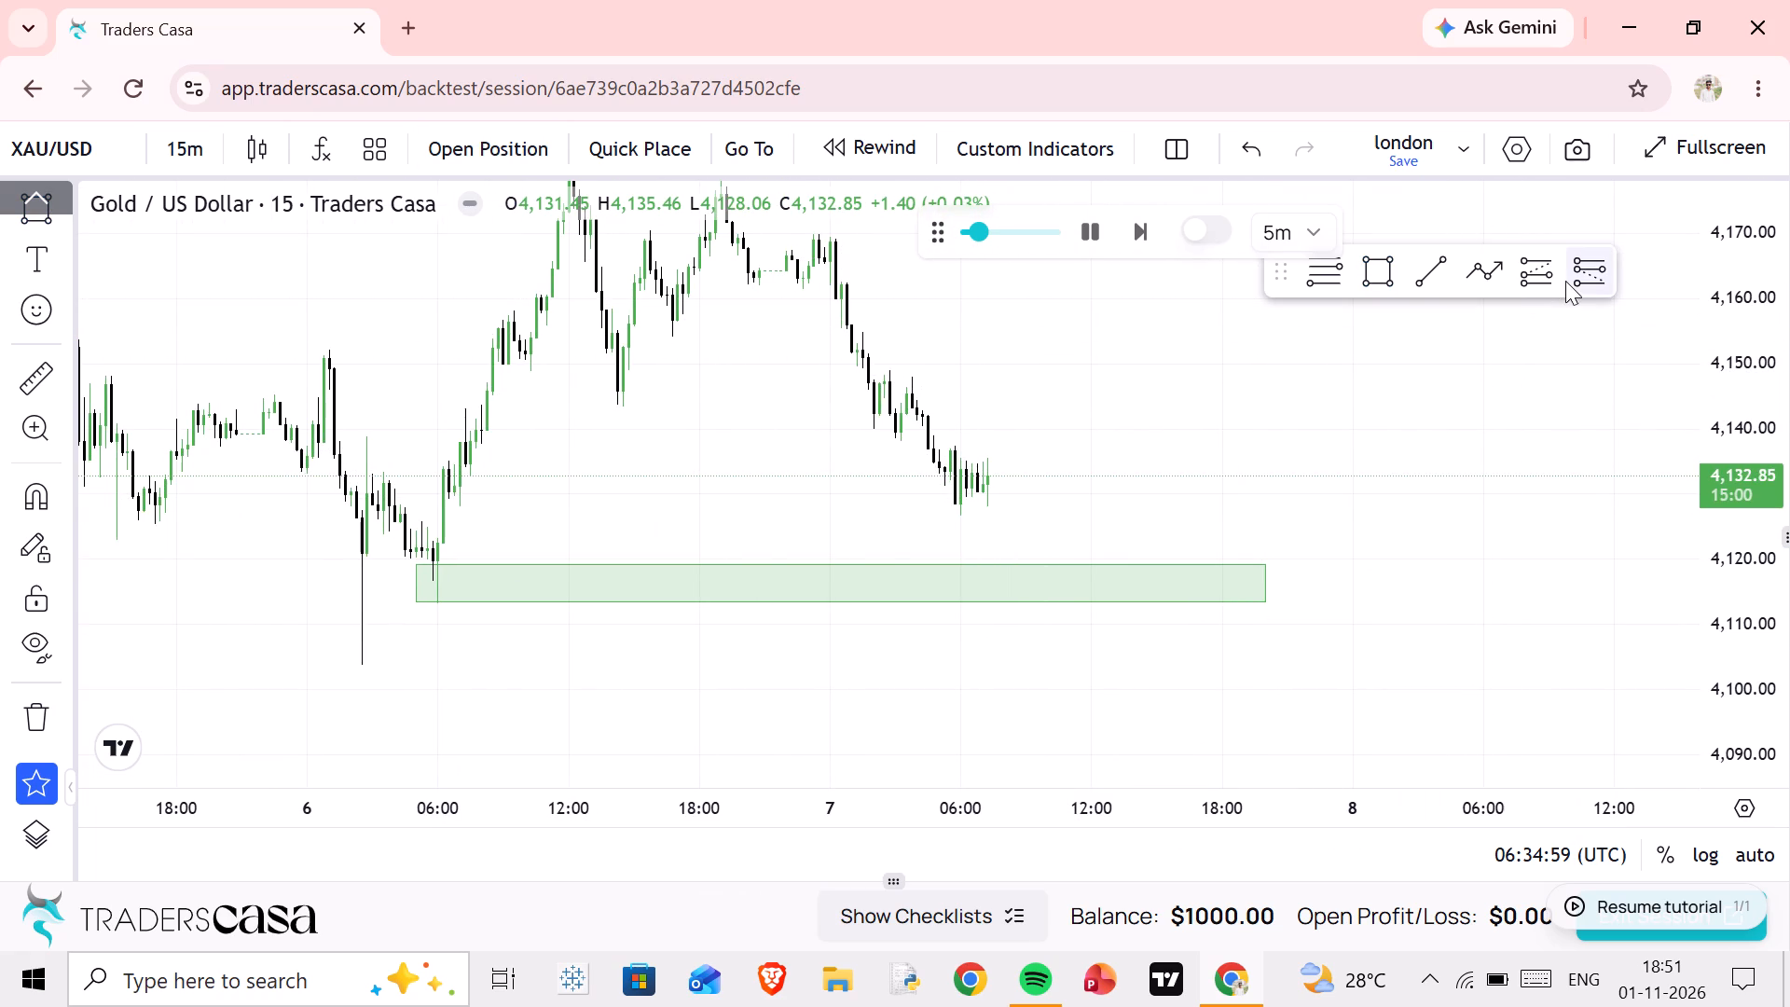
pyautogui.click(1540, 279)
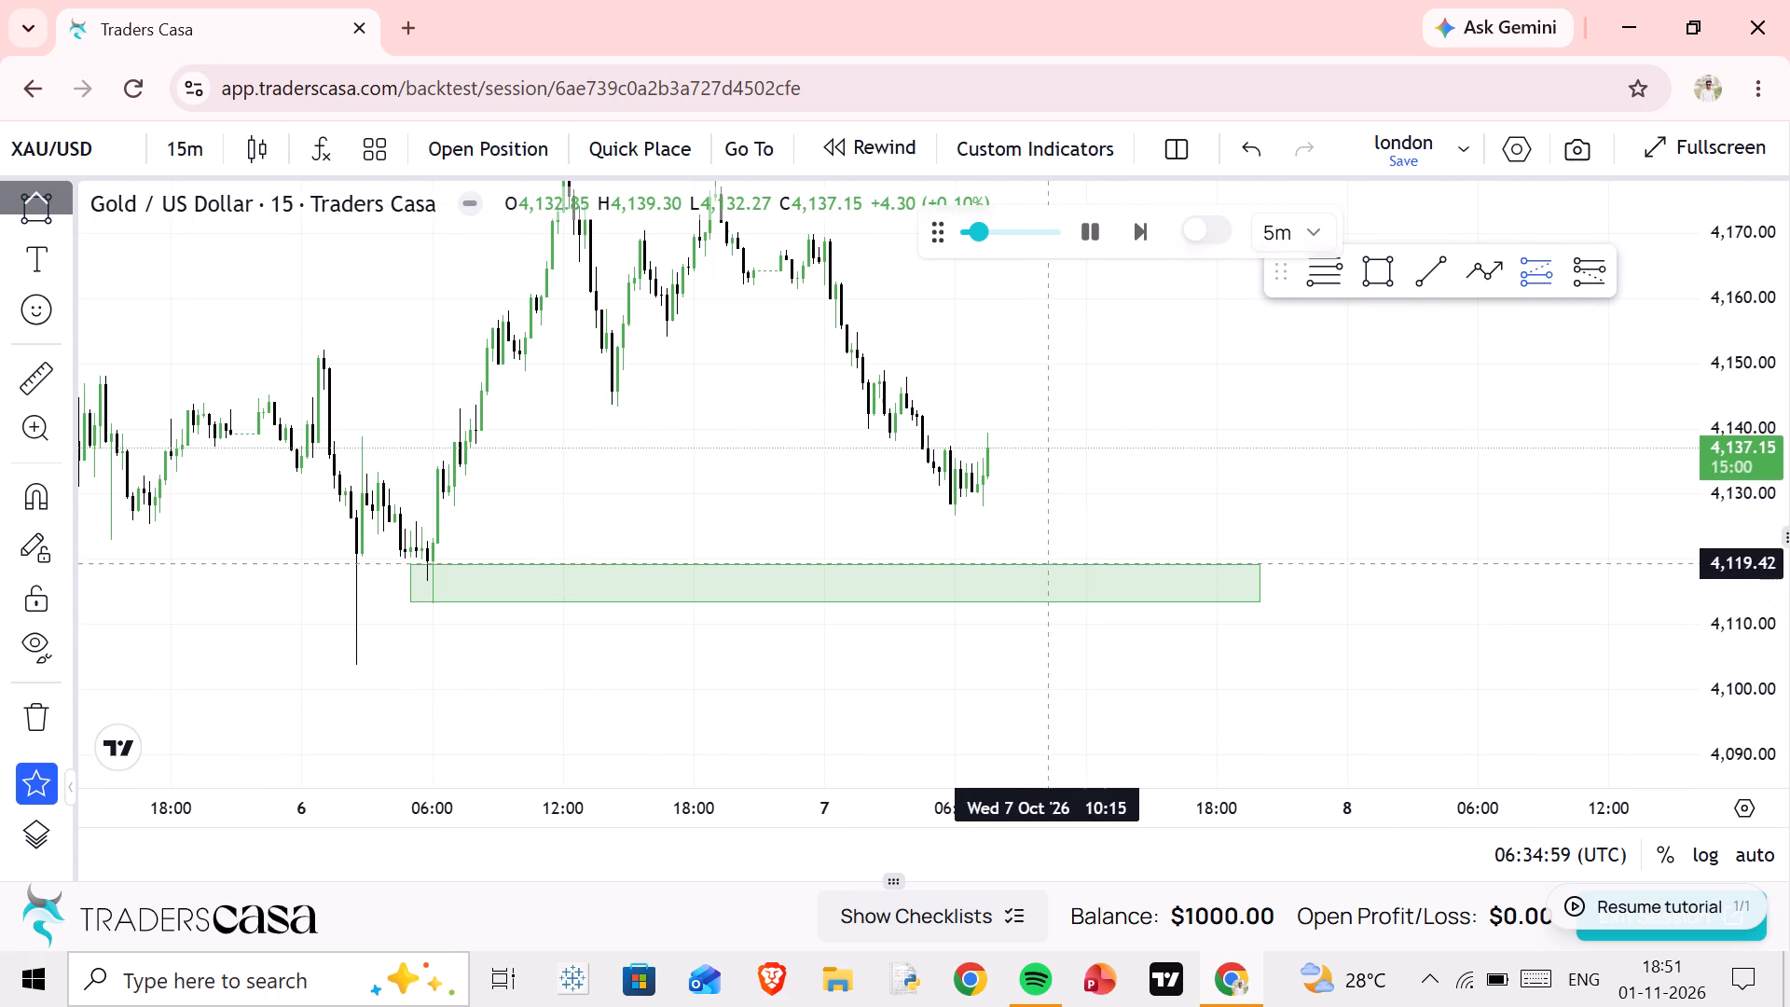
pyautogui.click(1046, 562)
pyautogui.moveTo(1048, 458); pyautogui.dragTo(1044, 315)
pyautogui.moveTo(963, 360); pyautogui.dragTo(972, 399)
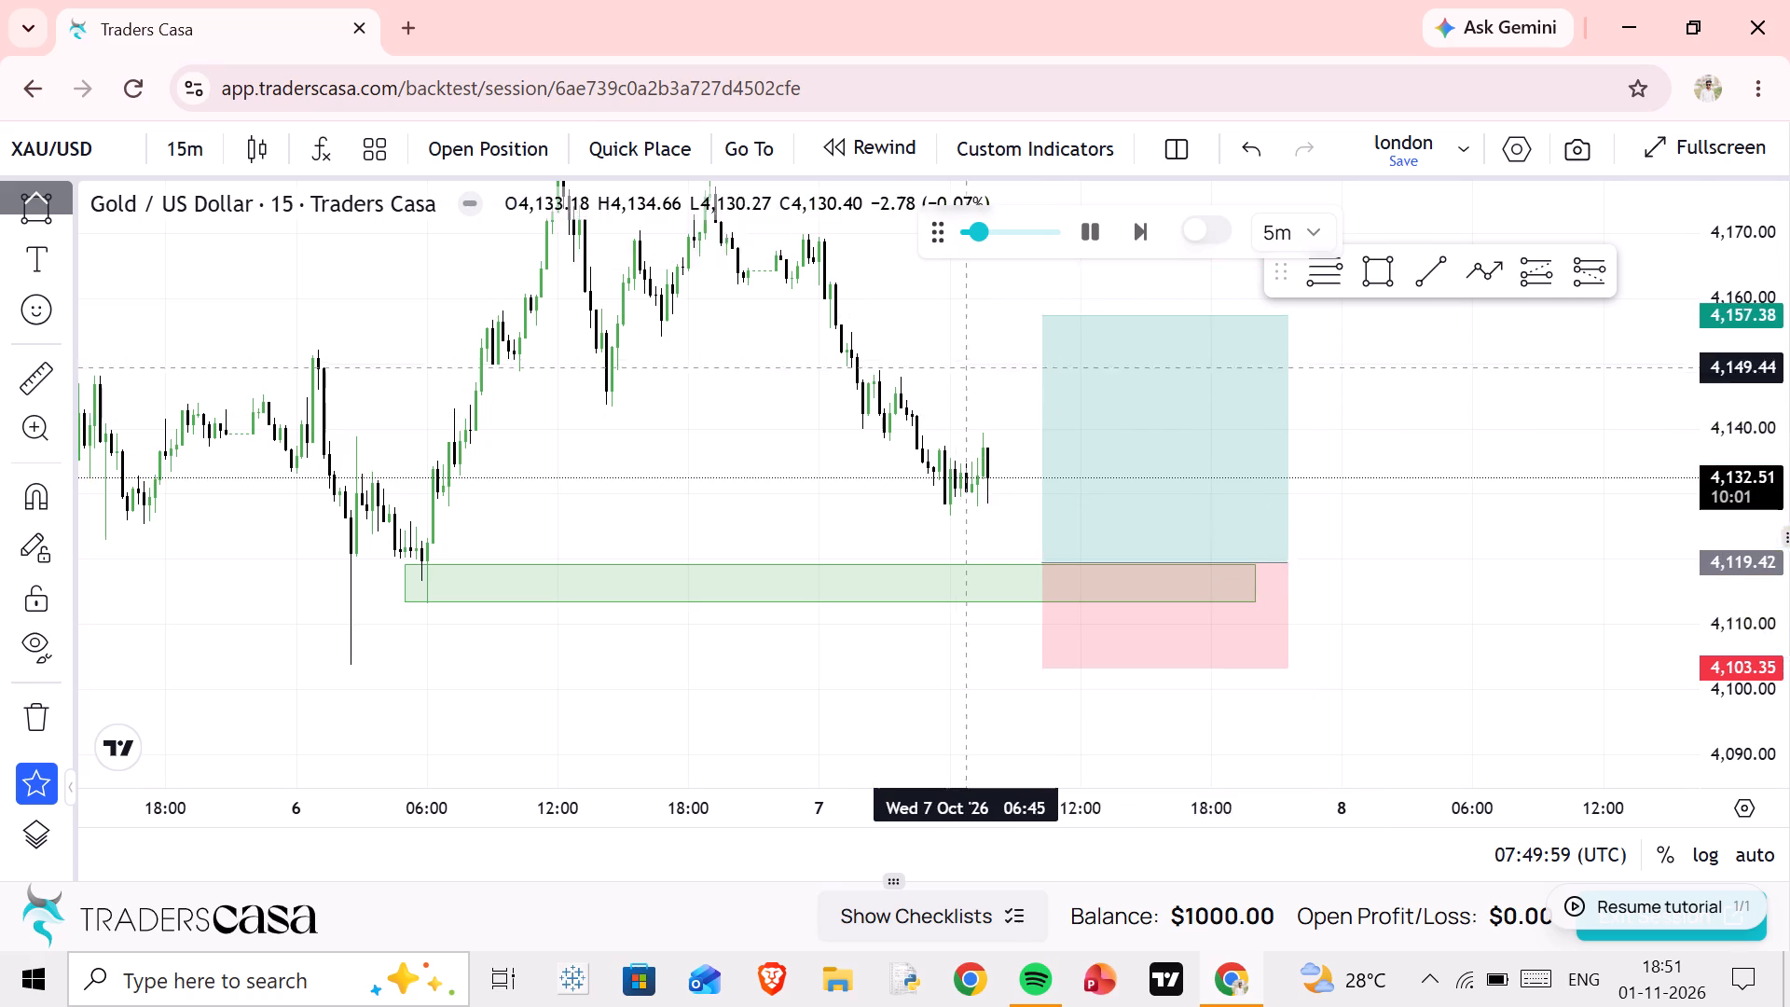
pyautogui.moveTo(972, 399); pyautogui.dragTo(991, 553)
pyautogui.moveTo(1065, 492); pyautogui.dragTo(1067, 405)
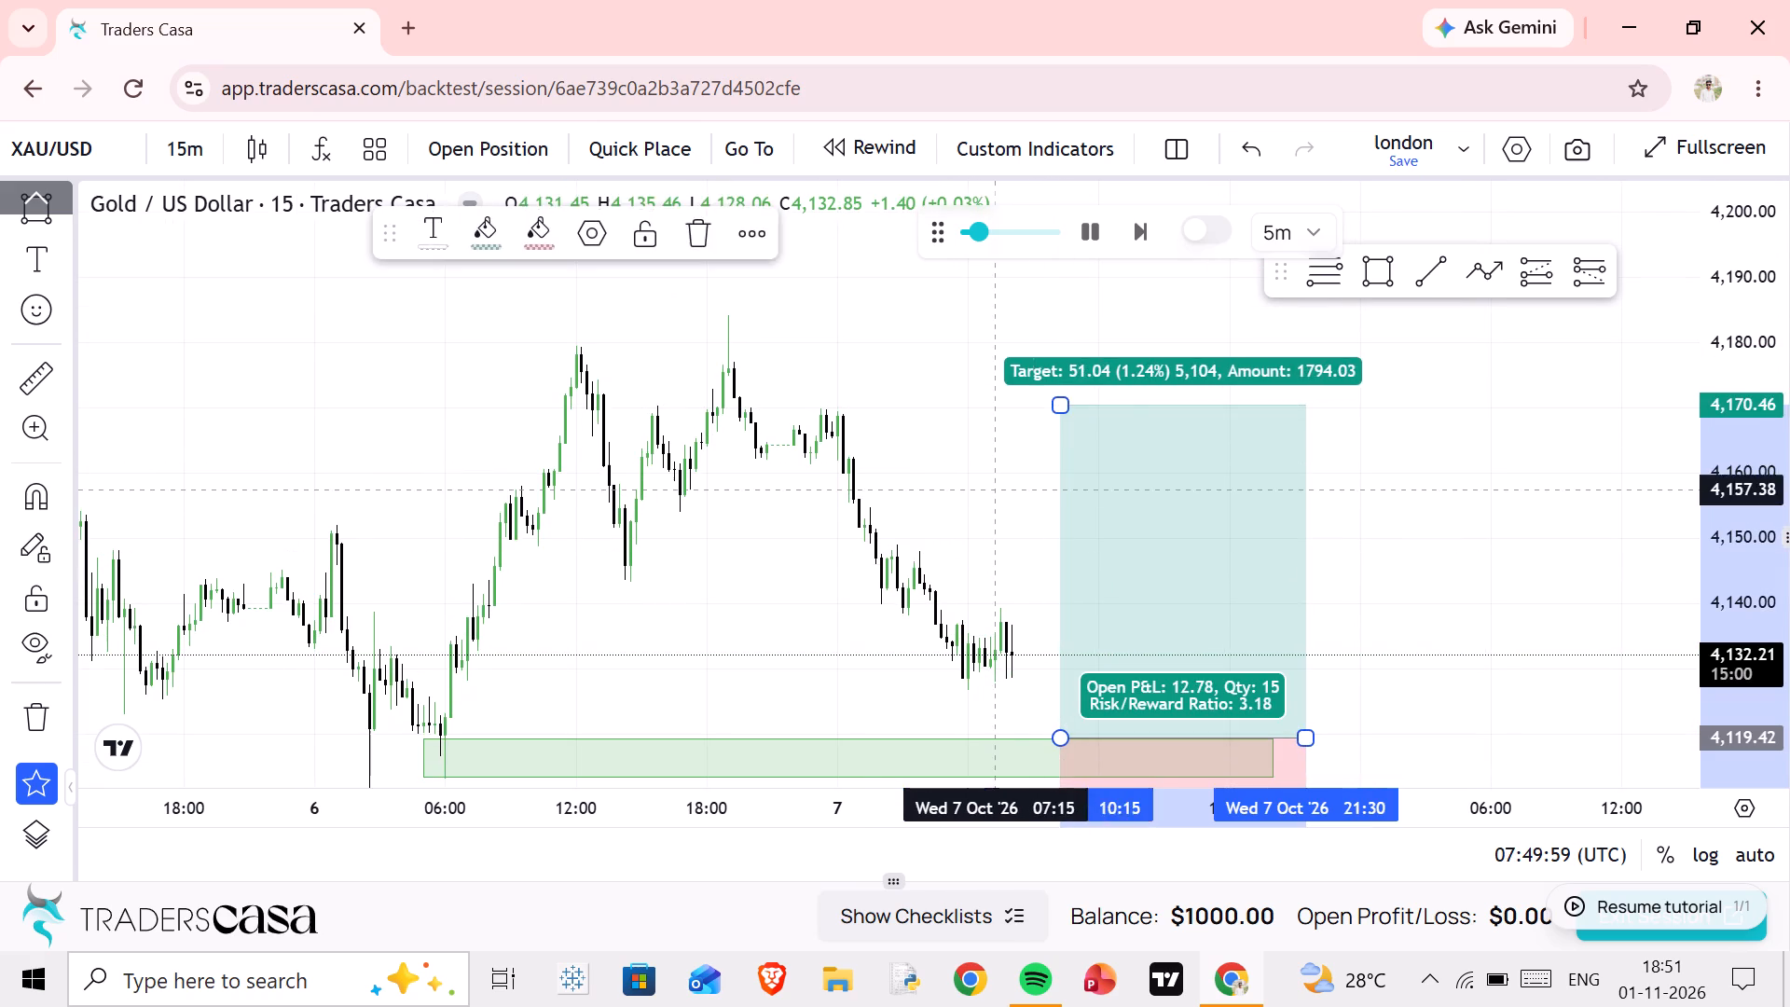
# Follow the running replay to about 09:05 on 7 Oct and examine price as it approaches the green zone.
pyautogui.moveTo(995, 490); pyautogui.dragTo(889, 372)
pyautogui.scroll(3, 2, 385)
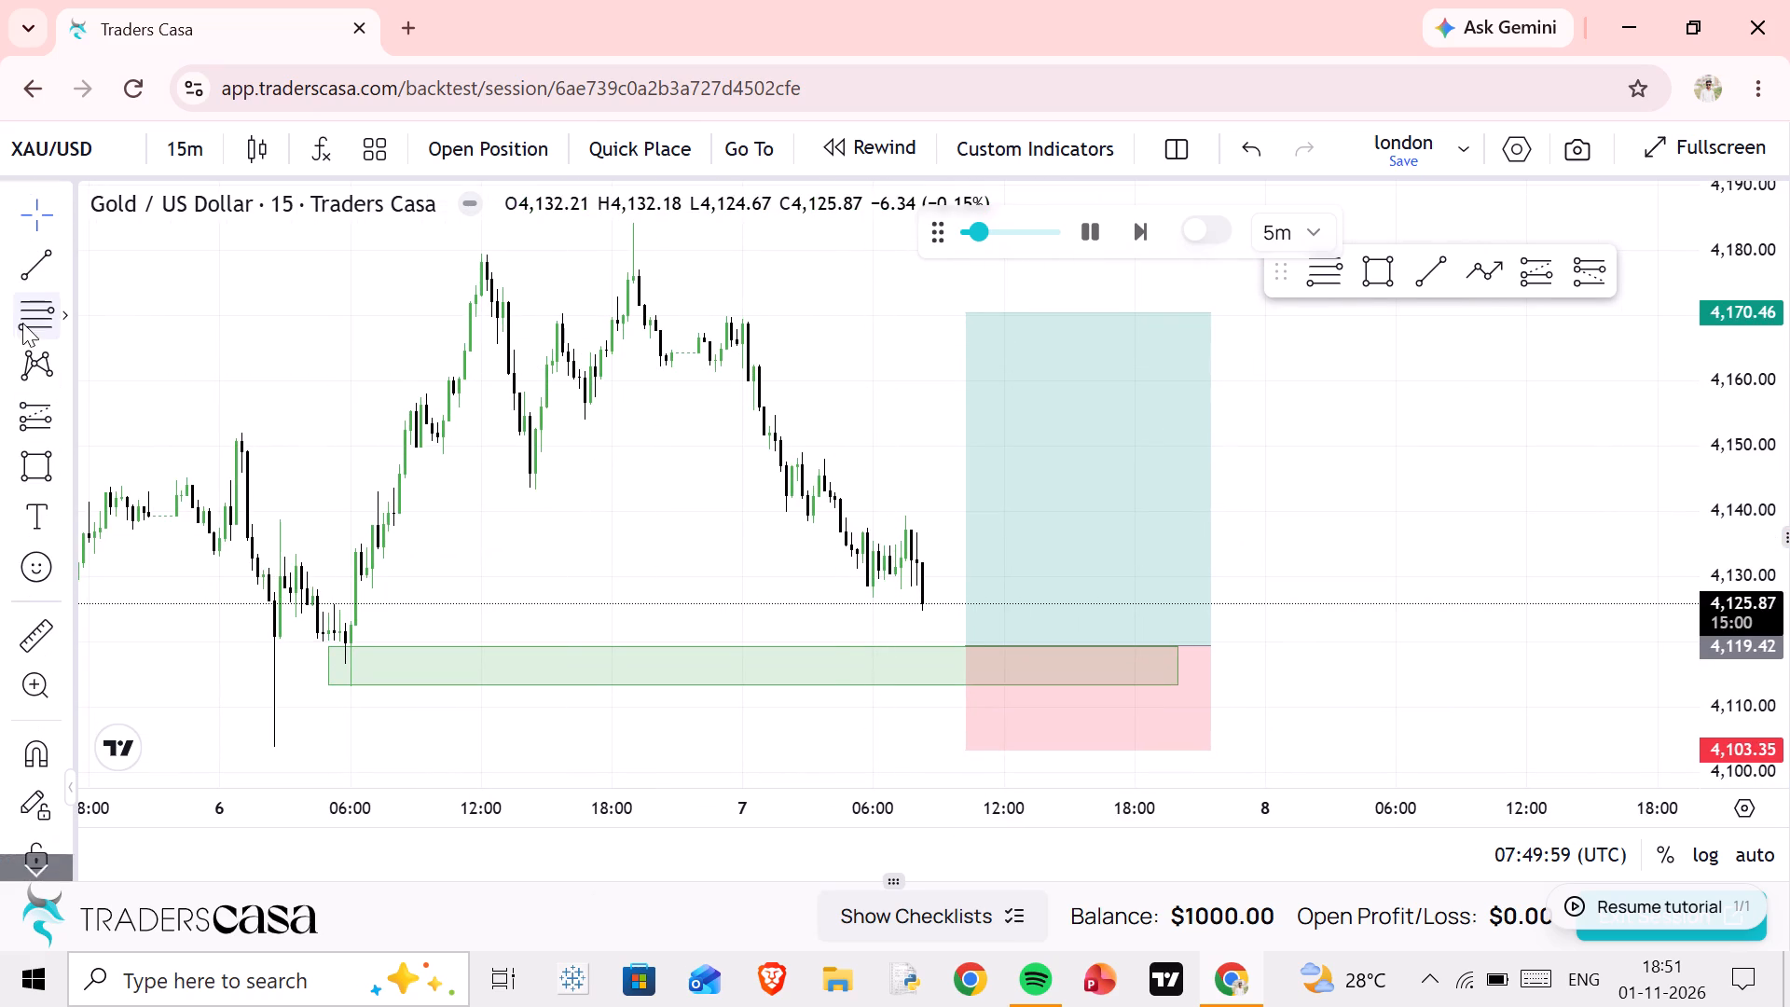
pyautogui.scroll(2, 79, 180)
pyautogui.scroll(2, 709, 520)
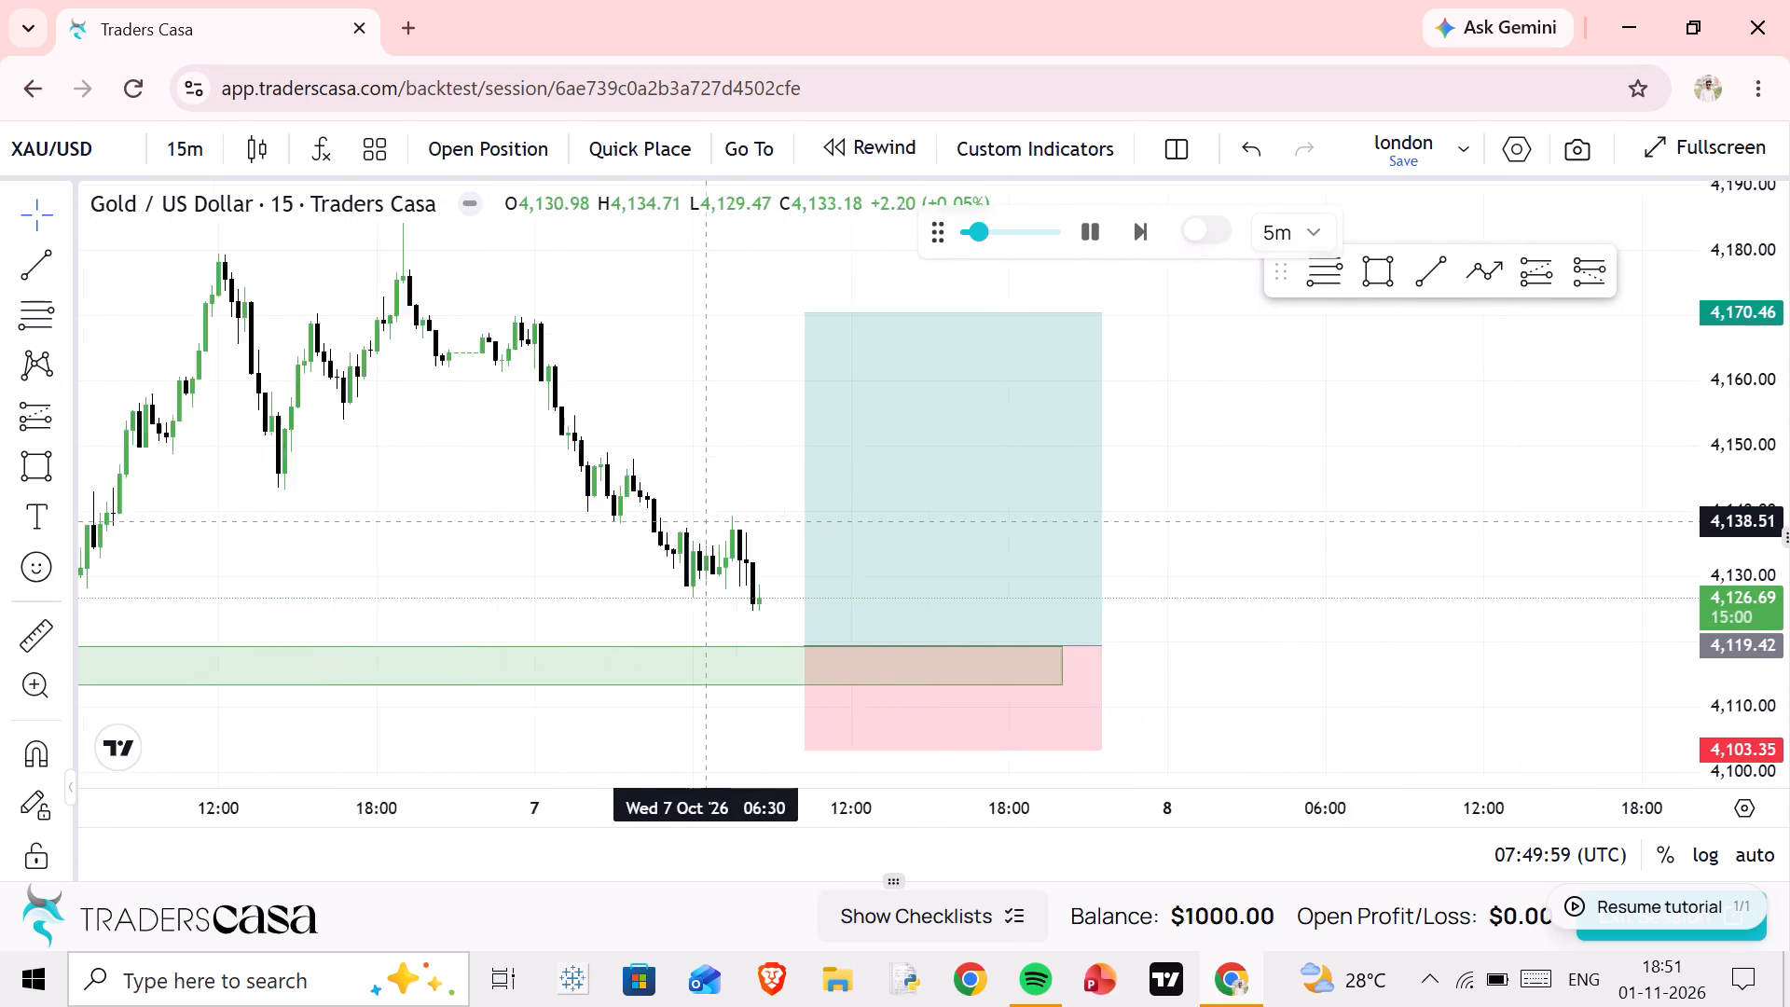
pyautogui.scroll(1, 709, 520)
pyautogui.scroll(-5, 709, 519)
pyautogui.moveTo(913, 572); pyautogui.dragTo(774, 539)
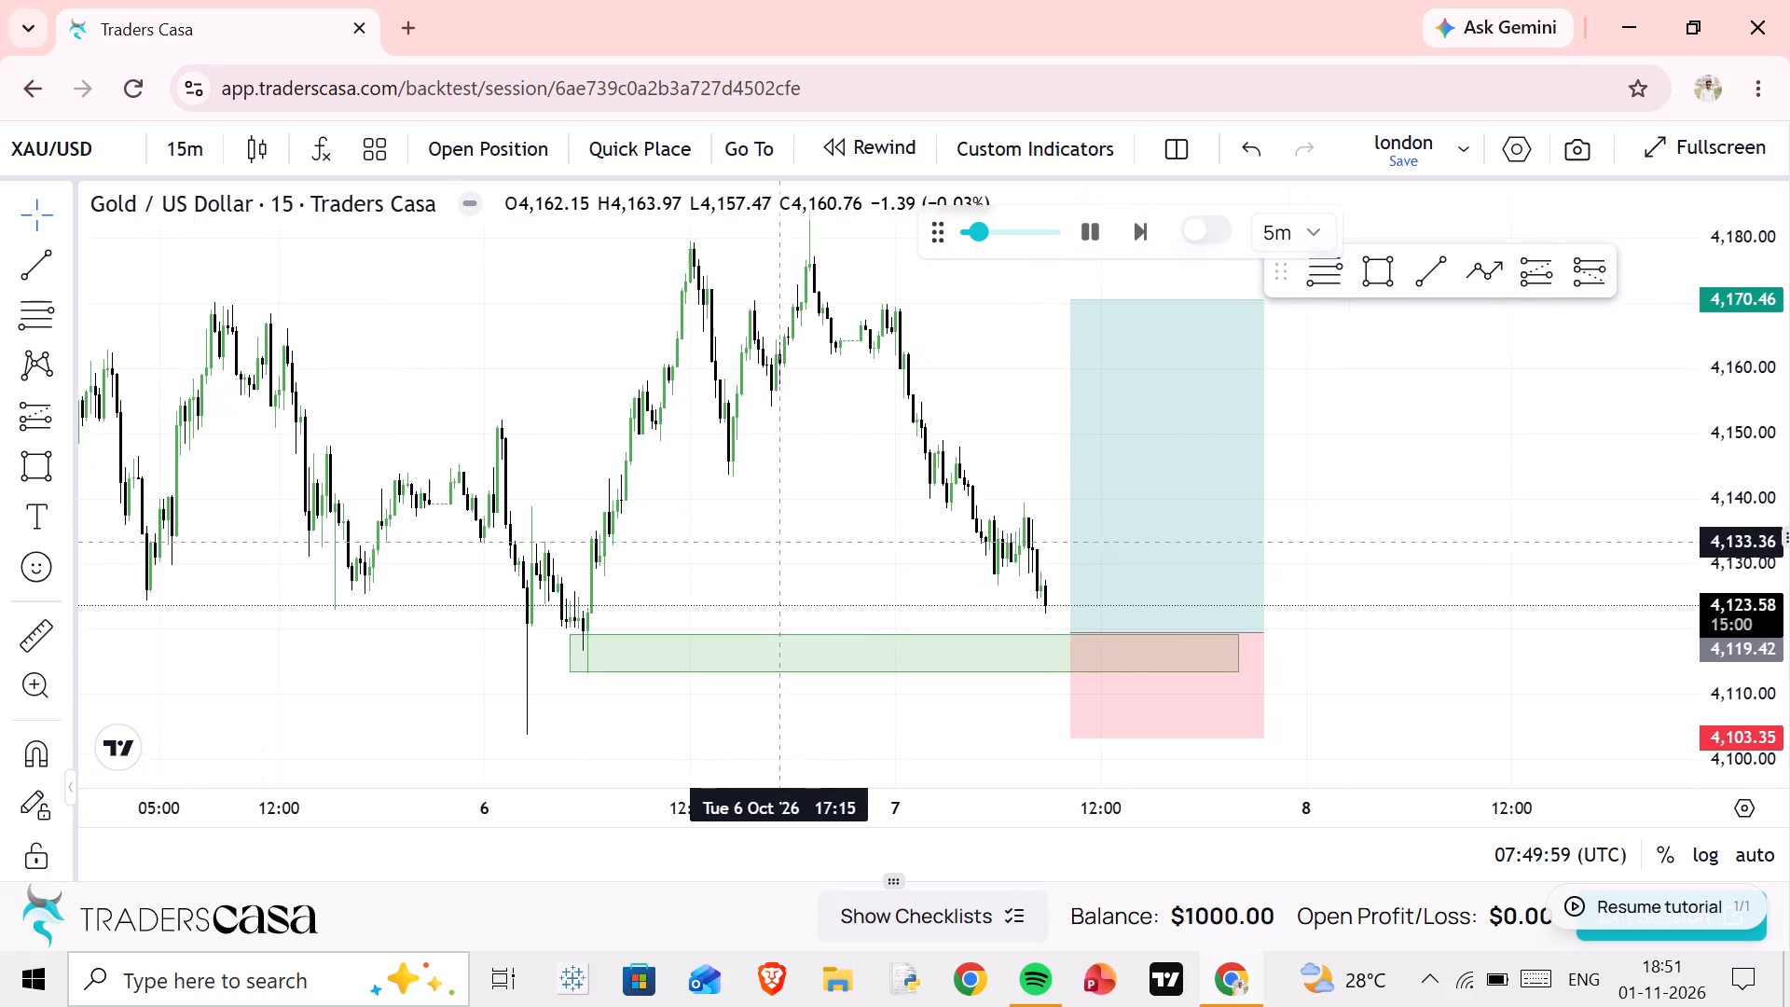
pyautogui.moveTo(774, 539); pyautogui.dragTo(605, 488)
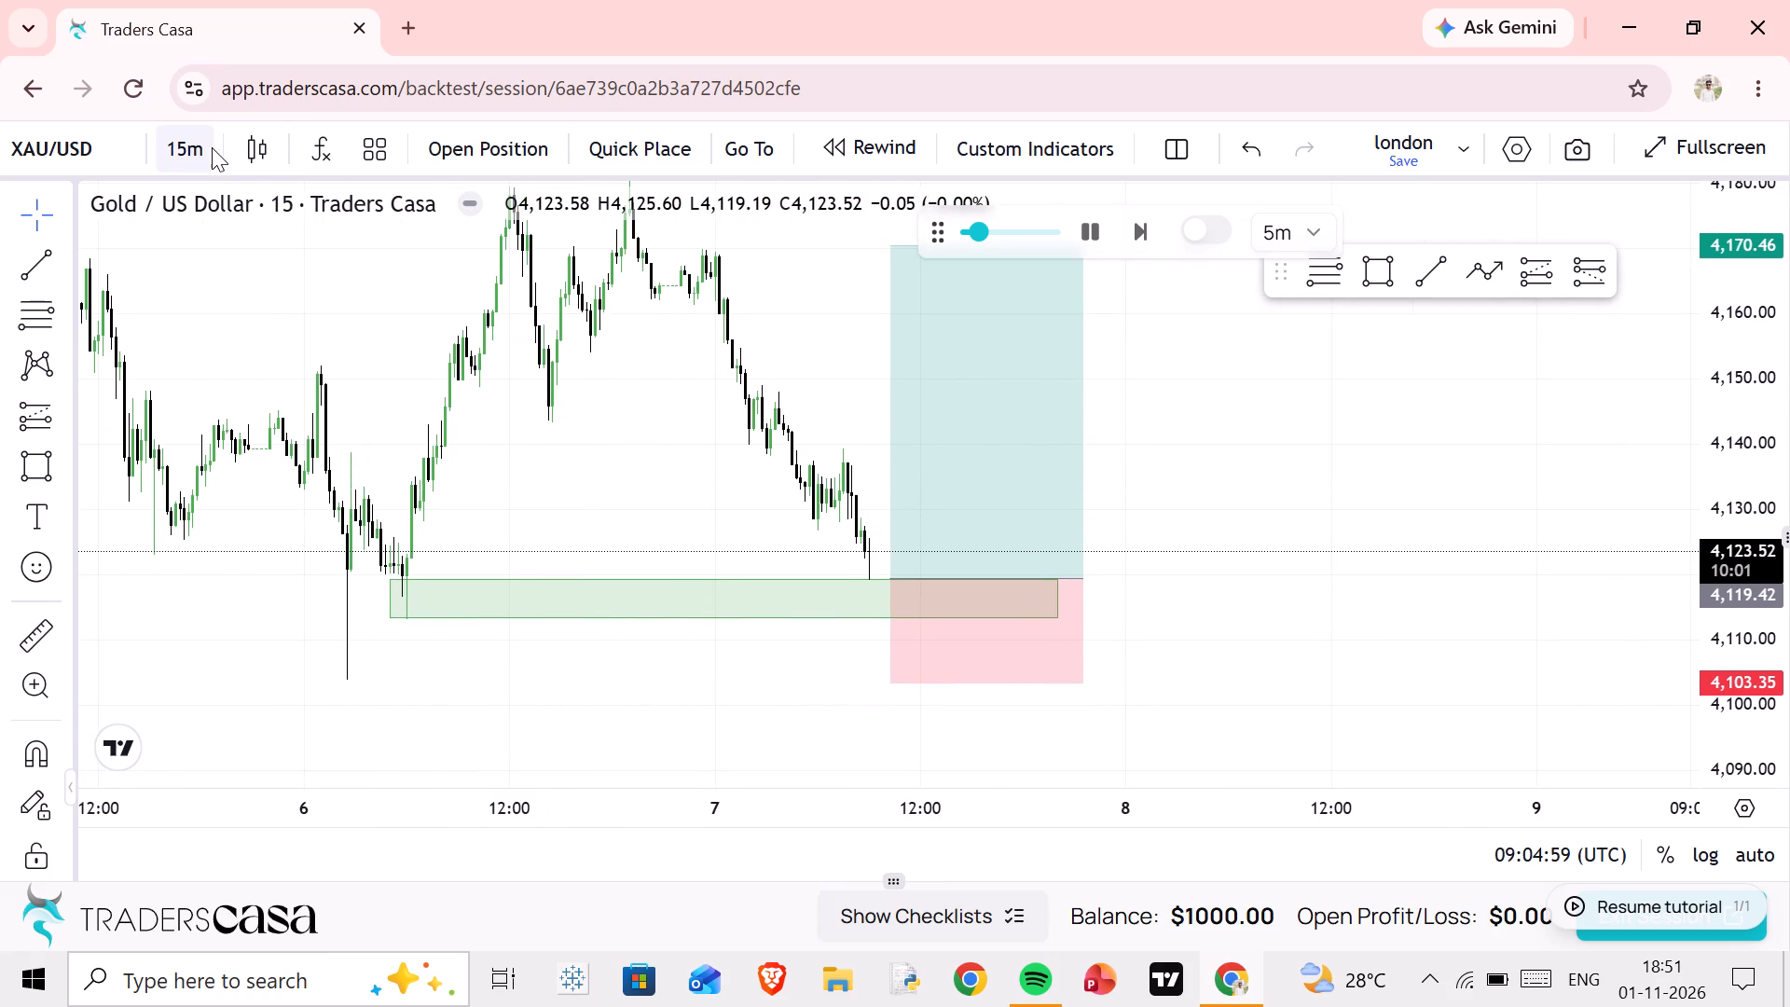
# Switch the chart to the 5-minute timeframe and resume the replay.
pyautogui.click(211, 147)
pyautogui.click(224, 379)
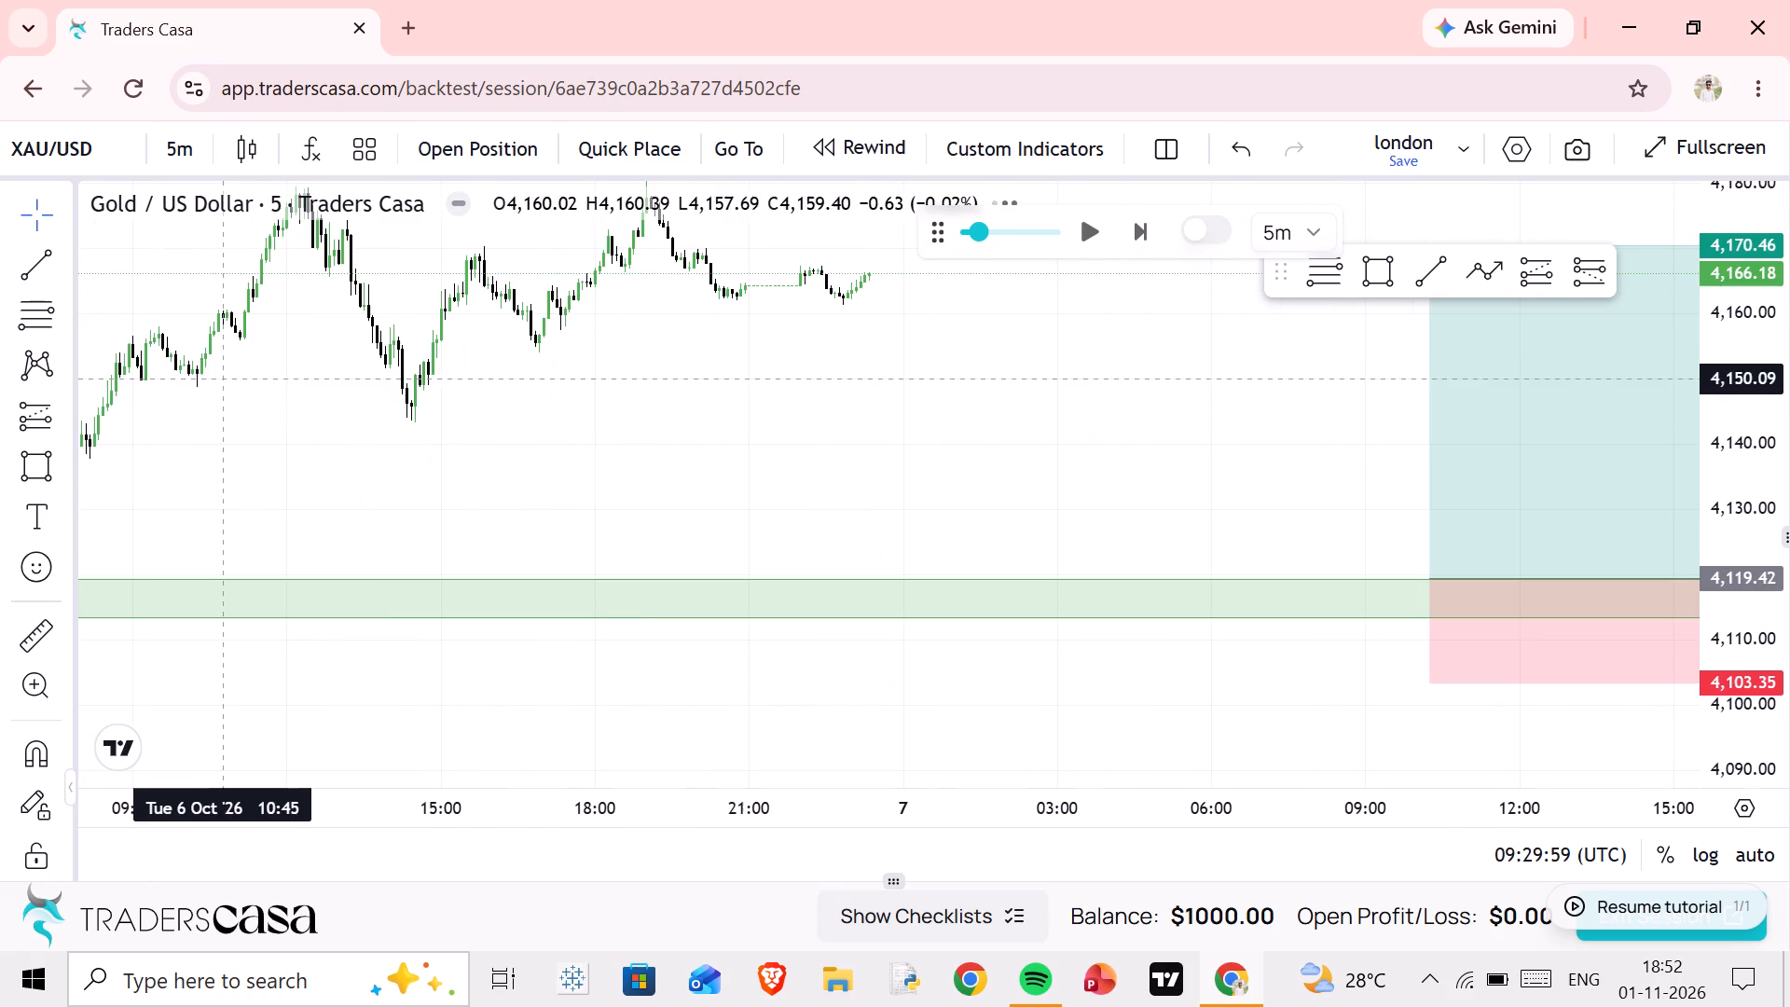
pyautogui.moveTo(914, 411); pyautogui.dragTo(427, 532)
pyautogui.scroll(-7, 427, 525)
pyautogui.click(1092, 227)
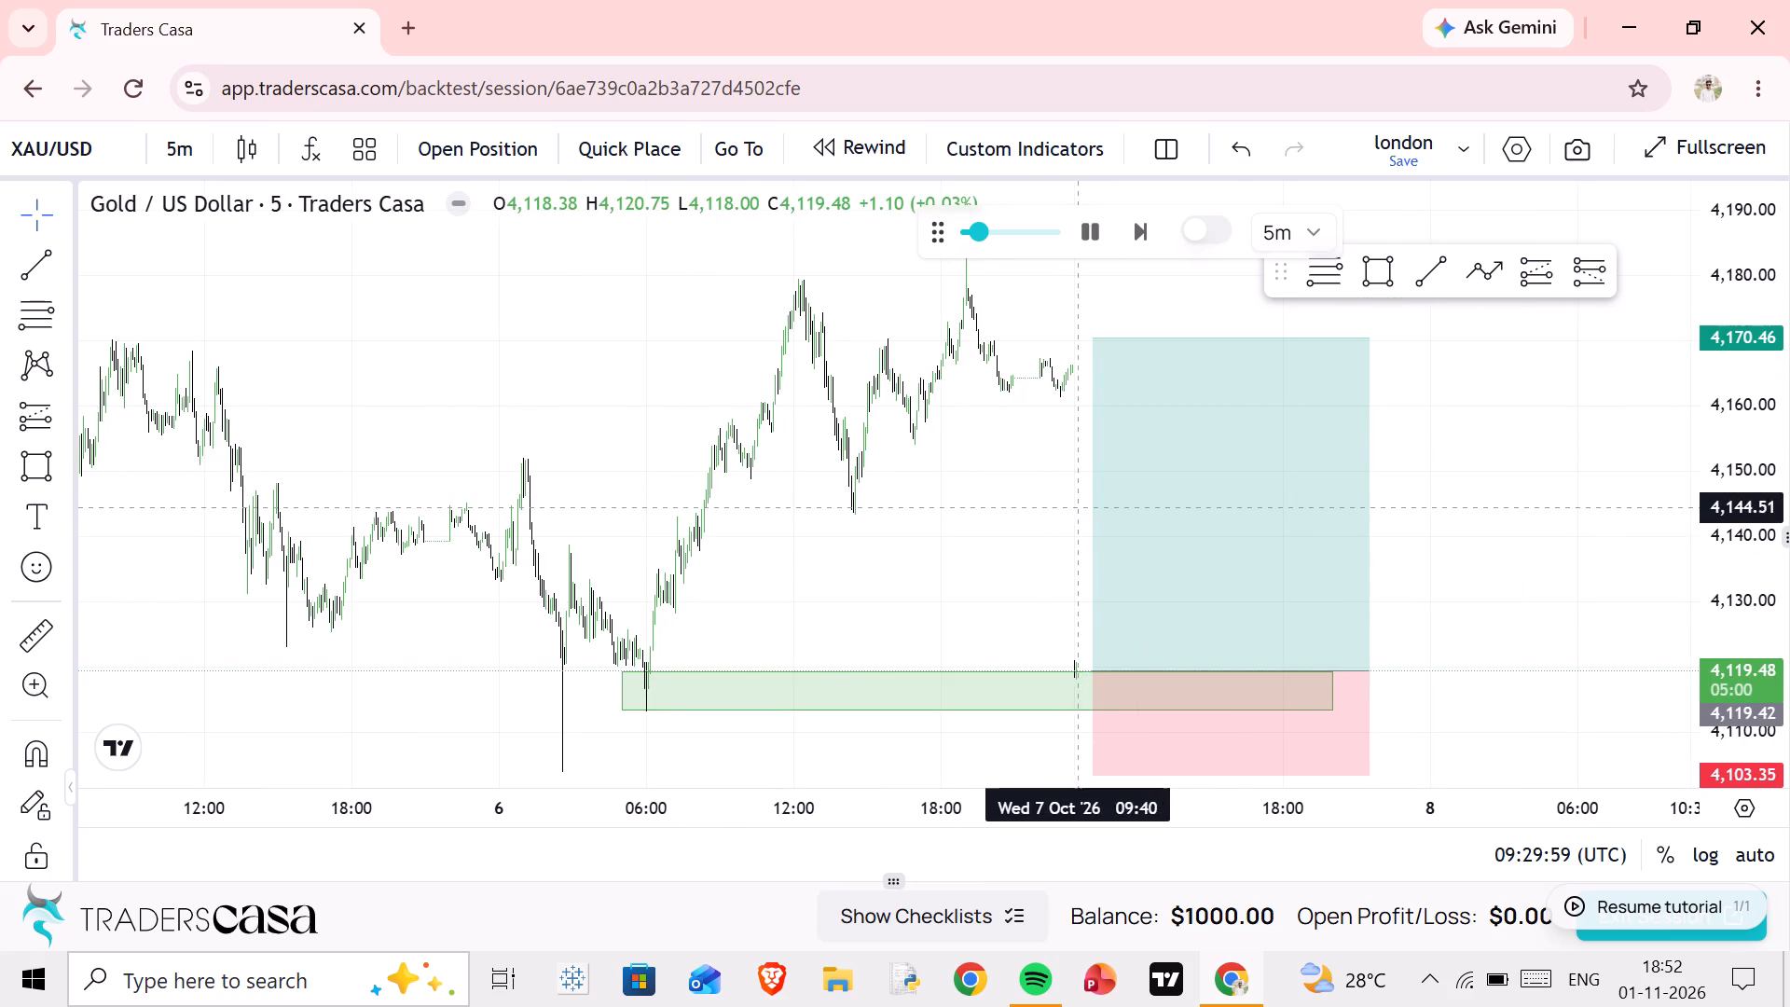
# Shift the long position slightly earlier, starting at 10:05 on 7 Oct with entry at 4,119.63.
pyautogui.moveTo(1034, 536); pyautogui.dragTo(881, 563)
pyautogui.scroll(3, 894, 563)
pyautogui.moveTo(894, 563); pyautogui.dragTo(882, 561)
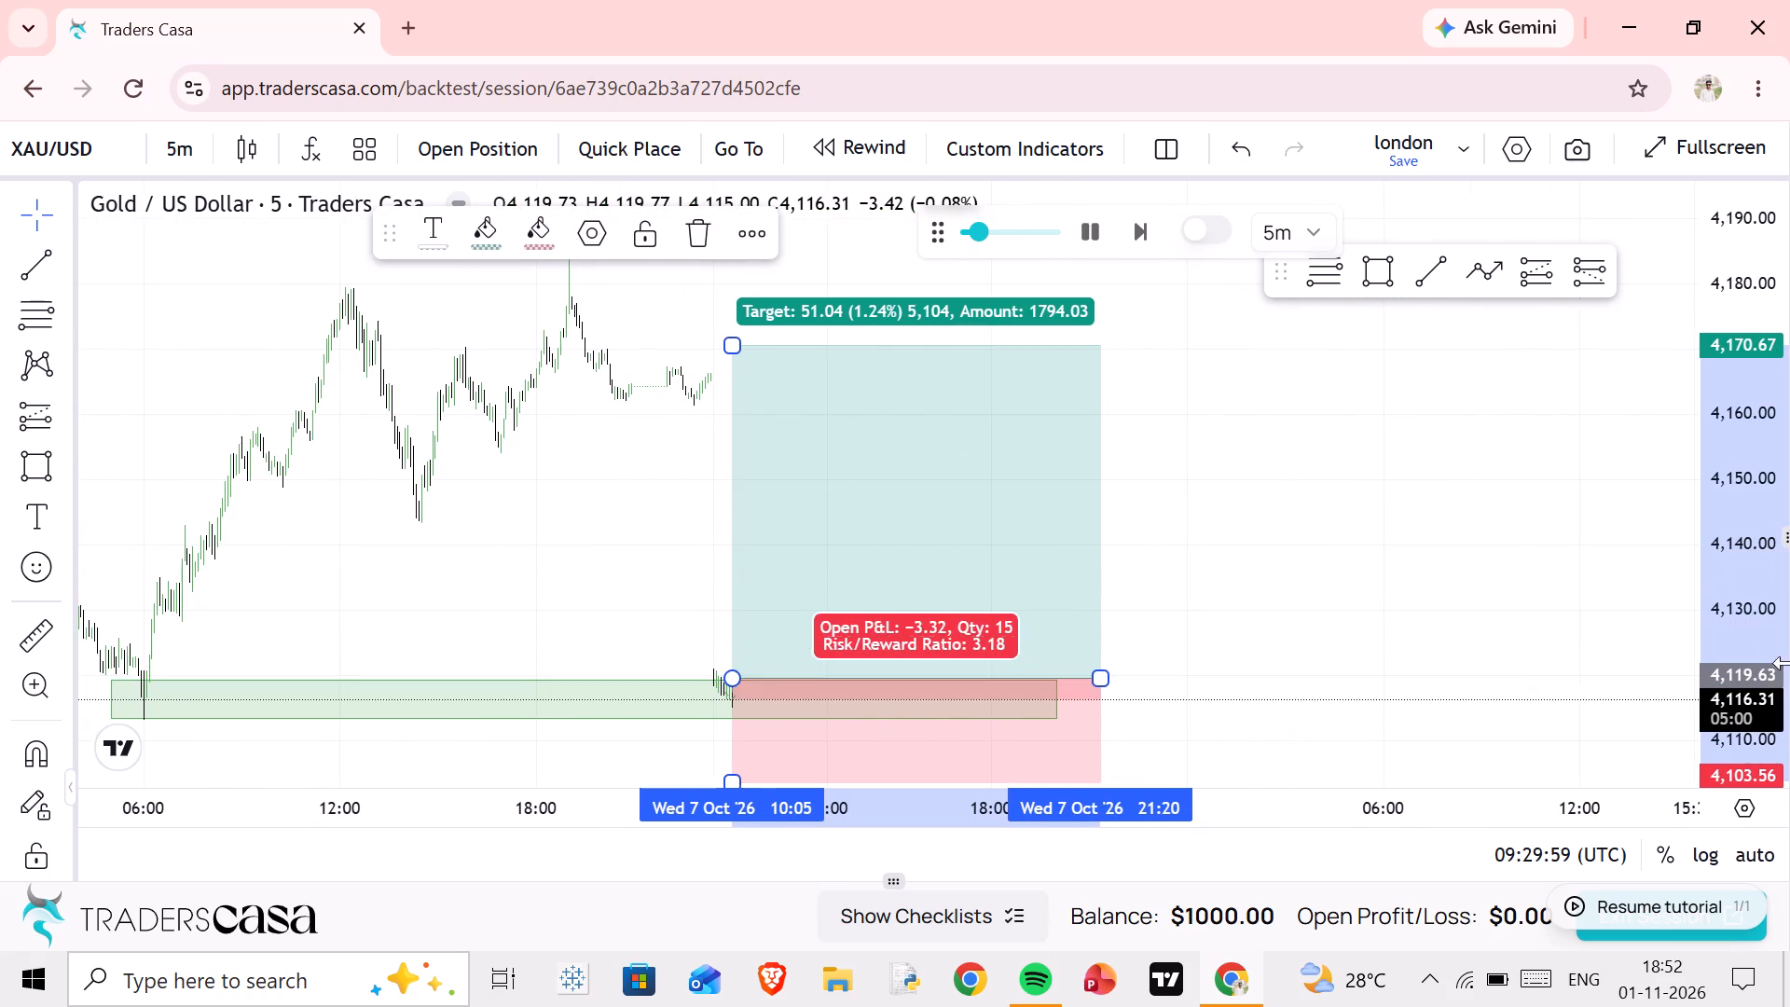
# Follow the replay to about 10:45 on 7 Oct and examine how price behaves inside the green zone.
pyautogui.scroll(12, 1779, 657)
pyautogui.moveTo(1197, 639); pyautogui.dragTo(1319, 420)
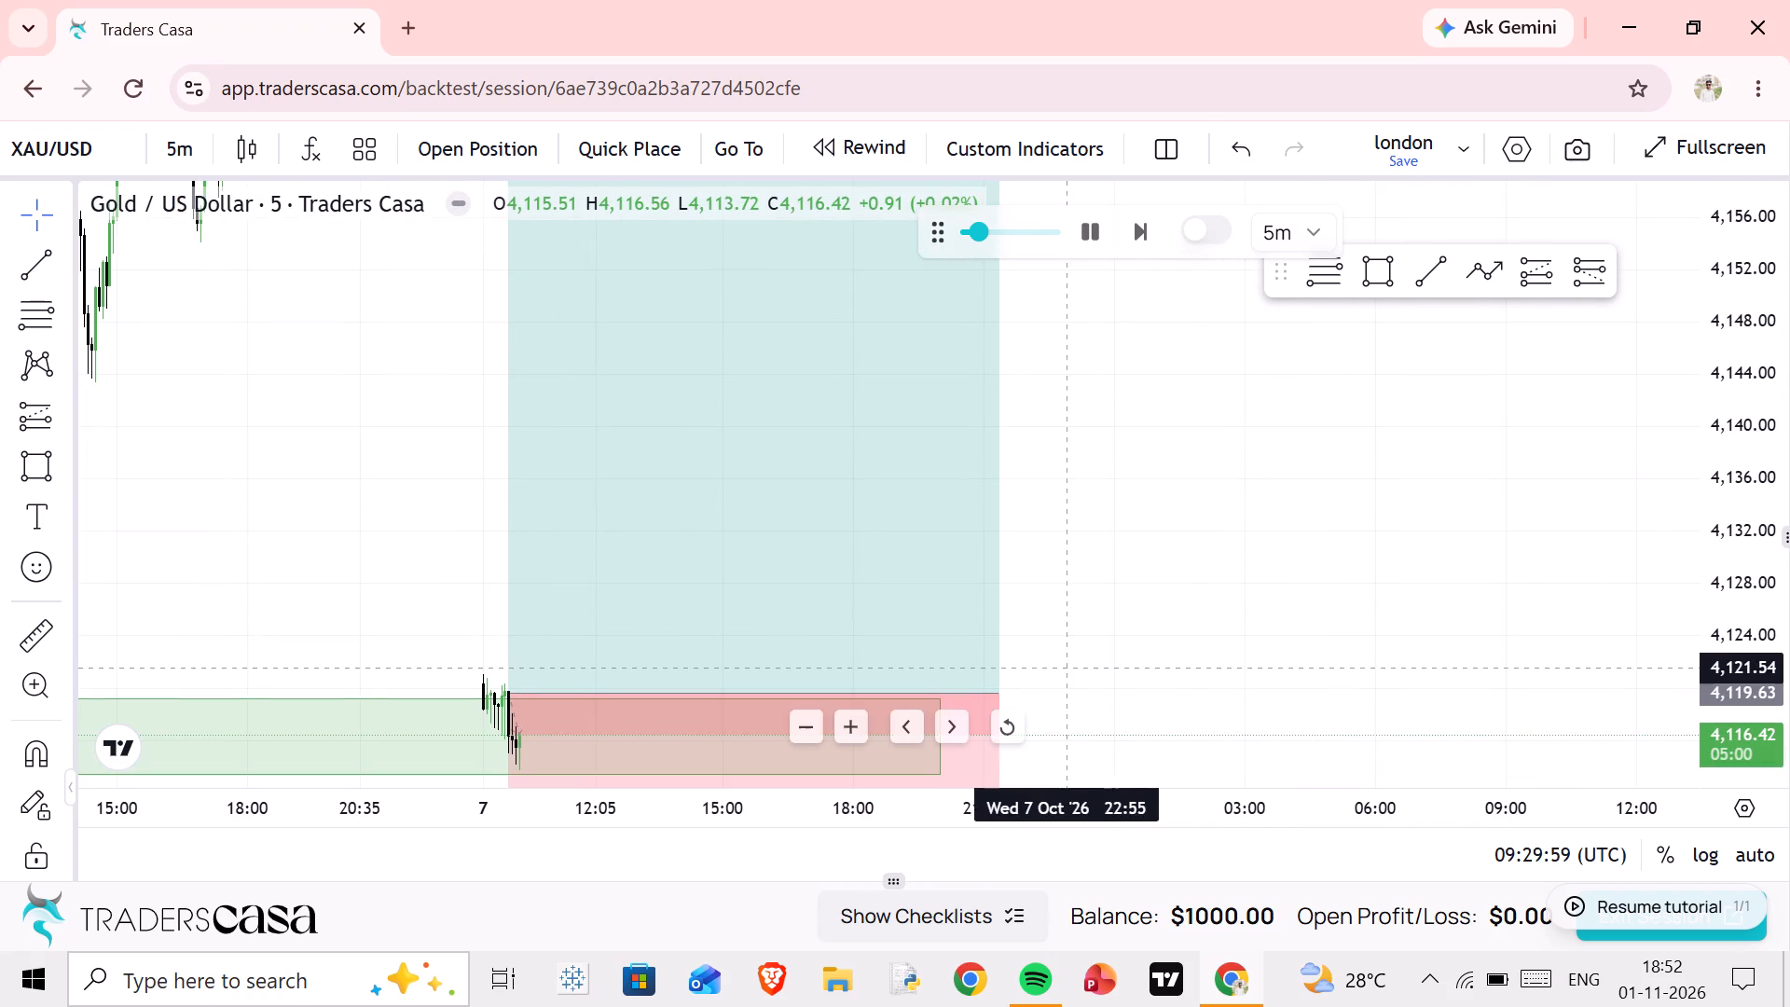
pyautogui.moveTo(1129, 627); pyautogui.dragTo(1409, 441)
pyautogui.scroll(3, 1163, 537)
pyautogui.moveTo(1226, 477); pyautogui.dragTo(1465, 462)
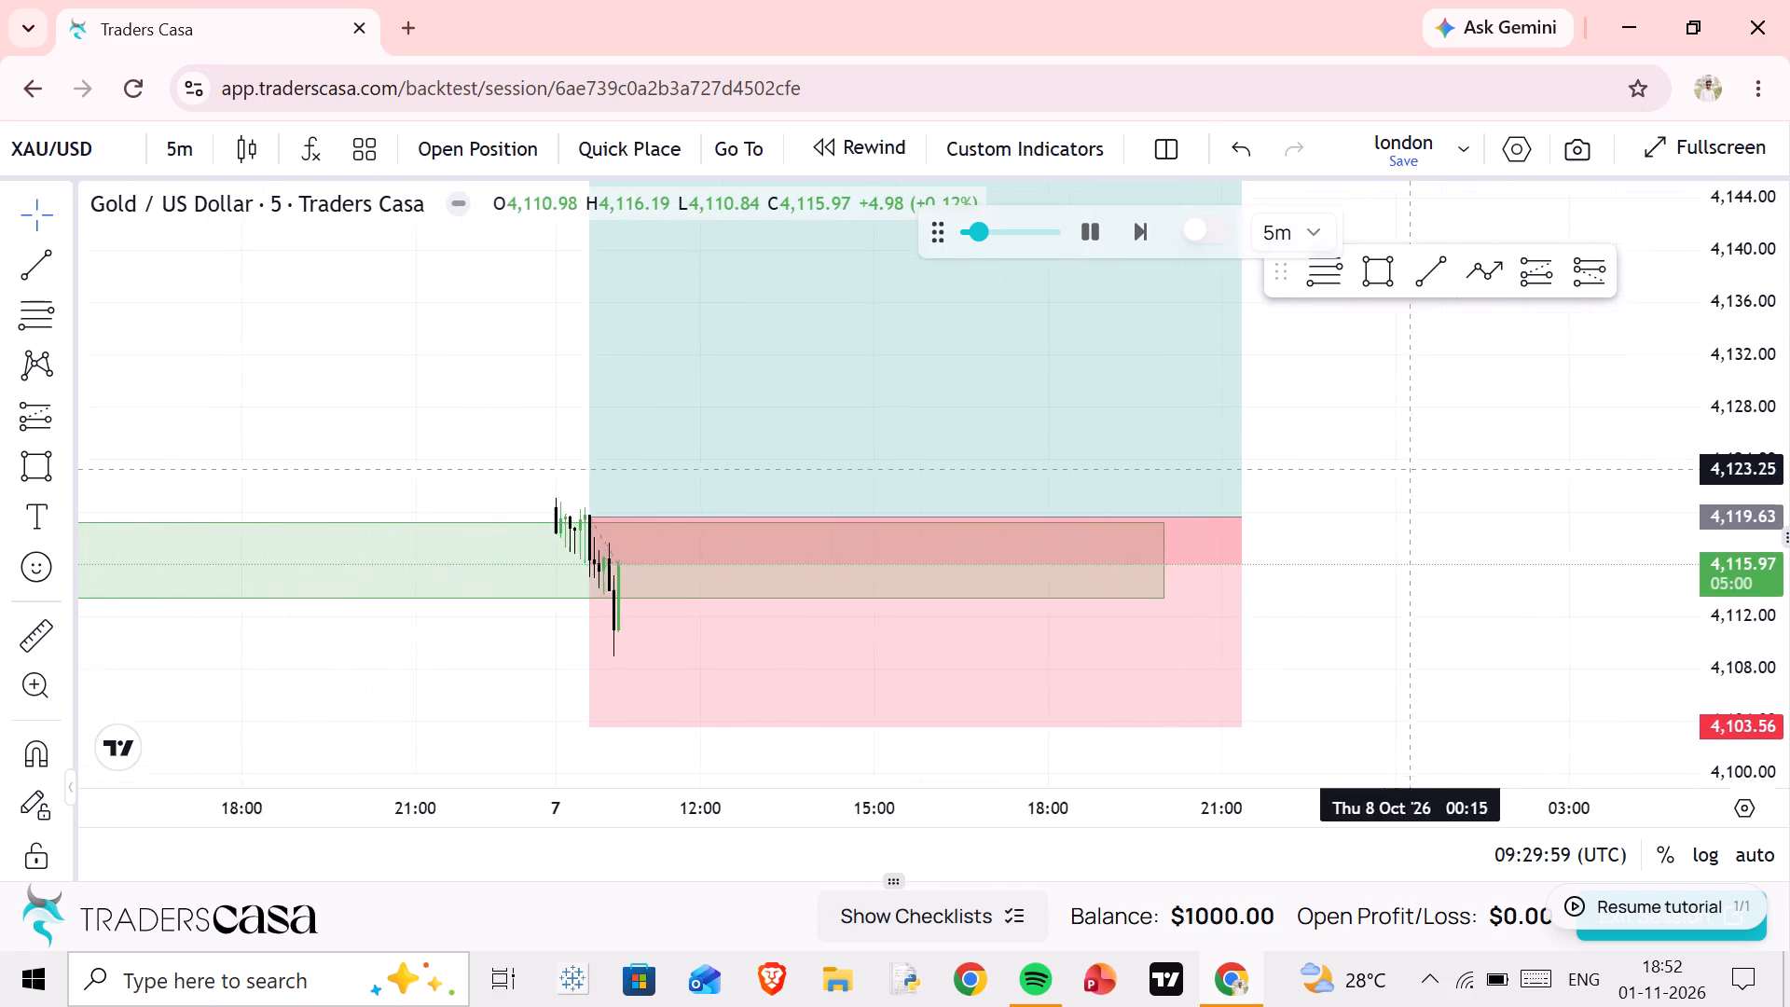
pyautogui.moveTo(1465, 462); pyautogui.dragTo(1526, 465)
pyautogui.scroll(-7, 1728, 545)
pyautogui.scroll(-4, 185, 644)
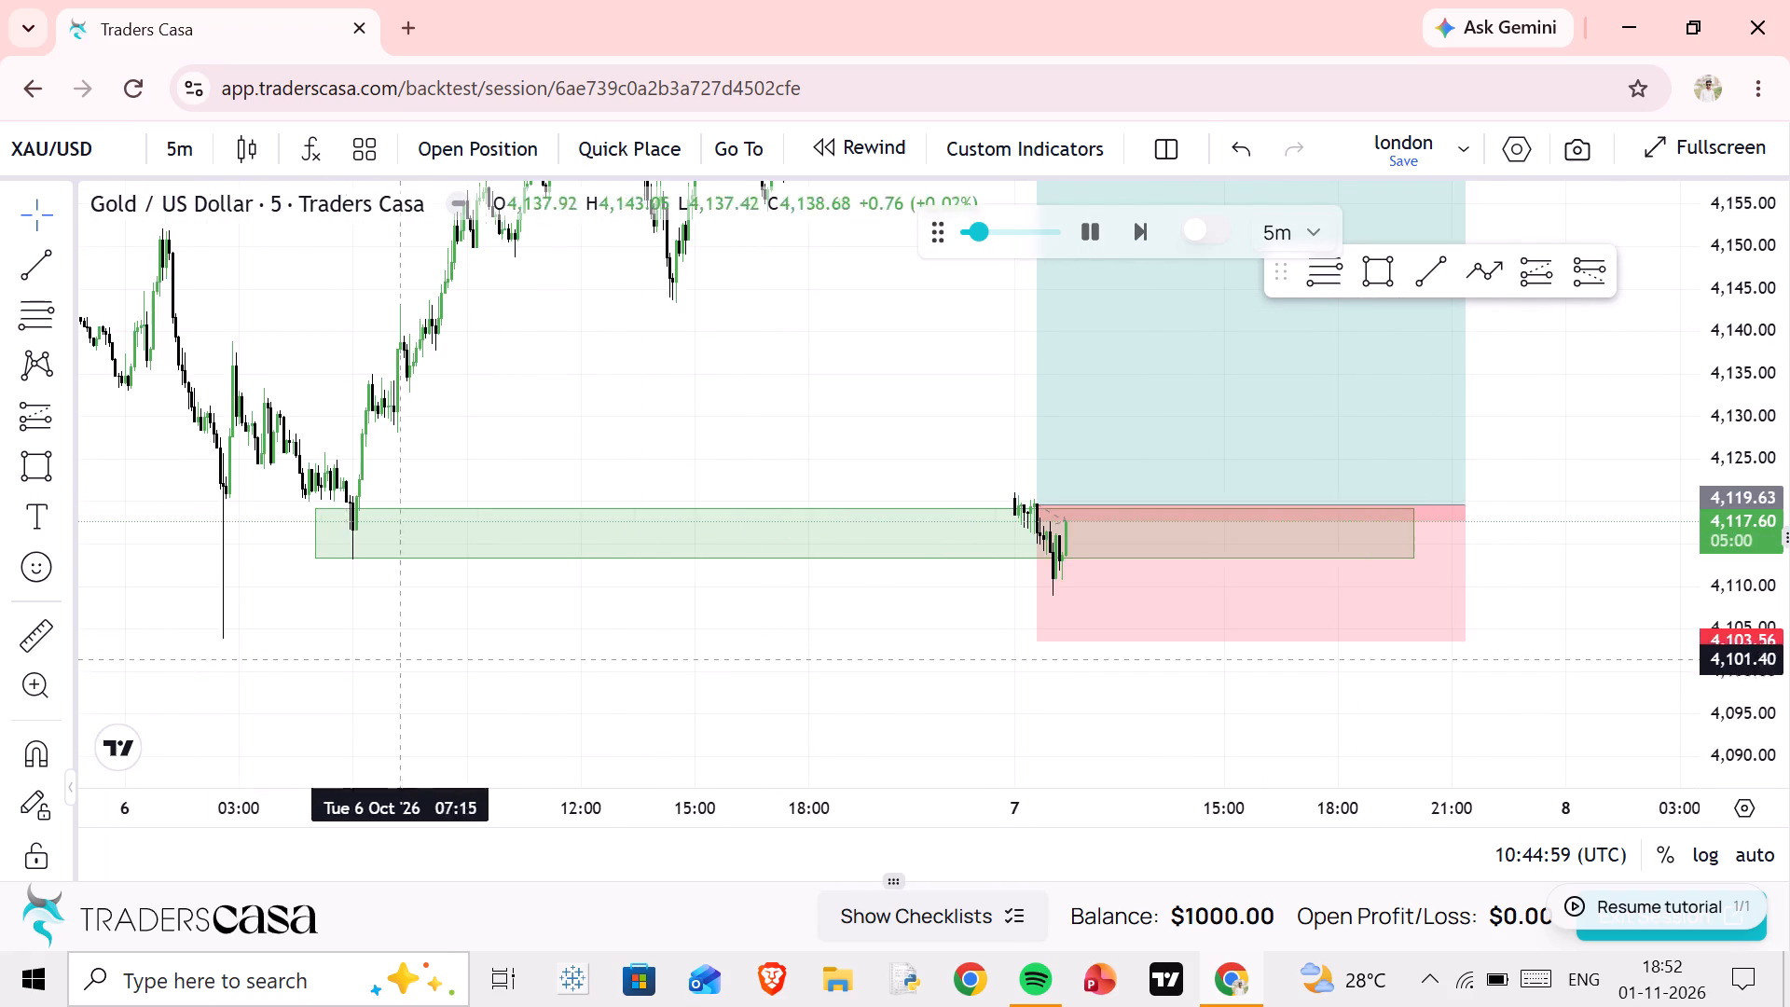
pyautogui.moveTo(683, 651); pyautogui.dragTo(420, 754)
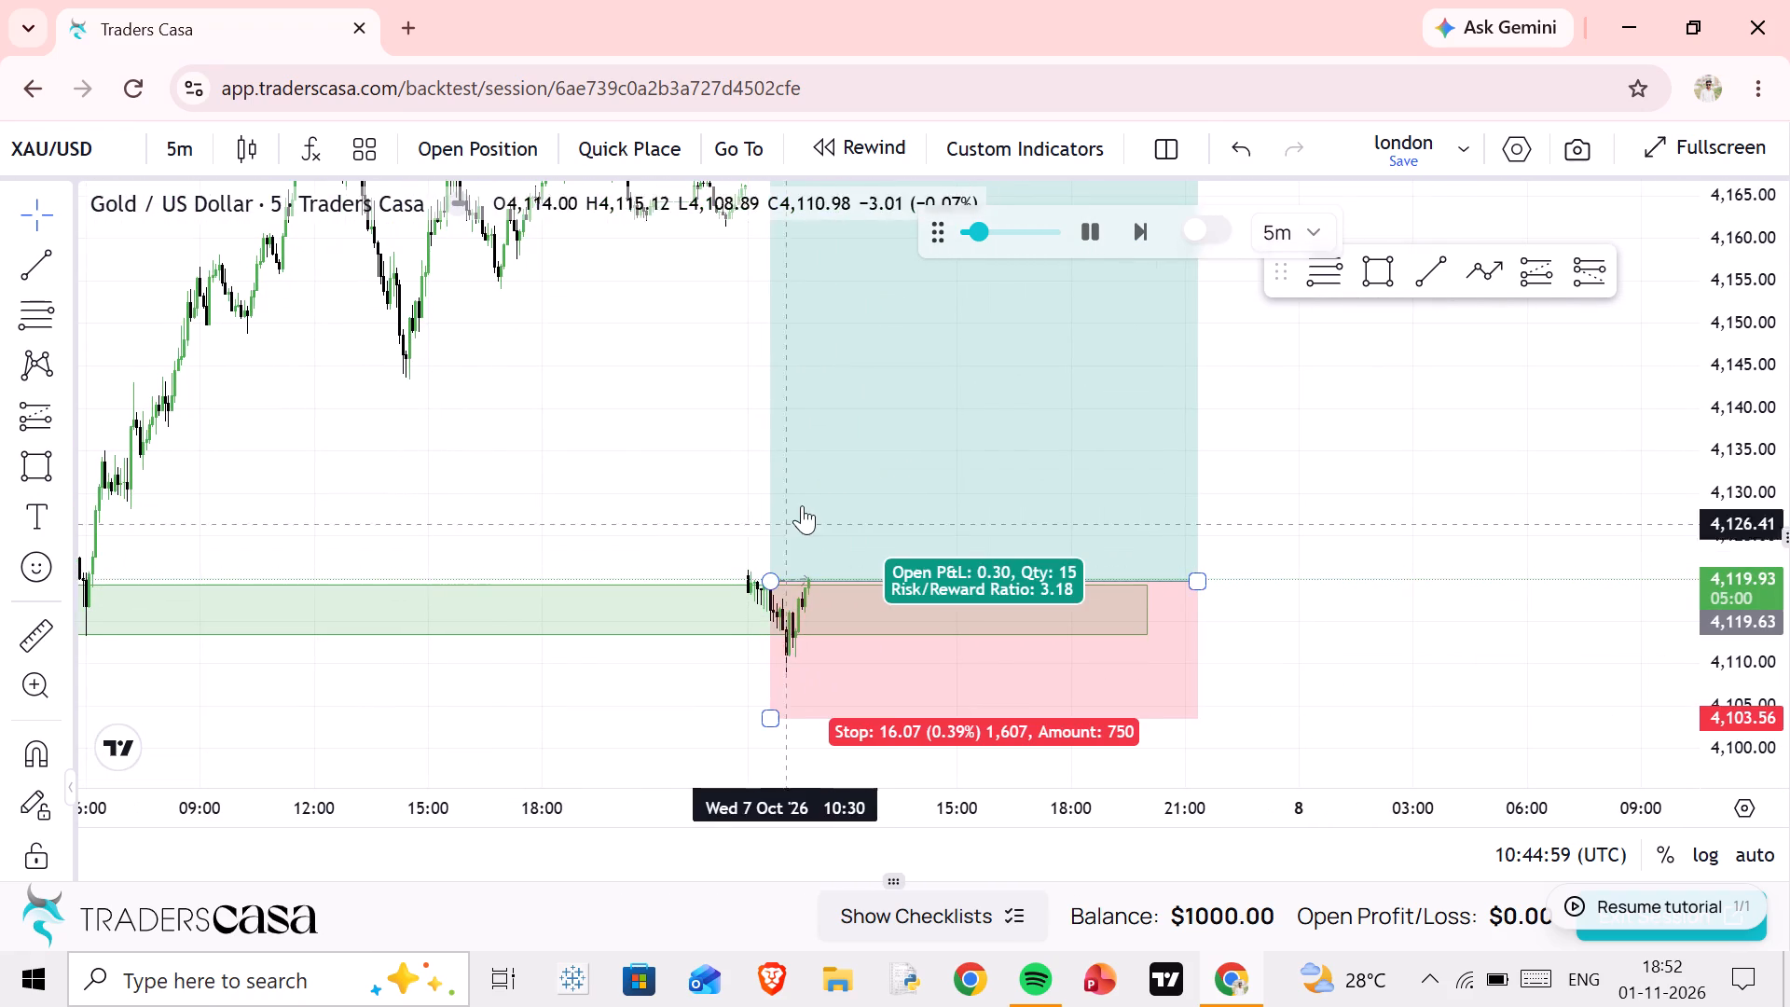
# Move the long position later, starting at 16:30 on 7 Oct with entry at about 4,119.31.
pyautogui.moveTo(805, 503); pyautogui.dragTo(833, 504)
pyautogui.moveTo(875, 522); pyautogui.dragTo(878, 521)
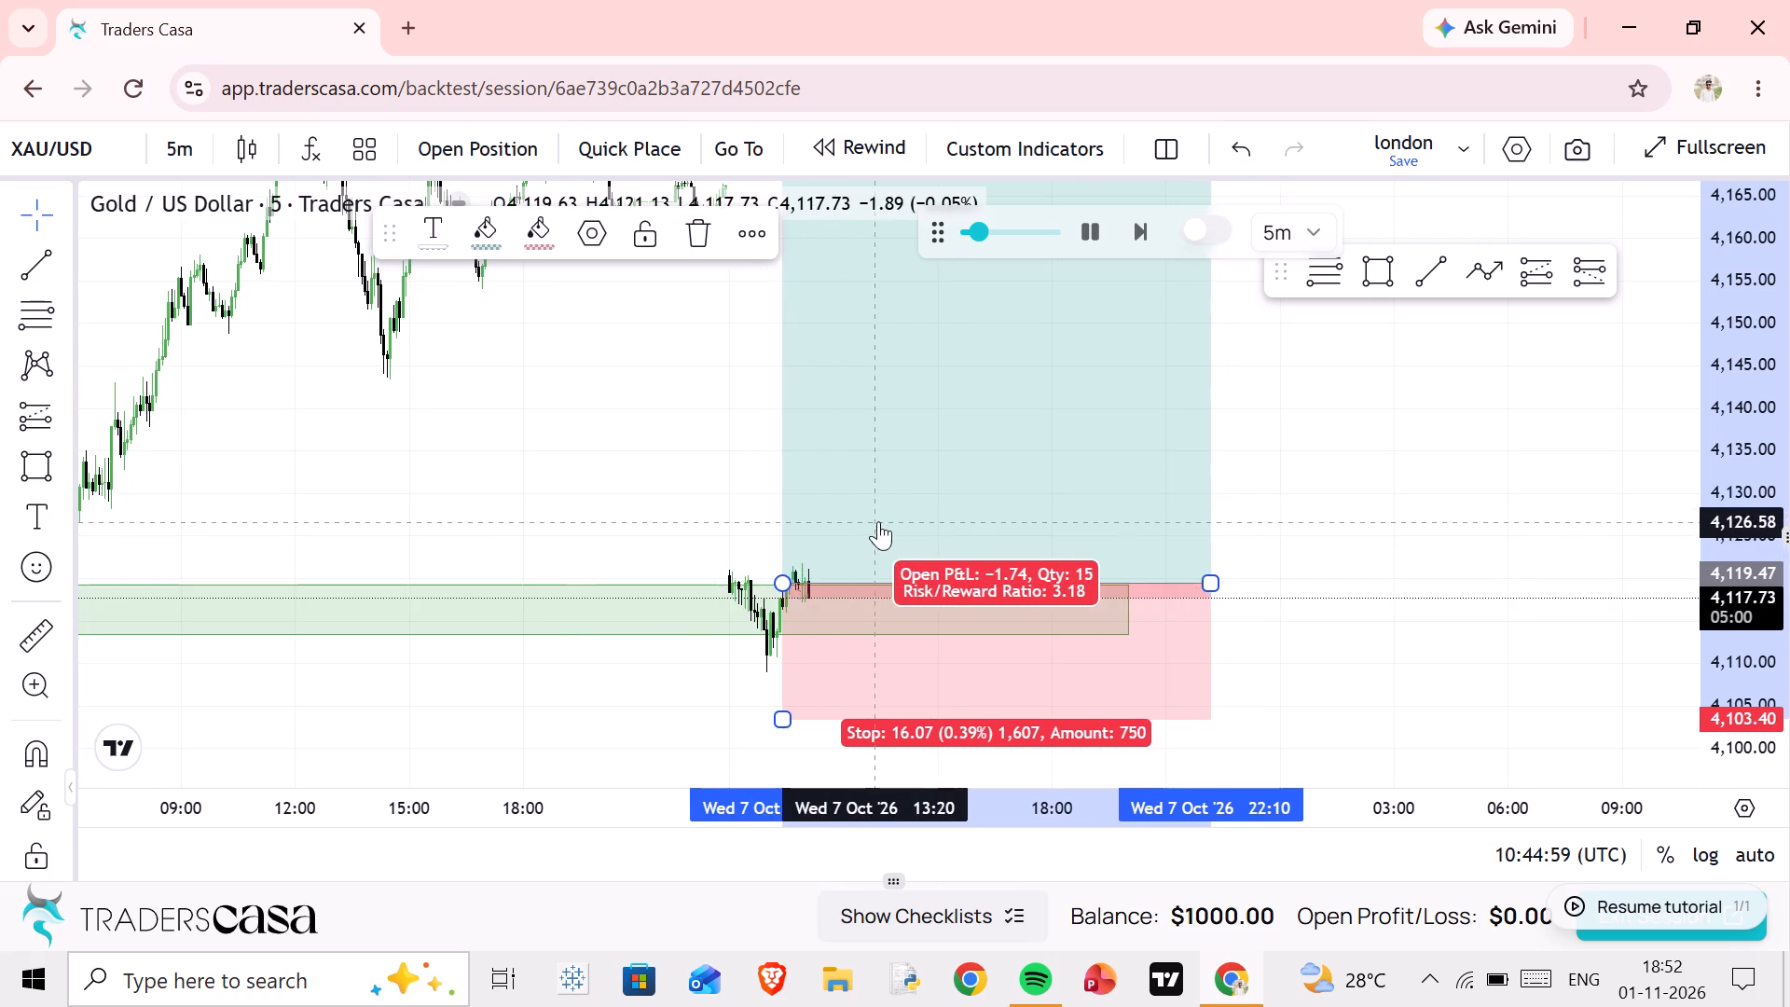
pyautogui.moveTo(878, 521); pyautogui.dragTo(1082, 523)
# Let the replay run to about 13:15 on 7 Oct and examine price against the green zone and the stop at 4,103.24.
pyautogui.scroll(-4, 783, 555)
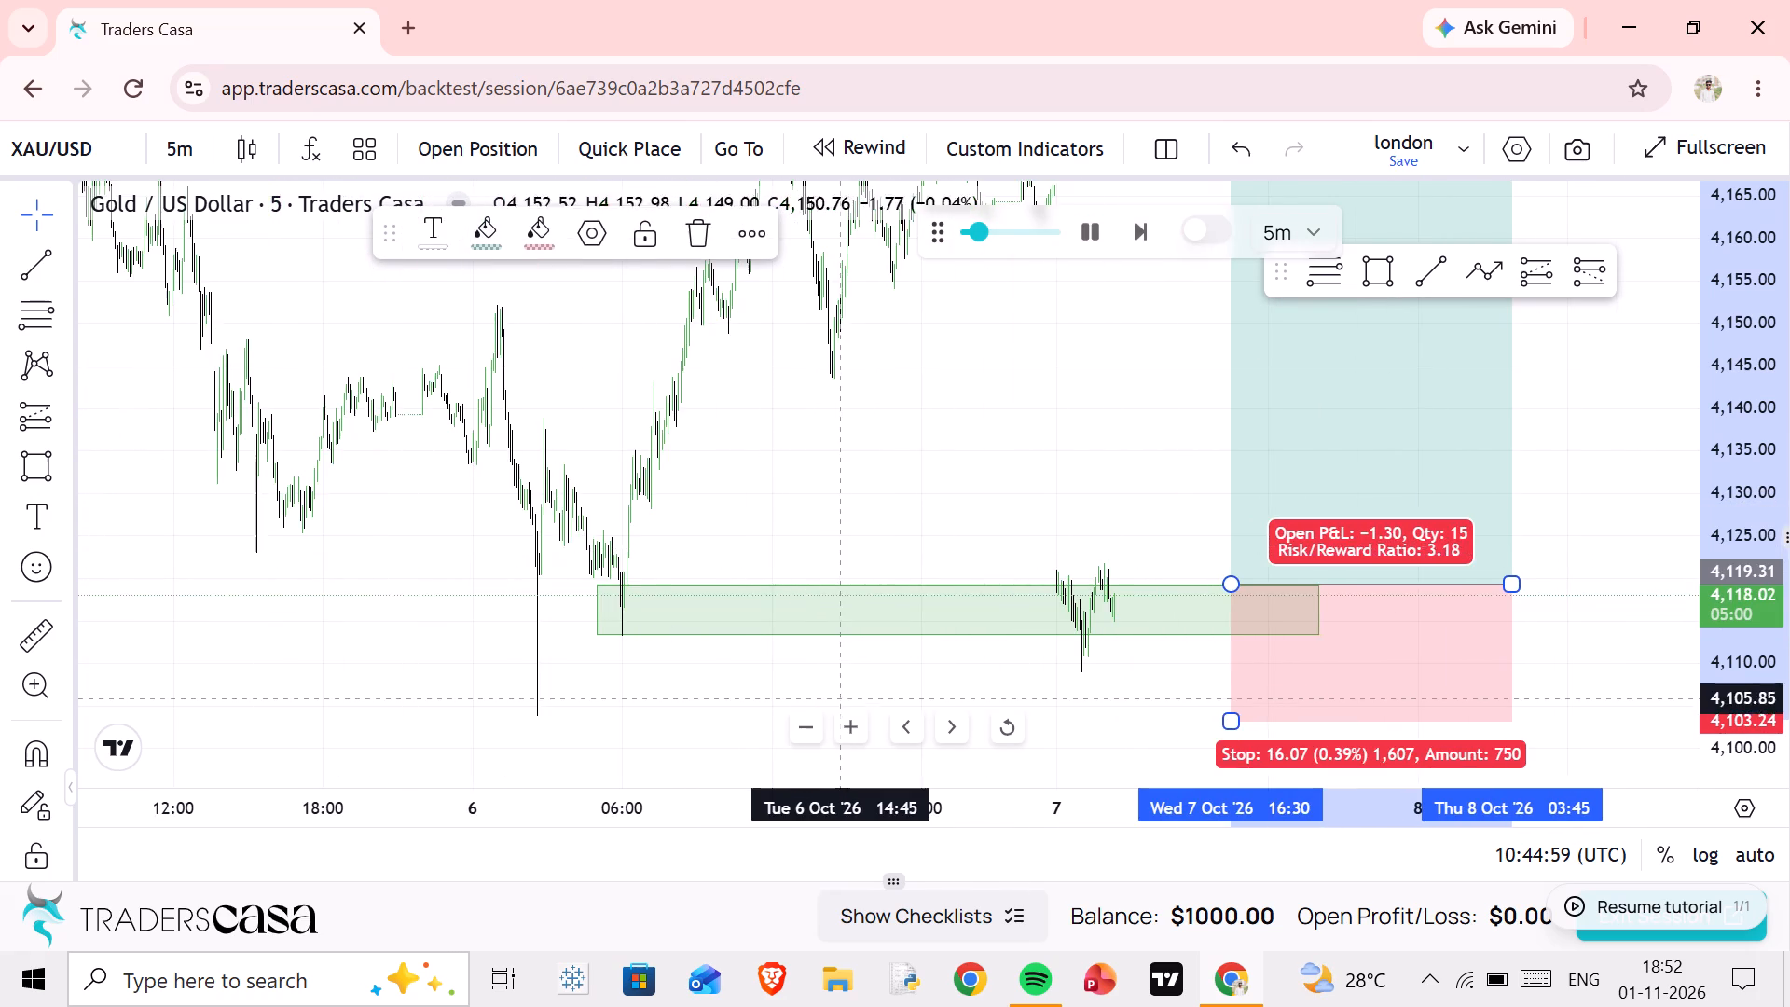
pyautogui.moveTo(842, 701); pyautogui.dragTo(669, 523)
pyautogui.scroll(3, 675, 535)
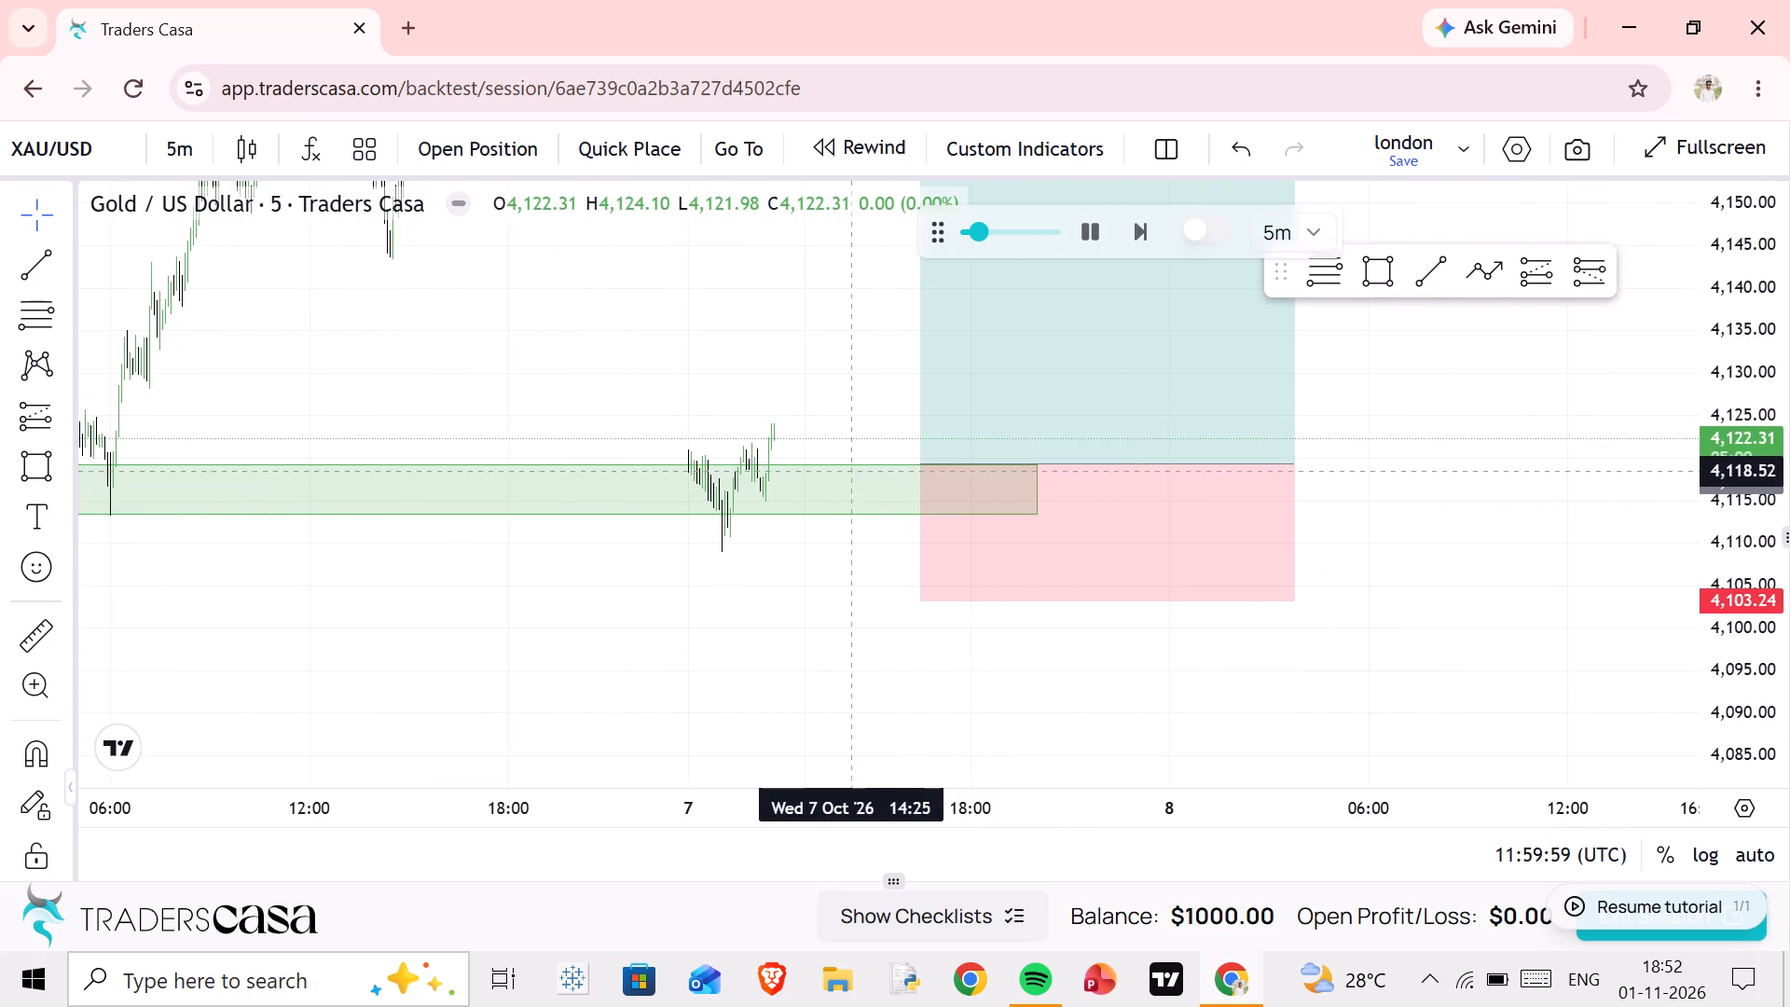
pyautogui.scroll(4, 849, 472)
pyautogui.moveTo(390, 373); pyautogui.dragTo(770, 392)
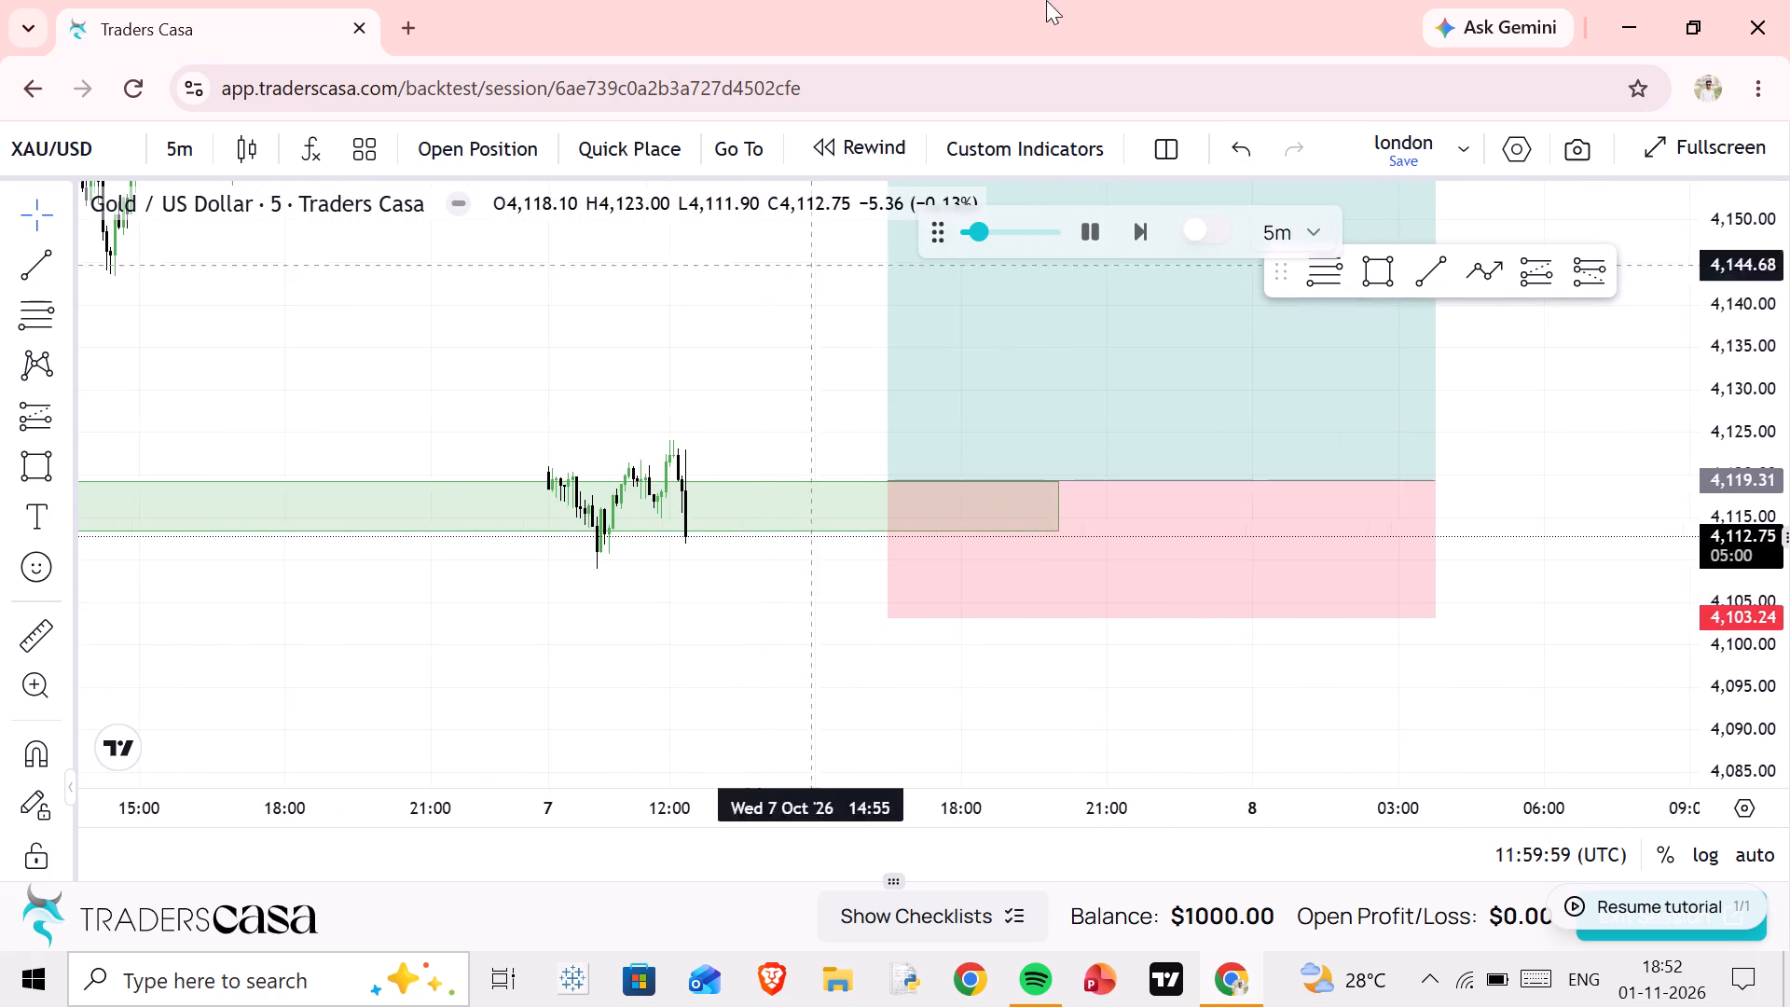
pyautogui.scroll(3, 1740, 644)
pyautogui.moveTo(785, 382); pyautogui.dragTo(785, 371)
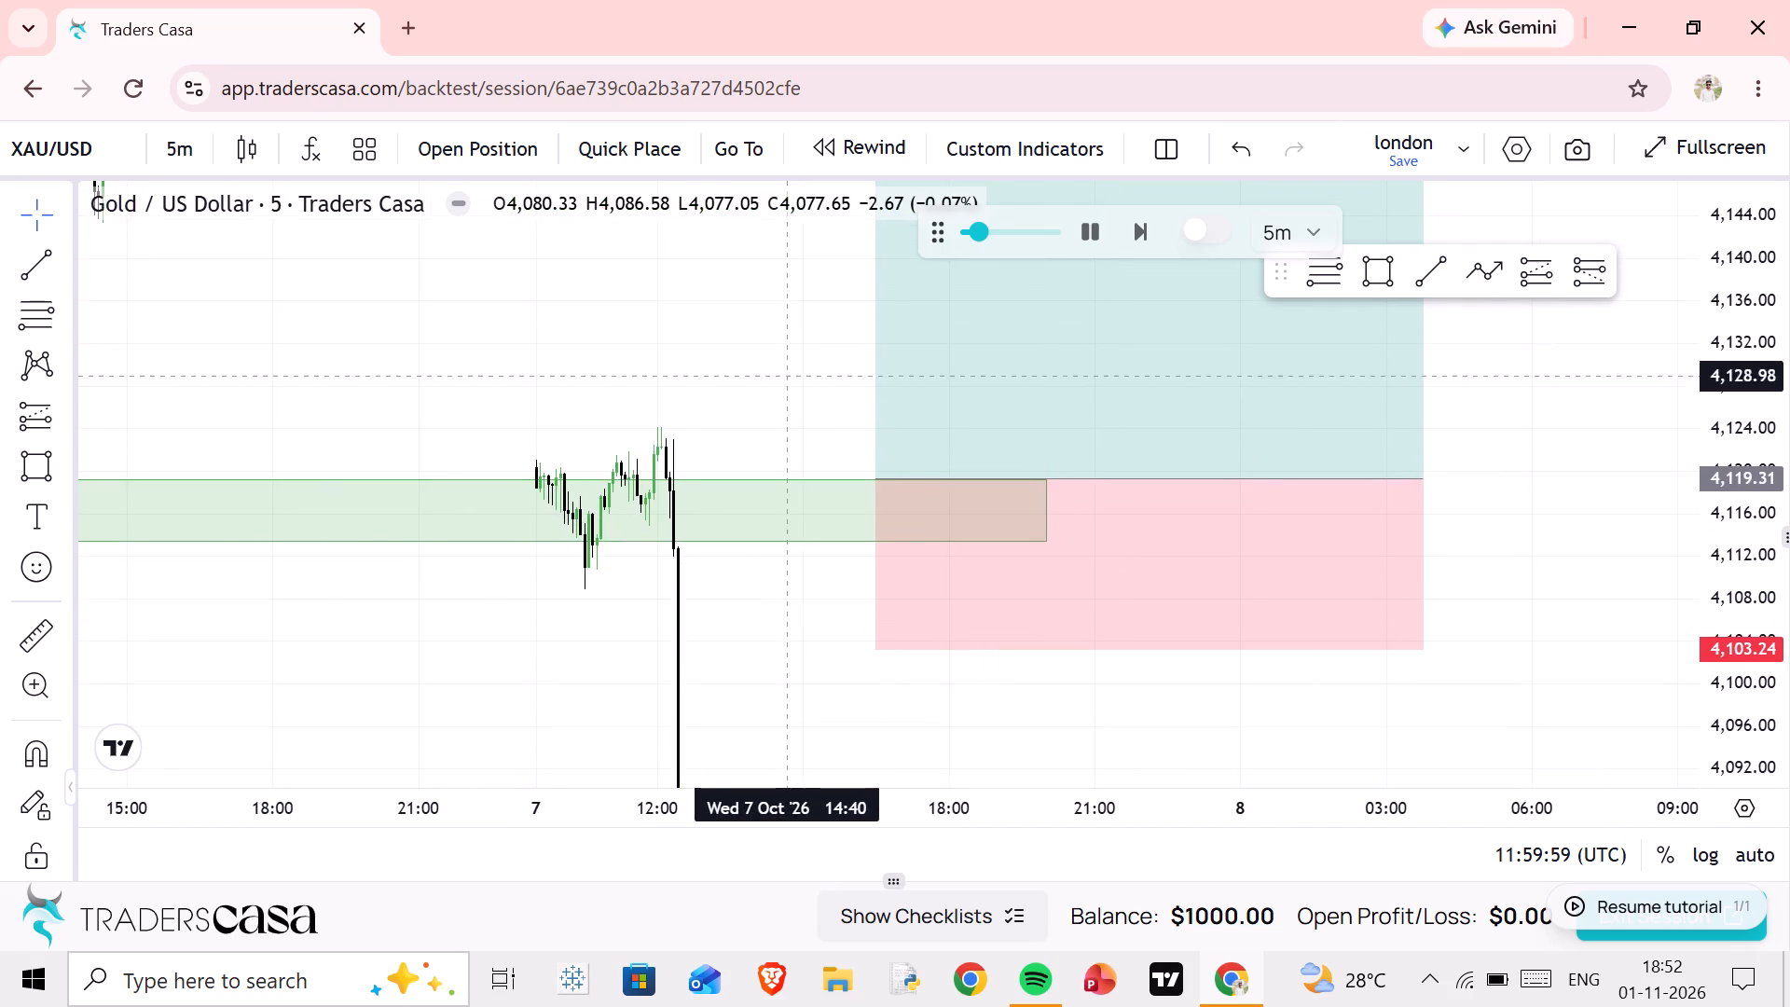
pyautogui.moveTo(785, 371); pyautogui.dragTo(804, 98)
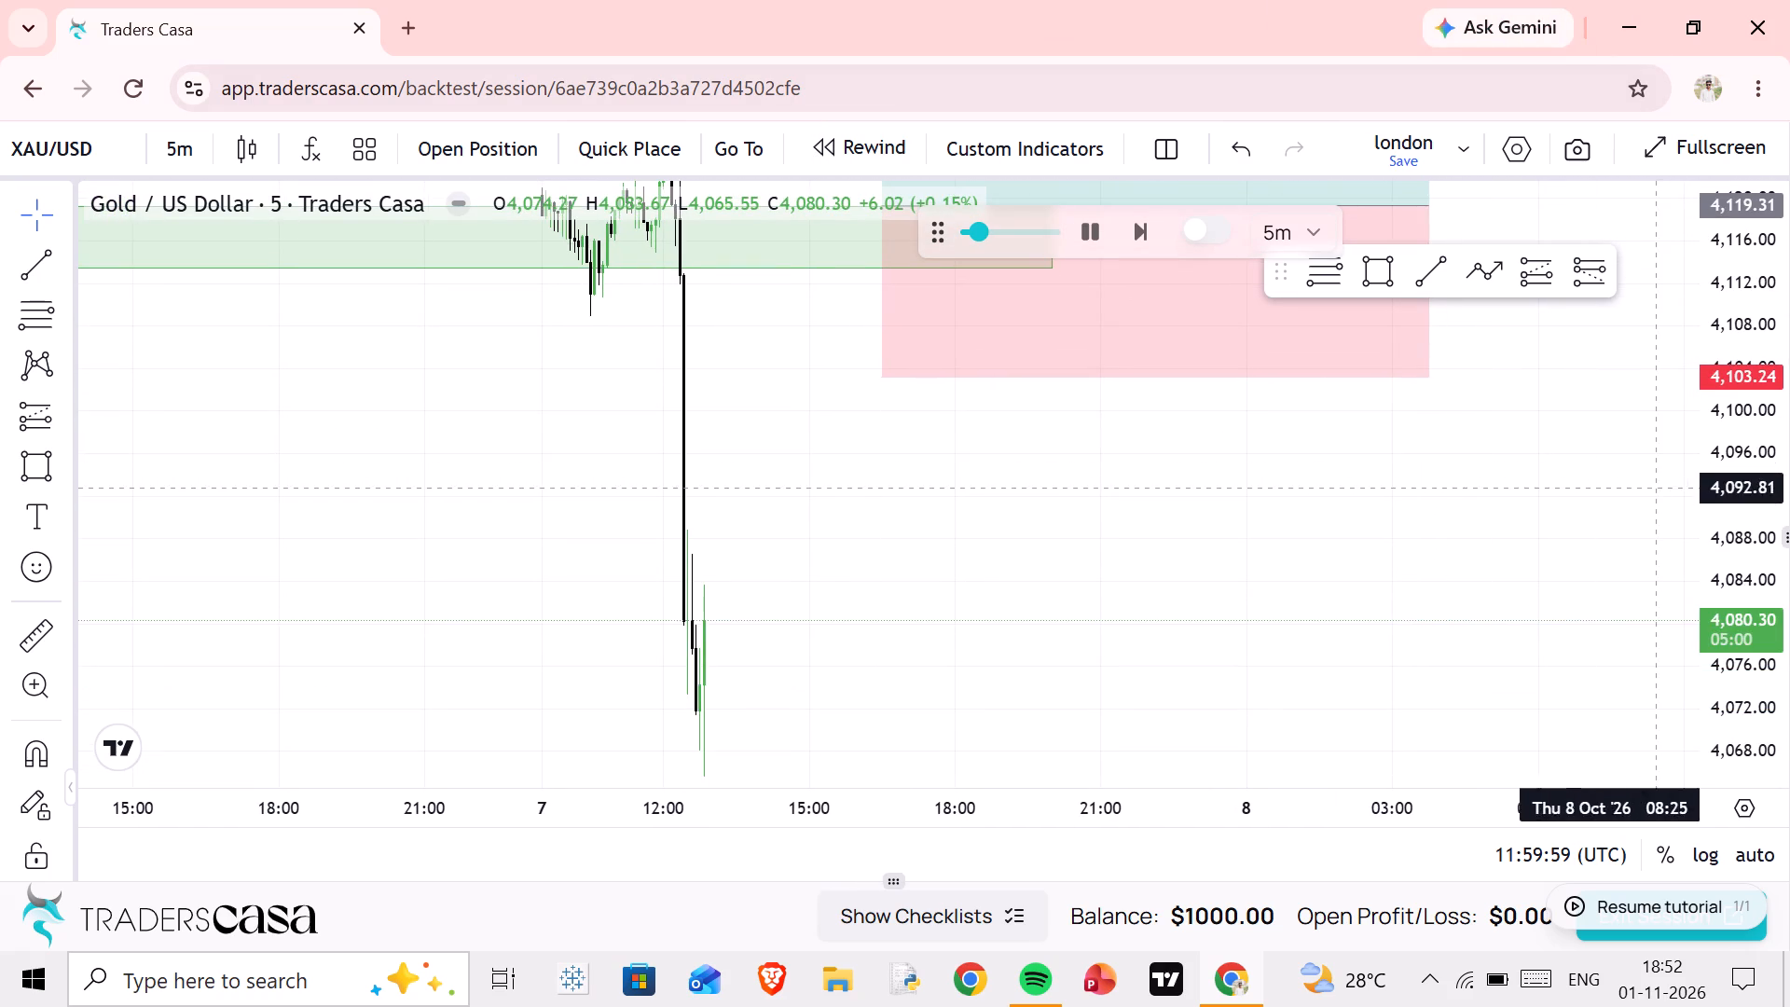
pyautogui.scroll(-6, 1744, 503)
pyautogui.scroll(-2, 1537, 531)
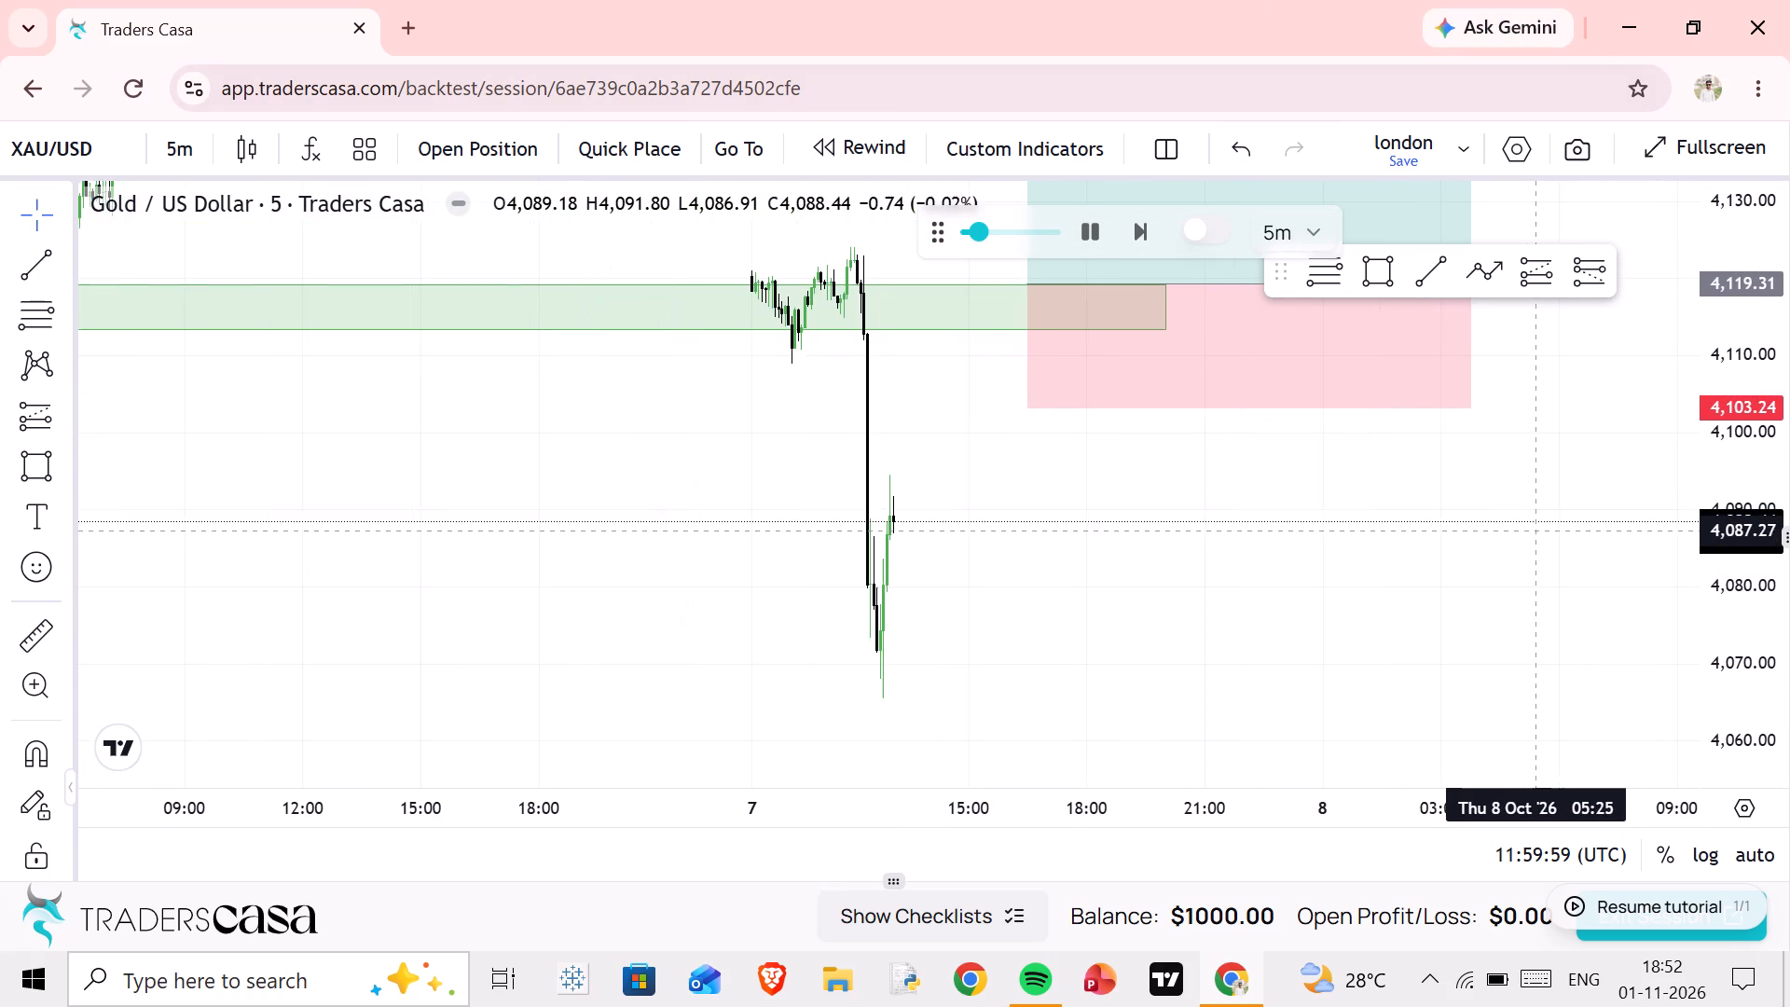
pyautogui.moveTo(1356, 605); pyautogui.dragTo(1222, 665)
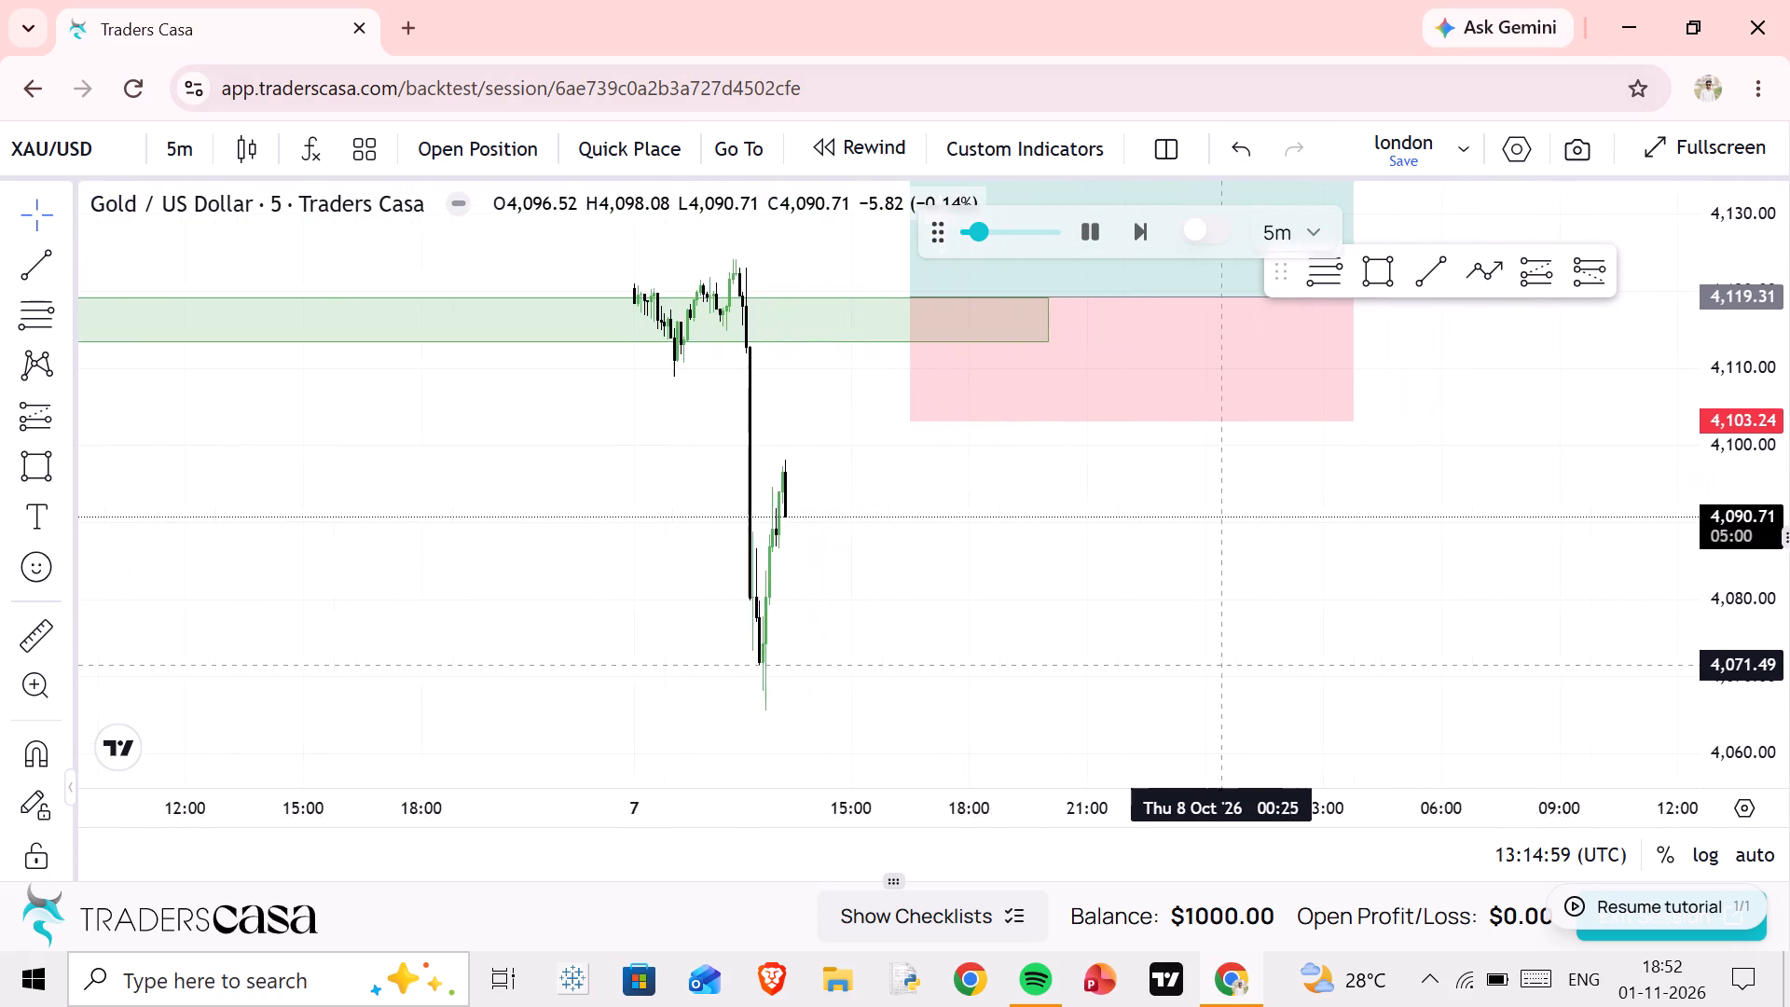
pyautogui.moveTo(1222, 665); pyautogui.dragTo(1183, 661)
pyautogui.moveTo(1056, 577); pyautogui.dragTo(1071, 642)
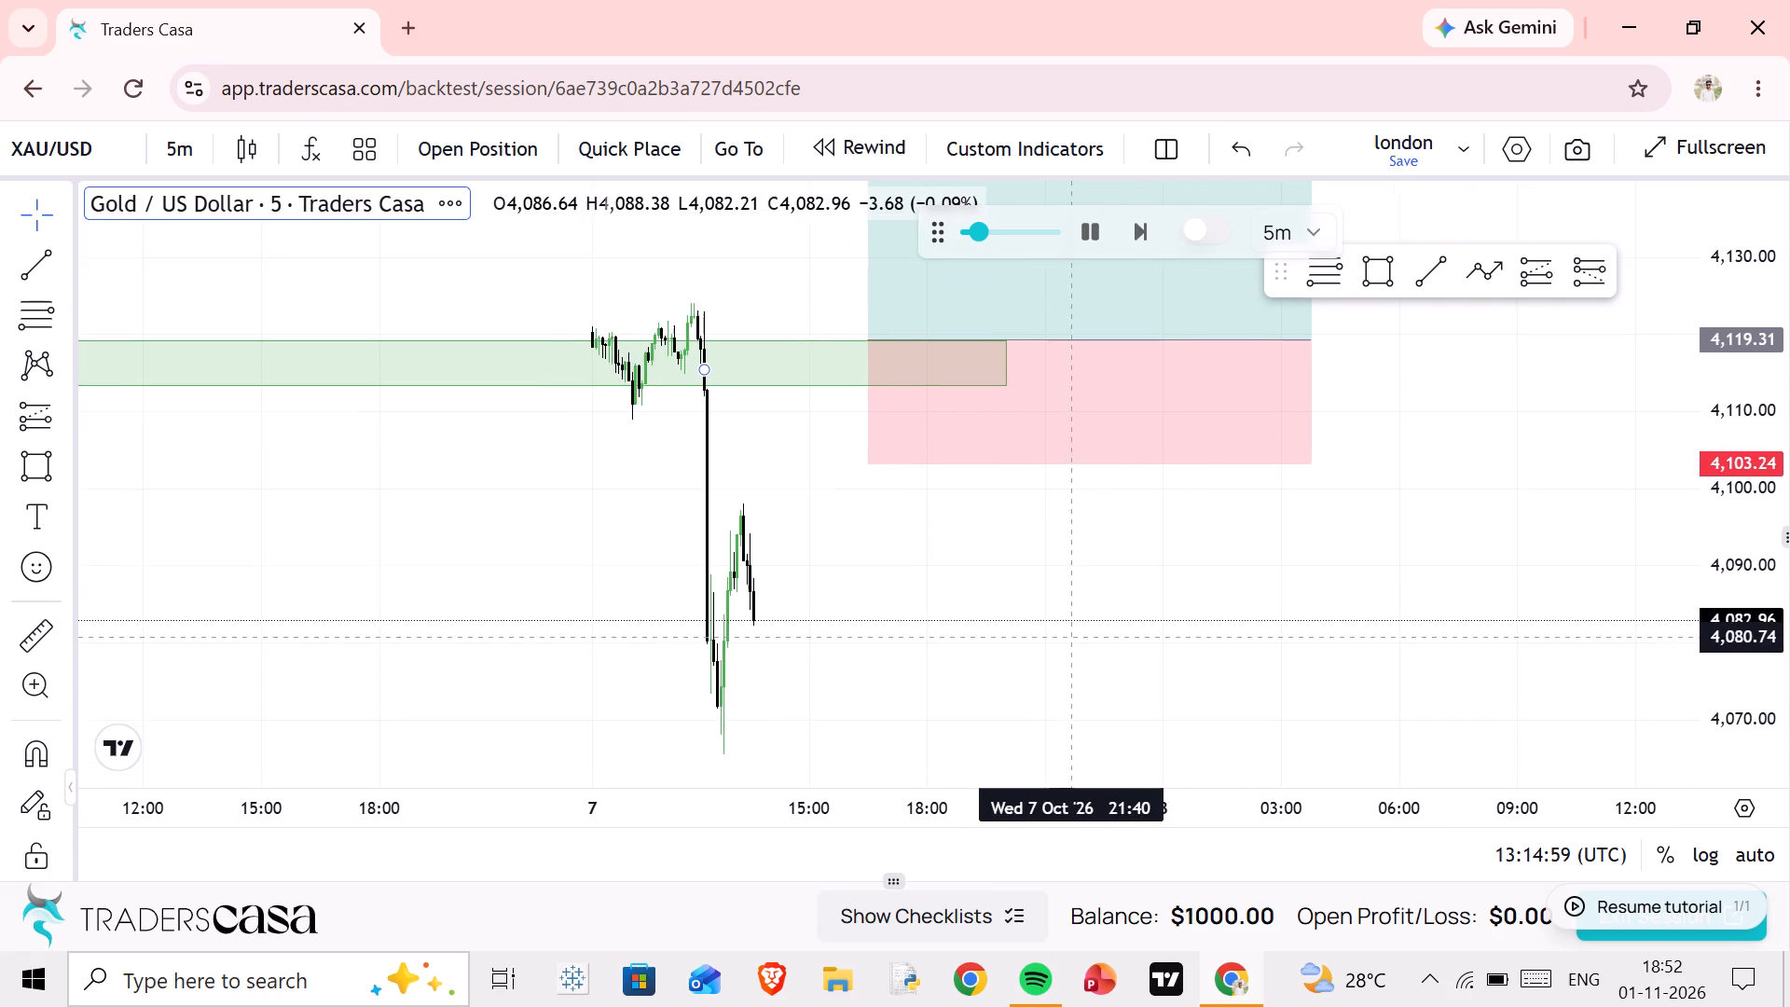
pyautogui.moveTo(1071, 642); pyautogui.dragTo(1071, 644)
# Delete the long position from the chart.
pyautogui.click(1044, 420)
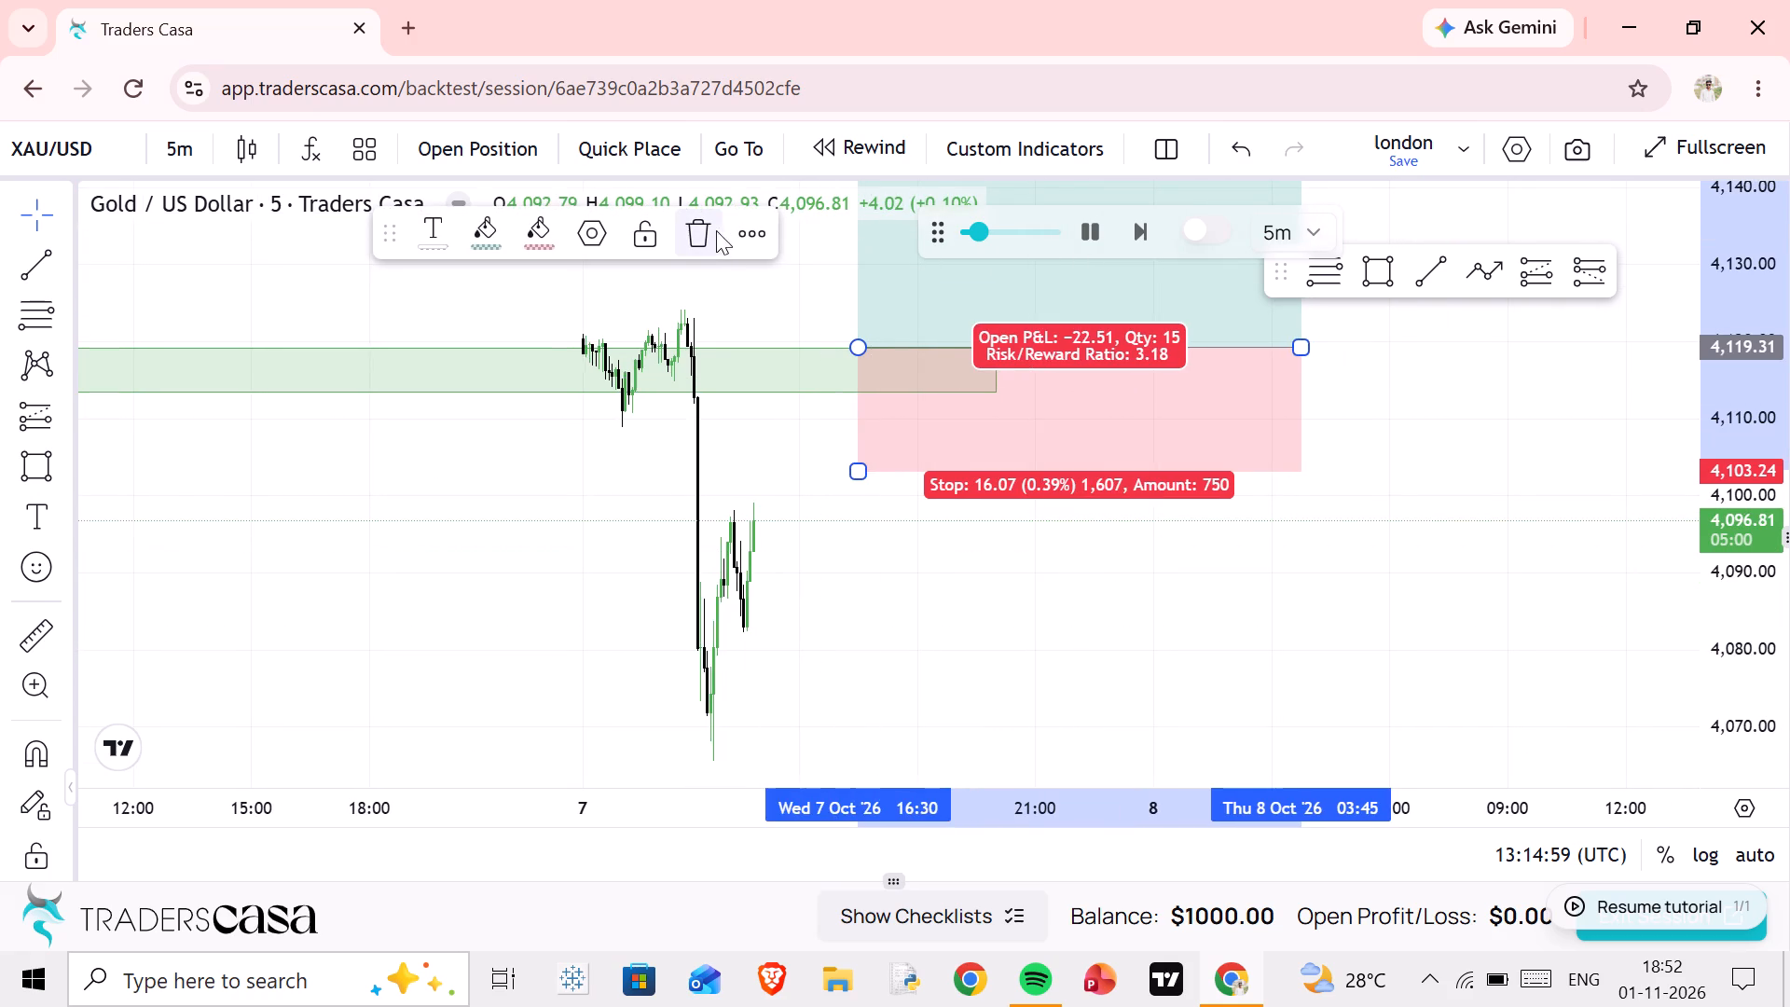
pyautogui.click(700, 232)
pyautogui.scroll(-5, 1742, 477)
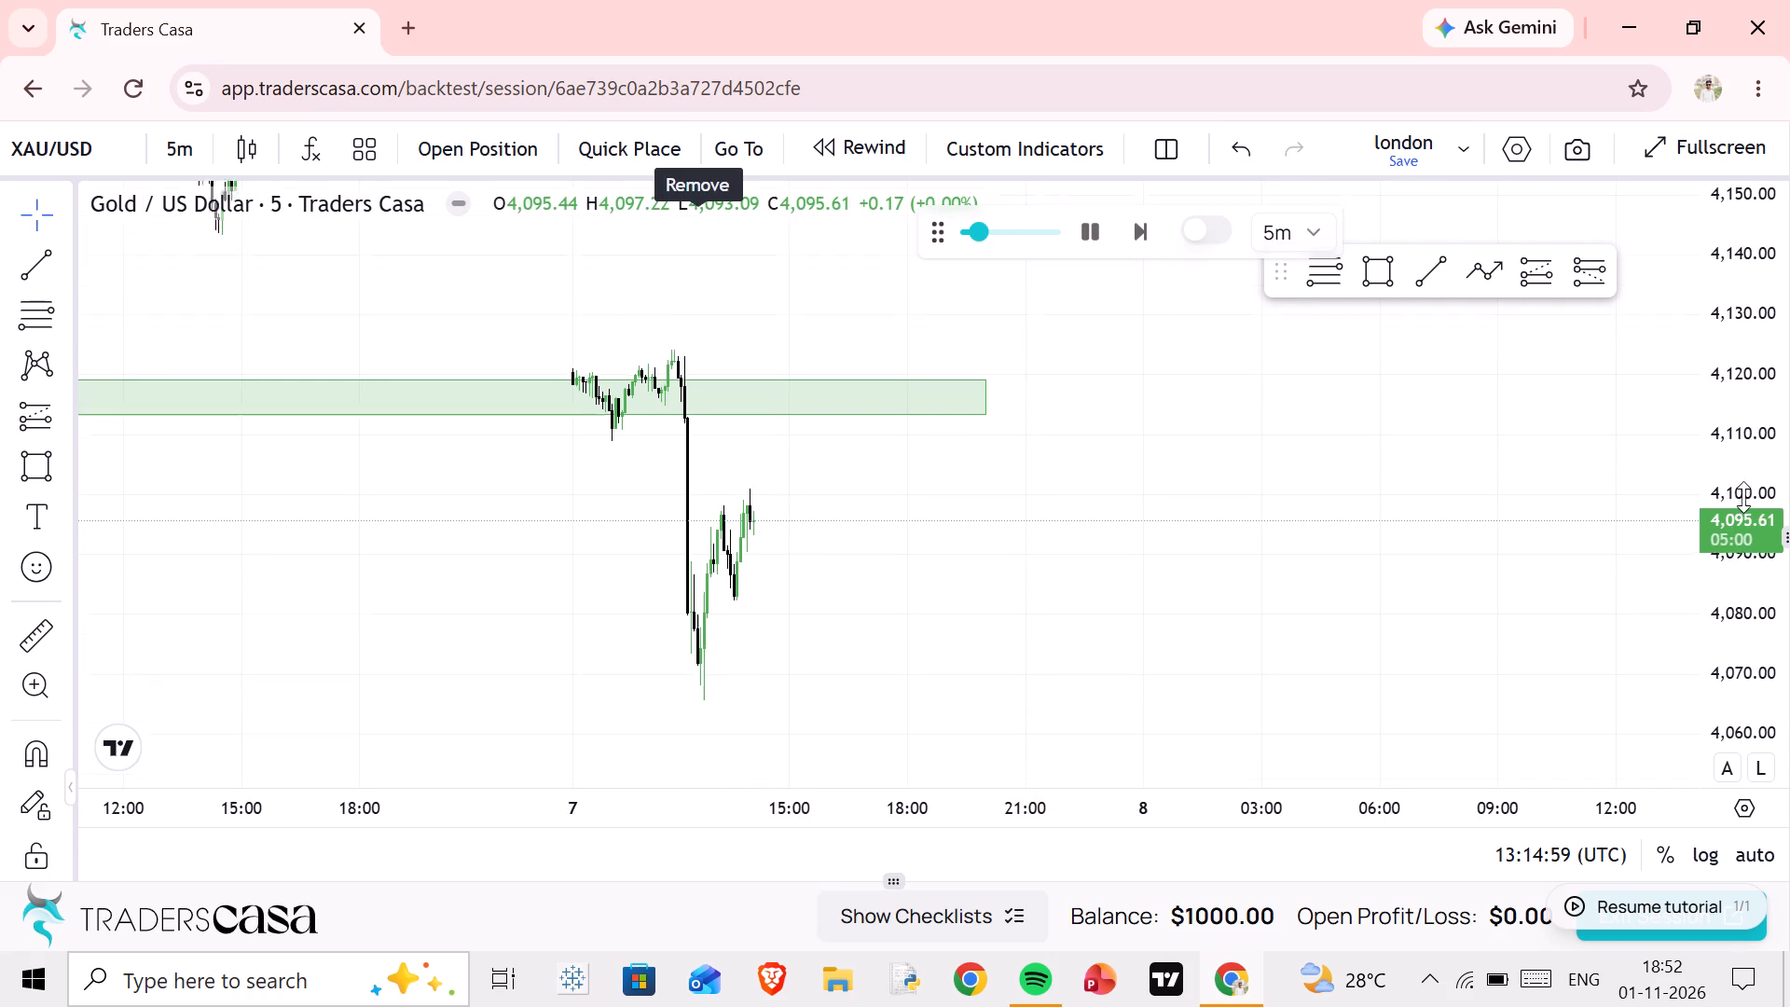
# Follow the 5-minute replay to about 15:00 on 7 Oct and examine price below the green zone.
pyautogui.scroll(-1, 1743, 497)
pyautogui.scroll(3, 1544, 528)
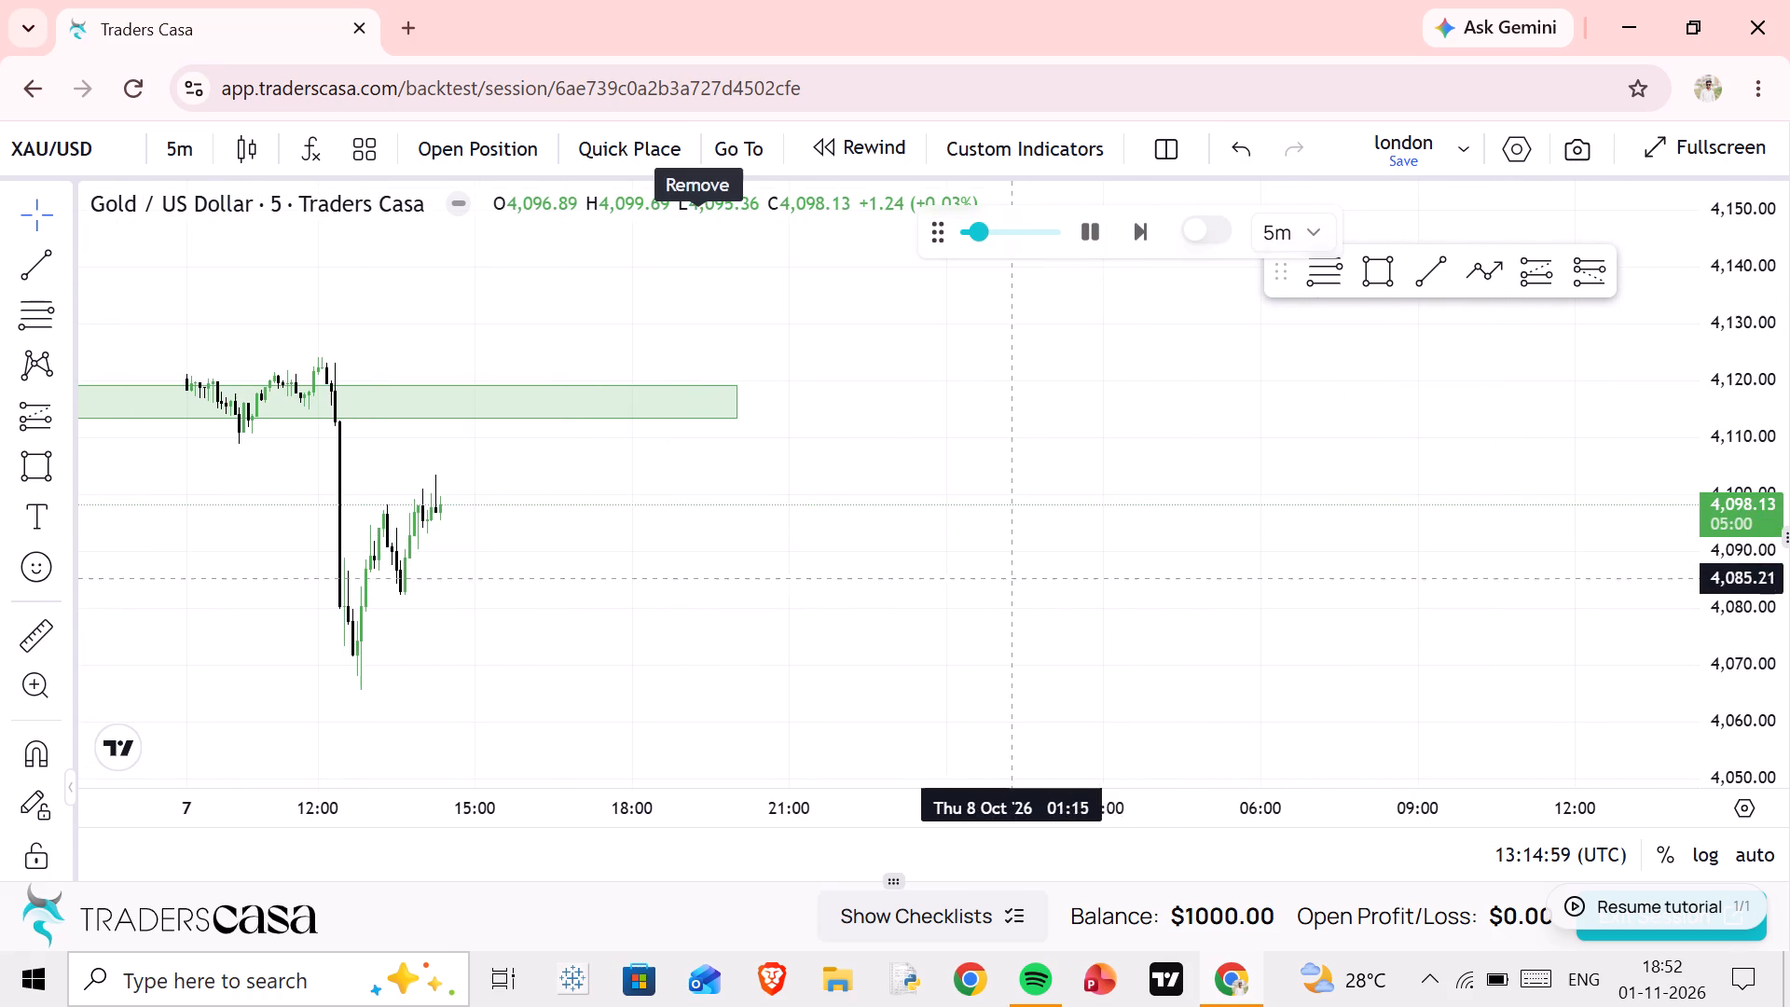
pyautogui.moveTo(1010, 582); pyautogui.dragTo(1491, 485)
pyautogui.moveTo(1089, 490); pyautogui.dragTo(1518, 413)
pyautogui.scroll(8, 1742, 524)
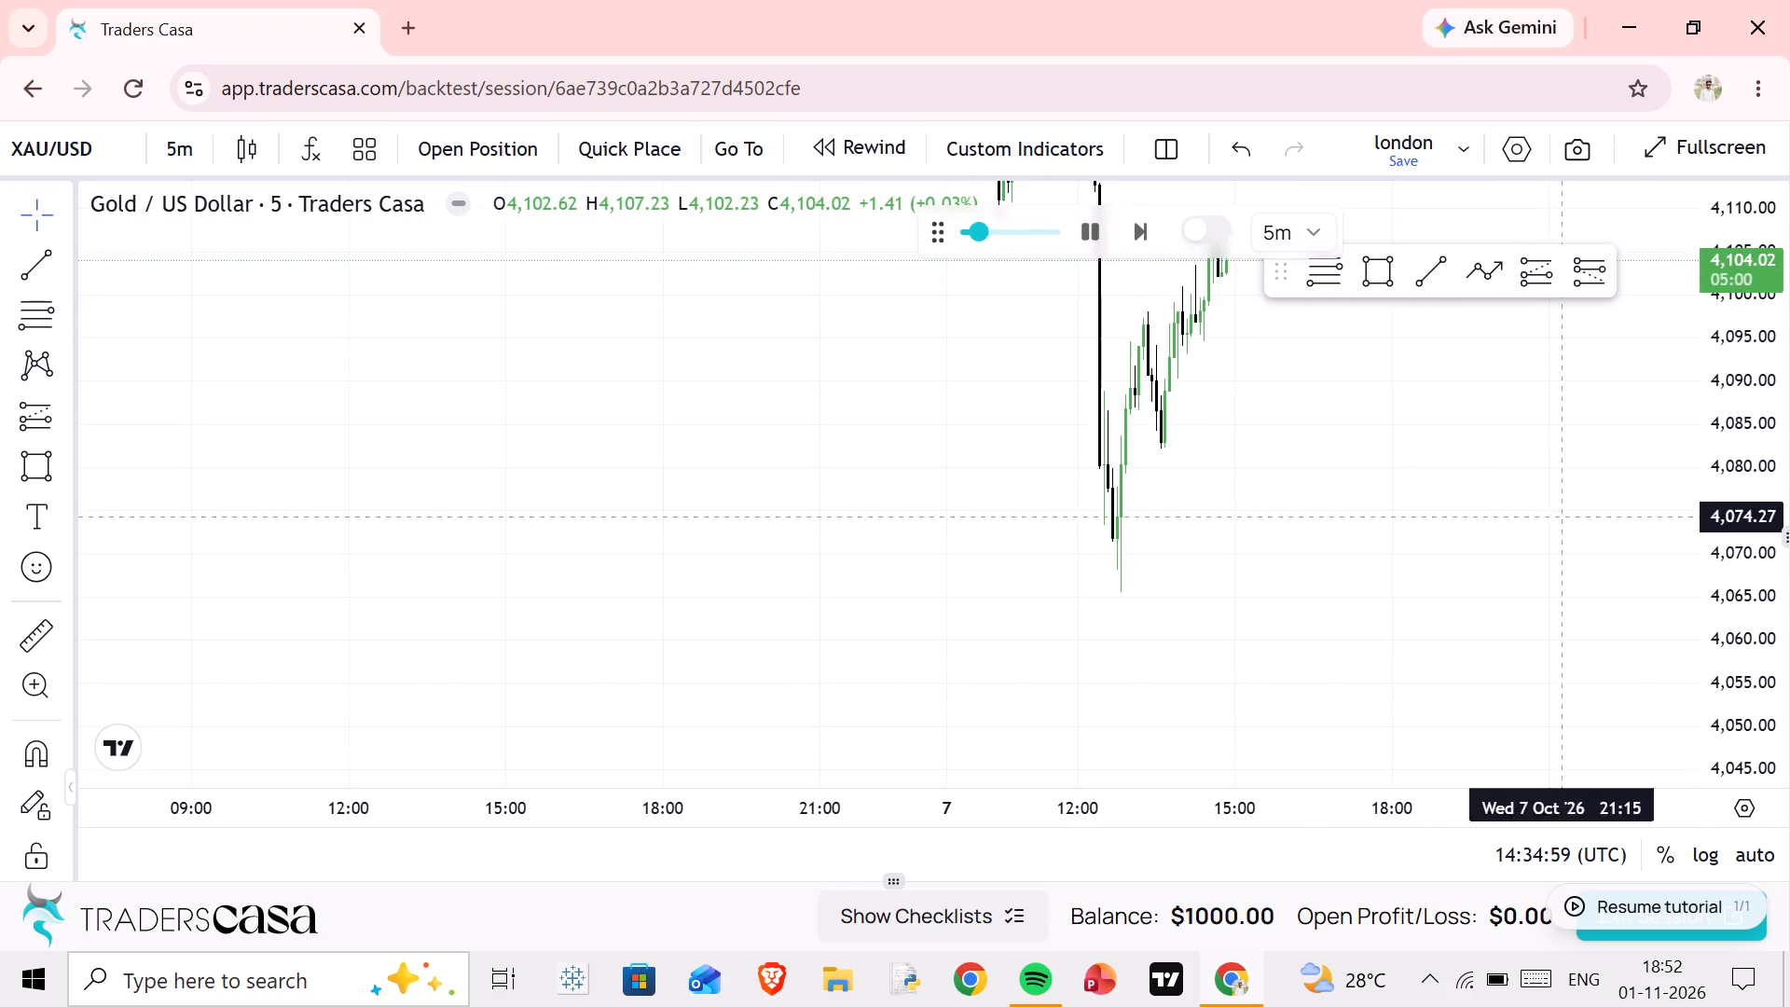
pyautogui.scroll(4, 1542, 512)
pyautogui.moveTo(1280, 452); pyautogui.dragTo(1319, 645)
pyautogui.scroll(2, 1706, 486)
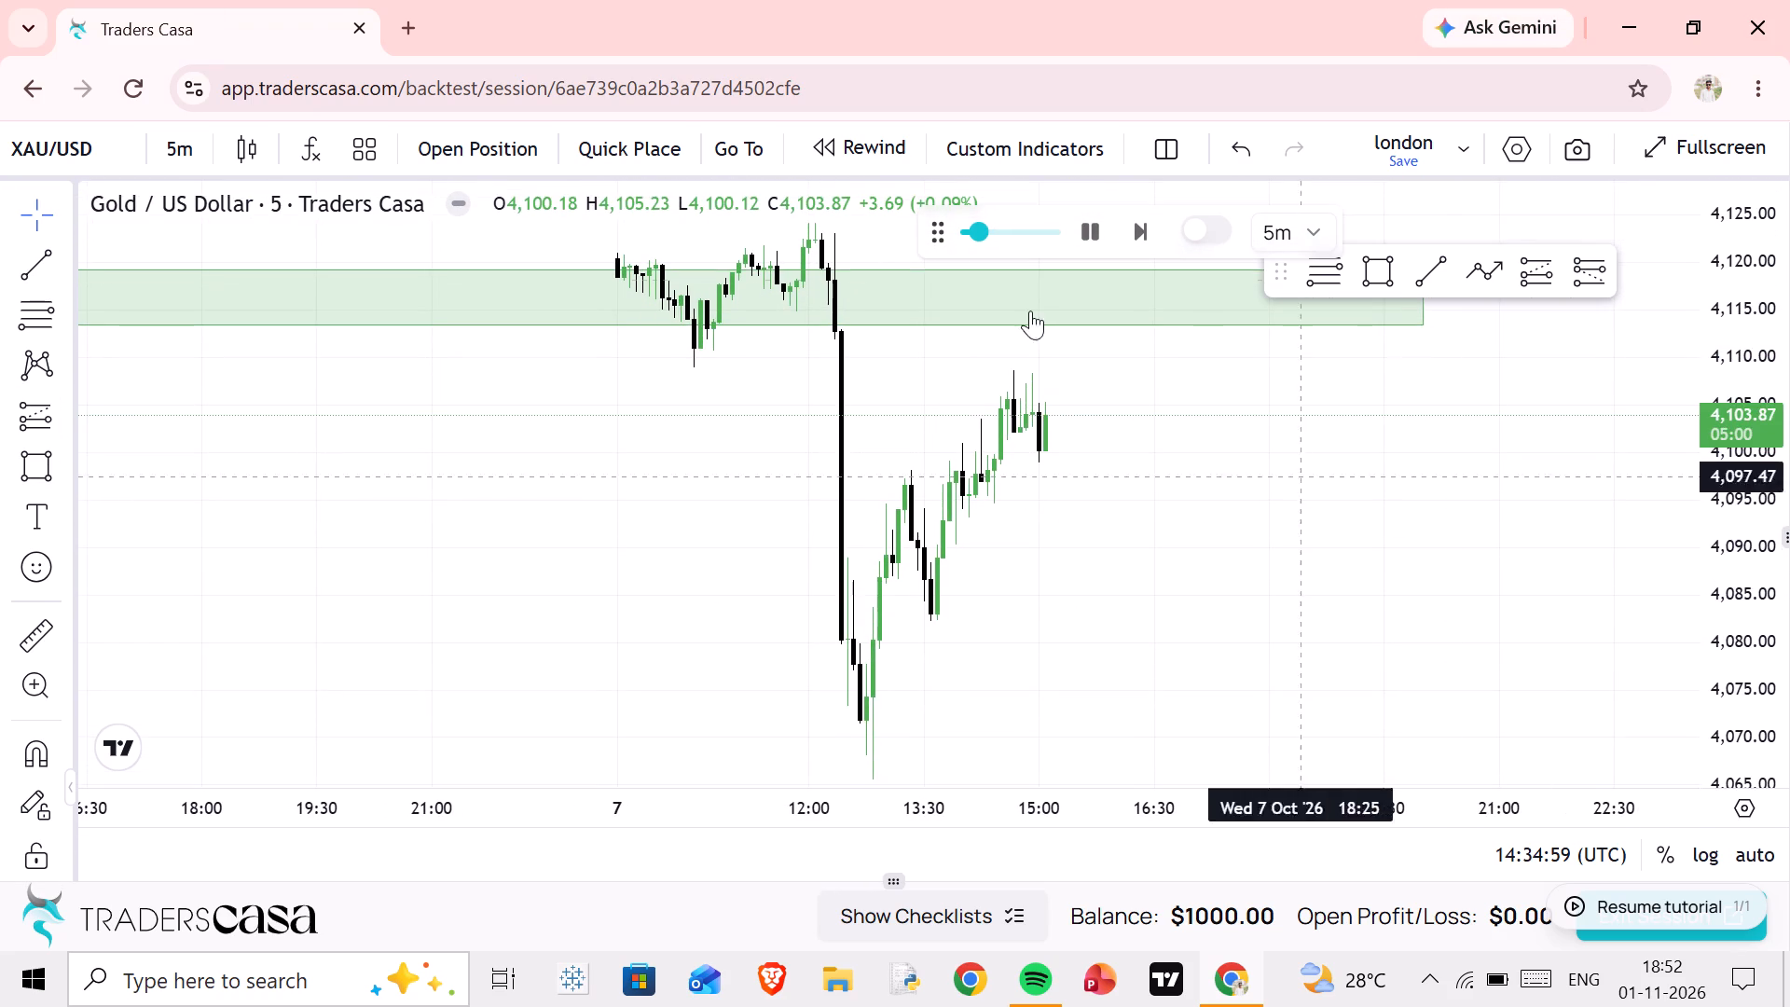
# Switch the chart interval to 15 minutes.
pyautogui.click(186, 159)
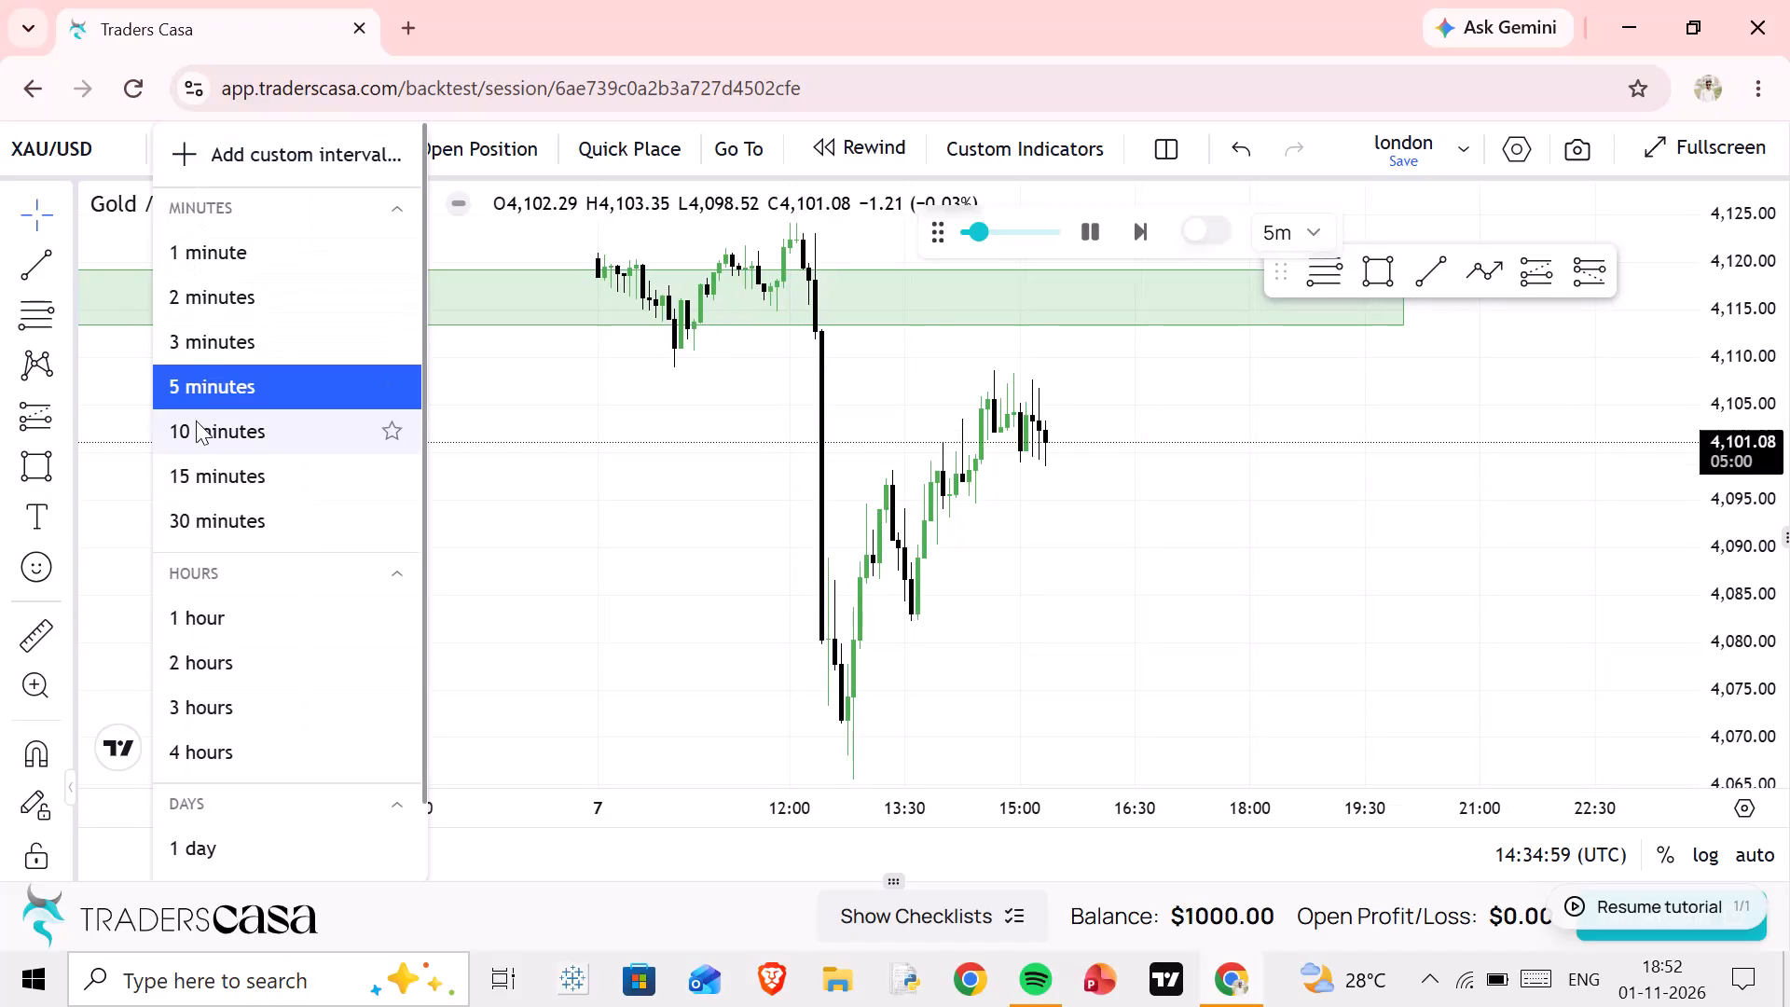
pyautogui.click(192, 484)
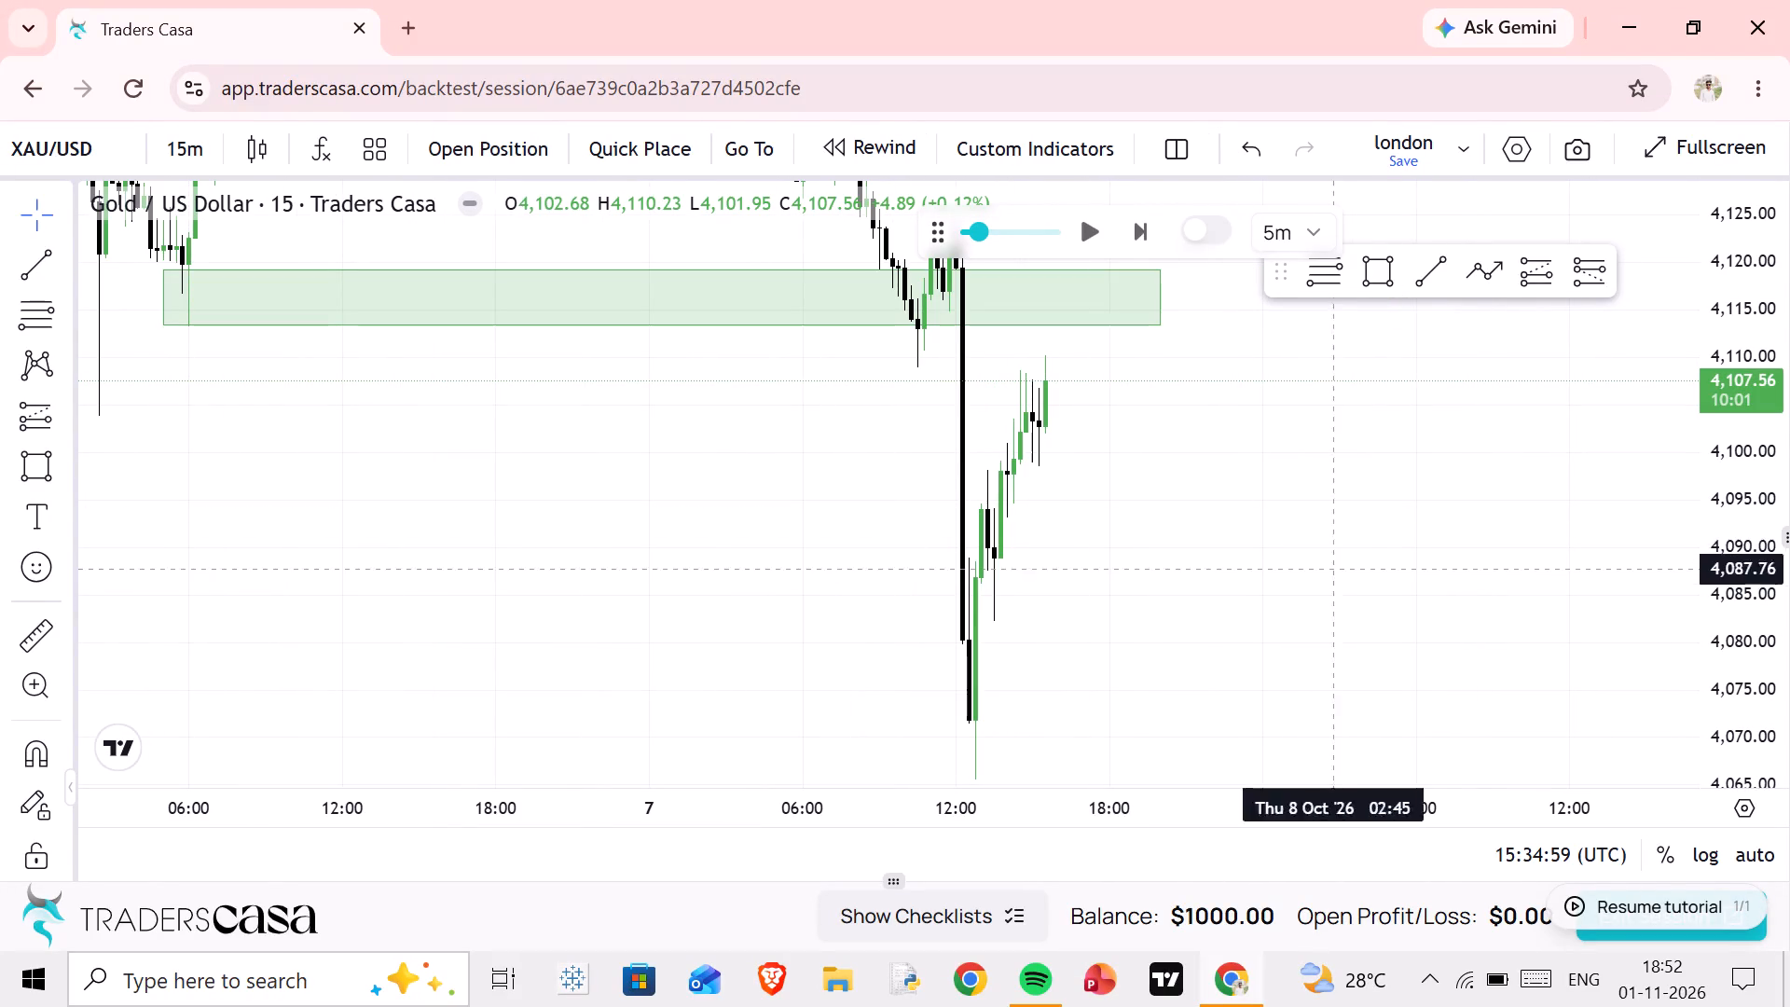
# Resume the replay and set the time advanced per step to 15m.
pyautogui.scroll(-1, 1728, 483)
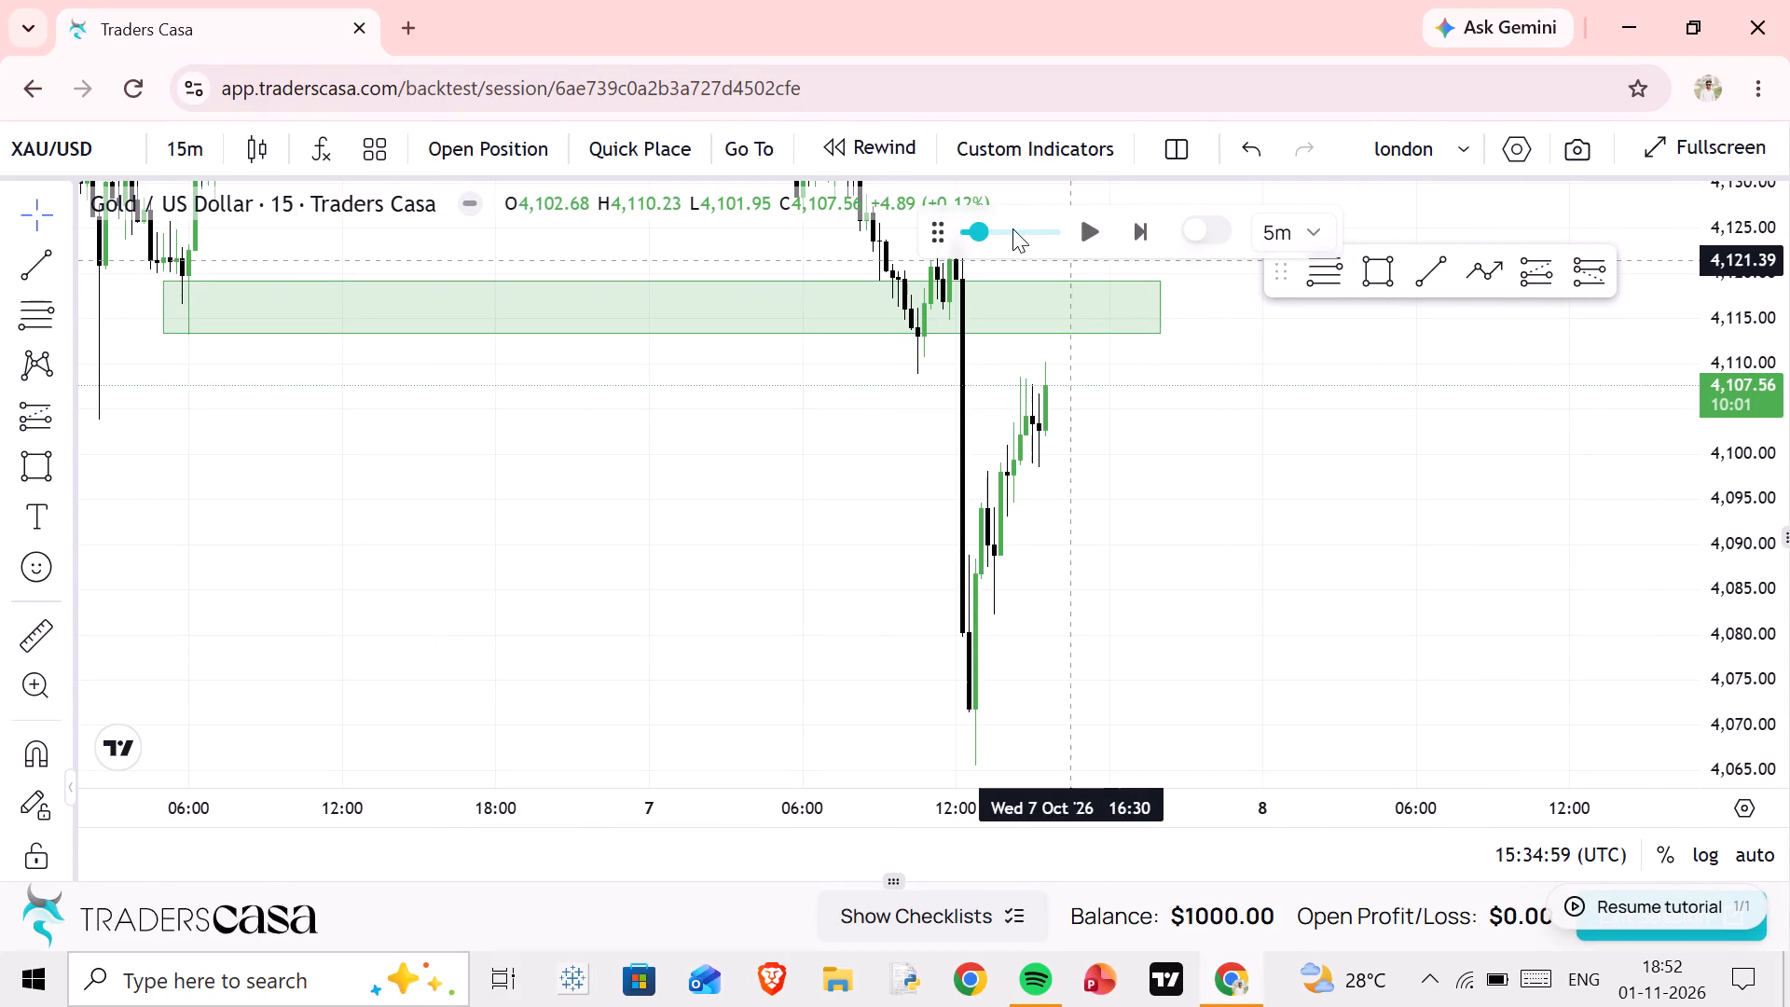
pyautogui.click(1104, 234)
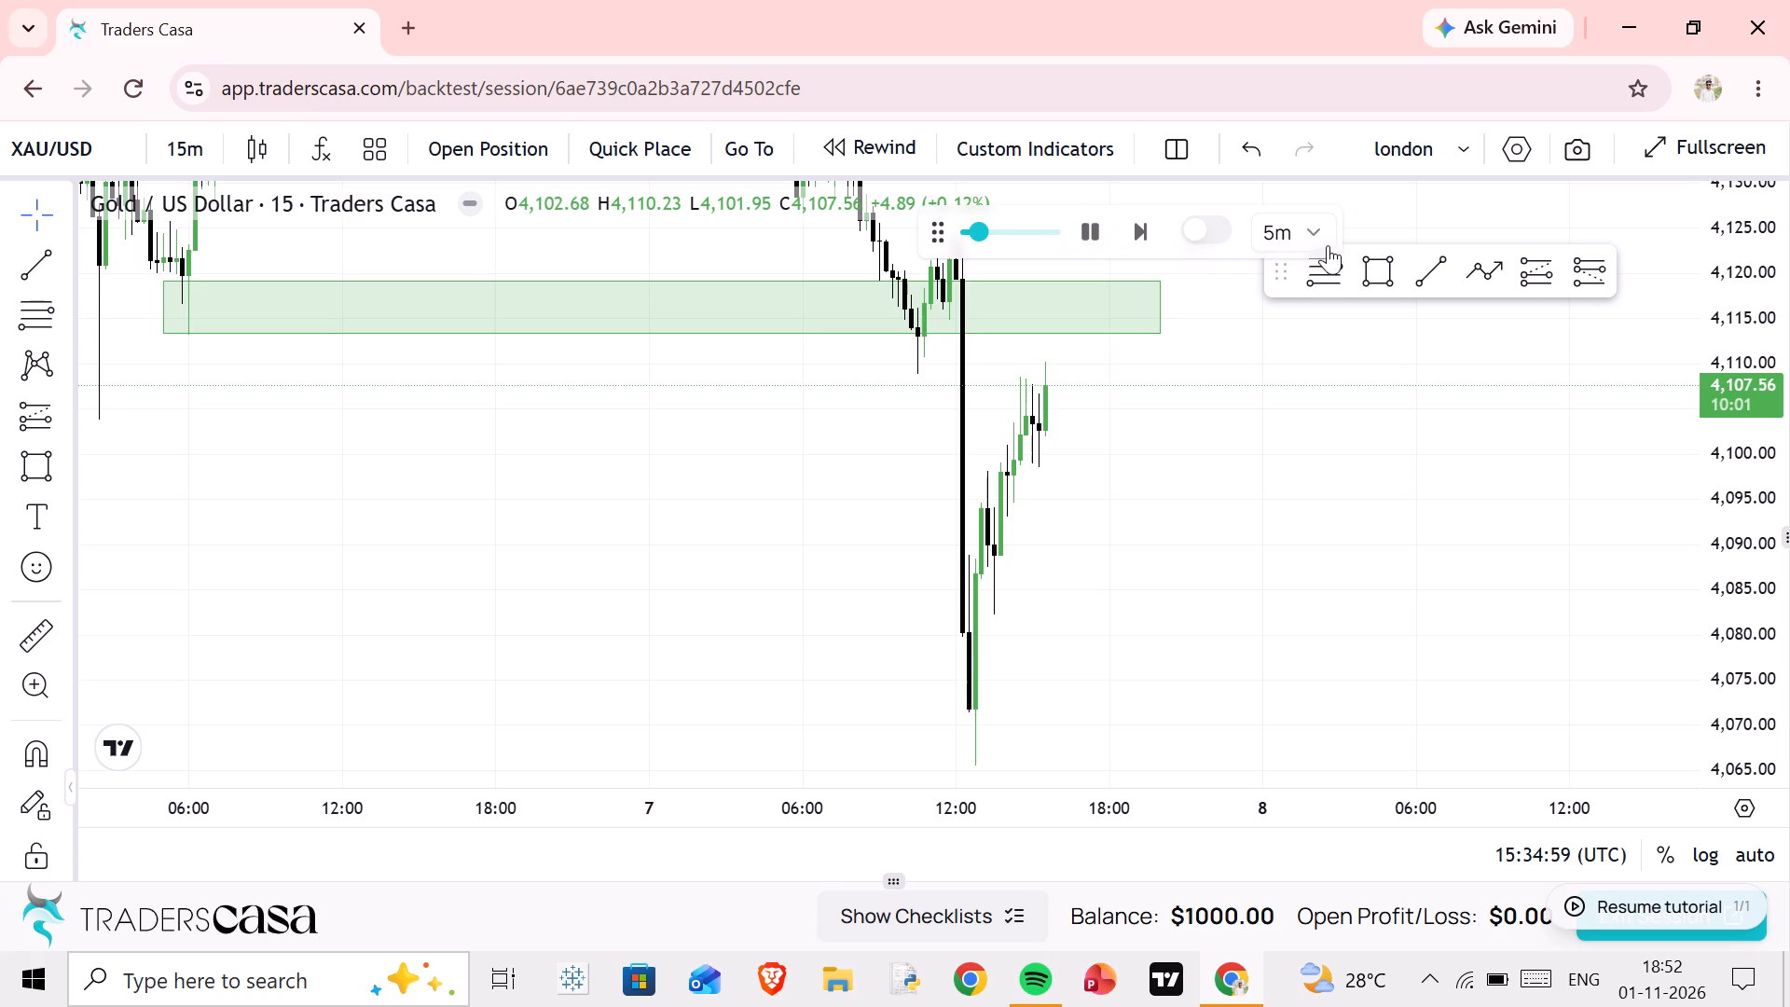
pyautogui.click(1318, 238)
pyautogui.click(1298, 497)
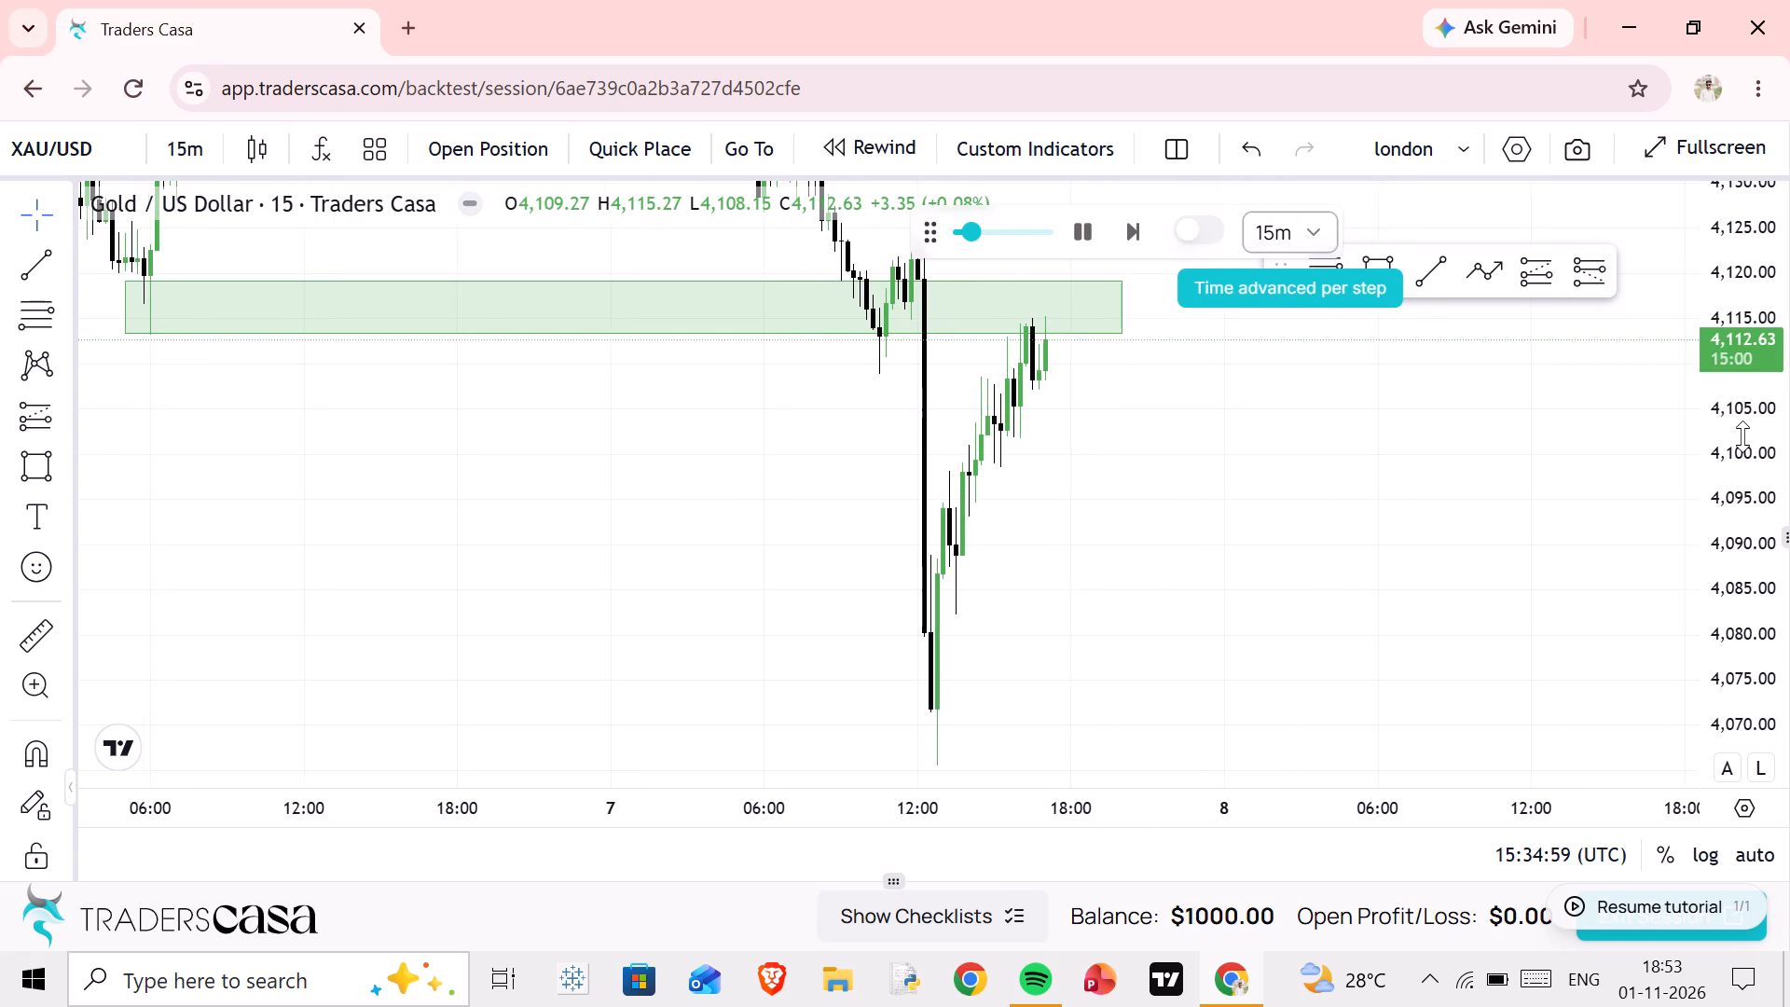
# Follow the replay to about 23:00 on 7 Oct and examine how price reacts around the green zone.
pyautogui.moveTo(1466, 476); pyautogui.dragTo(1438, 584)
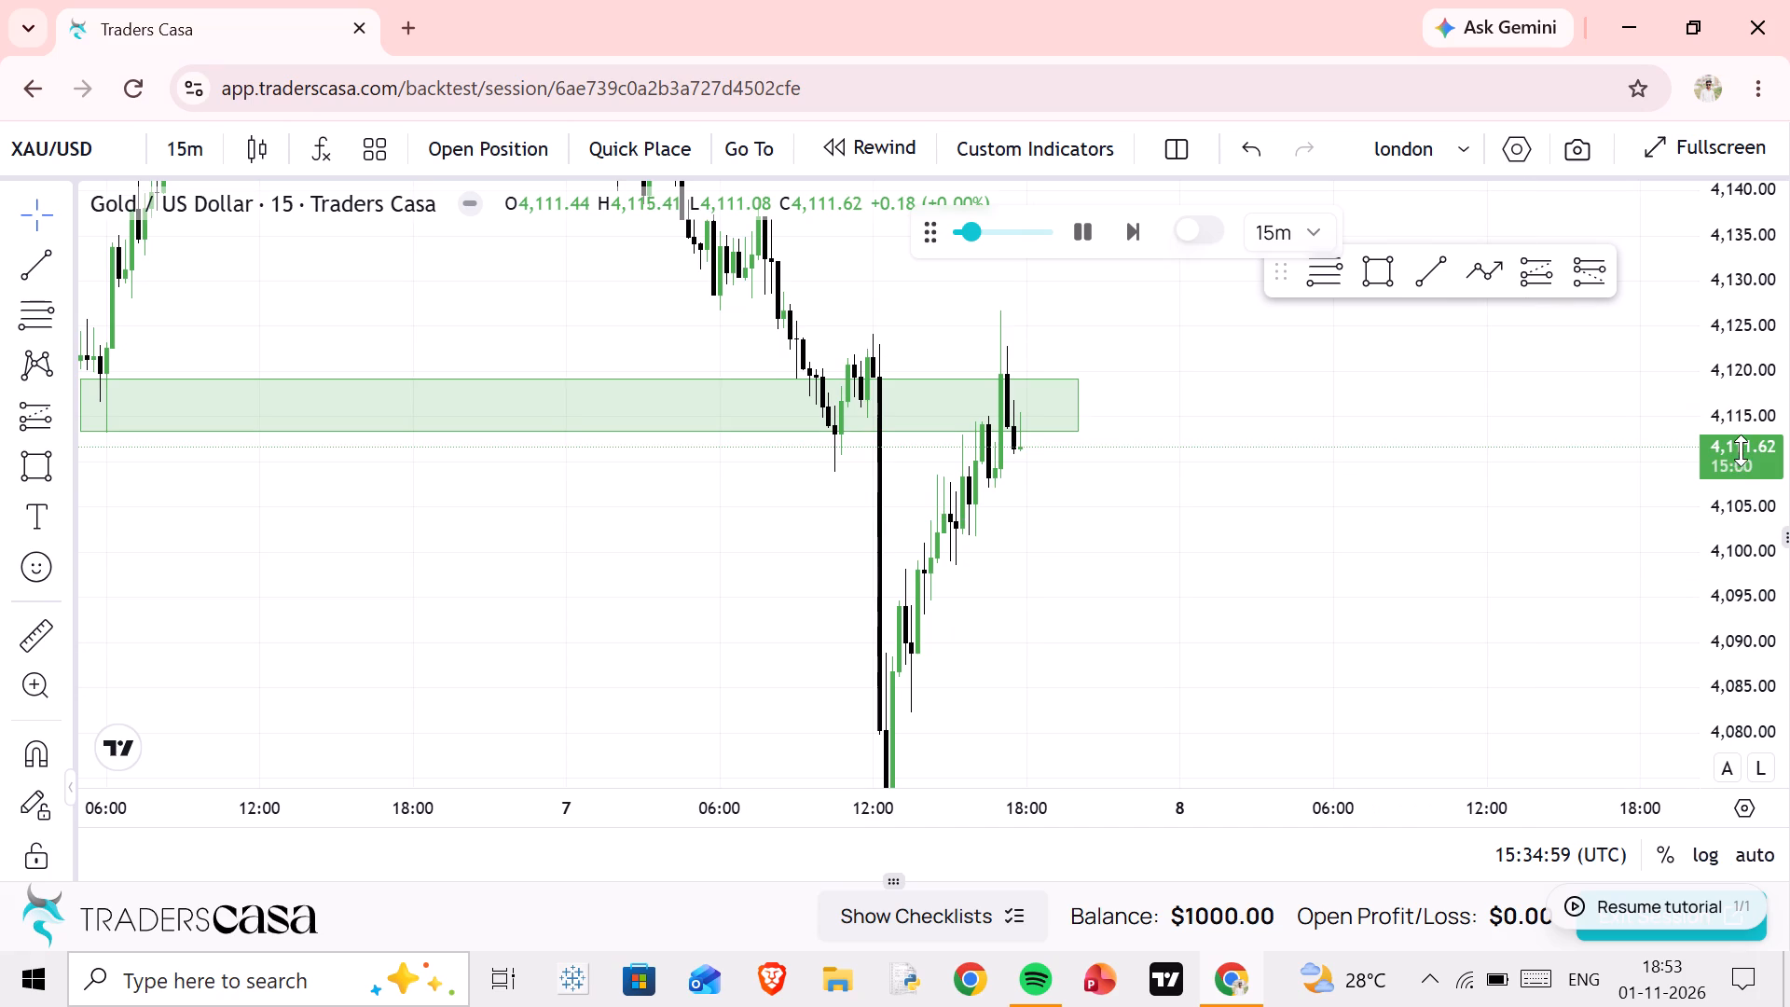
pyautogui.scroll(-11, 1741, 450)
pyautogui.scroll(-4, 1494, 477)
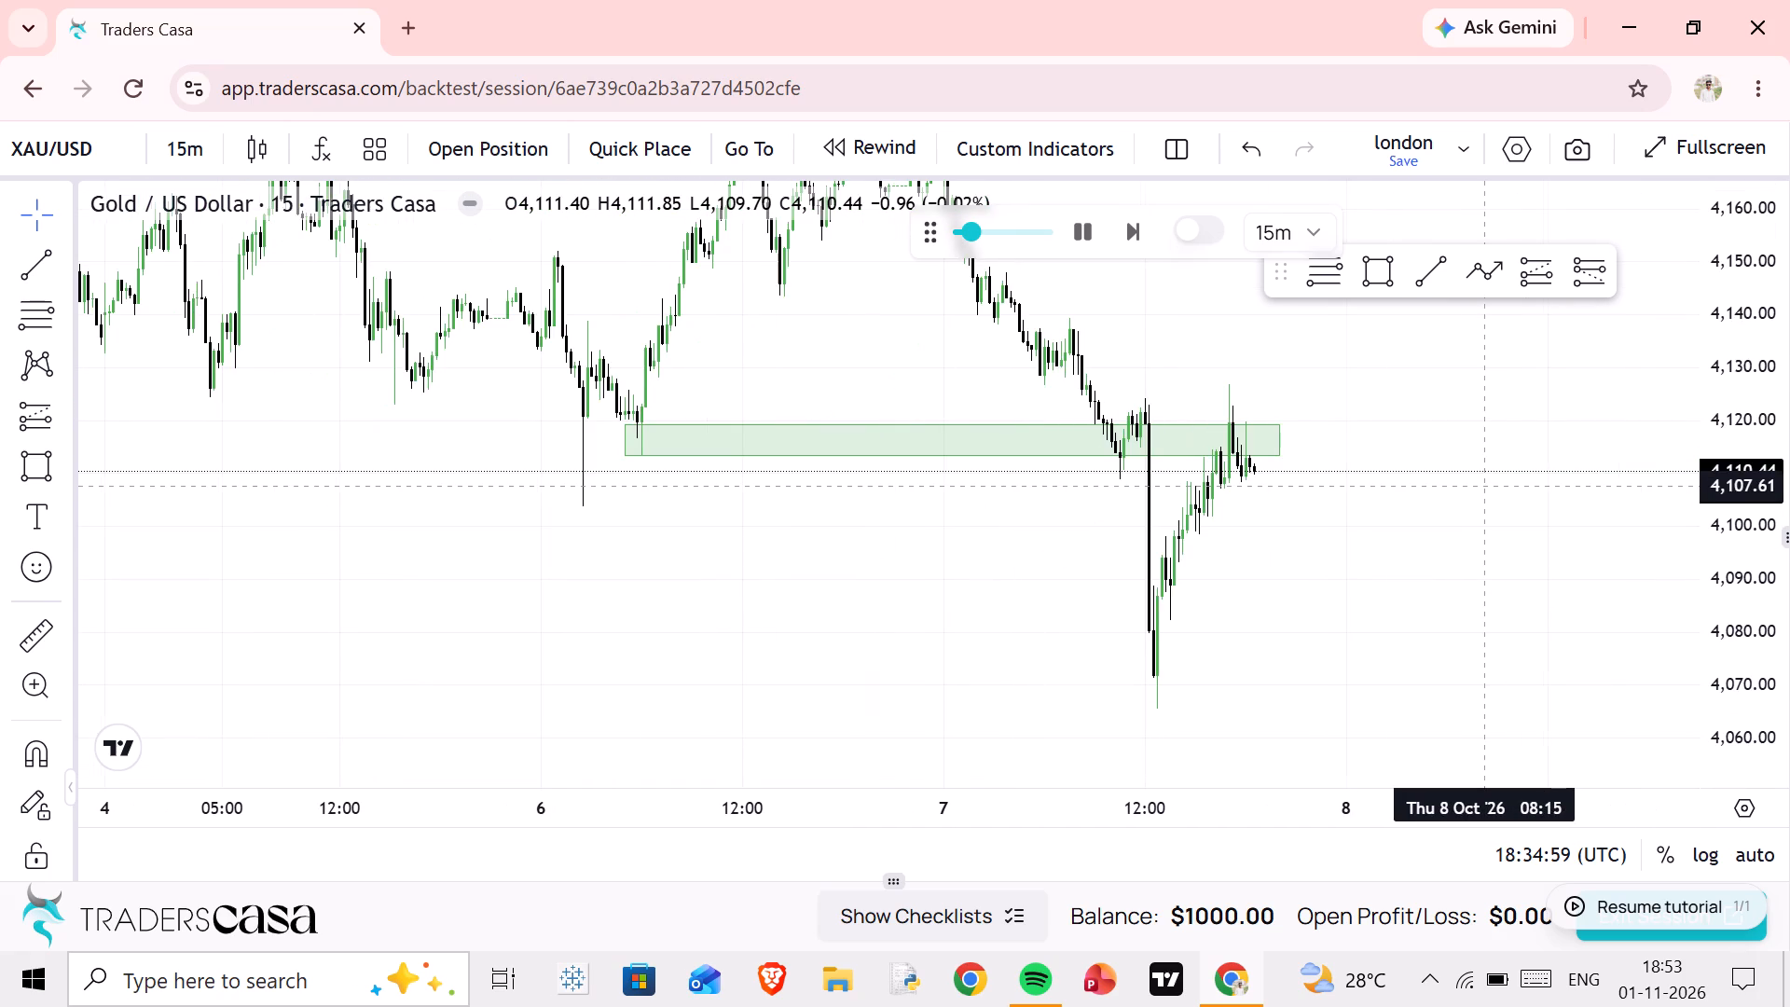
pyautogui.scroll(2, 1451, 492)
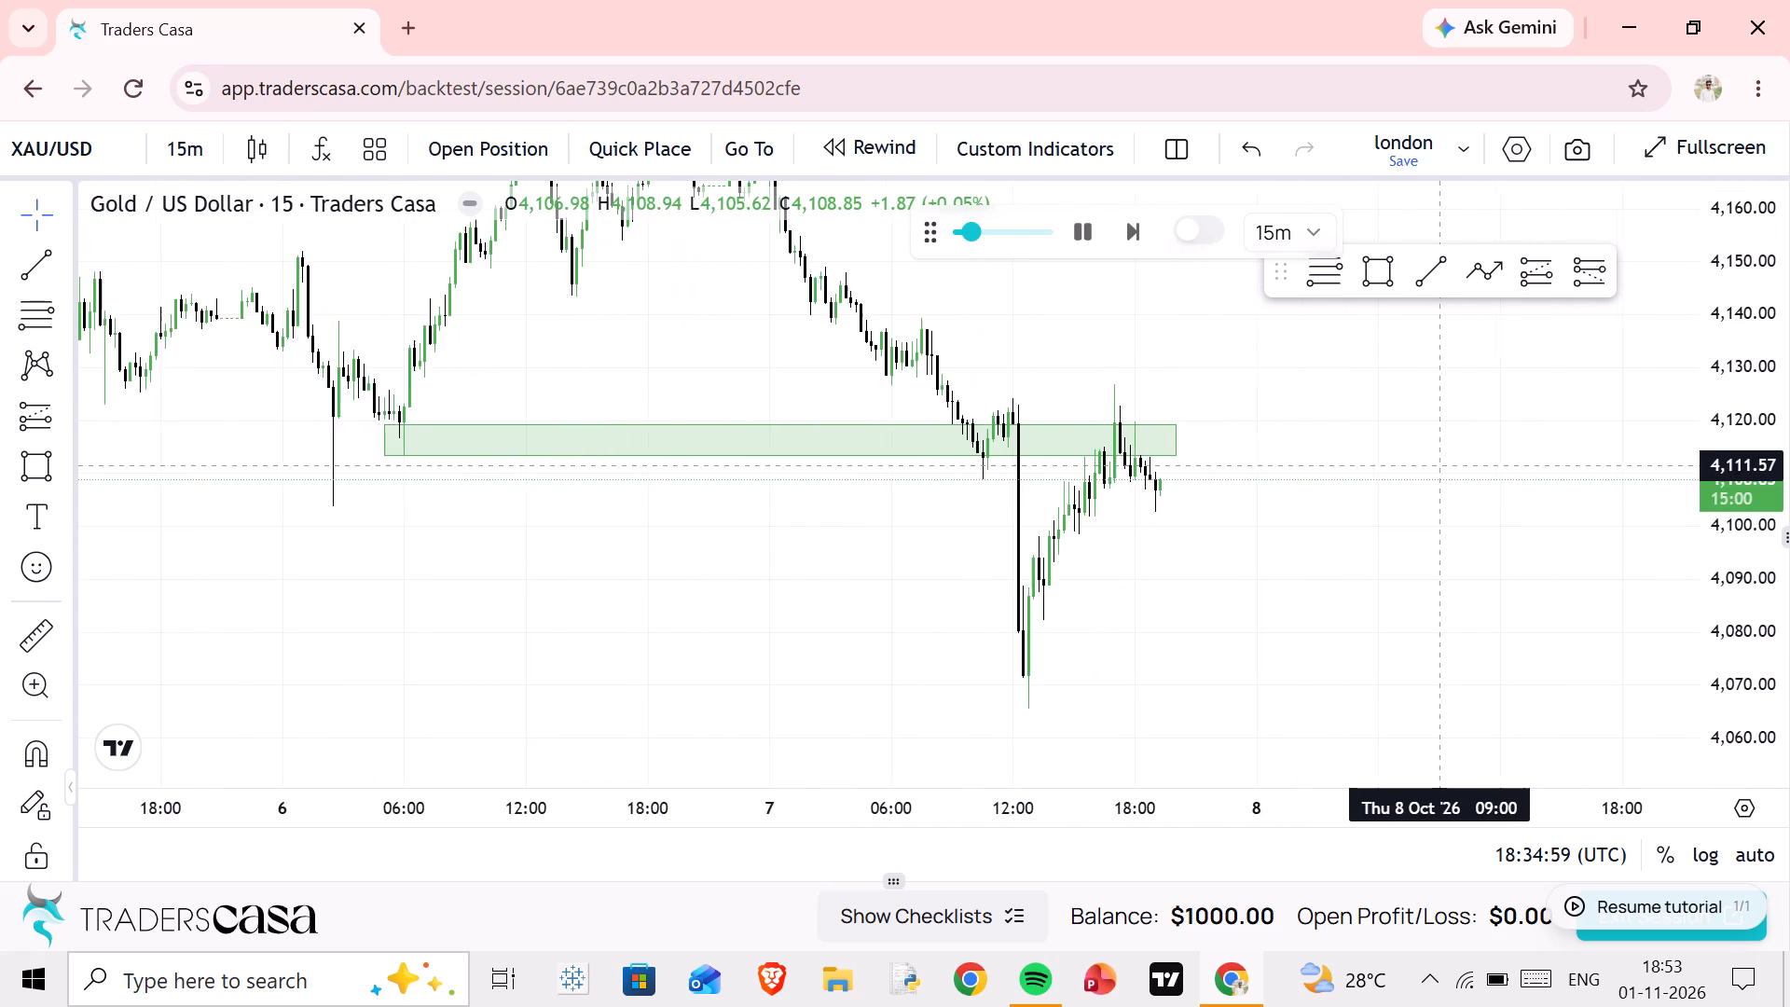
pyautogui.scroll(1, 1439, 465)
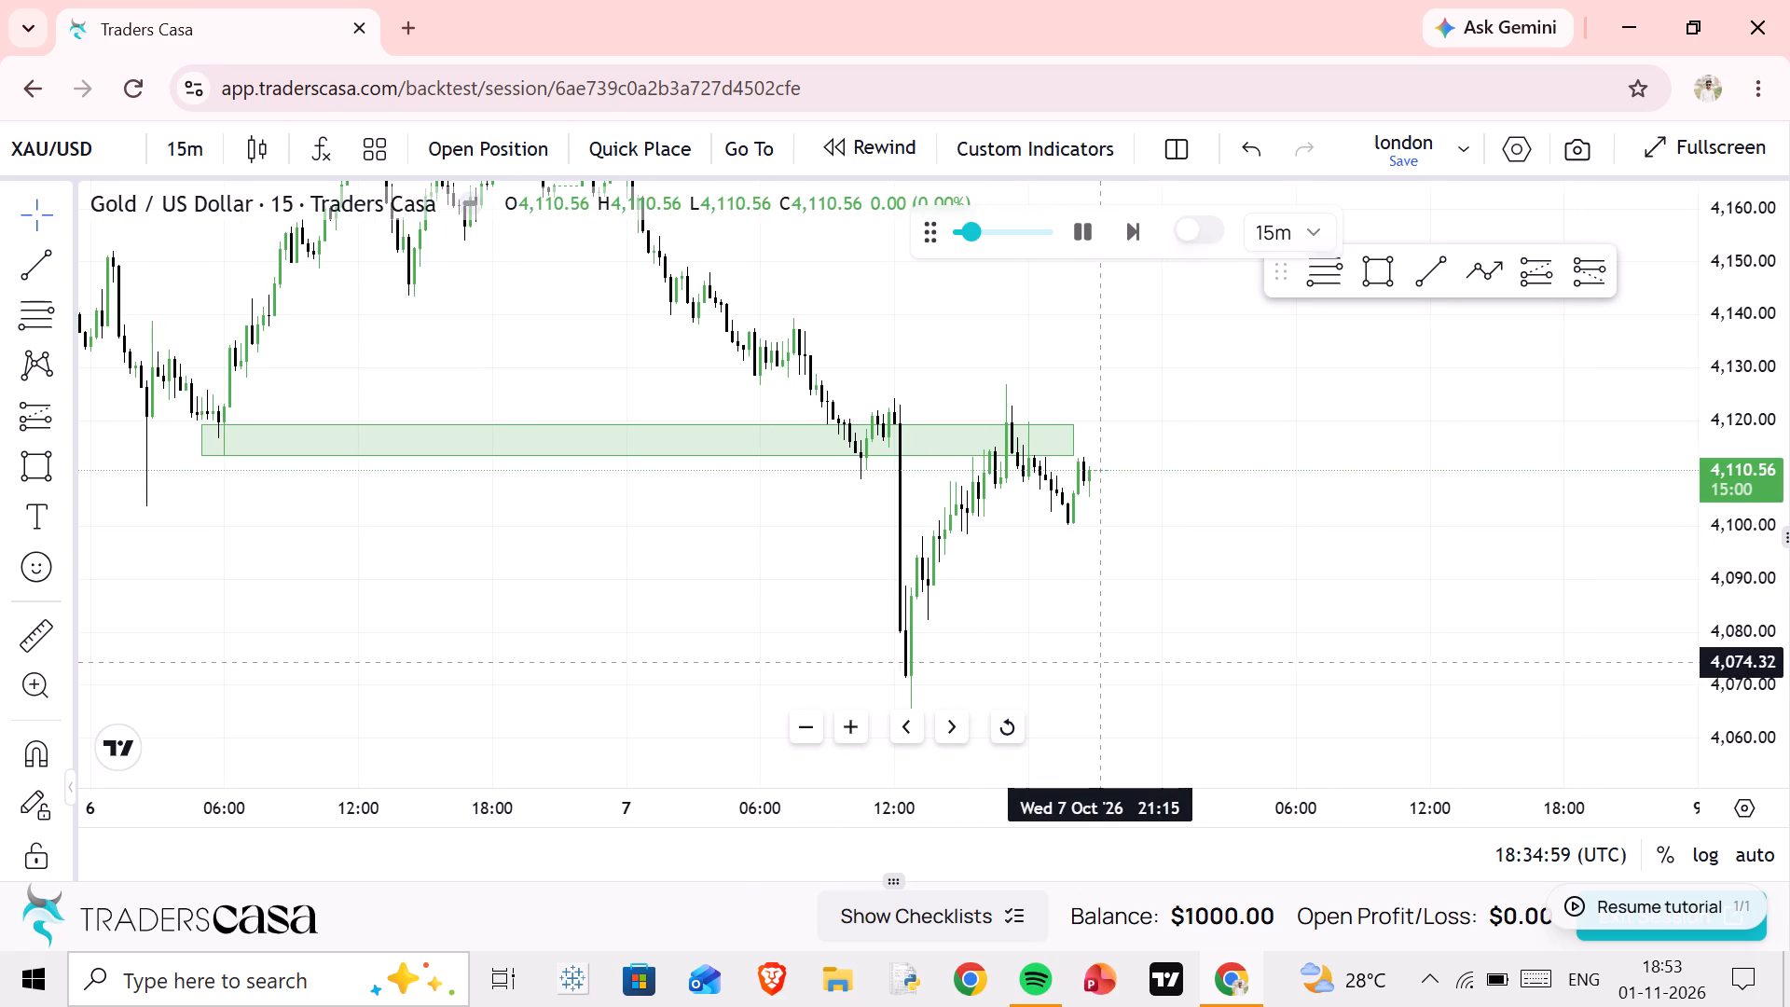
pyautogui.scroll(3, 1733, 620)
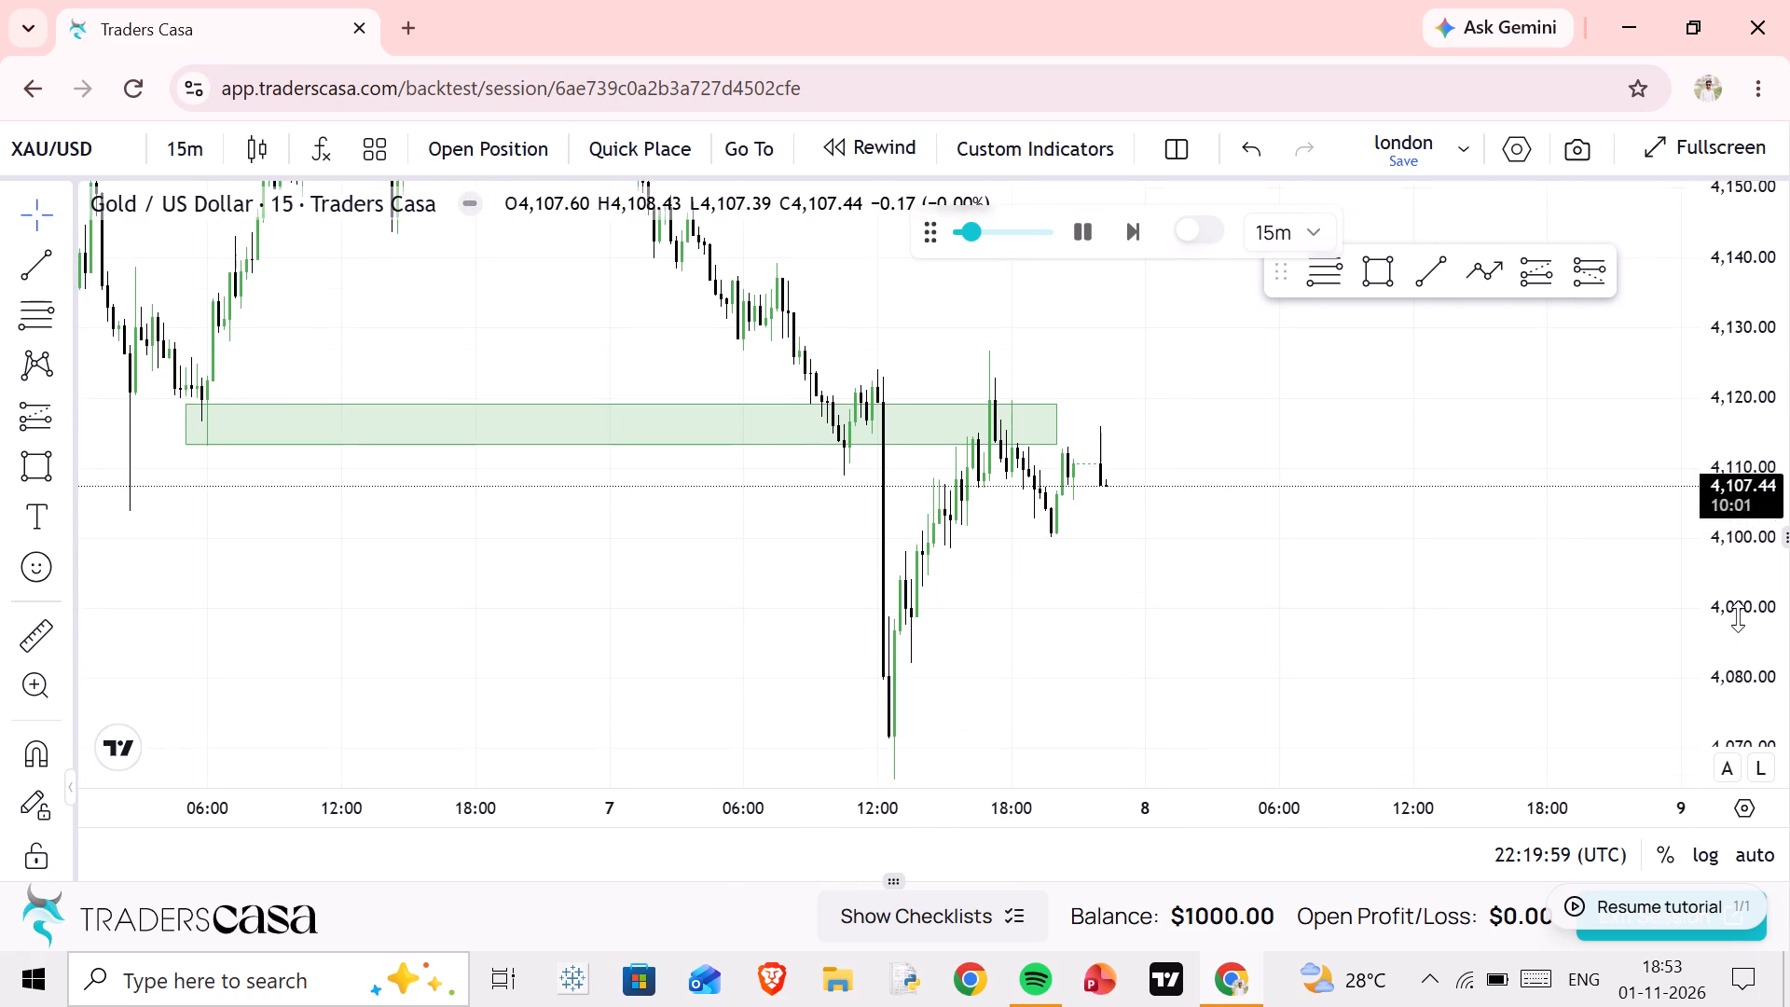
pyautogui.scroll(3, 1738, 616)
pyautogui.scroll(2, 1611, 634)
pyautogui.moveTo(1265, 563); pyautogui.dragTo(1383, 476)
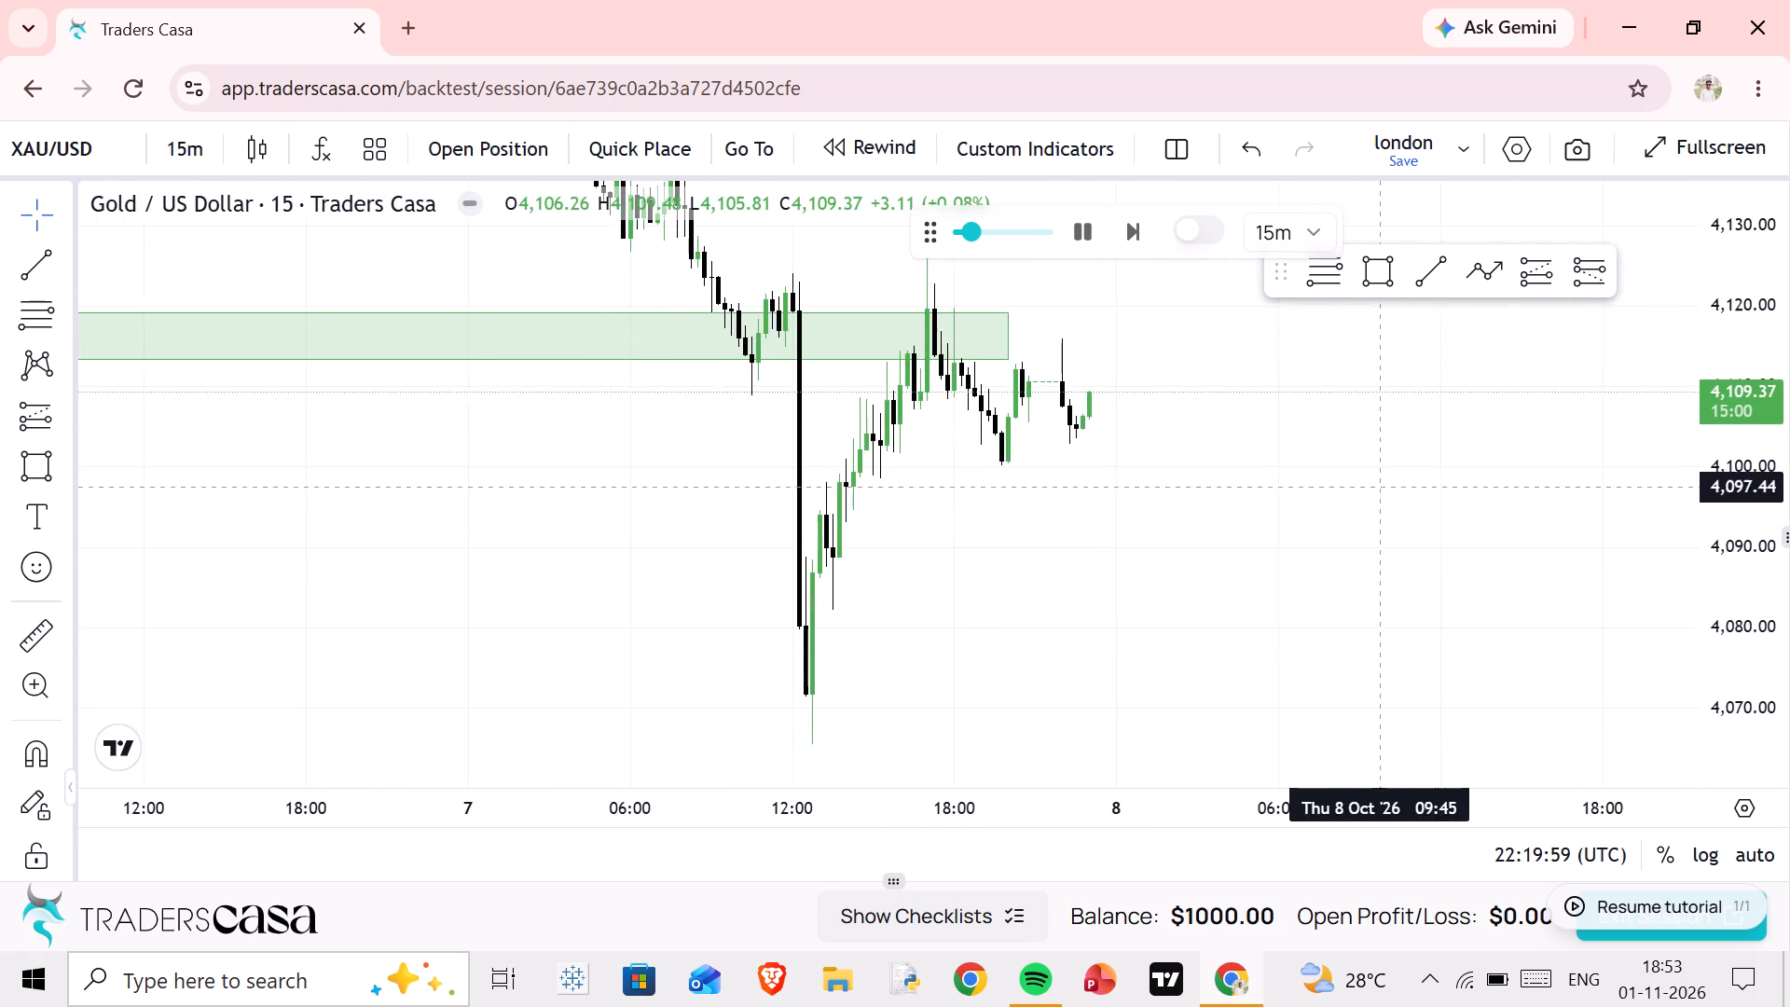
# Follow the replay to about 04:15 on 8 Oct and examine price against the green zone and the preceding swings.
pyautogui.scroll(-1, 1724, 526)
pyautogui.moveTo(1473, 517); pyautogui.dragTo(1185, 689)
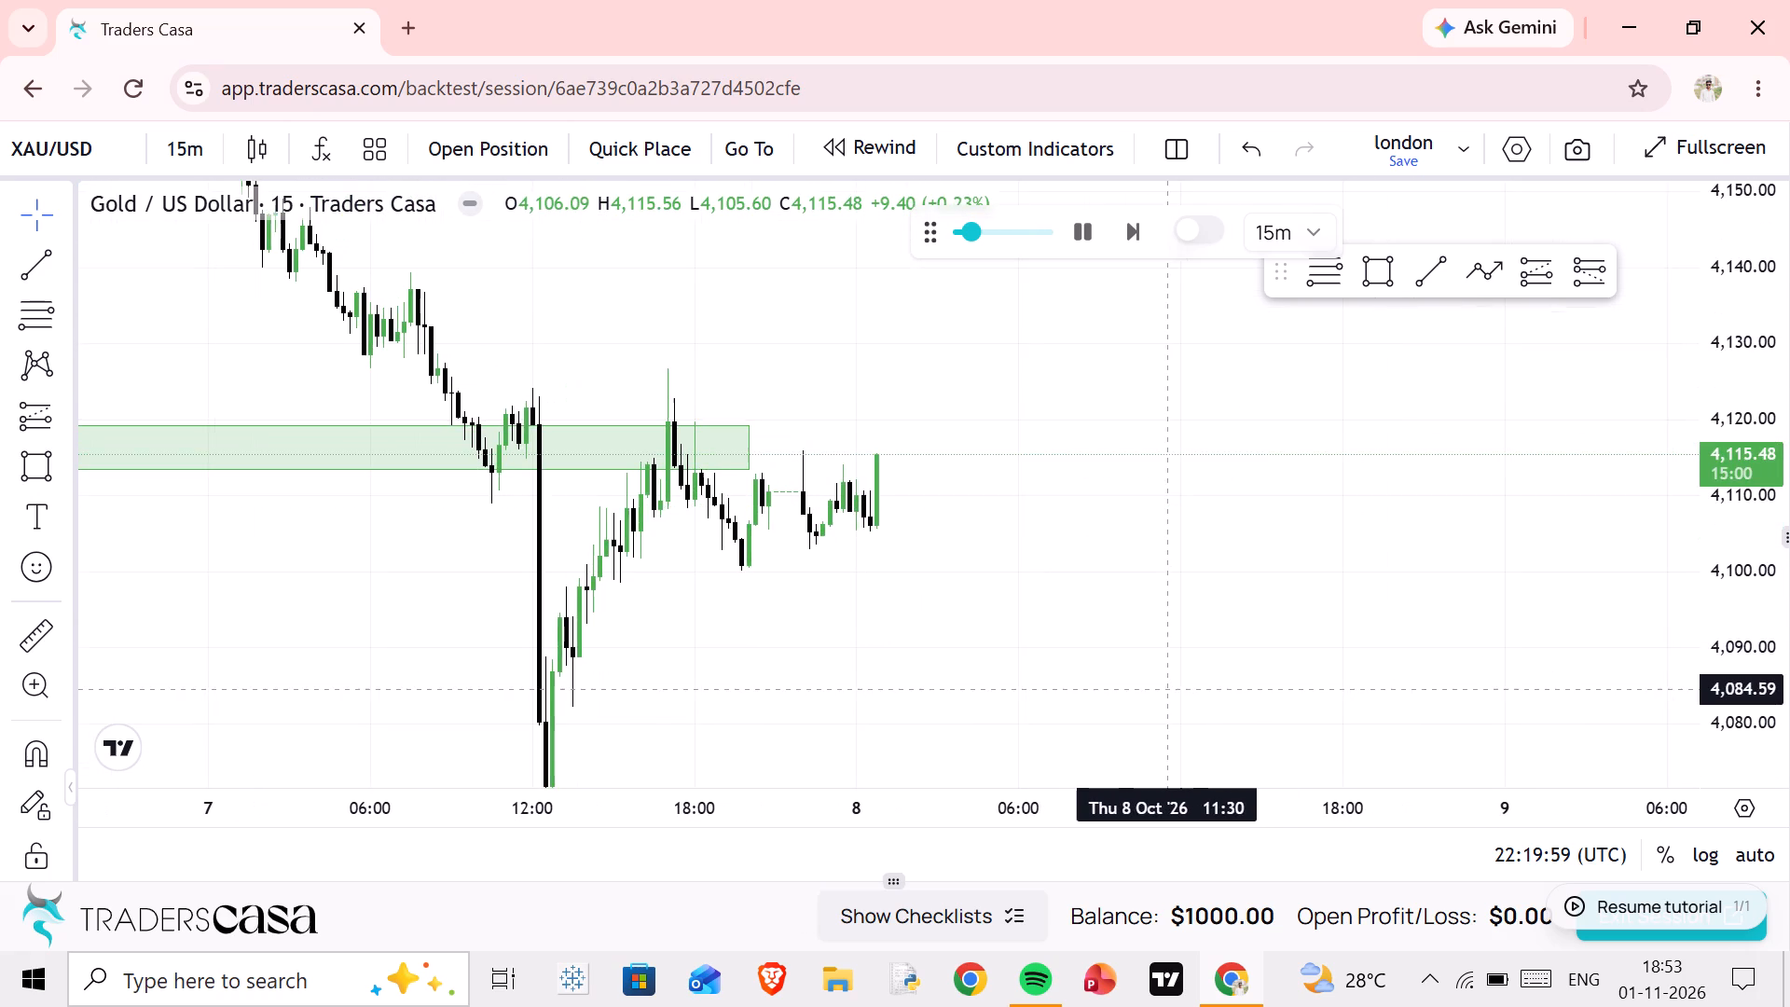
pyautogui.moveTo(1185, 689); pyautogui.dragTo(1185, 679)
pyautogui.moveTo(1004, 434); pyautogui.dragTo(1005, 435)
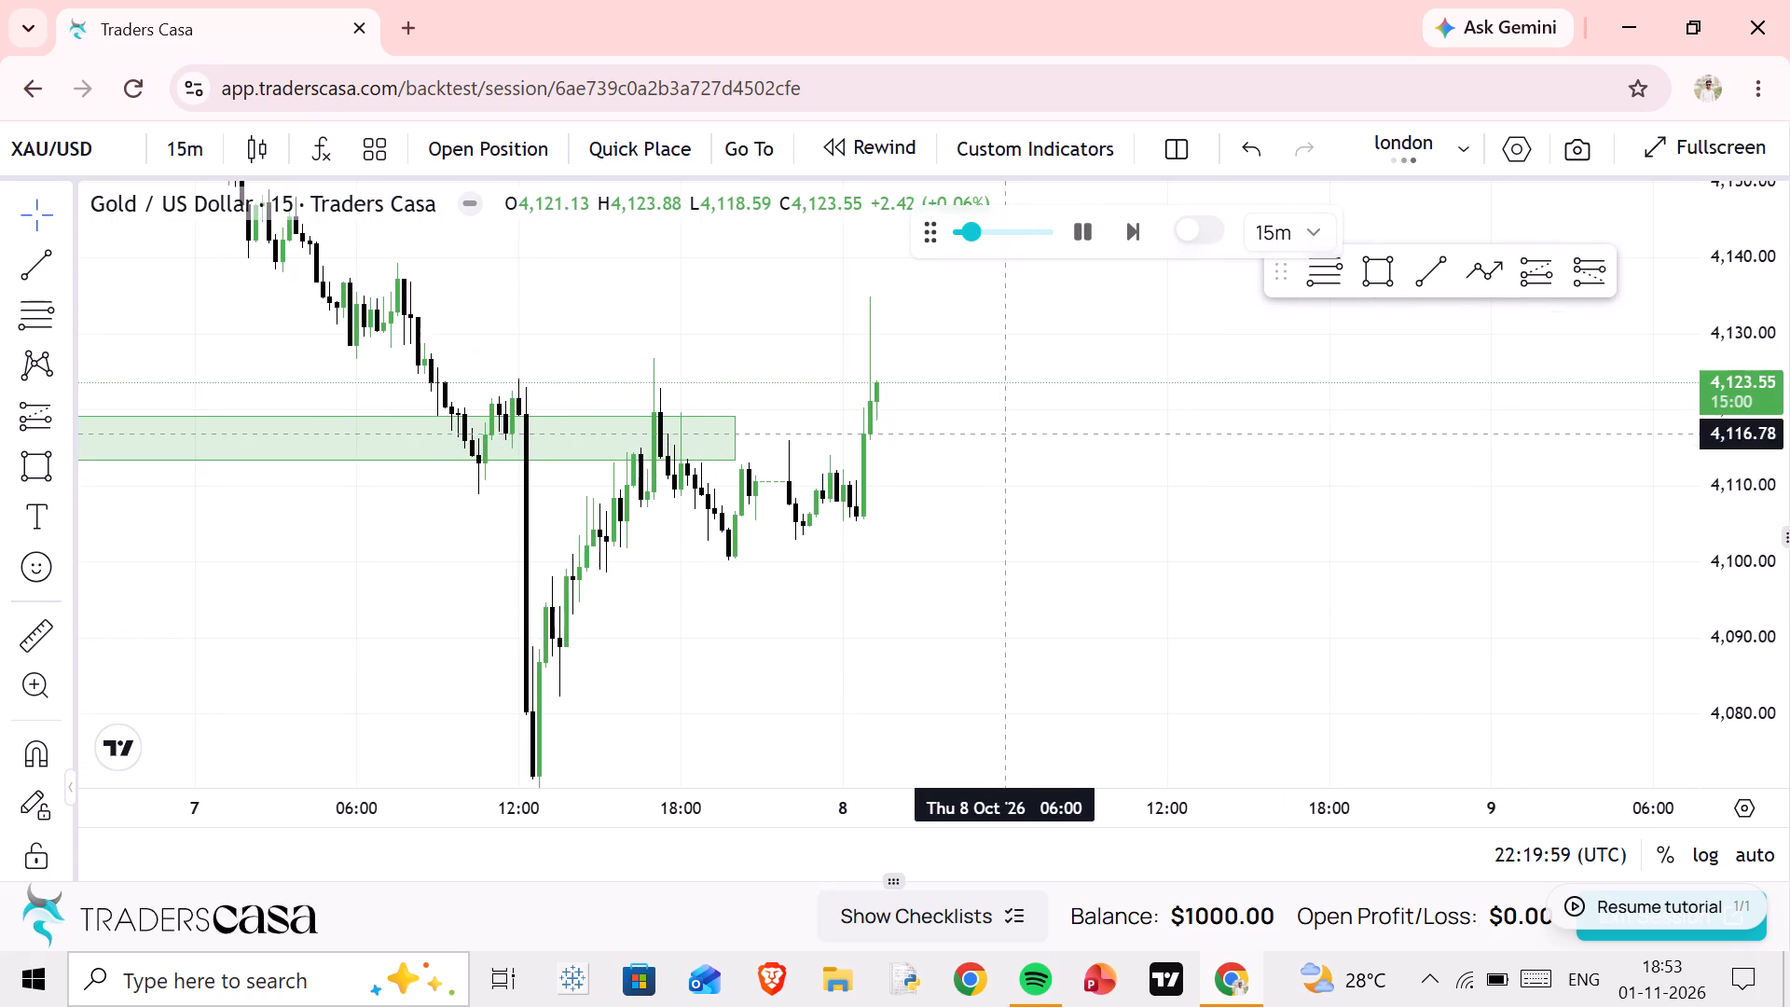
pyautogui.moveTo(1005, 435); pyautogui.dragTo(987, 624)
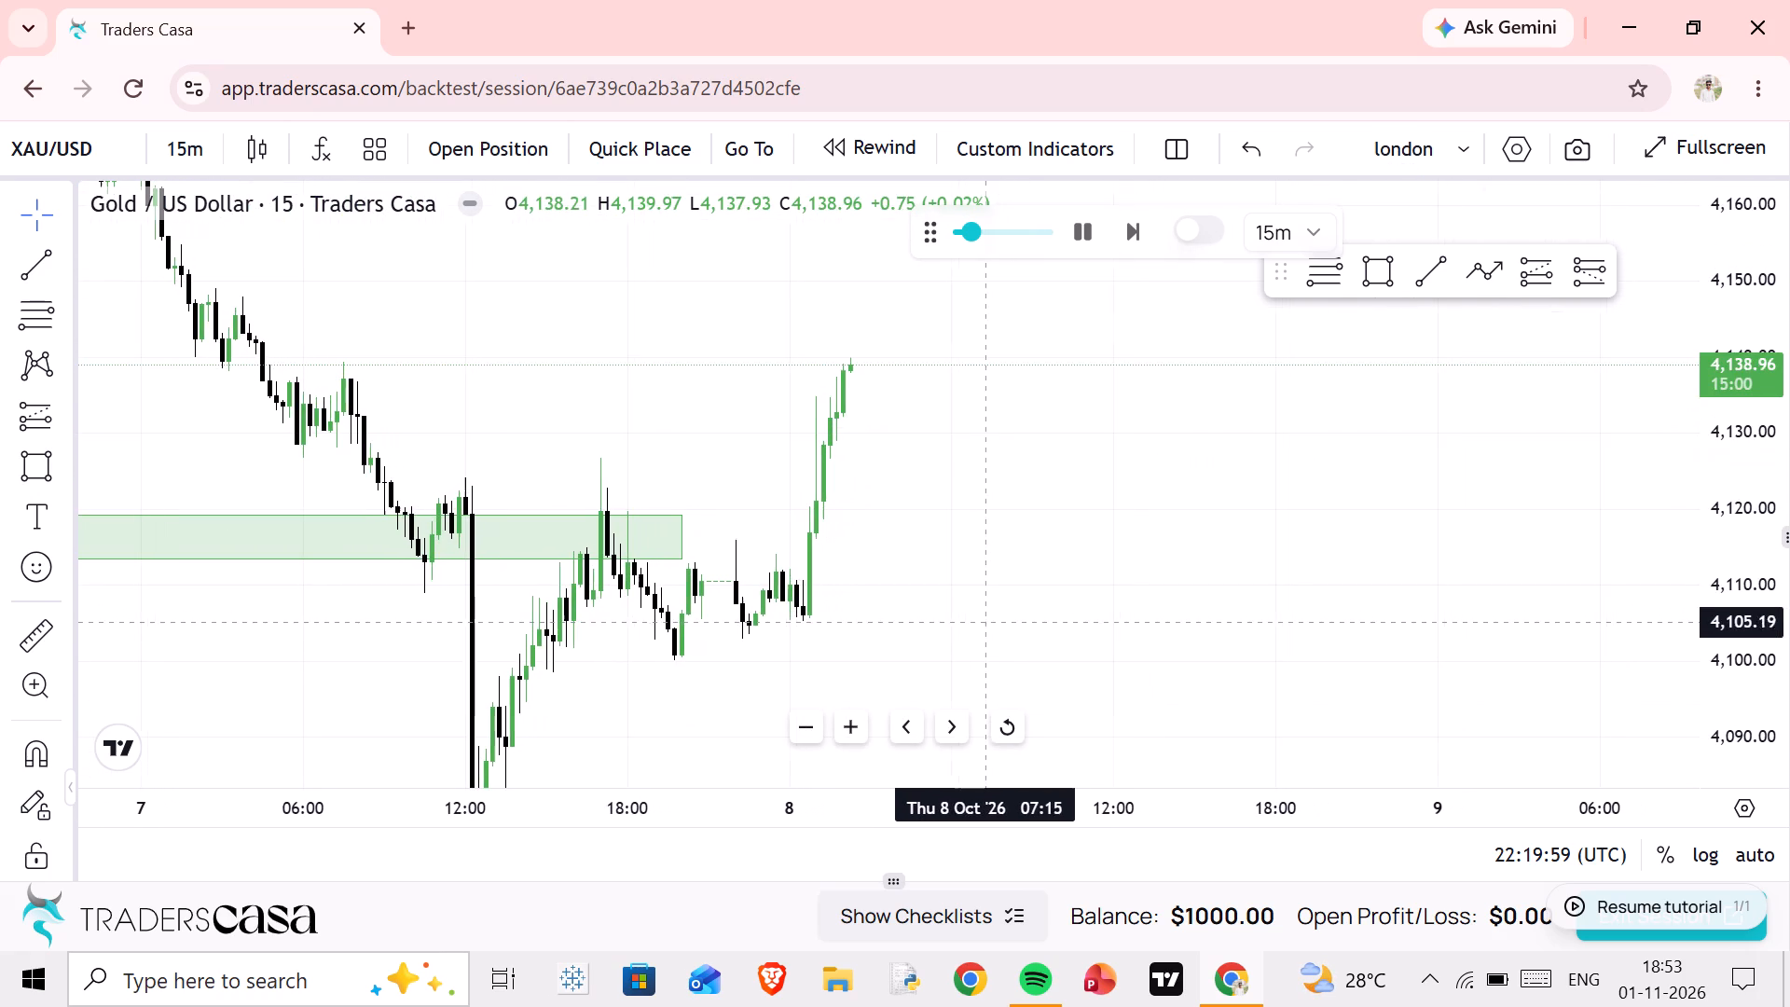
pyautogui.moveTo(960, 553); pyautogui.dragTo(1112, 503)
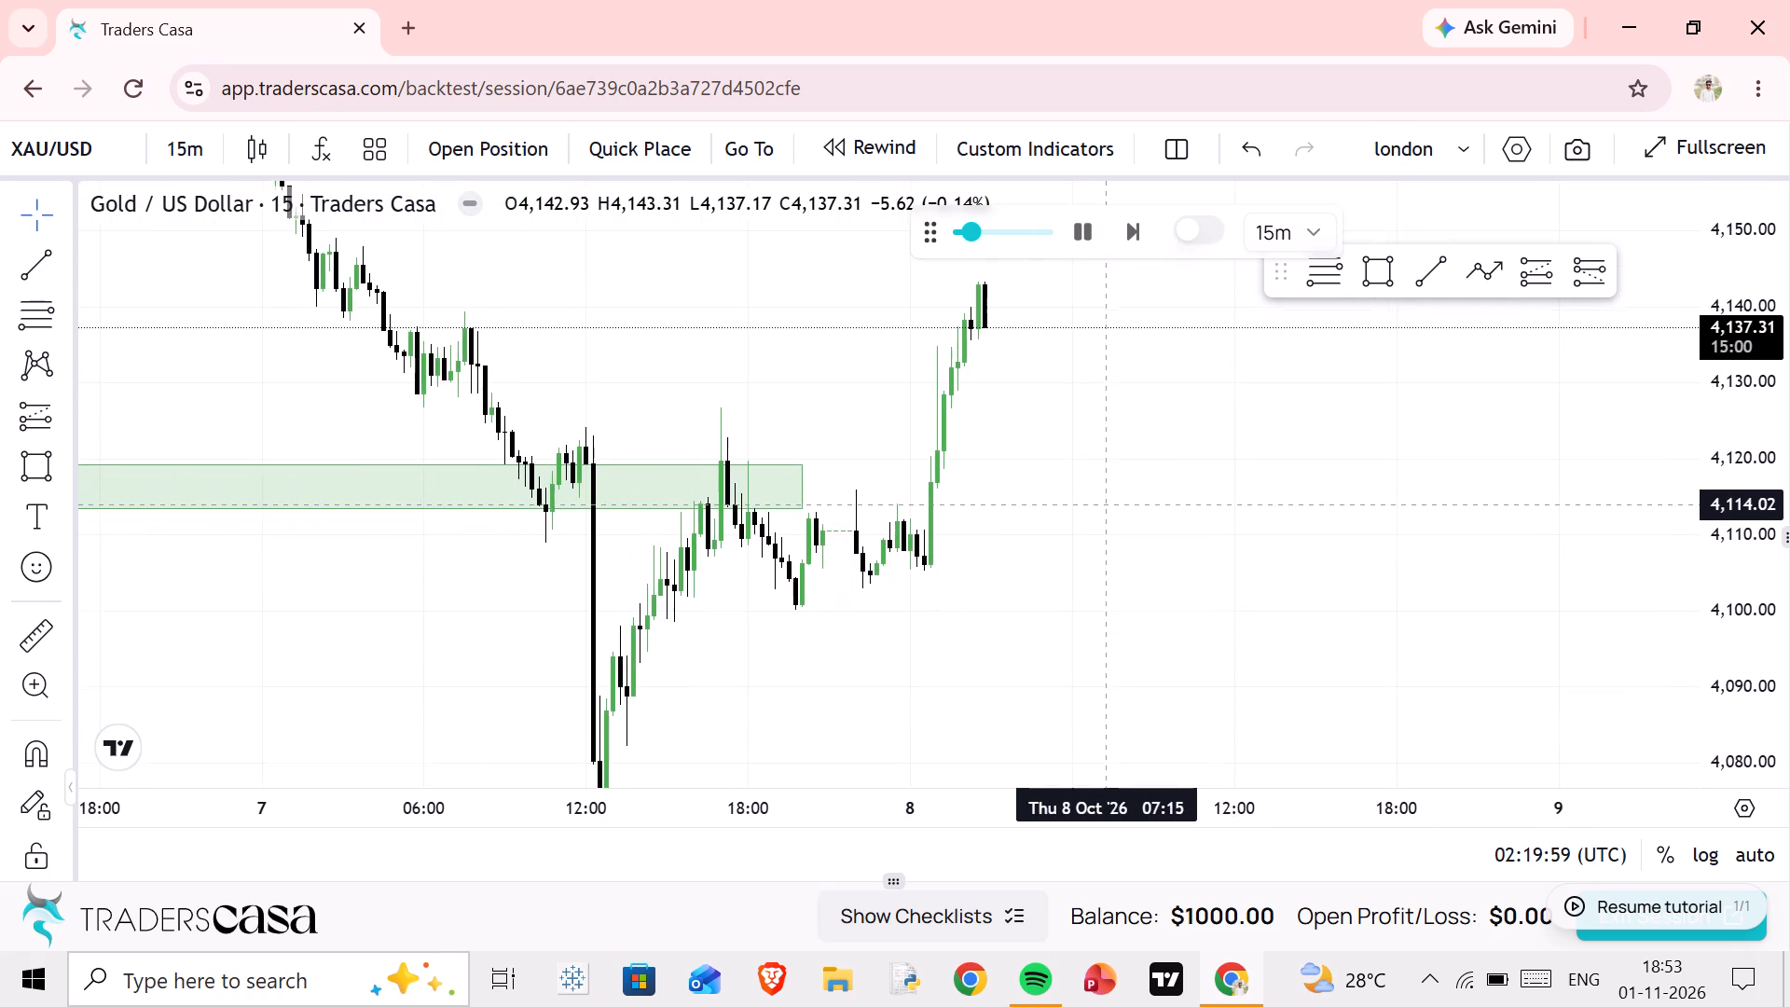
pyautogui.moveTo(1112, 503); pyautogui.dragTo(1111, 507)
pyautogui.moveTo(1060, 450); pyautogui.dragTo(1032, 602)
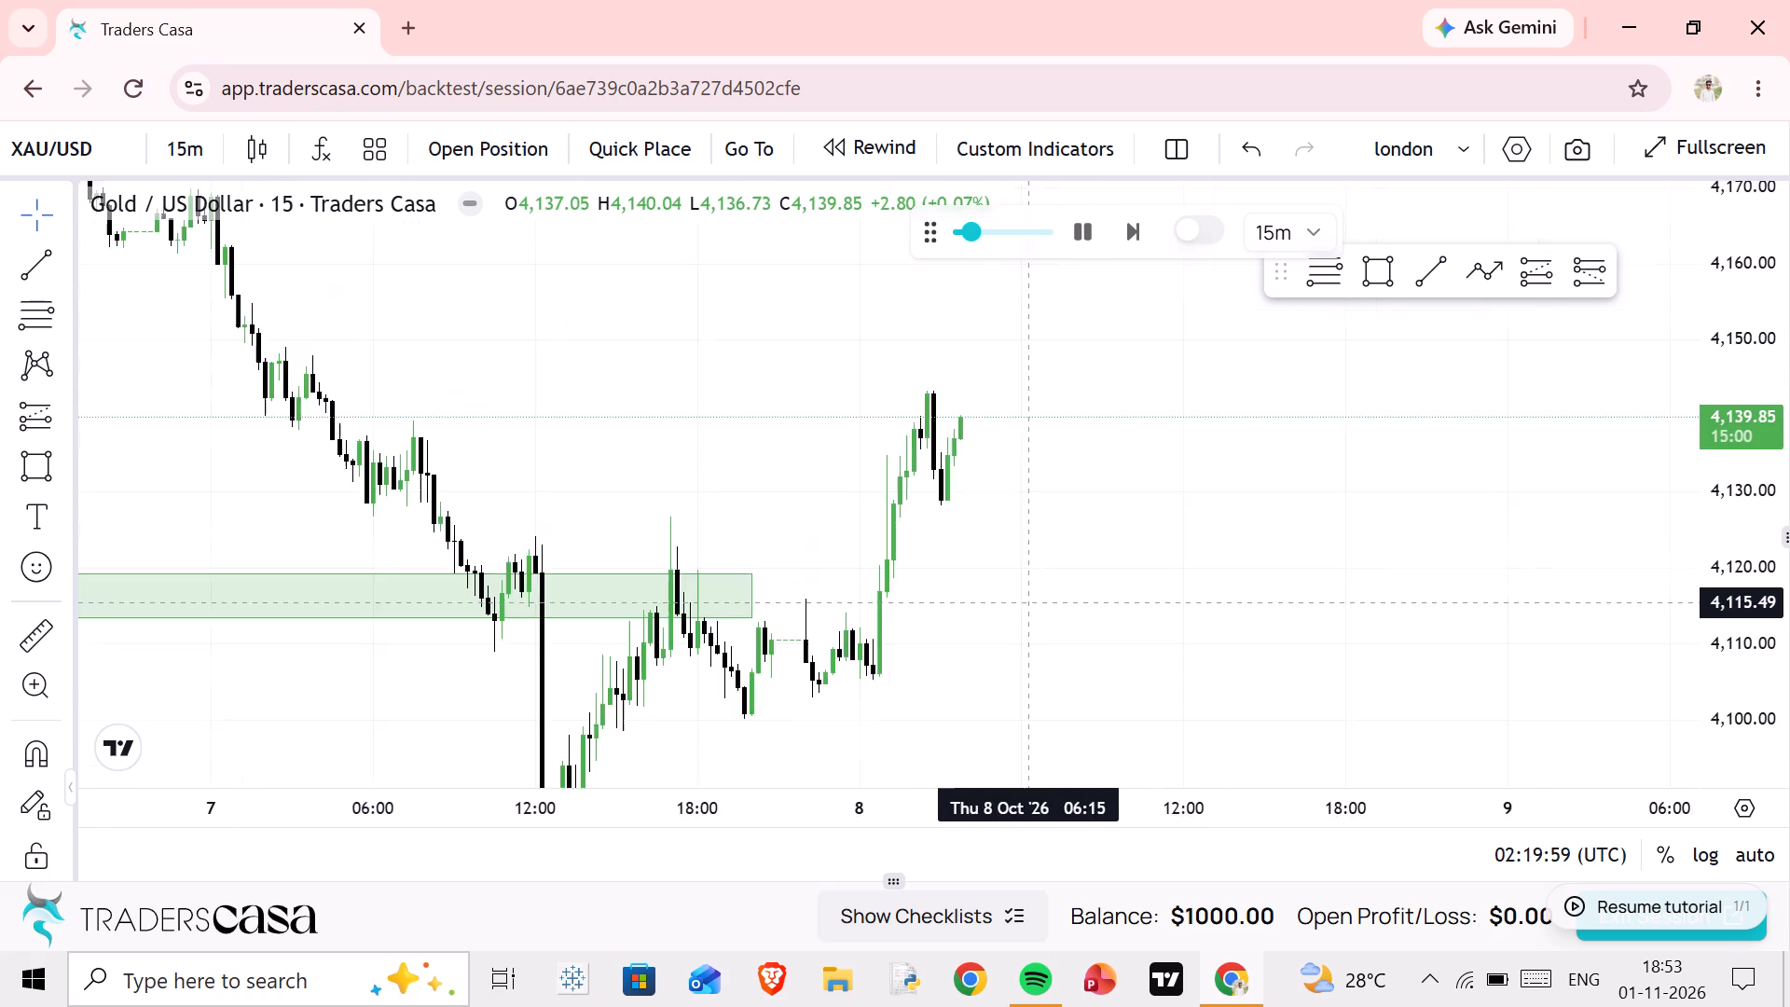
pyautogui.moveTo(1032, 602); pyautogui.dragTo(1254, 680)
pyautogui.scroll(-4, 1254, 680)
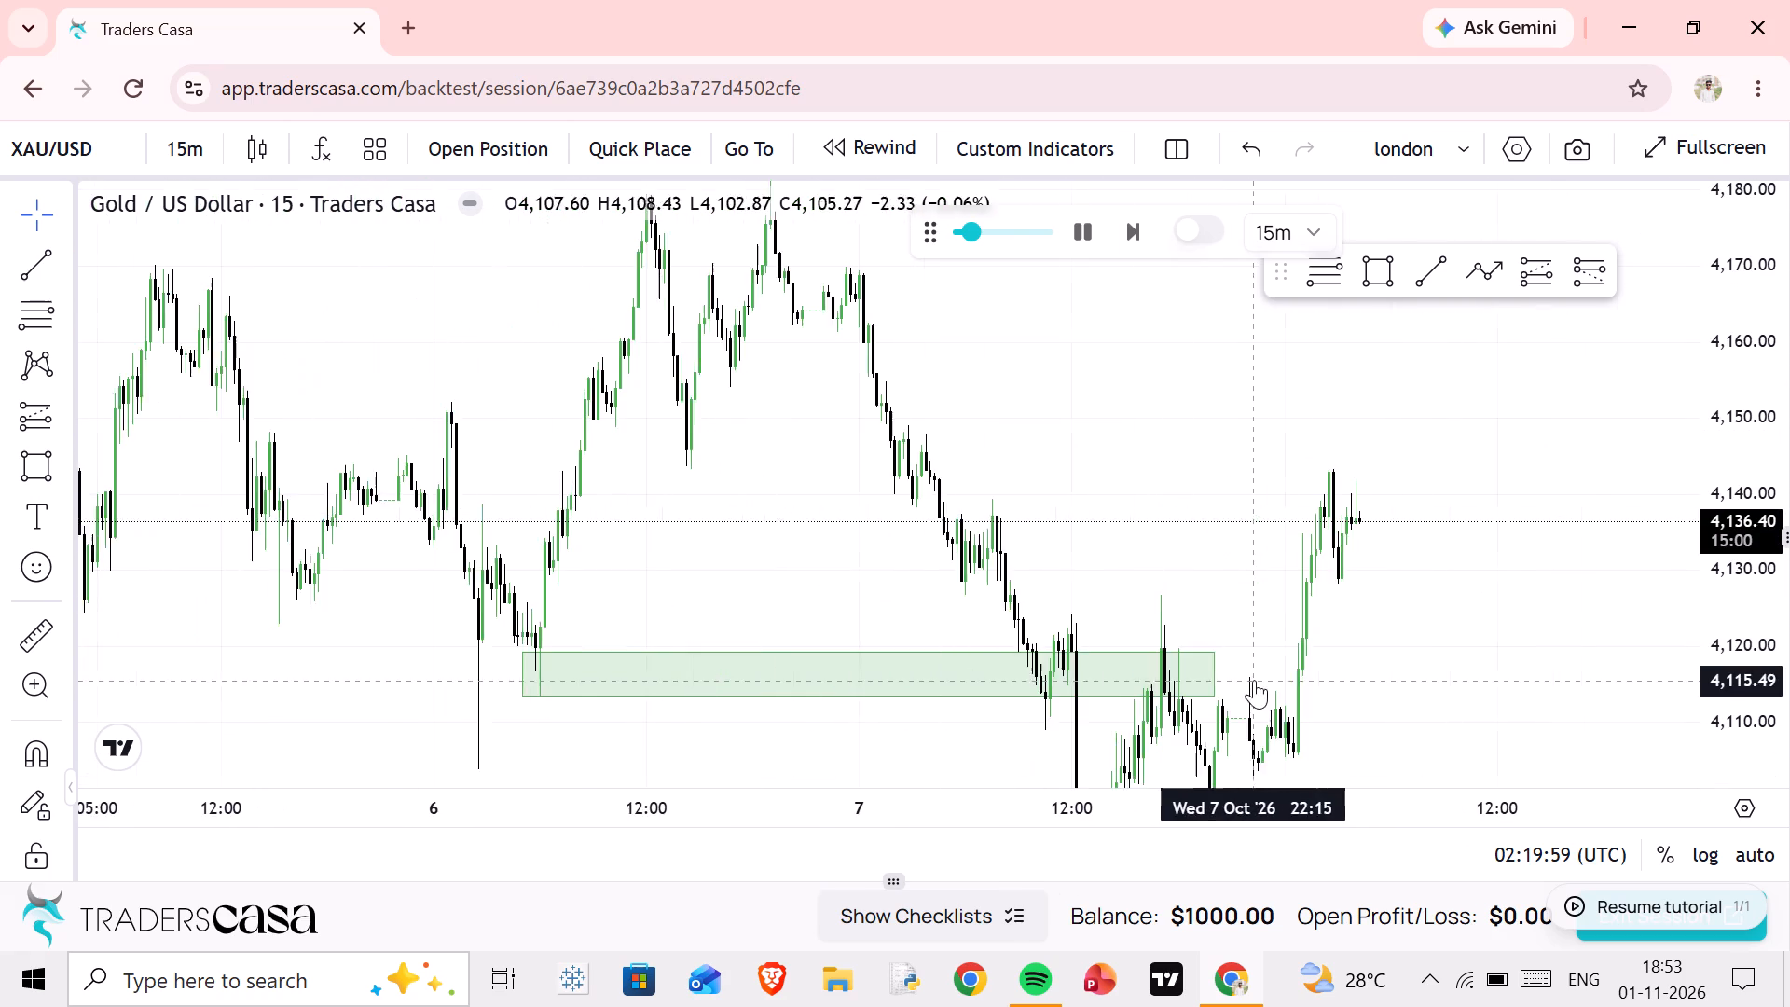
# Follow the replay to about 17:15 on 8 Oct and examine the swing highs and lows of that day.
pyautogui.moveTo(1207, 508); pyautogui.dragTo(594, 294)
pyautogui.scroll(1, 784, 425)
pyautogui.moveTo(720, 416); pyautogui.dragTo(1058, 507)
pyautogui.scroll(3, 1058, 518)
pyautogui.moveTo(685, 514); pyautogui.dragTo(693, 526)
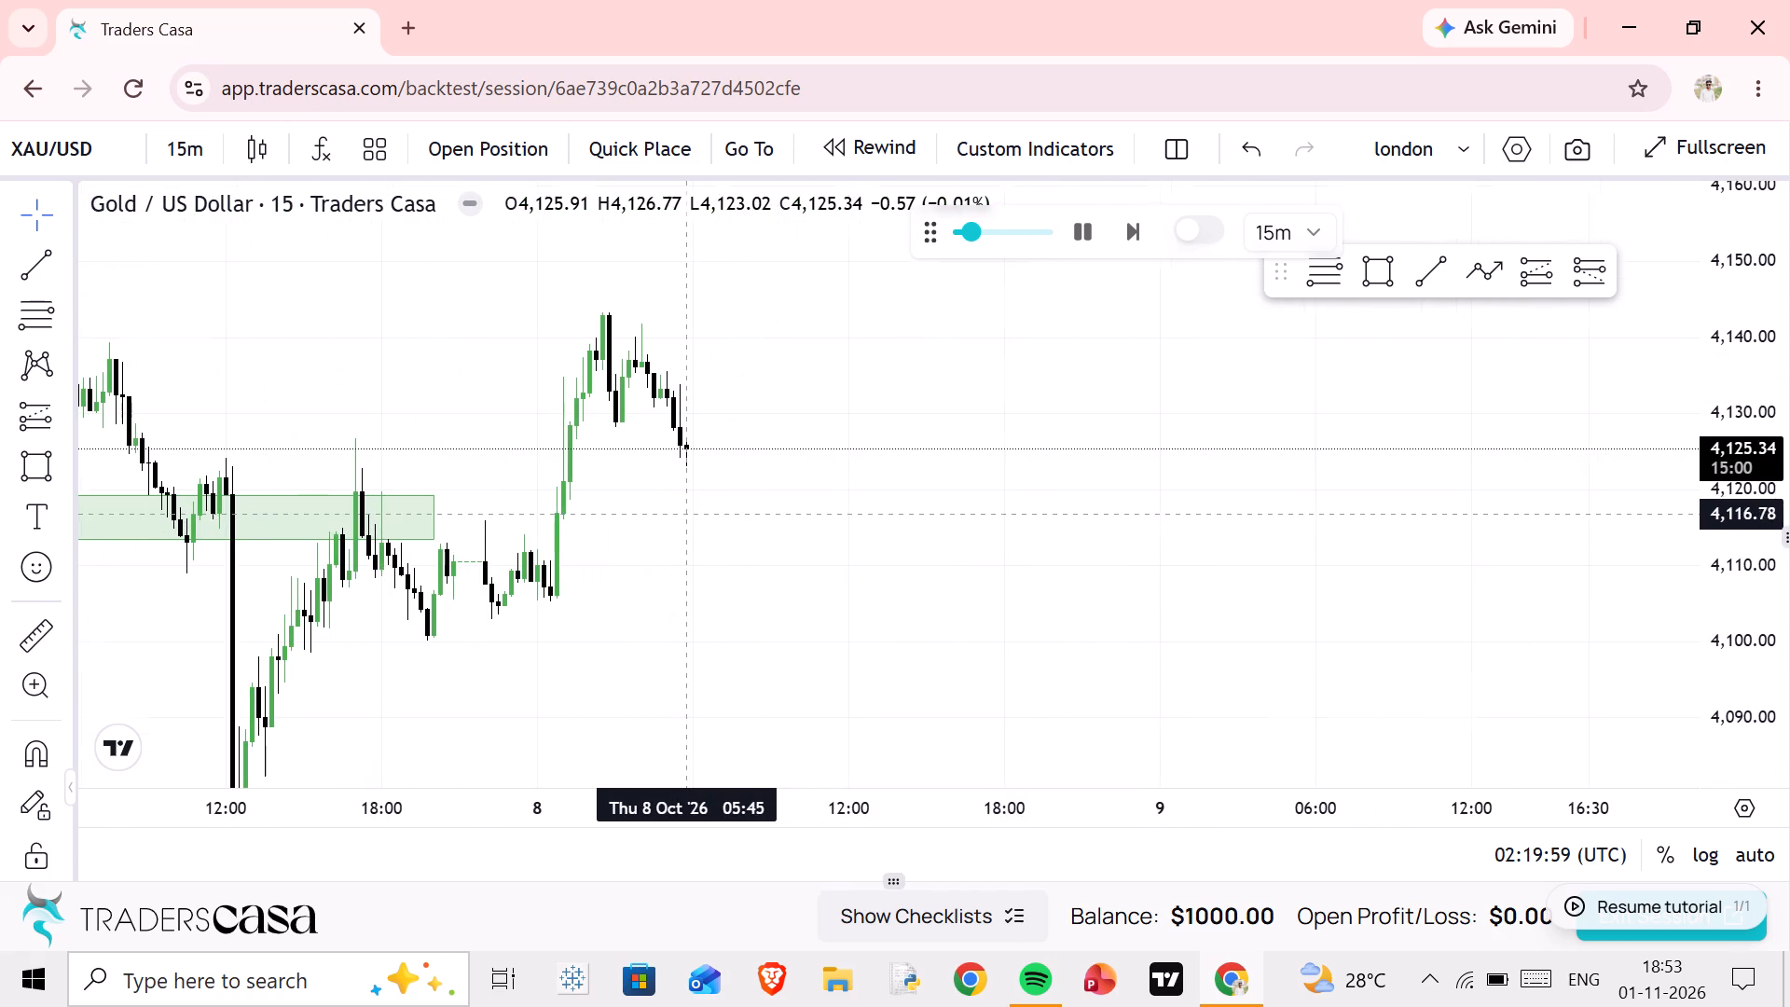
pyautogui.moveTo(693, 526); pyautogui.dragTo(729, 600)
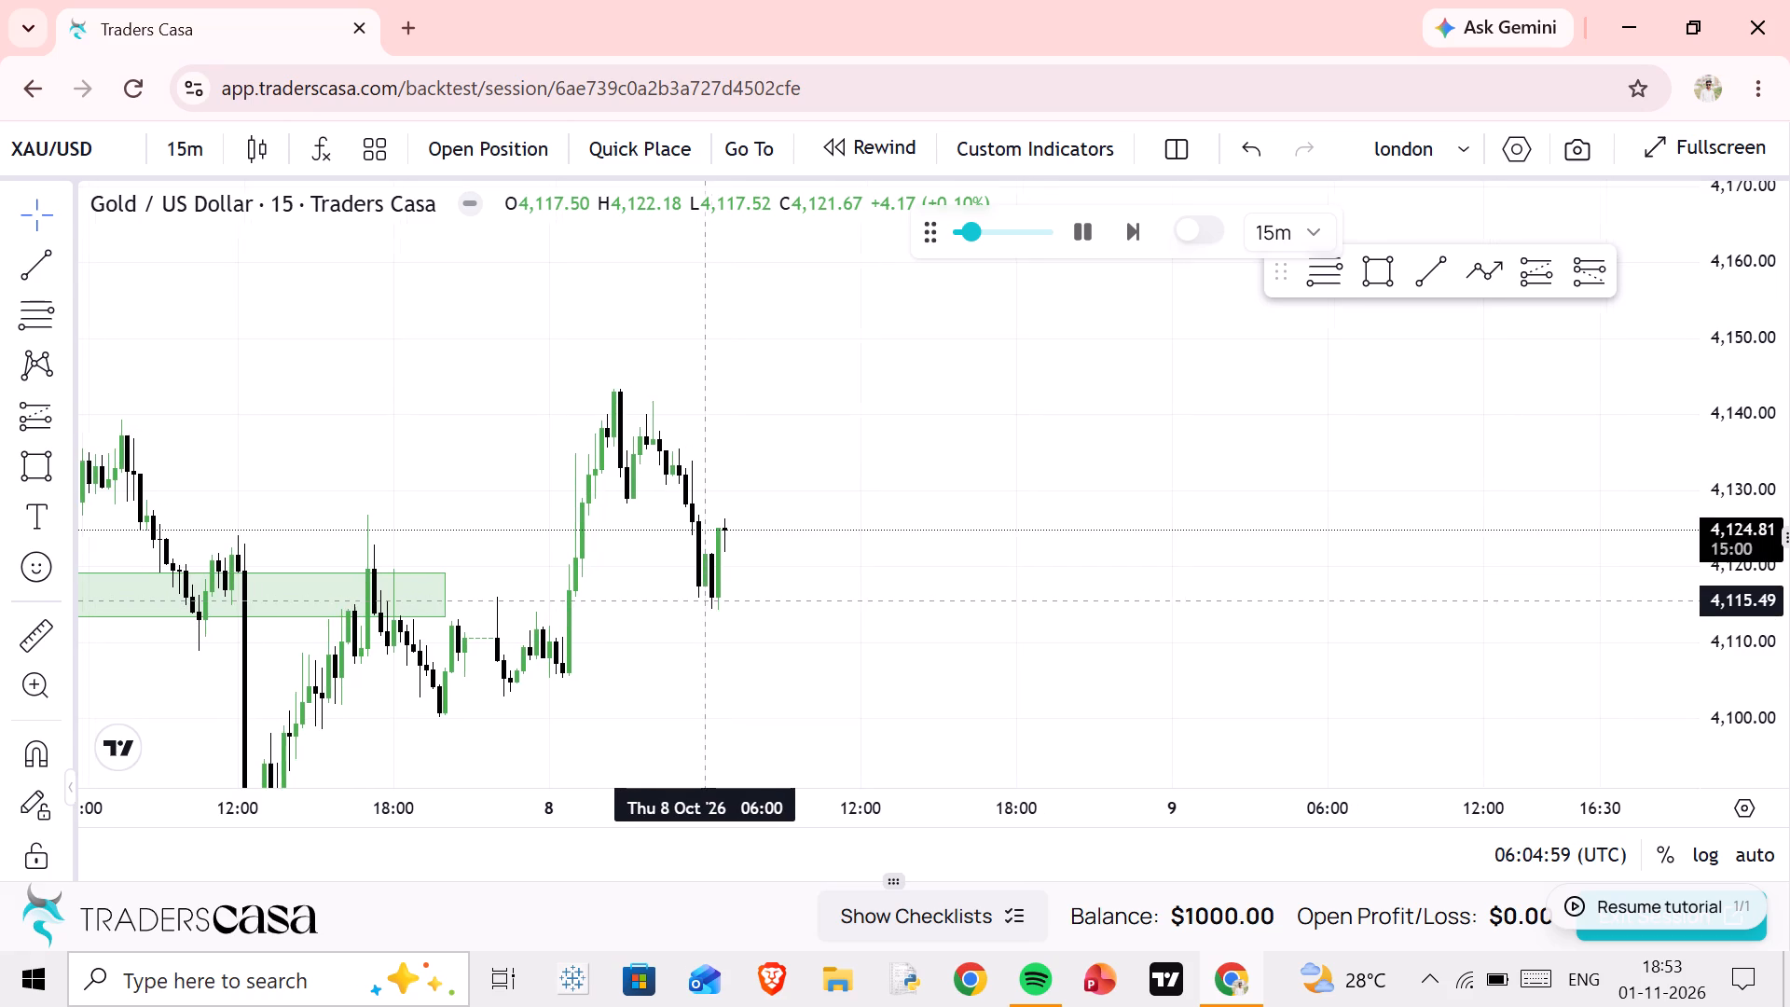
pyautogui.moveTo(729, 600); pyautogui.dragTo(726, 604)
pyautogui.moveTo(626, 655); pyautogui.dragTo(734, 490)
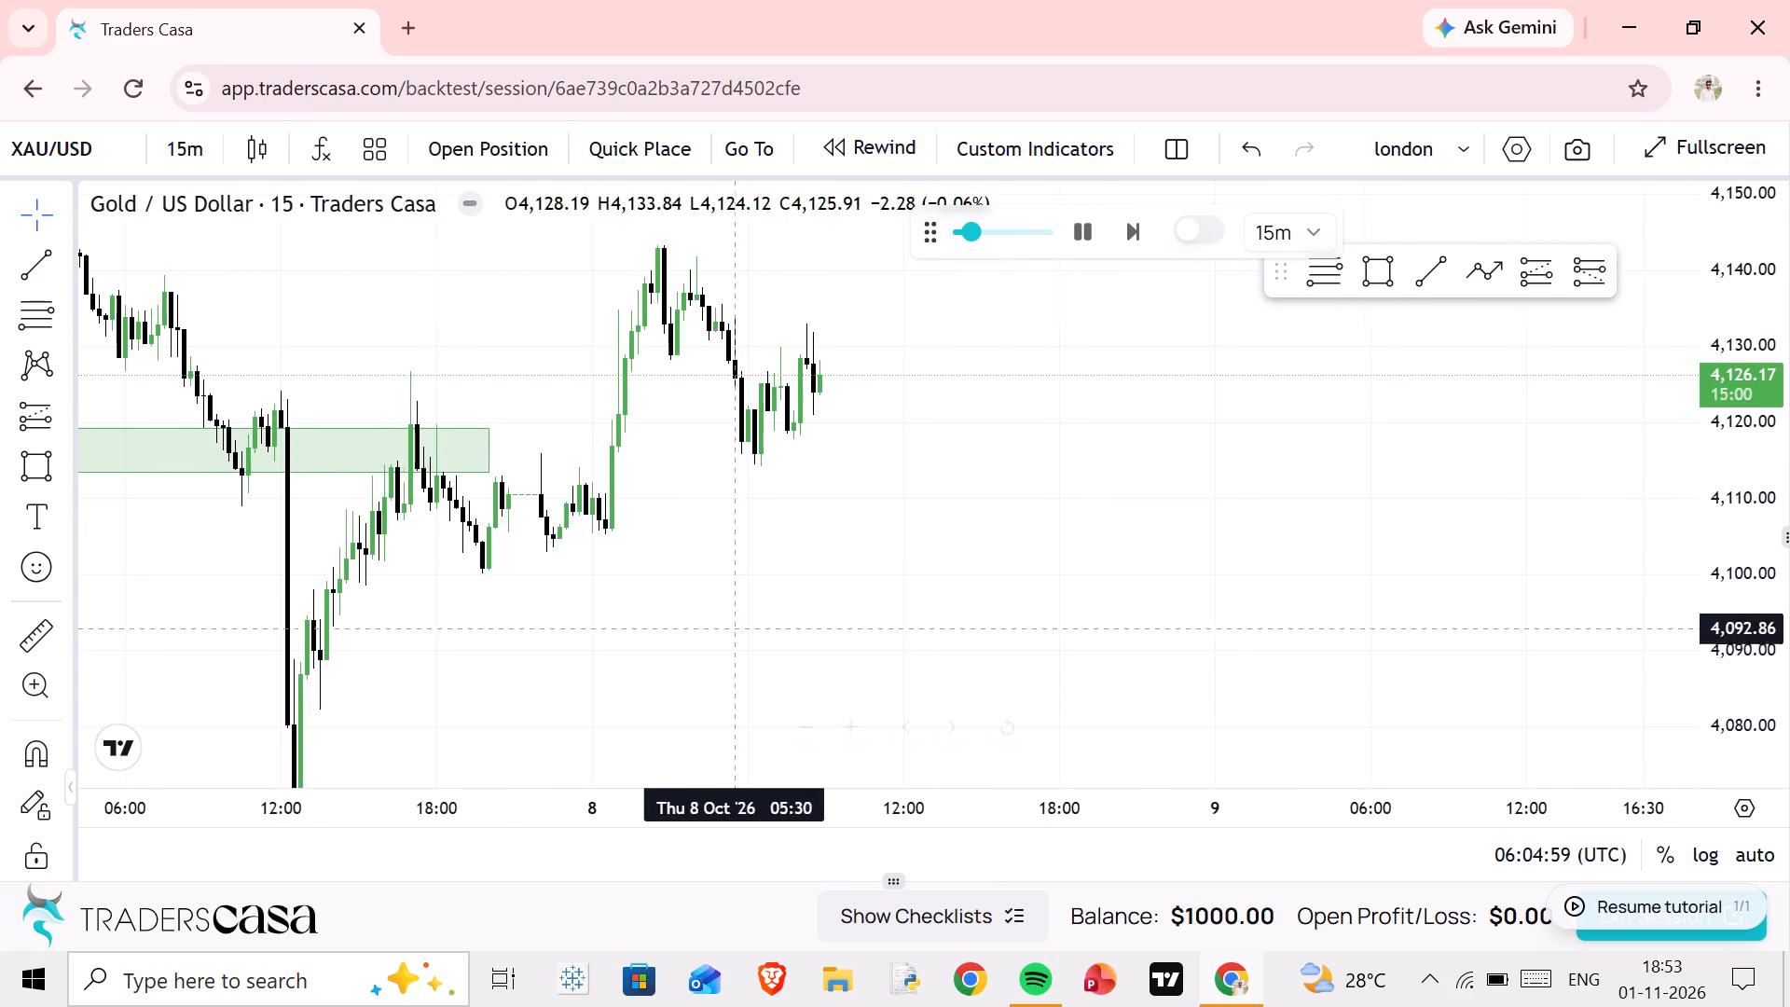
pyautogui.moveTo(1008, 301); pyautogui.dragTo(888, 467)
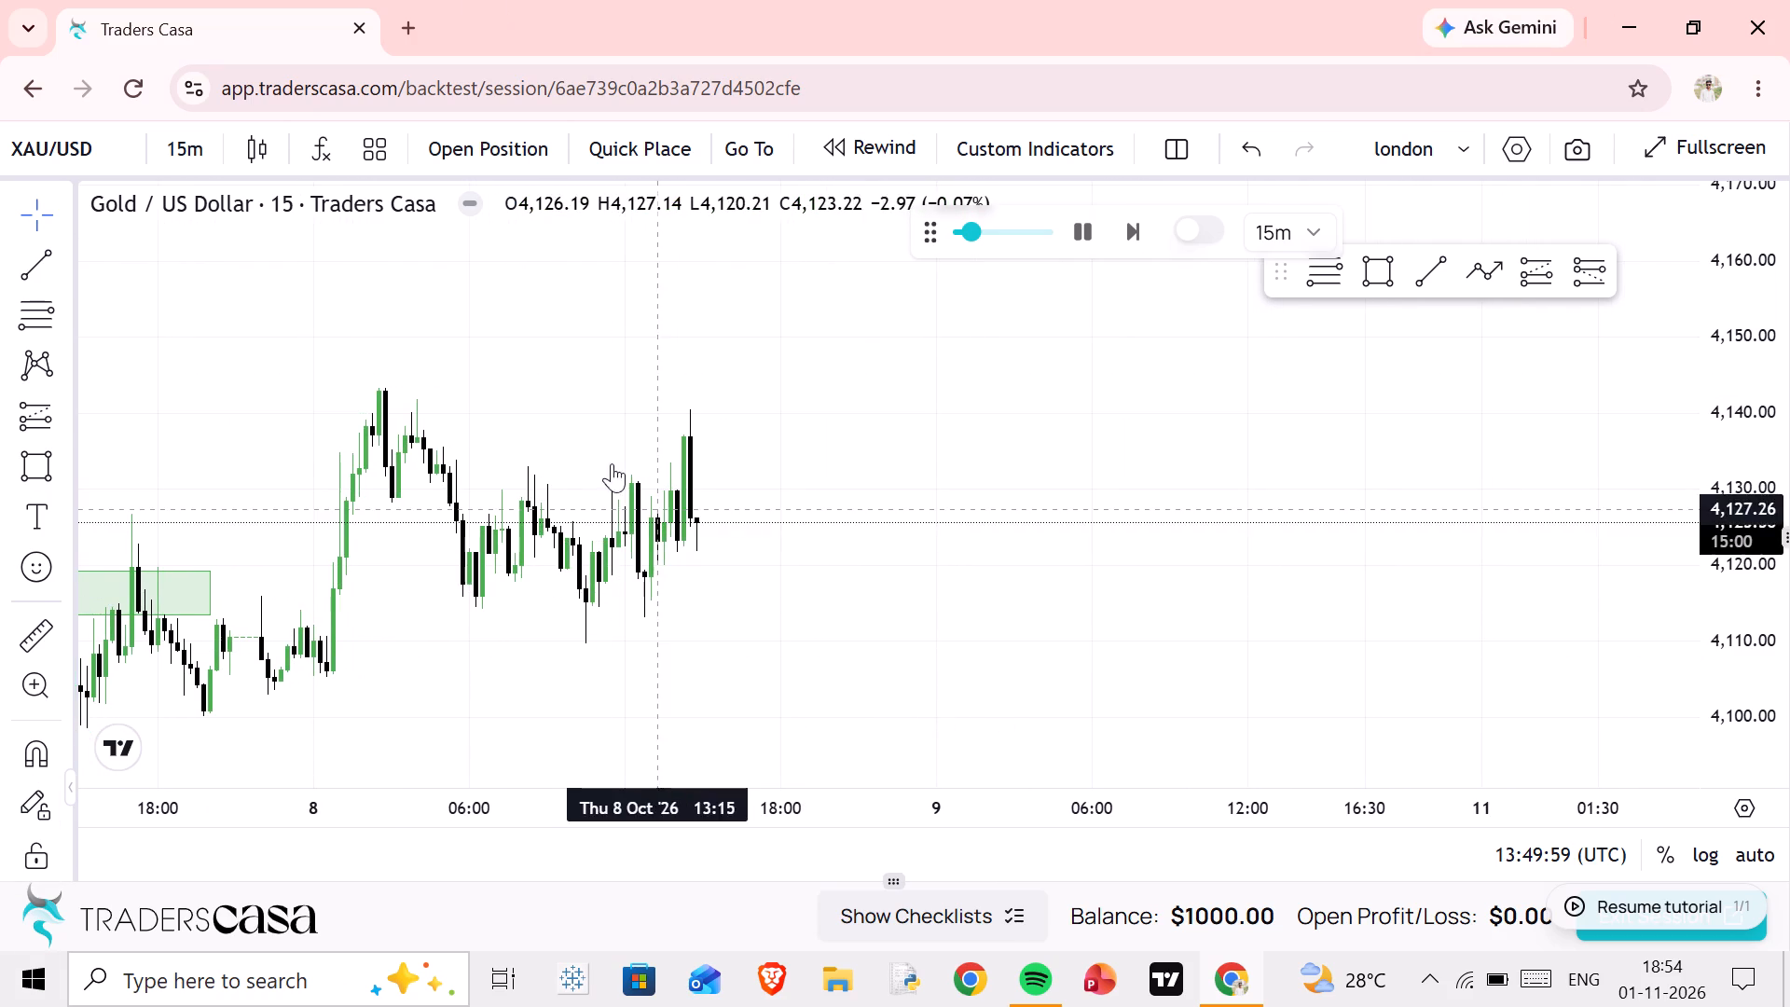
pyautogui.moveTo(843, 620); pyautogui.dragTo(778, 493)
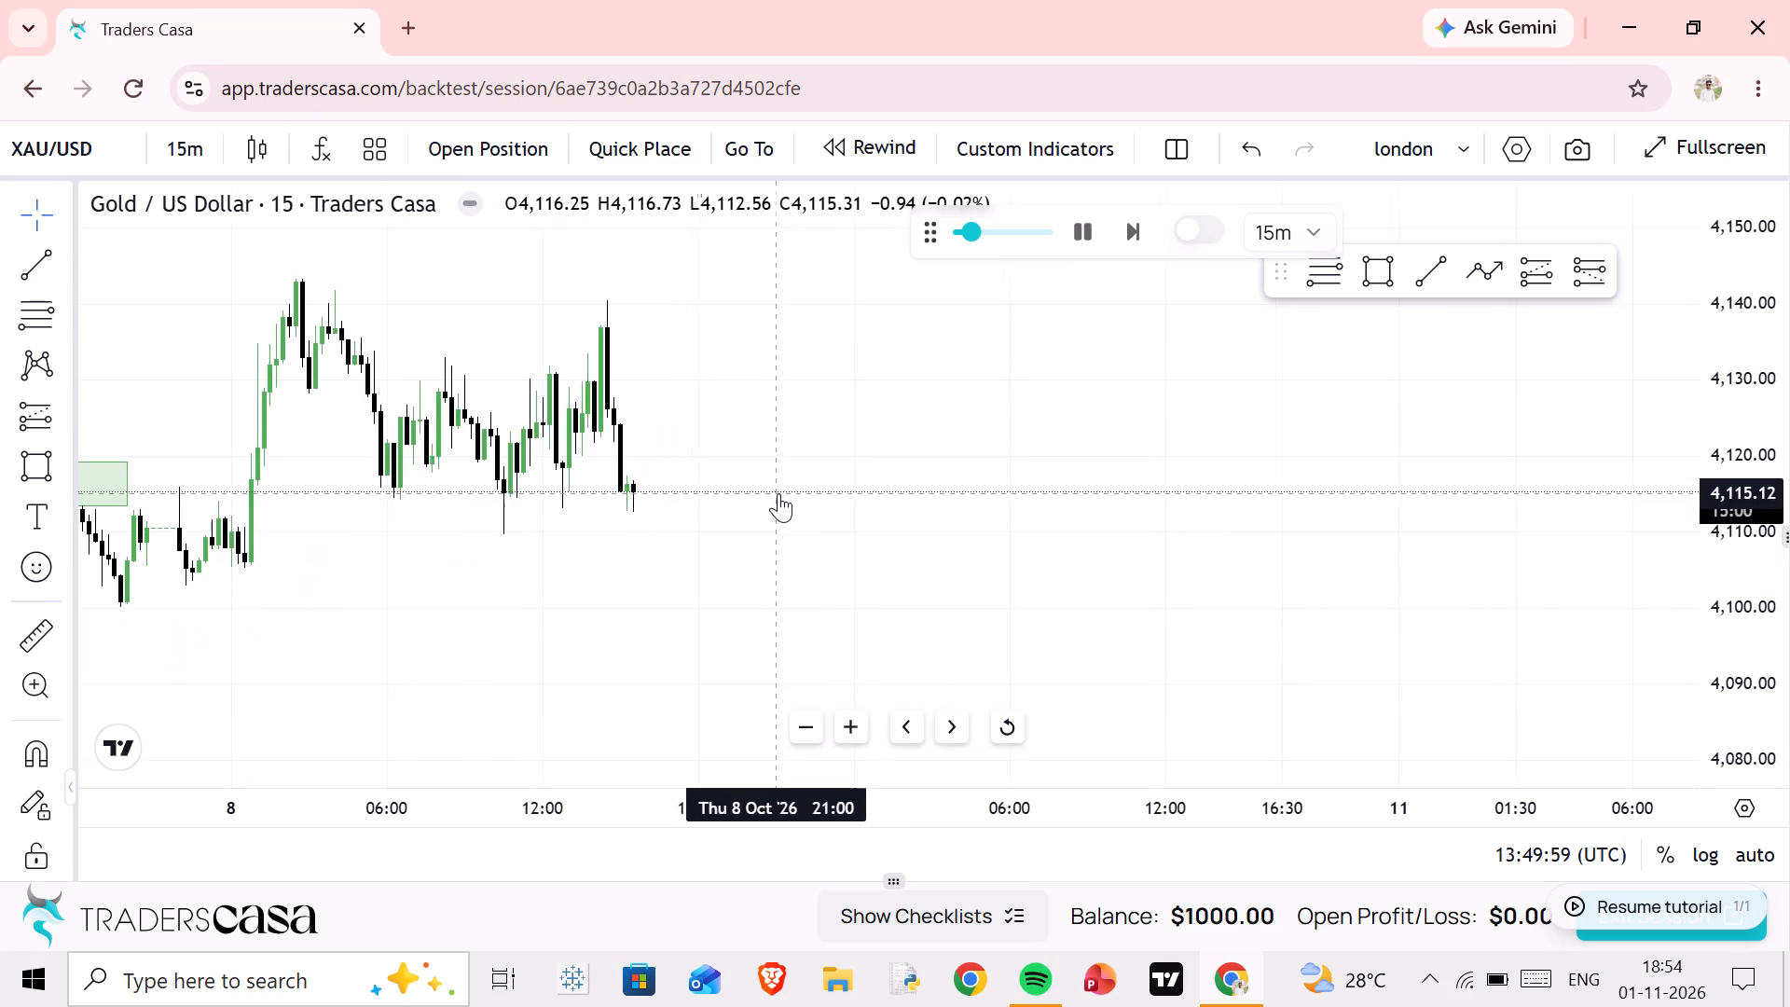
pyautogui.moveTo(359, 585); pyautogui.dragTo(629, 576)
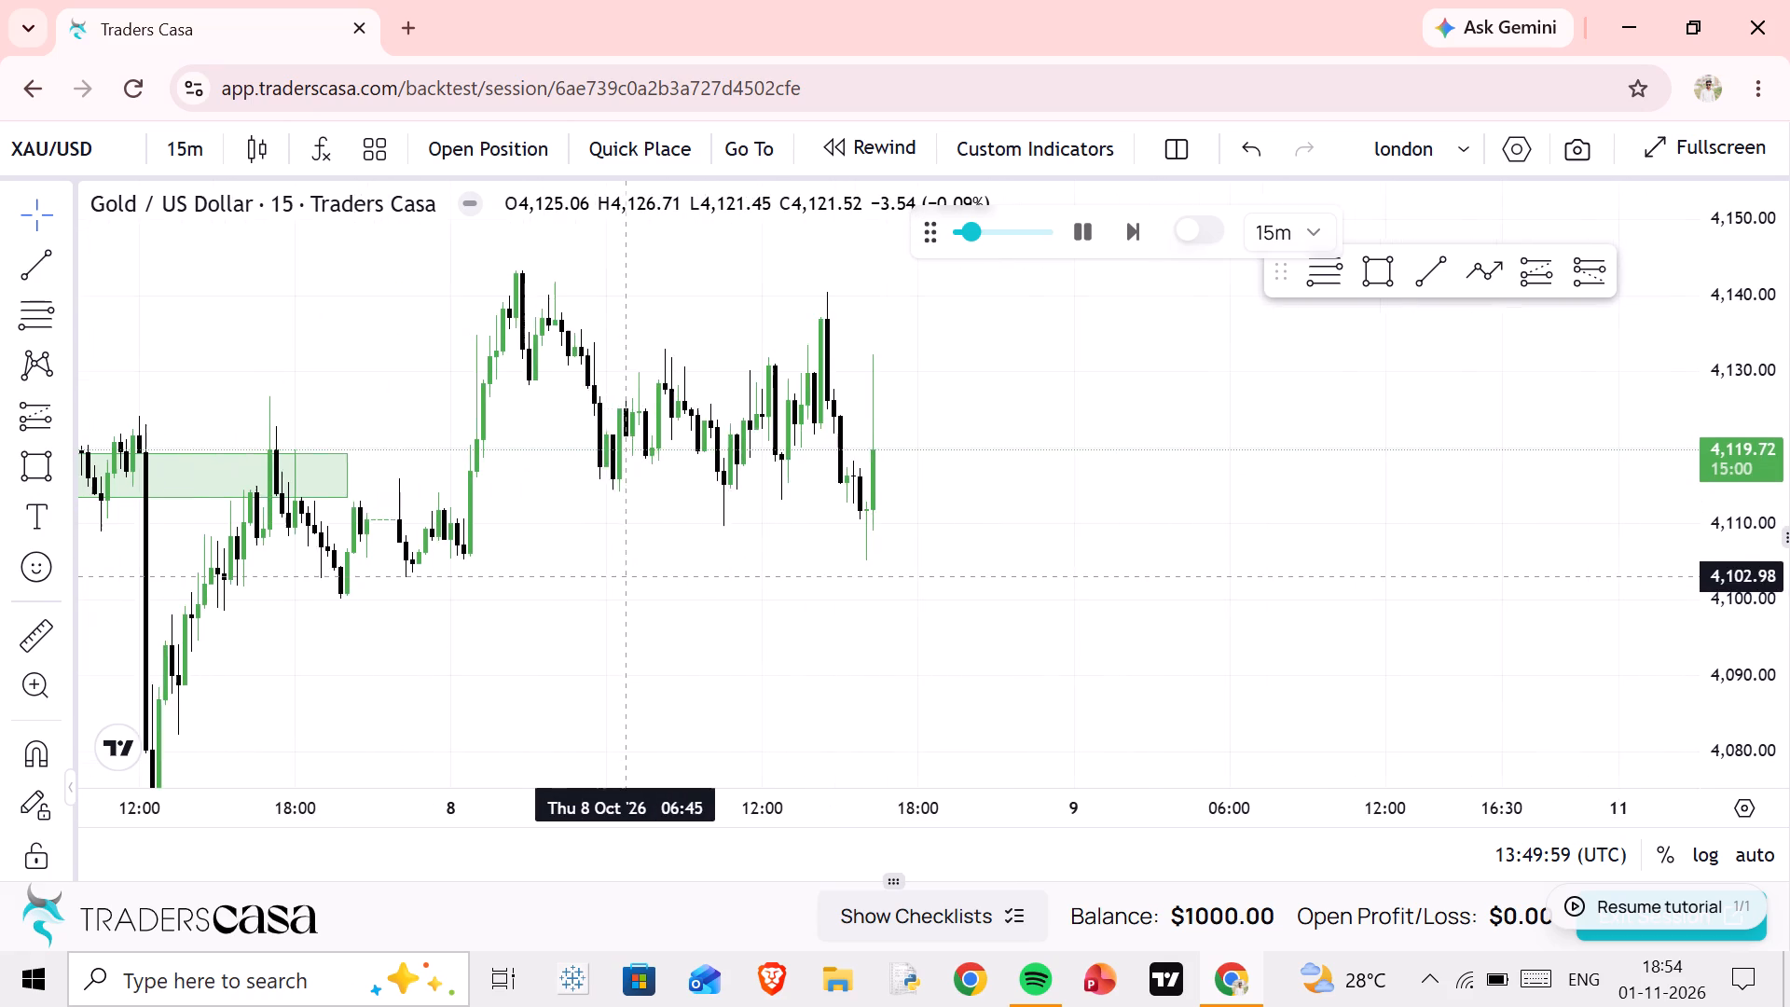
pyautogui.moveTo(629, 576); pyautogui.dragTo(630, 577)
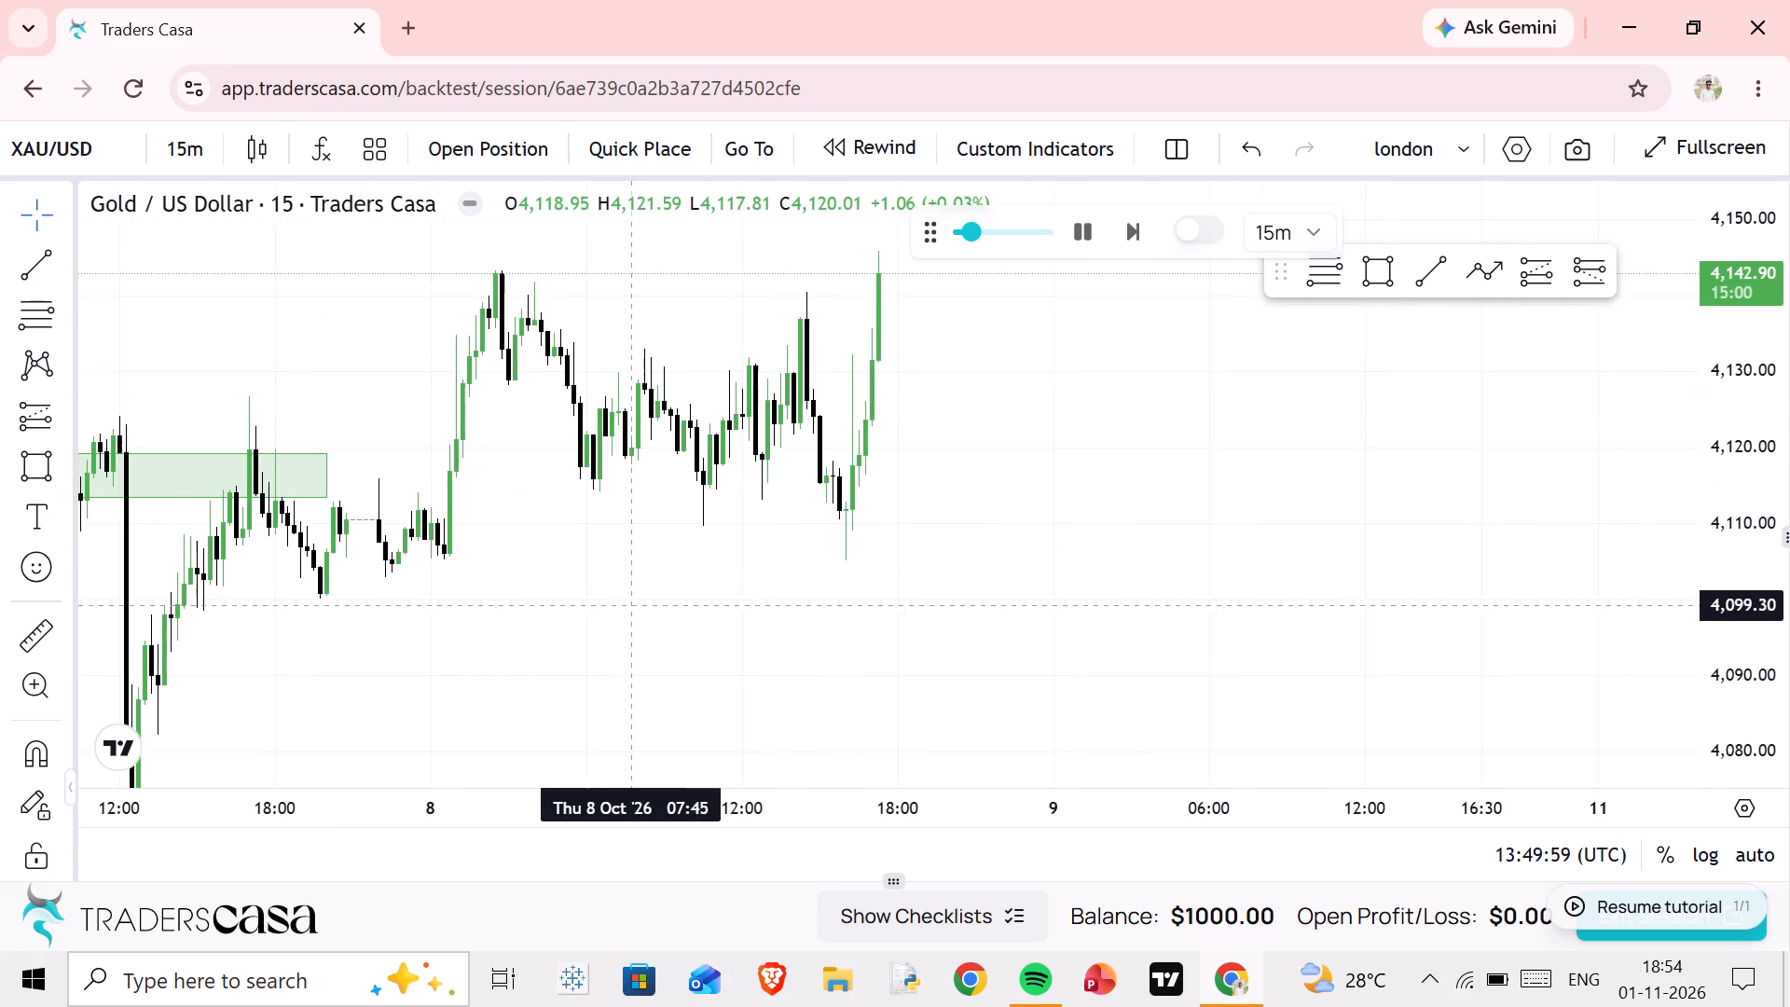
# Follow the replay to about 02:15 on 9 Oct and examine price against the 8 Oct swing highs.
pyautogui.moveTo(1023, 426); pyautogui.dragTo(811, 613)
pyautogui.scroll(-3, 1742, 553)
pyautogui.scroll(-2, 1401, 557)
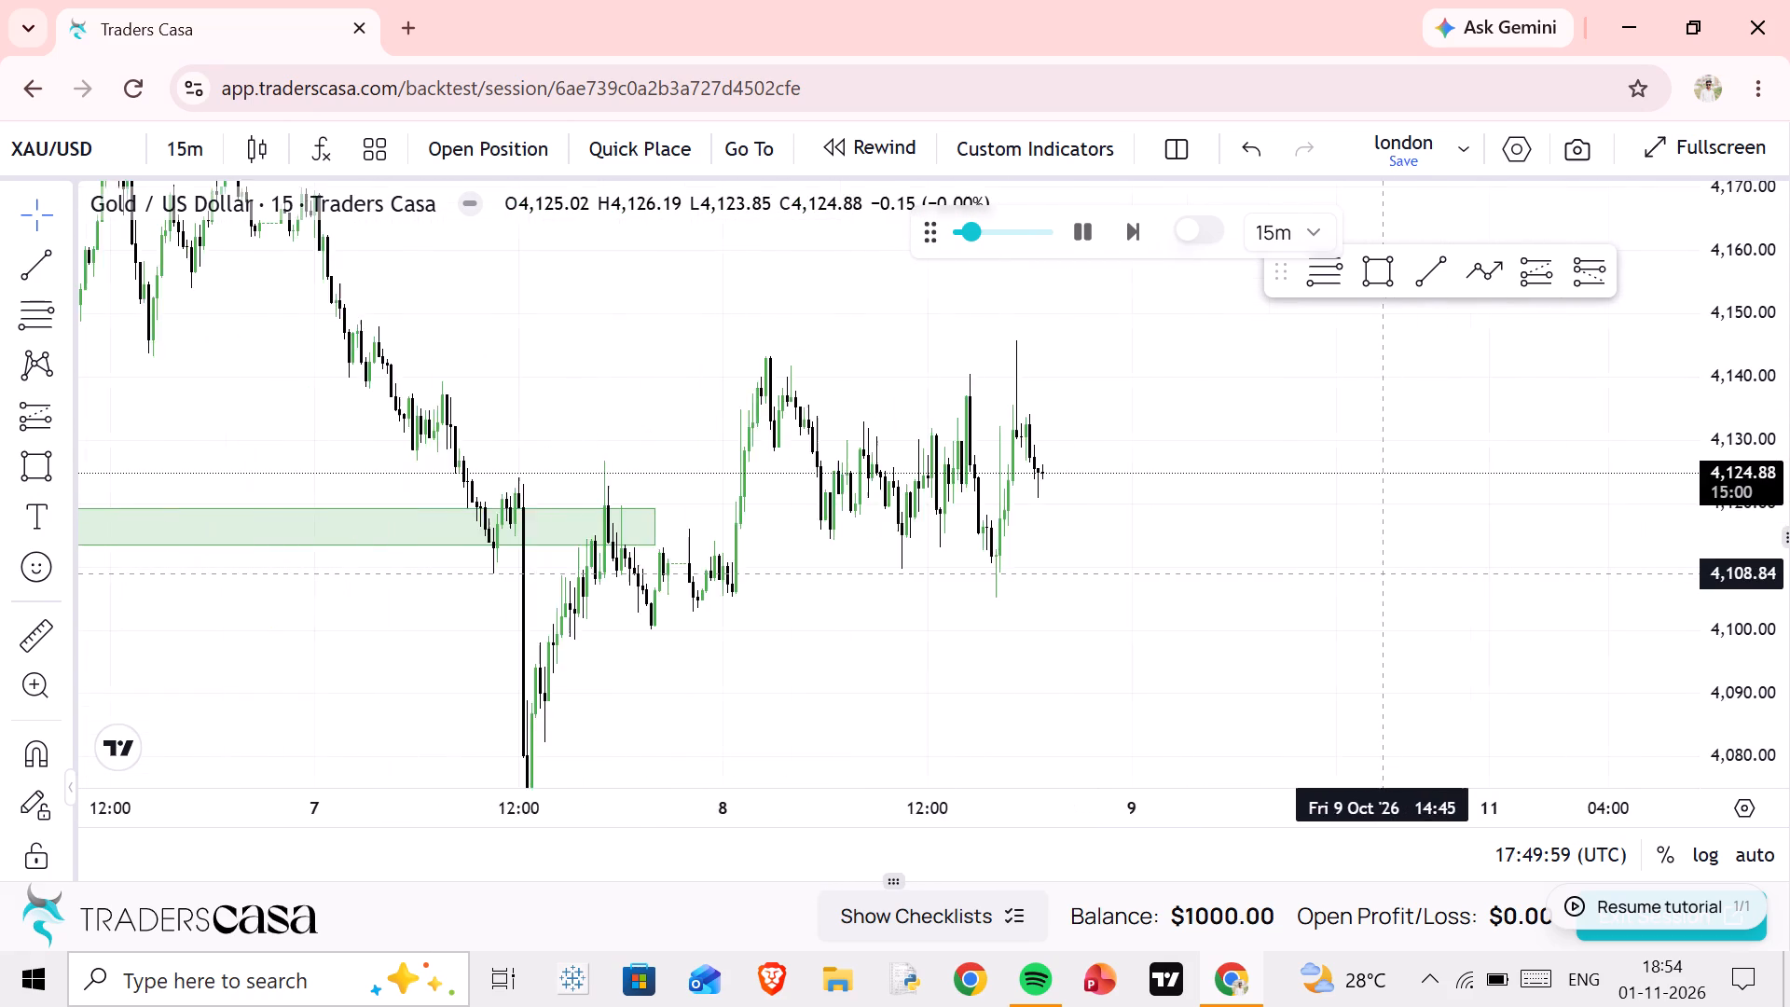
pyautogui.scroll(-3, 1382, 573)
pyautogui.scroll(1, 1382, 573)
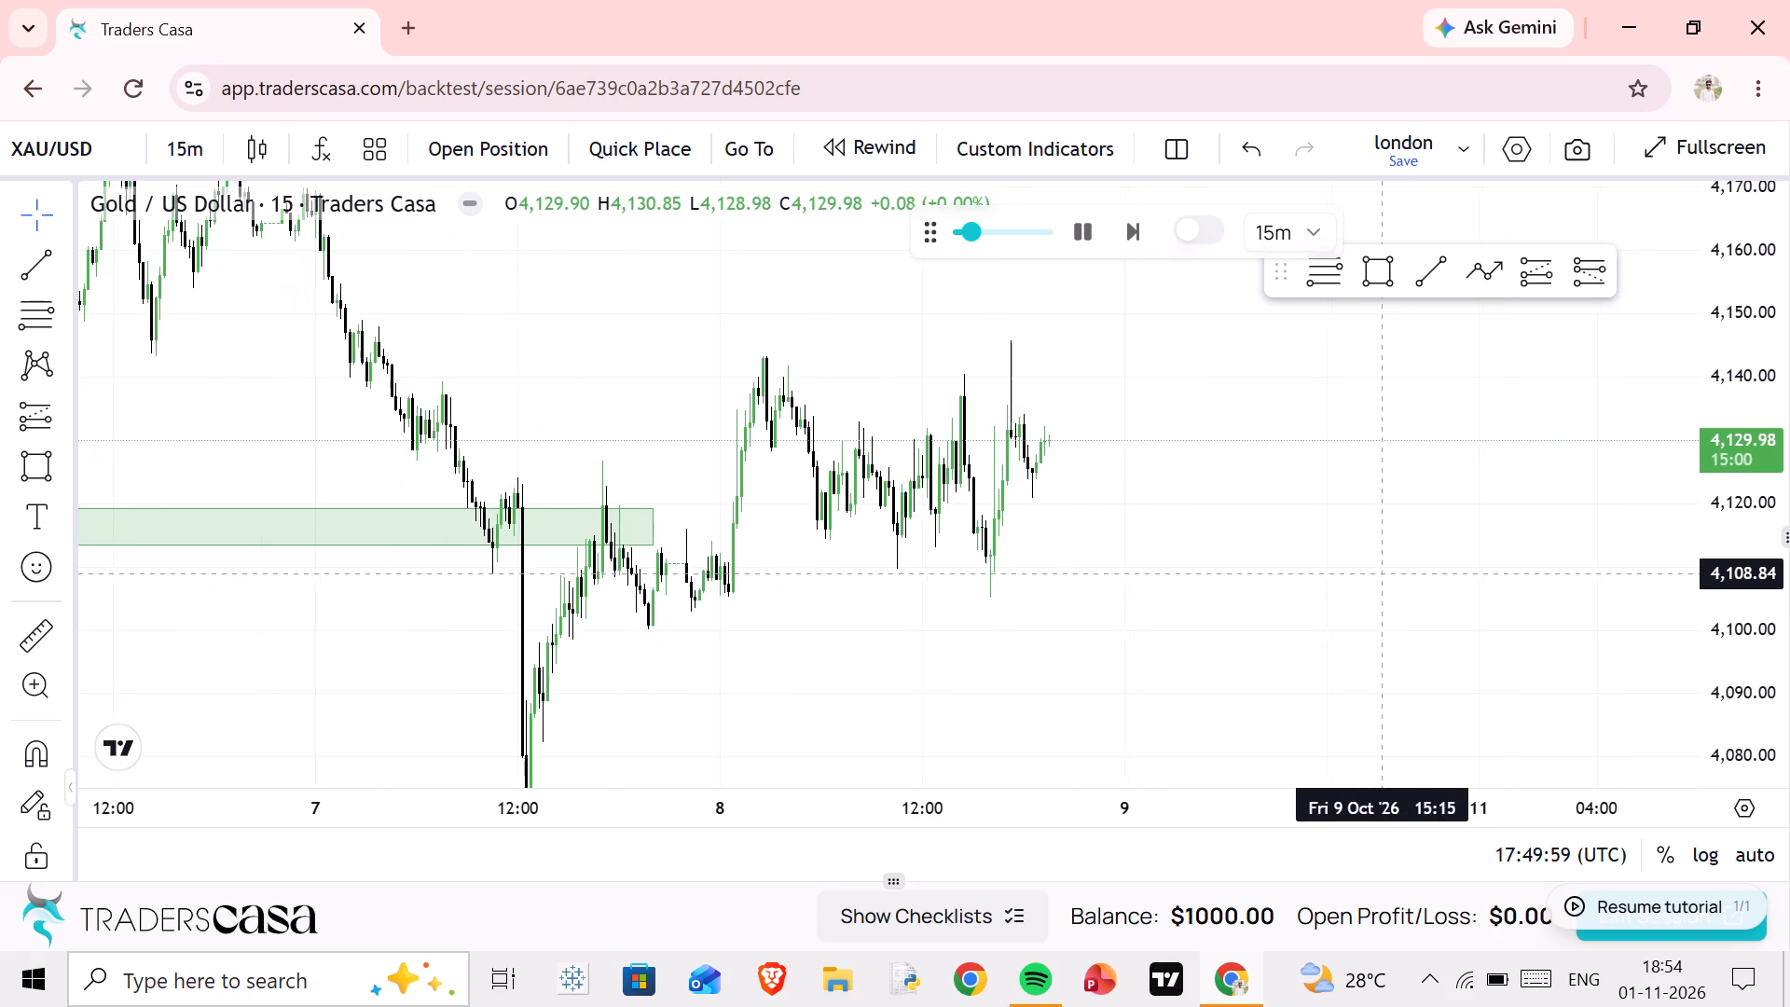
pyautogui.scroll(1, 1382, 573)
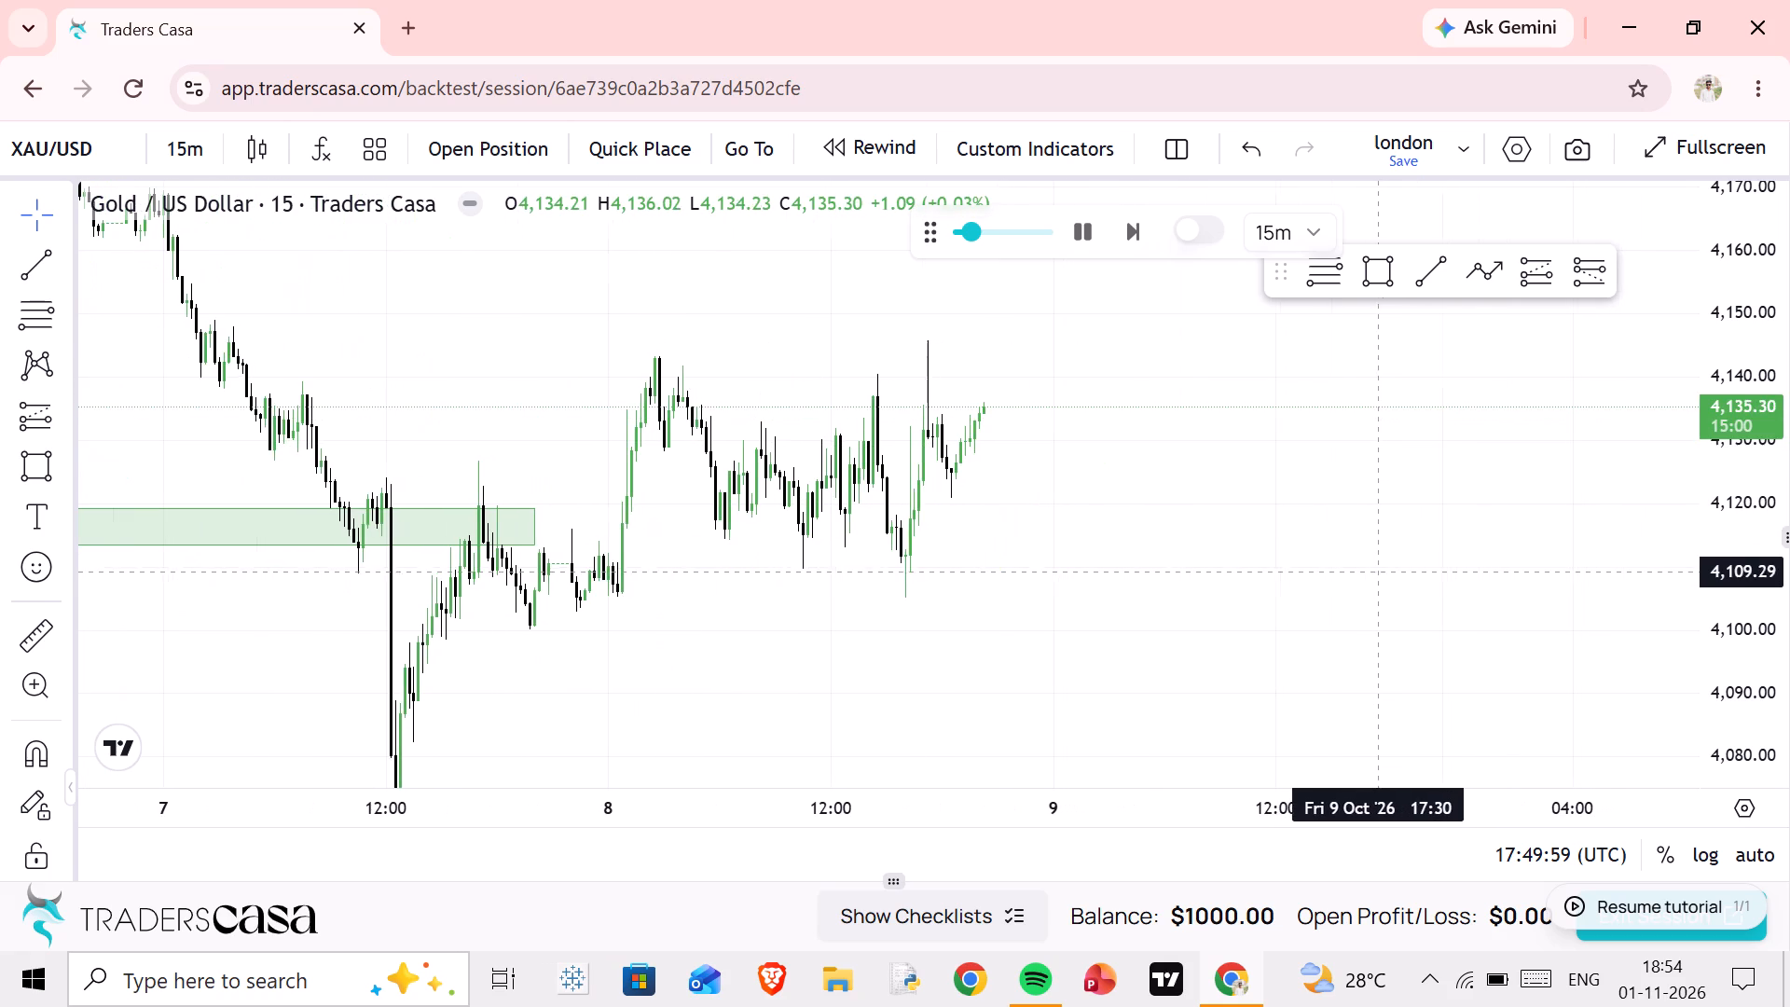
pyautogui.scroll(3, 1248, 520)
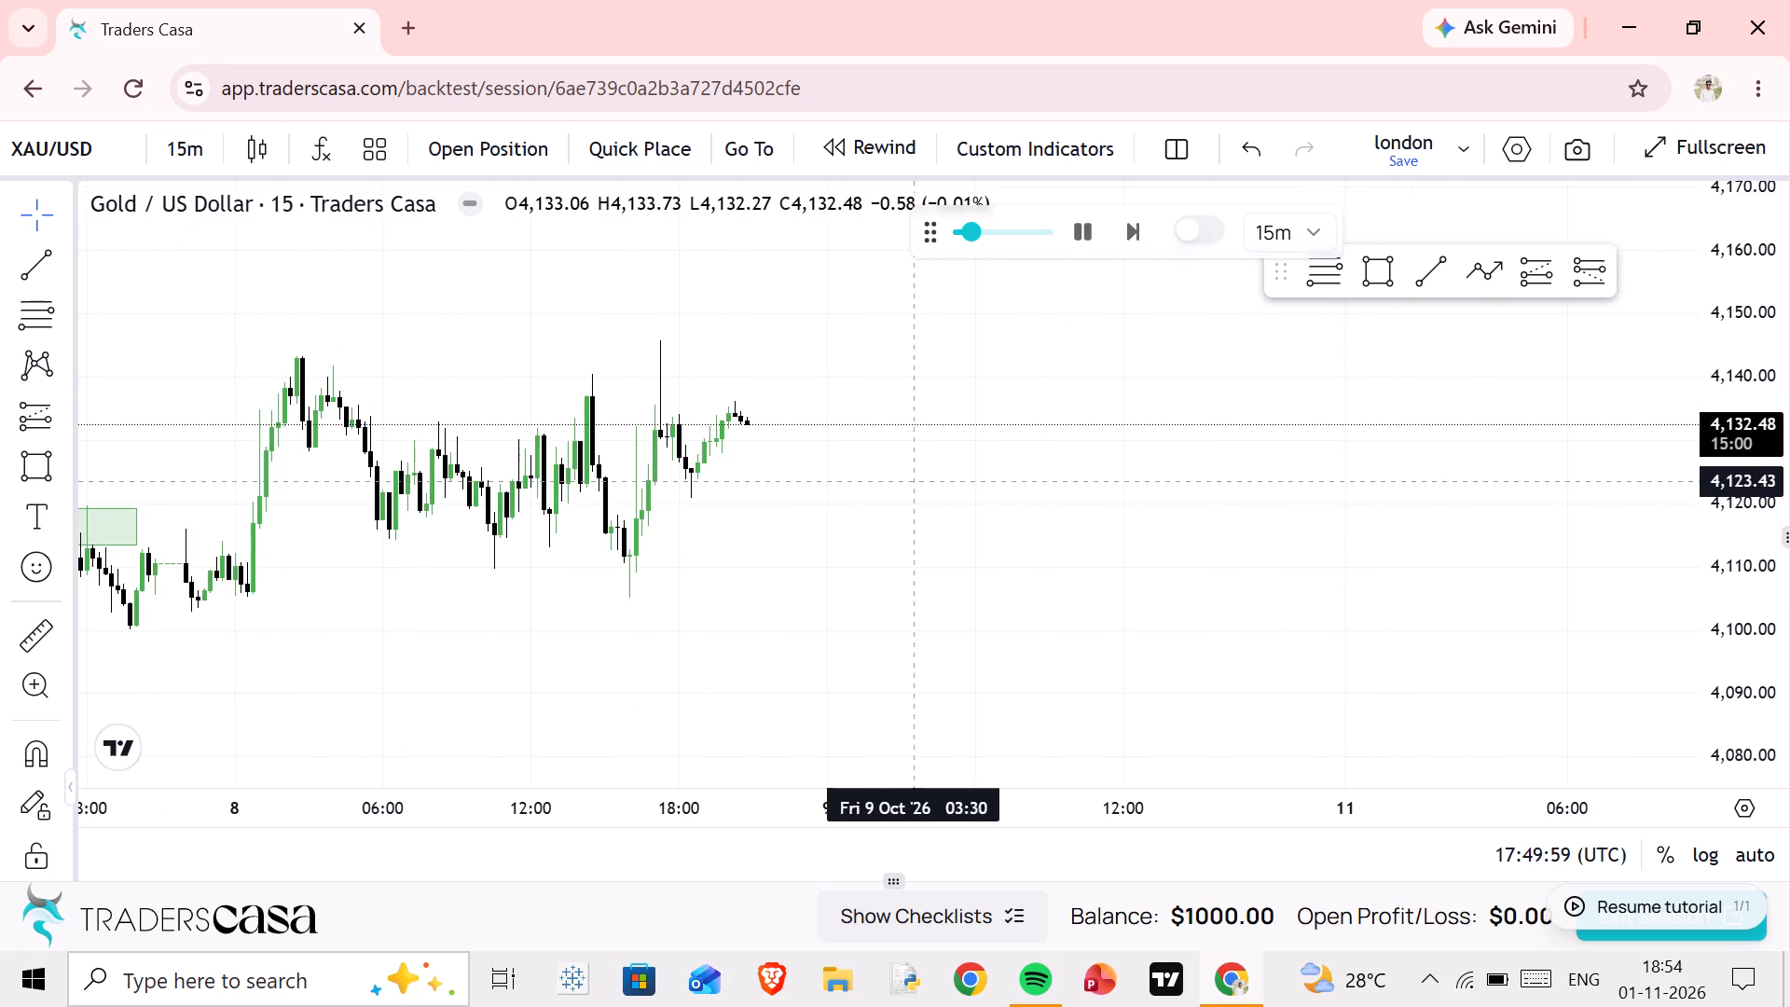
pyautogui.moveTo(903, 485); pyautogui.dragTo(1162, 463)
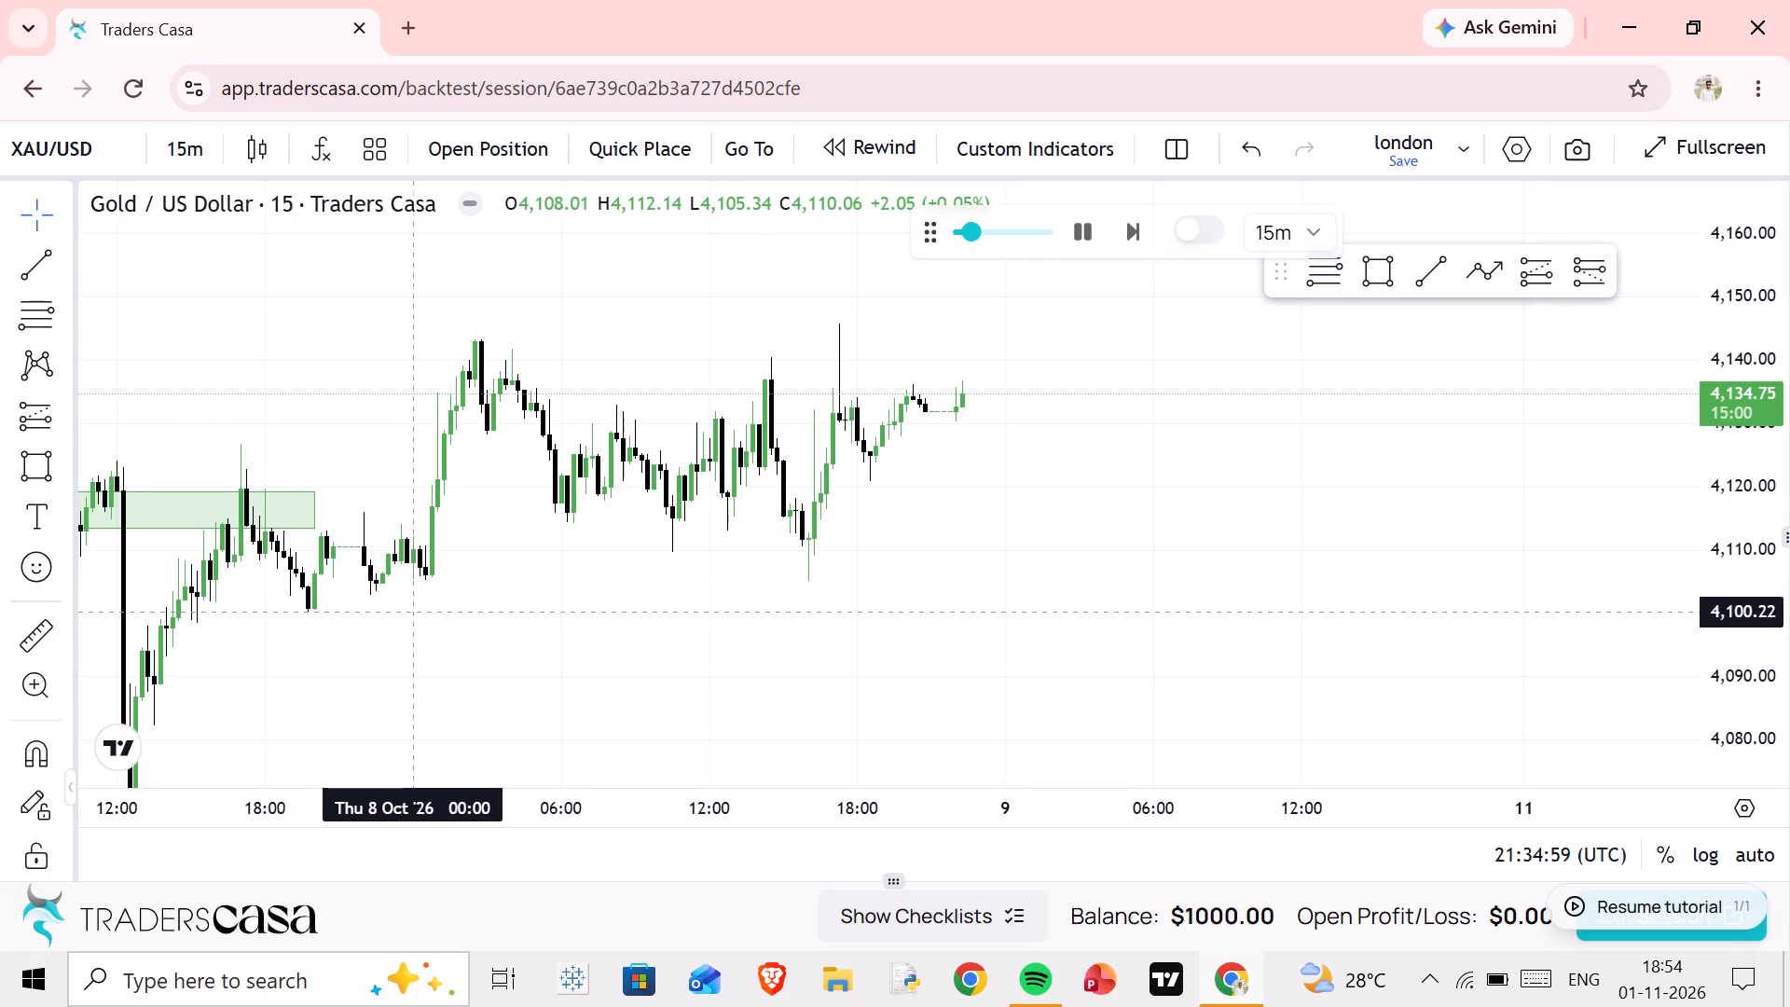
pyautogui.moveTo(934, 453); pyautogui.dragTo(702, 568)
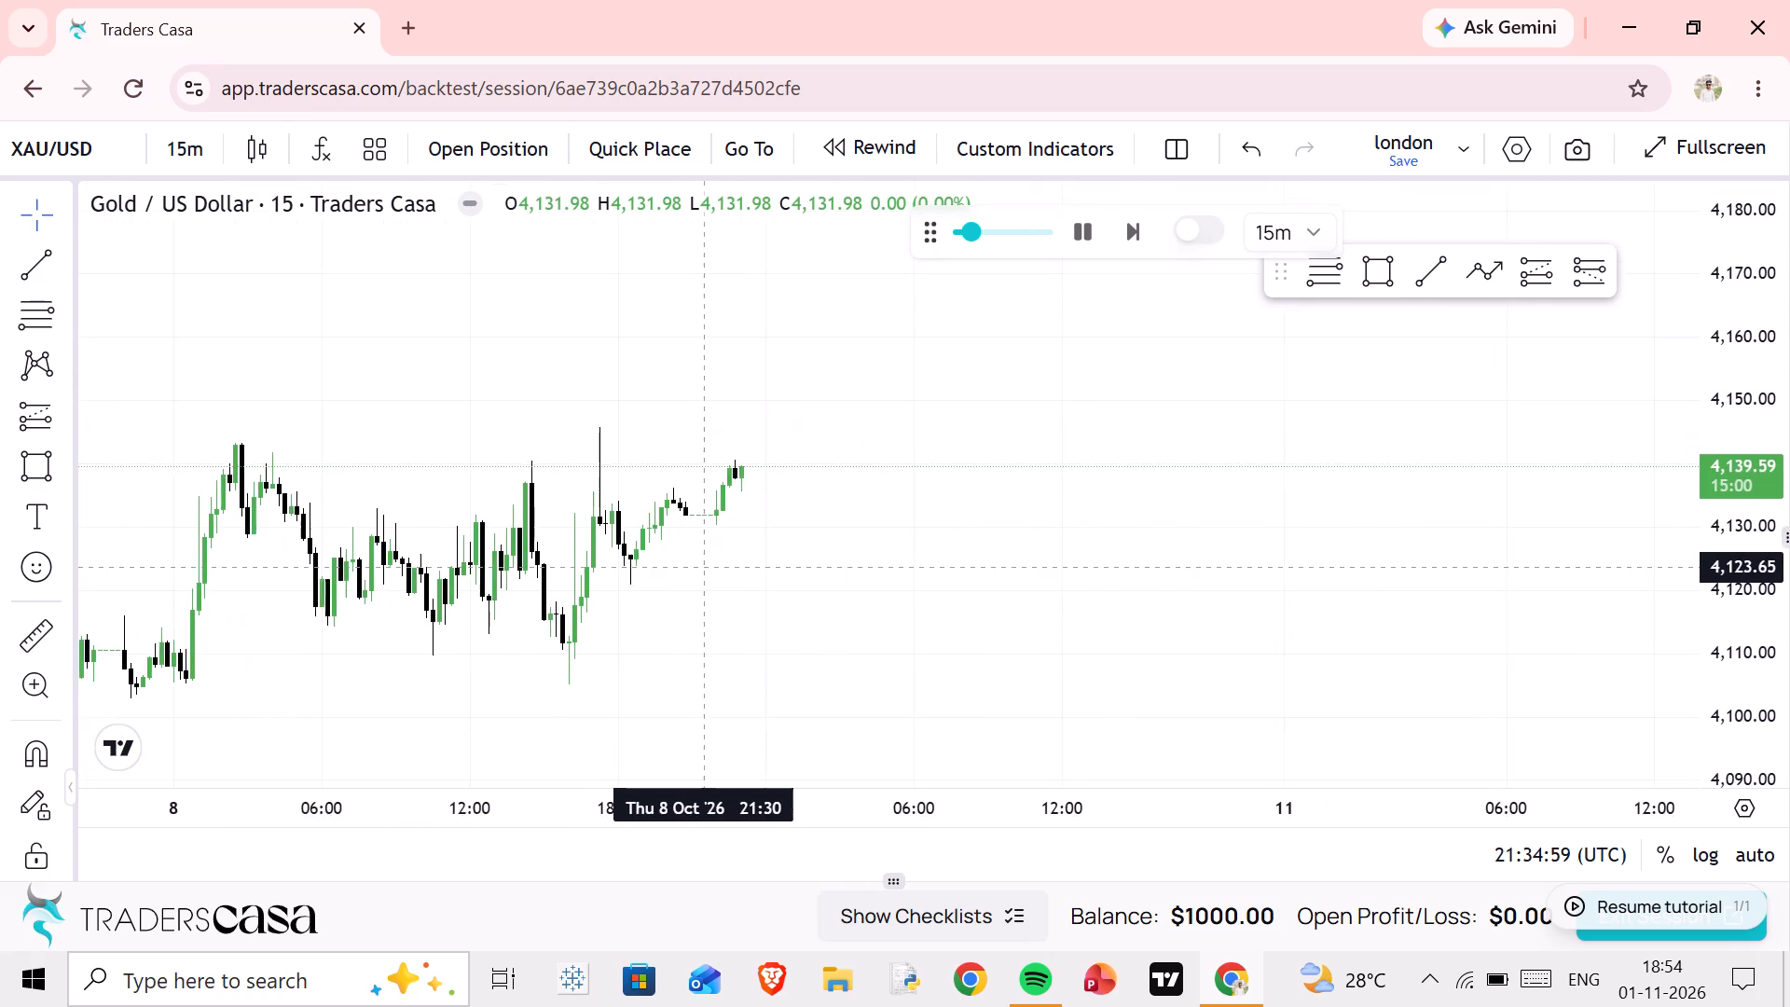
pyautogui.moveTo(702, 568); pyautogui.dragTo(700, 545)
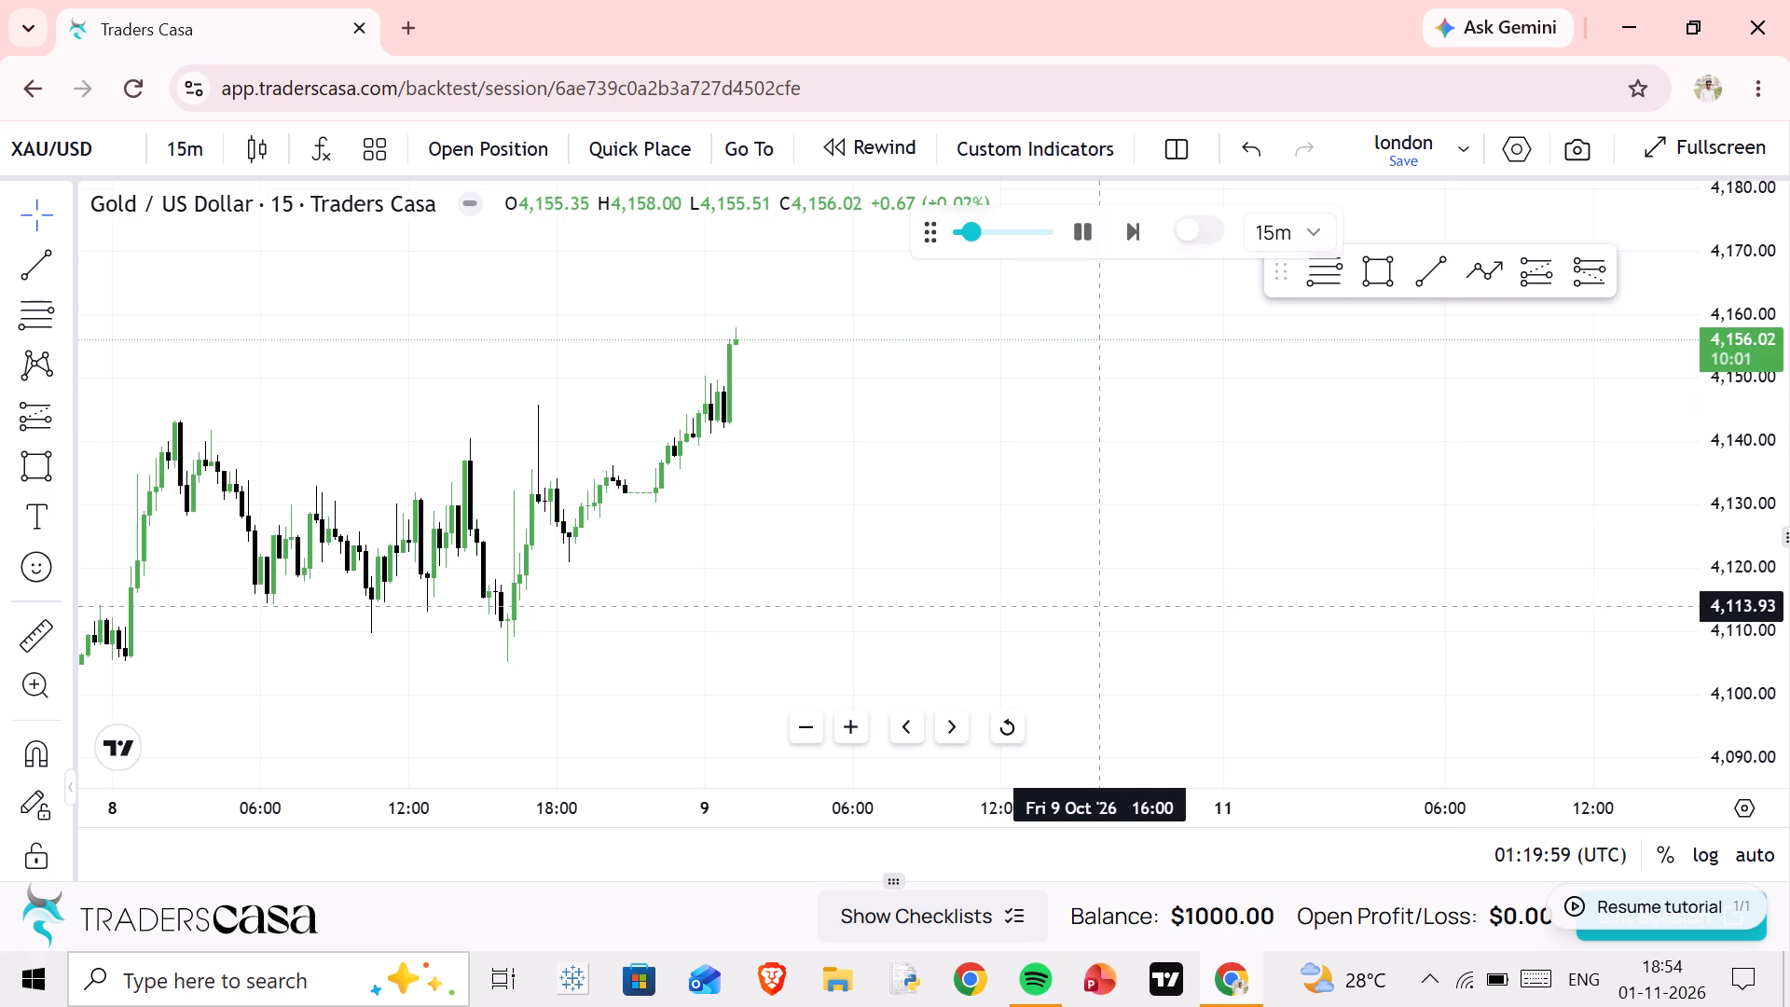
pyautogui.moveTo(947, 424); pyautogui.dragTo(1002, 698)
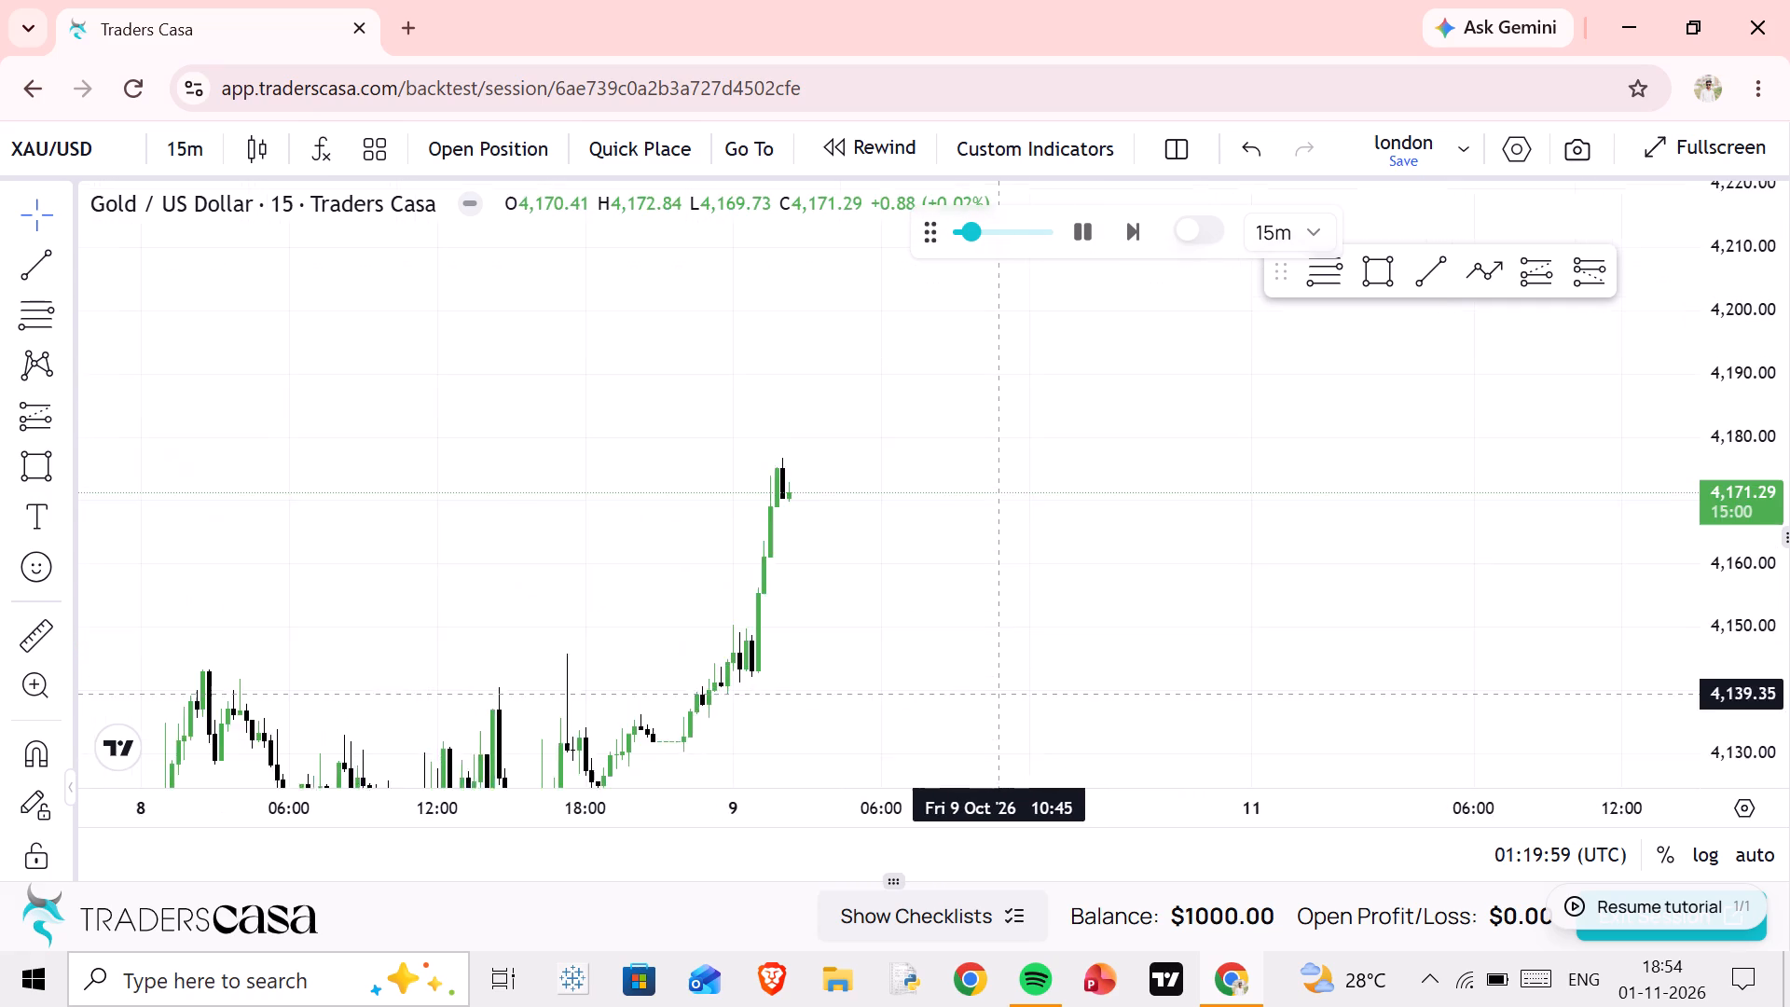
# Follow the replay to about 03:45 on 9 Oct and pause it as price nears the 6 Oct swing highs.
pyautogui.moveTo(1002, 698); pyautogui.dragTo(1002, 699)
pyautogui.scroll(-10, 1000, 685)
pyautogui.scroll(3, 1017, 670)
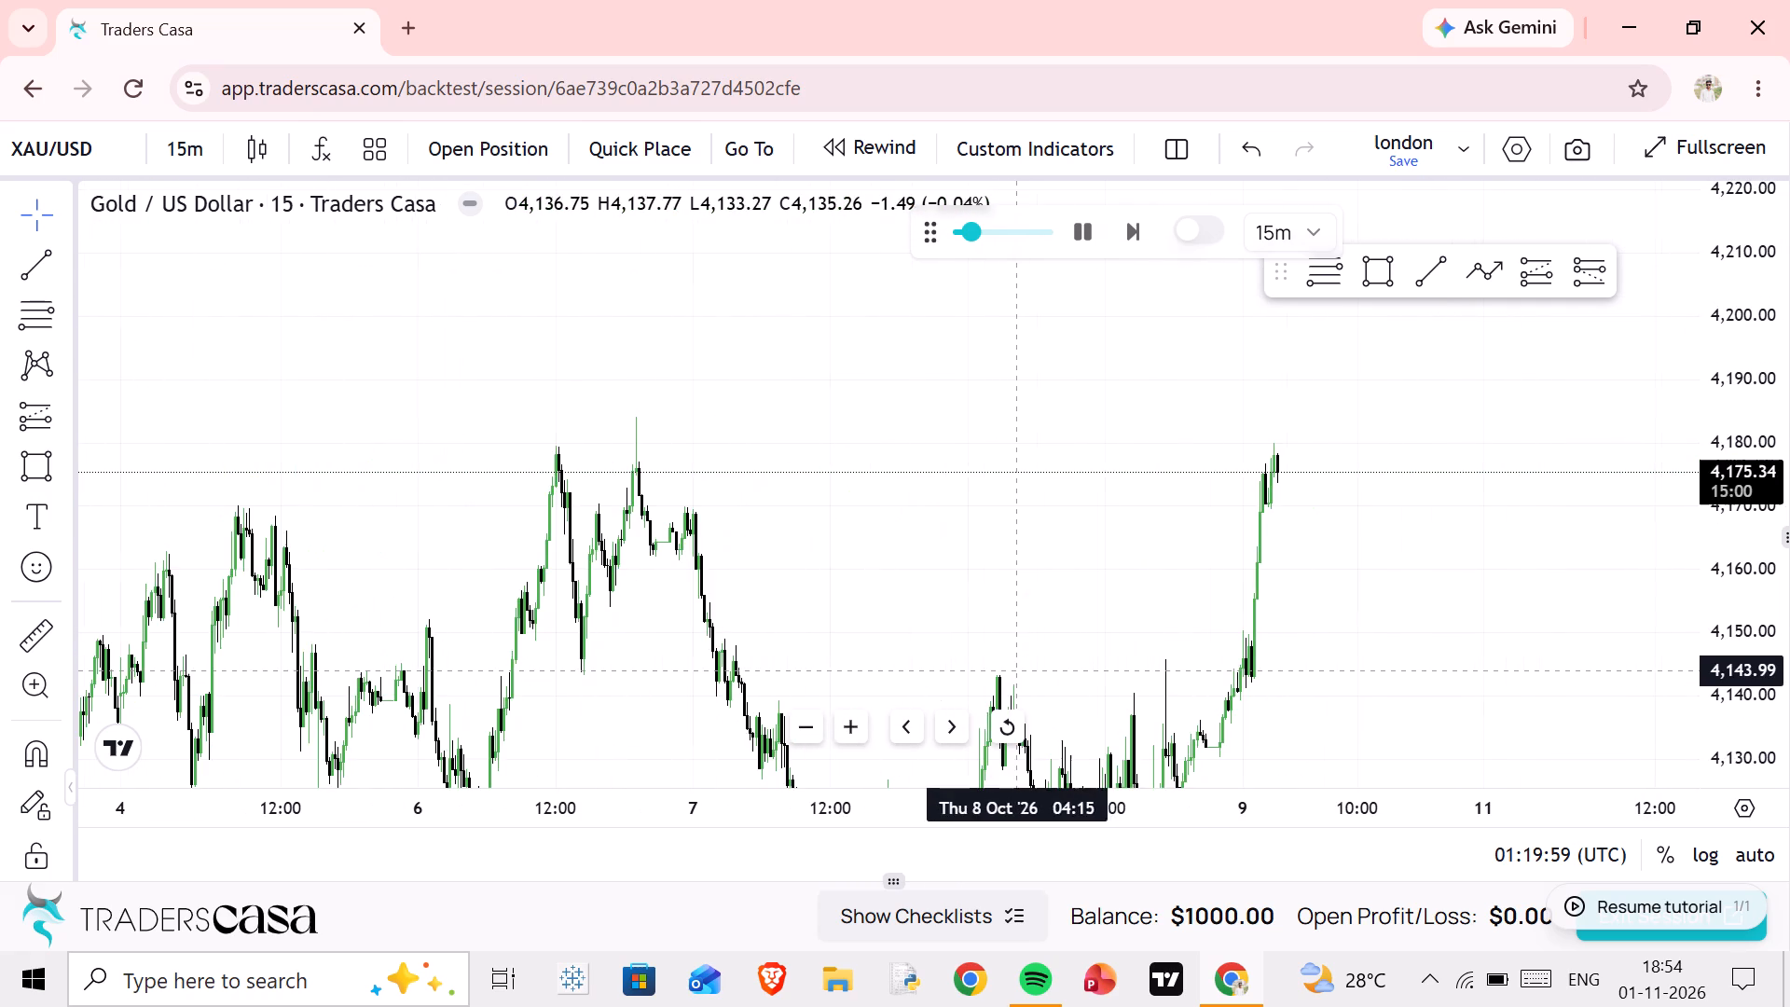
pyautogui.click(1080, 240)
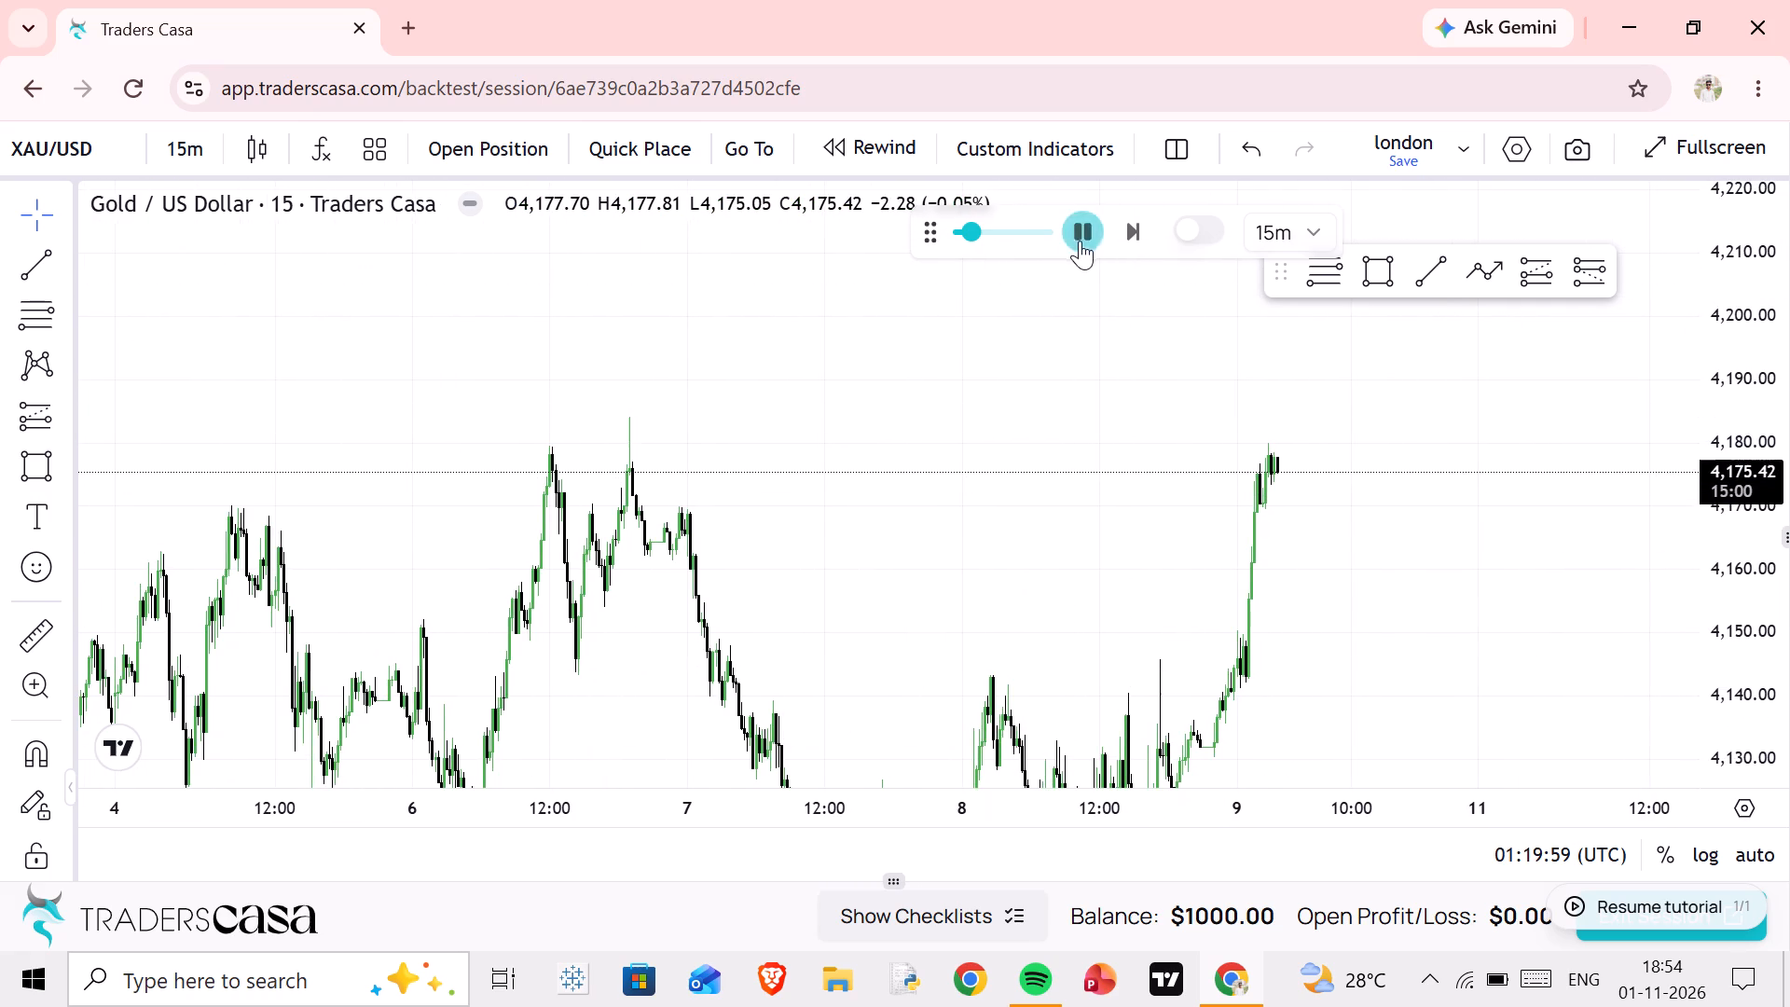
# With the replay paused, compare the 9 Oct rally with the 6 and 7 Oct swings and the green zone.
pyautogui.moveTo(836, 460); pyautogui.dragTo(836, 288)
pyautogui.scroll(1, 1000, 298)
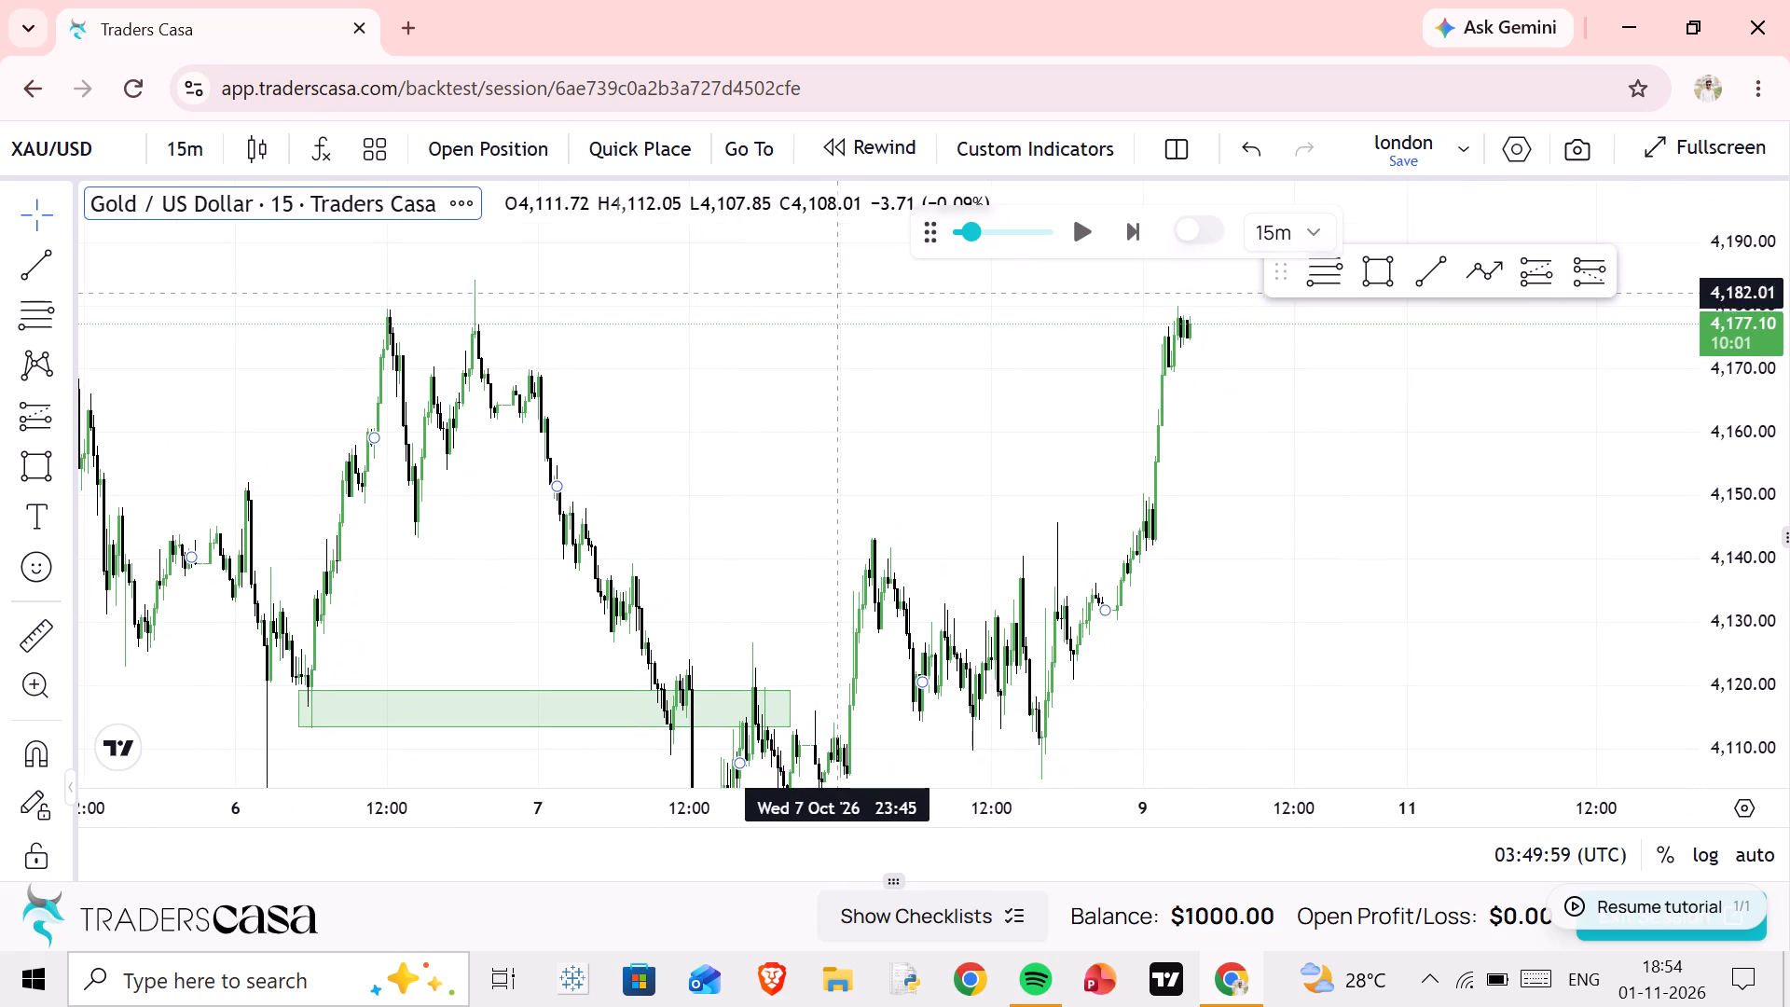
pyautogui.moveTo(702, 630); pyautogui.dragTo(730, 775)
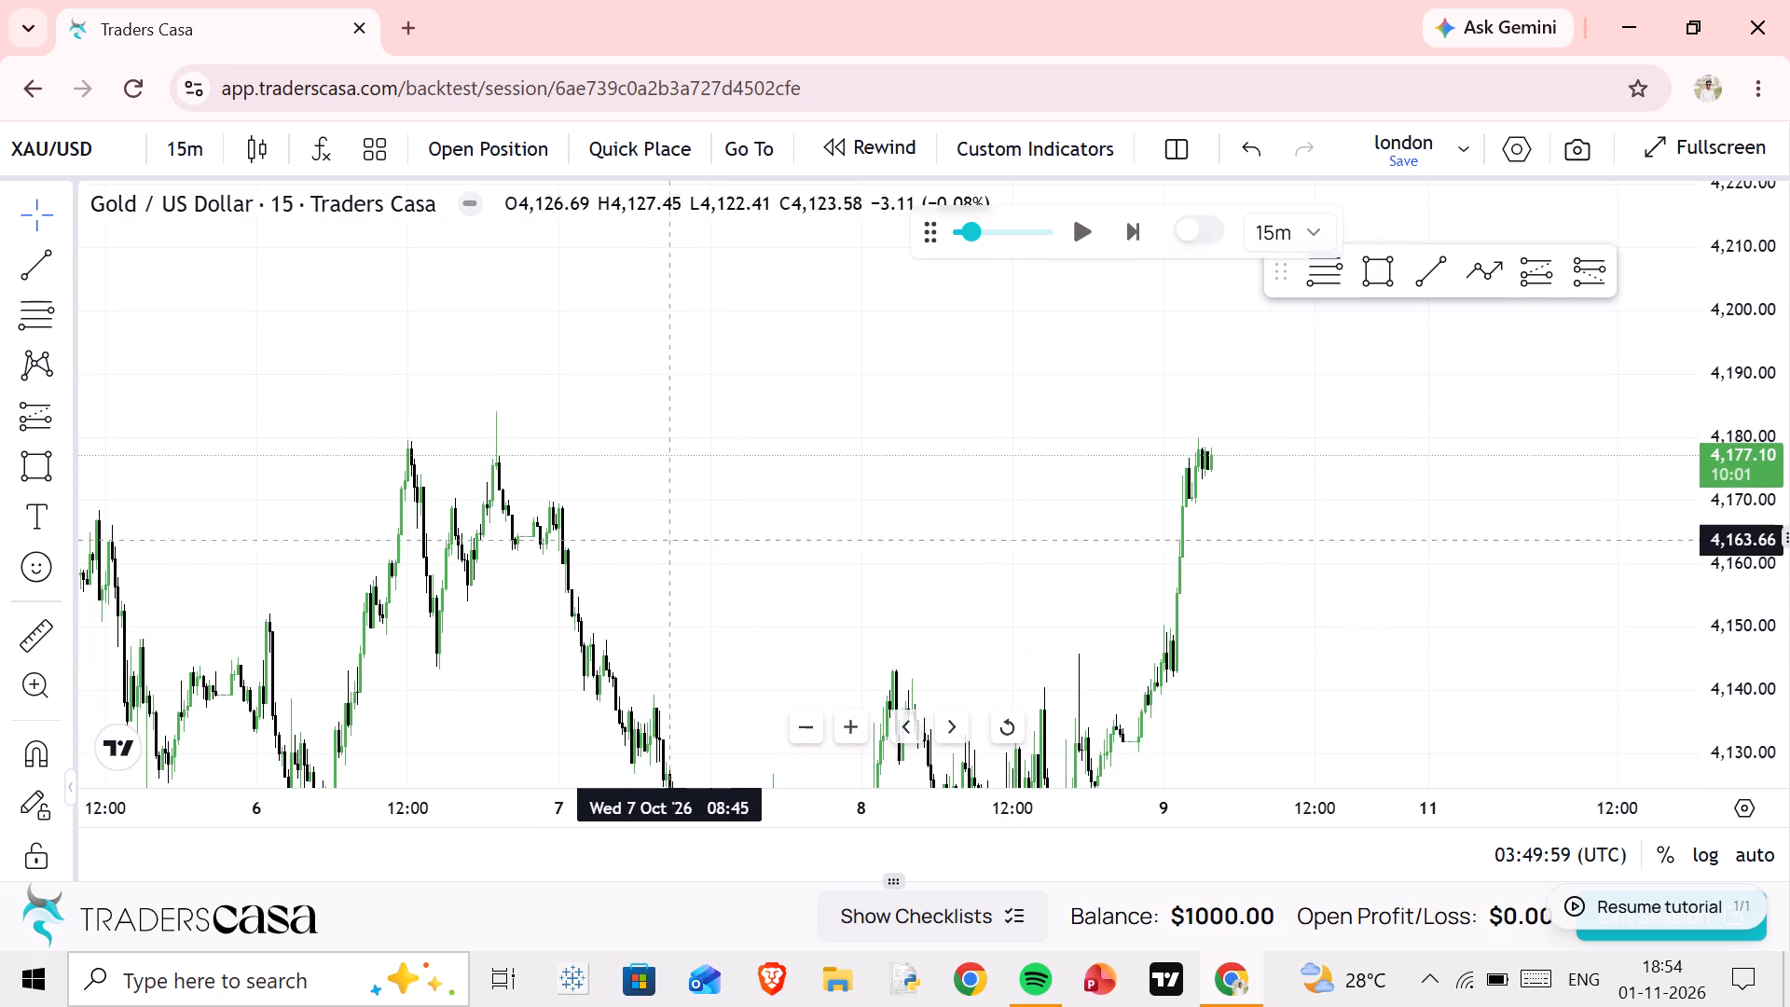
pyautogui.moveTo(671, 468); pyautogui.dragTo(984, 532)
pyautogui.scroll(6, 992, 532)
pyautogui.moveTo(773, 545); pyautogui.dragTo(1260, 376)
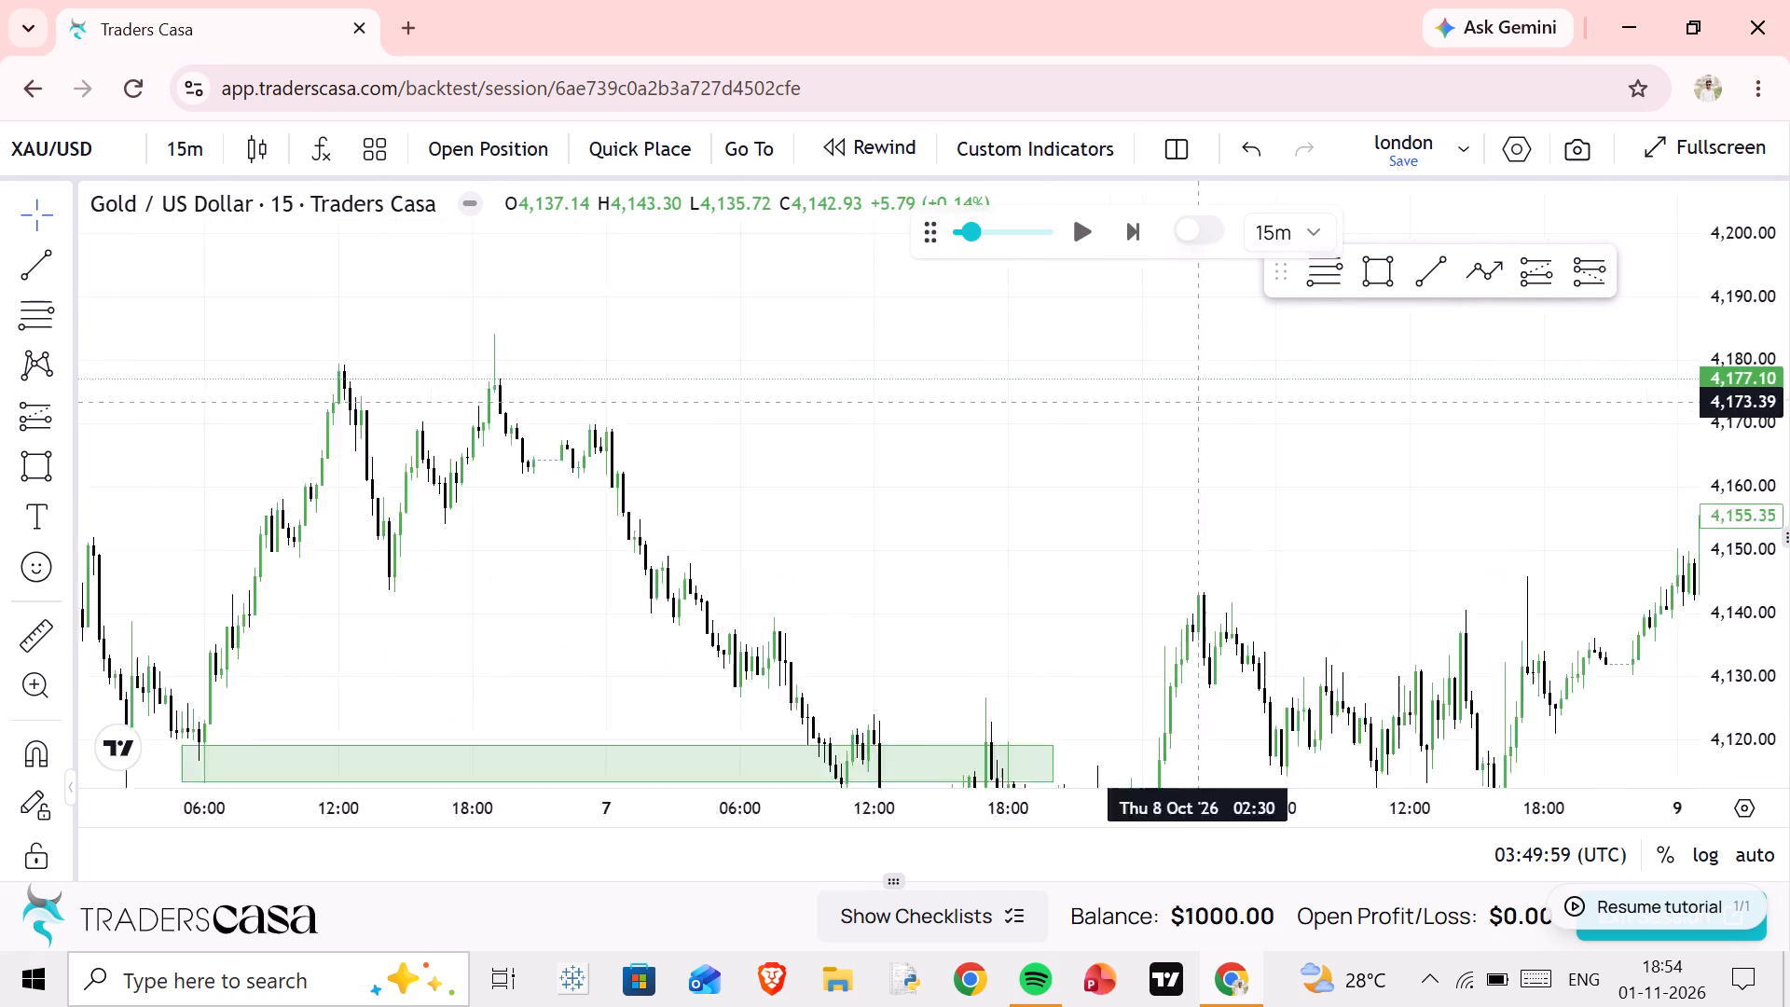
pyautogui.moveTo(1260, 376); pyautogui.dragTo(1263, 374)
pyautogui.scroll(2, 1254, 514)
pyautogui.scroll(-3, 1187, 497)
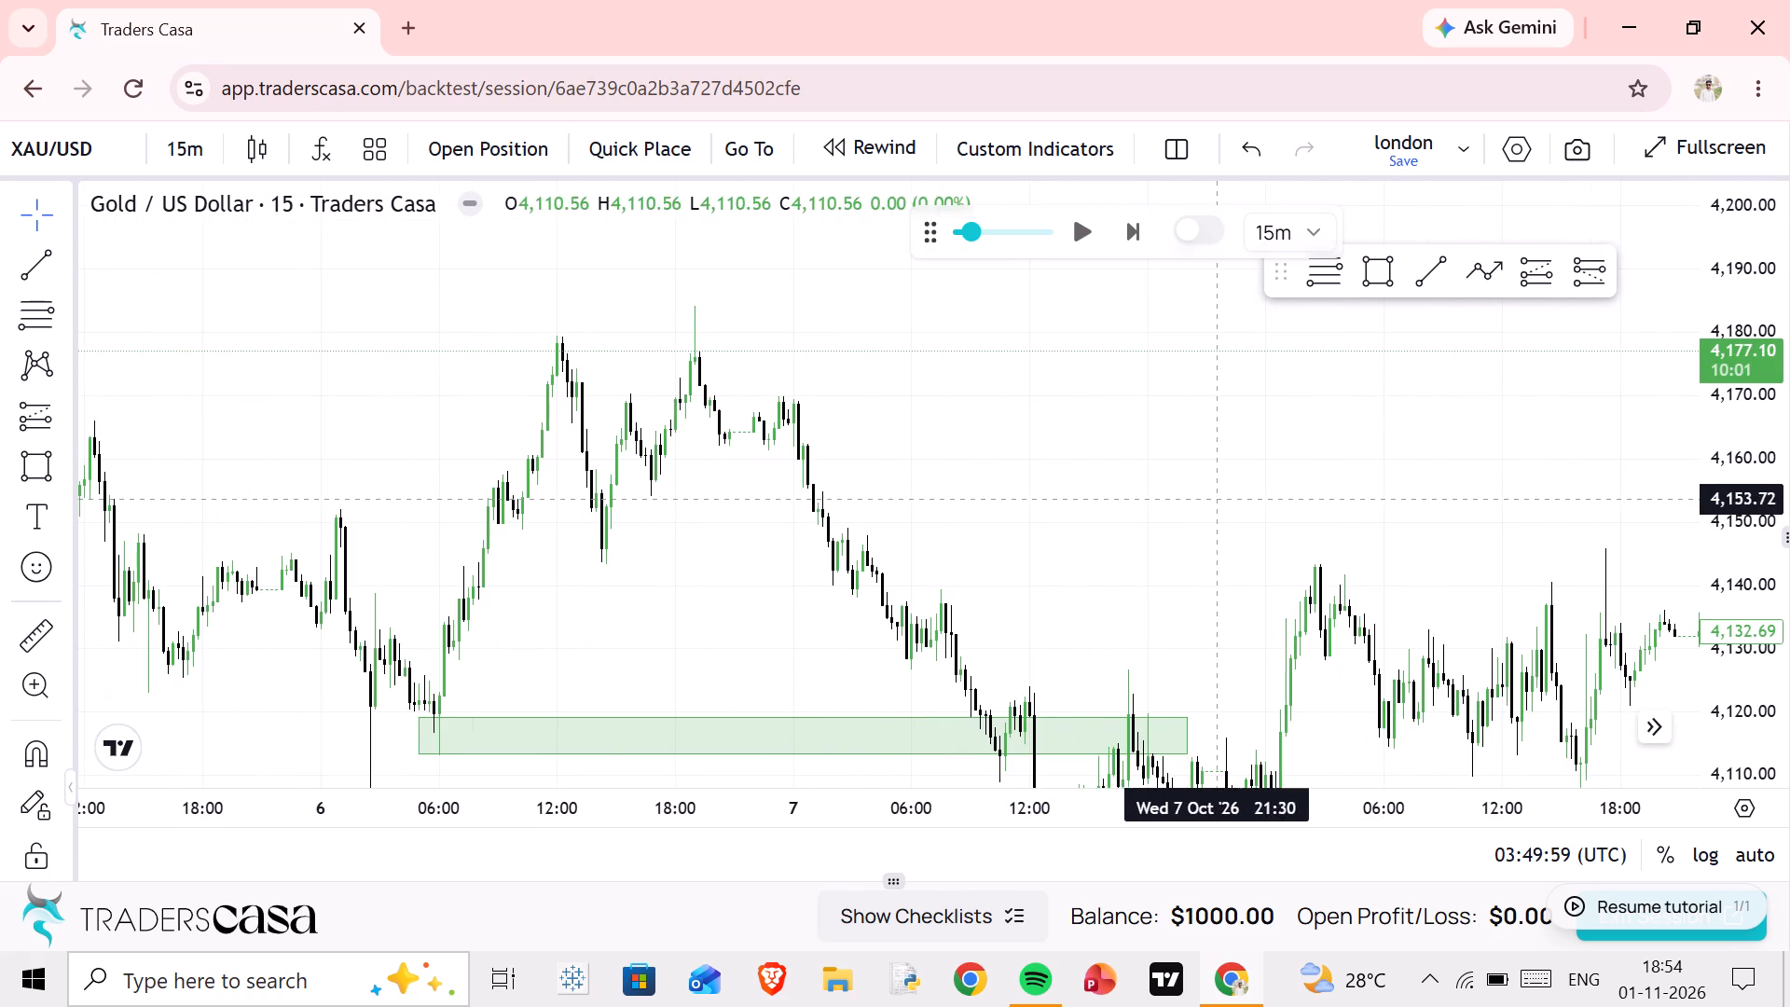
pyautogui.scroll(7, 1742, 600)
pyautogui.scroll(2, 958, 509)
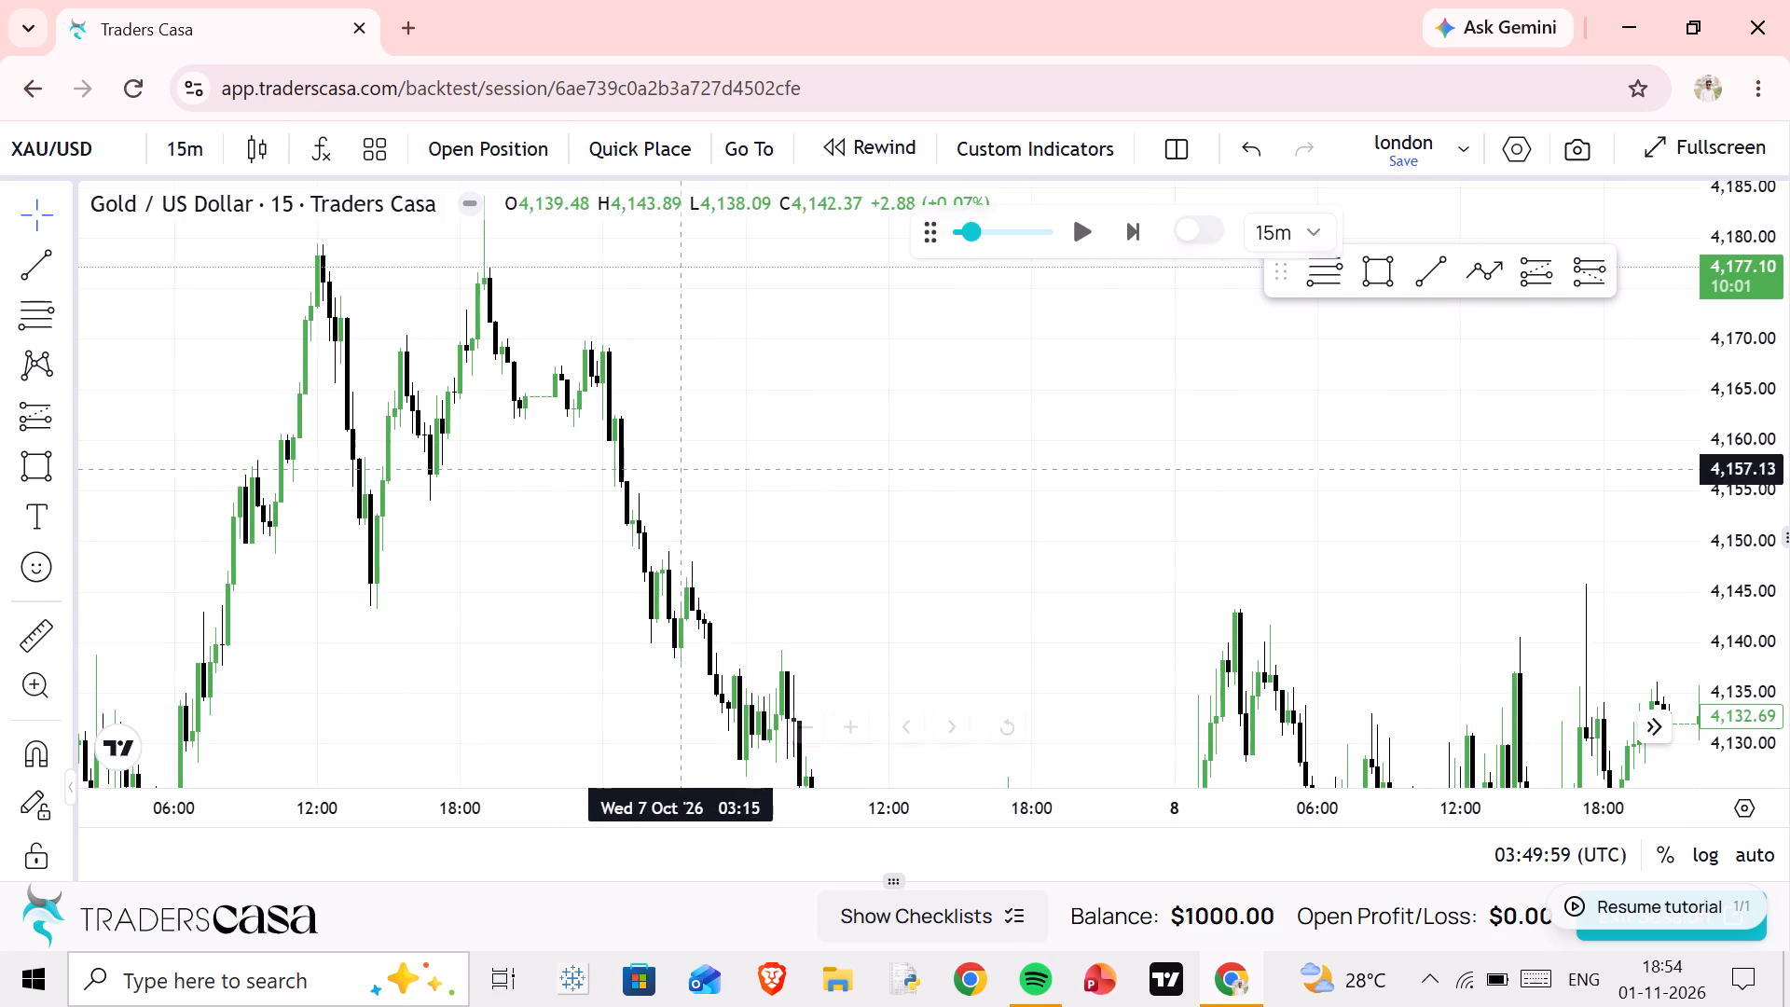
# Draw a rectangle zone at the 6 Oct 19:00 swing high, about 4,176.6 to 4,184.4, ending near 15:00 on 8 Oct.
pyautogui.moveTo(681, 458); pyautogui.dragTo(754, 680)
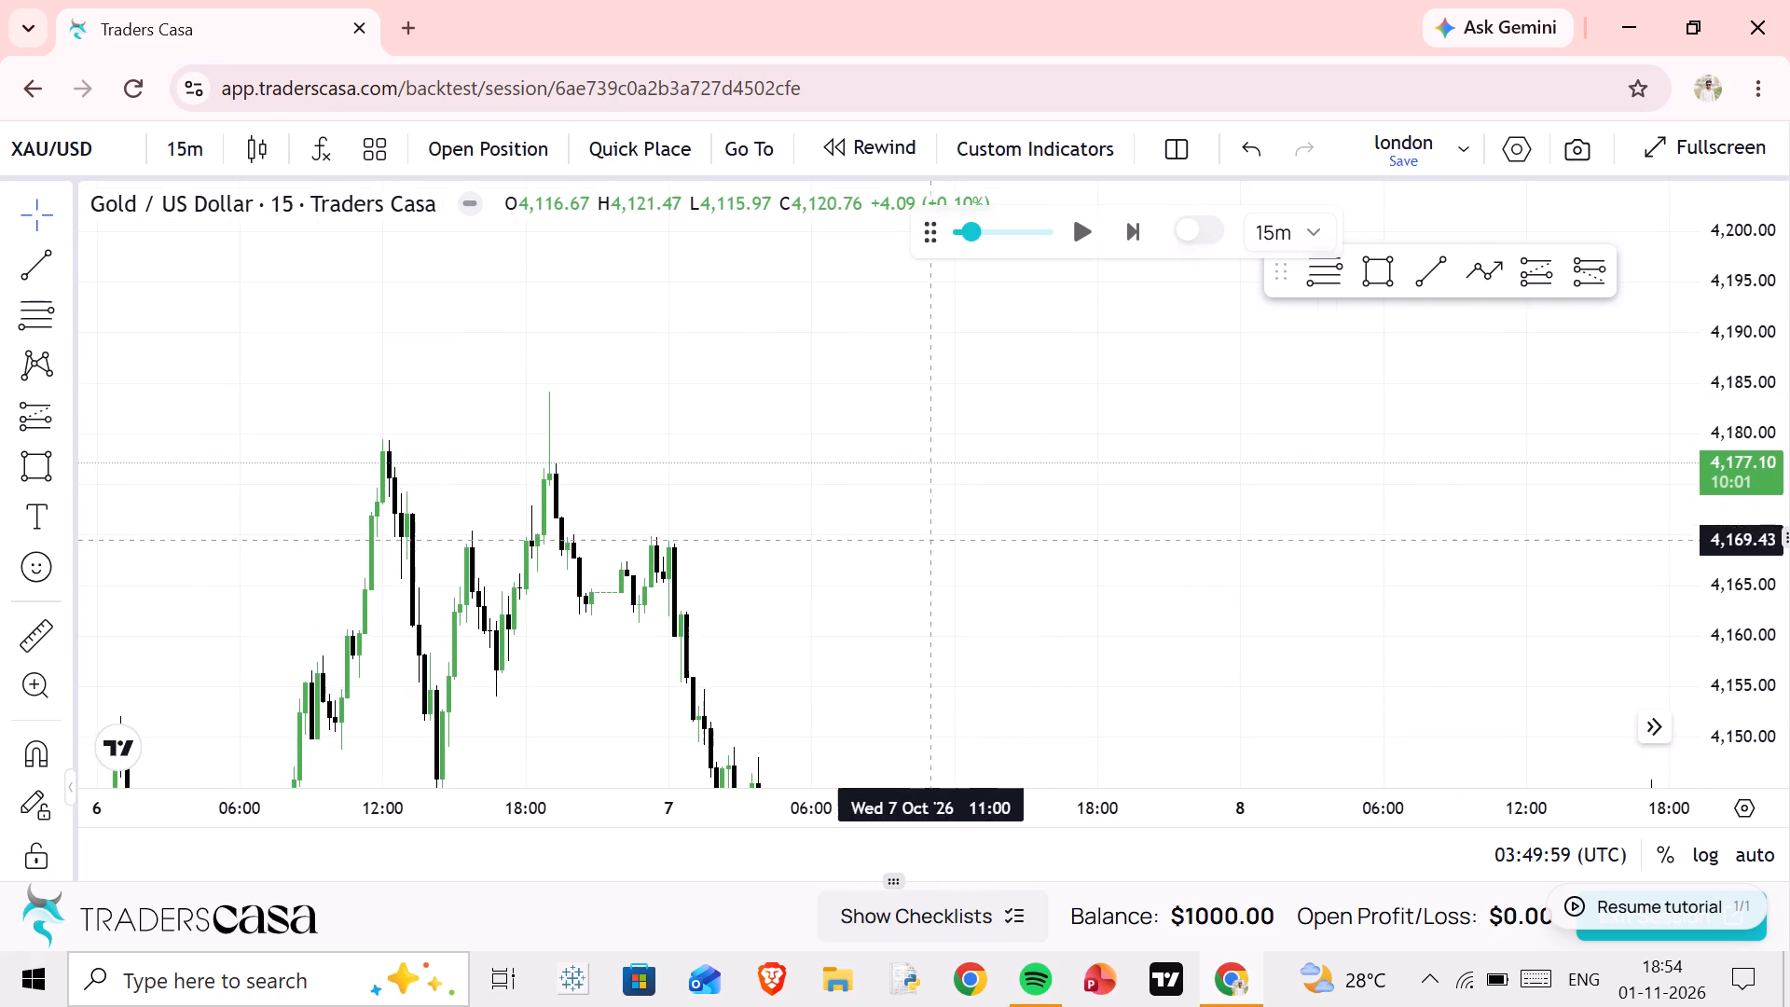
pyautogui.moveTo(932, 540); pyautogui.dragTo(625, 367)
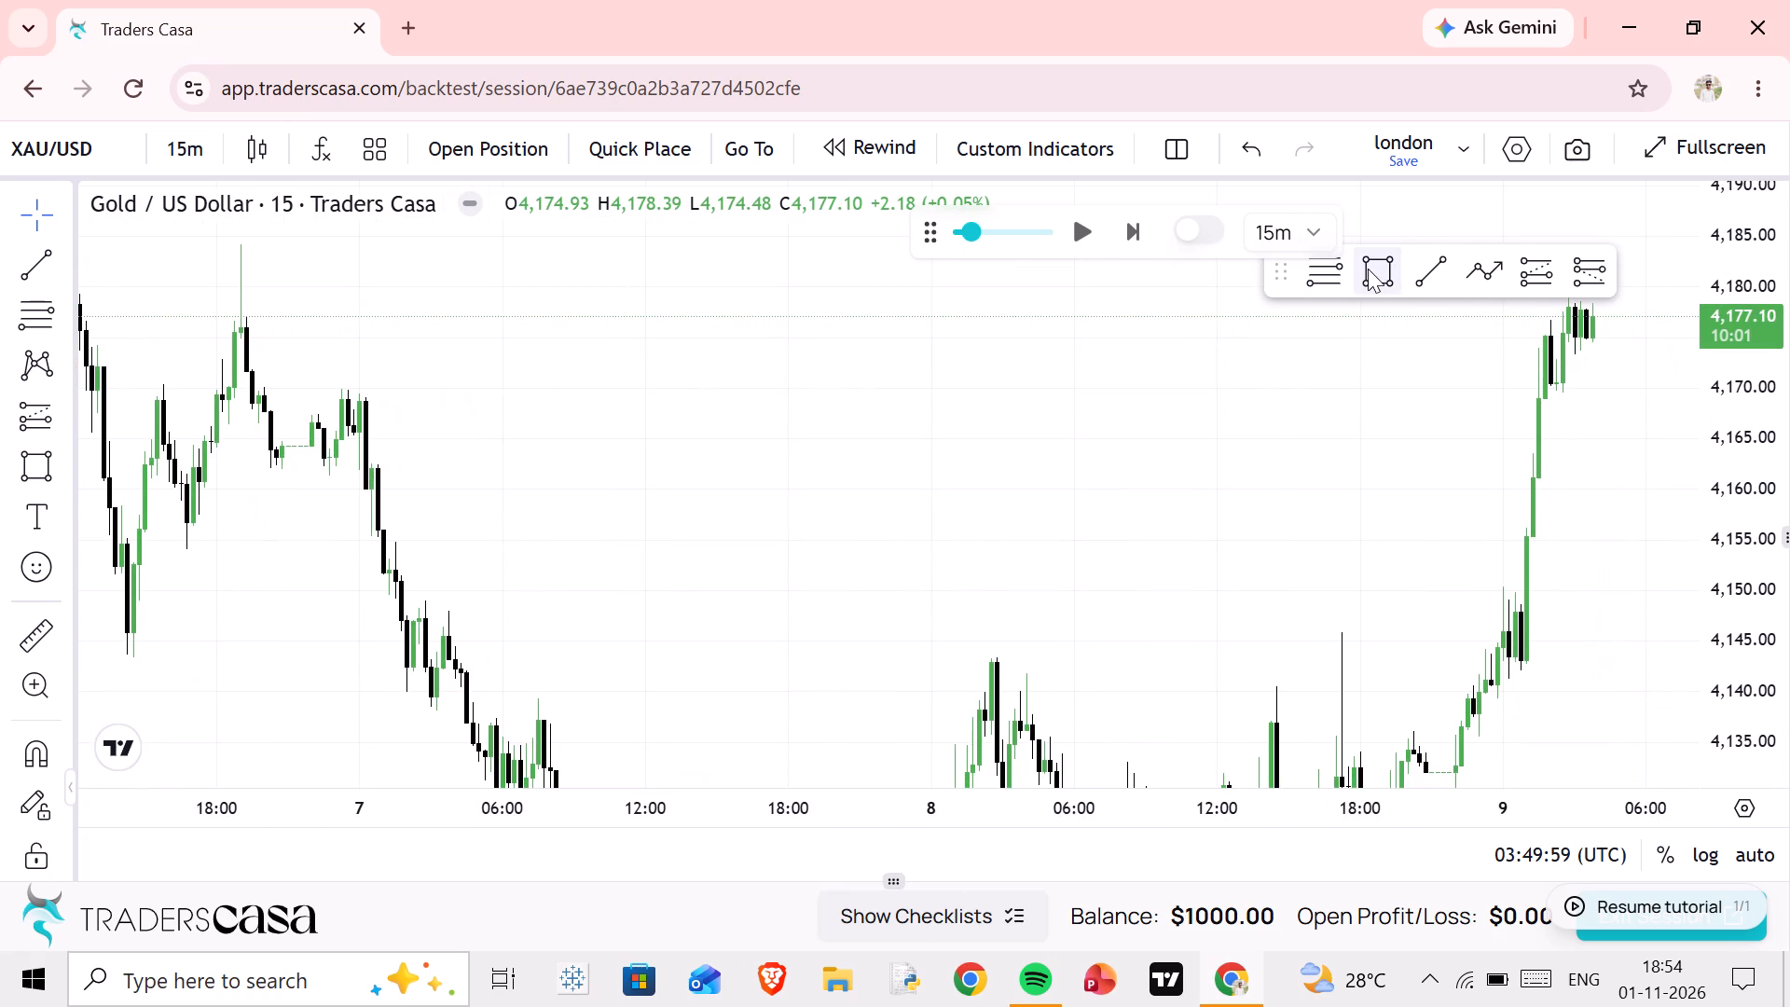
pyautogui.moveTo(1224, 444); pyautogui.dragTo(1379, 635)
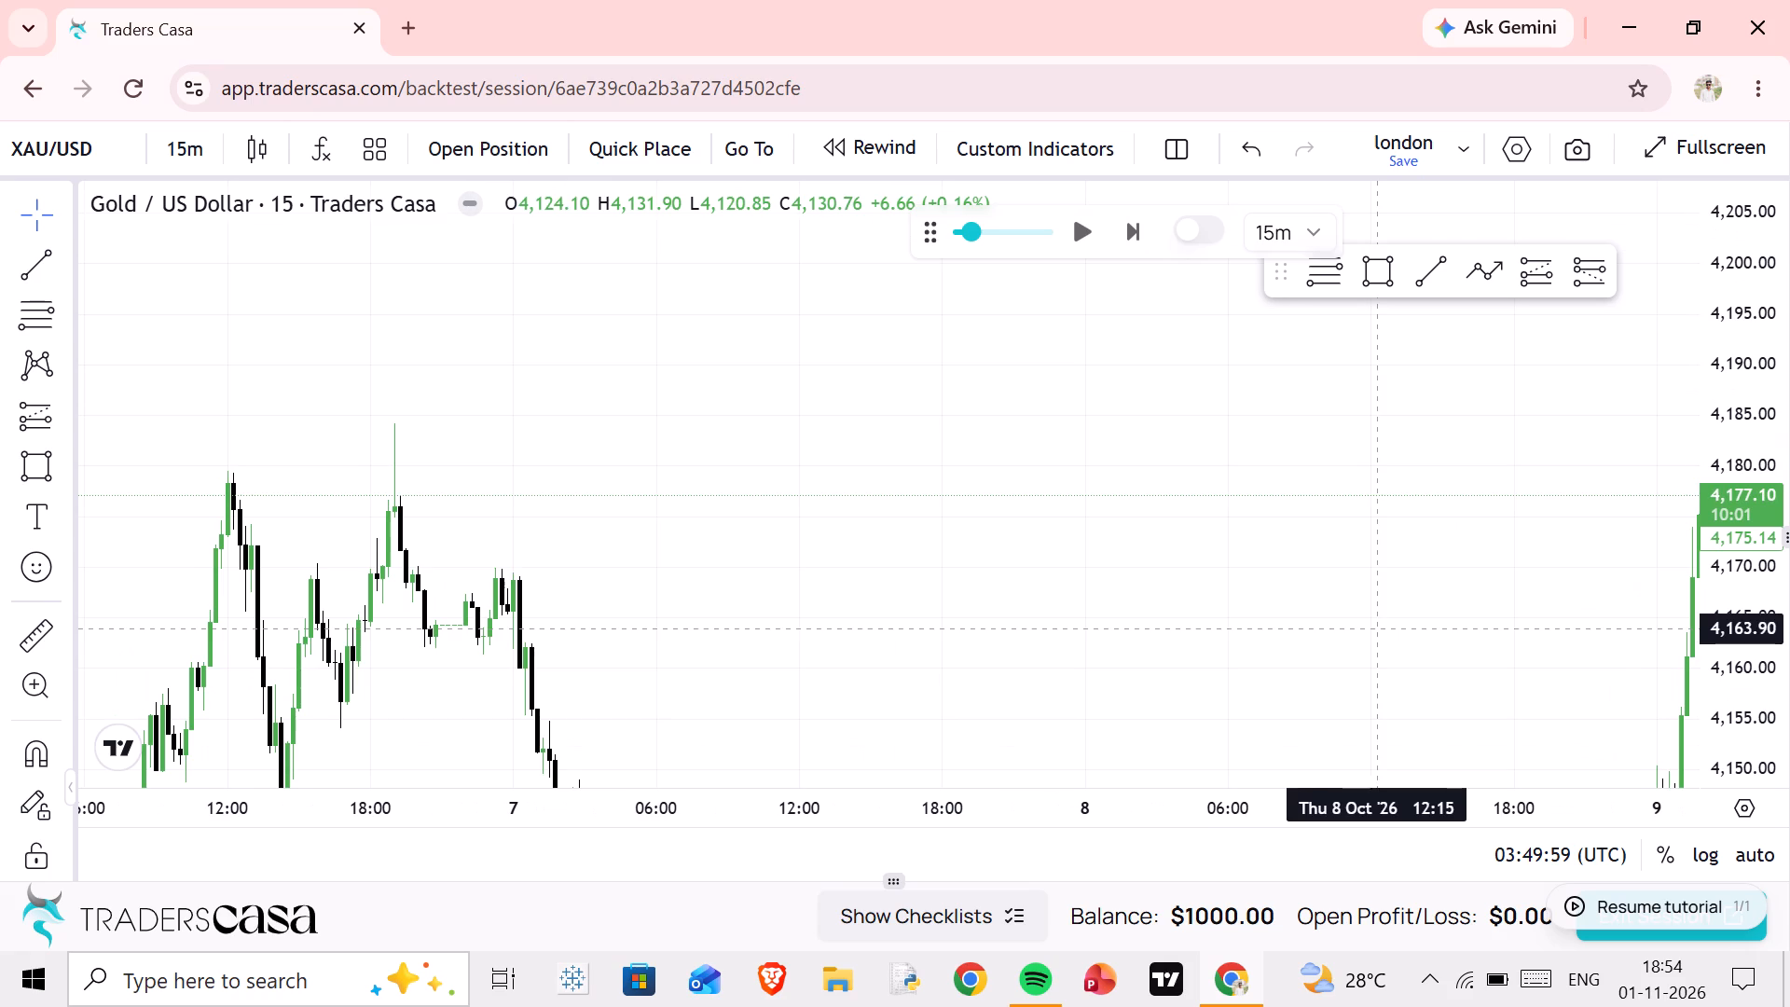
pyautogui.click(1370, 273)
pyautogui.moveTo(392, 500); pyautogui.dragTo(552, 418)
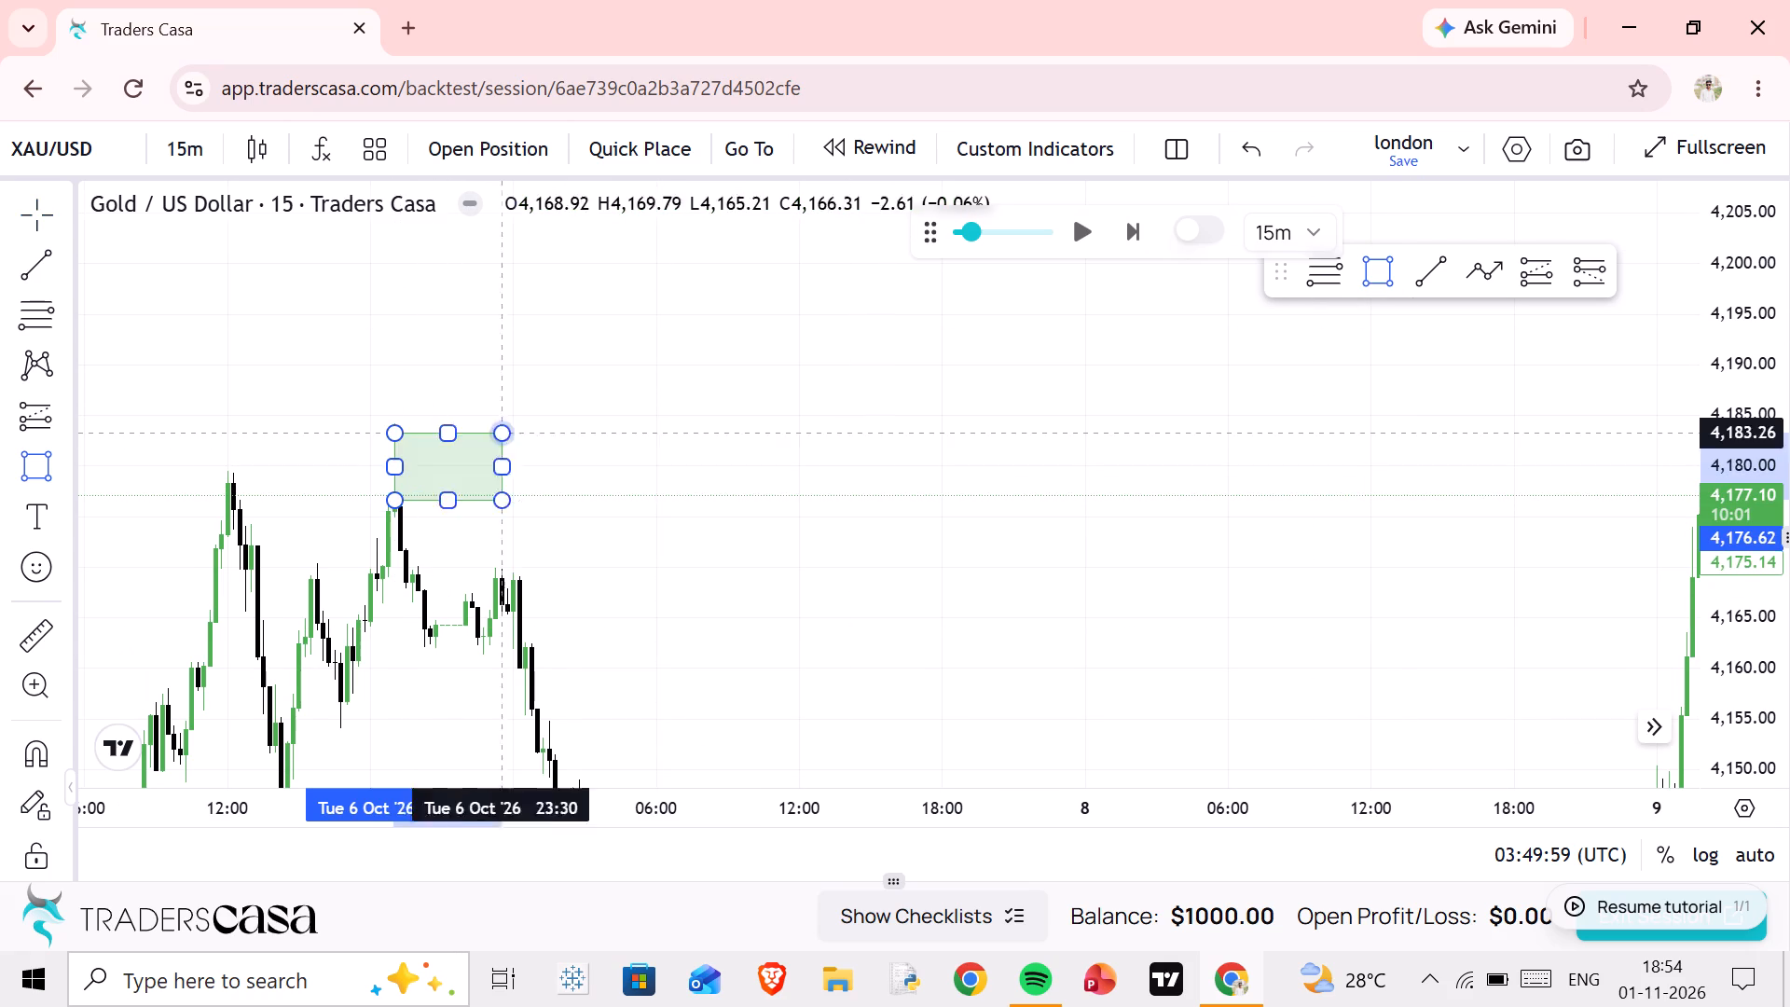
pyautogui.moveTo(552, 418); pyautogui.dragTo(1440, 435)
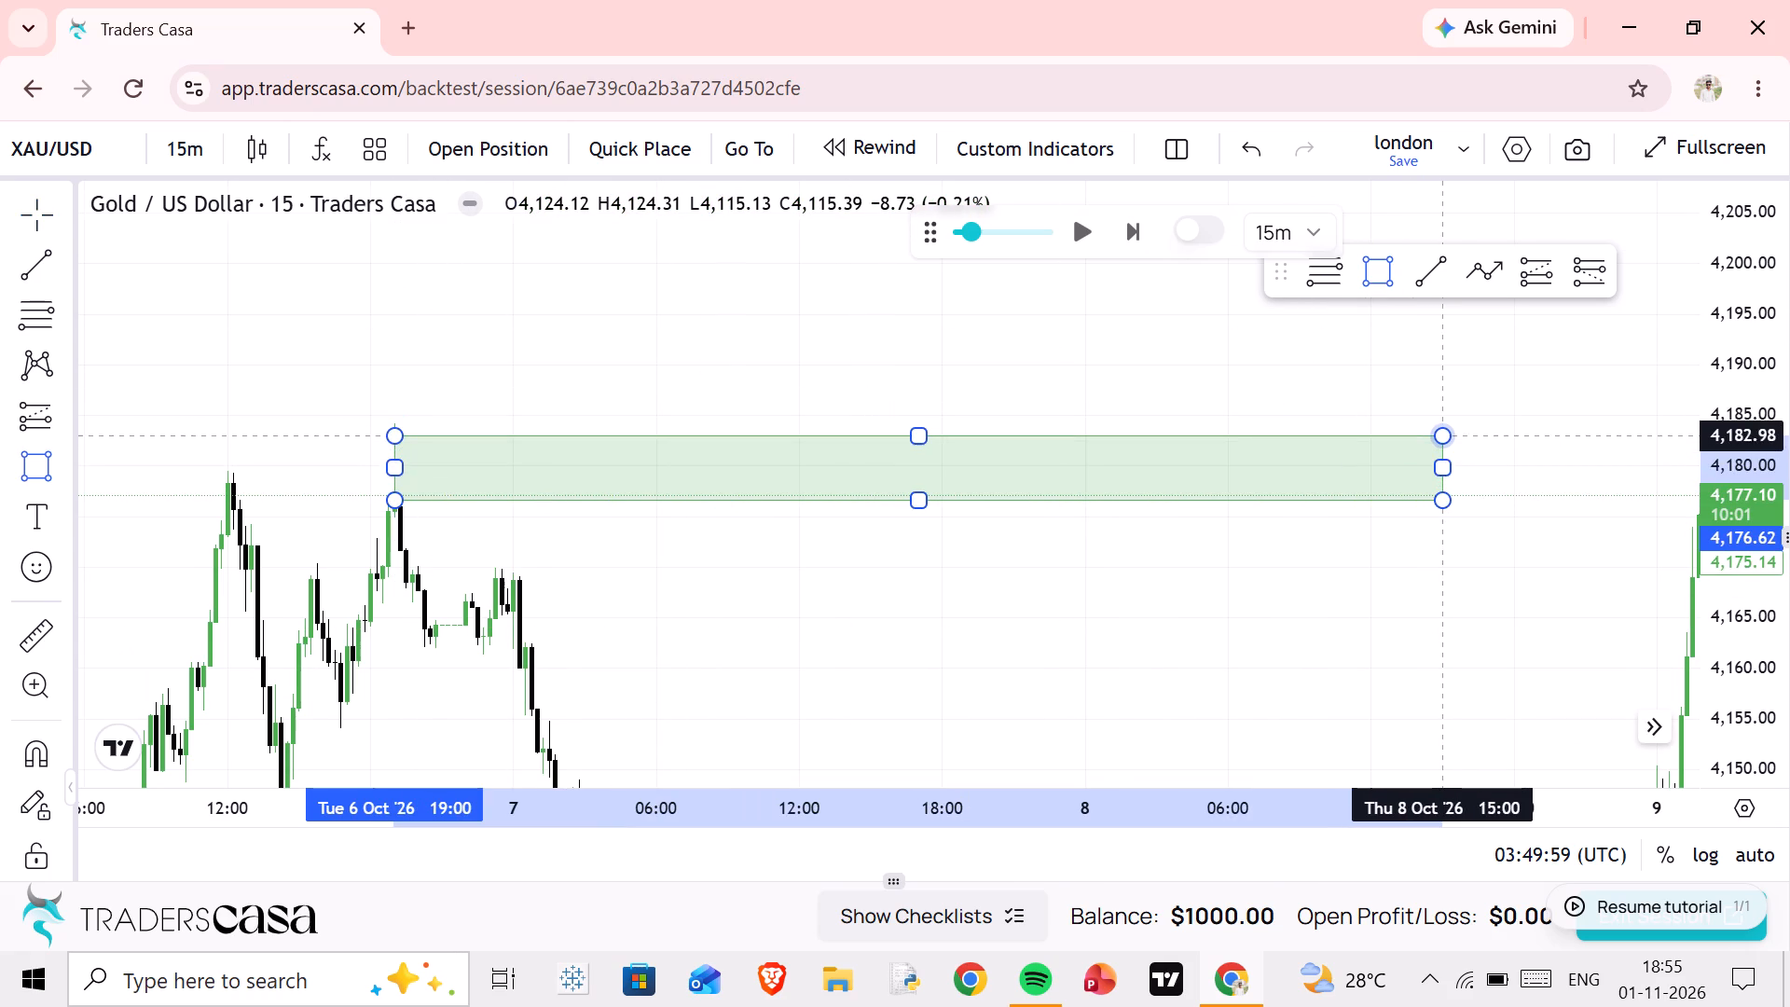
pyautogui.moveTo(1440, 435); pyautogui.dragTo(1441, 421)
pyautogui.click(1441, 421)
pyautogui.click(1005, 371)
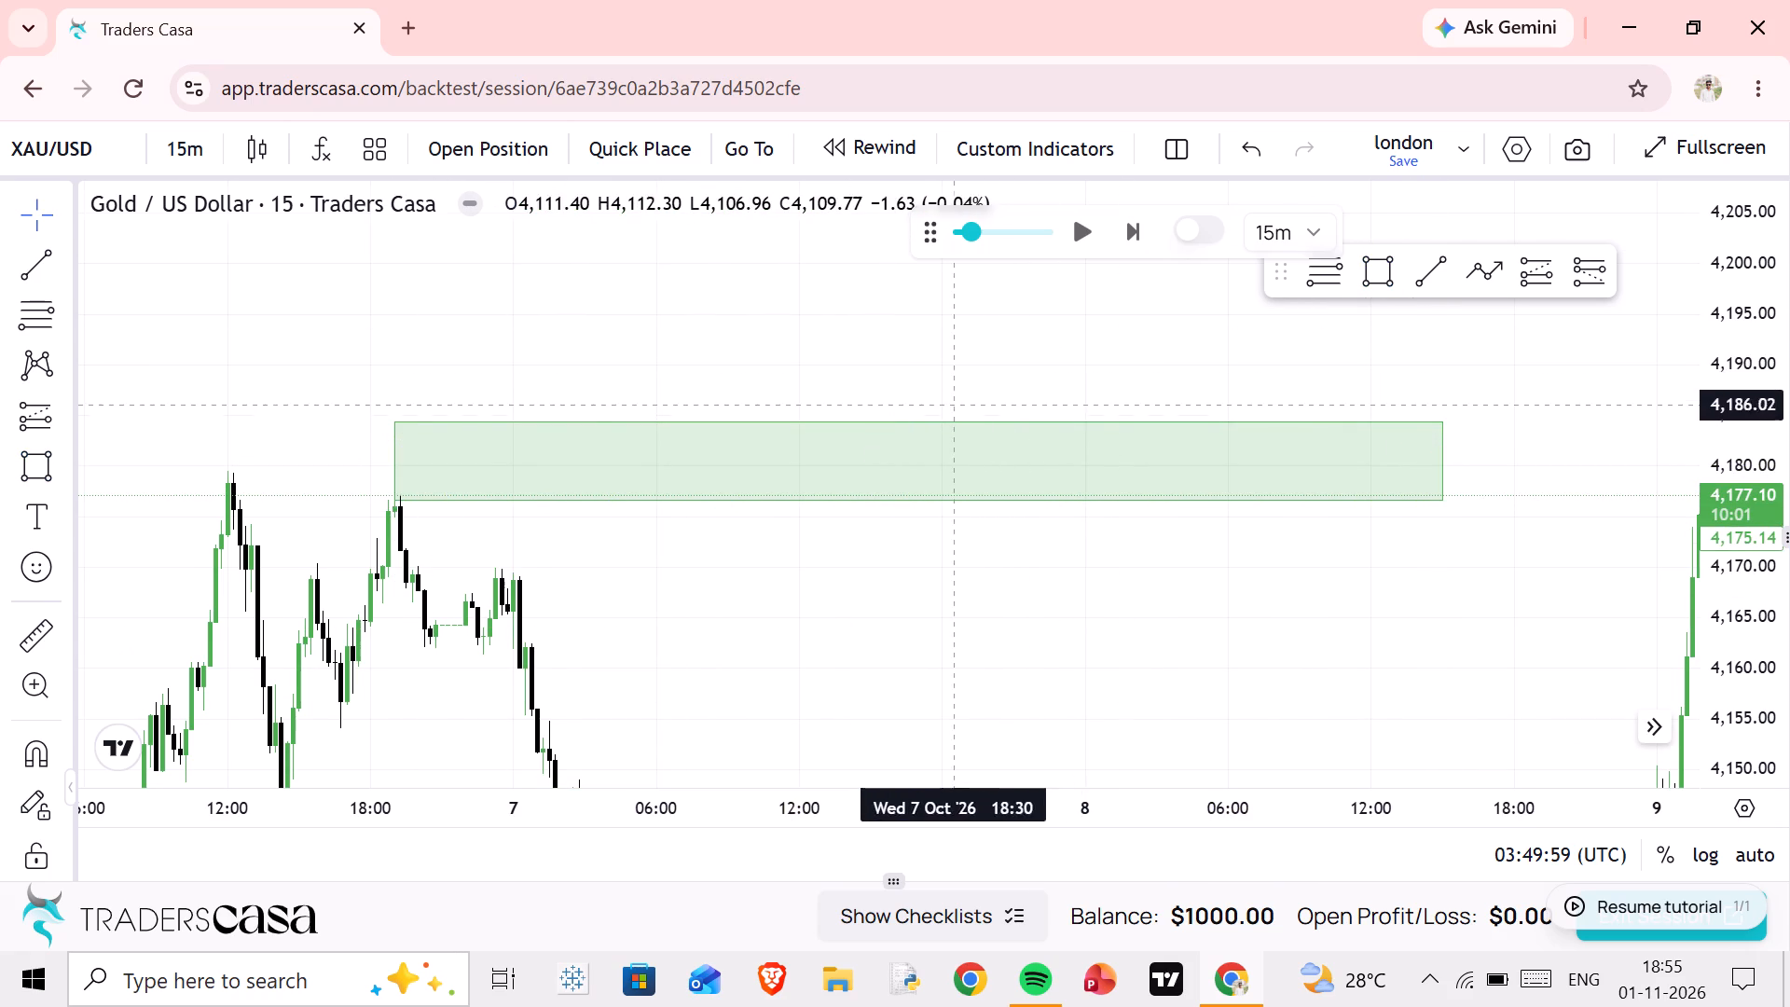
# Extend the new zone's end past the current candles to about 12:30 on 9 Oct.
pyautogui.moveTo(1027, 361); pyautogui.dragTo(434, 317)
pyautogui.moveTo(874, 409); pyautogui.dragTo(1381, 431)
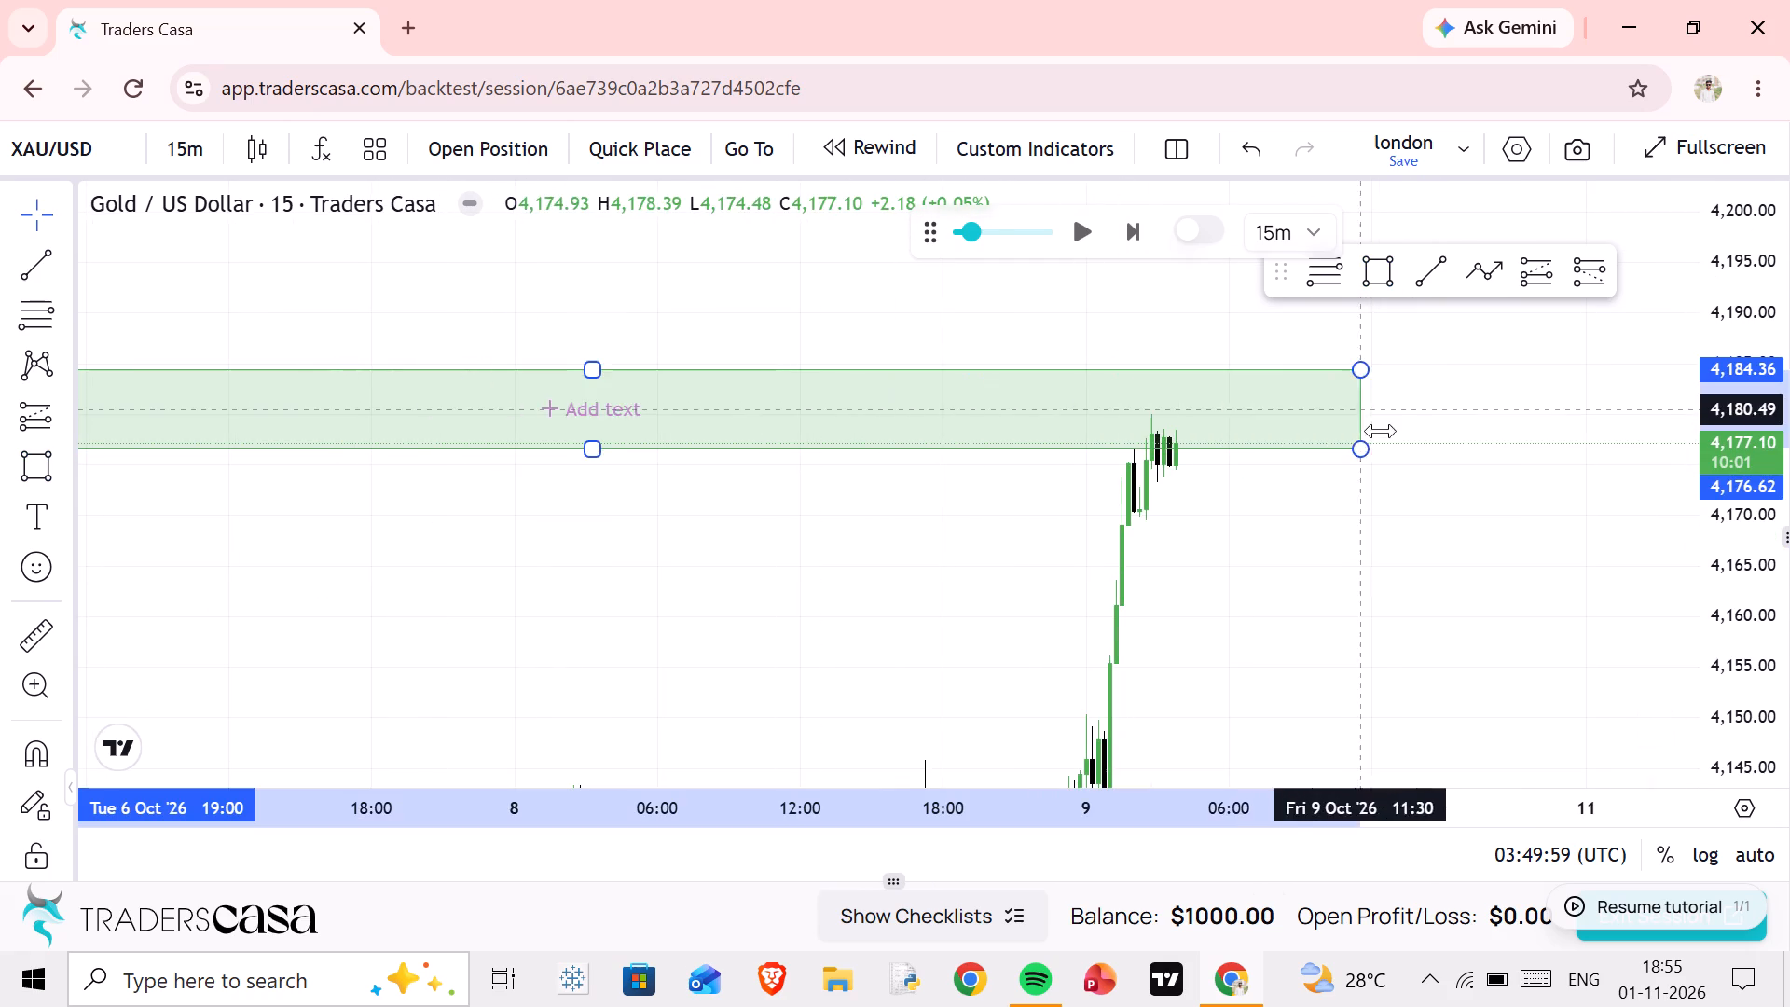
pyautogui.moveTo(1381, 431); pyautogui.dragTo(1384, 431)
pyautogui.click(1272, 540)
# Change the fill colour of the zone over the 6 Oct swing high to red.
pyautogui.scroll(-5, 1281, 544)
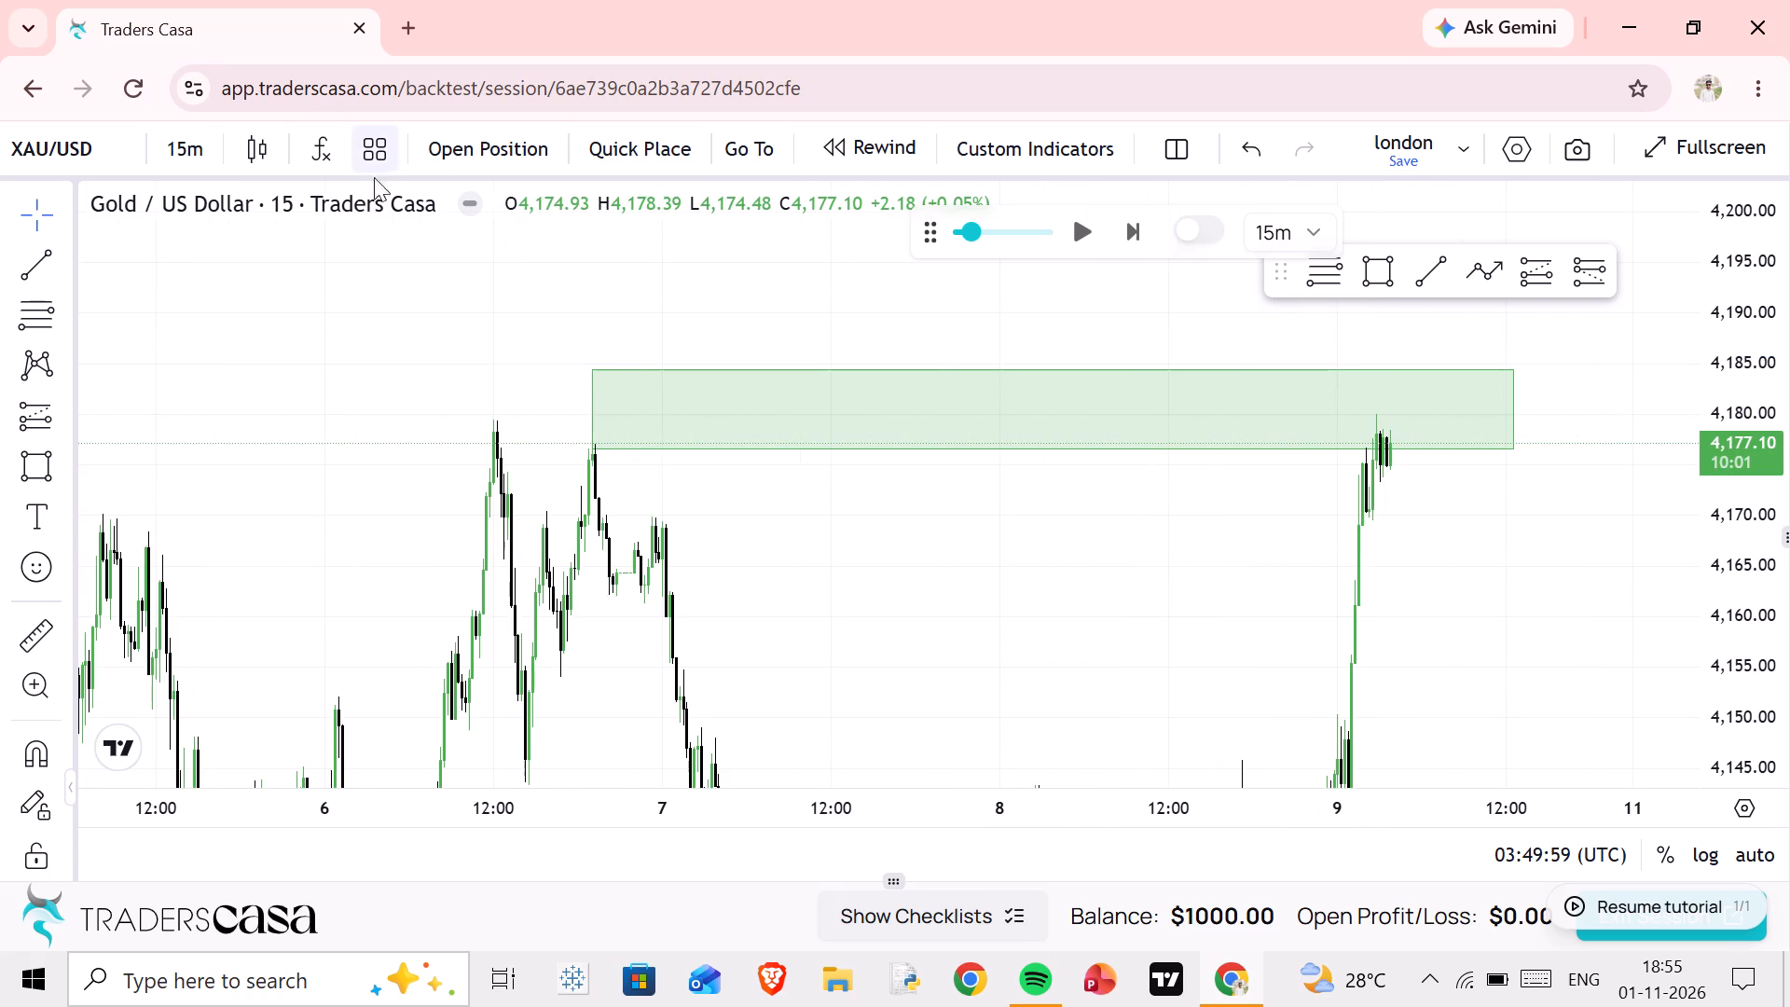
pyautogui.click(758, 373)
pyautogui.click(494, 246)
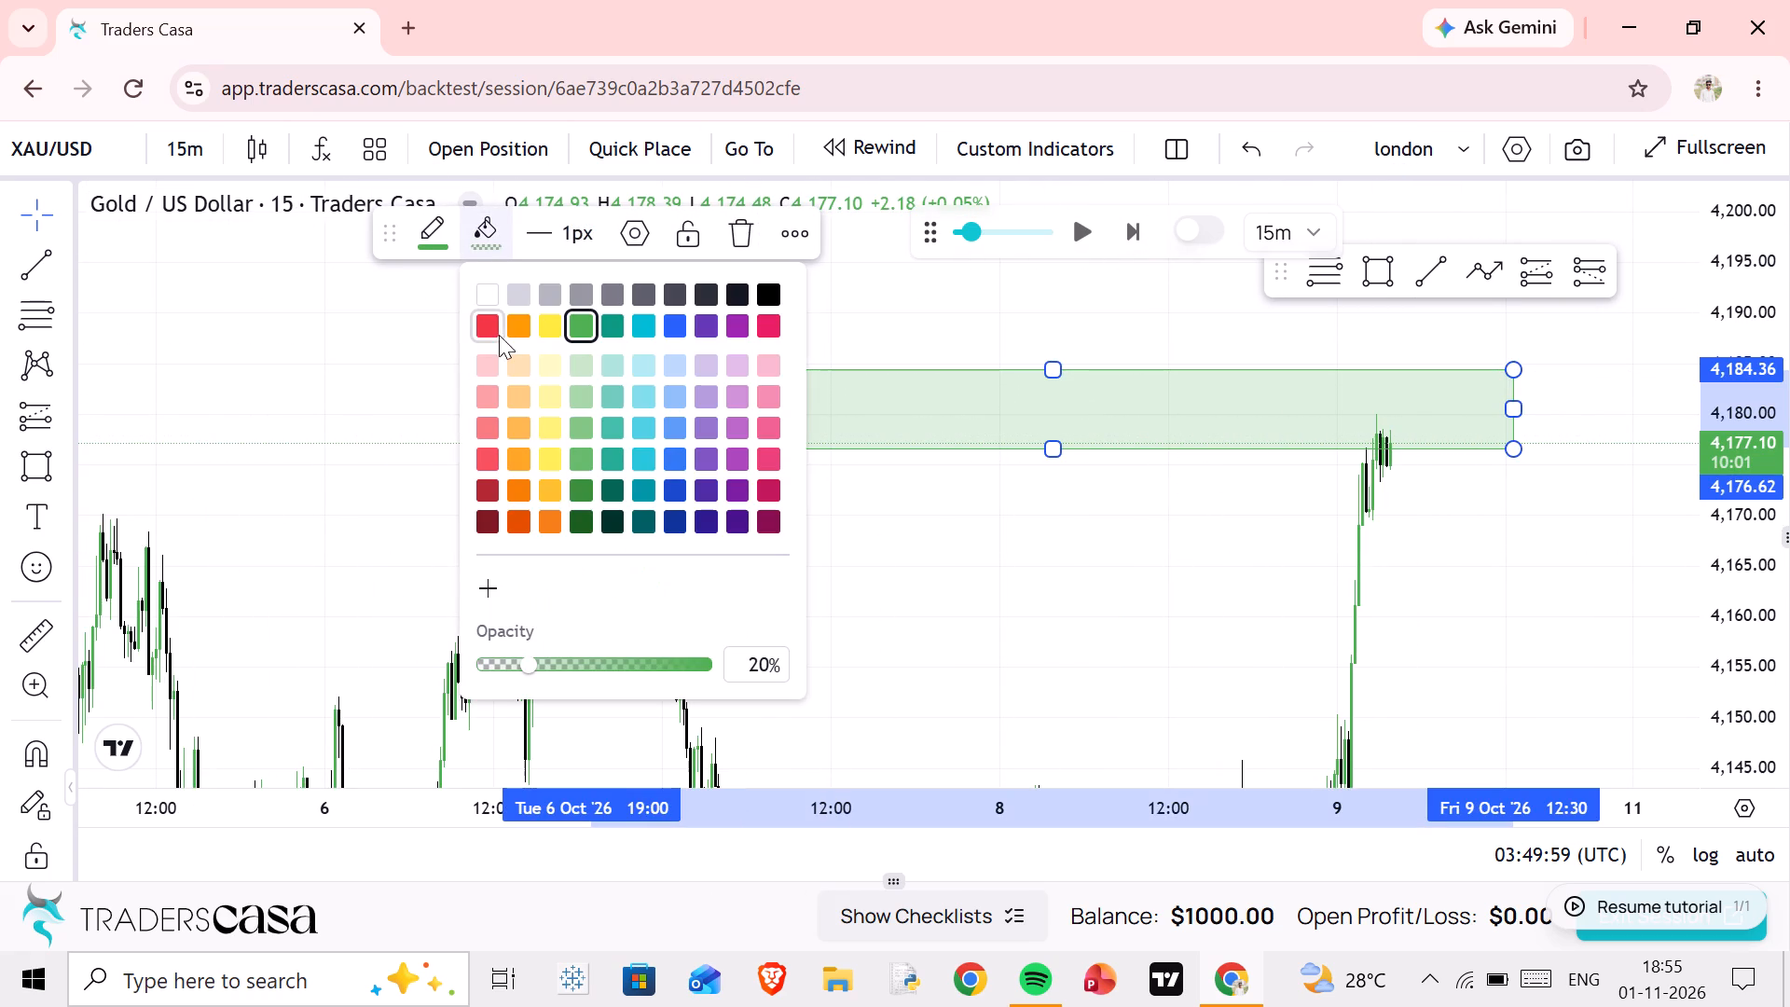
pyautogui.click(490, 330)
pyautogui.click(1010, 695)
# Set the time advanced per replay step to 5m.
pyautogui.scroll(3, 1099, 484)
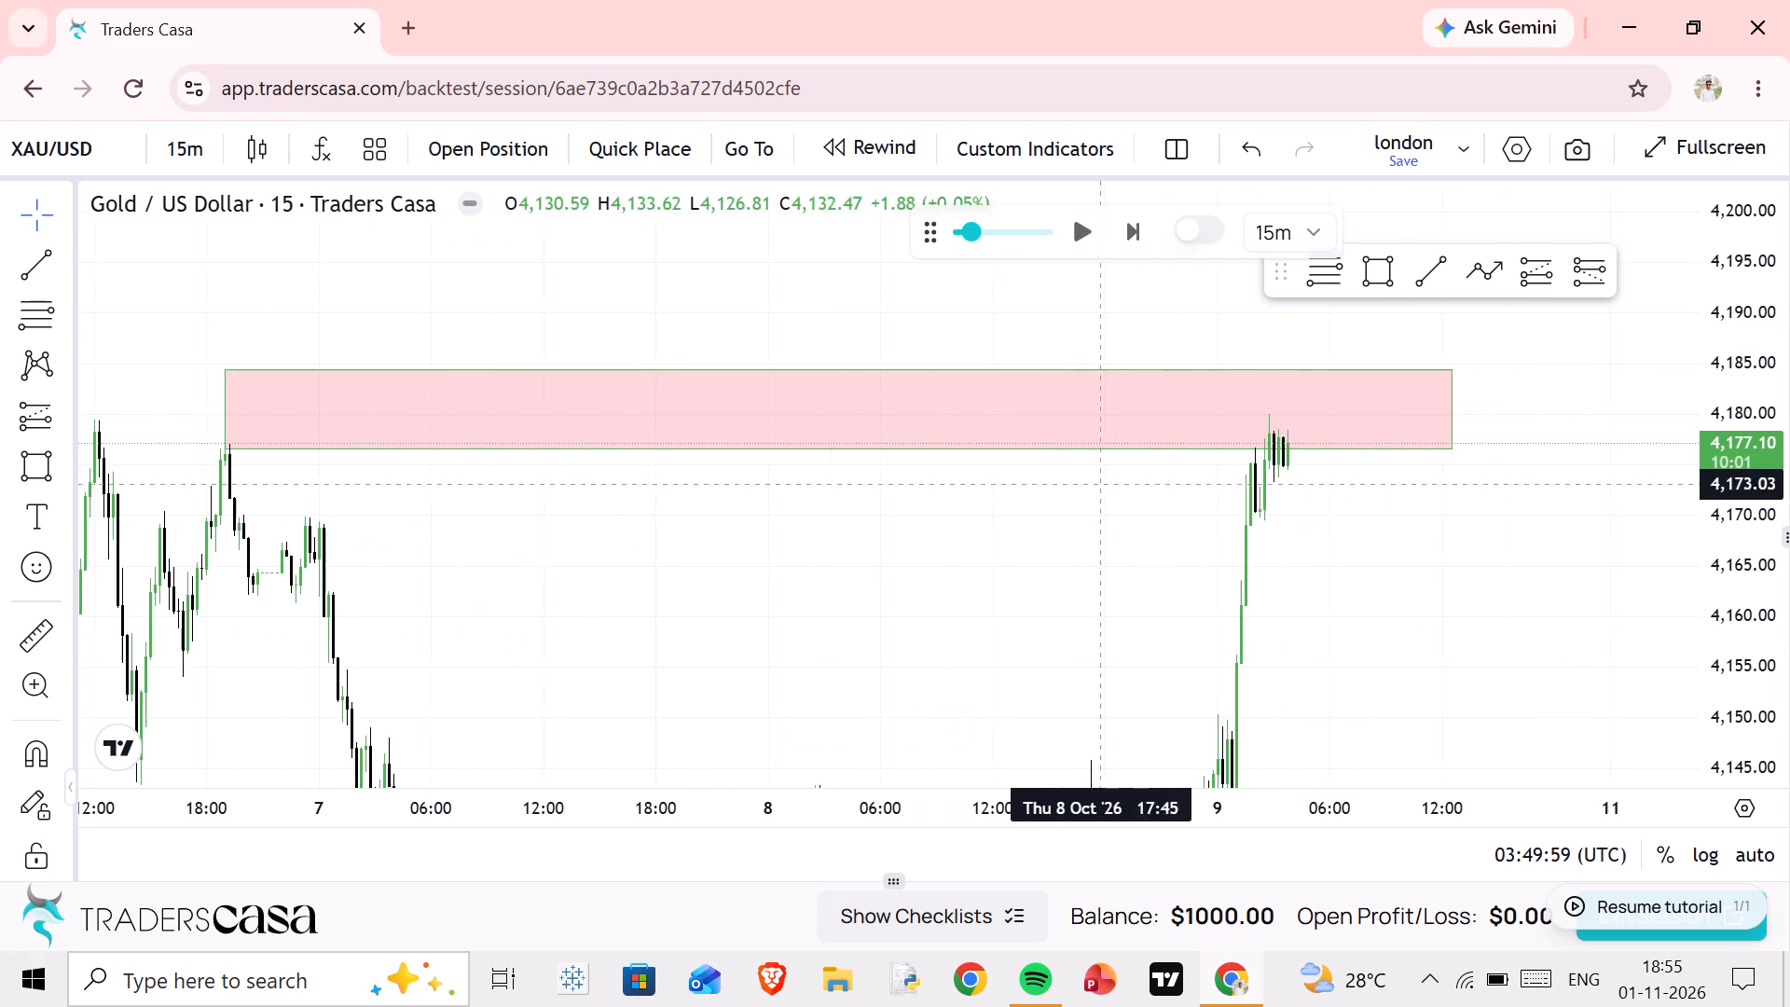
pyautogui.scroll(-6, 1728, 507)
pyautogui.scroll(6, 1283, 508)
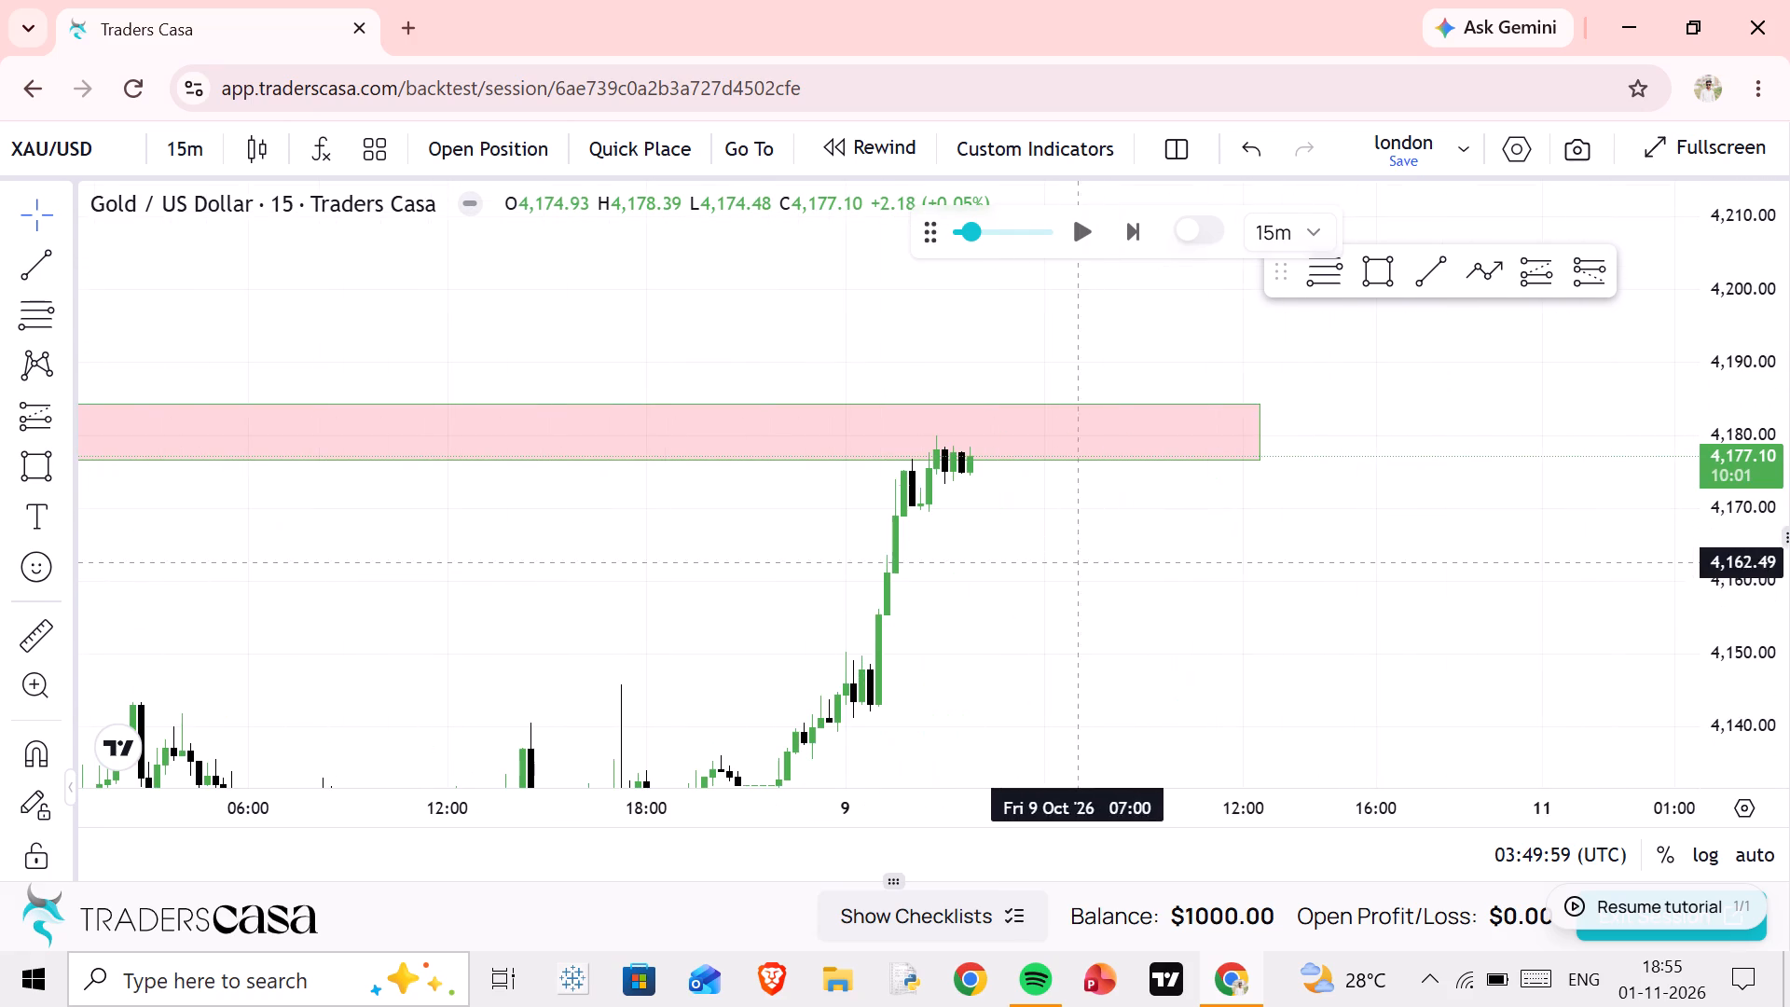
pyautogui.scroll(7, 1749, 553)
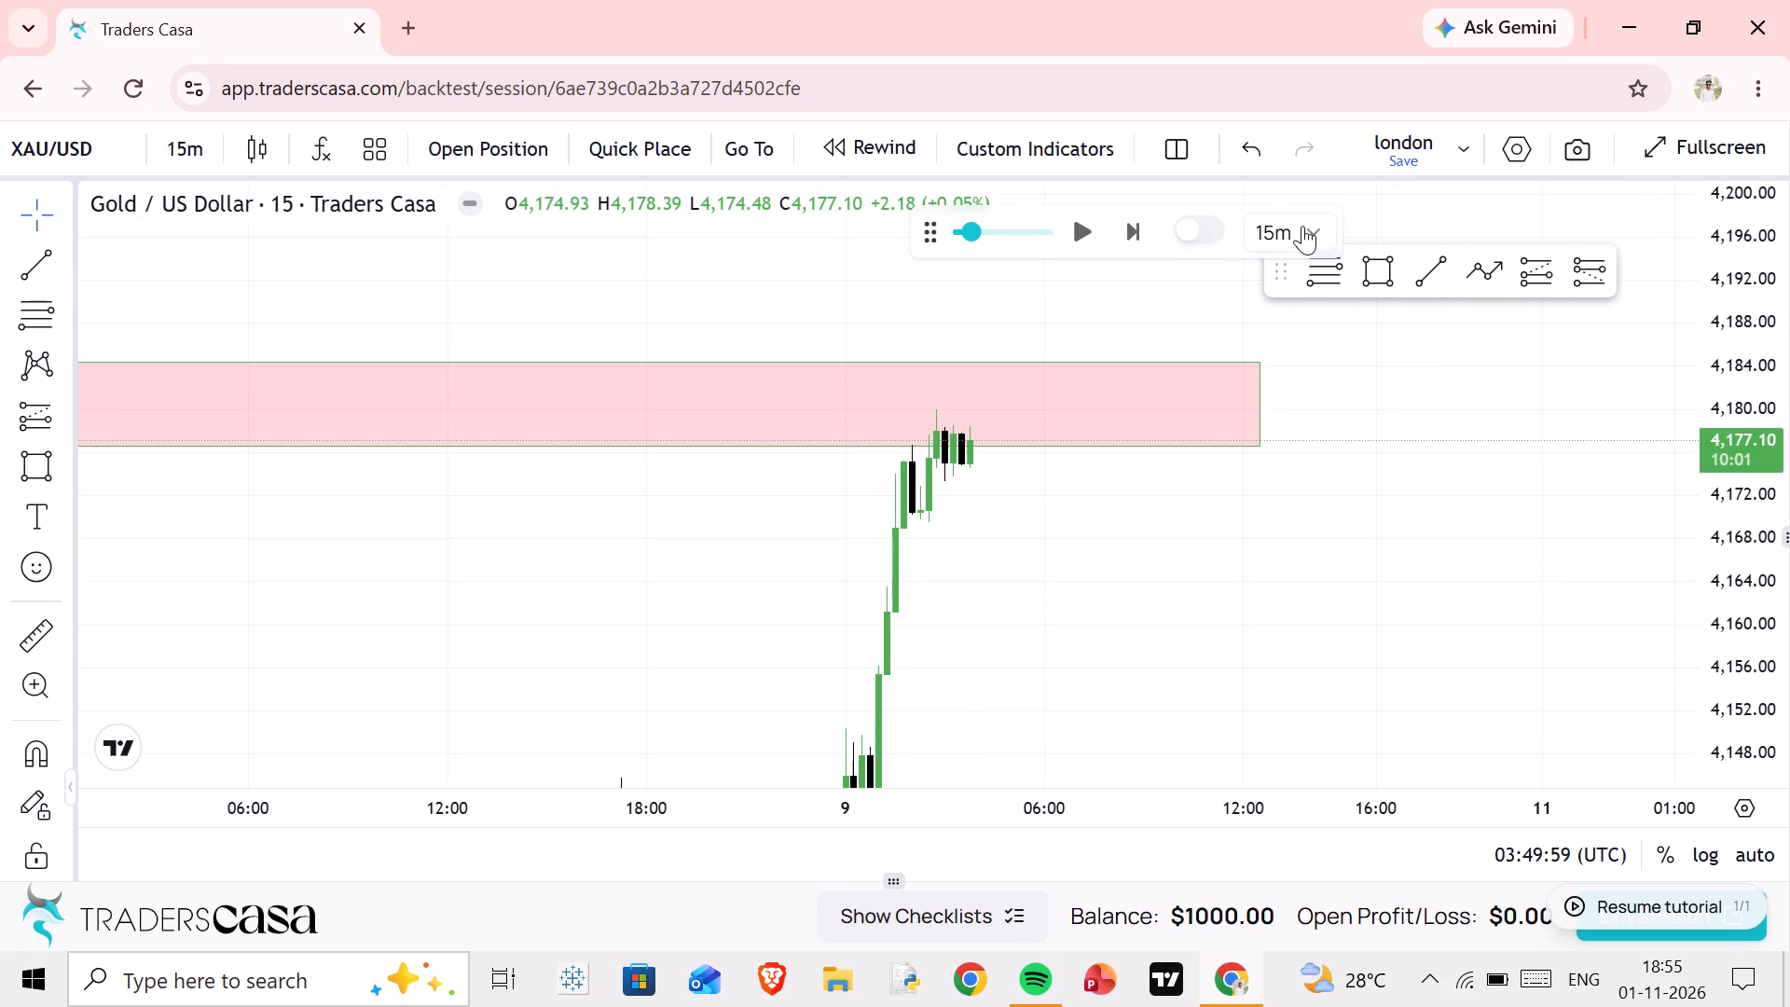
pyautogui.click(1302, 226)
pyautogui.click(1282, 414)
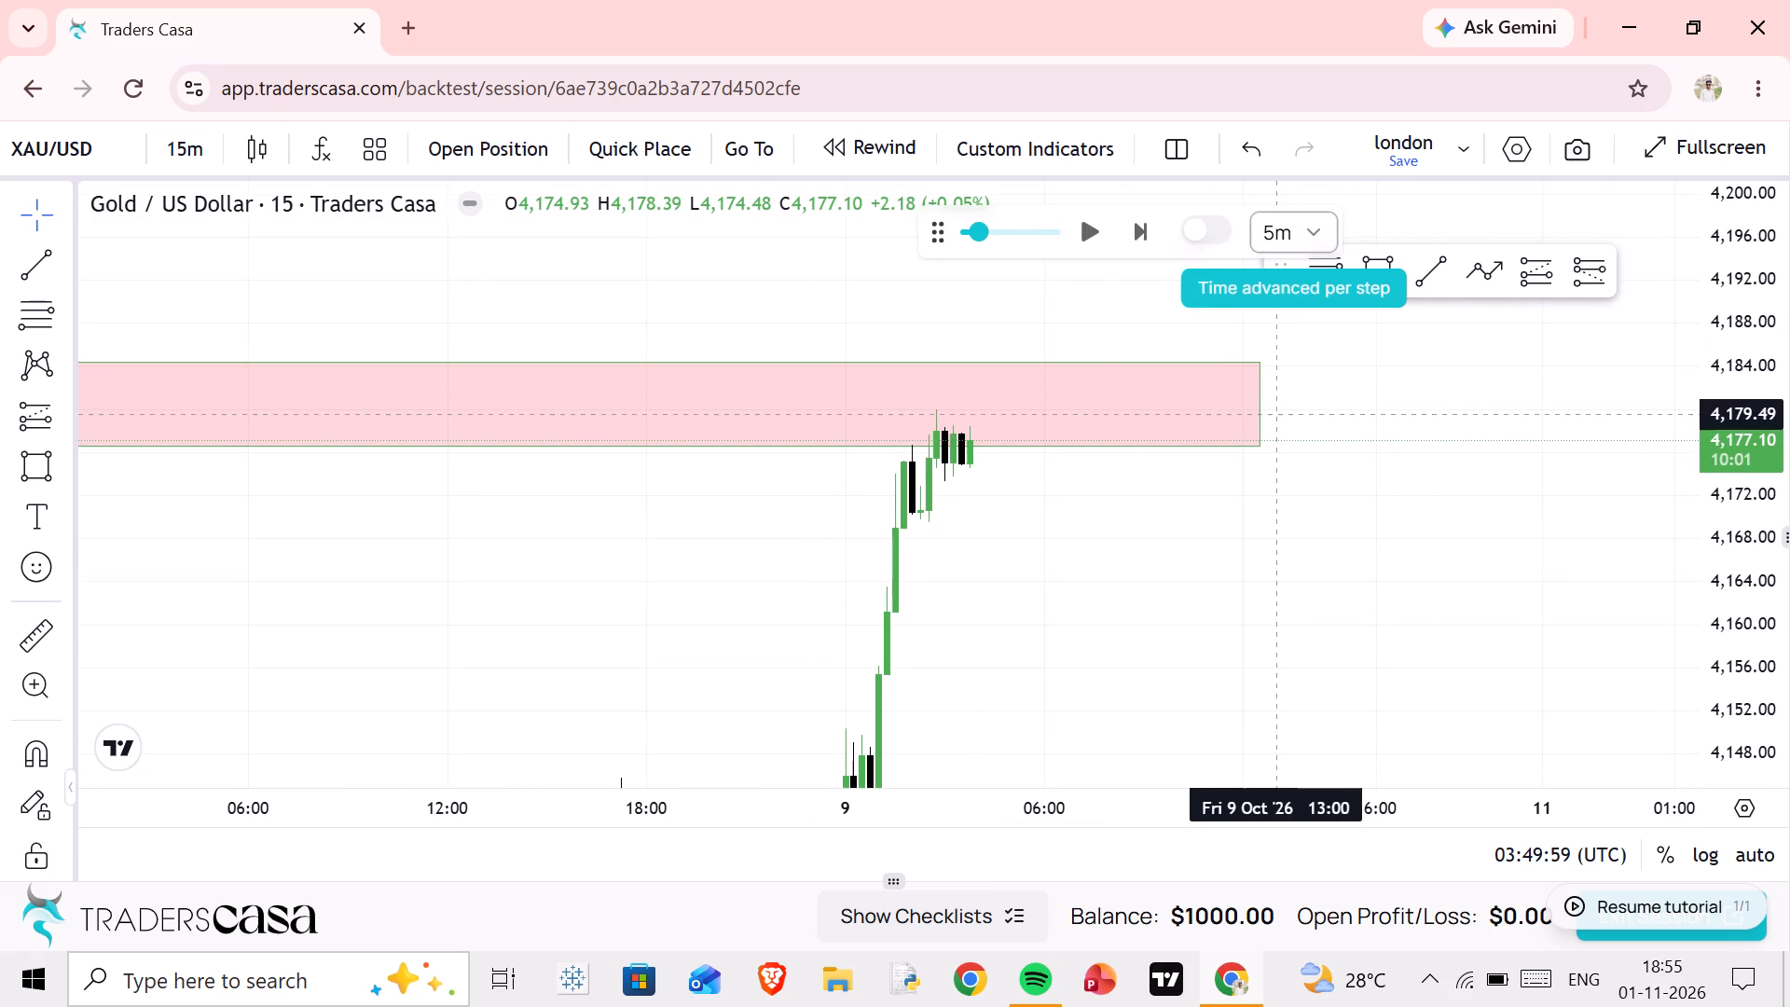
pyautogui.click(433, 283)
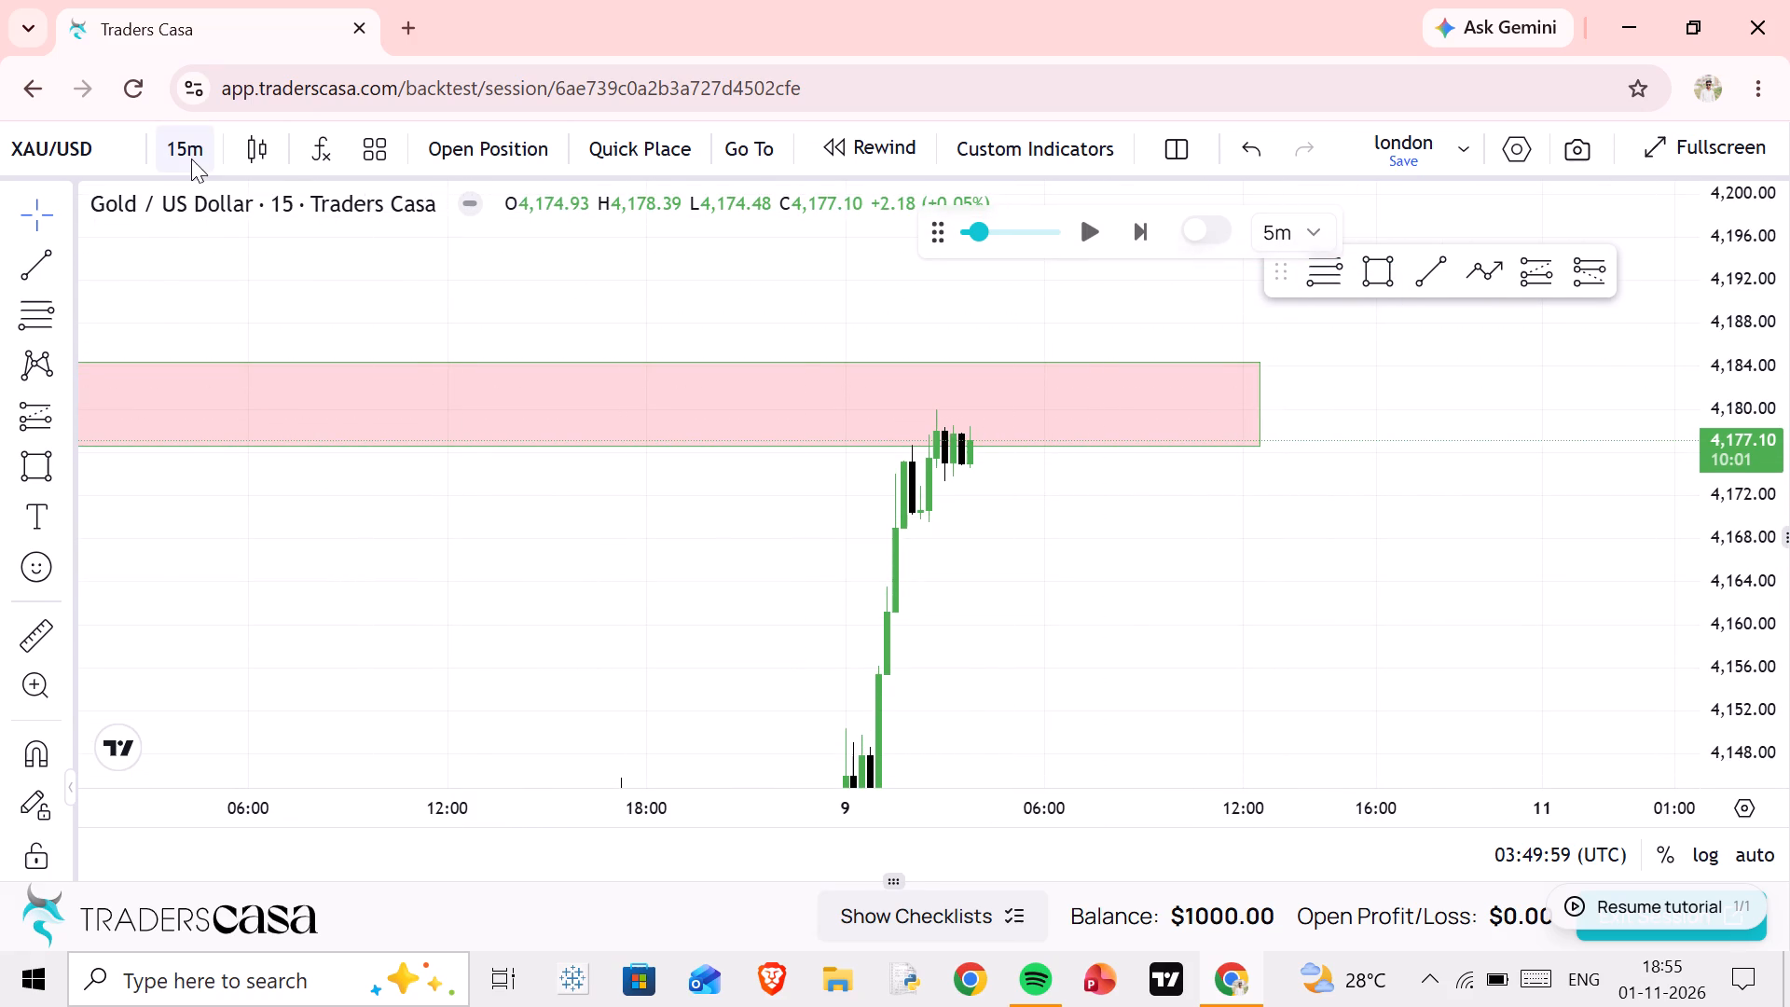
# Switch the XAU/USD chart to the 5m timeframe.
pyautogui.click(193, 158)
pyautogui.click(237, 380)
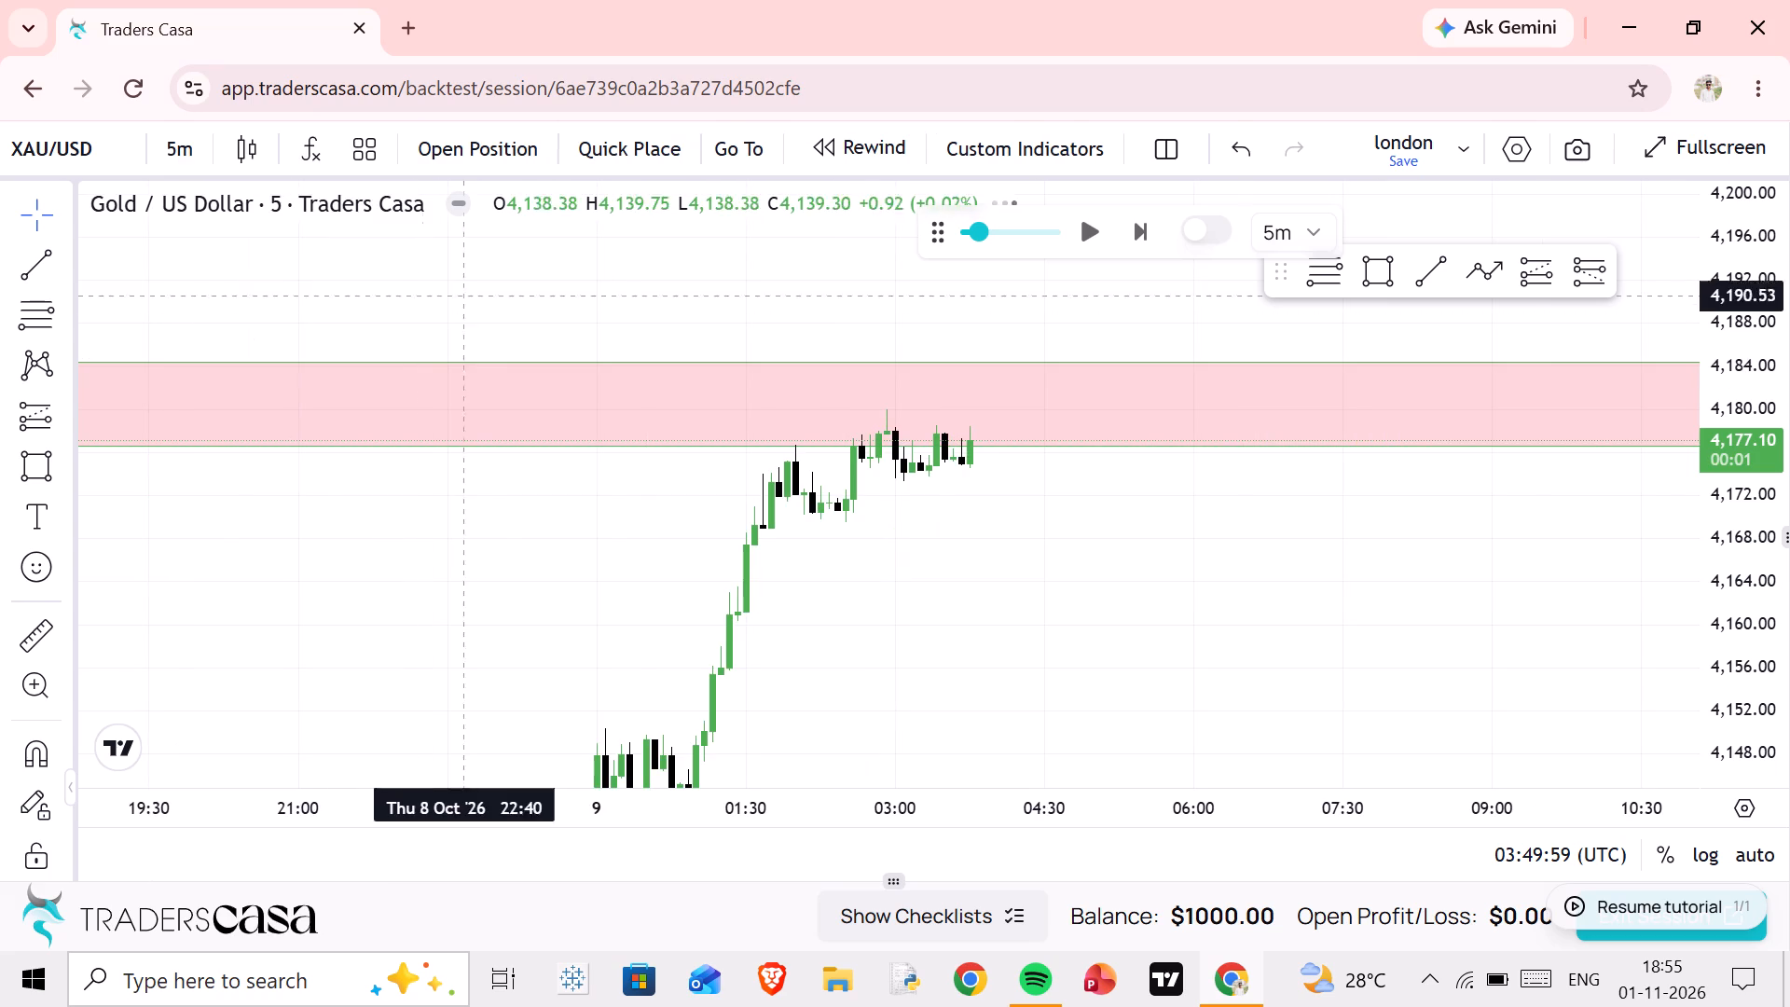
pyautogui.click(551, 273)
# Resume the replay and follow price through the red zone to about 05:00 on 9 Oct.
pyautogui.scroll(1, 567, 269)
pyautogui.scroll(-2, 569, 271)
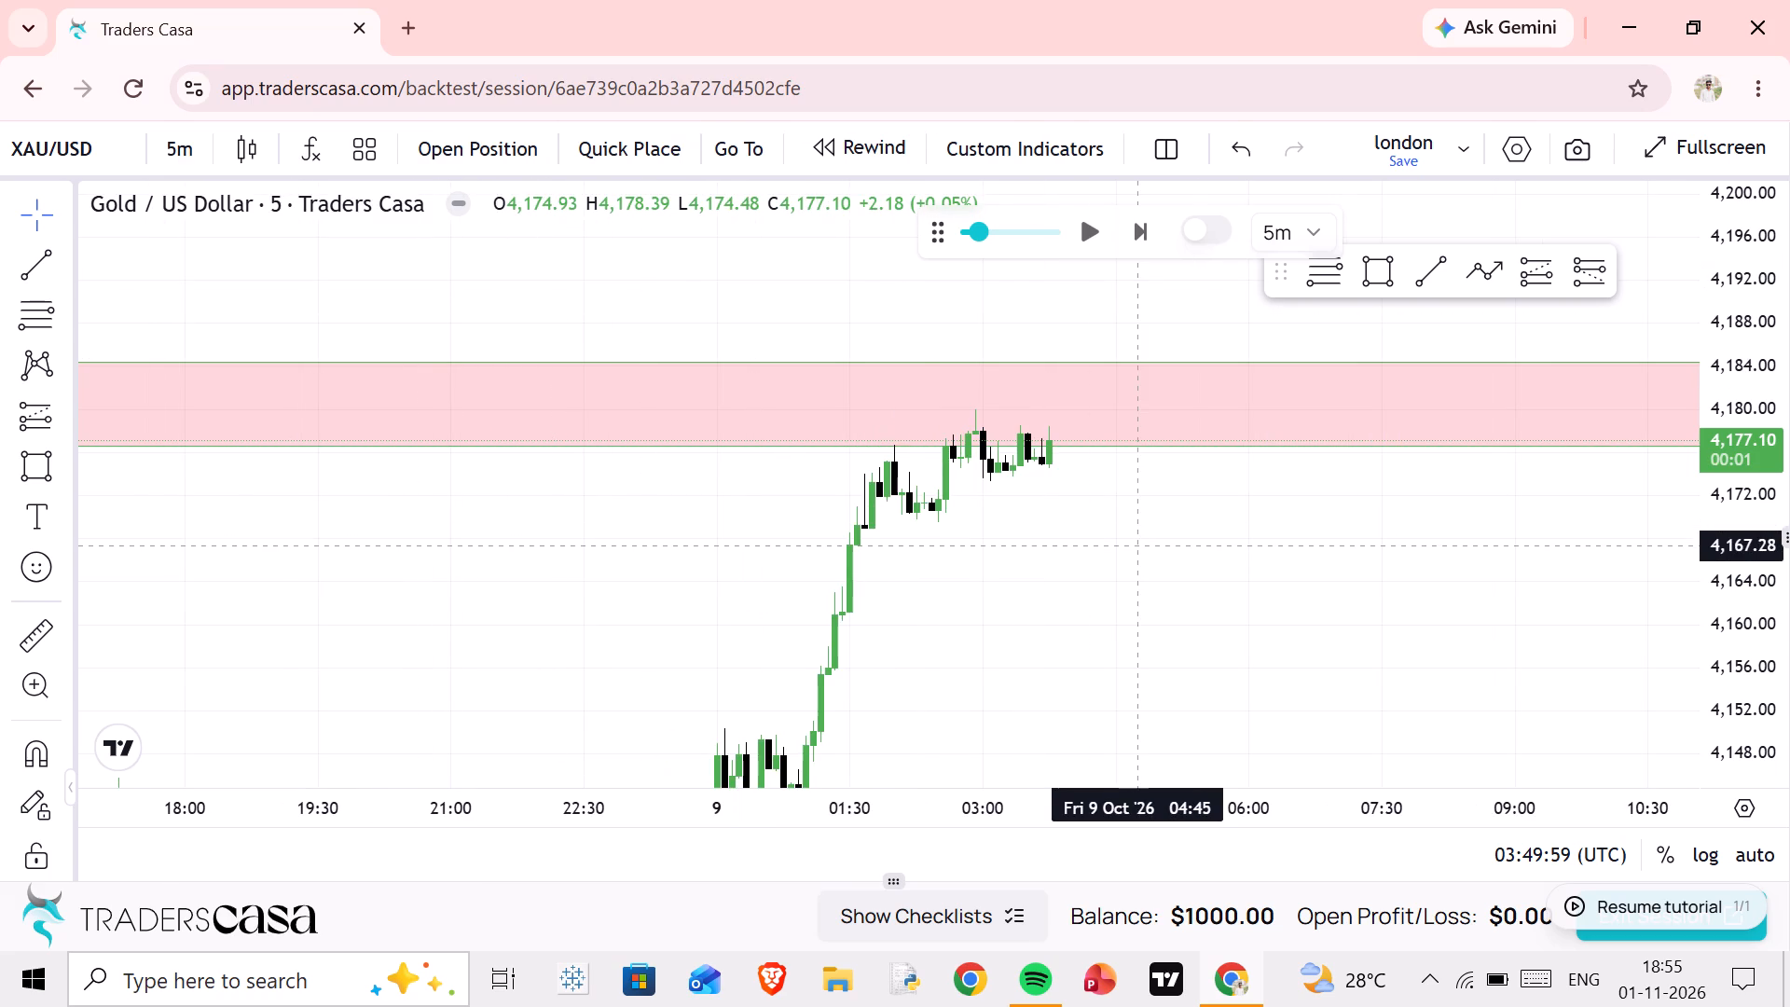
pyautogui.moveTo(1137, 546); pyautogui.dragTo(942, 497)
pyautogui.scroll(2, 1728, 520)
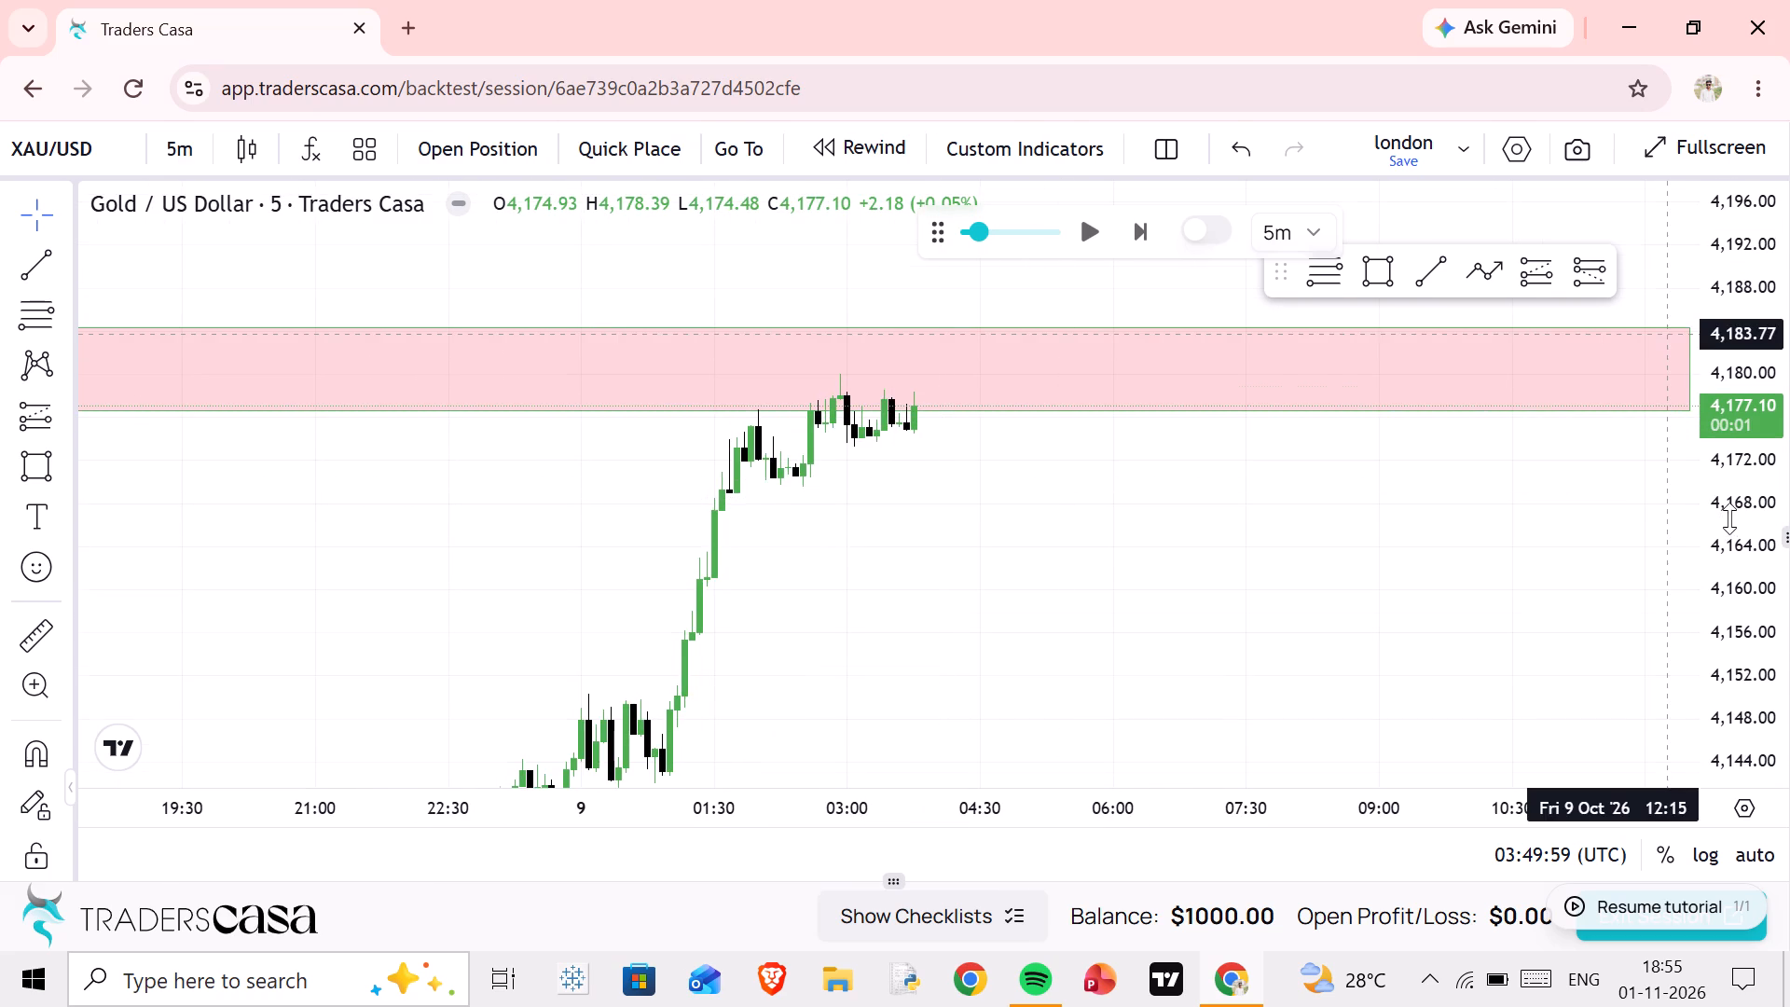
pyautogui.scroll(2, 1729, 518)
pyautogui.click(1079, 230)
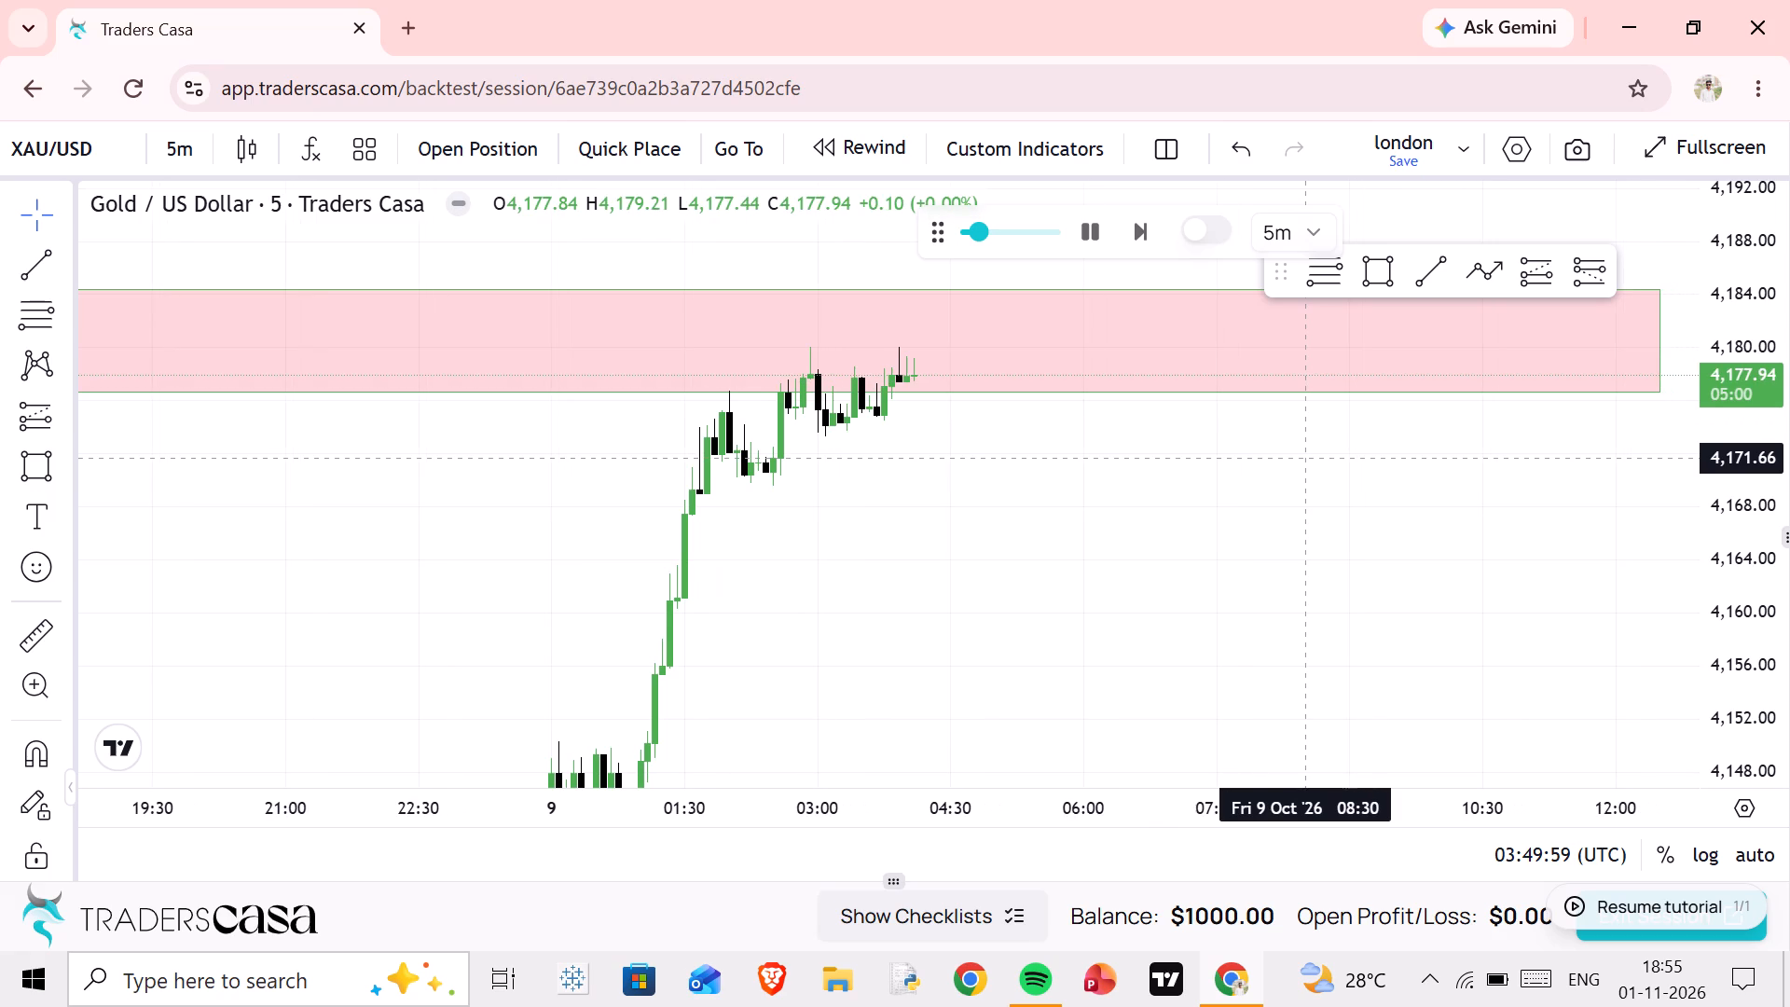
pyautogui.scroll(-3, 1307, 458)
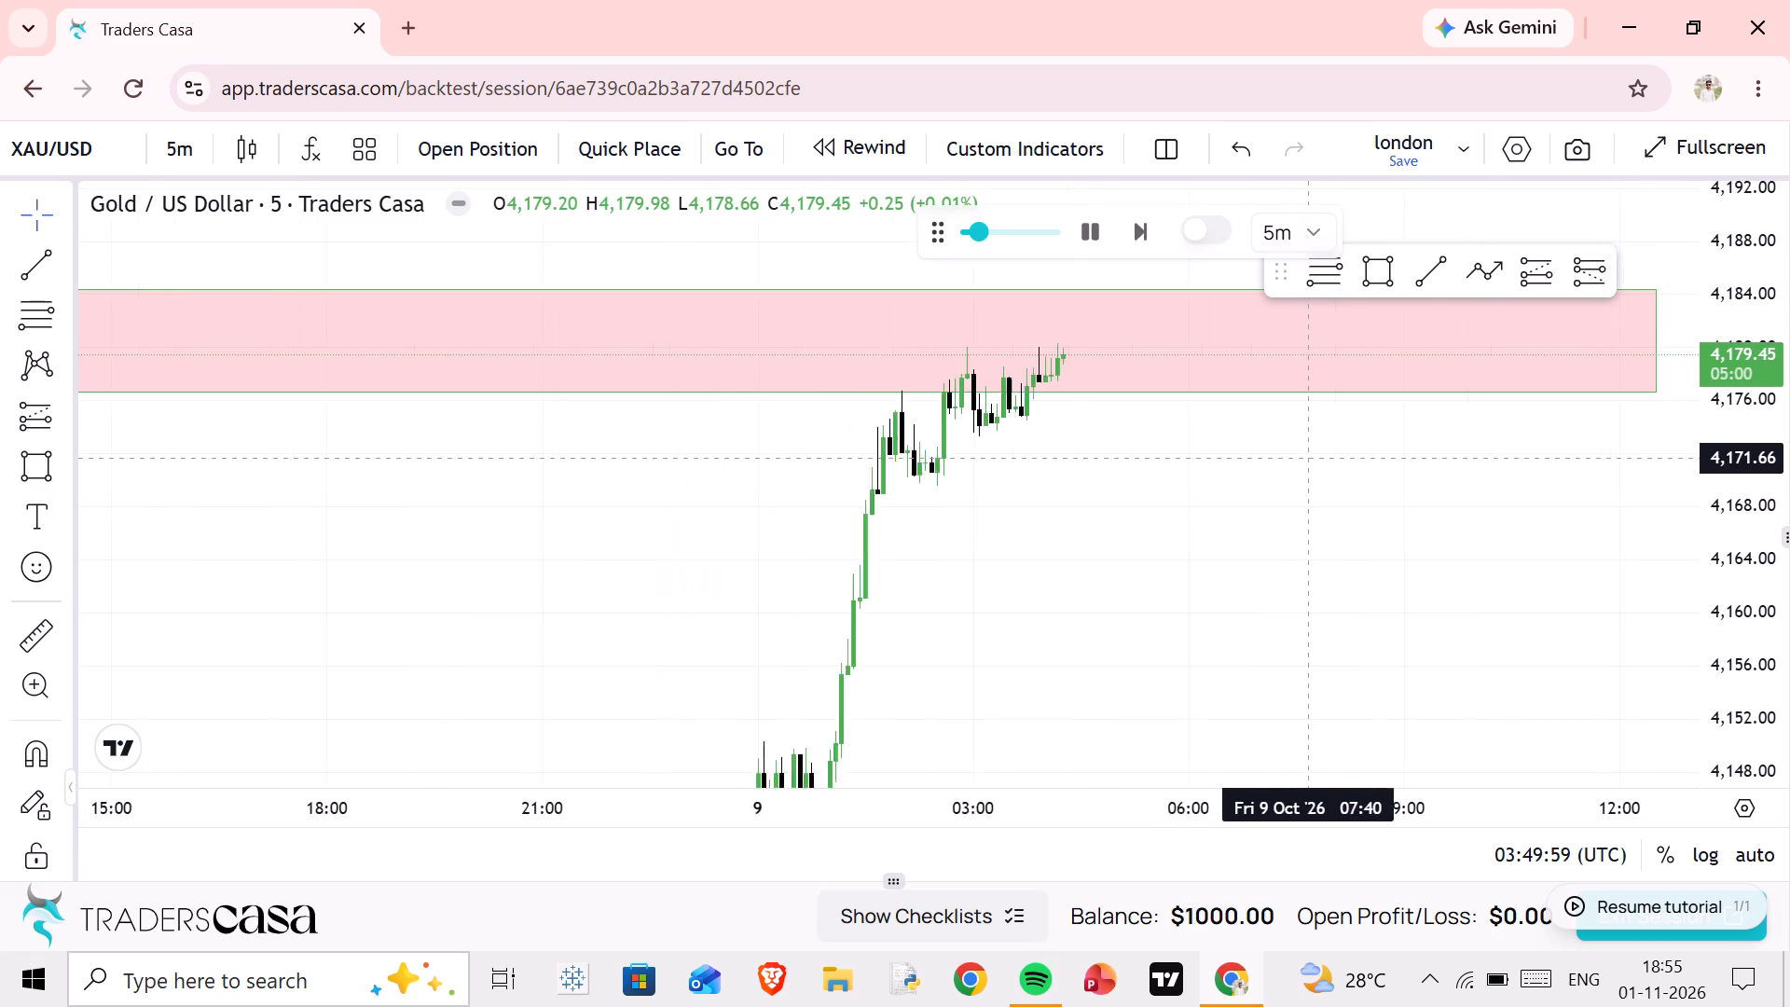
pyautogui.moveTo(1307, 458); pyautogui.dragTo(1123, 506)
pyautogui.scroll(3, 1123, 499)
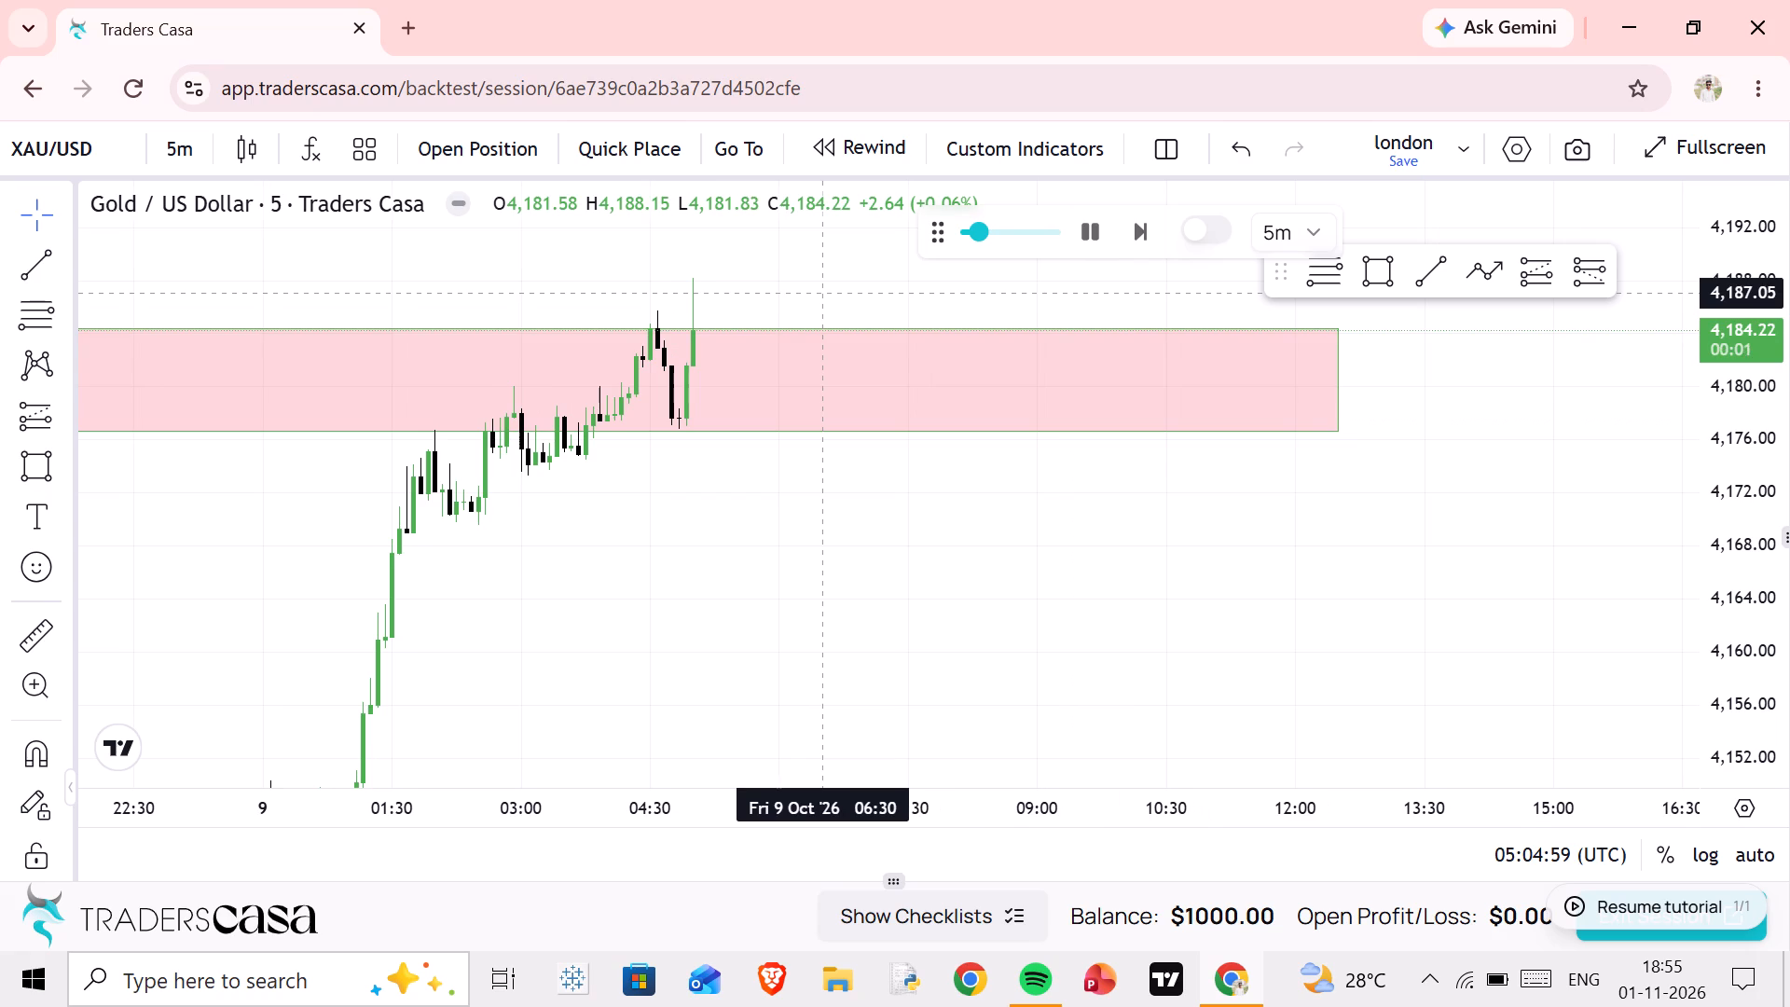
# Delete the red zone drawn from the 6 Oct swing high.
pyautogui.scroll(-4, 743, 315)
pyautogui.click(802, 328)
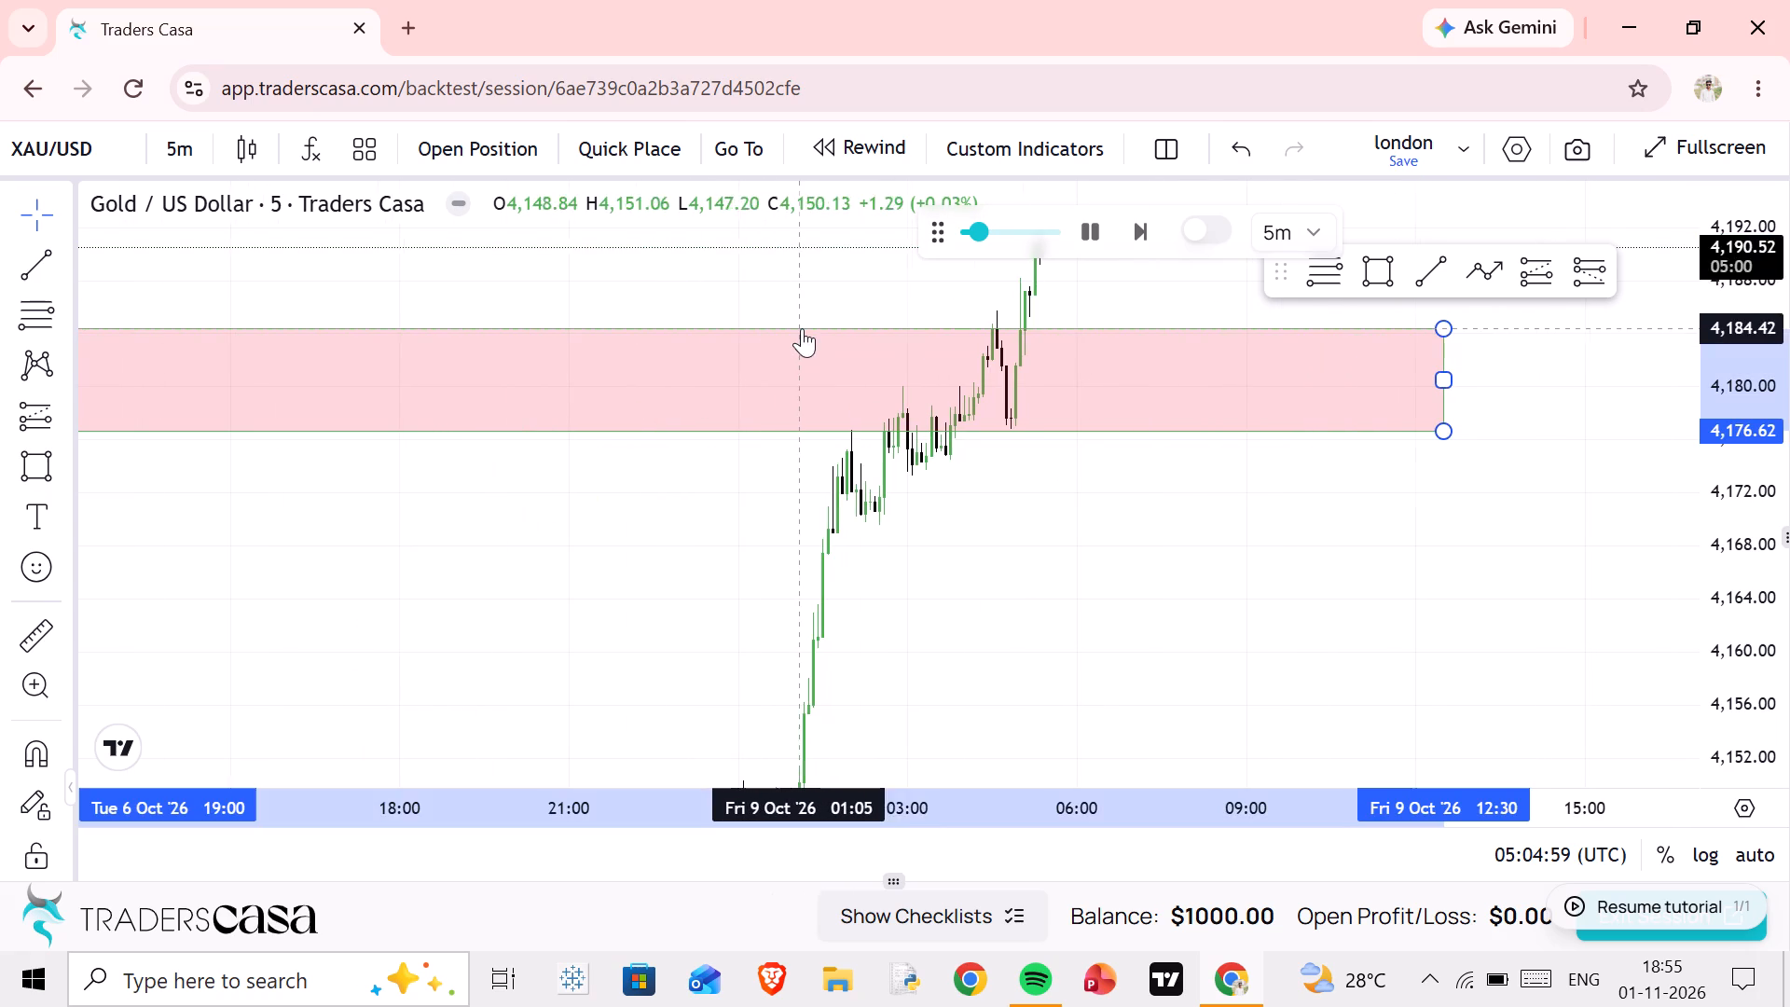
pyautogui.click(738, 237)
# Examine the 9 Oct rally against the earlier swing highs from 30 Sep to 6 Oct as the replay runs.
pyautogui.scroll(-5, 915, 330)
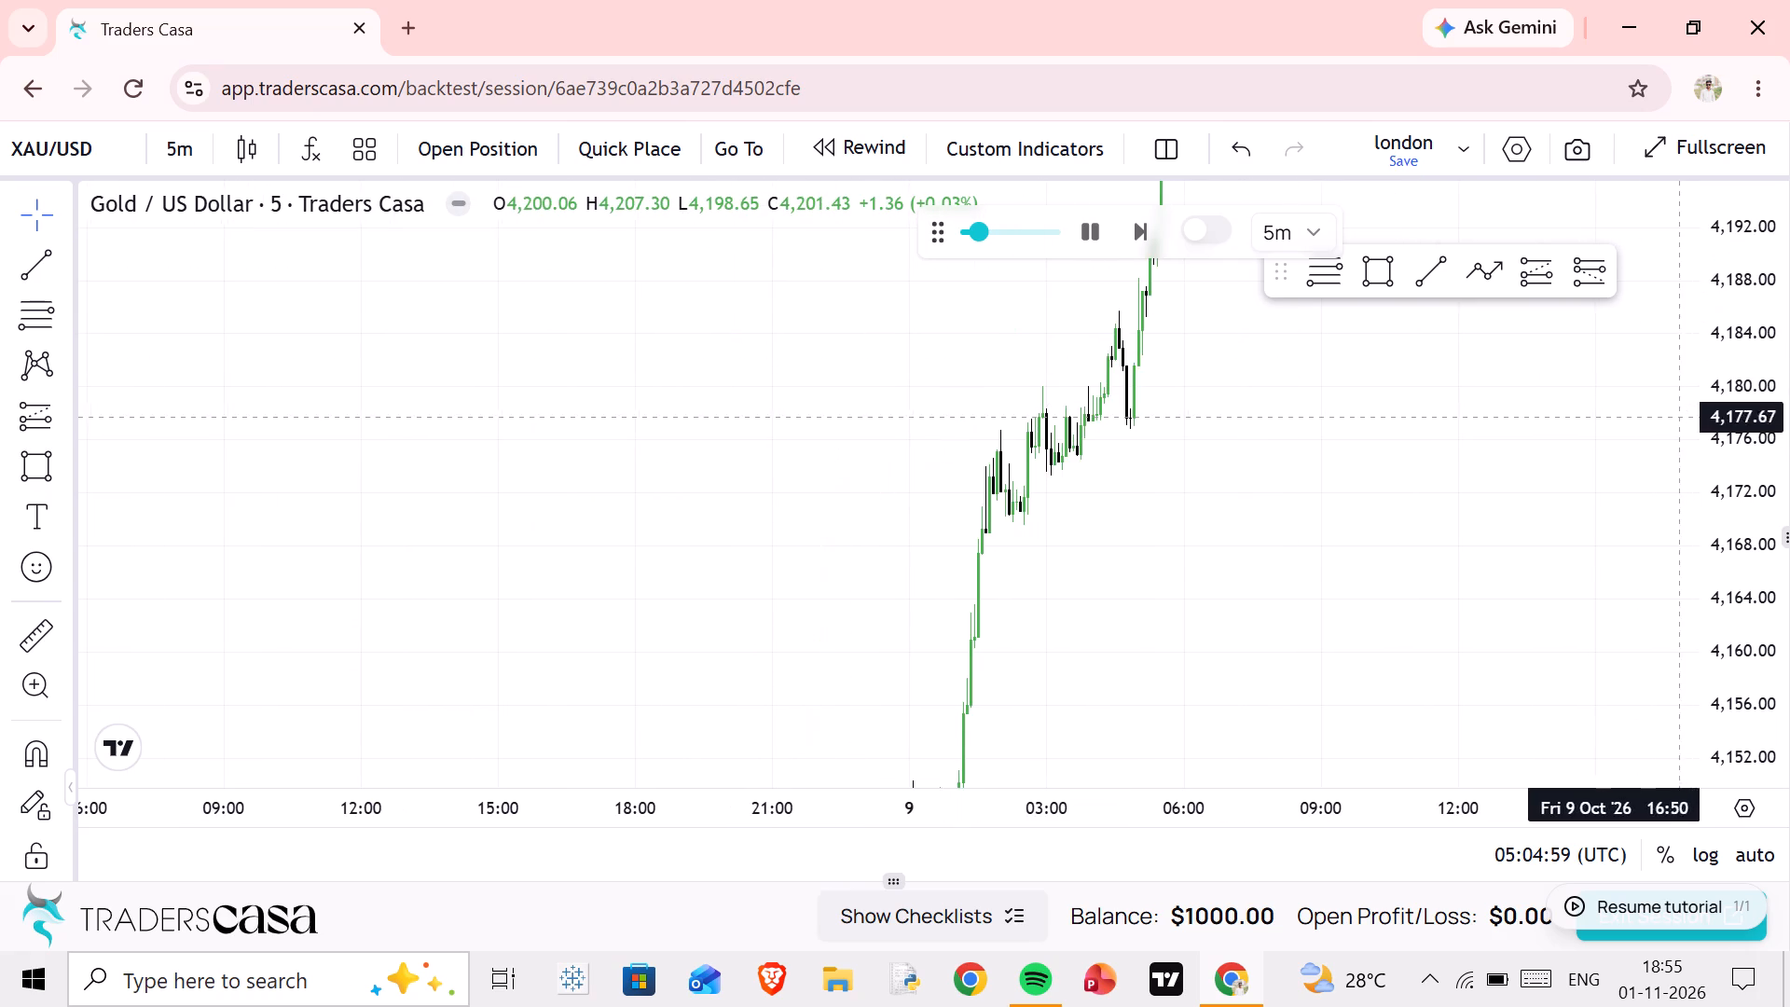
pyautogui.scroll(-20, 1742, 442)
pyautogui.scroll(-4, 1742, 442)
pyautogui.scroll(-20, 1189, 470)
pyautogui.scroll(-3, 1189, 470)
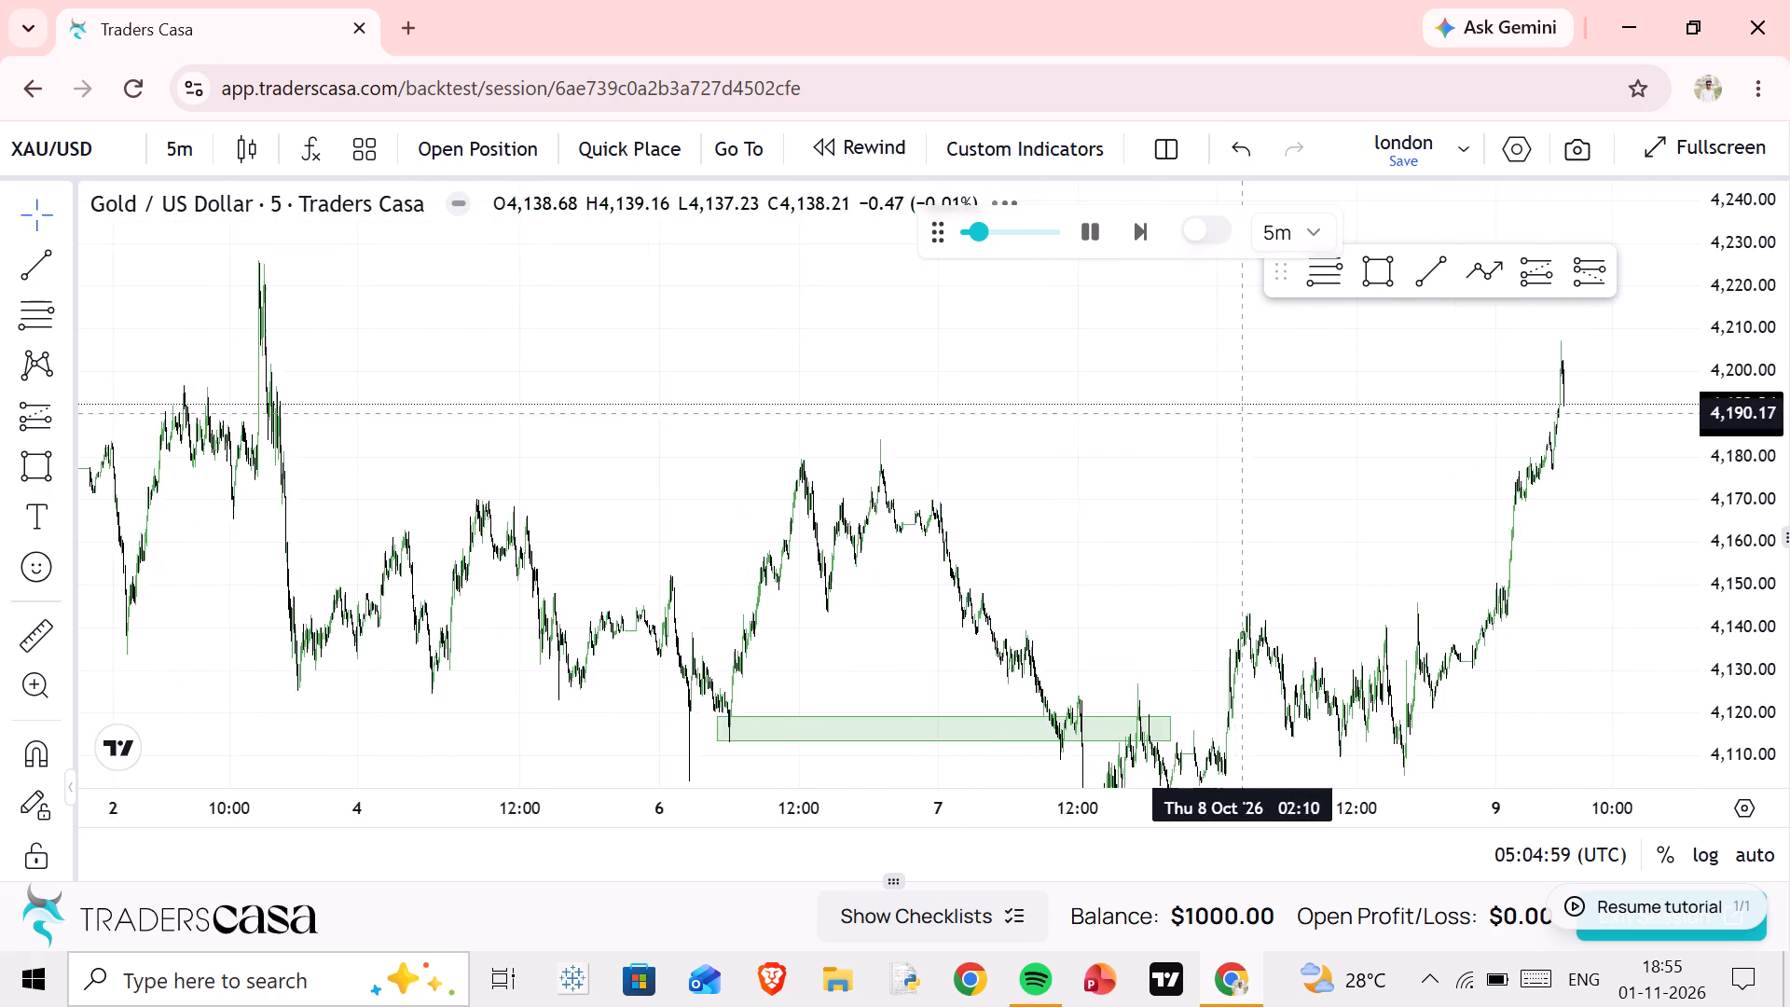
pyautogui.scroll(-2, 1238, 421)
pyautogui.moveTo(1202, 395); pyautogui.dragTo(1165, 586)
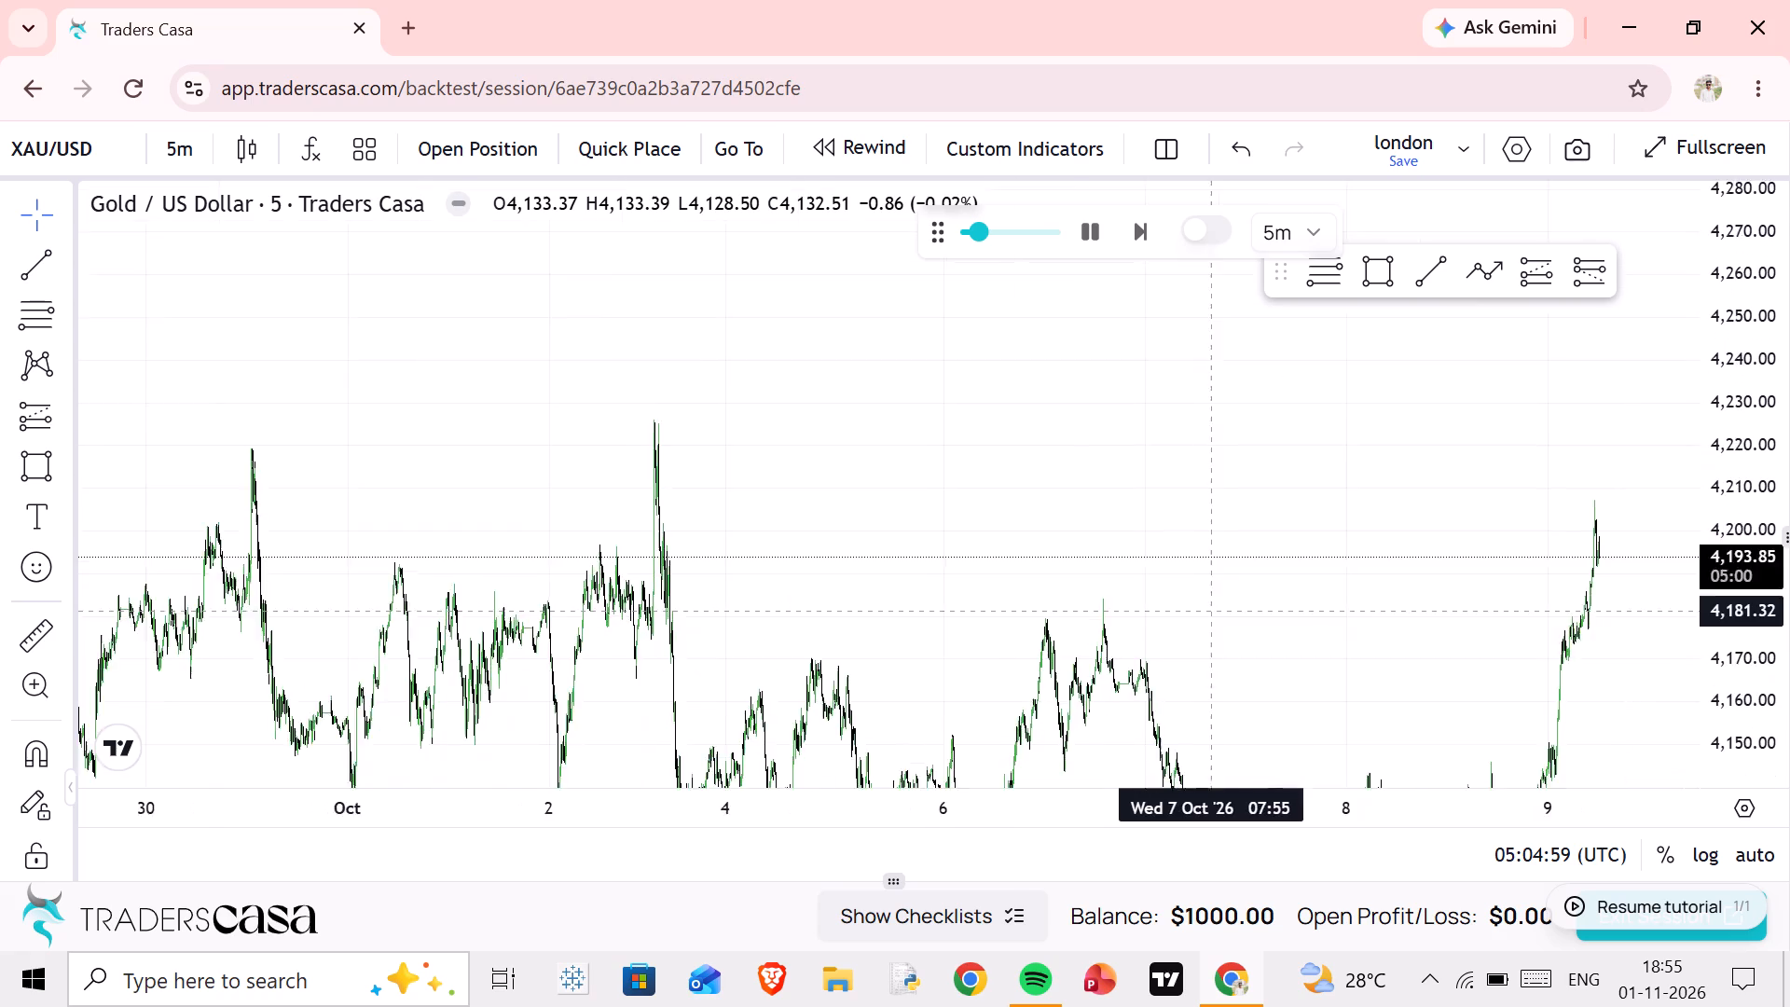
pyautogui.moveTo(1165, 586); pyautogui.dragTo(926, 462)
pyautogui.scroll(2, 934, 441)
pyautogui.moveTo(934, 441); pyautogui.dragTo(1124, 508)
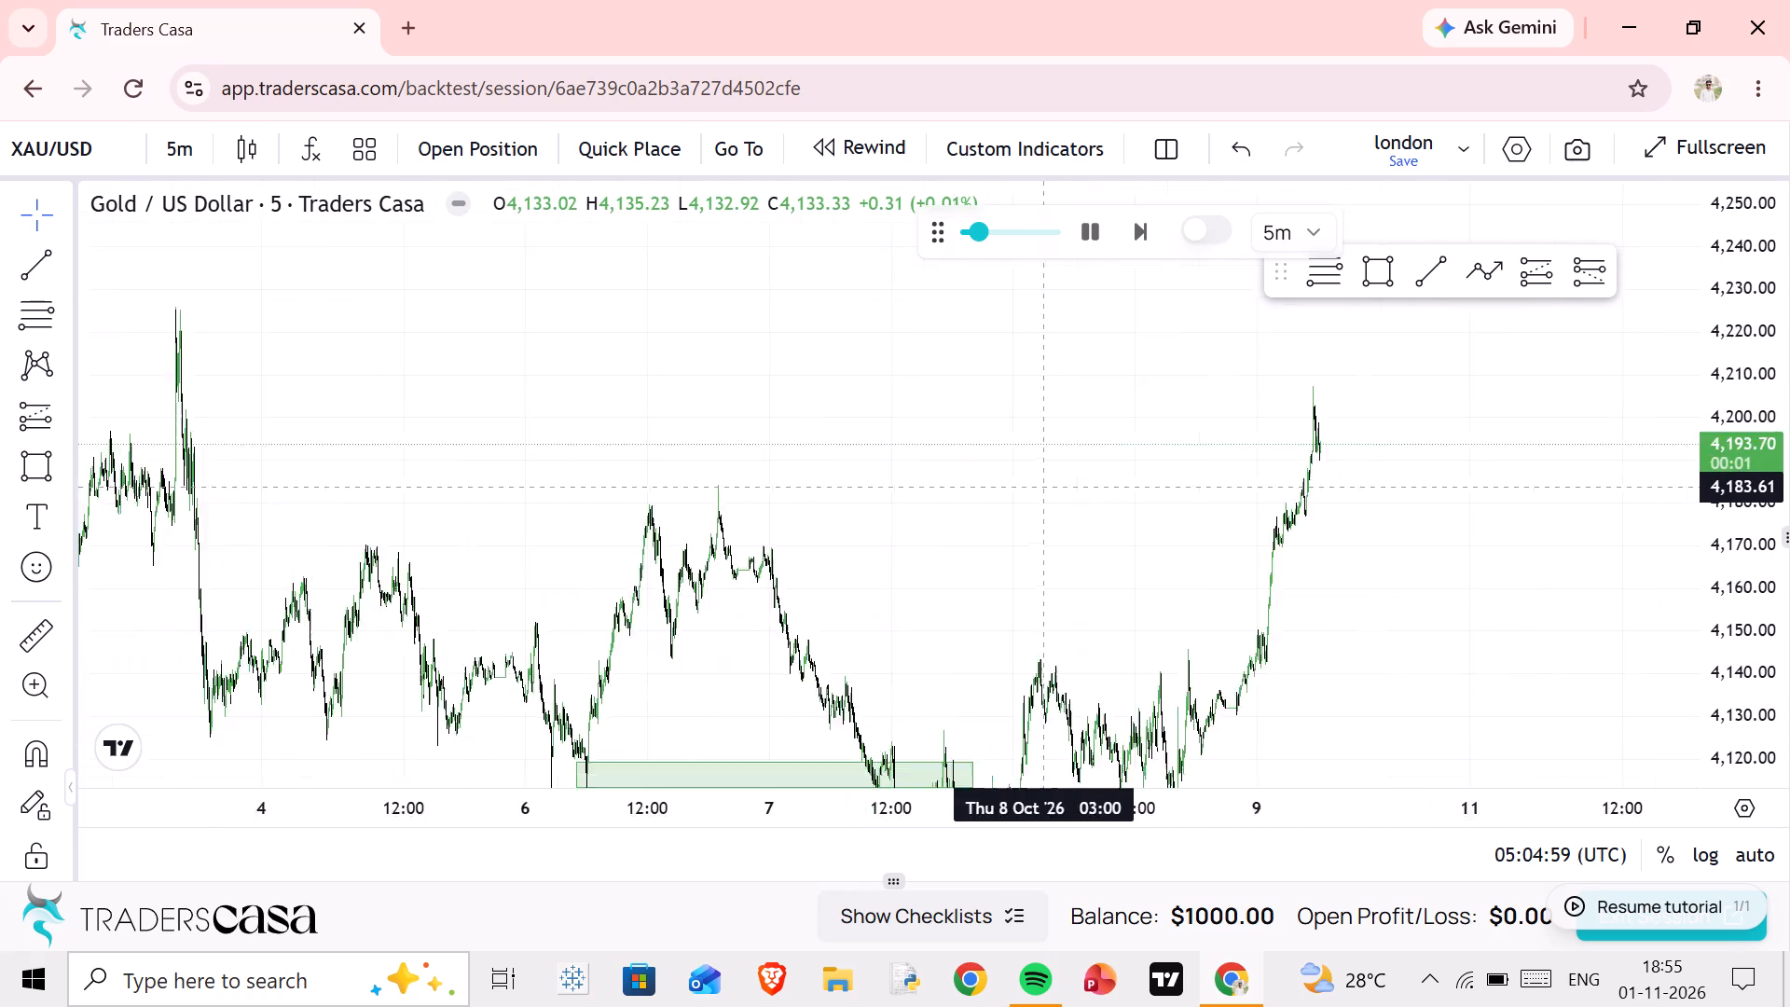
pyautogui.moveTo(1124, 508); pyautogui.dragTo(910, 445)
# Follow the replay to about 07:05 on 9 Oct and examine the pullback from the rally's high.
pyautogui.scroll(11, 933, 431)
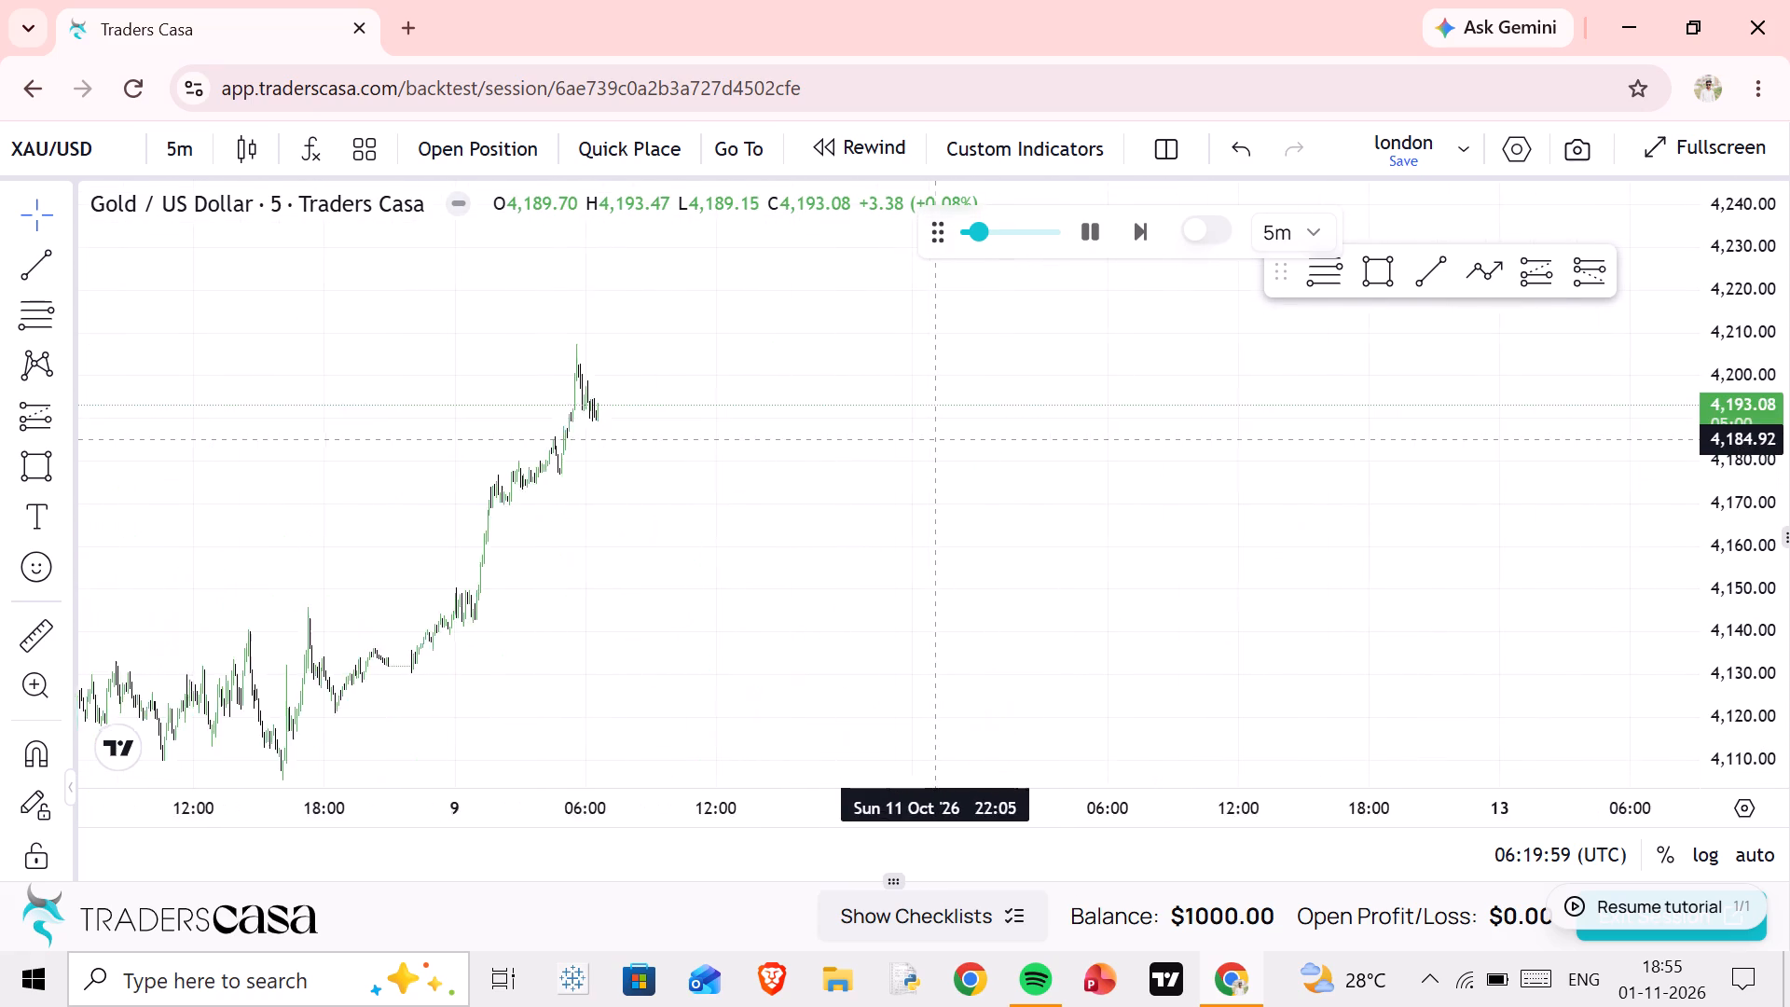
pyautogui.scroll(2, 934, 439)
pyautogui.moveTo(678, 427); pyautogui.dragTo(1598, 421)
pyautogui.scroll(15, 1731, 557)
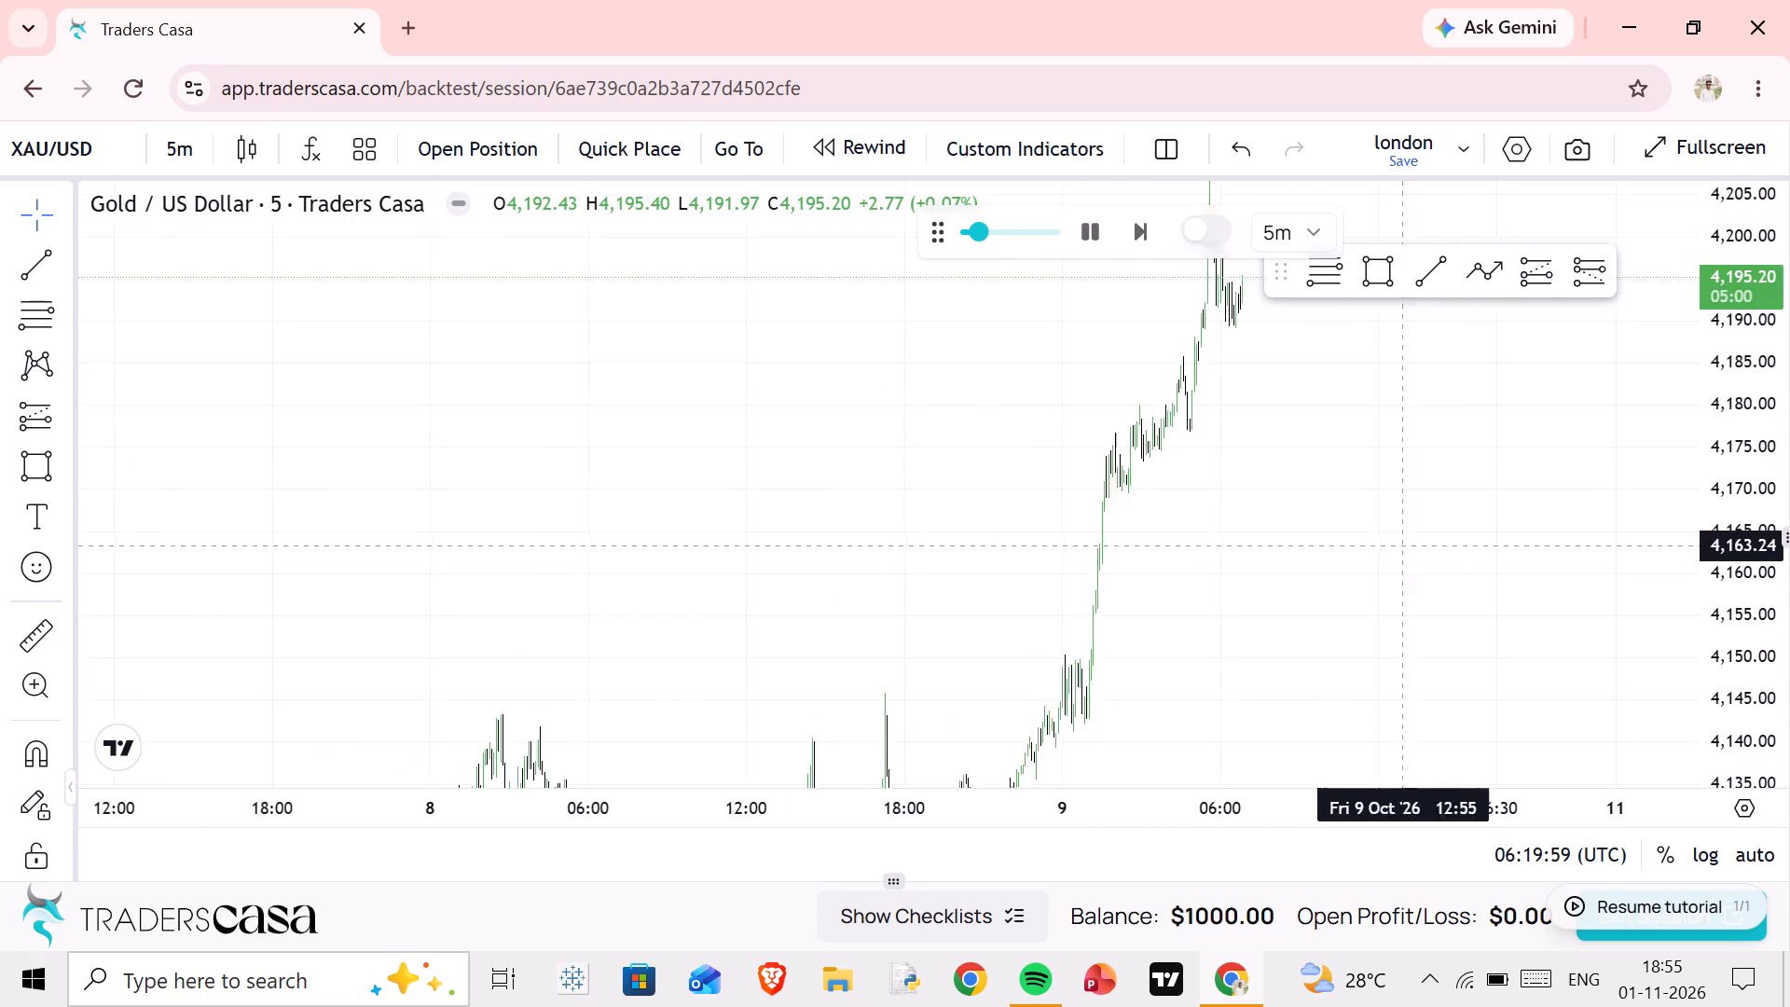
pyautogui.scroll(7, 1301, 516)
pyautogui.moveTo(1104, 440); pyautogui.dragTo(1389, 554)
pyautogui.scroll(-5, 1702, 522)
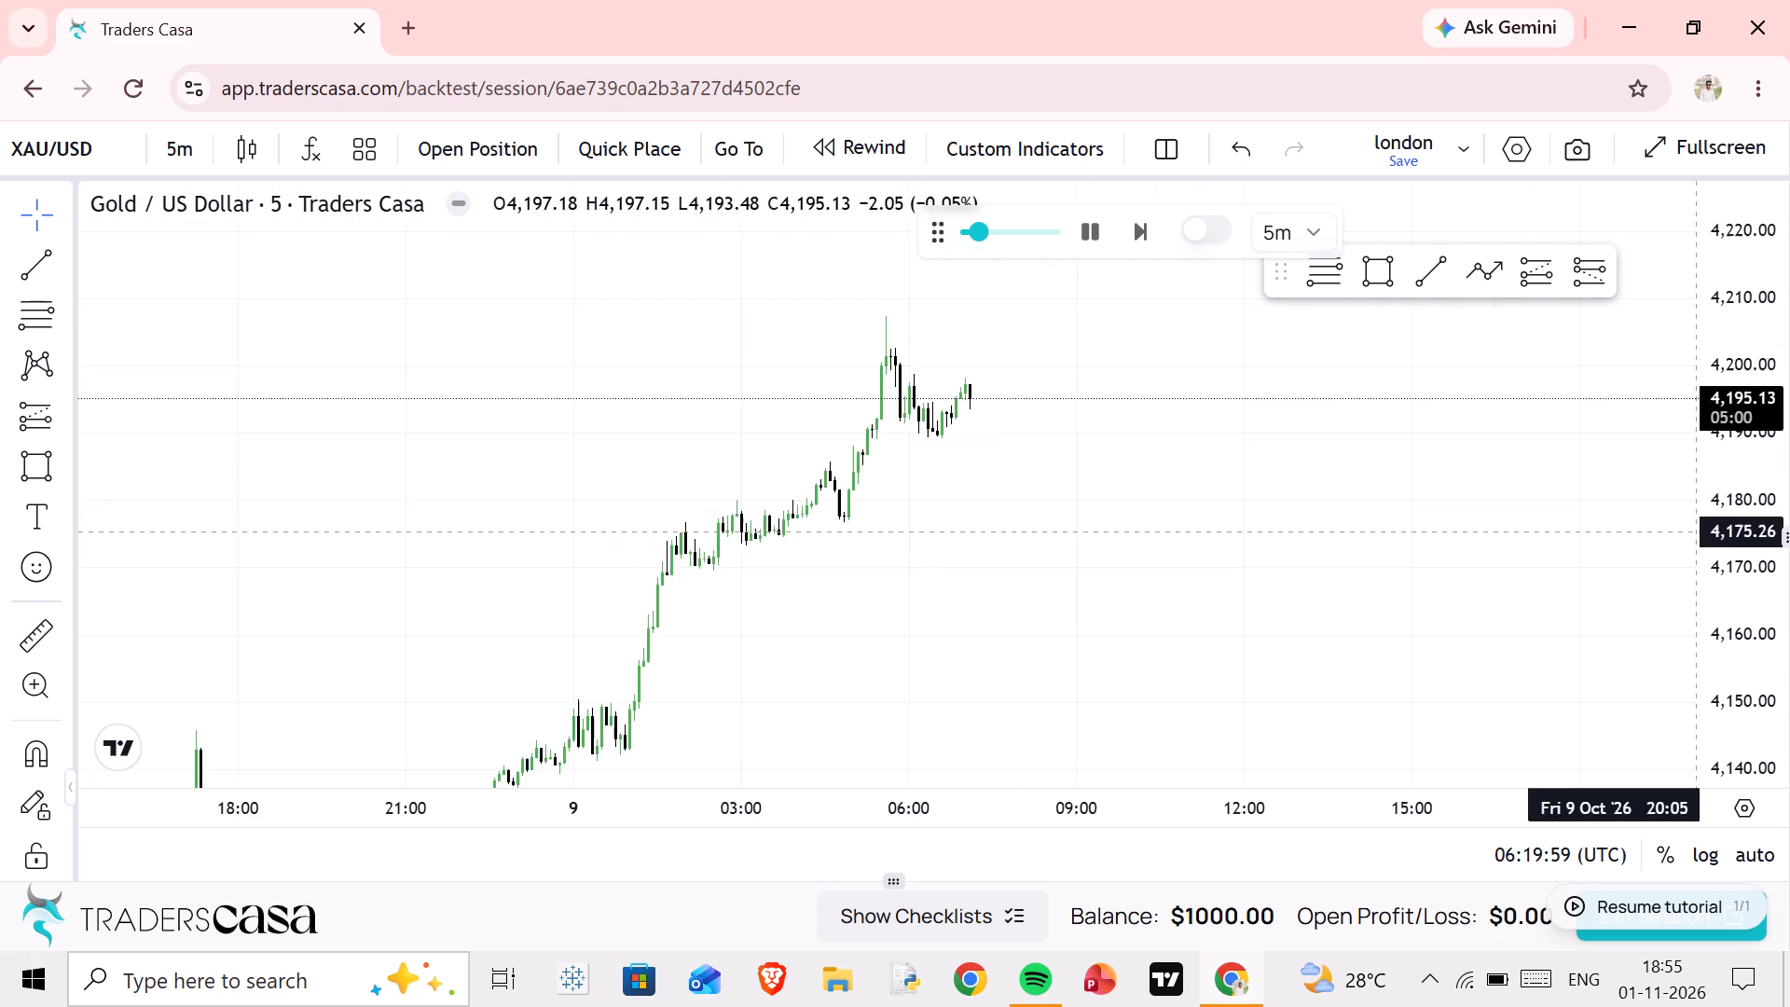
# Follow the replay on the 5-minute chart to about 08:05 on 9 Oct and pause it.
pyautogui.scroll(-2, 1086, 510)
pyautogui.scroll(3, 1092, 516)
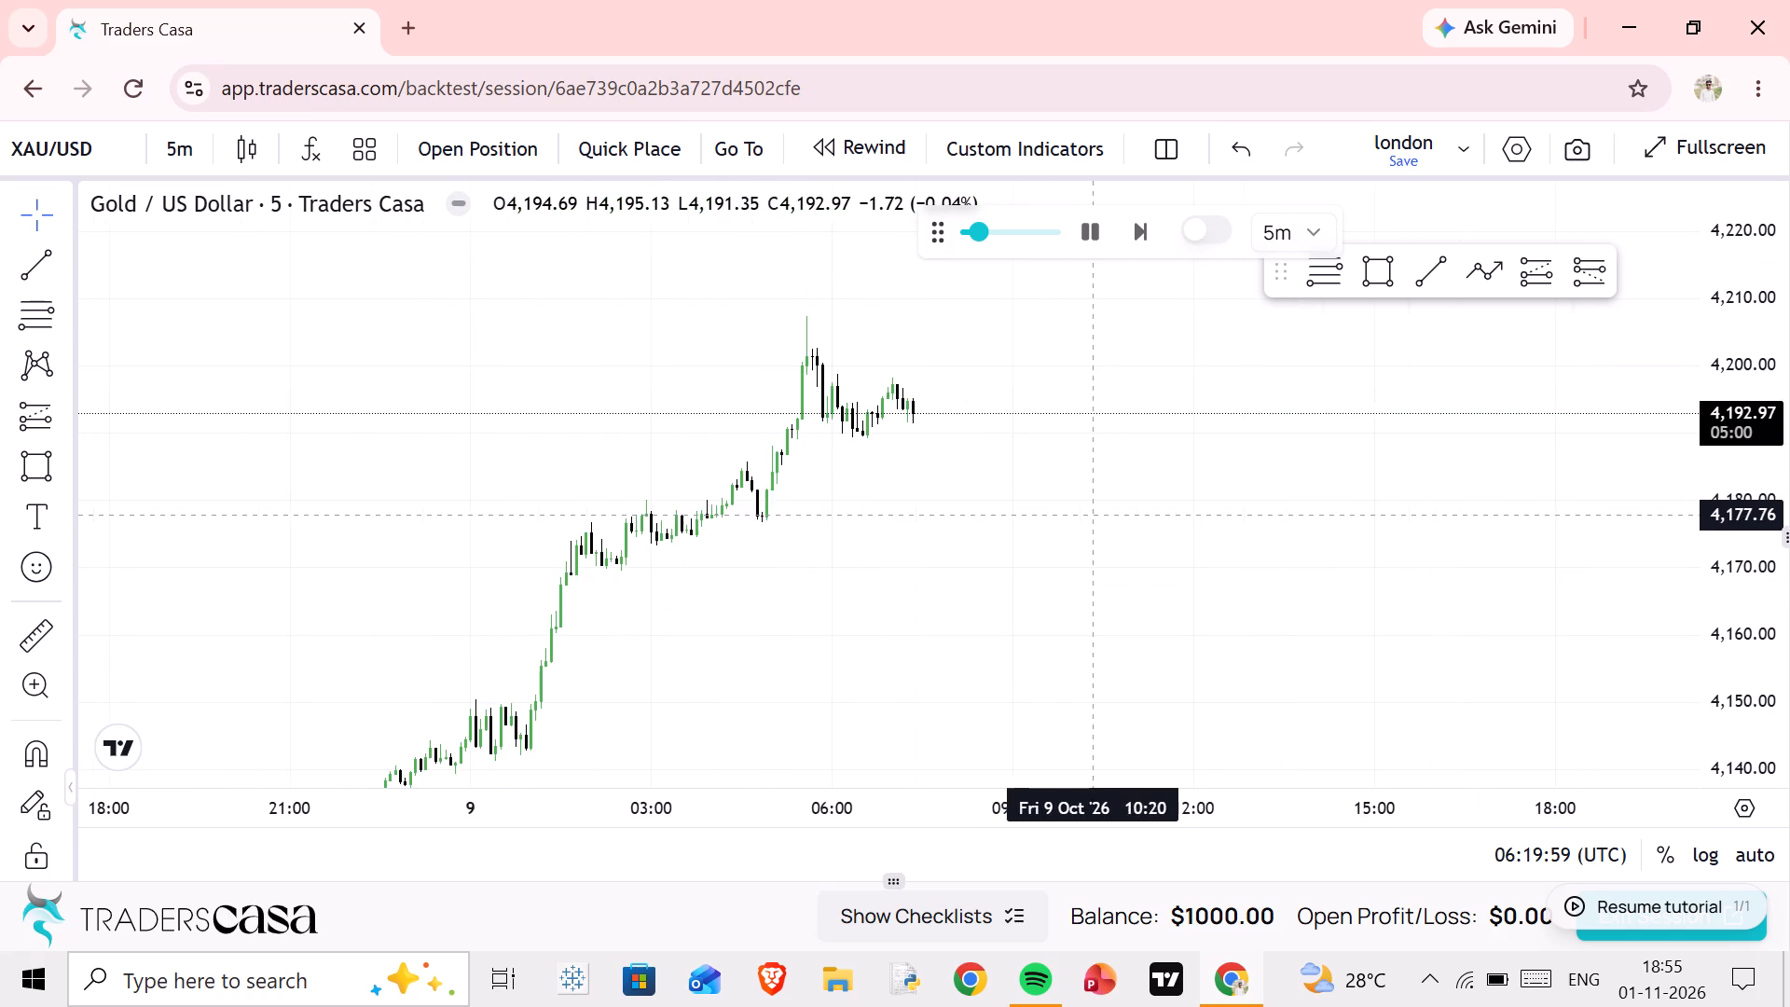
pyautogui.moveTo(1163, 436); pyautogui.dragTo(1199, 410)
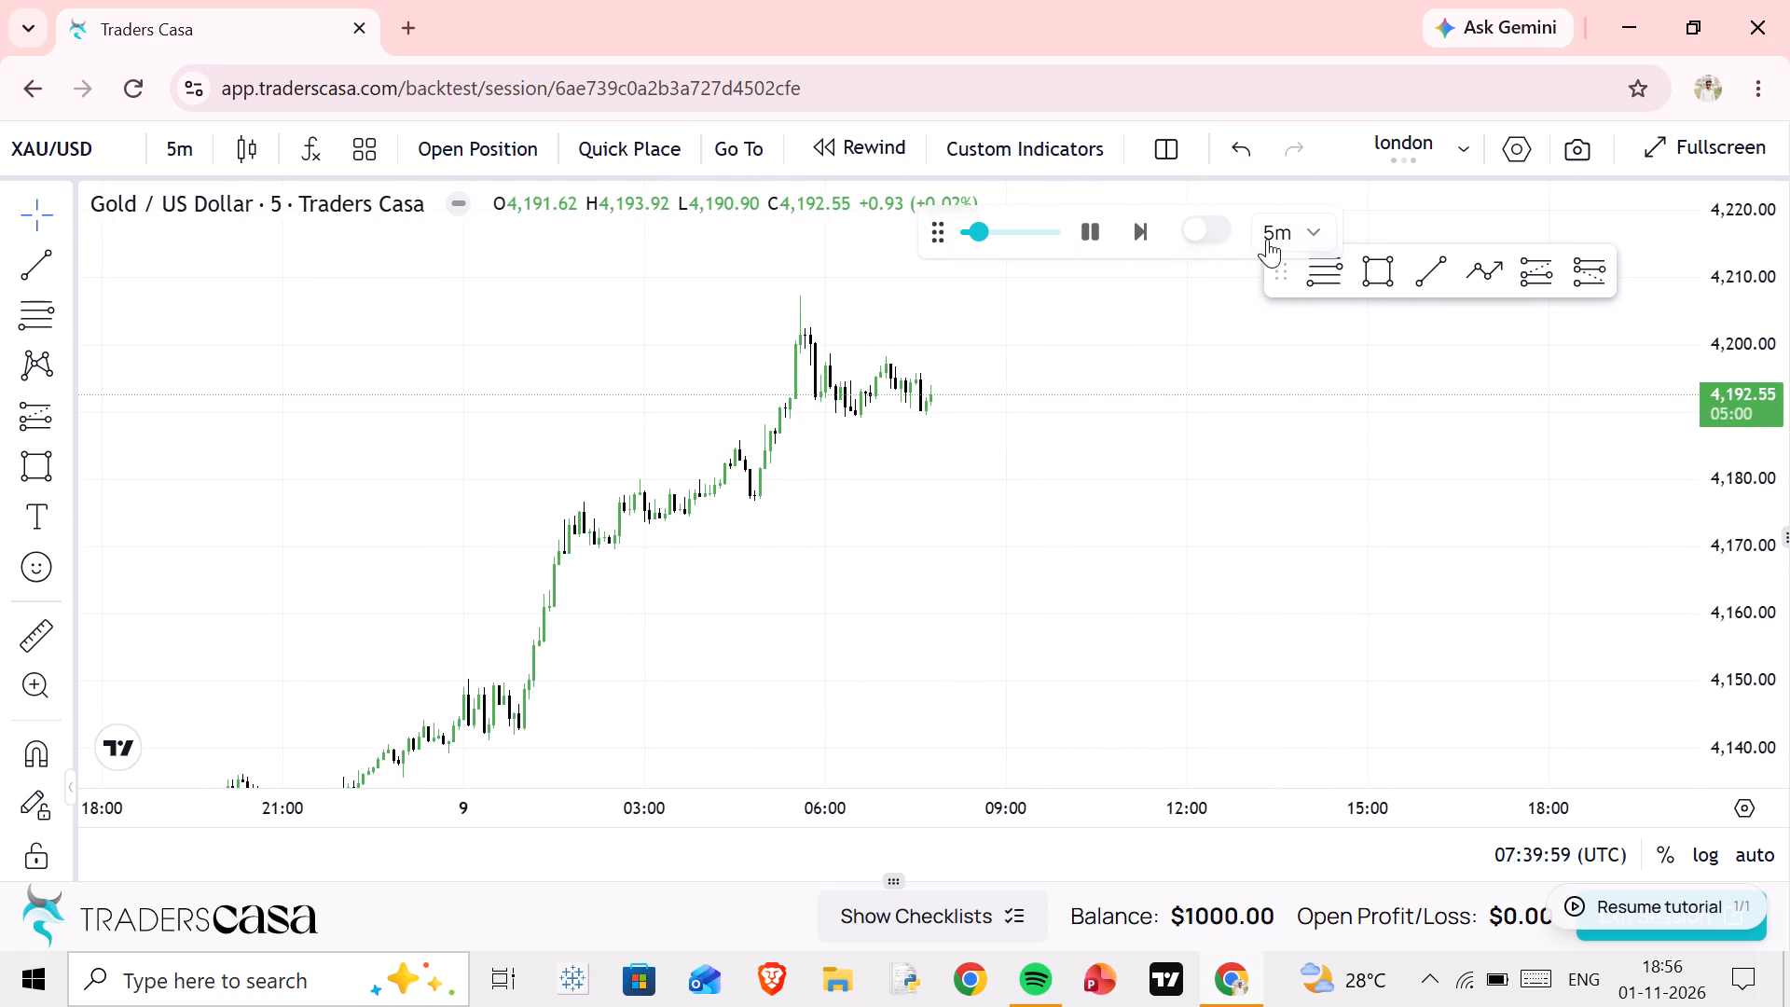
pyautogui.click(1099, 237)
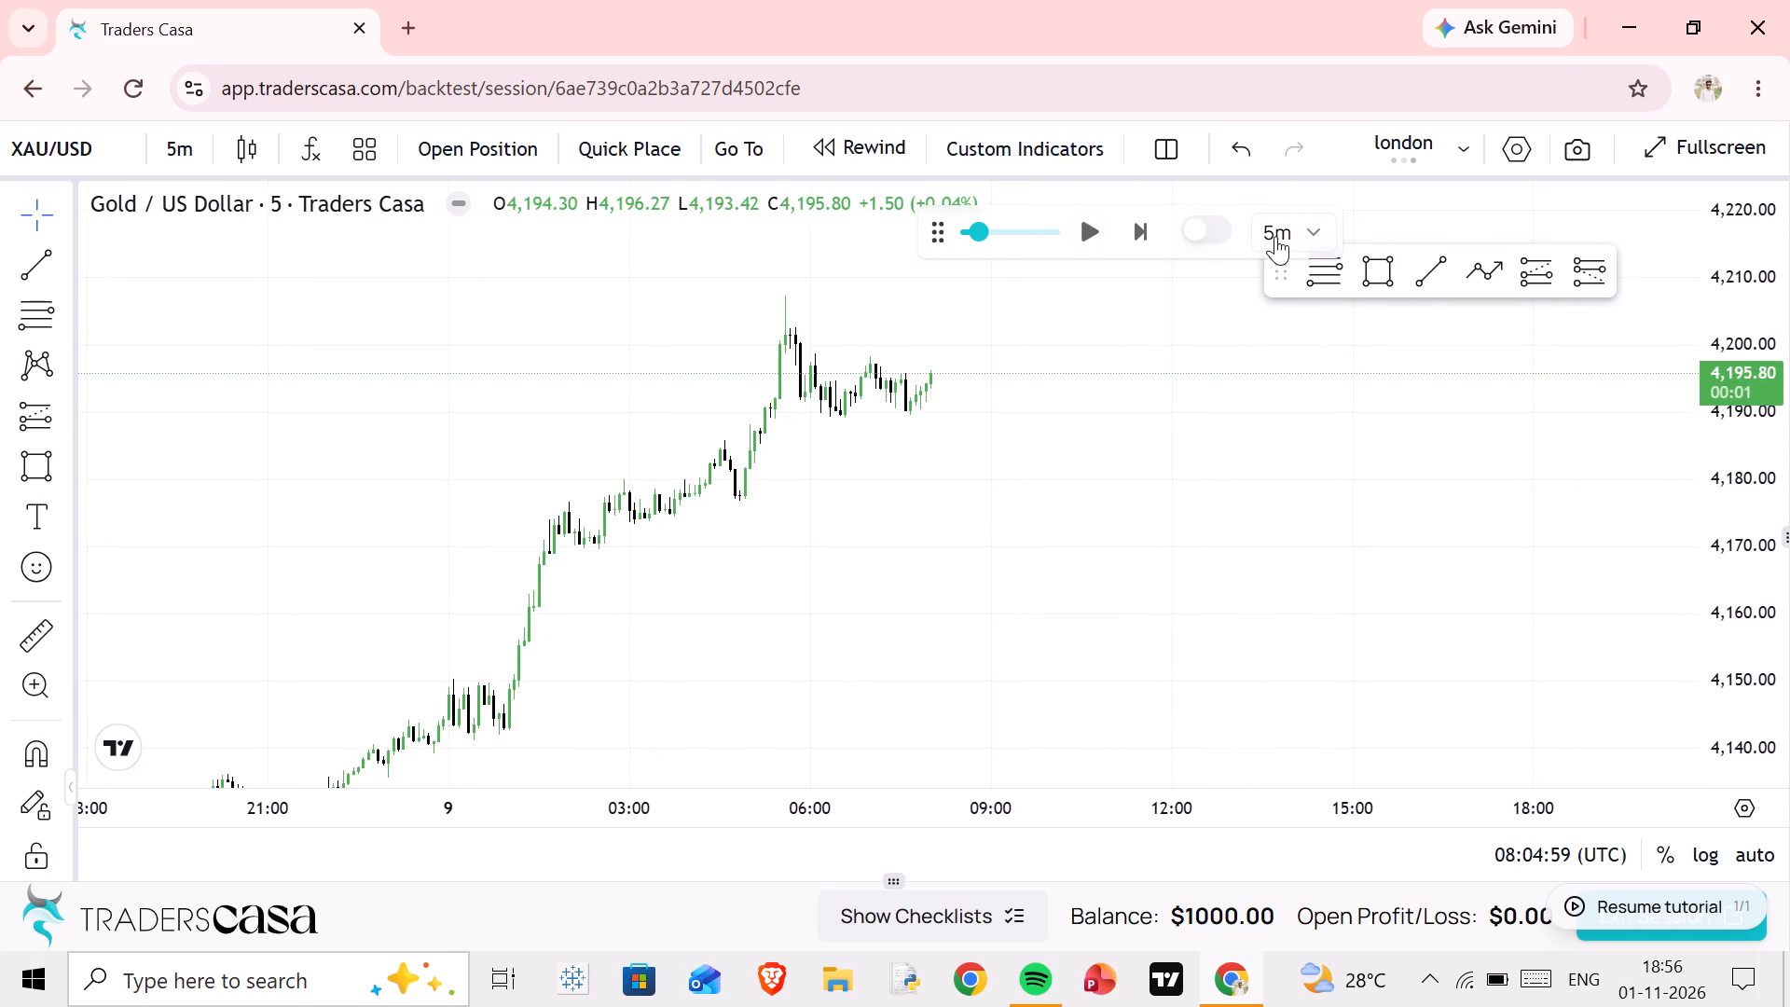
# Set both the replay step and the chart interval to 15 minutes.
pyautogui.click(1313, 231)
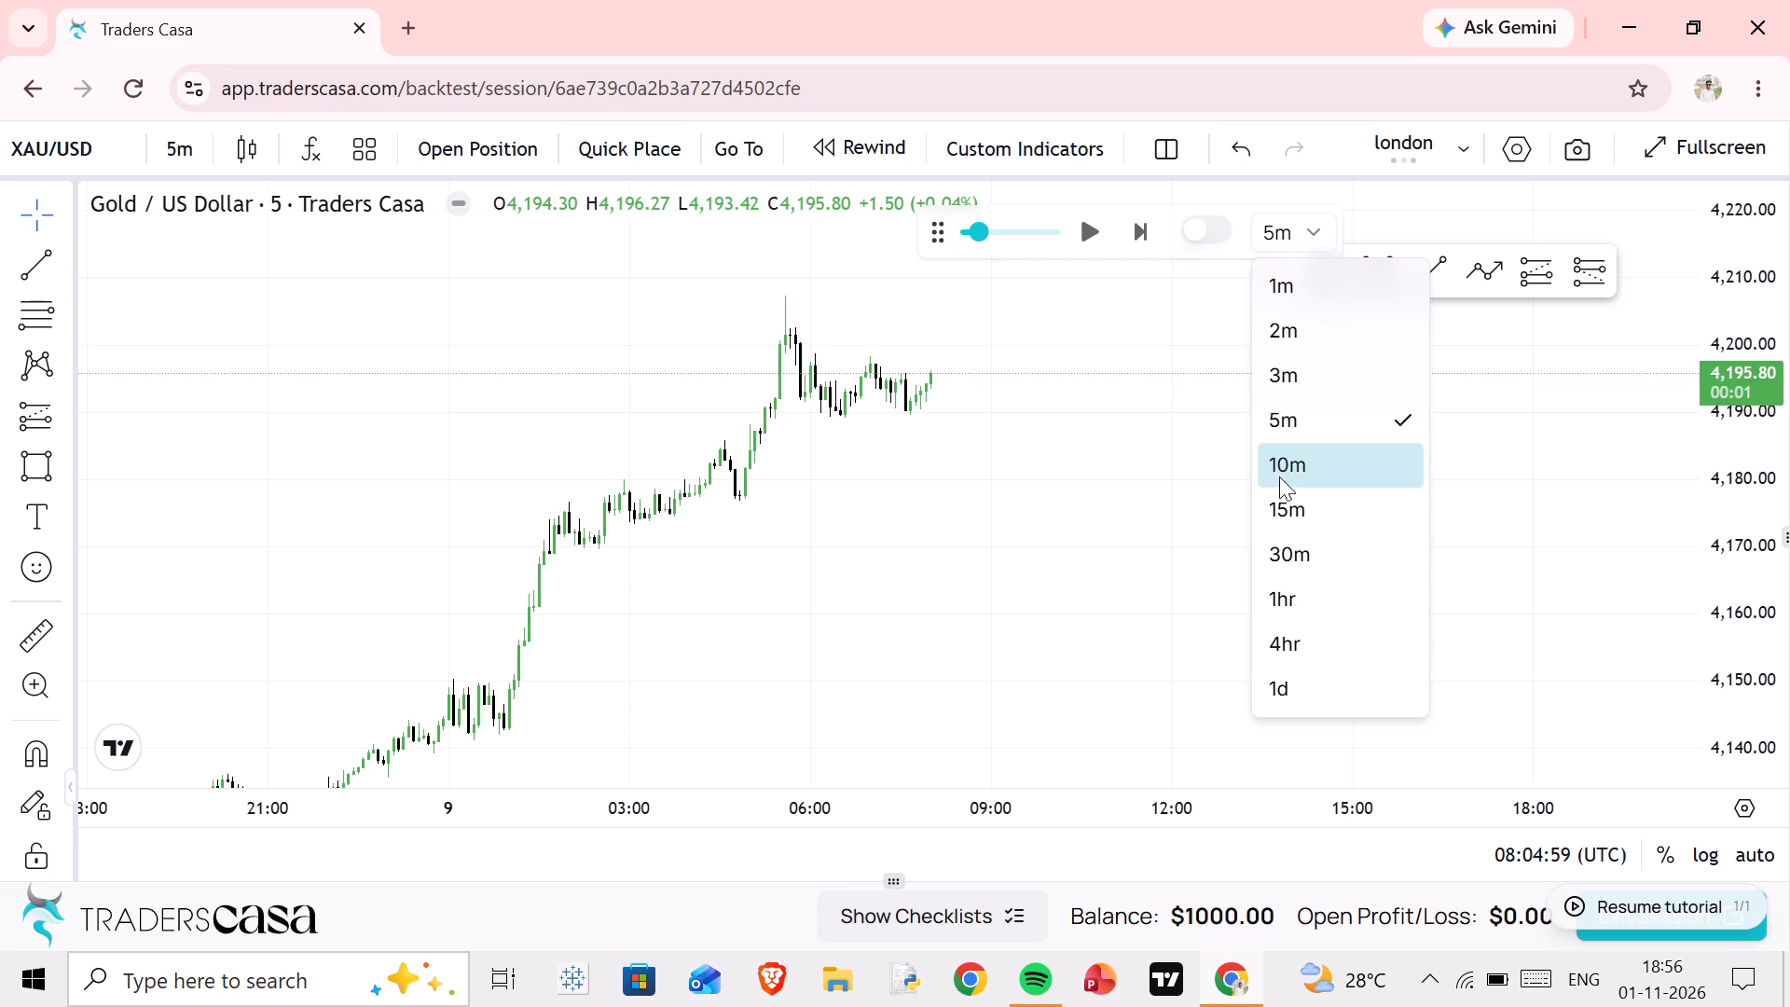
pyautogui.click(1282, 512)
pyautogui.click(196, 151)
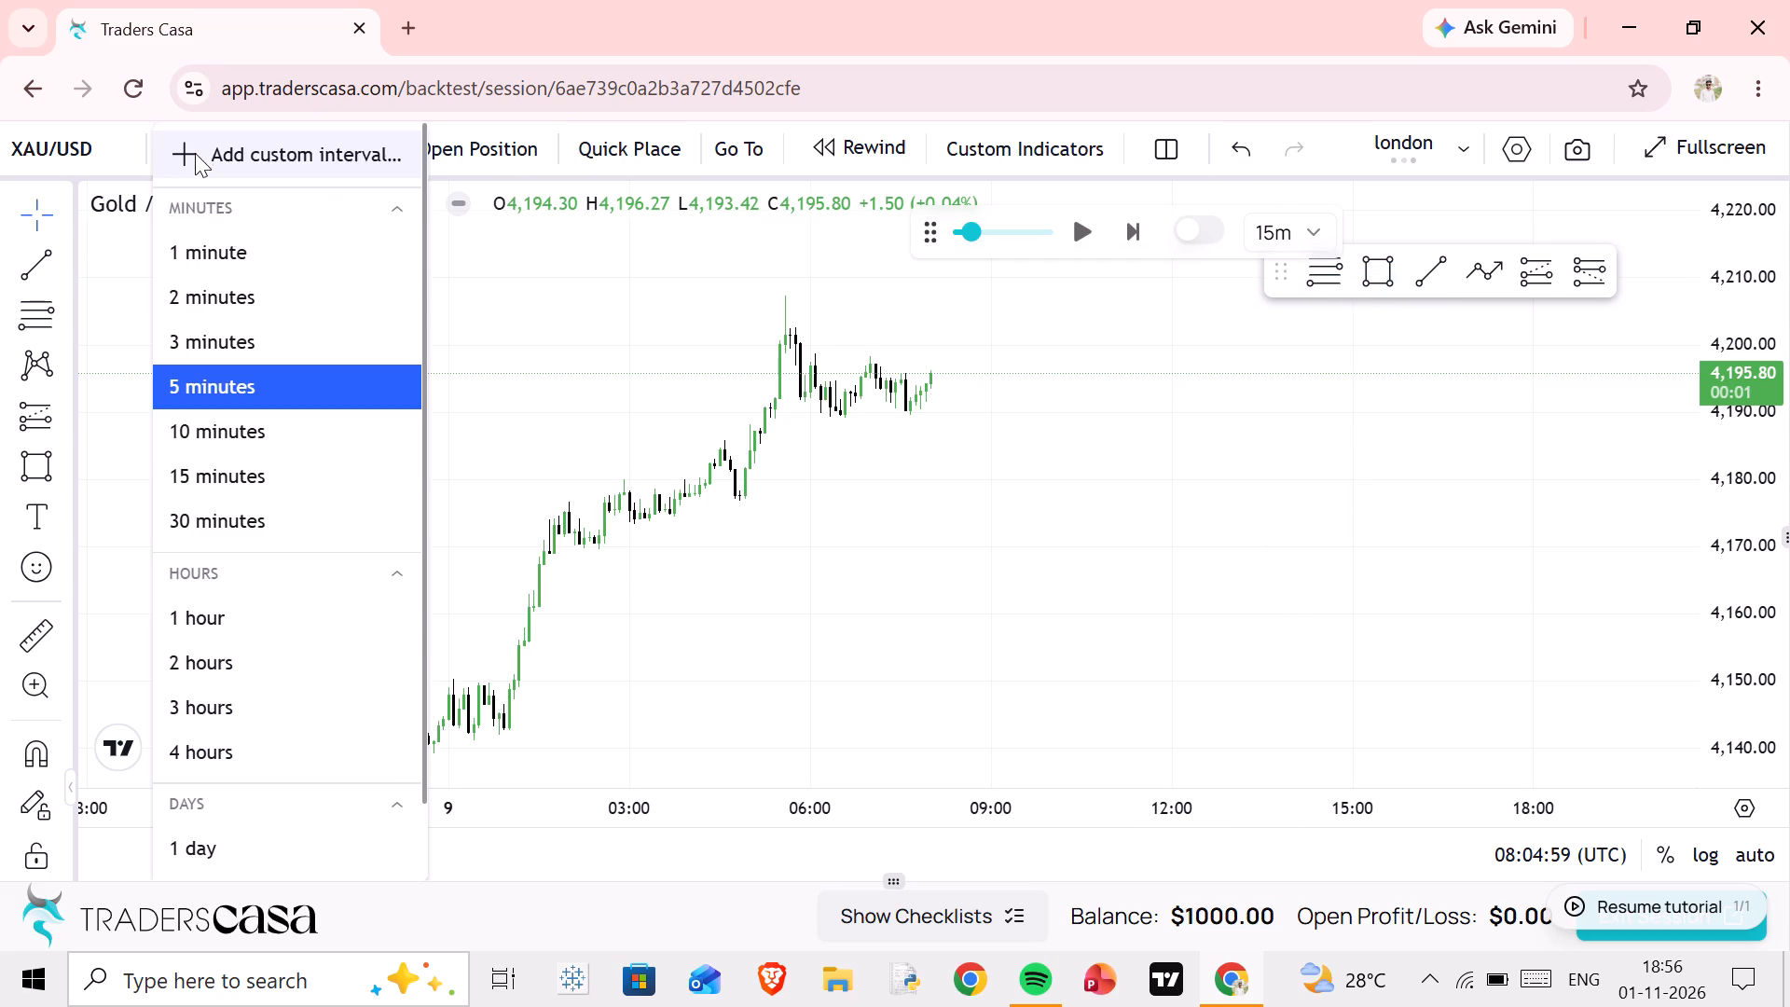
pyautogui.click(229, 476)
# Examine the 8 to 9 Oct price swings and the rally's pullback on the 15-minute chart.
pyautogui.moveTo(1078, 385); pyautogui.dragTo(1087, 389)
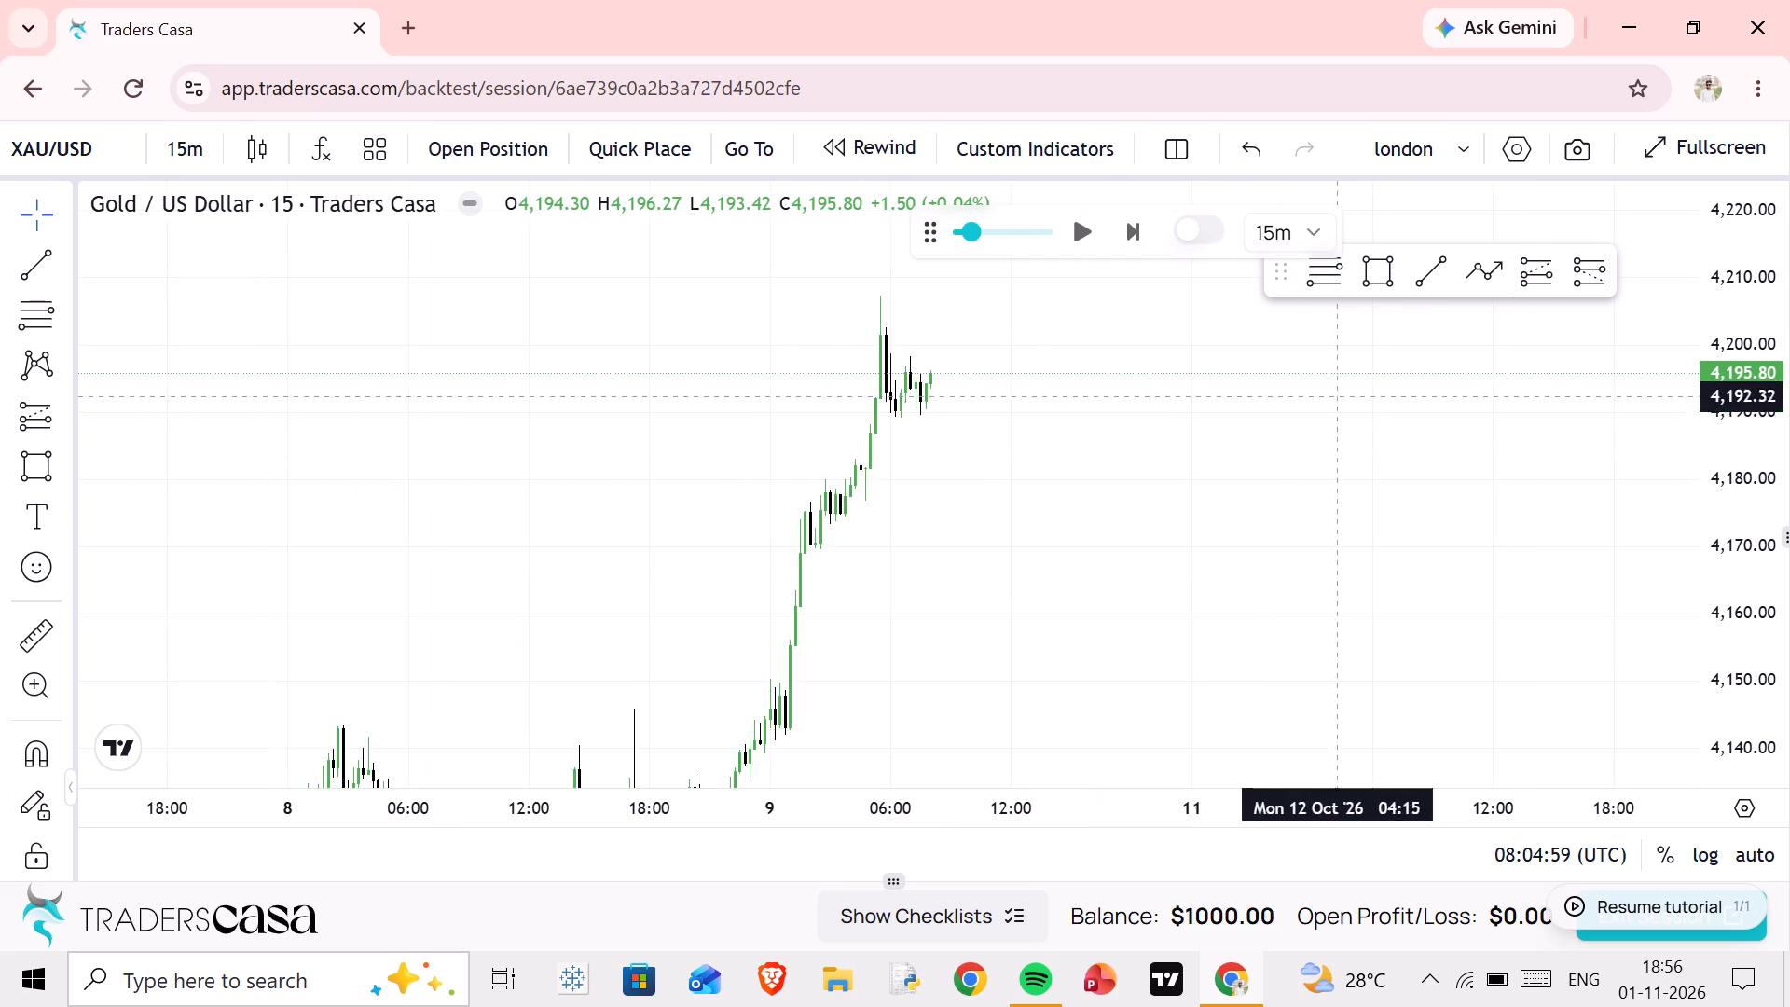
pyautogui.scroll(6, 1737, 537)
pyautogui.scroll(4, 1315, 487)
pyautogui.moveTo(941, 479); pyautogui.dragTo(1659, 262)
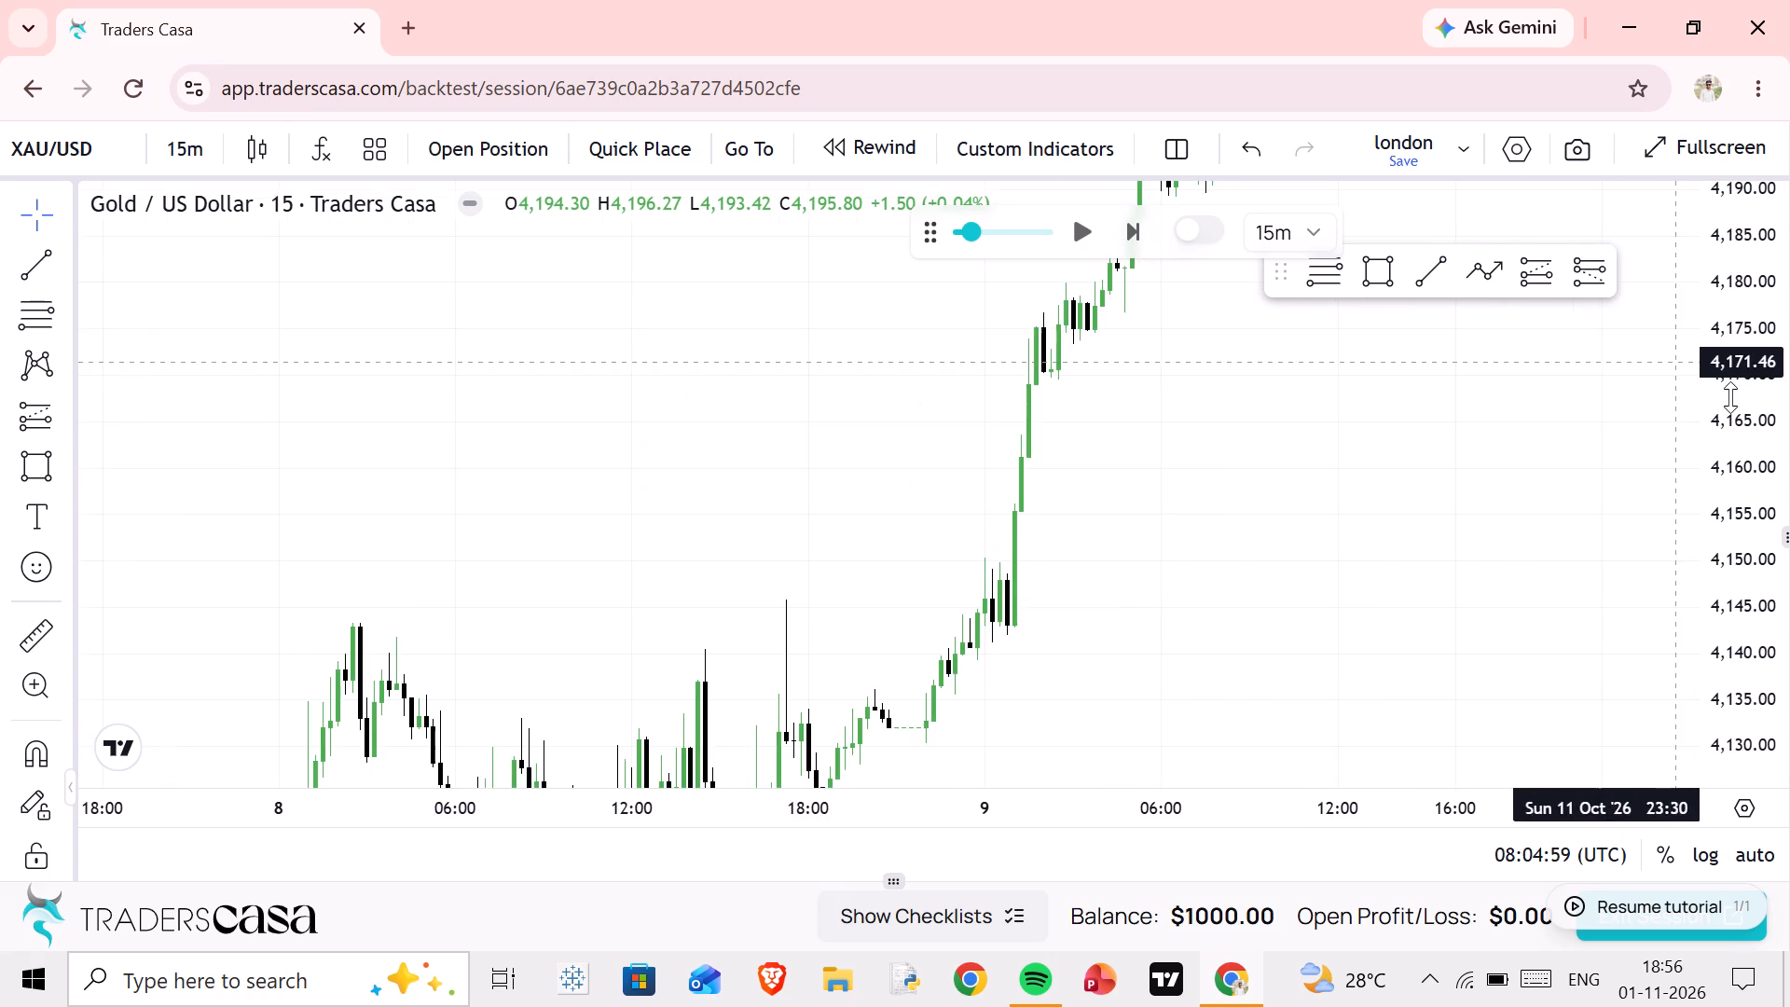
pyautogui.scroll(1, 1729, 401)
pyautogui.scroll(-9, 1724, 431)
pyautogui.moveTo(1296, 416); pyautogui.dragTo(914, 521)
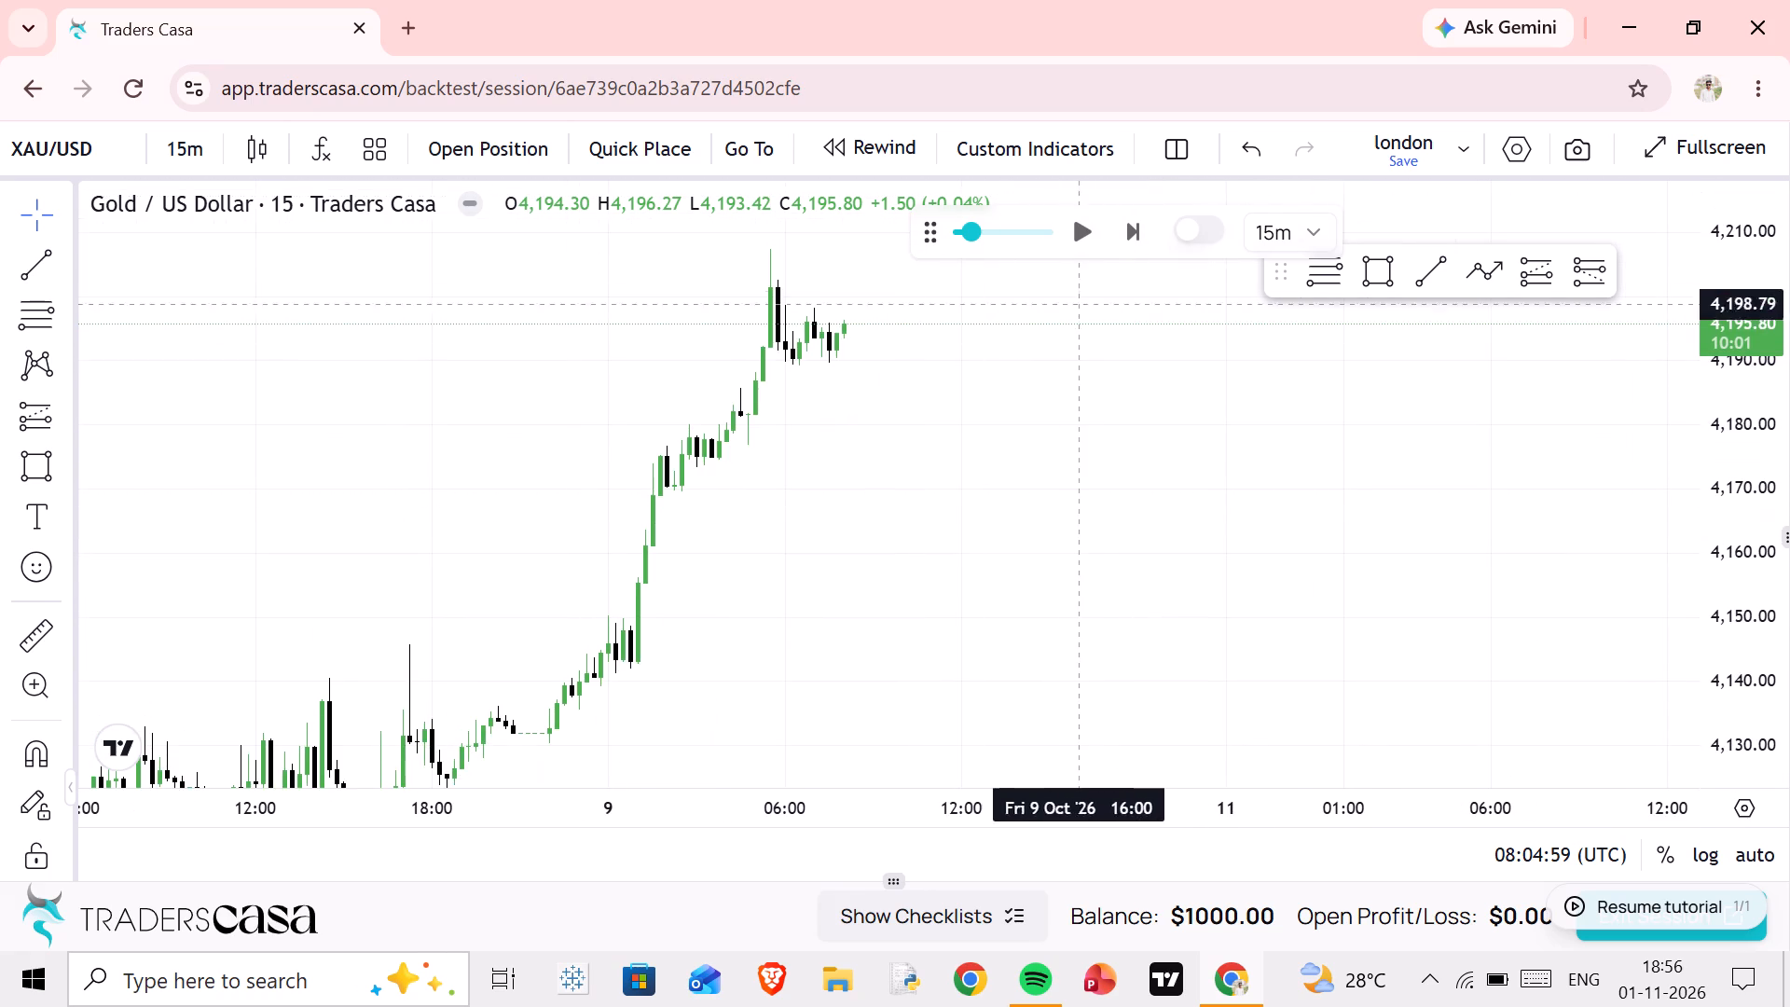
pyautogui.moveTo(929, 467); pyautogui.dragTo(1404, 246)
pyautogui.scroll(-4, 1404, 246)
pyautogui.scroll(-1, 1290, 469)
pyautogui.moveTo(1292, 468); pyautogui.dragTo(942, 556)
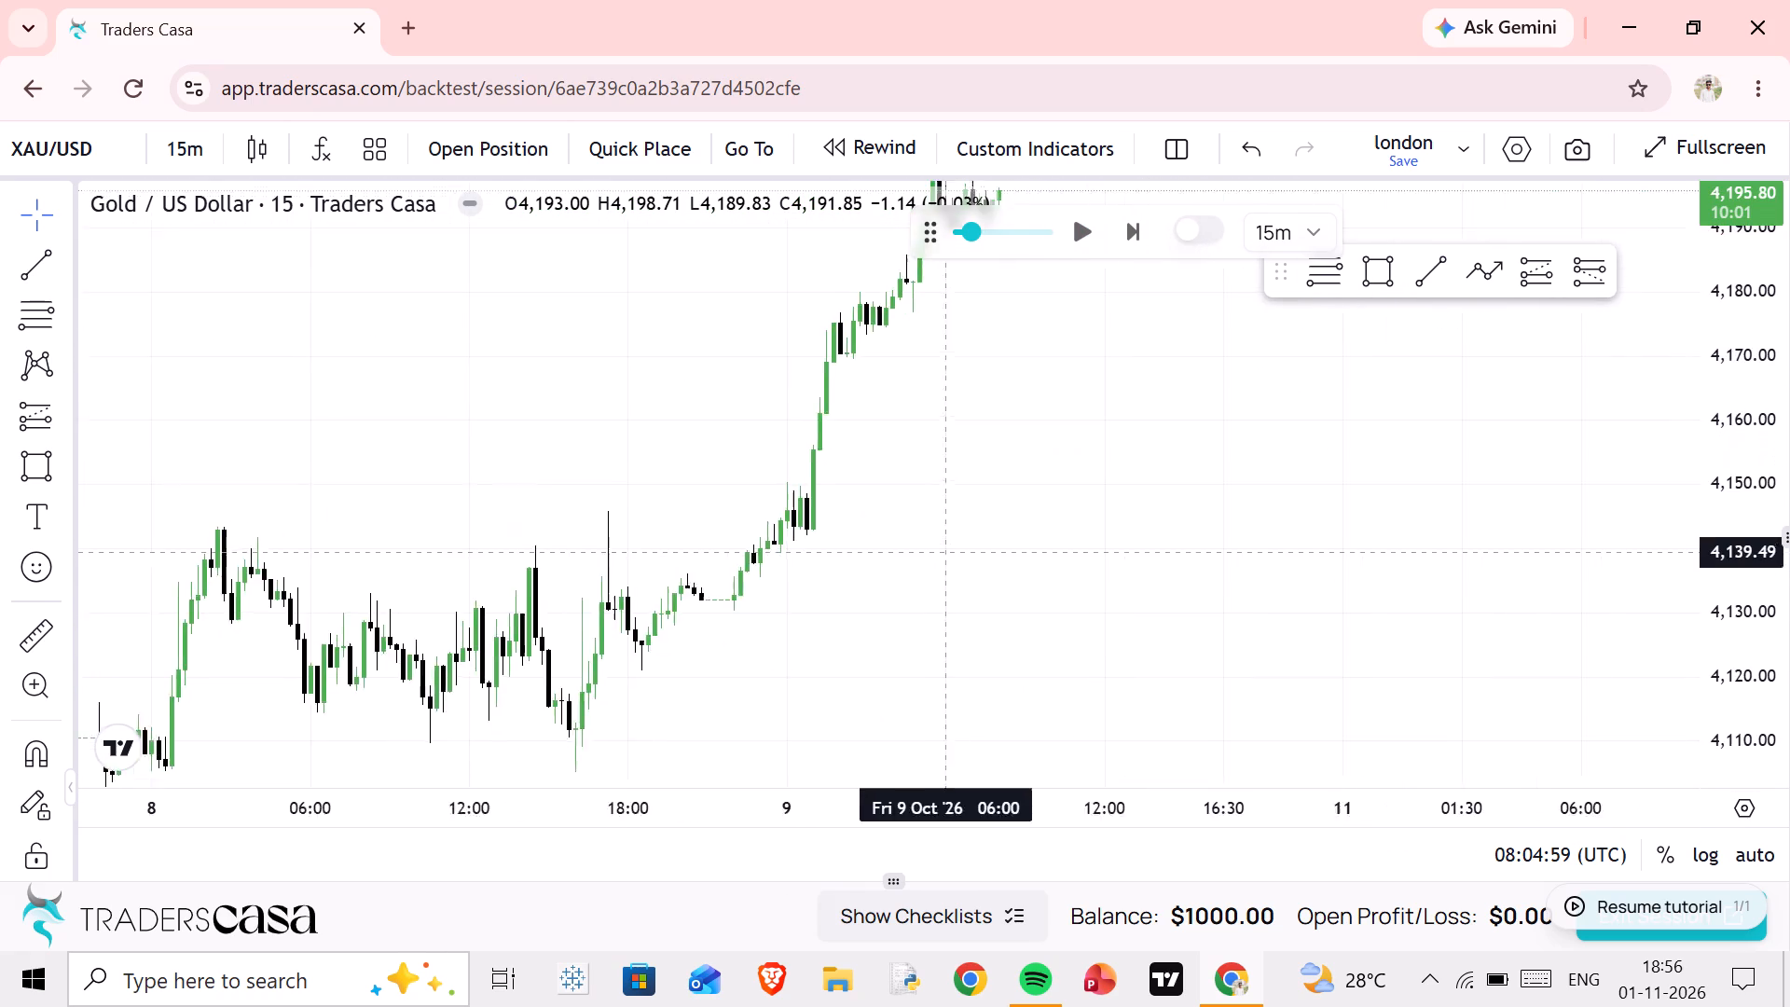
pyautogui.moveTo(942, 556); pyautogui.dragTo(1054, 658)
pyautogui.scroll(-2, 1737, 464)
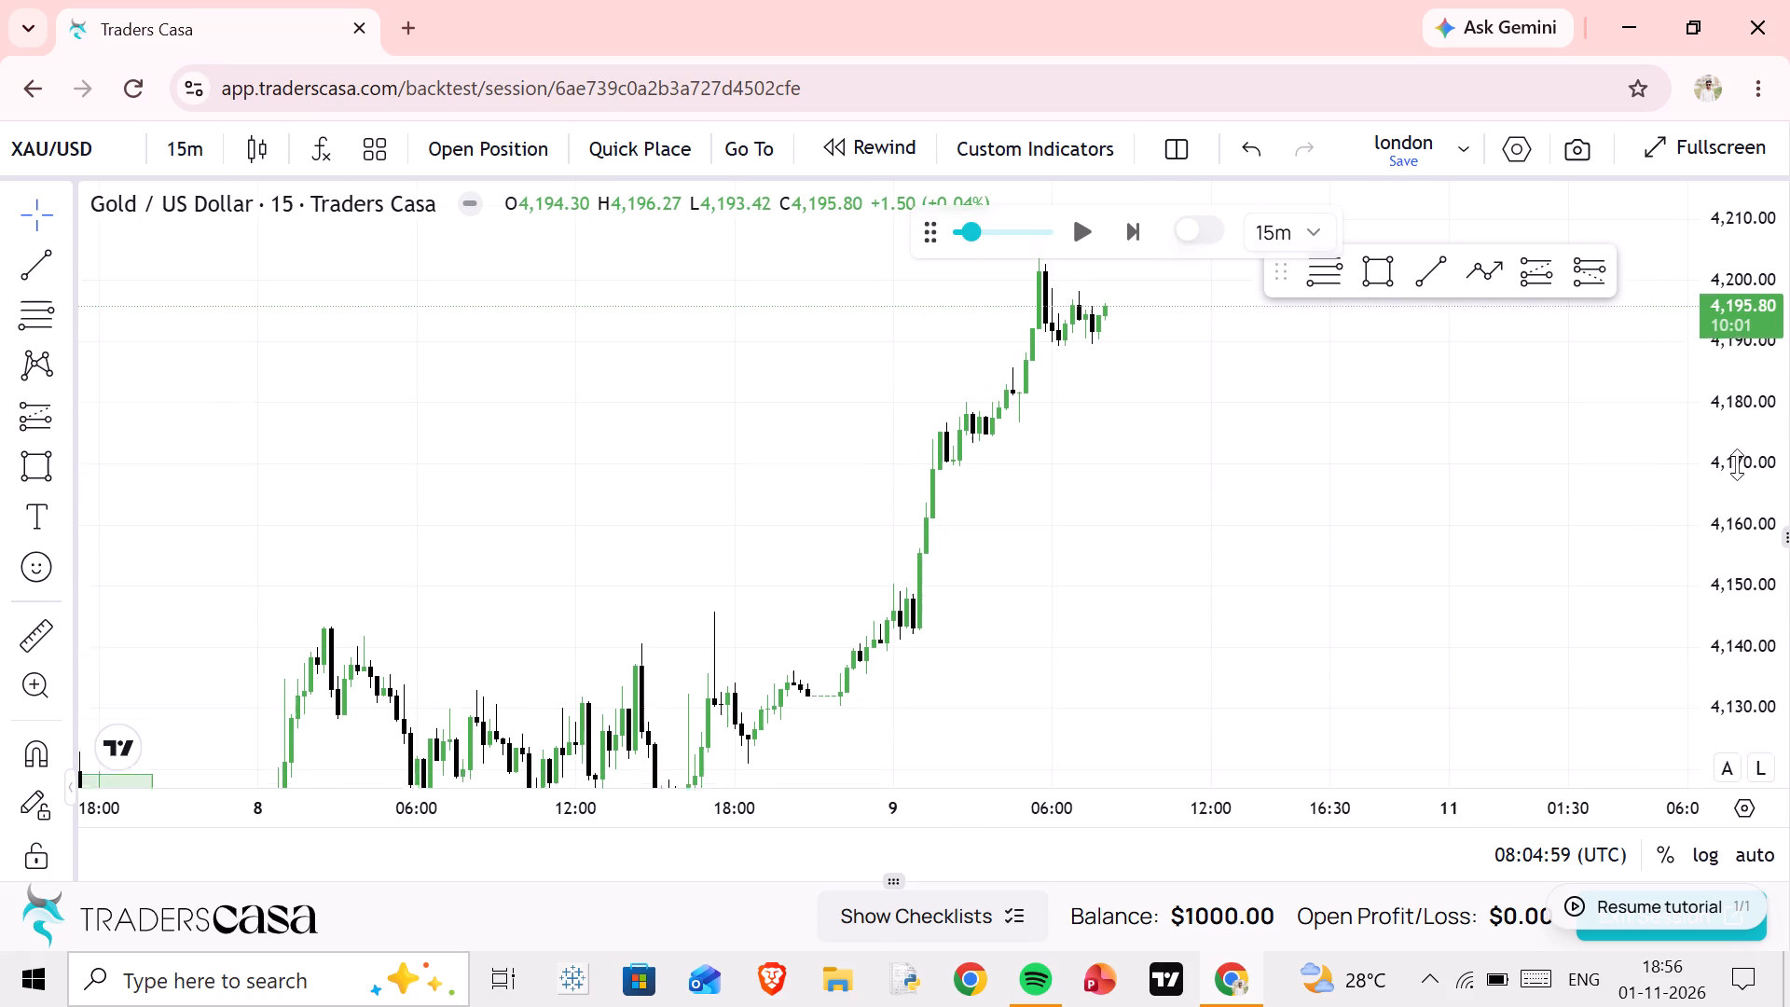
pyautogui.scroll(-3, 1737, 464)
pyautogui.moveTo(1346, 541); pyautogui.dragTo(1108, 568)
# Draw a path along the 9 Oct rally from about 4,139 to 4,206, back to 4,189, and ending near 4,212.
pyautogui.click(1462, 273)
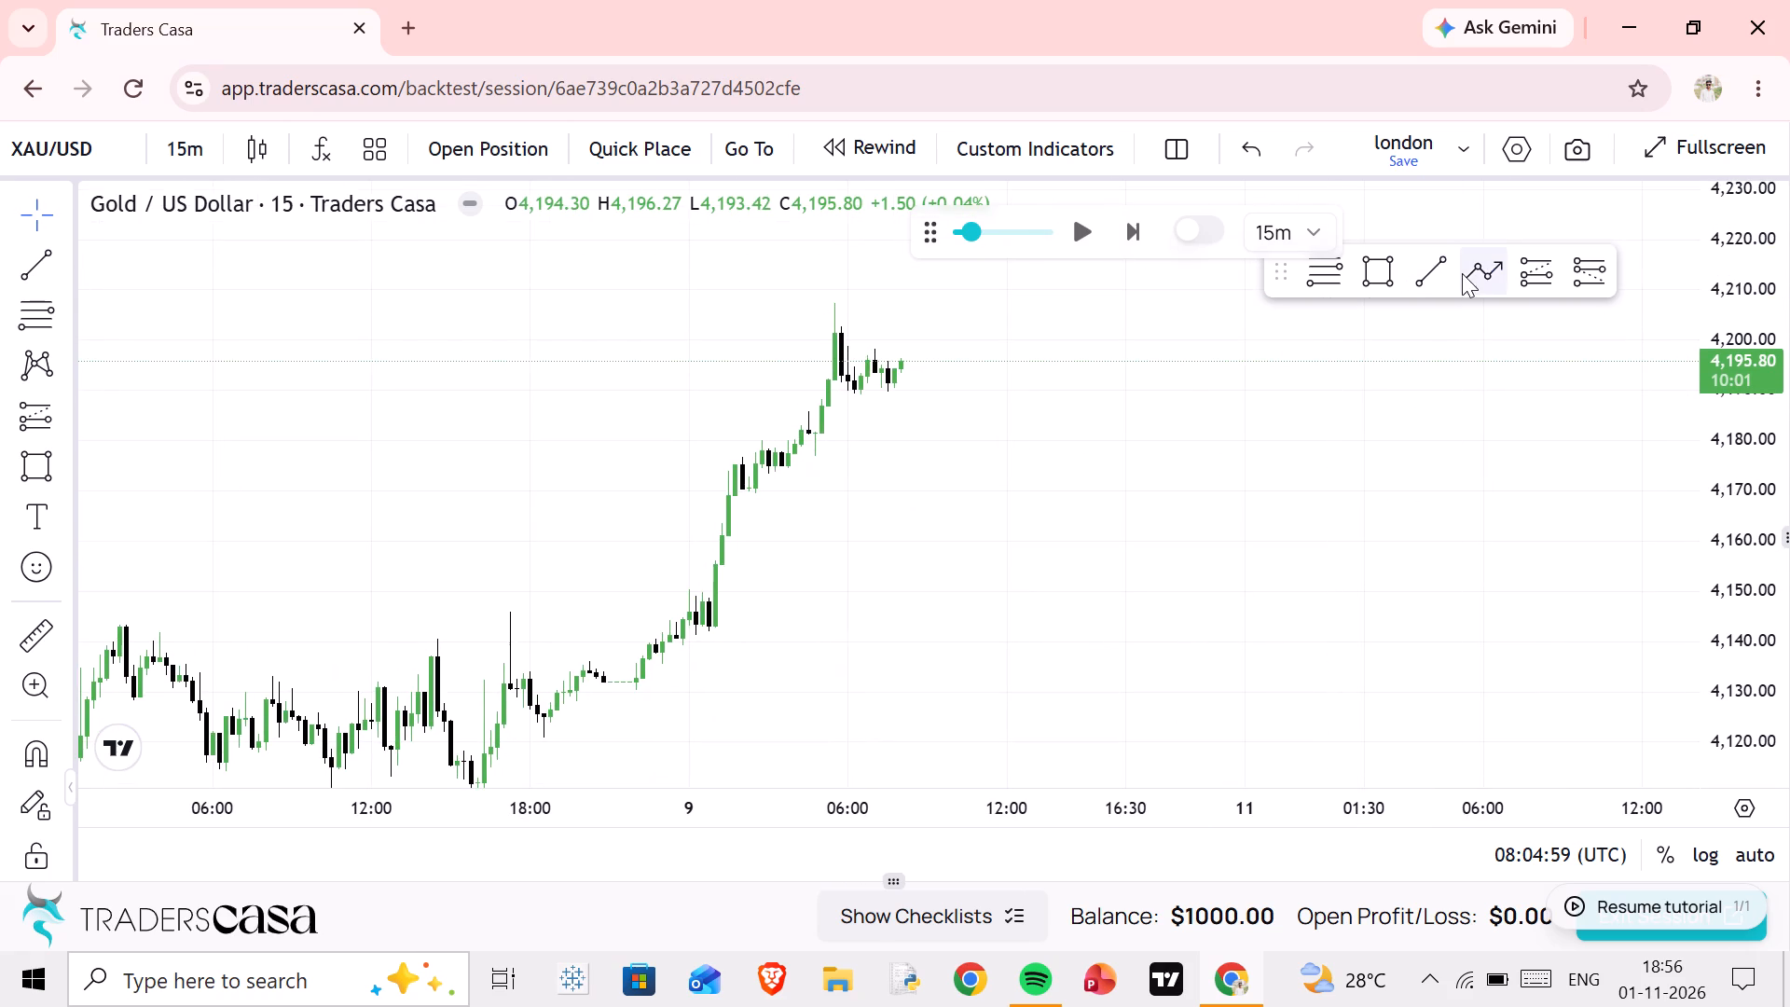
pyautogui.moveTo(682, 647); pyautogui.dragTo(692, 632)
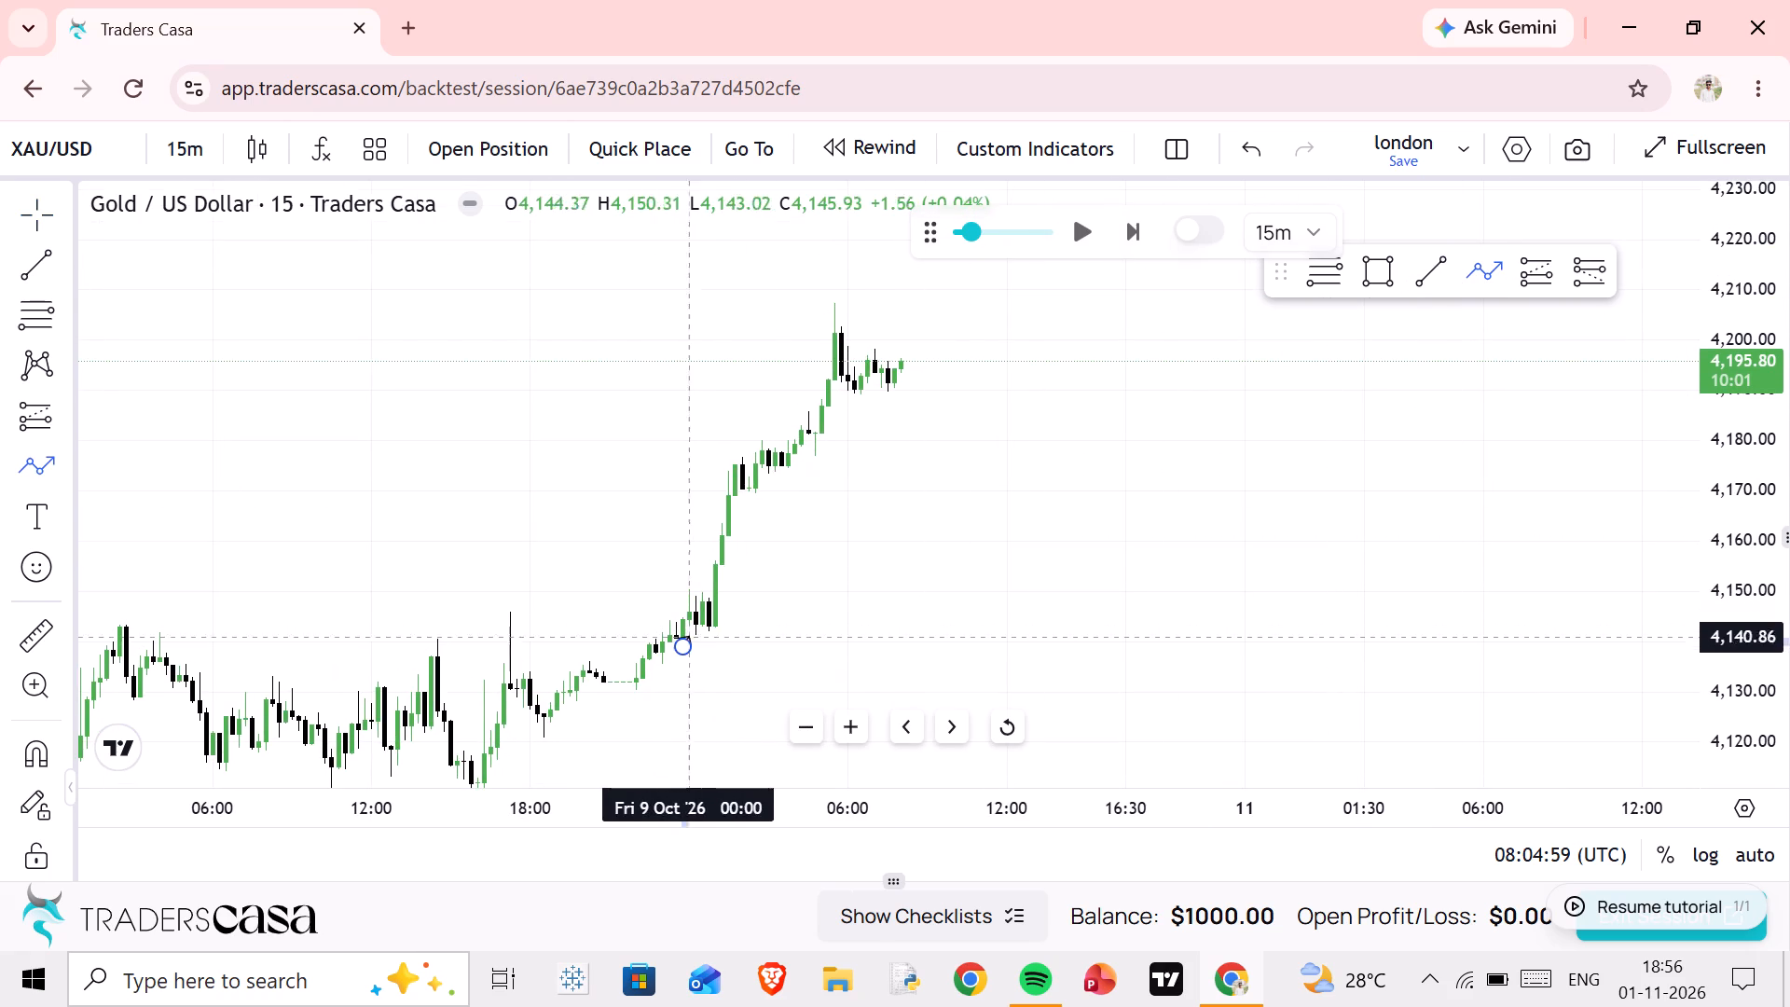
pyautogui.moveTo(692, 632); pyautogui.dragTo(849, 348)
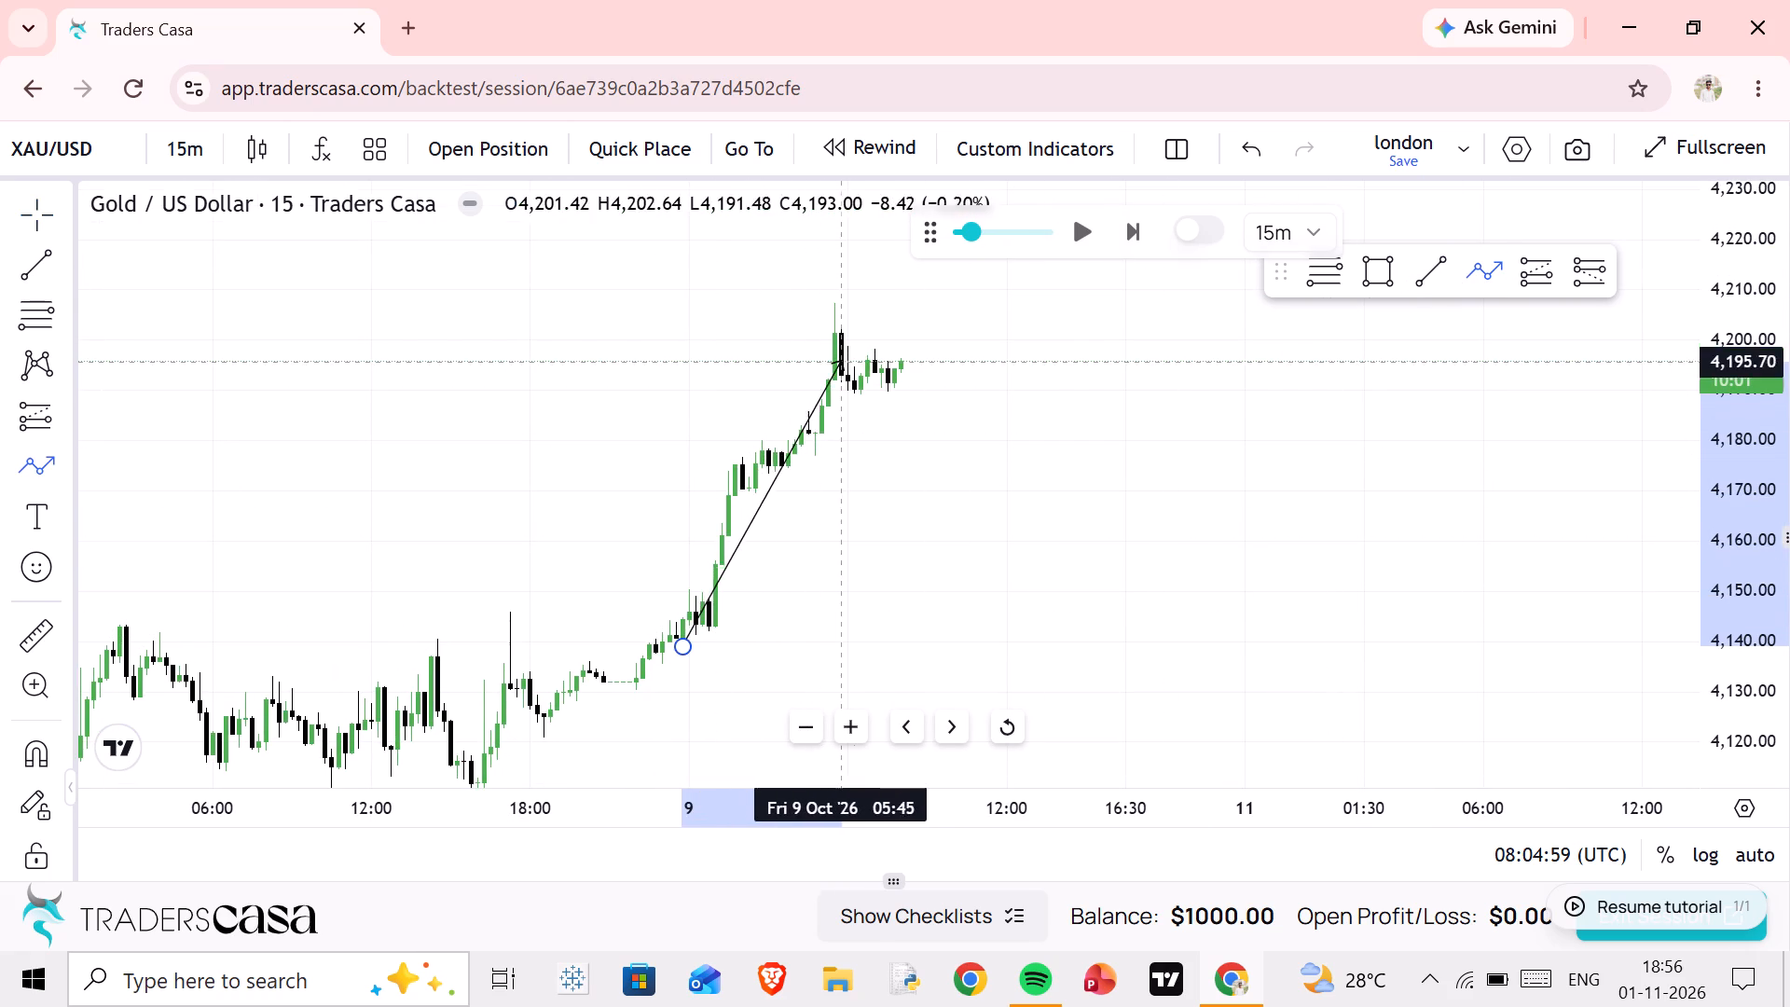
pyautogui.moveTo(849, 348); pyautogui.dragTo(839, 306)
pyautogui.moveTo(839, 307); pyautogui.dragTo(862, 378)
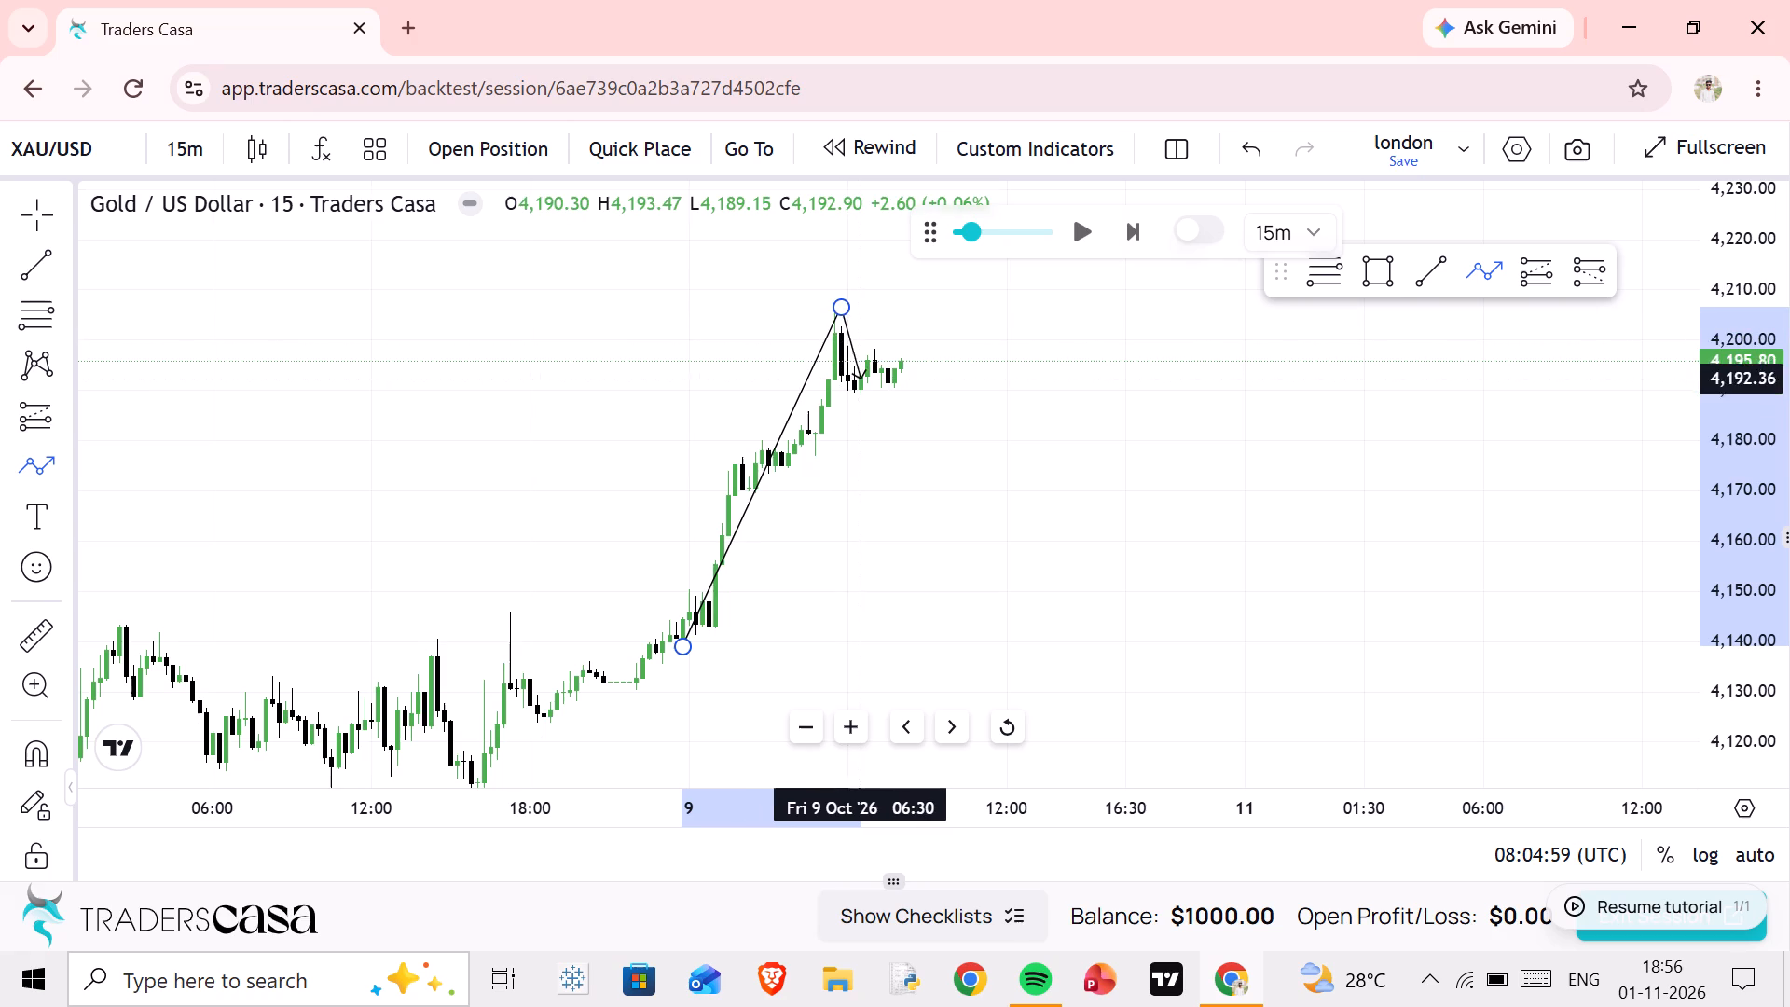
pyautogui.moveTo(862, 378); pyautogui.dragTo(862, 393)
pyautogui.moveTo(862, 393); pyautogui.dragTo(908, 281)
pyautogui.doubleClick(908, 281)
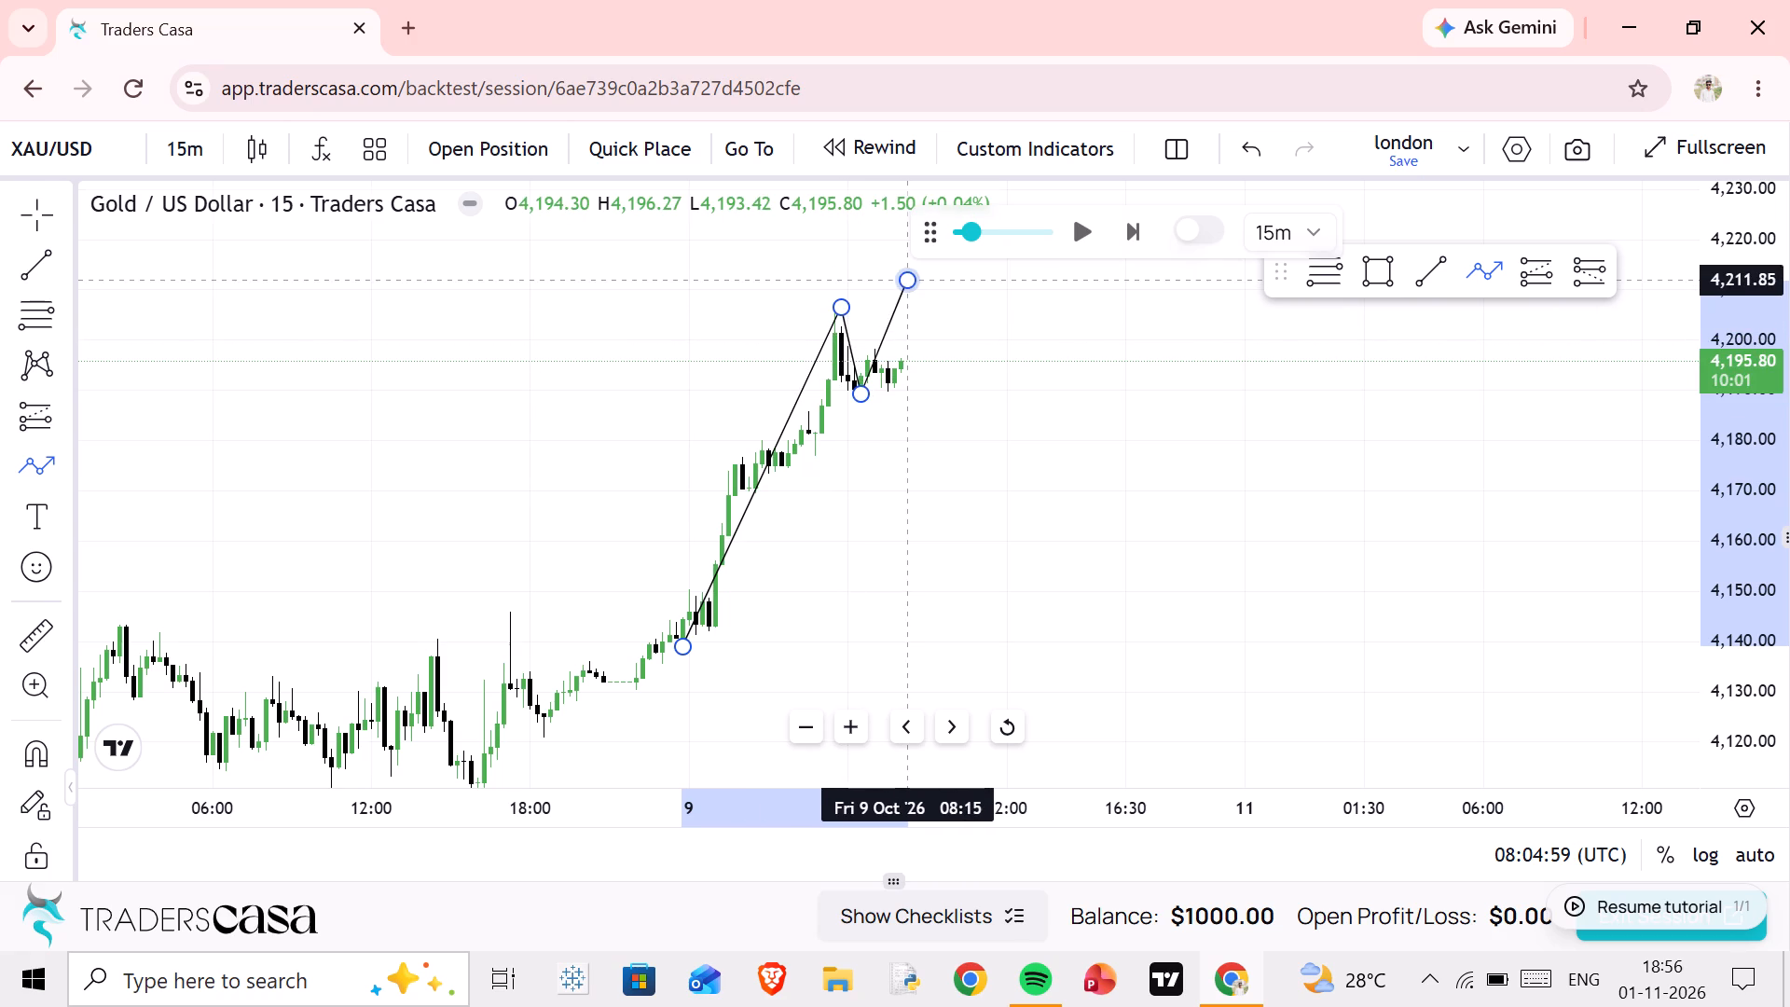
# Resume the replay in 15-minute steps and follow price past the drawn path to early 12 Oct.
pyautogui.moveTo(948, 344); pyautogui.dragTo(1045, 422)
pyautogui.click(1080, 233)
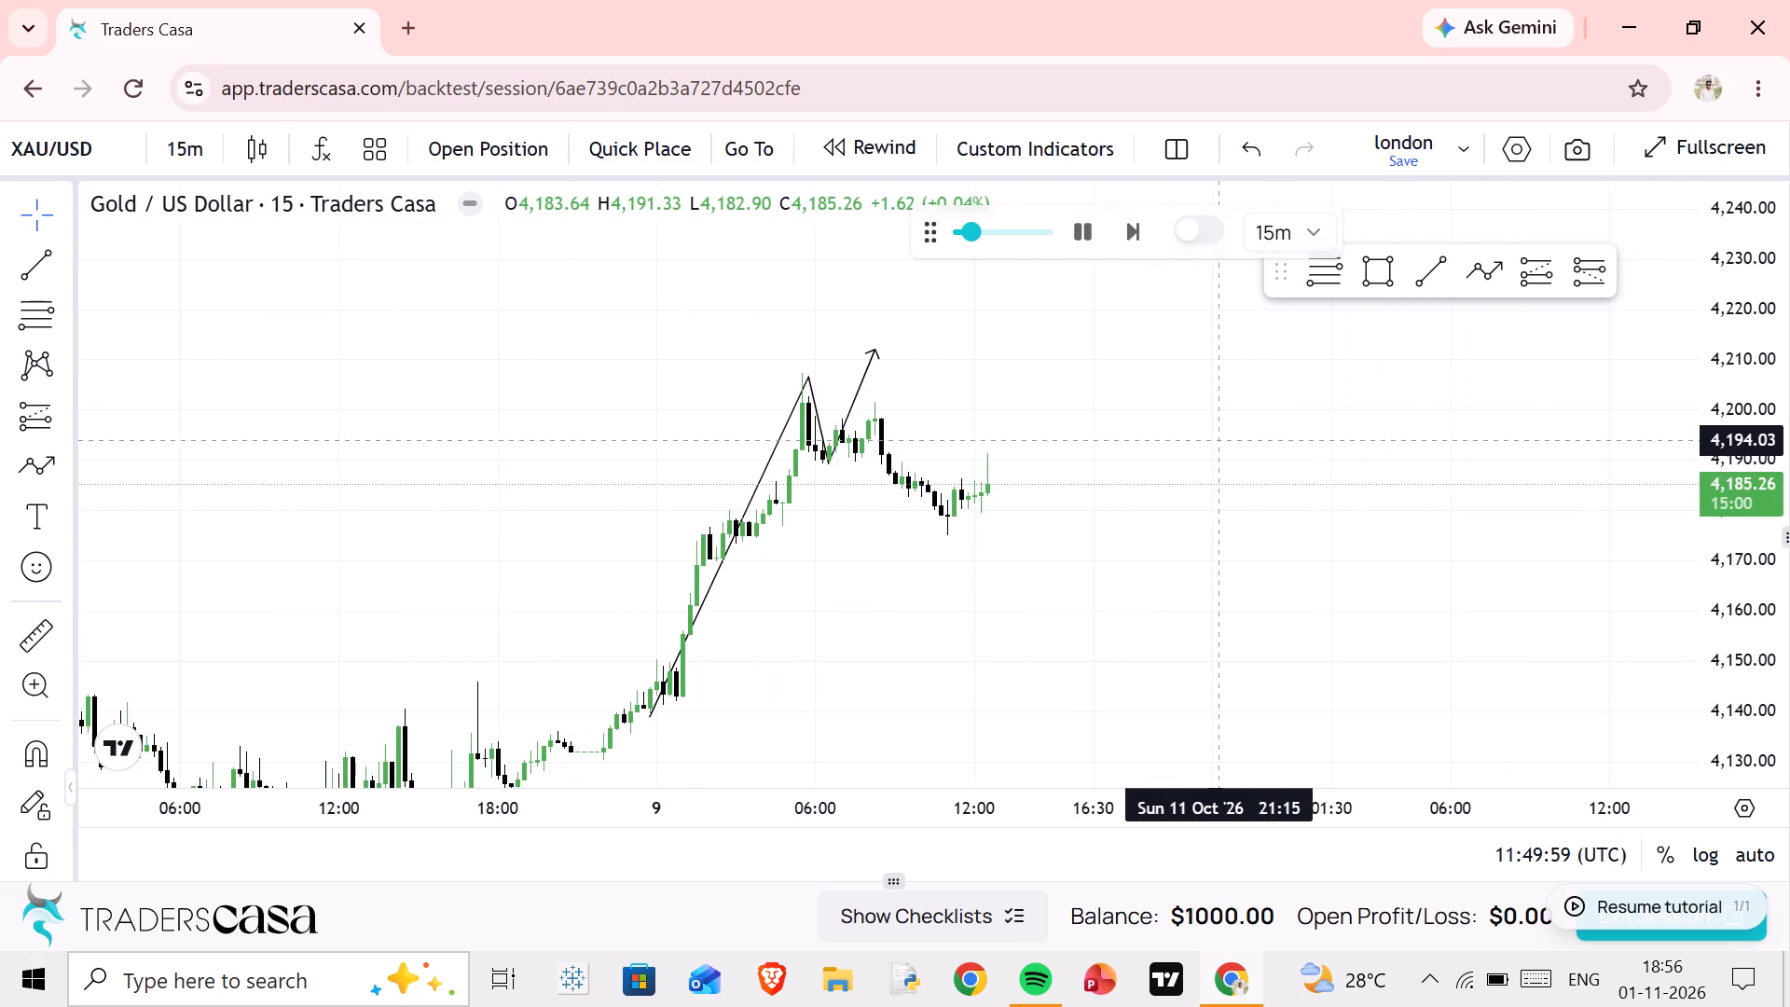
pyautogui.scroll(-4, 1221, 428)
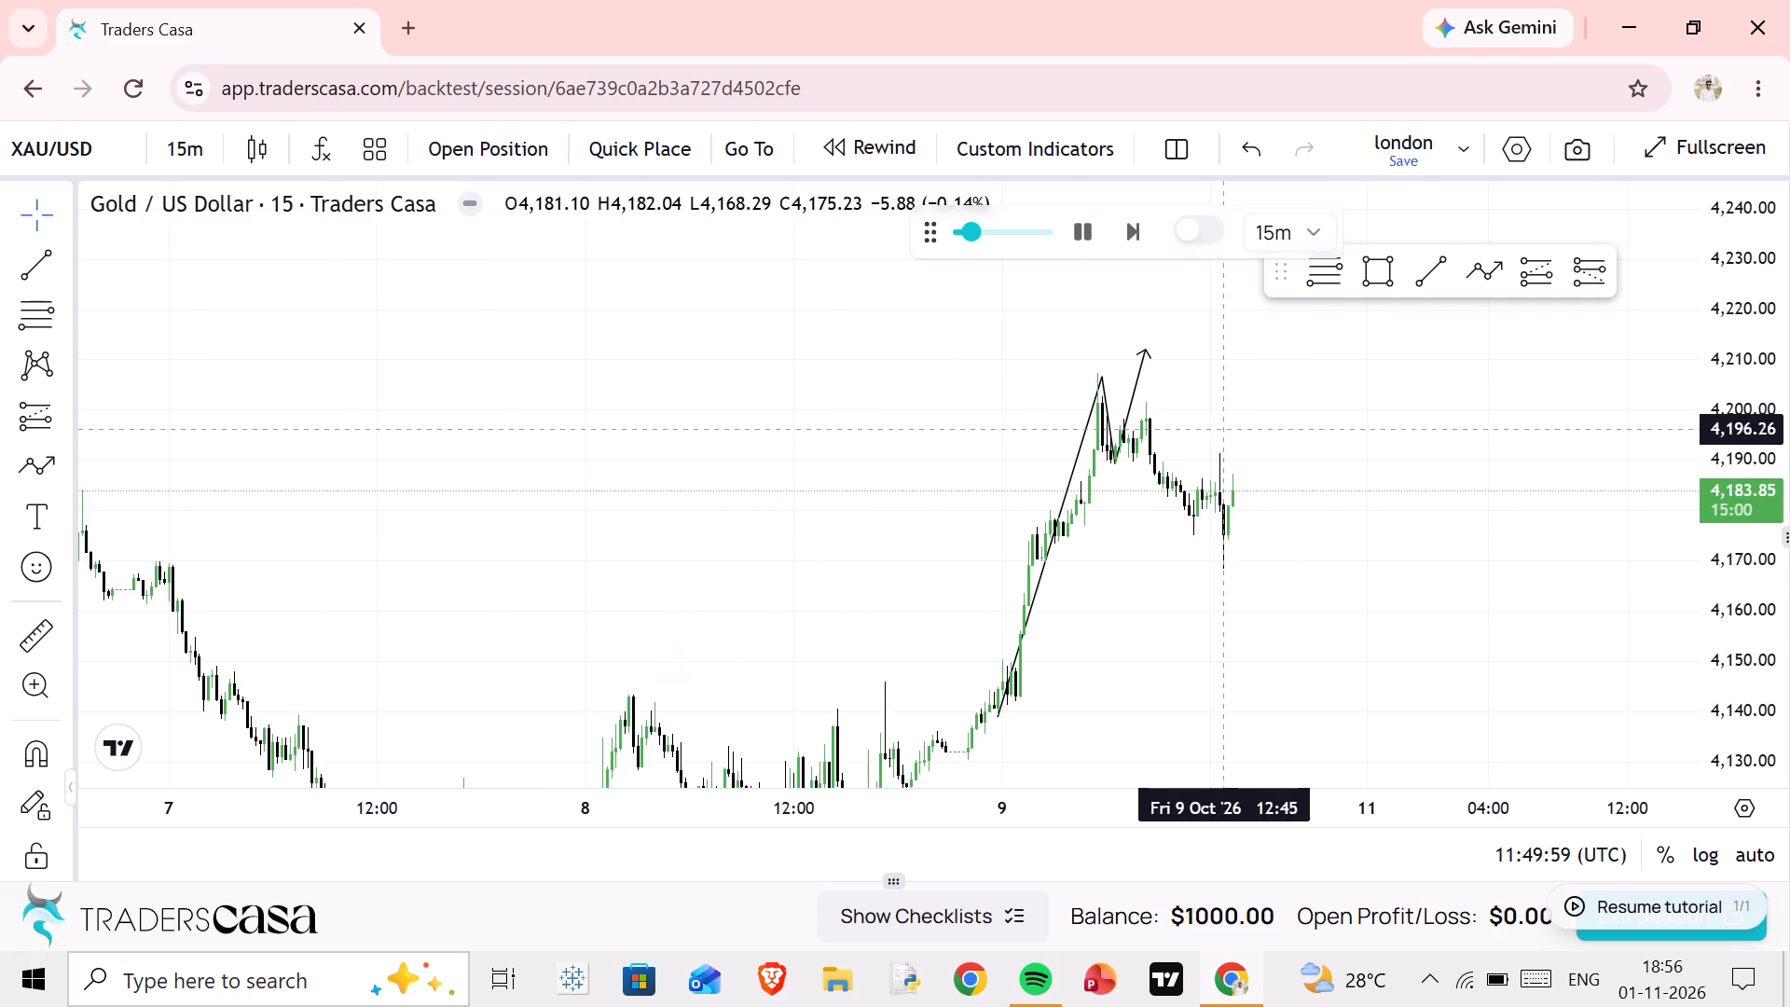
pyautogui.moveTo(1372, 456); pyautogui.dragTo(1128, 339)
pyautogui.scroll(2, 1122, 388)
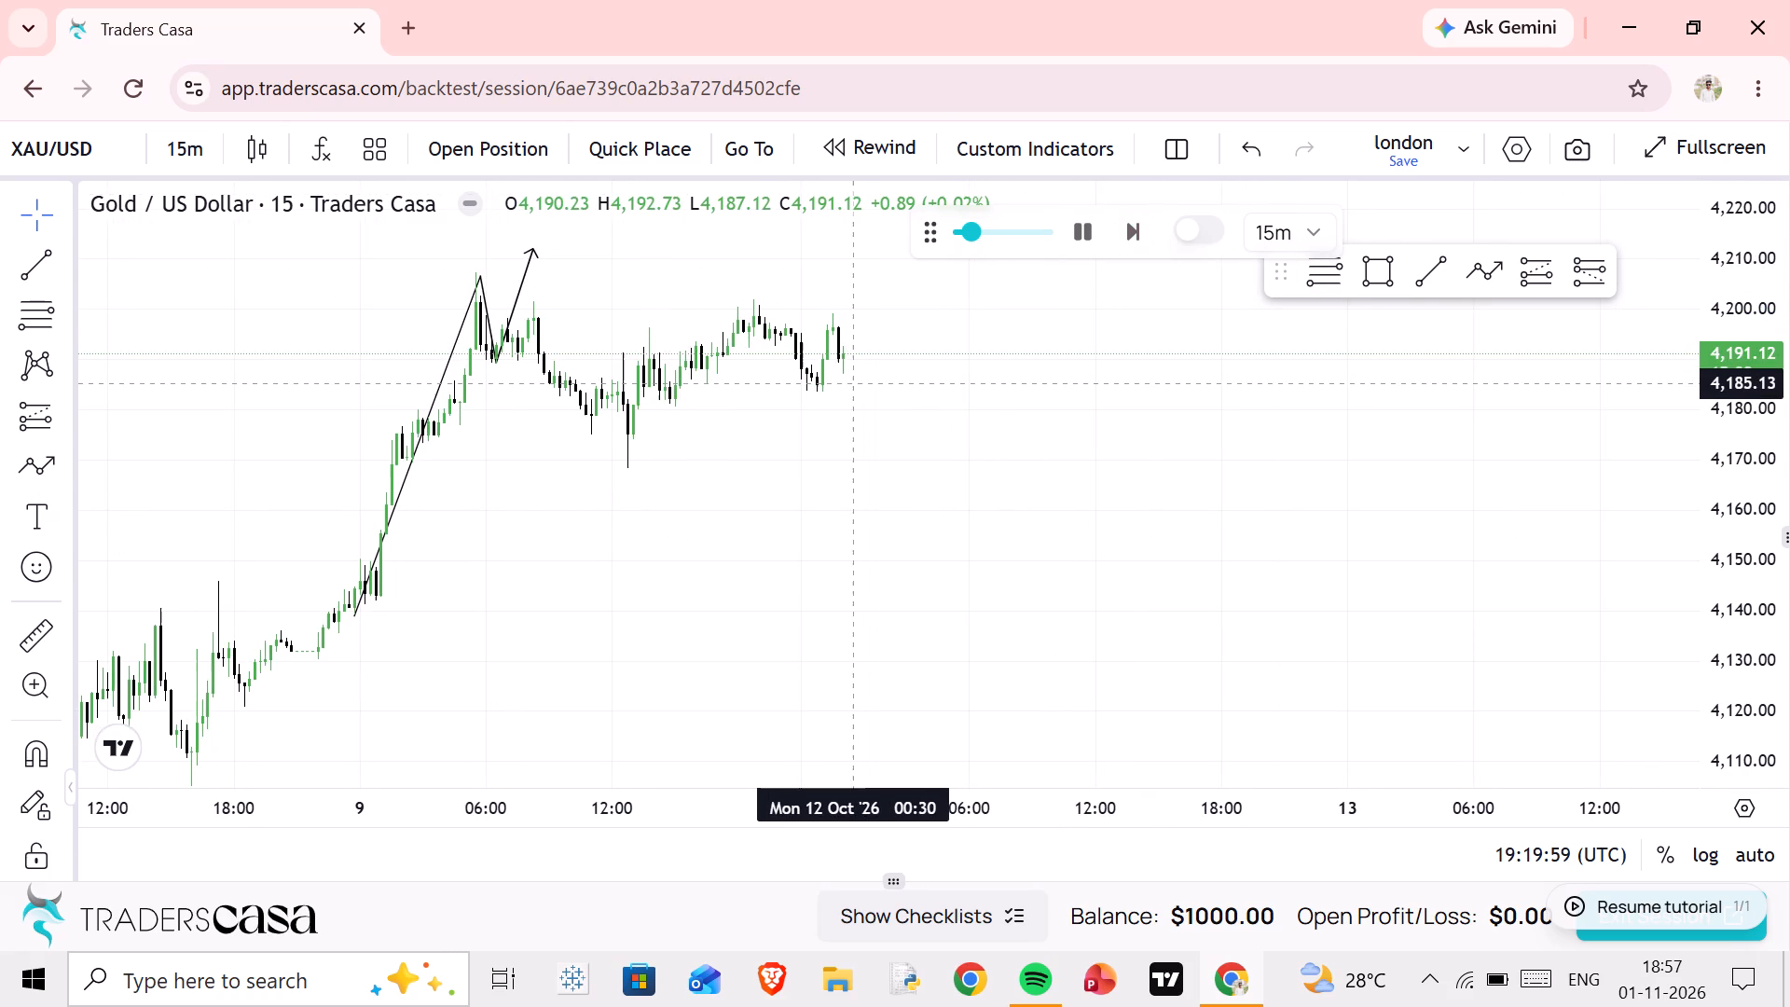
pyautogui.moveTo(687, 313); pyautogui.dragTo(755, 455)
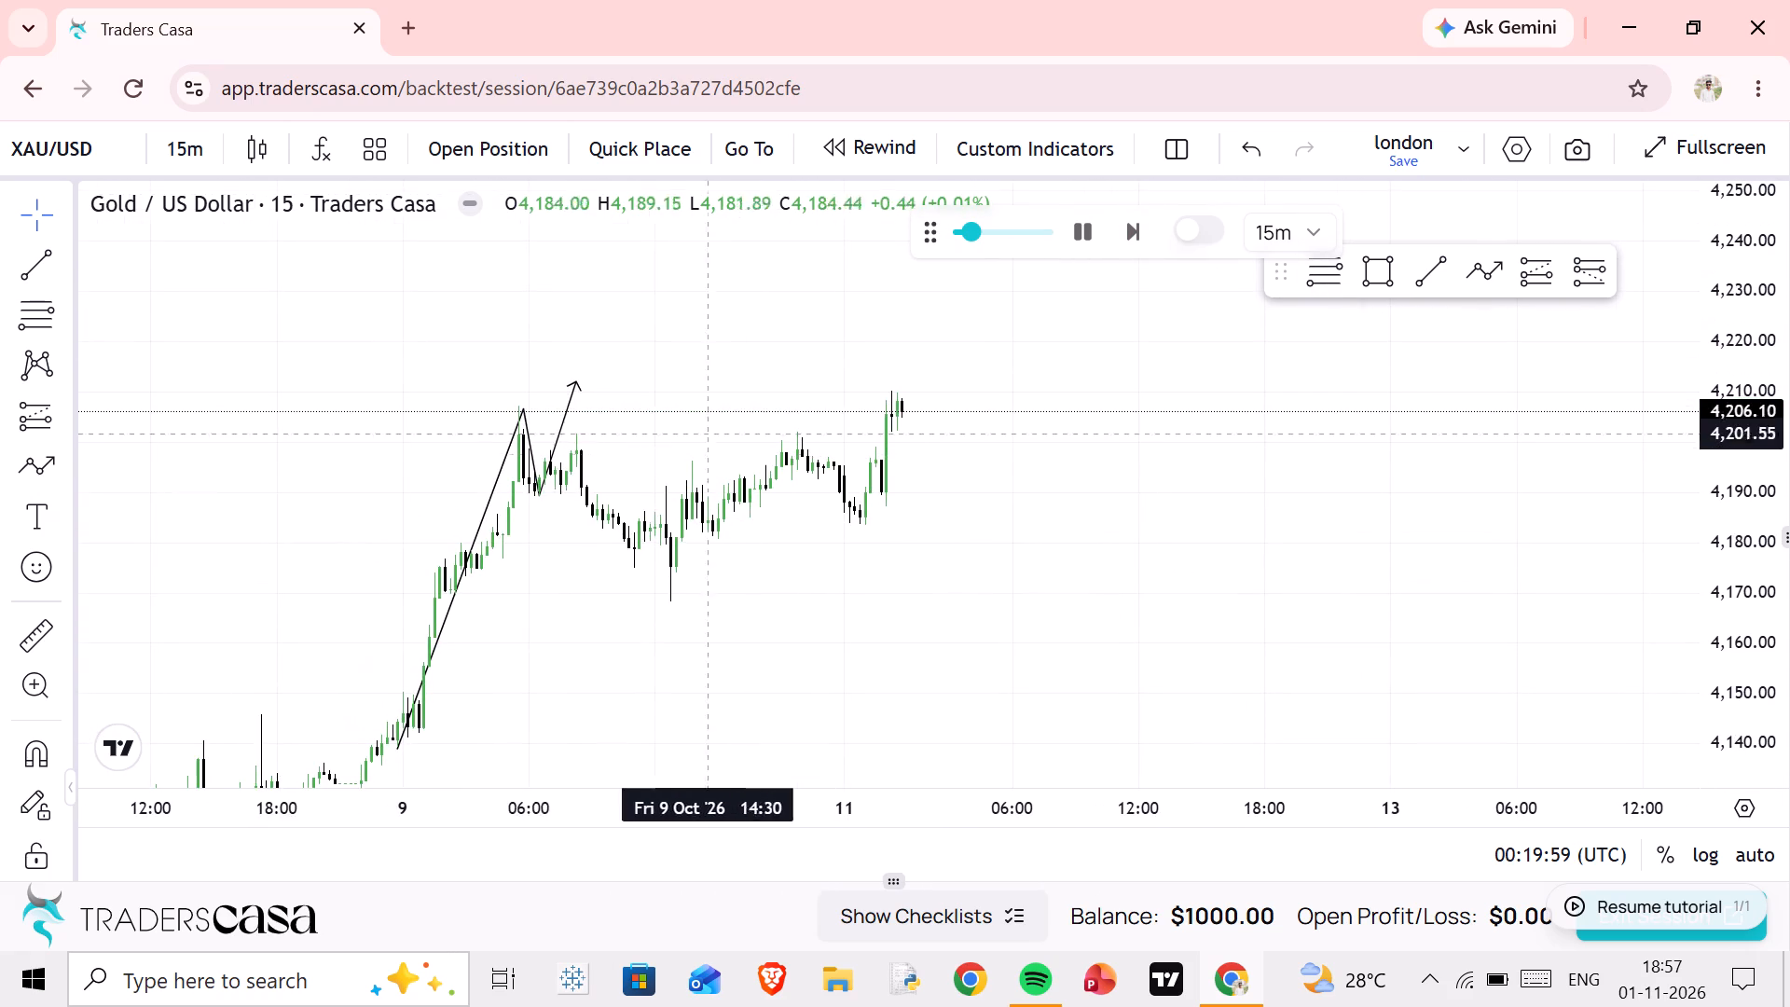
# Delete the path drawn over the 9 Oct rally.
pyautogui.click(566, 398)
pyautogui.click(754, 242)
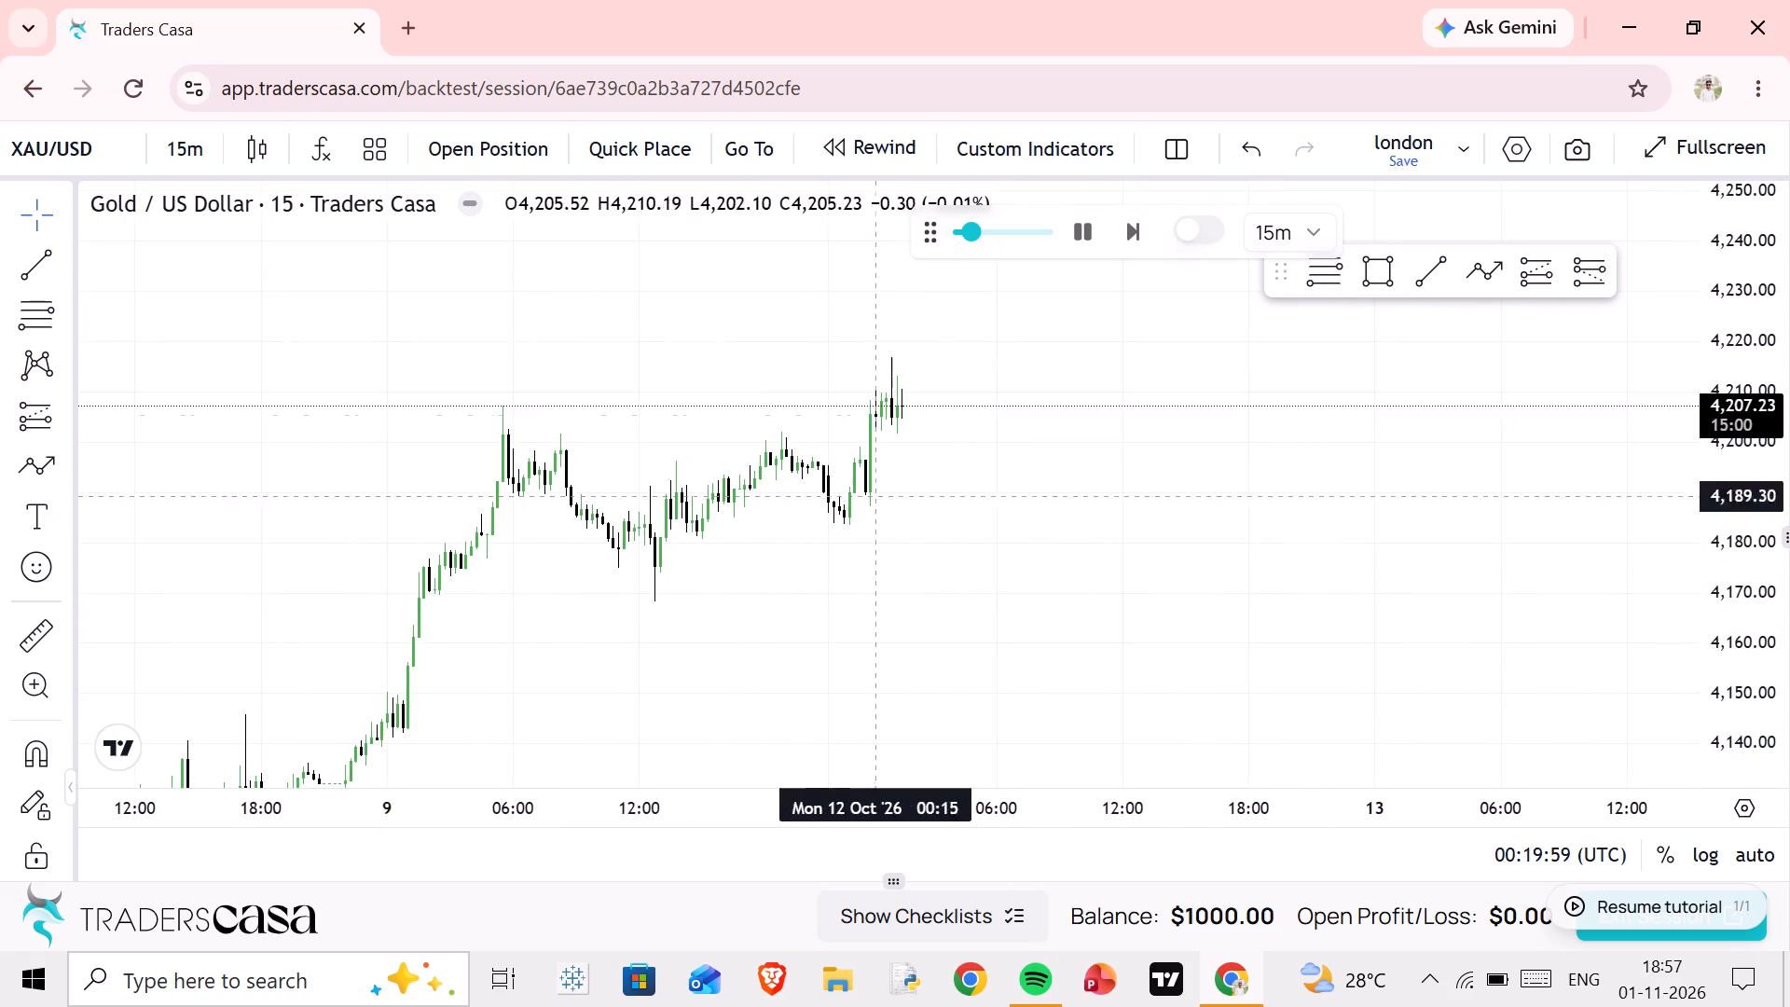
# Follow the replay through the 12 Oct decline to about 09:20 and pause it.
pyautogui.scroll(3, 918, 568)
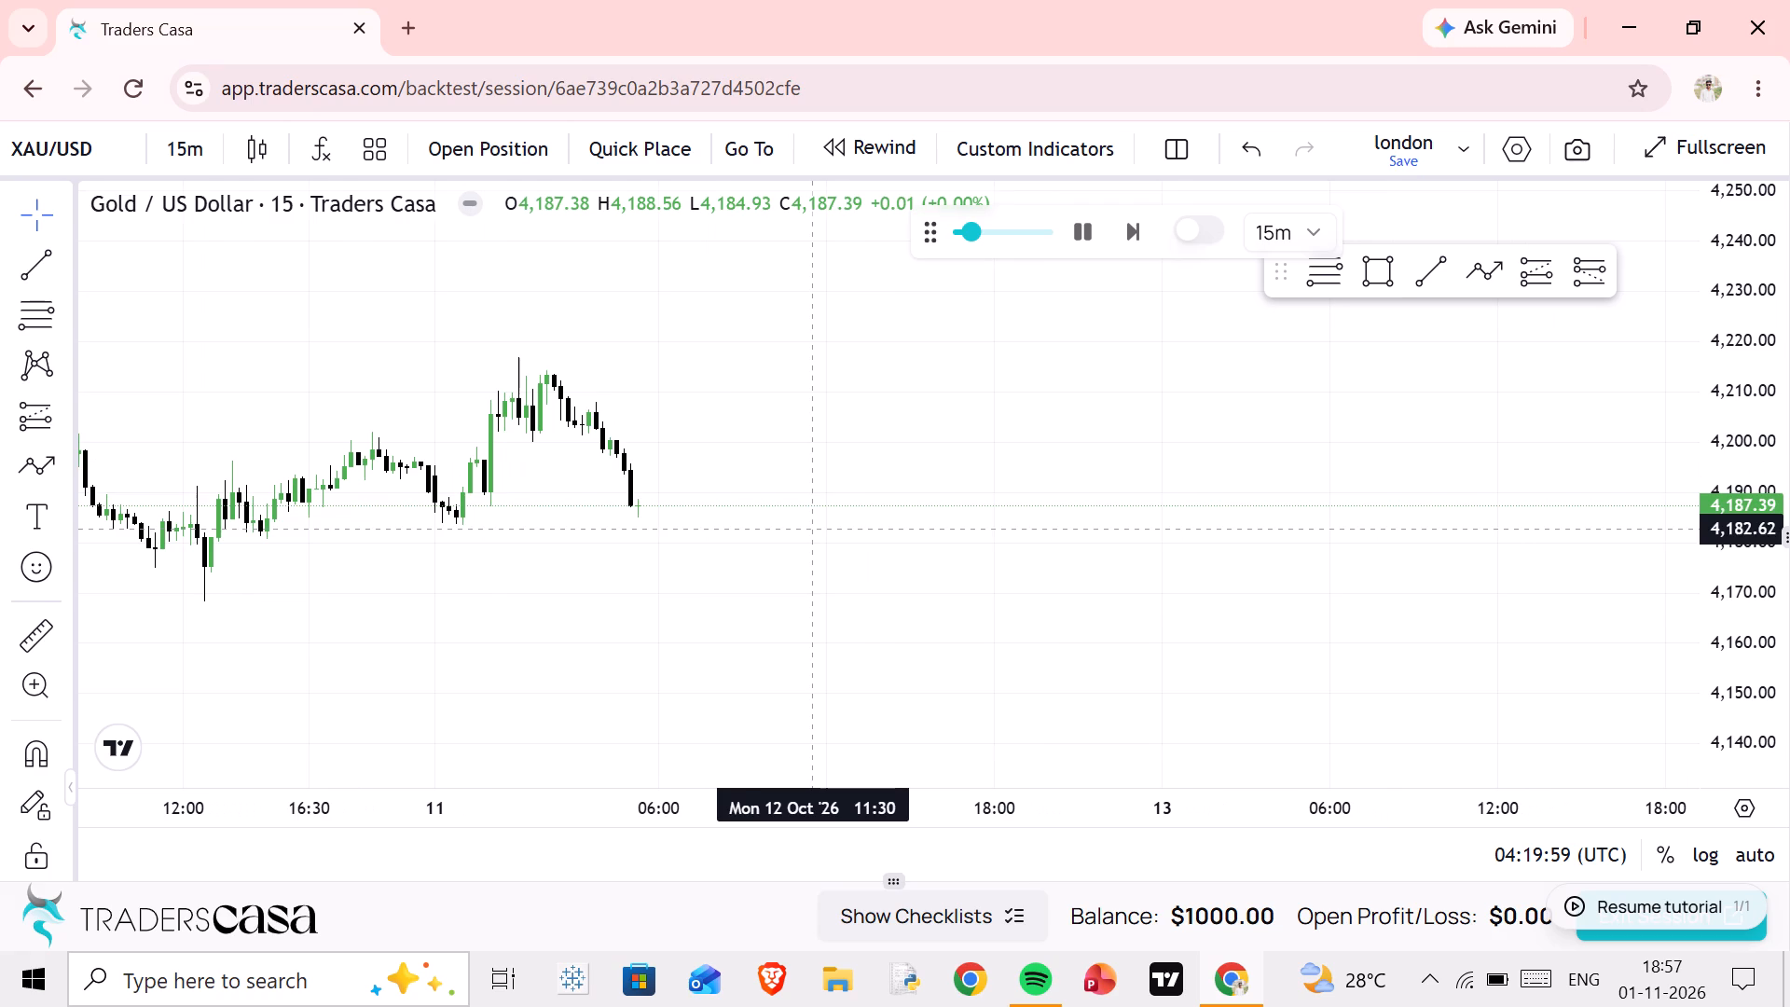
pyautogui.scroll(-5, 733, 533)
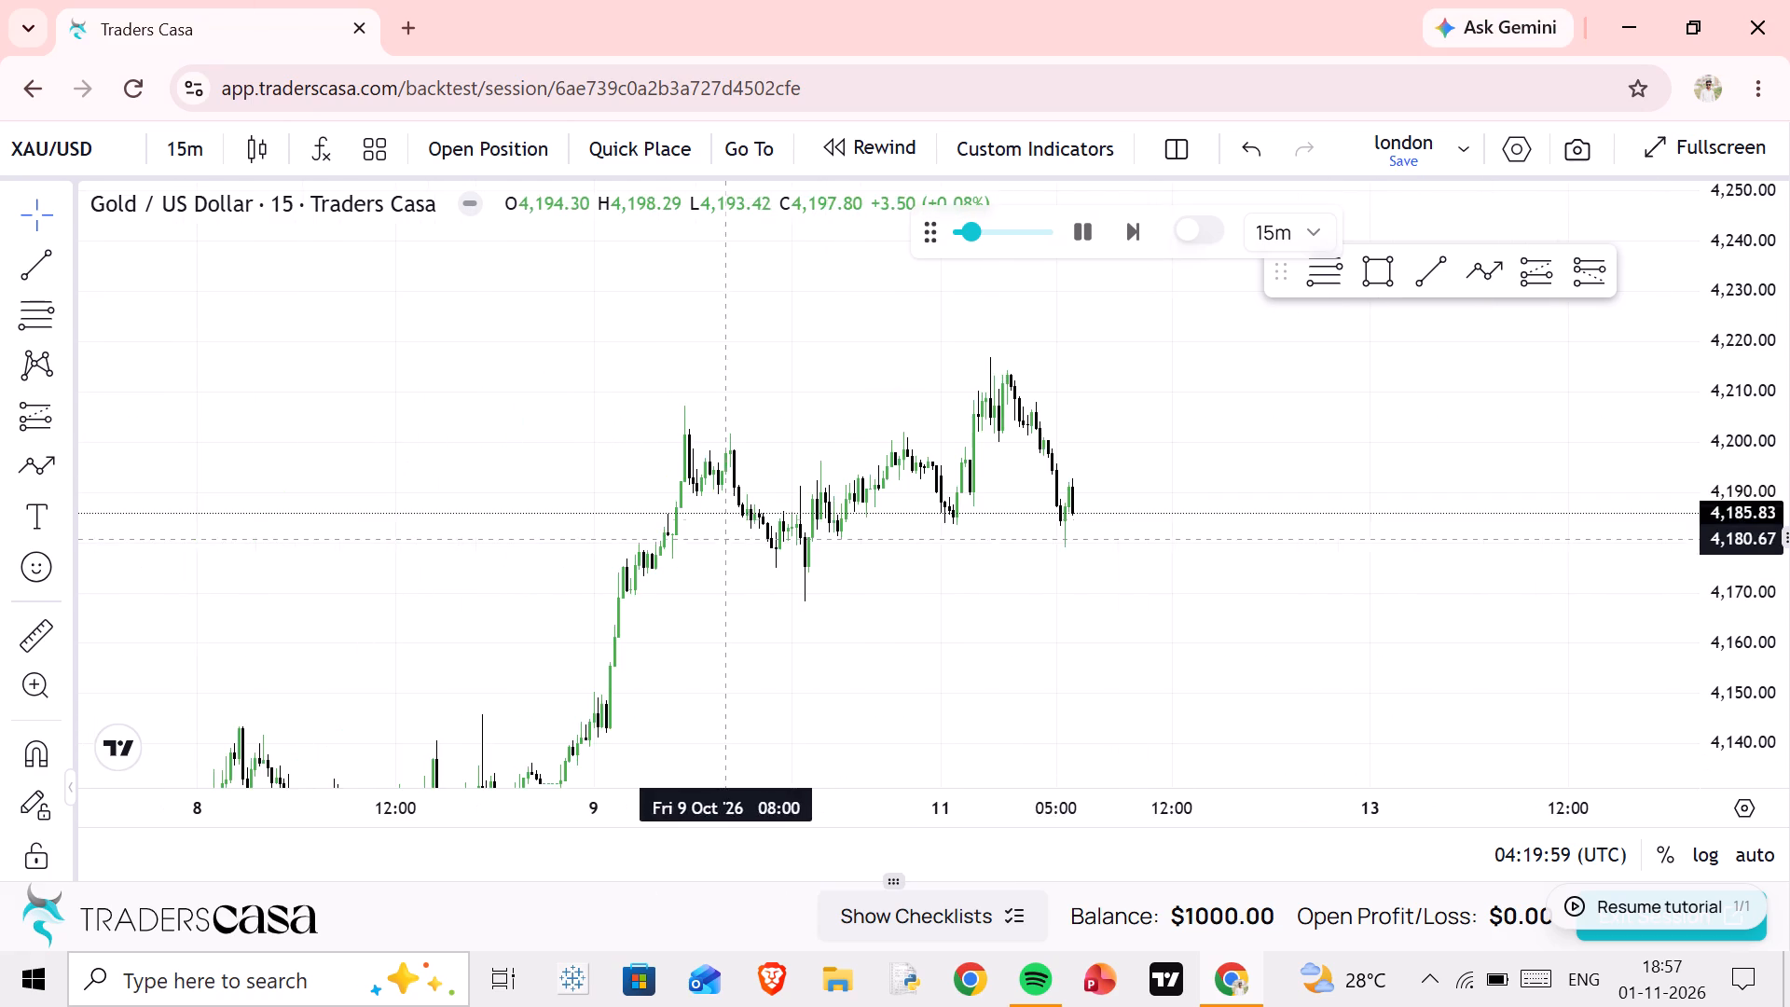
pyautogui.moveTo(1298, 447); pyautogui.dragTo(1120, 364)
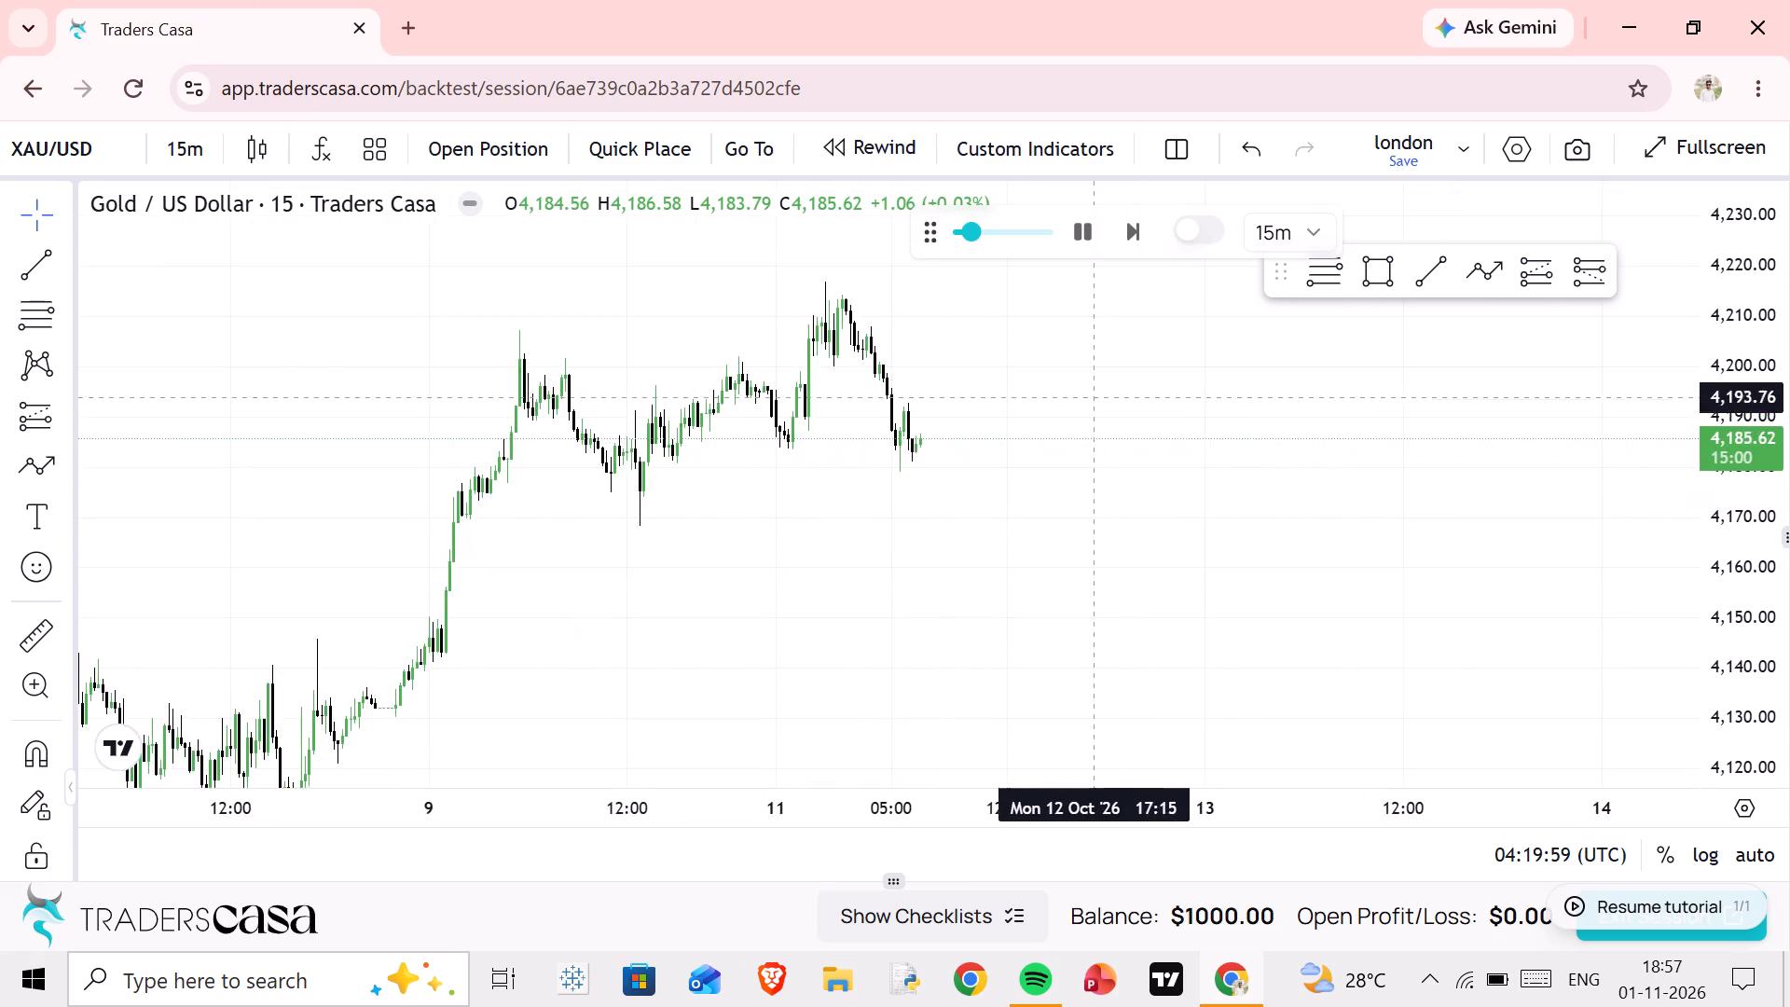
pyautogui.scroll(2, 1094, 435)
pyautogui.scroll(2, 988, 470)
pyautogui.moveTo(720, 510); pyautogui.dragTo(1749, 515)
pyautogui.scroll(2, 1737, 536)
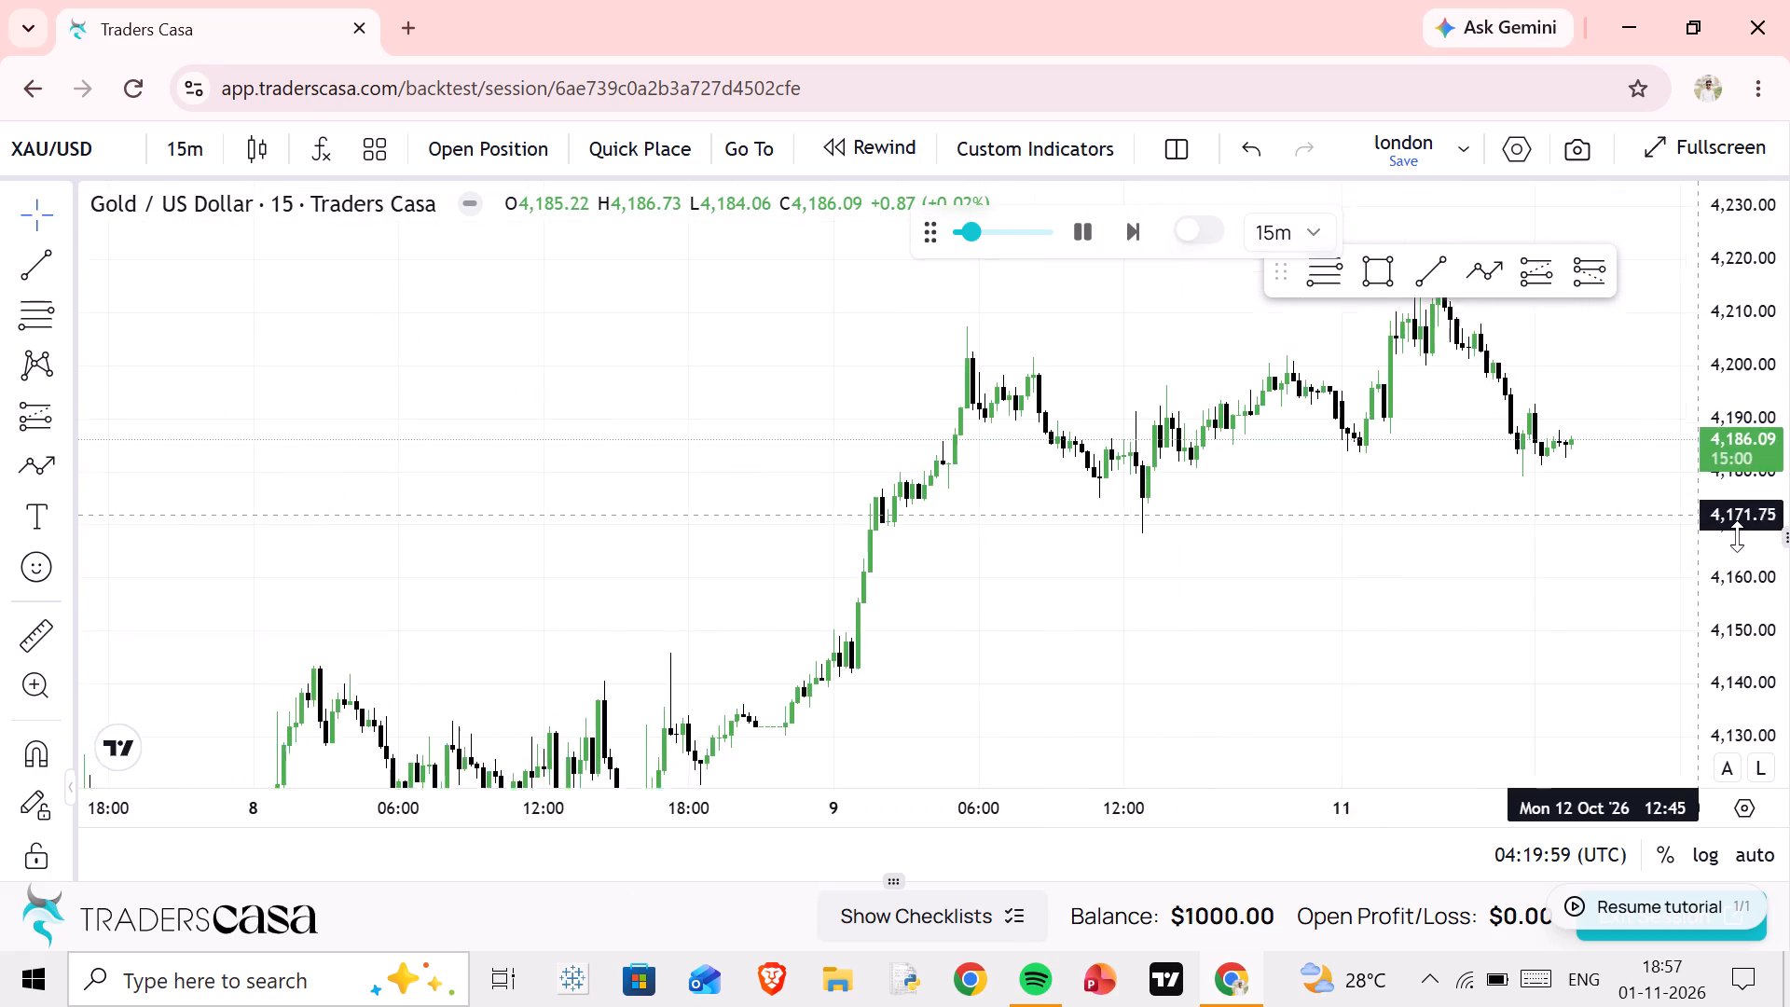
pyautogui.scroll(10, 1737, 536)
pyautogui.moveTo(1286, 504); pyautogui.dragTo(913, 641)
pyautogui.moveTo(1242, 455); pyautogui.dragTo(1096, 513)
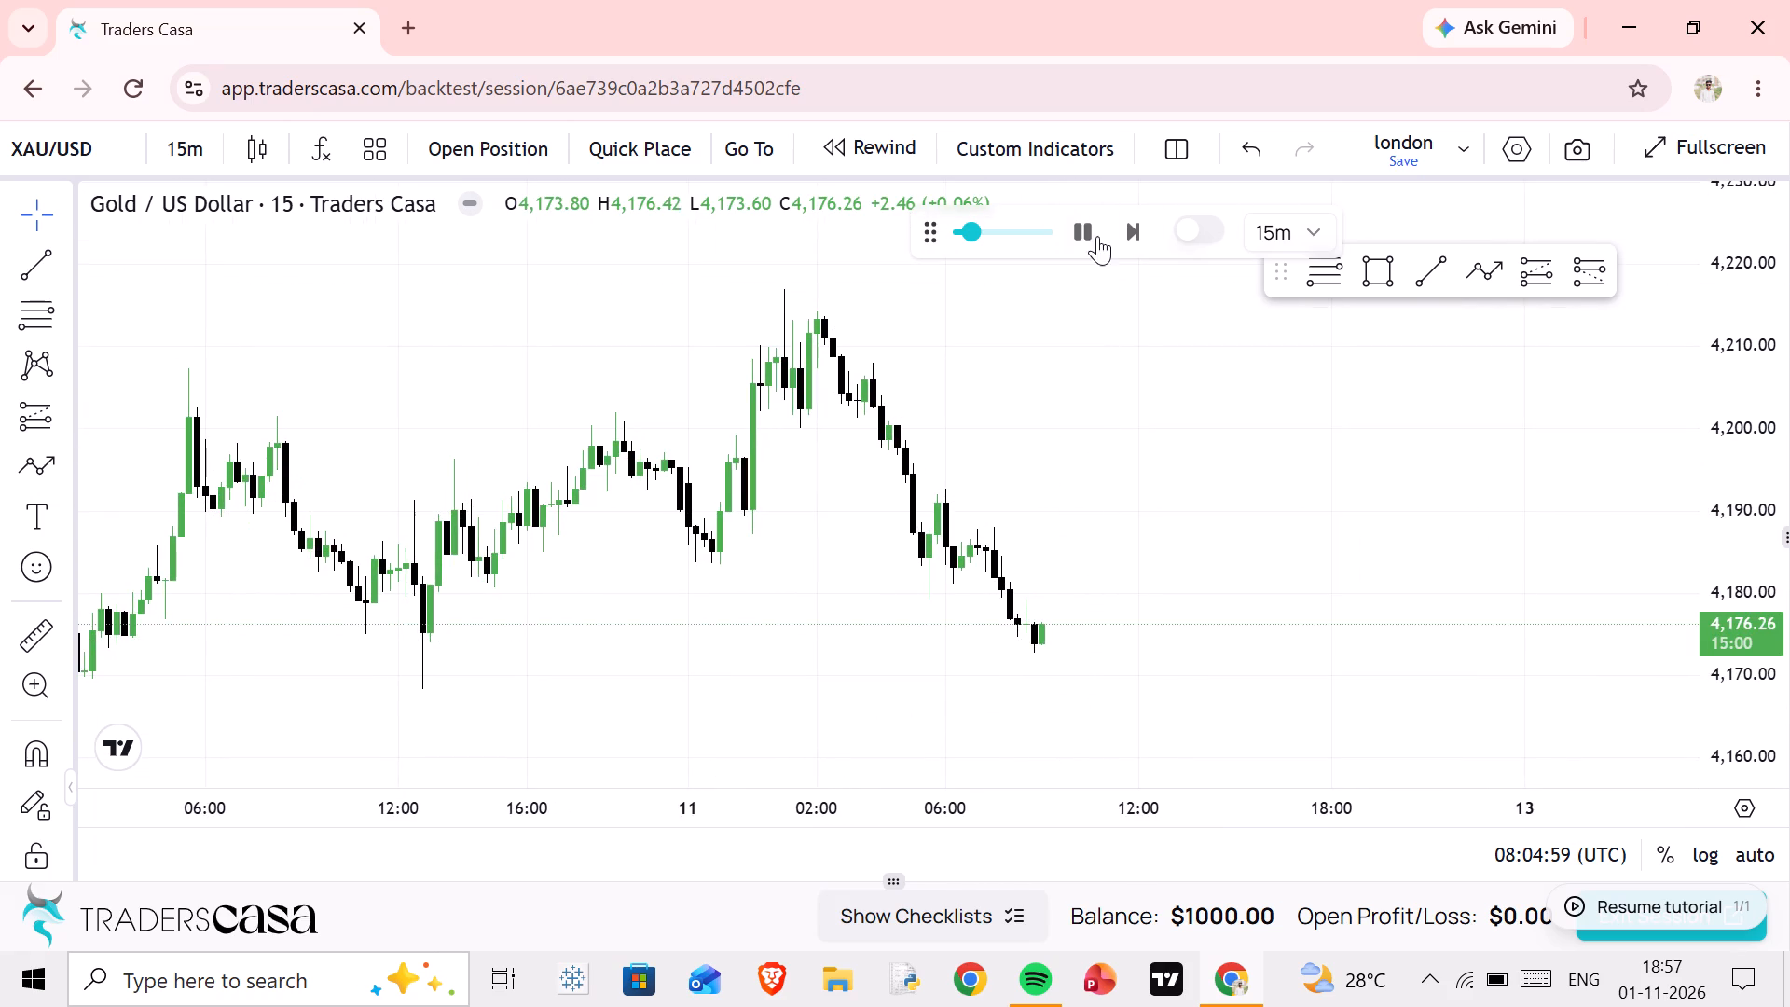
pyautogui.click(1094, 232)
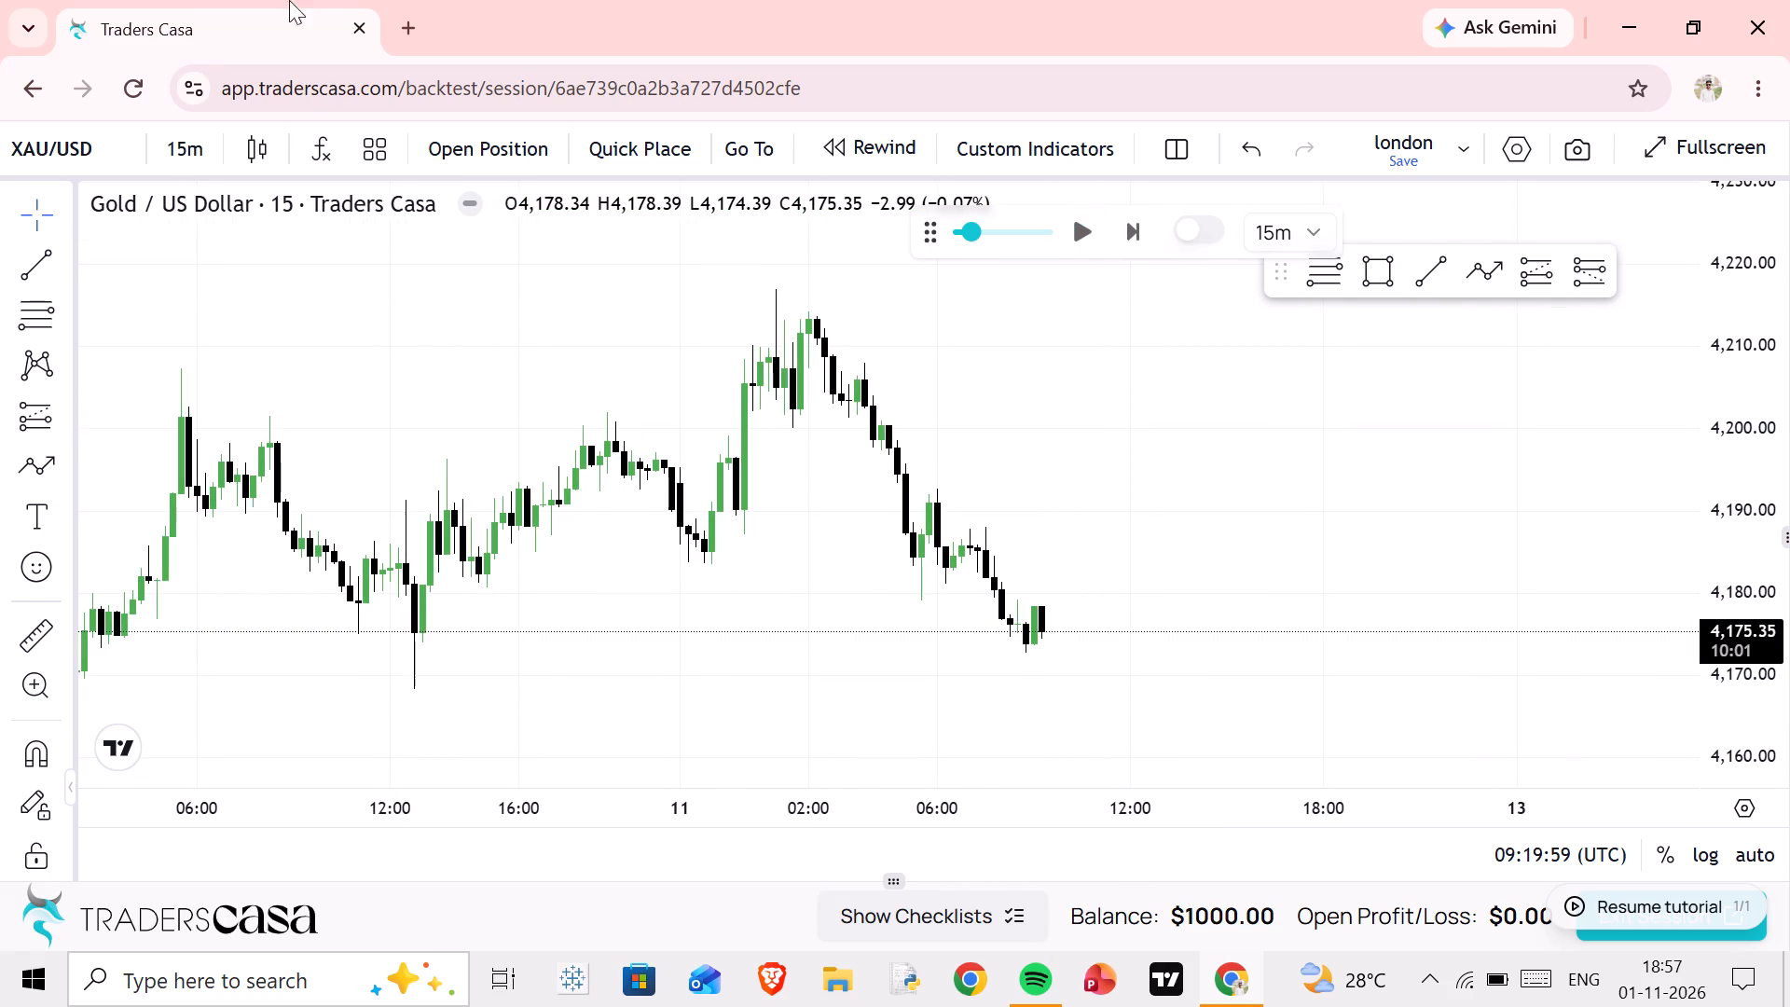
# Draw a path along the 12 Oct decline from about 4,213 through 4,181, 4,193 and 4,173.5, ending near 4,172.
pyautogui.click(1493, 267)
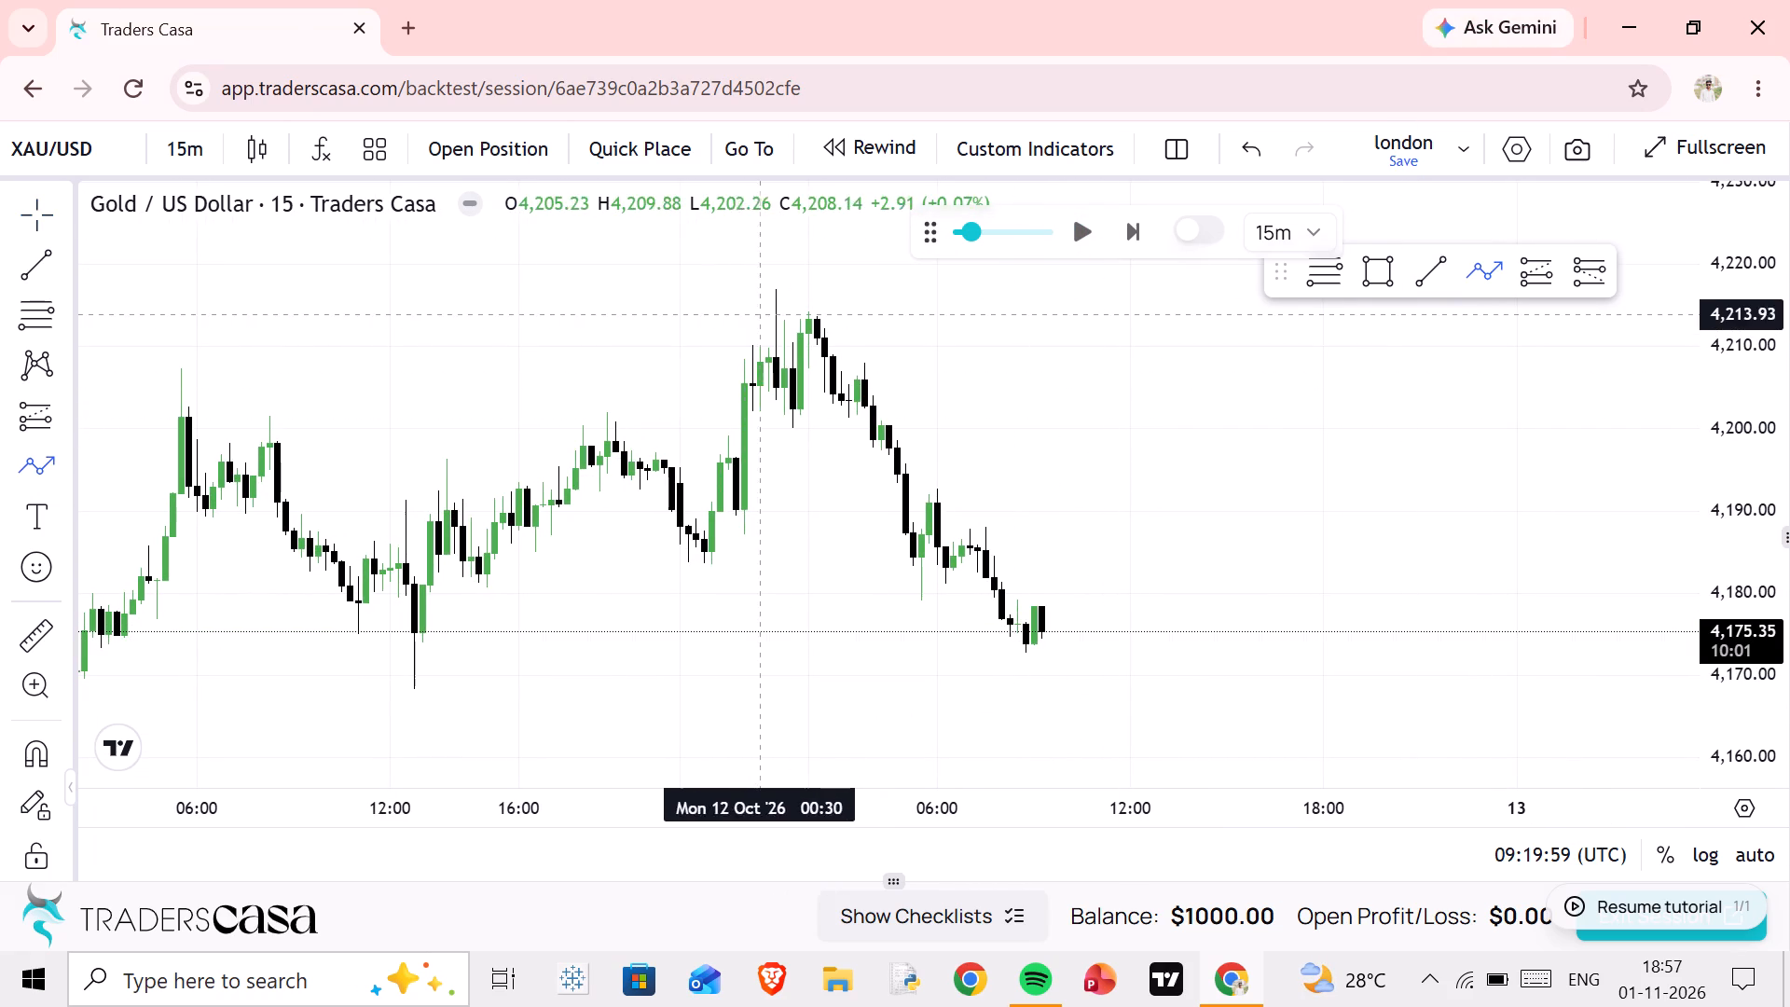
pyautogui.click(805, 317)
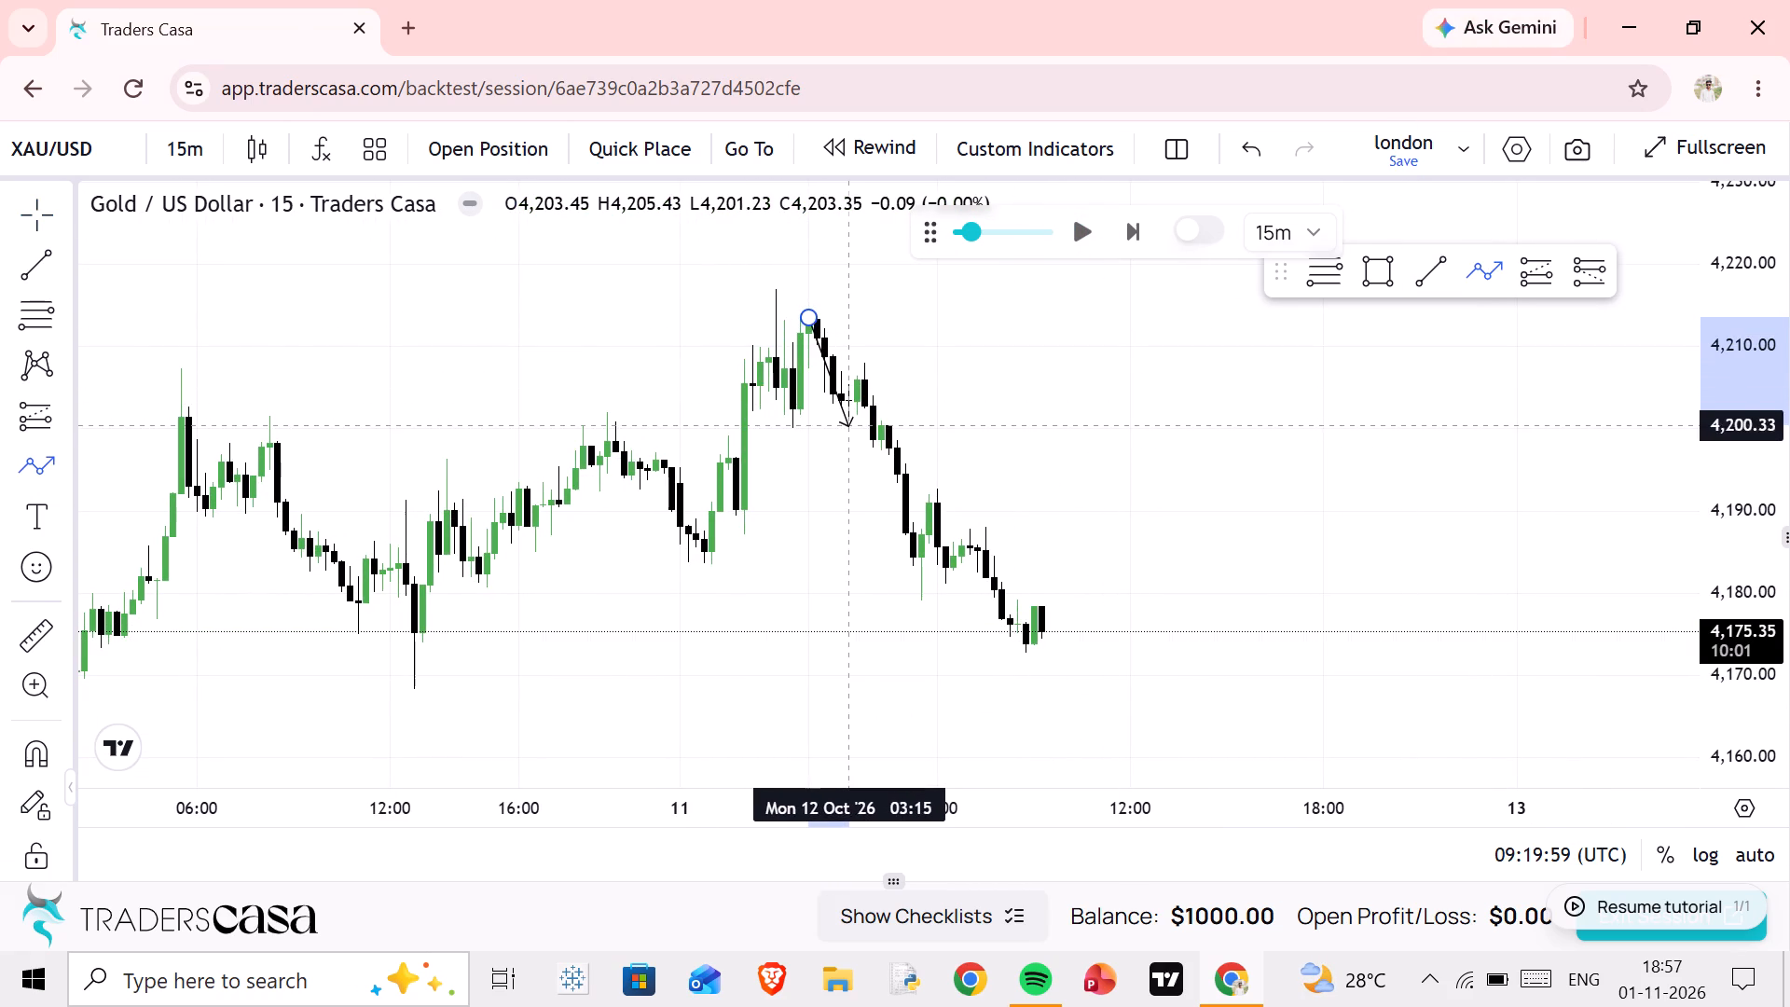
pyautogui.click(916, 585)
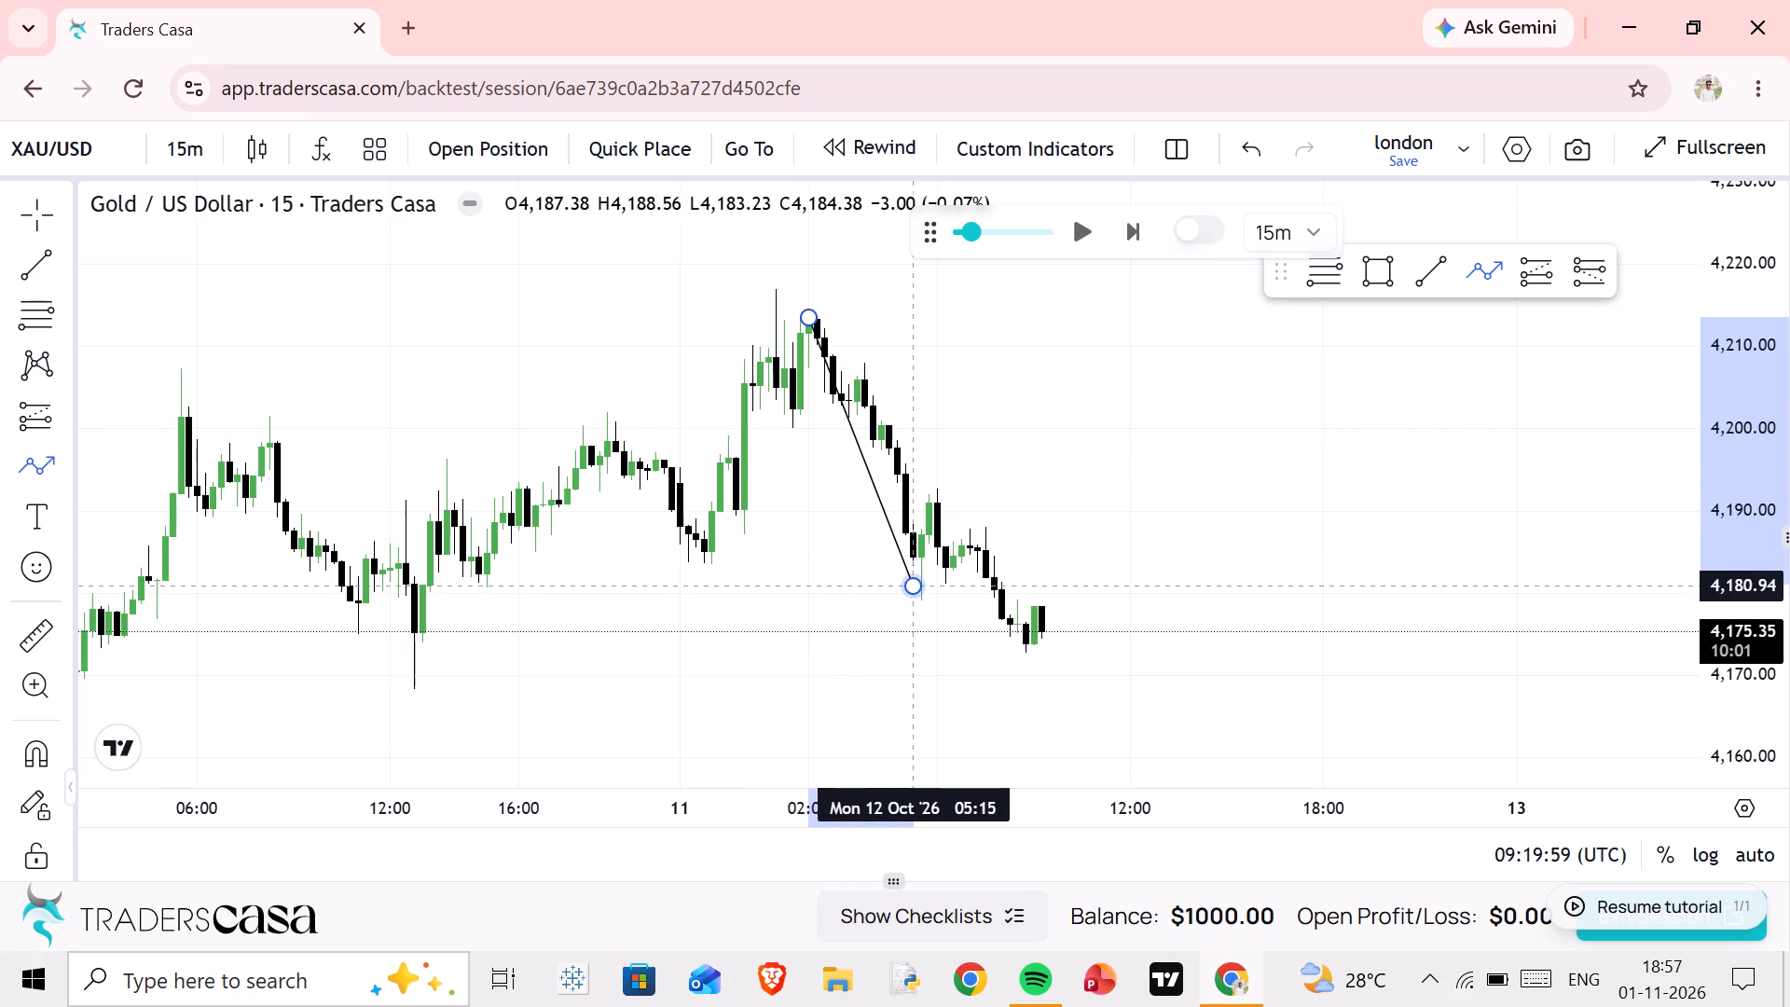
pyautogui.click(943, 486)
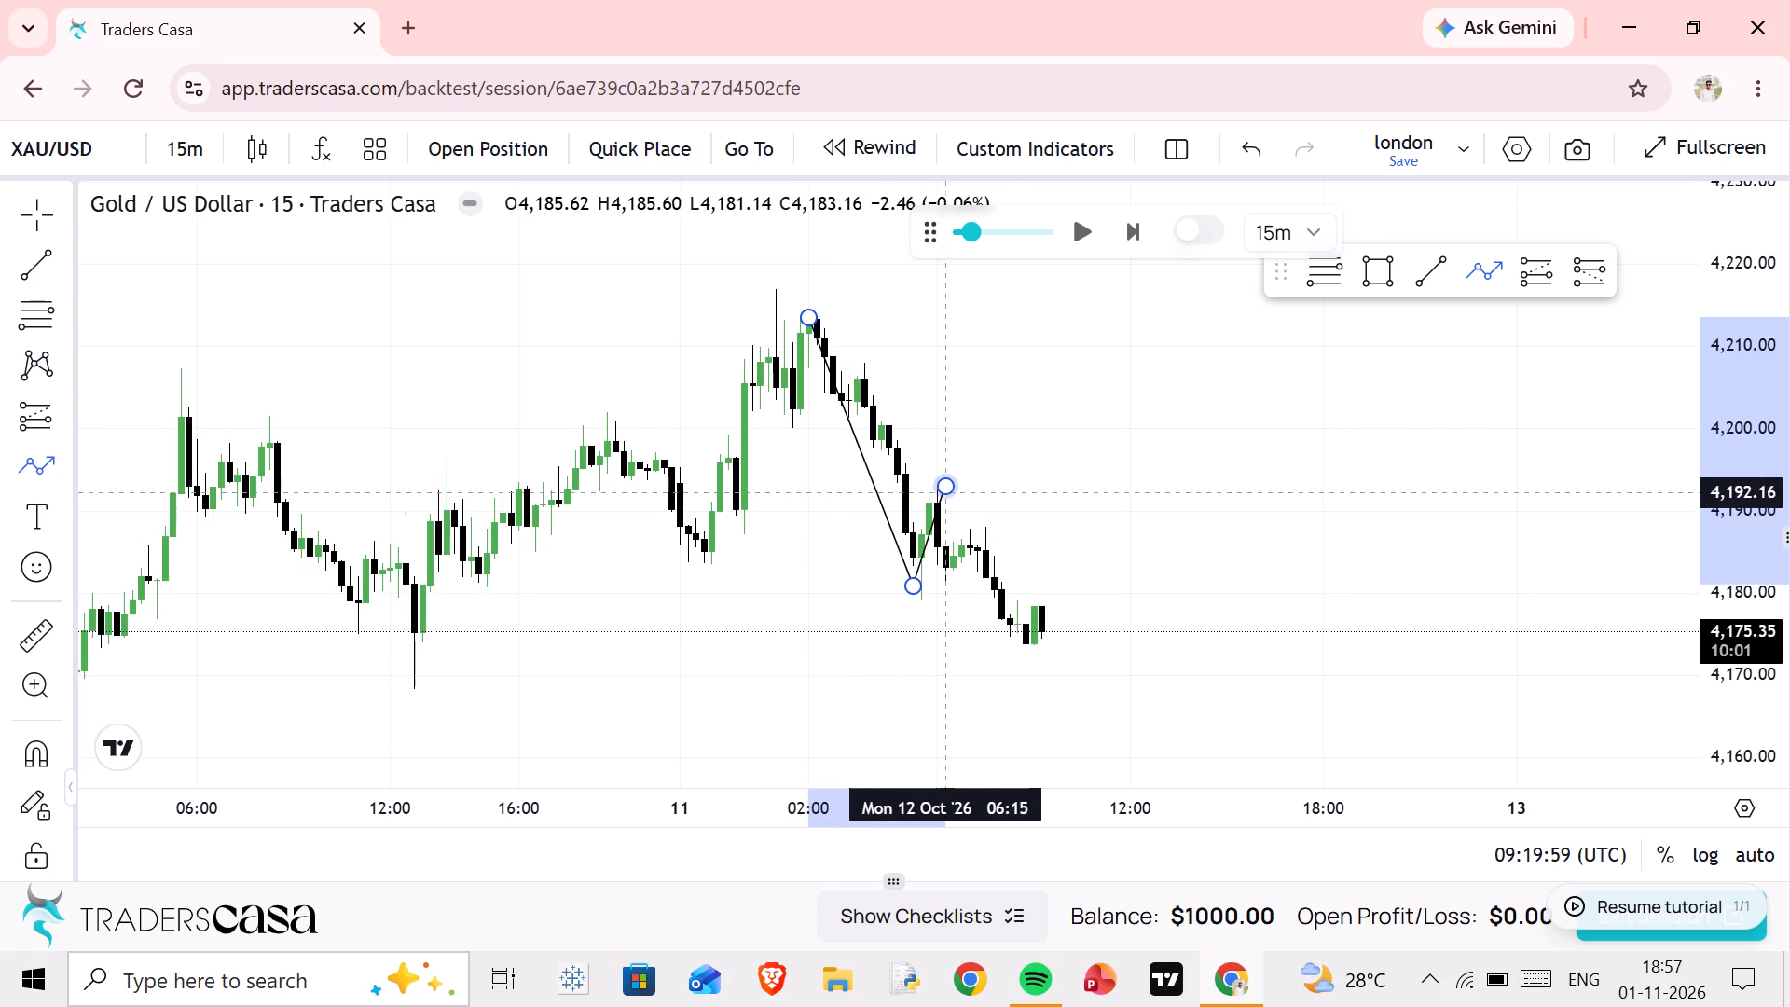
pyautogui.click(1021, 645)
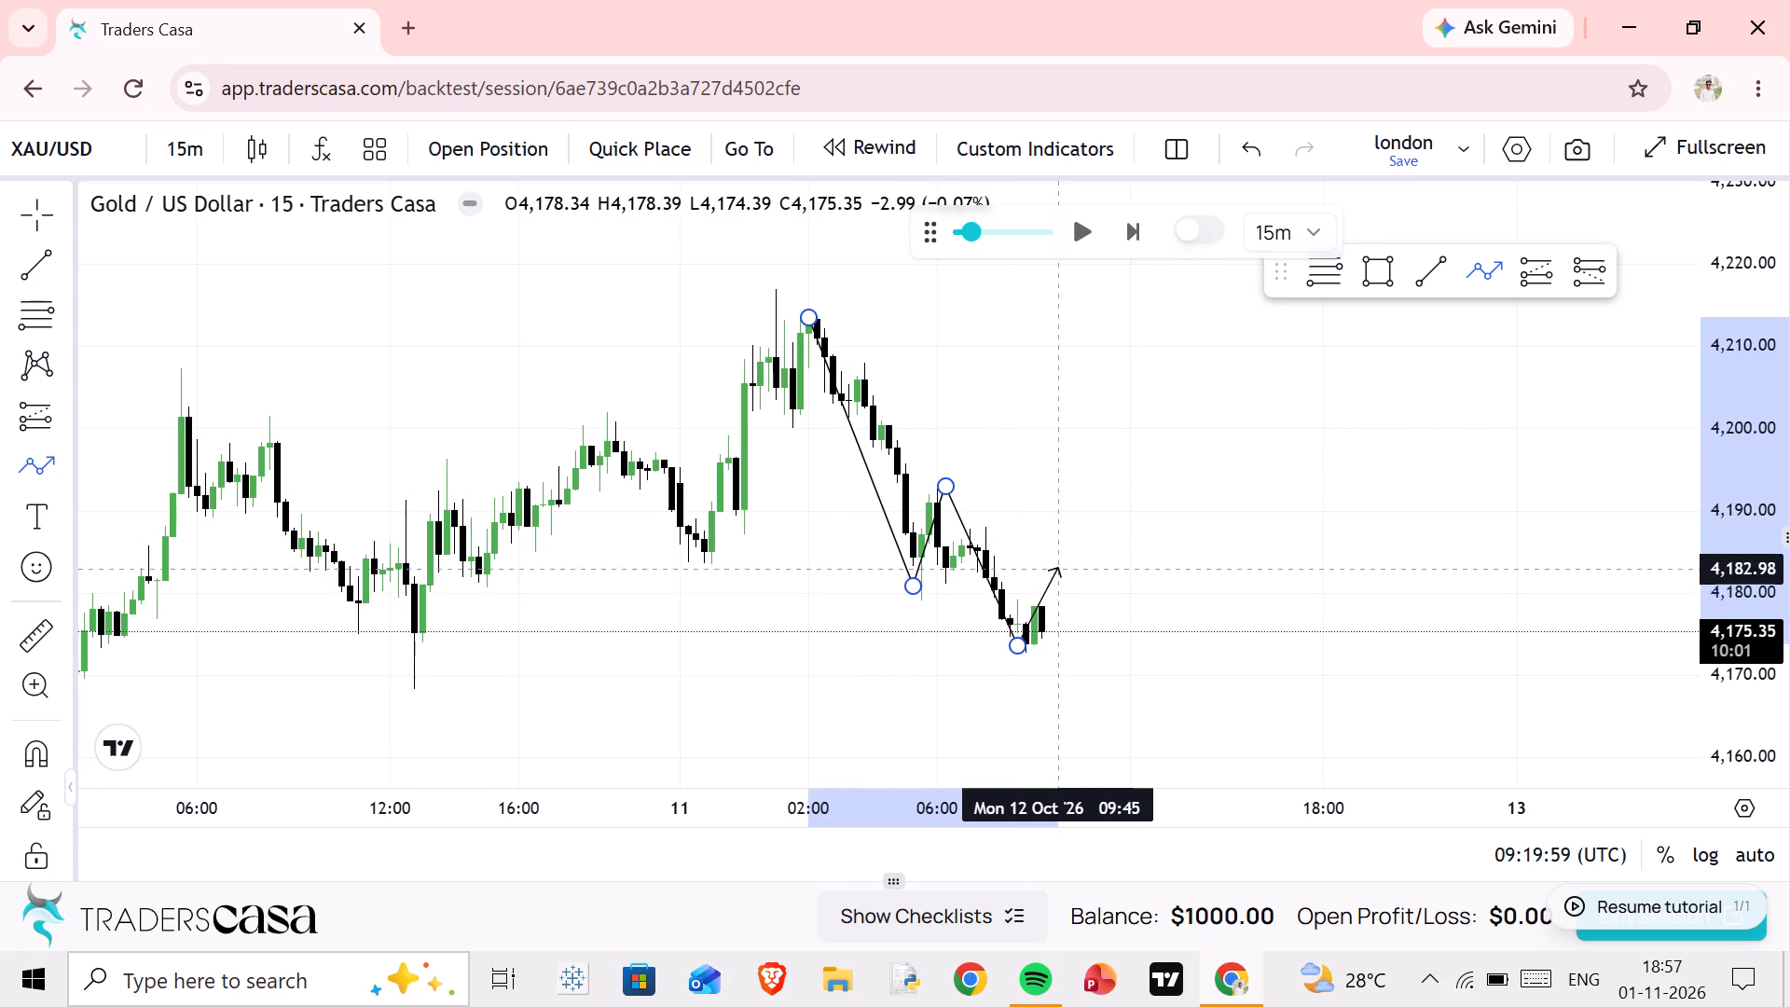
pyautogui.doubleClick(1106, 658)
pyautogui.moveTo(1134, 583); pyautogui.dragTo(1148, 579)
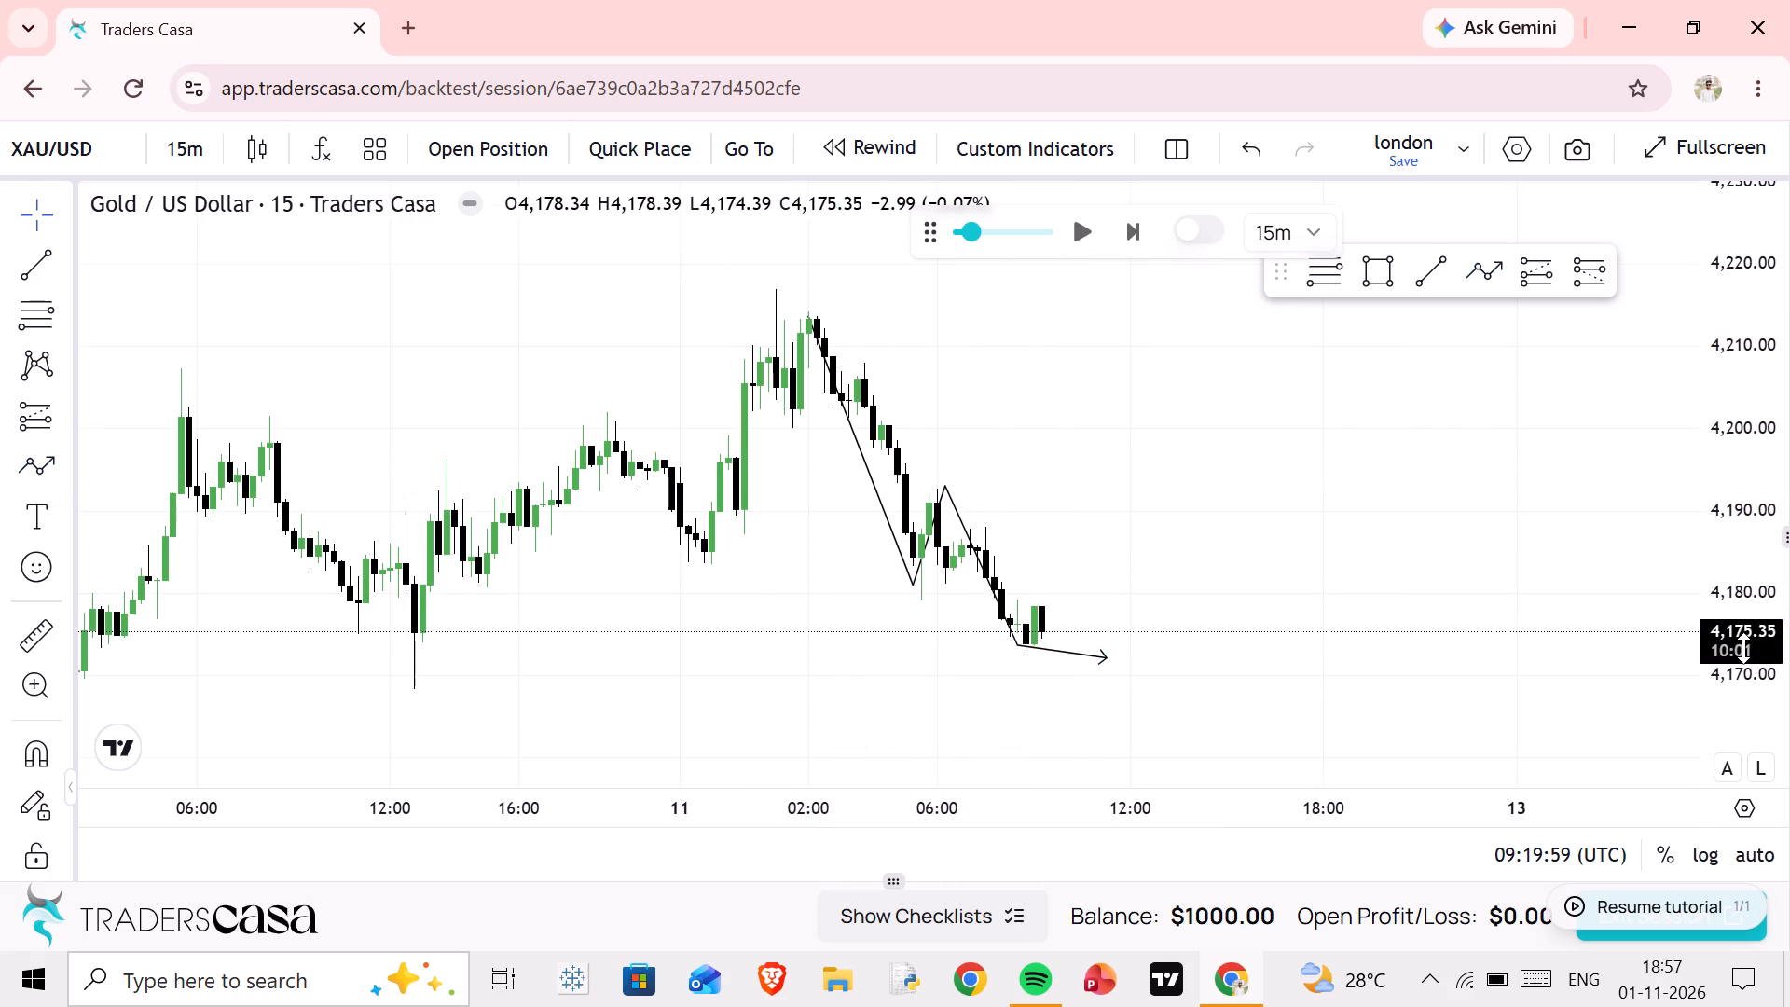
# Set both the replay step and the chart interval to 5 minutes.
pyautogui.scroll(12, 1743, 648)
pyautogui.moveTo(947, 620); pyautogui.dragTo(1129, 470)
pyautogui.scroll(2, 1124, 505)
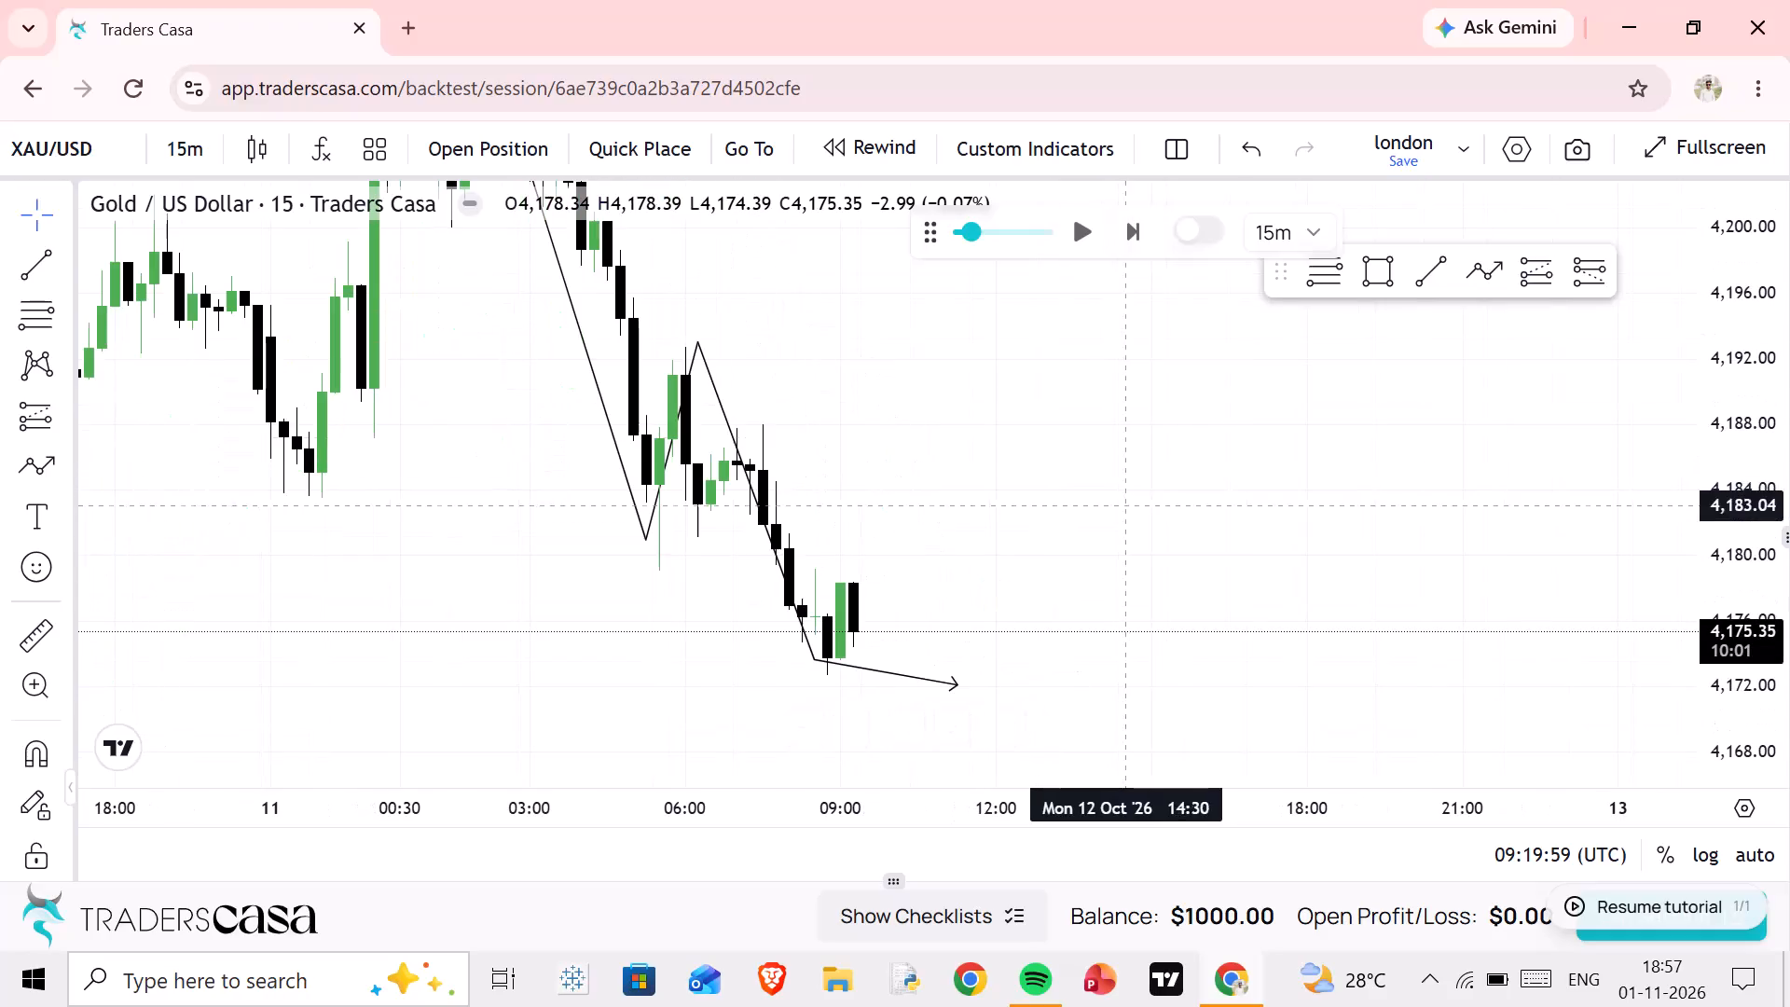
pyautogui.click(1303, 227)
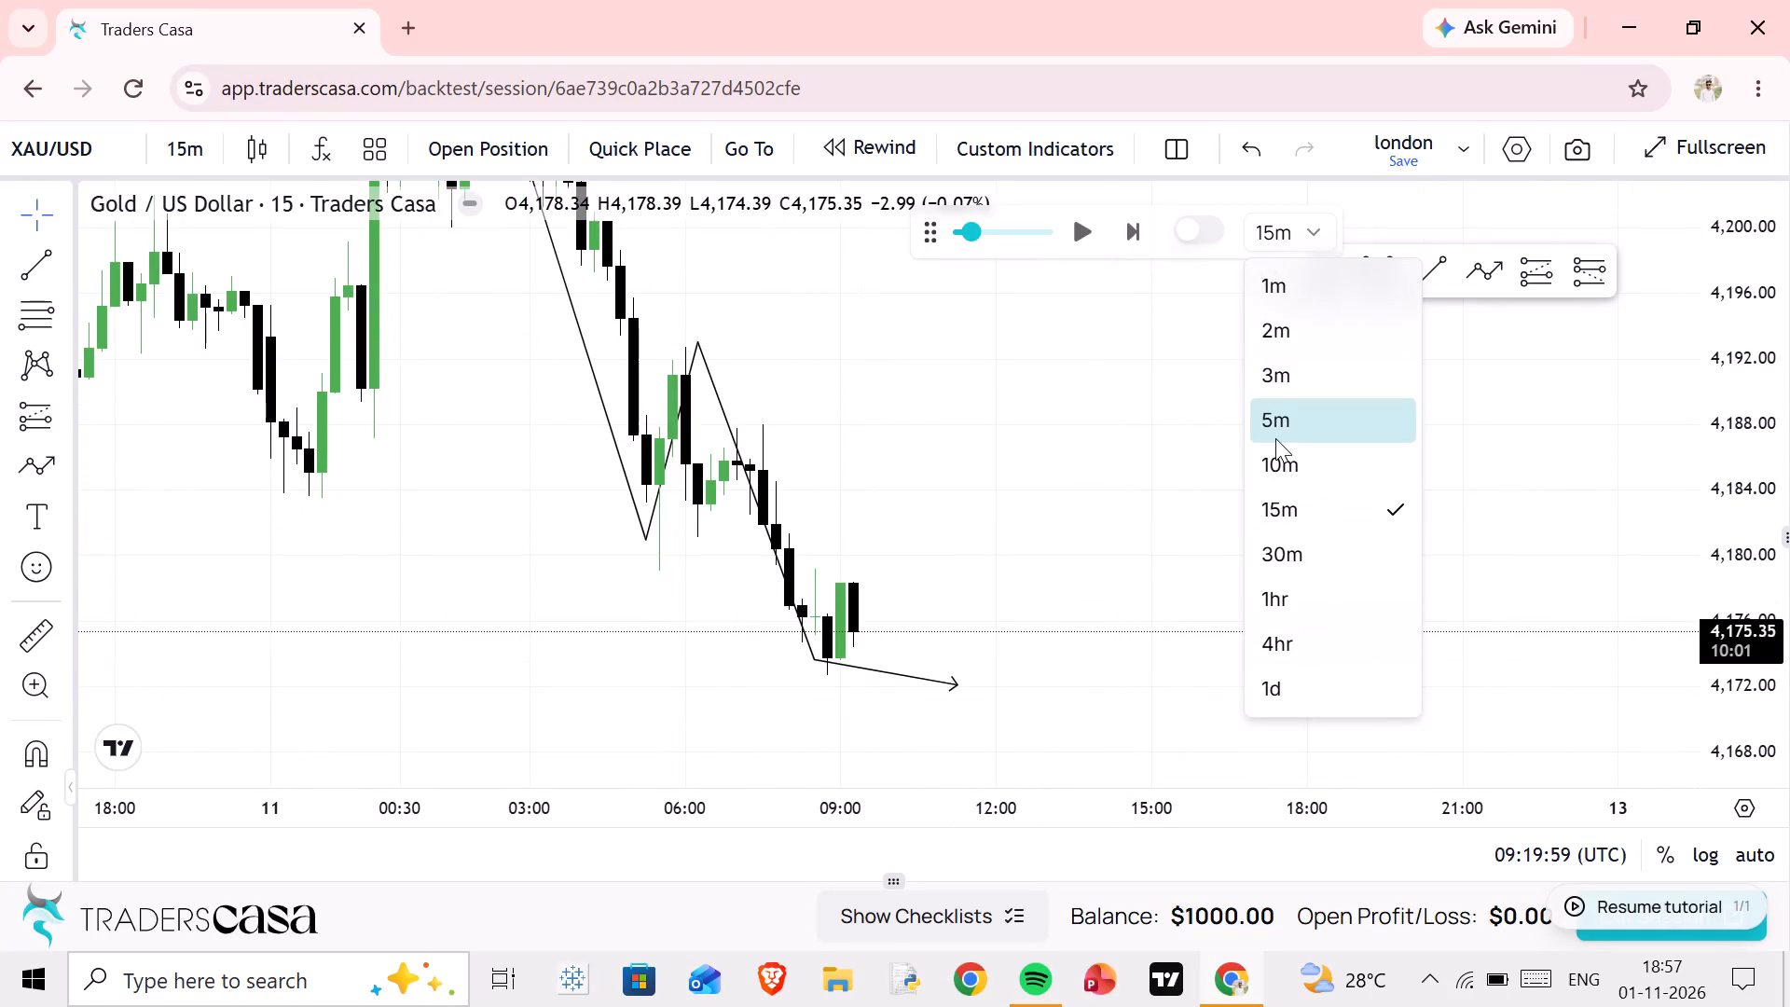
pyautogui.click(1275, 438)
pyautogui.click(197, 145)
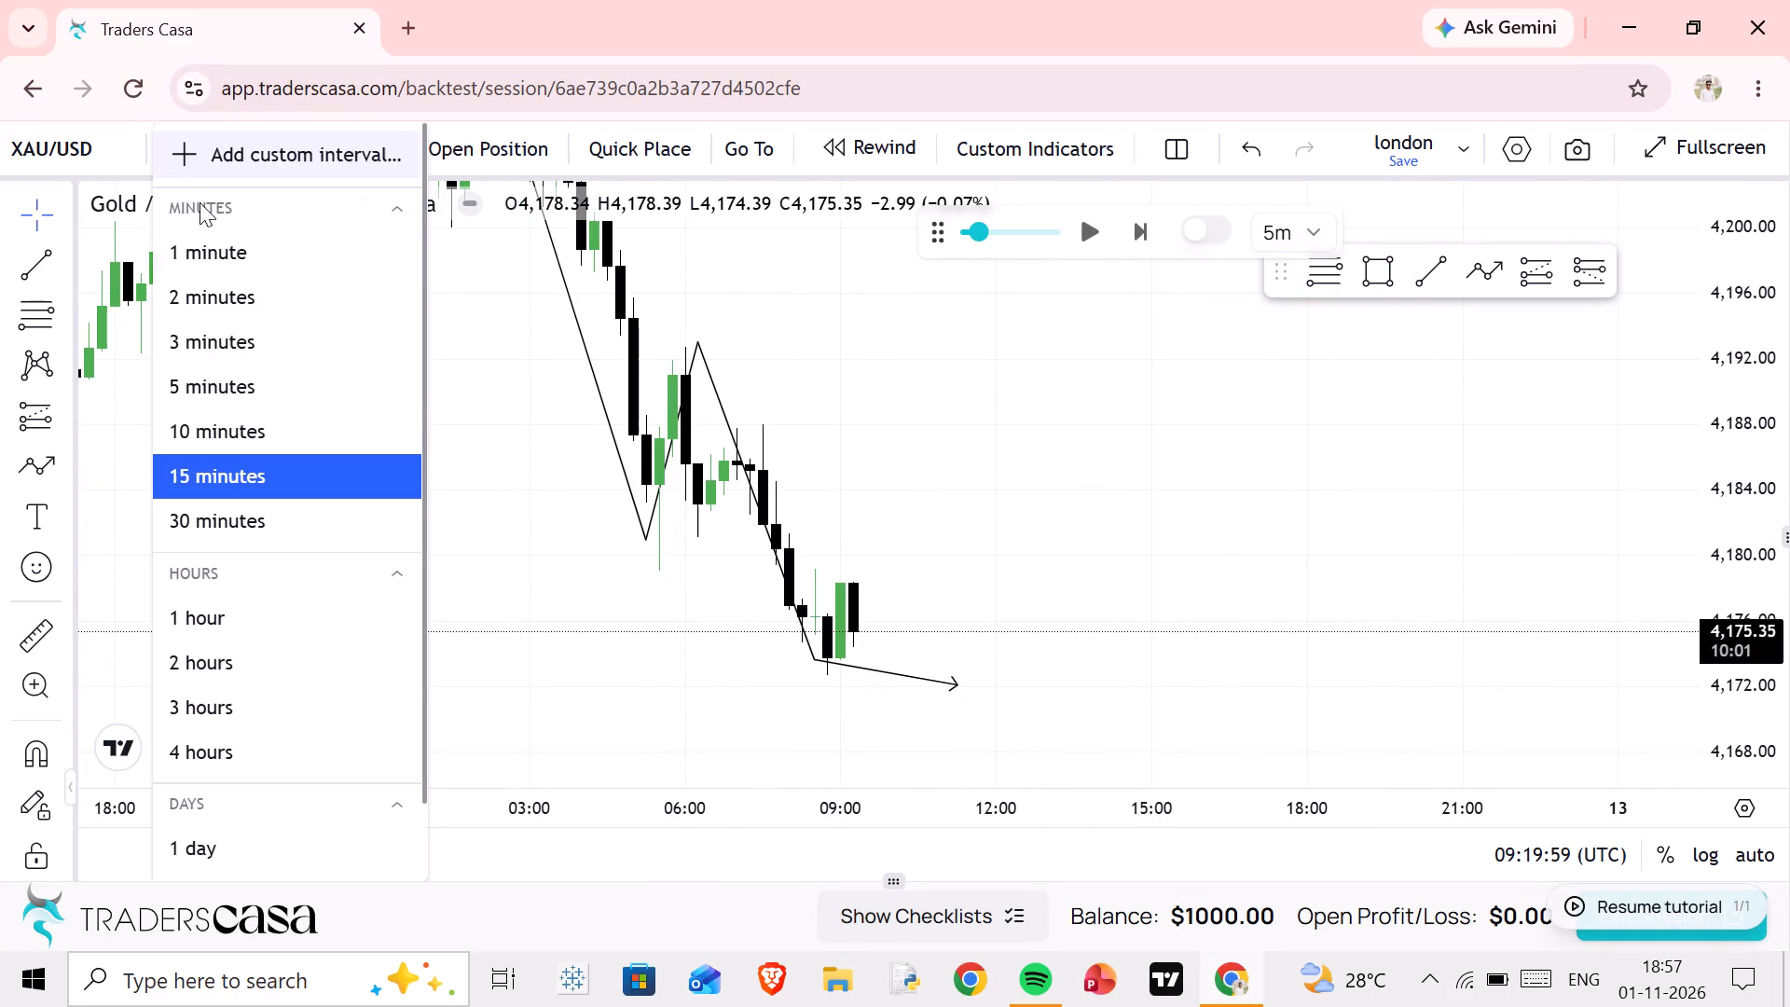
pyautogui.click(200, 379)
# Delete the path drawn along the 12 Oct decline.
pyautogui.scroll(-4, 679, 457)
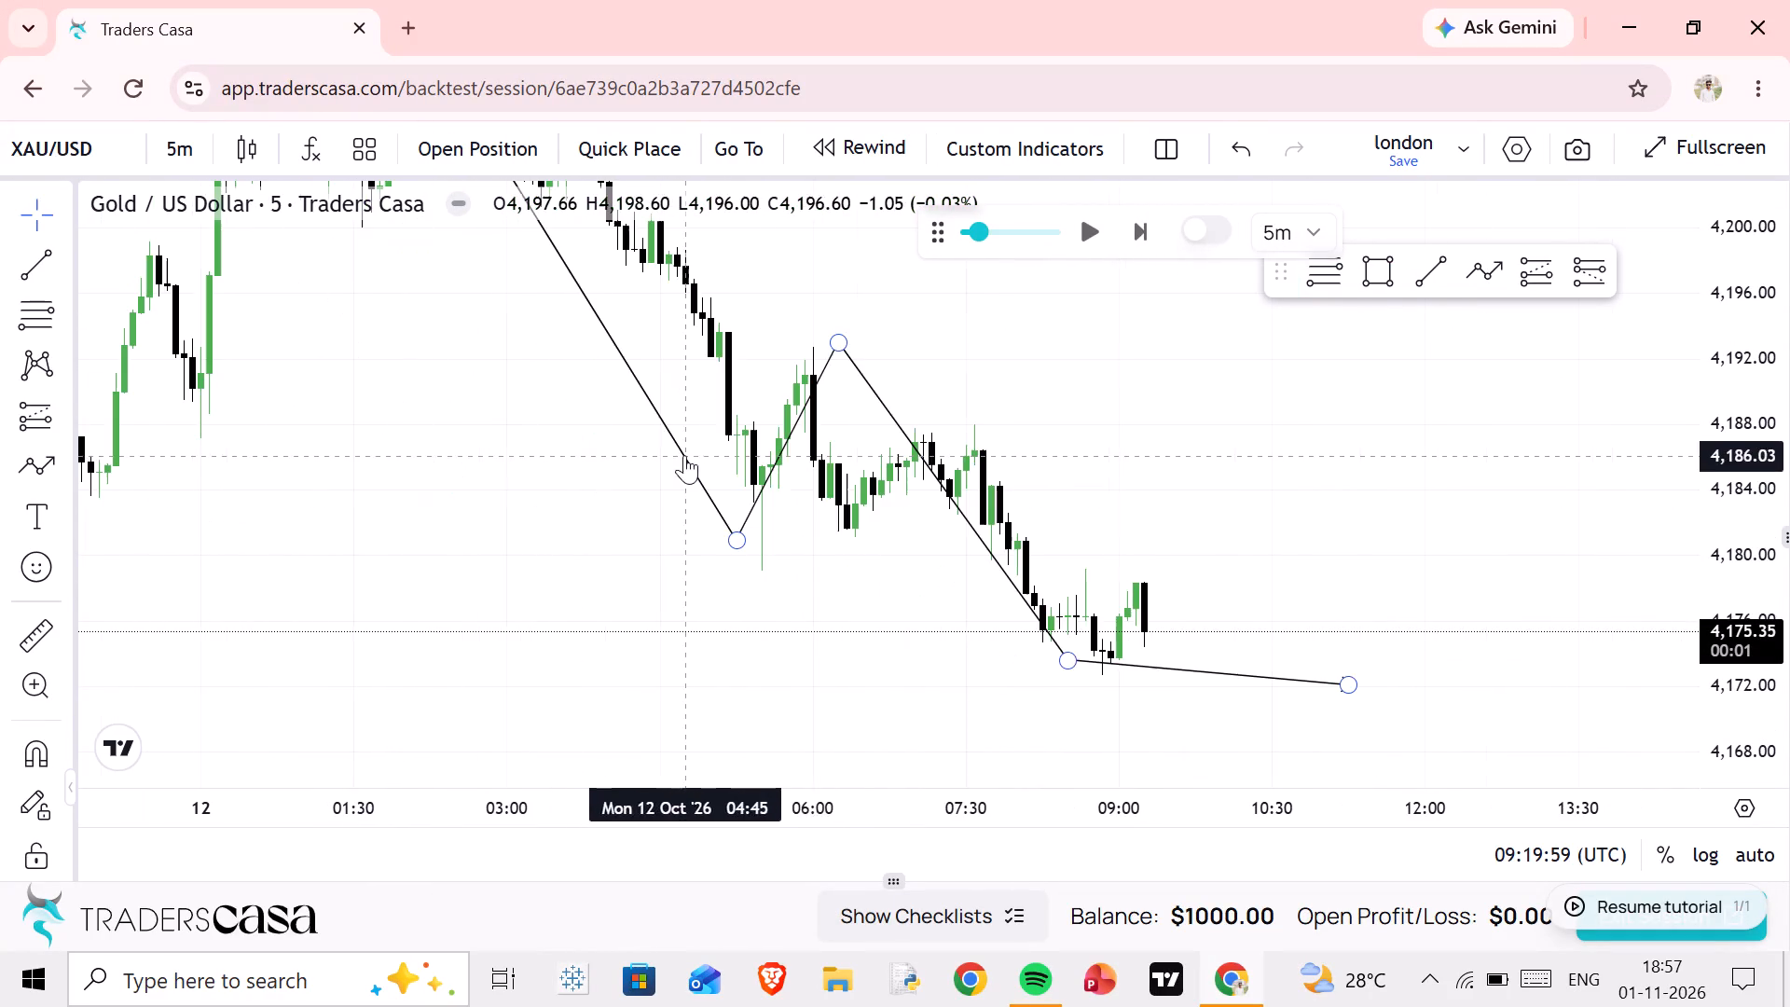
pyautogui.moveTo(921, 359); pyautogui.dragTo(973, 608)
pyautogui.scroll(-1, 973, 596)
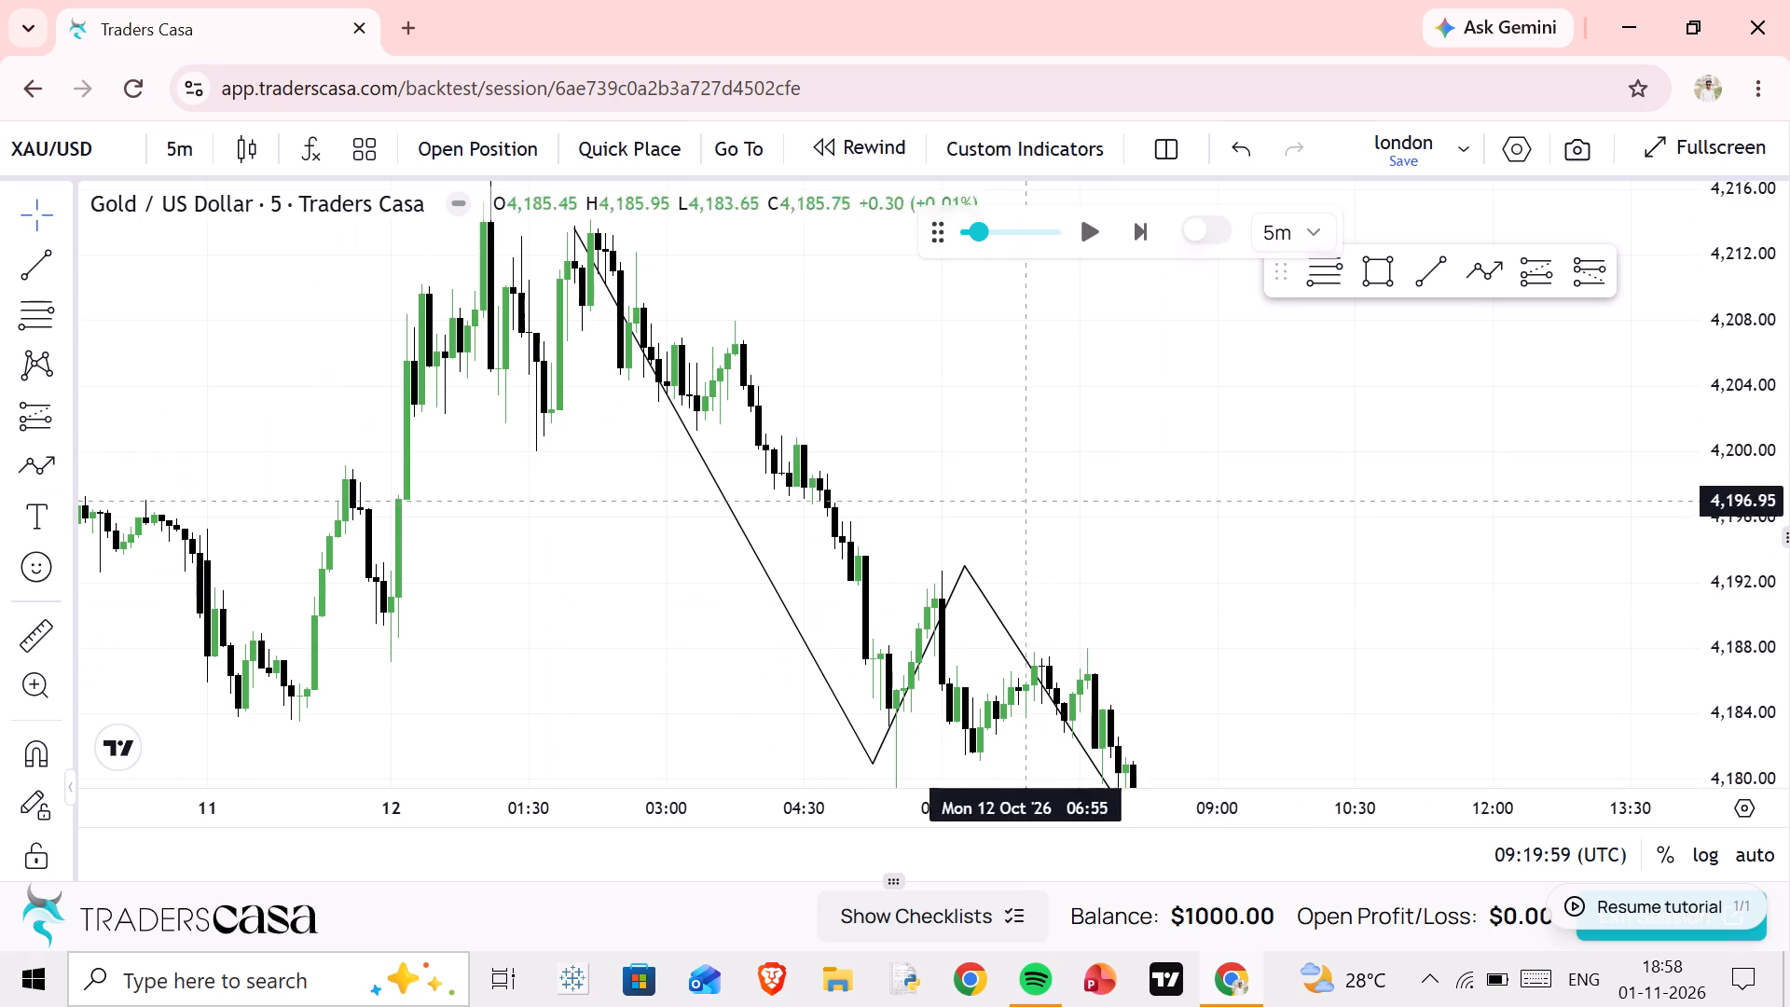
pyautogui.click(971, 570)
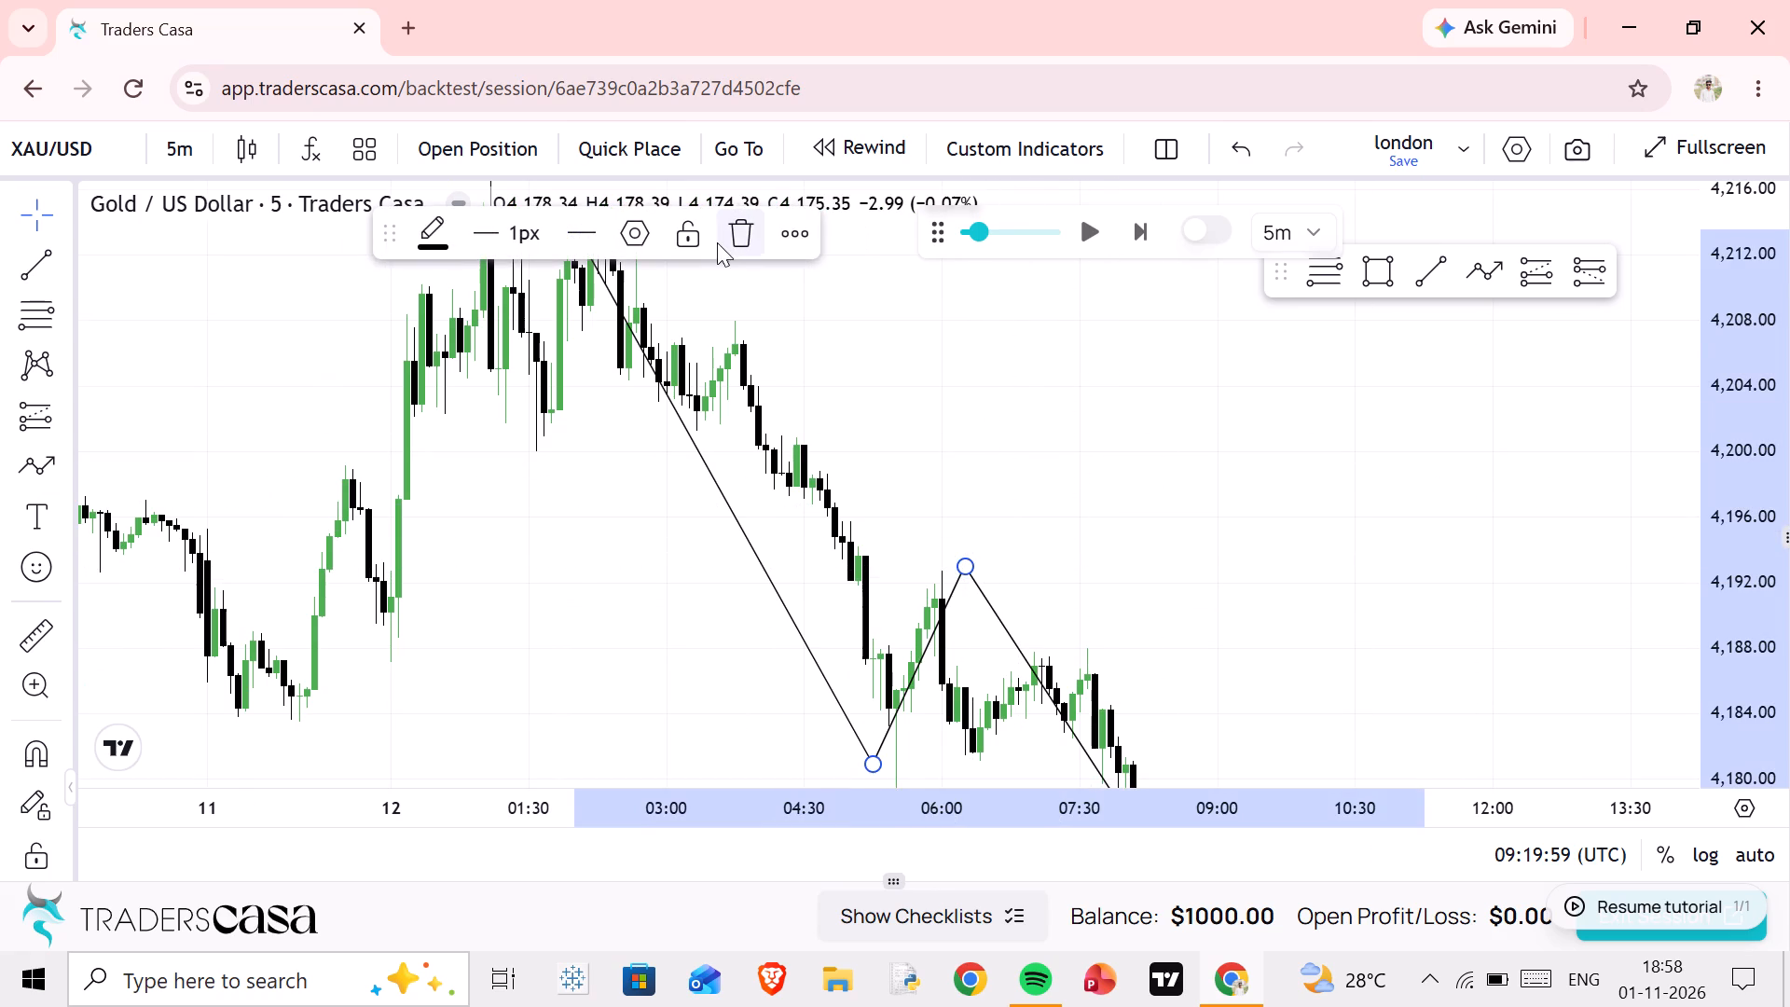
pyautogui.click(733, 231)
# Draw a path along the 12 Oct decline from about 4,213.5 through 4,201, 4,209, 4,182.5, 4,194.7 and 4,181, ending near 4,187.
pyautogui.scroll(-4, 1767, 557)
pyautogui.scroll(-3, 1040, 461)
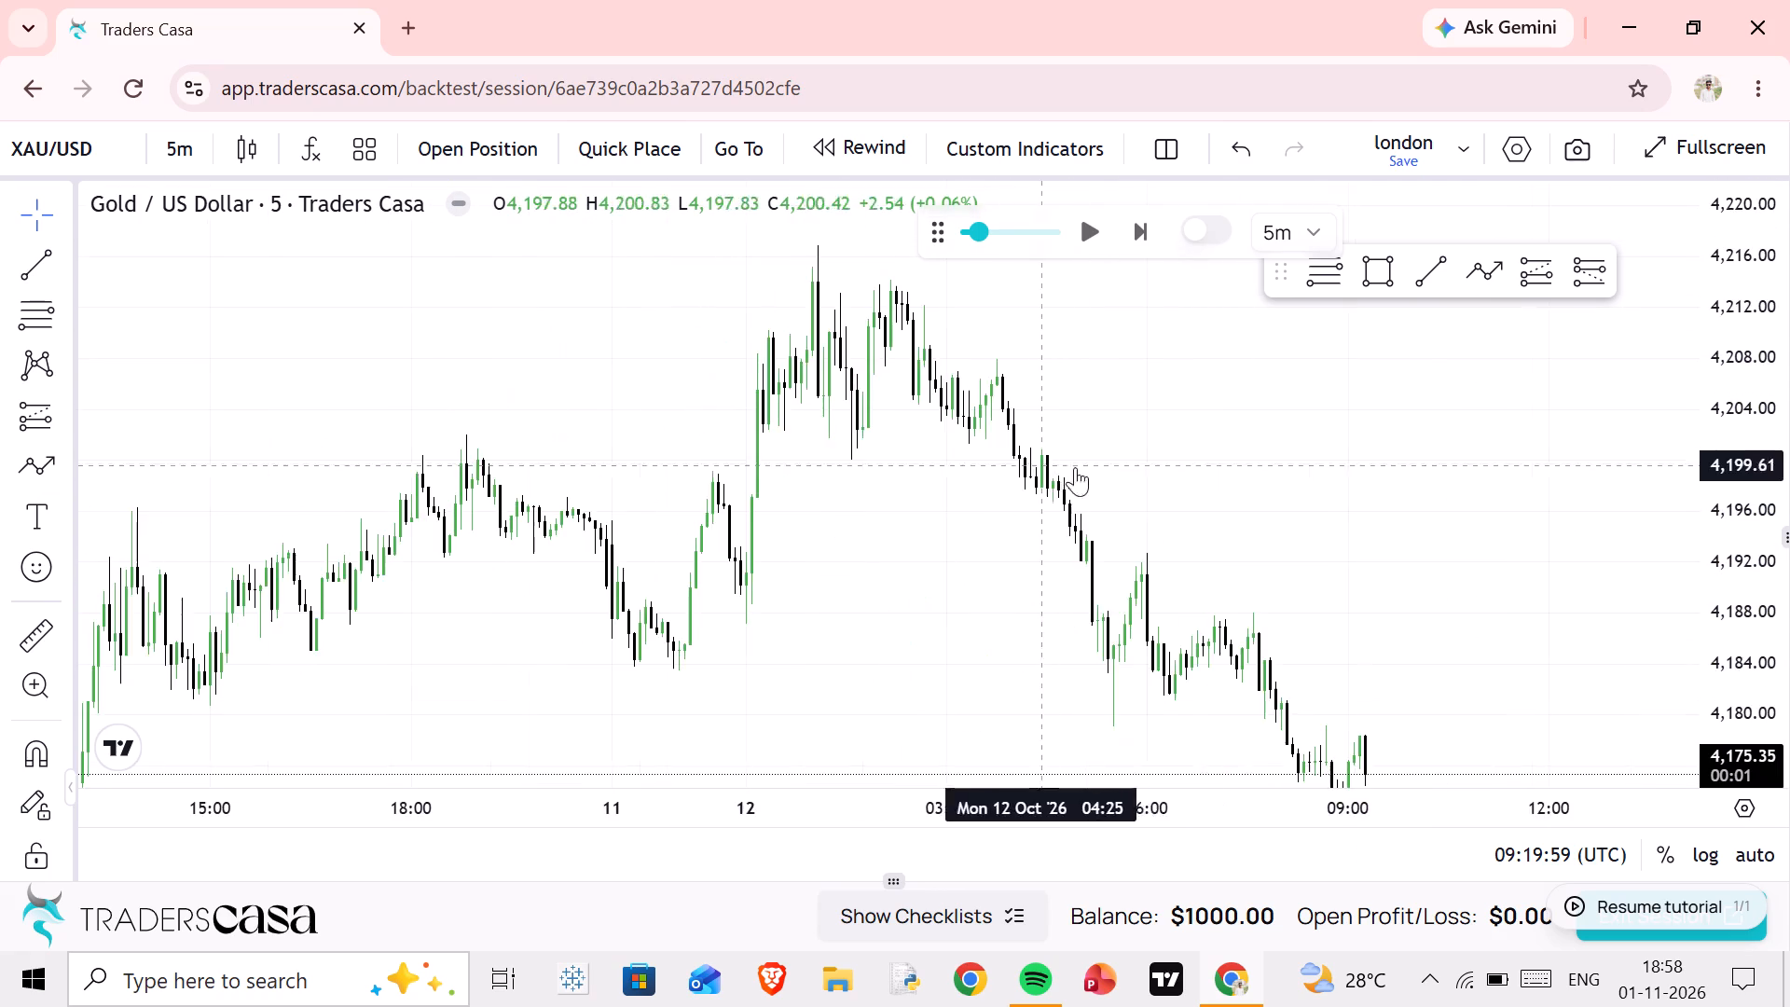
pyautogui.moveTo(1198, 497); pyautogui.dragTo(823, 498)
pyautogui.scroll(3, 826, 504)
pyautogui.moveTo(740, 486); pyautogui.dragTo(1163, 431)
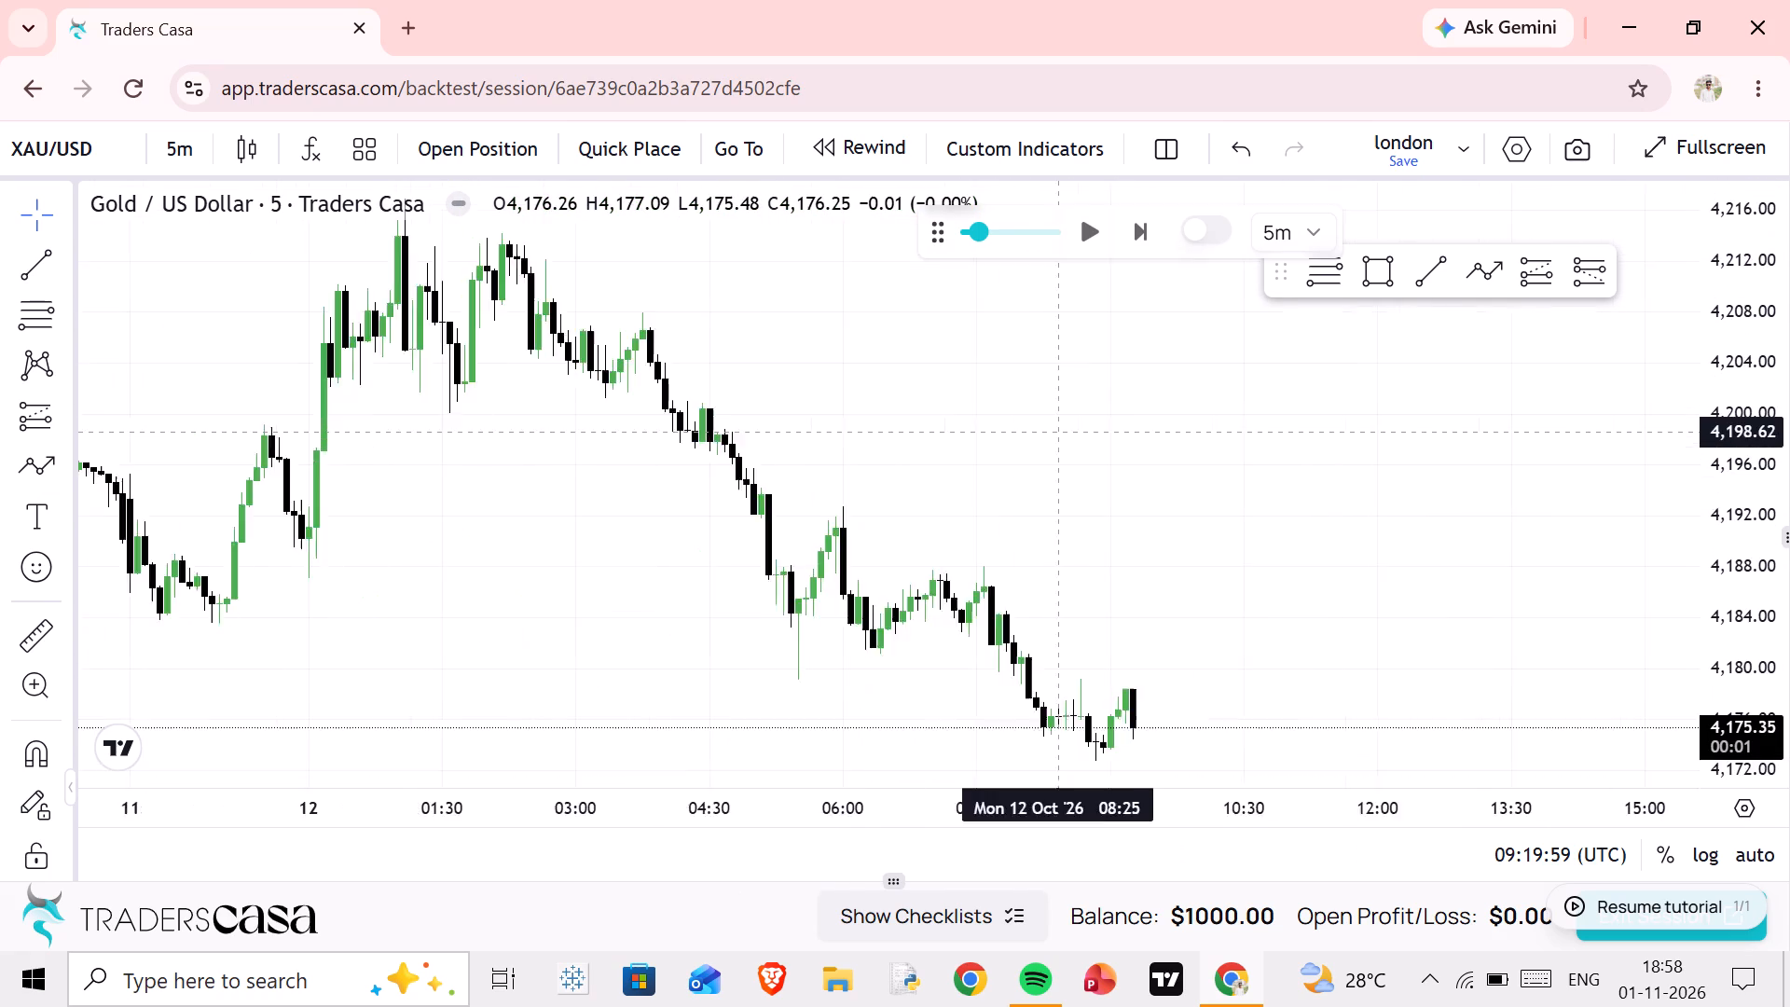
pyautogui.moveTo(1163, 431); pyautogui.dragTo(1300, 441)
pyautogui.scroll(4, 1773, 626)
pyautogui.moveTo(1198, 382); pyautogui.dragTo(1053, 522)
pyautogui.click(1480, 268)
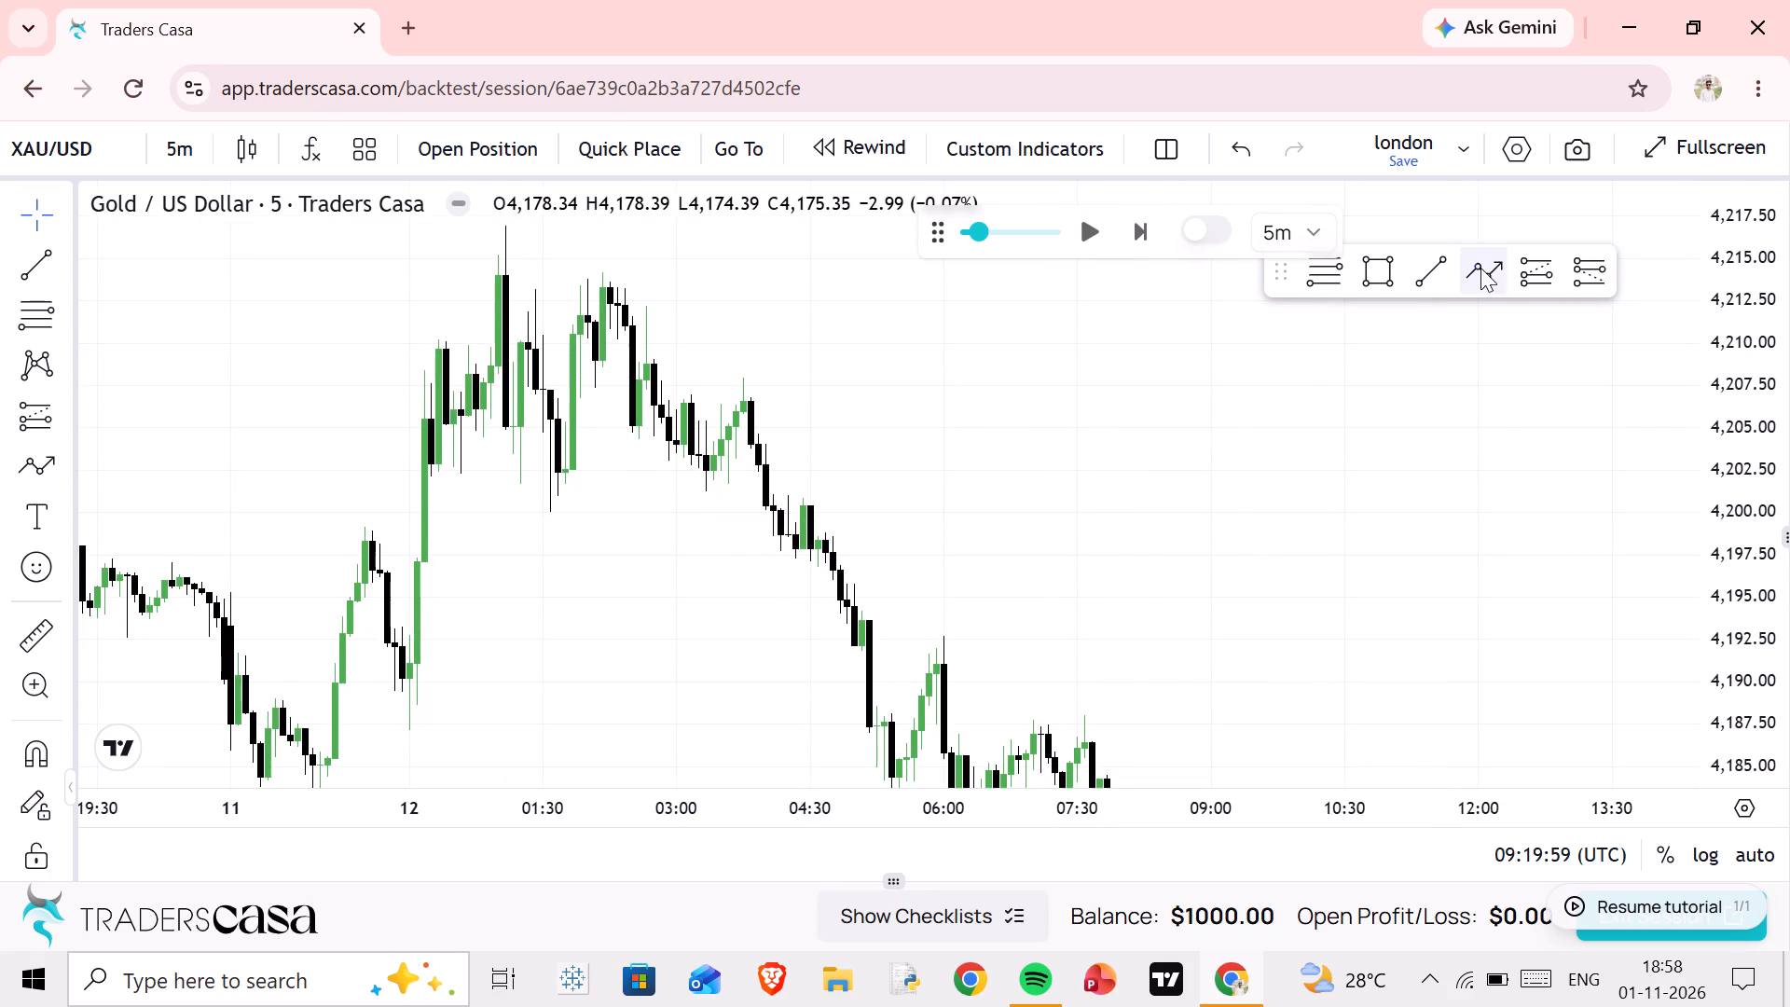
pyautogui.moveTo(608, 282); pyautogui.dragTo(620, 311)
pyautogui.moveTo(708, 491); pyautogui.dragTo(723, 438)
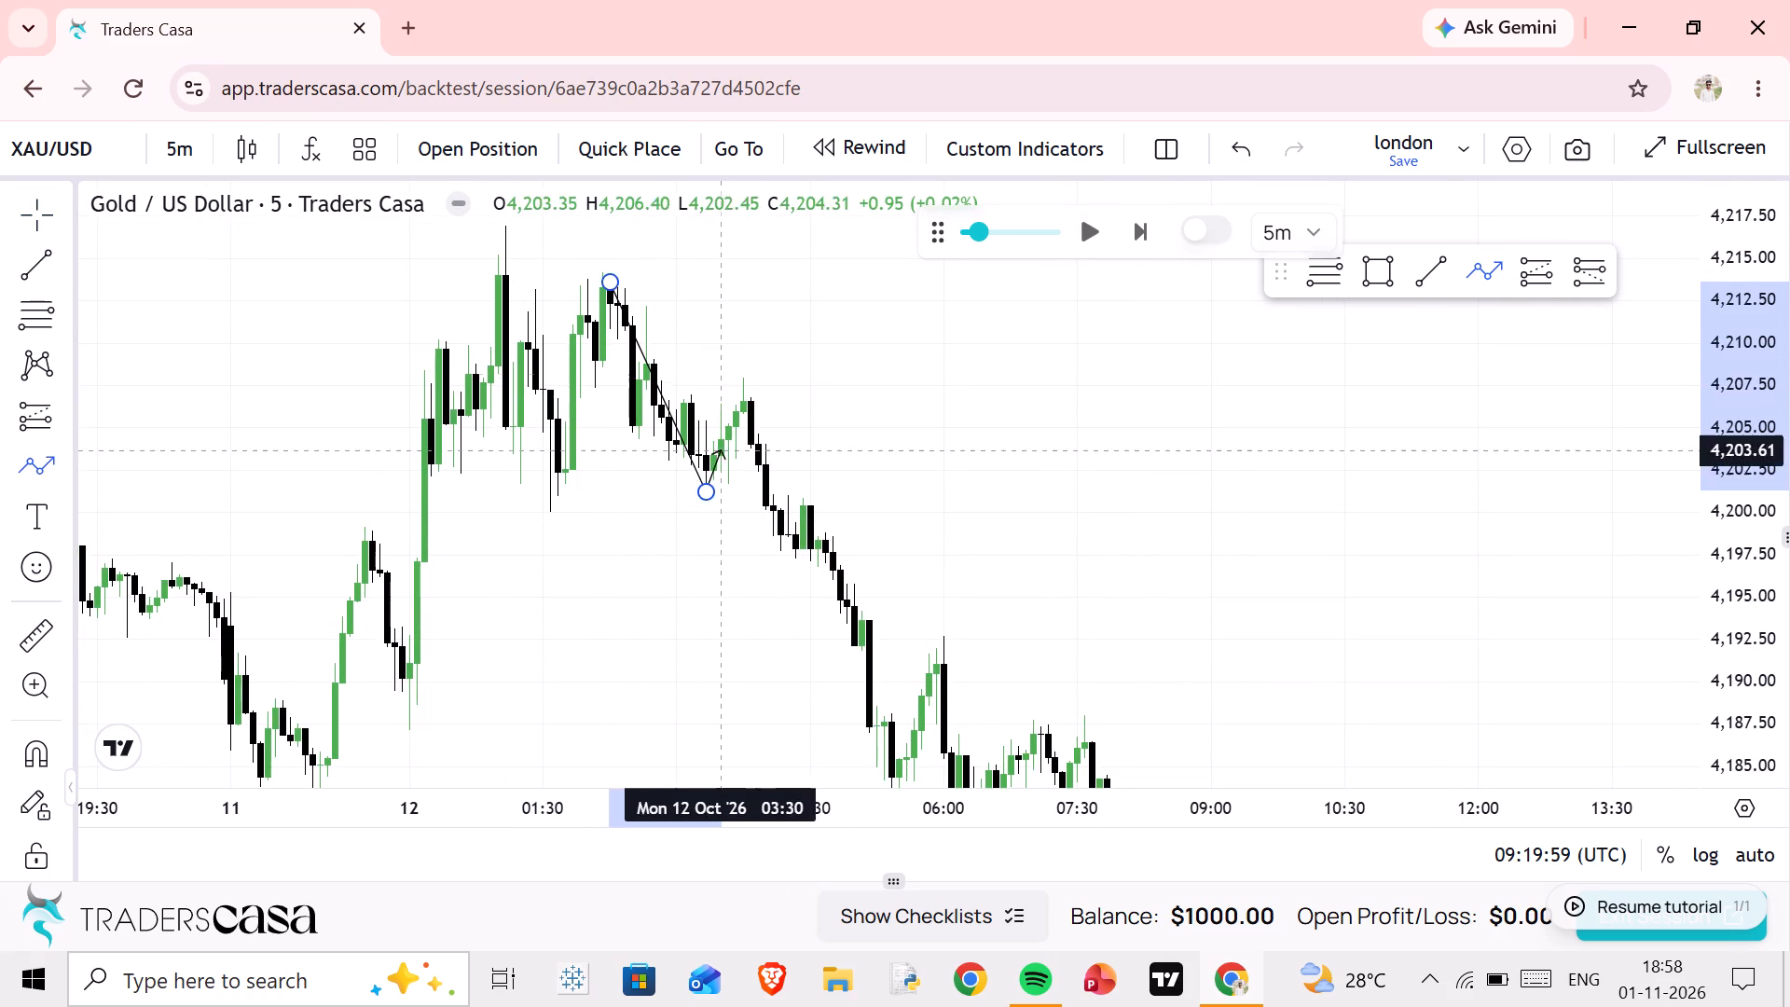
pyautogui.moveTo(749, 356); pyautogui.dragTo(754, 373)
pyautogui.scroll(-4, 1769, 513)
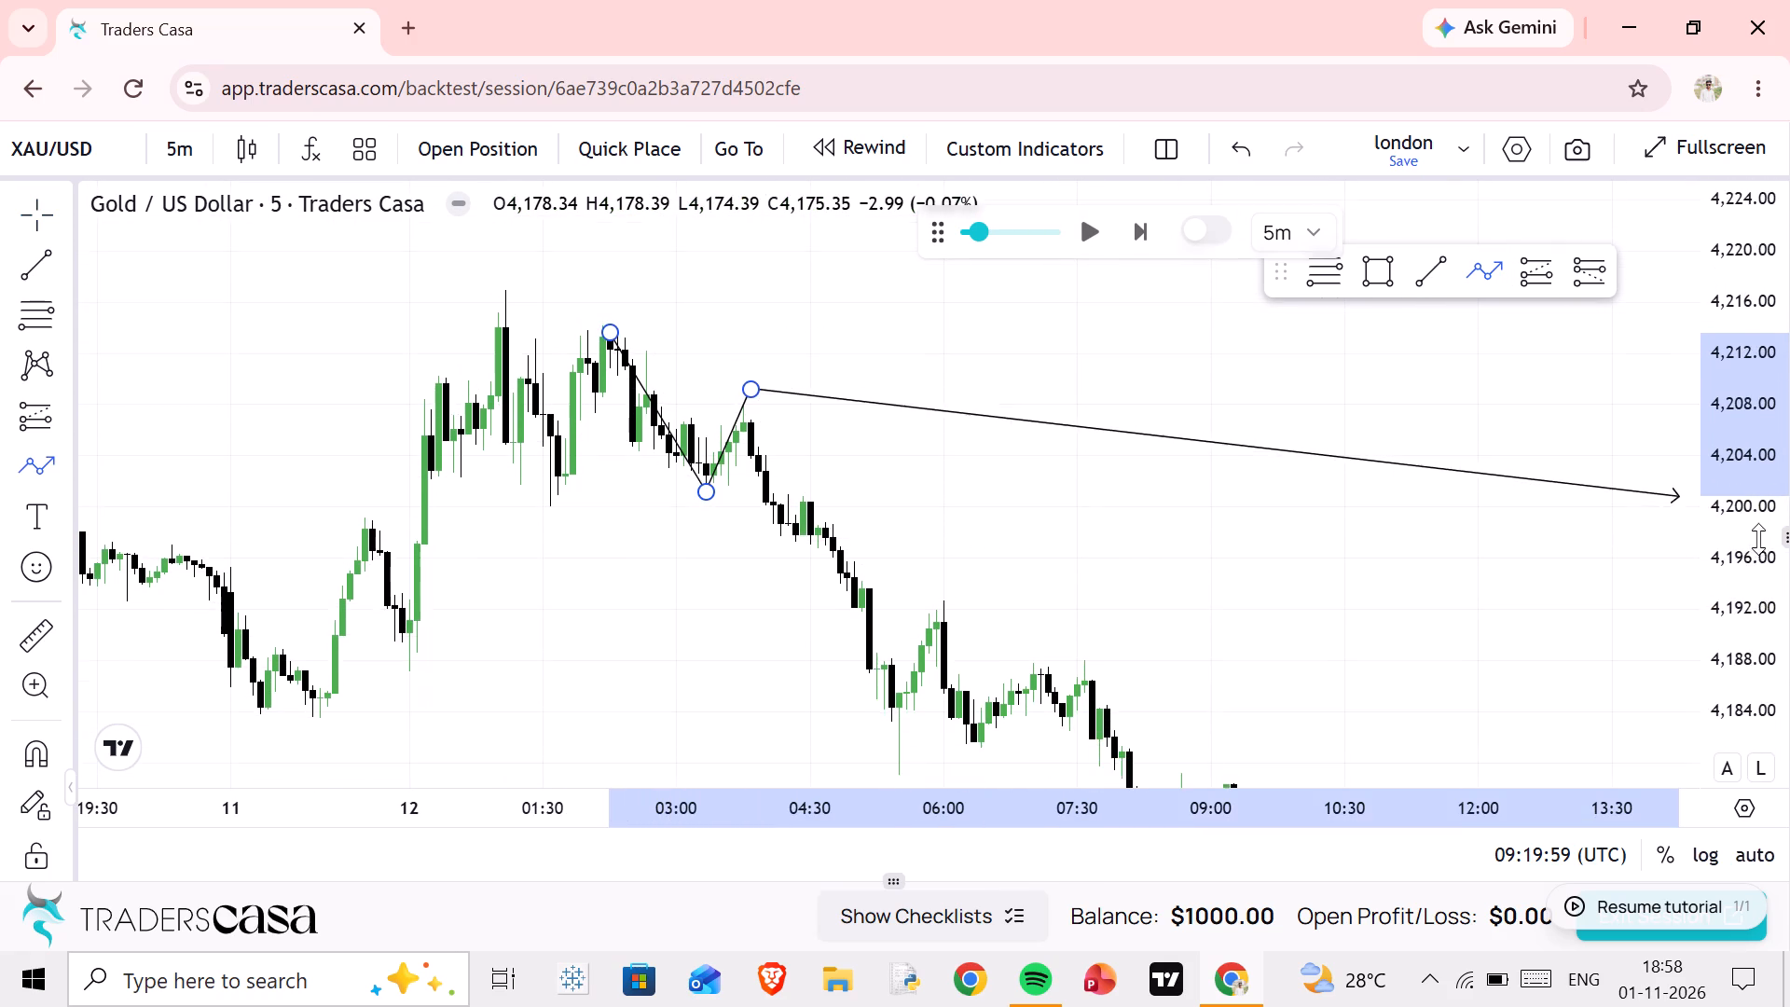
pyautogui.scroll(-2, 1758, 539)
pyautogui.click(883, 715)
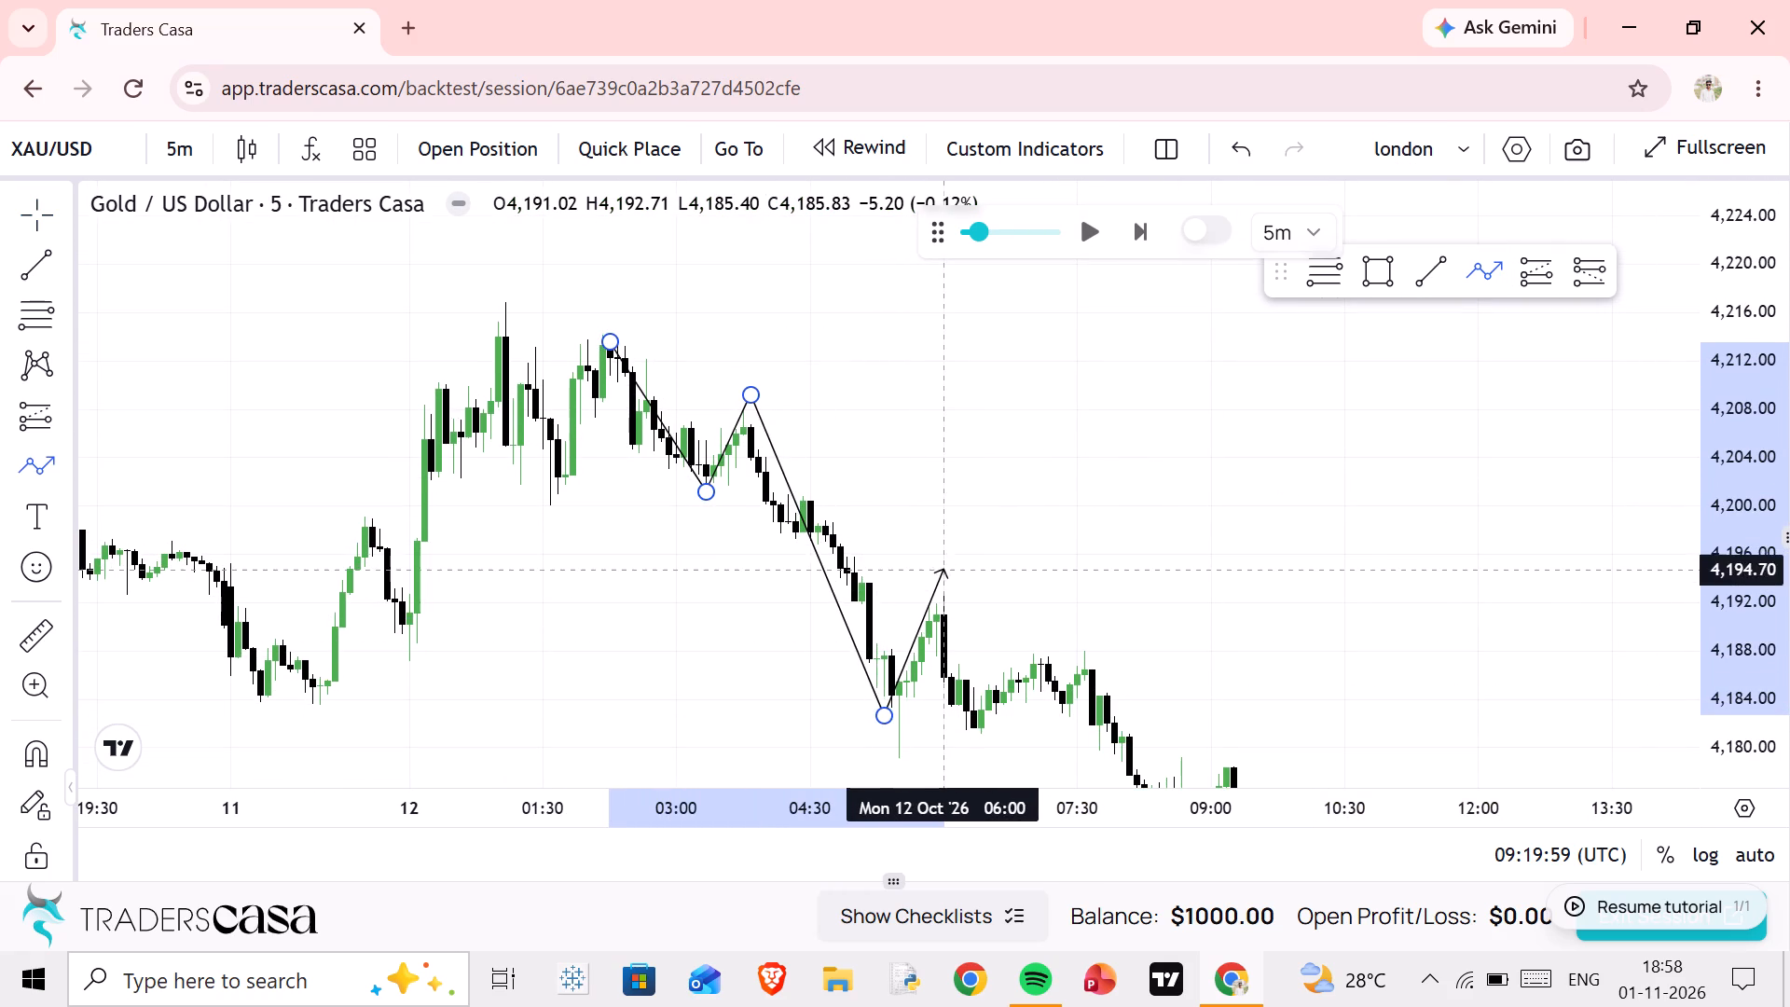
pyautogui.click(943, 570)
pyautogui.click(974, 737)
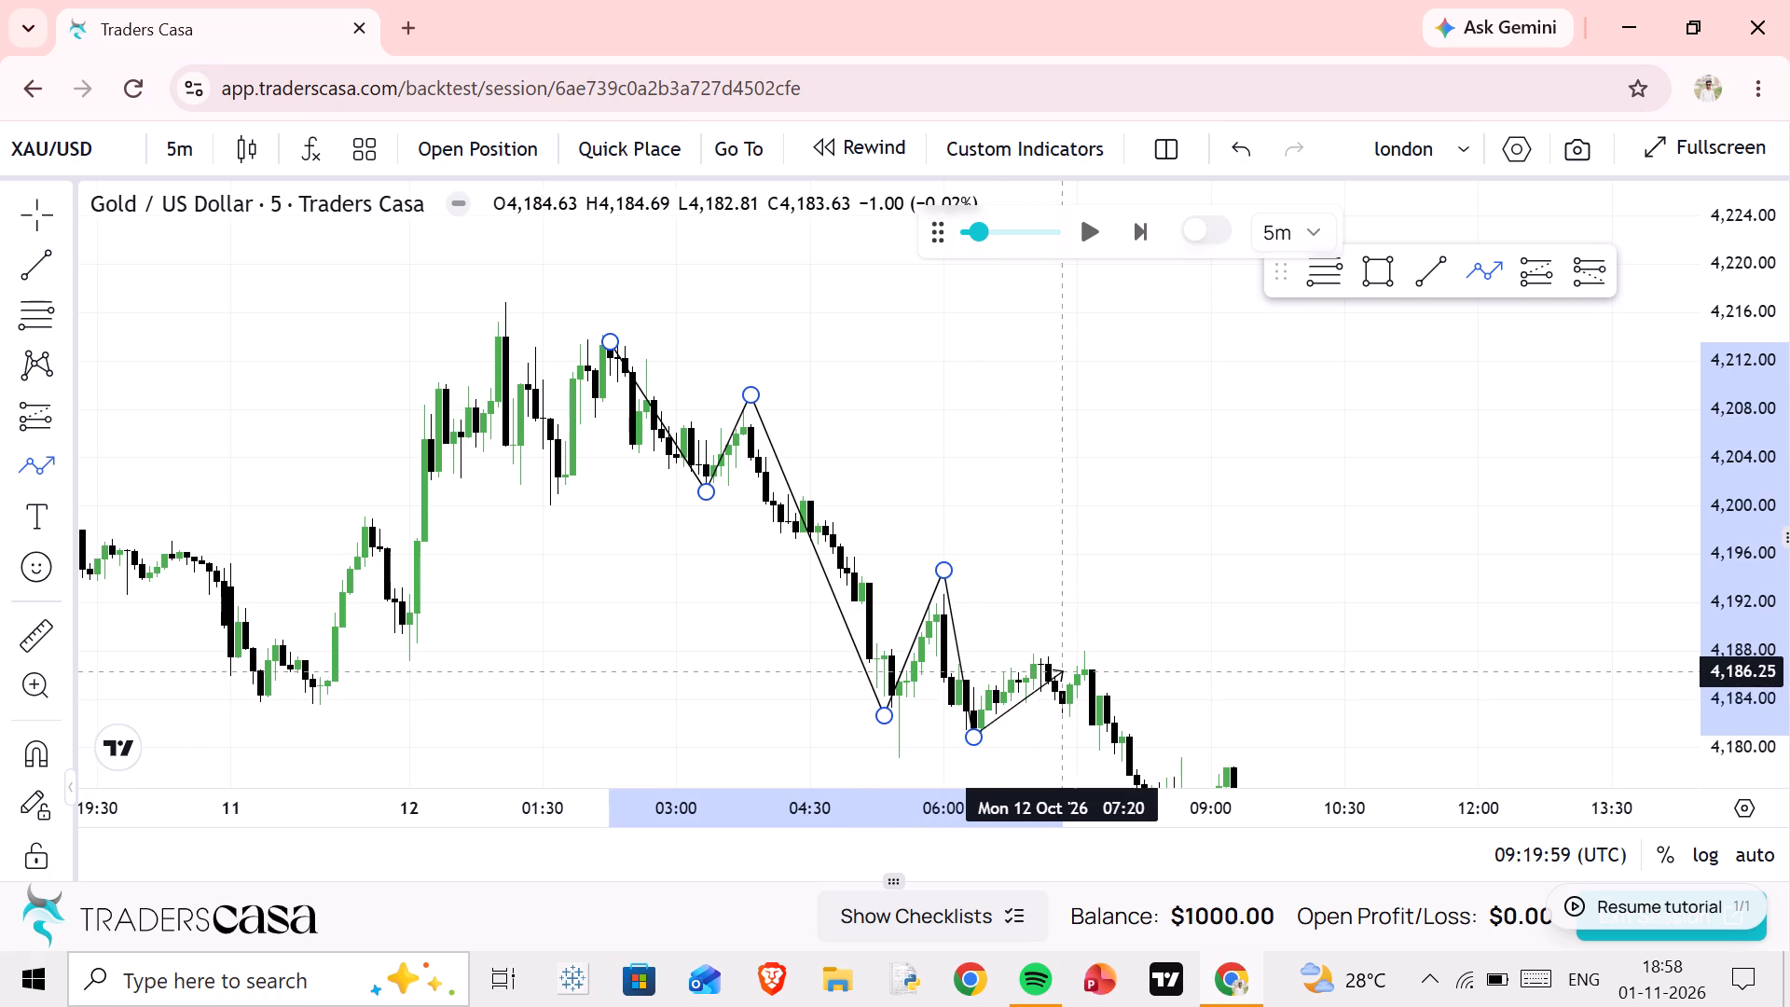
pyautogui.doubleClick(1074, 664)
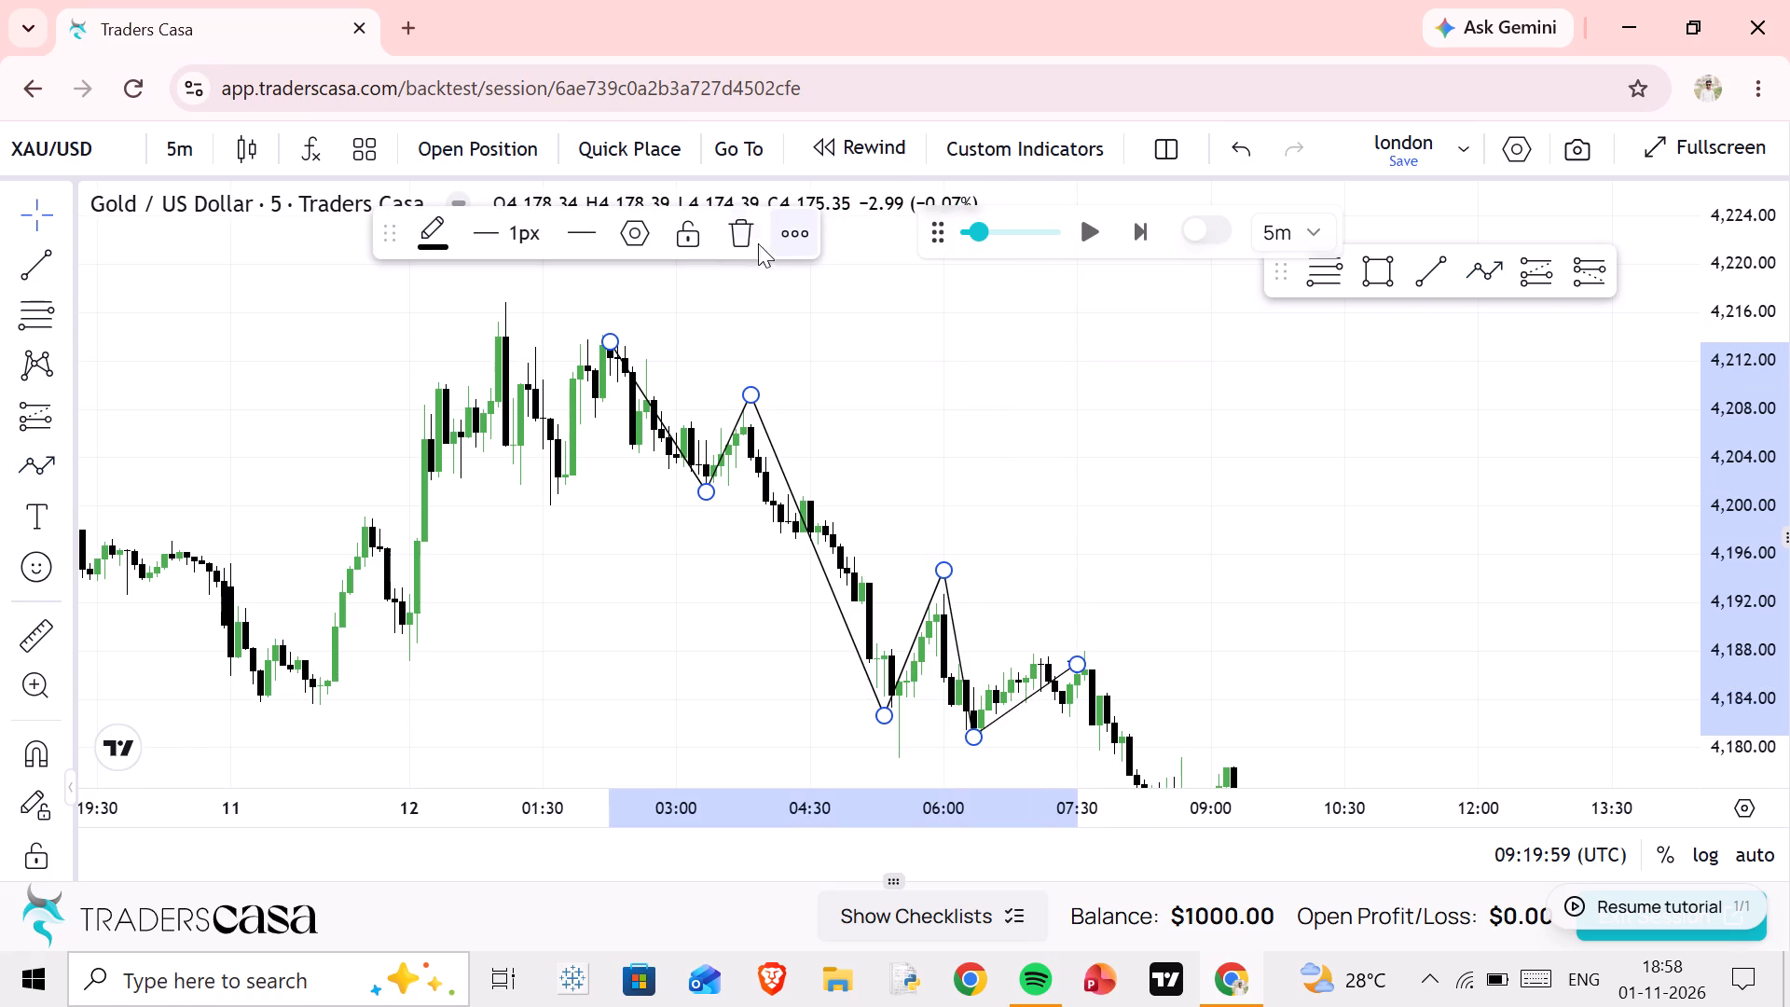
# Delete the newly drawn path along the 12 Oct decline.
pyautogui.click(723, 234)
# Switch the chart interval to 15 minutes.
pyautogui.click(183, 147)
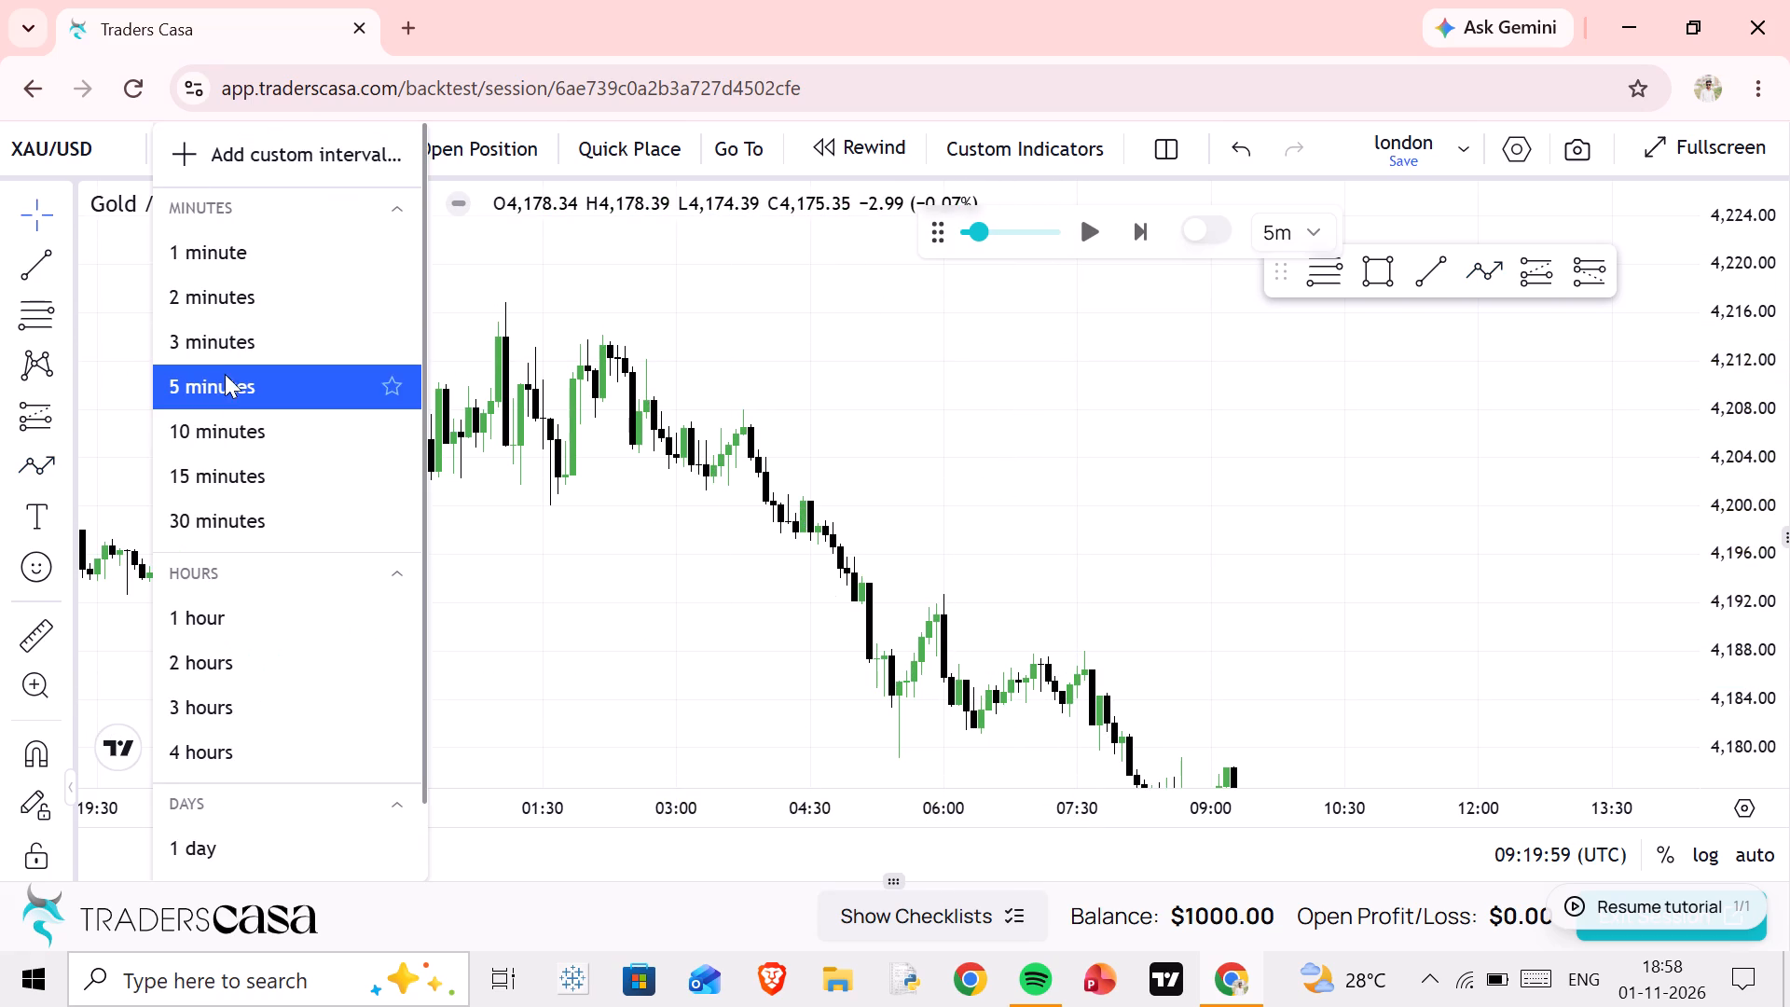
pyautogui.click(216, 484)
# Draw a rectangle zone from 12 Oct 05:00 to 15:30, spanning 4,184.16 down to about 4,179.2.
pyautogui.scroll(2, 1007, 545)
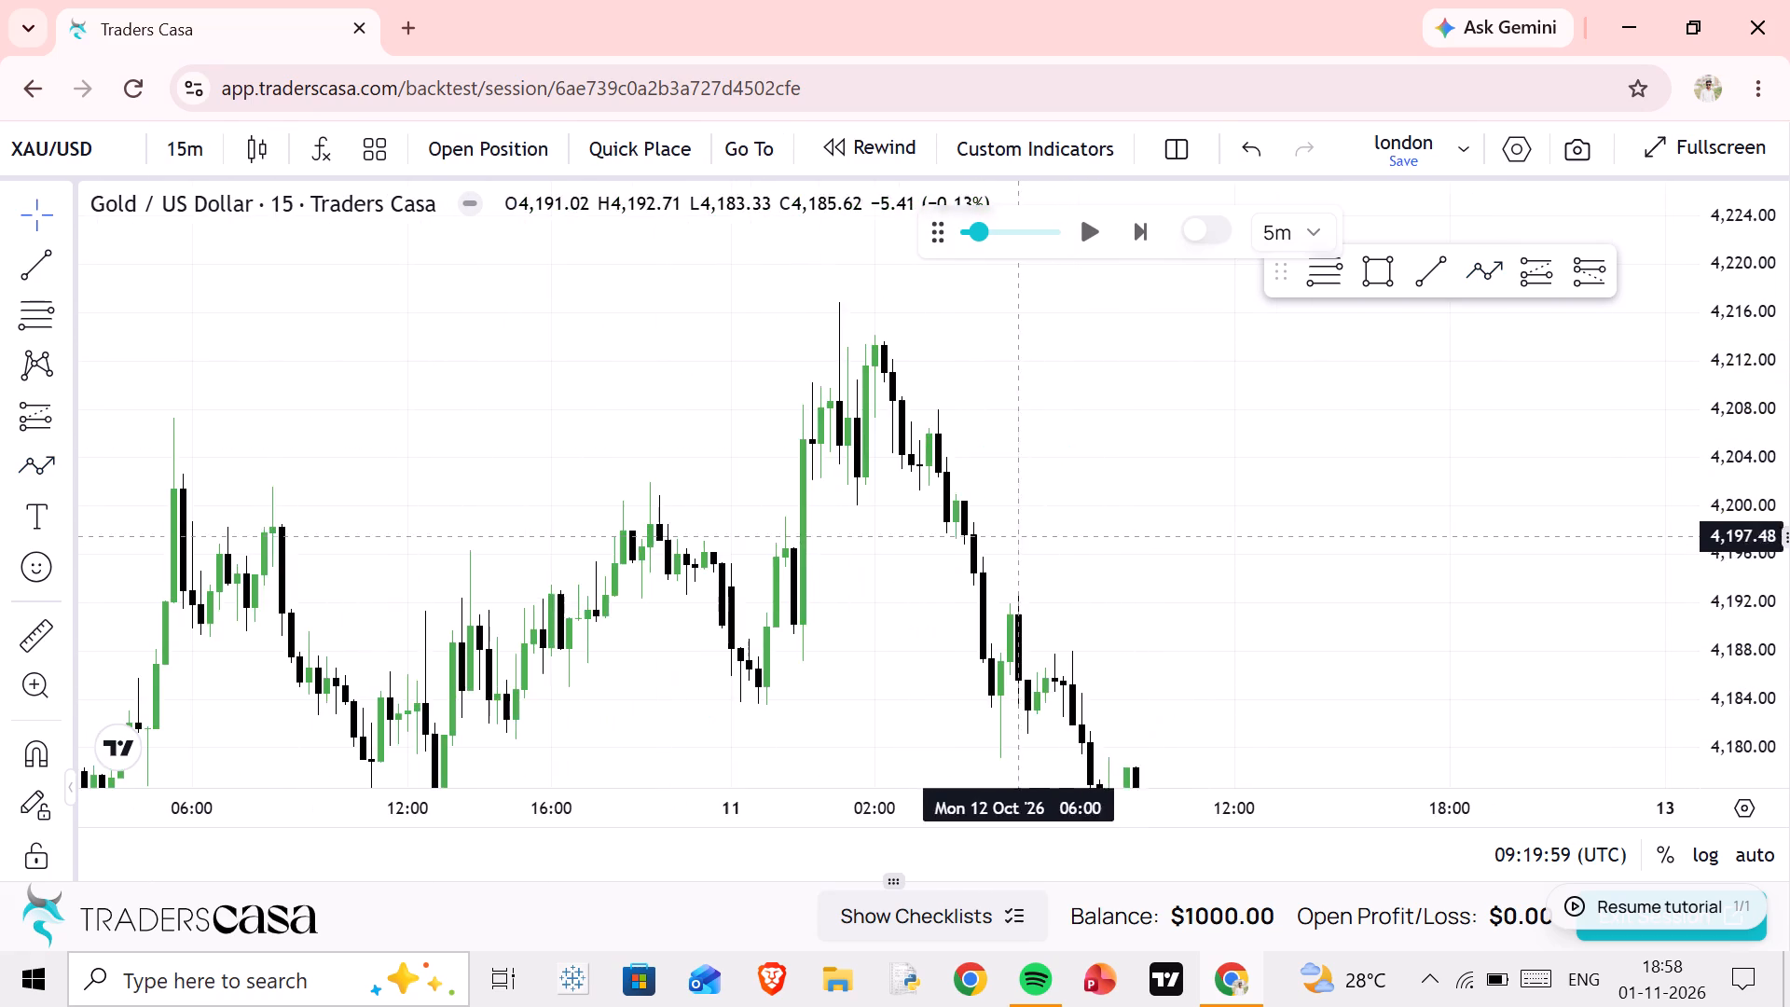
pyautogui.moveTo(1121, 545); pyautogui.dragTo(958, 370)
pyautogui.scroll(2, 967, 442)
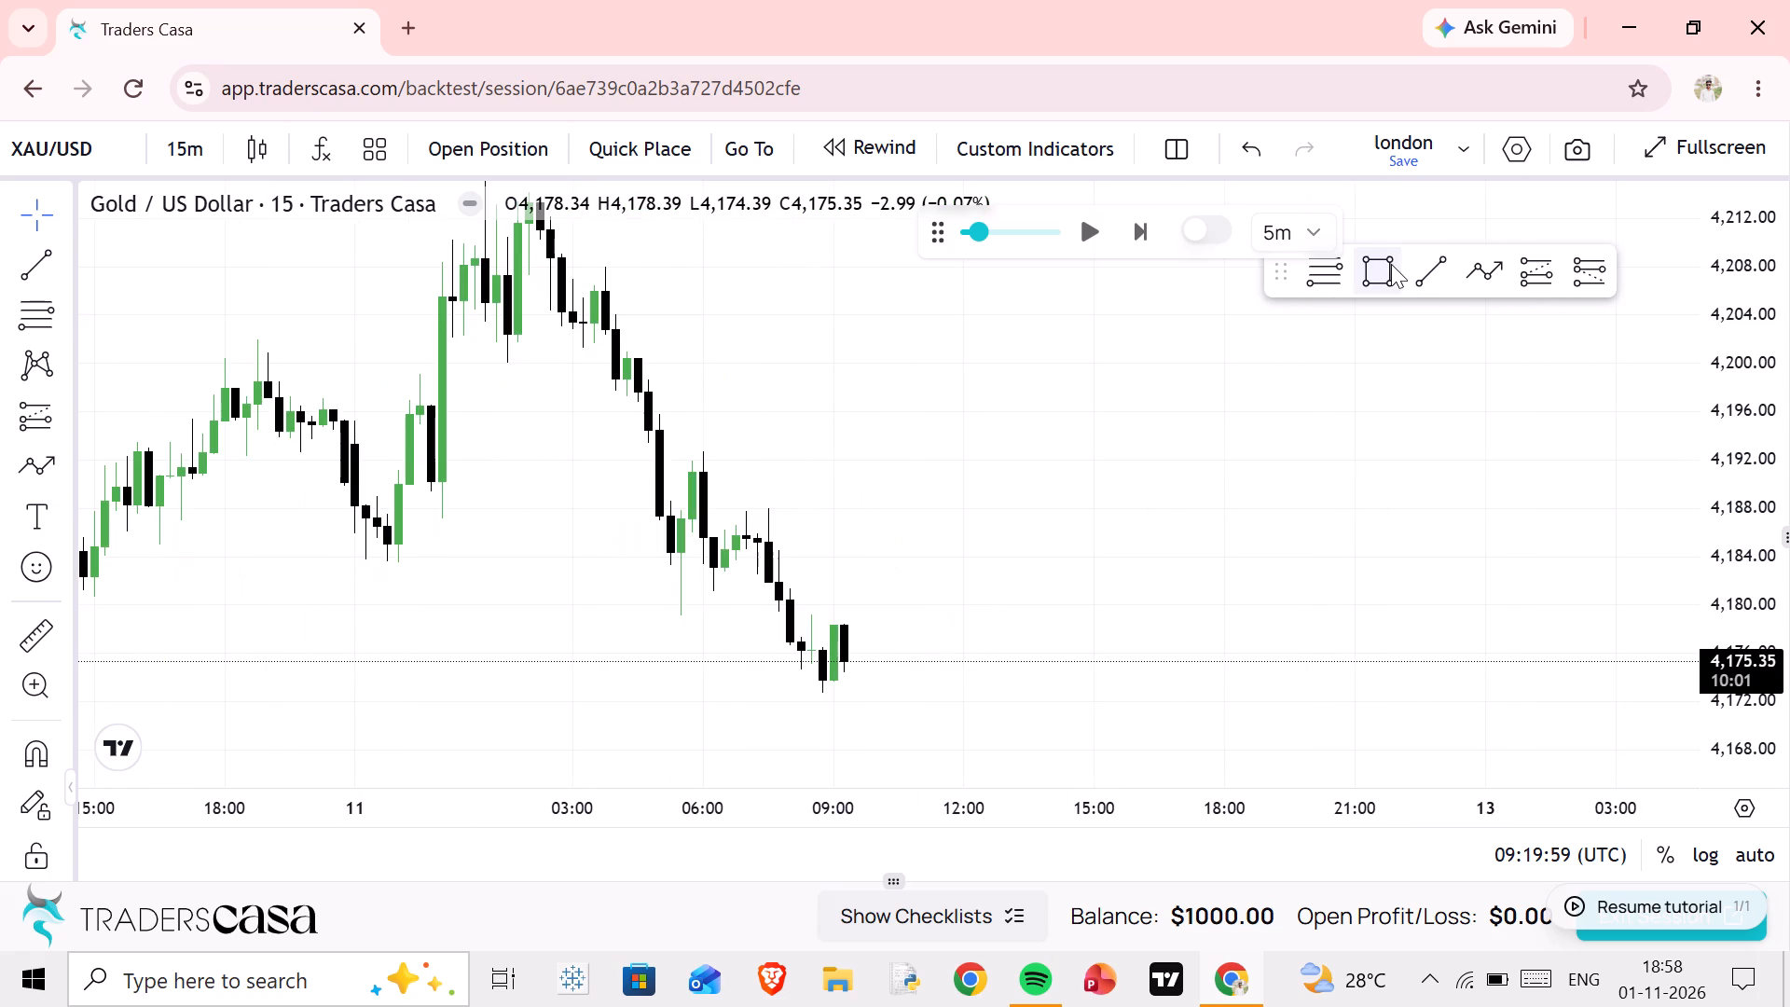
pyautogui.click(1391, 264)
pyautogui.moveTo(654, 554); pyautogui.dragTo(693, 601)
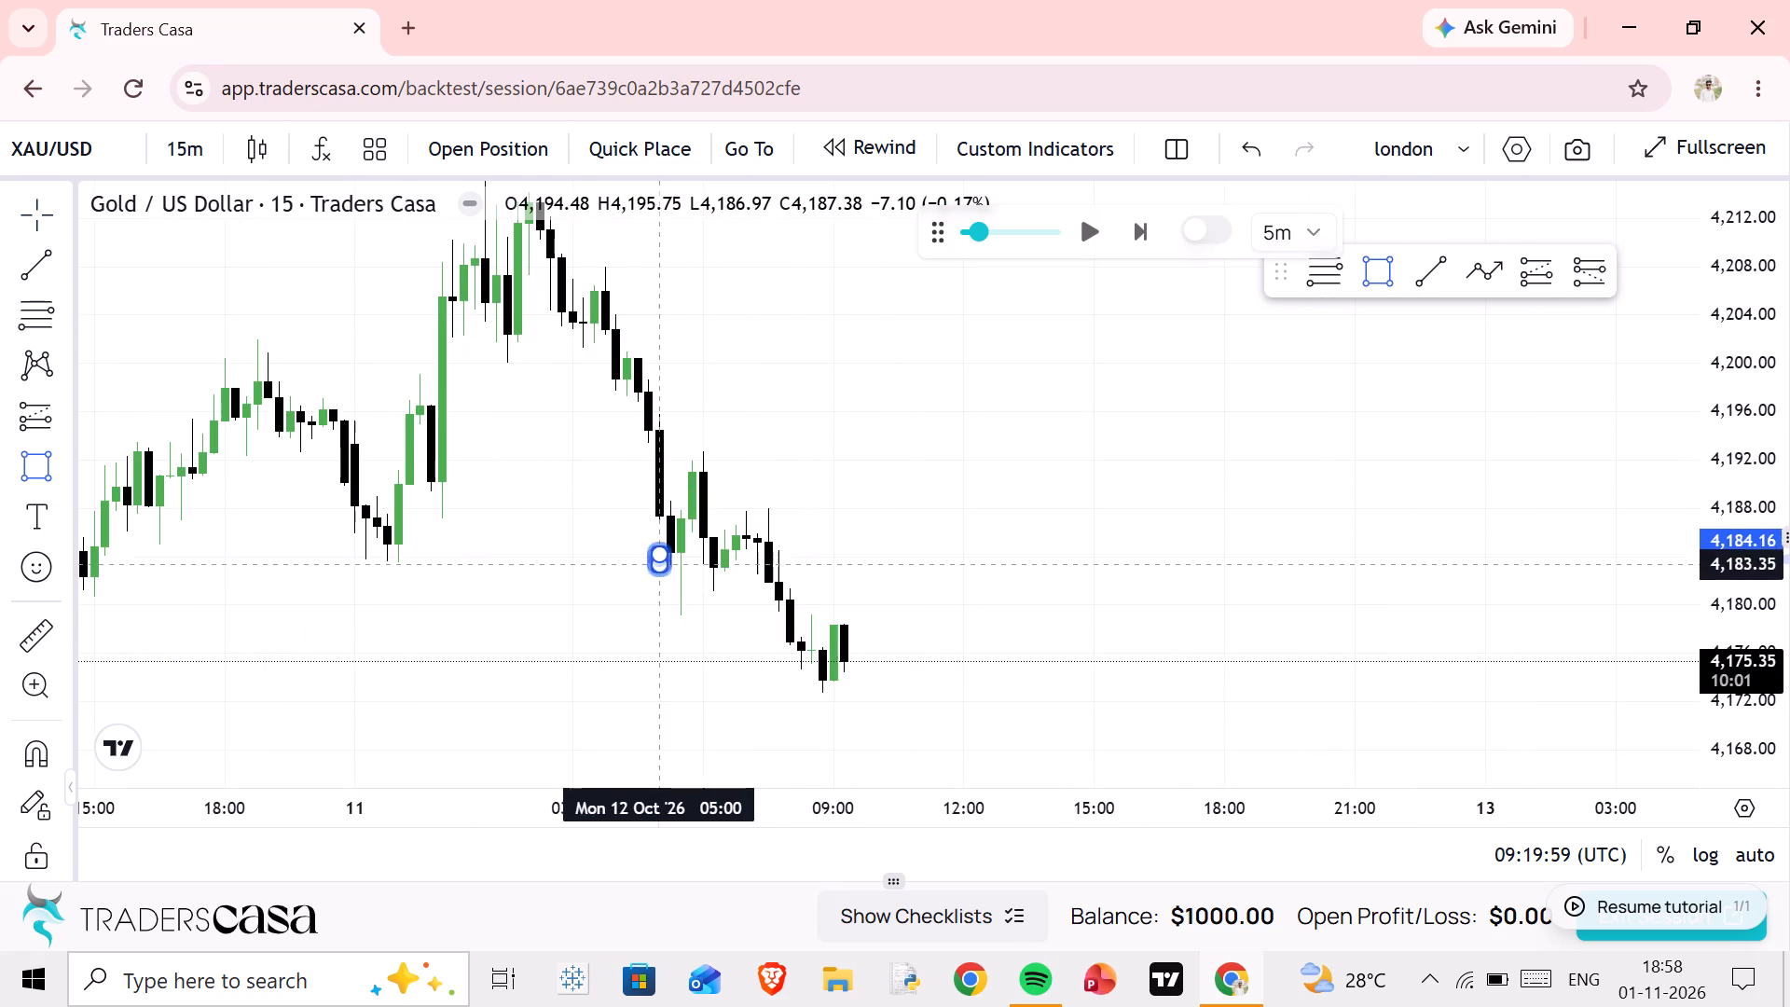
pyautogui.moveTo(693, 601); pyautogui.dragTo(1111, 611)
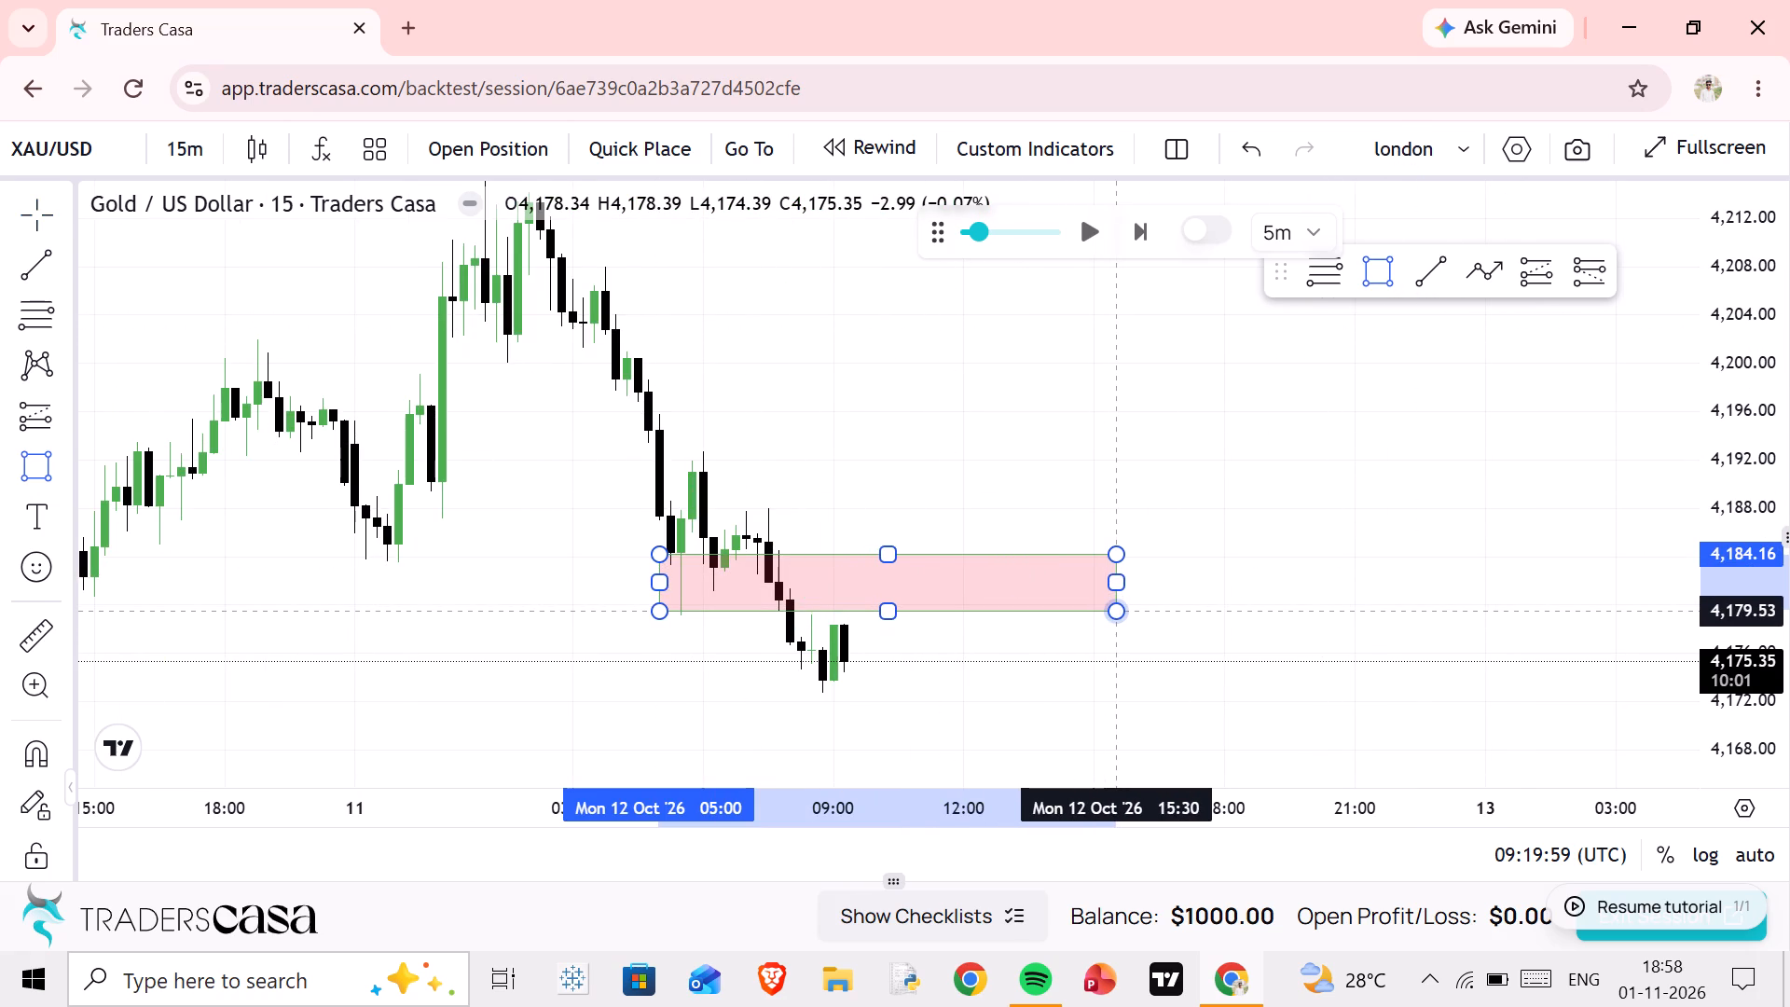
pyautogui.moveTo(1111, 611); pyautogui.dragTo(1111, 613)
pyautogui.click(1111, 613)
# Draw a second rectangle zone from 12 Oct 05:00 to 19:30, between 4,190.88 and 4,192.73.
pyautogui.moveTo(926, 453); pyautogui.dragTo(927, 470)
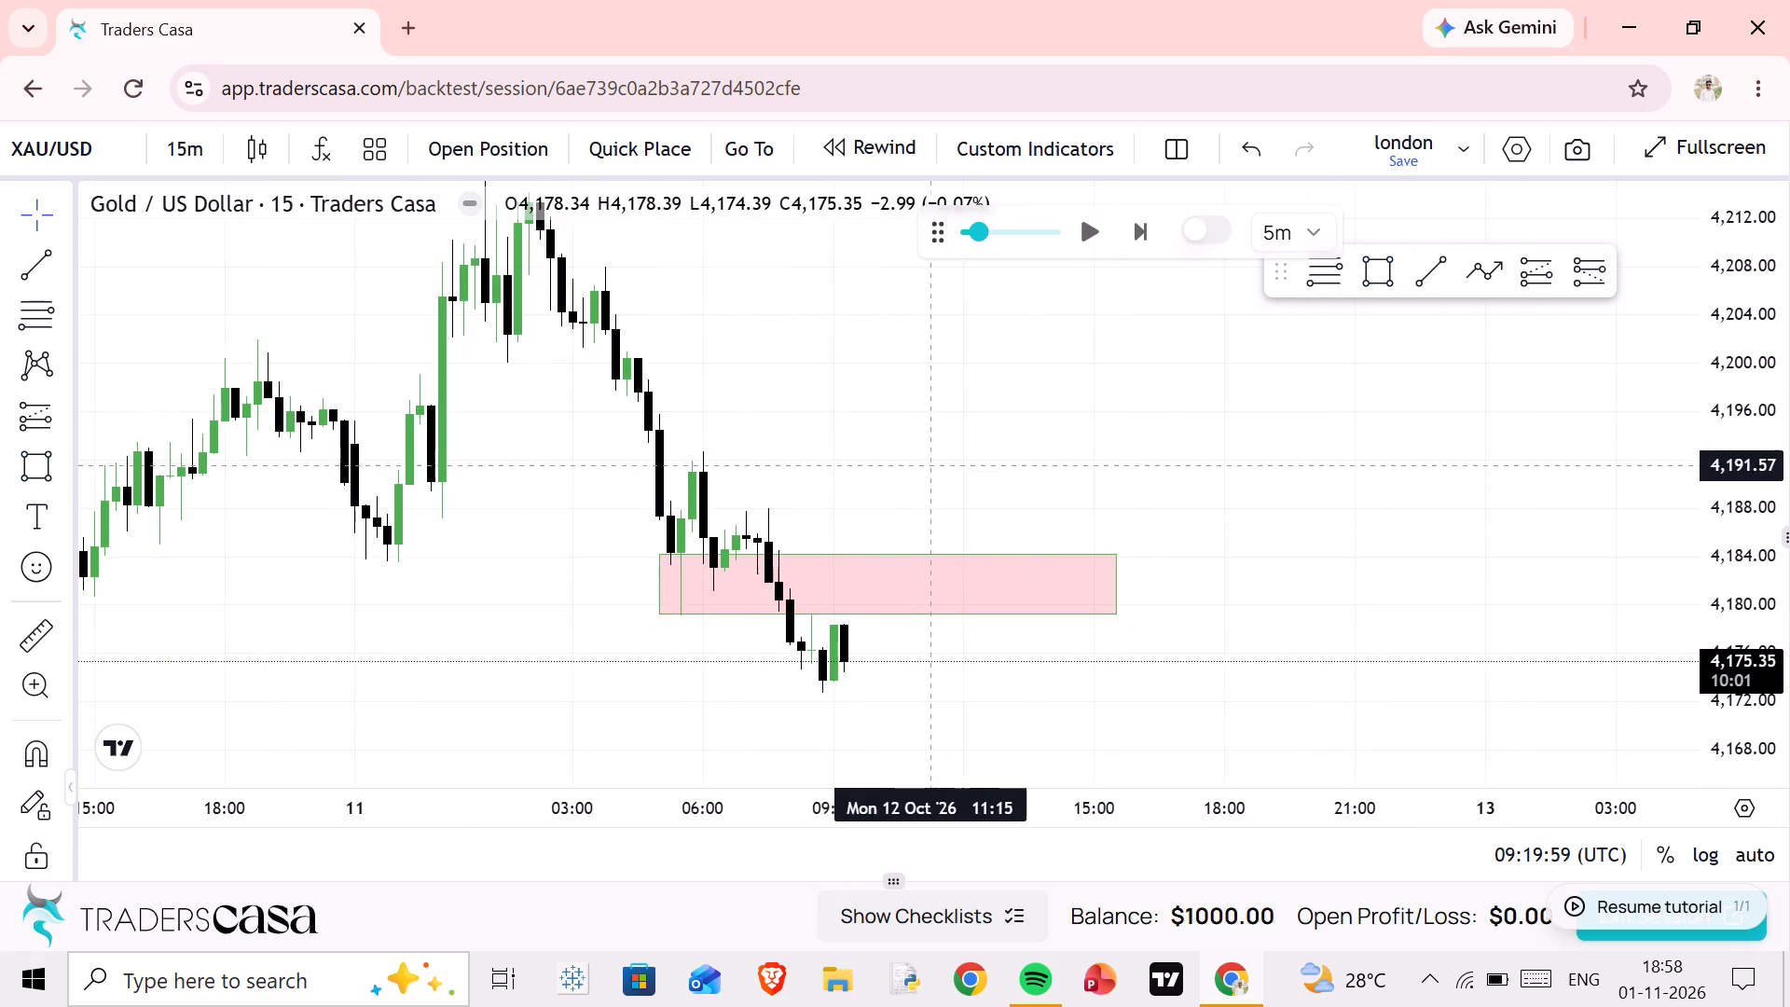
pyautogui.moveTo(927, 470); pyautogui.dragTo(1030, 474)
pyautogui.click(1398, 290)
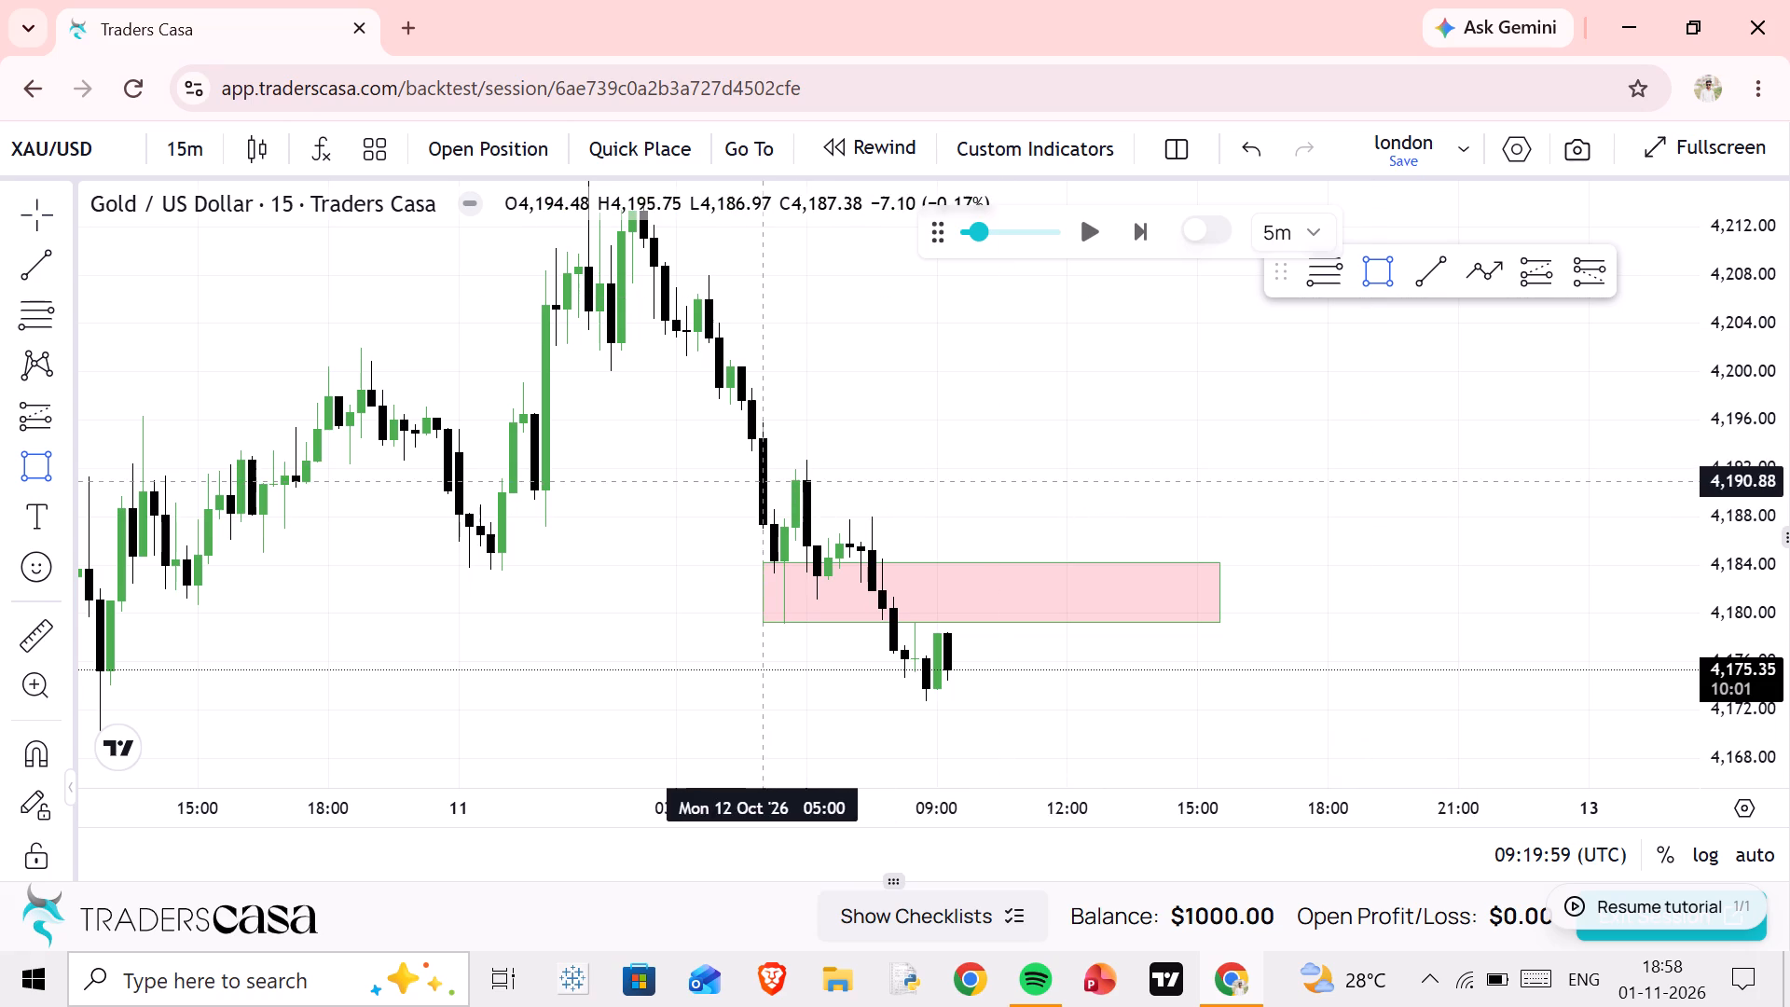
pyautogui.moveTo(759, 482); pyautogui.dragTo(1394, 460)
pyautogui.click(1394, 460)
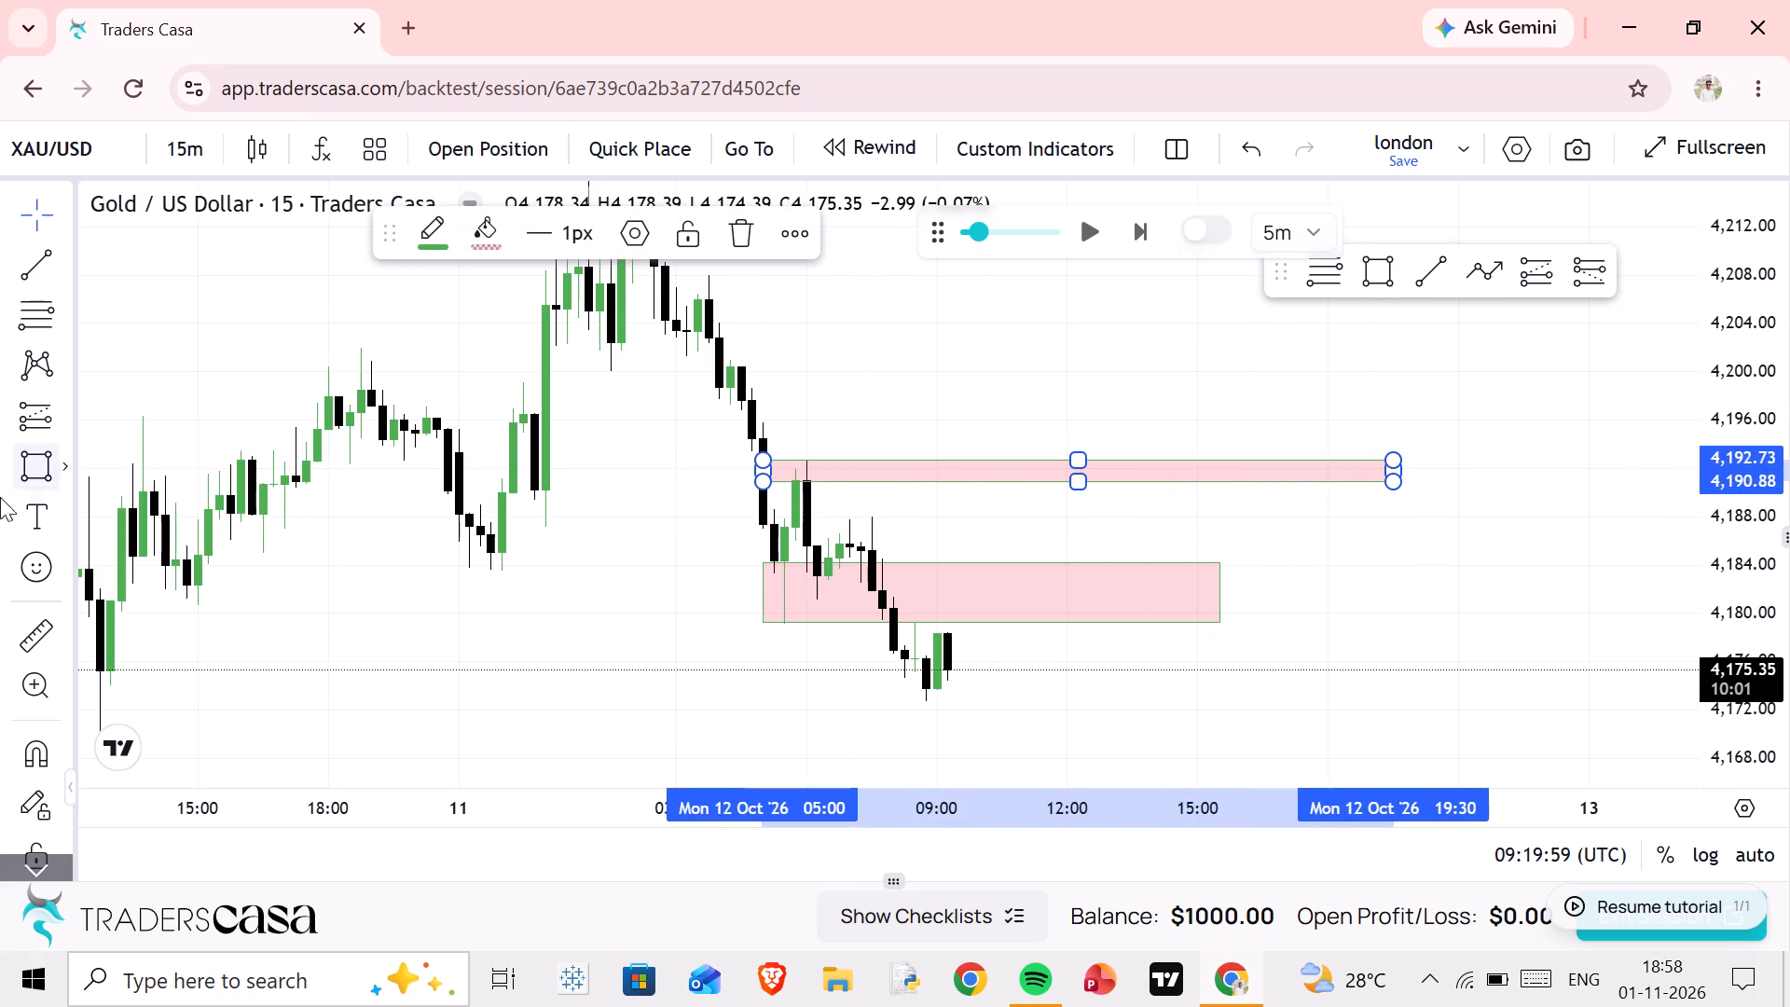
# Measure the price distance from the upper zone's bottom edge to the lower zone's top edge near 05:15 on 12 Oct.
pyautogui.click(16, 621)
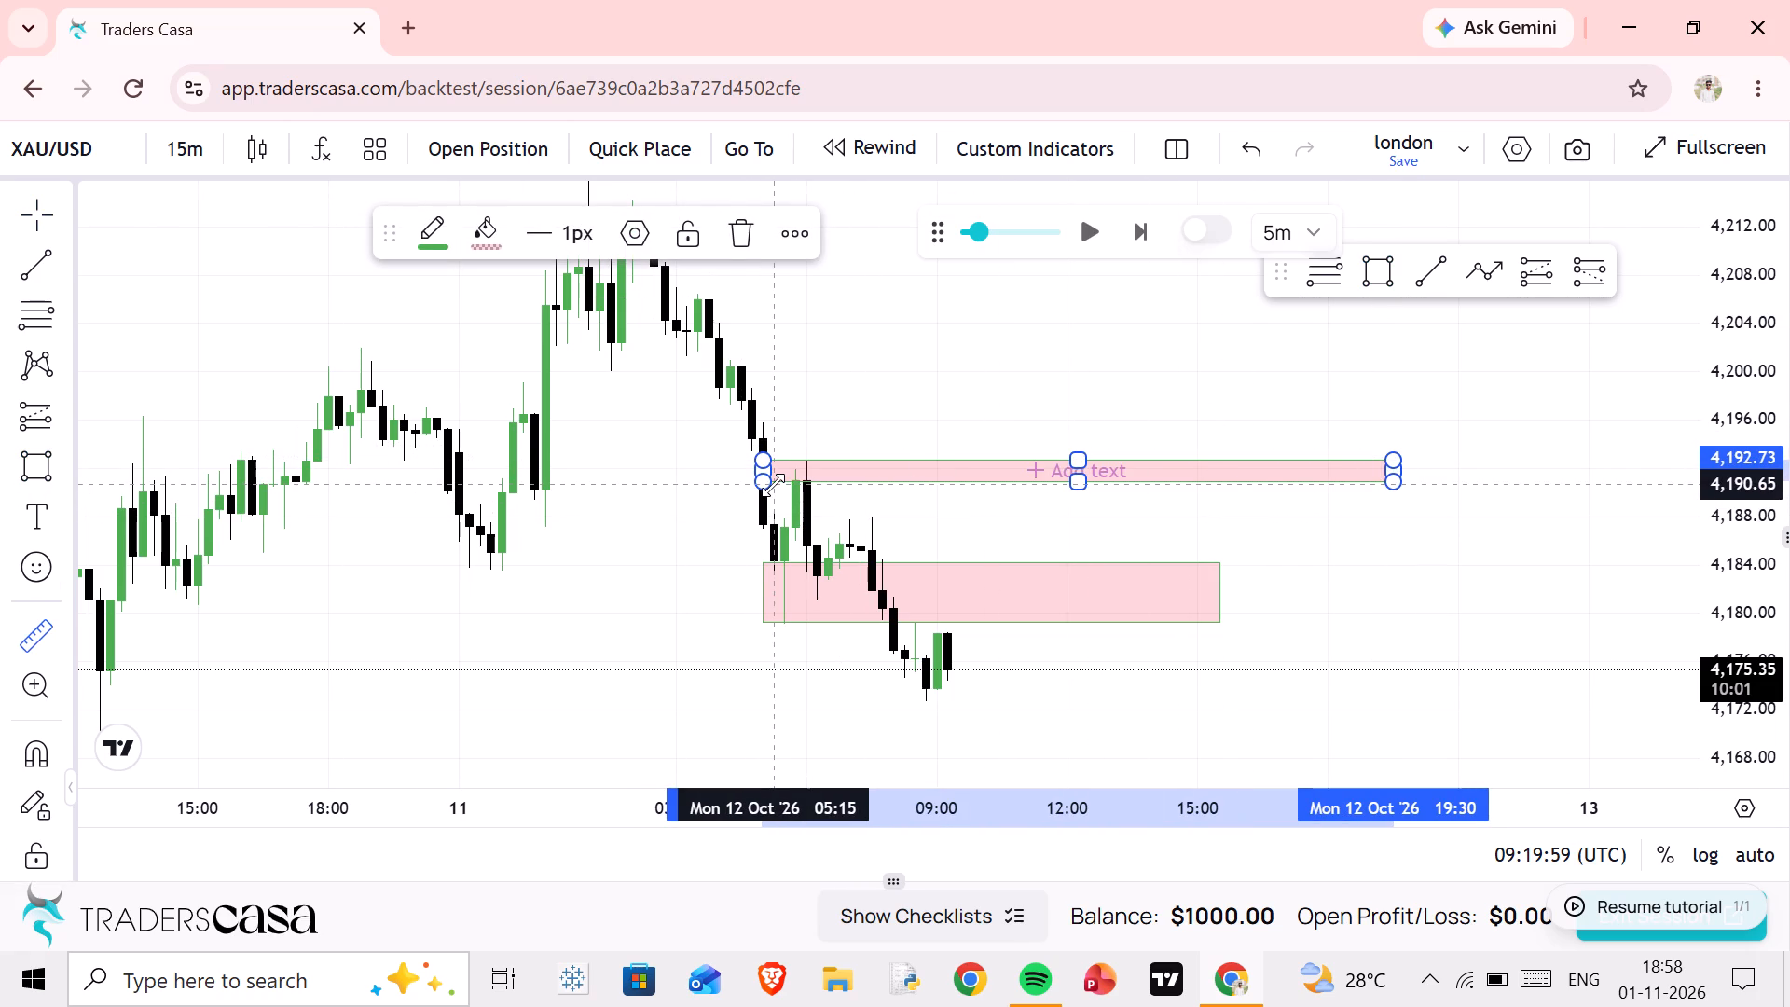
pyautogui.click(775, 482)
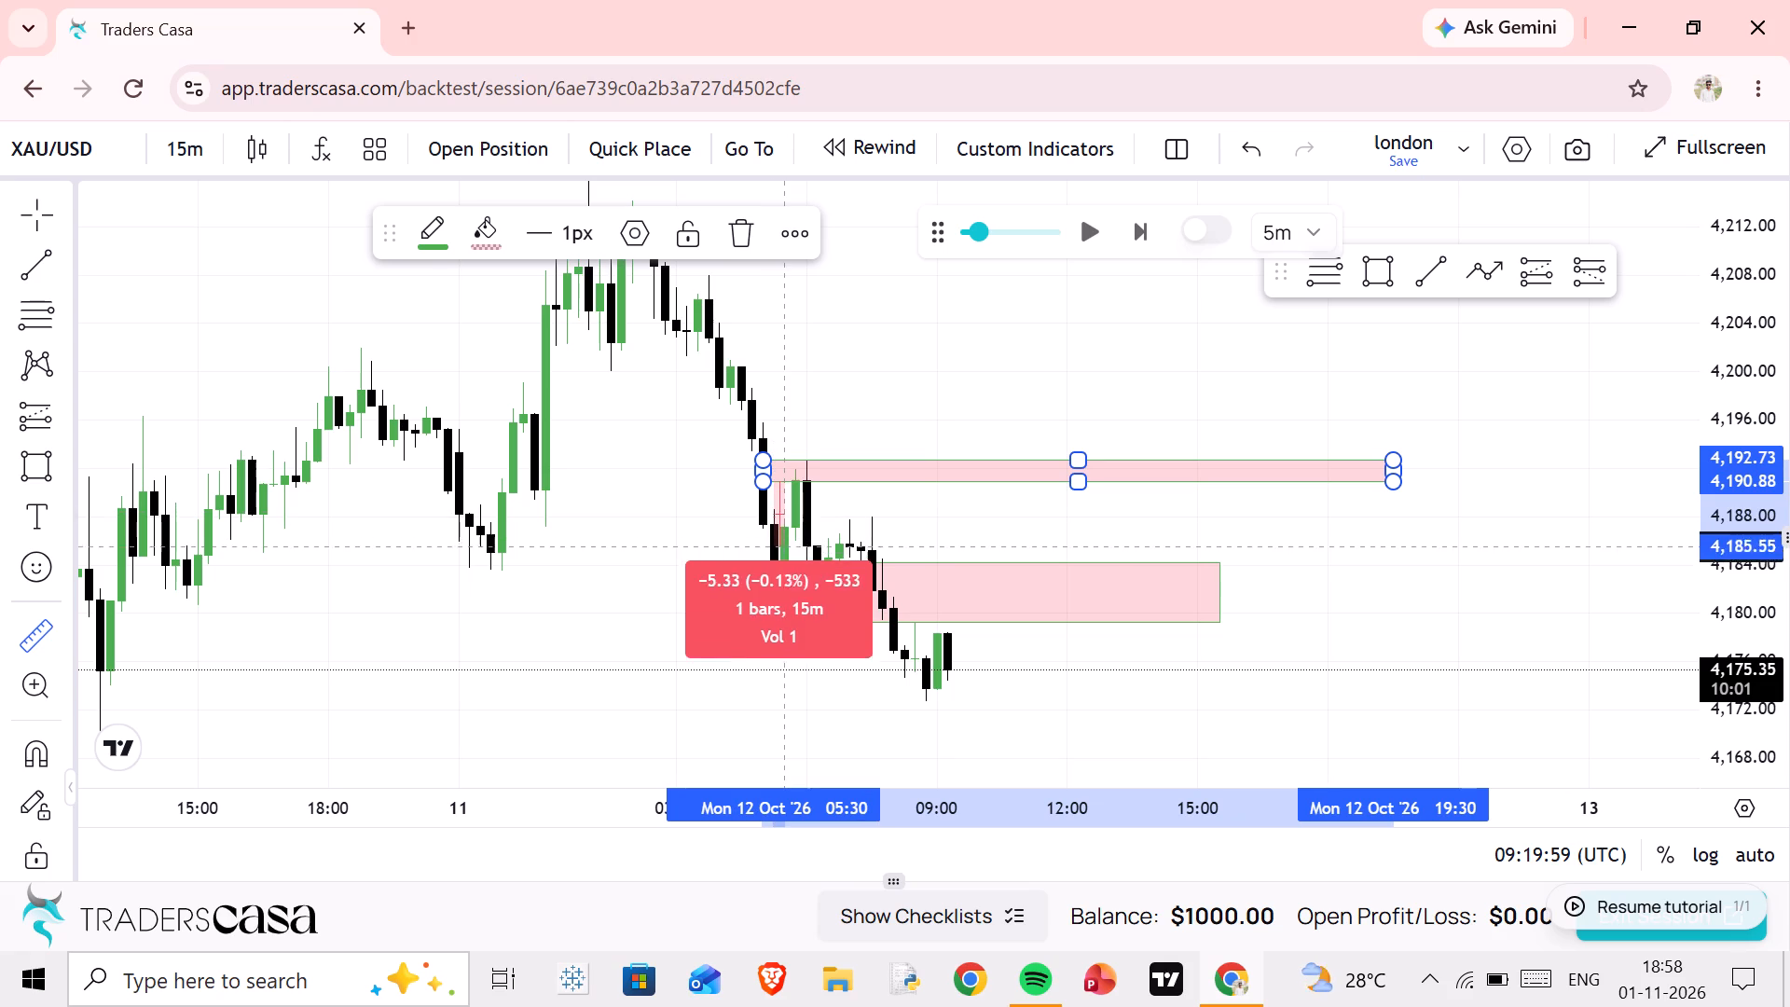
pyautogui.click(782, 559)
pyautogui.click(614, 558)
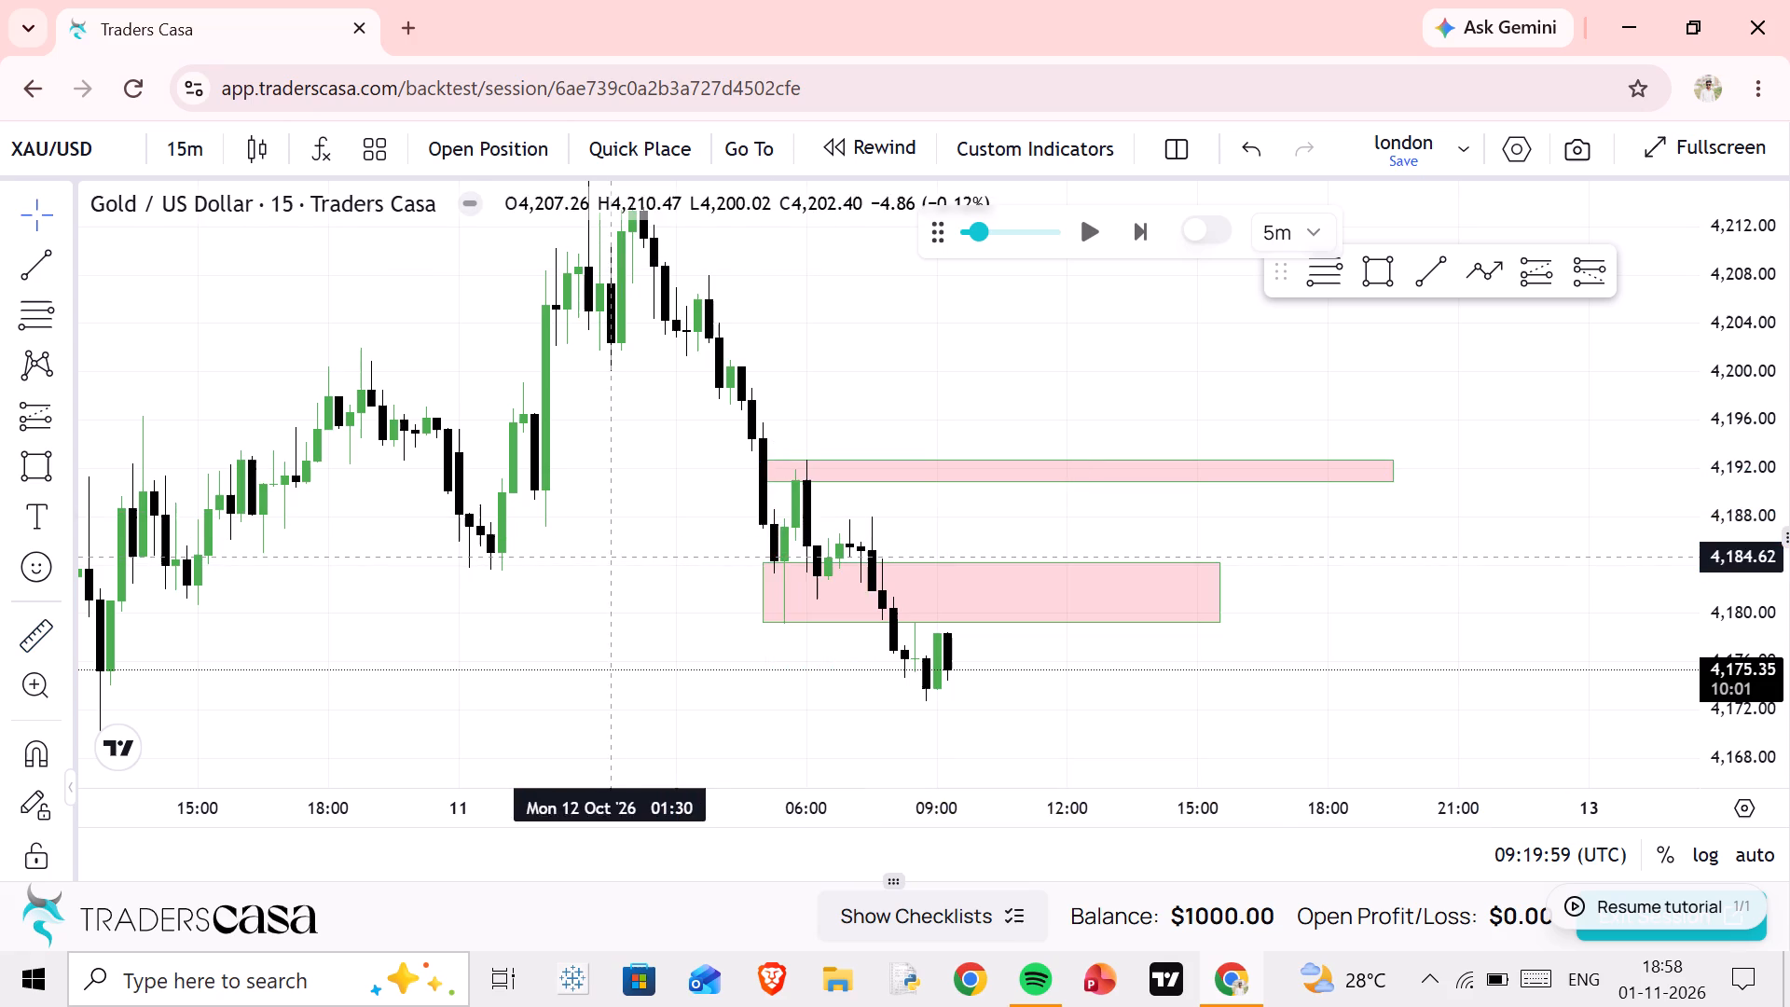
# Examine the 7 to 9 Oct price structure and earlier levels against the two zones and current price.
pyautogui.moveTo(1194, 679); pyautogui.dragTo(899, 515)
pyautogui.scroll(-6, 878, 504)
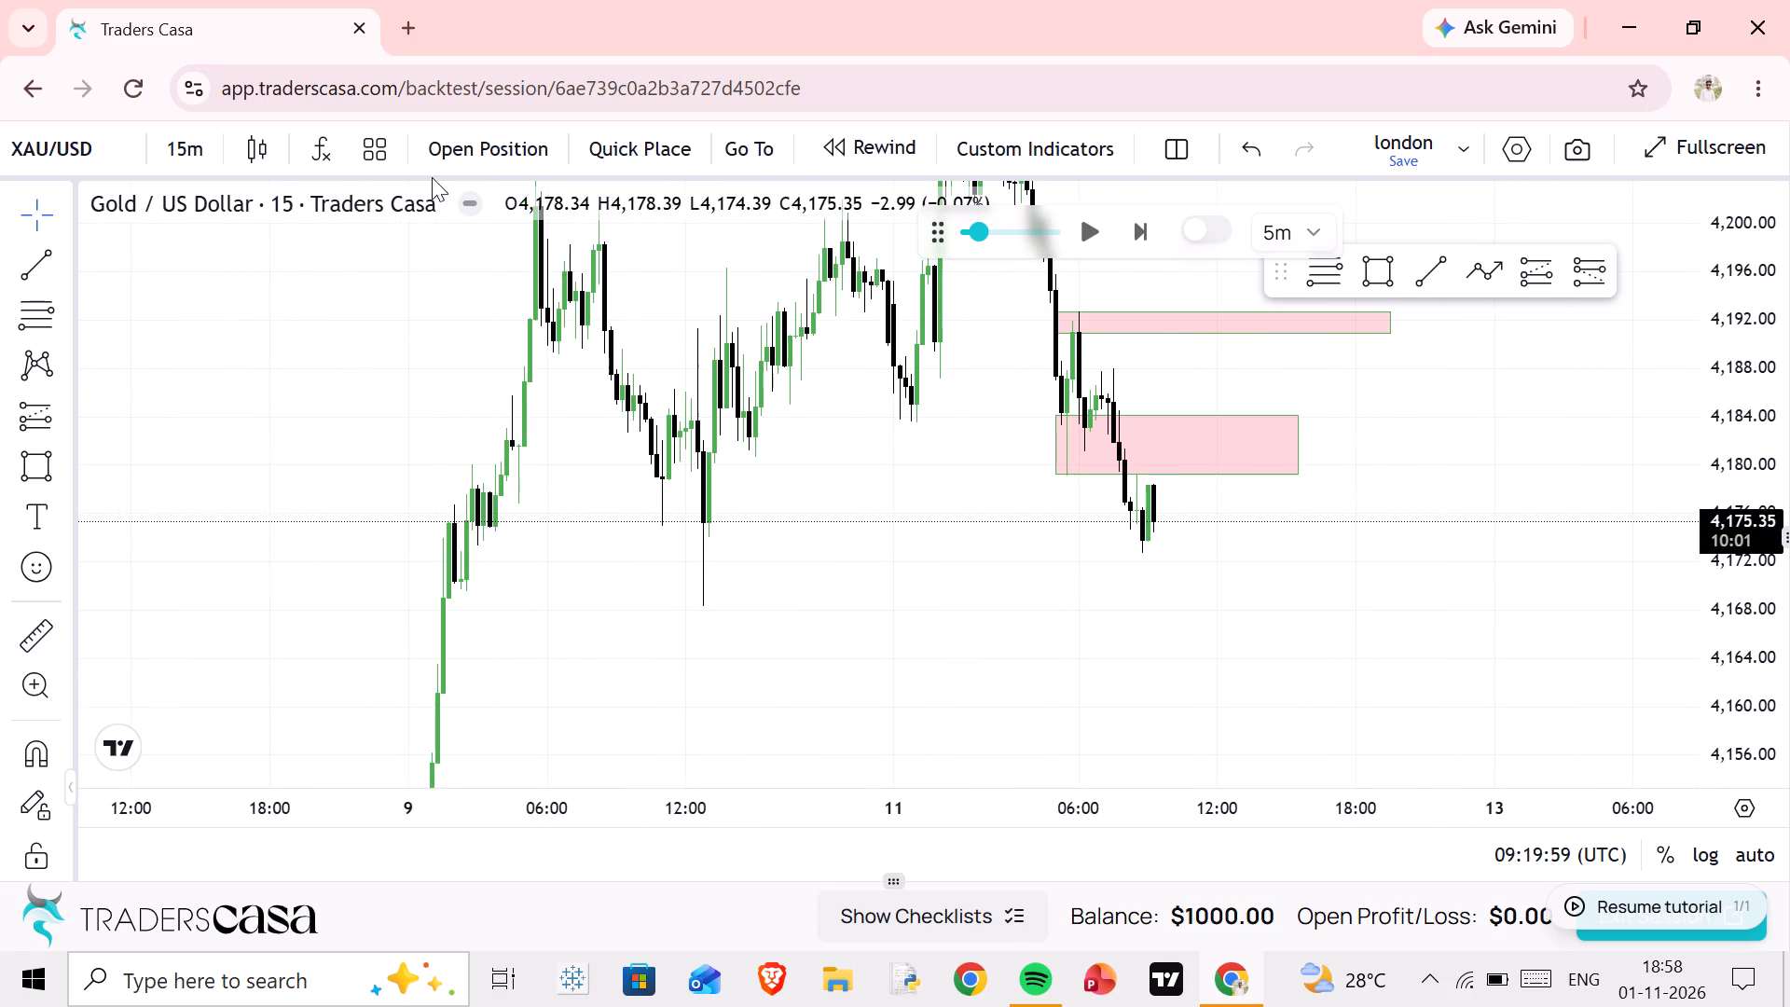
pyautogui.scroll(1, 756, 517)
pyautogui.moveTo(757, 545); pyautogui.dragTo(957, 506)
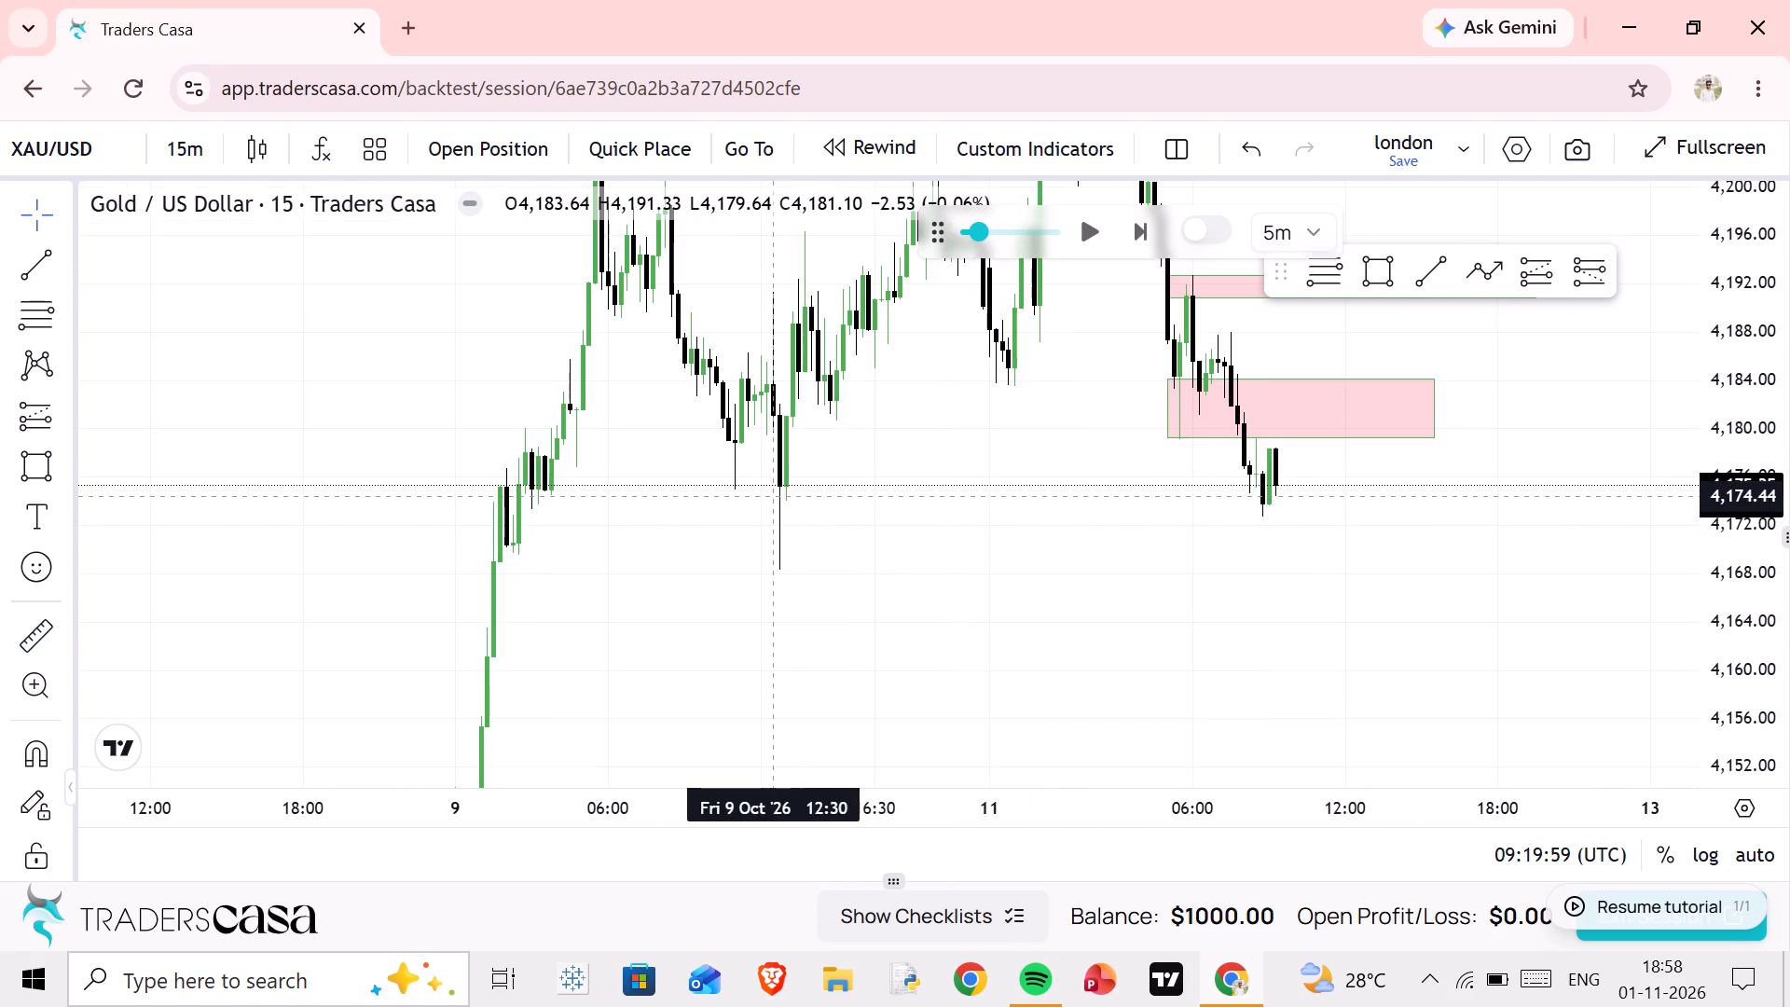
pyautogui.scroll(-15, 1742, 545)
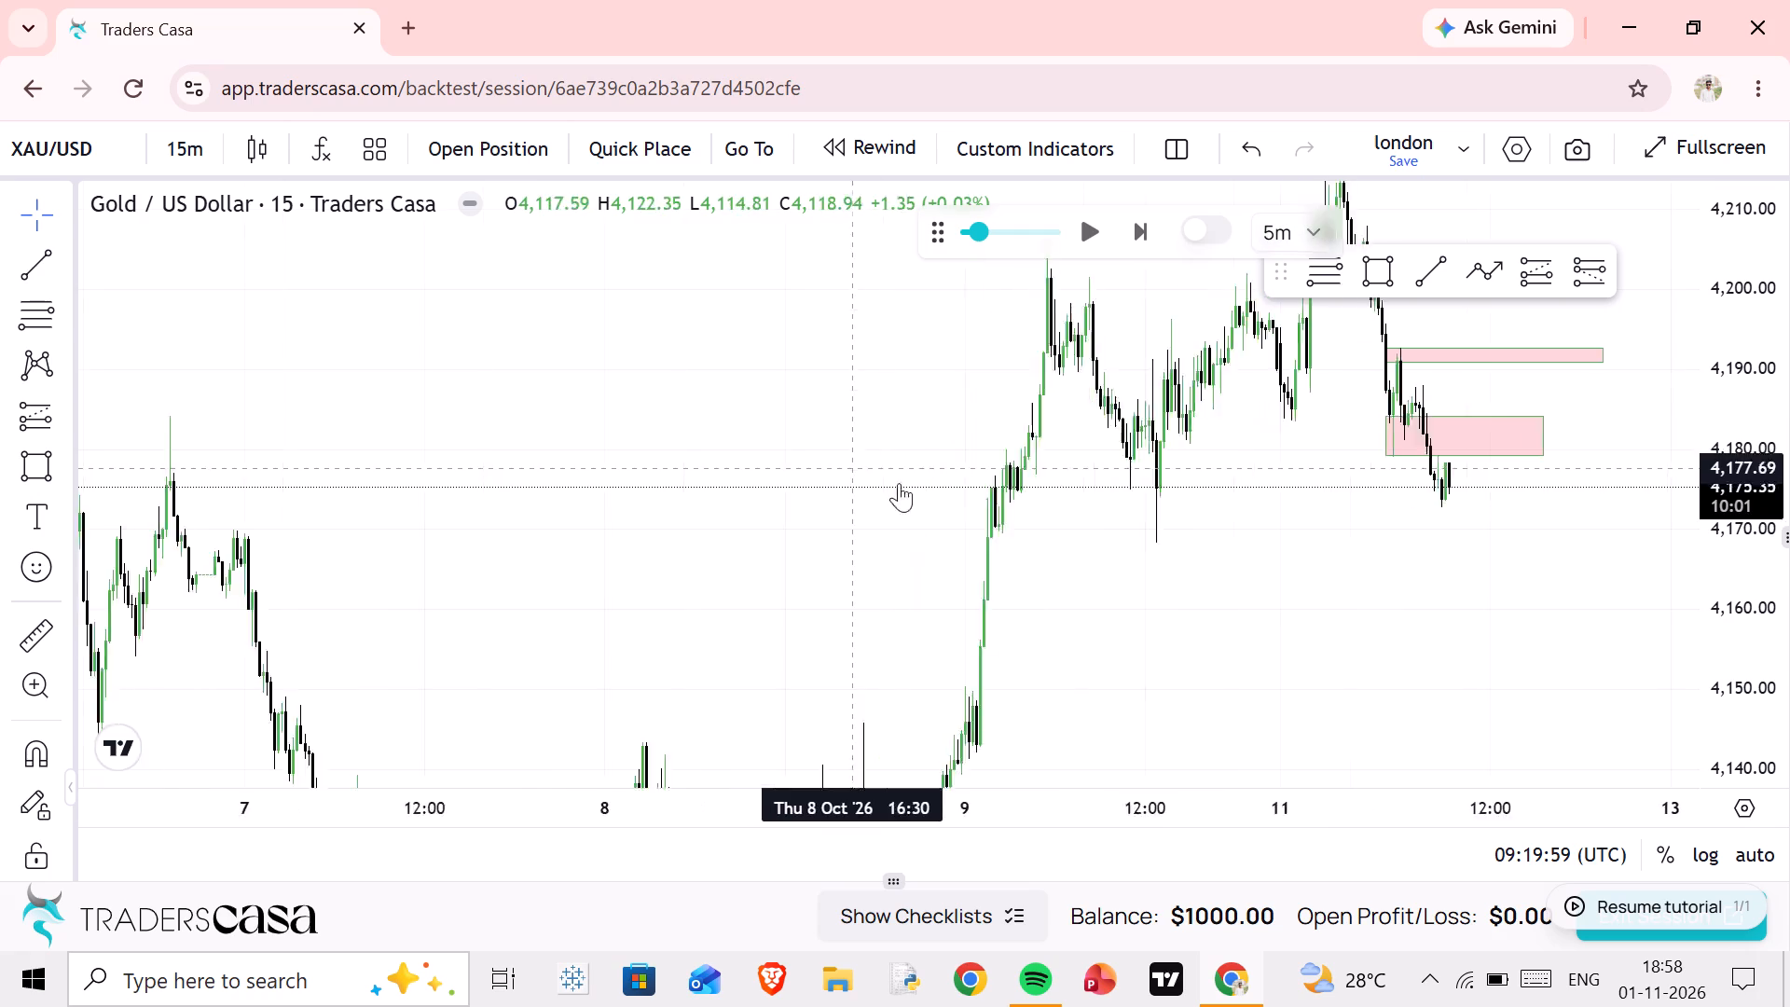
pyautogui.scroll(-1, 899, 483)
pyautogui.moveTo(1297, 545); pyautogui.dragTo(894, 323)
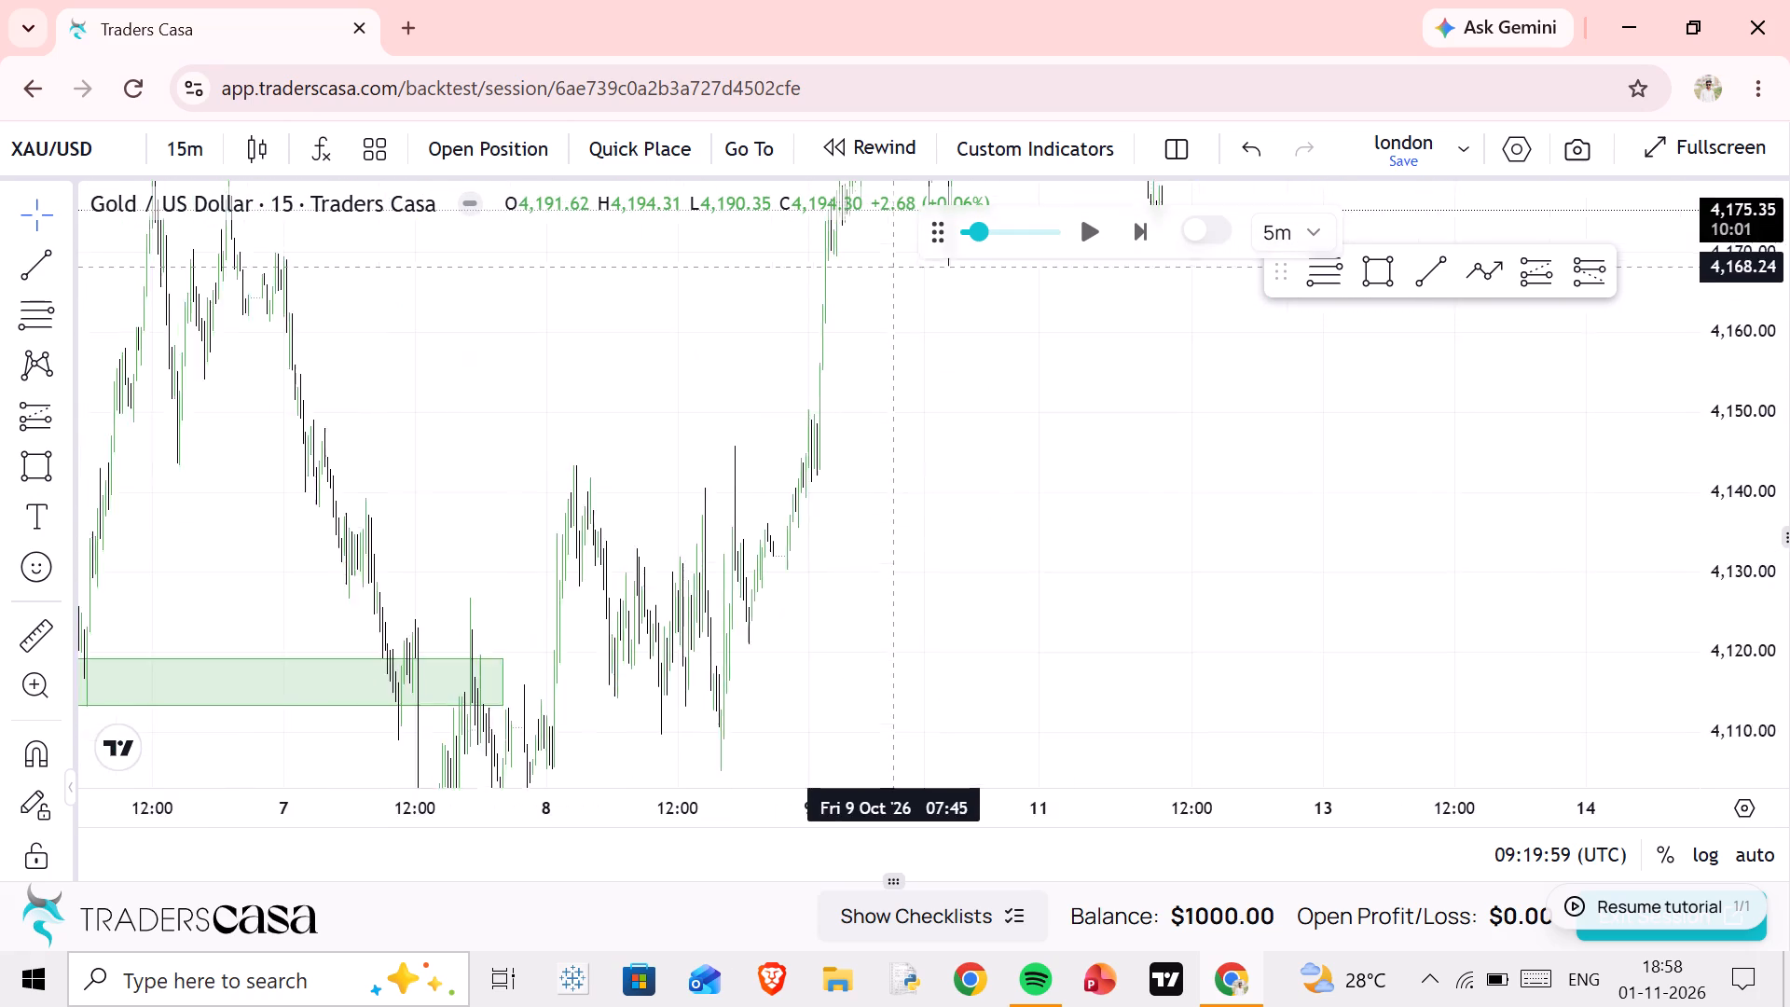
pyautogui.moveTo(894, 323); pyautogui.dragTo(843, 615)
pyautogui.scroll(7, 844, 594)
pyautogui.moveTo(307, 654); pyautogui.dragTo(767, 543)
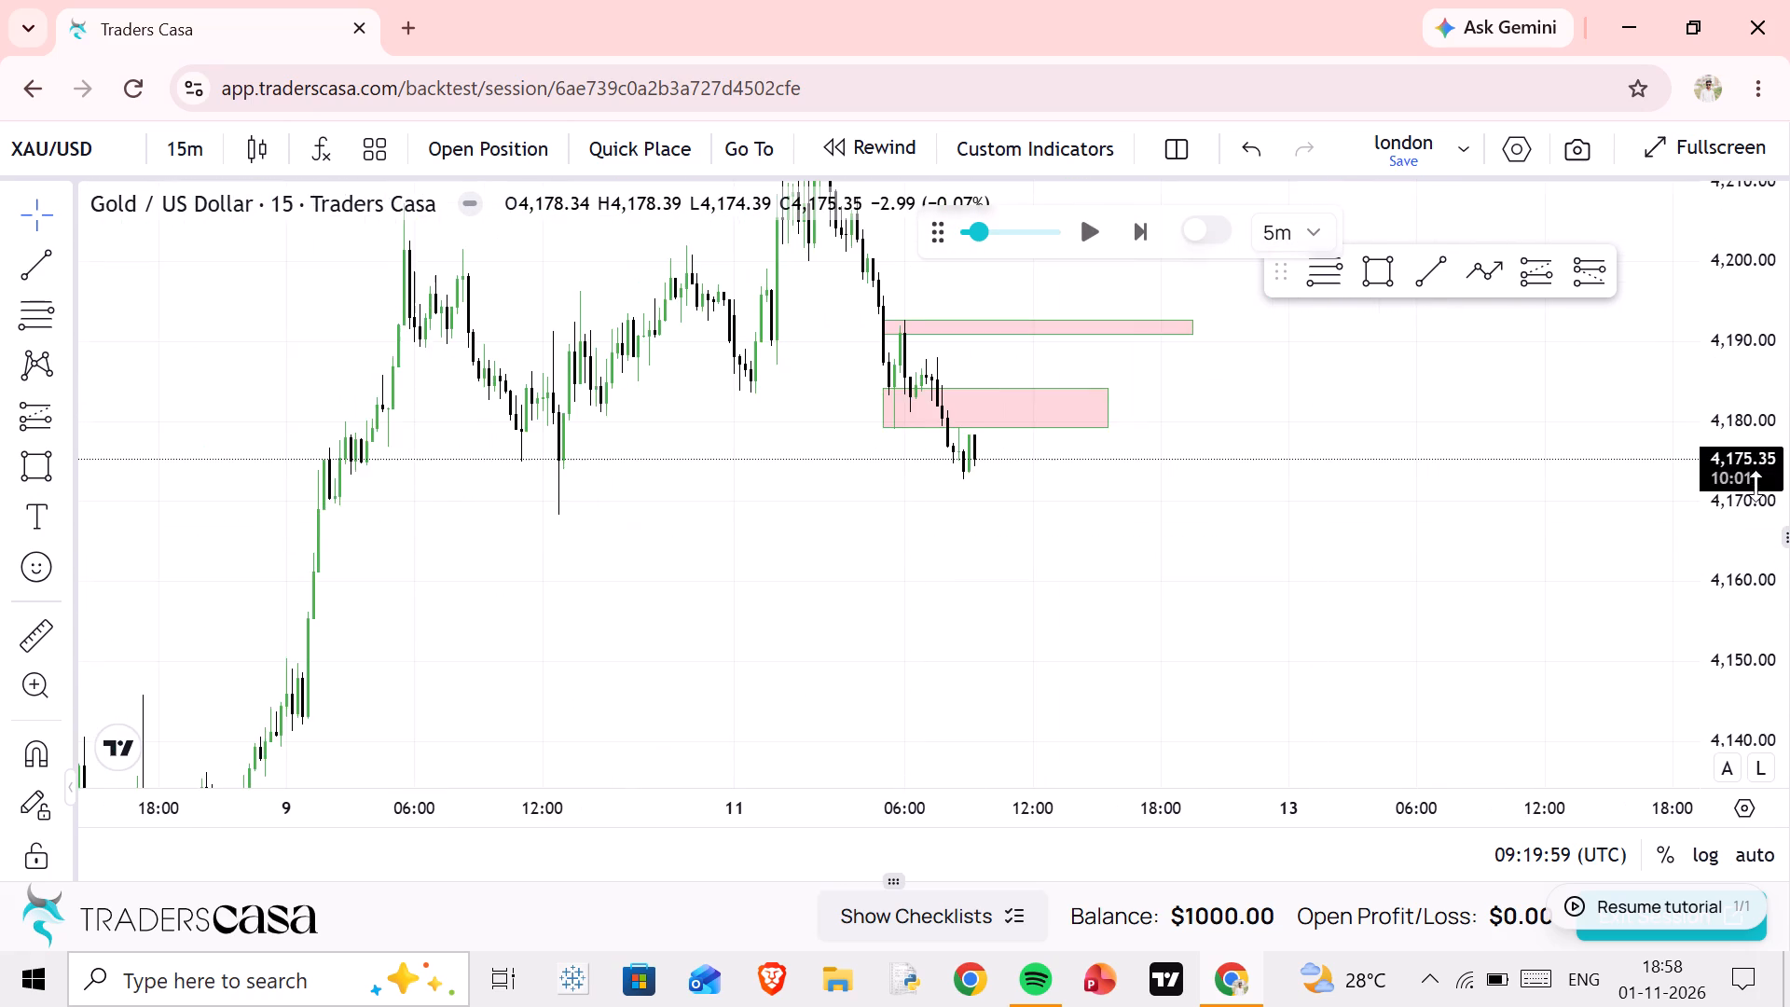
pyautogui.scroll(14, 1721, 565)
pyautogui.moveTo(1188, 517); pyautogui.dragTo(1166, 604)
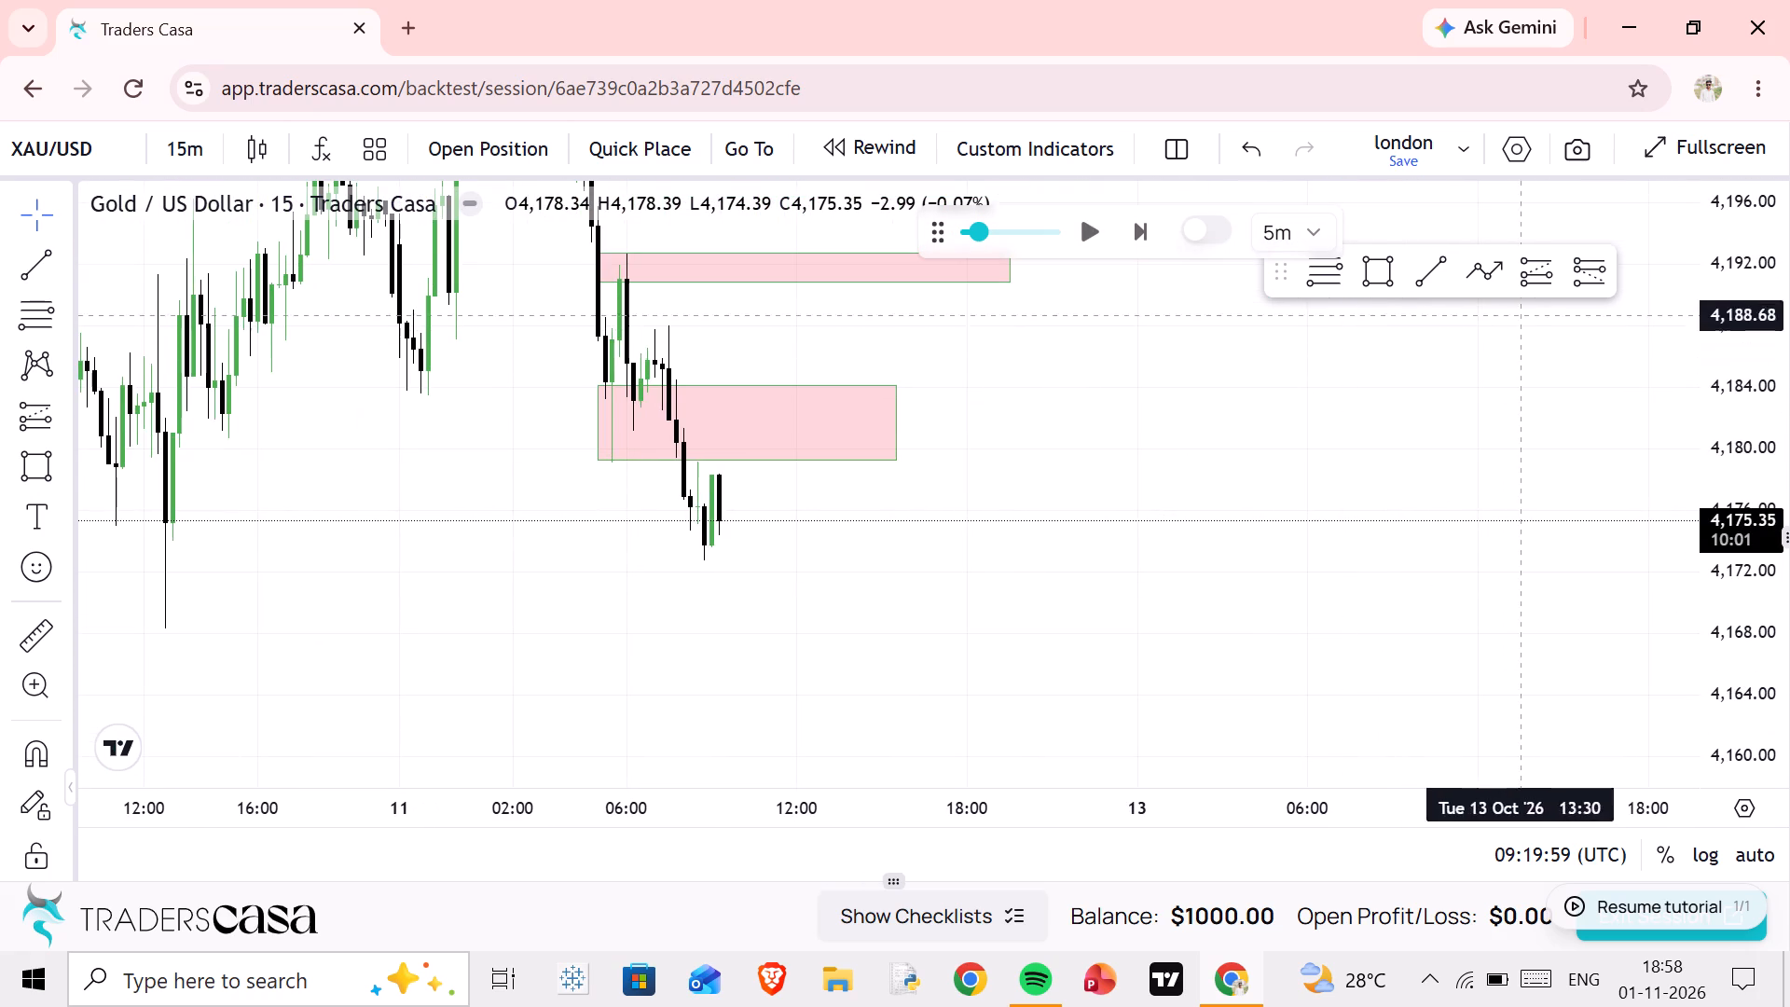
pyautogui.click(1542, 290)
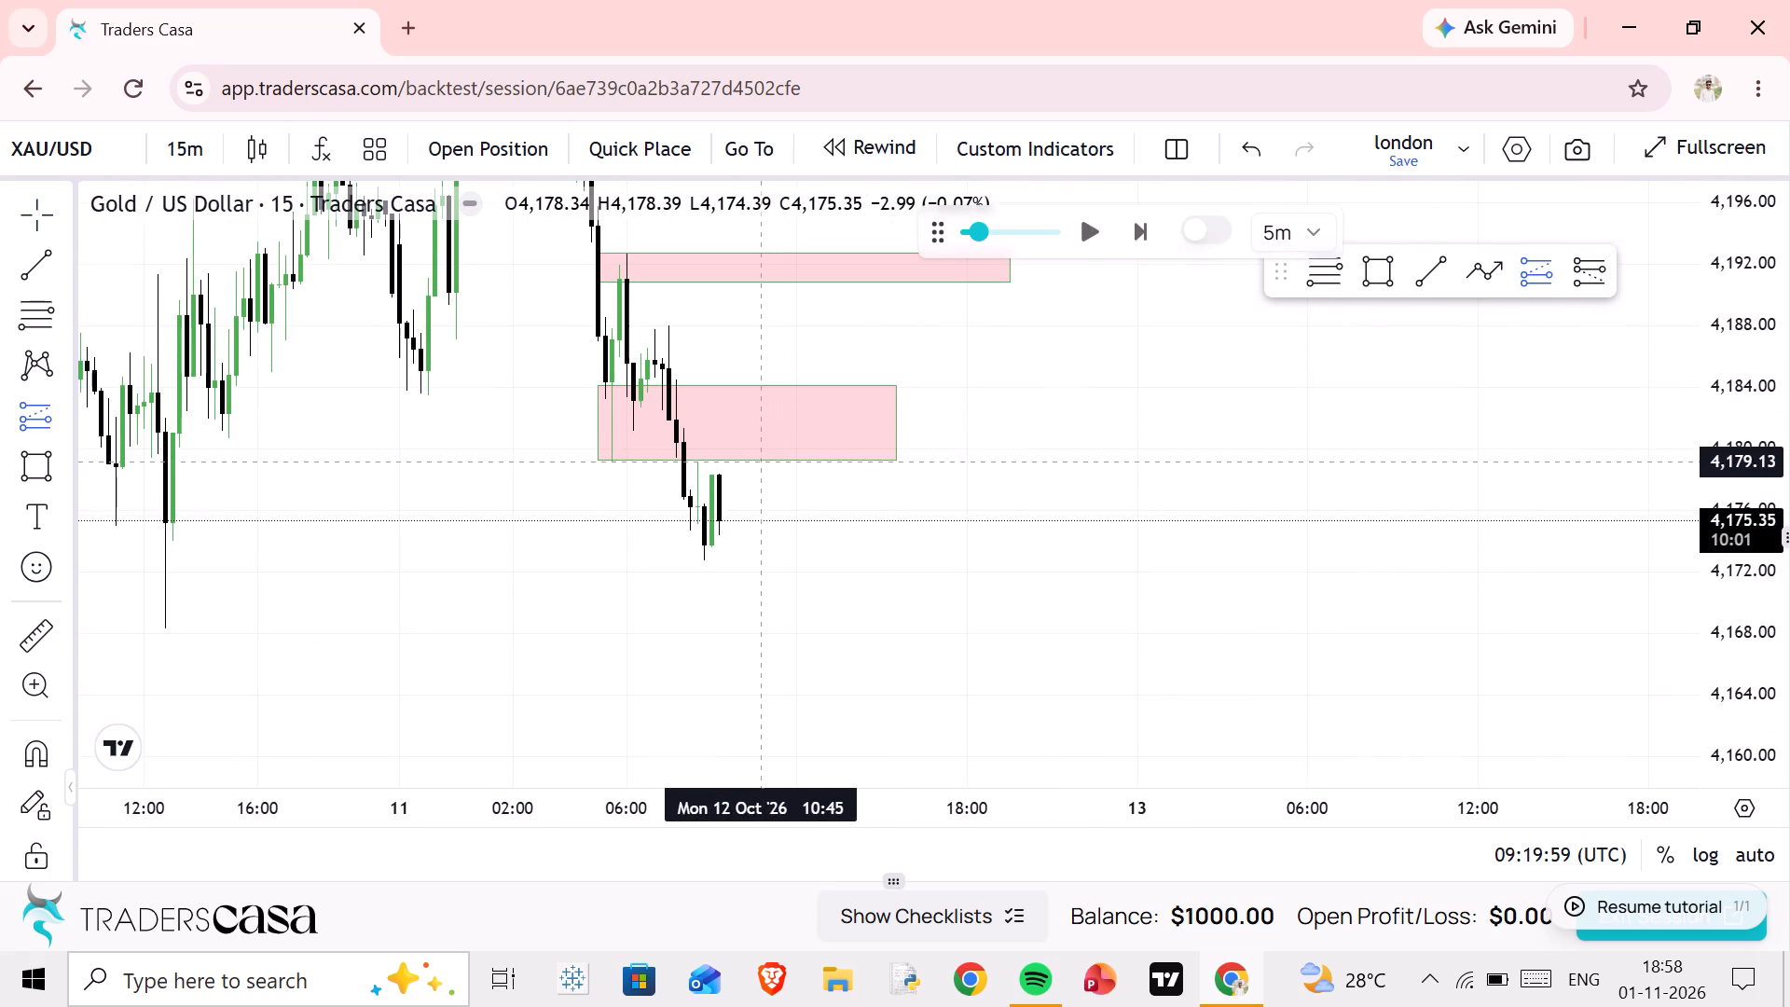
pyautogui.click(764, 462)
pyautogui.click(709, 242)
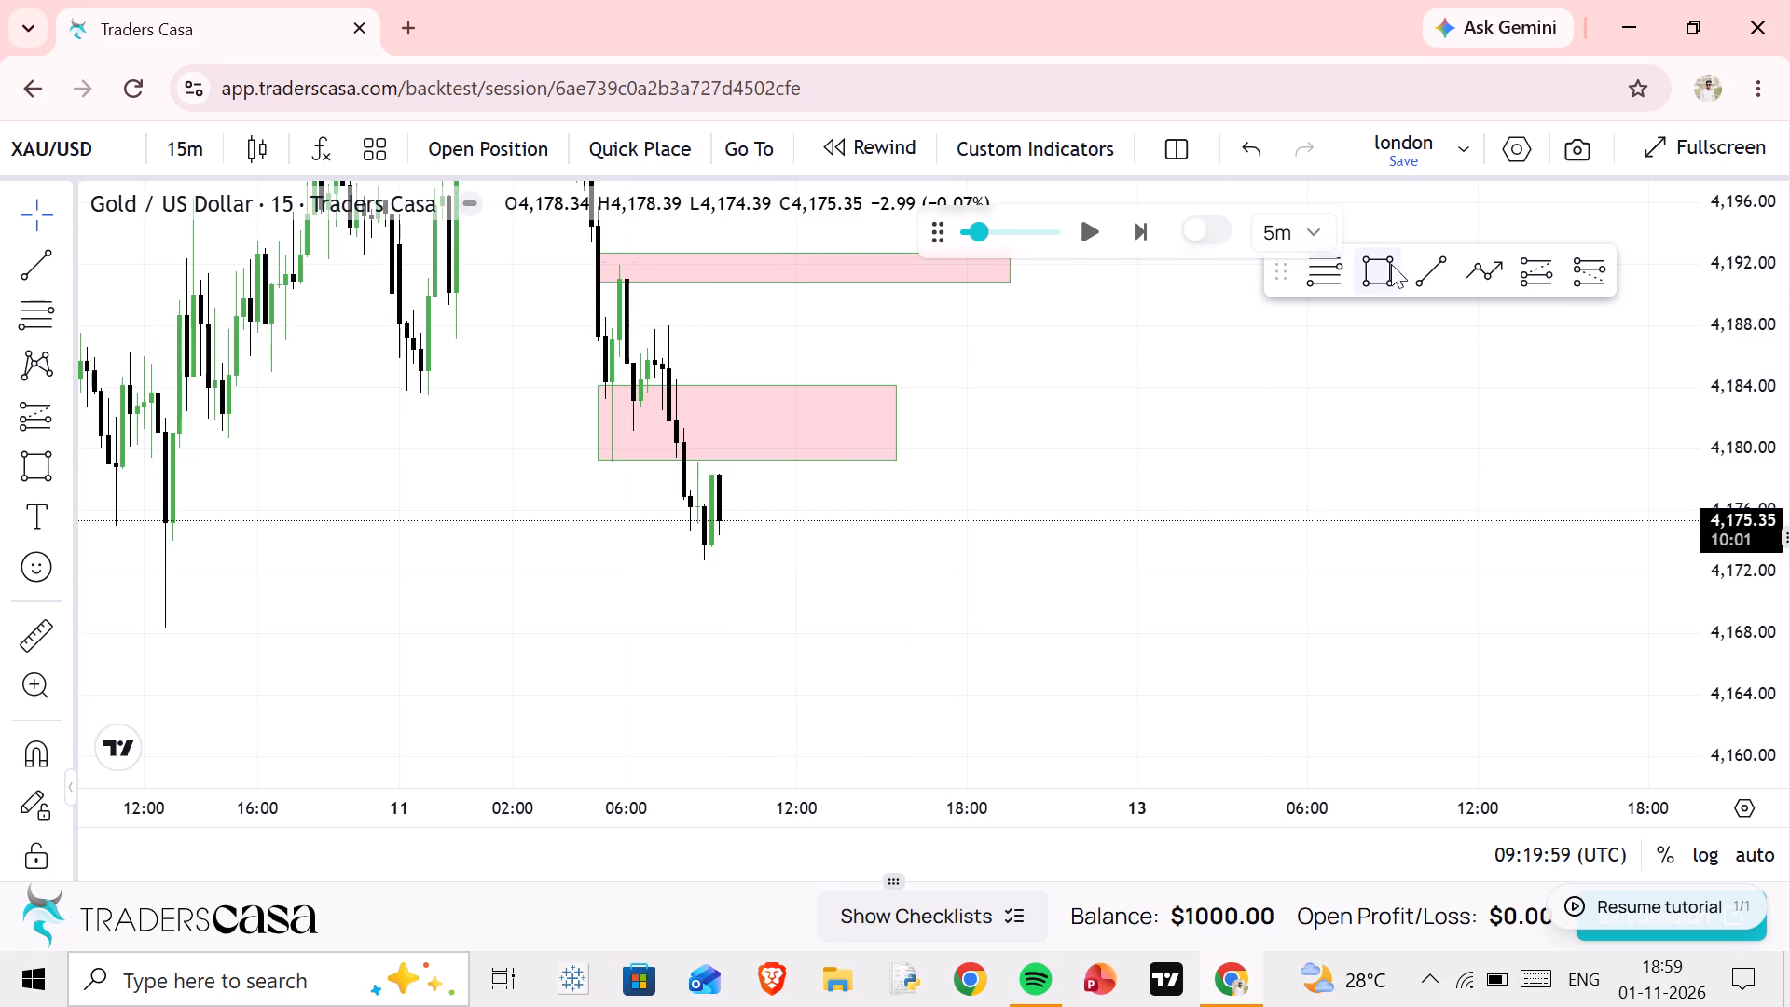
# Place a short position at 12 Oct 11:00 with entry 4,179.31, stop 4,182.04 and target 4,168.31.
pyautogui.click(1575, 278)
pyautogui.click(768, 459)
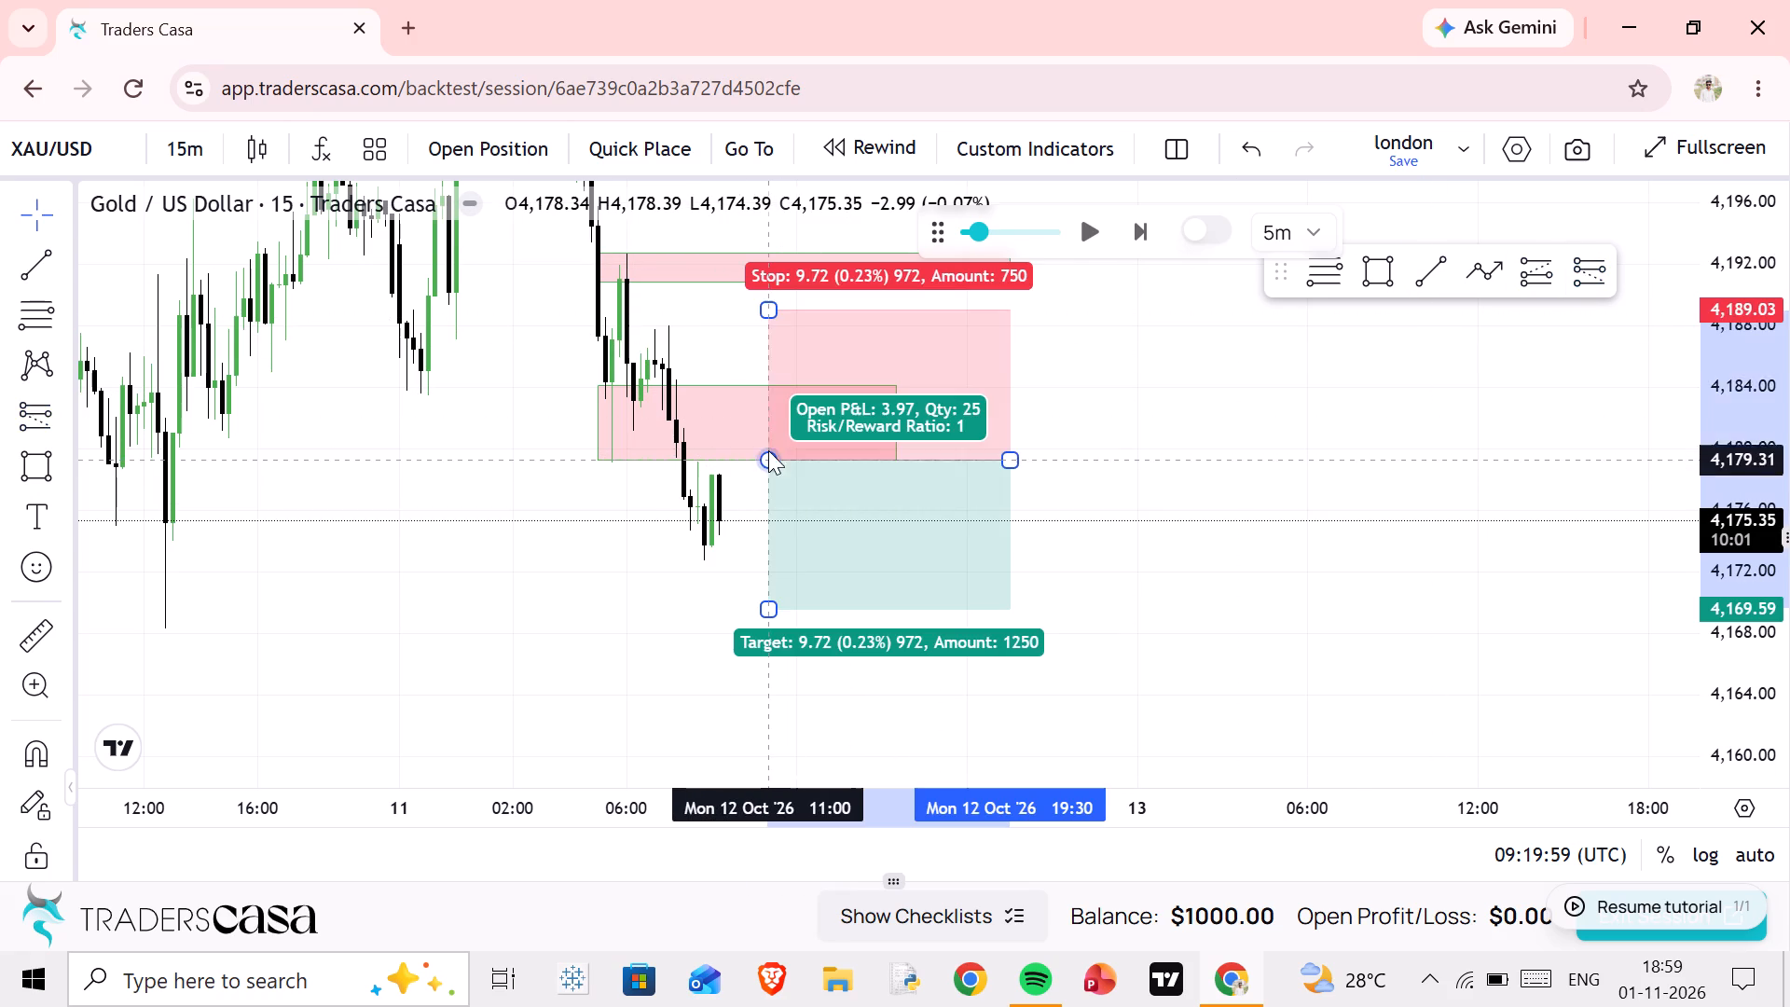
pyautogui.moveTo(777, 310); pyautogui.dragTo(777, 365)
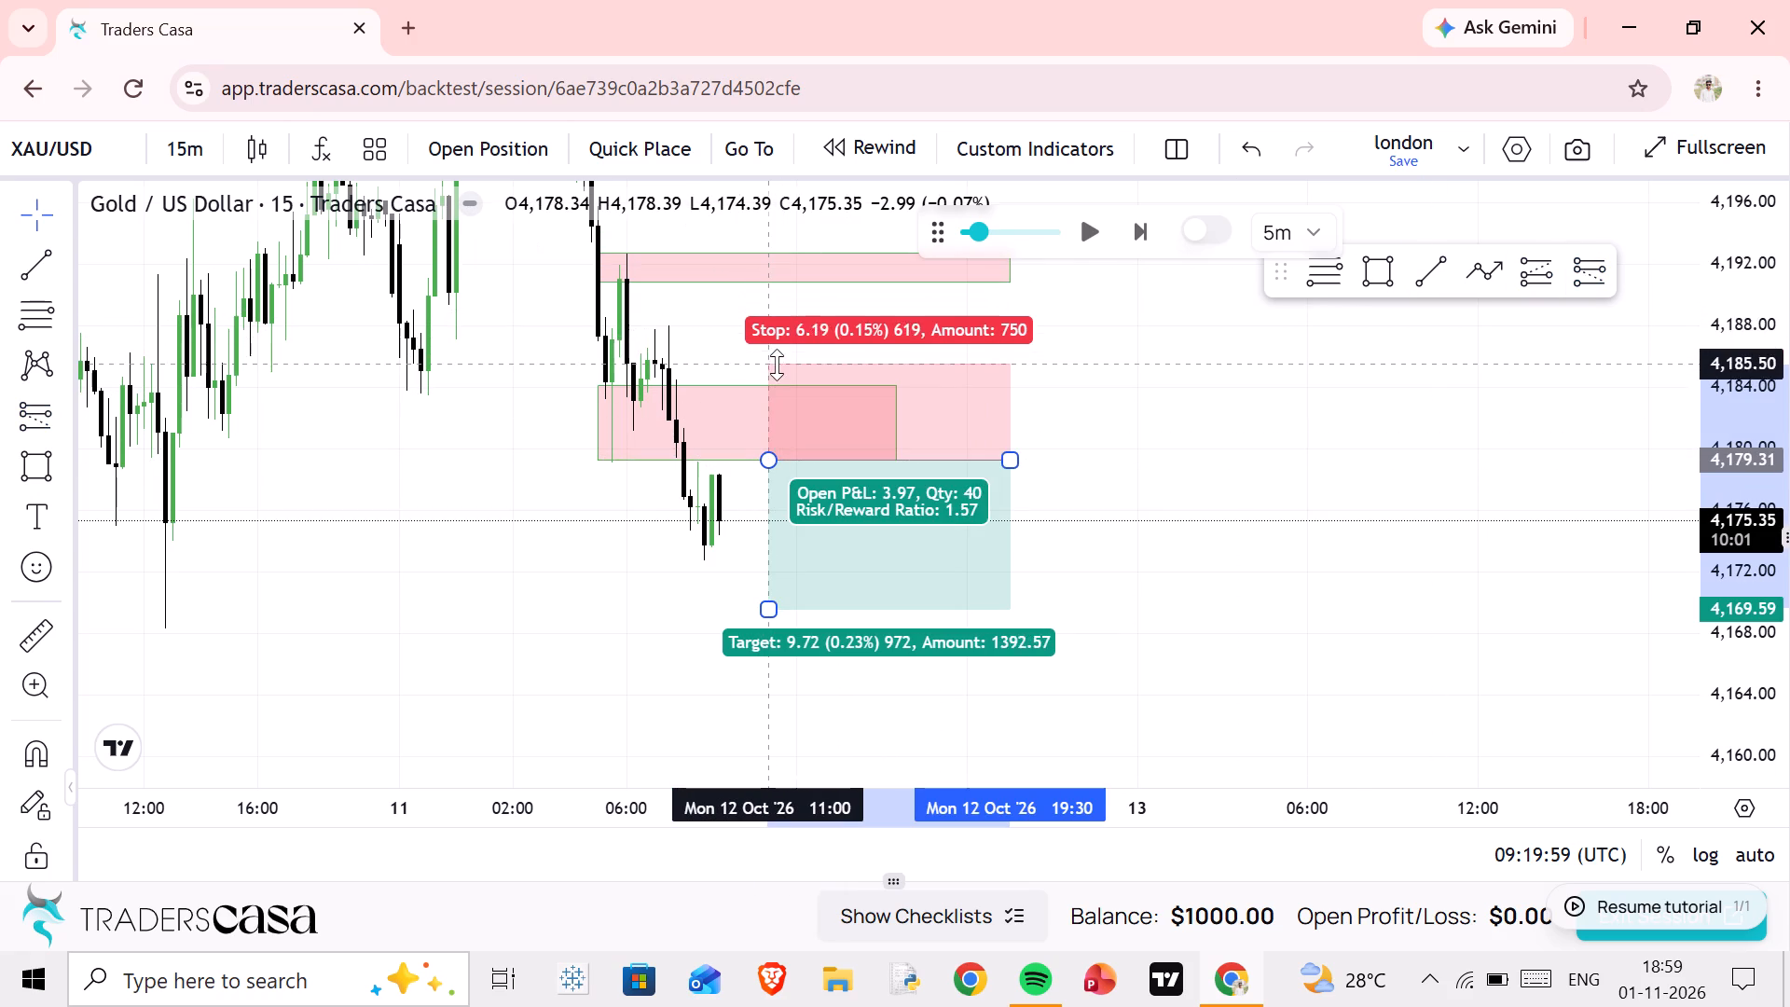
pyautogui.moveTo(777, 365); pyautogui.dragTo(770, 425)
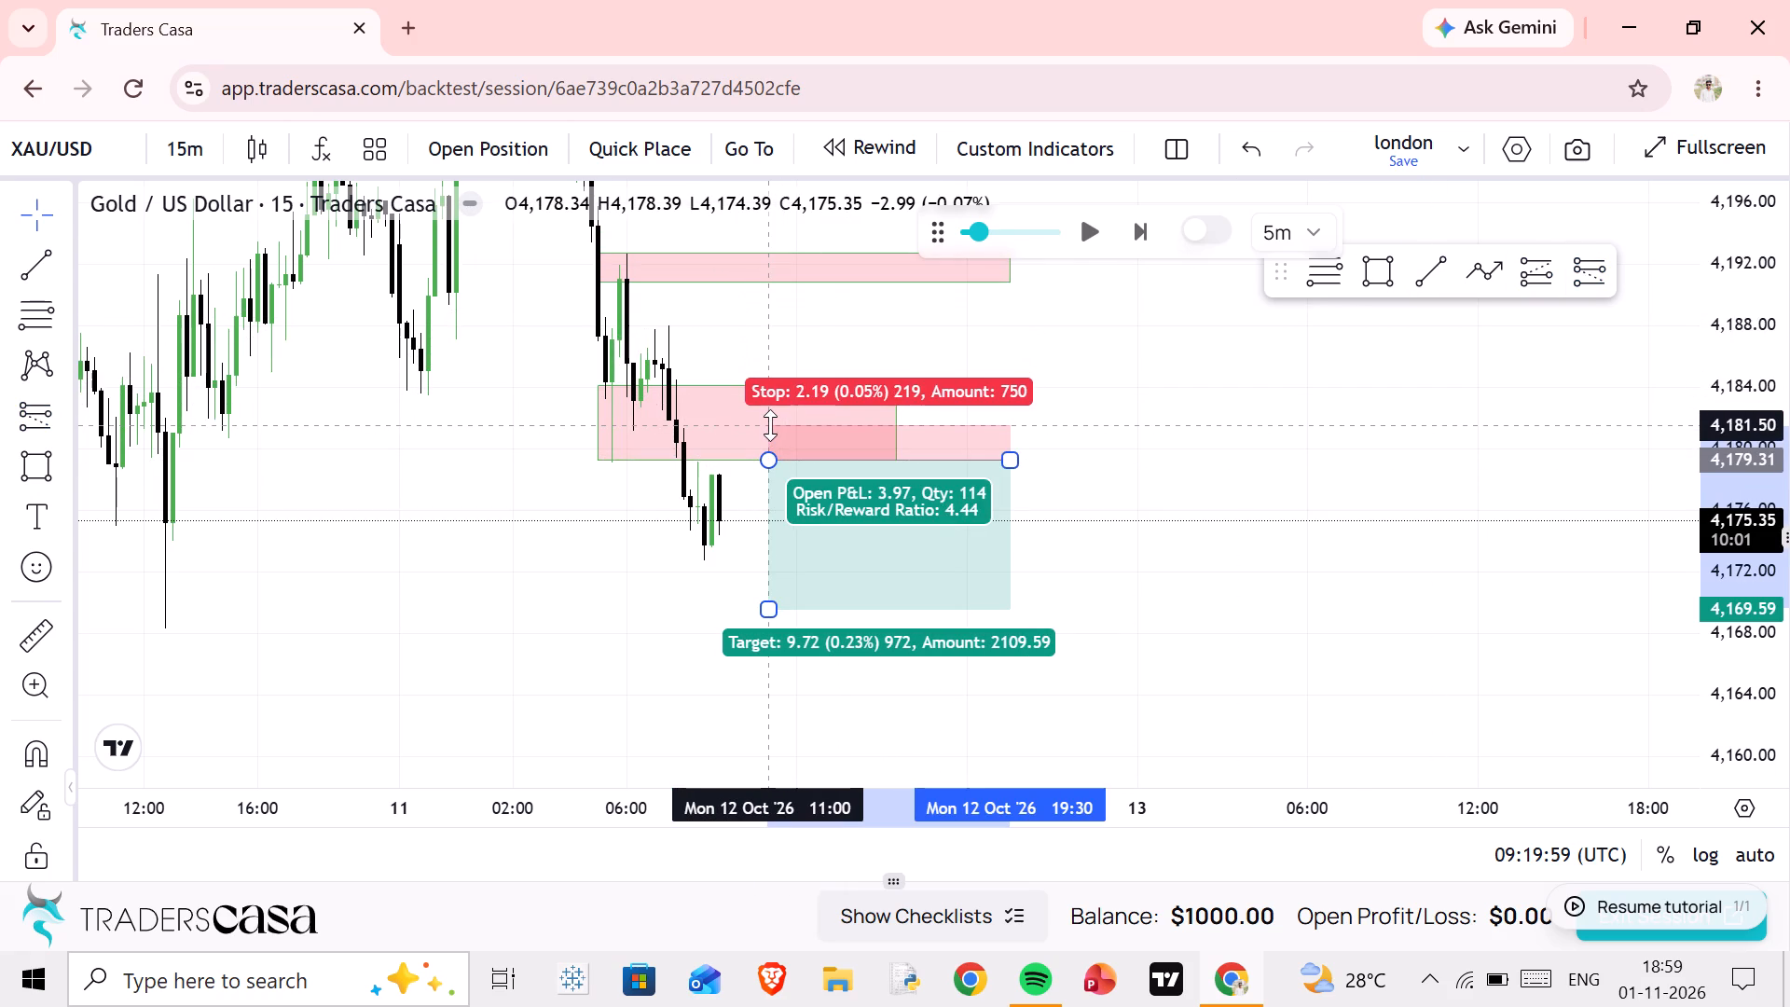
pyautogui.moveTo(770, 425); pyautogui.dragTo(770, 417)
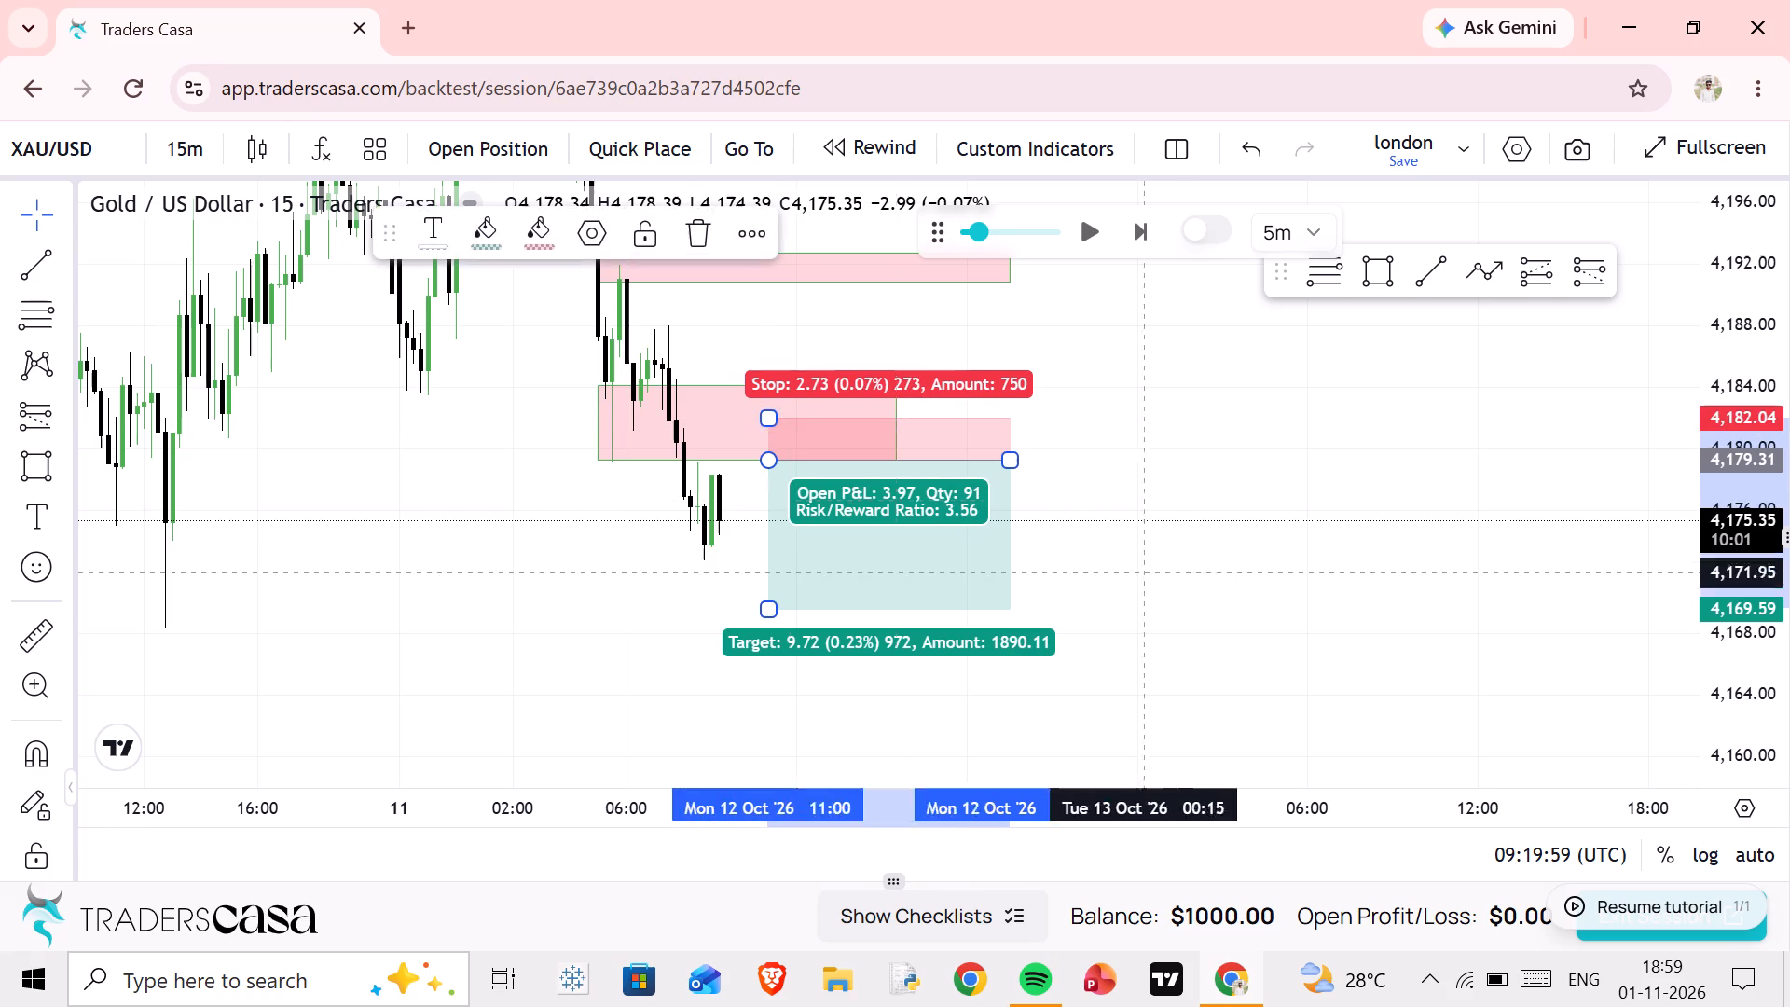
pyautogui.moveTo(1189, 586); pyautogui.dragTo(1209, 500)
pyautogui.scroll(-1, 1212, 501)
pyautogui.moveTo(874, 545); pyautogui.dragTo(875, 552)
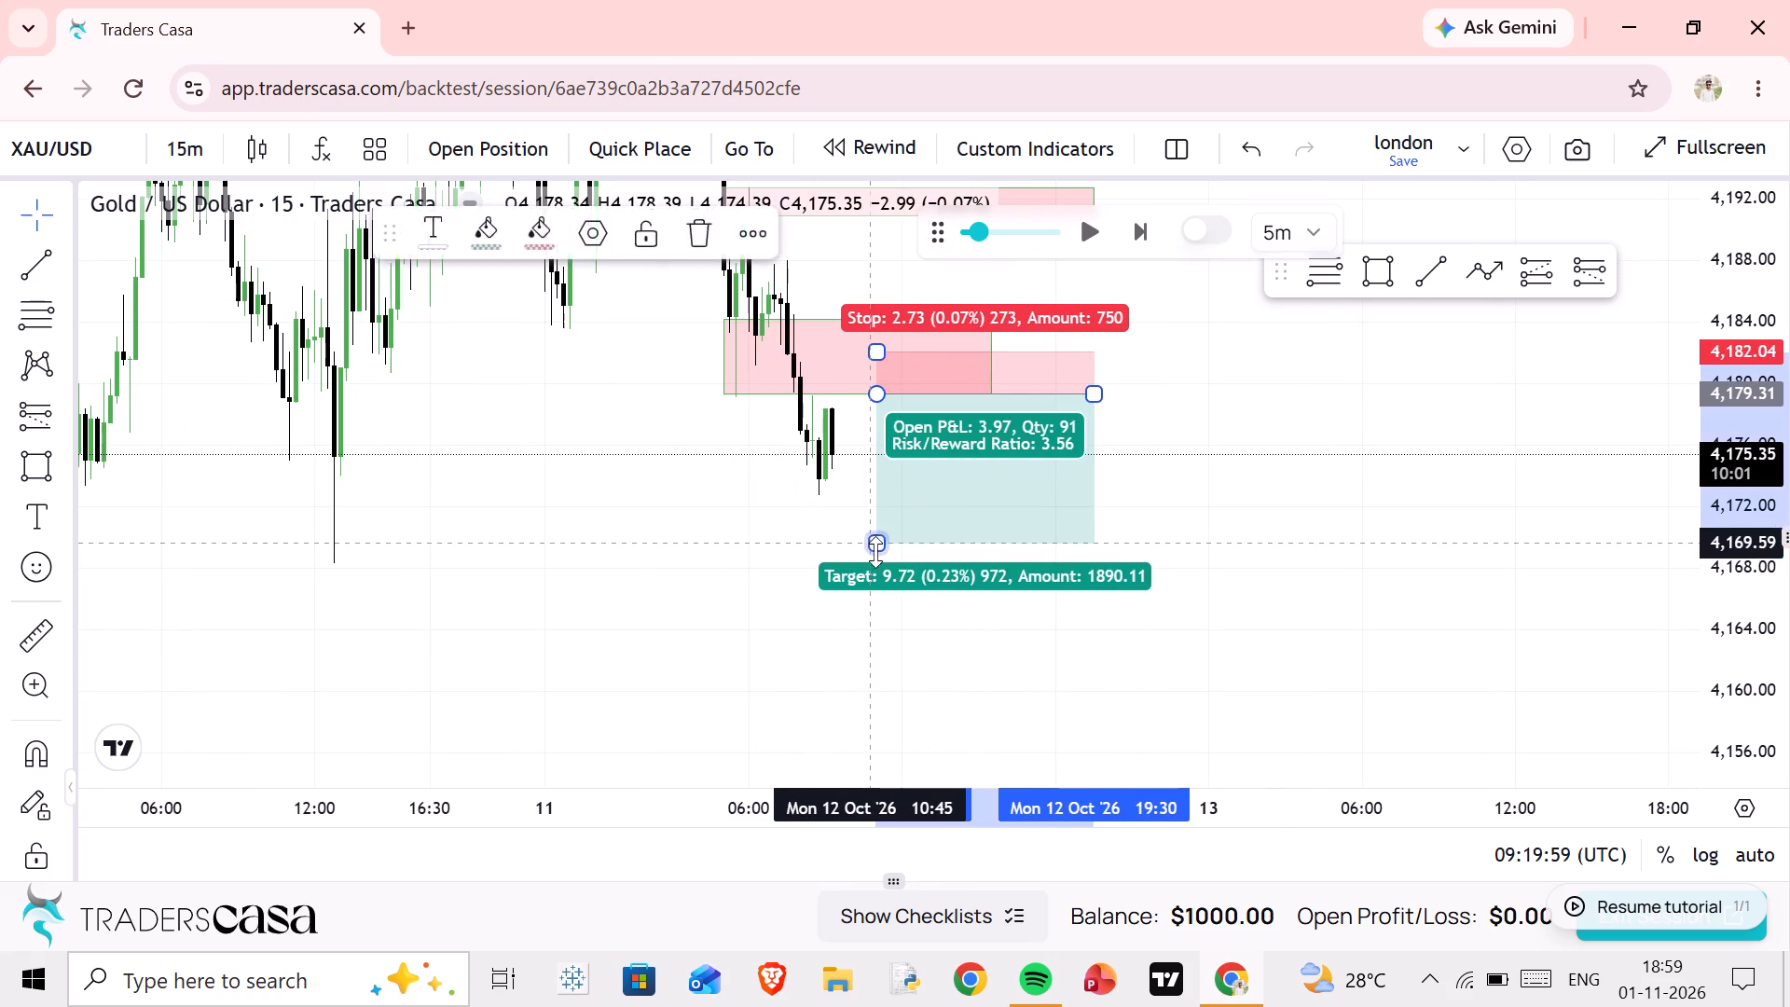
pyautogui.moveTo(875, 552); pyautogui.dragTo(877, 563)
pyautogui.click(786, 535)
# Start replaying price forward from 09:20 on 12 Oct on the 15-minute chart.
pyautogui.moveTo(785, 521); pyautogui.dragTo(875, 543)
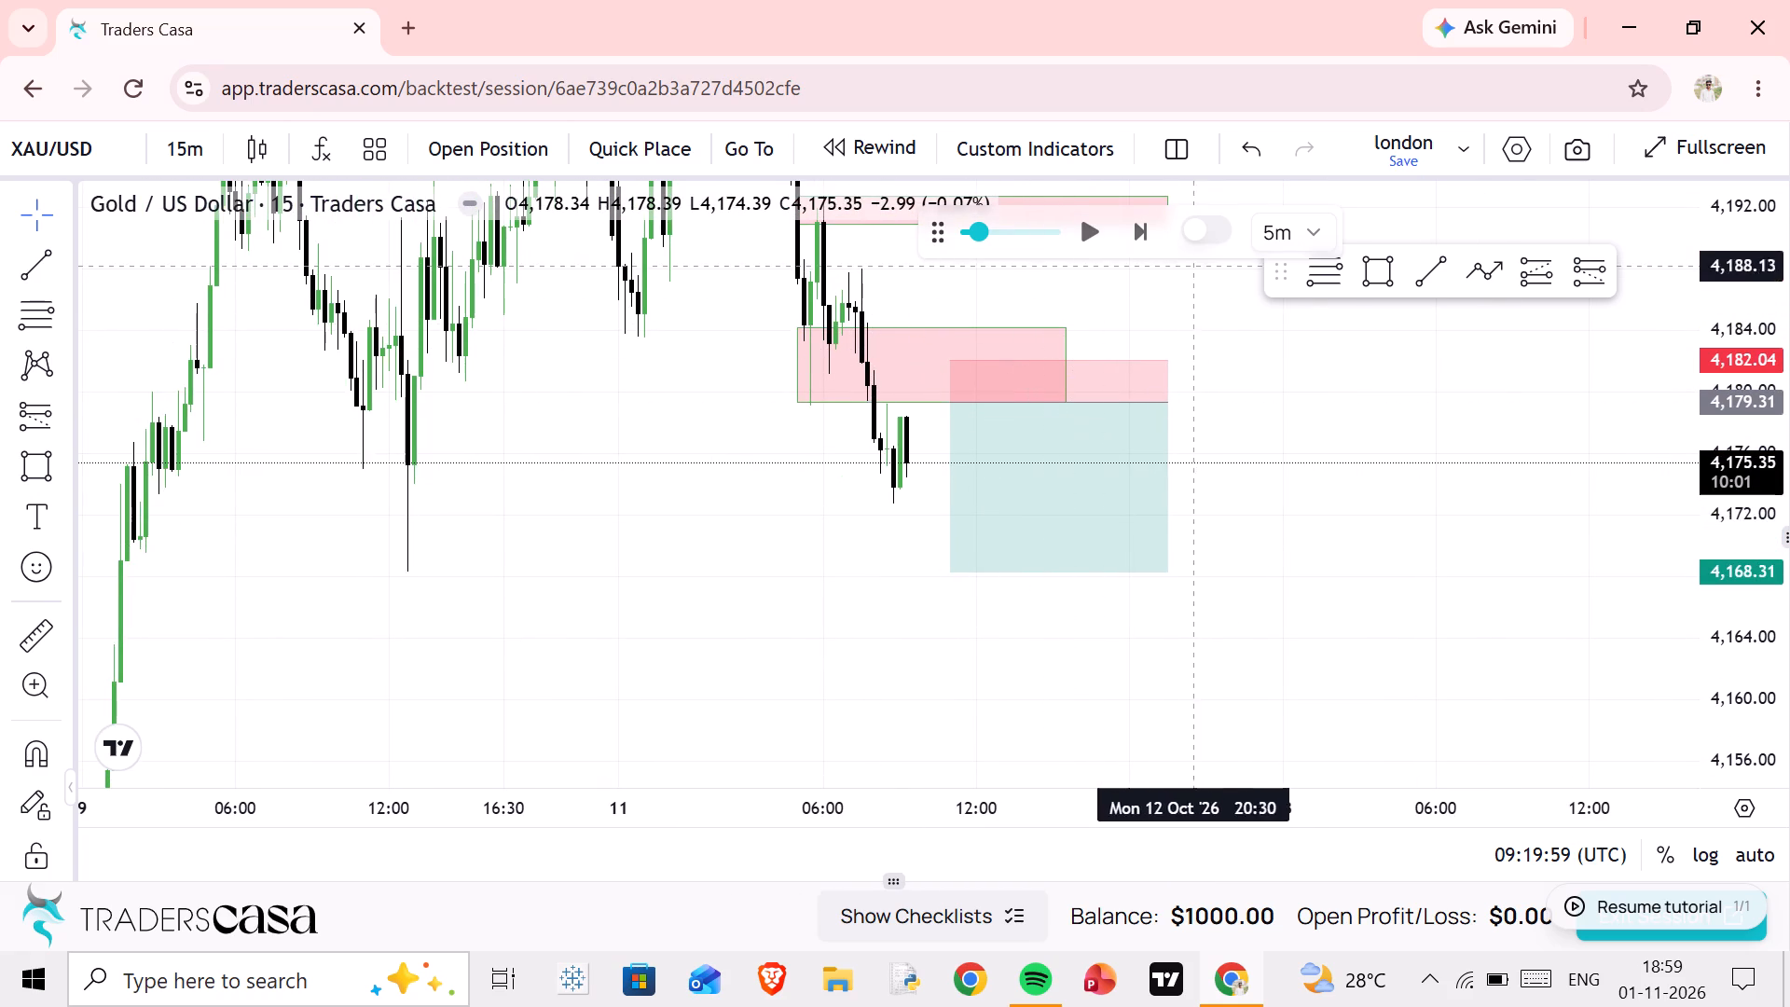
pyautogui.click(1095, 239)
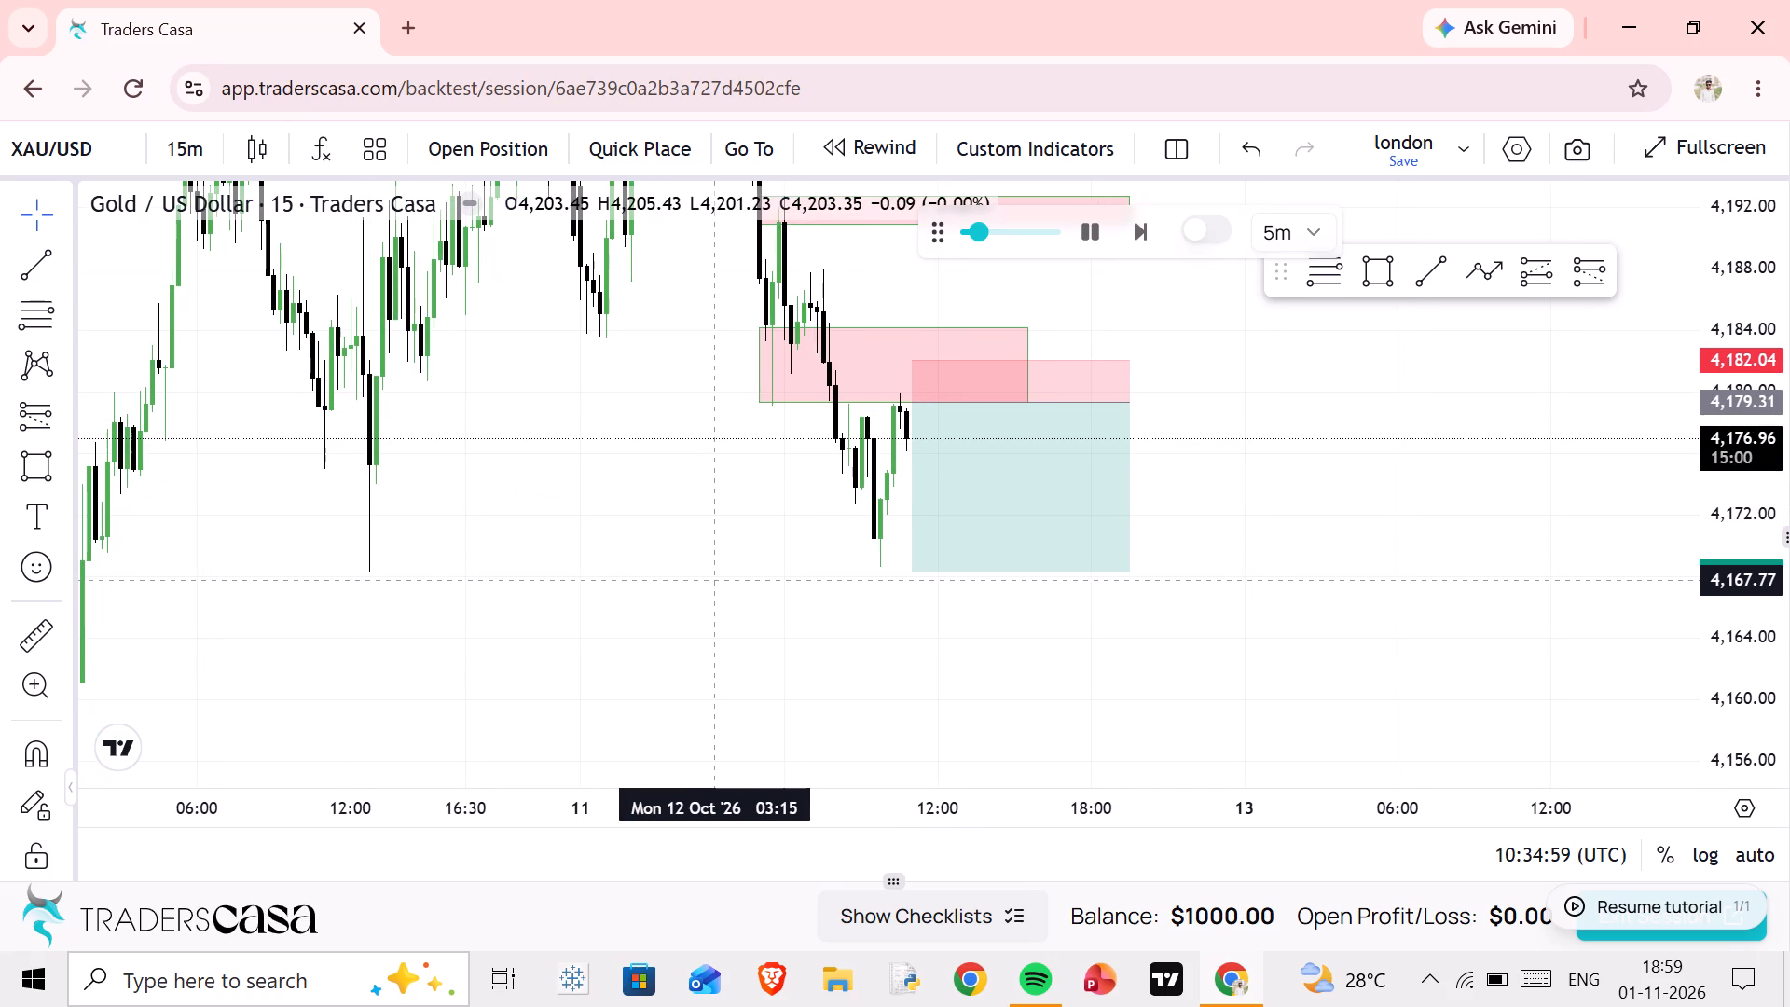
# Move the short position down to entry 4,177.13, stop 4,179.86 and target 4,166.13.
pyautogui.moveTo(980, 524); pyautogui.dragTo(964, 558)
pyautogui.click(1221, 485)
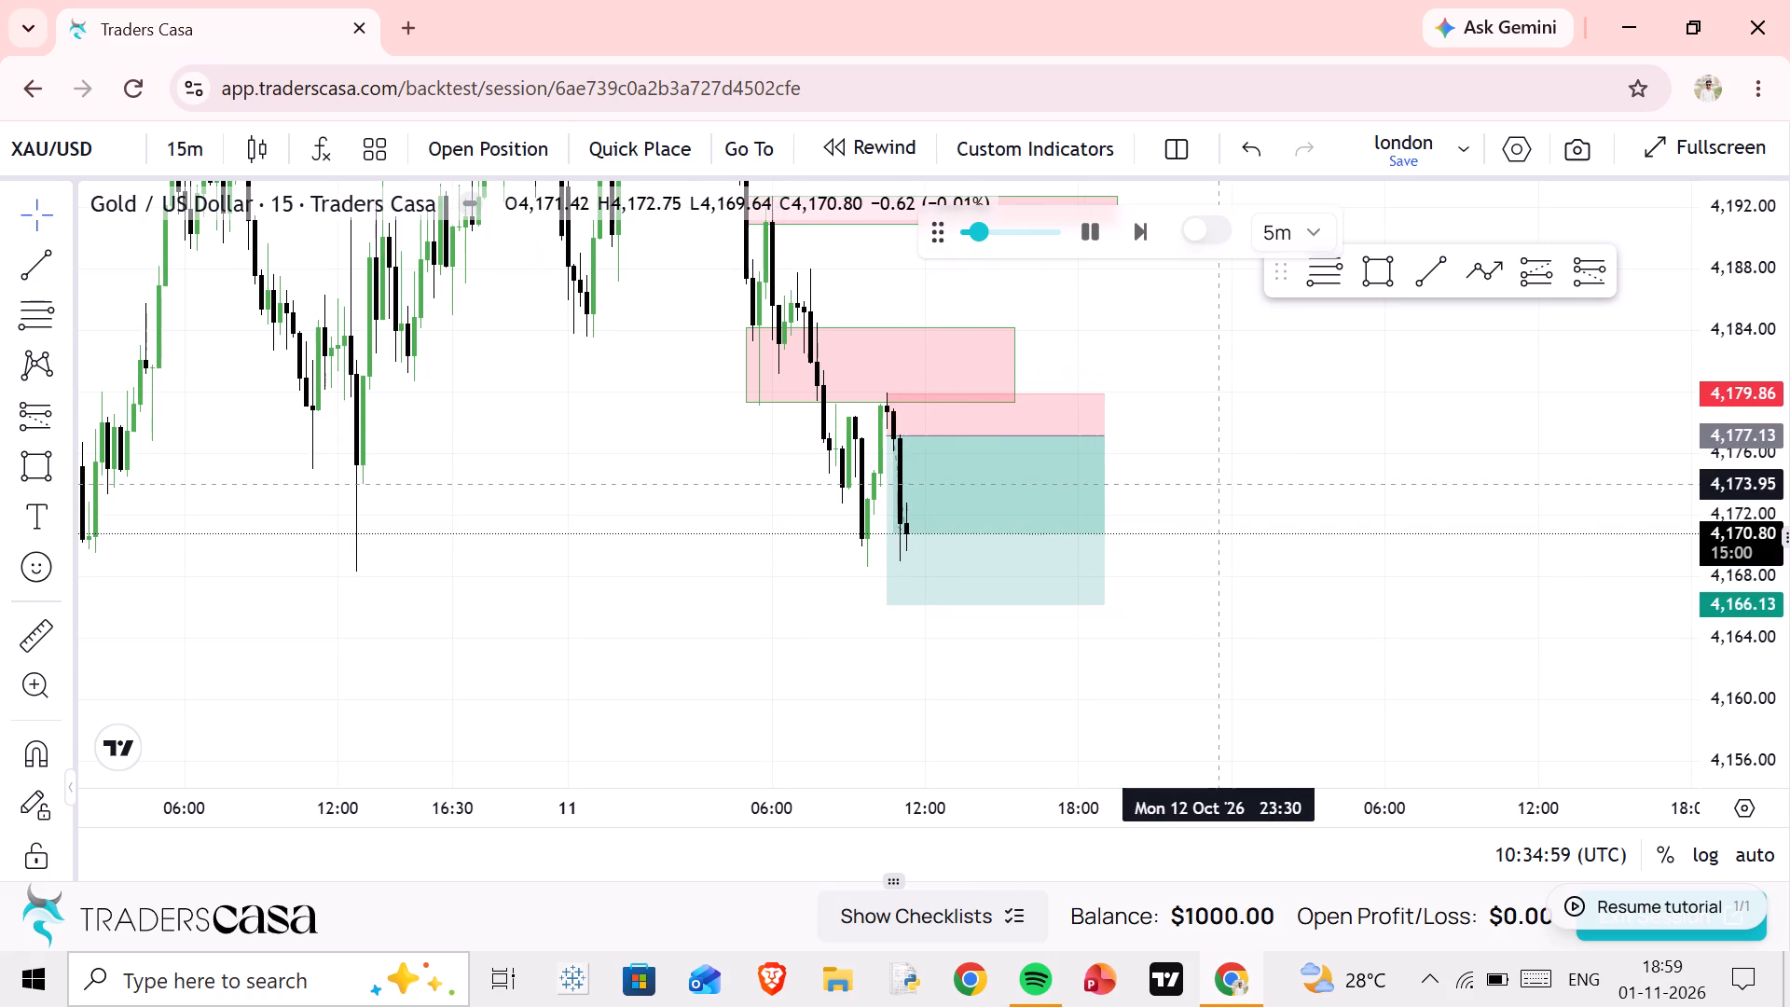
# Switch the chart to the 5-minute interval.
pyautogui.moveTo(1308, 533); pyautogui.dragTo(1327, 441)
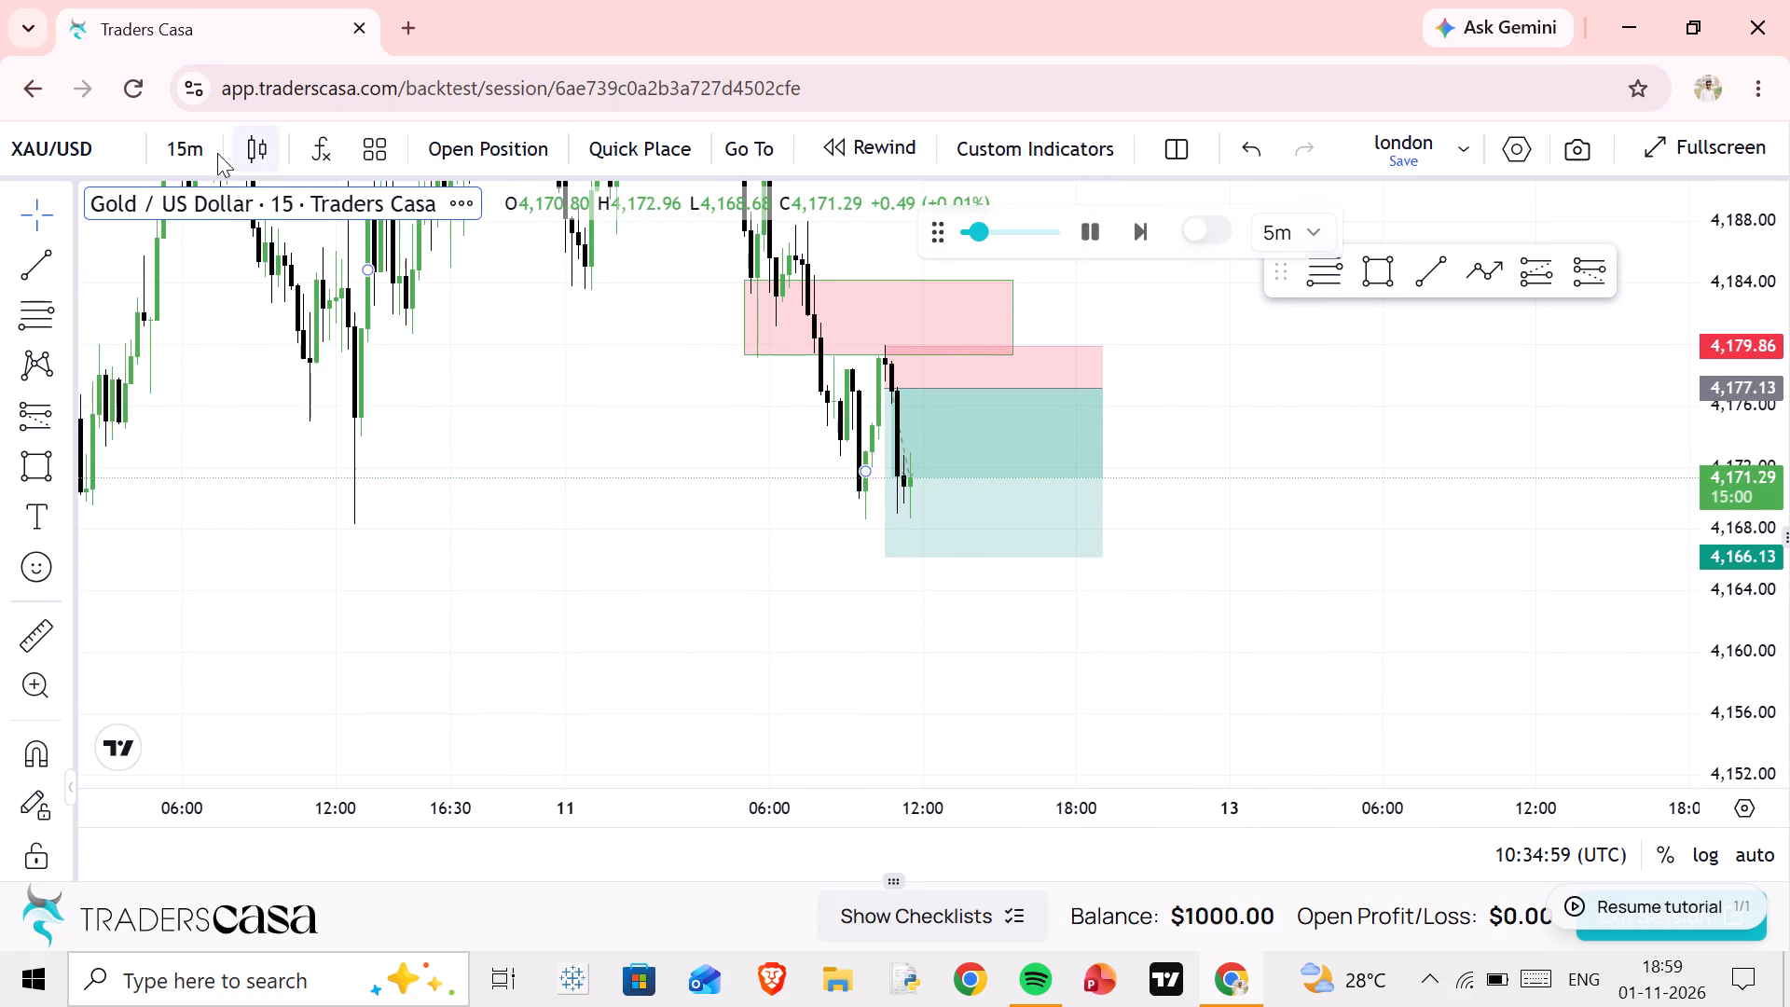
pyautogui.click(208, 148)
pyautogui.click(221, 392)
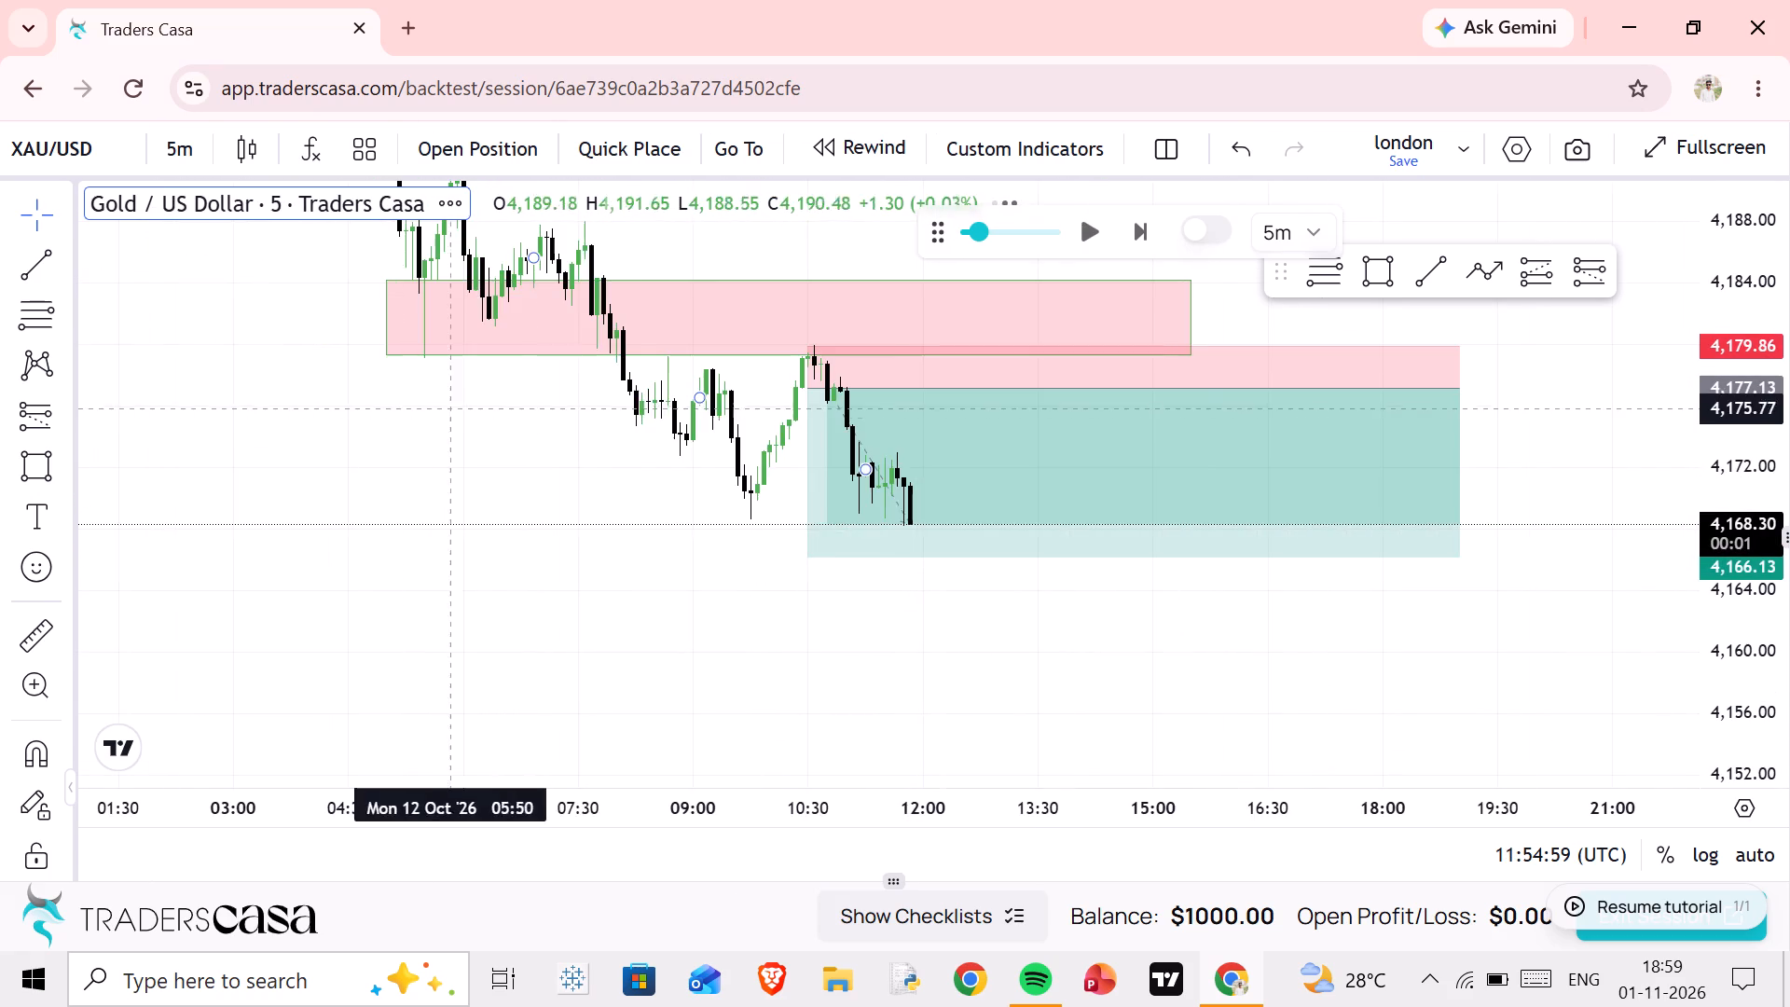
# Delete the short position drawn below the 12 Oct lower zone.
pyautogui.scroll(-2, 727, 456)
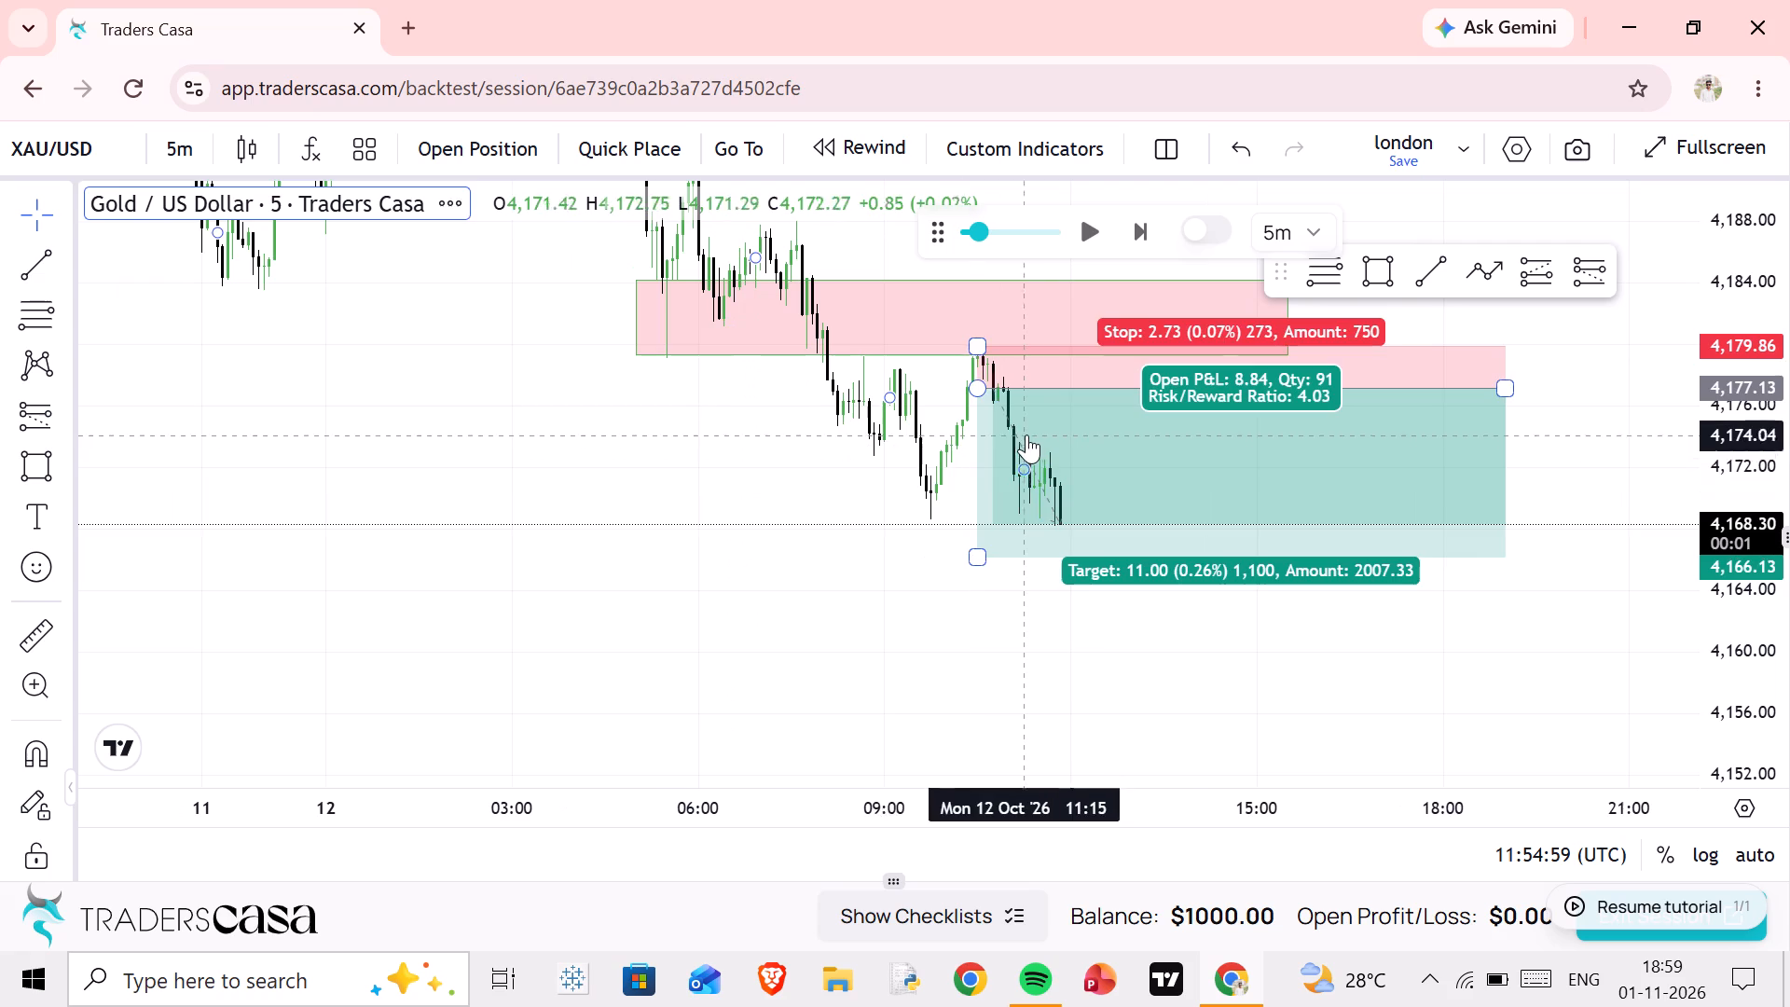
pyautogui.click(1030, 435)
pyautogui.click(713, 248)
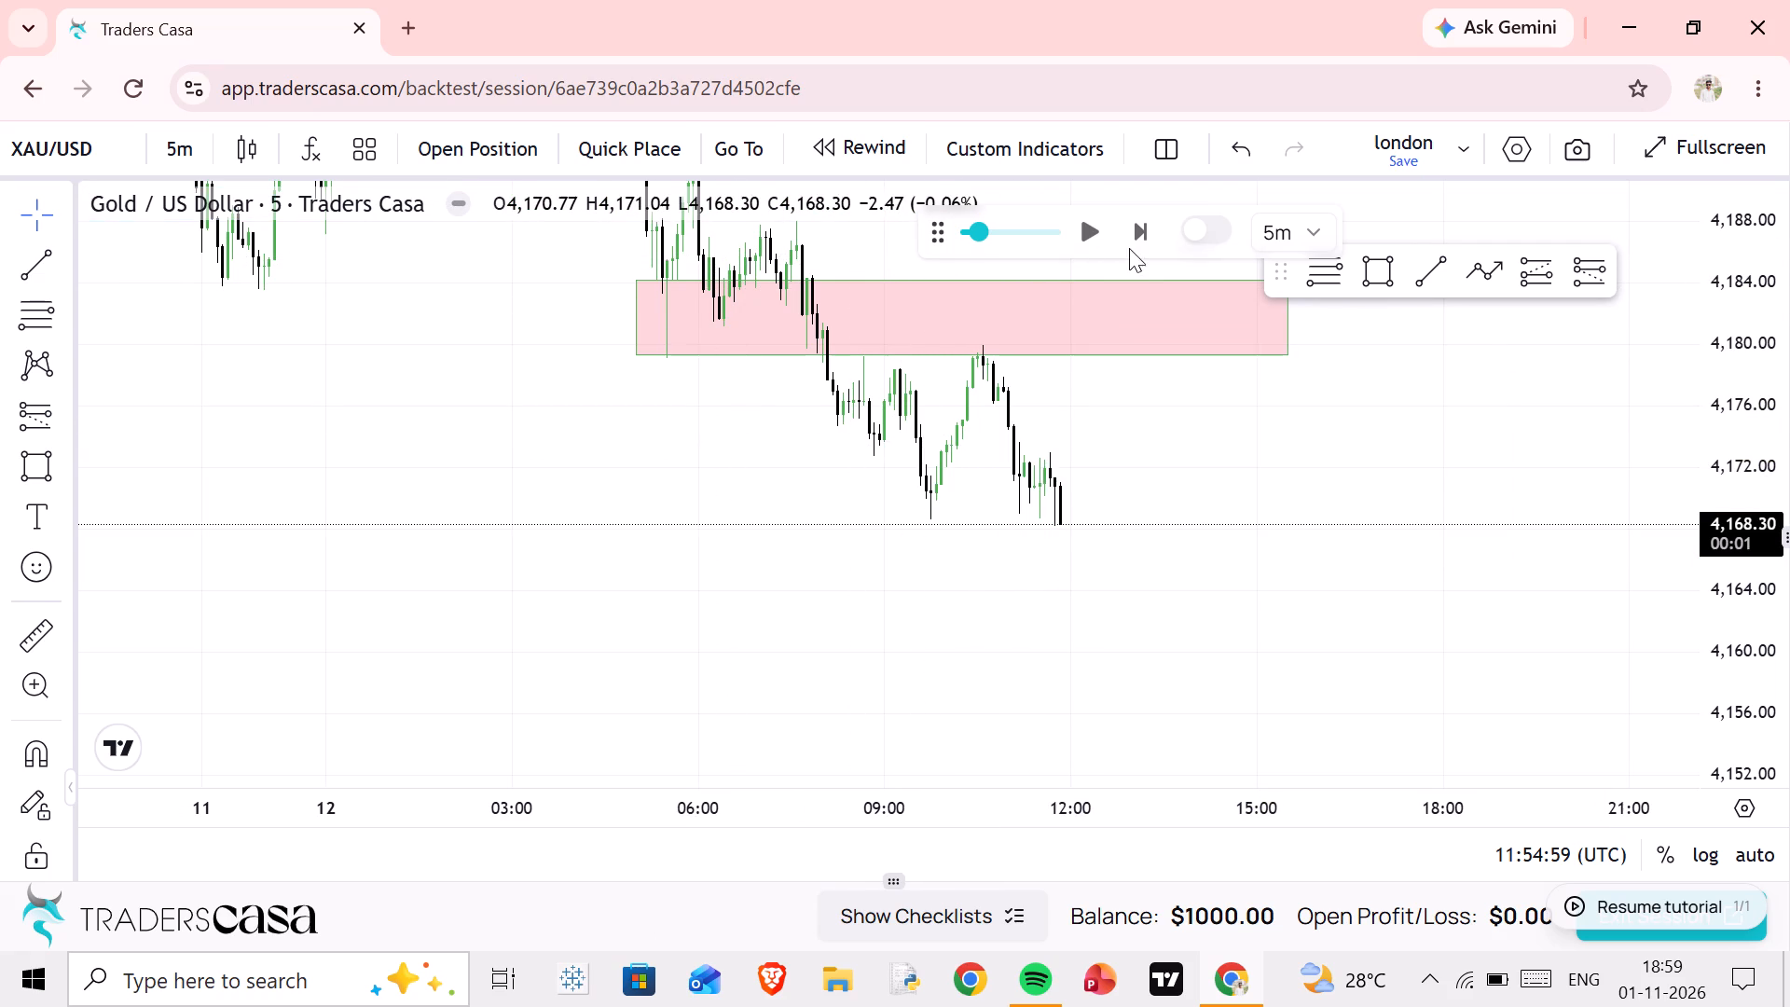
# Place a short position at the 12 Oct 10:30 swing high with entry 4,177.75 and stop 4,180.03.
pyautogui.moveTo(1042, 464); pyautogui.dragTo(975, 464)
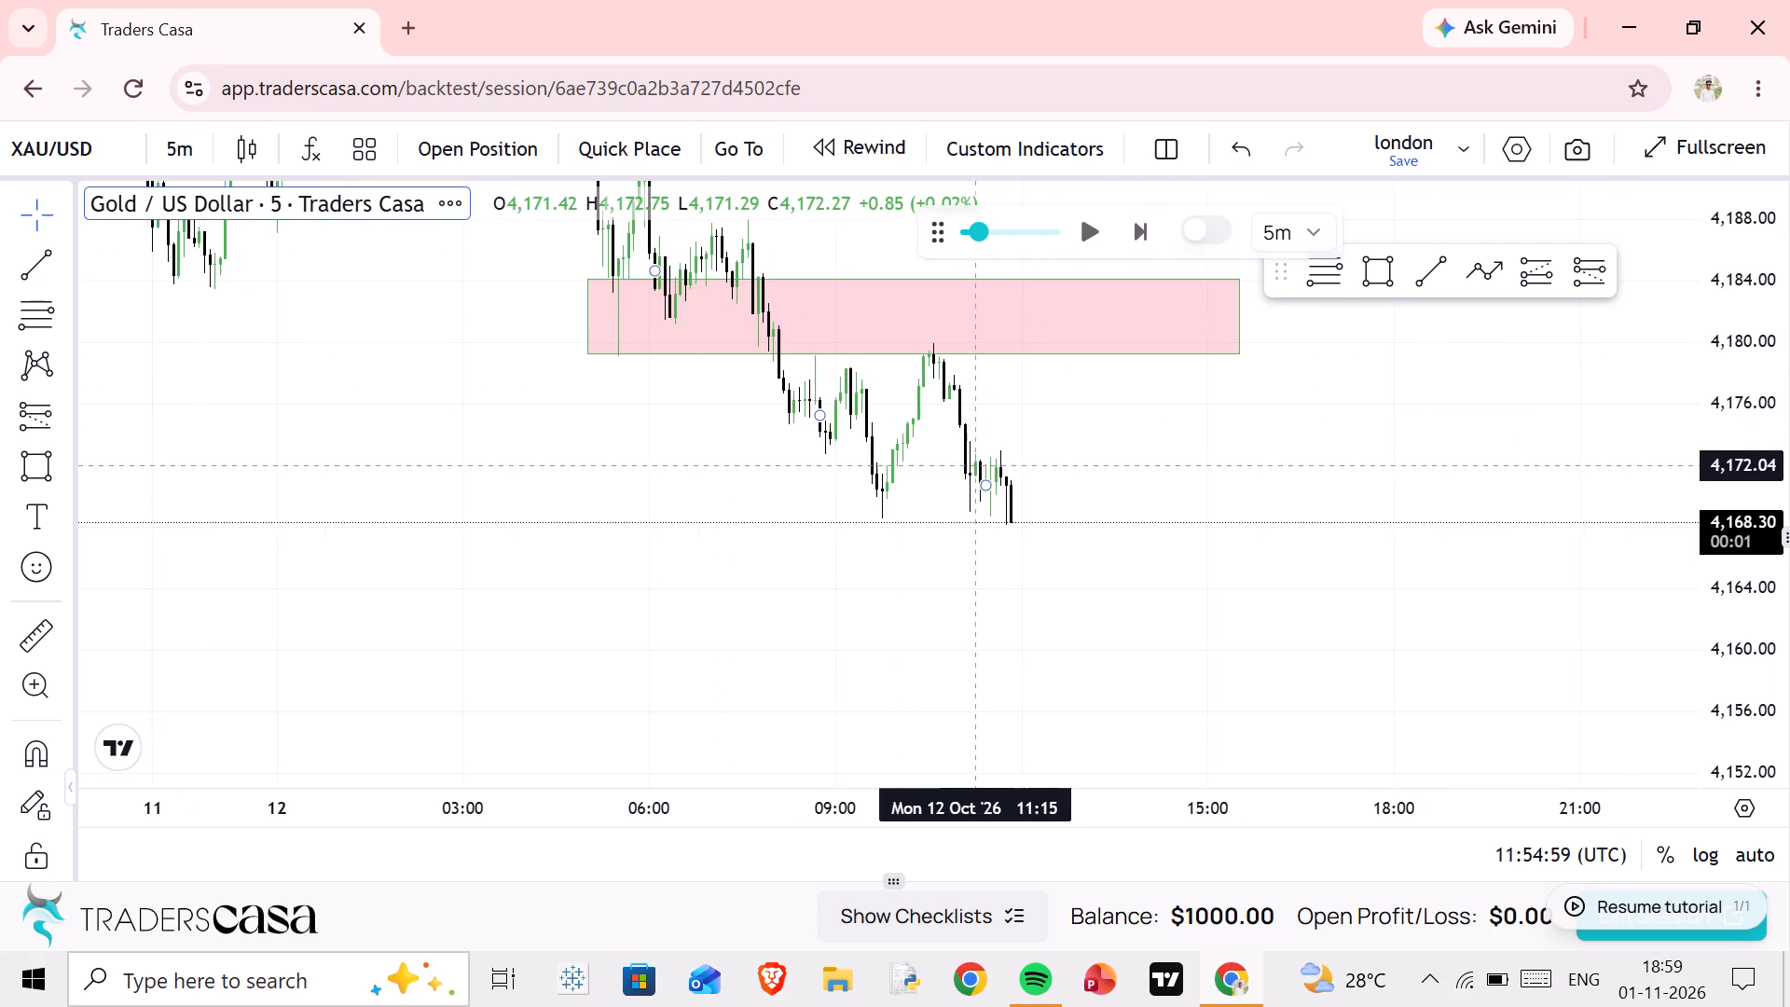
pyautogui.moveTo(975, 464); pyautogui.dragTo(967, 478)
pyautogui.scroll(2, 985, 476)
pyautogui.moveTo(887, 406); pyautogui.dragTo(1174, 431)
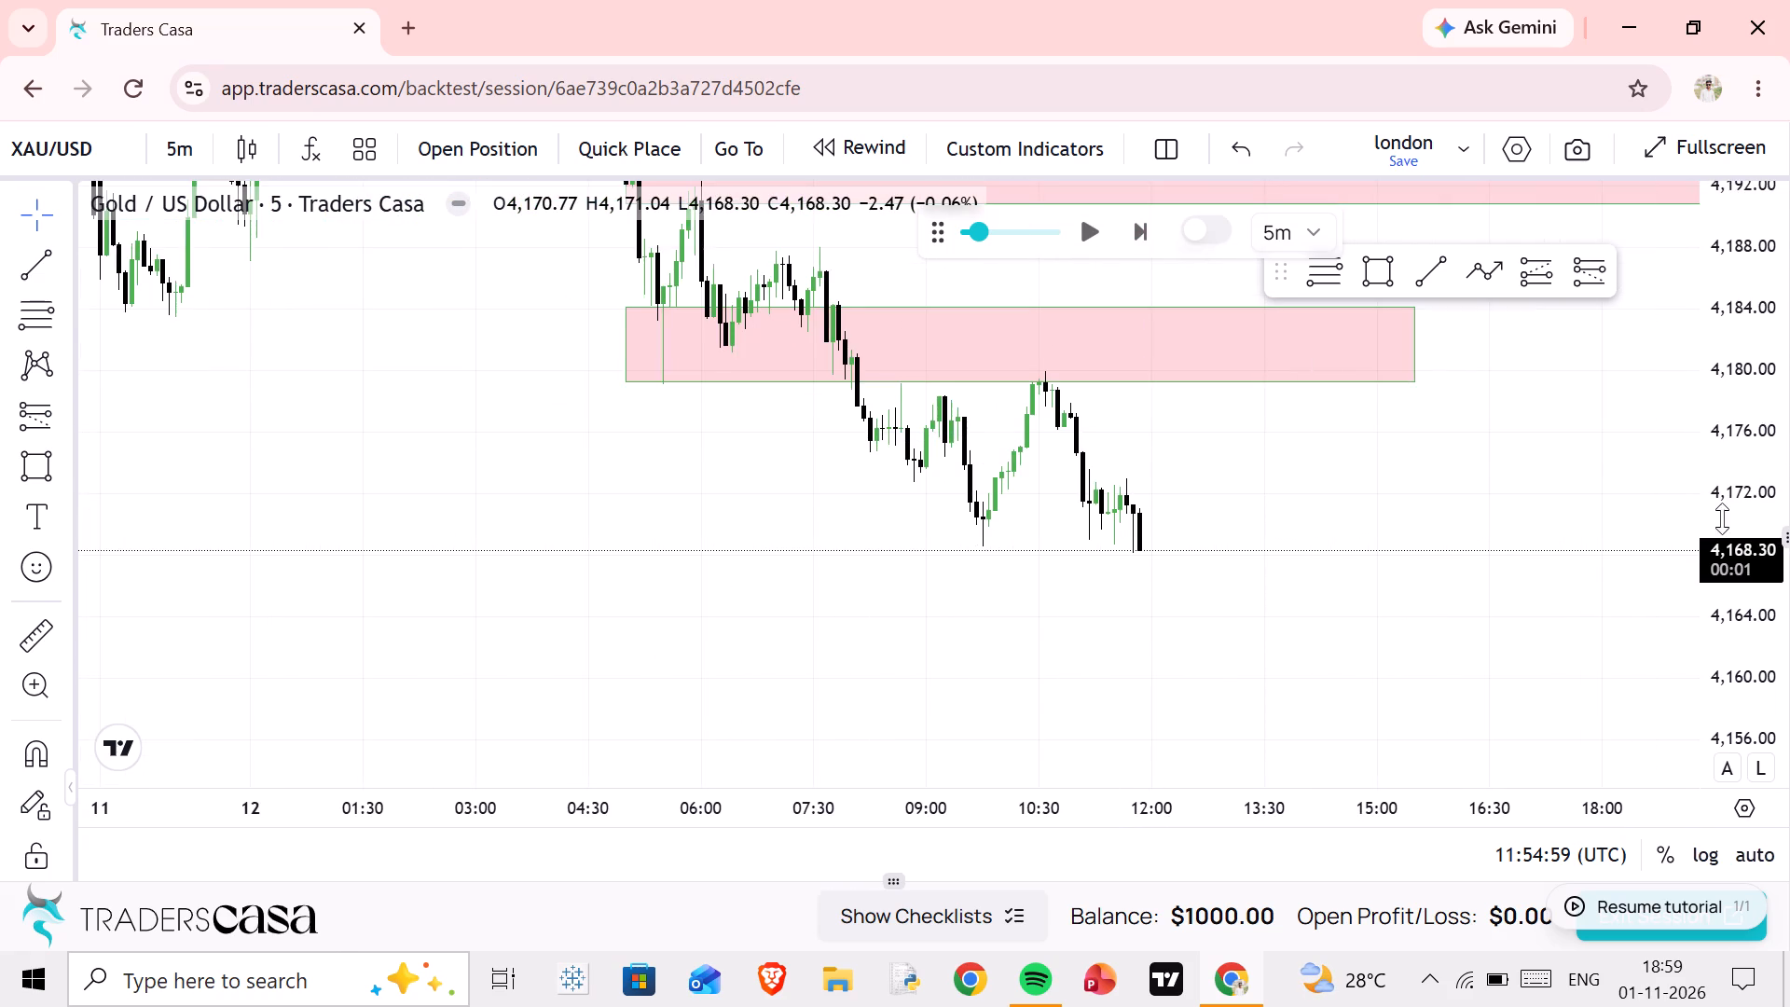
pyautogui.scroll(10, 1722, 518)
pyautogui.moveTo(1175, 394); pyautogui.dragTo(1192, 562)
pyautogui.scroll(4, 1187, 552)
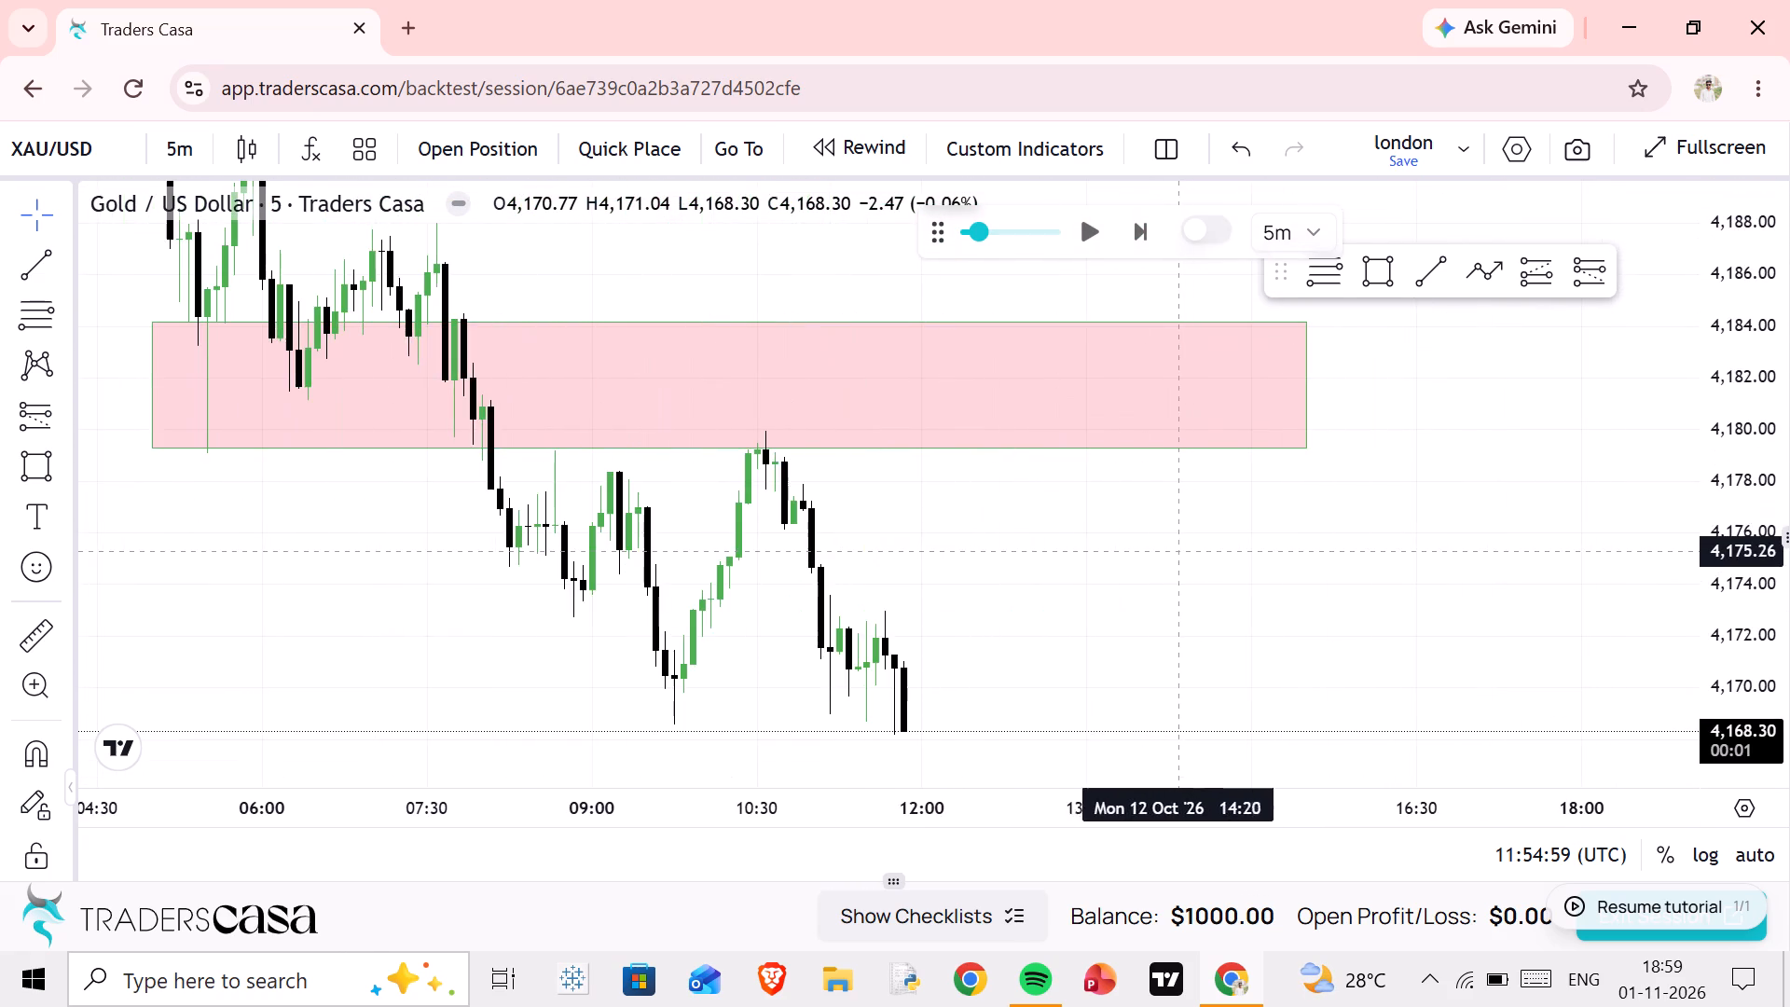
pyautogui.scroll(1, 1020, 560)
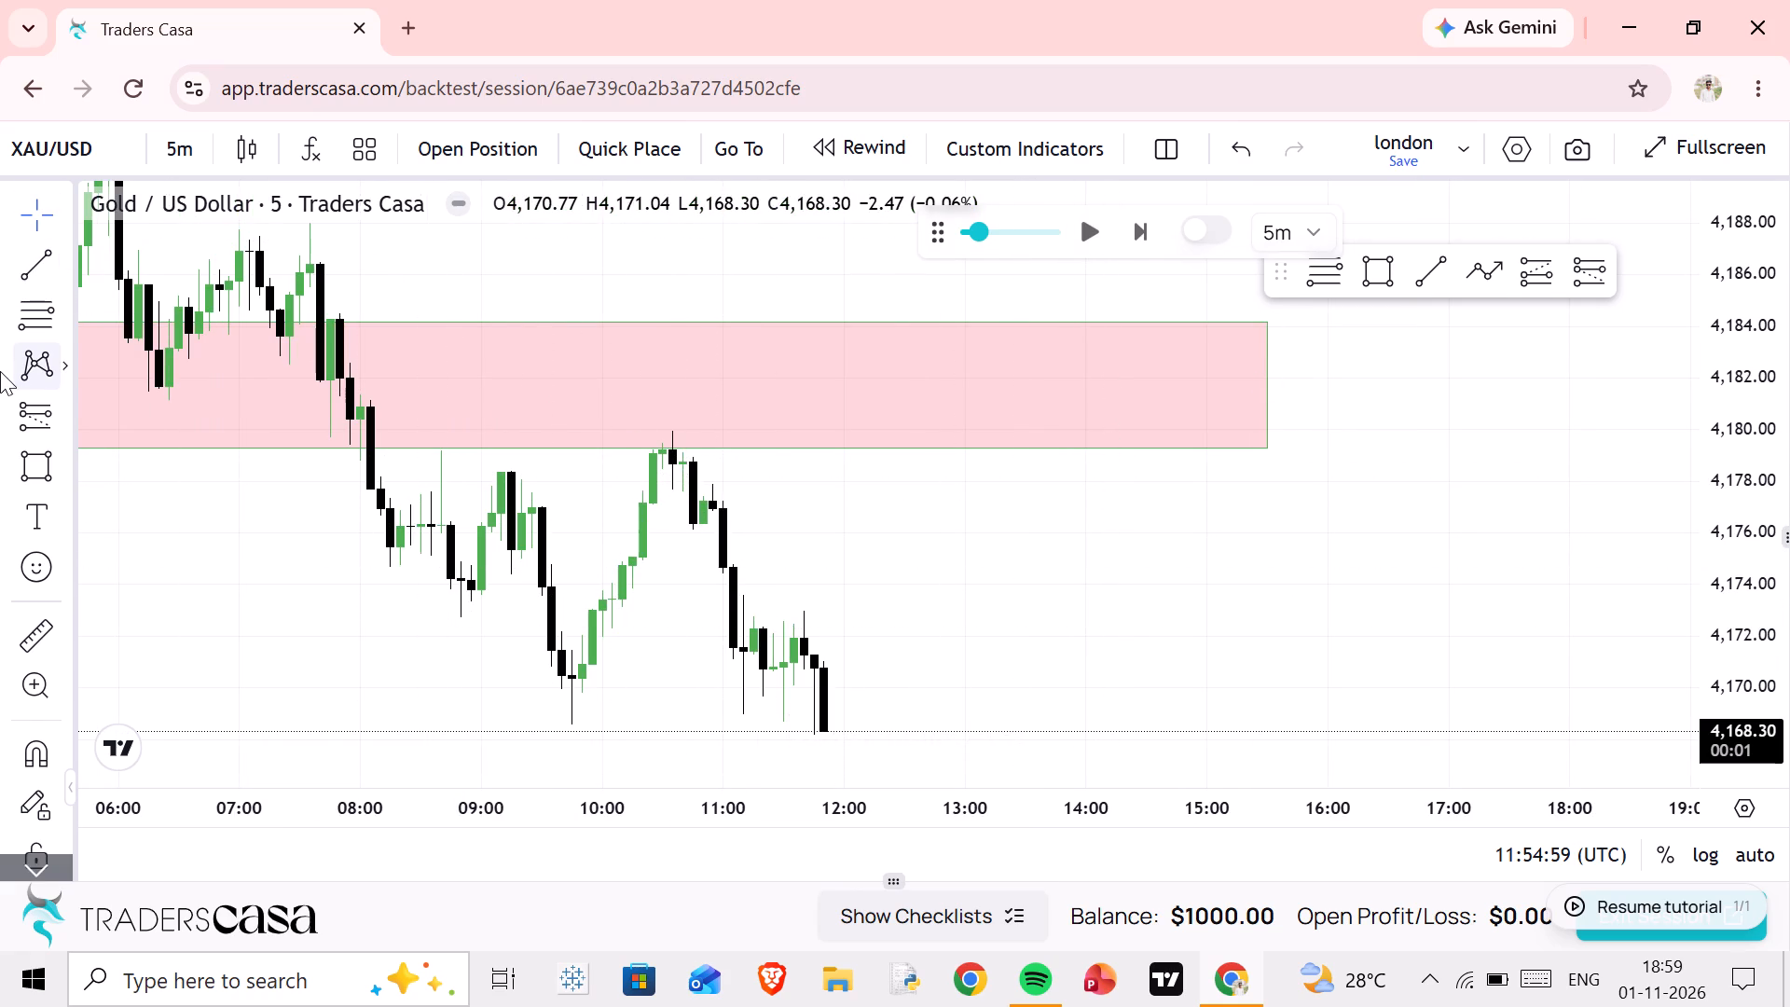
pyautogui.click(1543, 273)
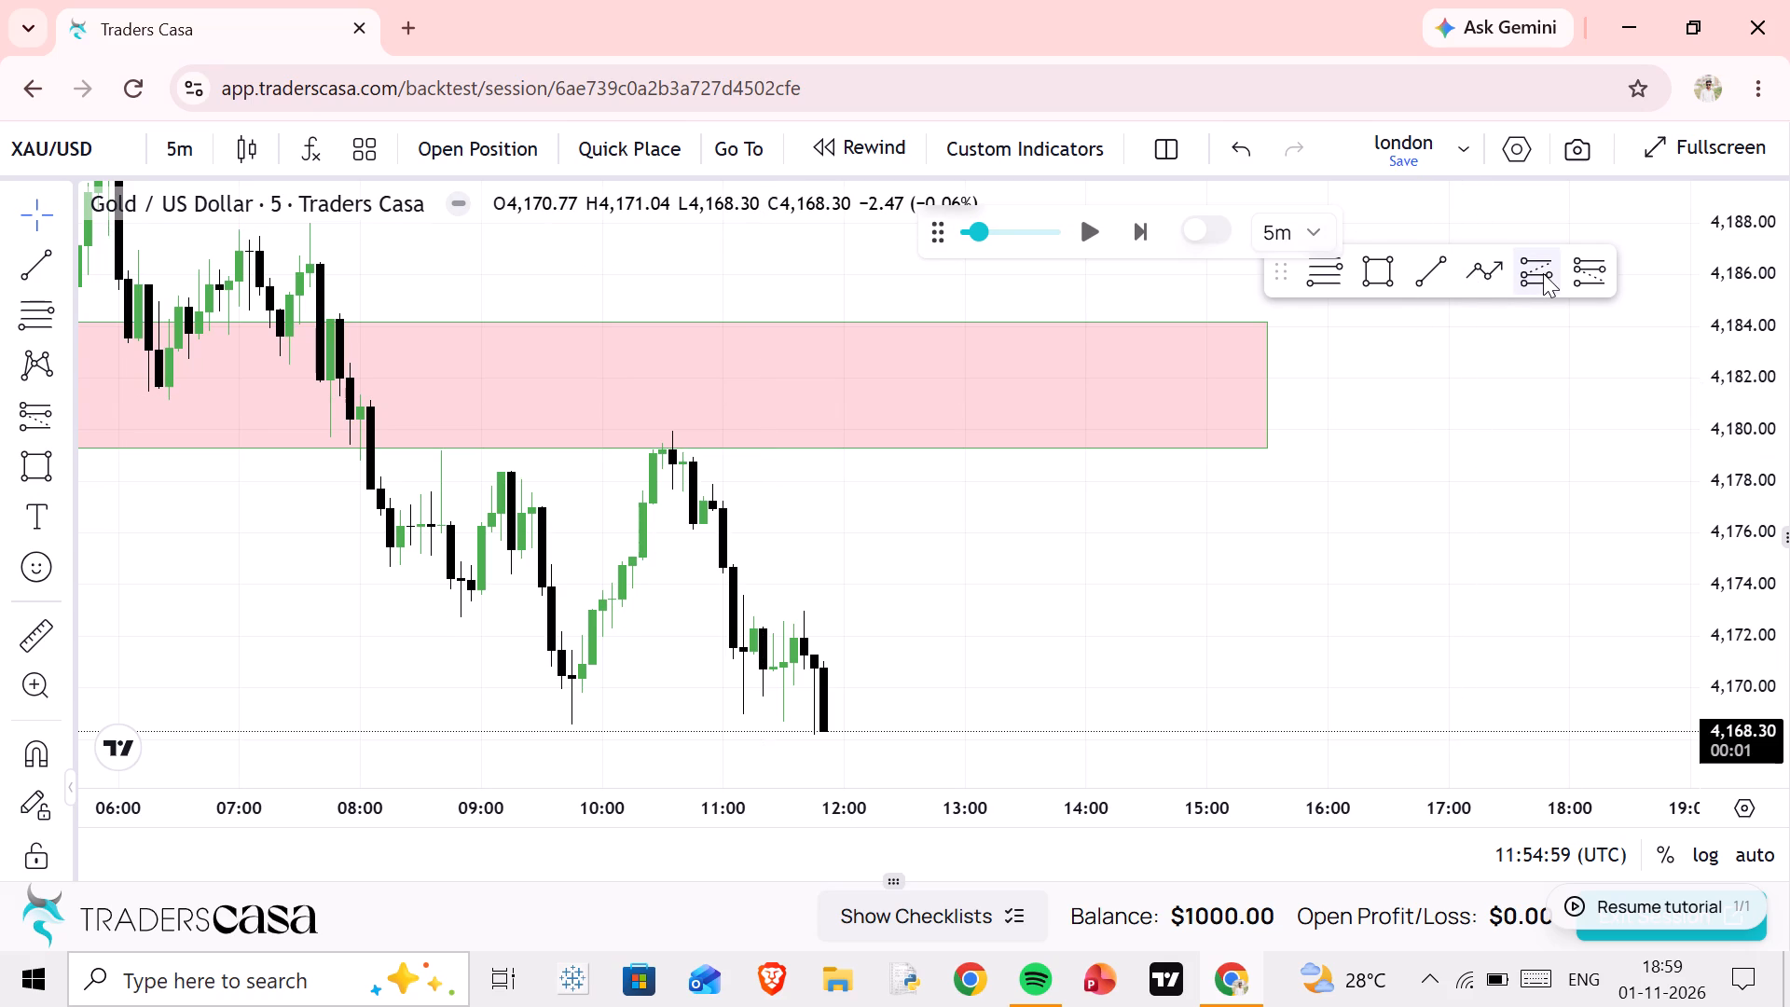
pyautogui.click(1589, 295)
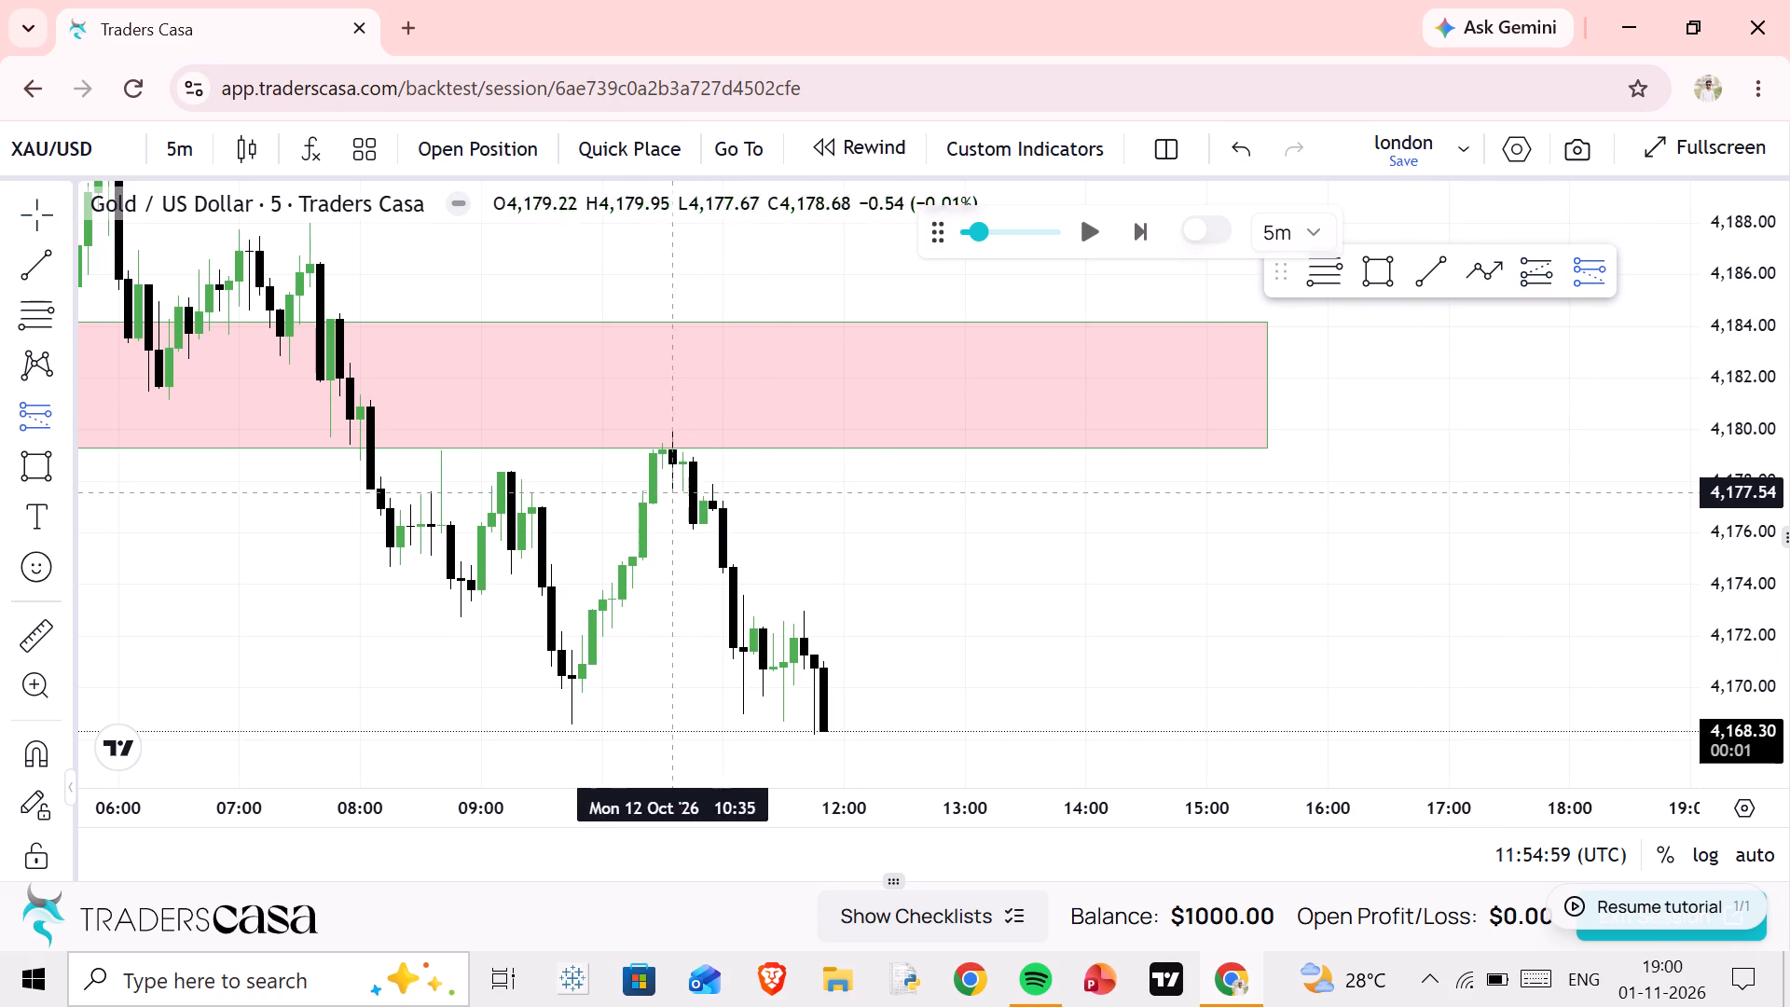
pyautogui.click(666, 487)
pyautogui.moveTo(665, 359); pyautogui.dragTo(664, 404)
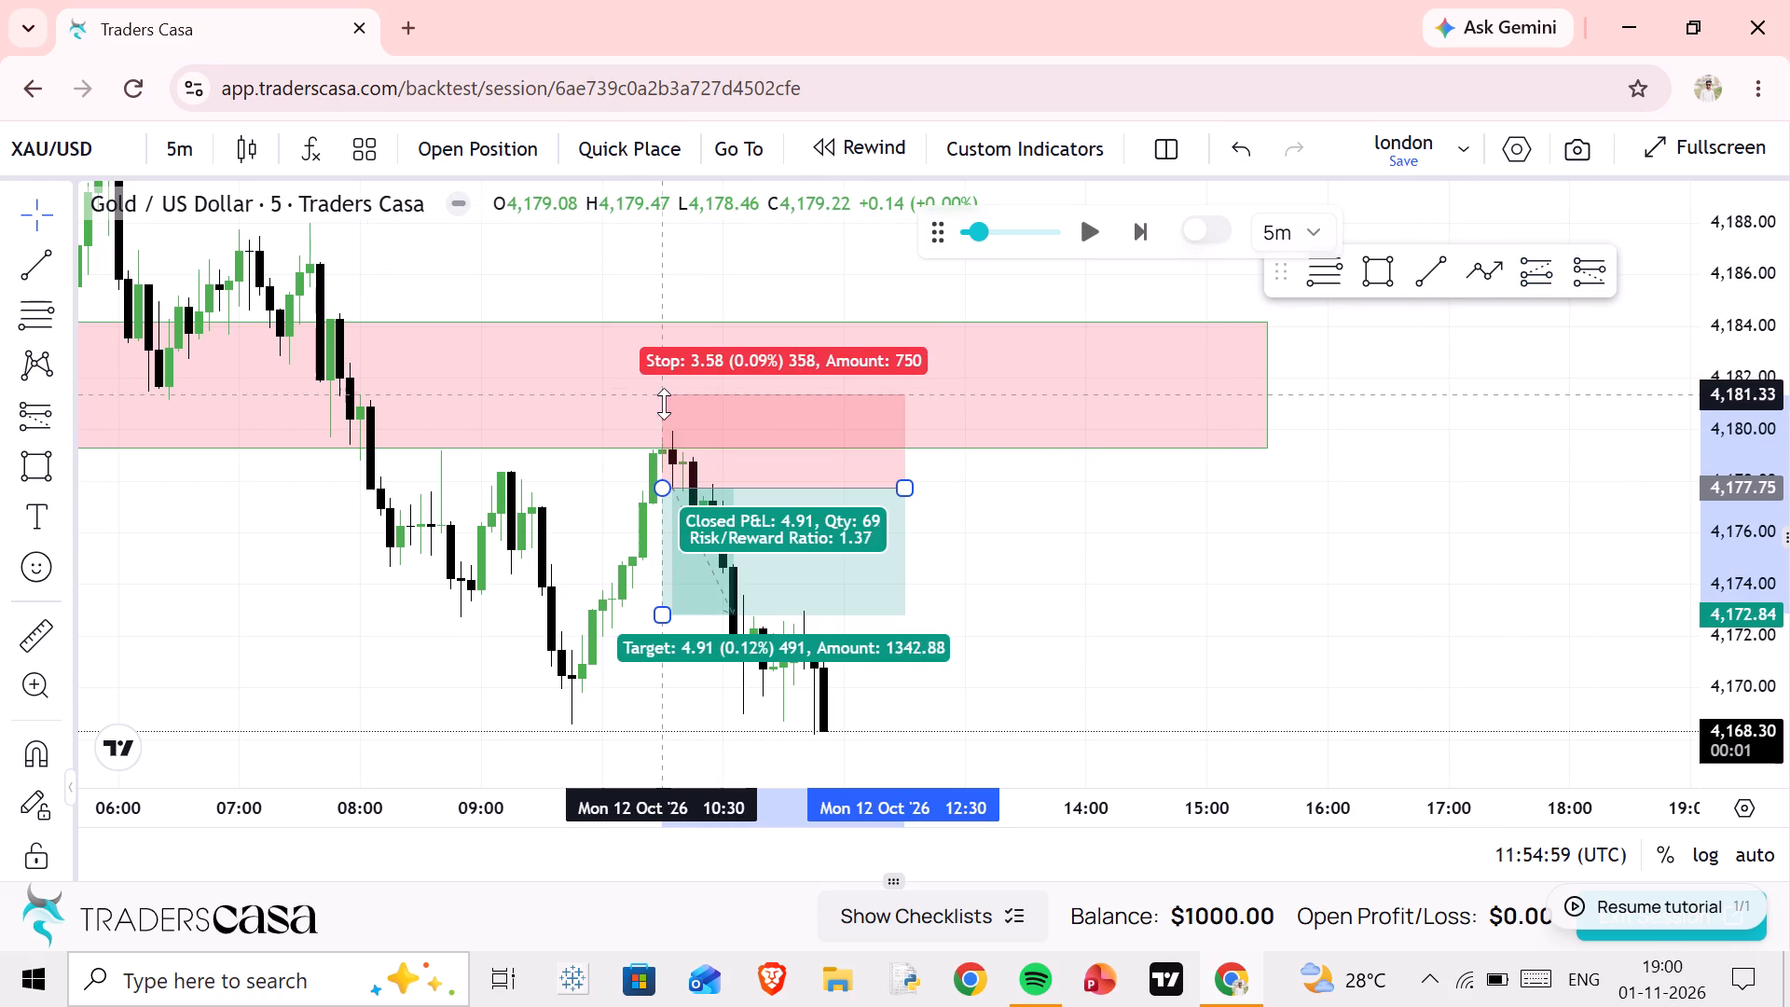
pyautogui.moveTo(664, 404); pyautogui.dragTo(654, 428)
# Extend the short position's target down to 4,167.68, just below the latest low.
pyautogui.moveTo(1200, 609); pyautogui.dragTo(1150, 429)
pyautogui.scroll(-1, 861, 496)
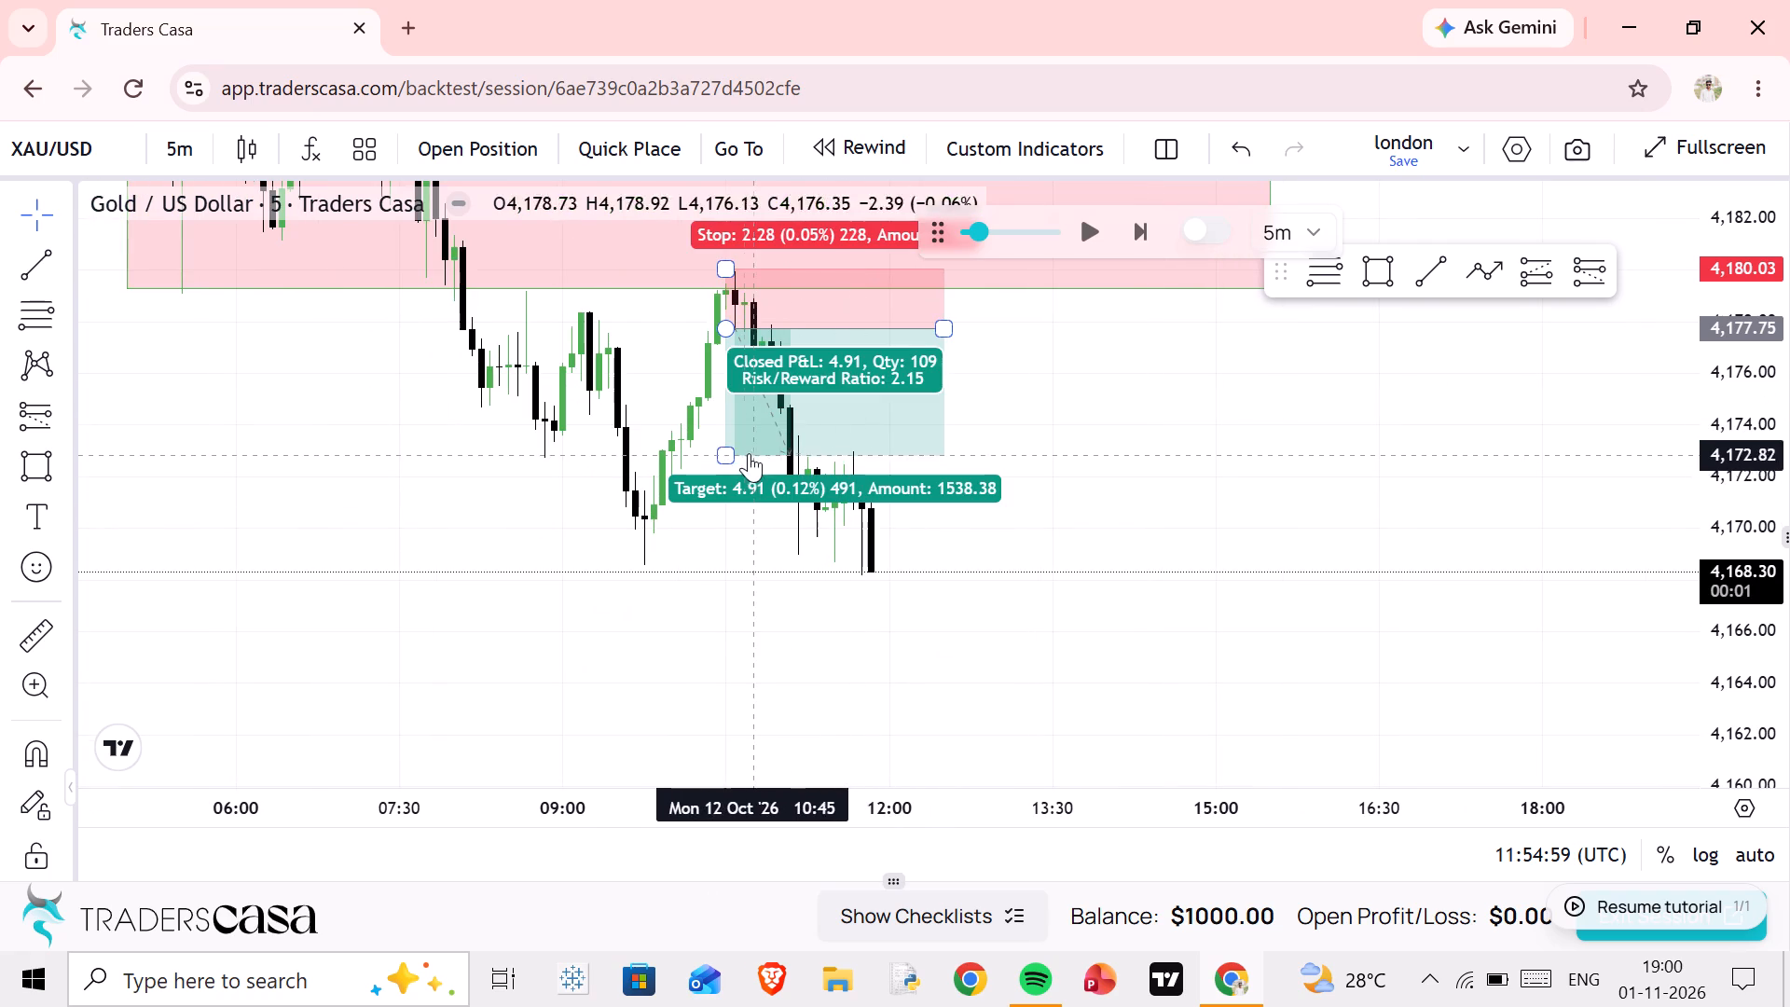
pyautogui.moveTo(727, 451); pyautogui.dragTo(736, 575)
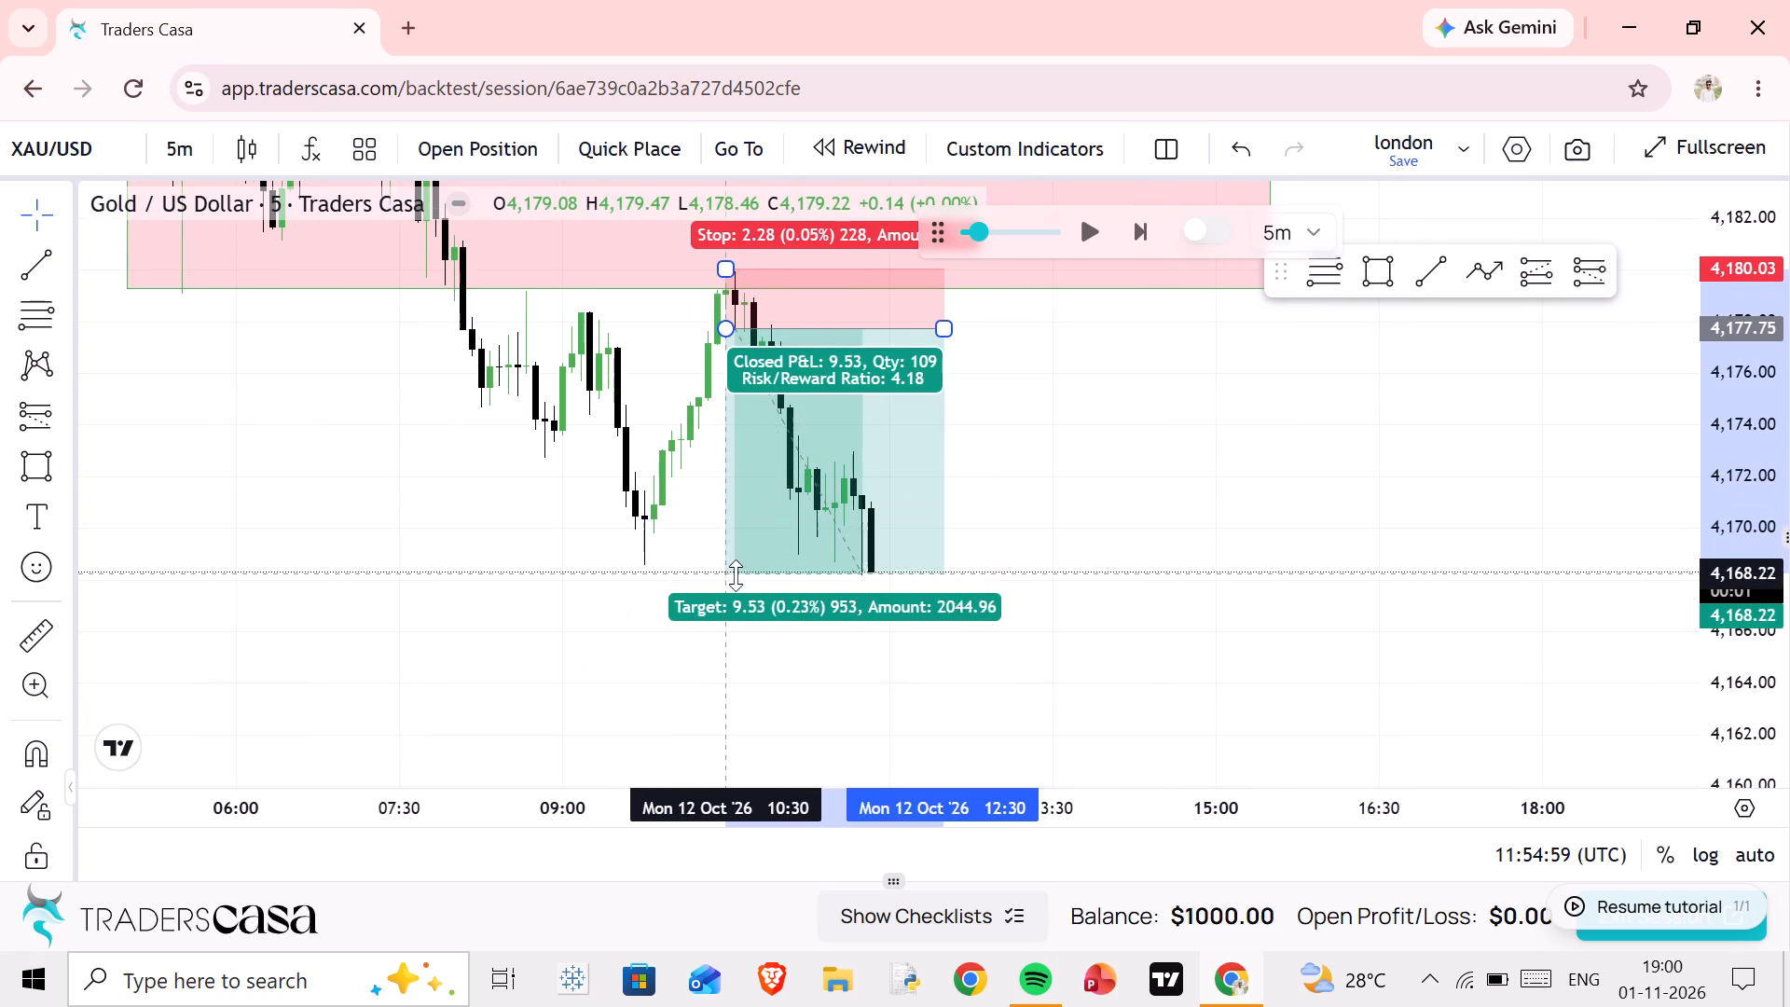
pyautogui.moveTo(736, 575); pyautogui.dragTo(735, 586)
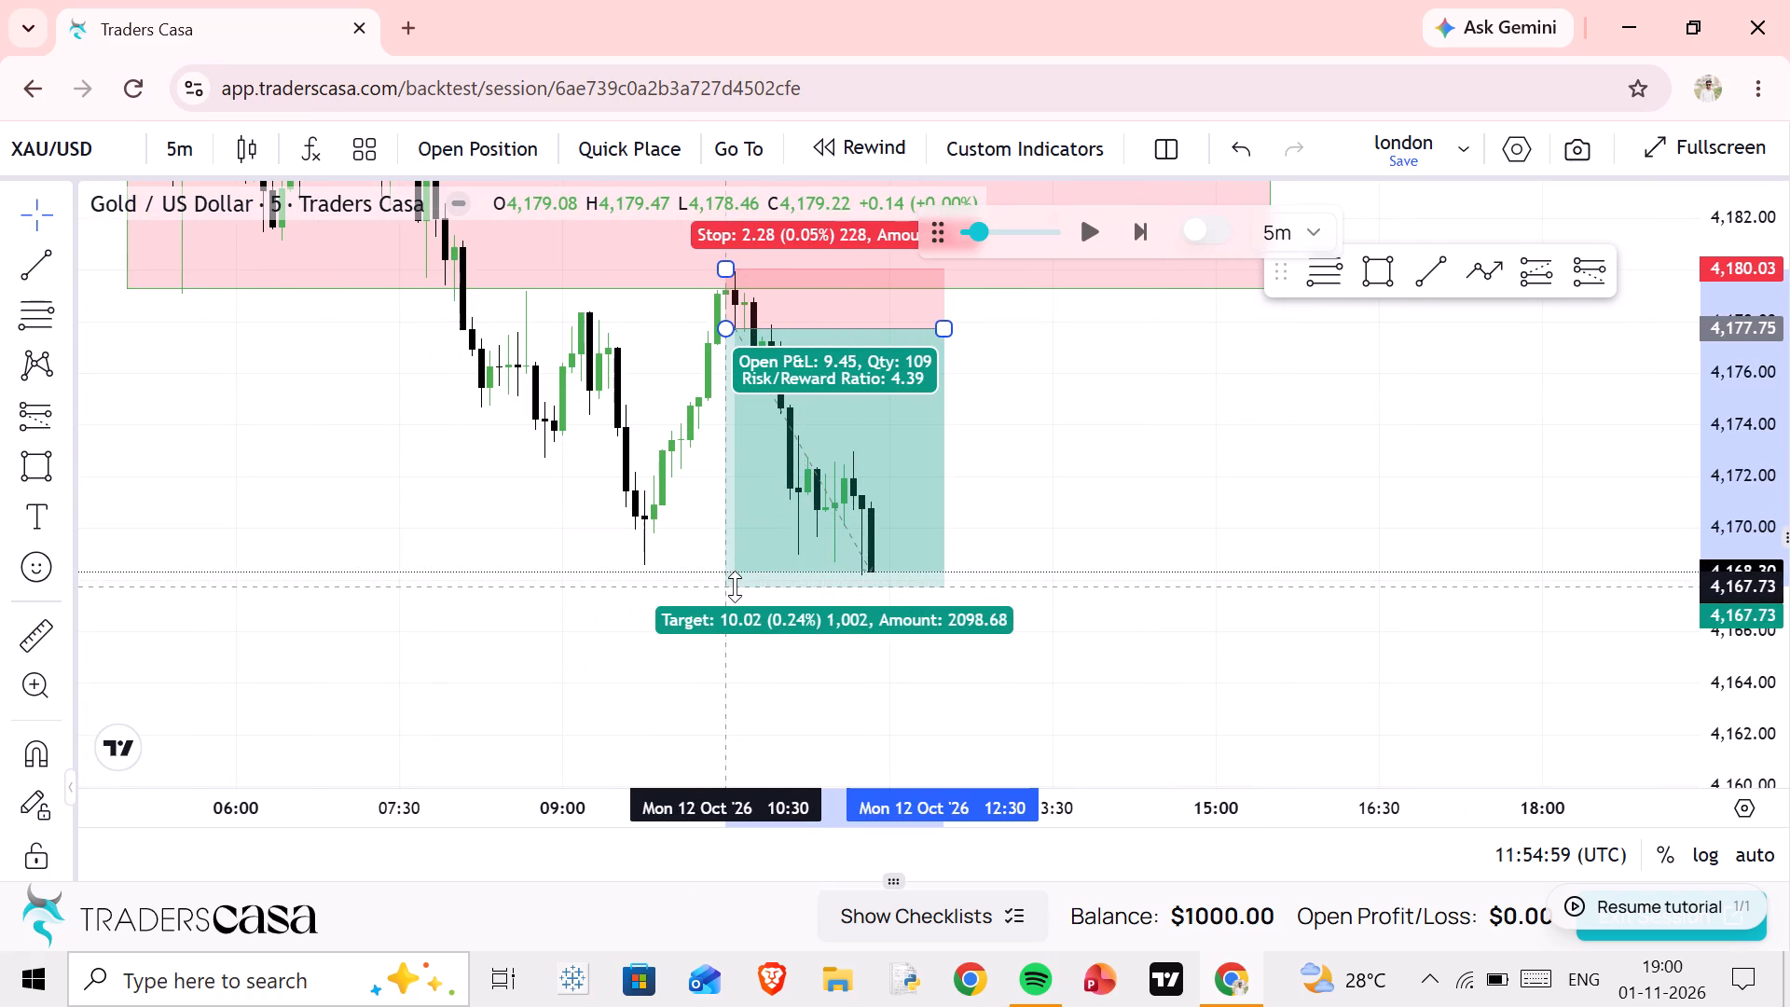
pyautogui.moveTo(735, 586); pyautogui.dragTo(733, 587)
# Replay the 5-minute chart forward past the short position's target and pause at about 13:15 on 12 Oct.
pyautogui.click(1081, 224)
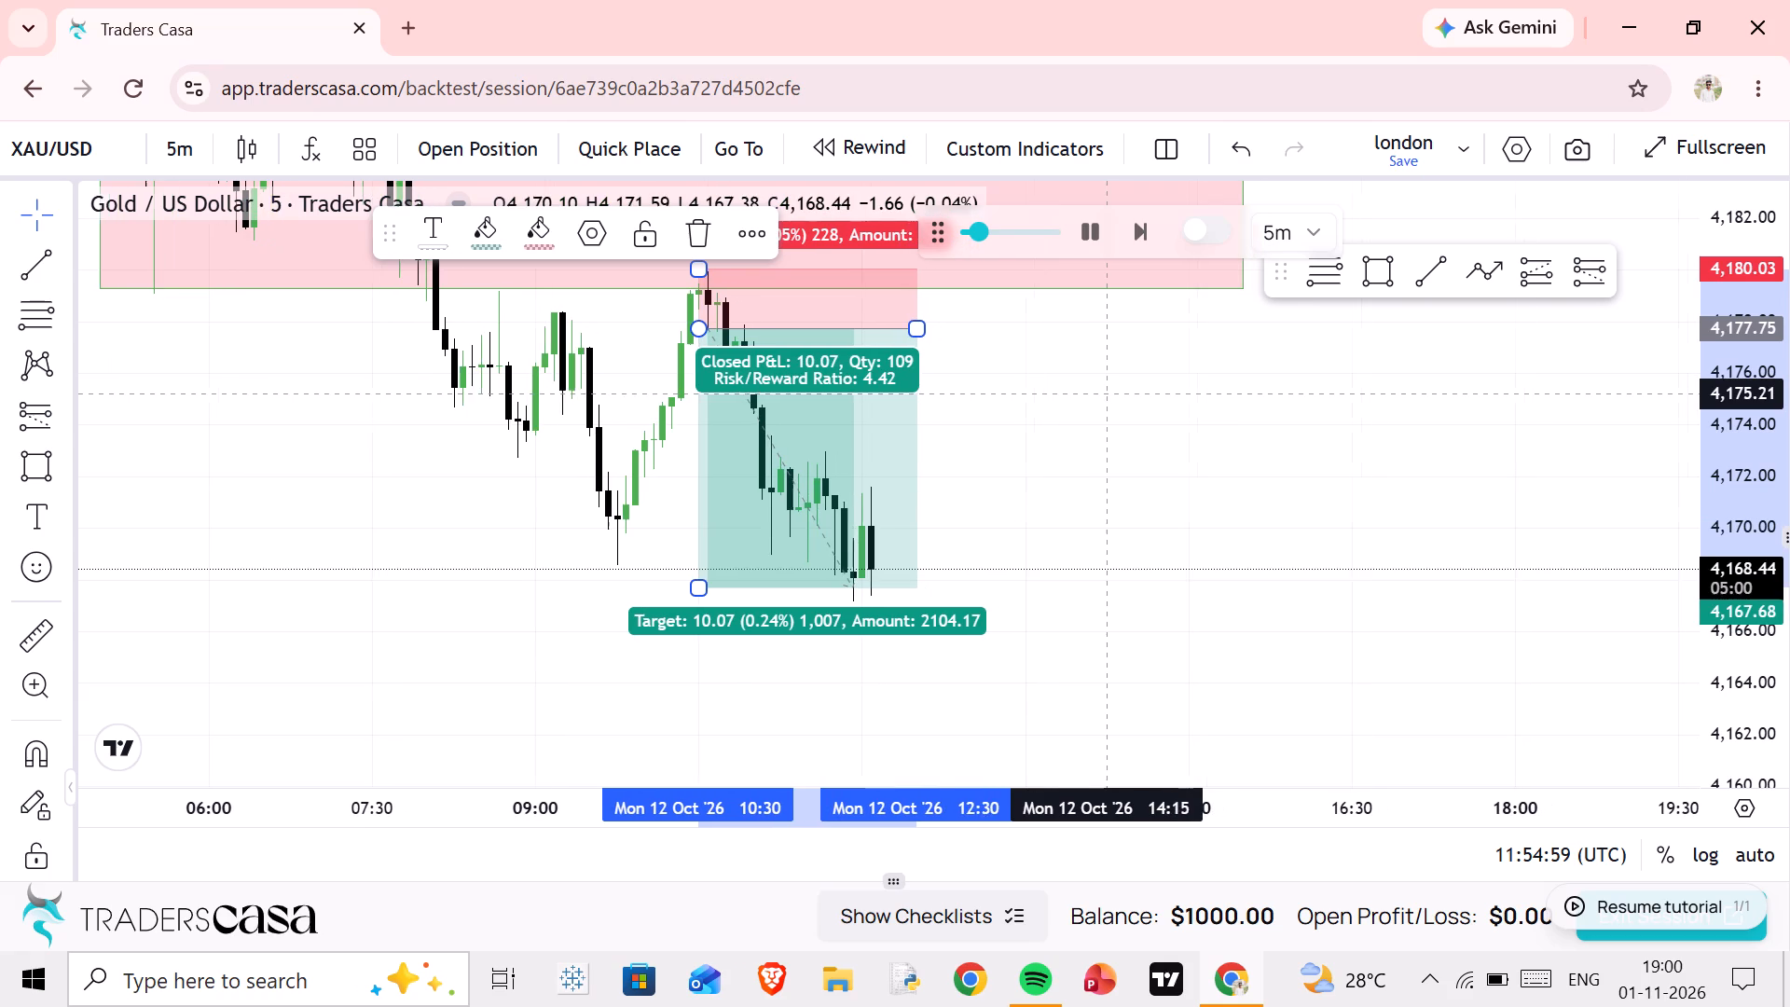
pyautogui.scroll(-7, 1022, 375)
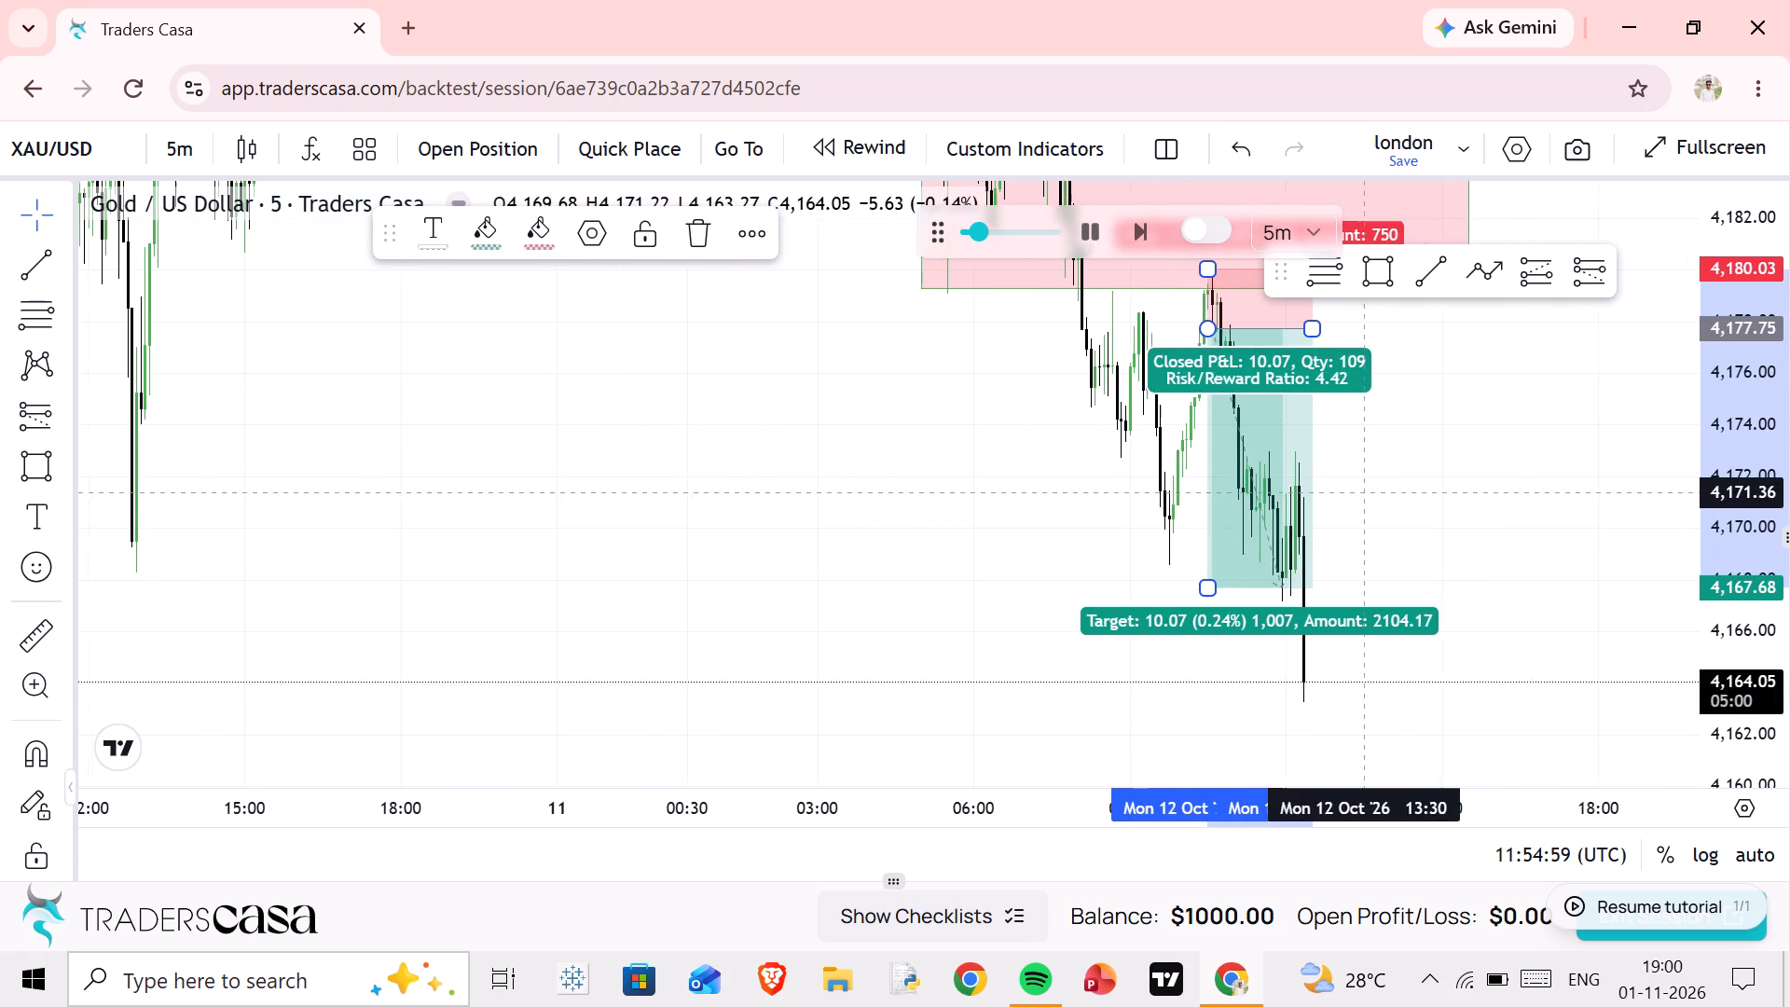
pyautogui.scroll(-7, 1636, 494)
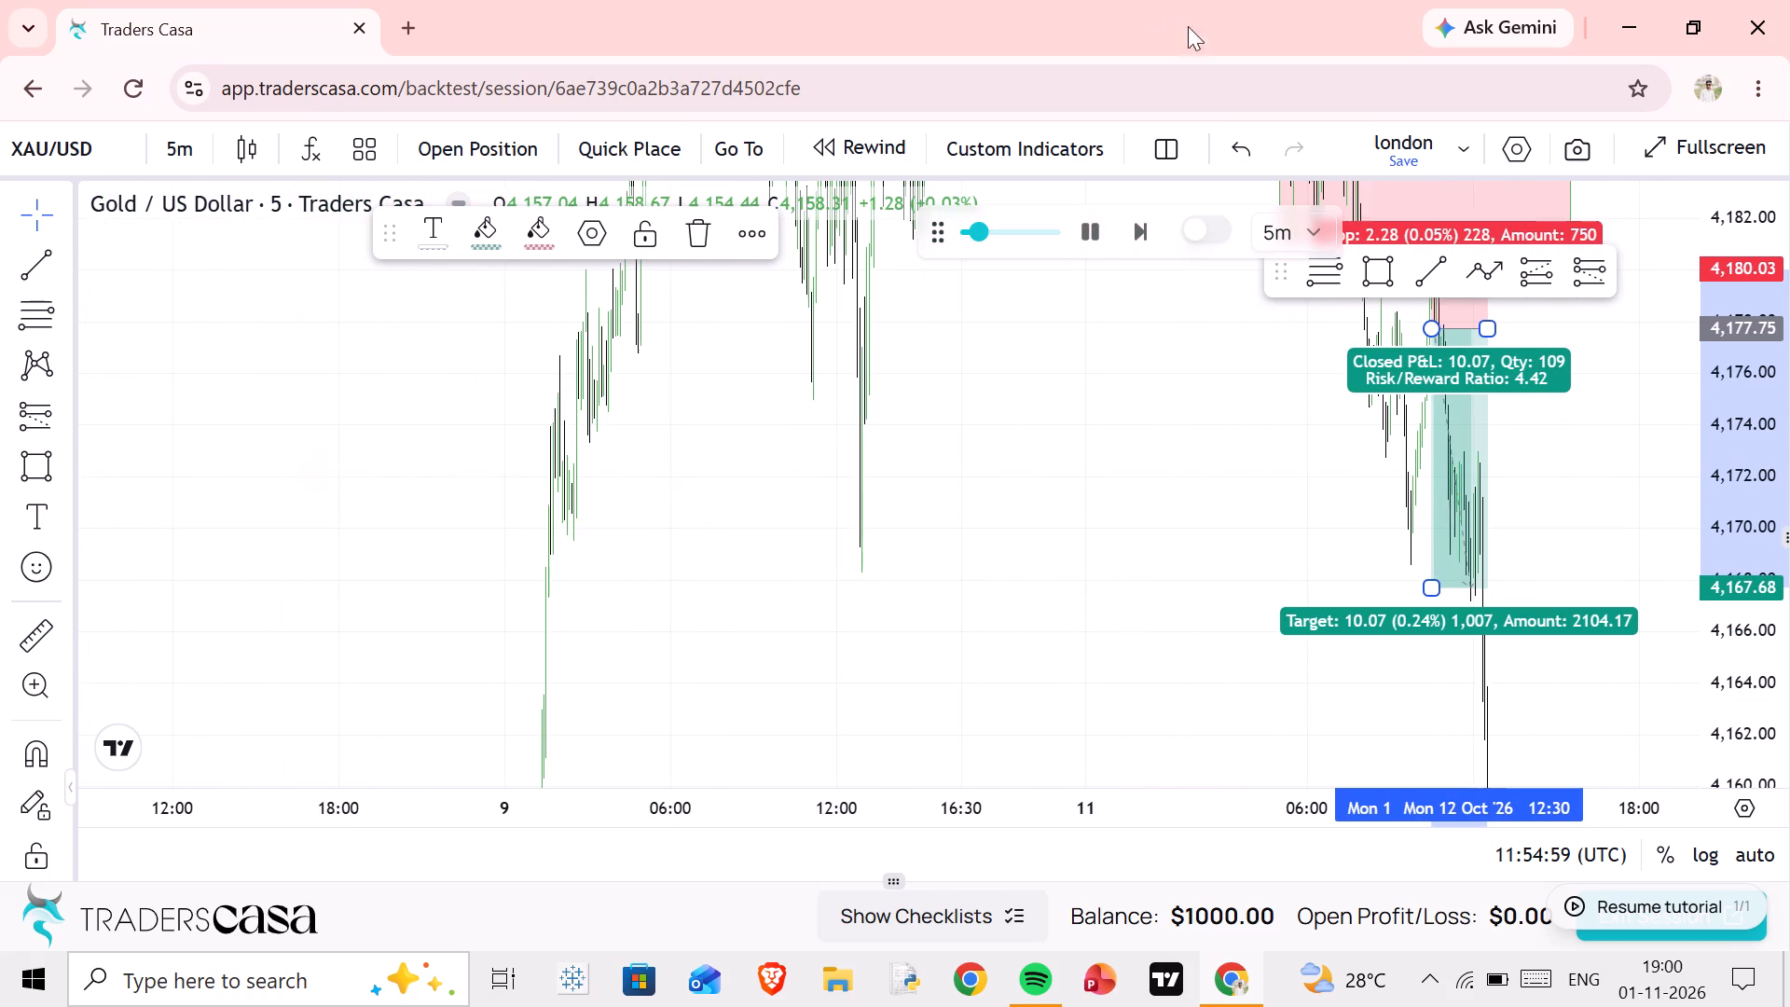
pyautogui.scroll(-15, 1769, 479)
pyautogui.scroll(5, 1640, 586)
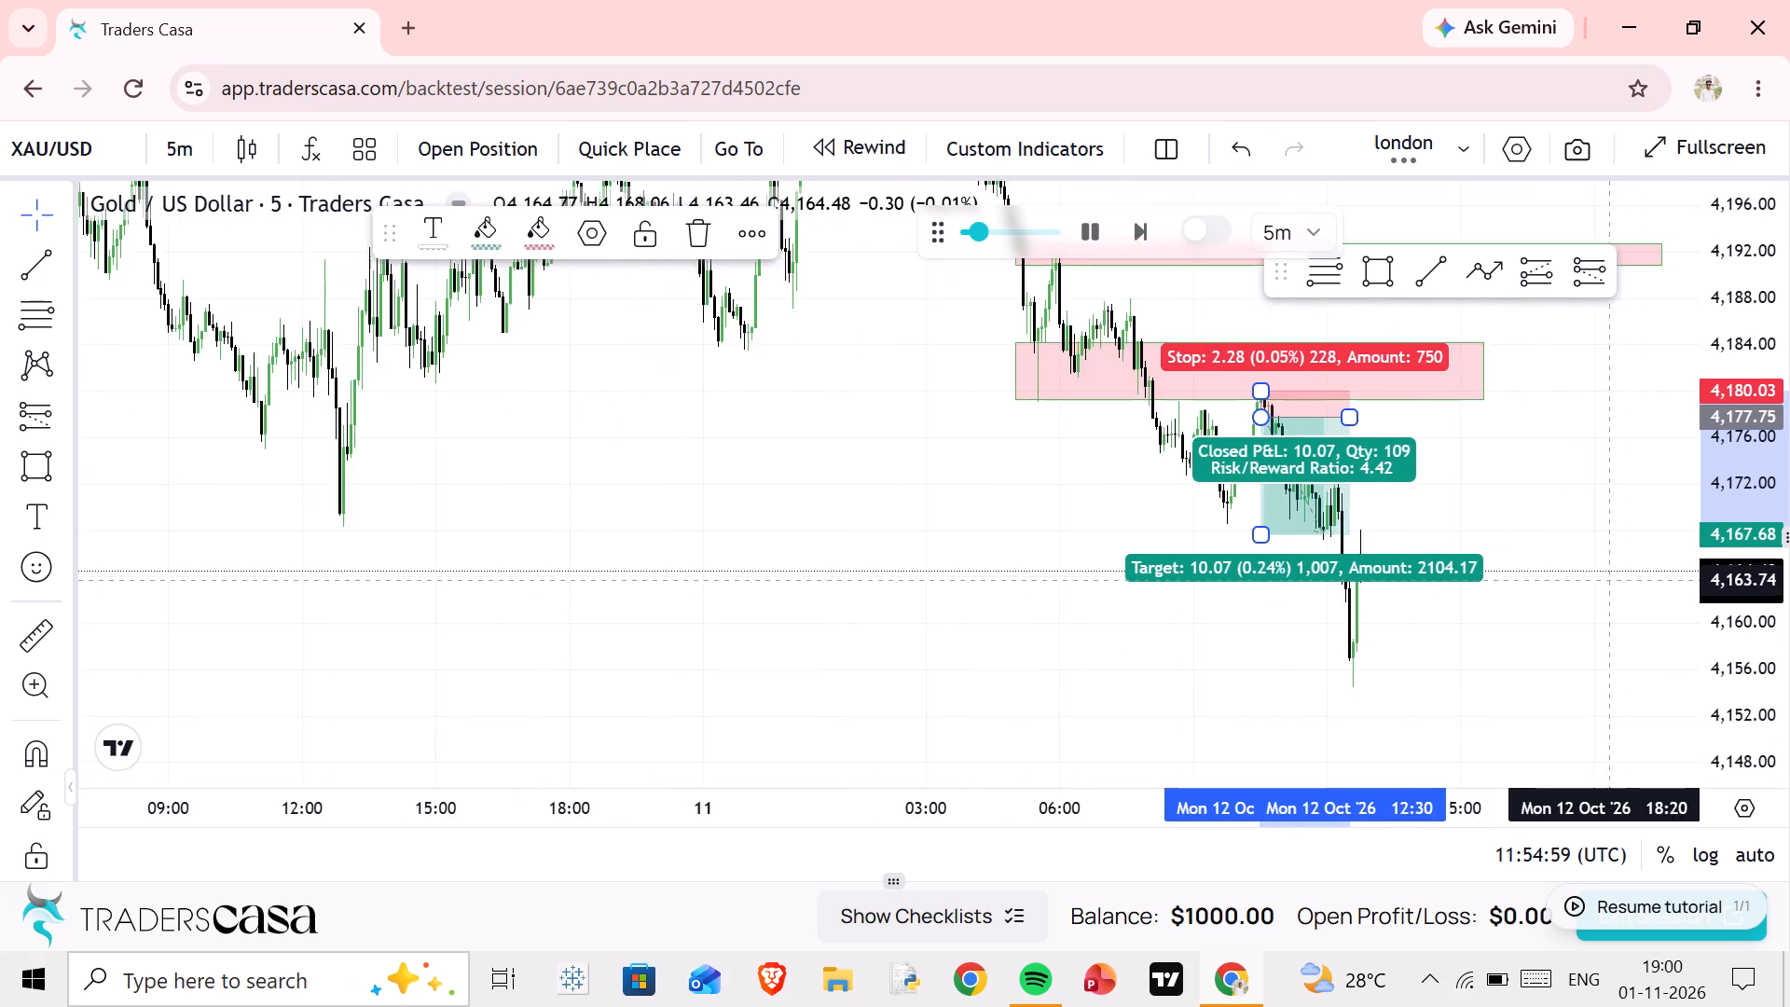
pyautogui.scroll(5, 1598, 578)
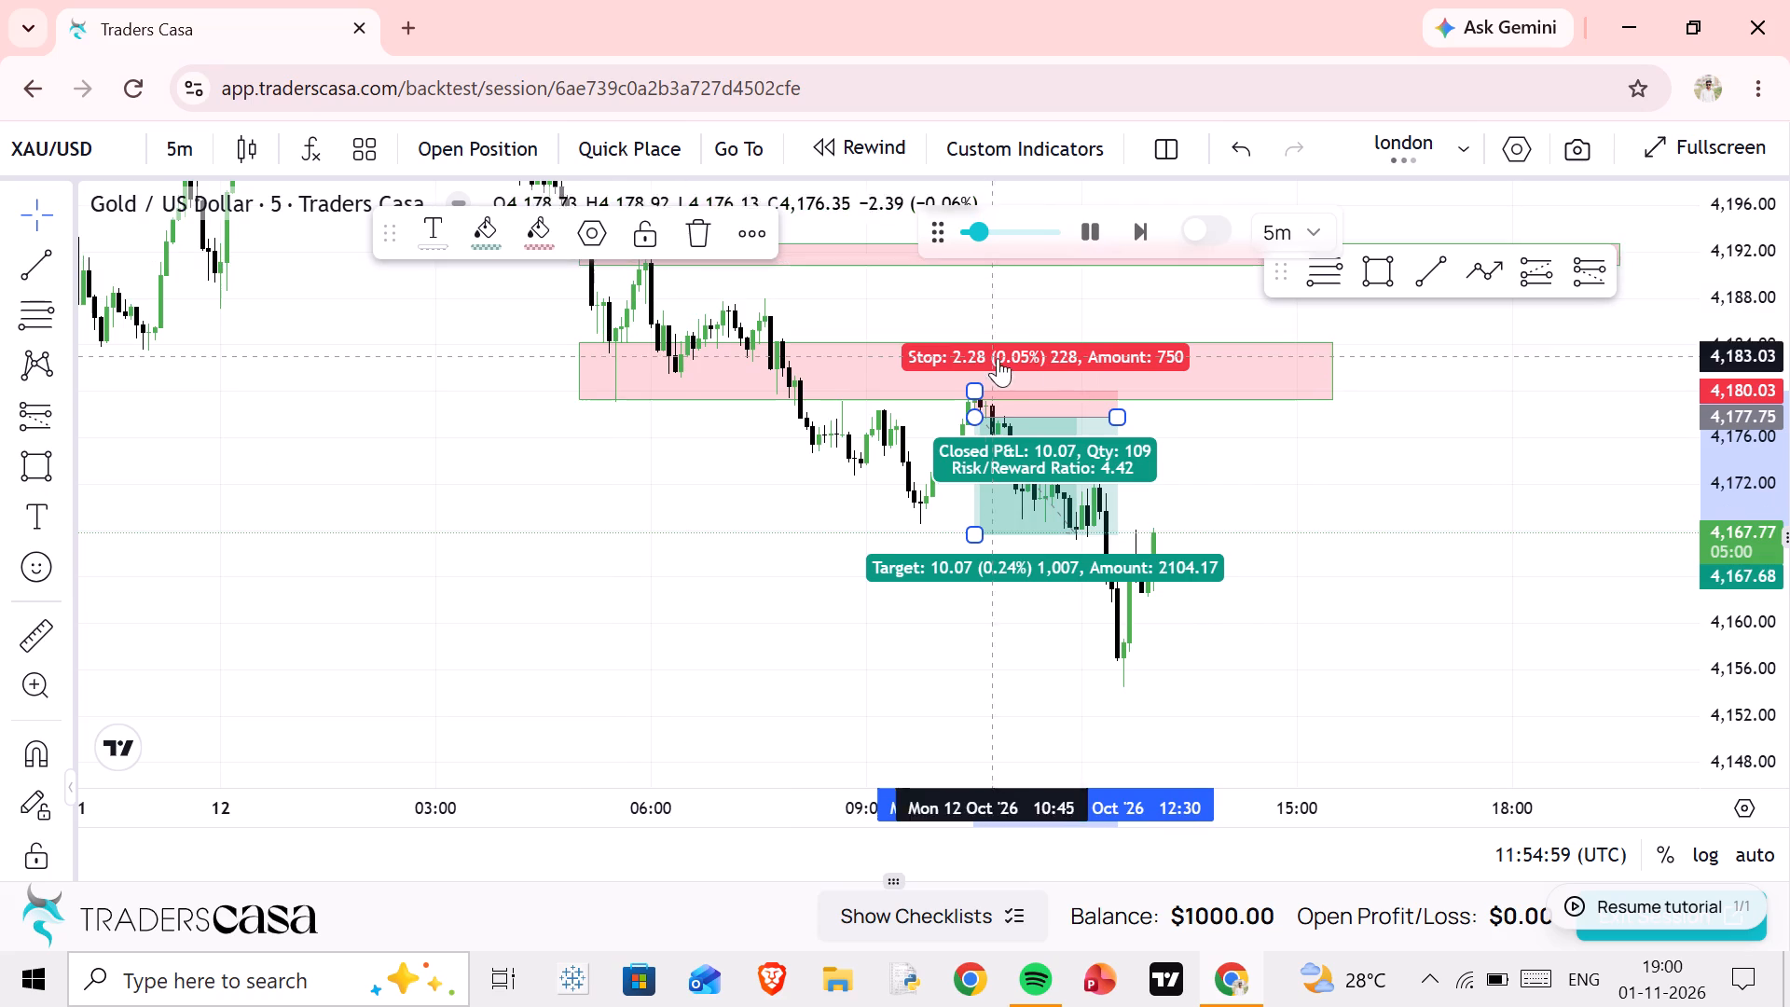
pyautogui.click(1091, 231)
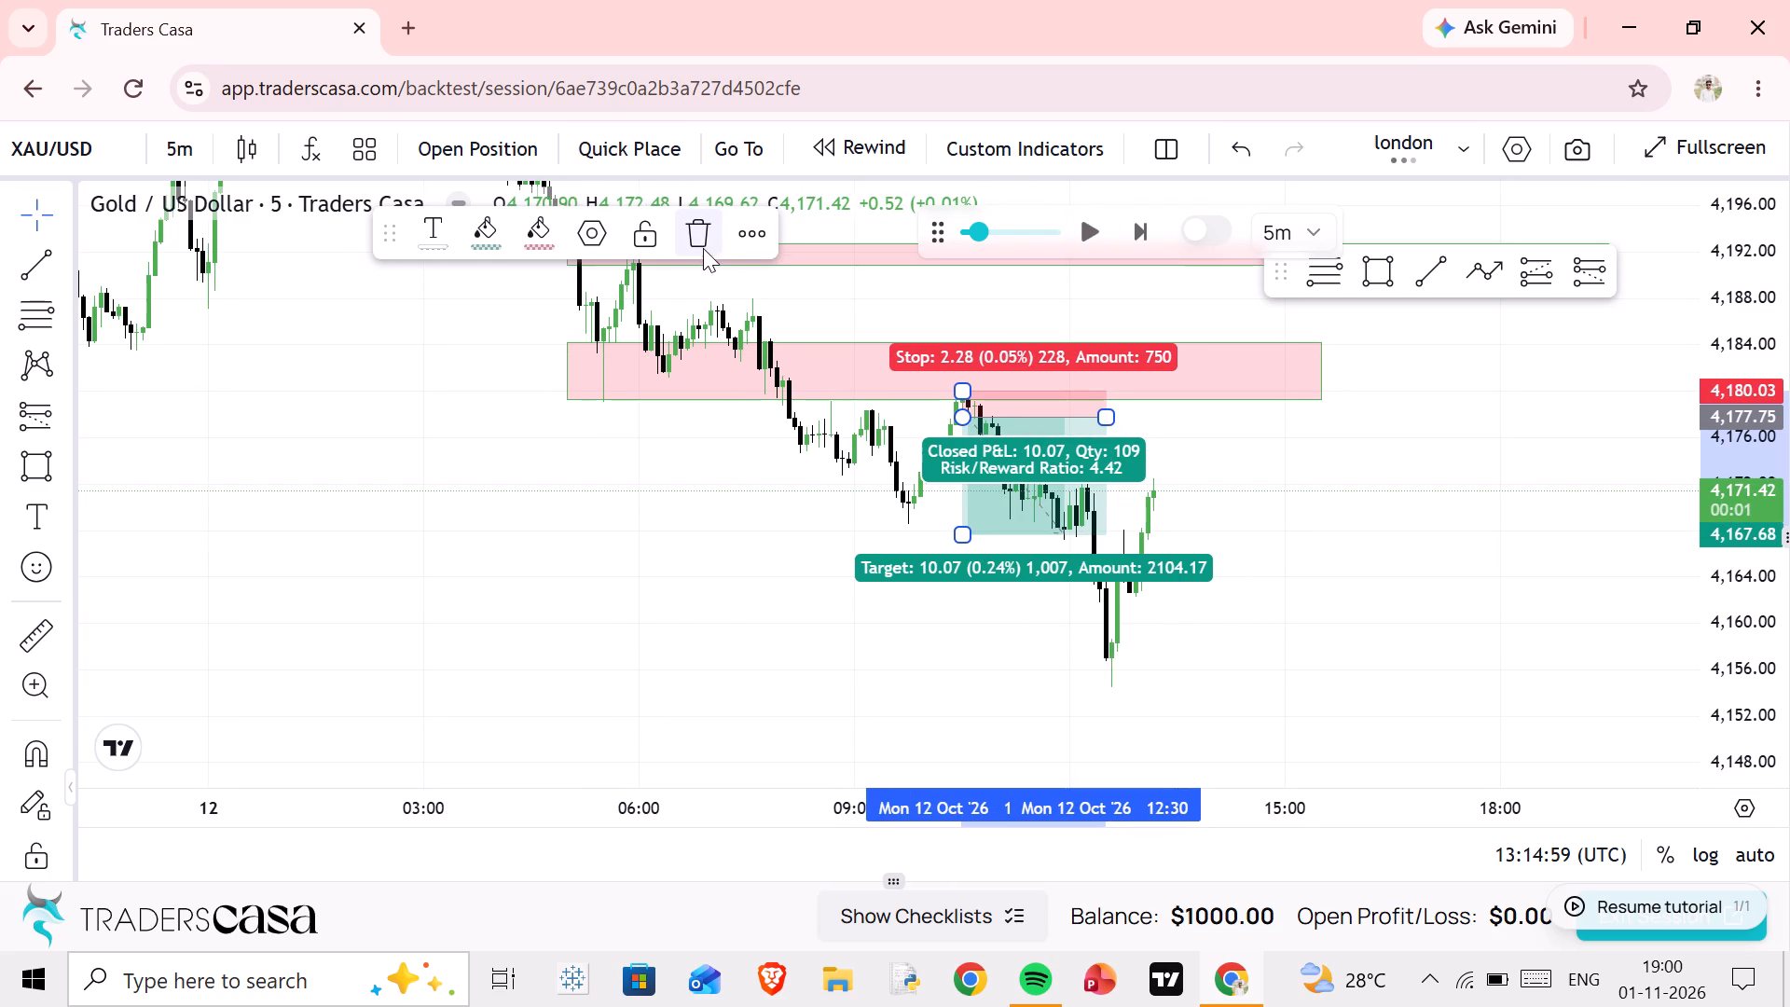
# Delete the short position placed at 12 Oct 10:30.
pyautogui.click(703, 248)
# Examine the 5-minute price structure of 8 and 9 Oct below the current price.
pyautogui.scroll(-4, 1045, 393)
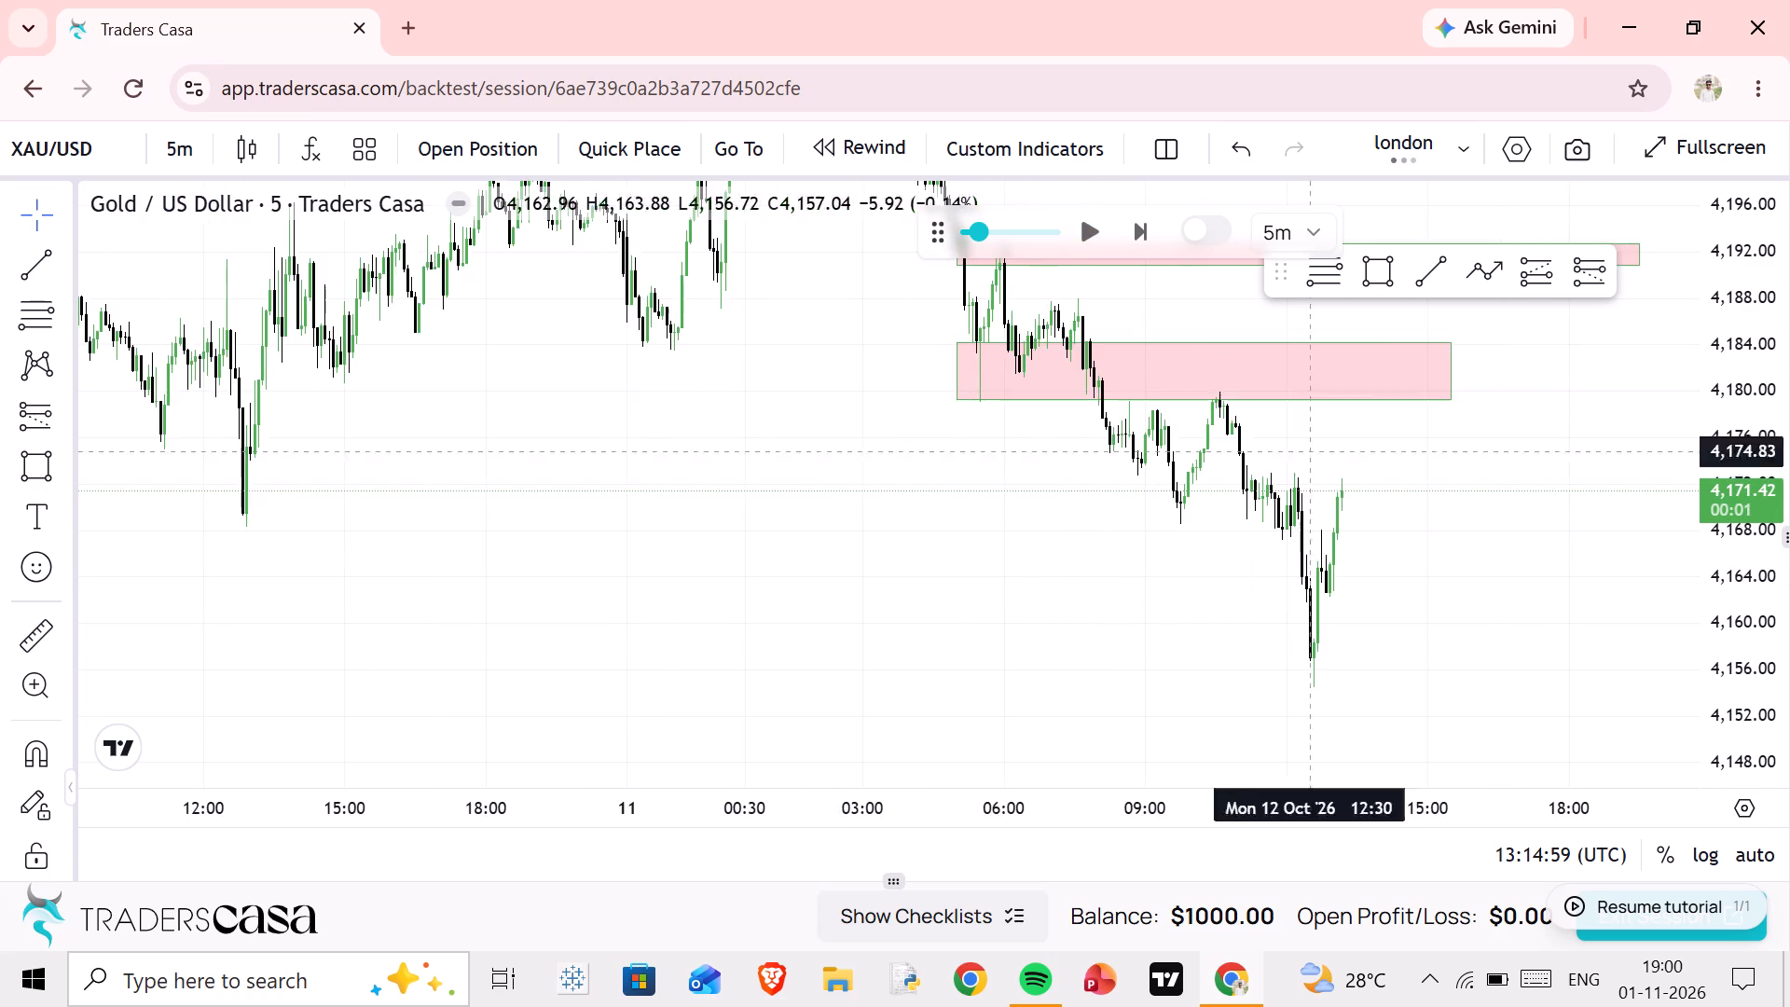
pyautogui.moveTo(1573, 515); pyautogui.dragTo(1358, 471)
pyautogui.scroll(-10, 1363, 461)
pyautogui.scroll(1, 1193, 559)
pyautogui.moveTo(1194, 513); pyautogui.dragTo(1301, 285)
pyautogui.scroll(8, 1277, 537)
pyautogui.moveTo(856, 530); pyautogui.dragTo(1767, 379)
pyautogui.scroll(4, 1387, 458)
pyautogui.moveTo(1046, 500); pyautogui.dragTo(1710, 364)
pyautogui.scroll(13, 1787, 538)
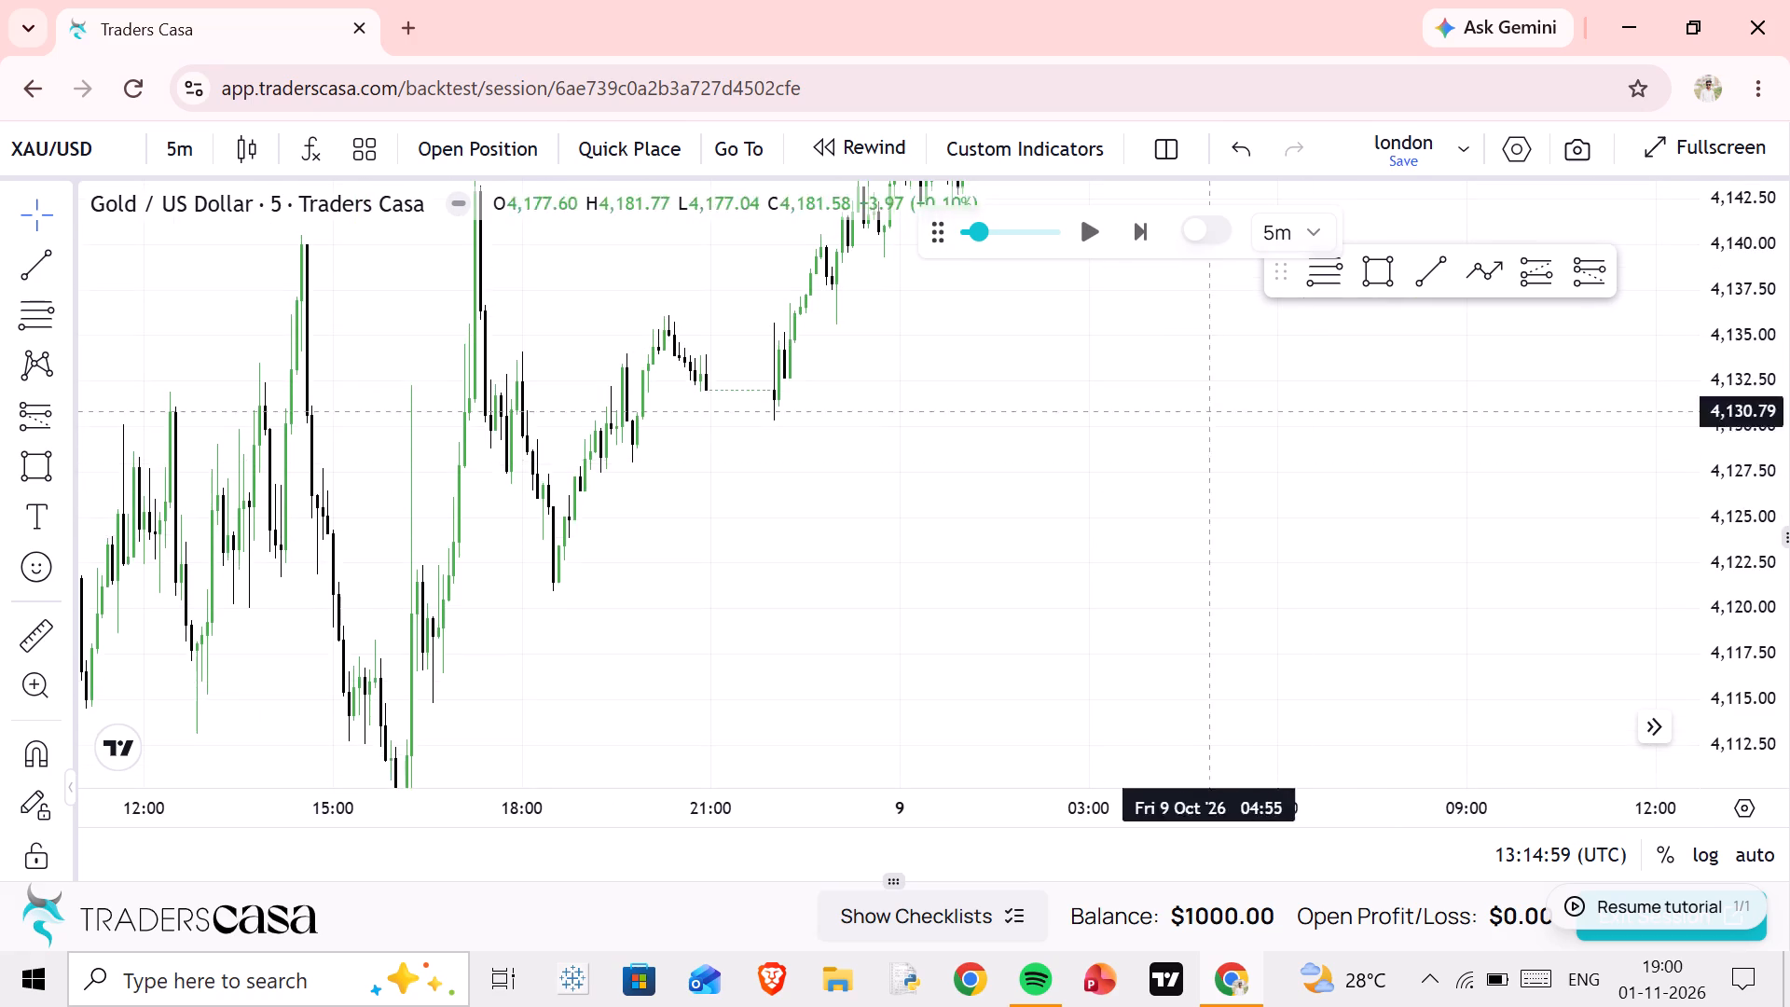
pyautogui.moveTo(1177, 379); pyautogui.dragTo(1469, 614)
pyautogui.scroll(2, 1555, 804)
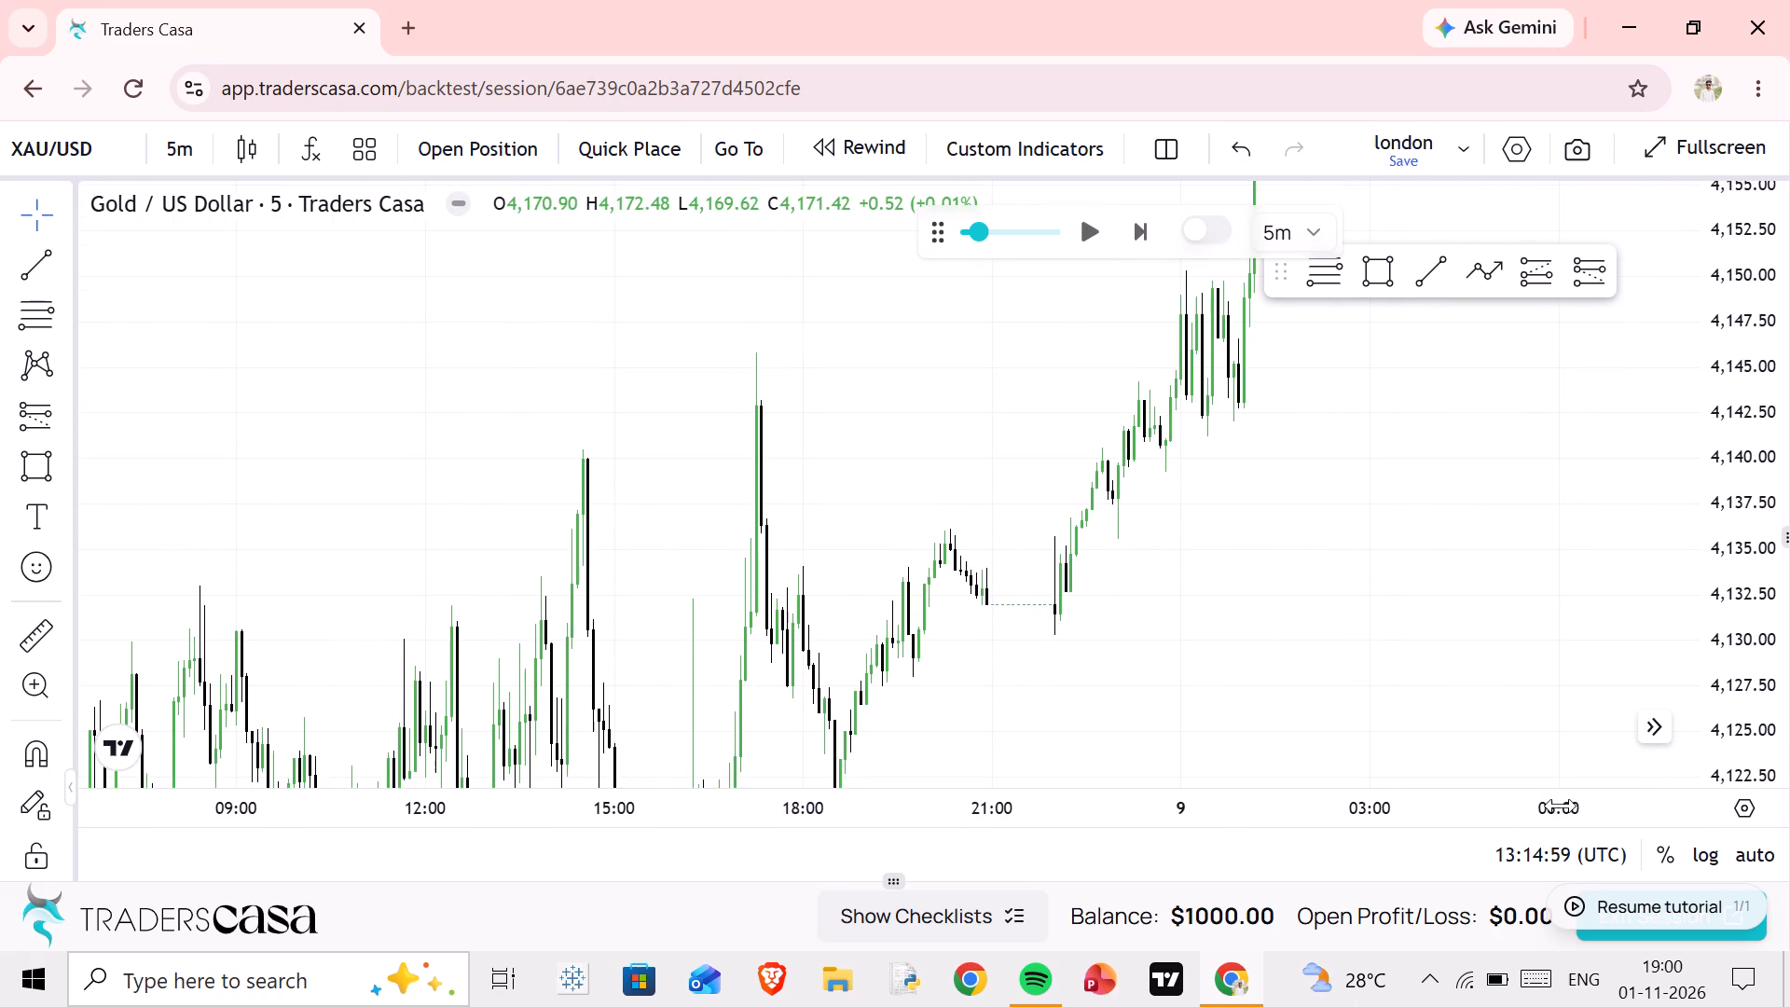
pyautogui.scroll(1, 1561, 806)
# Switch the chart to the 15-minute interval.
pyautogui.click(186, 140)
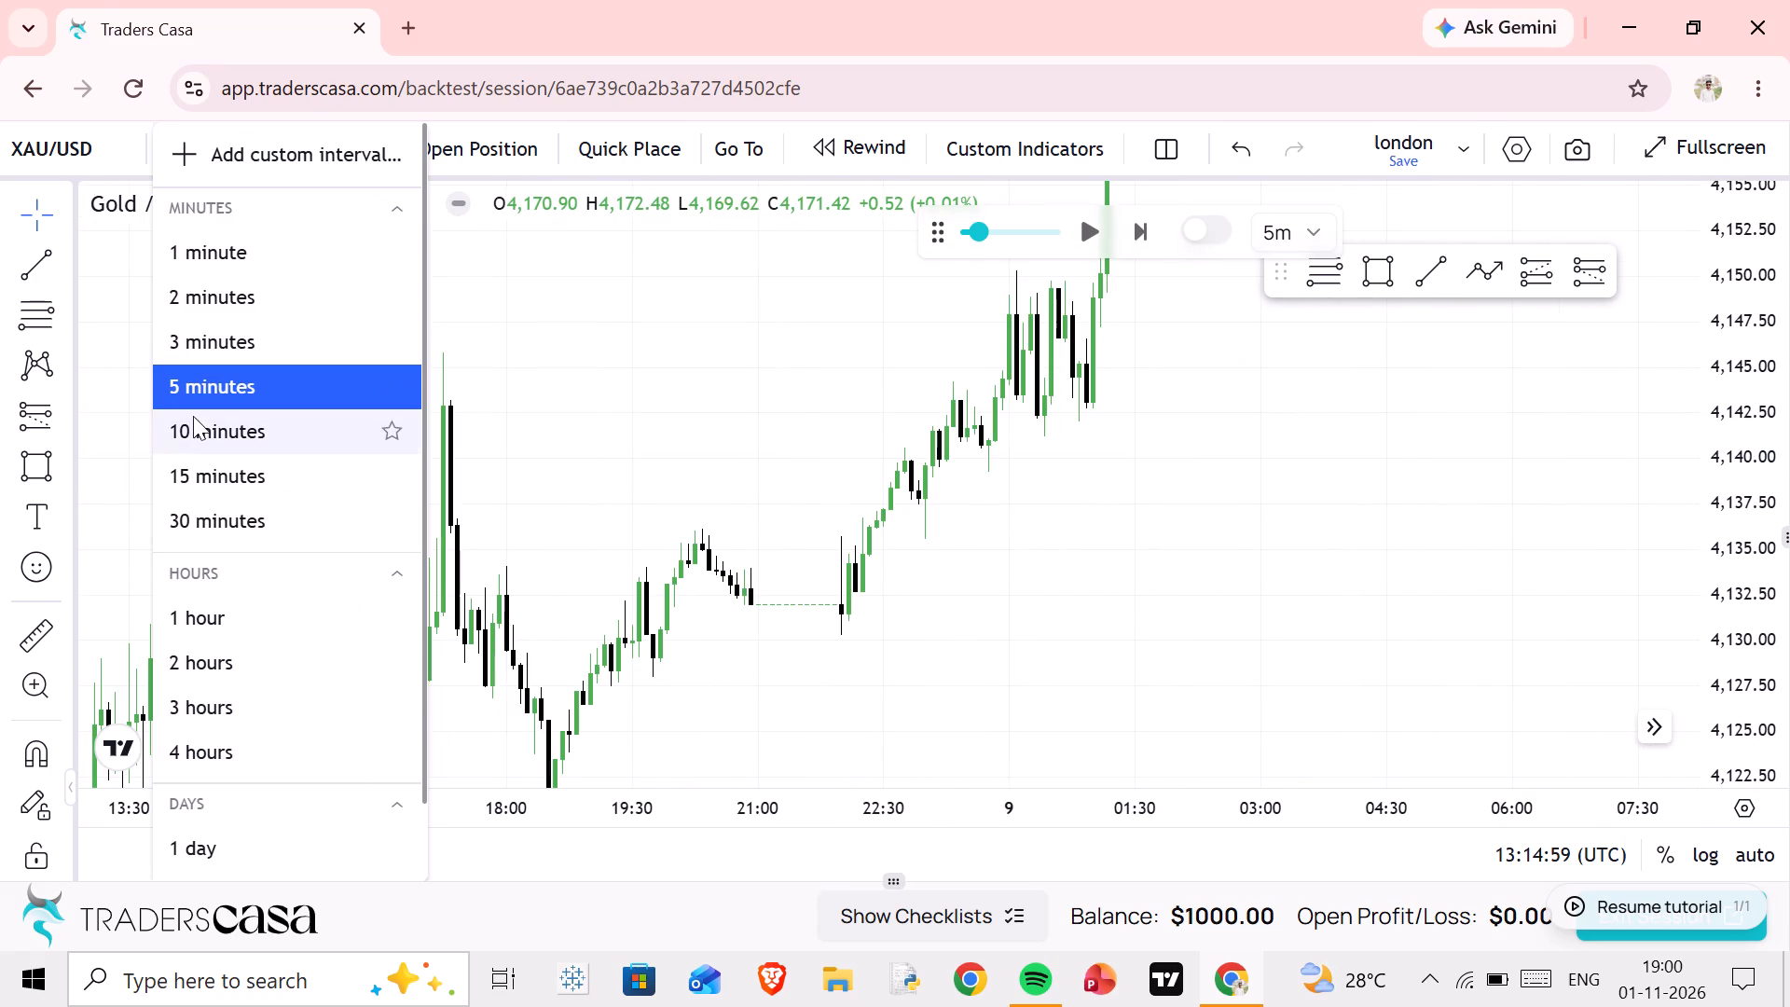
pyautogui.click(189, 471)
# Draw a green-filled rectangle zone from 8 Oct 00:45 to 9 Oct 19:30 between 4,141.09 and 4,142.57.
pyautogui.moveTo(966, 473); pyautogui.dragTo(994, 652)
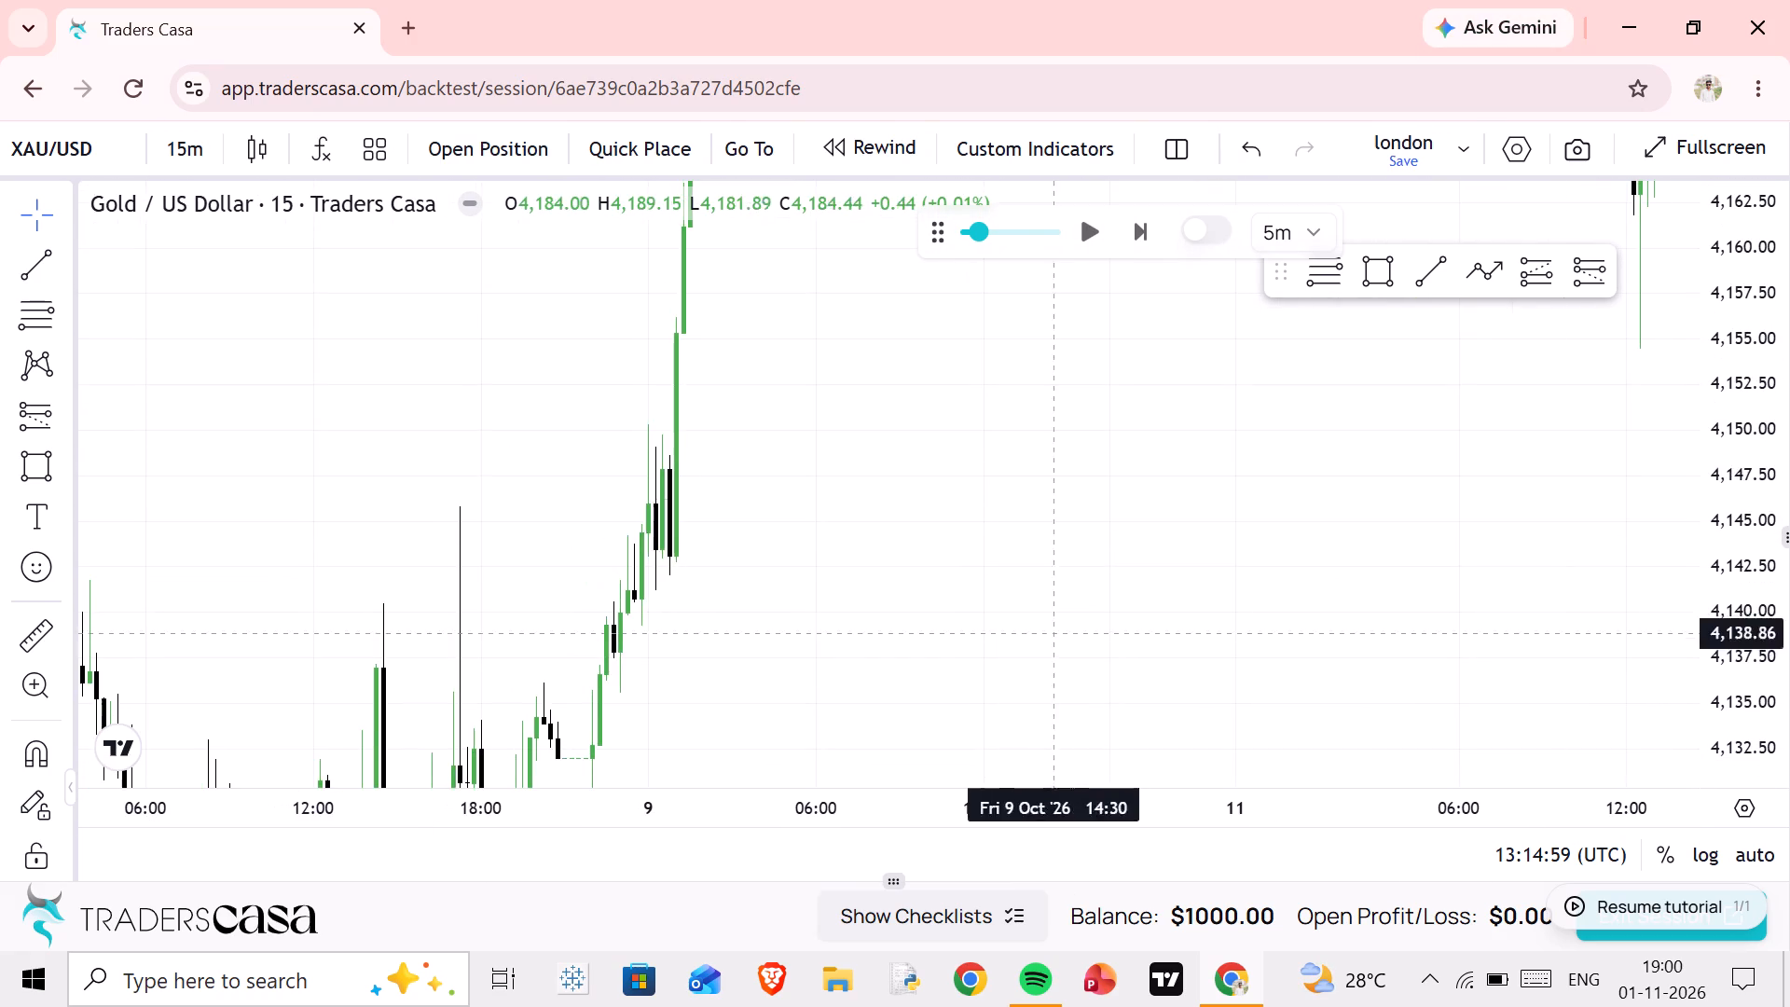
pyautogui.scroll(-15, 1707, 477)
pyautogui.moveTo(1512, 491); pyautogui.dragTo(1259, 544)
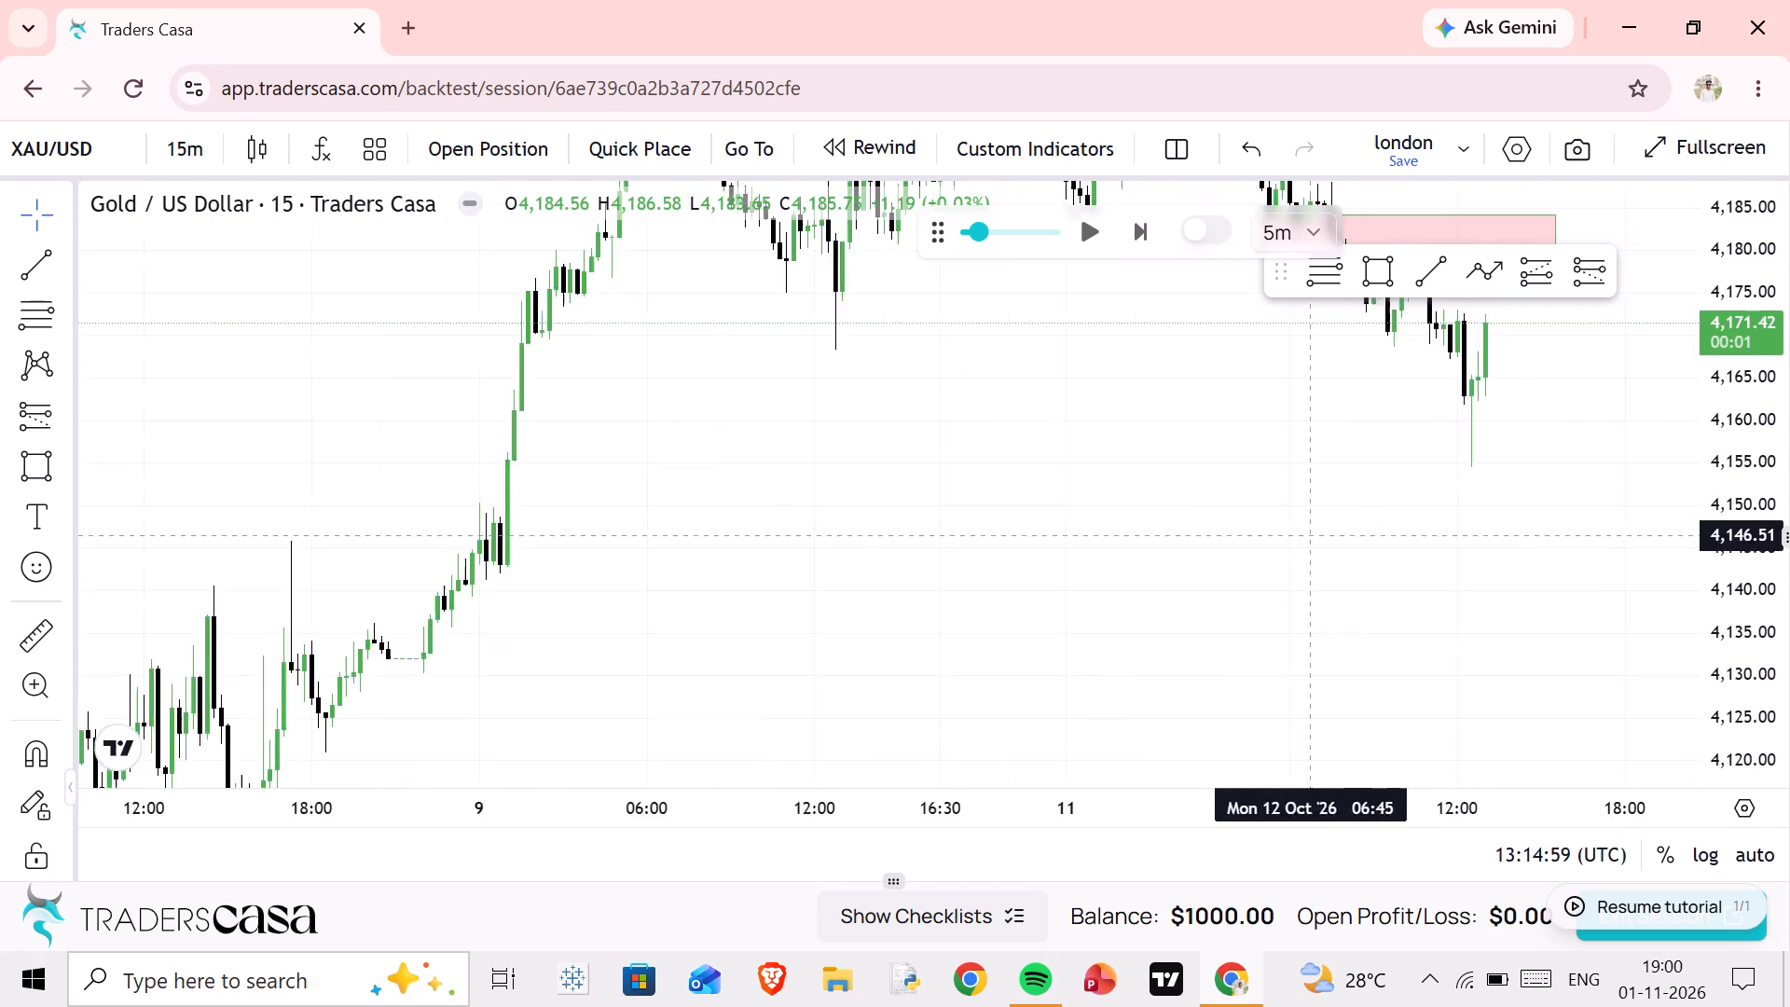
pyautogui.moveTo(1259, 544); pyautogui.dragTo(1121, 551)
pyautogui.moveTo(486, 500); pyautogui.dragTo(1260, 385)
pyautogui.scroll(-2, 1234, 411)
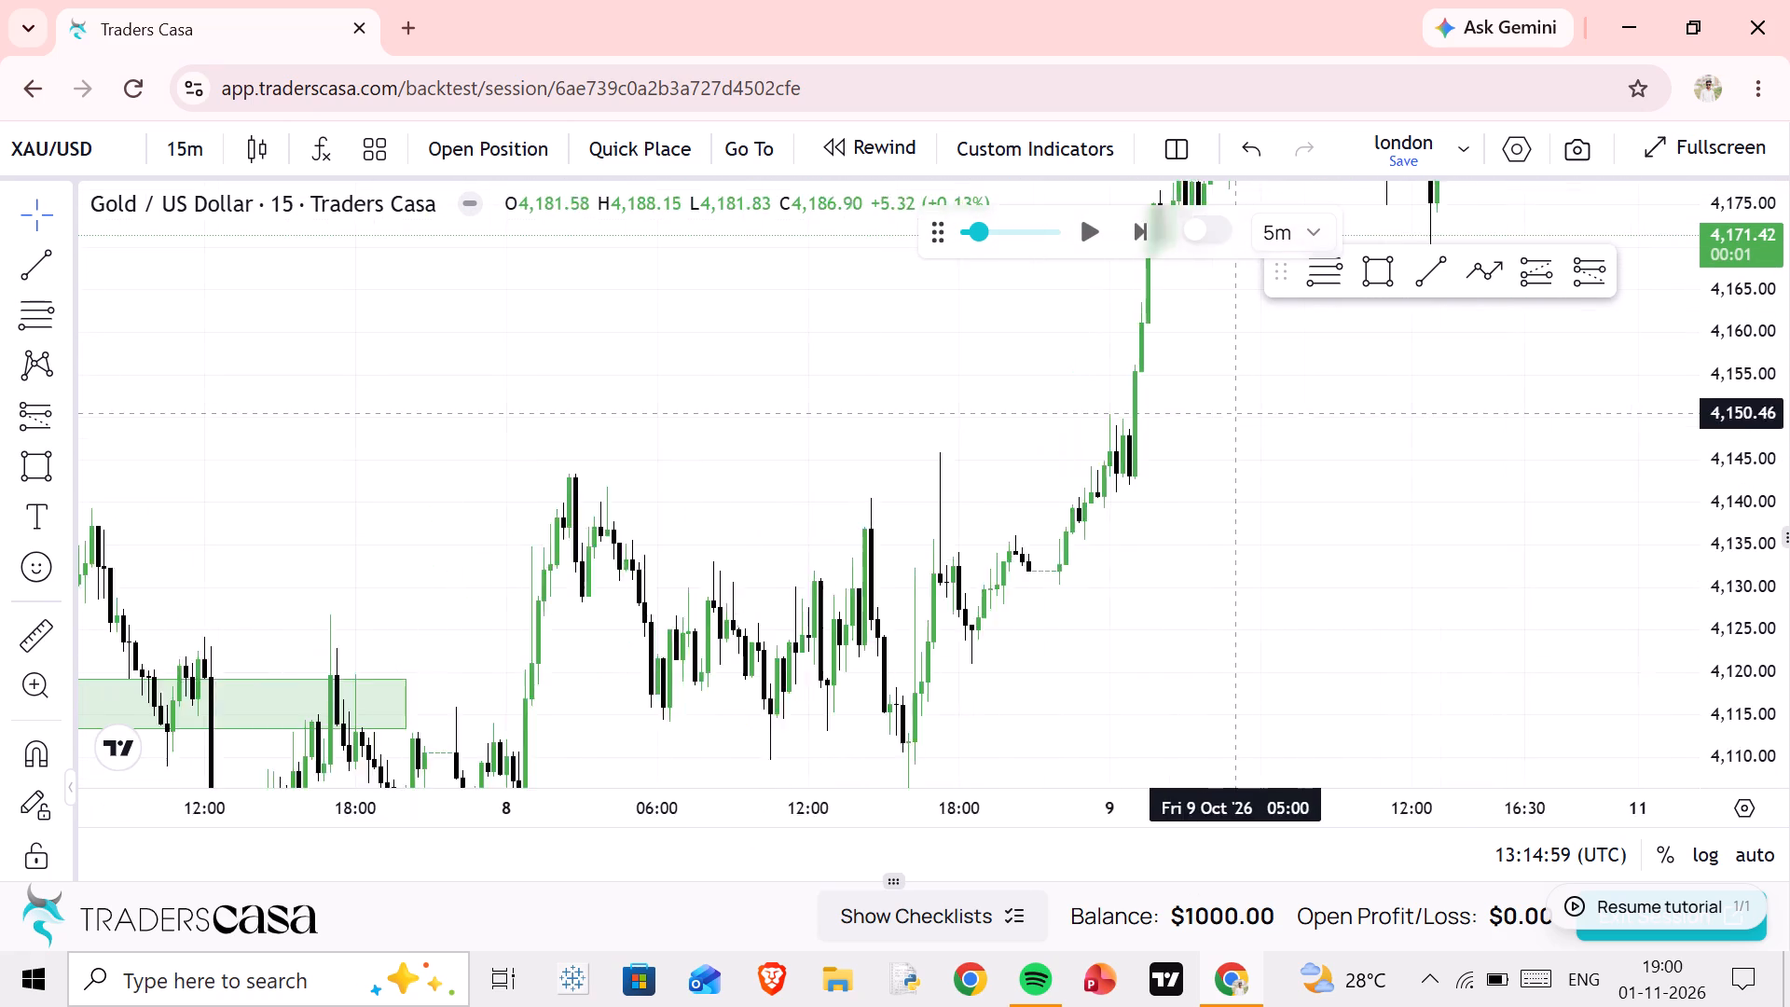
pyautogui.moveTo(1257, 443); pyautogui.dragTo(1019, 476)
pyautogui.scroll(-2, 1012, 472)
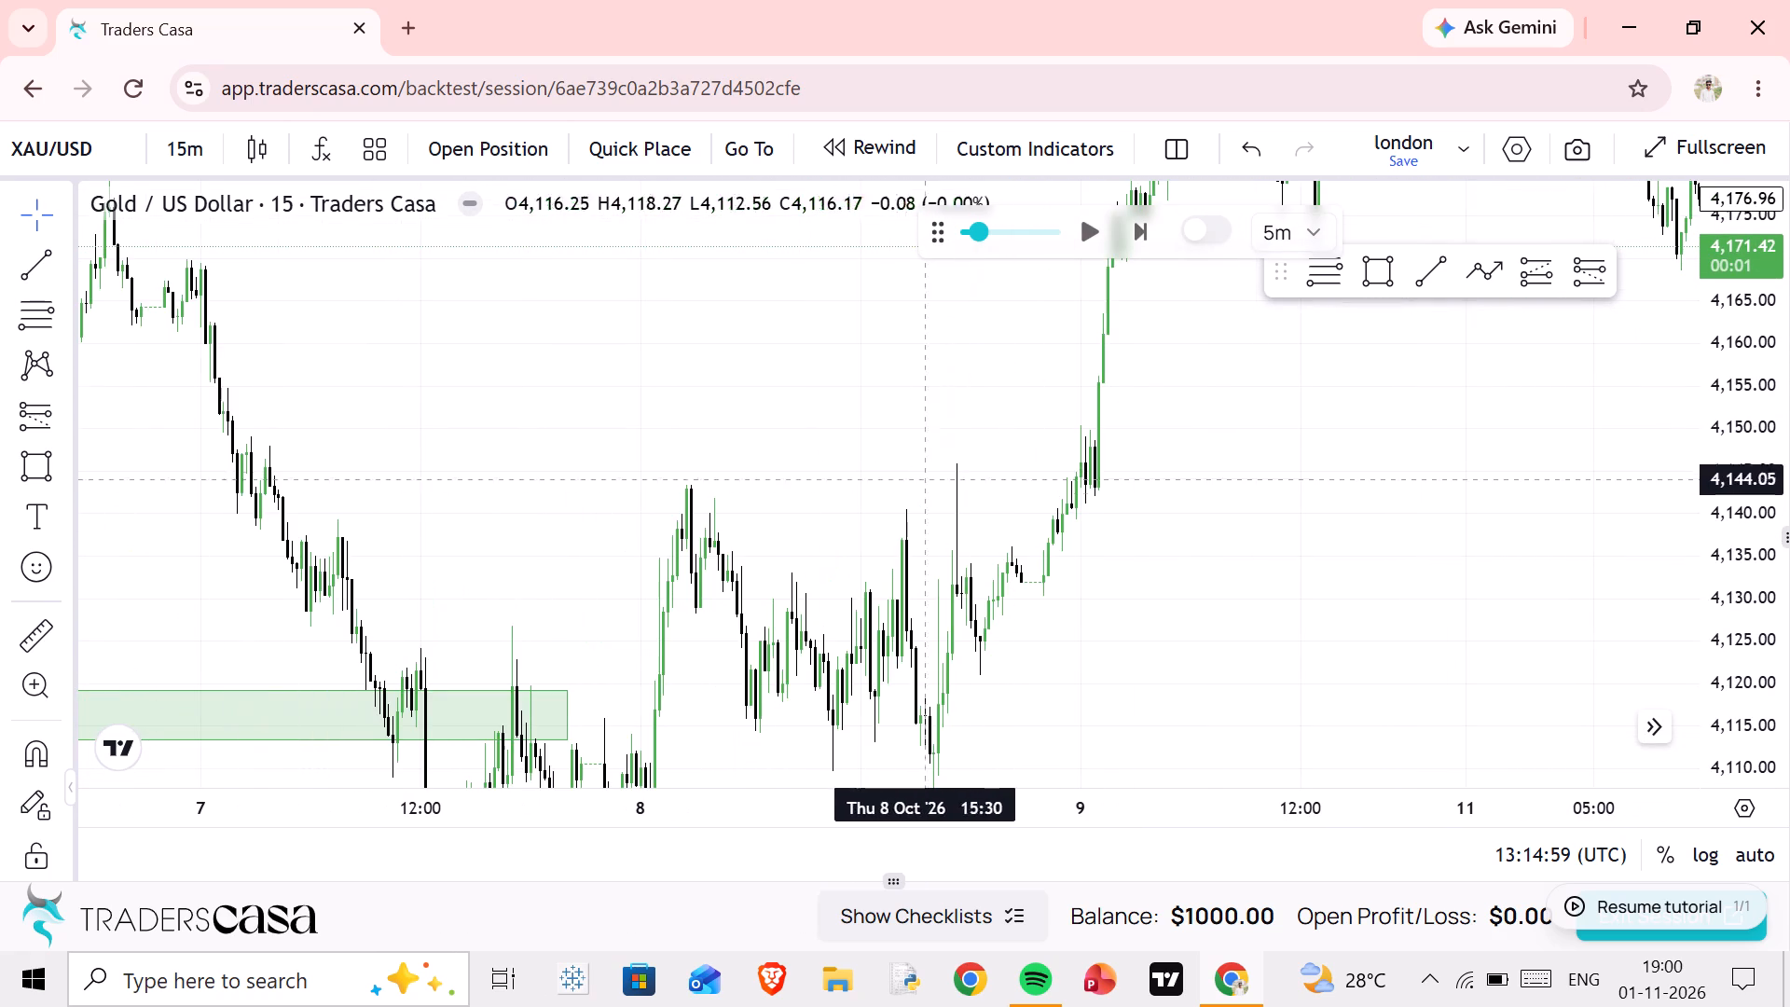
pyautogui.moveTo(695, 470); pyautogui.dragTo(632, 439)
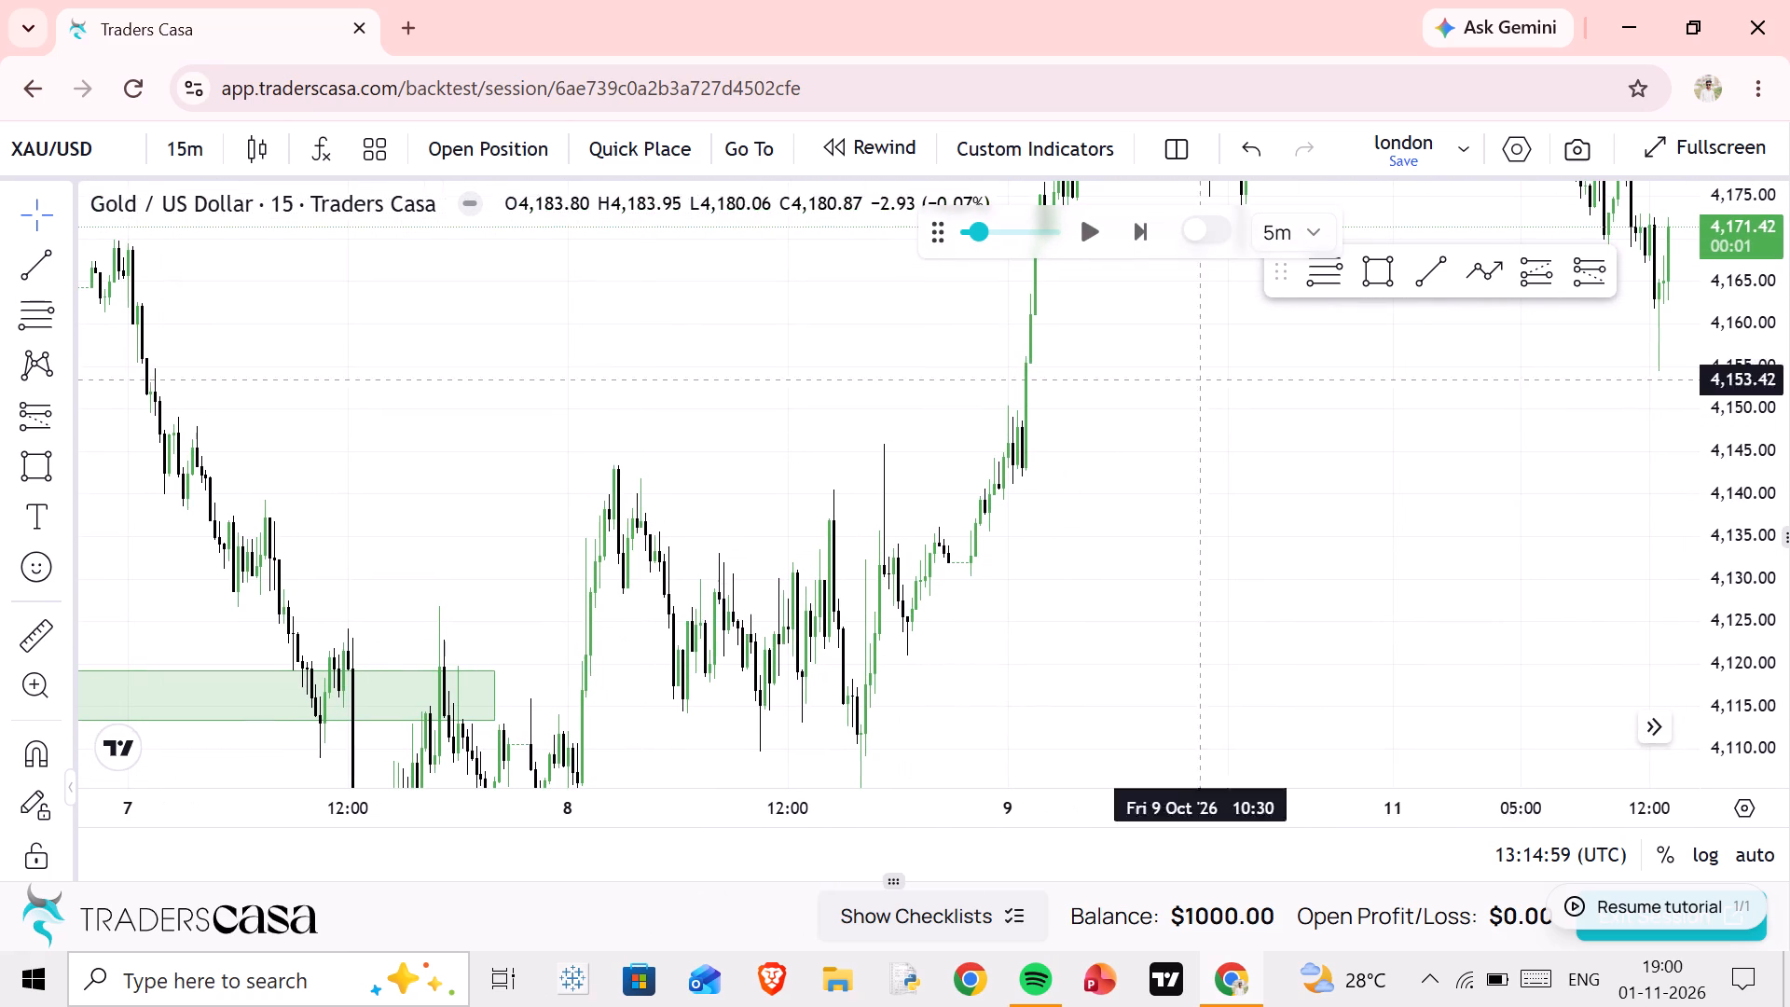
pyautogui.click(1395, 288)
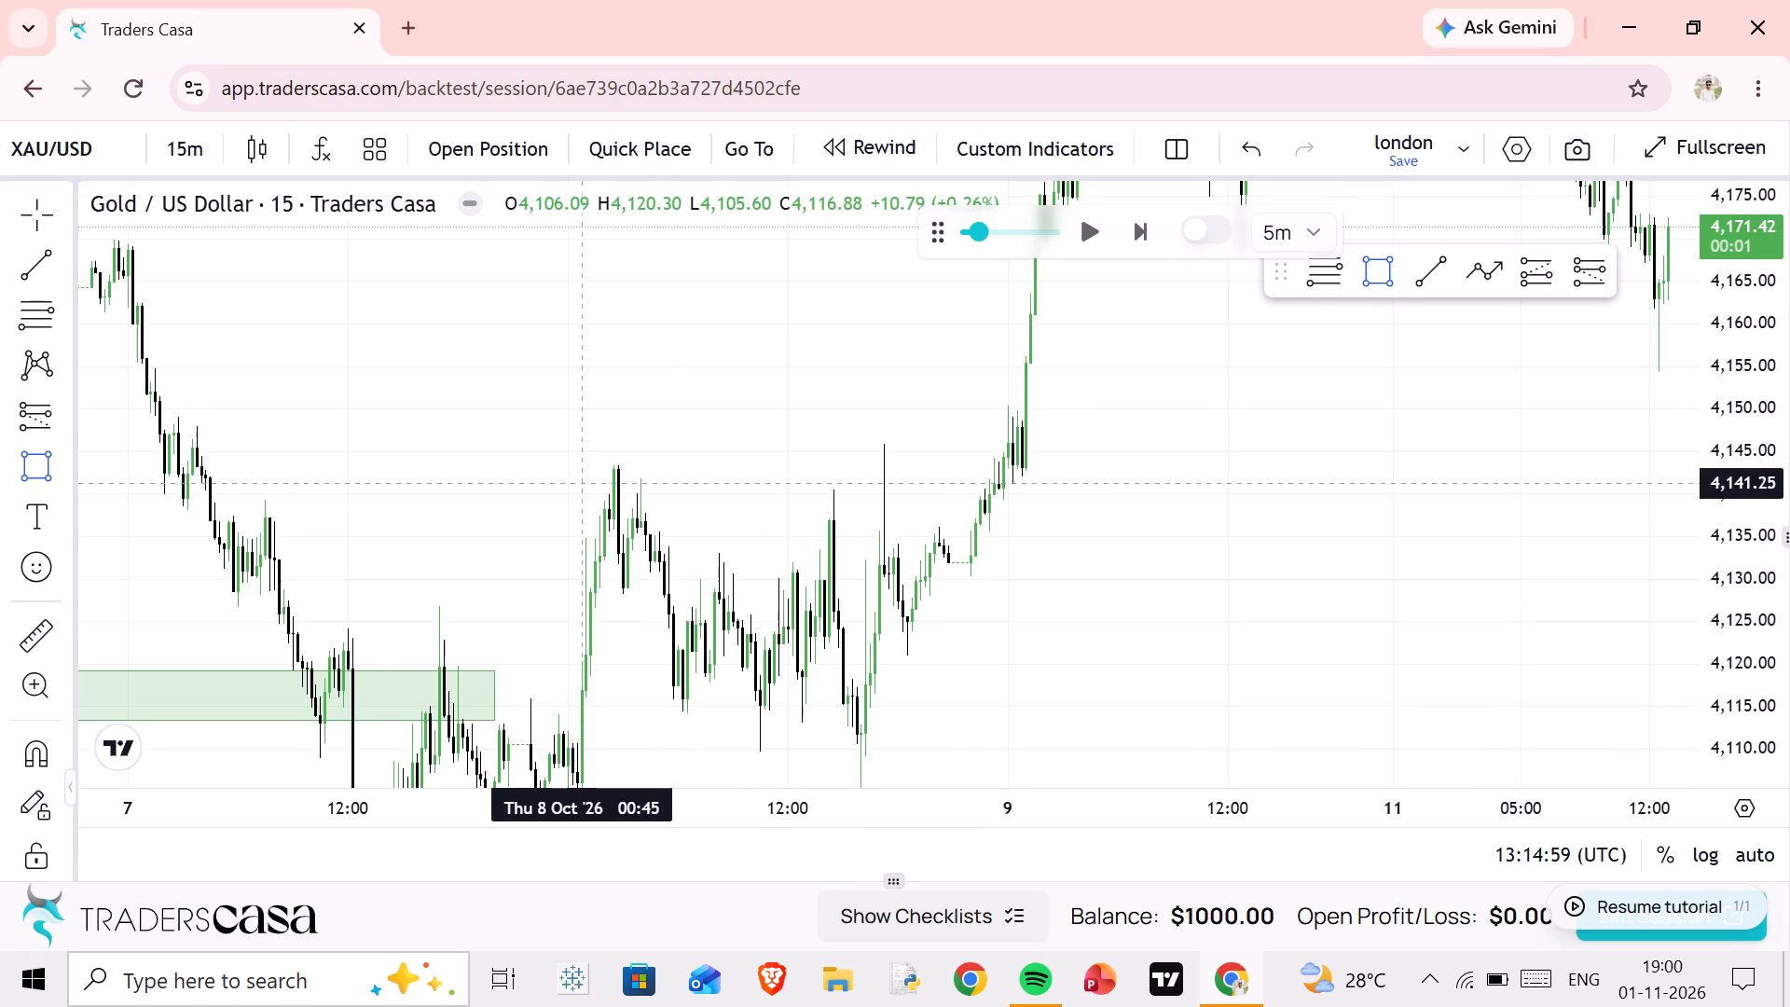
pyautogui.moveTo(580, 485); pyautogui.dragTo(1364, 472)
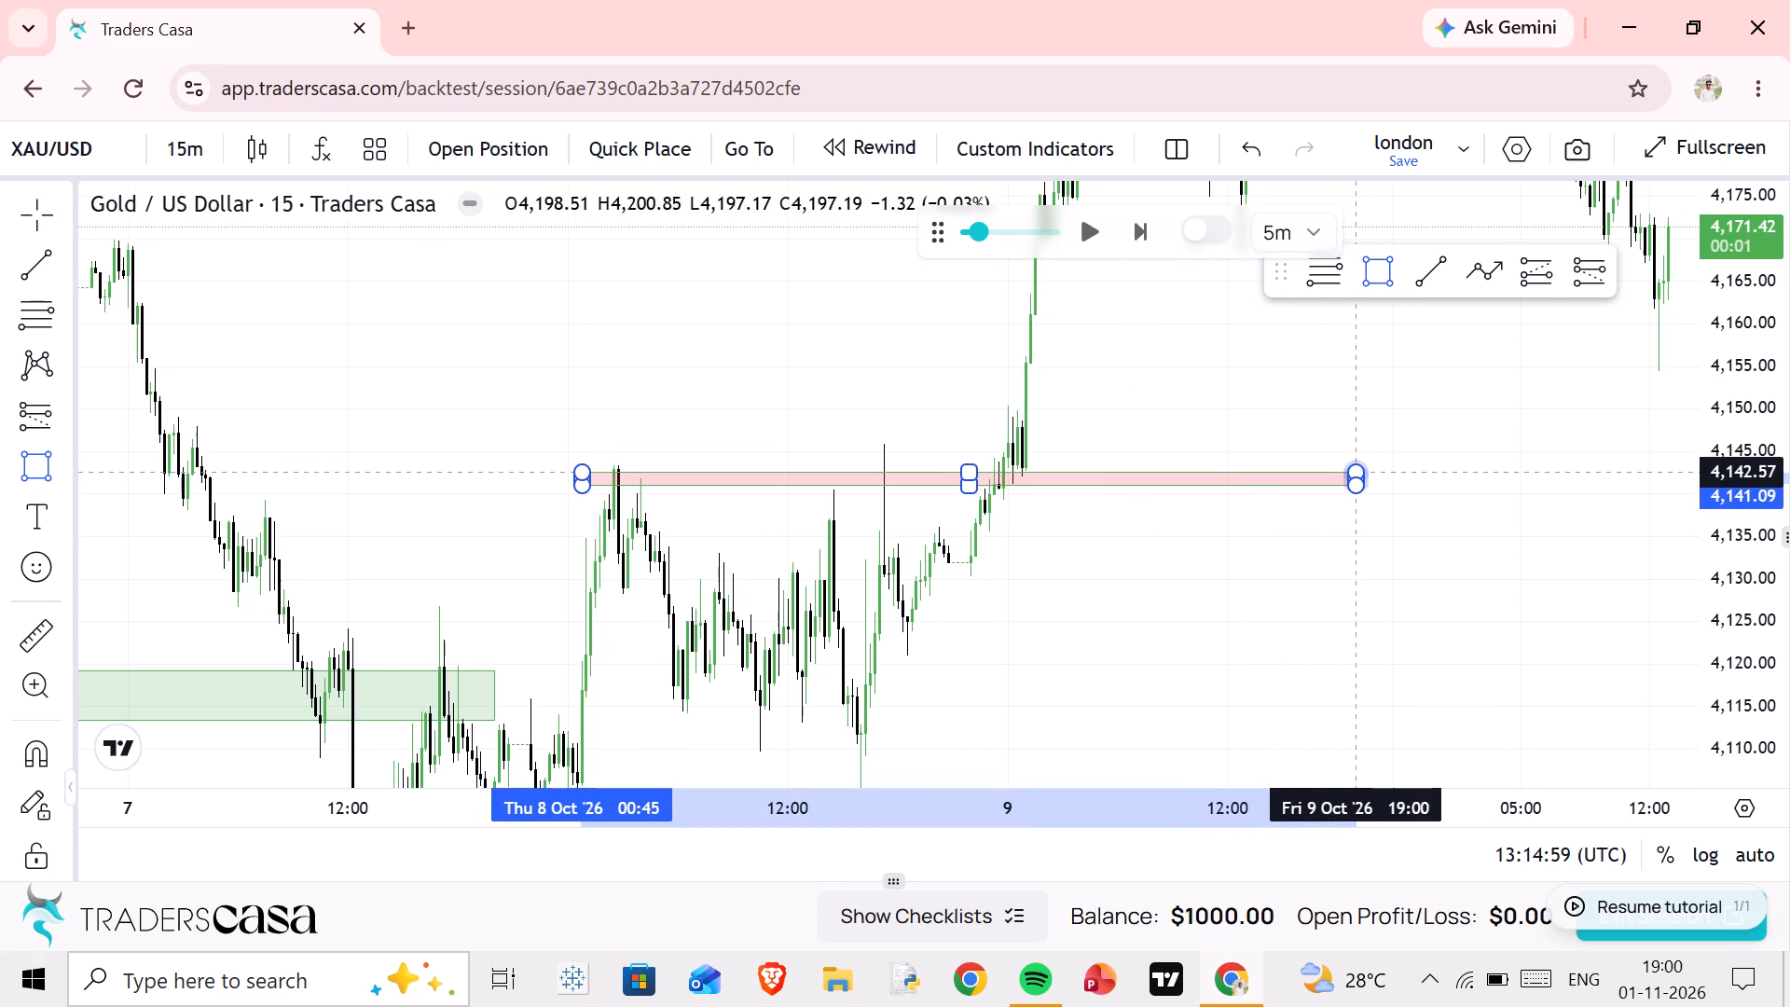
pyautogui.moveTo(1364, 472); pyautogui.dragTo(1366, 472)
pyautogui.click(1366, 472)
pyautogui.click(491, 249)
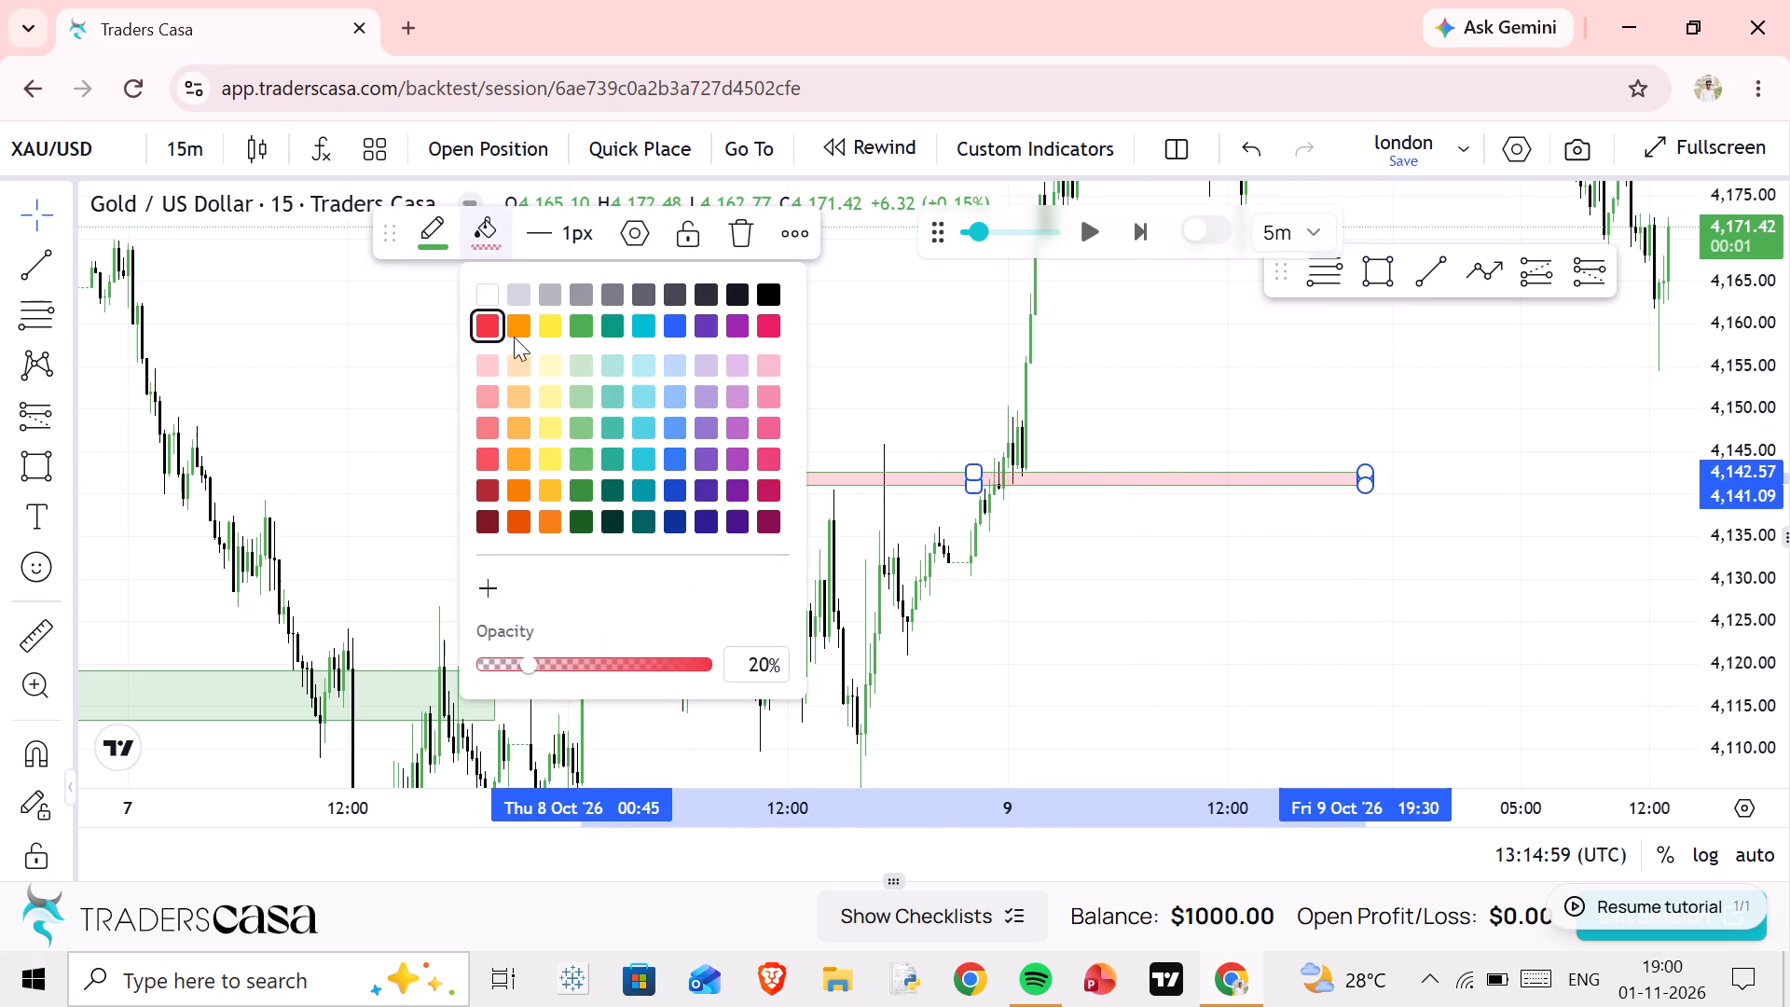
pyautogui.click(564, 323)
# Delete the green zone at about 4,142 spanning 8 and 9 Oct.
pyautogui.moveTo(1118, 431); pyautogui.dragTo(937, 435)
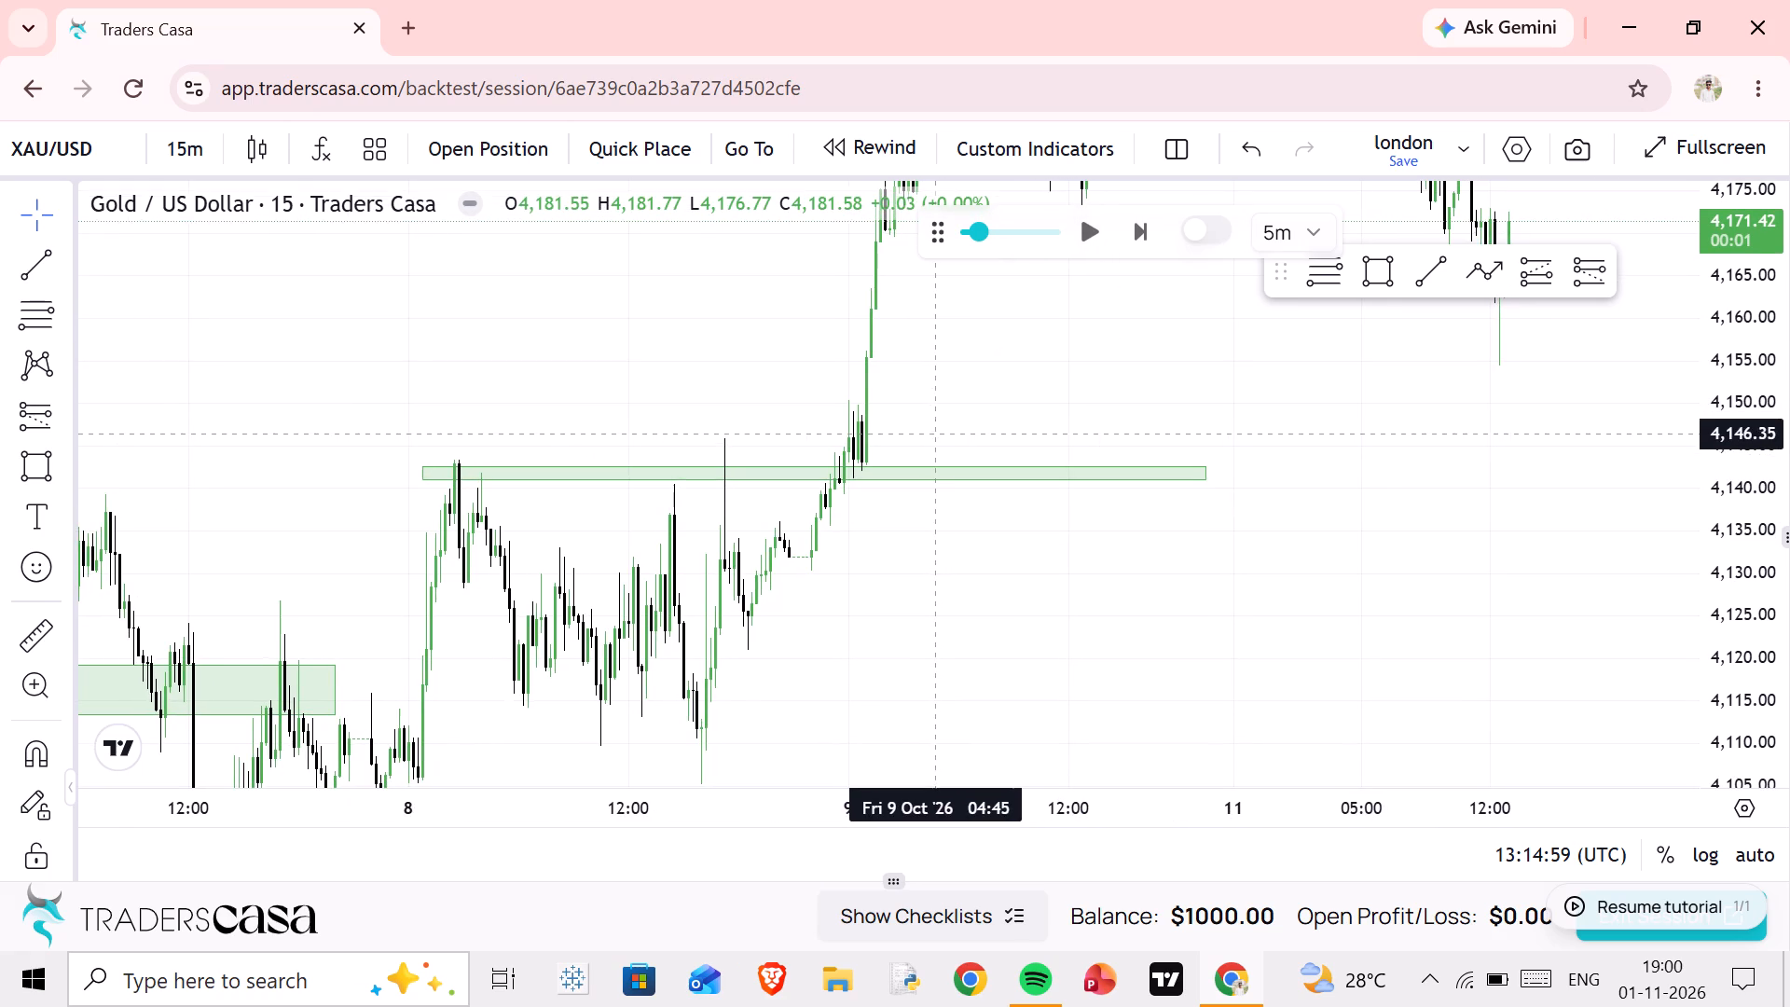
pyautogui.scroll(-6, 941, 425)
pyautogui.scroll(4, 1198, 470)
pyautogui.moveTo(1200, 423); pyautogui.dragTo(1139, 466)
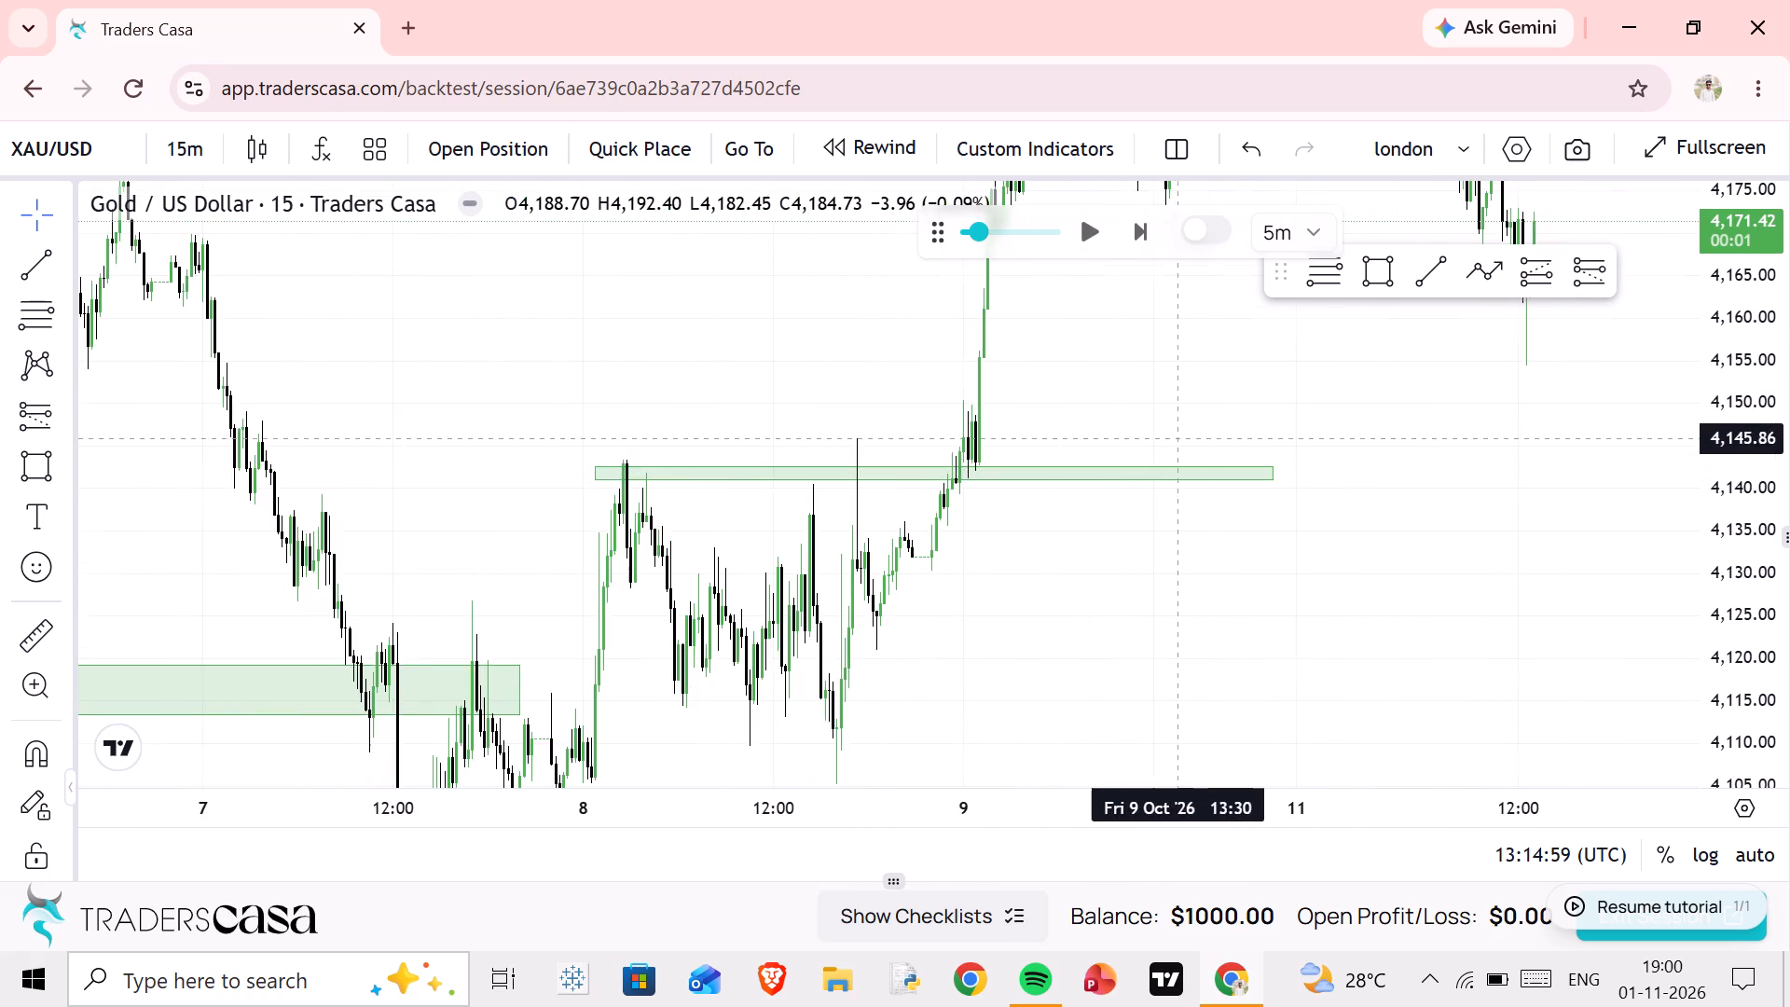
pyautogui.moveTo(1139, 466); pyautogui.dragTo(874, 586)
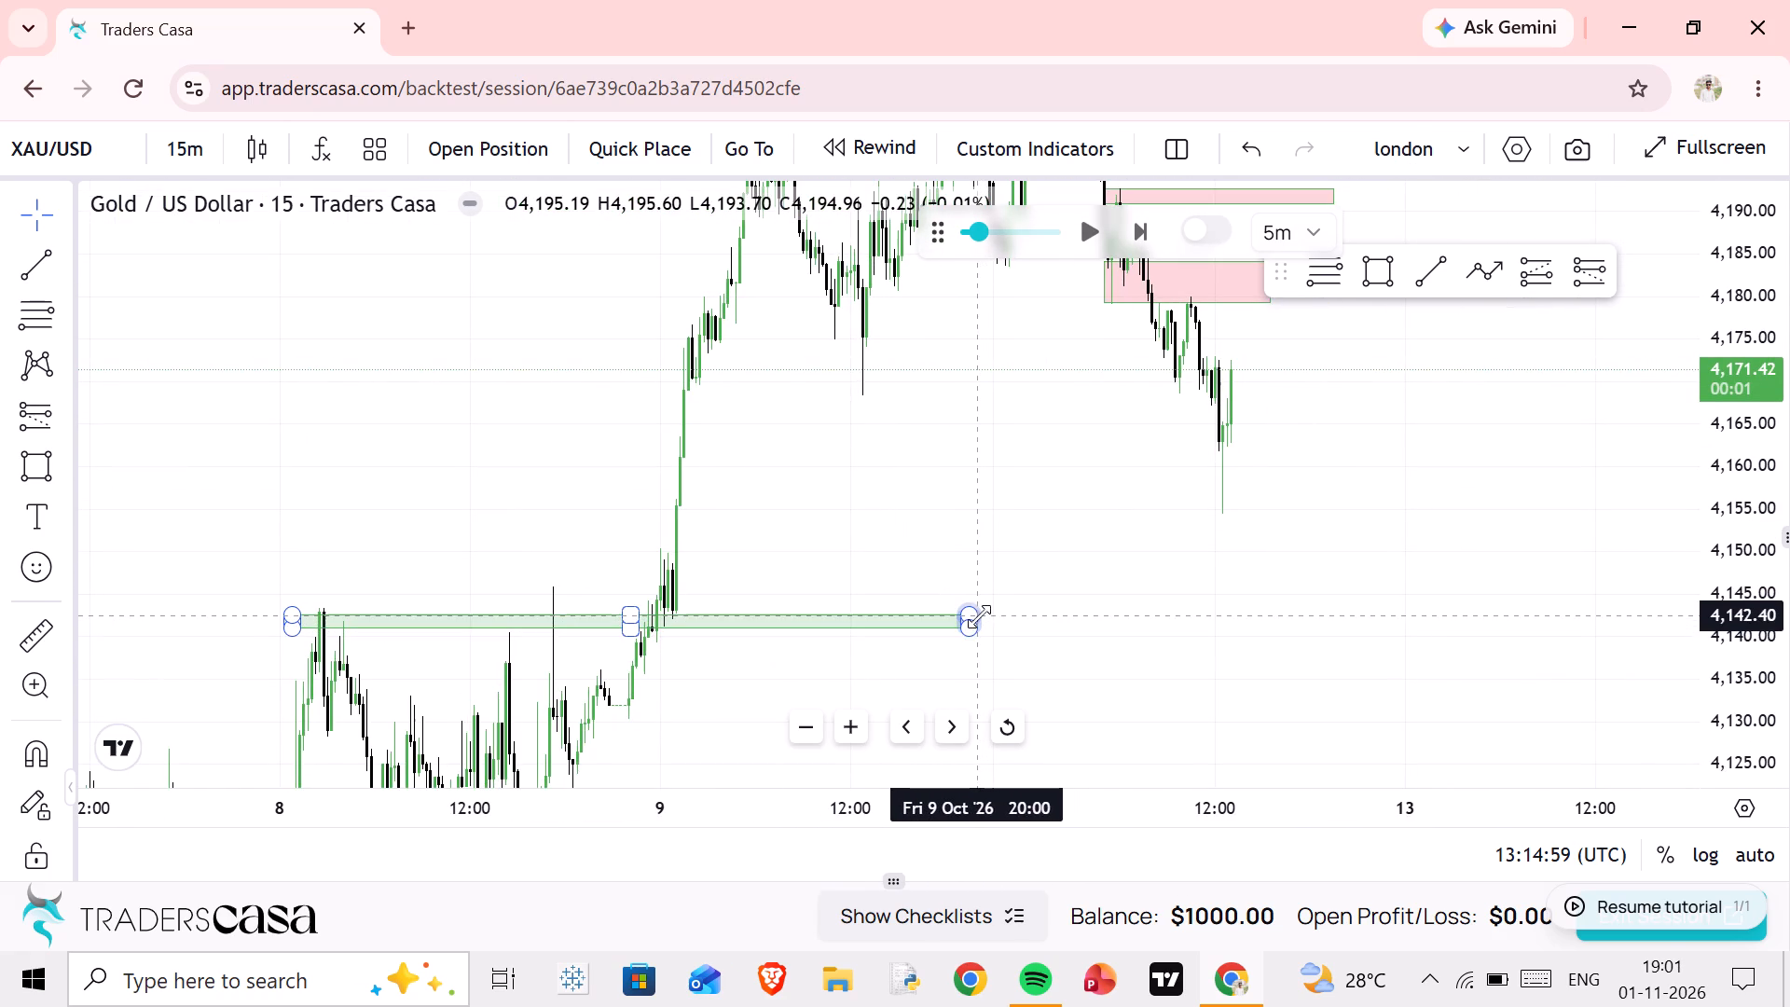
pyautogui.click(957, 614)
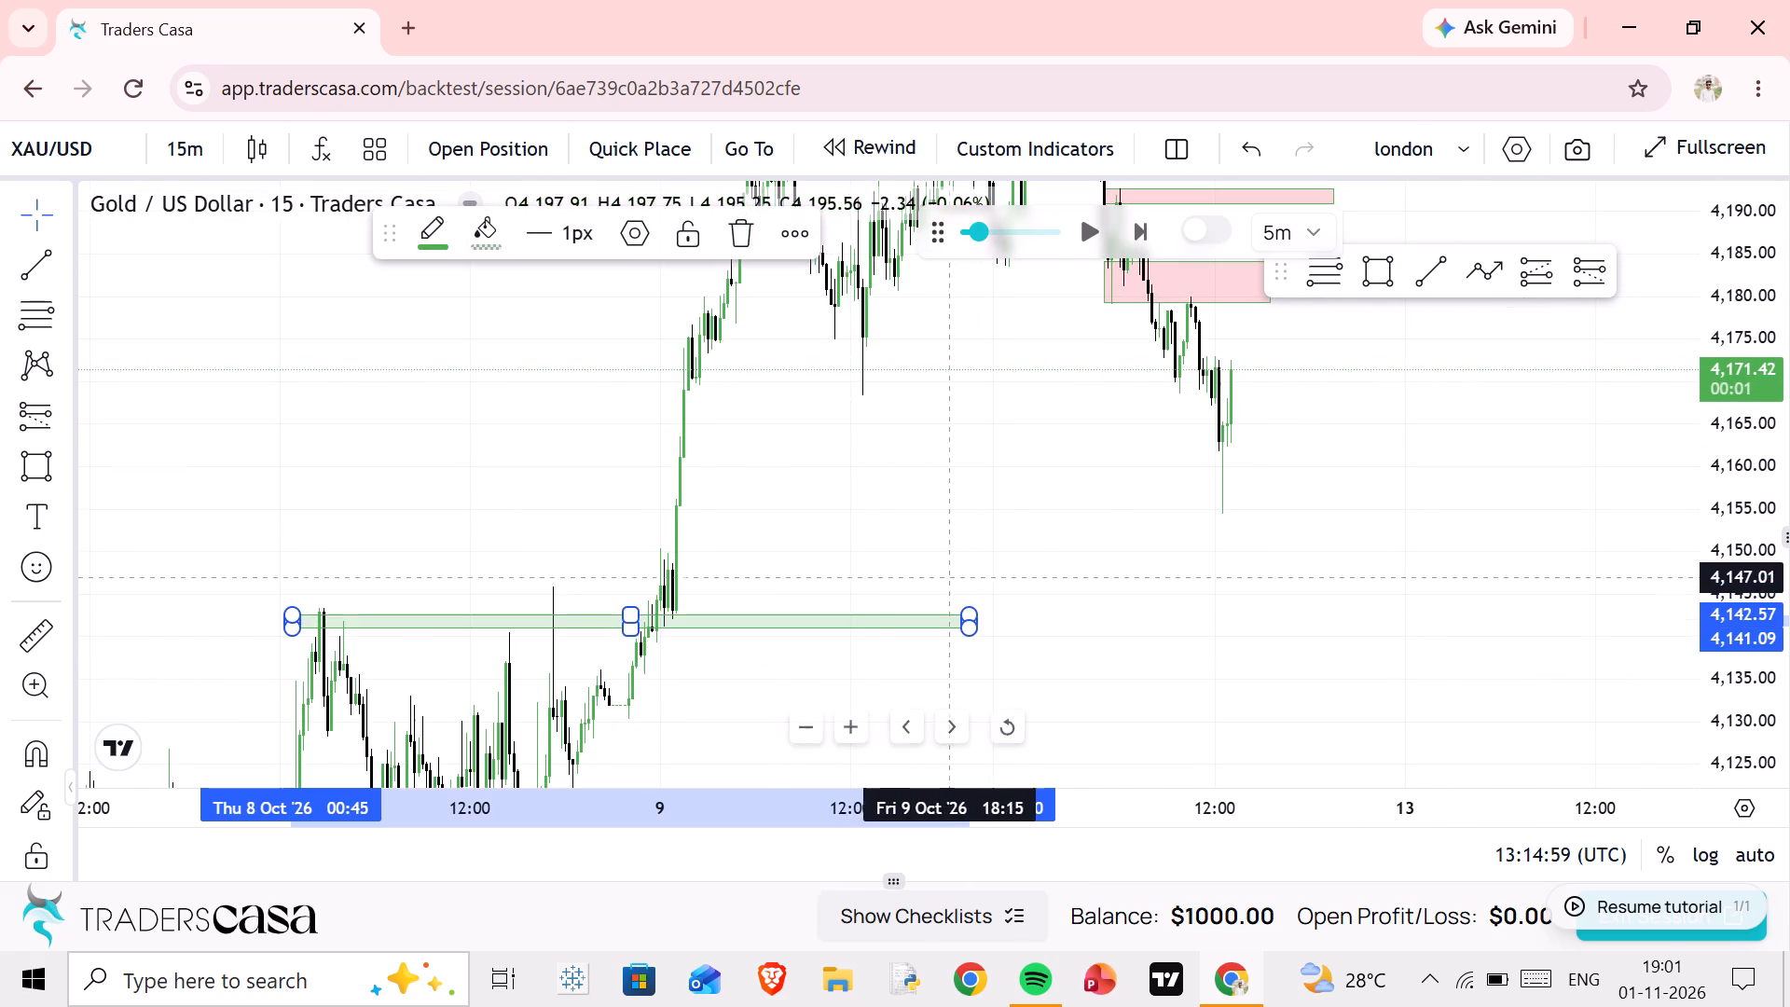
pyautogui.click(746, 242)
# Delete the lower pink zone on 12 Oct, between about 4,179 and 4,184.
pyautogui.moveTo(766, 508); pyautogui.dragTo(959, 466)
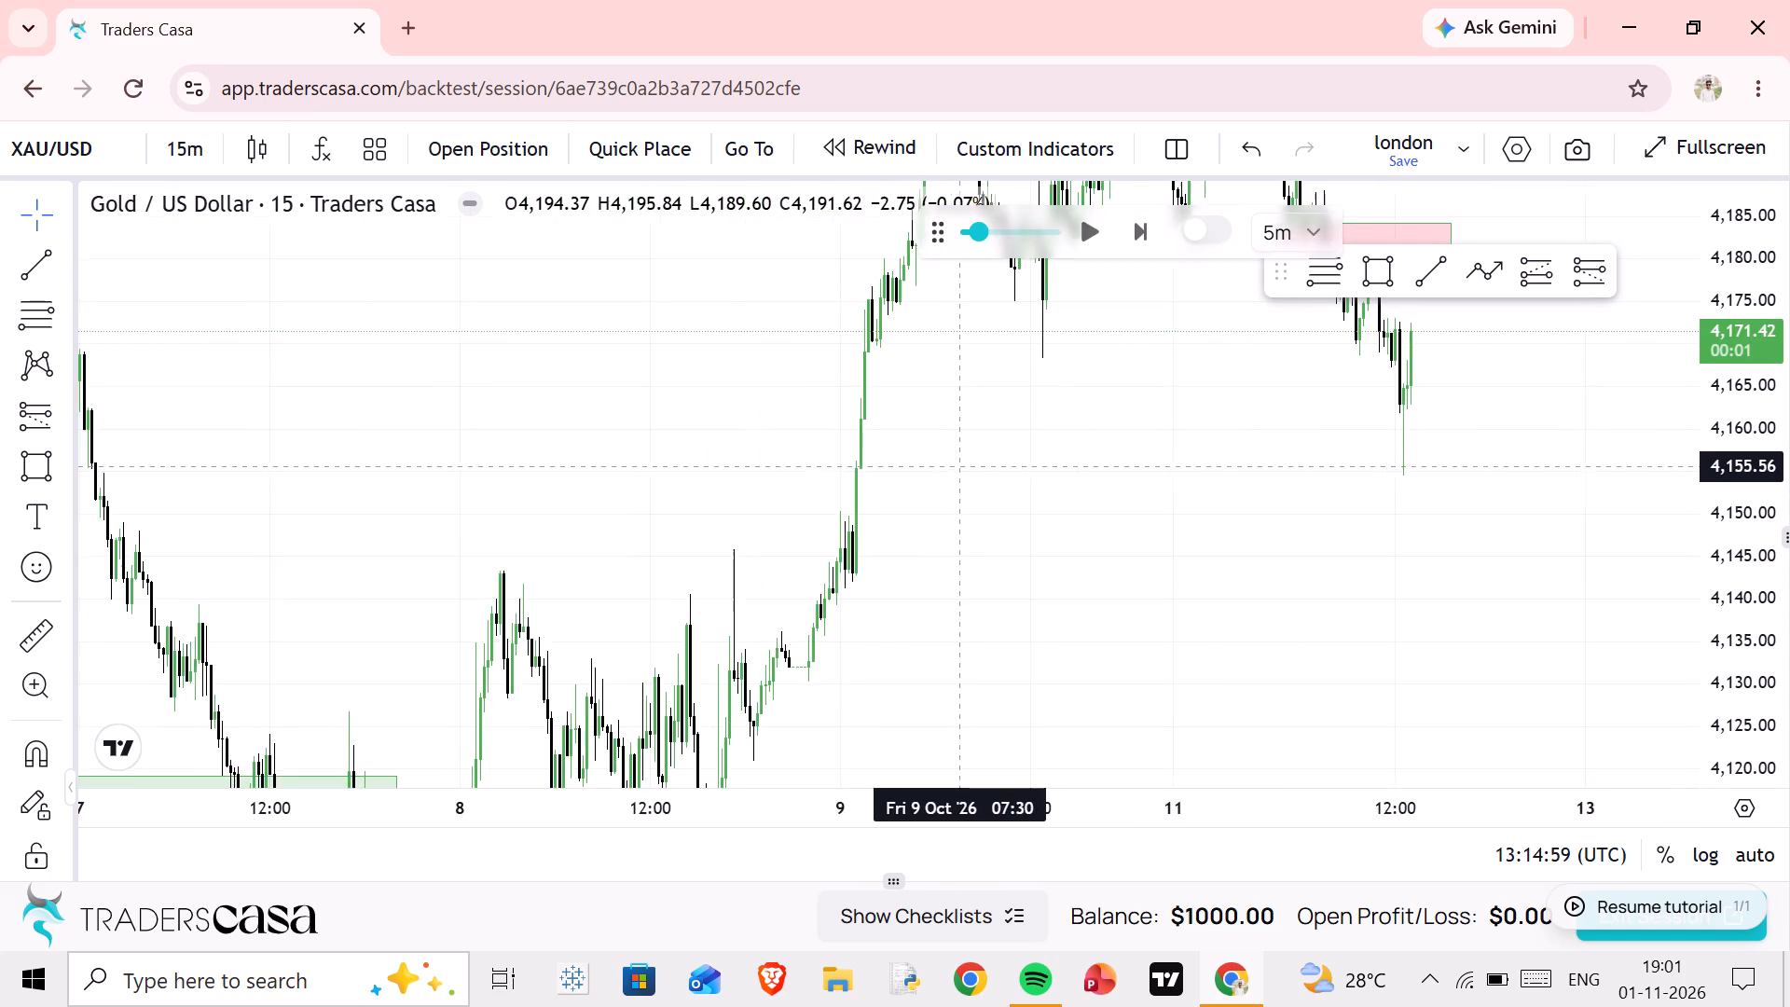
pyautogui.scroll(4, 957, 485)
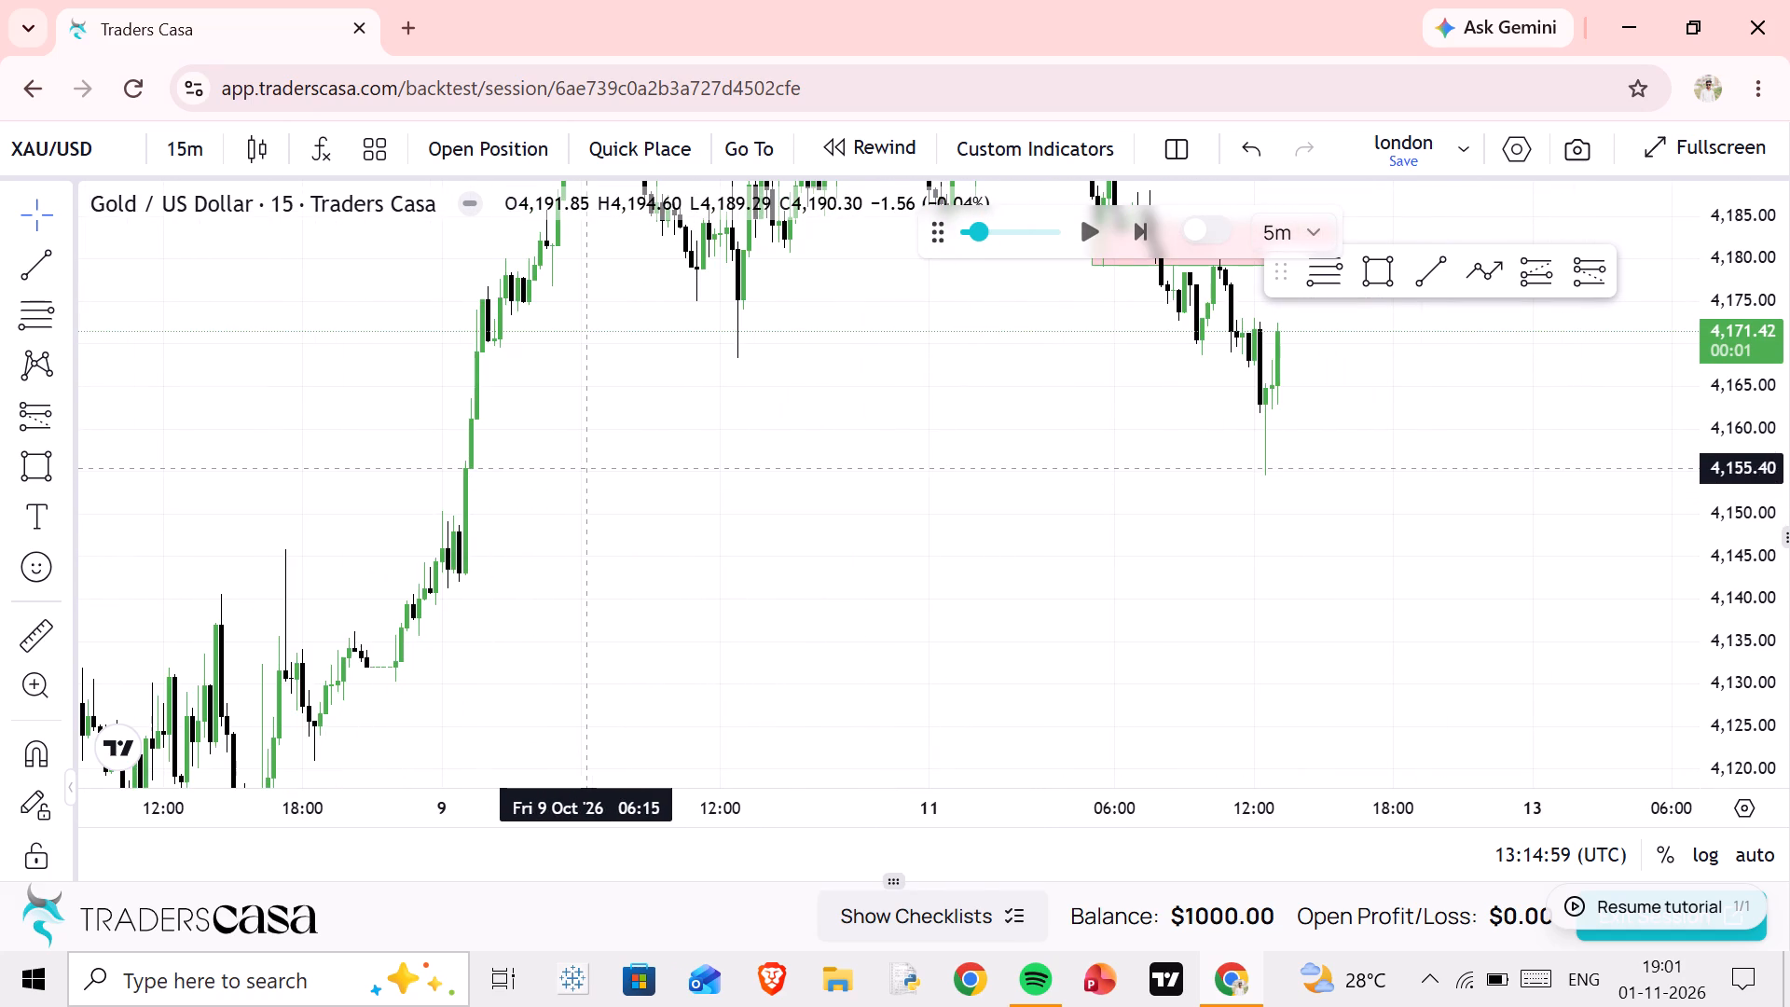
pyautogui.moveTo(681, 468); pyautogui.dragTo(470, 623)
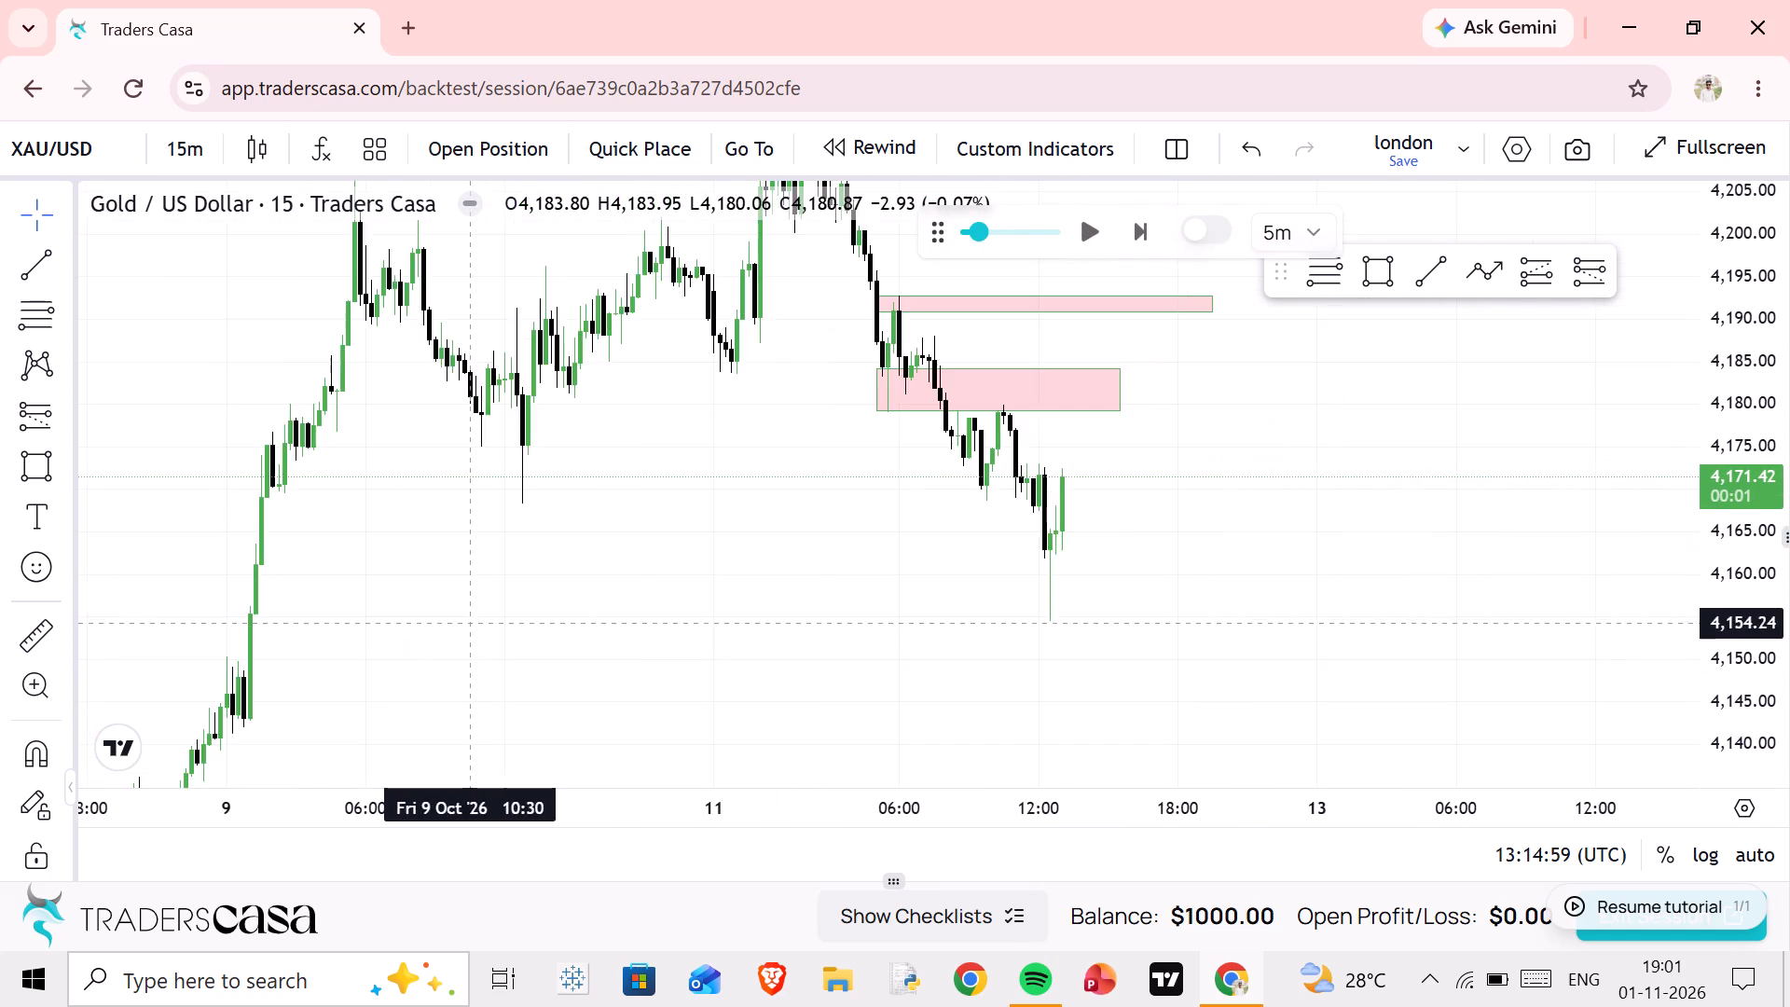
pyautogui.scroll(3, 642, 534)
pyautogui.moveTo(1037, 425); pyautogui.dragTo(942, 541)
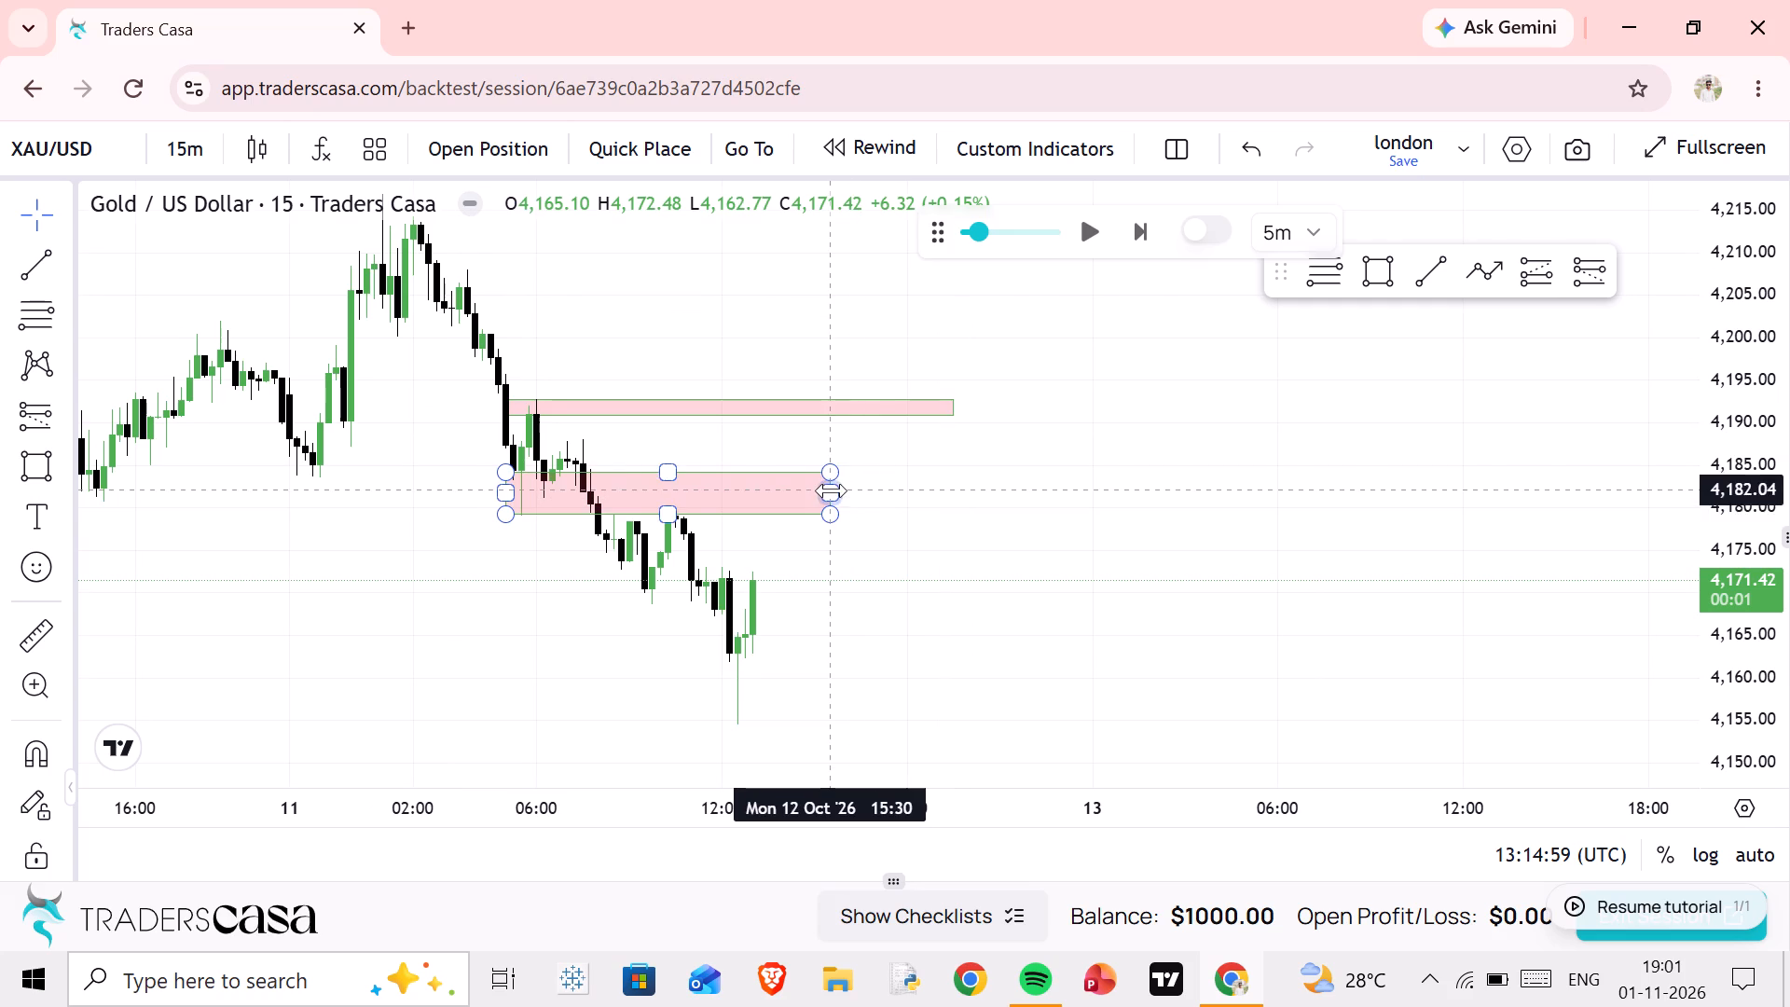
pyautogui.click(832, 490)
pyautogui.click(760, 240)
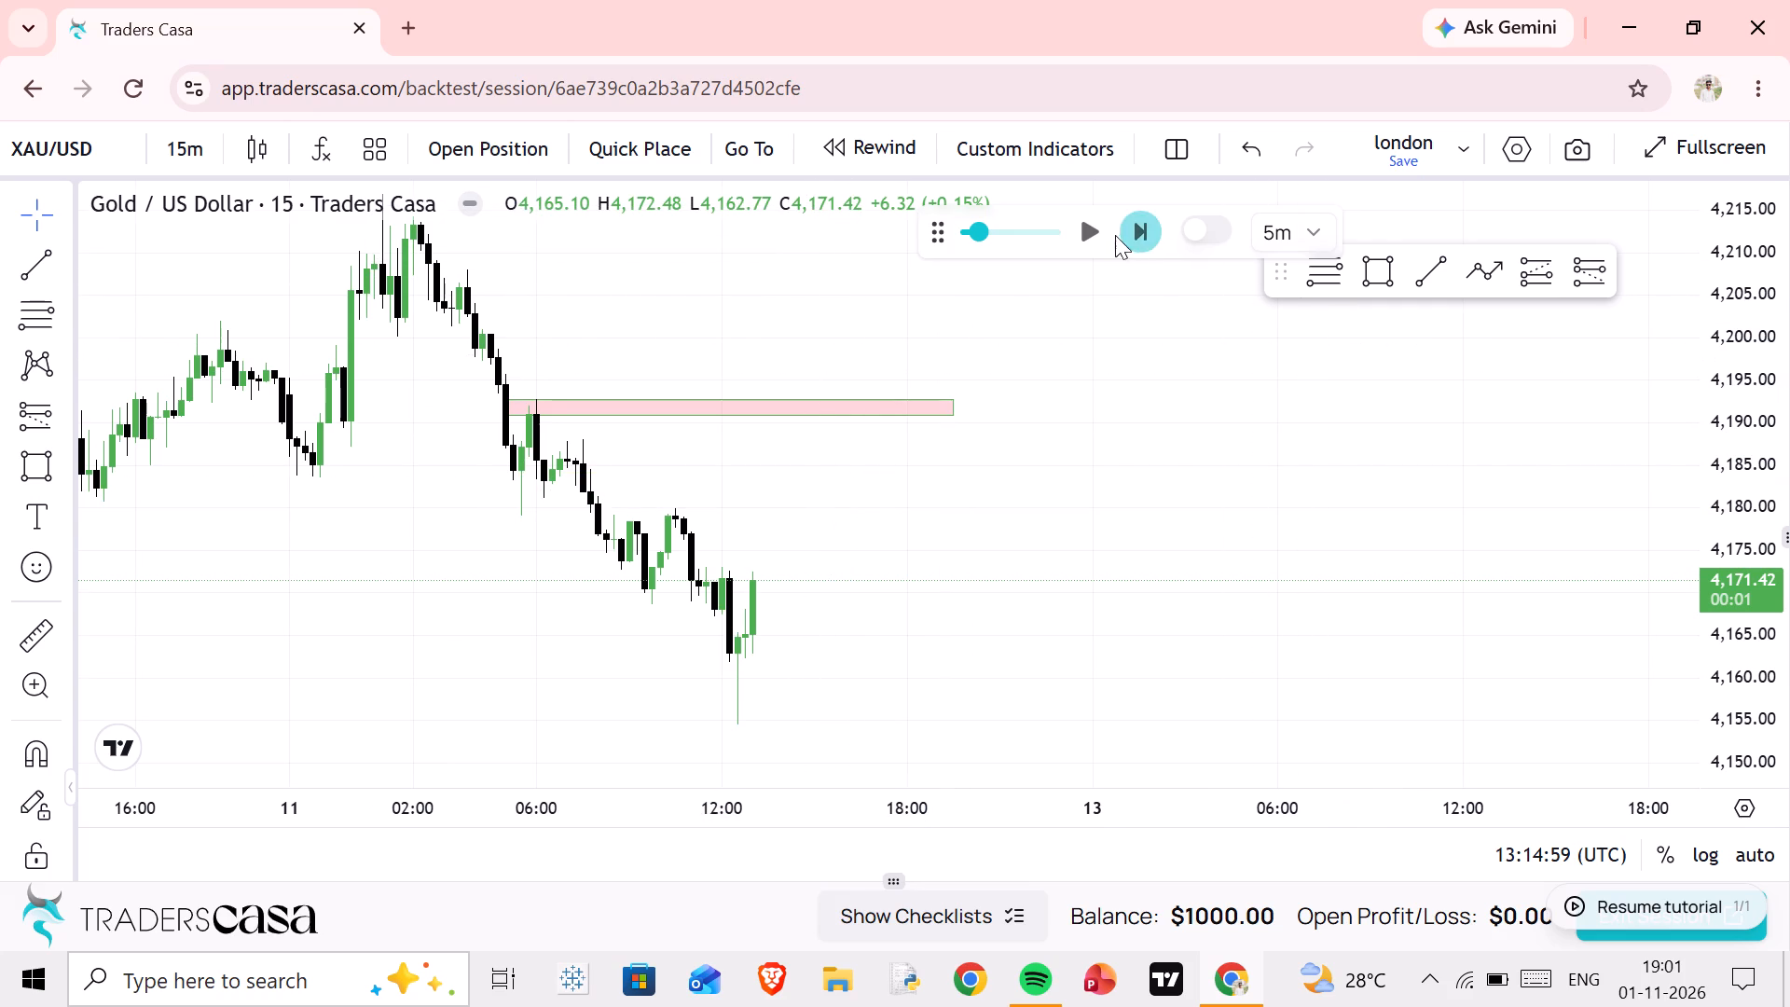
# Replay the 15-minute chart forward and pause at about 14:40 on 12 Oct.
pyautogui.click(1087, 218)
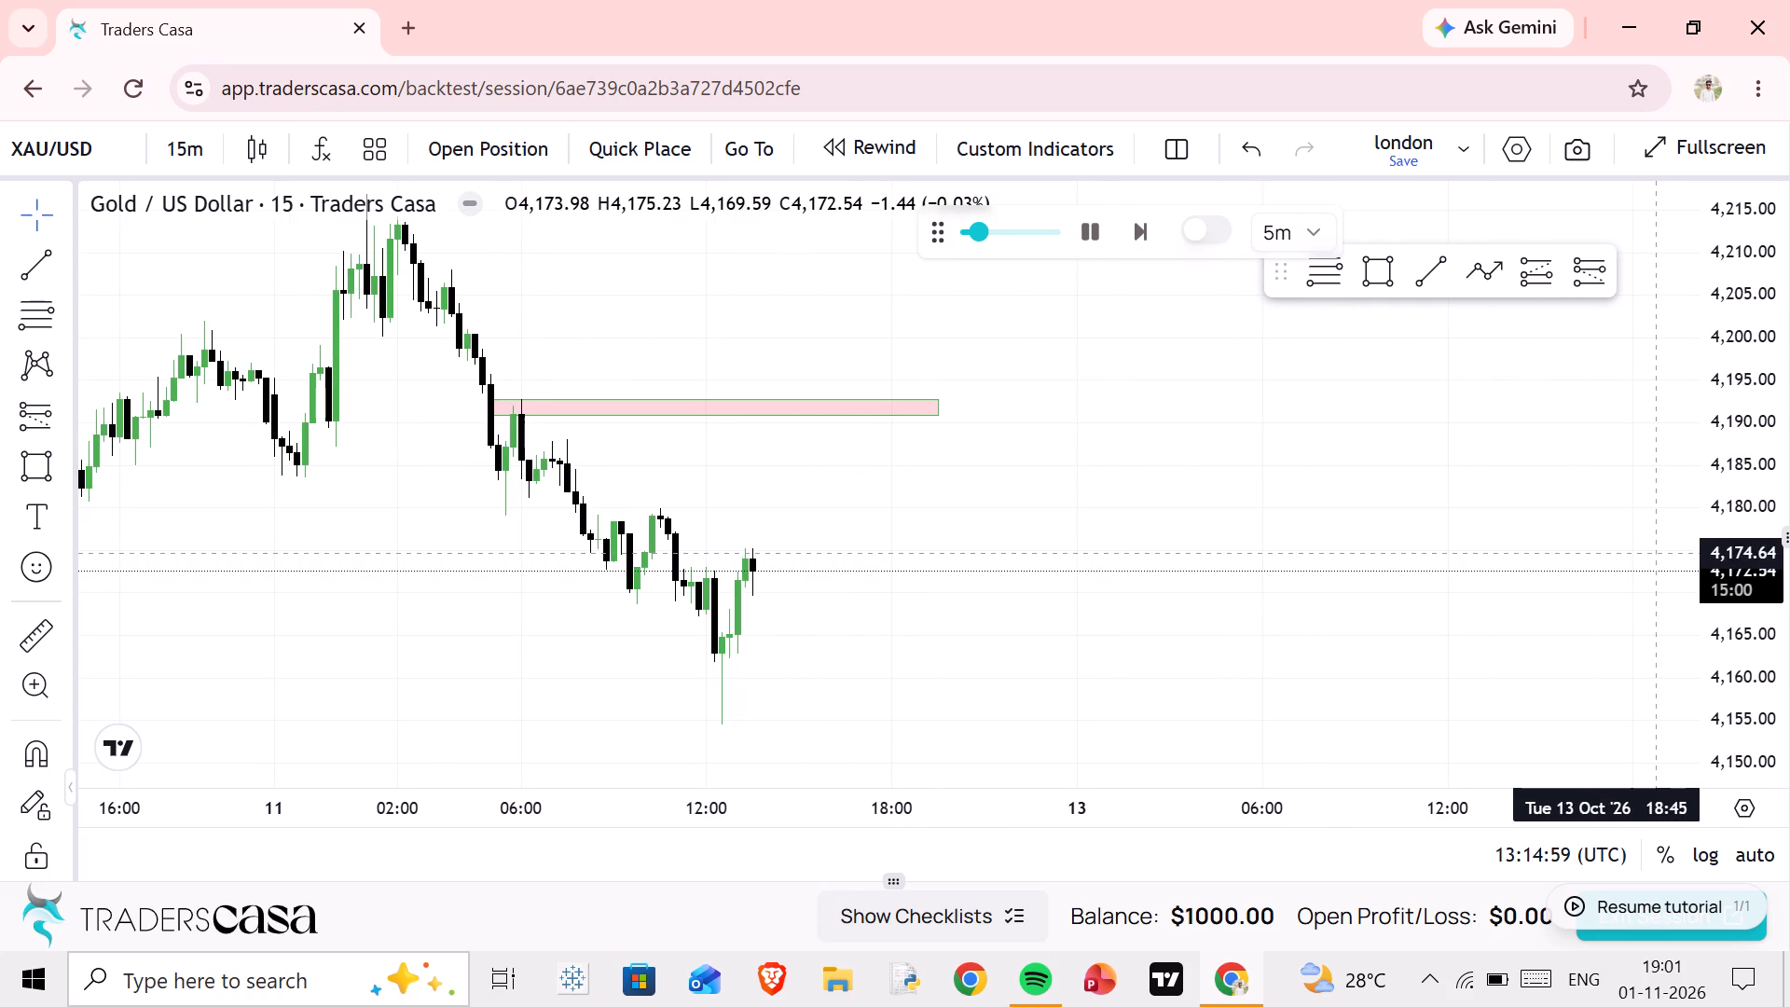
pyautogui.scroll(6, 1747, 559)
pyautogui.scroll(1, 1404, 517)
pyautogui.moveTo(1164, 526); pyautogui.dragTo(1171, 497)
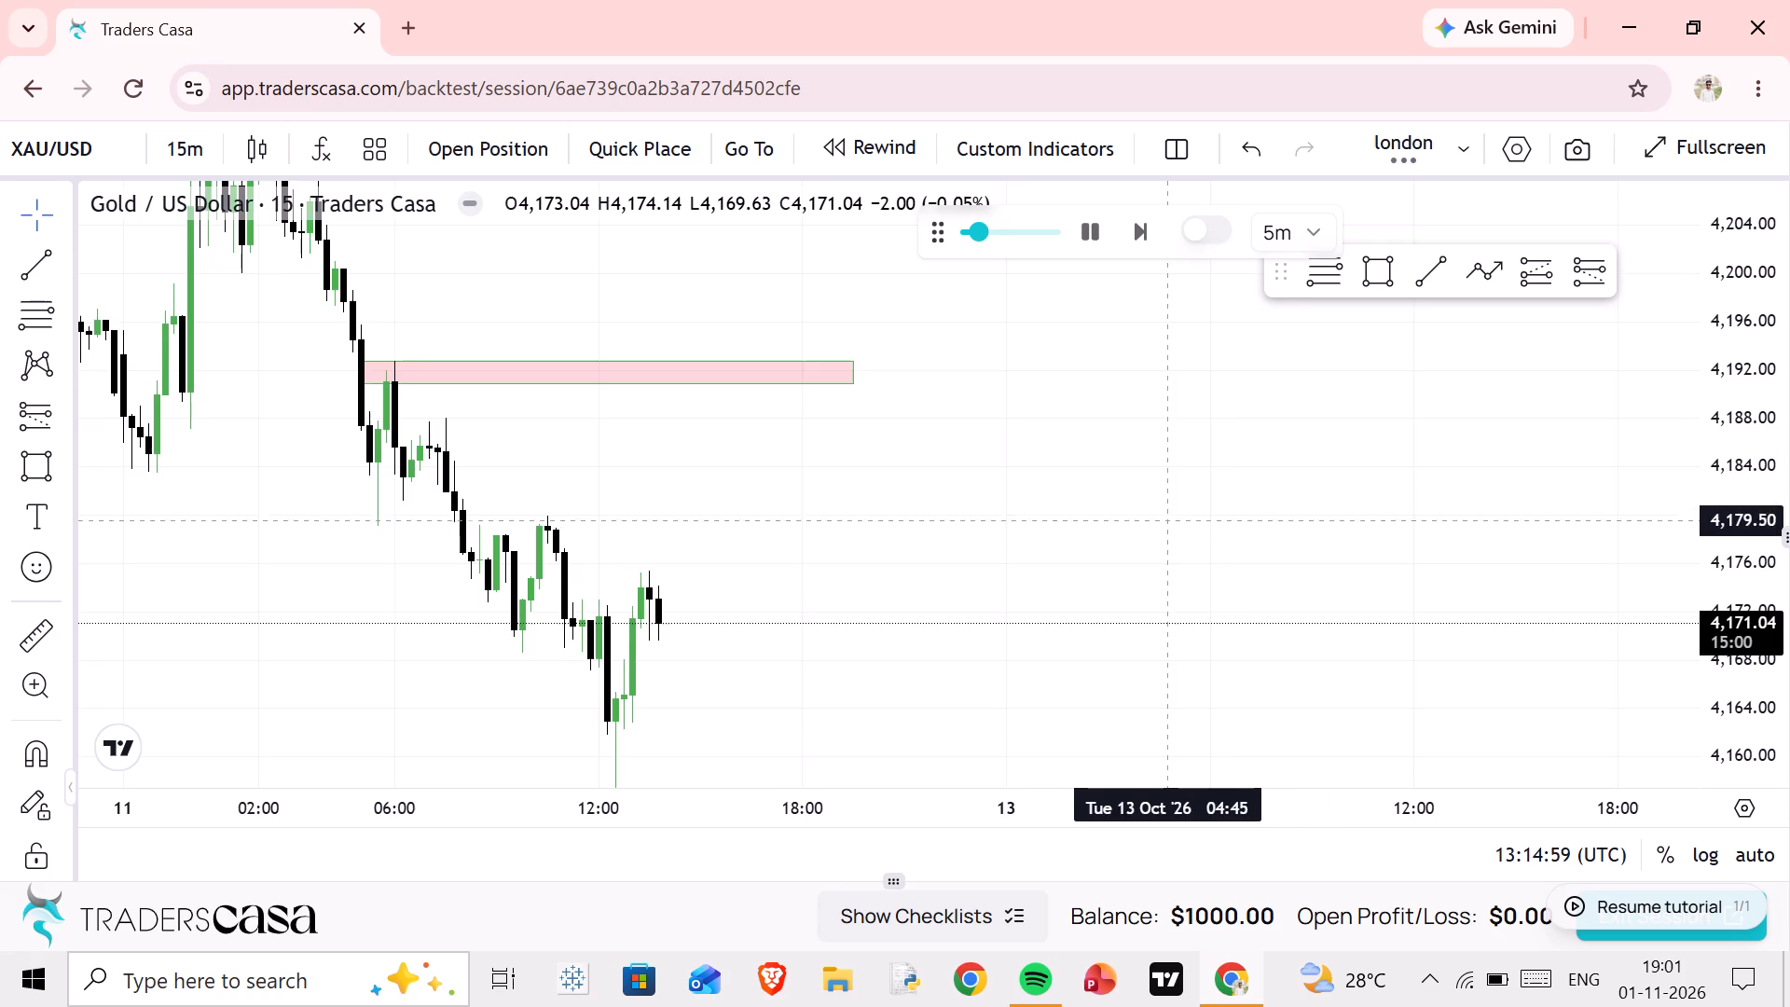
pyautogui.moveTo(1171, 497); pyautogui.dragTo(1250, 363)
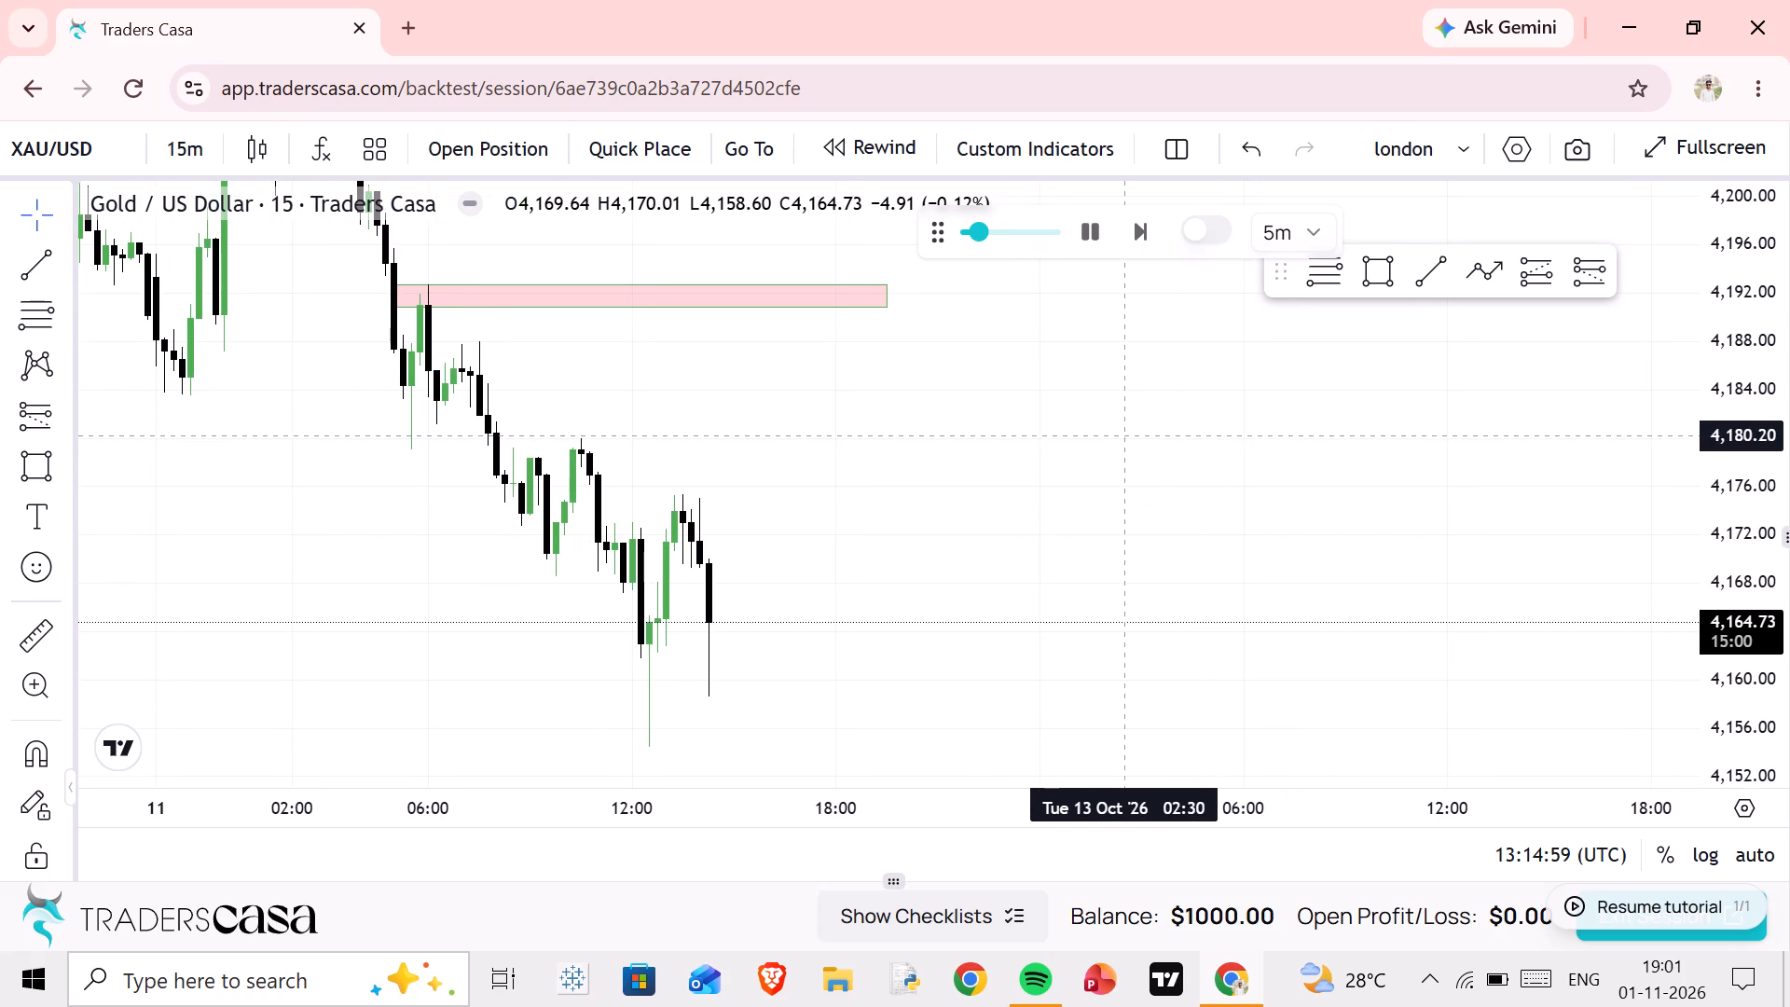
pyautogui.click(1103, 241)
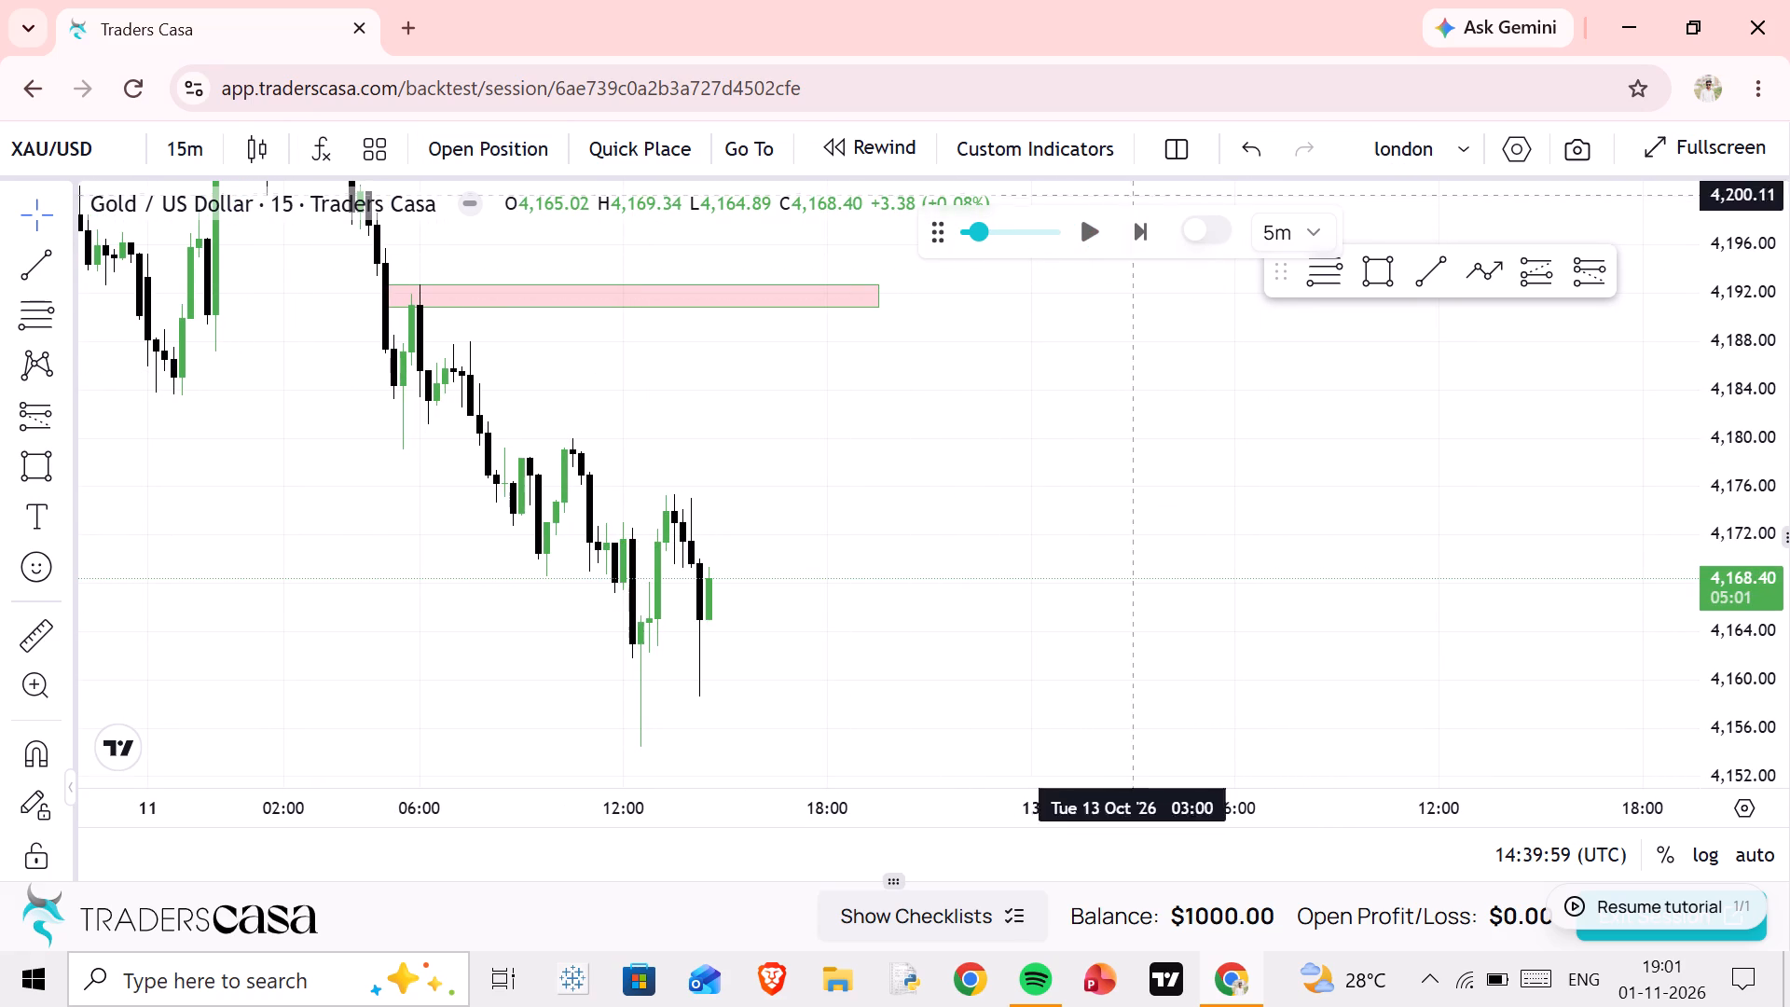
# Set the time advanced per replay step to 15 minutes.
pyautogui.click(1302, 231)
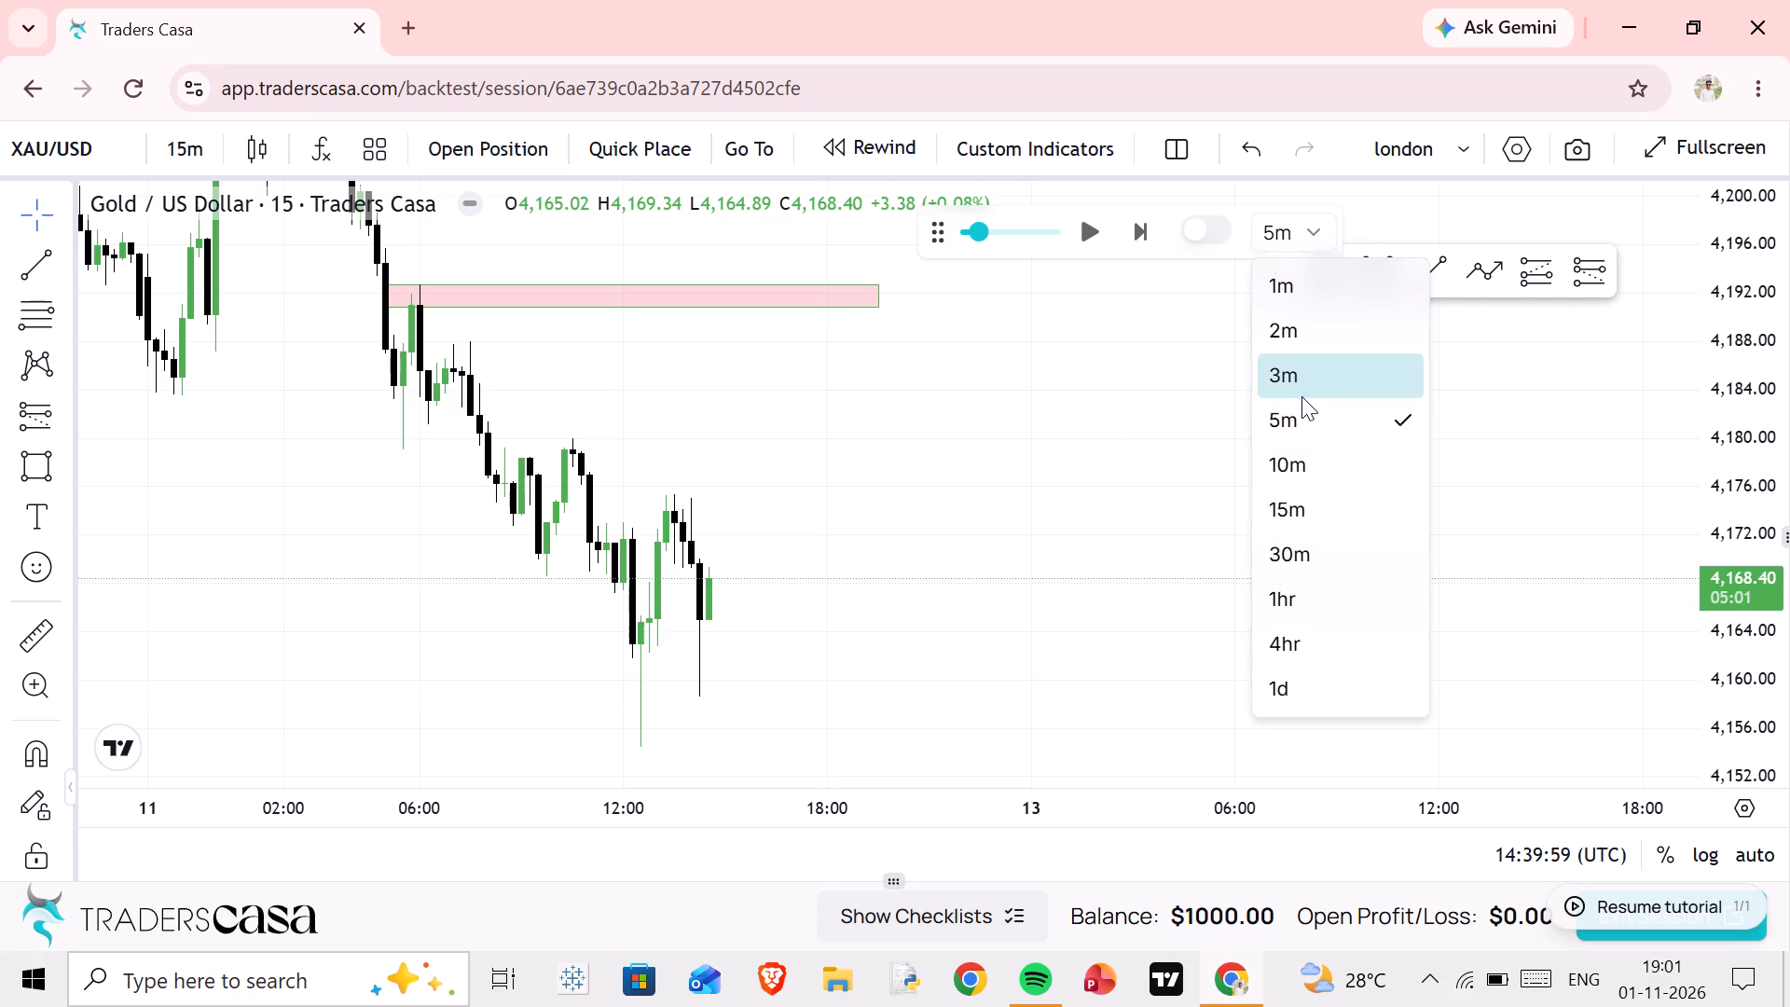
pyautogui.click(1290, 494)
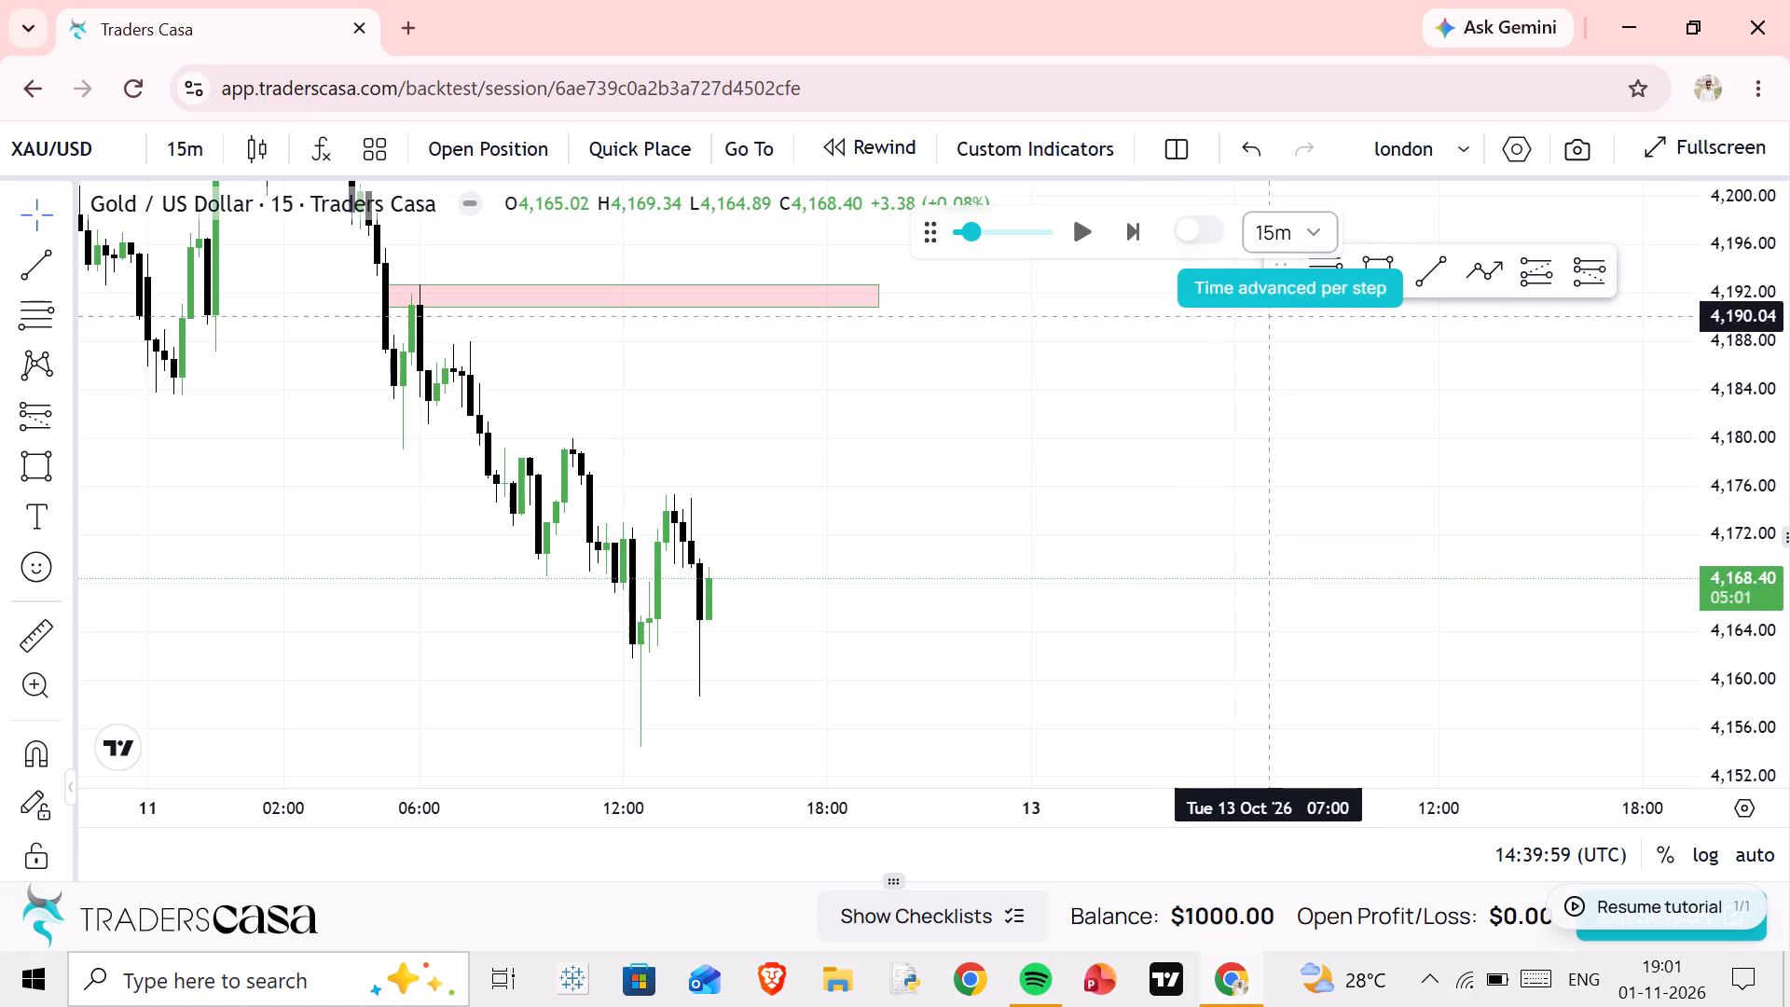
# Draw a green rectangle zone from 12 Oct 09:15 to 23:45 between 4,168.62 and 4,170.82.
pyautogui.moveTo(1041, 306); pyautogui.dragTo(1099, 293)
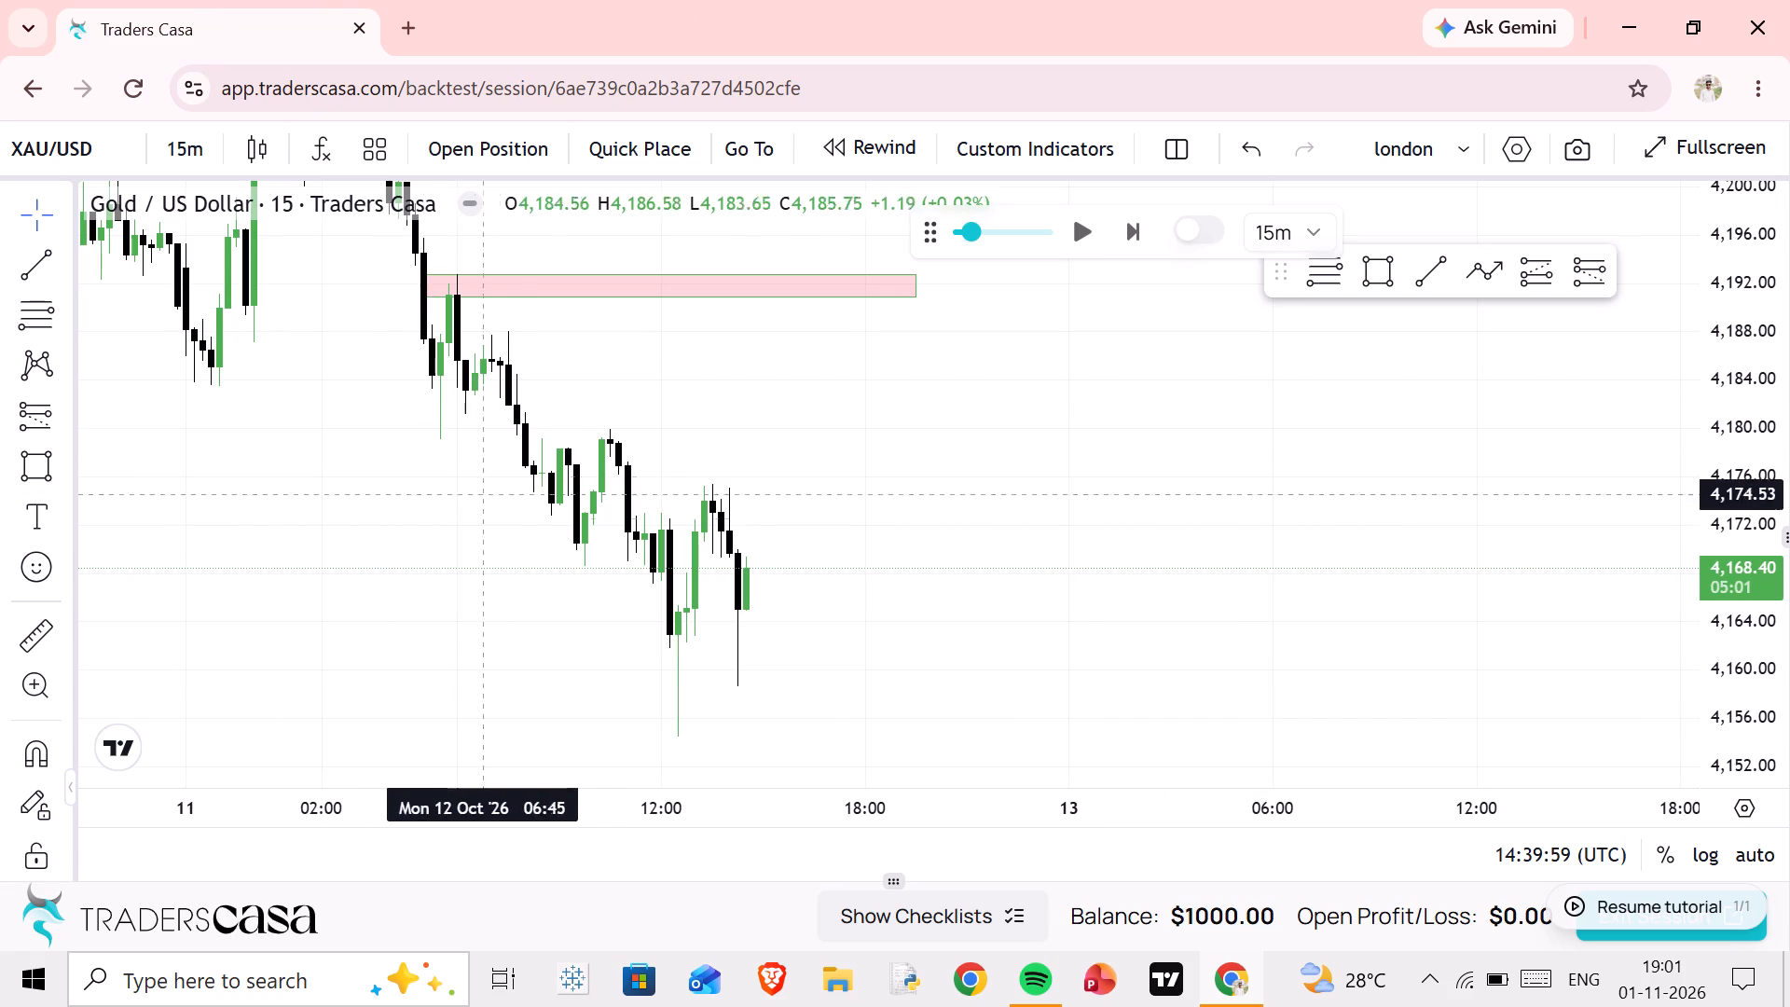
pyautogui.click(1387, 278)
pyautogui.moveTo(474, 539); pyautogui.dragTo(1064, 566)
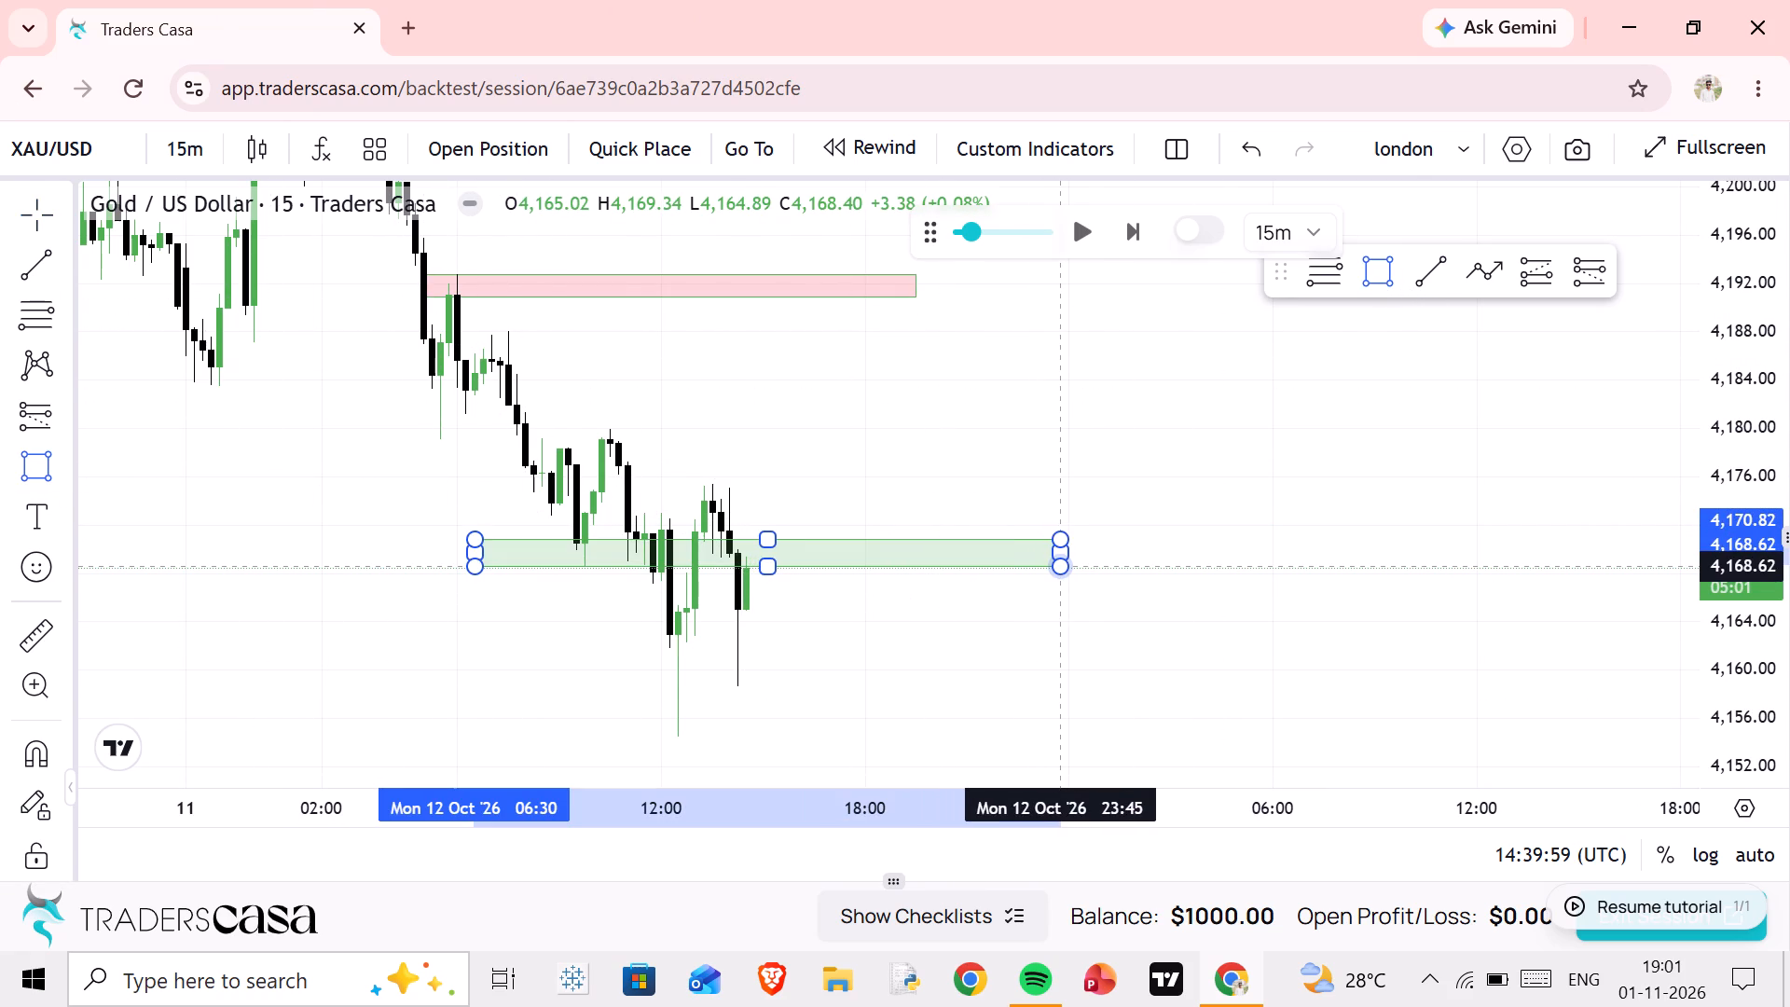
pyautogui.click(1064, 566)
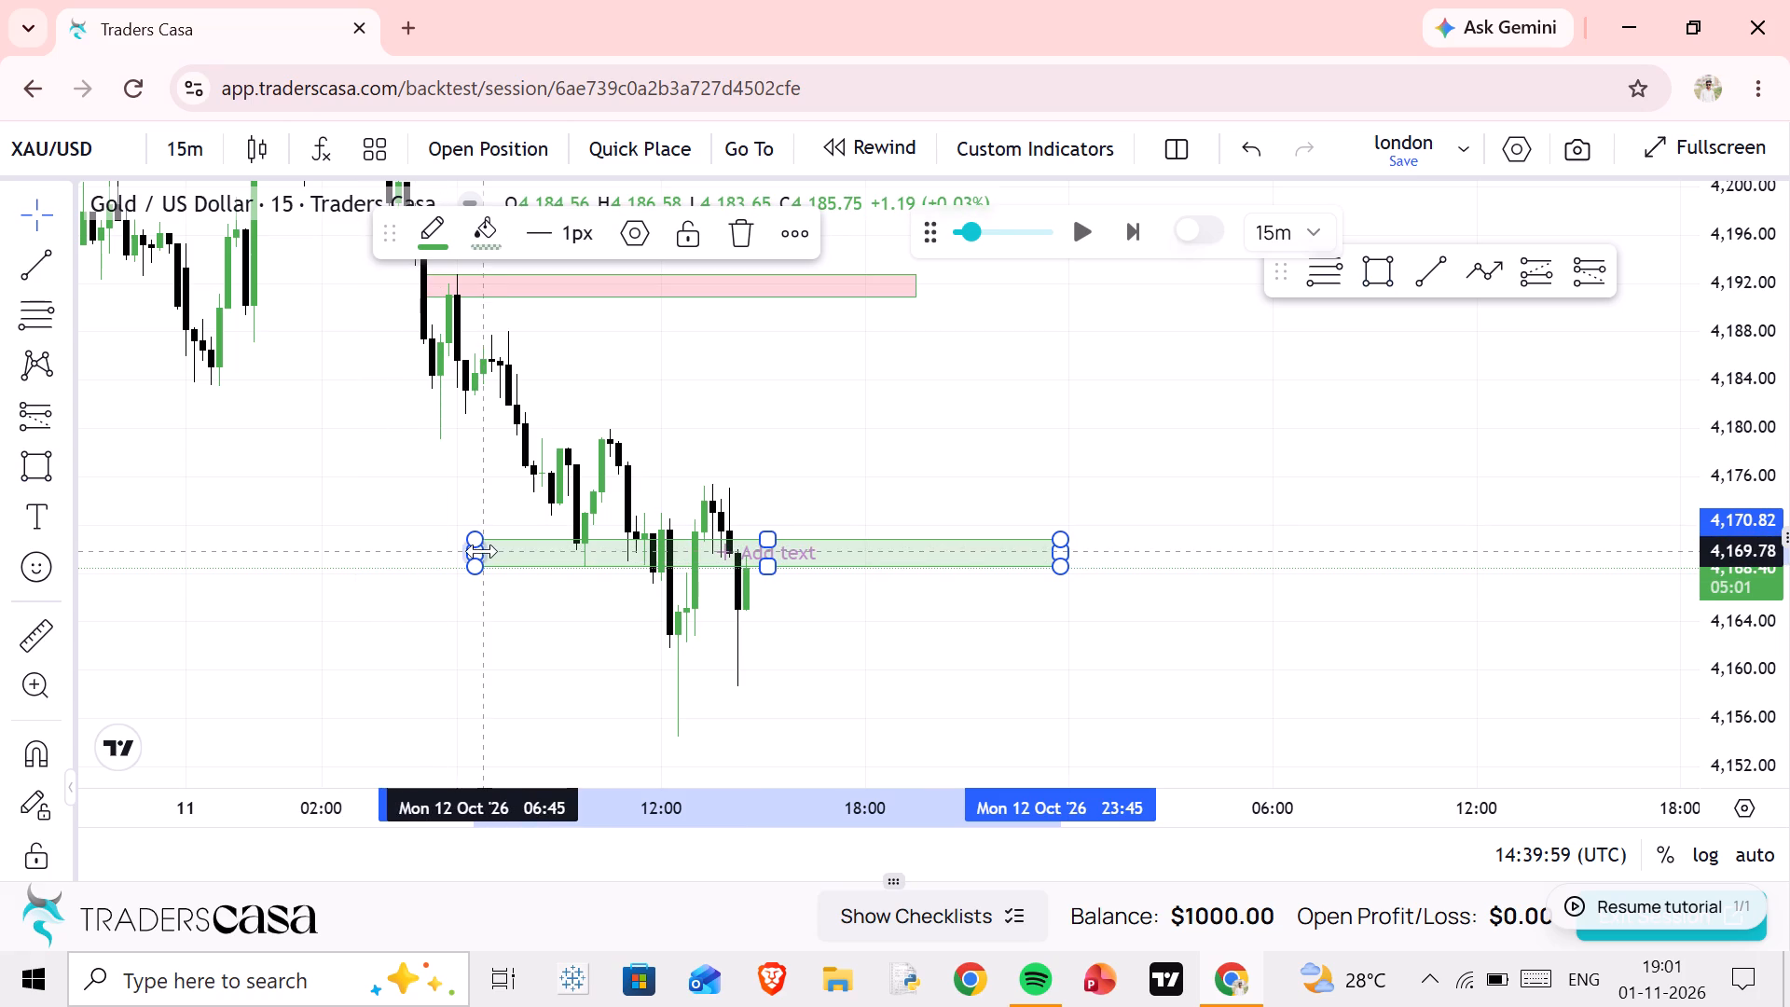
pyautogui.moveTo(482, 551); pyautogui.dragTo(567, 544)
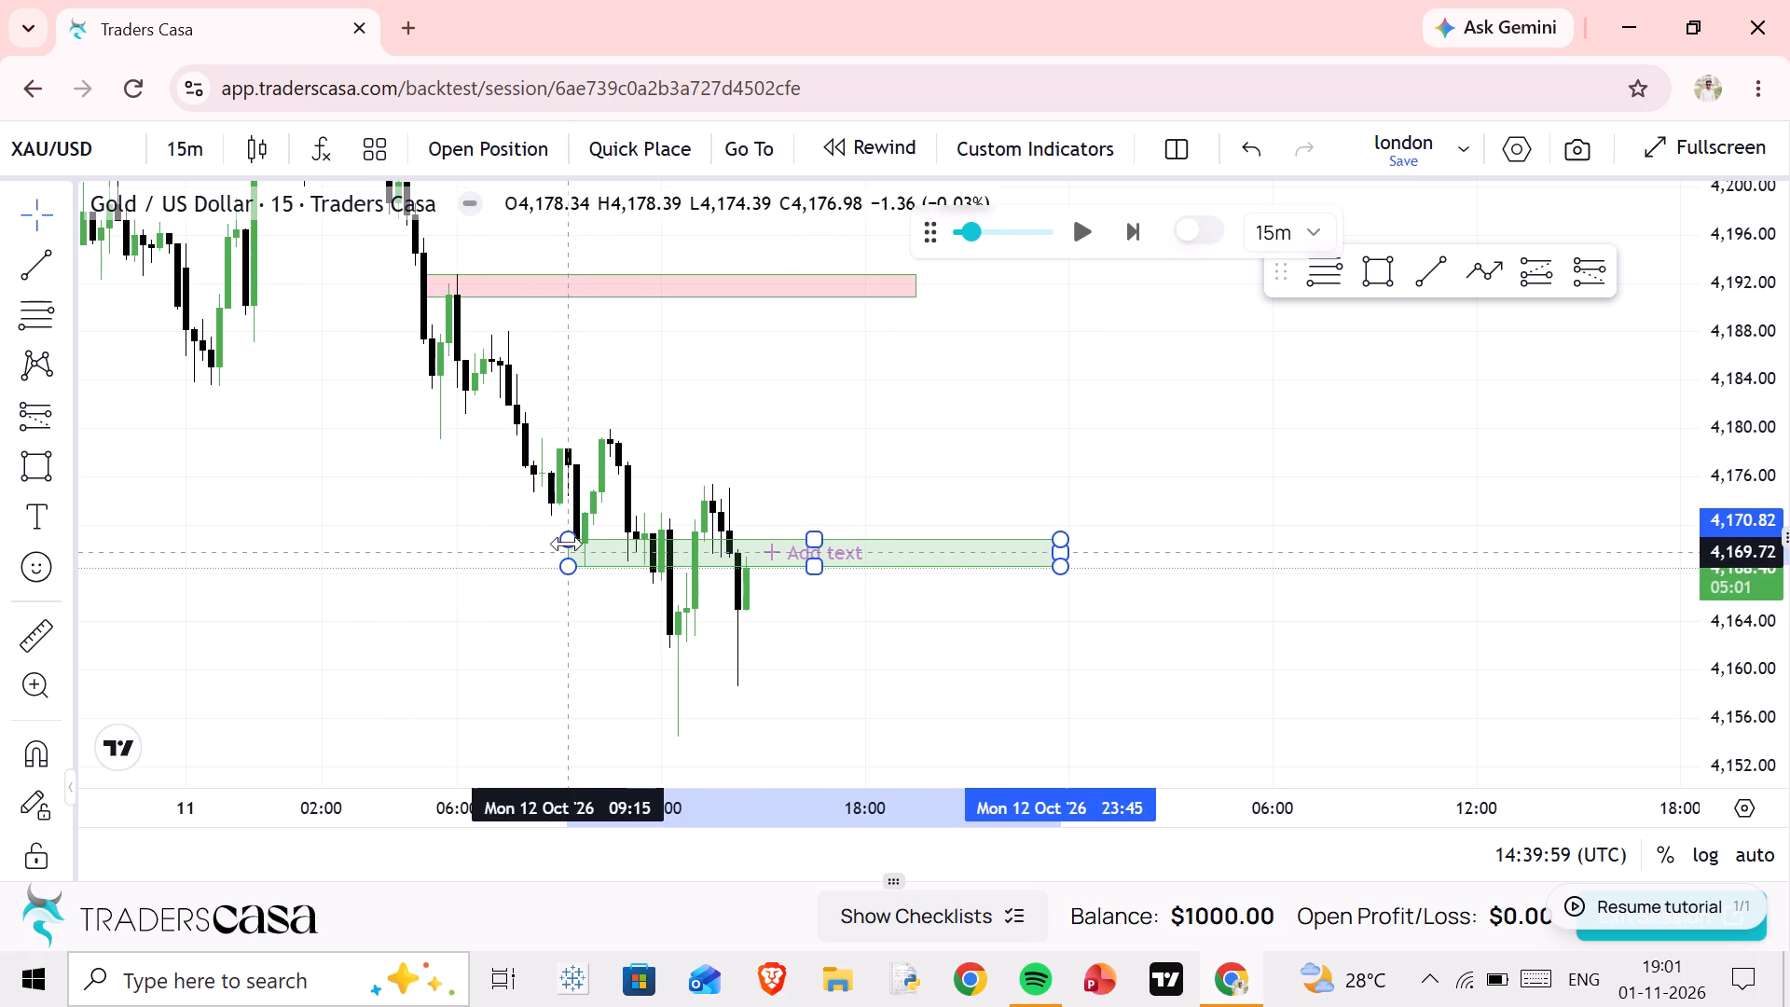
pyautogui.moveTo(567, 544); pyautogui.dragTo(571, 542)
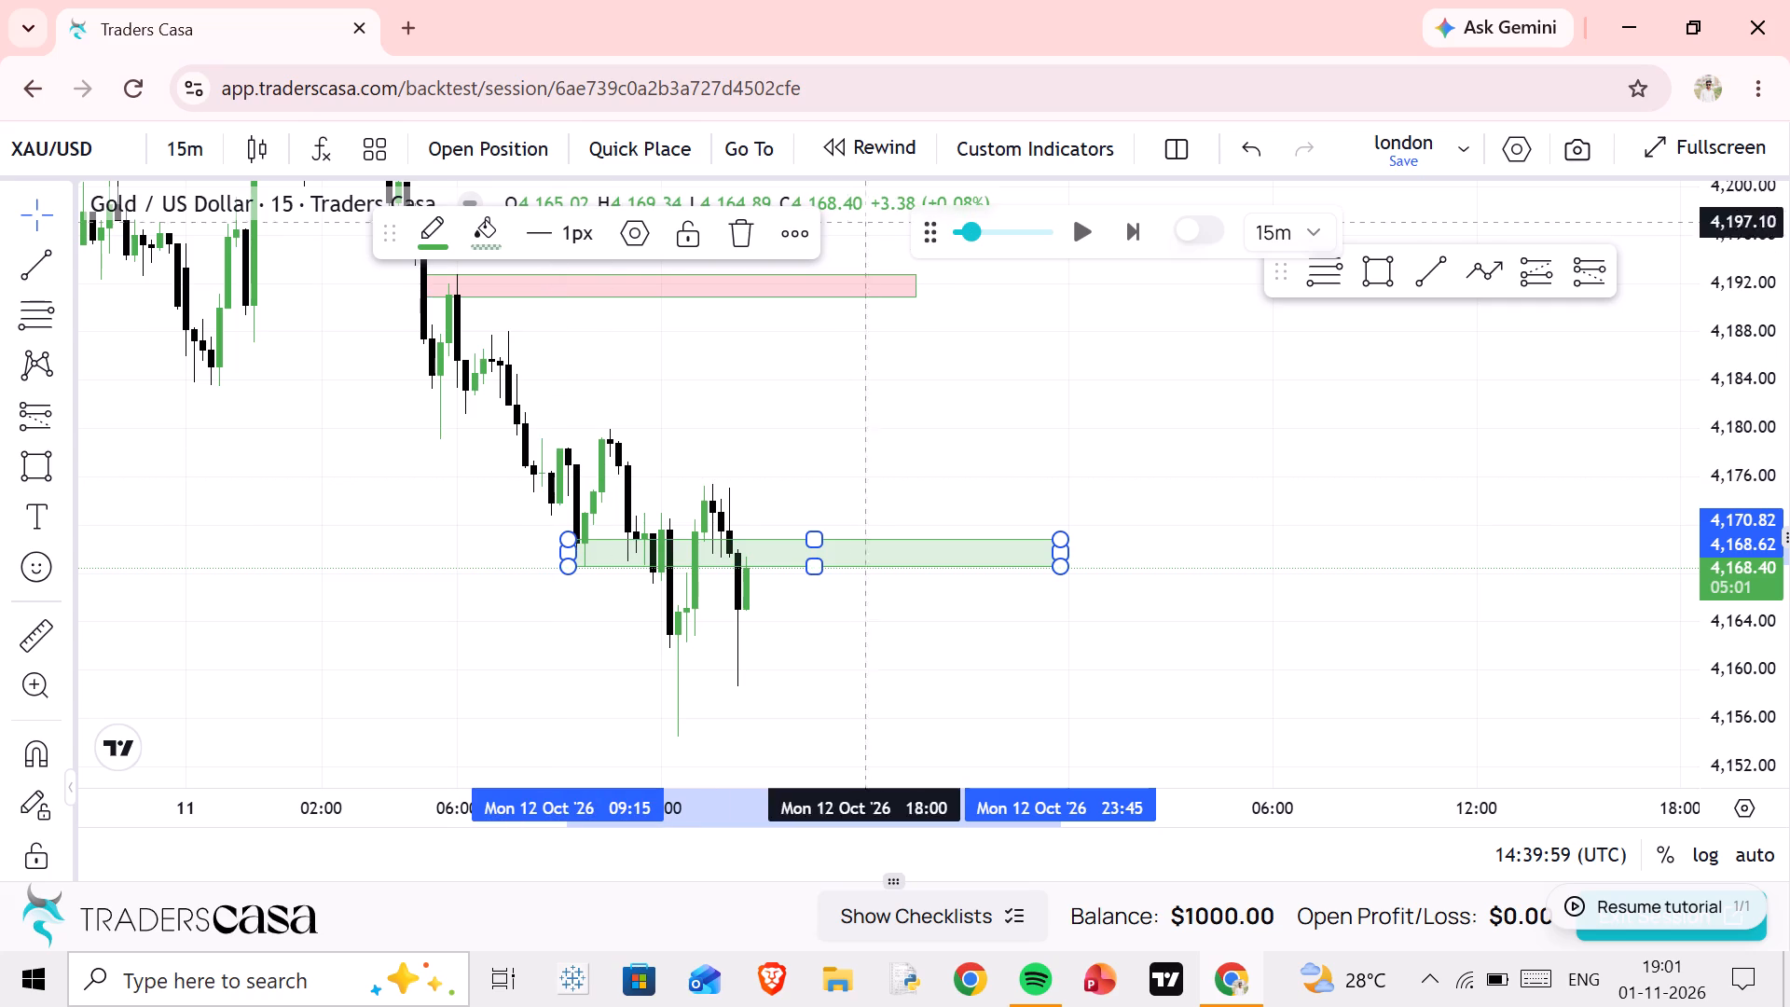
# Resume the replay from about 14:40 on 12 Oct.
pyautogui.click(1081, 232)
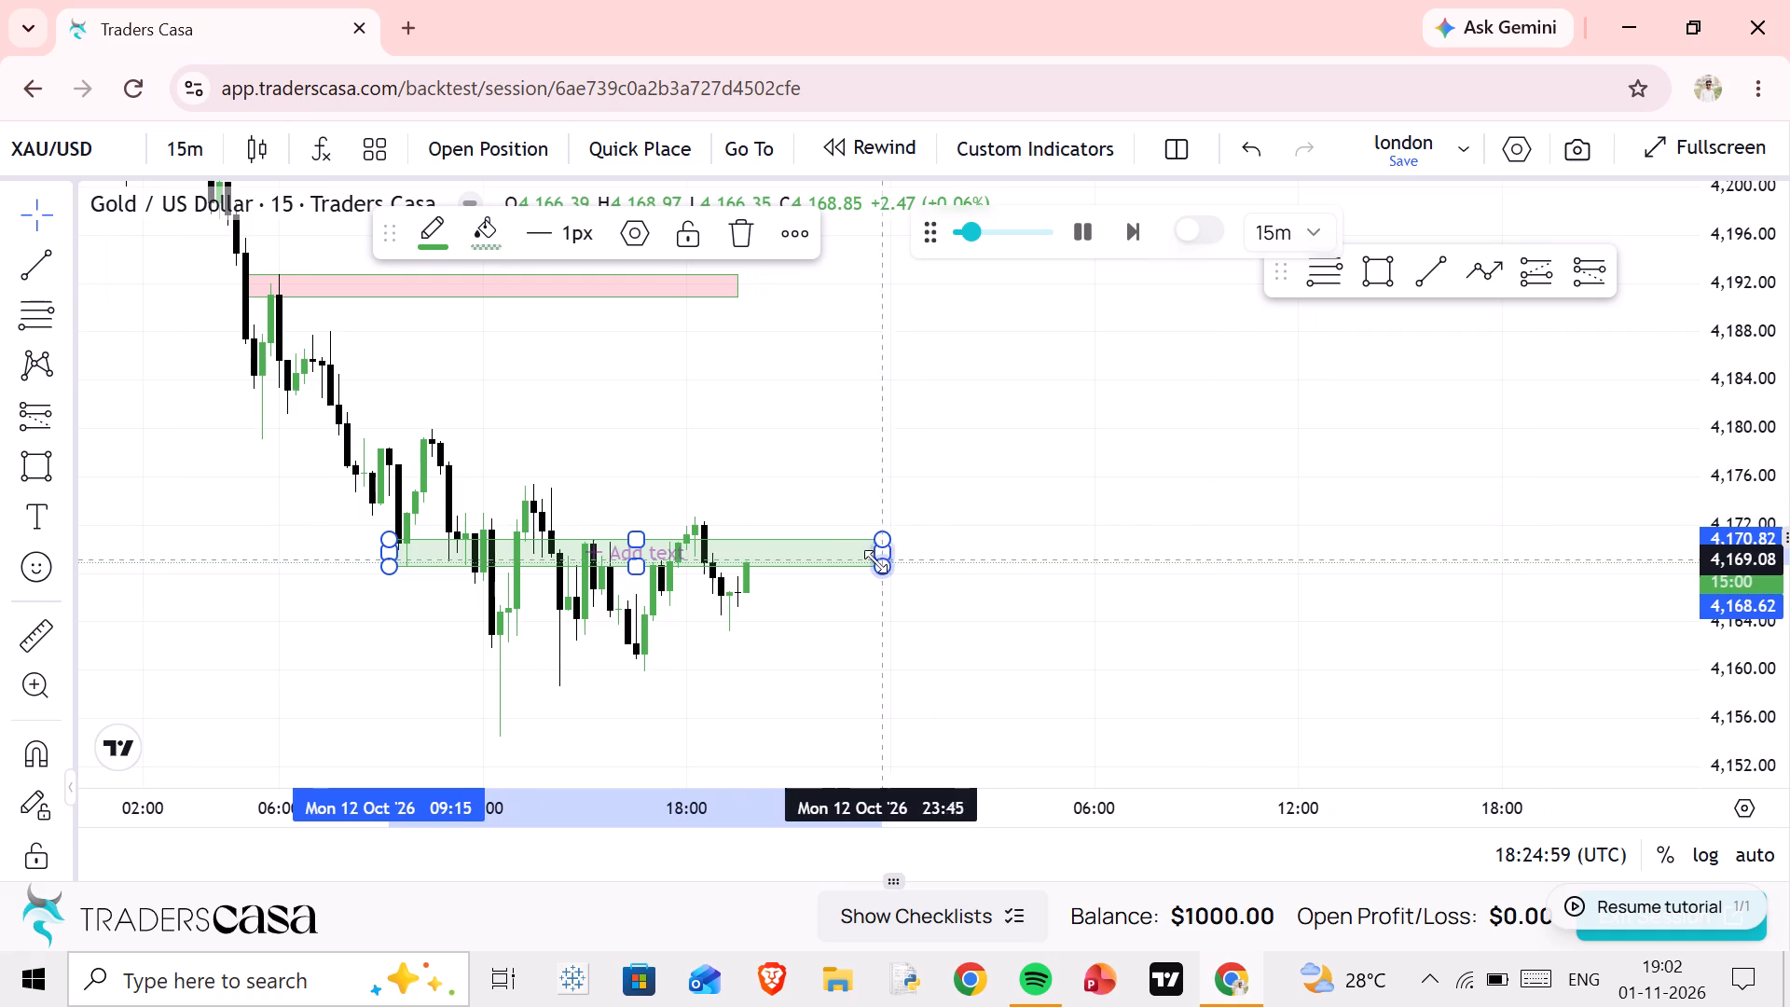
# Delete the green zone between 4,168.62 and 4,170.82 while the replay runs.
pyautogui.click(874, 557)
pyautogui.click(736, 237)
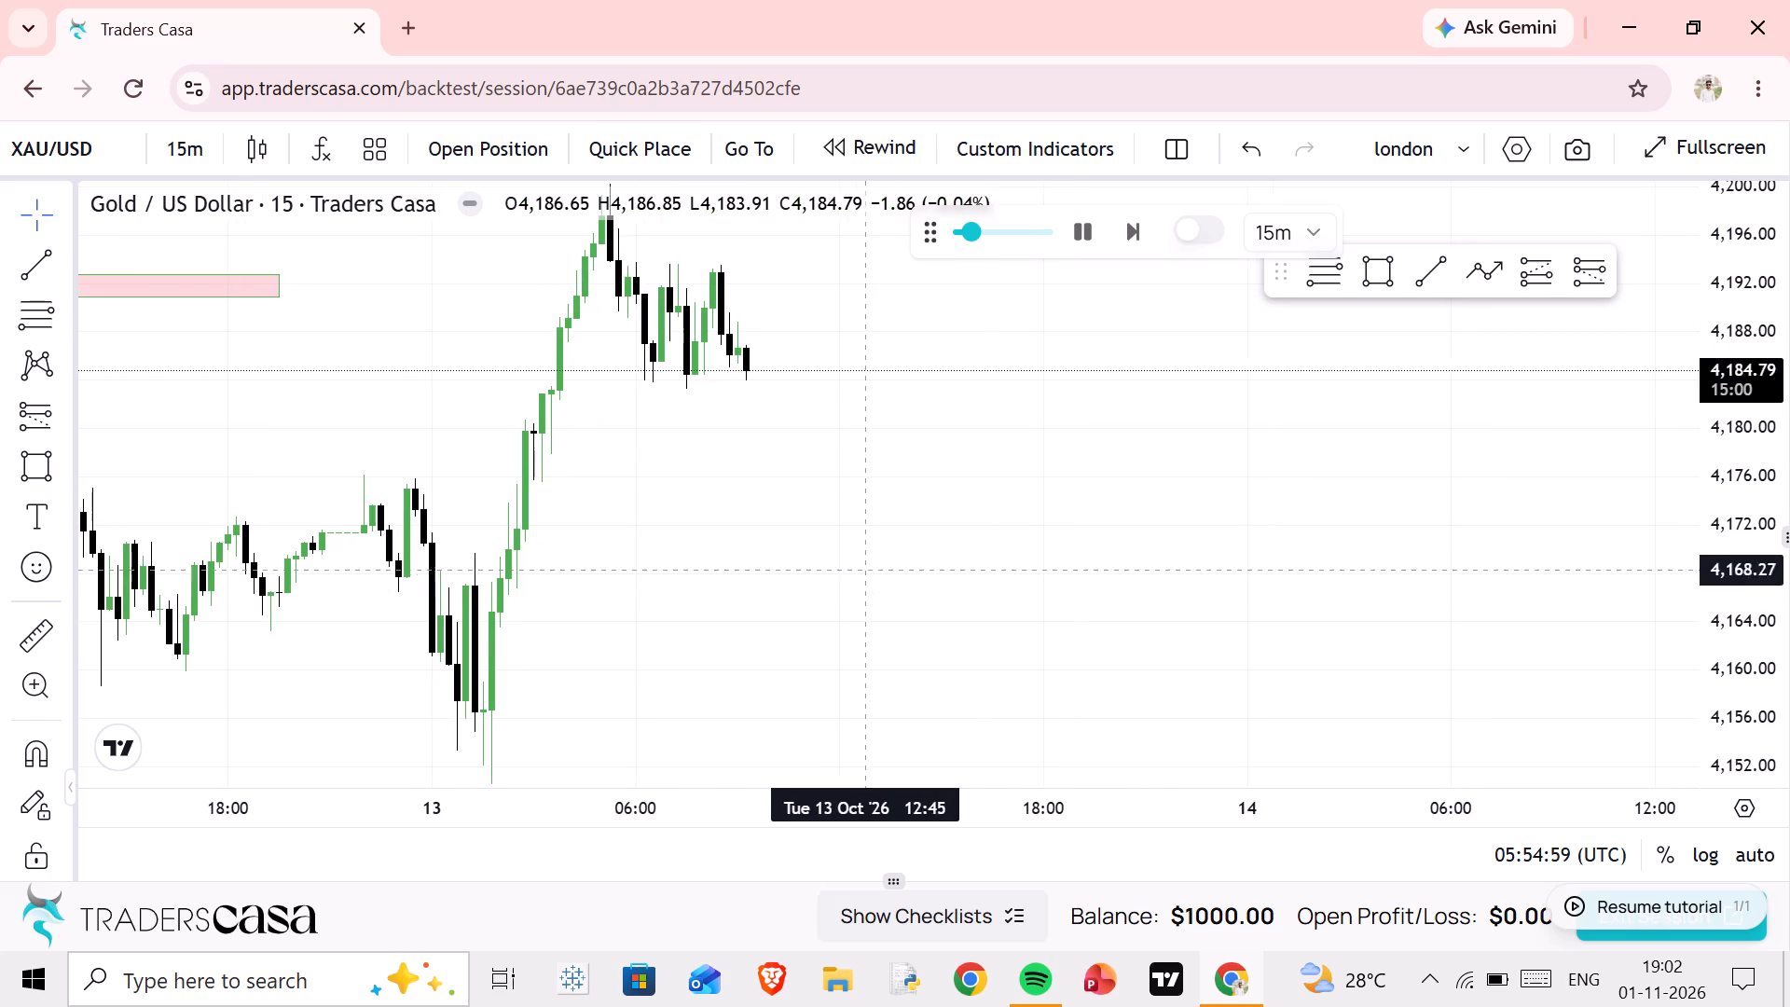
# Let the replay run on and pause it at about 10:55 on 13 Oct.
pyautogui.scroll(-7, 823, 512)
pyautogui.moveTo(1198, 454); pyautogui.dragTo(1096, 673)
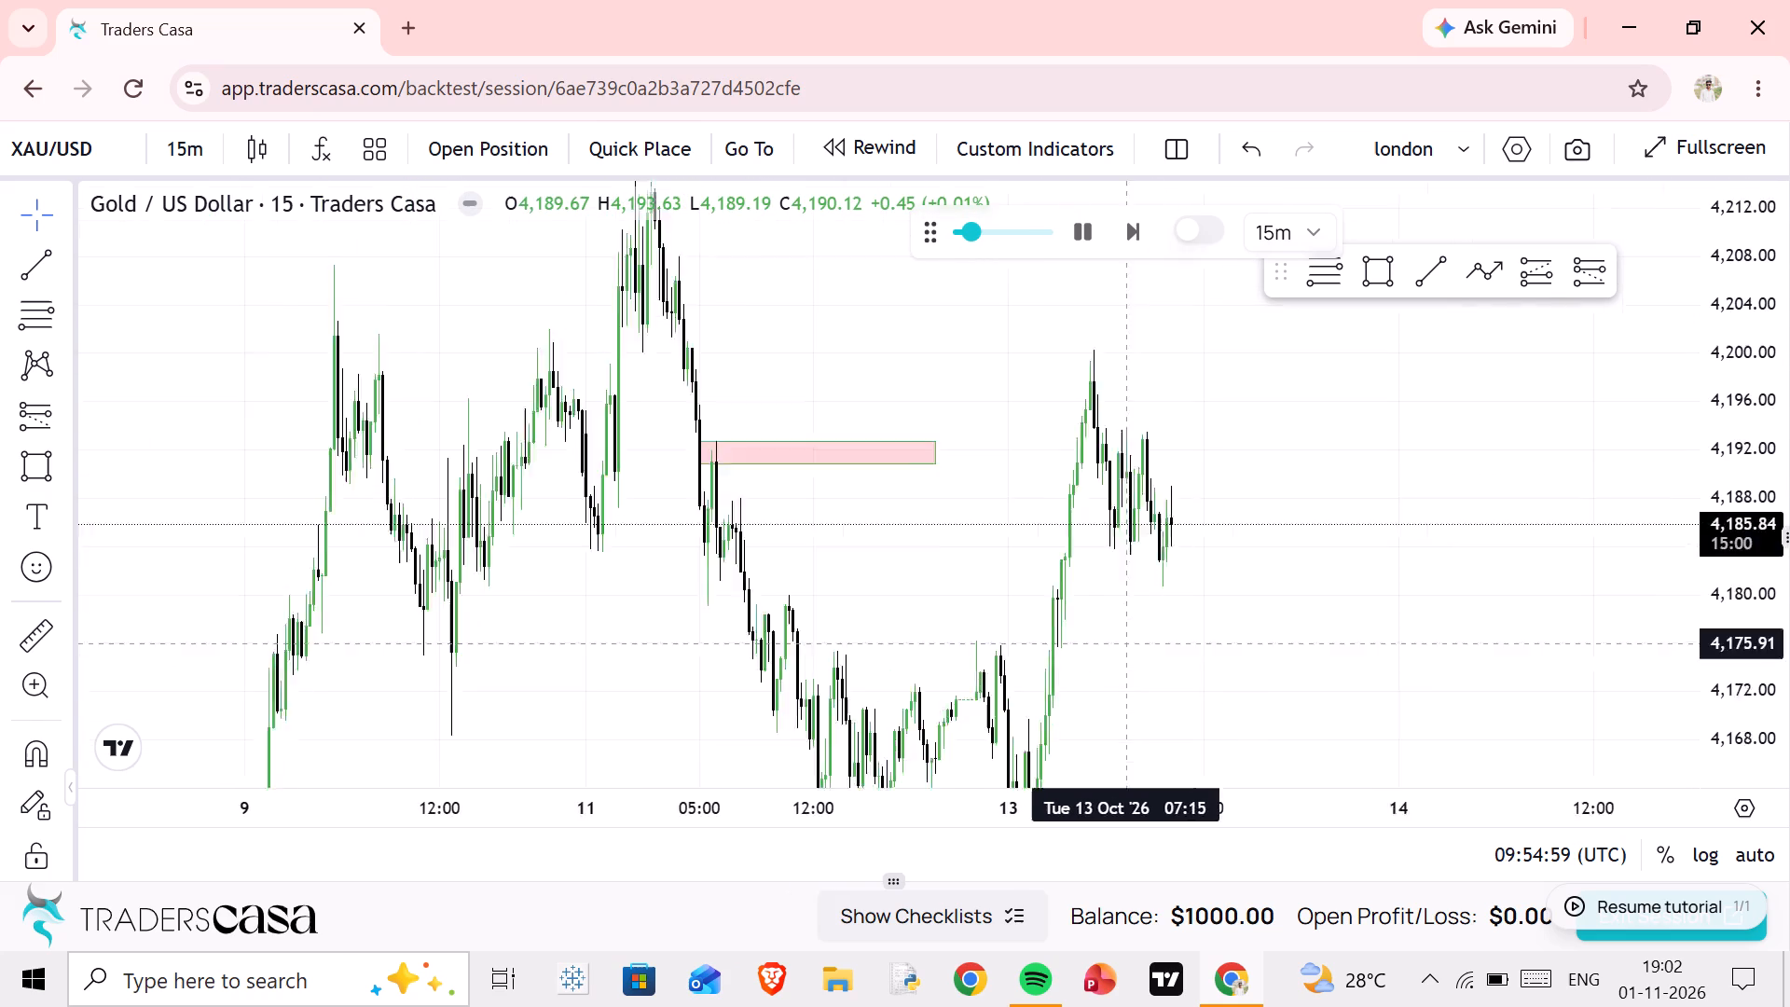
pyautogui.moveTo(1096, 673); pyautogui.dragTo(1049, 702)
pyautogui.click(1085, 249)
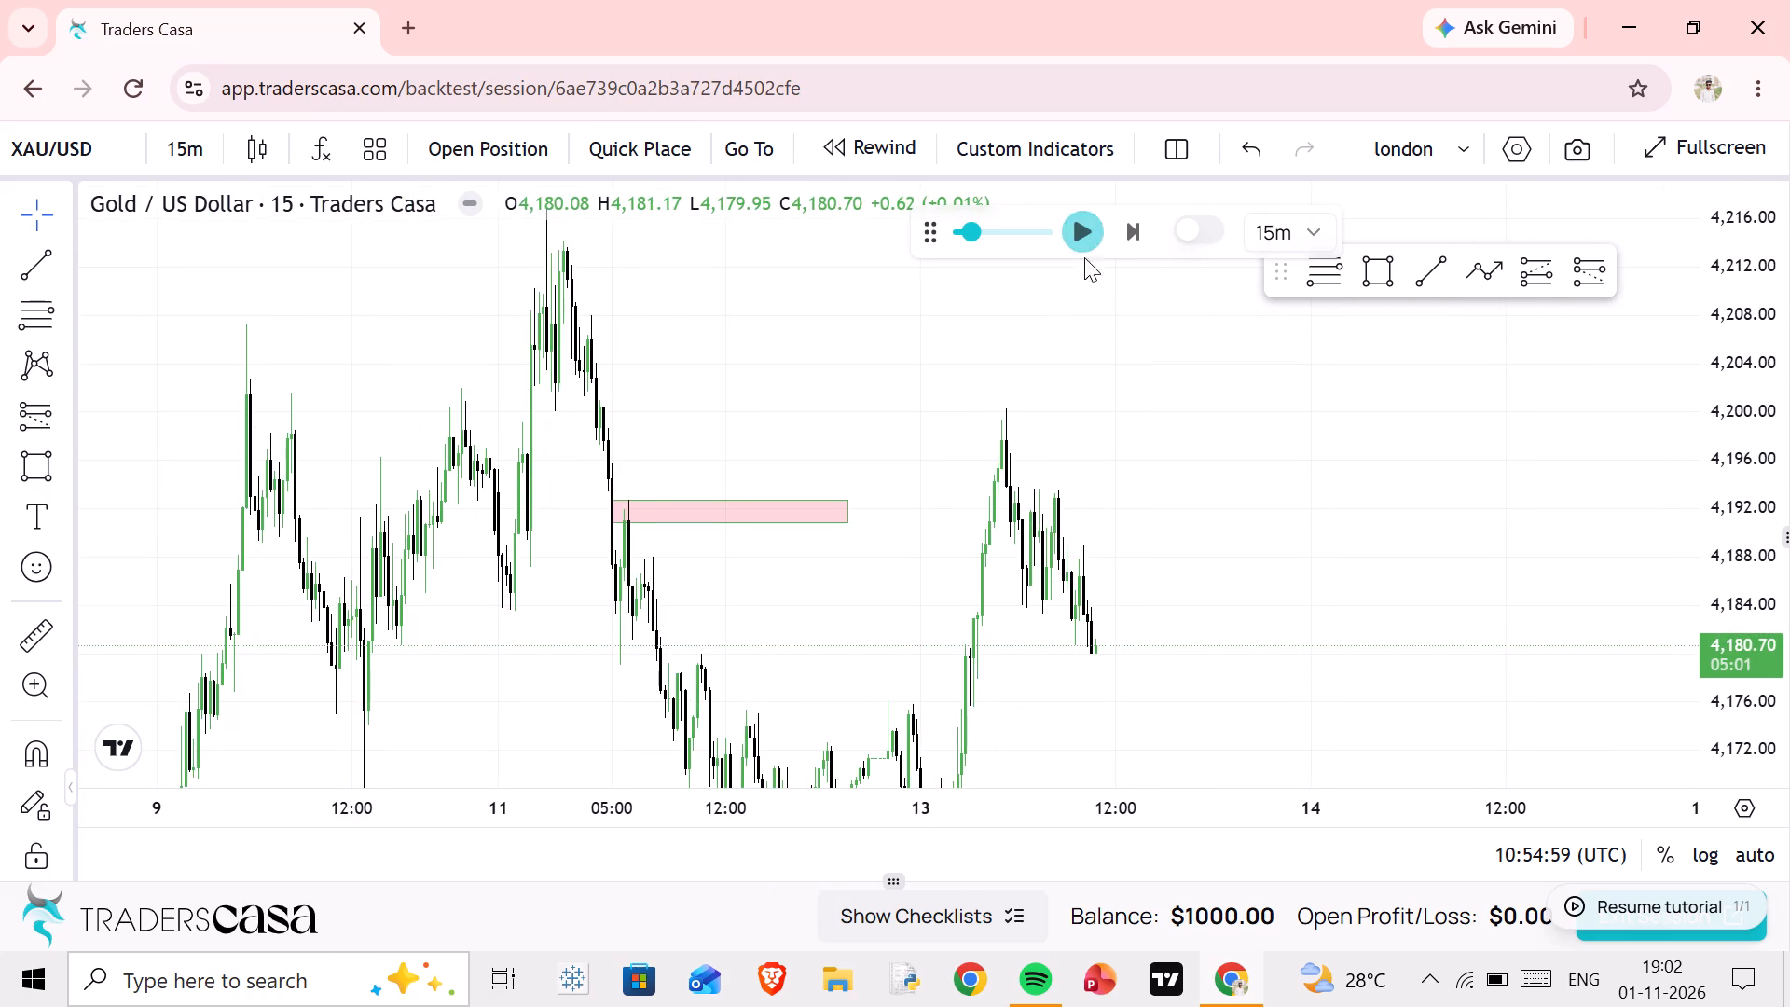
# Switch the chart to the 5-minute interval.
pyautogui.scroll(3, 896, 577)
pyautogui.moveTo(355, 450); pyautogui.dragTo(433, 422)
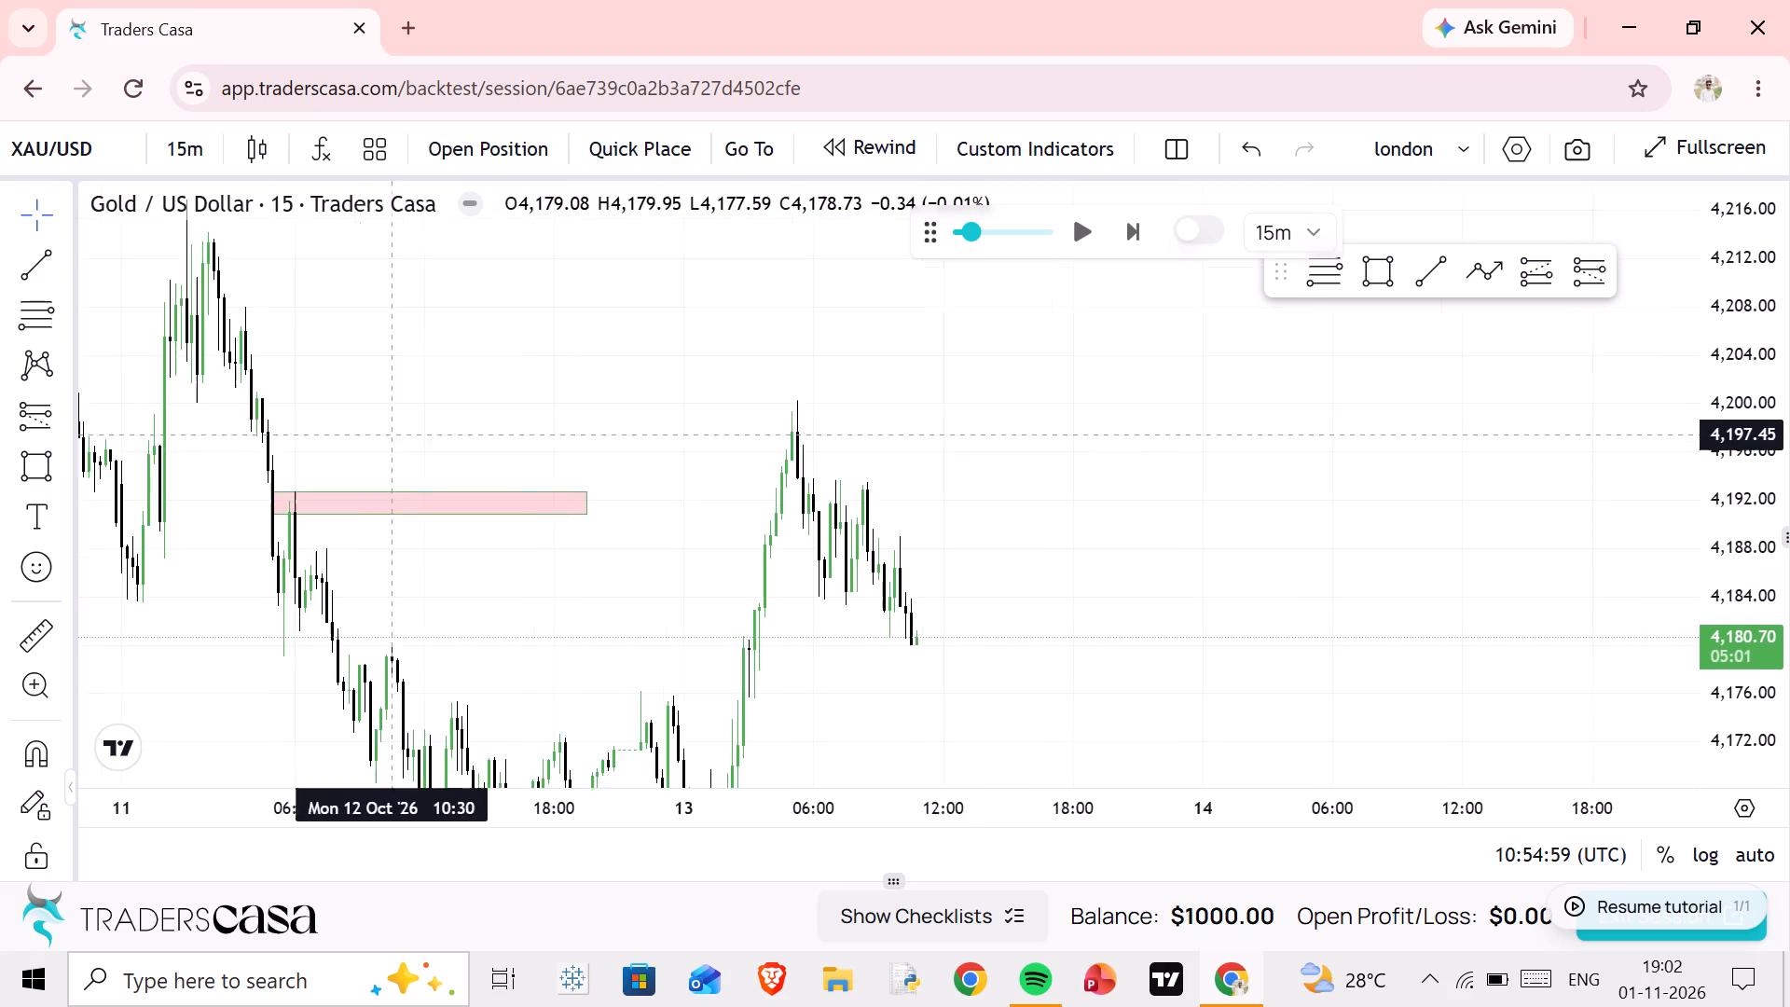
pyautogui.moveTo(433, 422); pyautogui.dragTo(580, 387)
pyautogui.scroll(2, 580, 400)
pyautogui.moveTo(500, 413); pyautogui.dragTo(566, 495)
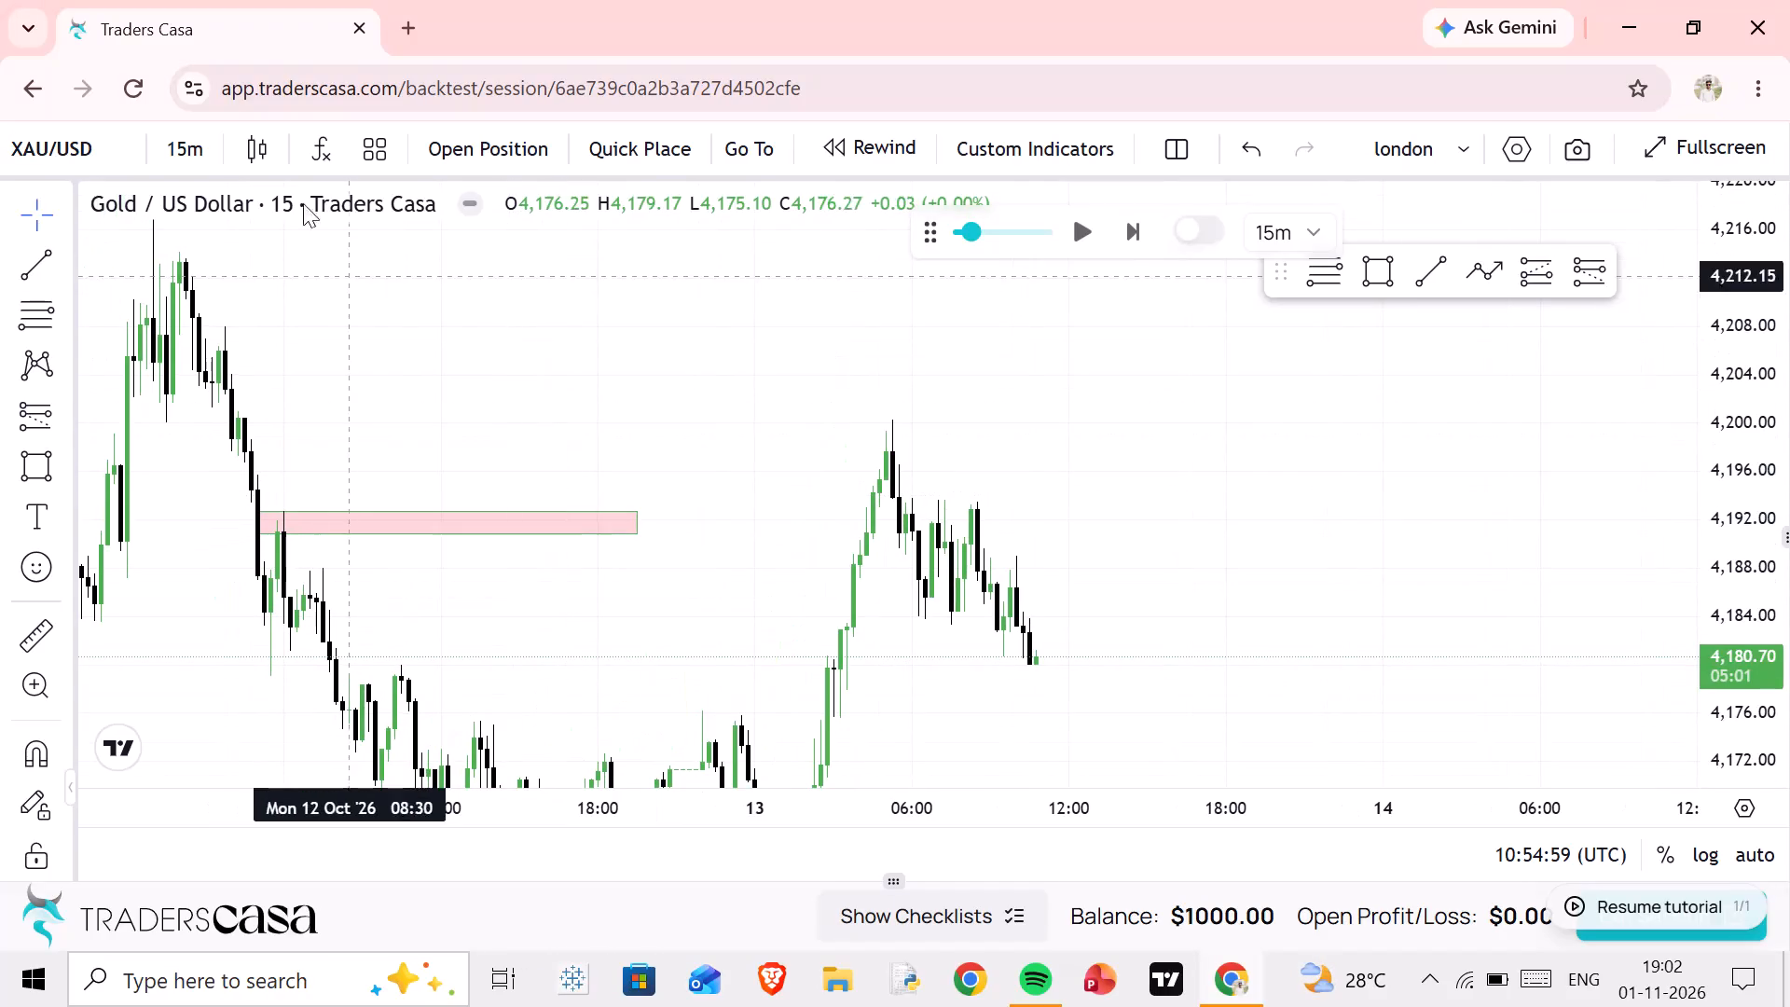
pyautogui.click(190, 151)
pyautogui.click(189, 389)
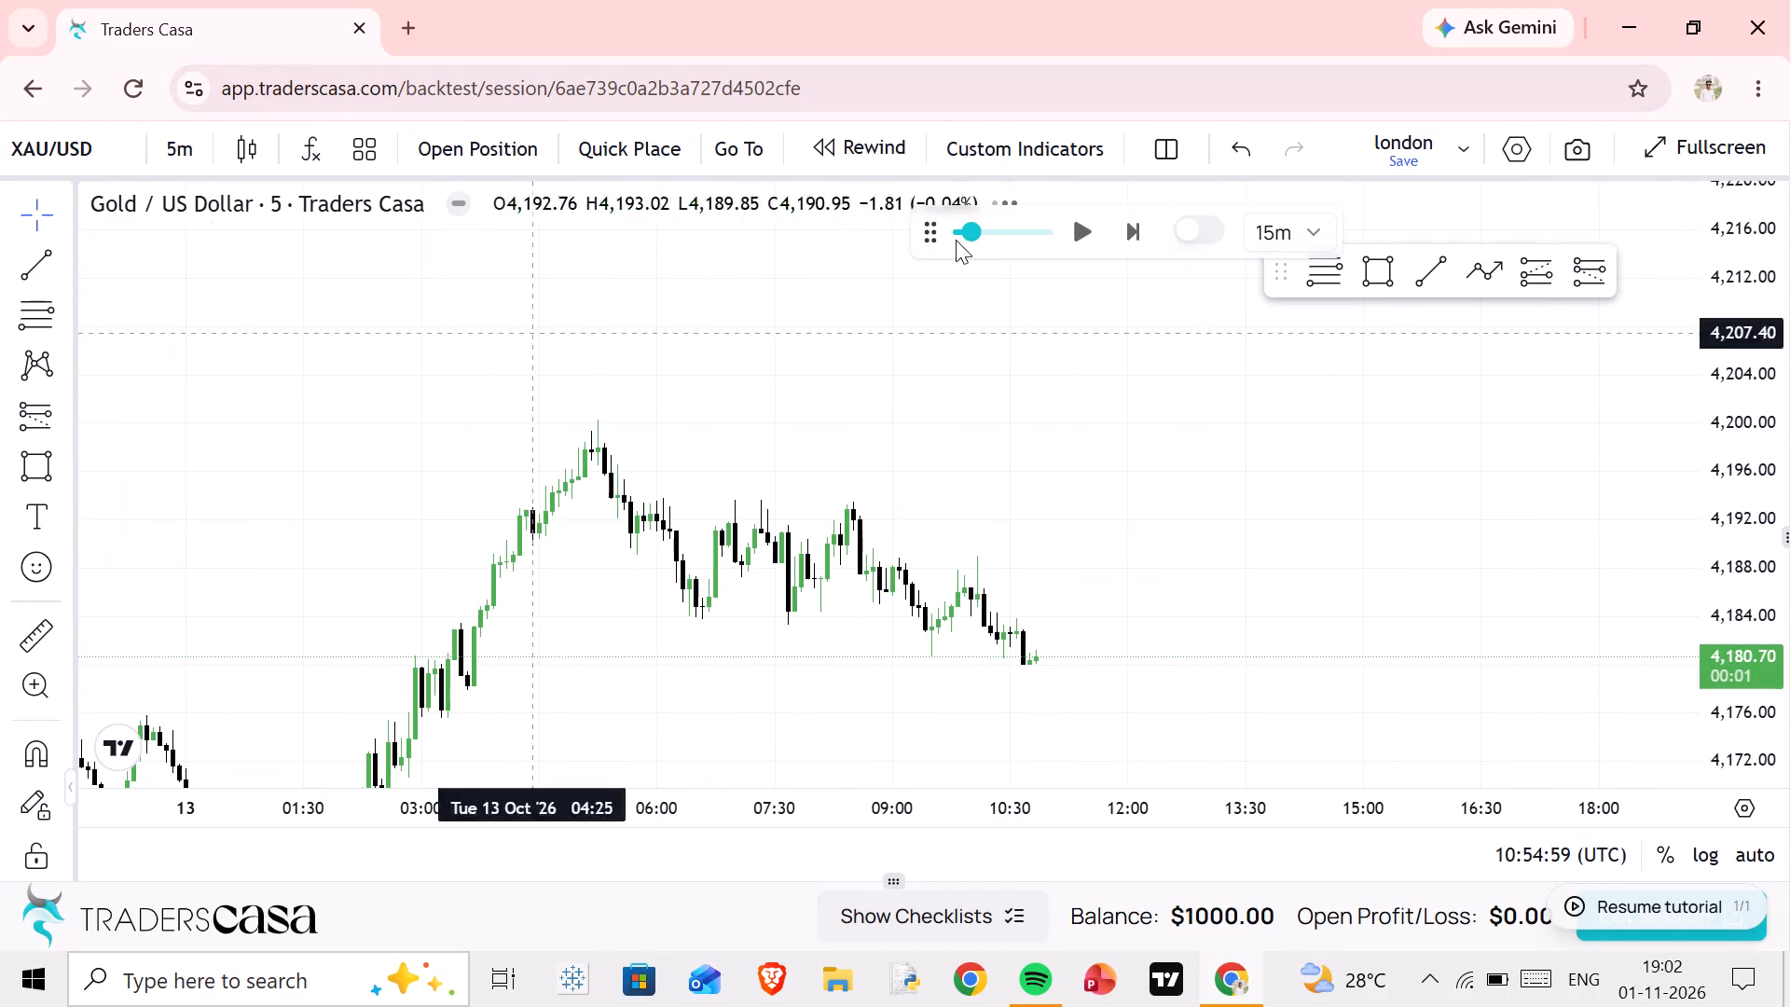
# Set the replay's time advanced per step to 5 minutes.
pyautogui.click(1316, 235)
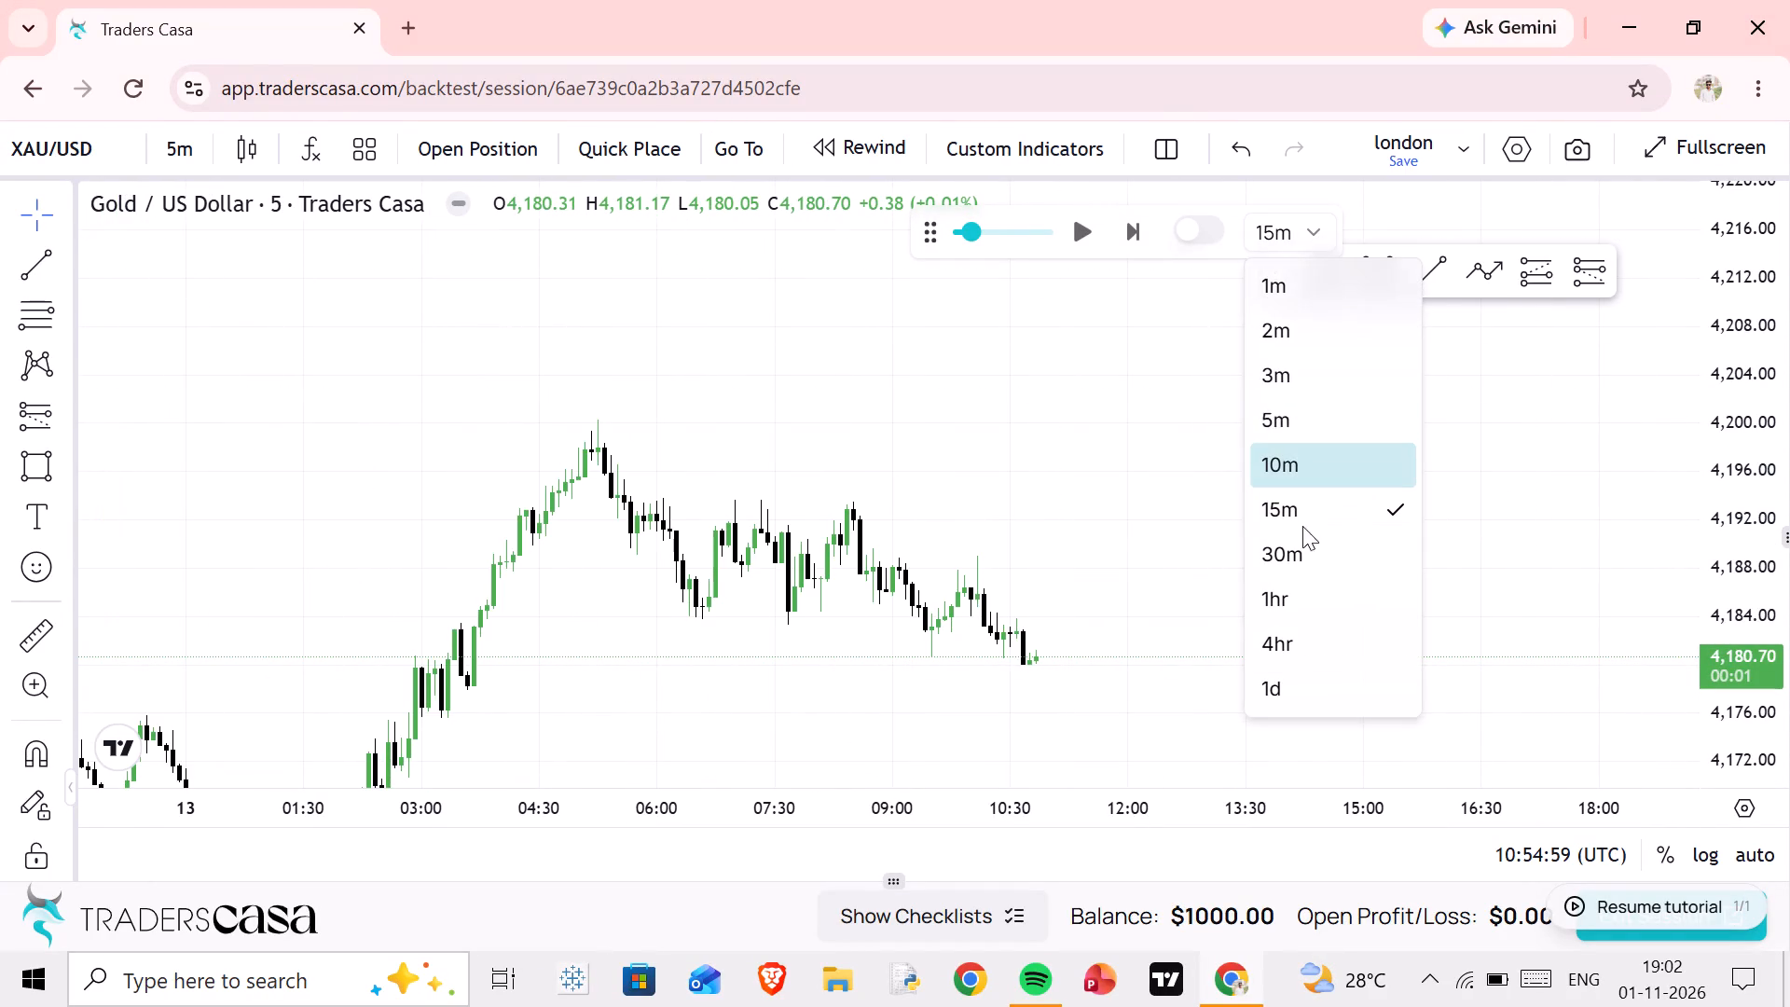
pyautogui.click(1273, 415)
# Move the red zone to 4,200.48–4,202.34 starting at 03:15 on 12 Oct, and extend its end to 07:50 on 13 Oct.
pyautogui.scroll(-9, 1203, 598)
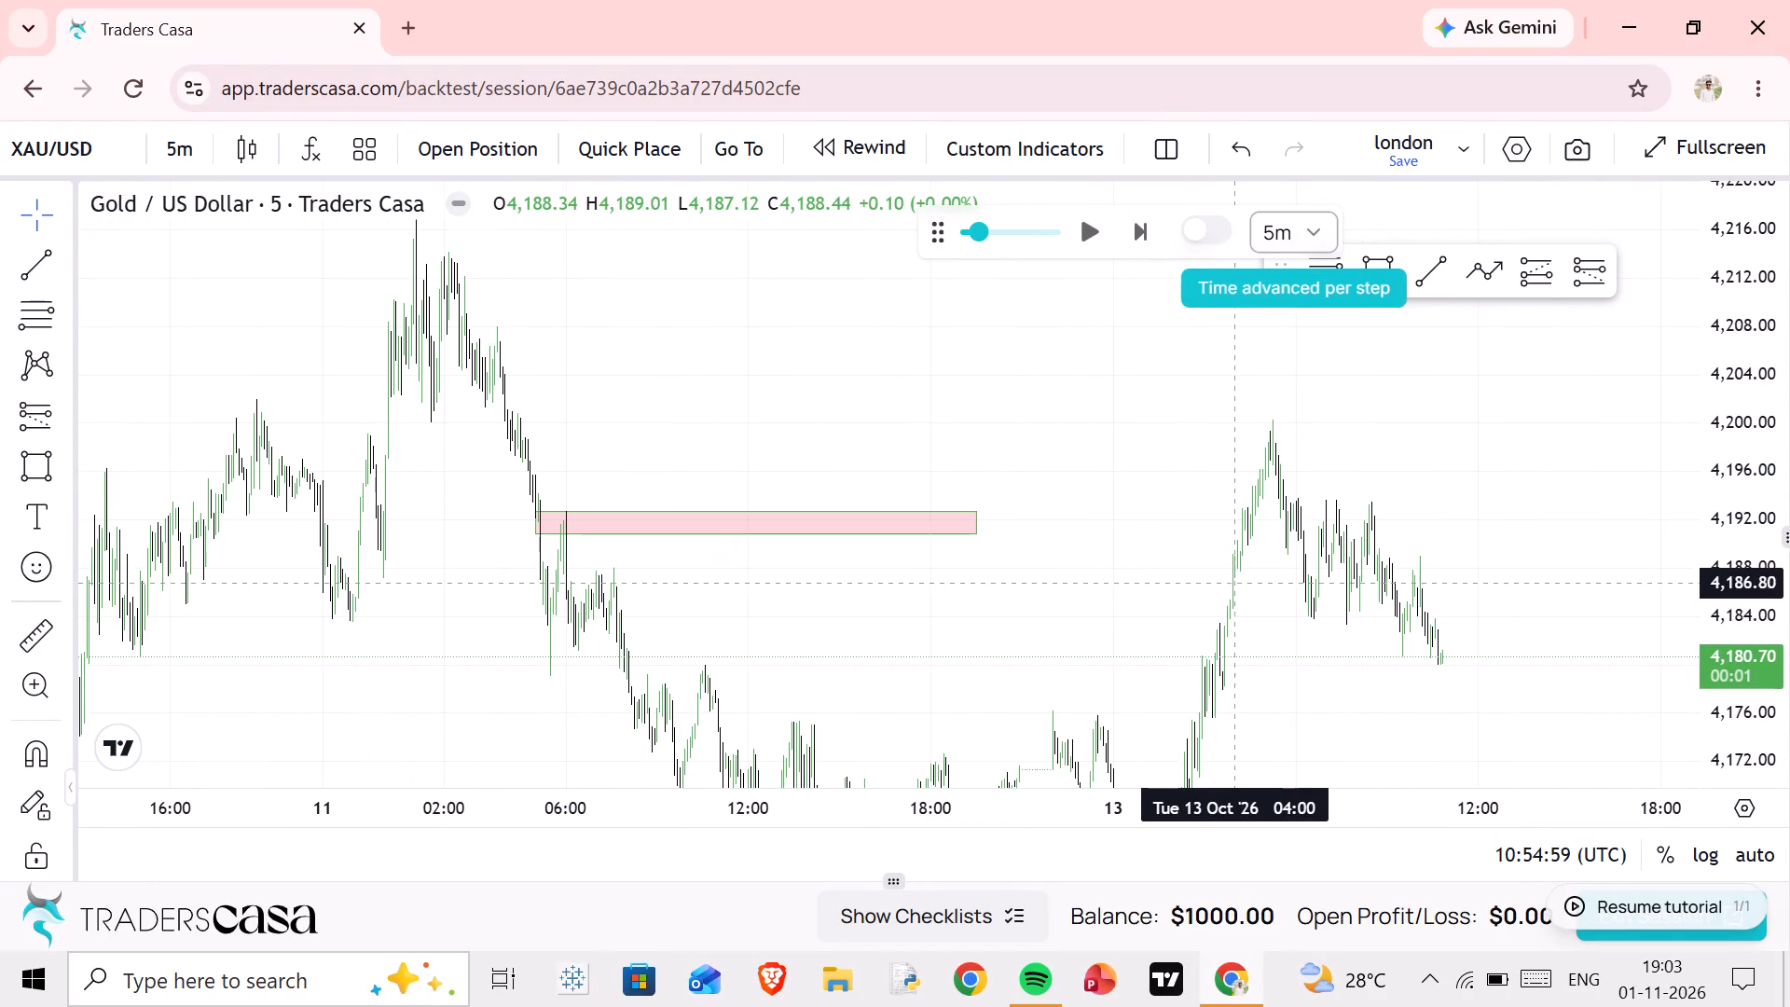
pyautogui.scroll(3, 622, 487)
pyautogui.moveTo(455, 438); pyautogui.dragTo(1504, 464)
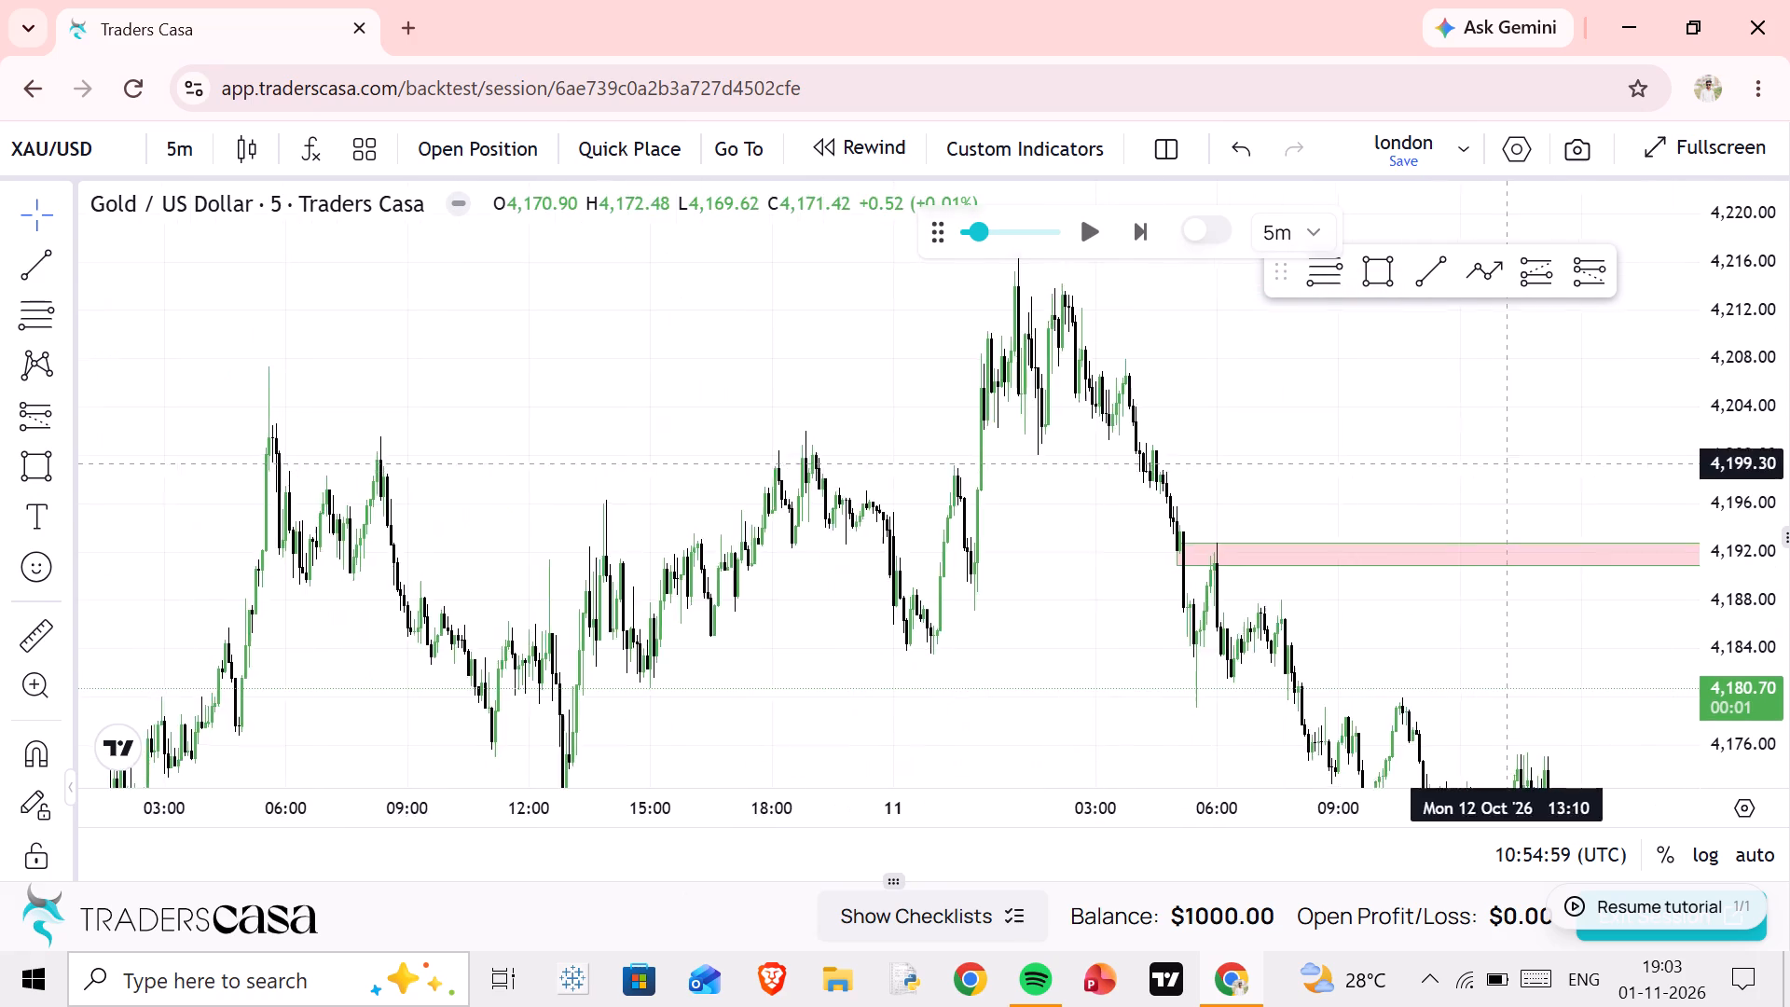
pyautogui.scroll(4, 1454, 502)
pyautogui.moveTo(1358, 458); pyautogui.dragTo(853, 486)
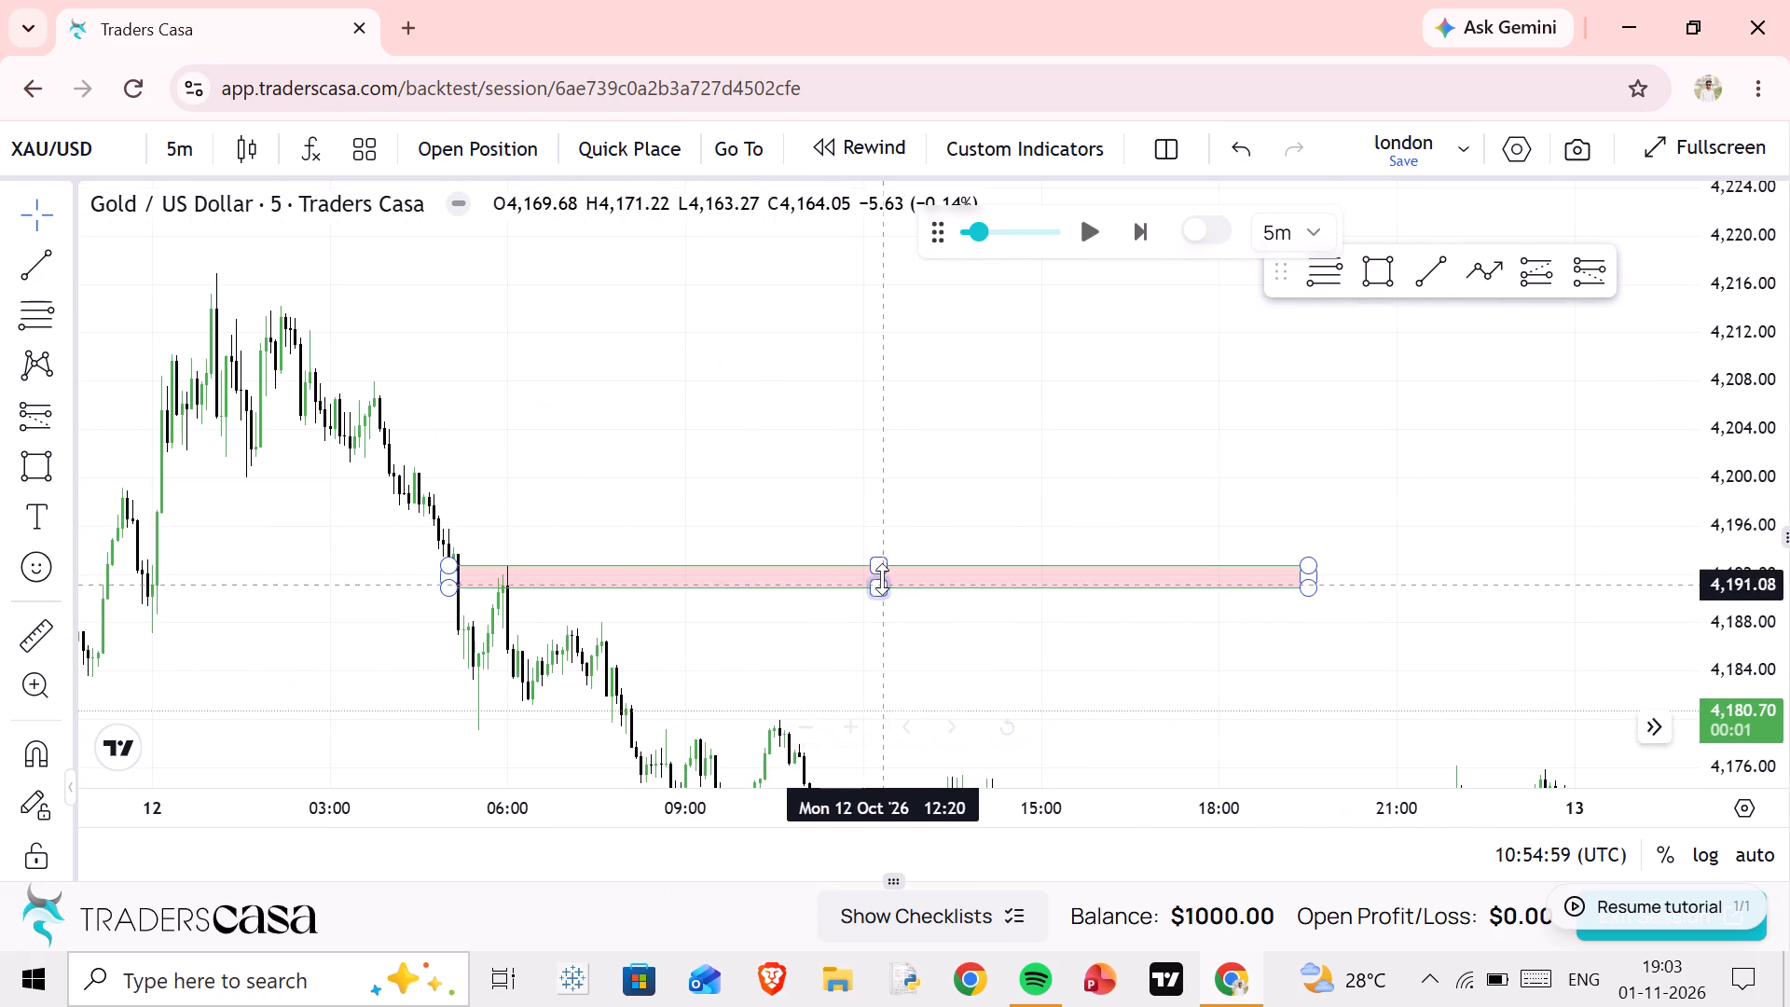
pyautogui.moveTo(917, 564); pyautogui.dragTo(814, 448)
pyautogui.scroll(-2, 980, 446)
pyautogui.moveTo(1219, 522); pyautogui.dragTo(706, 522)
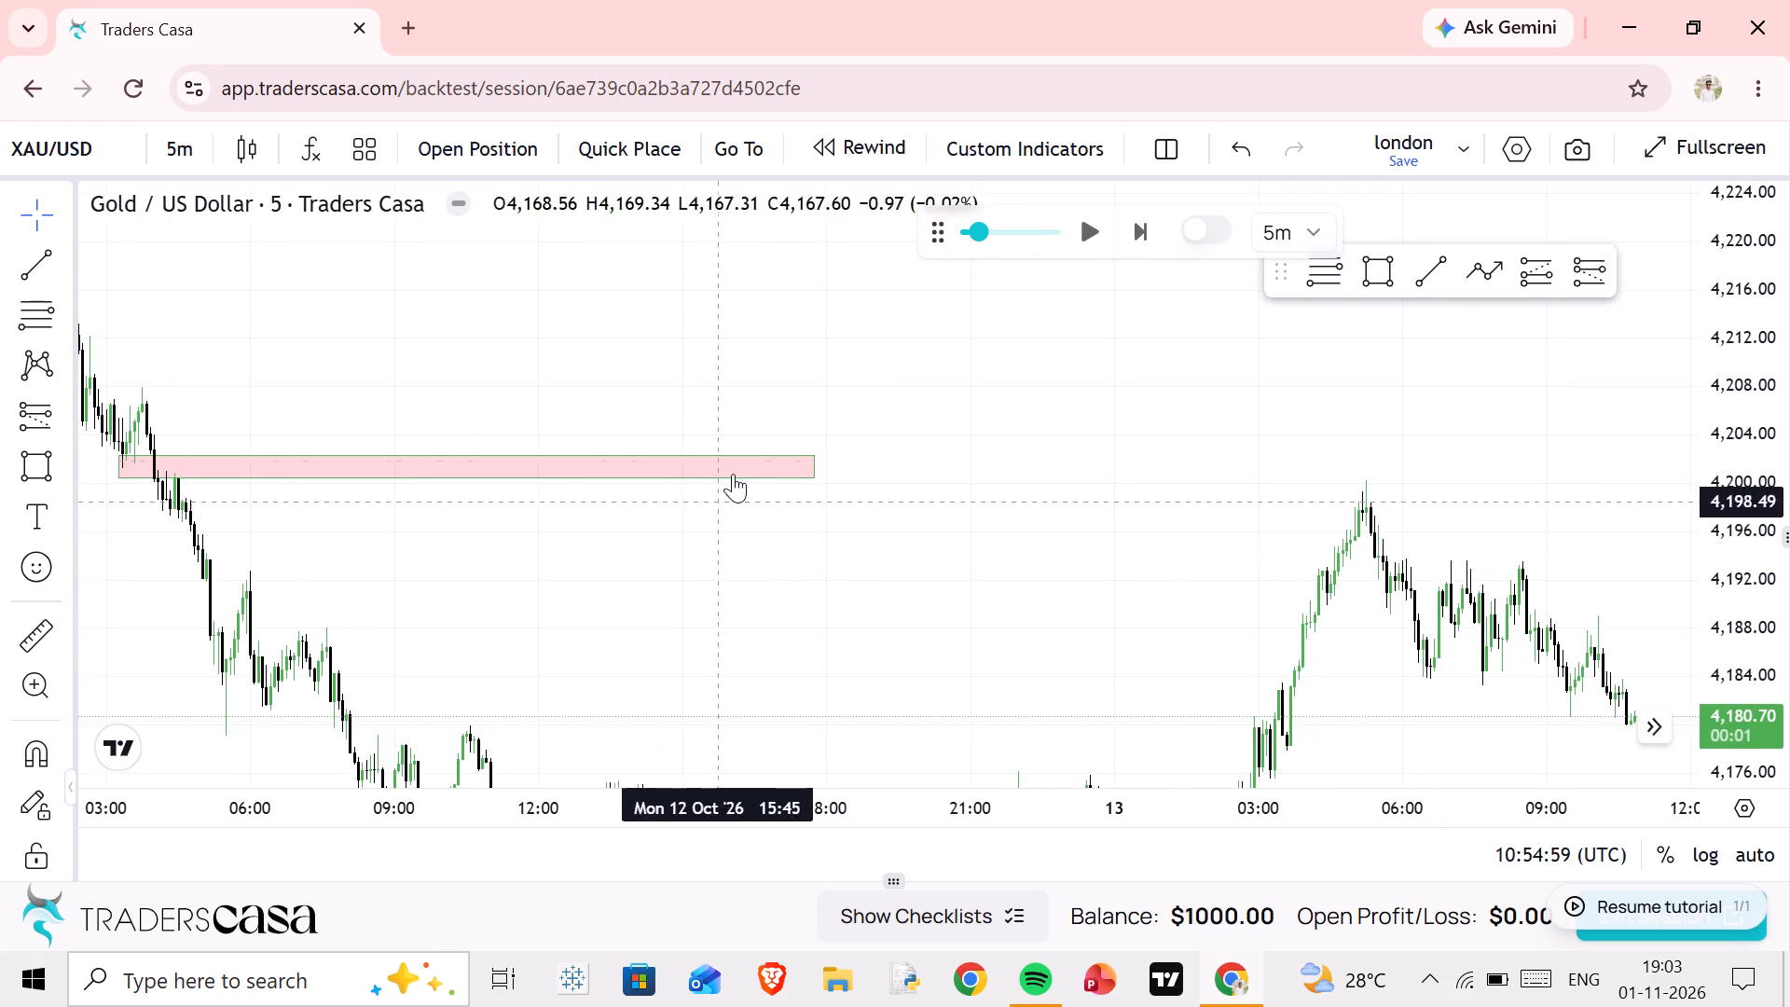
pyautogui.moveTo(822, 463); pyautogui.dragTo(930, 456)
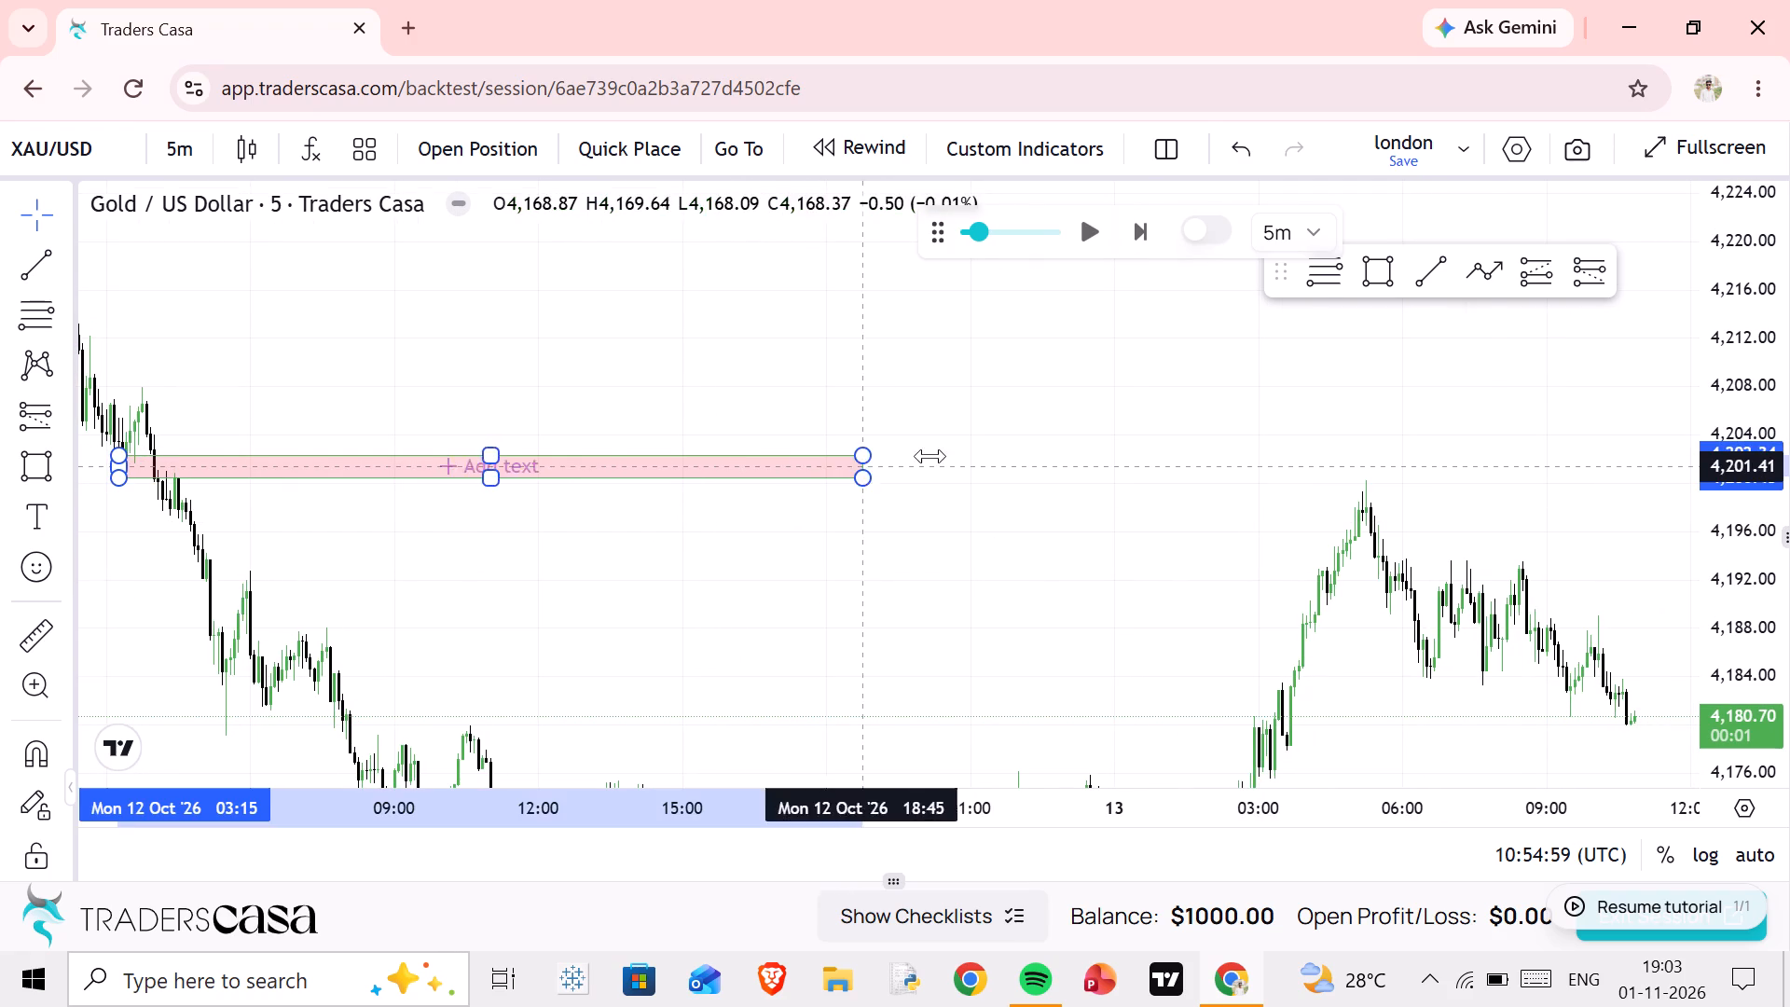
pyautogui.moveTo(930, 456); pyautogui.dragTo(1492, 465)
# Examine the 12 Oct sell-off from the red zone and the 13 Oct price action beneath it on the 5-minute chart.
pyautogui.scroll(-3, 1131, 455)
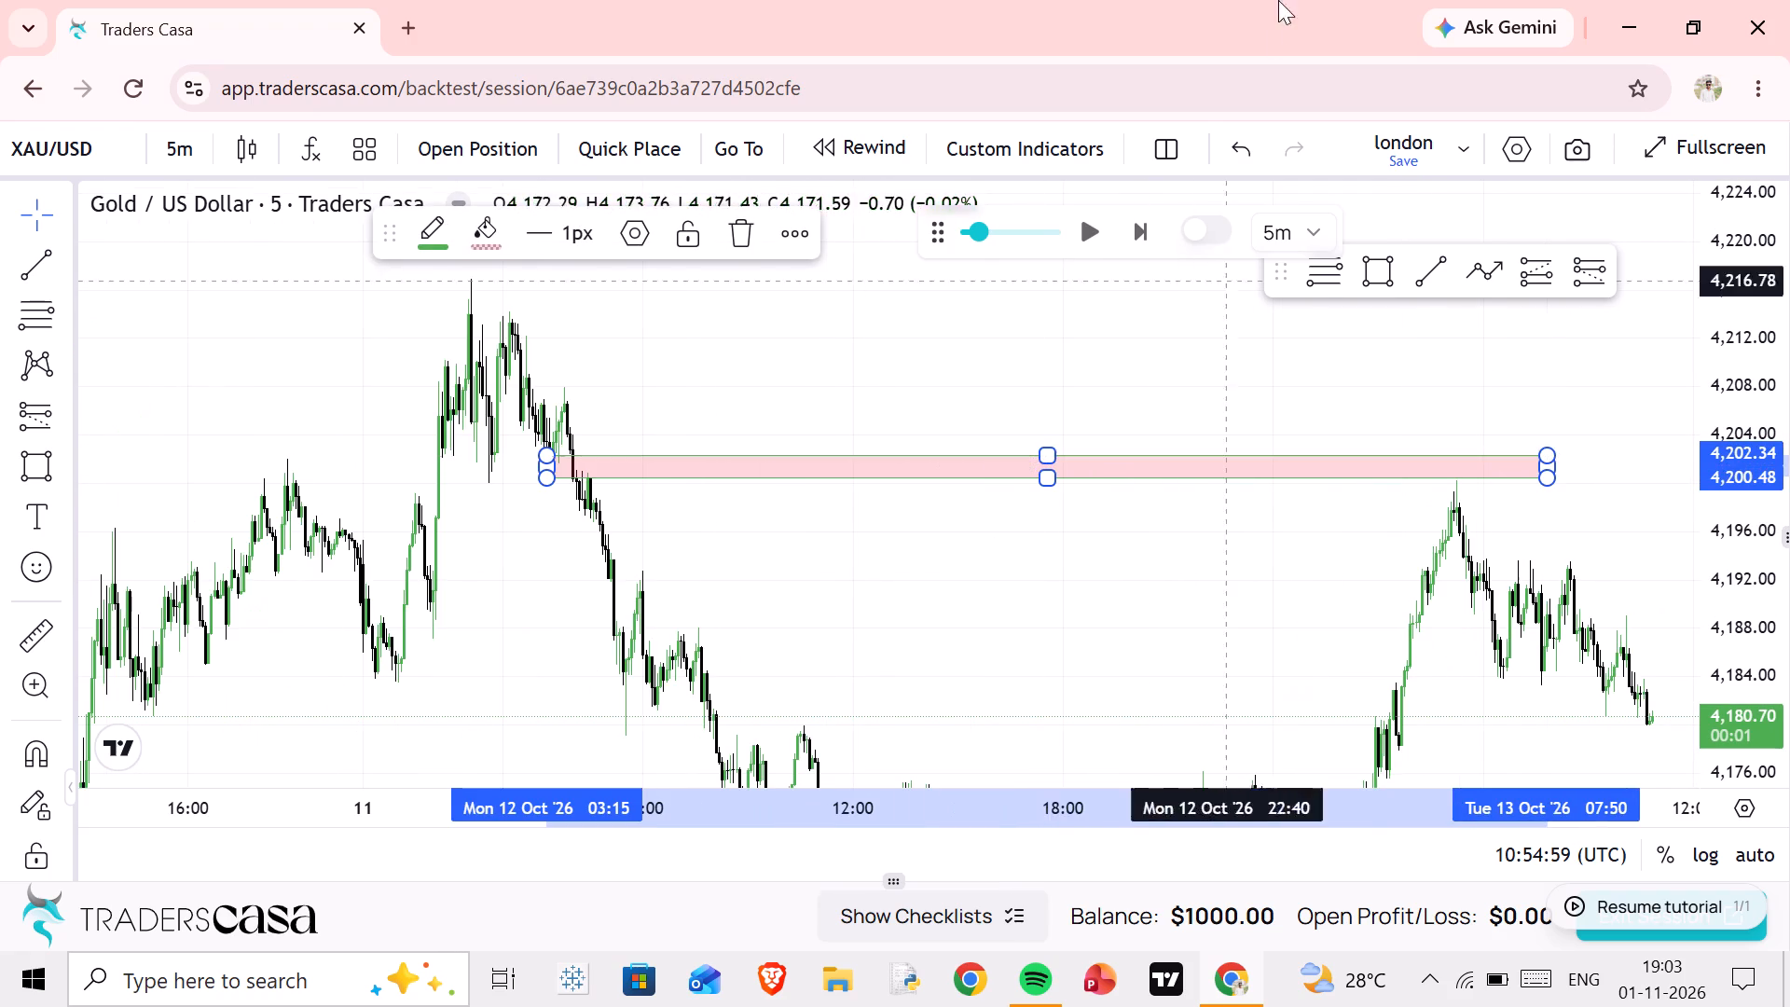
pyautogui.scroll(2, 874, 486)
pyautogui.scroll(4, 798, 573)
pyautogui.moveTo(503, 561); pyautogui.dragTo(1110, 565)
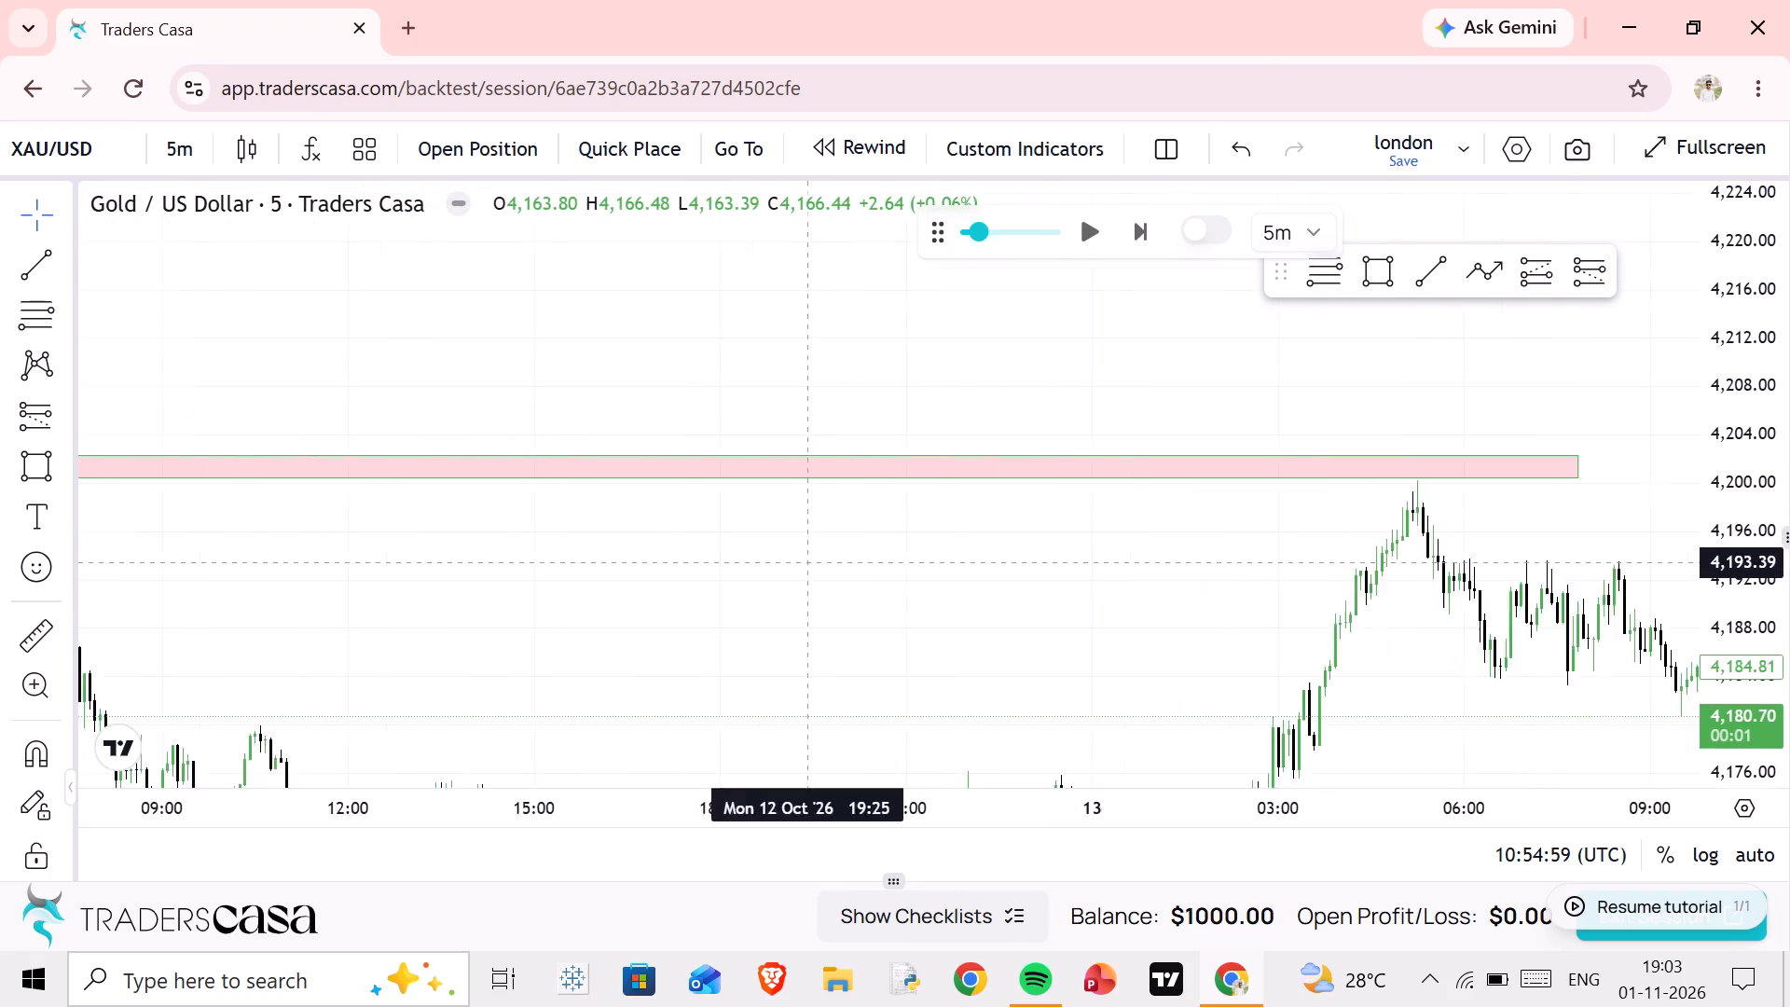
pyautogui.moveTo(1110, 565); pyautogui.dragTo(1581, 500)
pyautogui.scroll(3, 1042, 544)
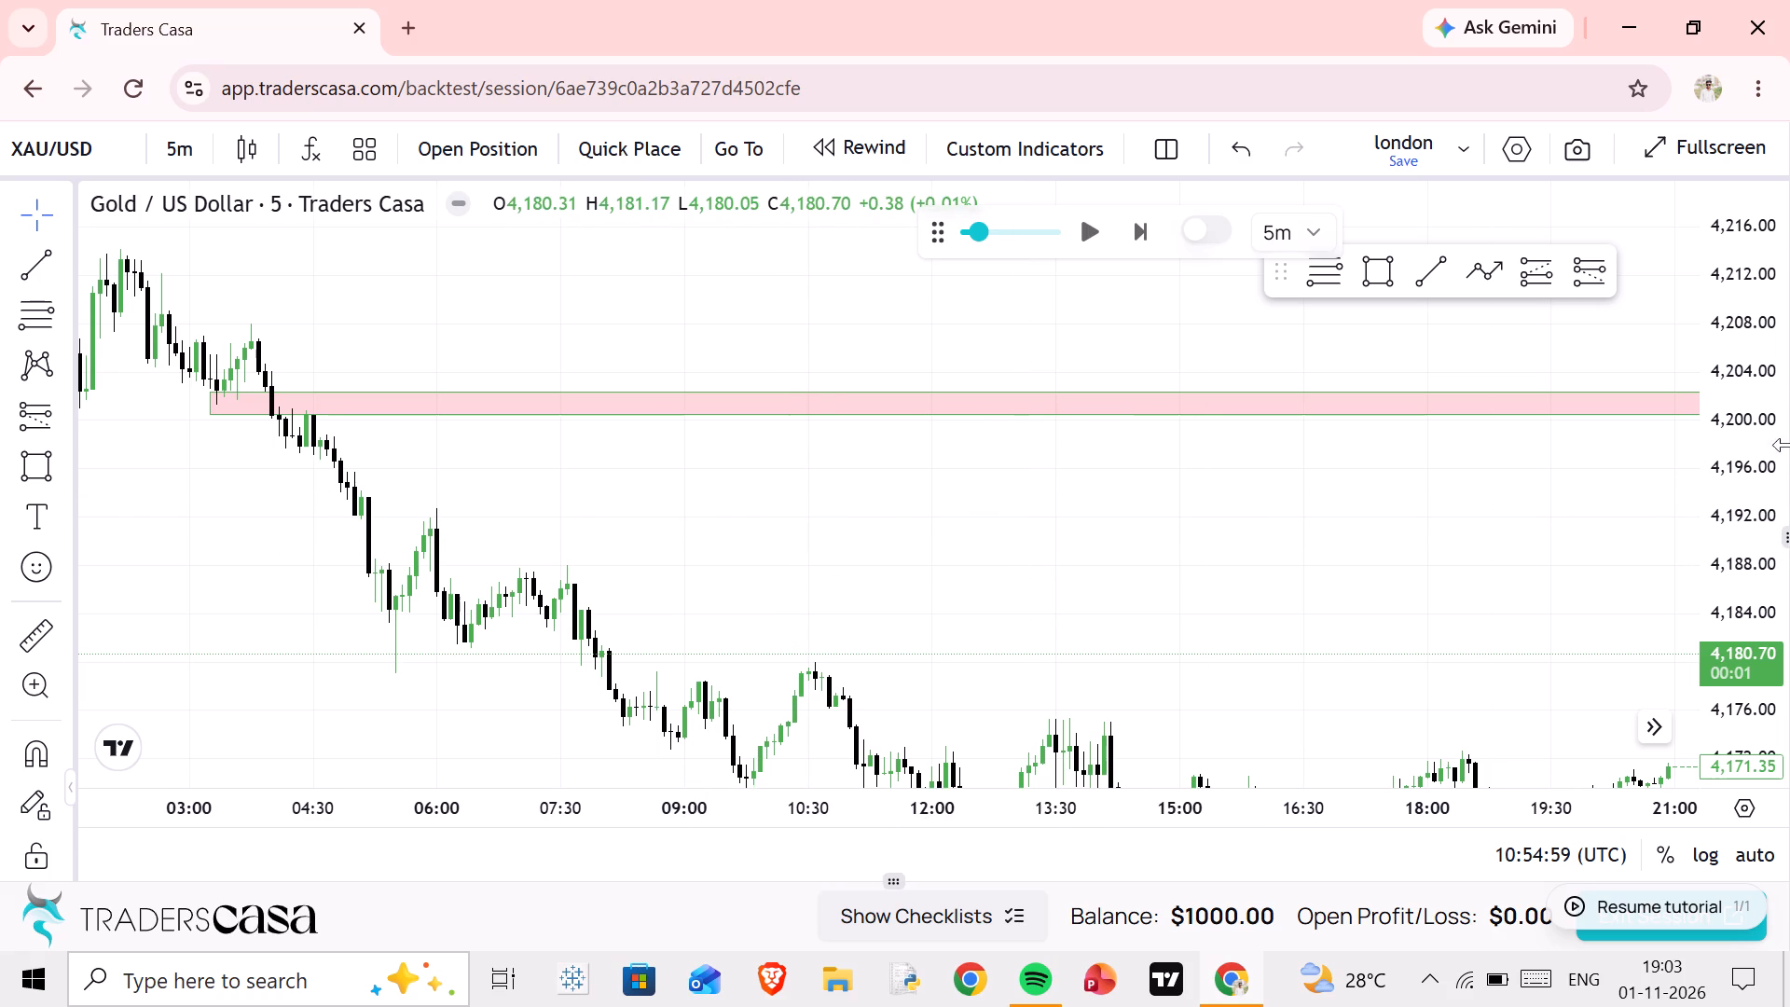
pyautogui.scroll(13, 1745, 563)
pyautogui.scroll(-2, 976, 505)
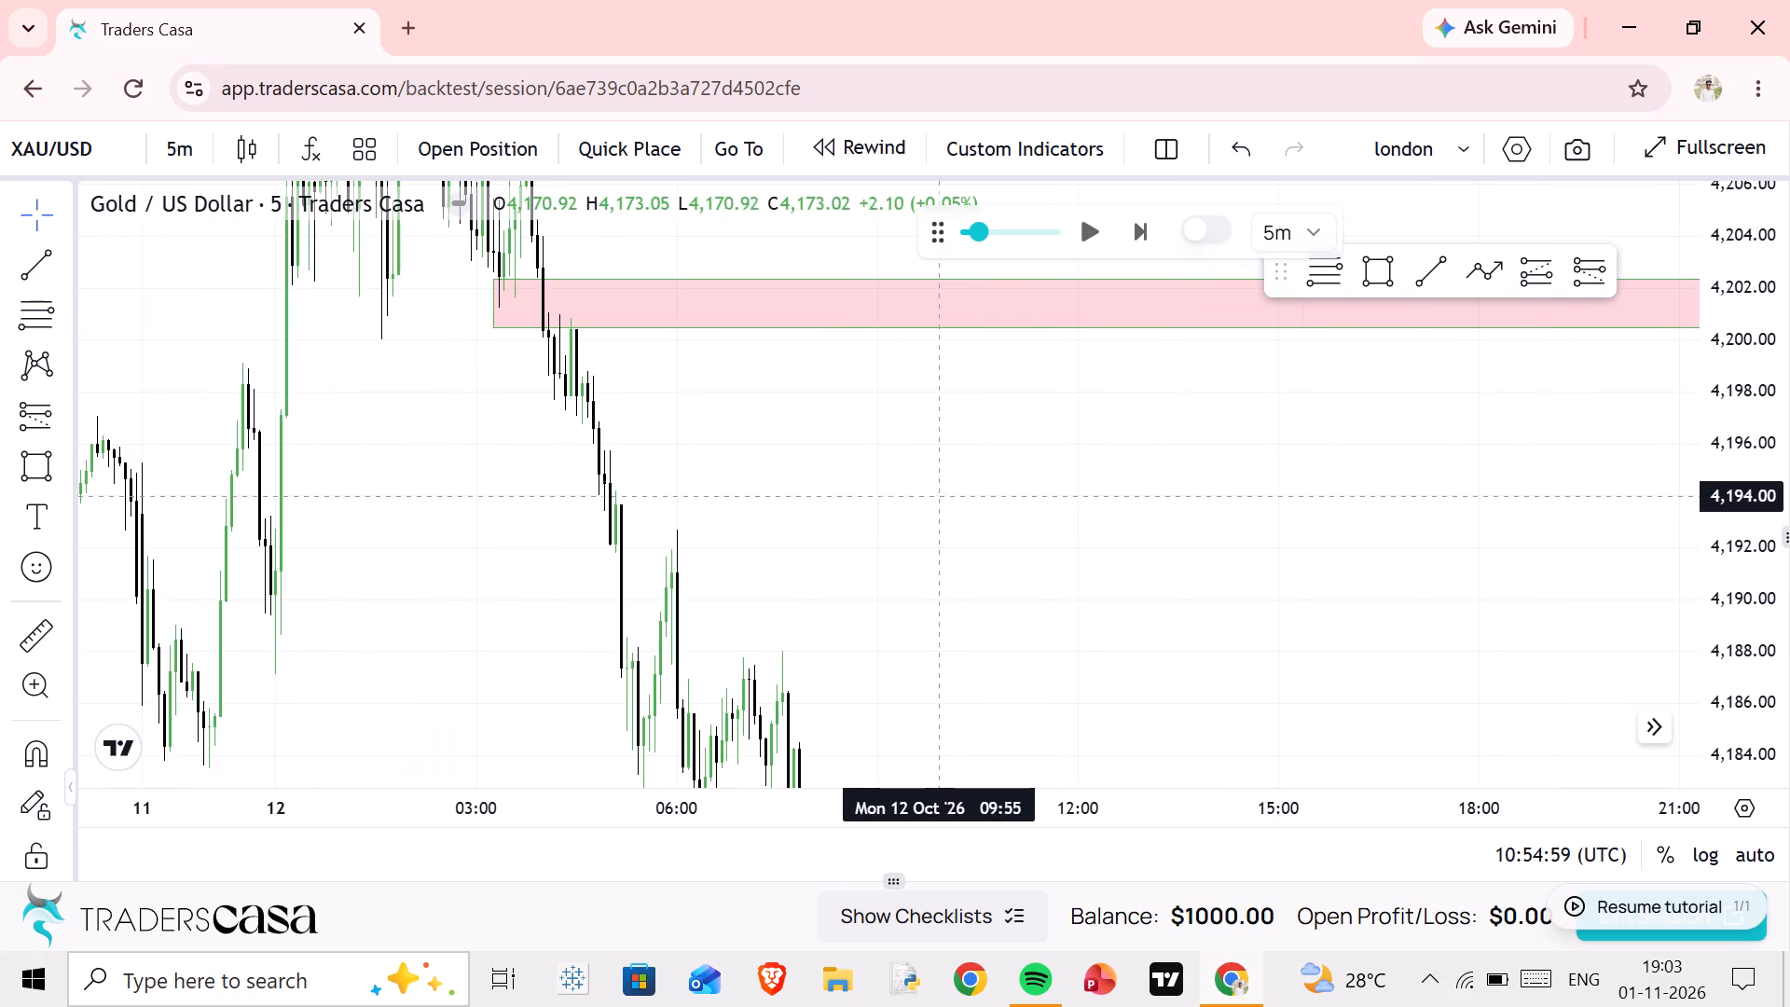
pyautogui.moveTo(964, 448); pyautogui.dragTo(855, 542)
pyautogui.moveTo(1108, 511); pyautogui.dragTo(738, 531)
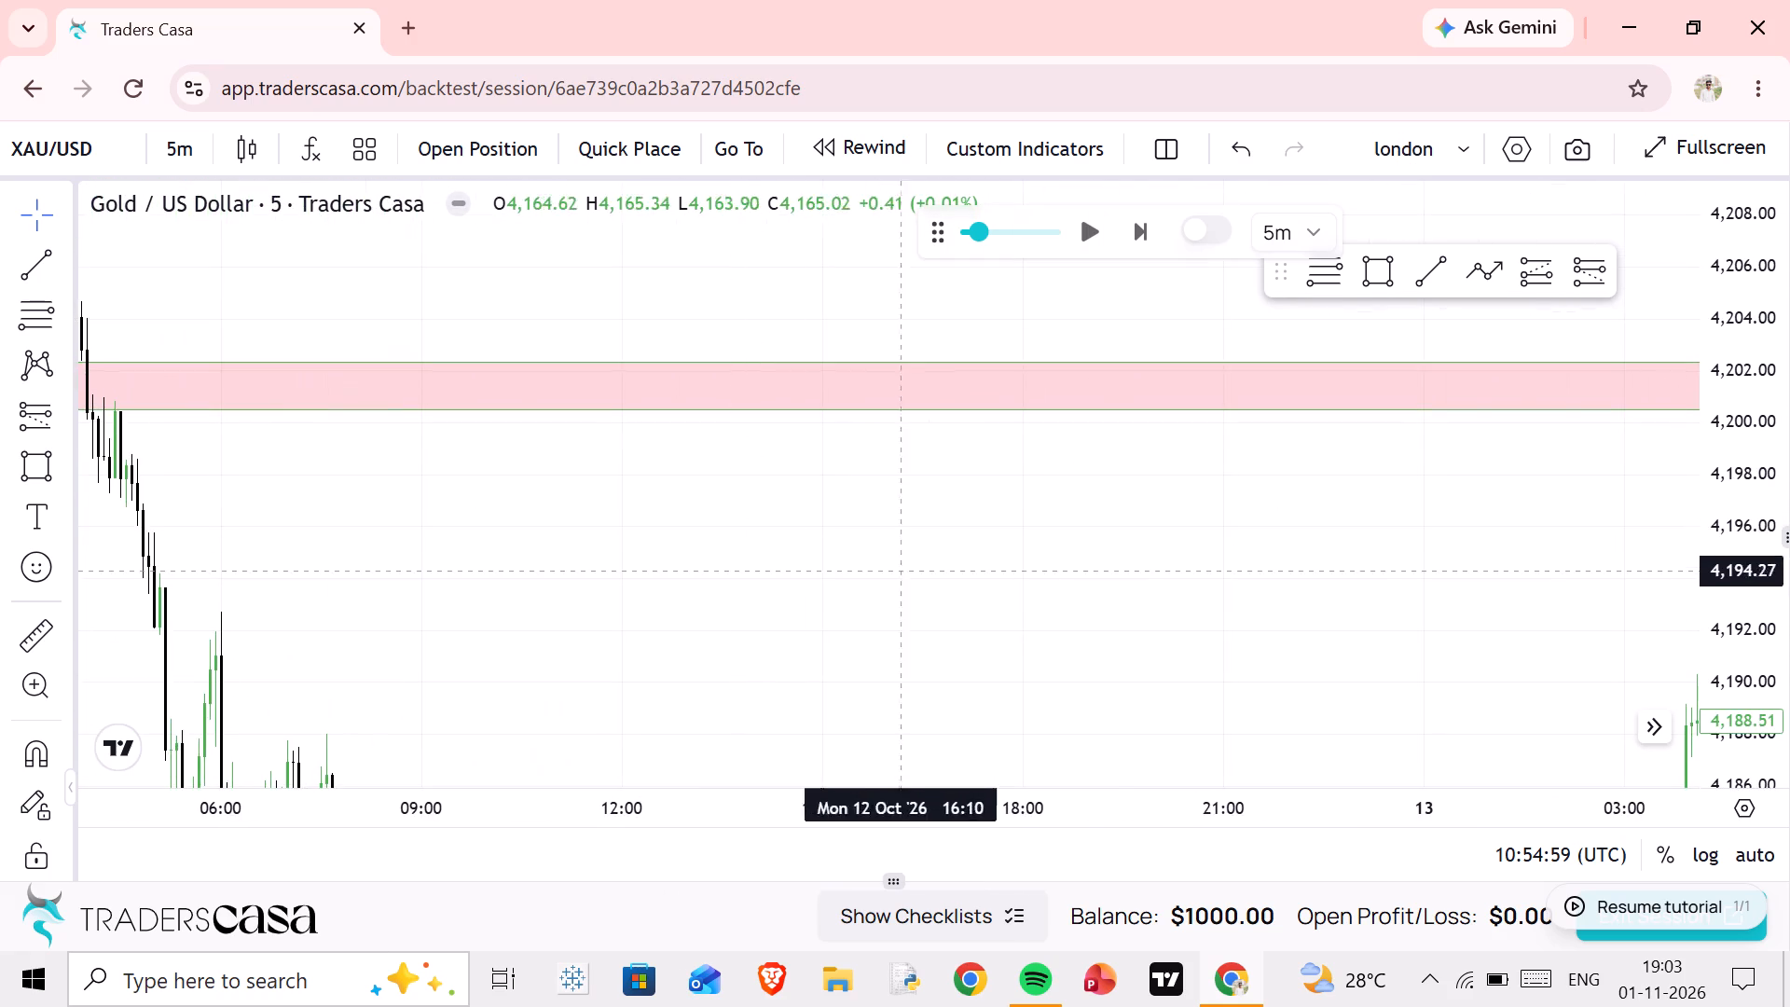
pyautogui.moveTo(1030, 564); pyautogui.dragTo(578, 572)
pyautogui.moveTo(1369, 464); pyautogui.dragTo(948, 253)
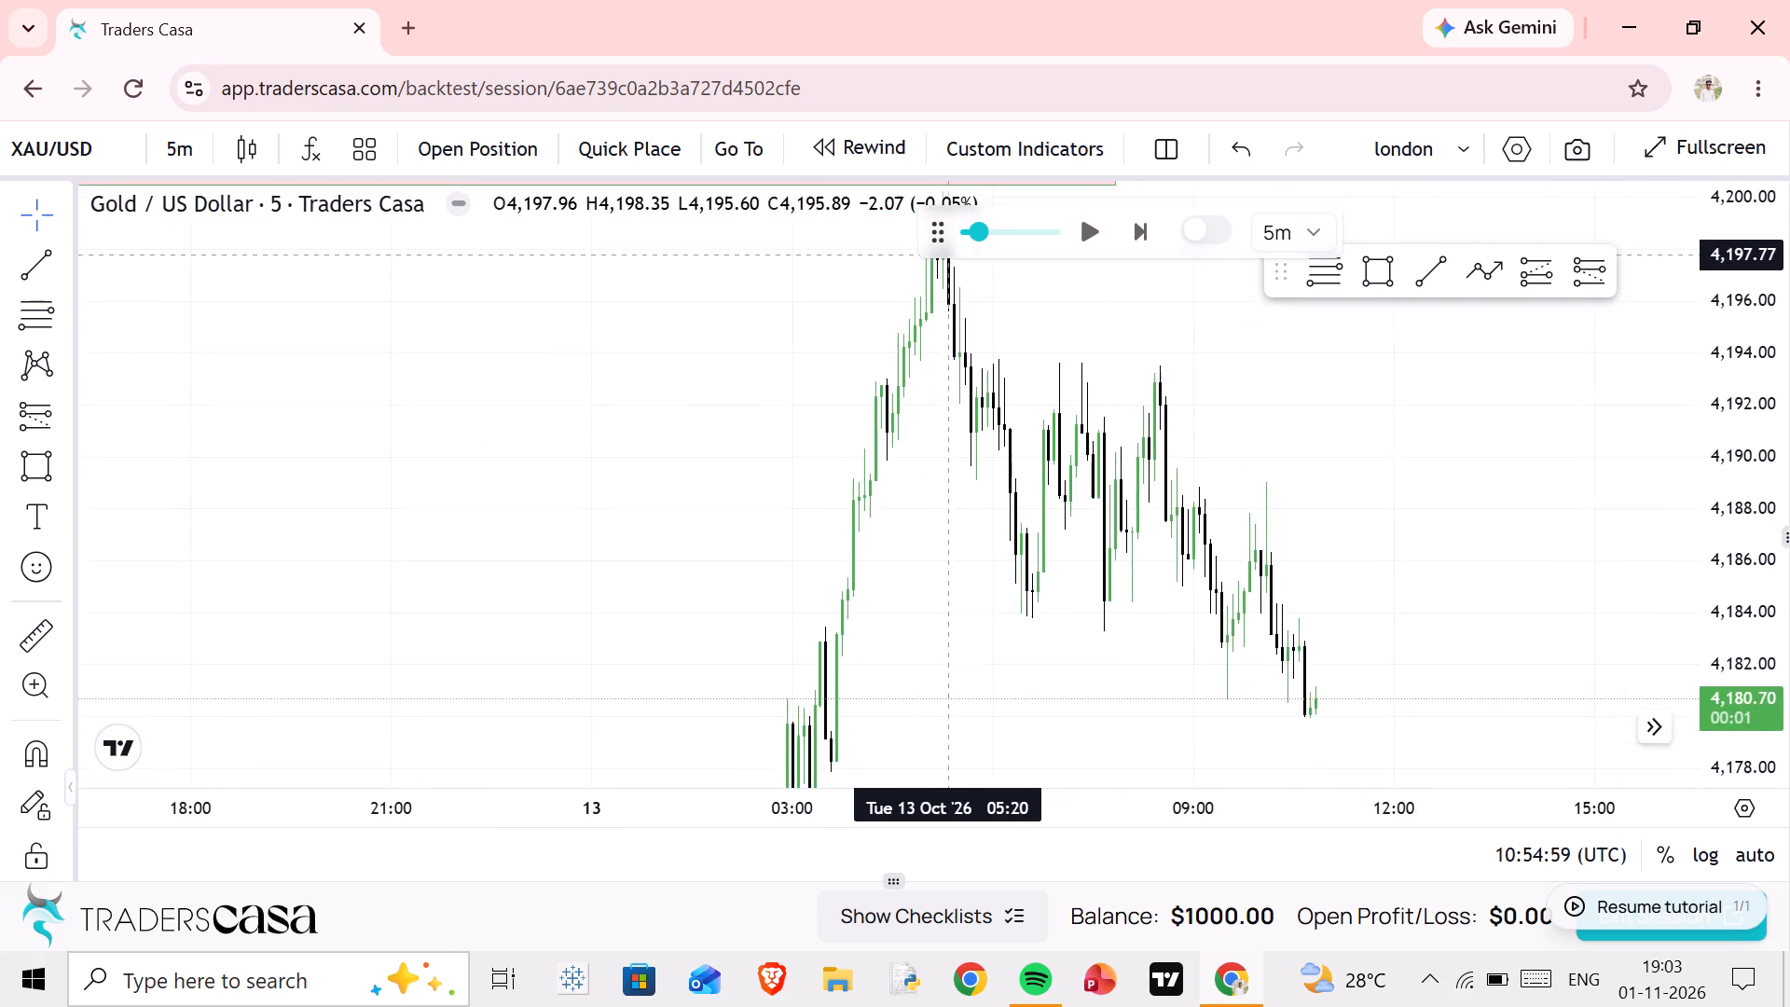
pyautogui.moveTo(948, 253); pyautogui.dragTo(931, 399)
pyautogui.scroll(3, 928, 412)
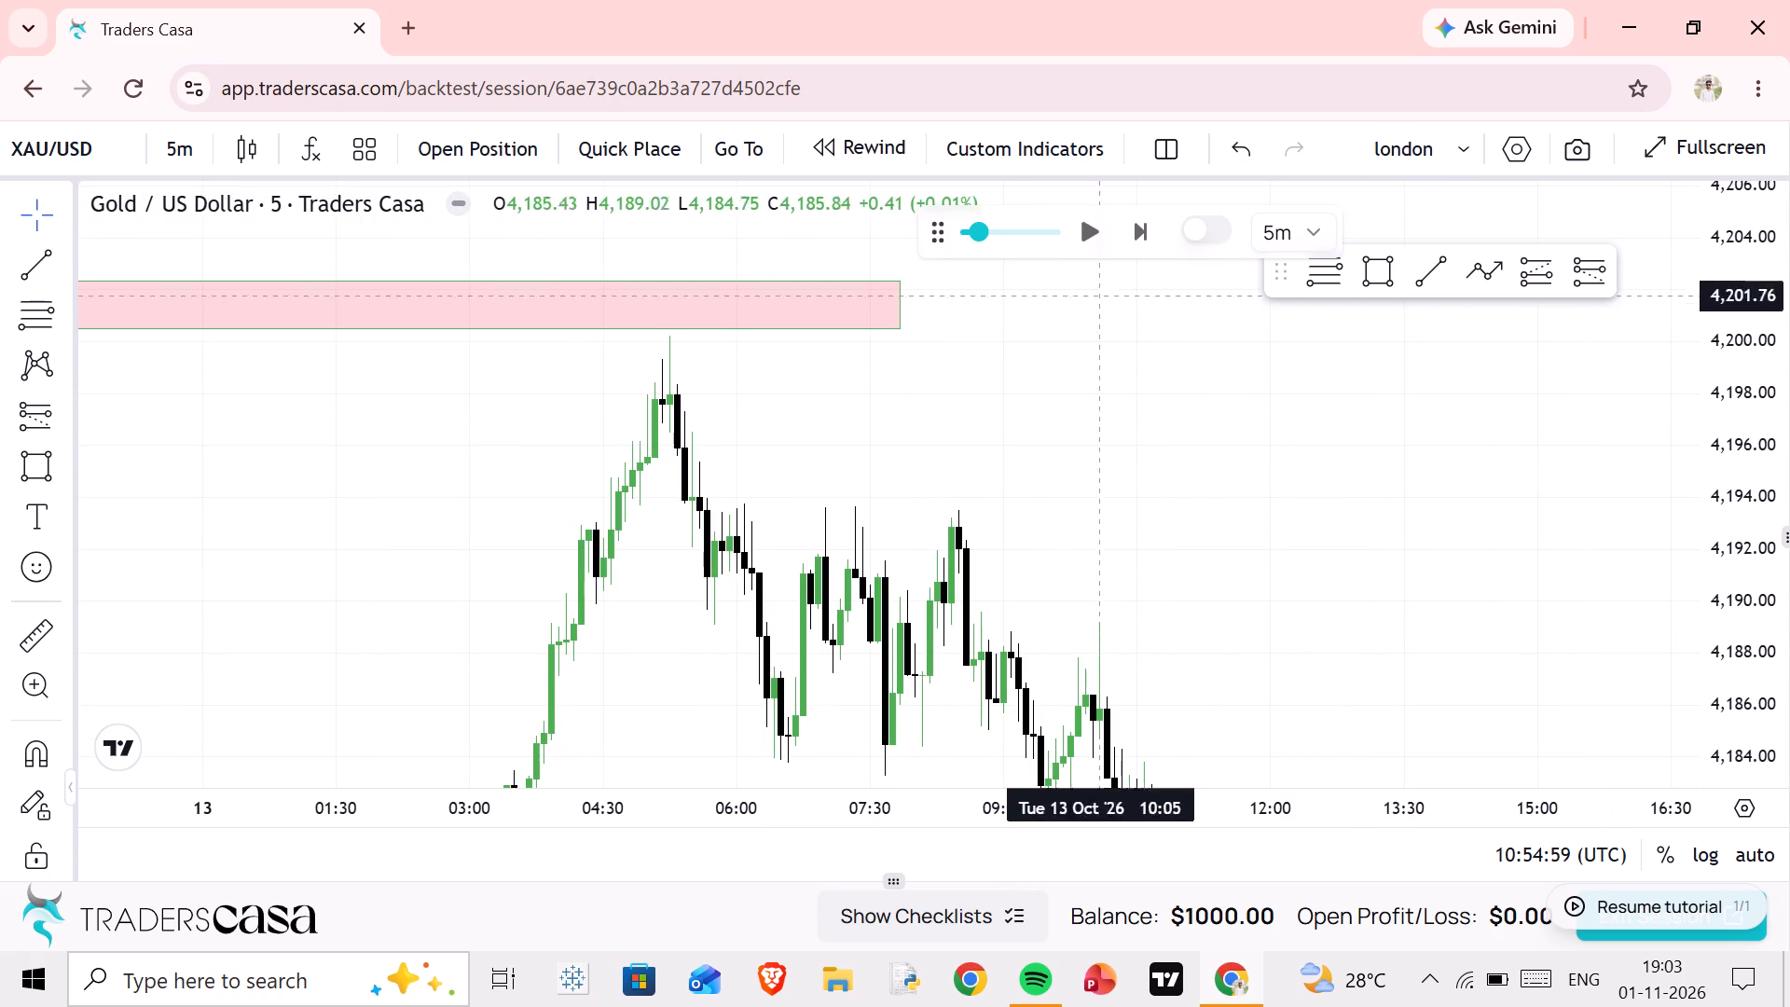
pyautogui.moveTo(1040, 408); pyautogui.dragTo(1024, 324)
pyautogui.scroll(-8, 1085, 331)
pyautogui.scroll(-6, 1737, 444)
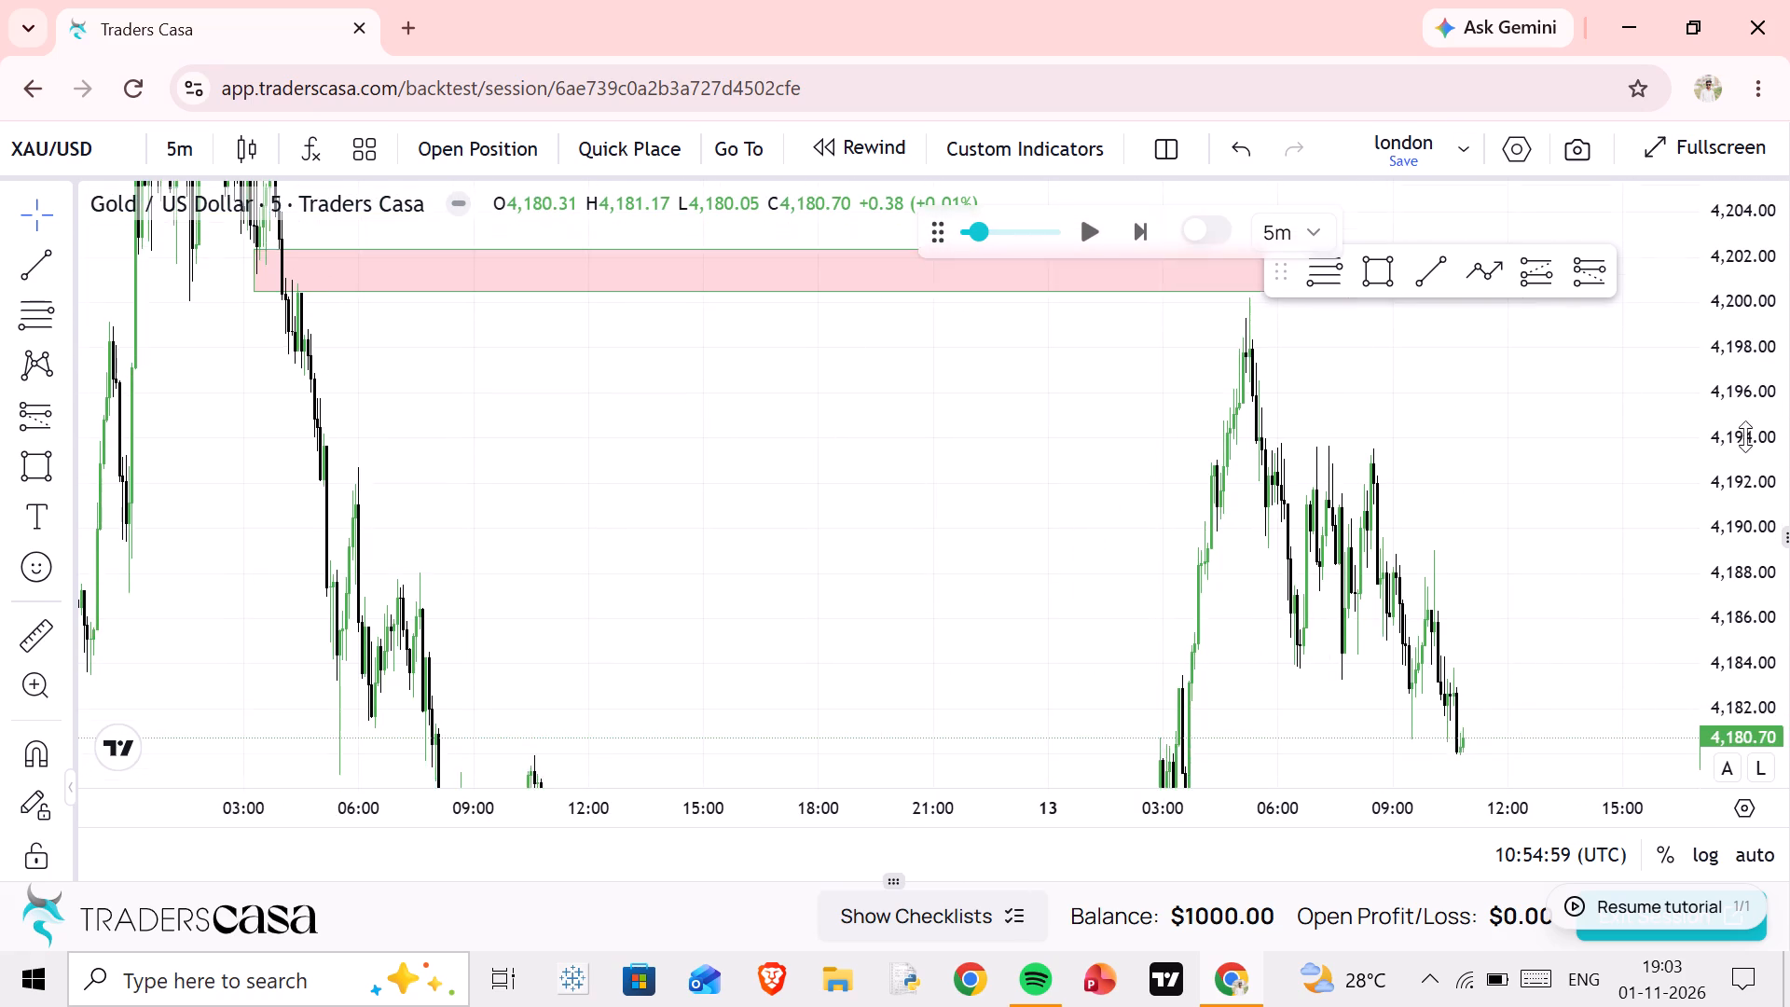
# Examine the latest 13 Oct candles against the wider price structure of the preceding days.
pyautogui.scroll(-8, 1745, 436)
pyautogui.moveTo(1445, 487); pyautogui.dragTo(1027, 255)
pyautogui.scroll(3, 991, 396)
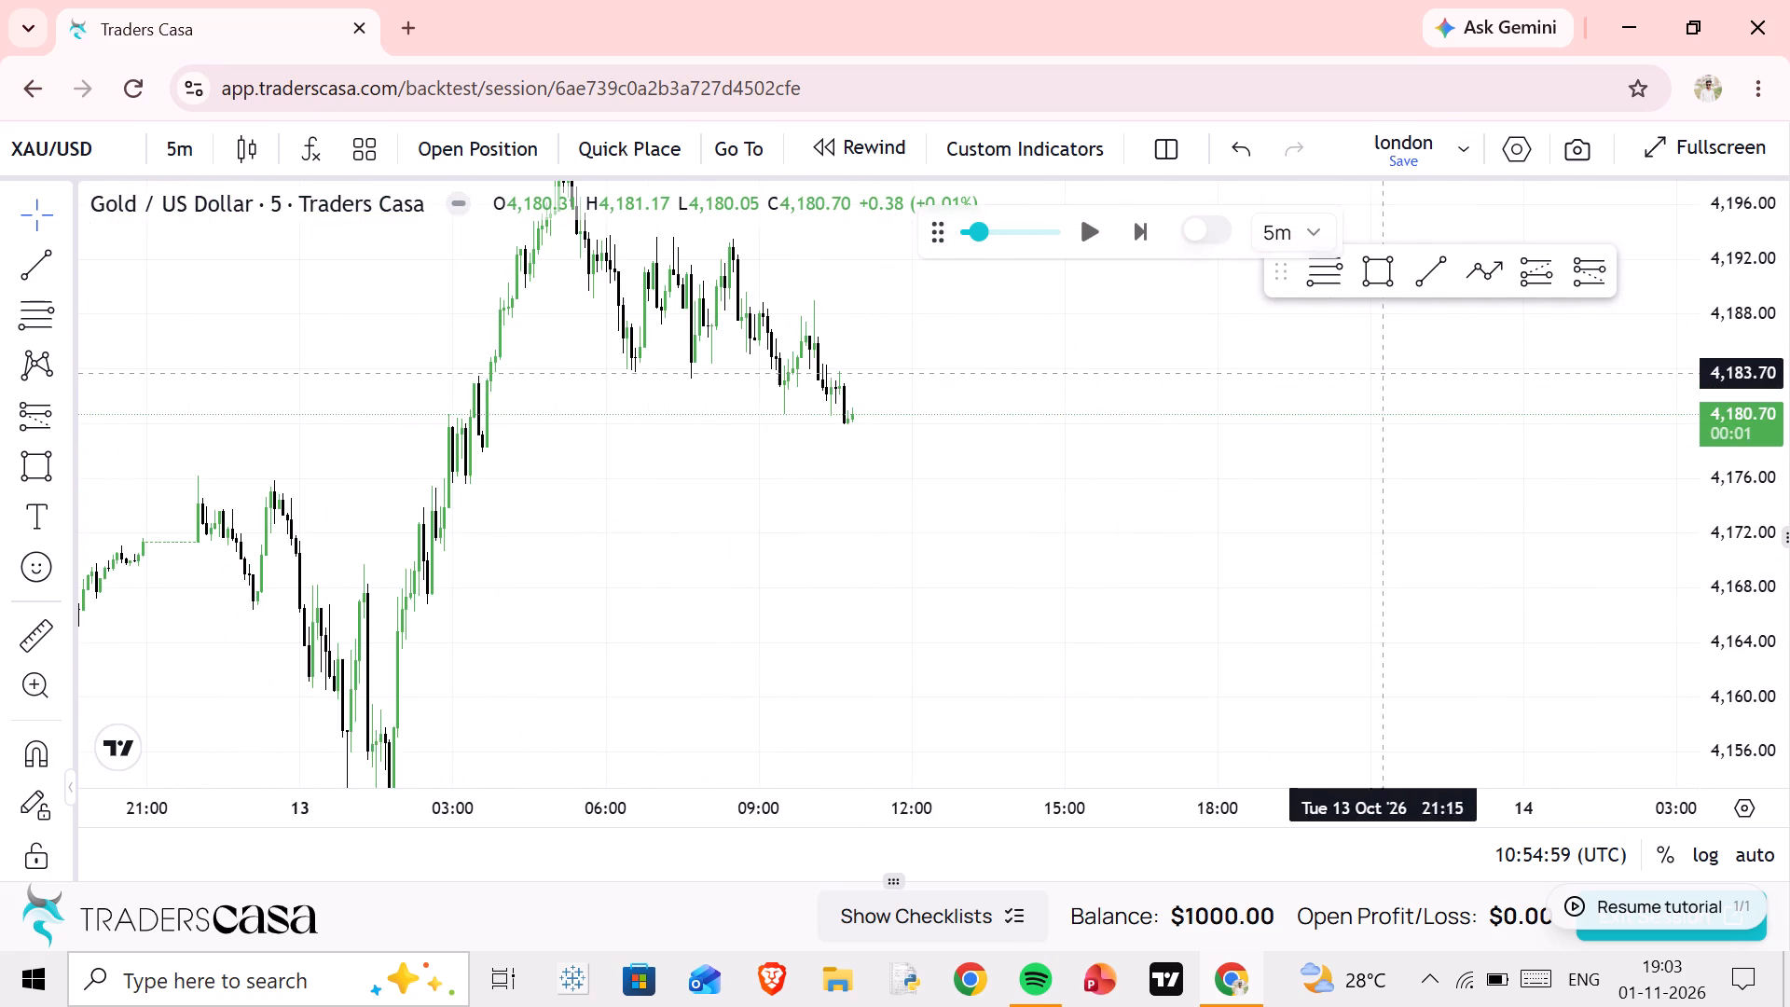
pyautogui.scroll(-3, 1697, 419)
pyautogui.scroll(4, 1378, 457)
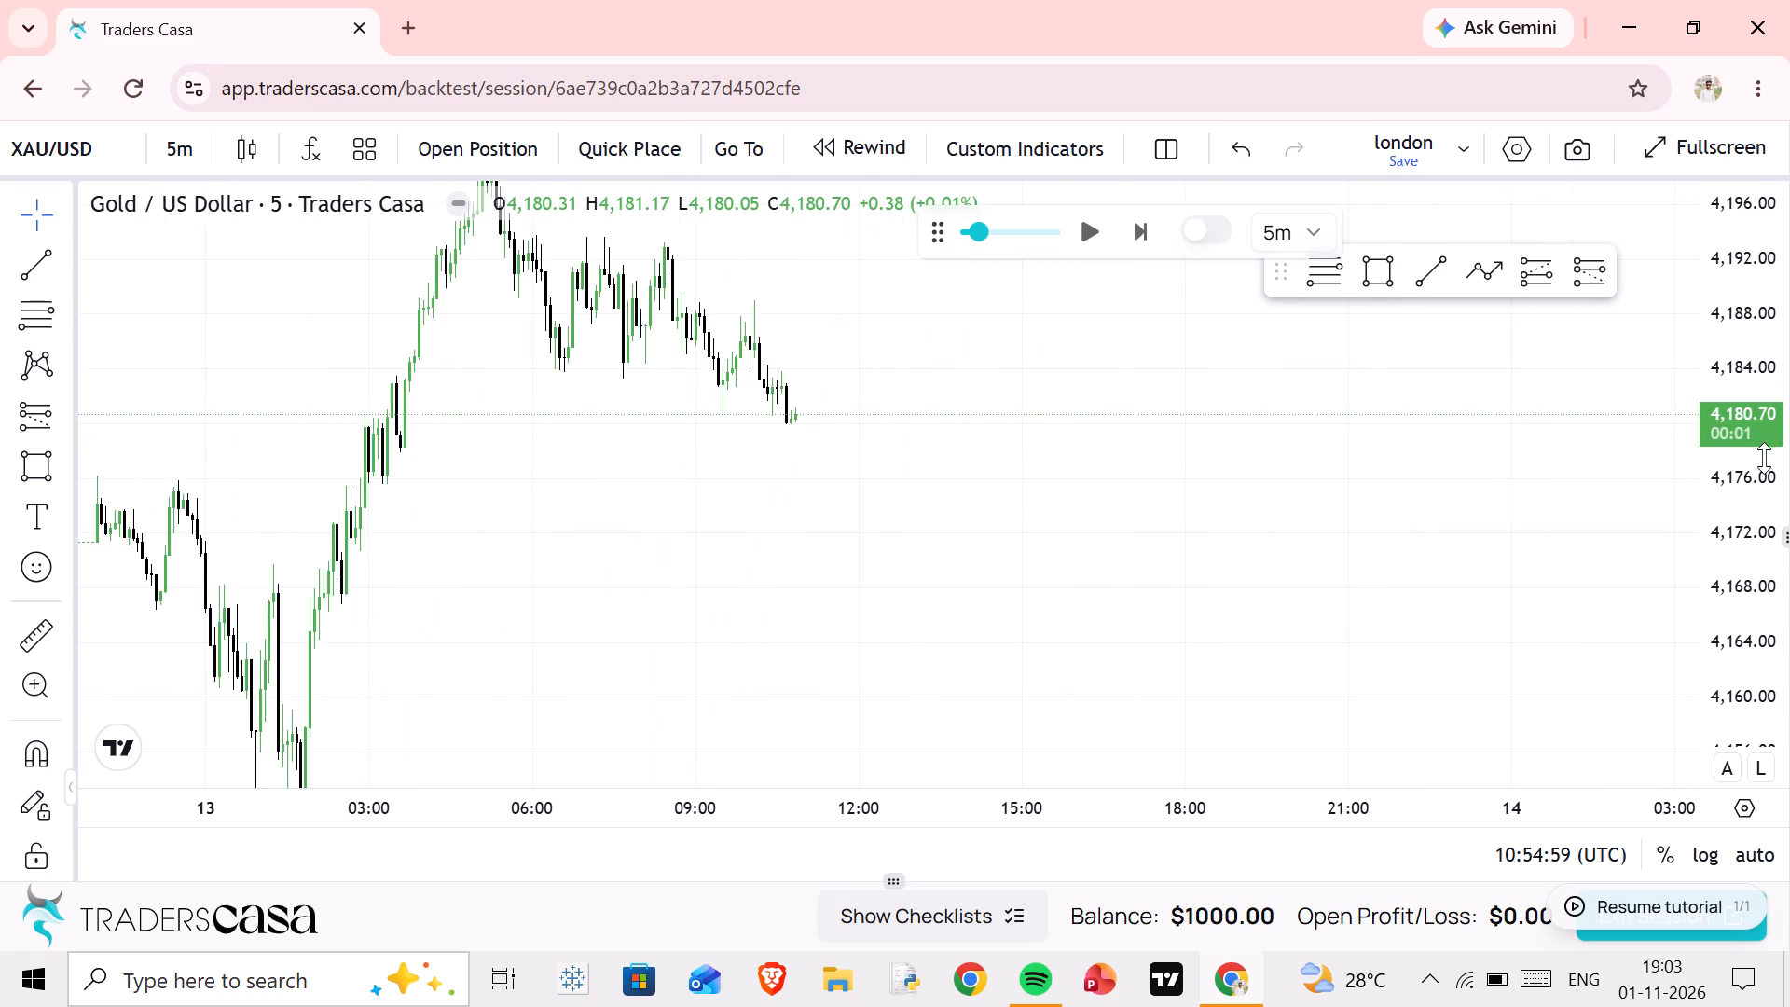
pyautogui.scroll(-7, 1764, 459)
pyautogui.scroll(-9, 461, 572)
pyautogui.moveTo(1345, 565); pyautogui.dragTo(1318, 524)
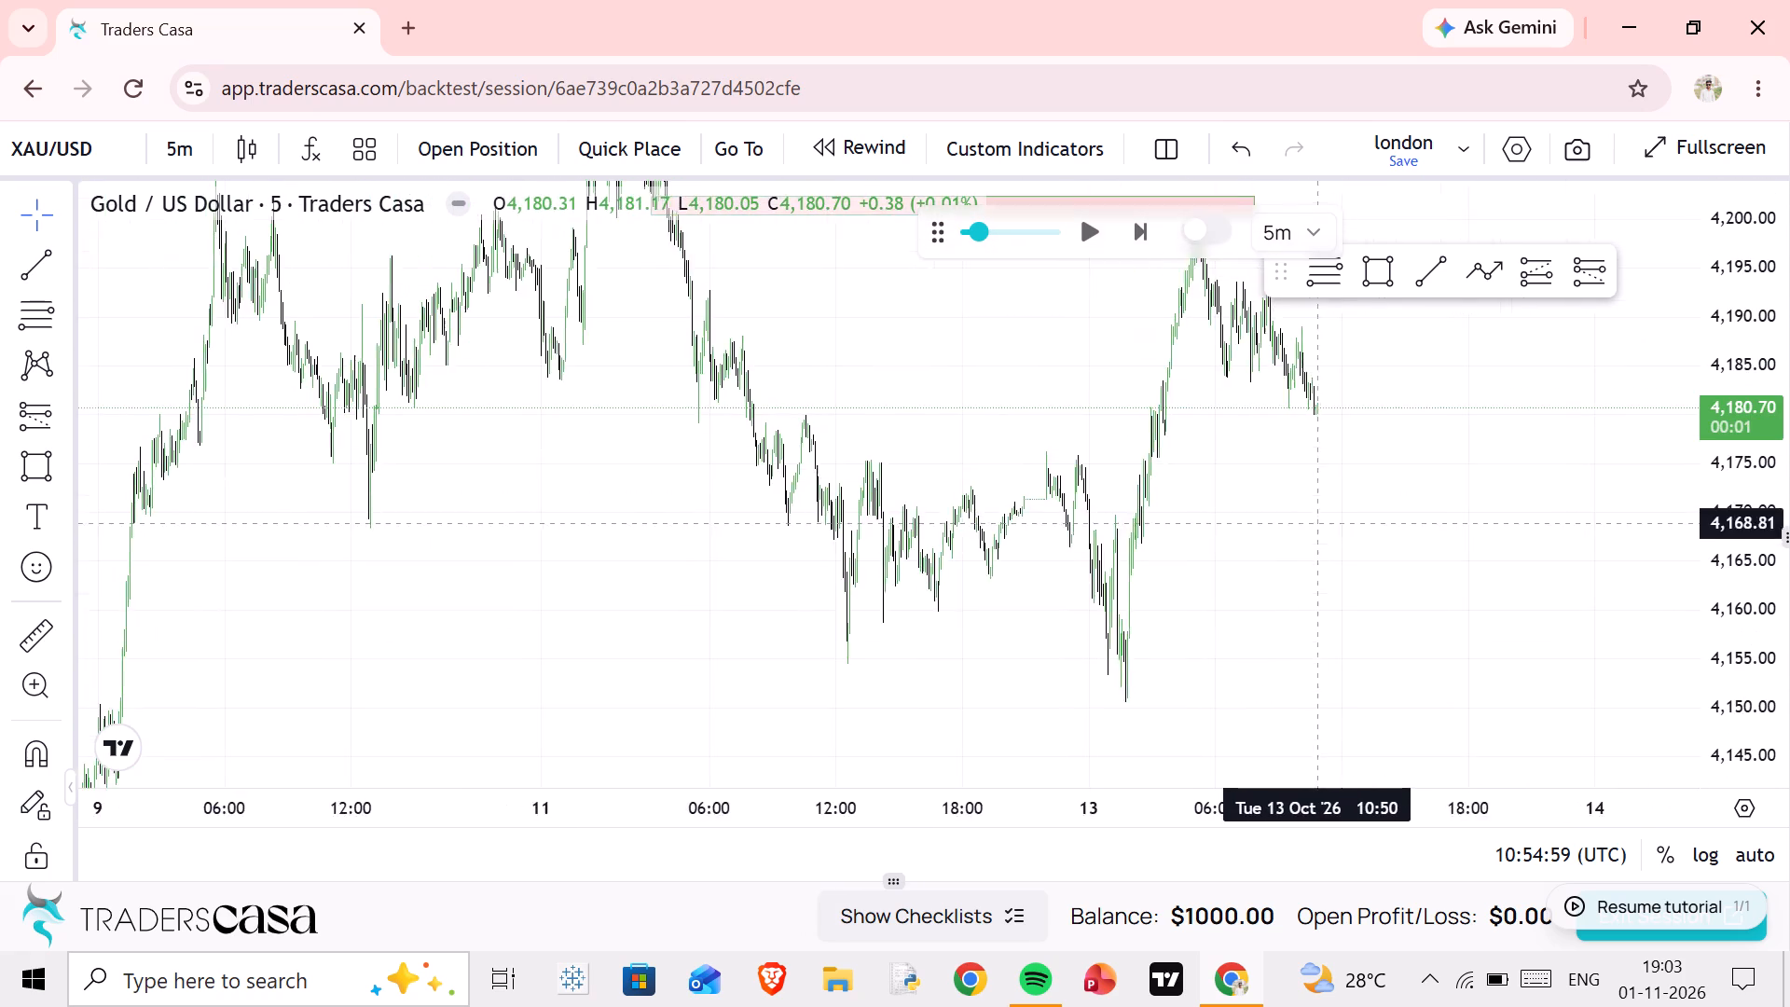
pyautogui.moveTo(1318, 524); pyautogui.dragTo(1324, 521)
pyautogui.scroll(-10, 1376, 499)
pyautogui.scroll(-15, 1777, 521)
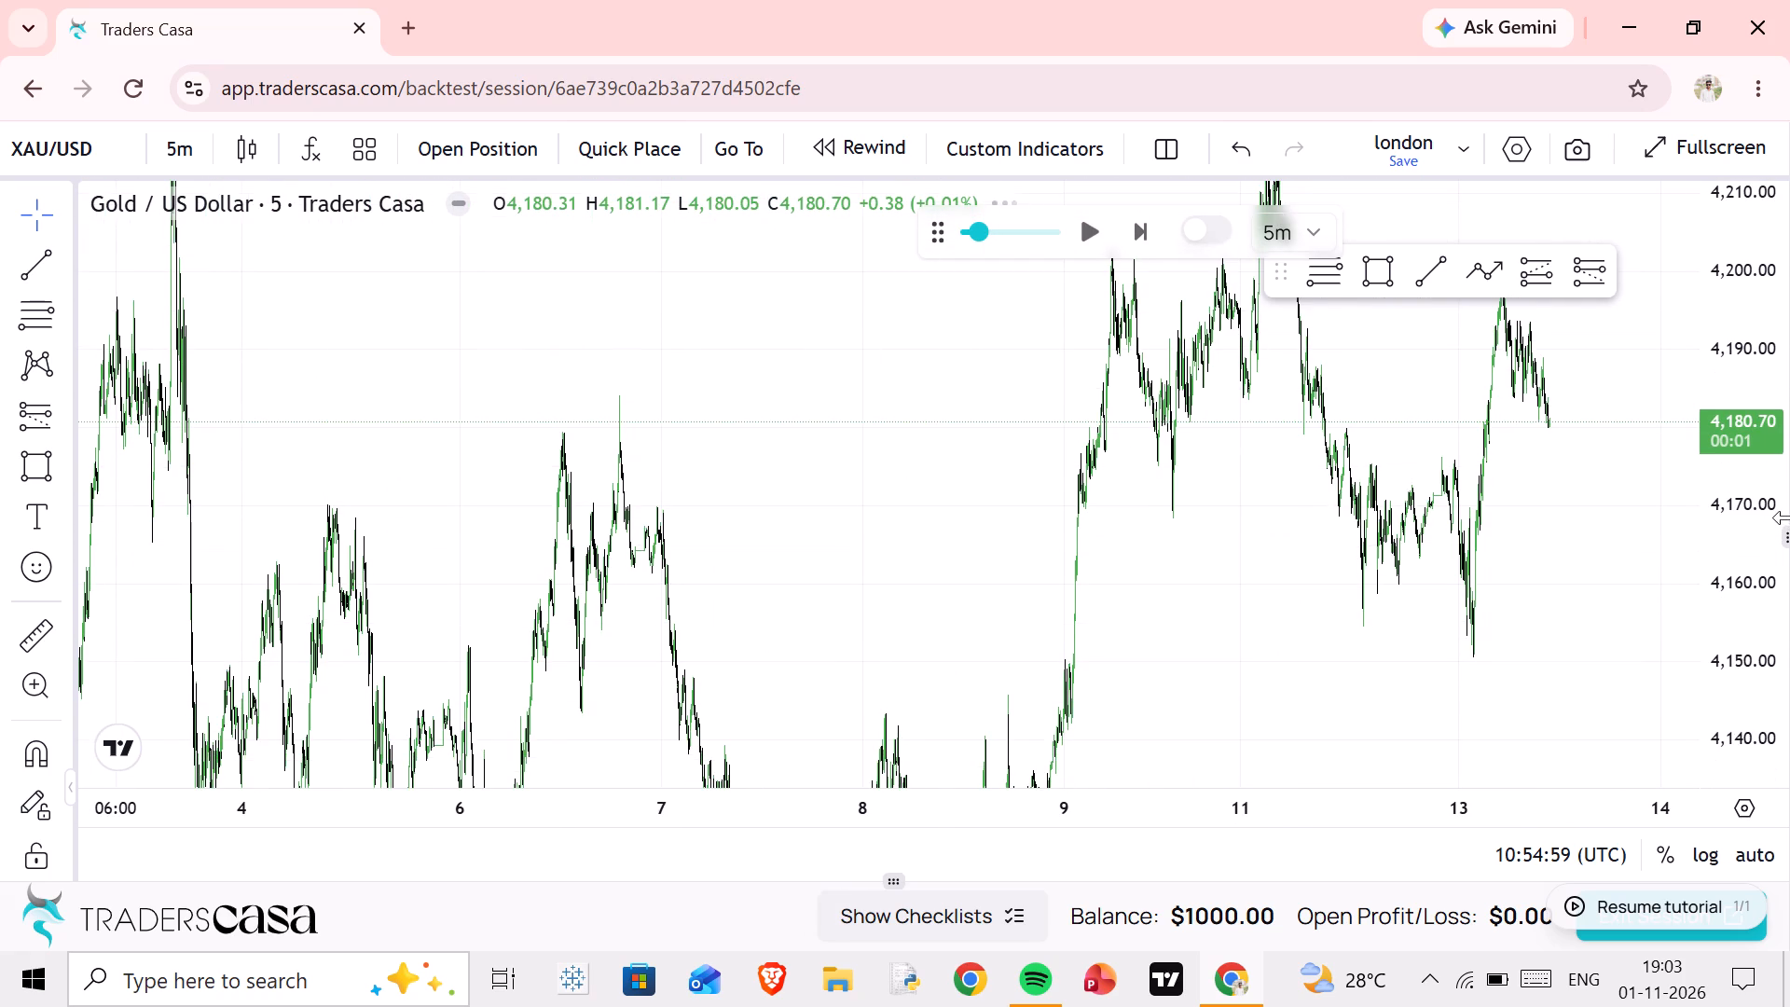
pyautogui.scroll(-17, 1789, 517)
pyautogui.moveTo(1583, 606); pyautogui.dragTo(1184, 598)
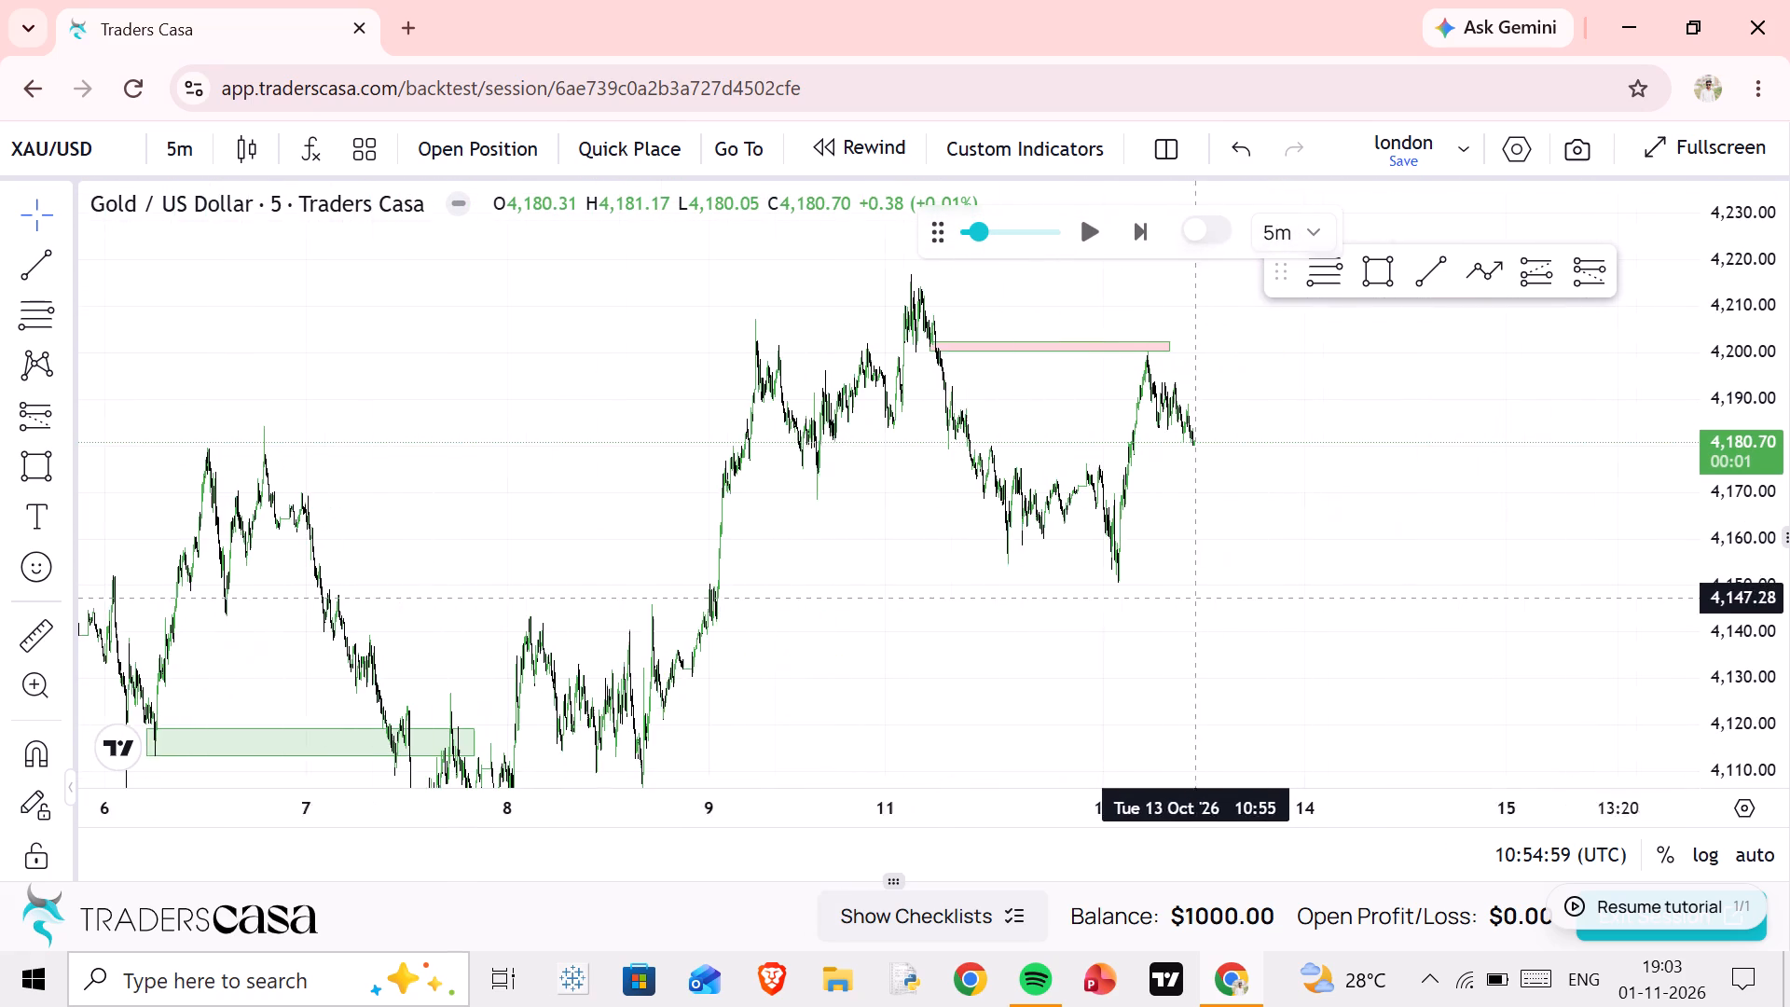
pyautogui.moveTo(1184, 598); pyautogui.dragTo(1183, 598)
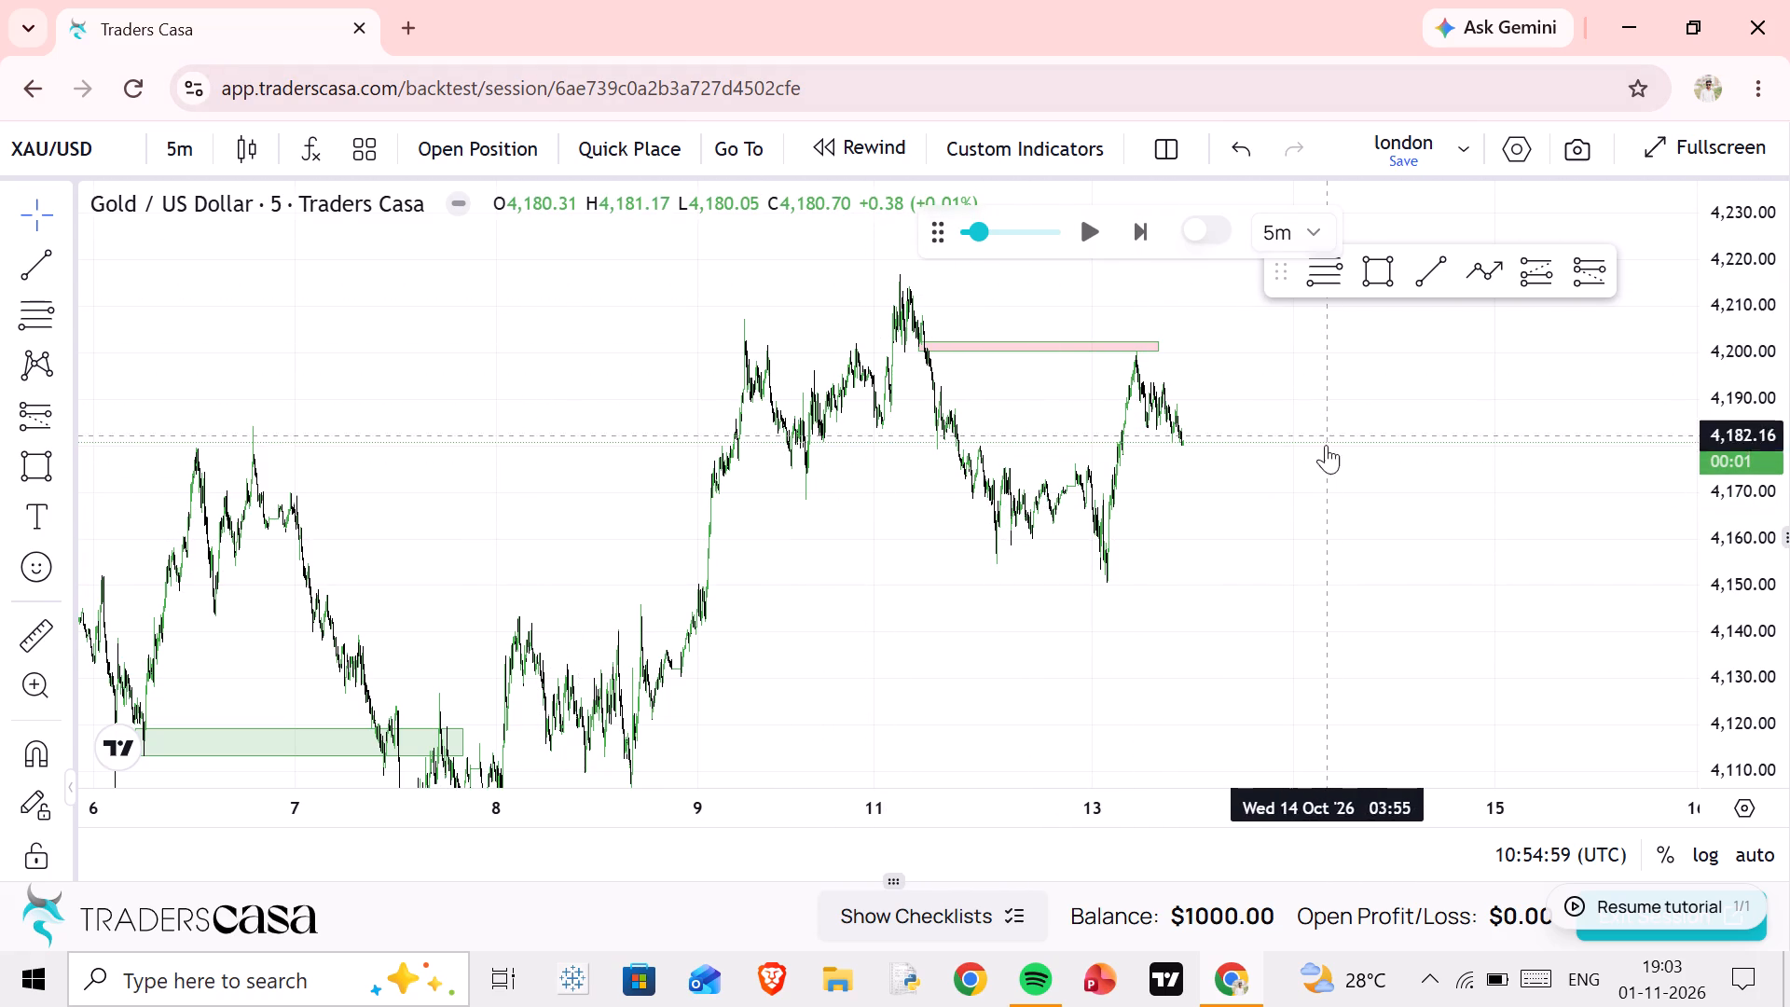
pyautogui.moveTo(1326, 446); pyautogui.dragTo(1384, 565)
pyautogui.scroll(9, 1384, 525)
pyautogui.moveTo(980, 516); pyautogui.dragTo(1474, 256)
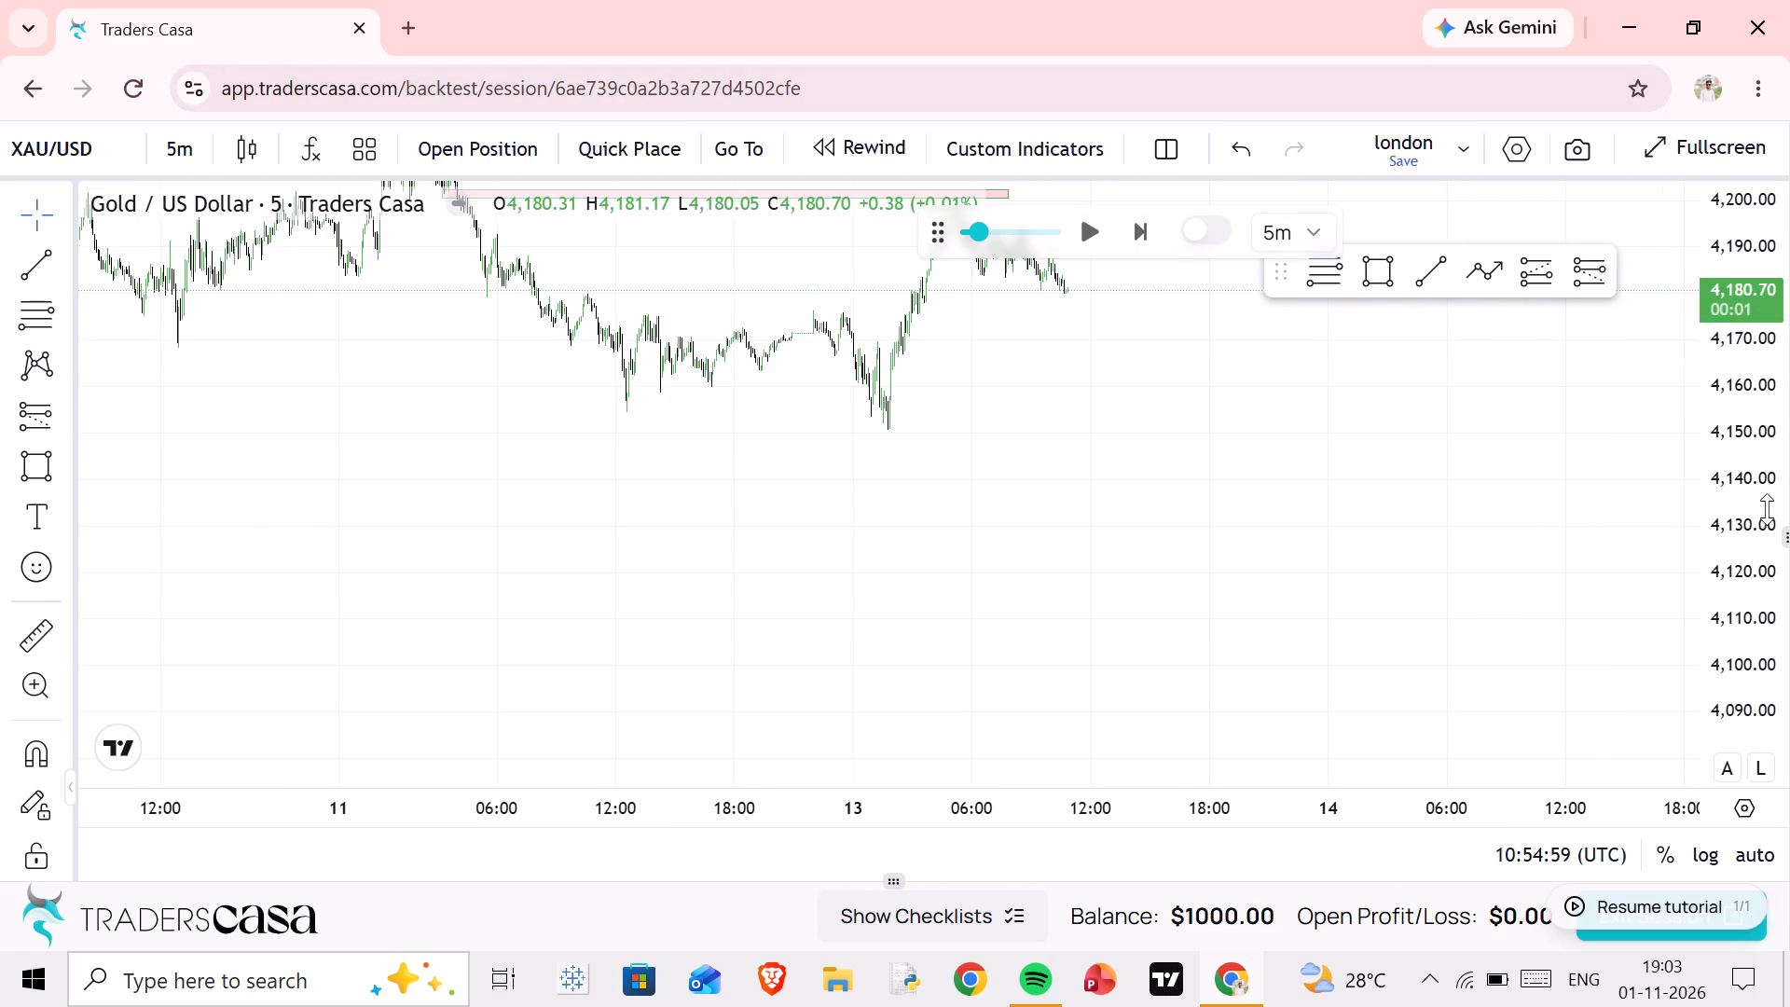
pyautogui.scroll(10, 1767, 509)
pyautogui.moveTo(1200, 400); pyautogui.dragTo(1425, 691)
pyautogui.scroll(9, 1370, 641)
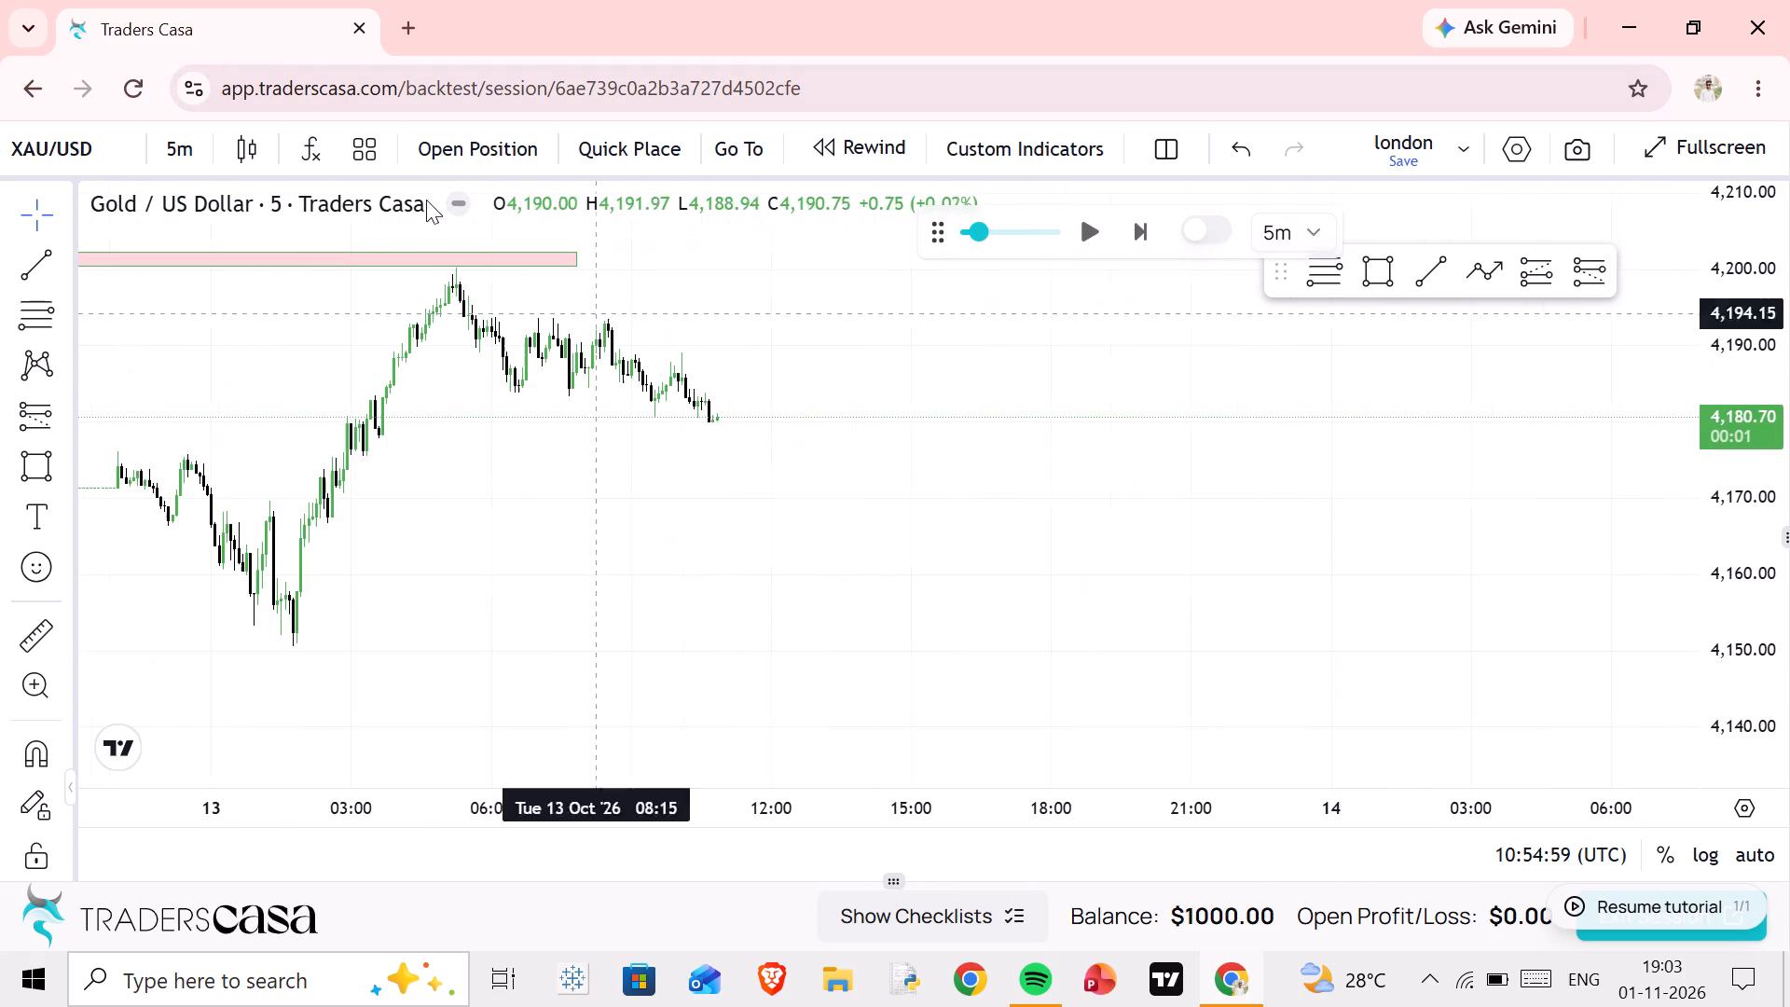
# Switch the chart to the 15-minute interval.
pyautogui.click(185, 143)
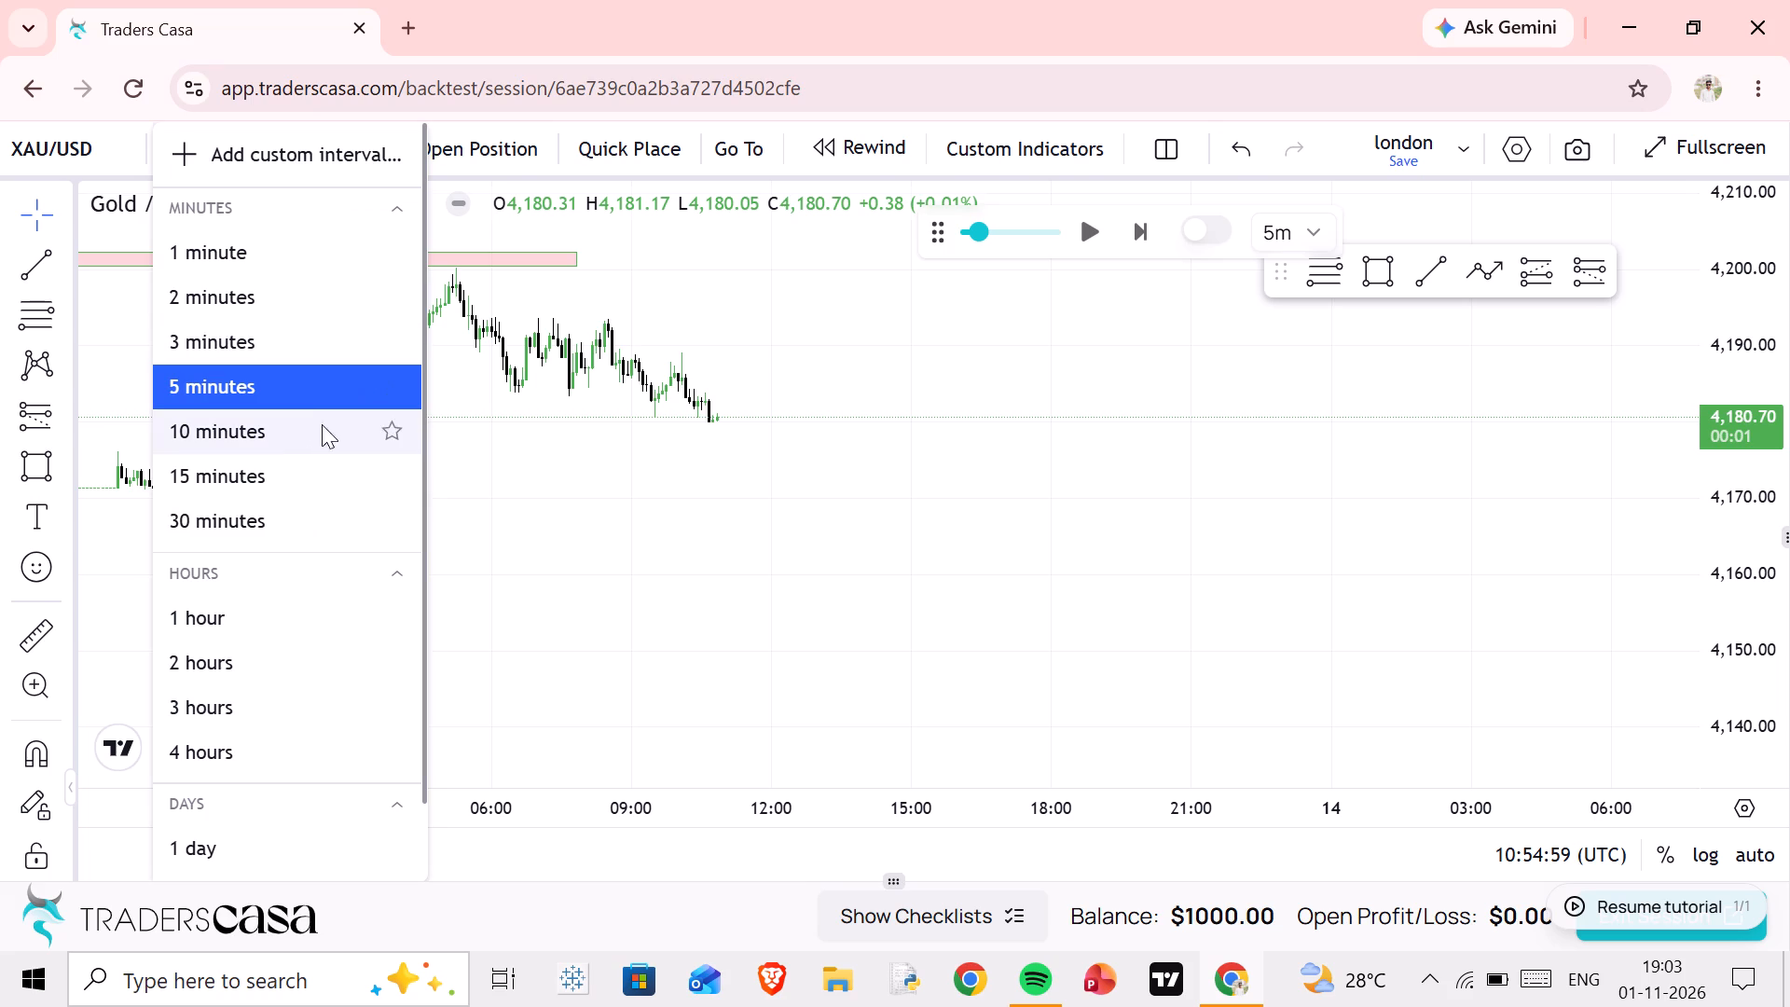
pyautogui.click(299, 457)
pyautogui.click(1042, 493)
# Run the replay on and pause it at about 11:10 on 13 Oct.
pyautogui.scroll(2, 940, 458)
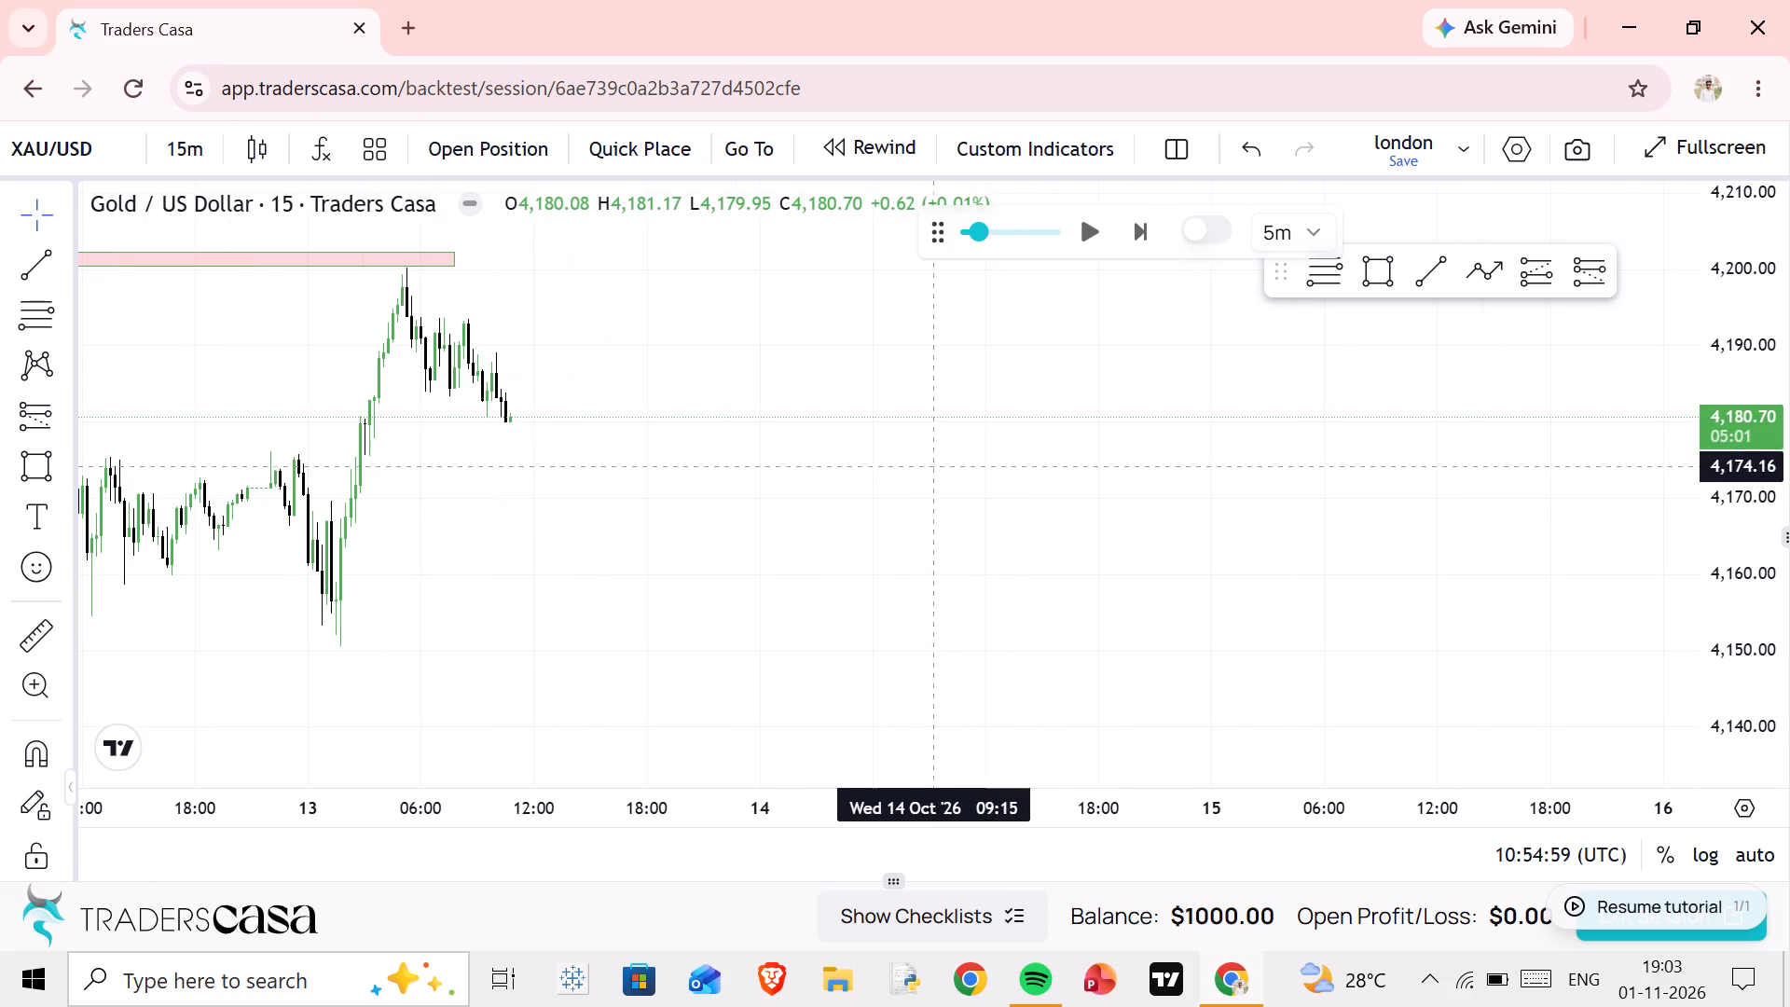
pyautogui.click(1096, 235)
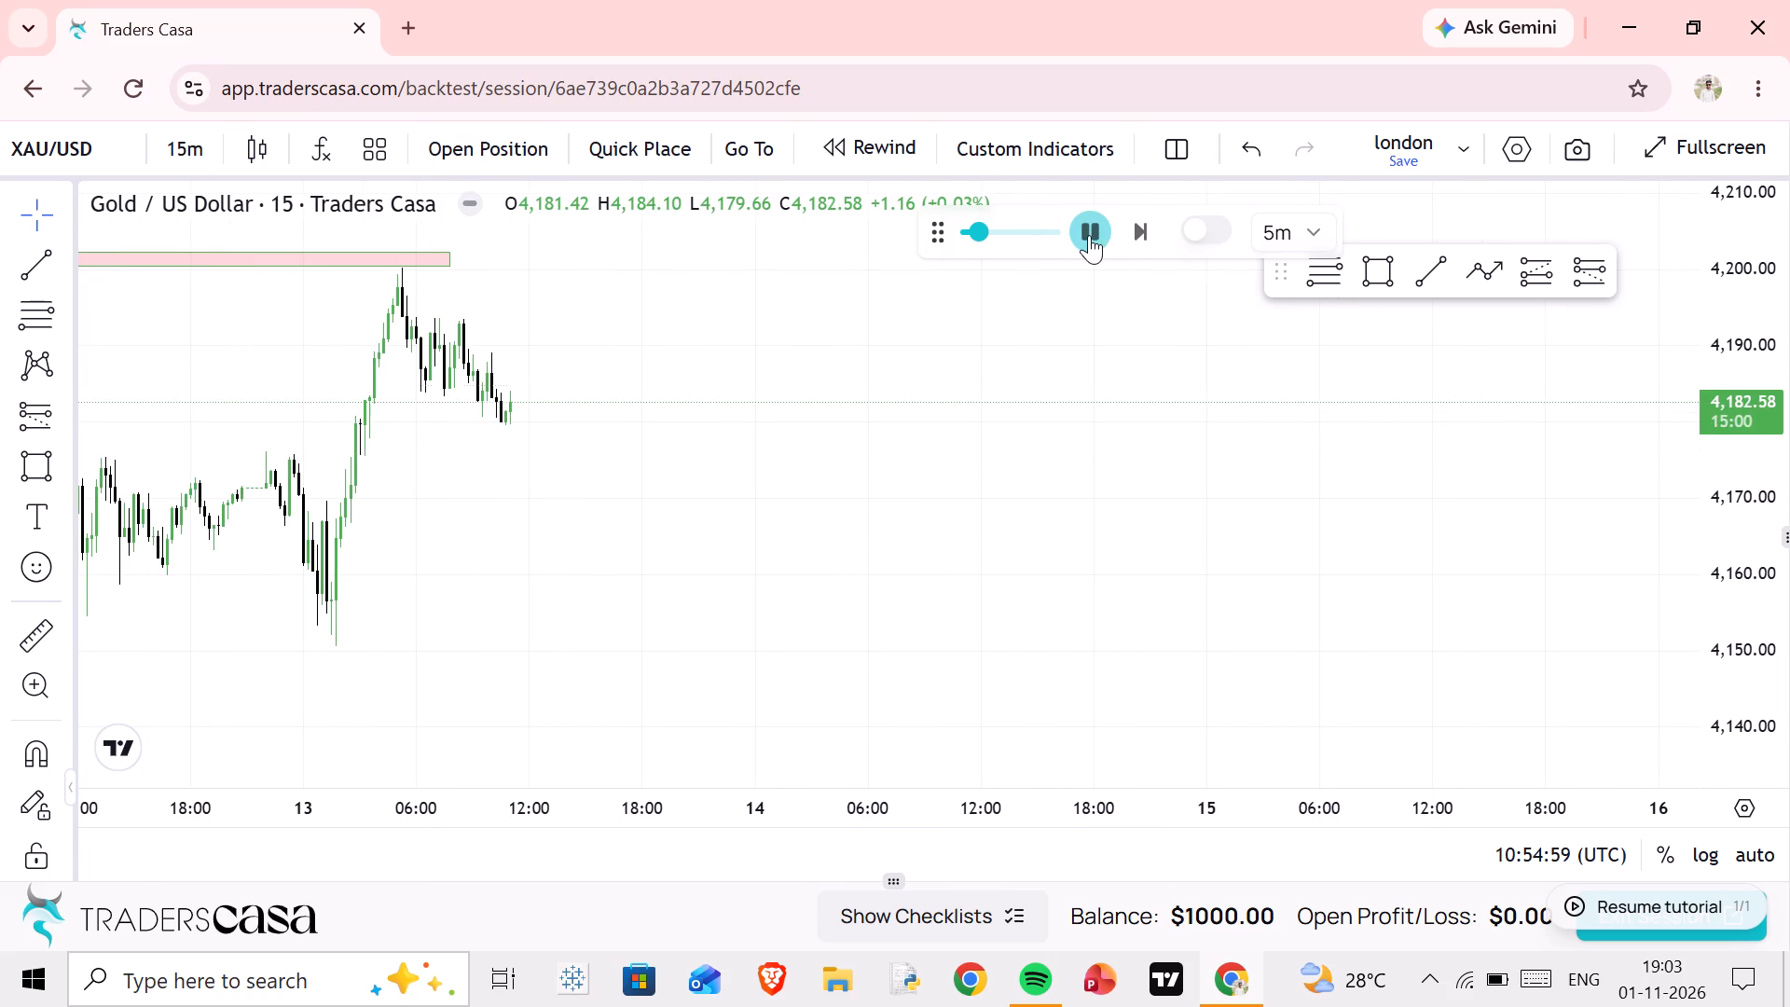
pyautogui.click(1089, 235)
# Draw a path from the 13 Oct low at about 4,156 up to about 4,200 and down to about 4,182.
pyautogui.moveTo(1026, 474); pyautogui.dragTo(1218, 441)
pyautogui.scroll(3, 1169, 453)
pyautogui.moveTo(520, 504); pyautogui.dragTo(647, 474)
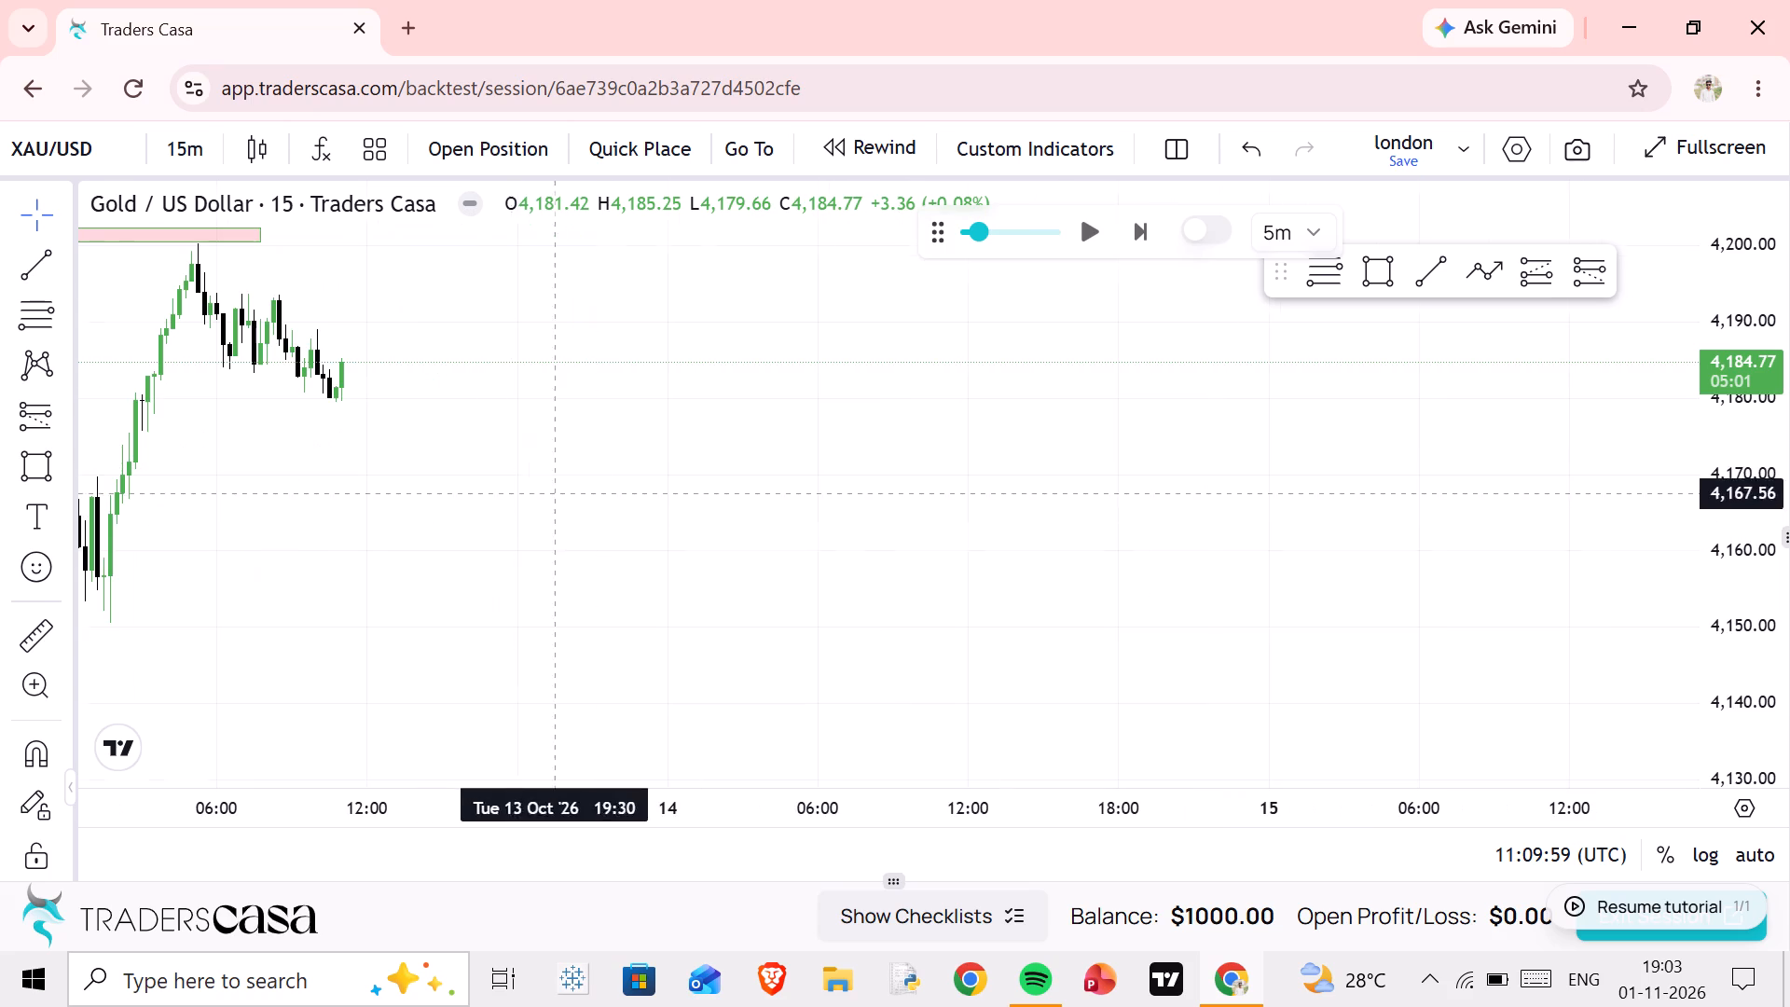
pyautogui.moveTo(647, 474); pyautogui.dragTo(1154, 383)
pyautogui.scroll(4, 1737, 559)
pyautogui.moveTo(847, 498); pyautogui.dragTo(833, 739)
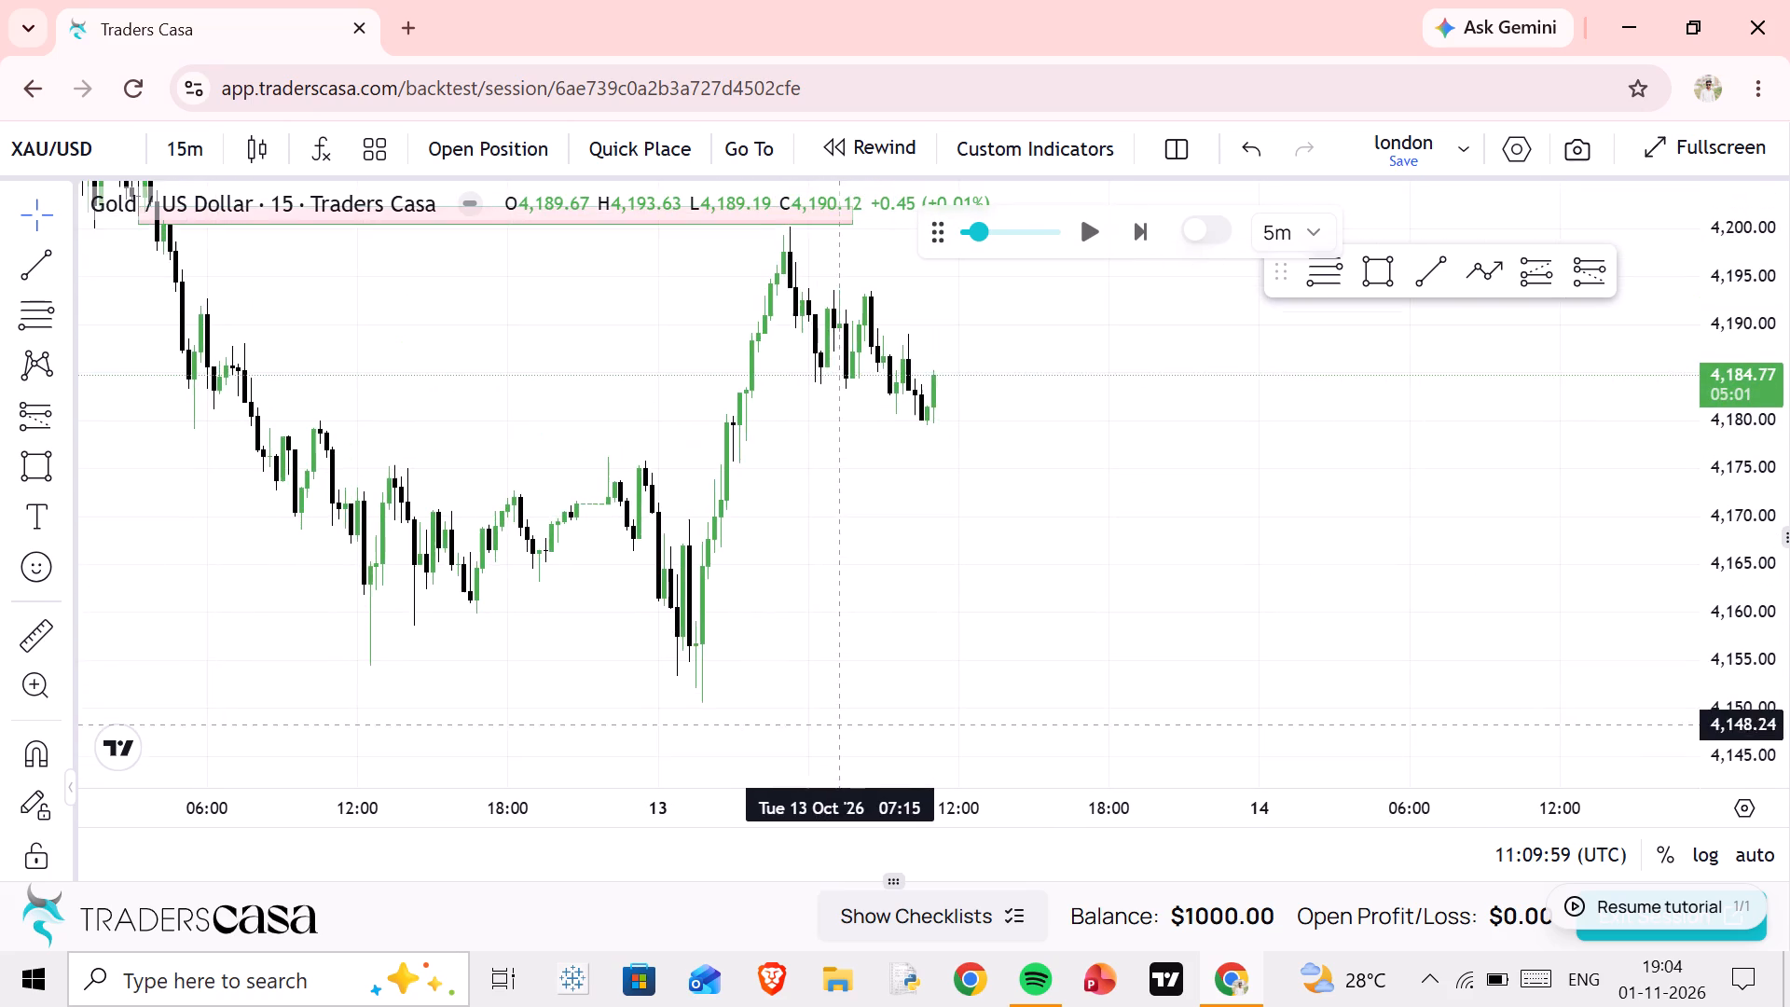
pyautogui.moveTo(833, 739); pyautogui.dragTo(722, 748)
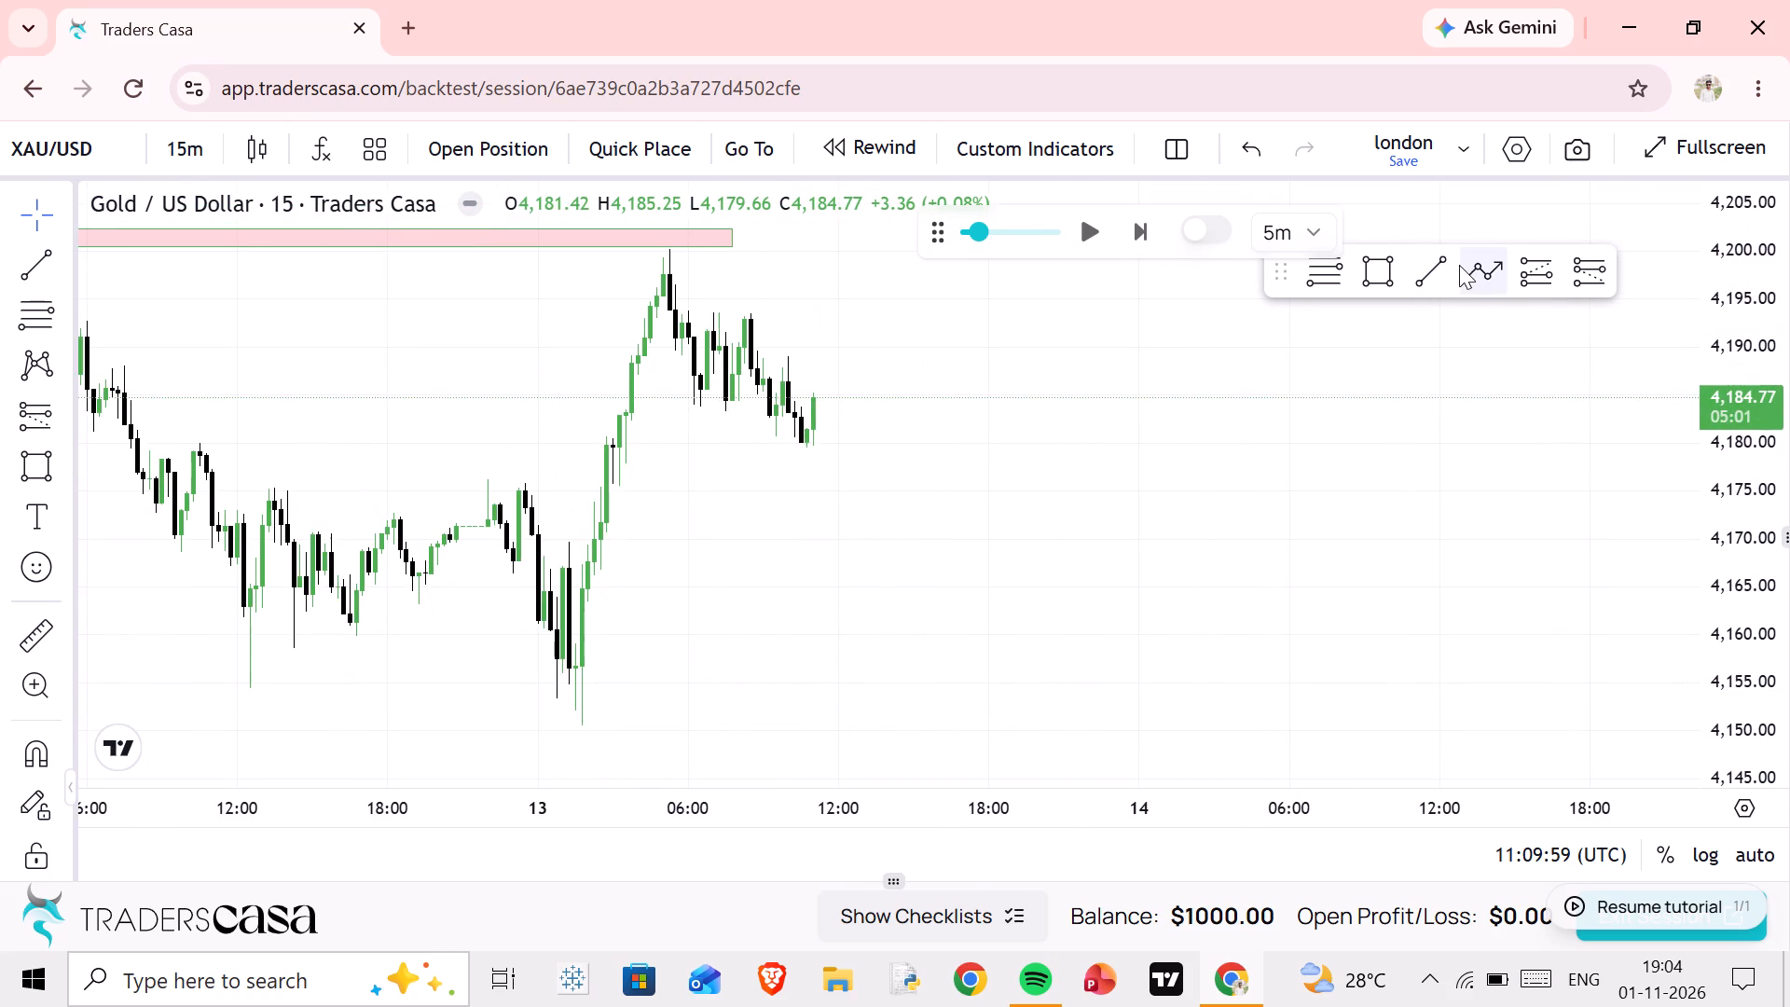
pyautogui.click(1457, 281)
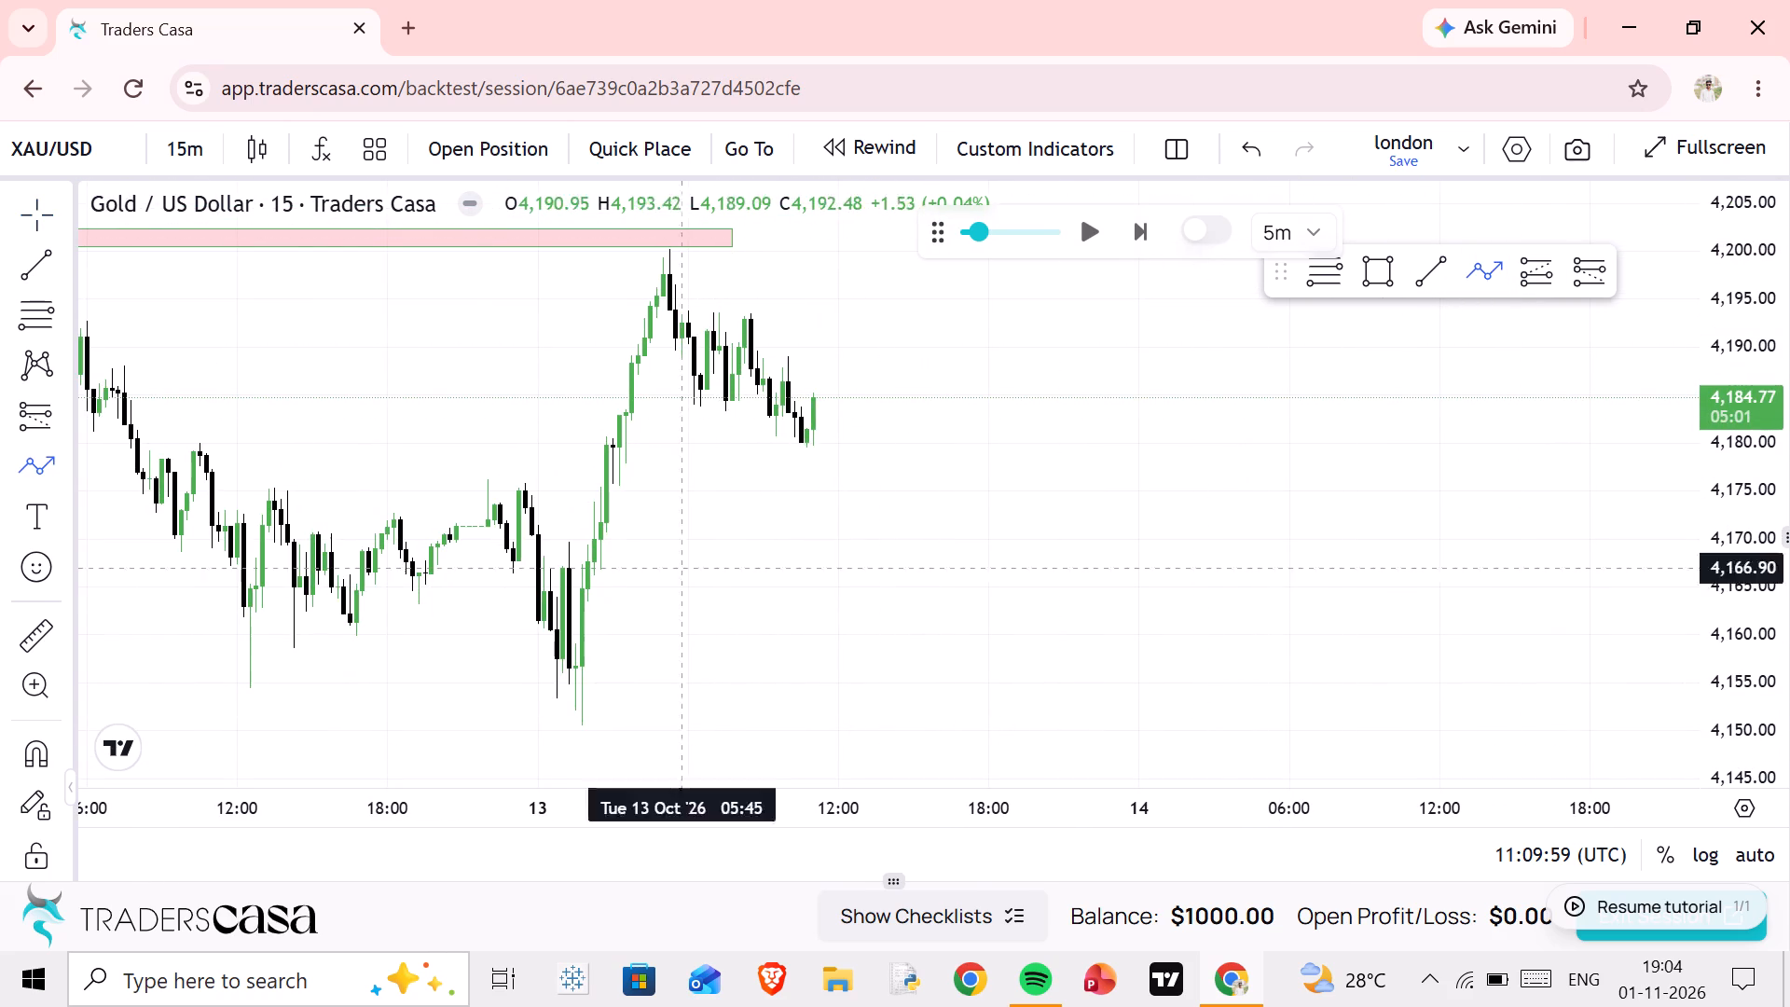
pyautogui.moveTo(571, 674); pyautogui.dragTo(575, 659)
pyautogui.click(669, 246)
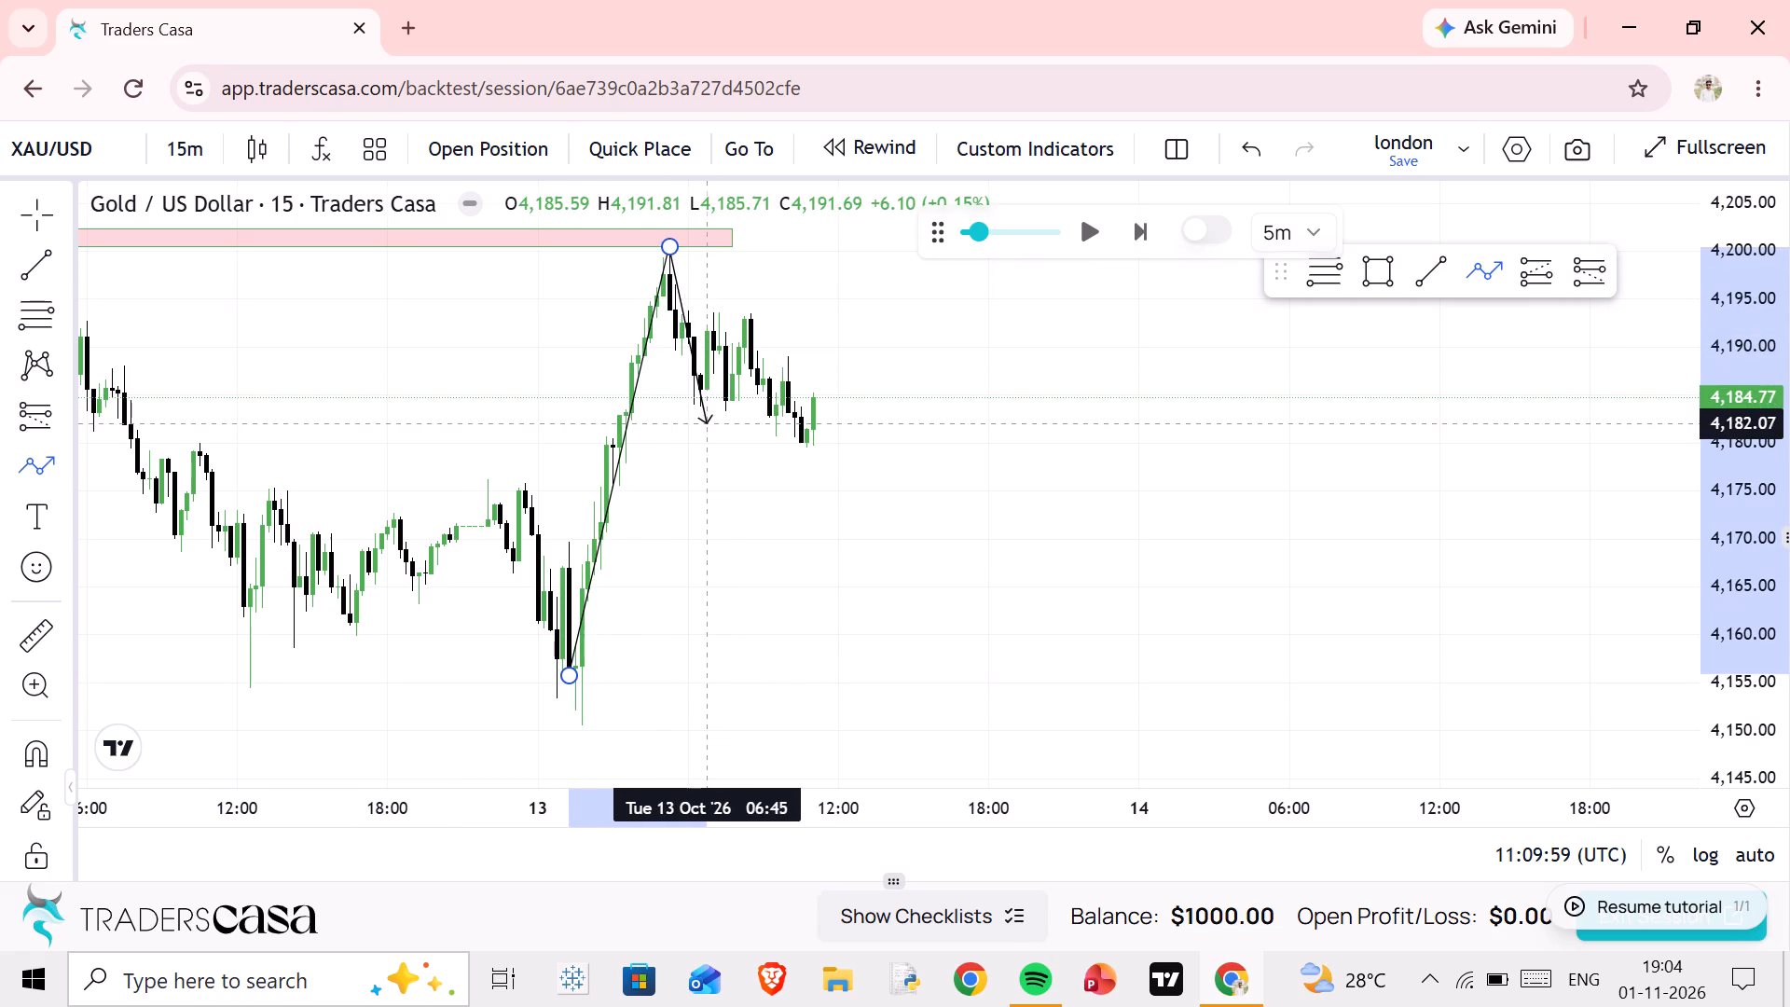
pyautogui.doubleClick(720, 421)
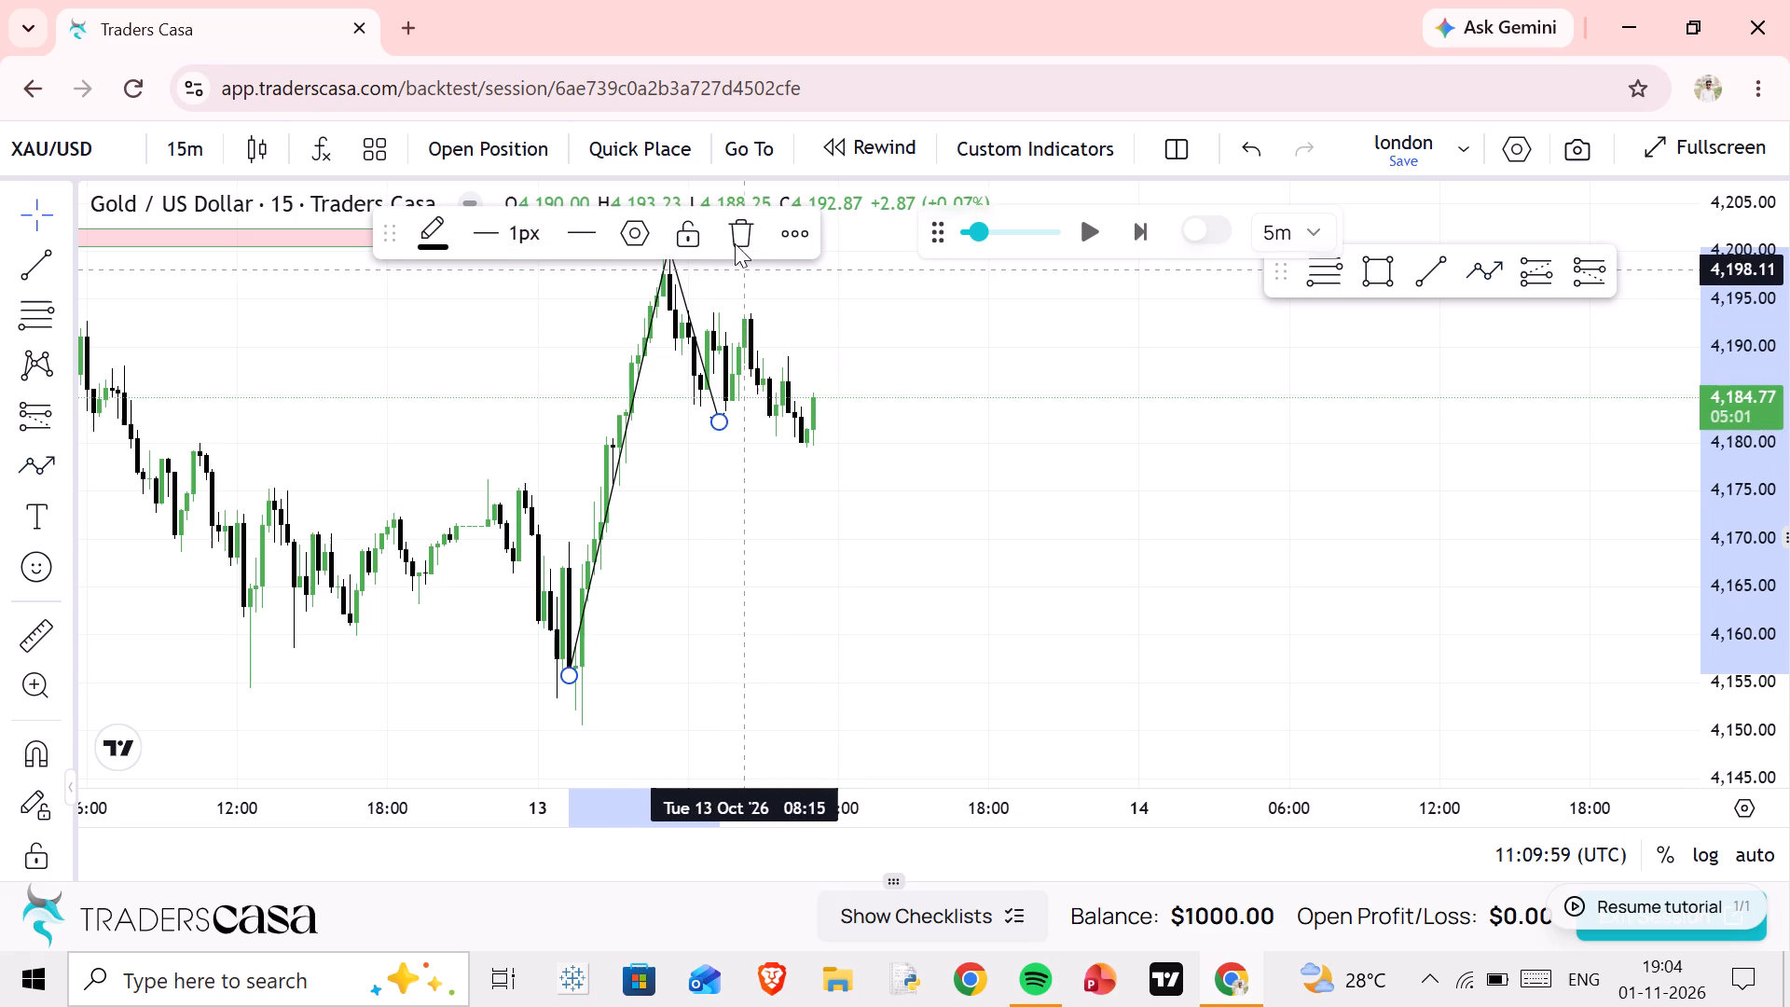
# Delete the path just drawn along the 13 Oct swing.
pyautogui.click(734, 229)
# Extend the end of the red zone at 4,200.48–4,202.34 to 23:00 on 13 Oct.
pyautogui.moveTo(753, 314); pyautogui.dragTo(728, 542)
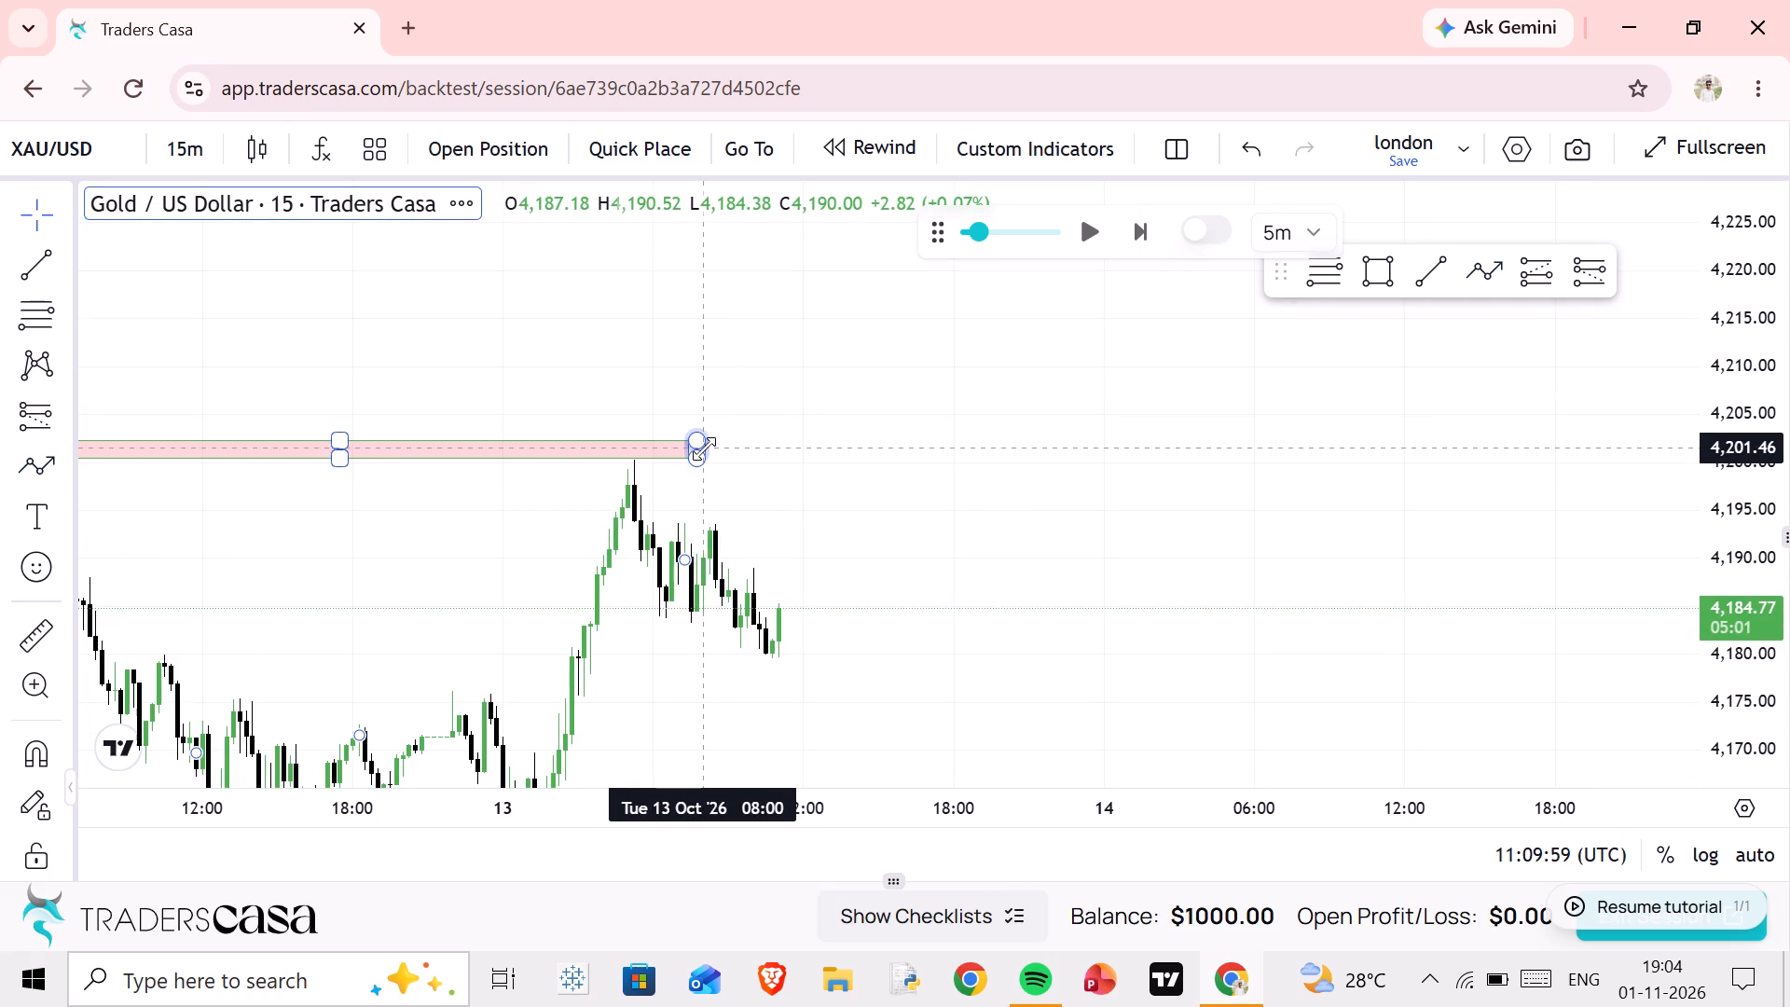
pyautogui.moveTo(707, 448); pyautogui.dragTo(1076, 479)
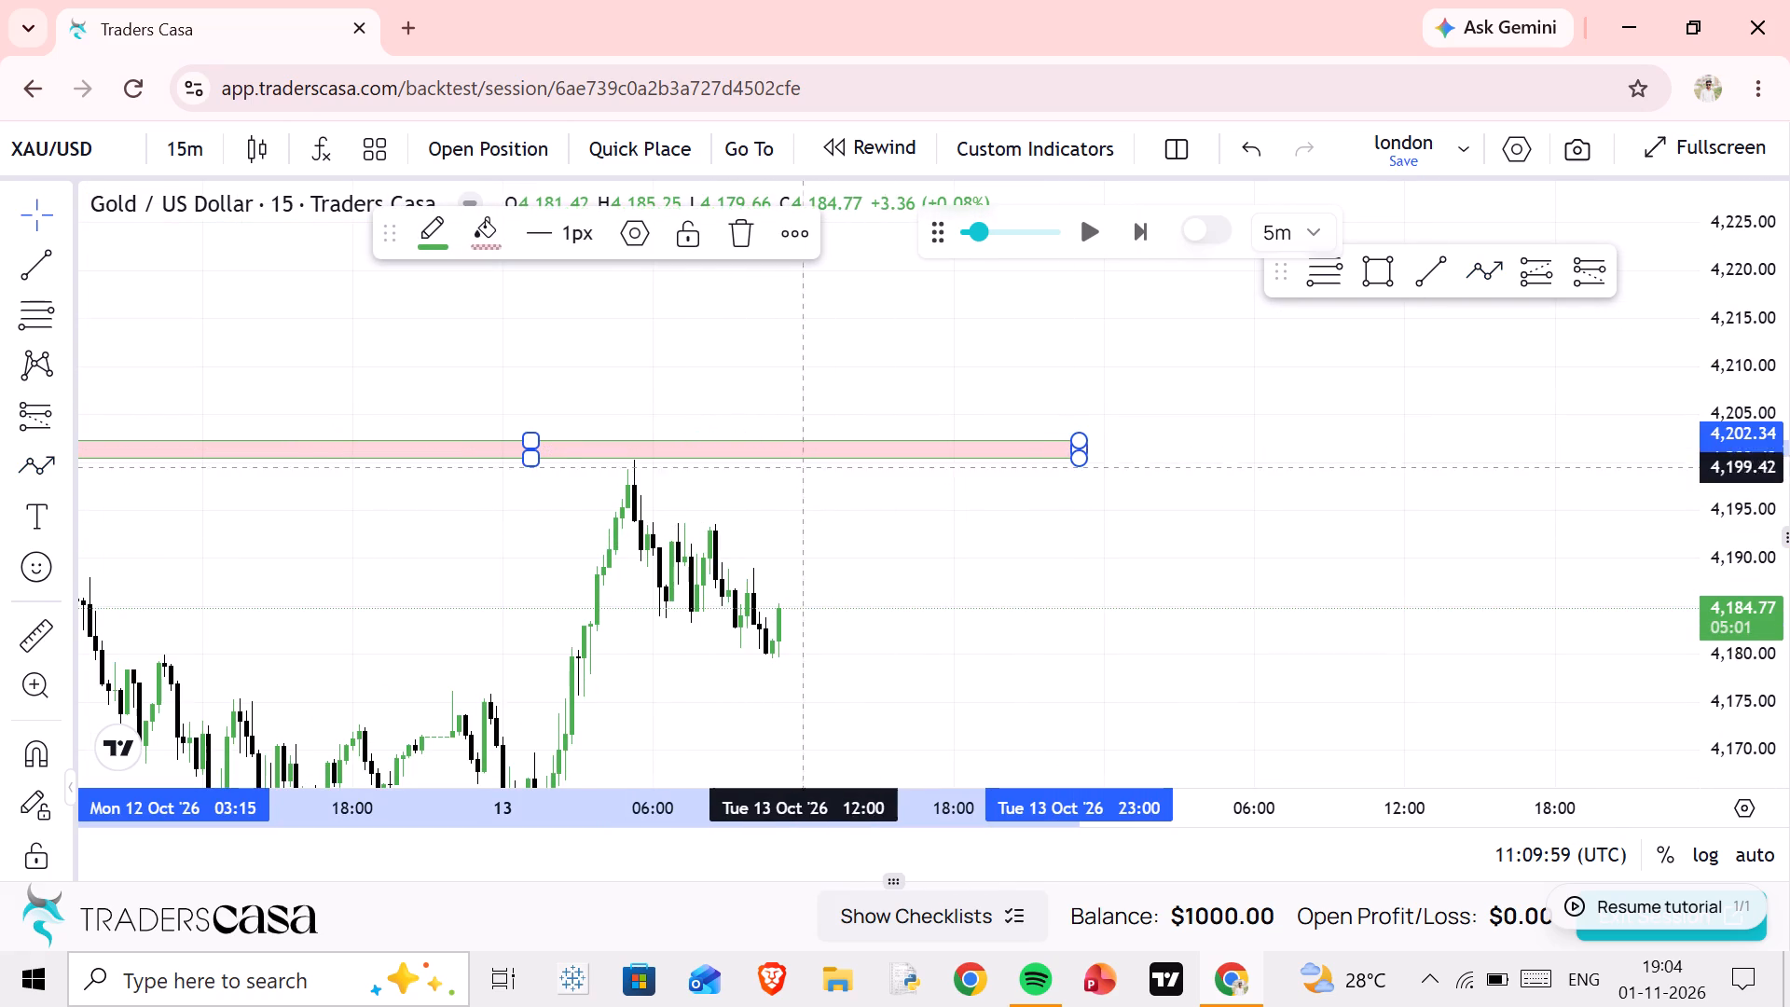
# Change the fill of the 4,200.48–4,202.34 zone to green.
pyautogui.click(475, 254)
pyautogui.click(576, 313)
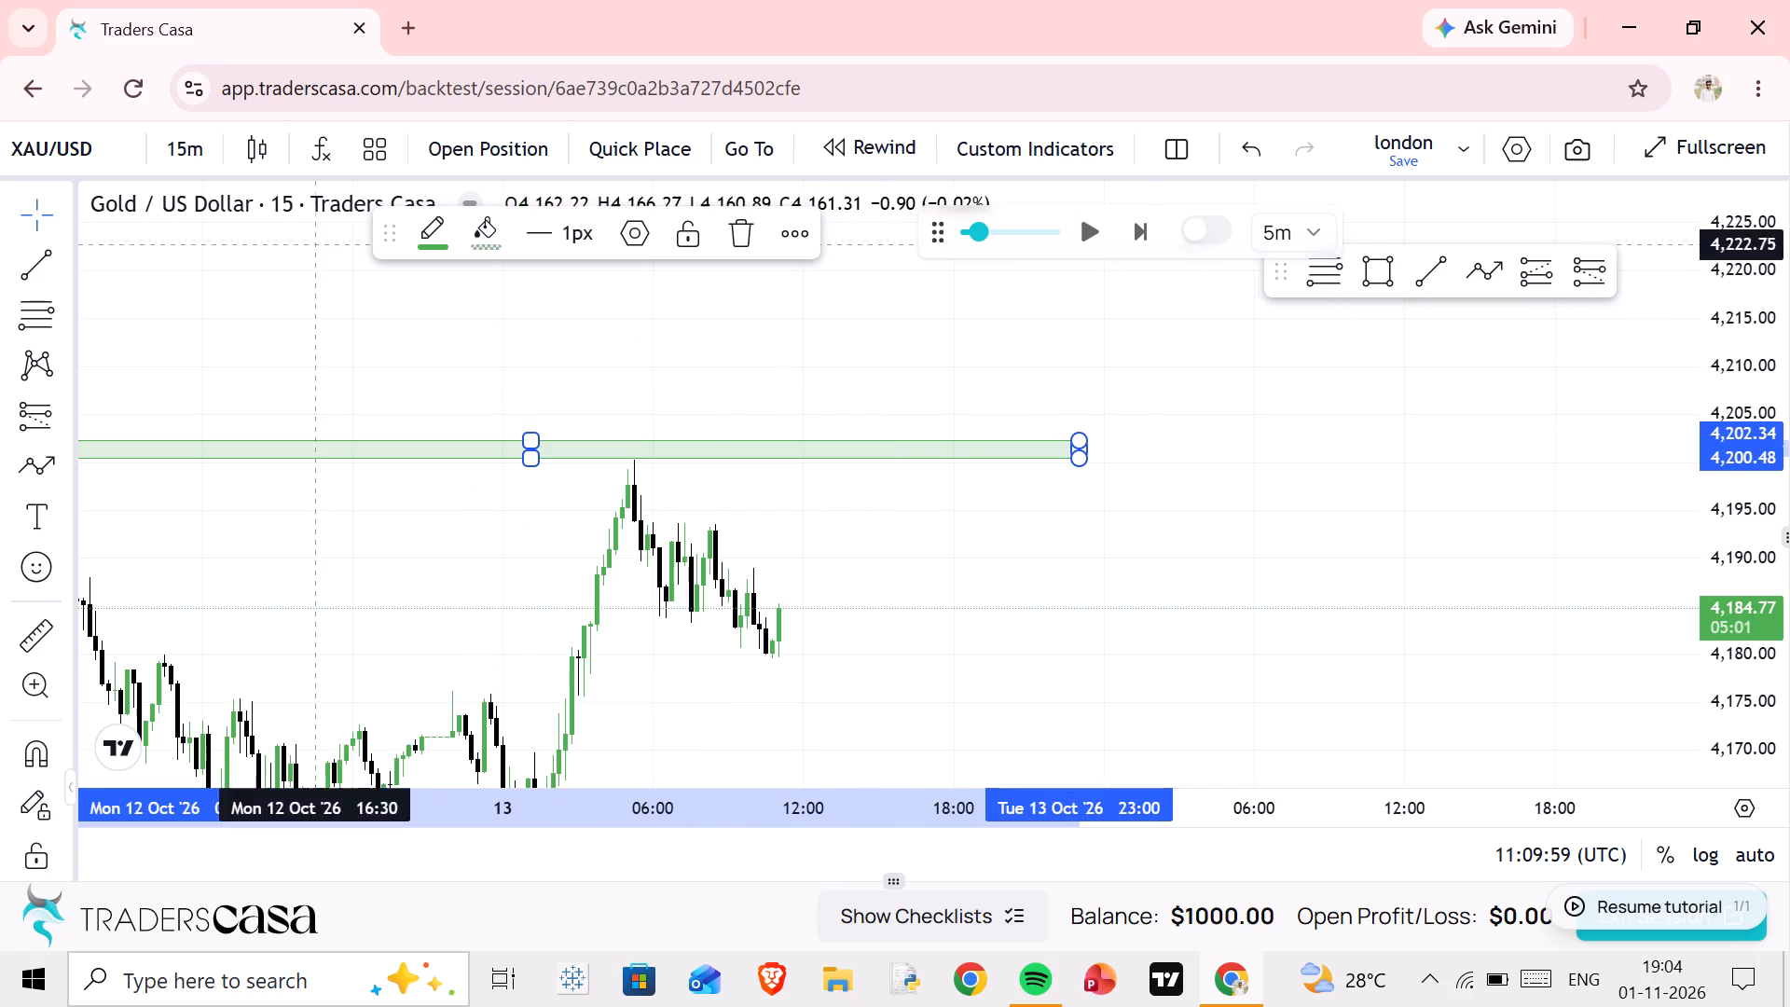
# Switch the chart to the 5-minute interval.
pyautogui.click(193, 140)
pyautogui.click(221, 380)
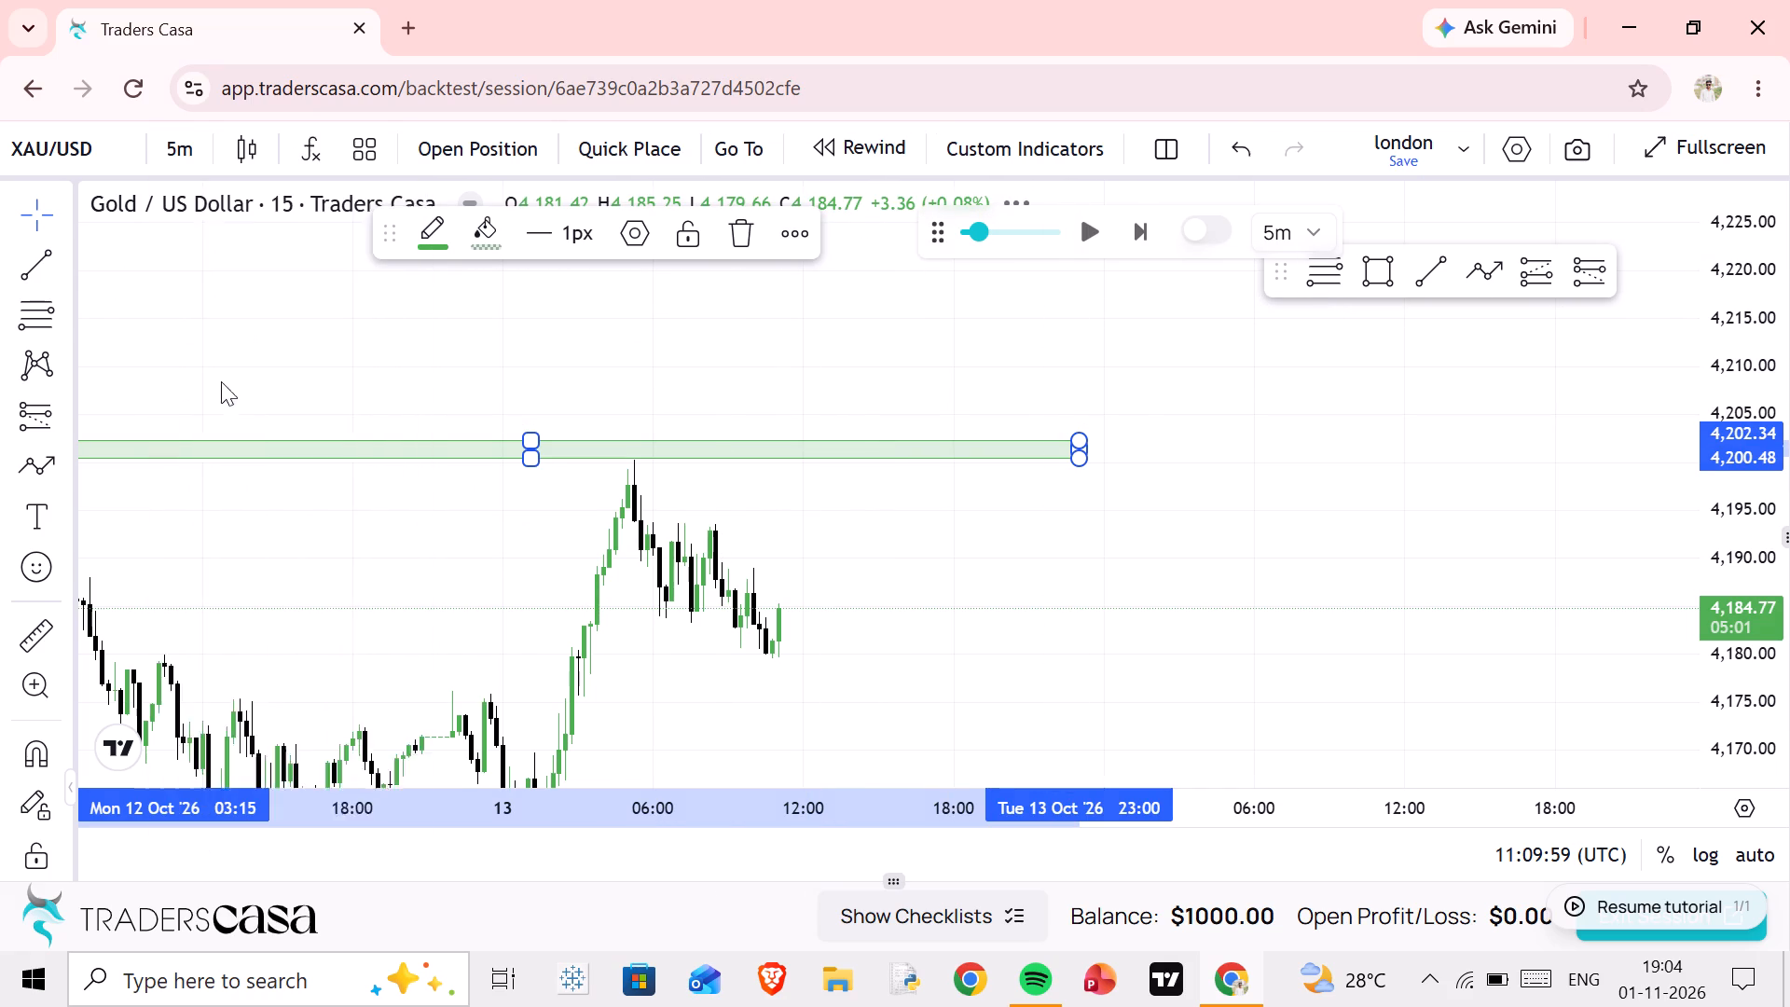
# Check price action below the green zone and switch the chart back to the 15-minute interval.
pyautogui.scroll(-5, 989, 377)
pyautogui.moveTo(1276, 583); pyautogui.dragTo(1210, 459)
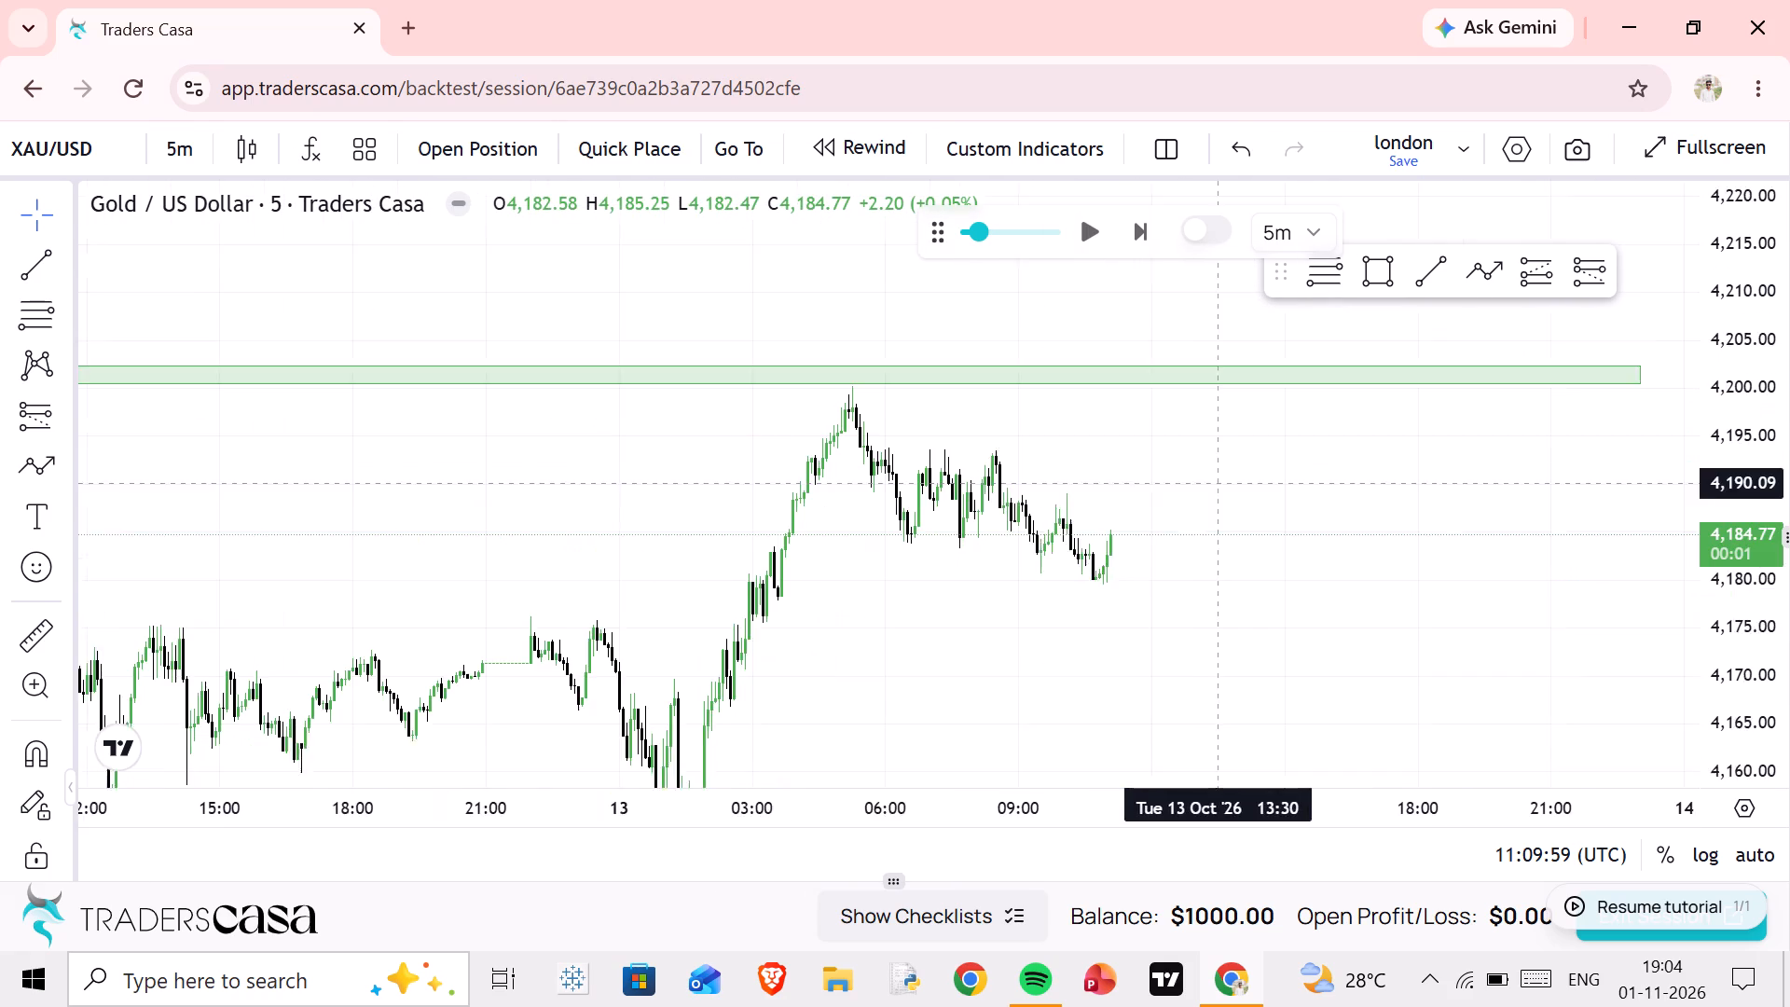
pyautogui.moveTo(1210, 459); pyautogui.dragTo(1207, 452)
pyautogui.scroll(3, 1696, 658)
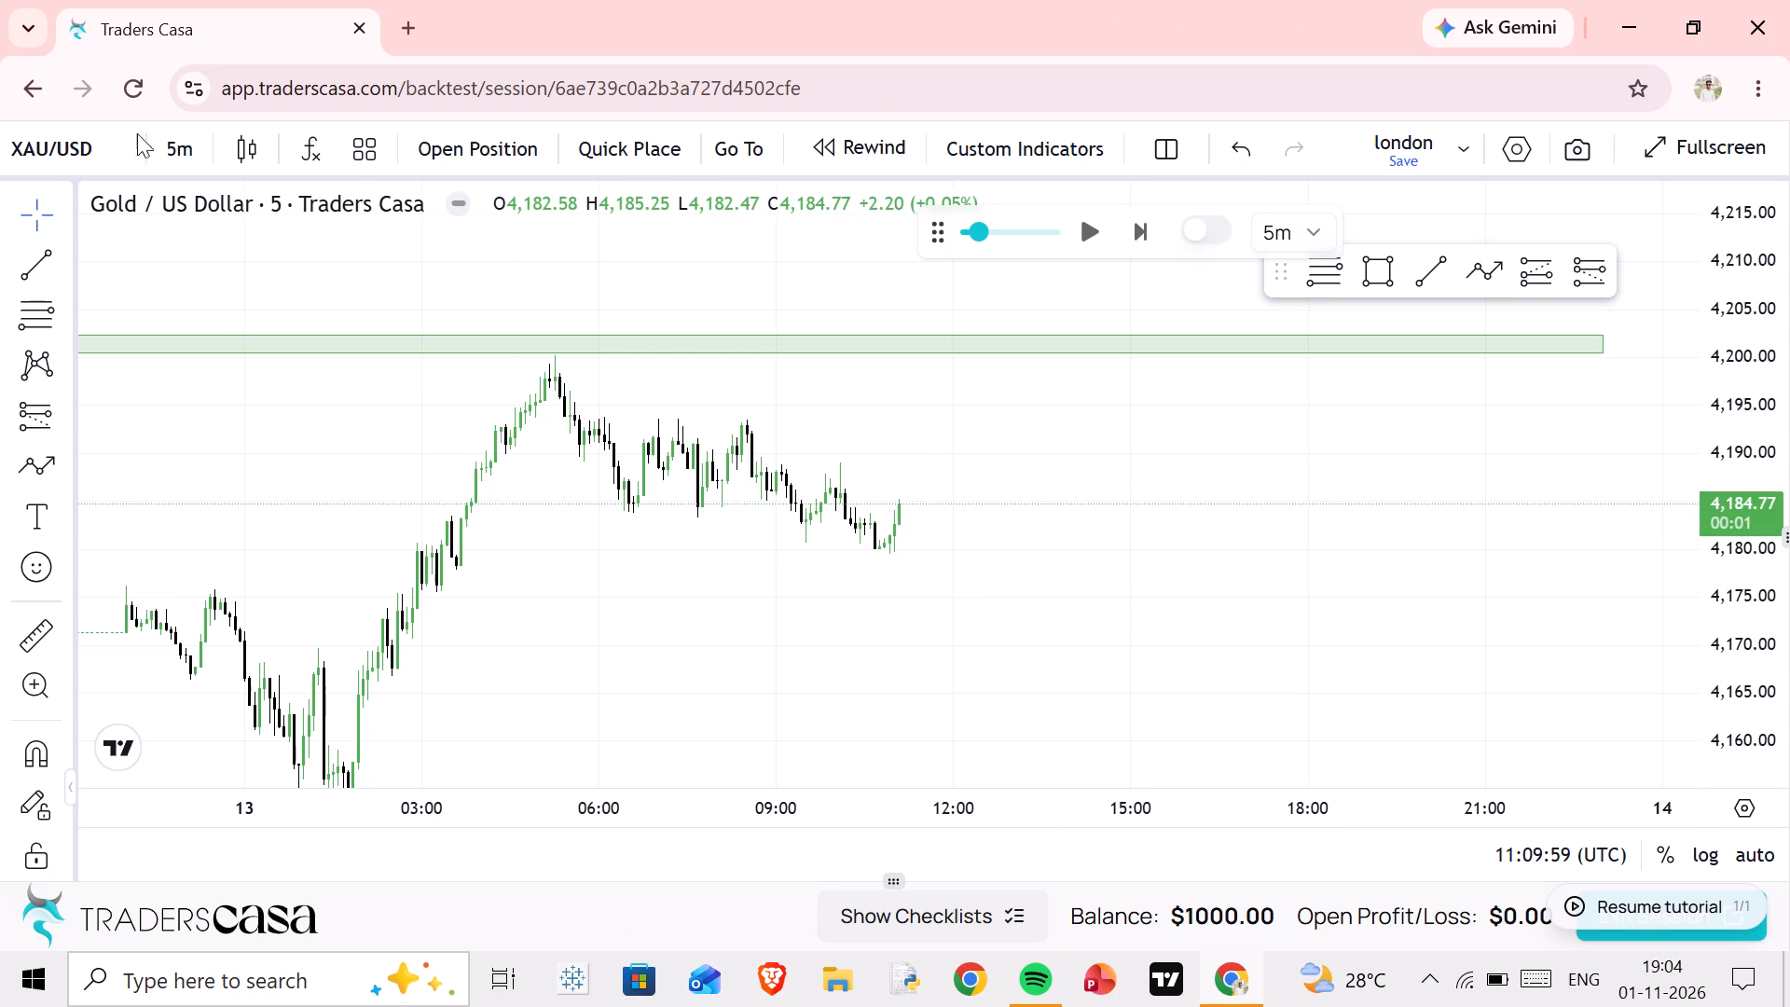
pyautogui.click(162, 141)
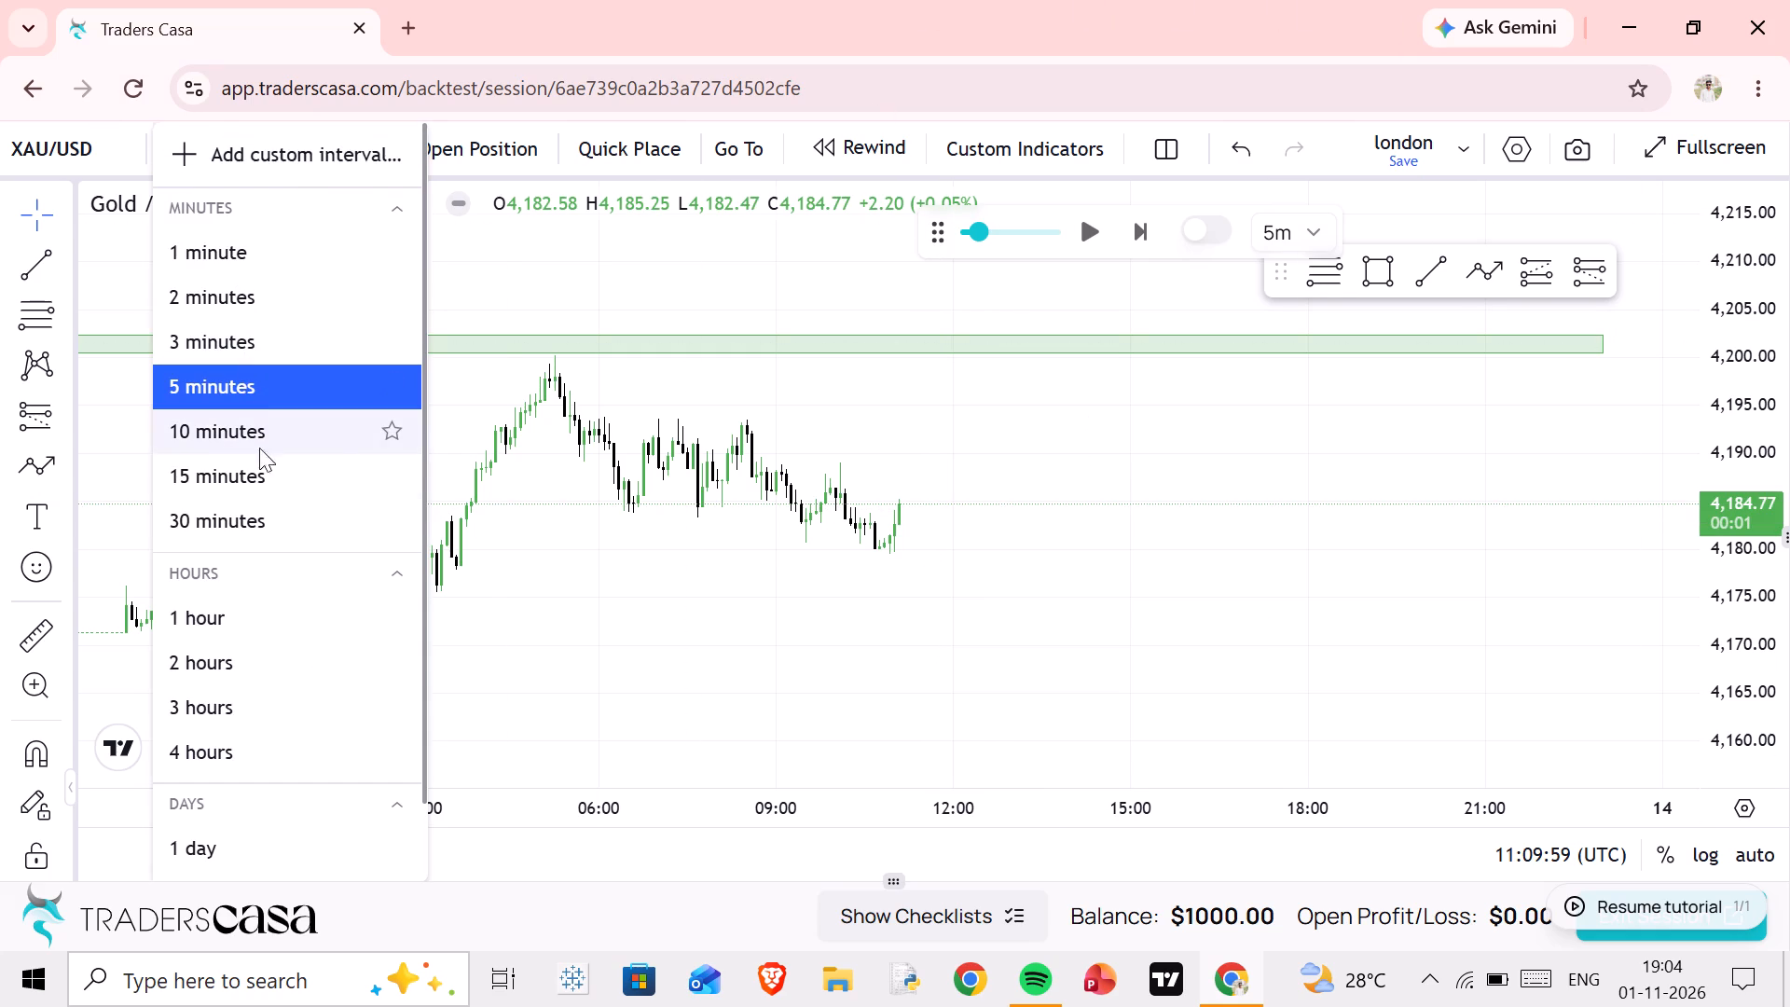
pyautogui.click(261, 478)
# Set the replay step to 15 minutes.
pyautogui.scroll(3, 1237, 402)
pyautogui.moveTo(881, 506); pyautogui.dragTo(953, 389)
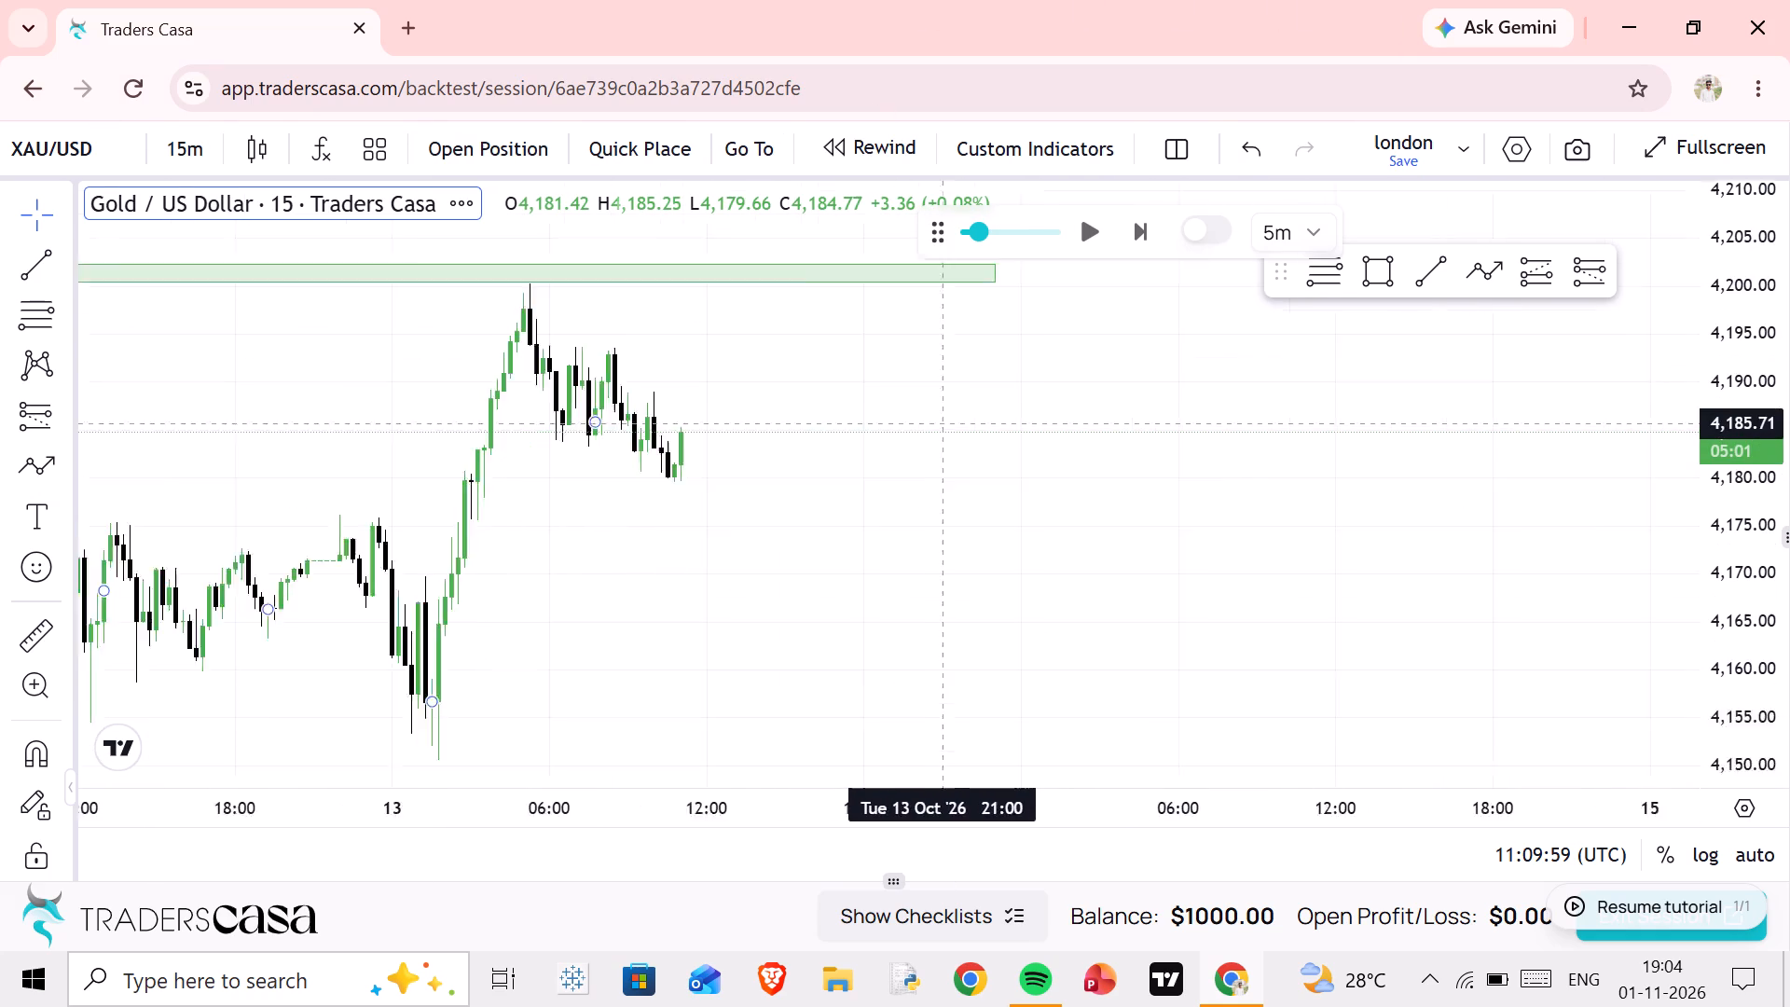
pyautogui.moveTo(953, 389); pyautogui.dragTo(965, 353)
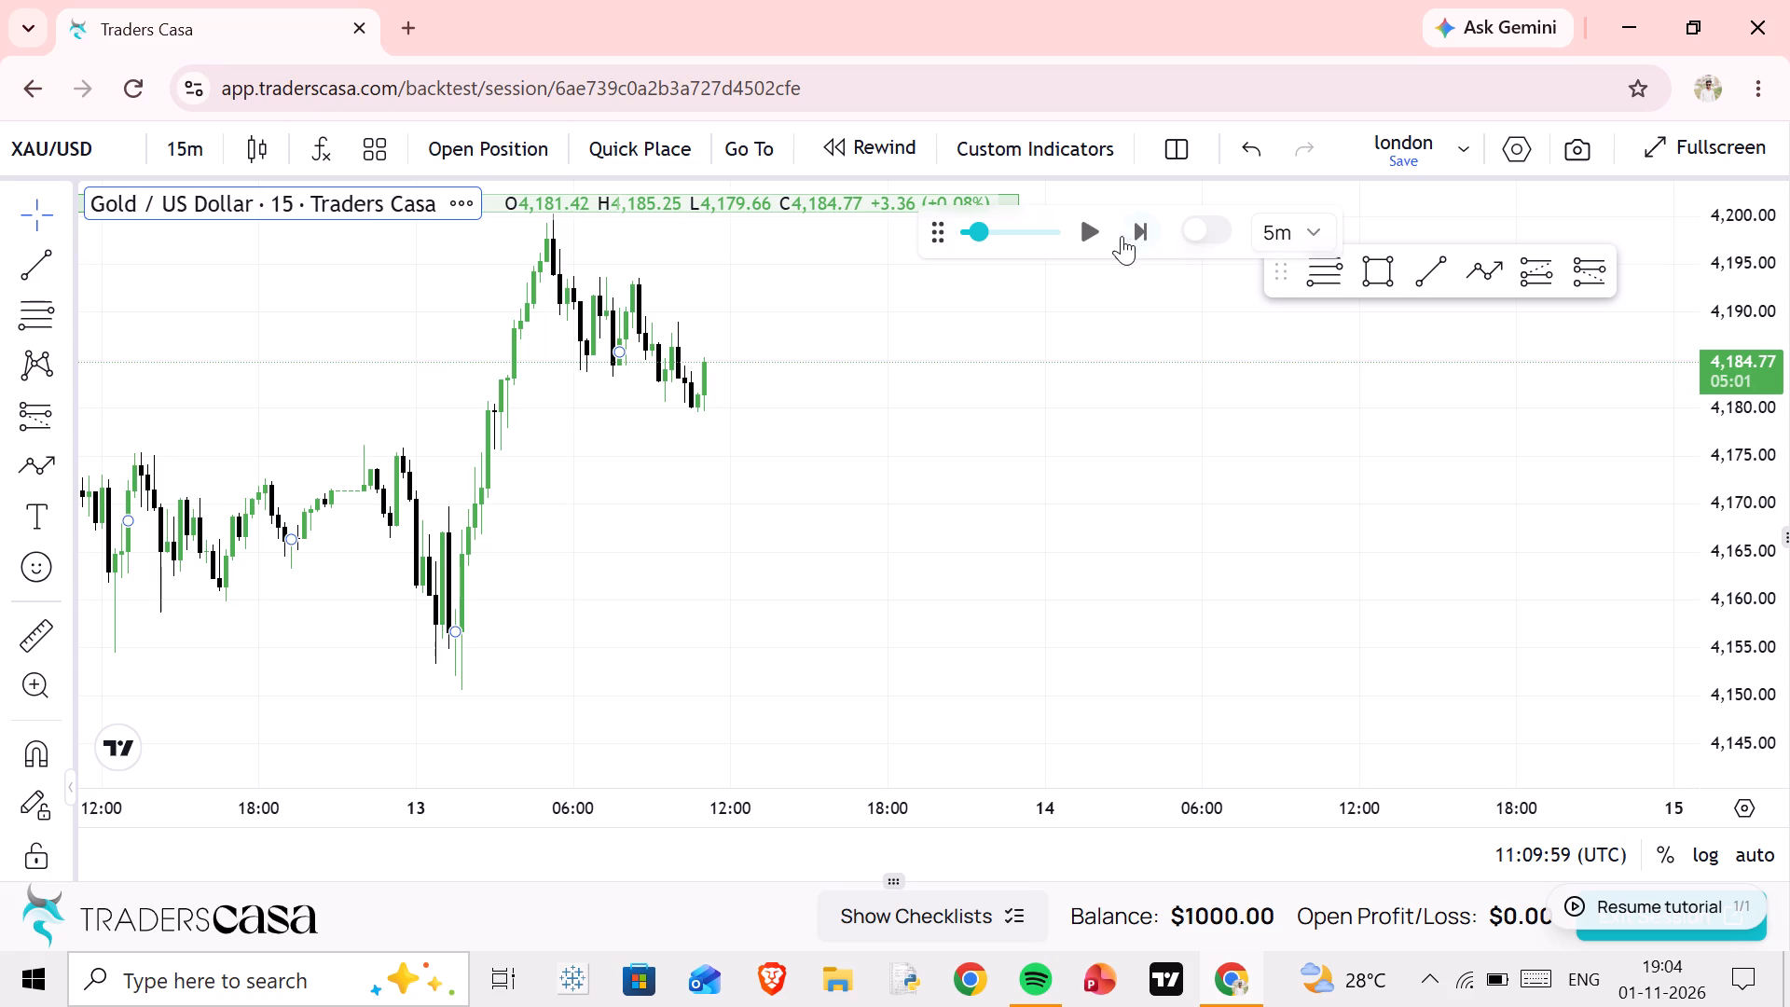
pyautogui.click(1311, 227)
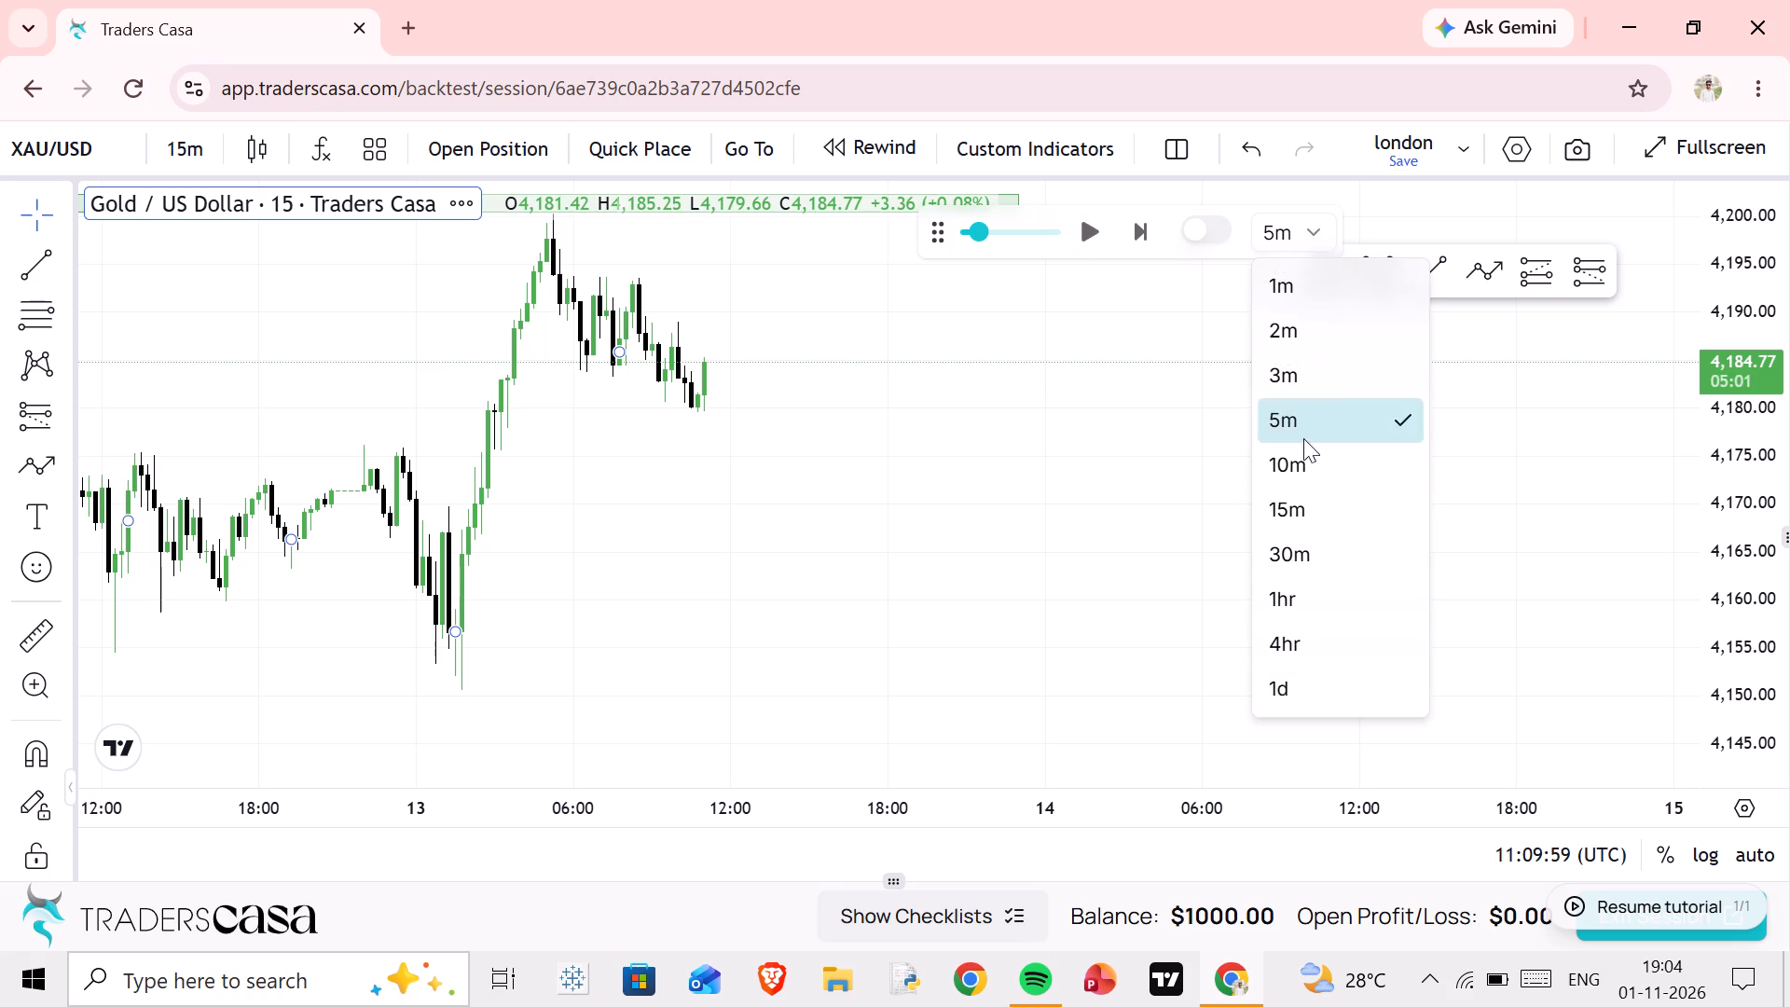
pyautogui.click(1301, 510)
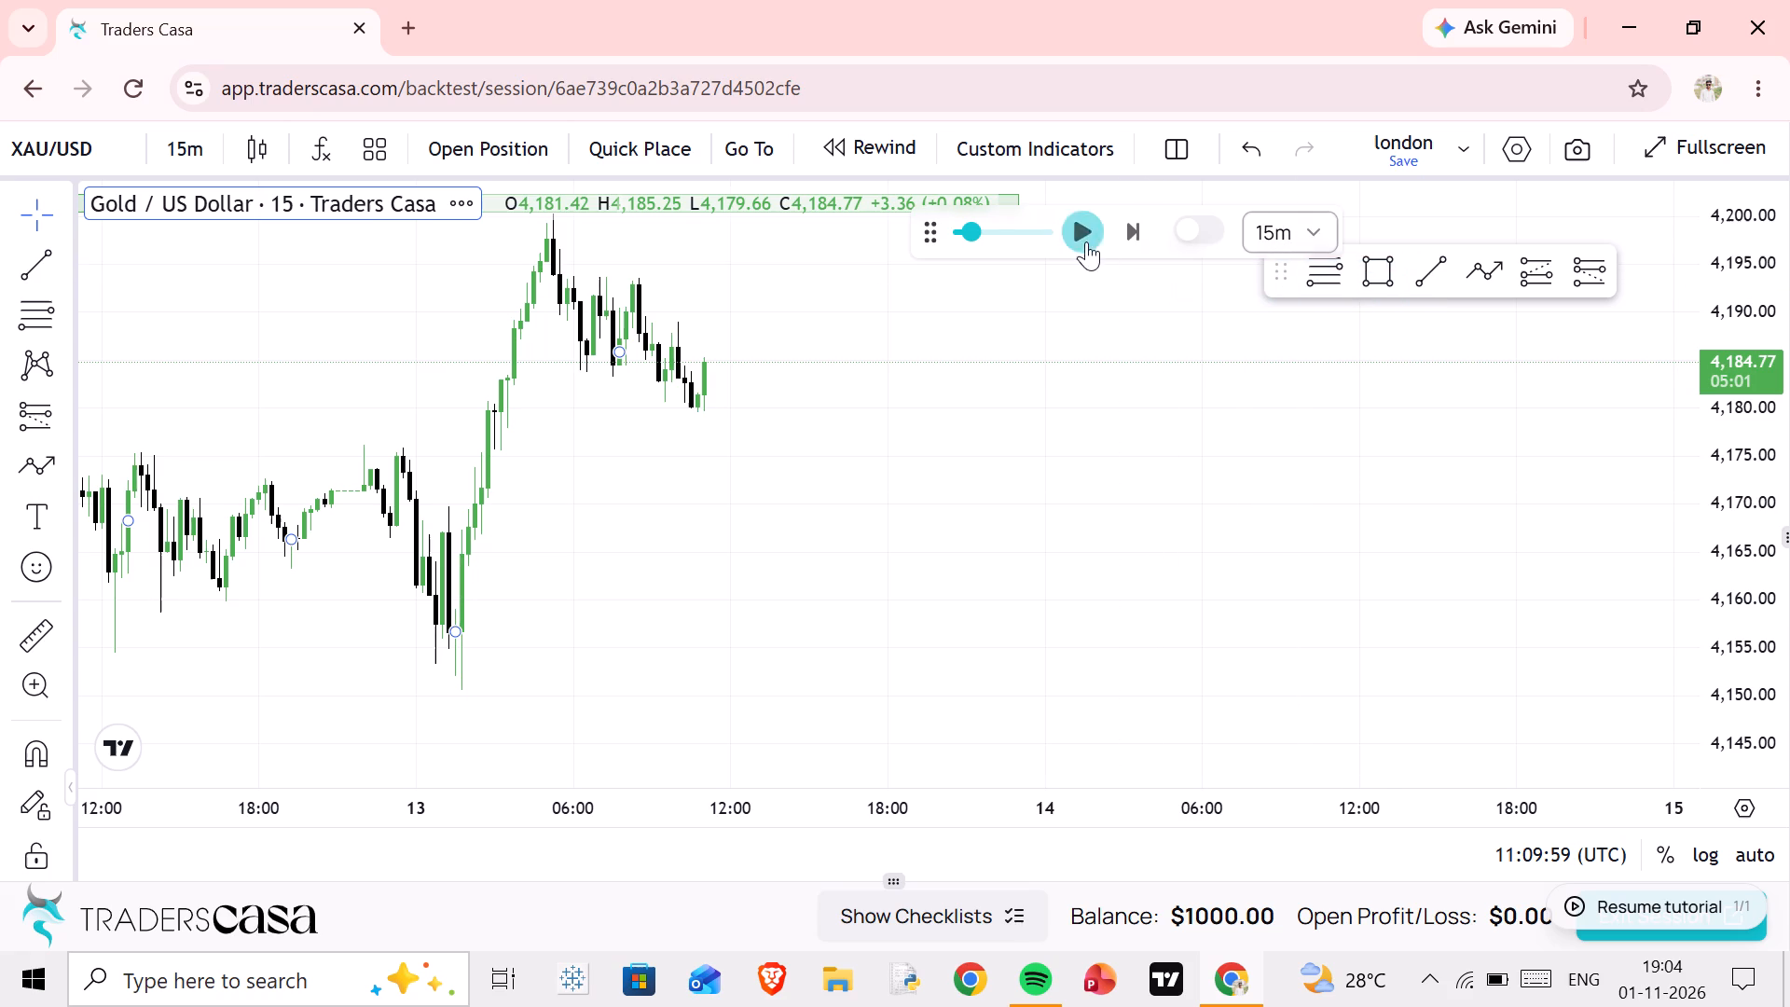
# Replay price through 13 Oct and pause at about 21:40 UTC.
pyautogui.click(1086, 241)
pyautogui.moveTo(1089, 370); pyautogui.dragTo(1164, 514)
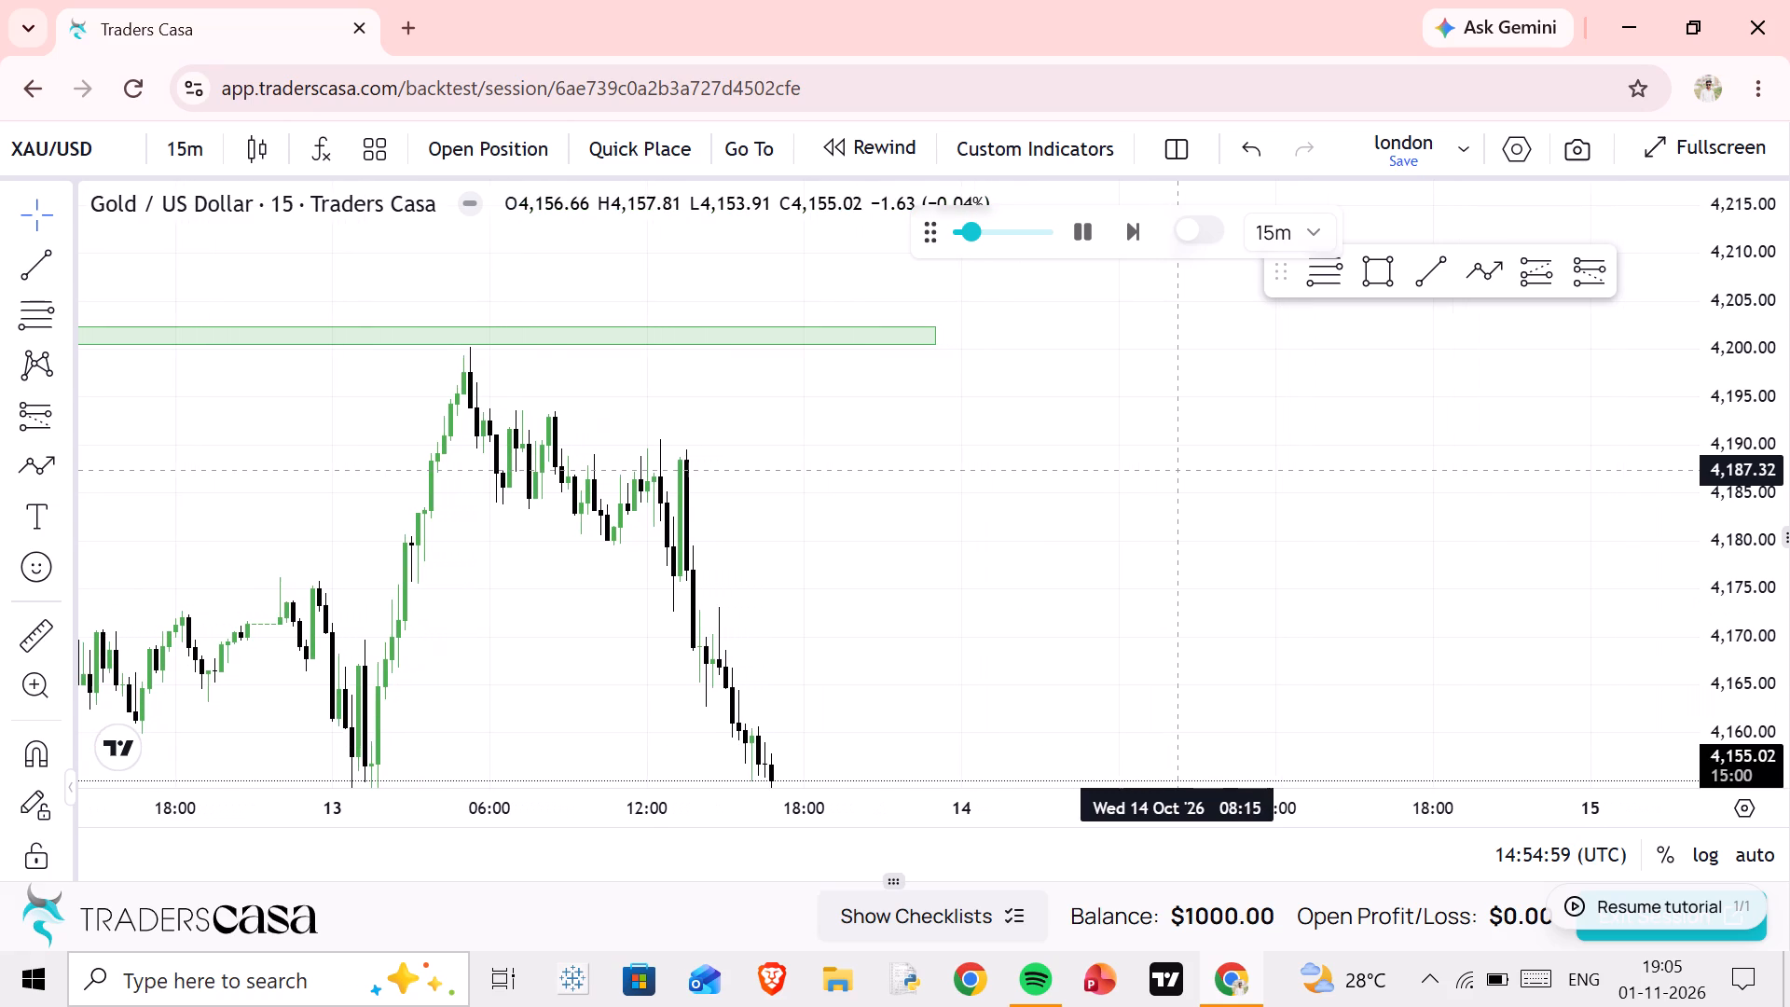
pyautogui.moveTo(954, 603); pyautogui.dragTo(1053, 304)
pyautogui.scroll(-1, 1051, 329)
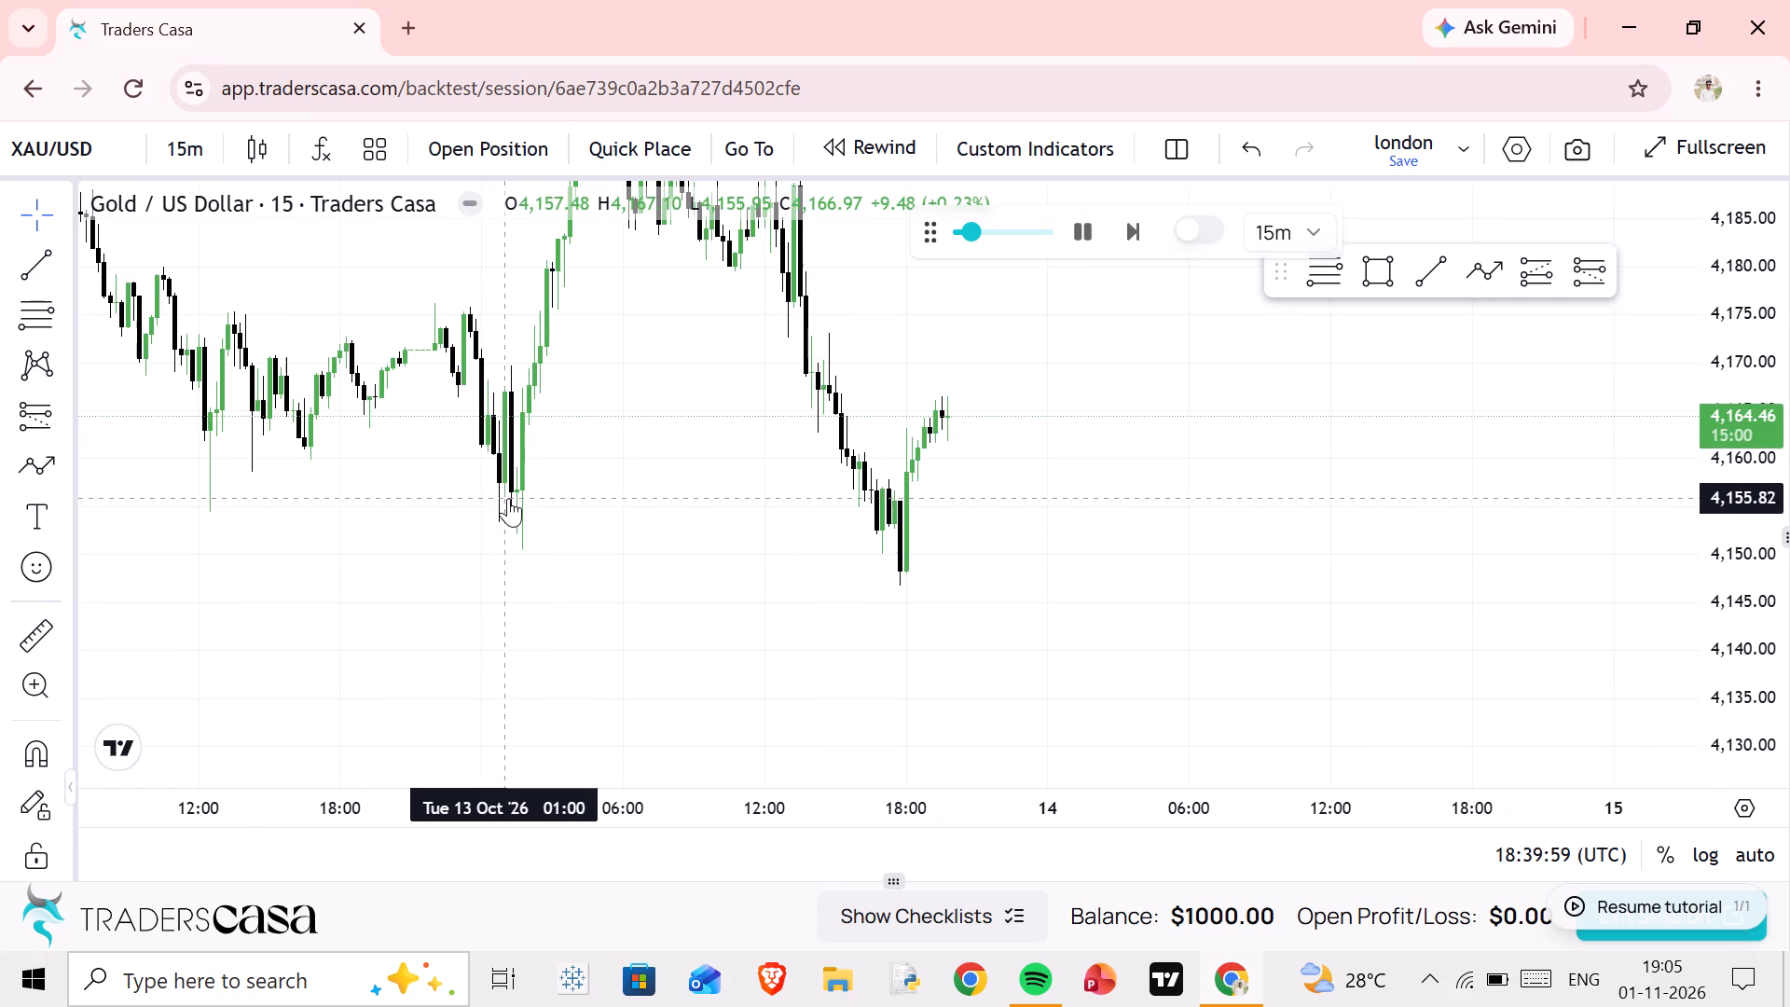
pyautogui.moveTo(984, 520); pyautogui.dragTo(902, 551)
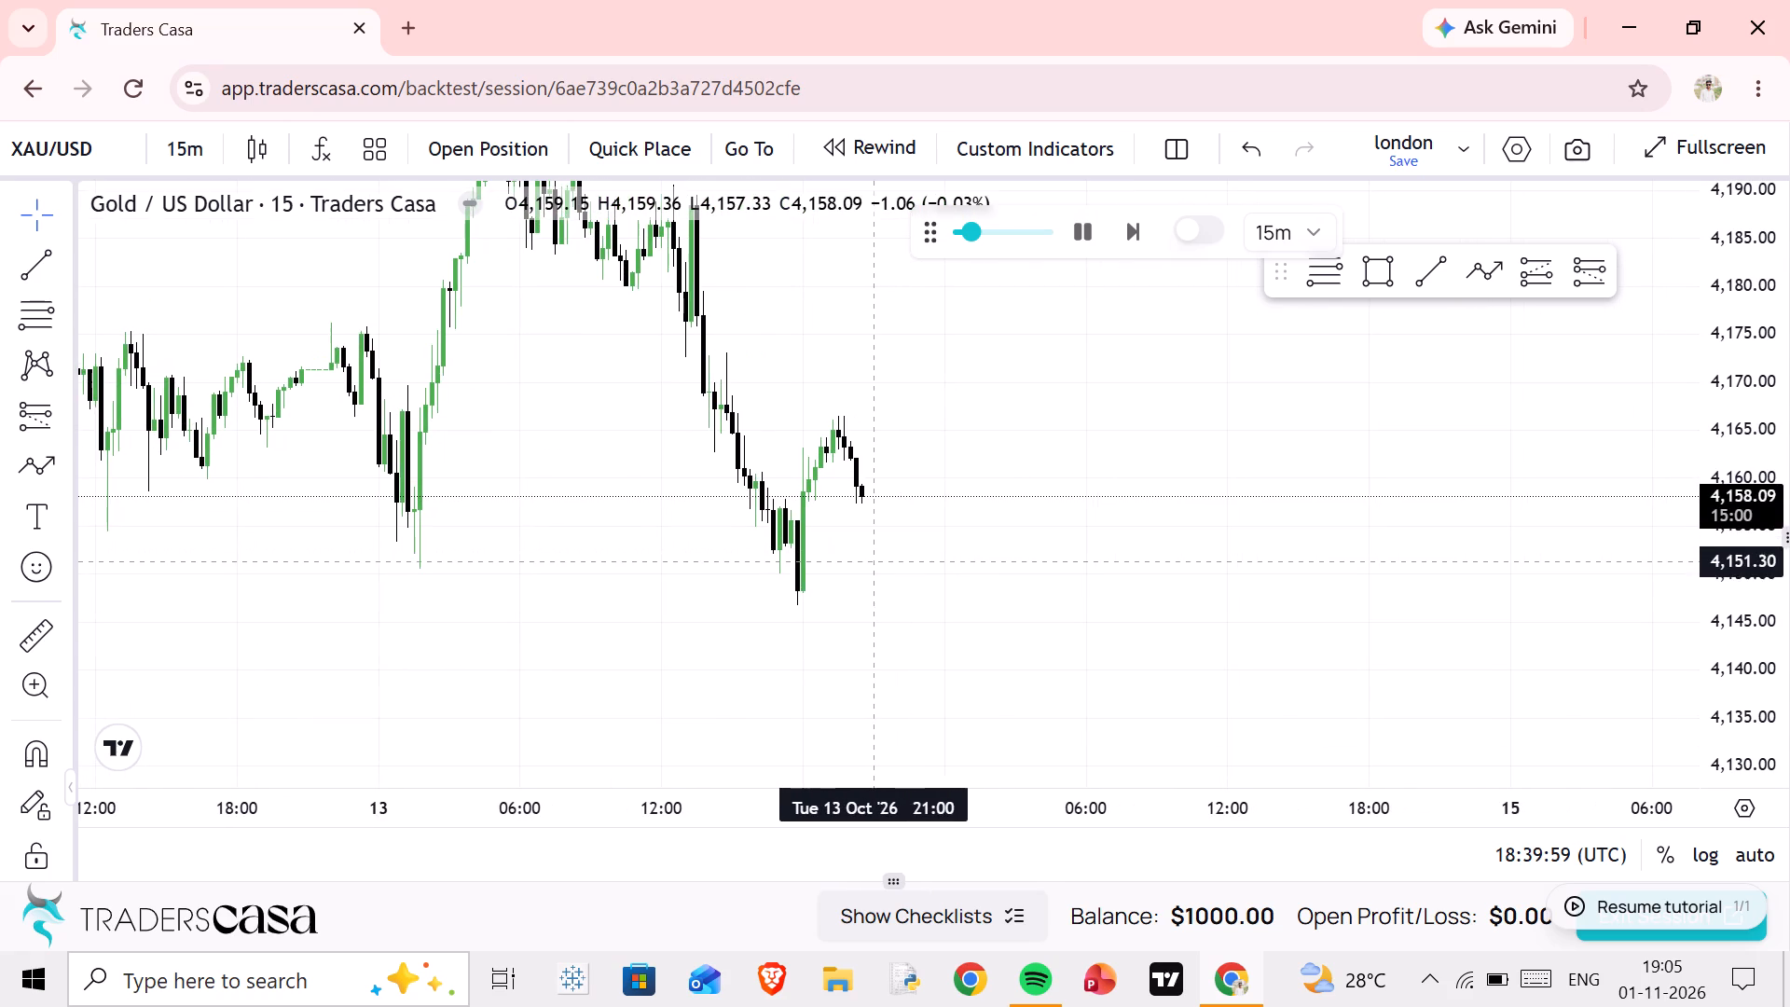
pyautogui.click(1083, 237)
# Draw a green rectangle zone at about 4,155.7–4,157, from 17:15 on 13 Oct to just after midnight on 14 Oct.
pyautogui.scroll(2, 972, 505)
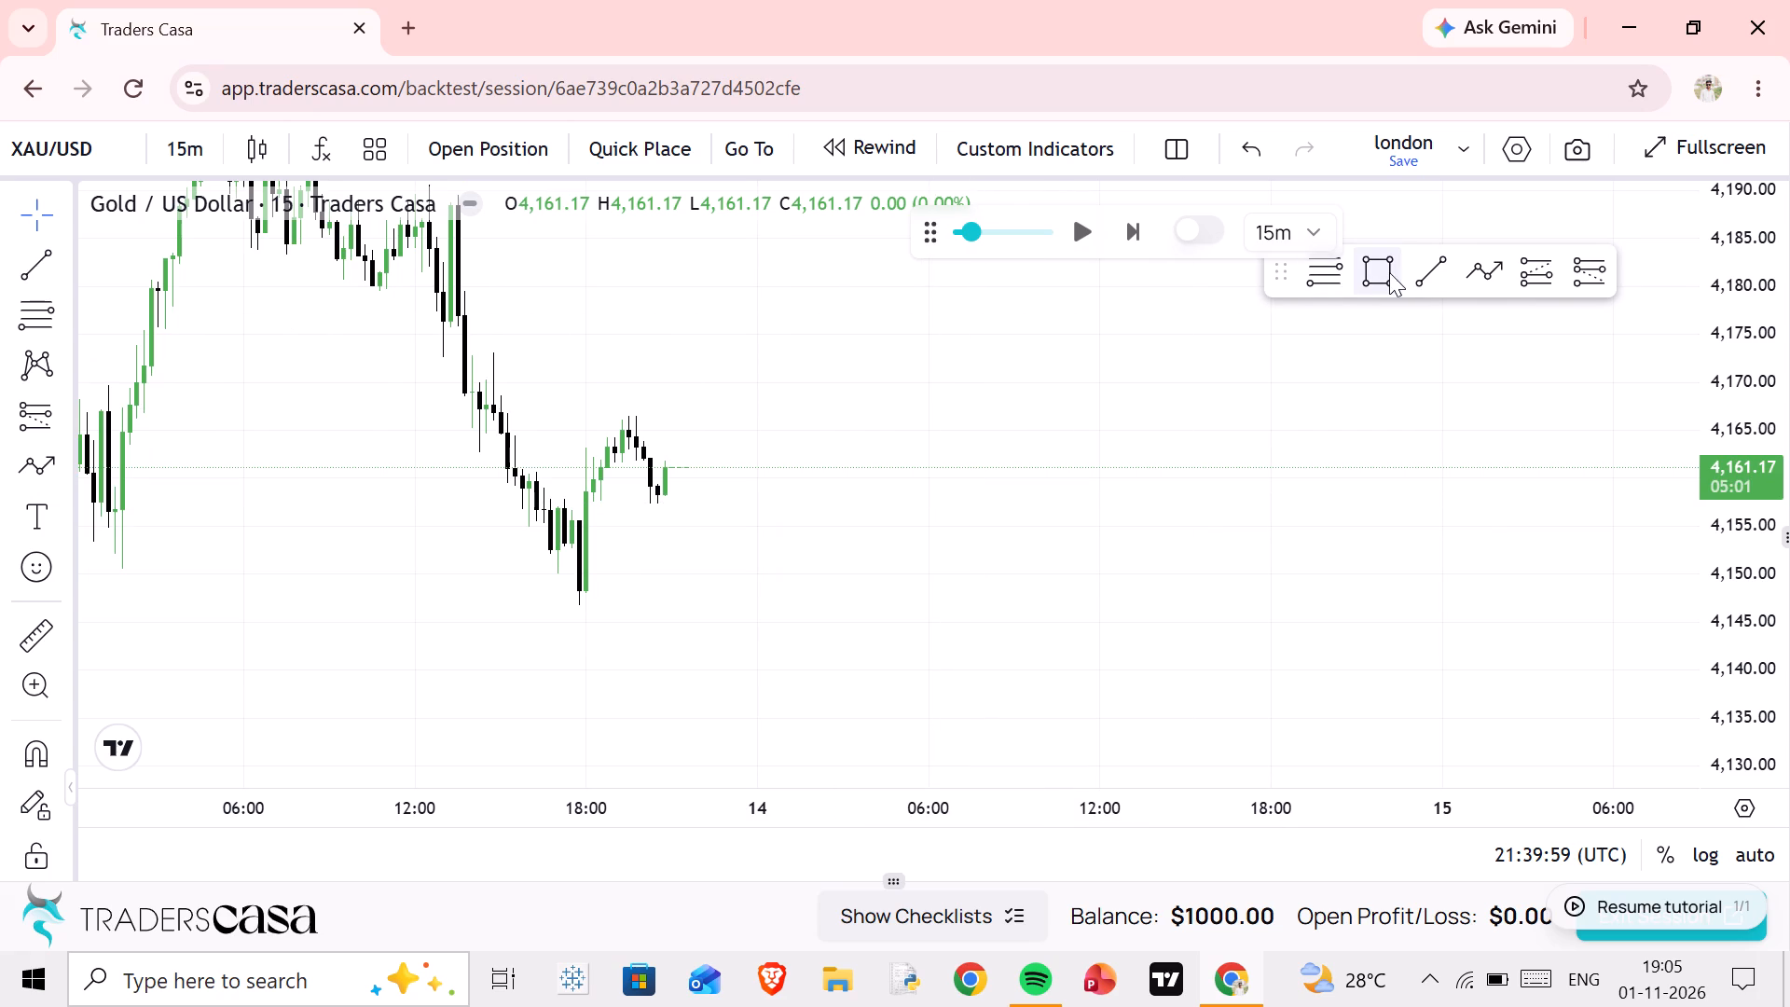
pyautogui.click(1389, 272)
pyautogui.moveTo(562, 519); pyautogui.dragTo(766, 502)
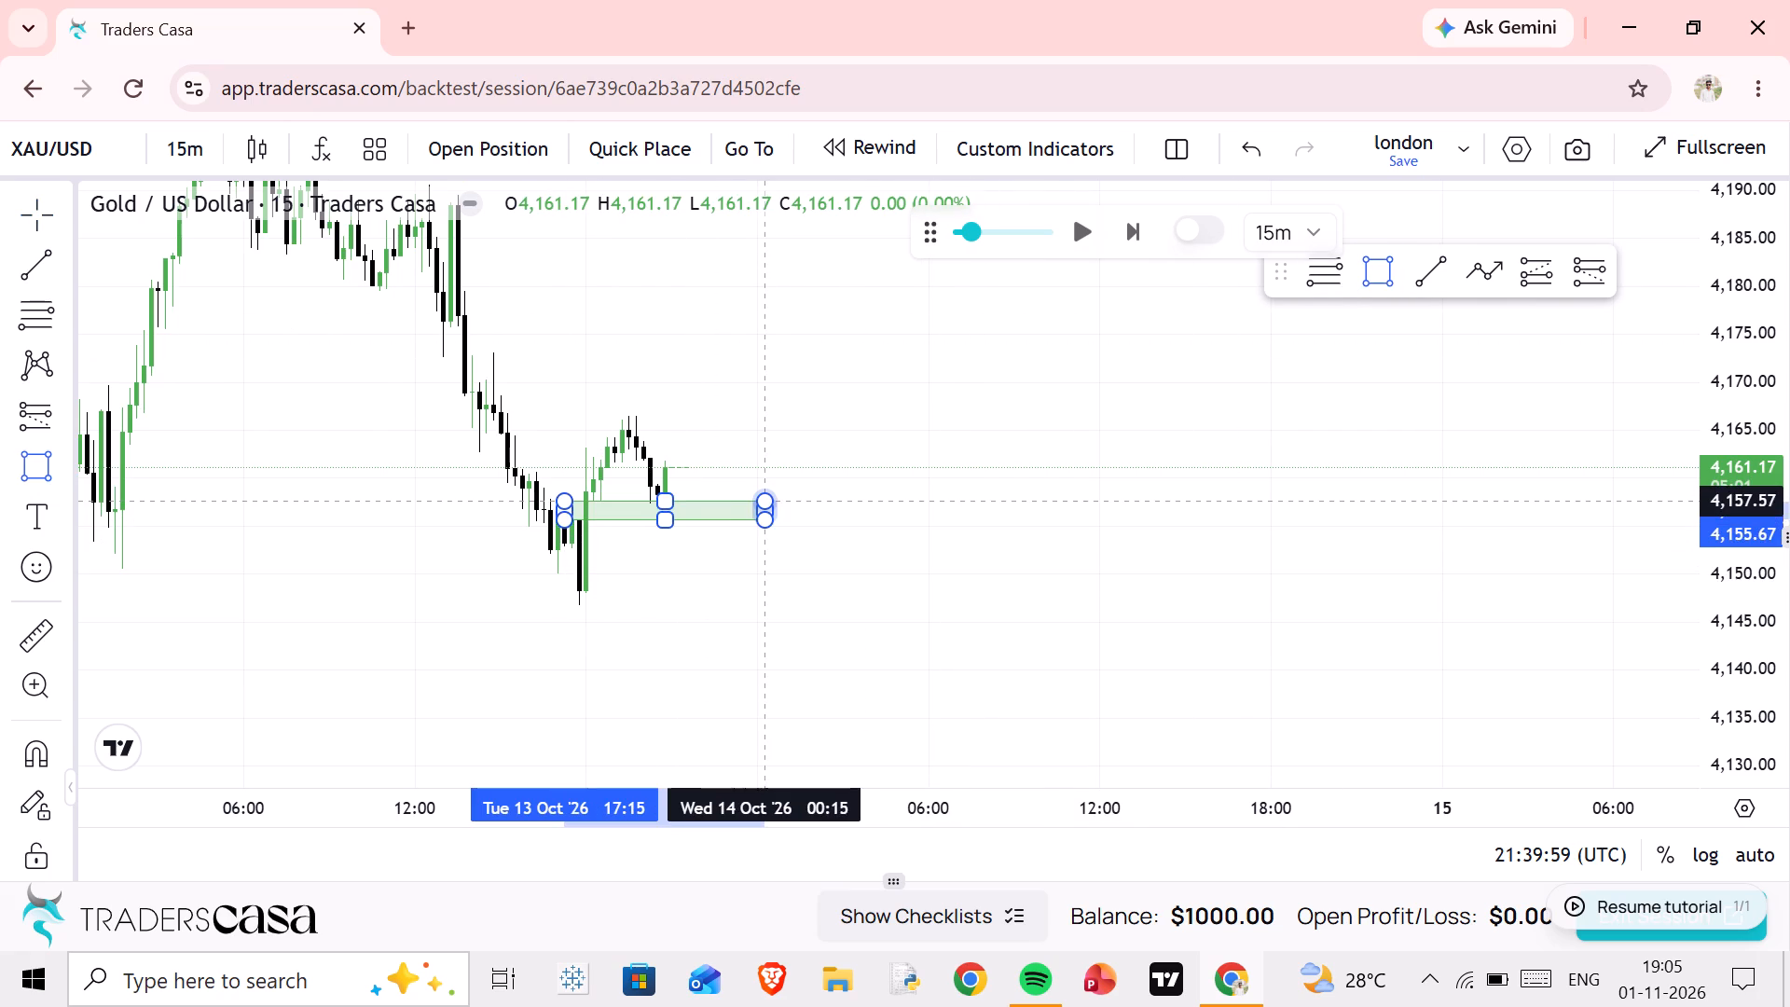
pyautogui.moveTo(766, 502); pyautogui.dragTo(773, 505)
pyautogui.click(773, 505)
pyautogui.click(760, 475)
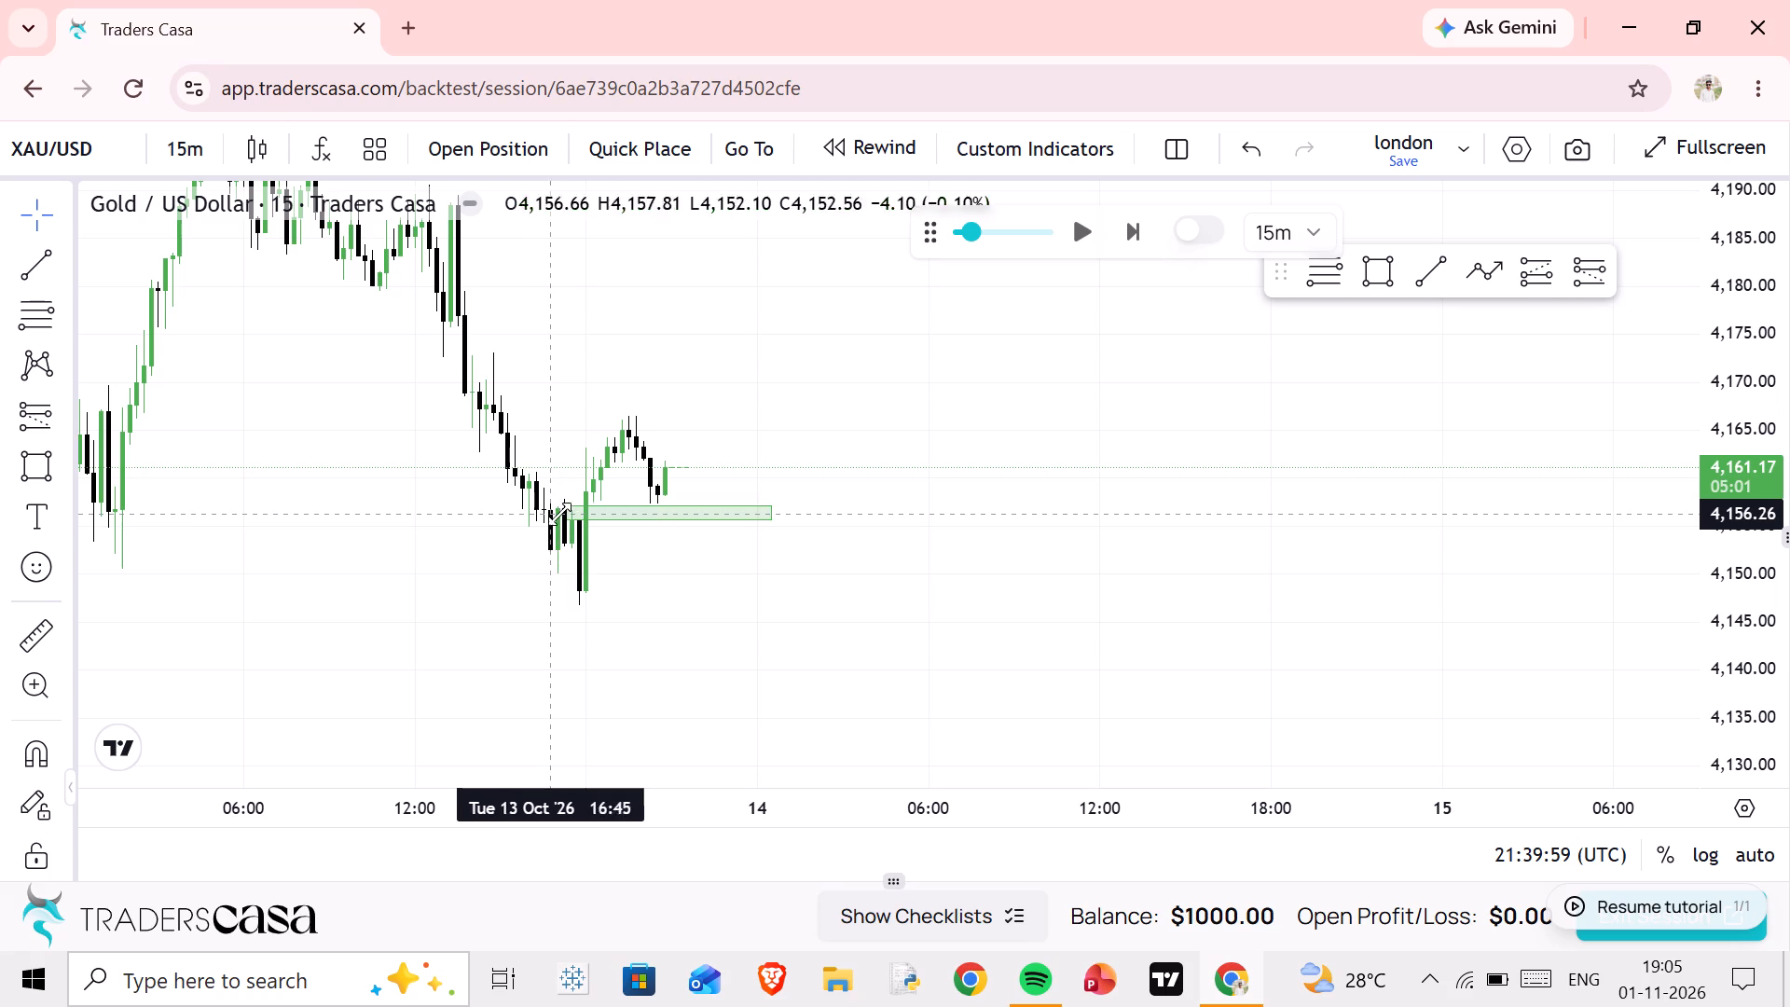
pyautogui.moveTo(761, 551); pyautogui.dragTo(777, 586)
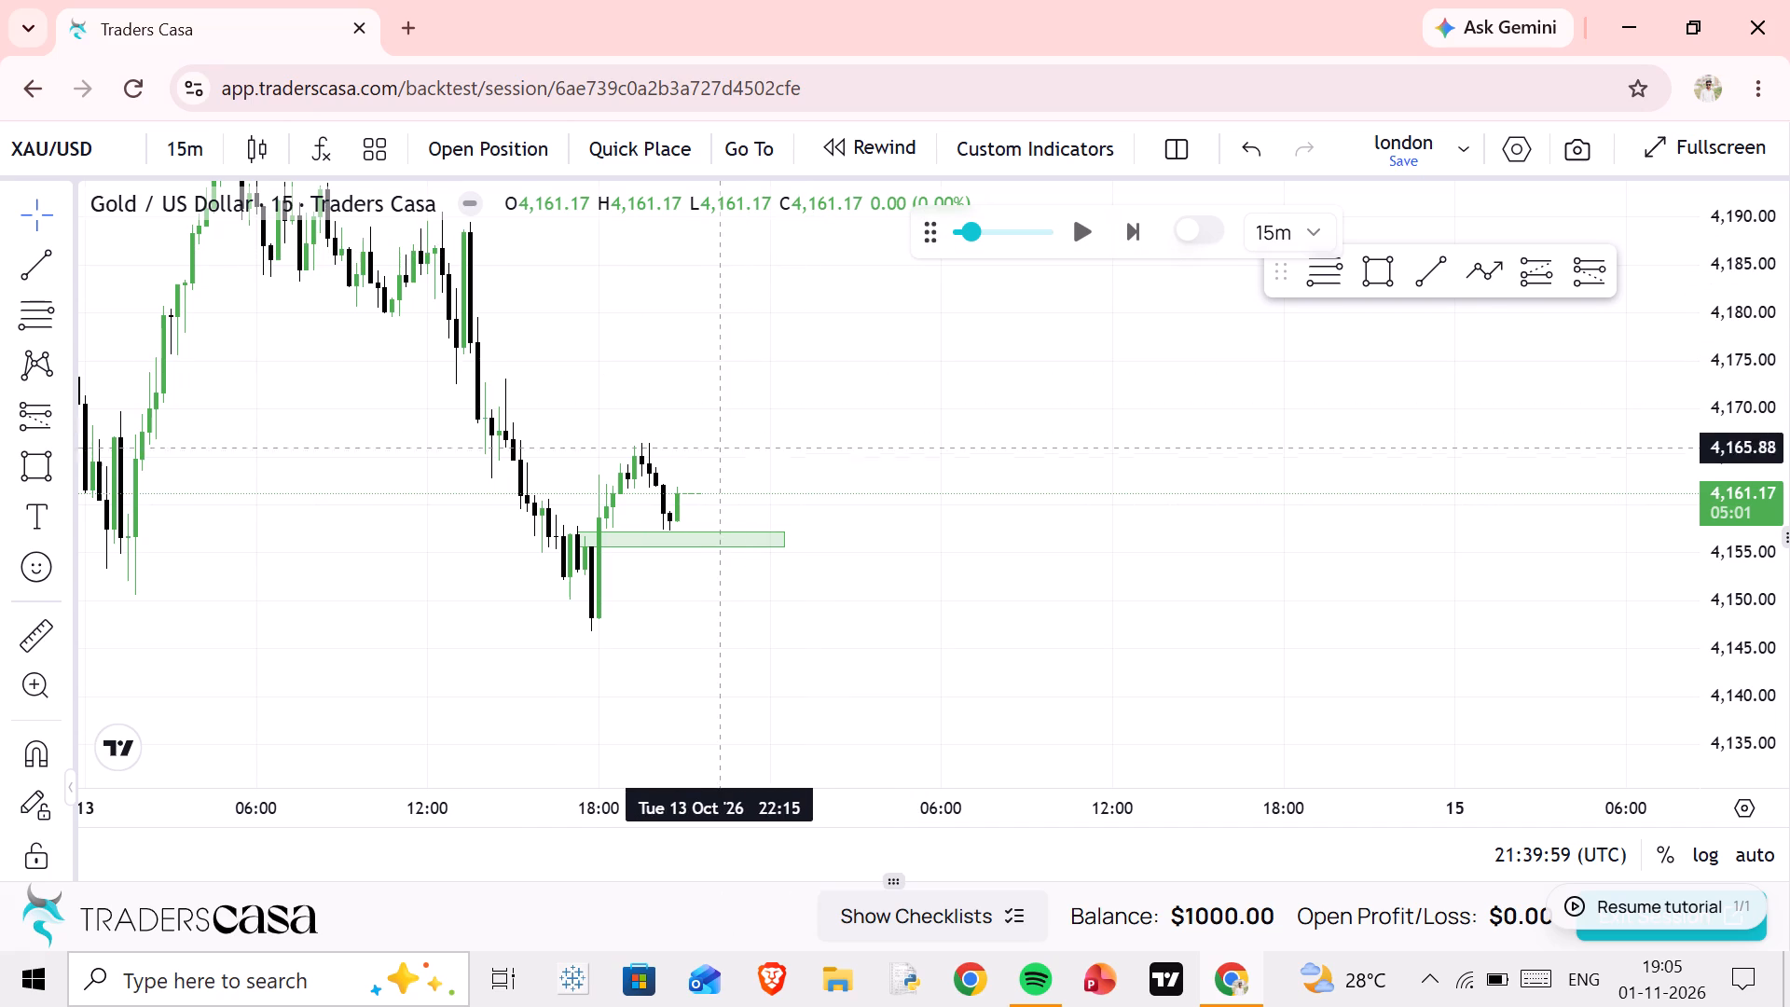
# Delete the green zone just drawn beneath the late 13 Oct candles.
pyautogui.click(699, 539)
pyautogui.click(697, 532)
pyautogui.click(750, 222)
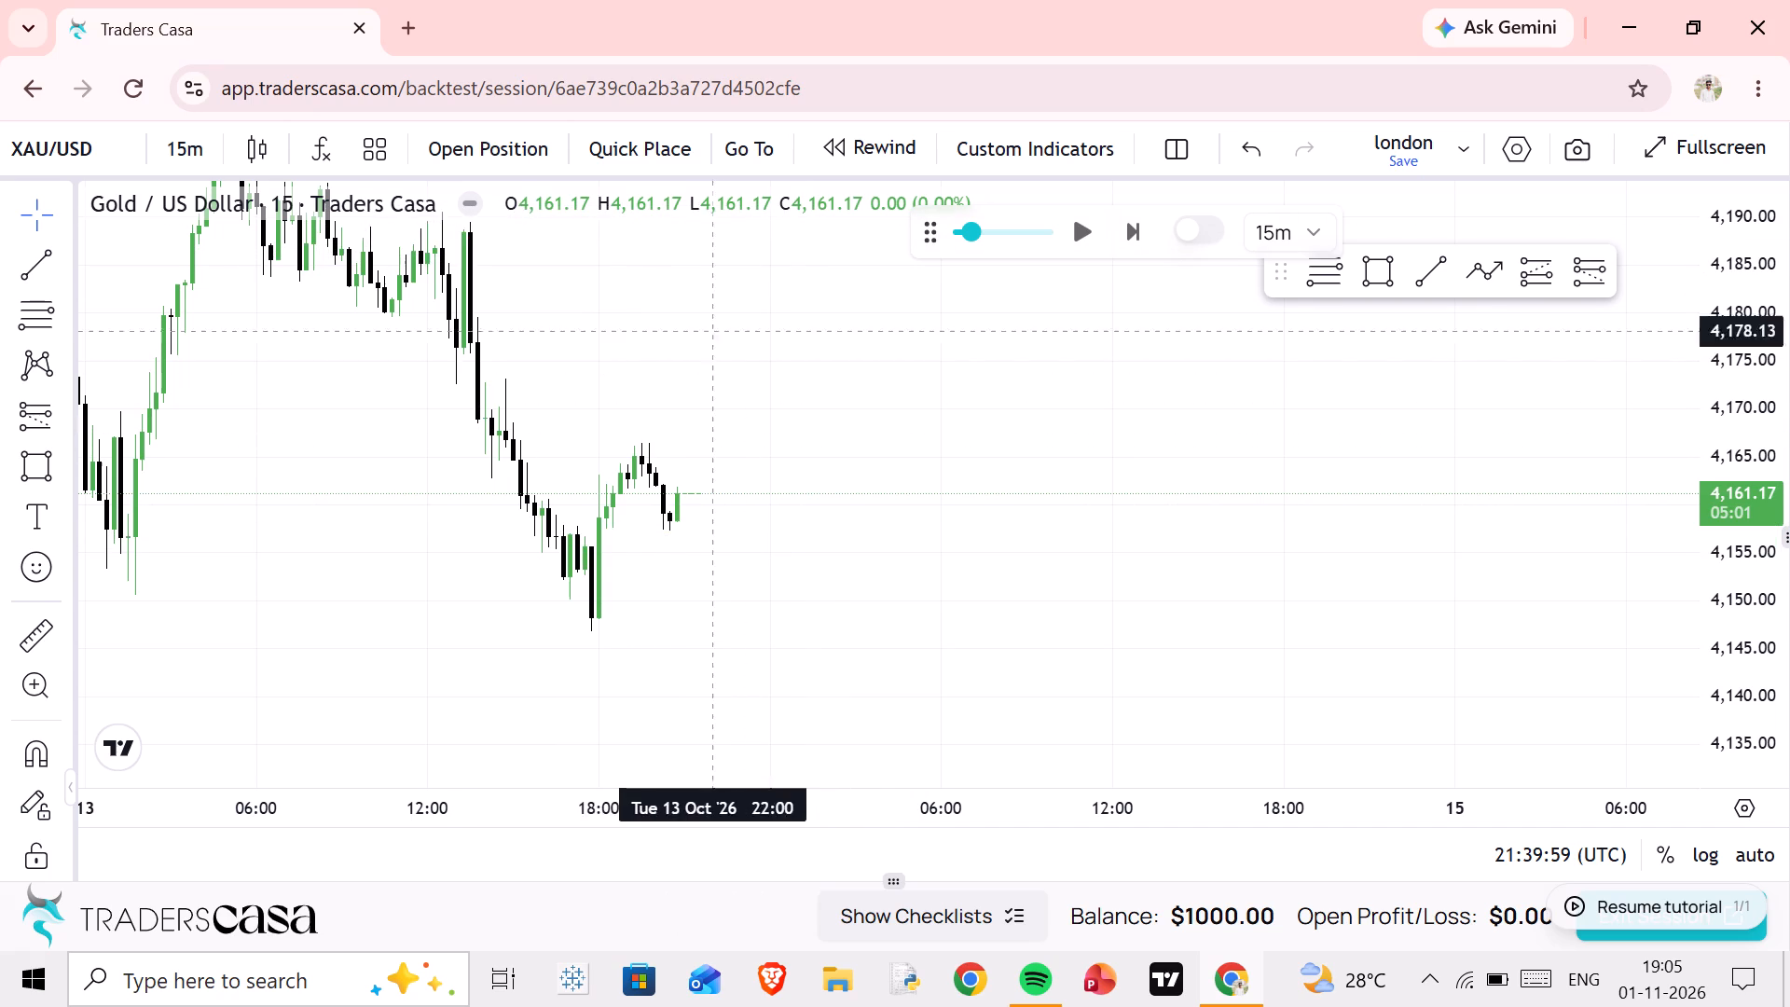
# Resume the replay and run price into the morning of 14 Oct, pausing at around 07:00.
pyautogui.scroll(2, 692, 428)
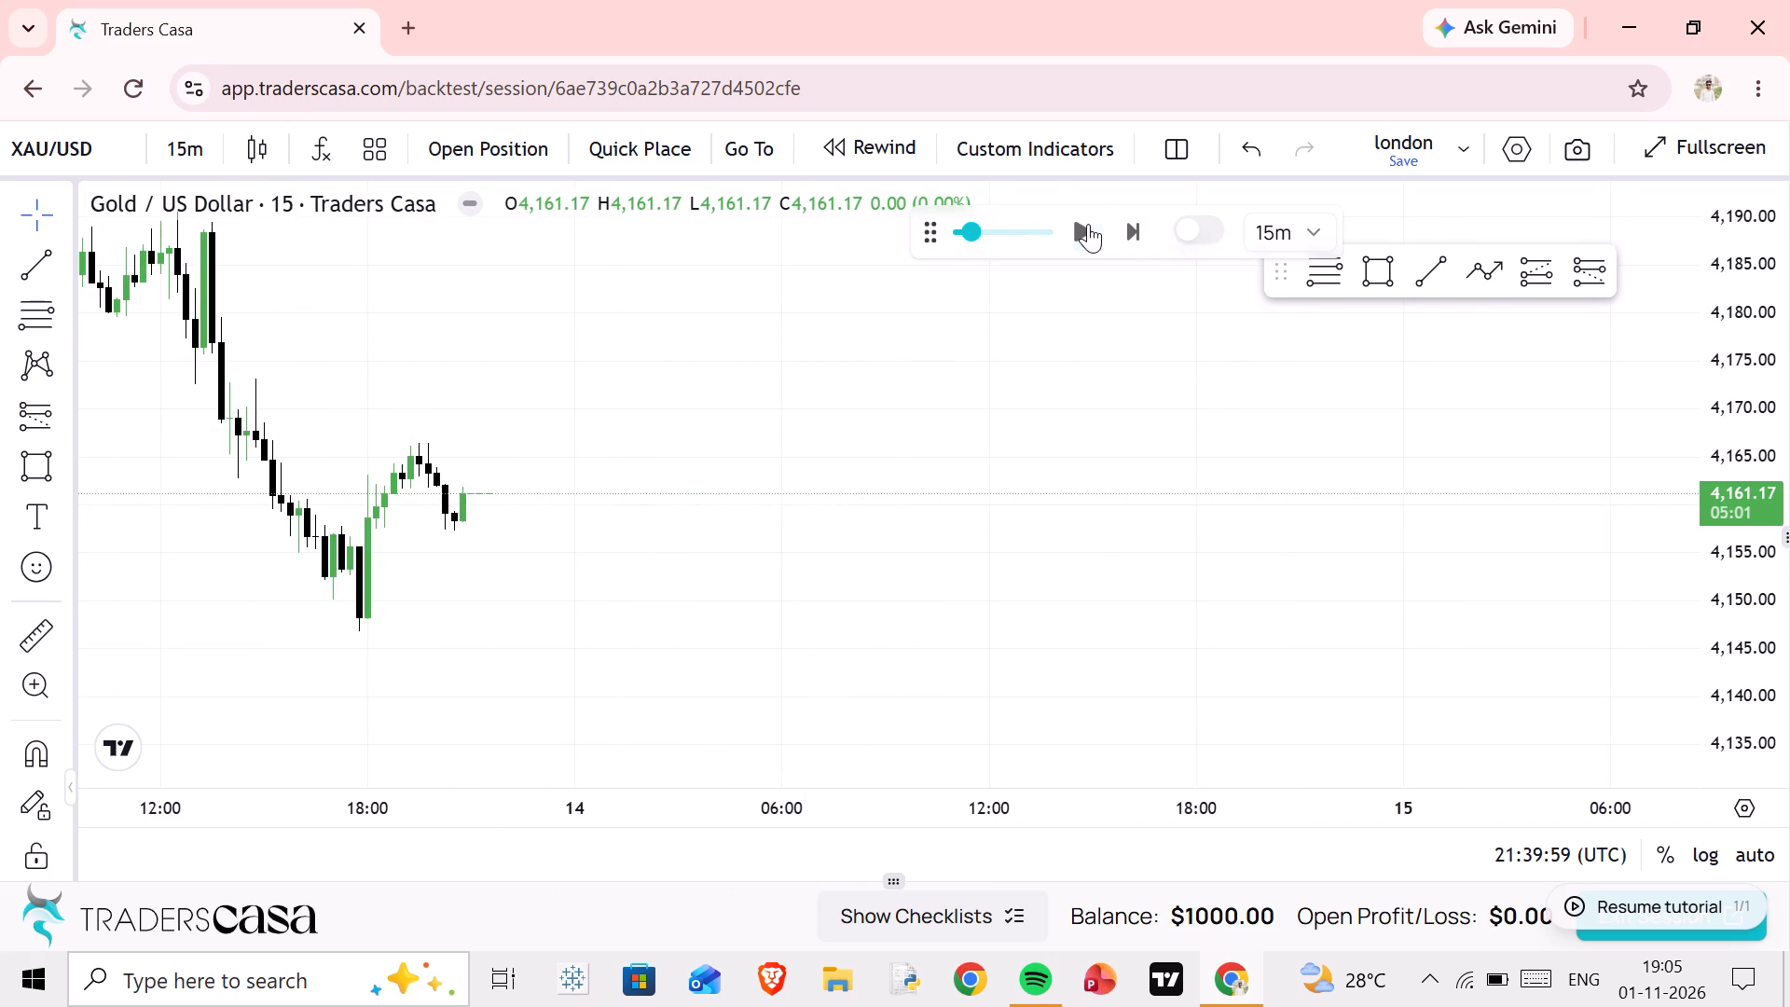
pyautogui.click(1088, 224)
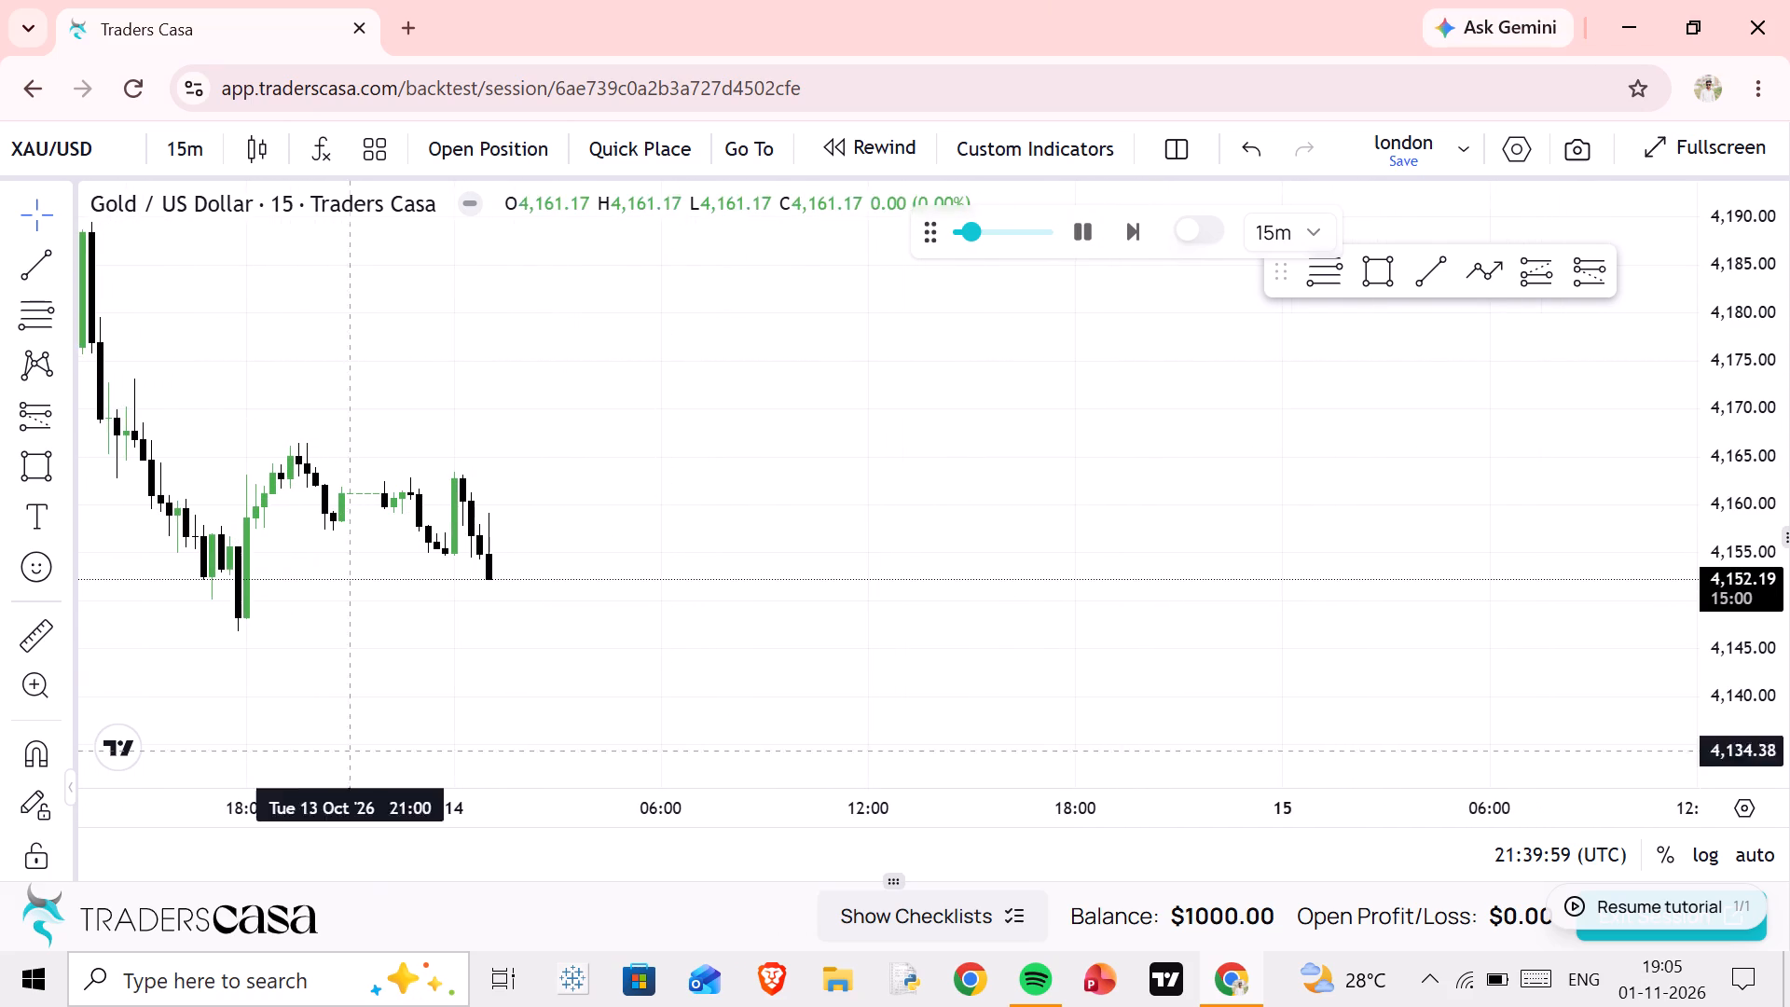
pyautogui.scroll(-3, 420, 653)
pyautogui.moveTo(1103, 554); pyautogui.dragTo(837, 581)
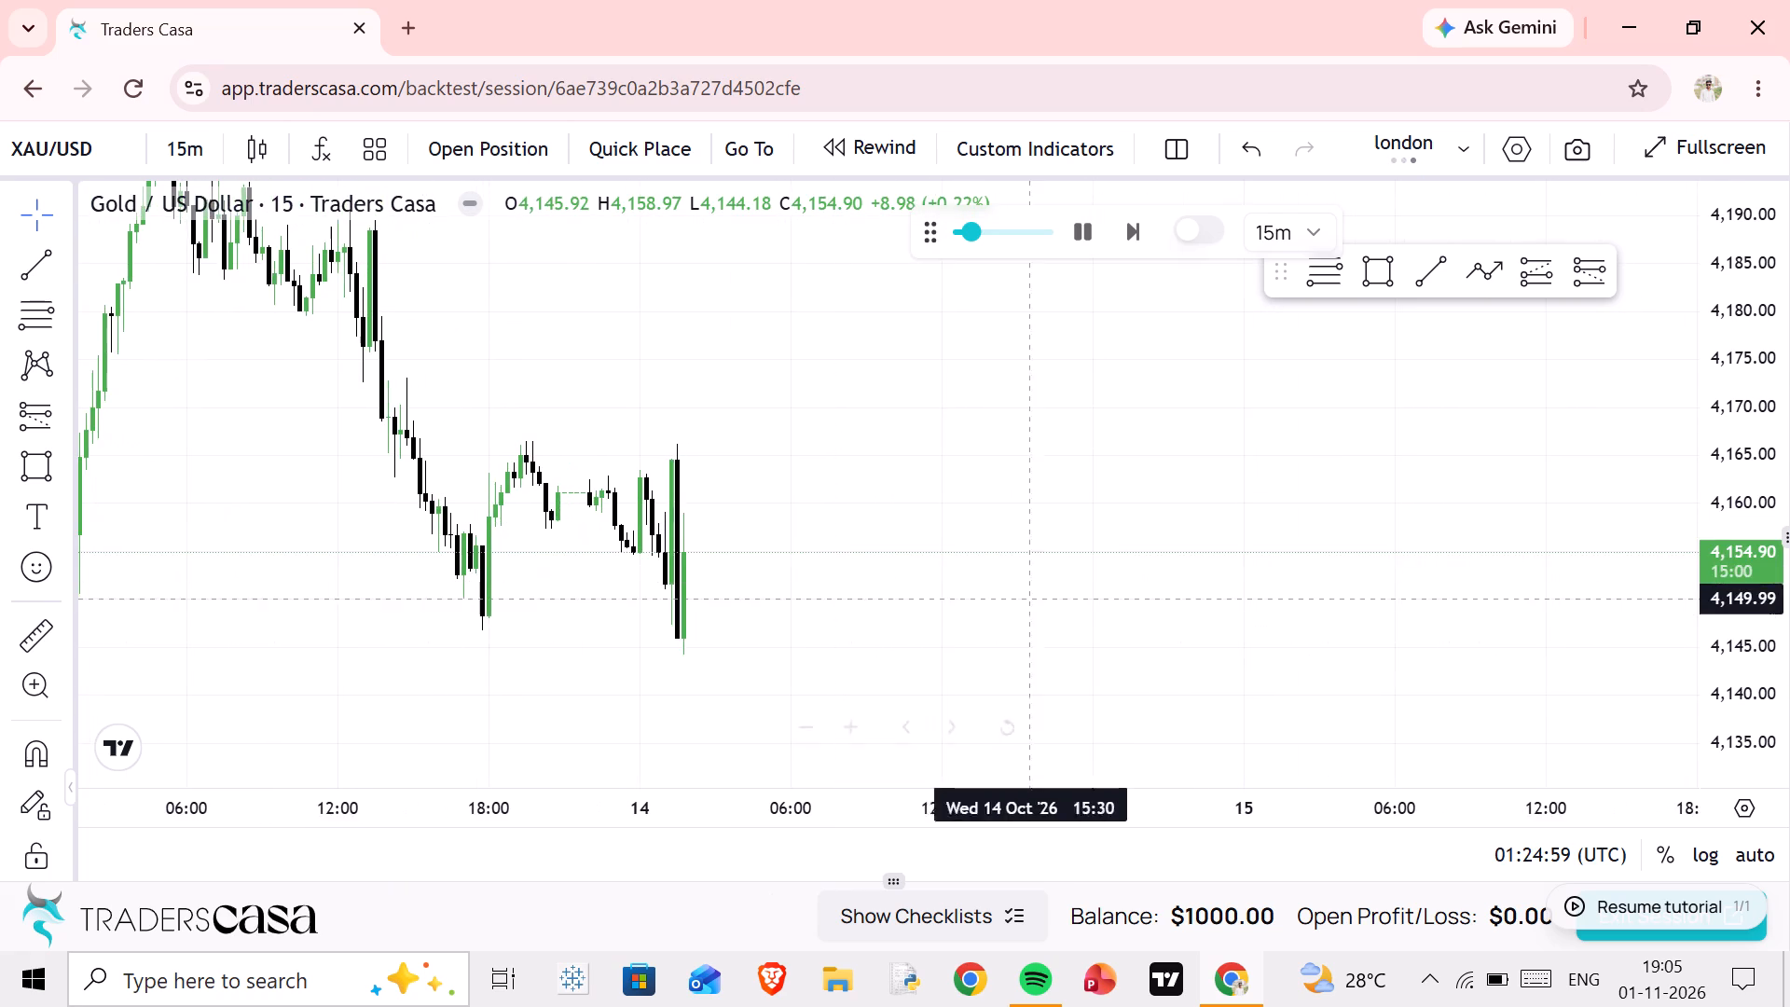
pyautogui.scroll(-14, 1789, 610)
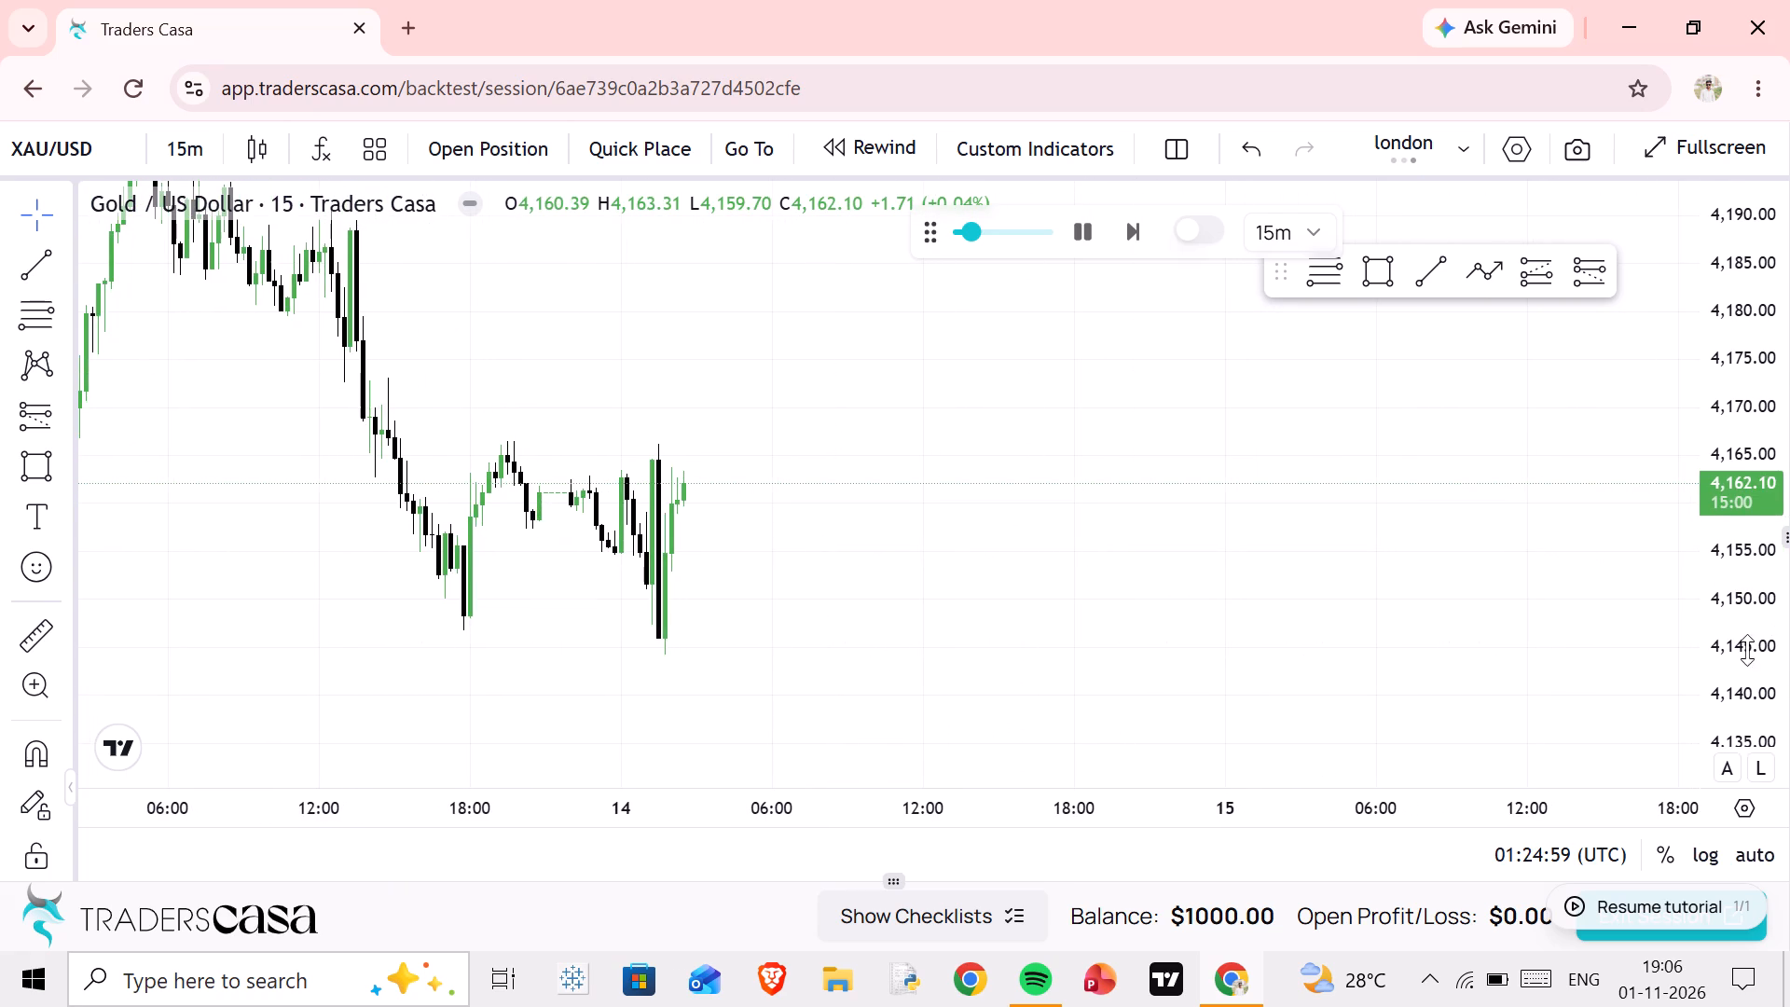
pyautogui.scroll(-4, 1717, 631)
pyautogui.moveTo(705, 620); pyautogui.dragTo(971, 583)
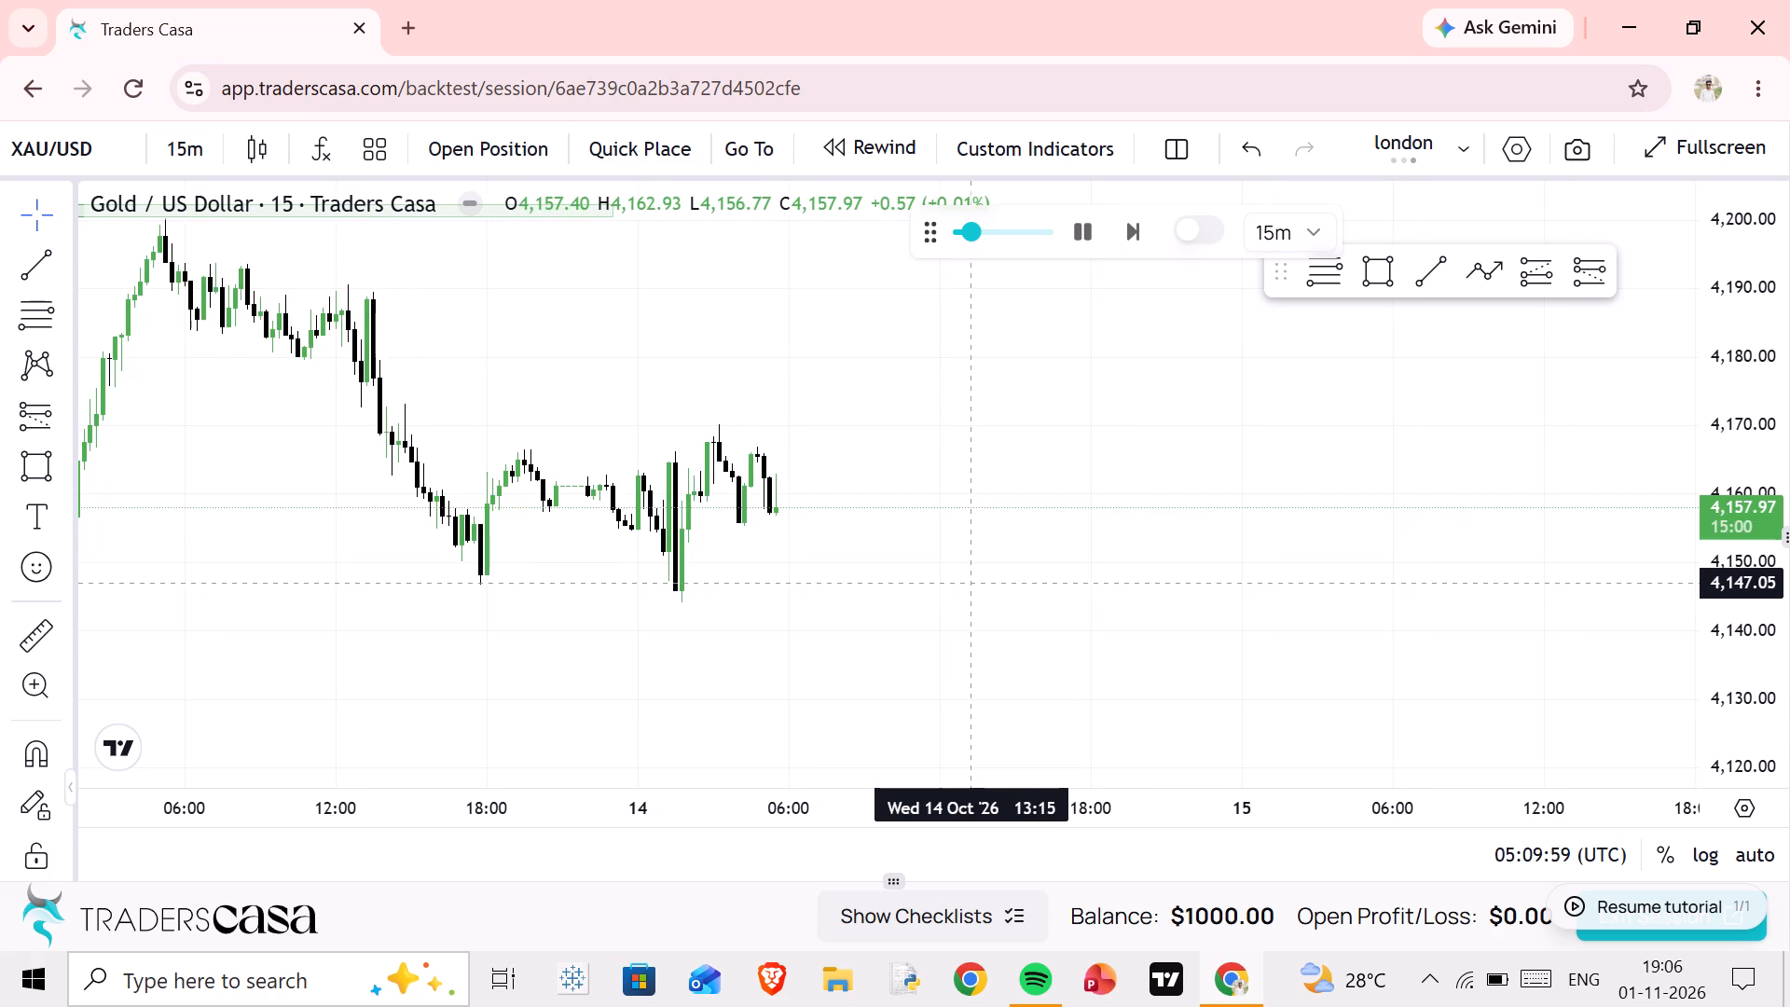
pyautogui.press('space')
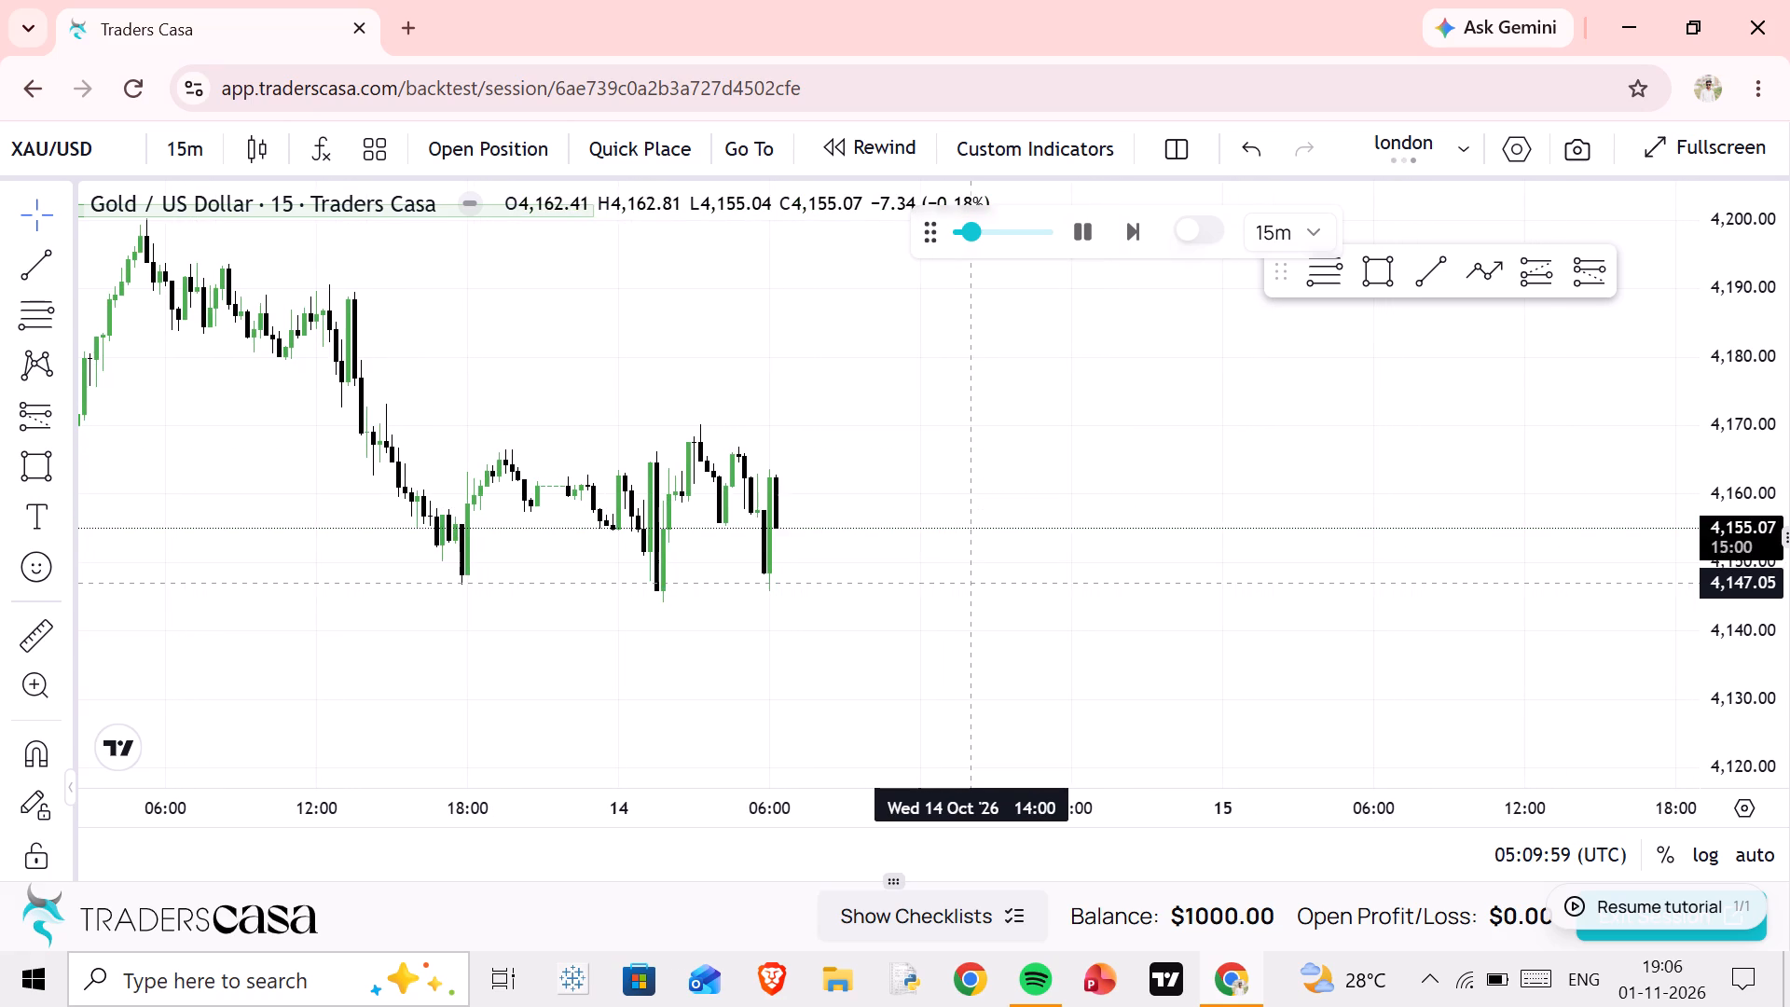
pyautogui.click(1083, 233)
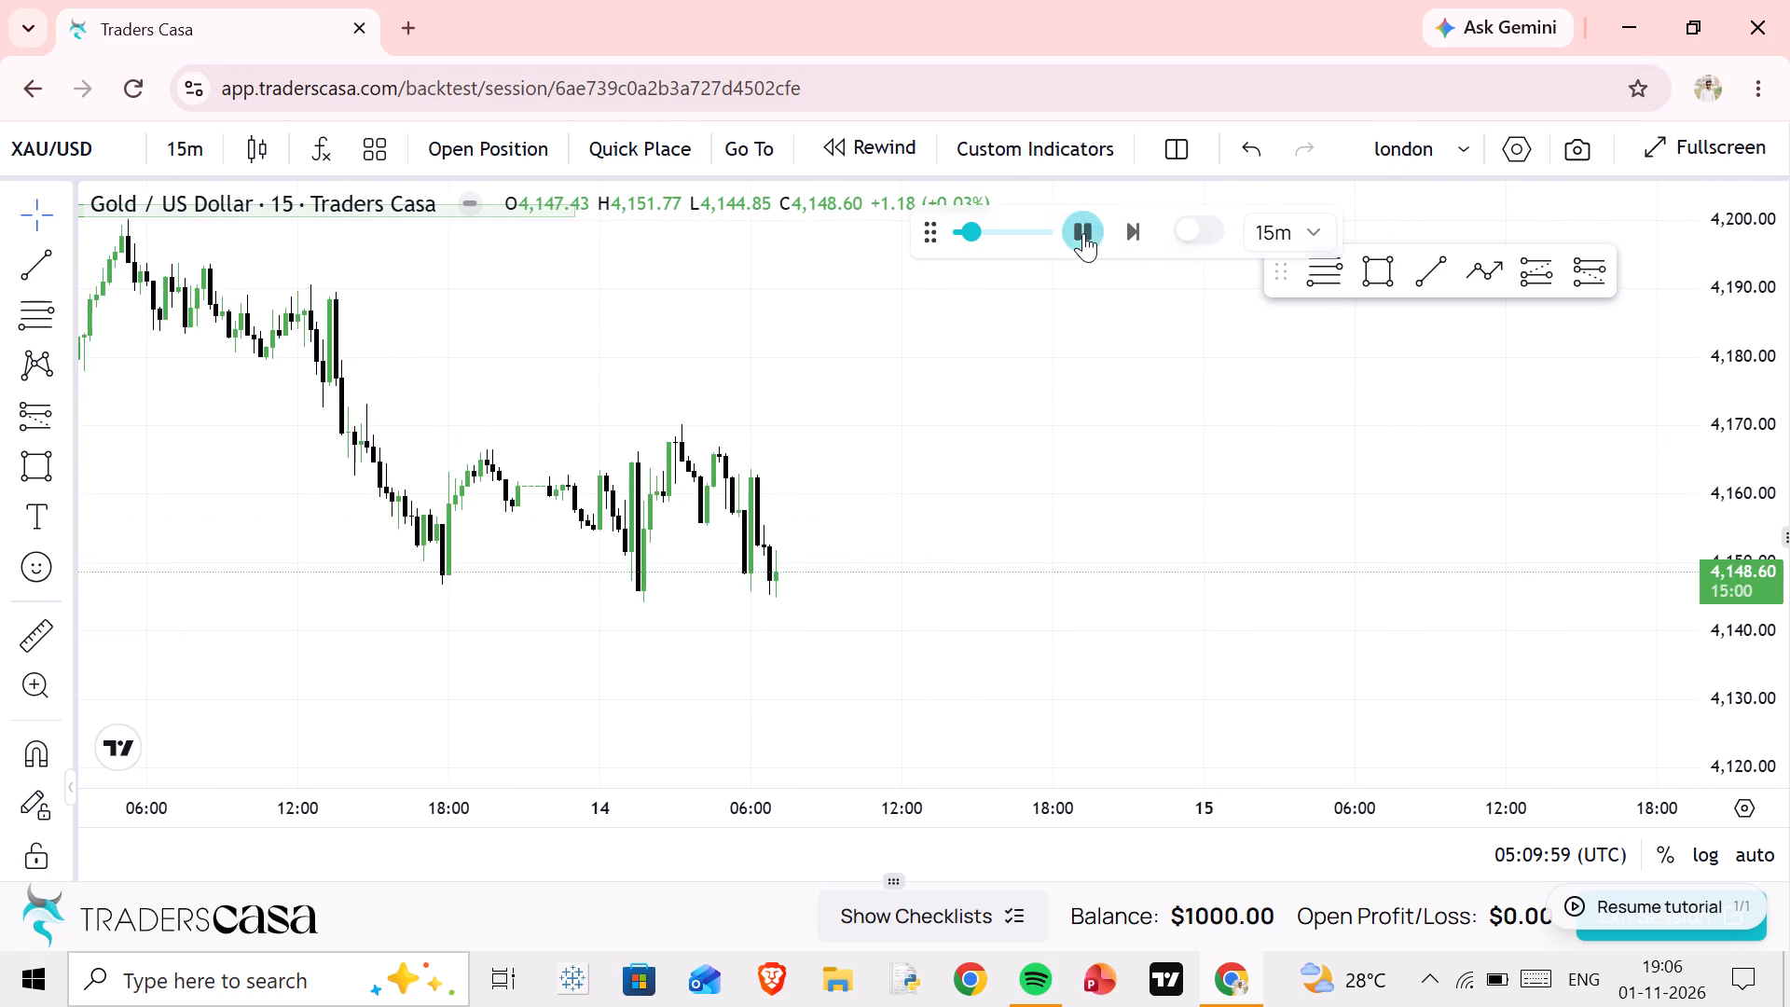
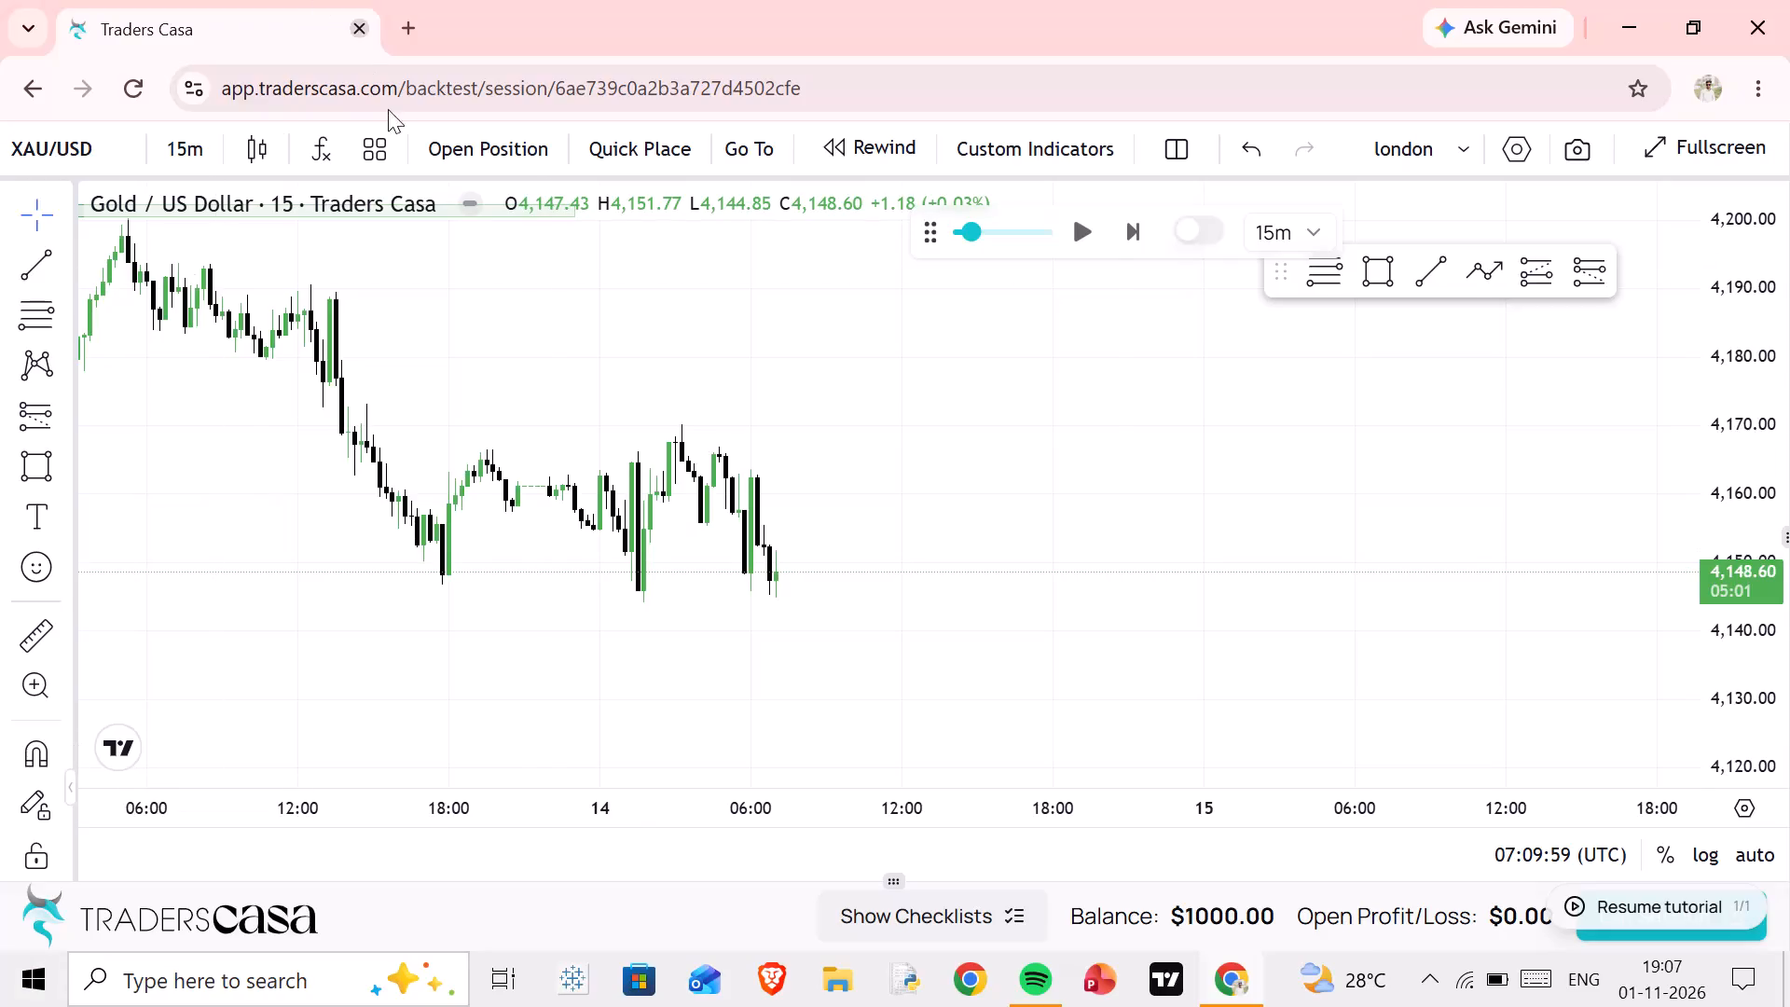
# Resume the replay from the morning of 14 Oct and run price into 15 Oct, pausing at about 07:55 UTC.
pyautogui.scroll(-7, 549, 411)
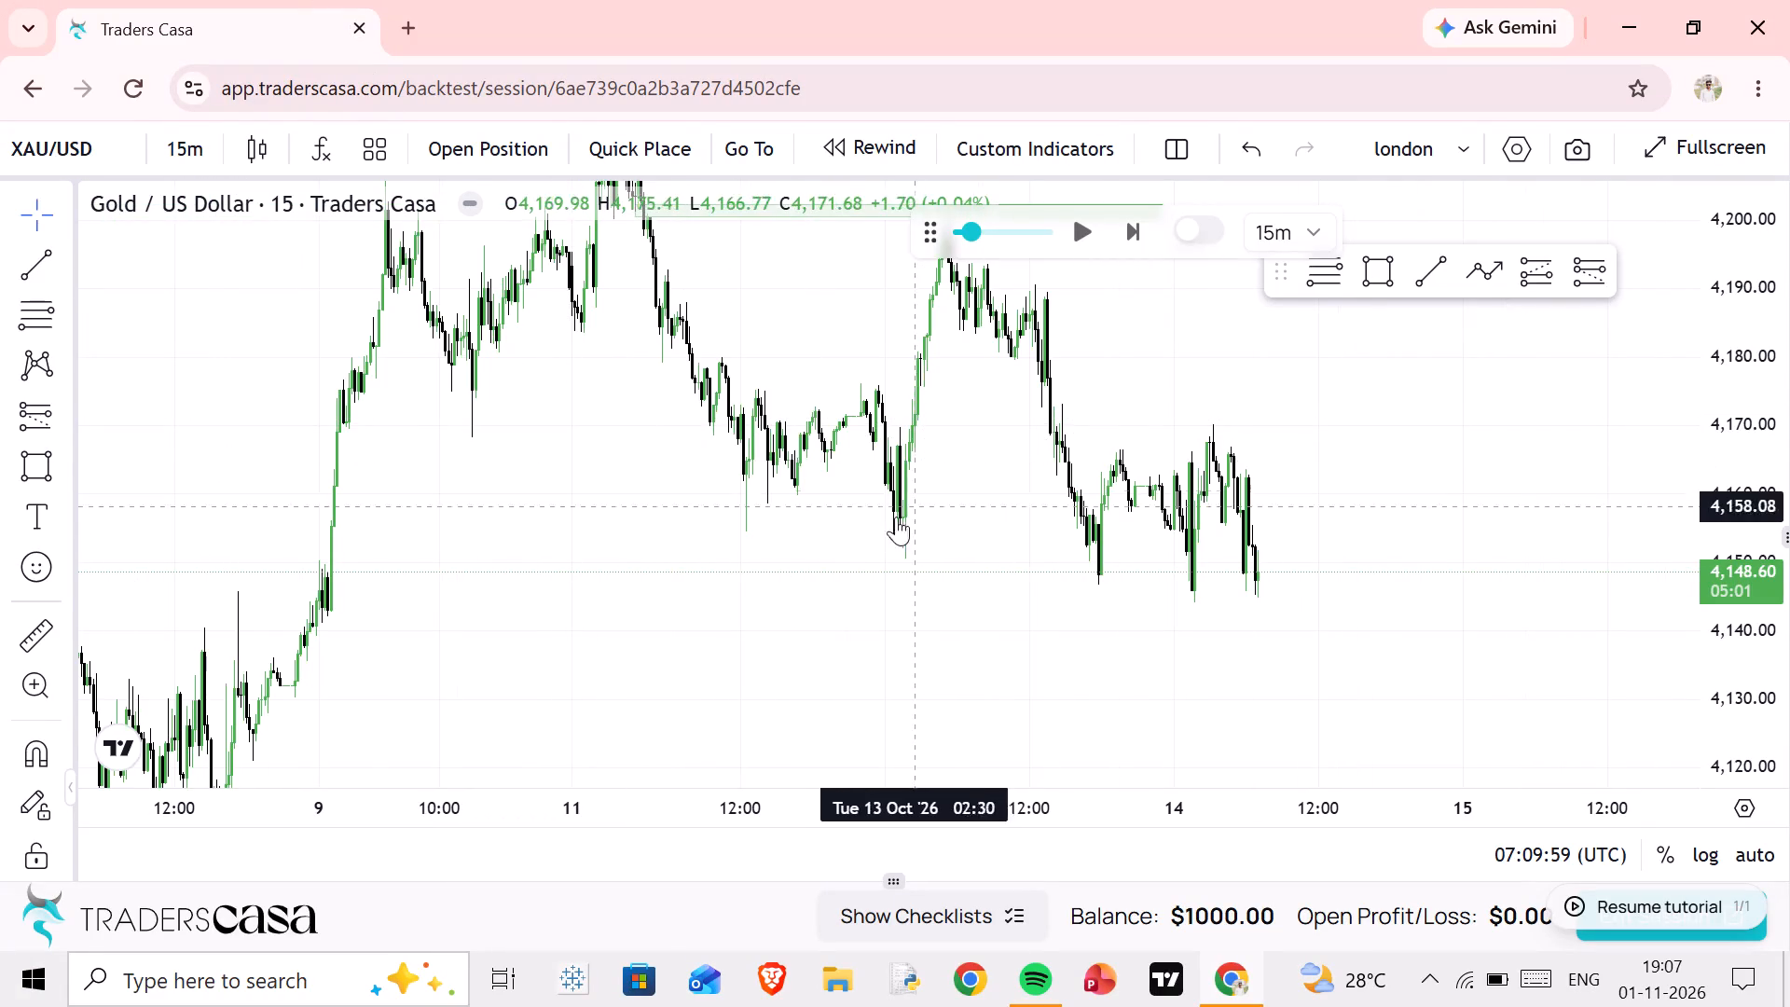
pyautogui.moveTo(847, 565); pyautogui.dragTo(978, 317)
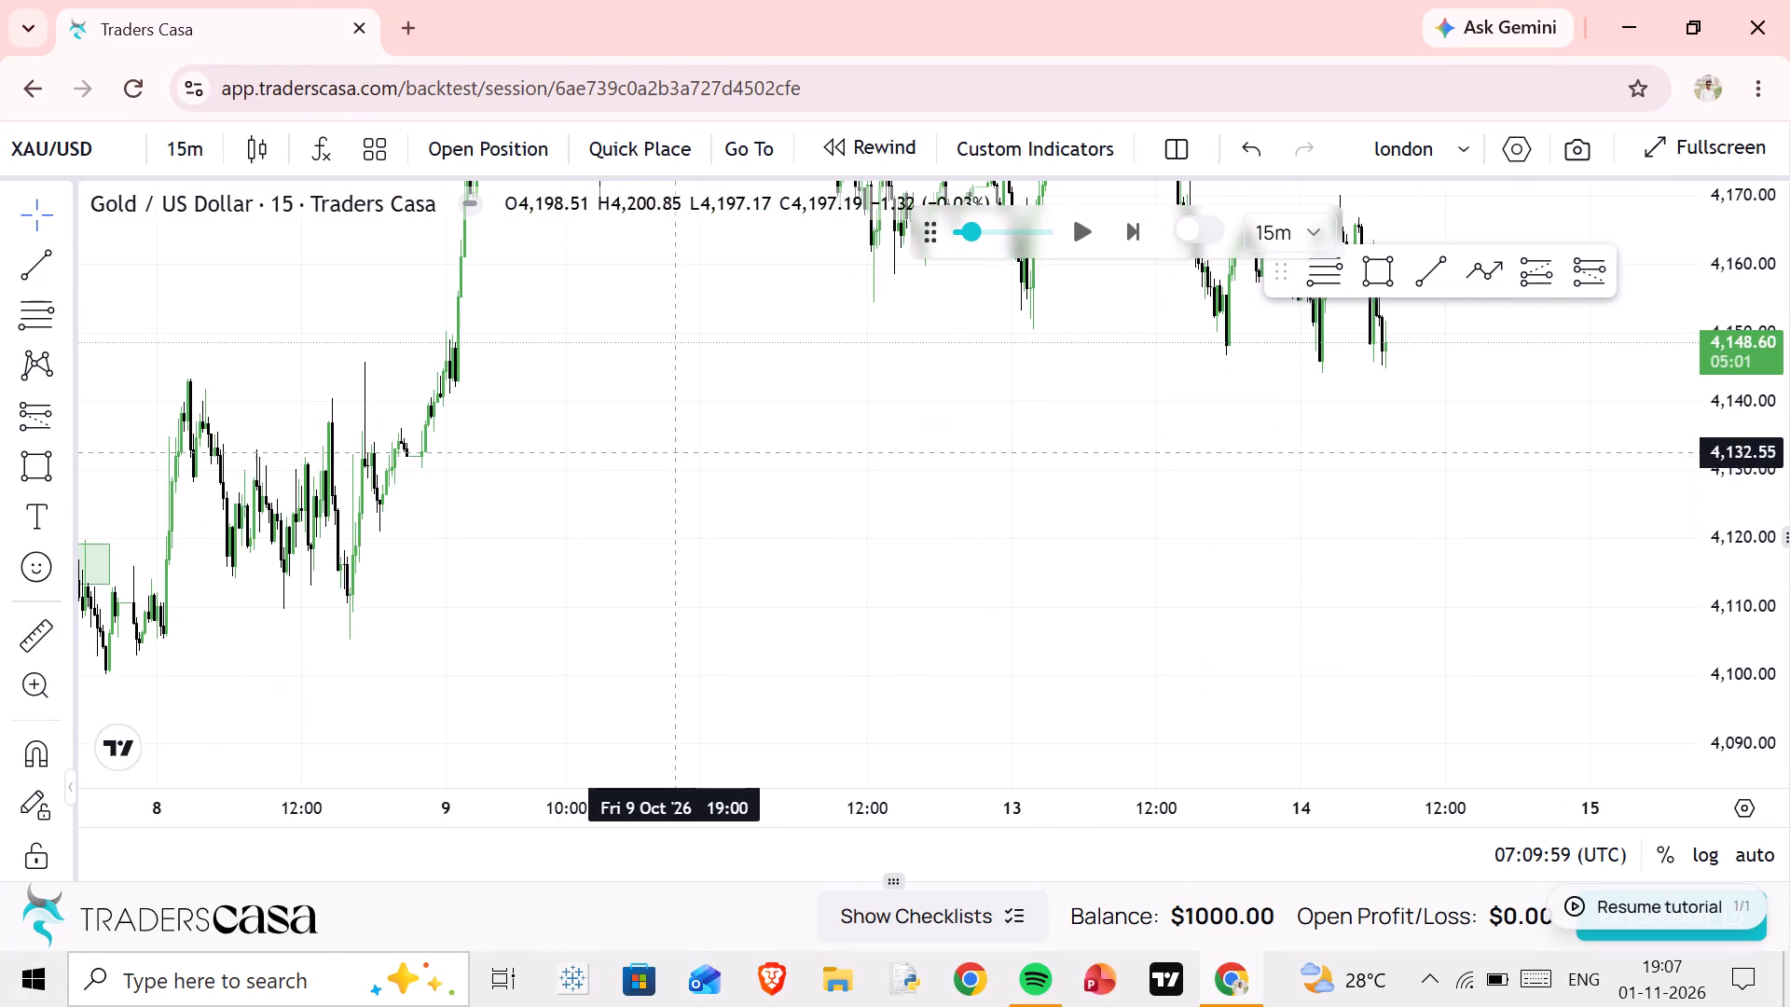
pyautogui.moveTo(848, 416); pyautogui.dragTo(495, 697)
pyautogui.scroll(8, 720, 496)
pyautogui.moveTo(600, 485); pyautogui.dragTo(1108, 310)
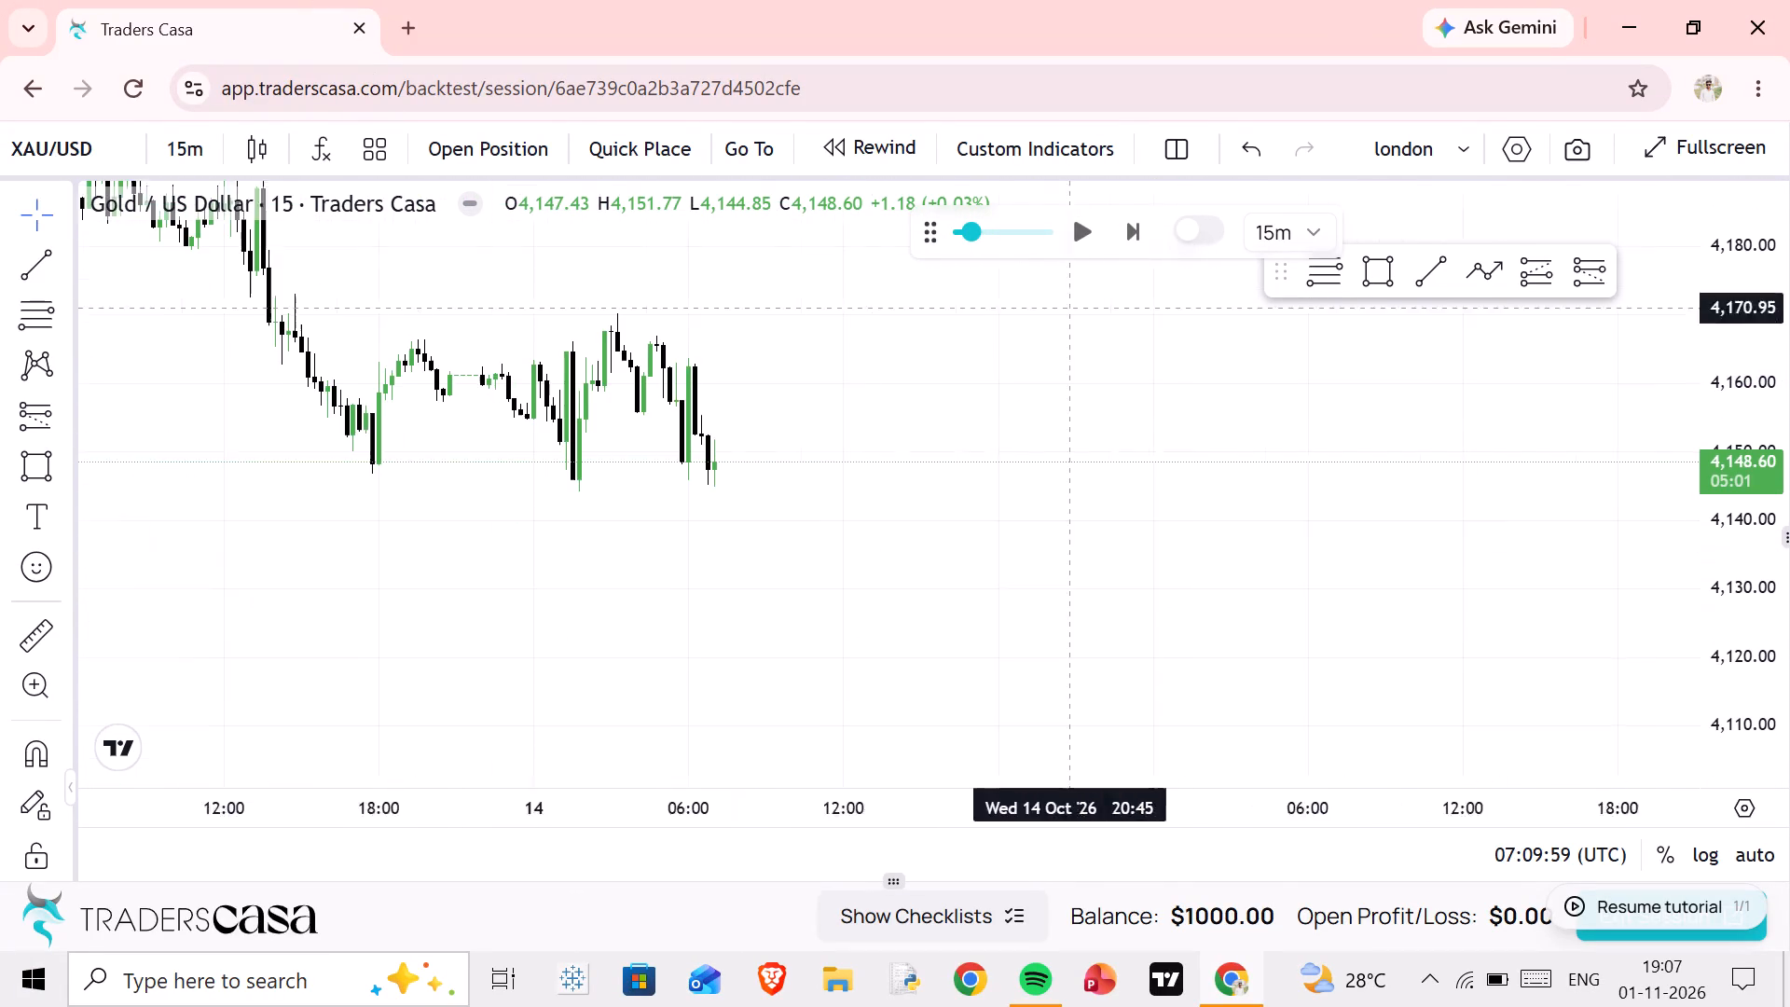
pyautogui.click(1068, 233)
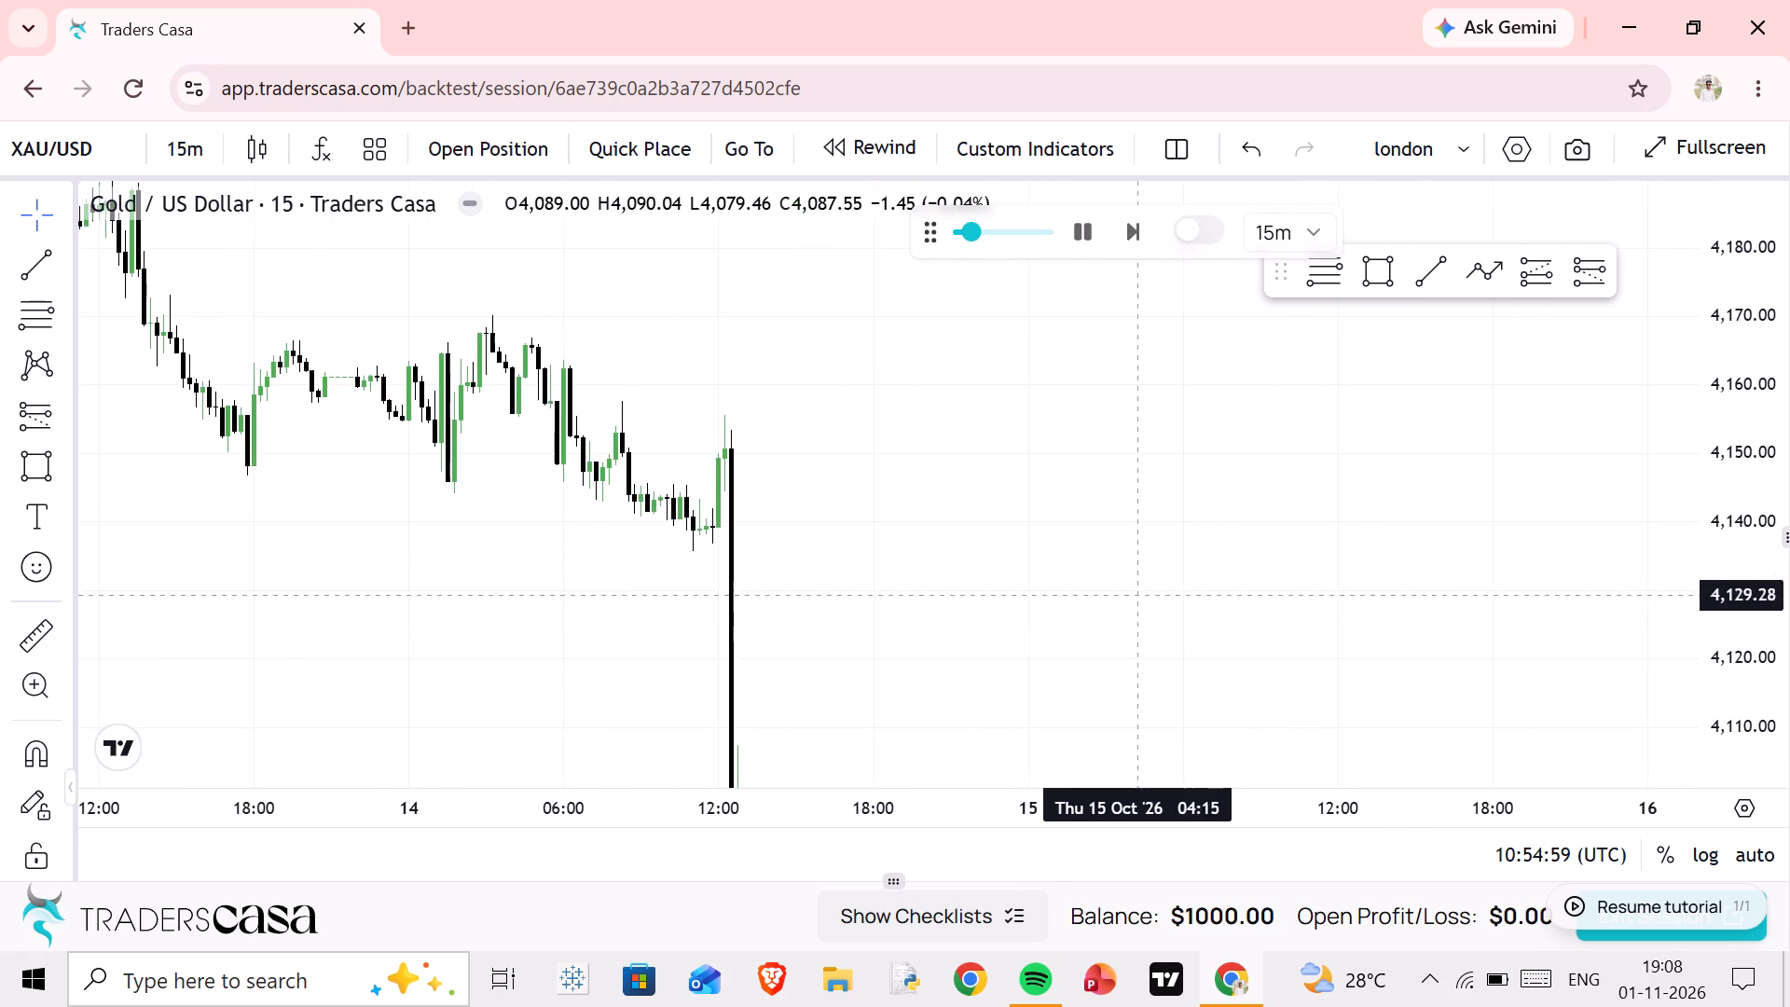
pyautogui.moveTo(1093, 623); pyautogui.dragTo(1105, 357)
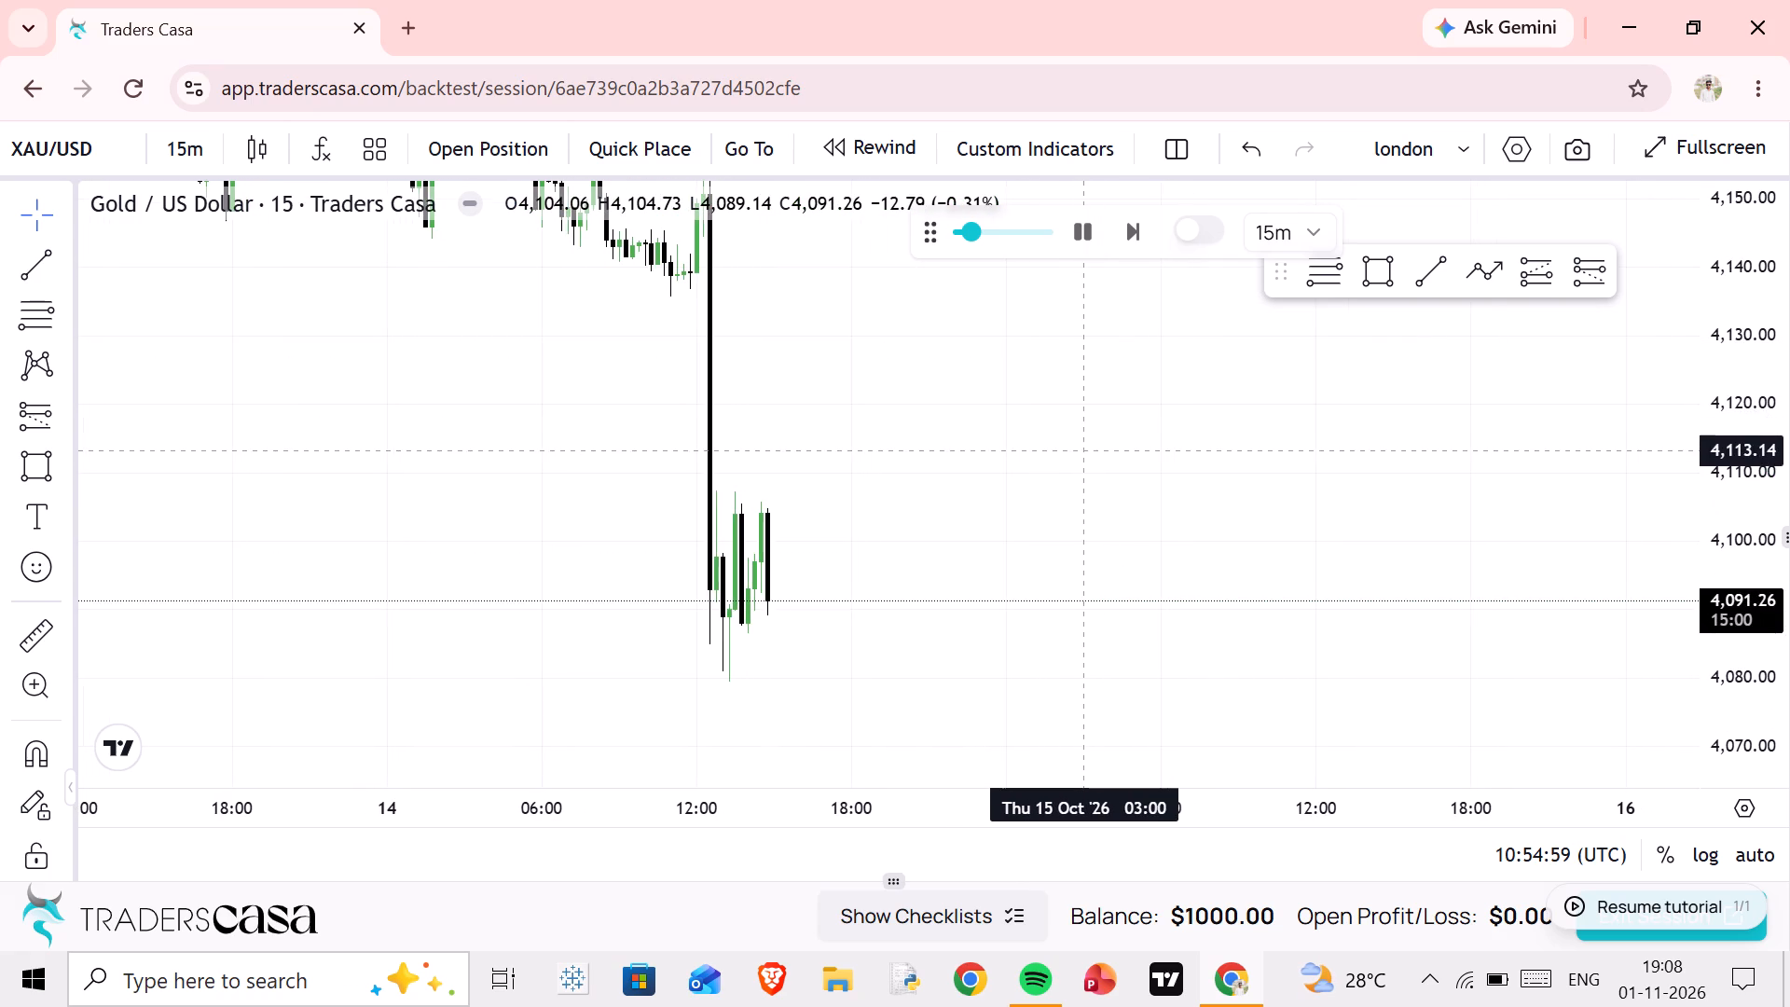
pyautogui.moveTo(1024, 461); pyautogui.dragTo(1030, 482)
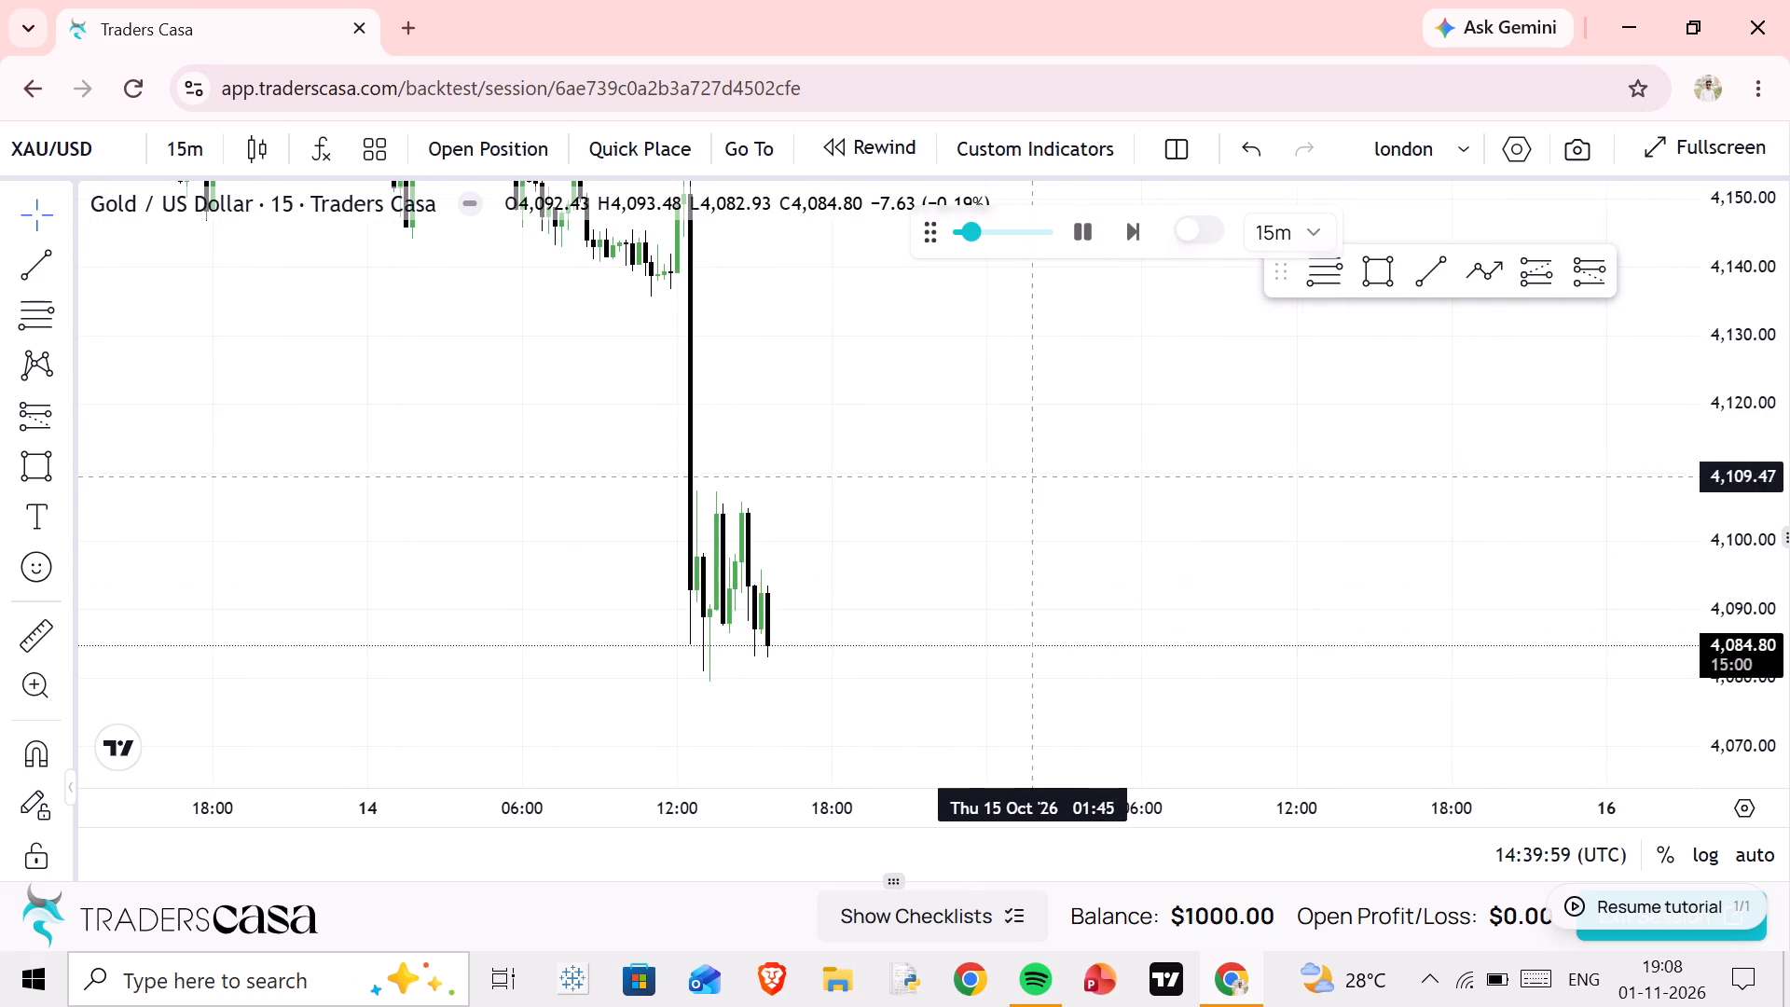
pyautogui.moveTo(1030, 482); pyautogui.dragTo(942, 391)
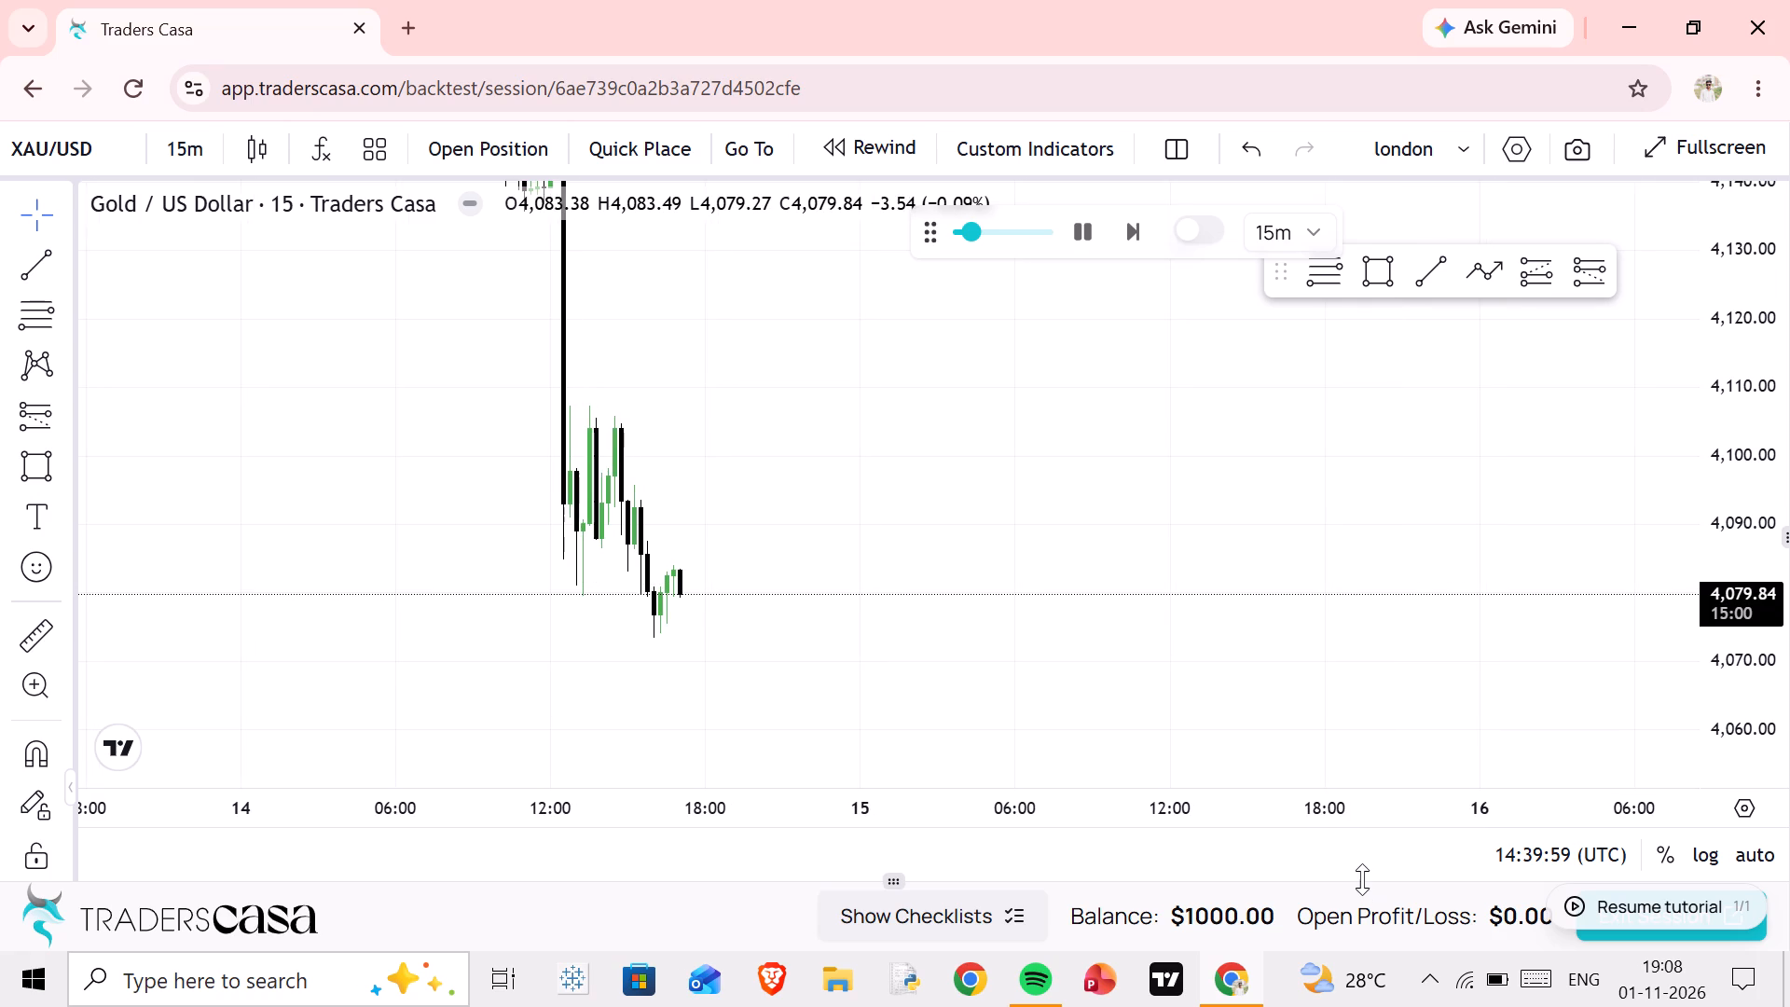
pyautogui.moveTo(750, 459); pyautogui.dragTo(768, 525)
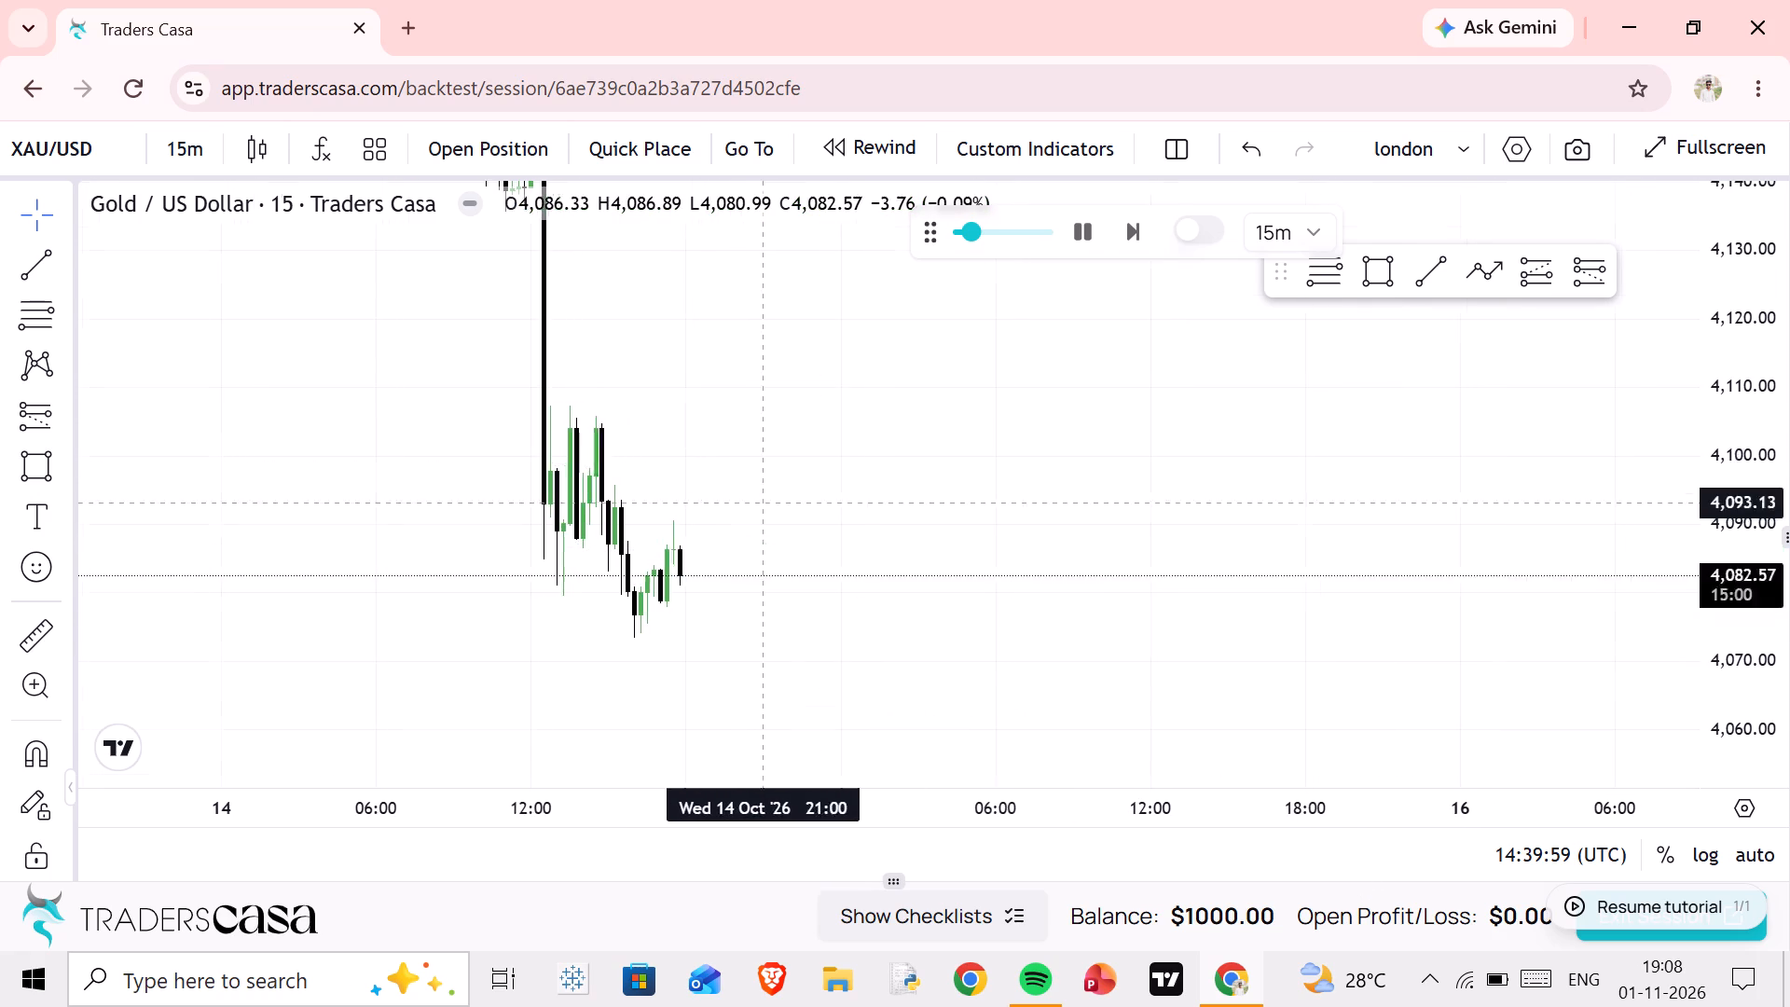
pyautogui.moveTo(768, 525); pyautogui.dragTo(822, 721)
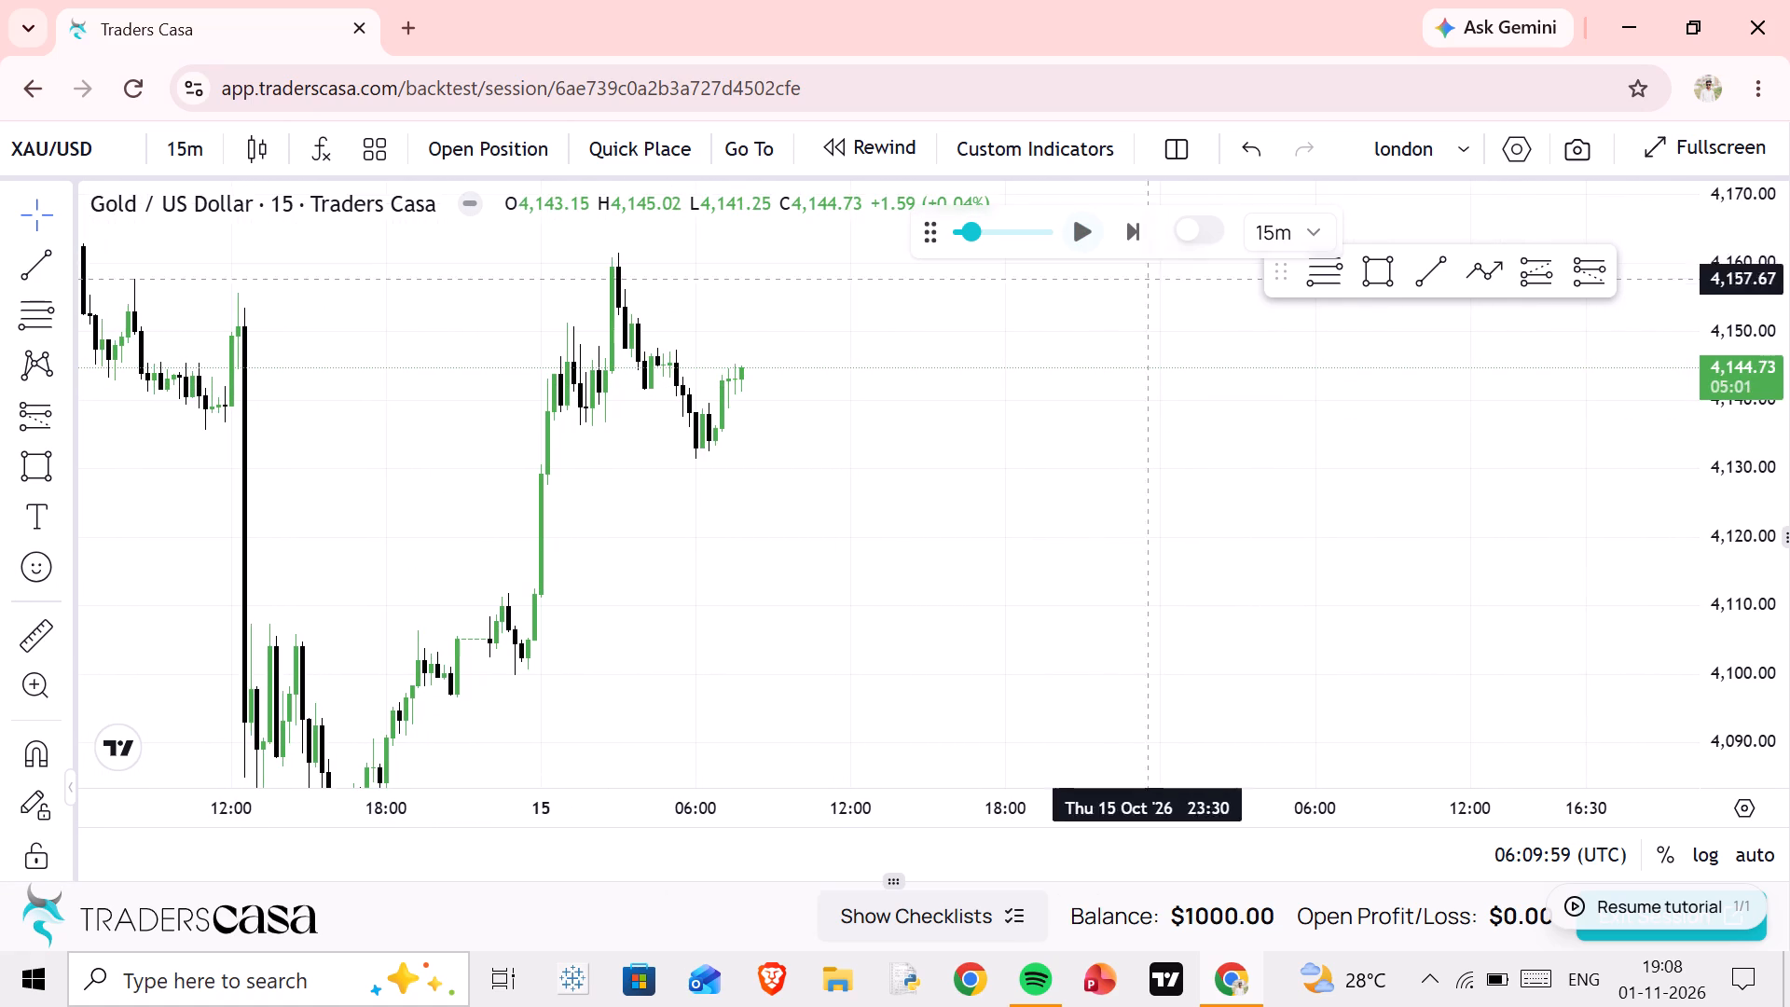
# Draw a path through the swings from the 14 Oct low near 4,077 via the 4,161 high, ending in a projected drop to about 4,115.
pyautogui.moveTo(970, 473); pyautogui.dragTo(1067, 283)
pyautogui.scroll(-2, 1067, 343)
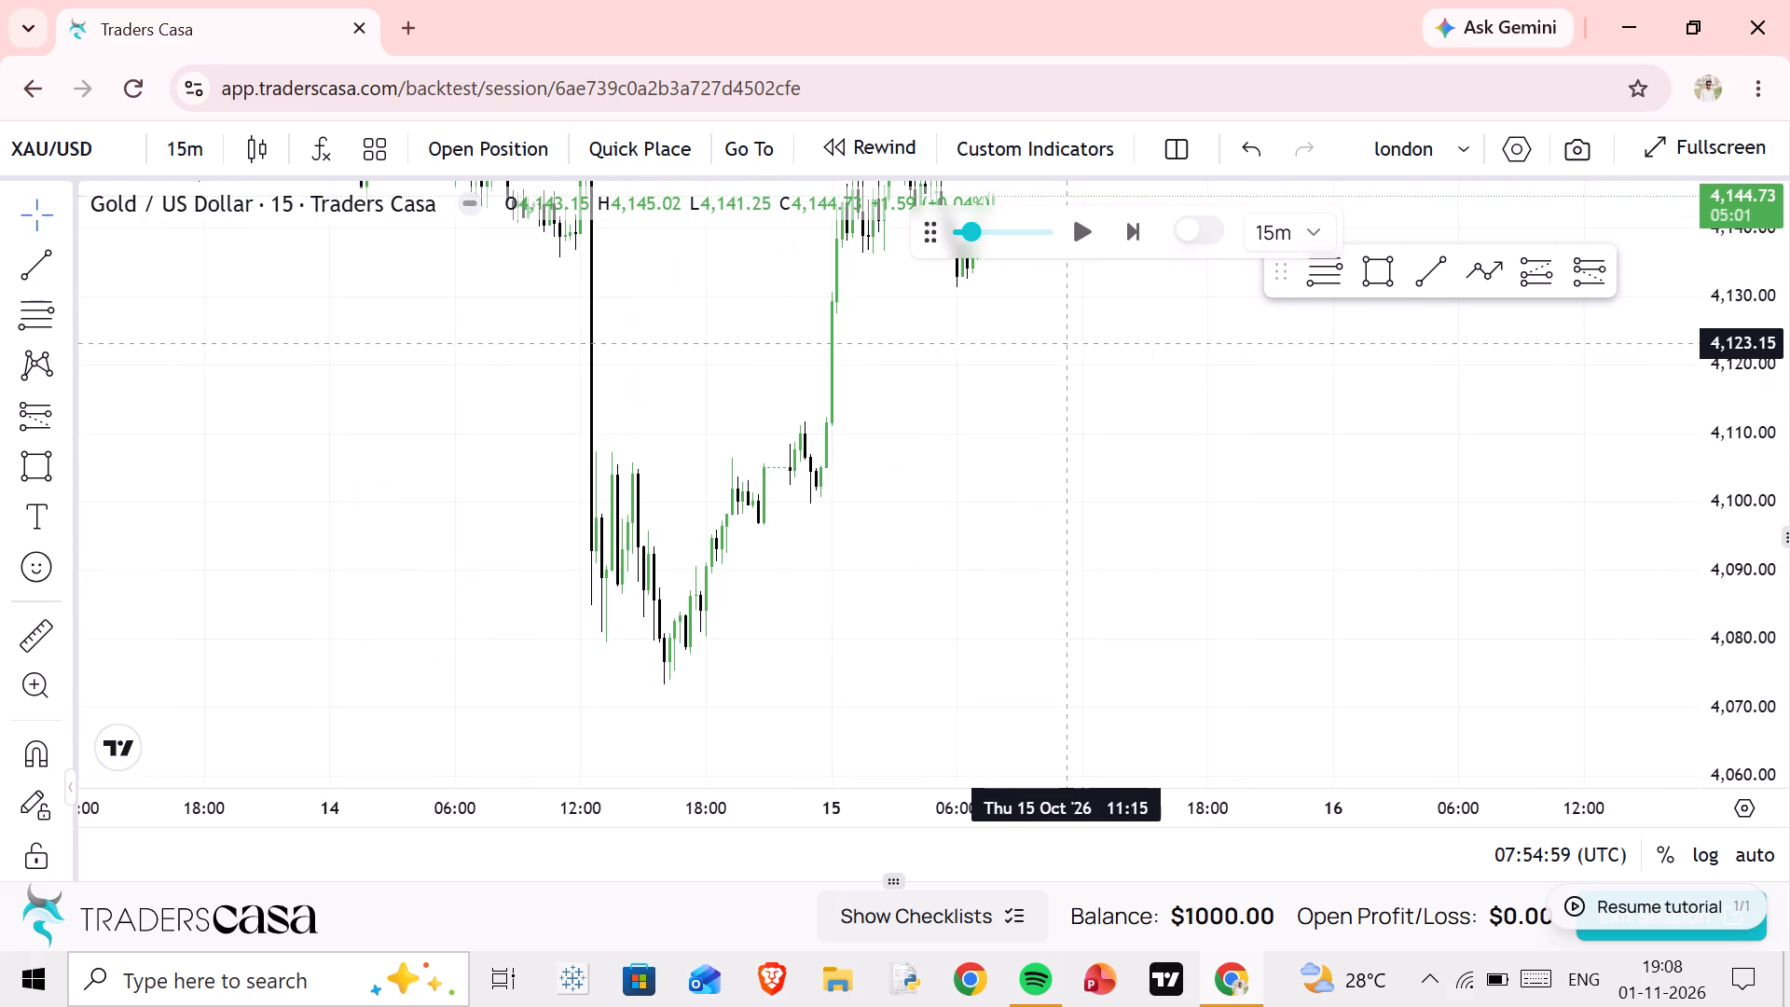
pyautogui.scroll(1, 1066, 481)
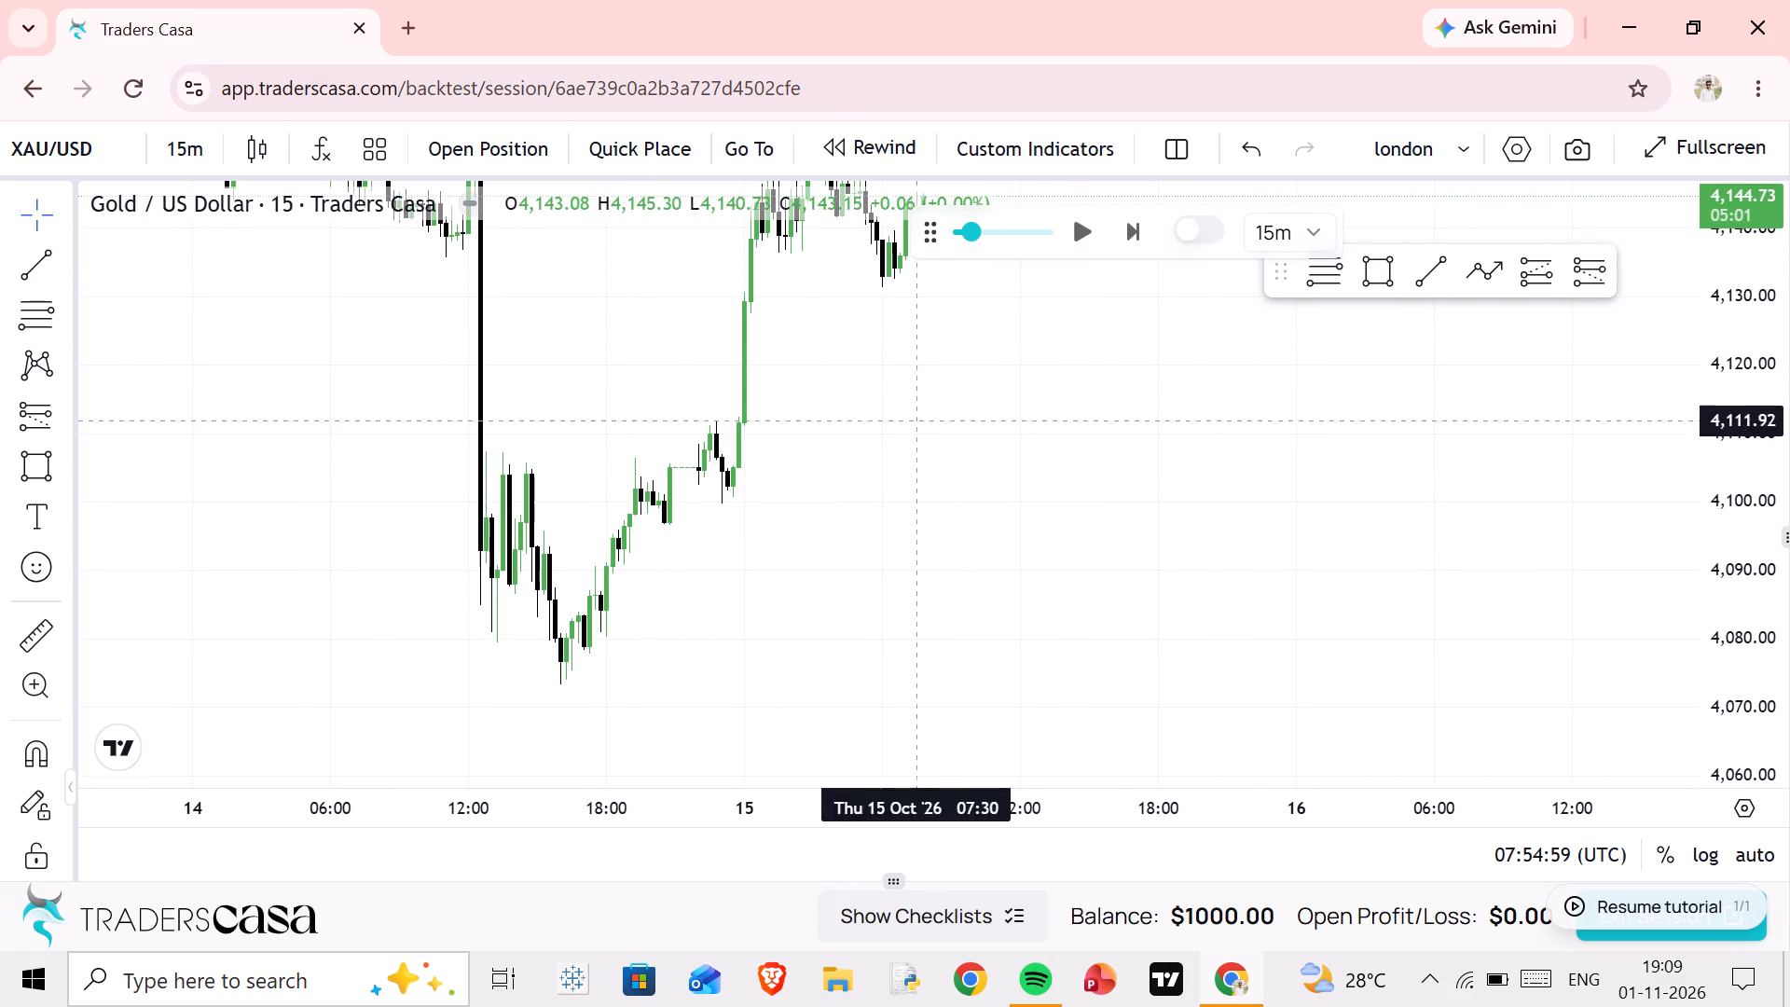
pyautogui.moveTo(936, 421); pyautogui.dragTo(835, 492)
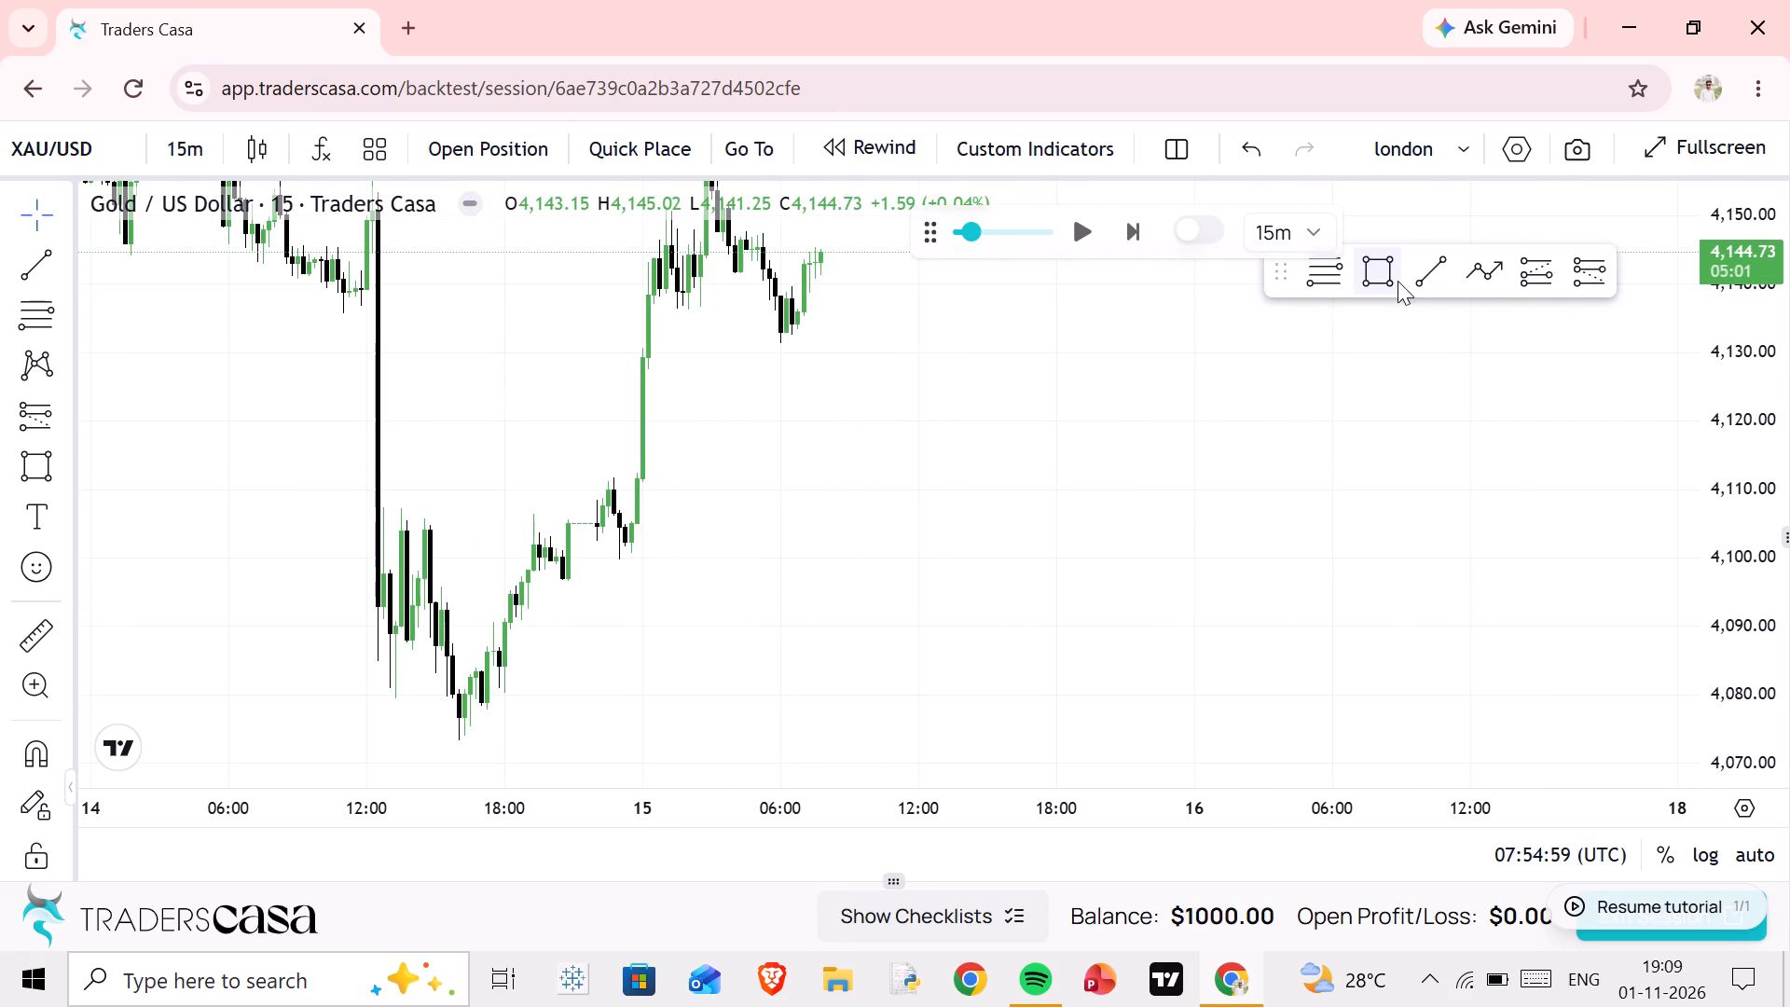
pyautogui.click(1455, 272)
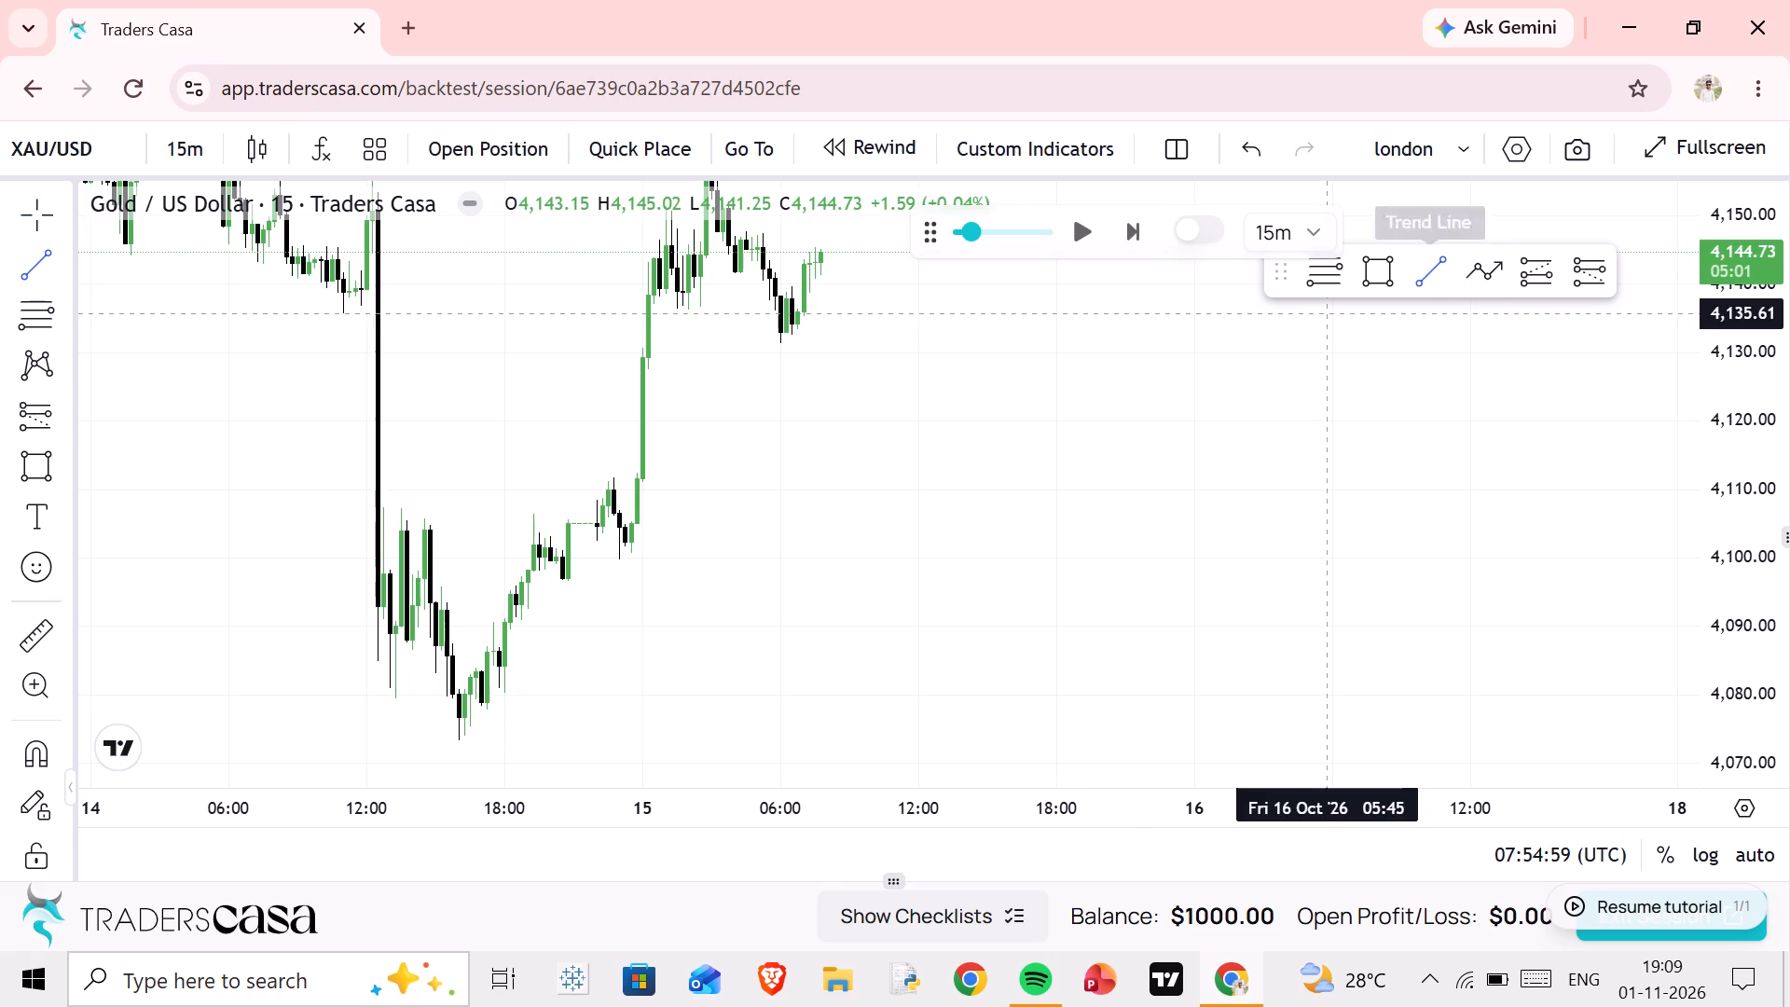
pyautogui.click(1476, 282)
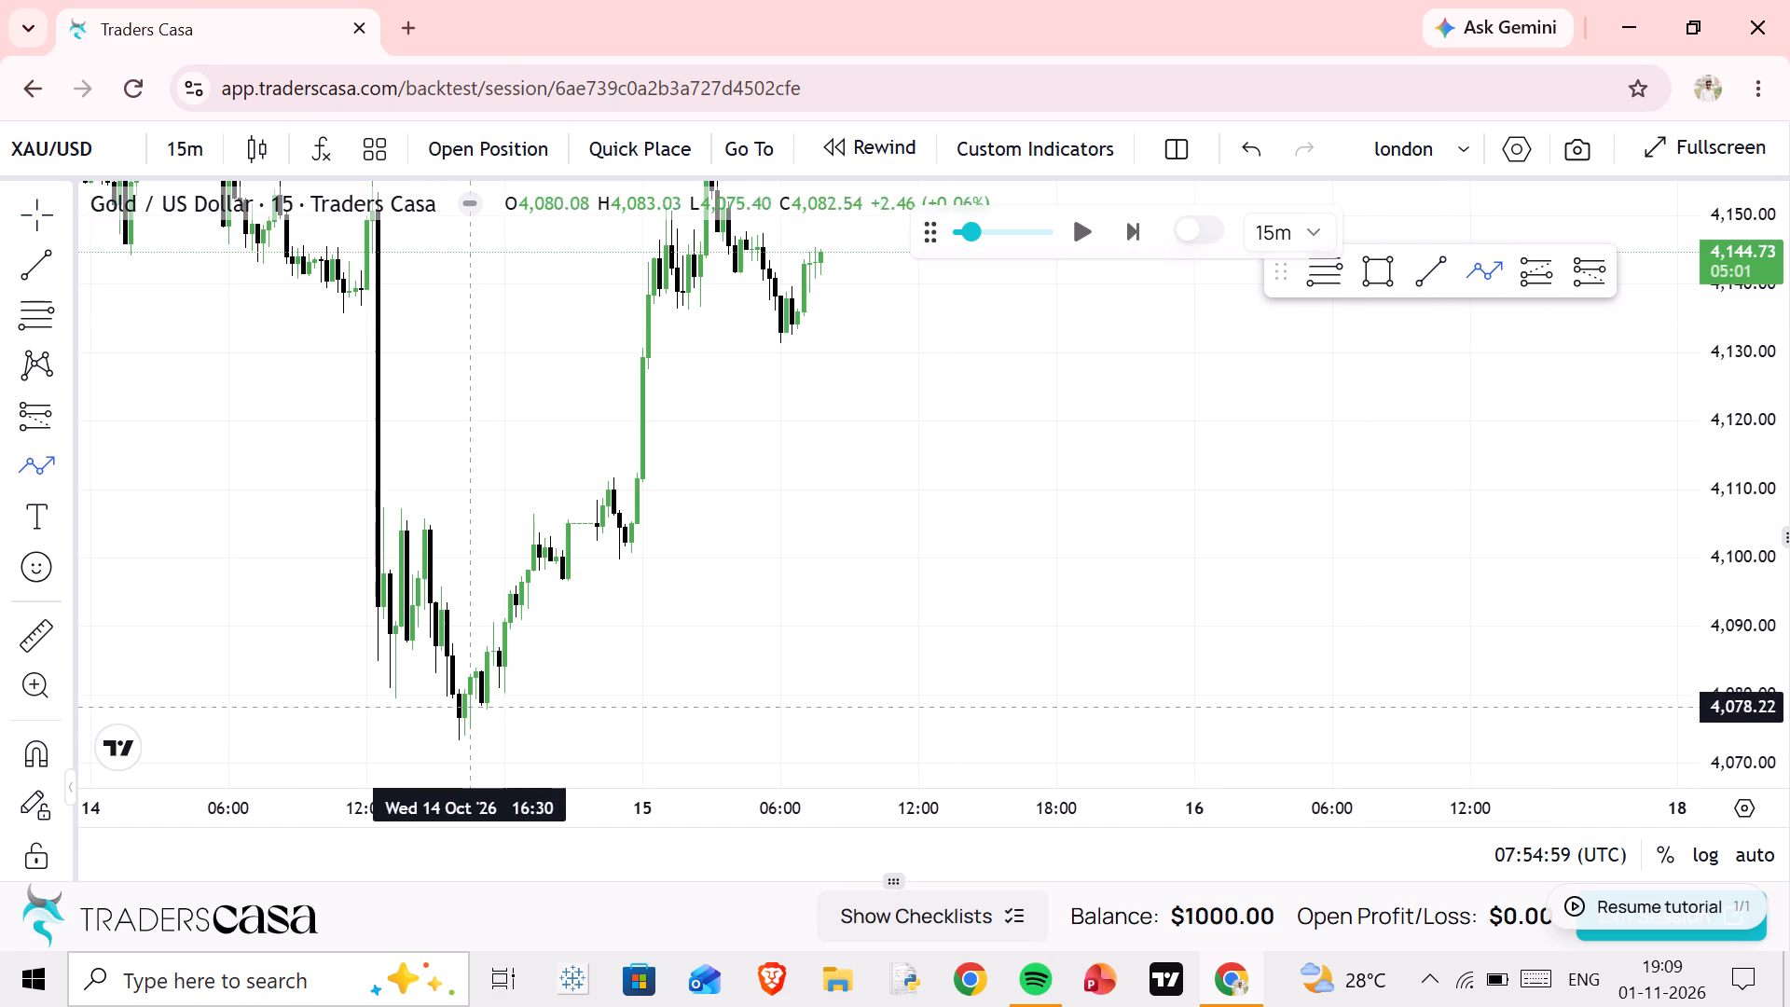
pyautogui.moveTo(461, 713); pyautogui.dragTo(467, 690)
pyautogui.click(542, 513)
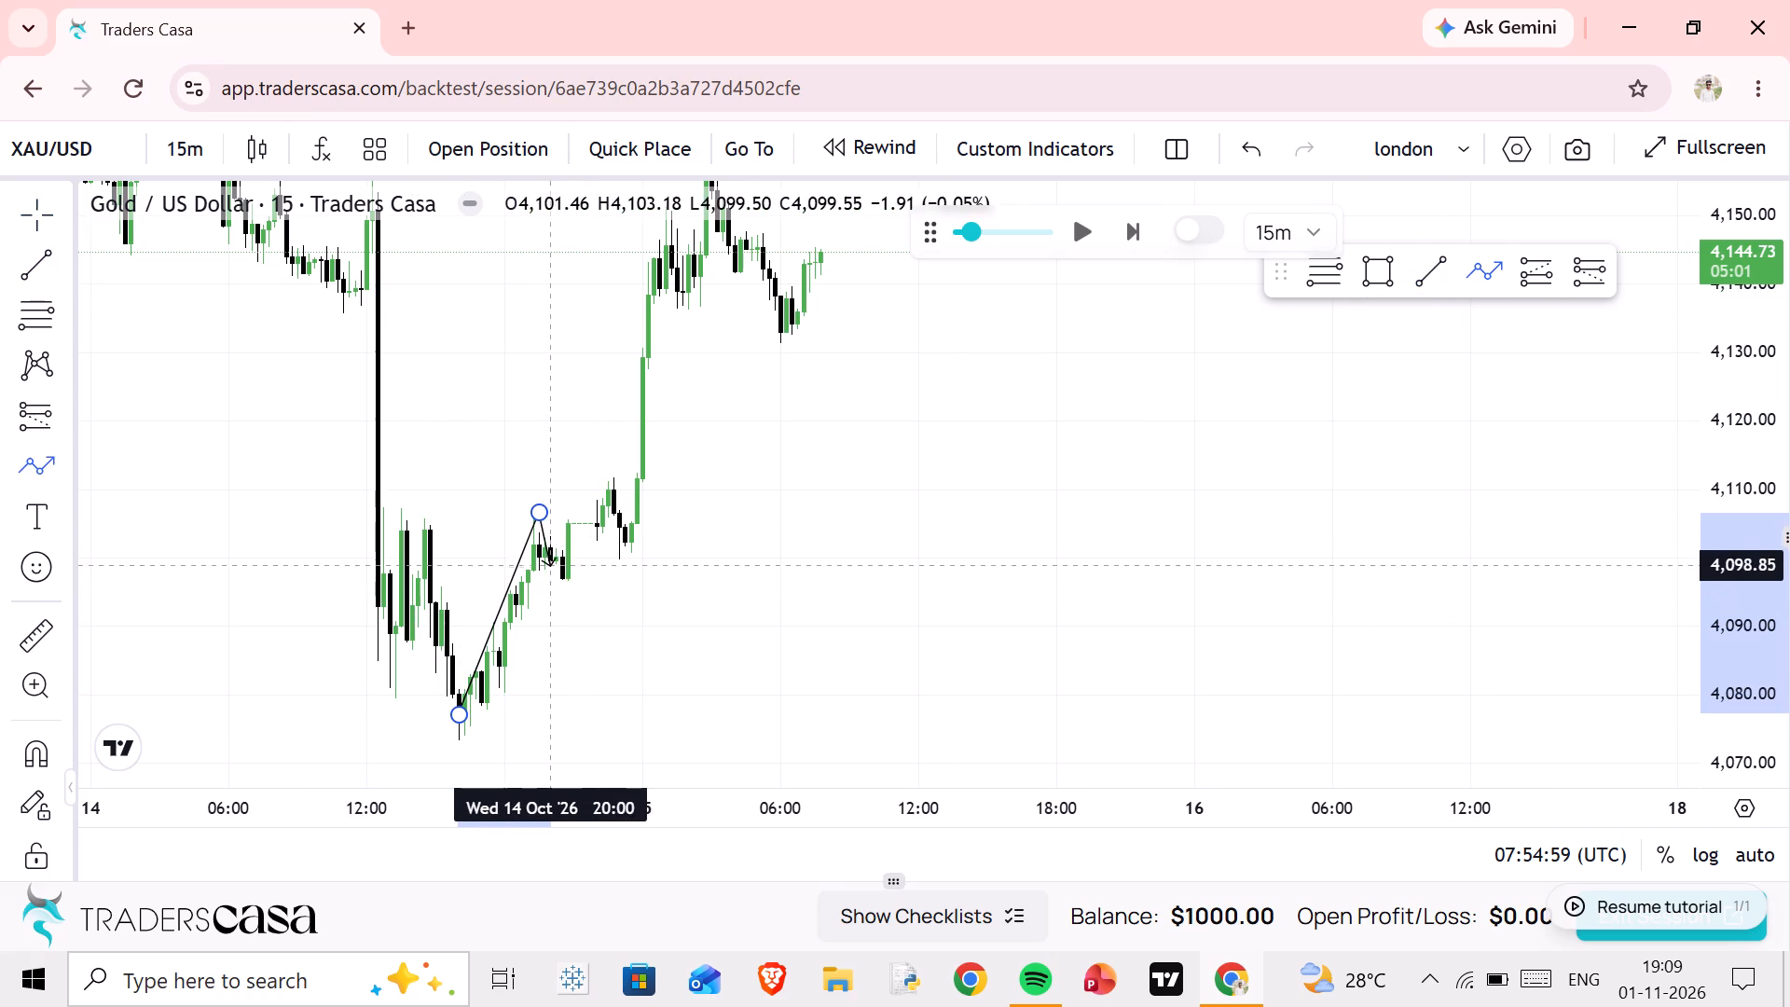
pyautogui.click(560, 590)
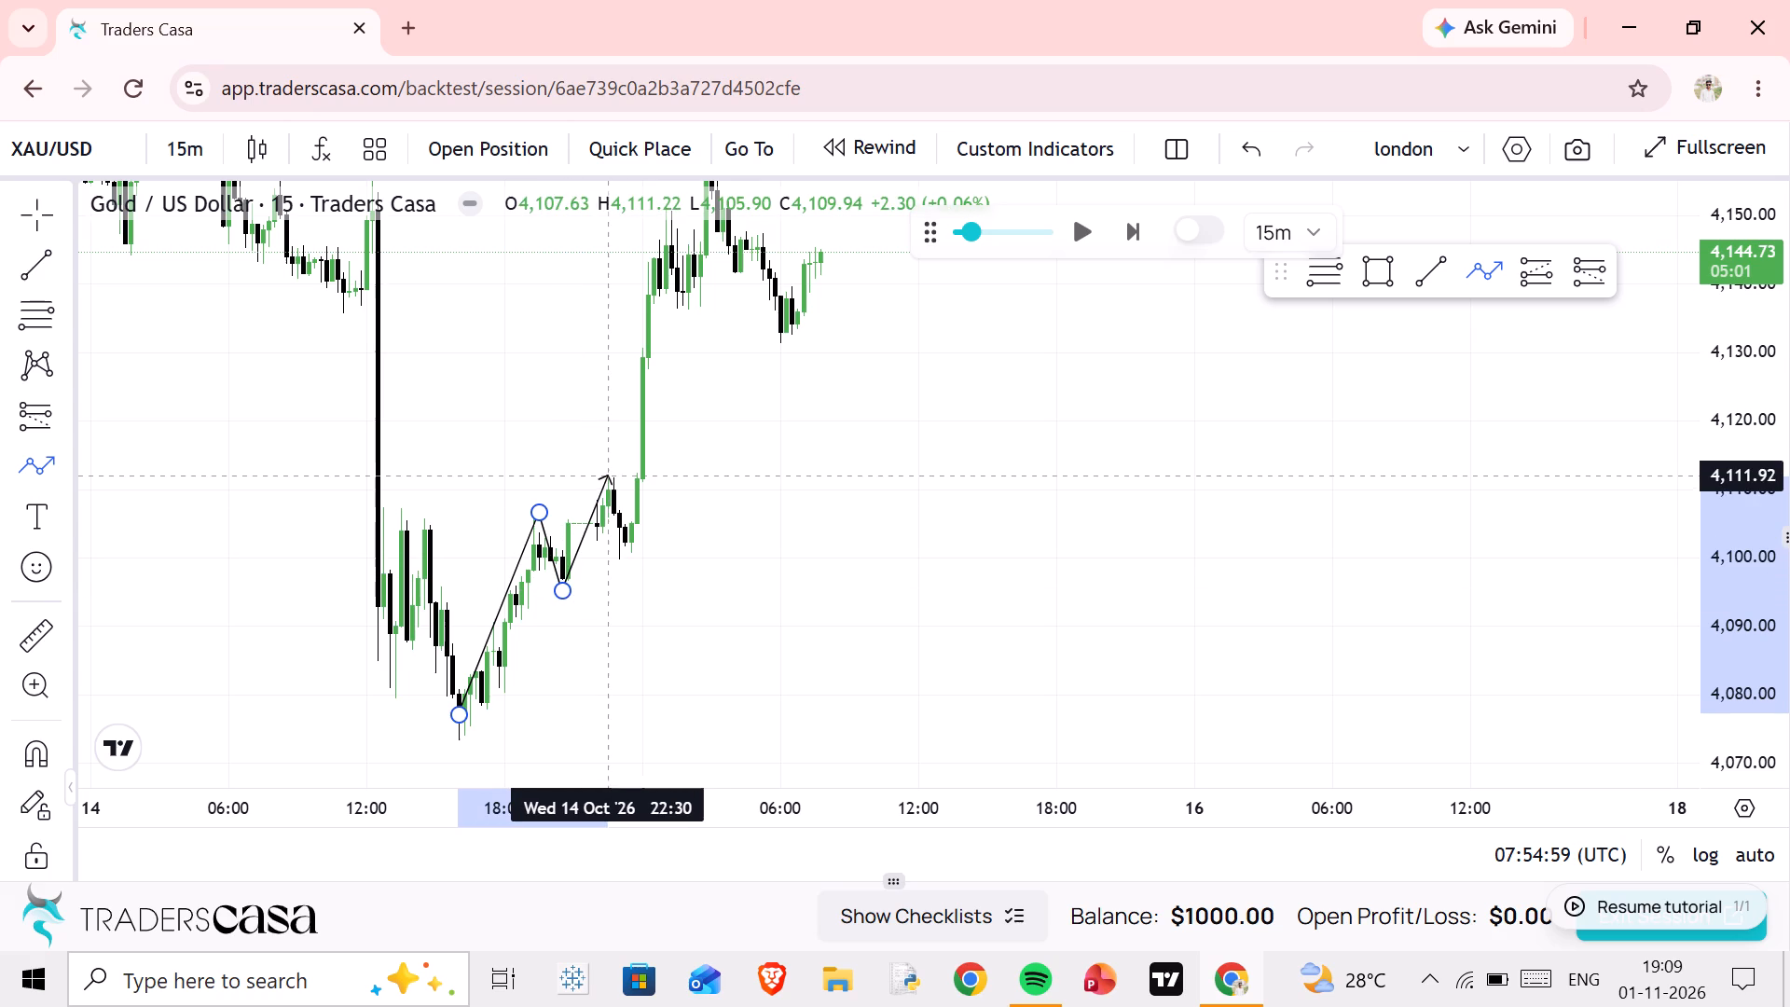
pyautogui.click(611, 476)
pyautogui.moveTo(630, 552); pyautogui.dragTo(631, 544)
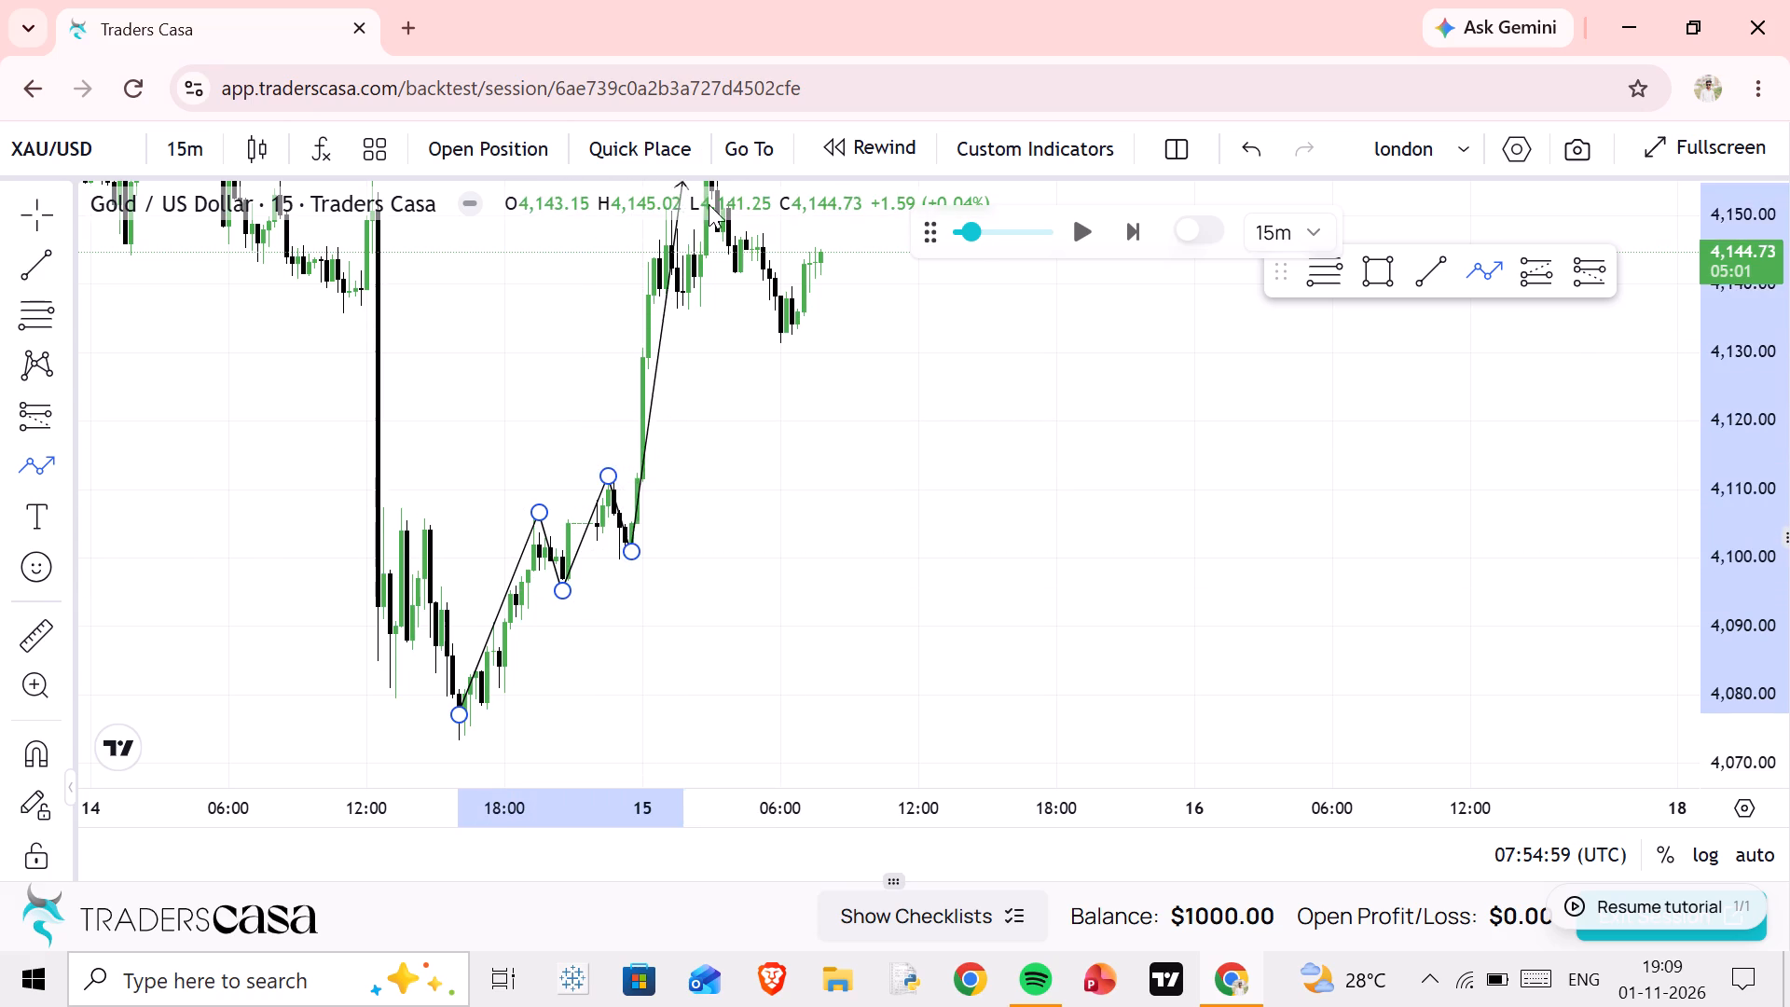
pyautogui.scroll(-7, 1756, 385)
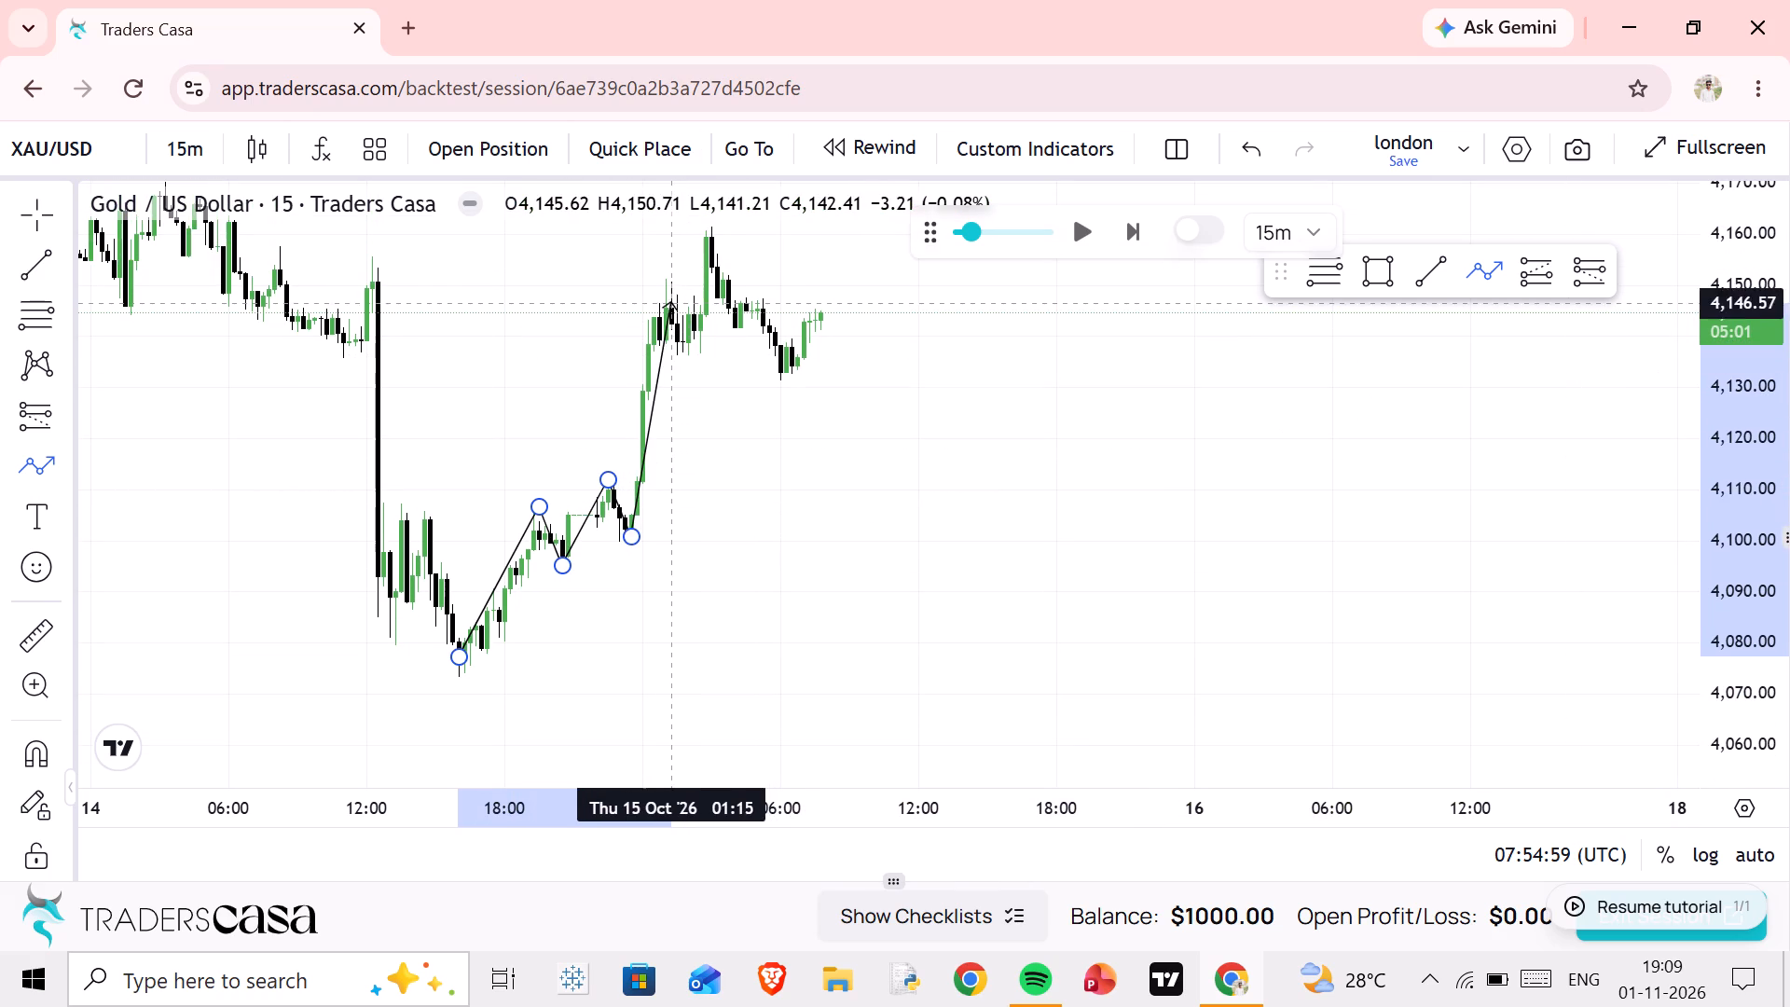
pyautogui.click(667, 270)
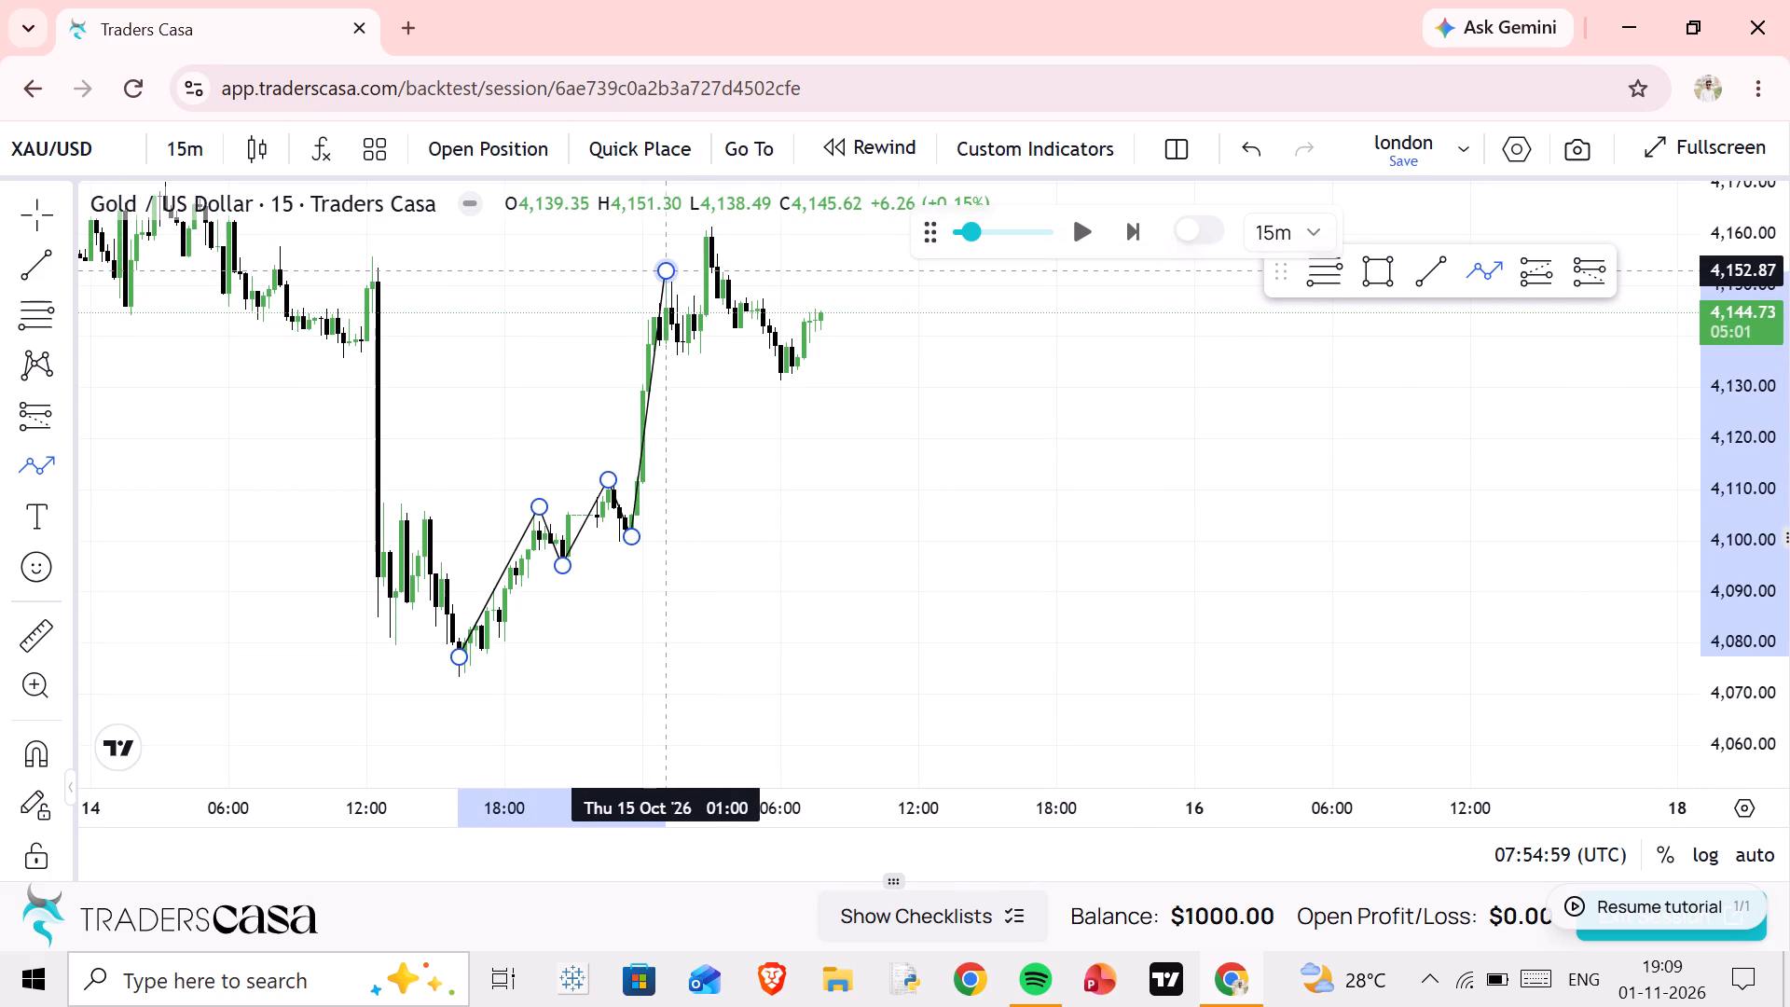
pyautogui.click(693, 372)
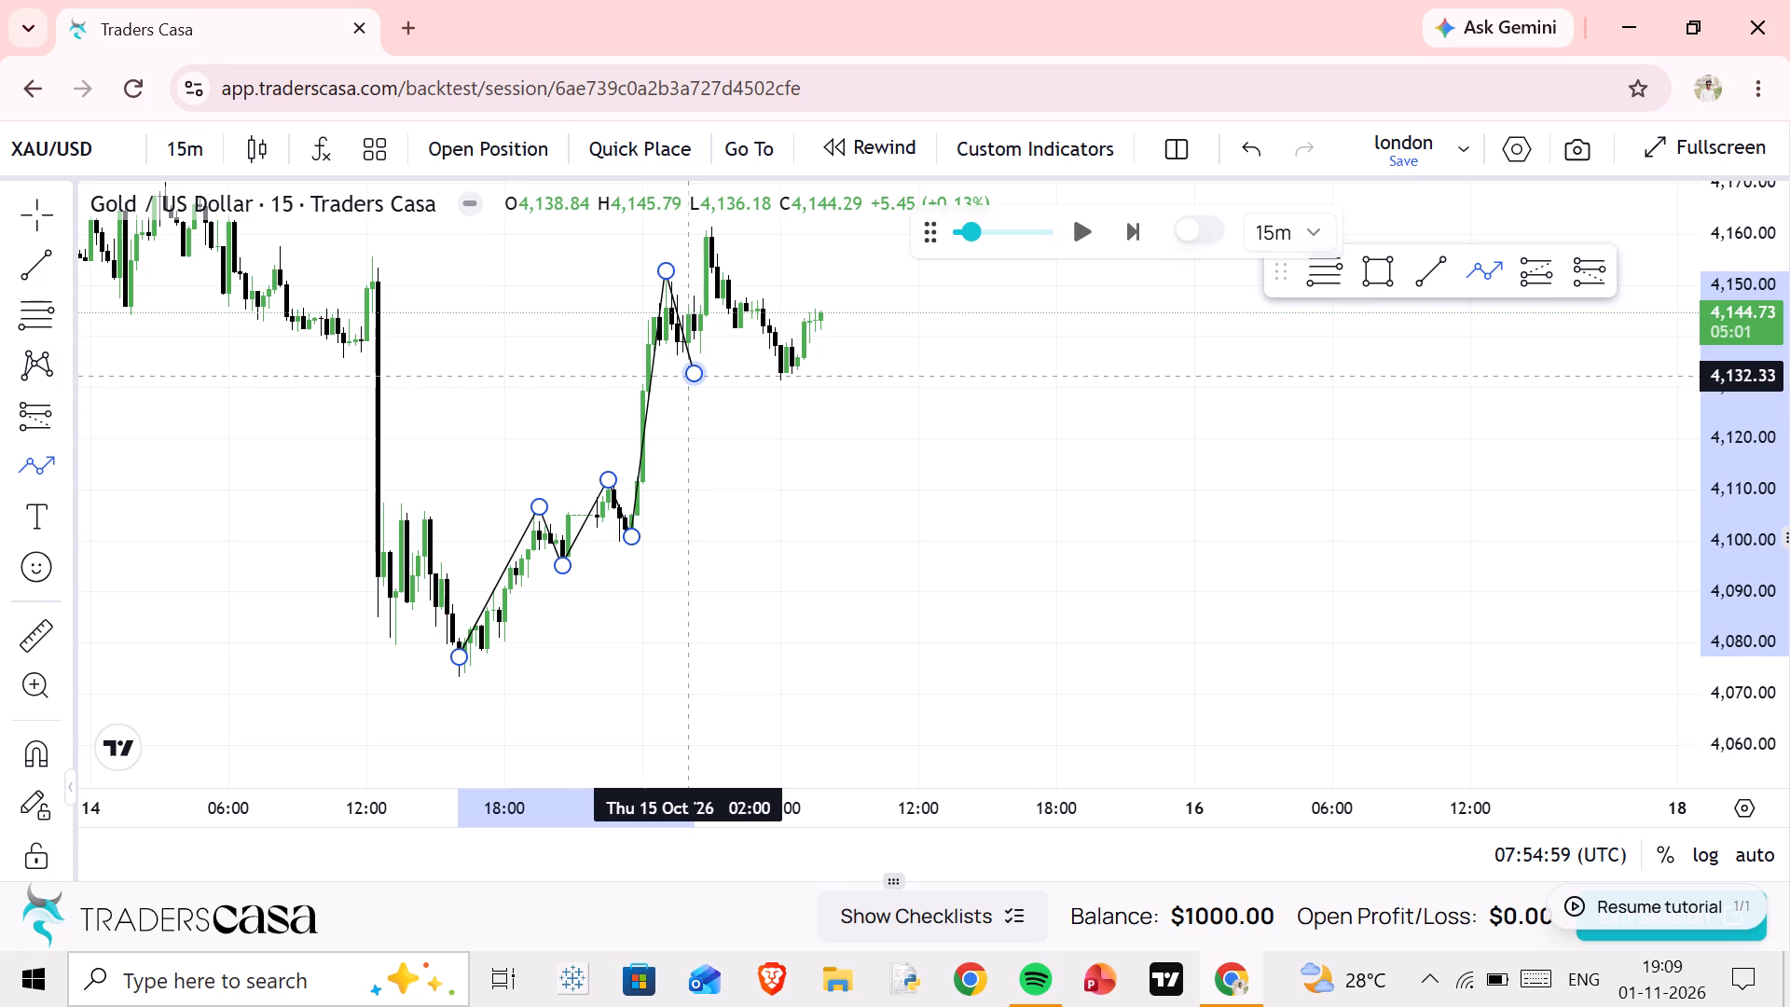
pyautogui.click(713, 229)
pyautogui.click(774, 389)
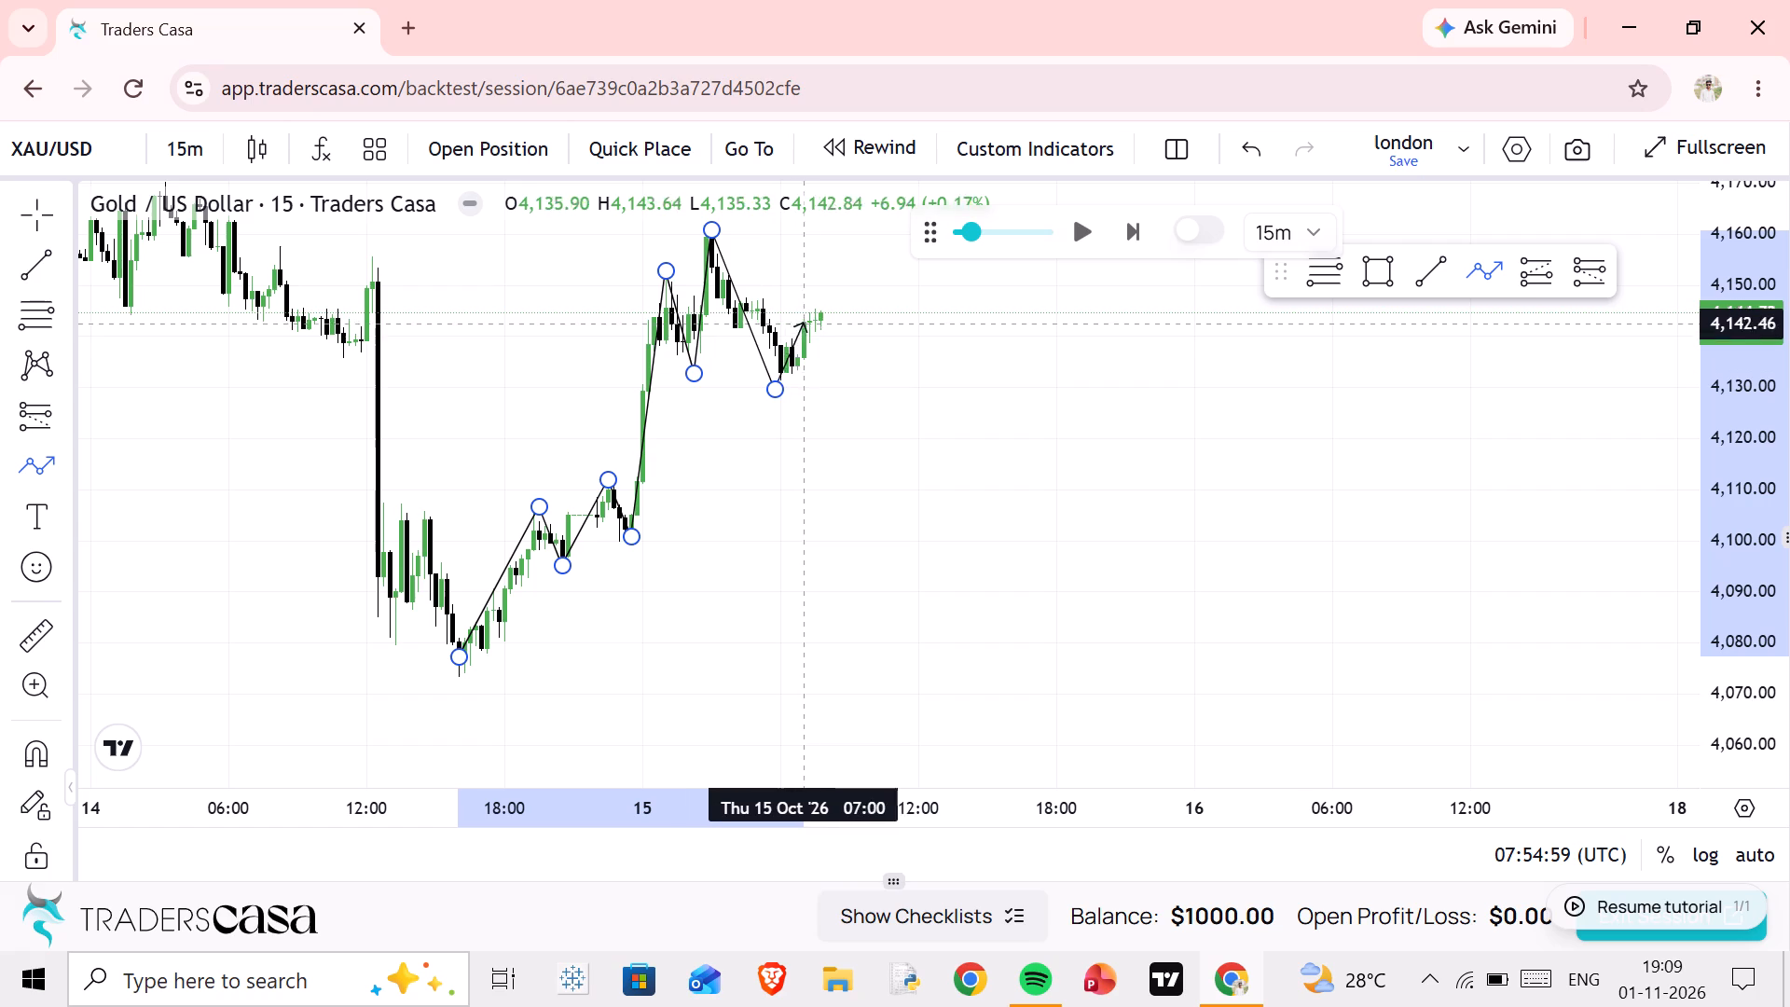
pyautogui.click(818, 315)
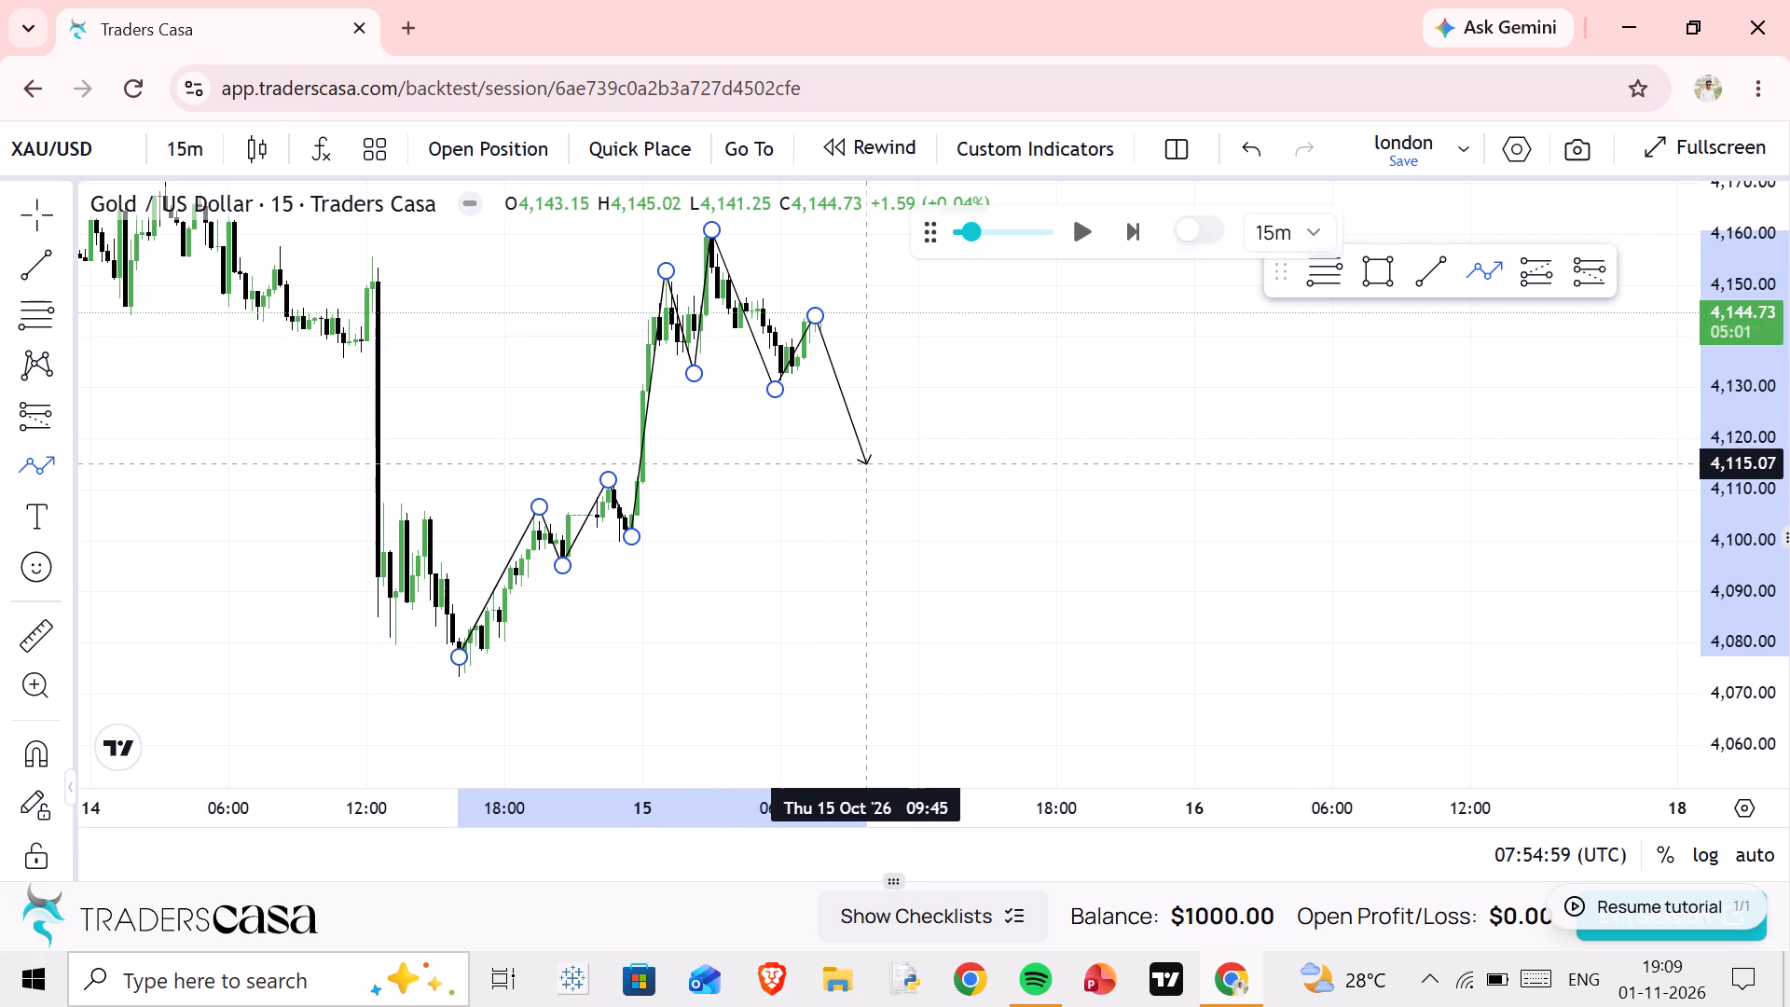
pyautogui.doubleClick(869, 463)
pyautogui.scroll(1, 869, 463)
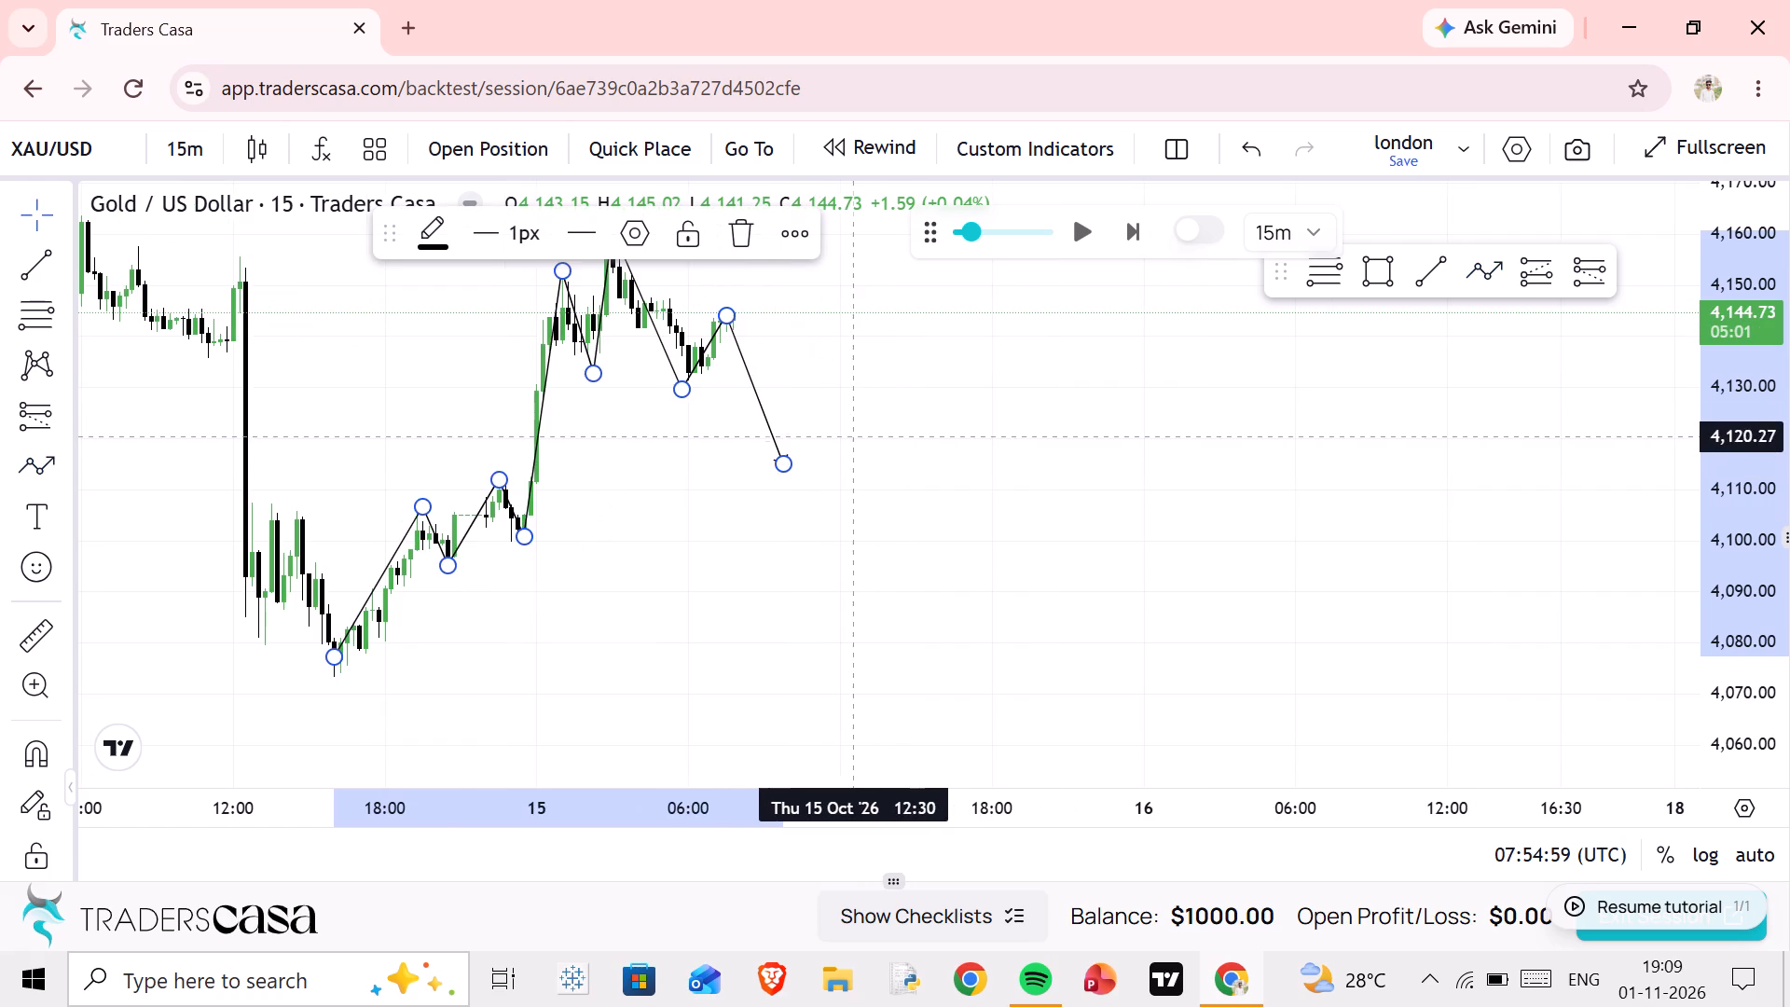
pyautogui.click(851, 436)
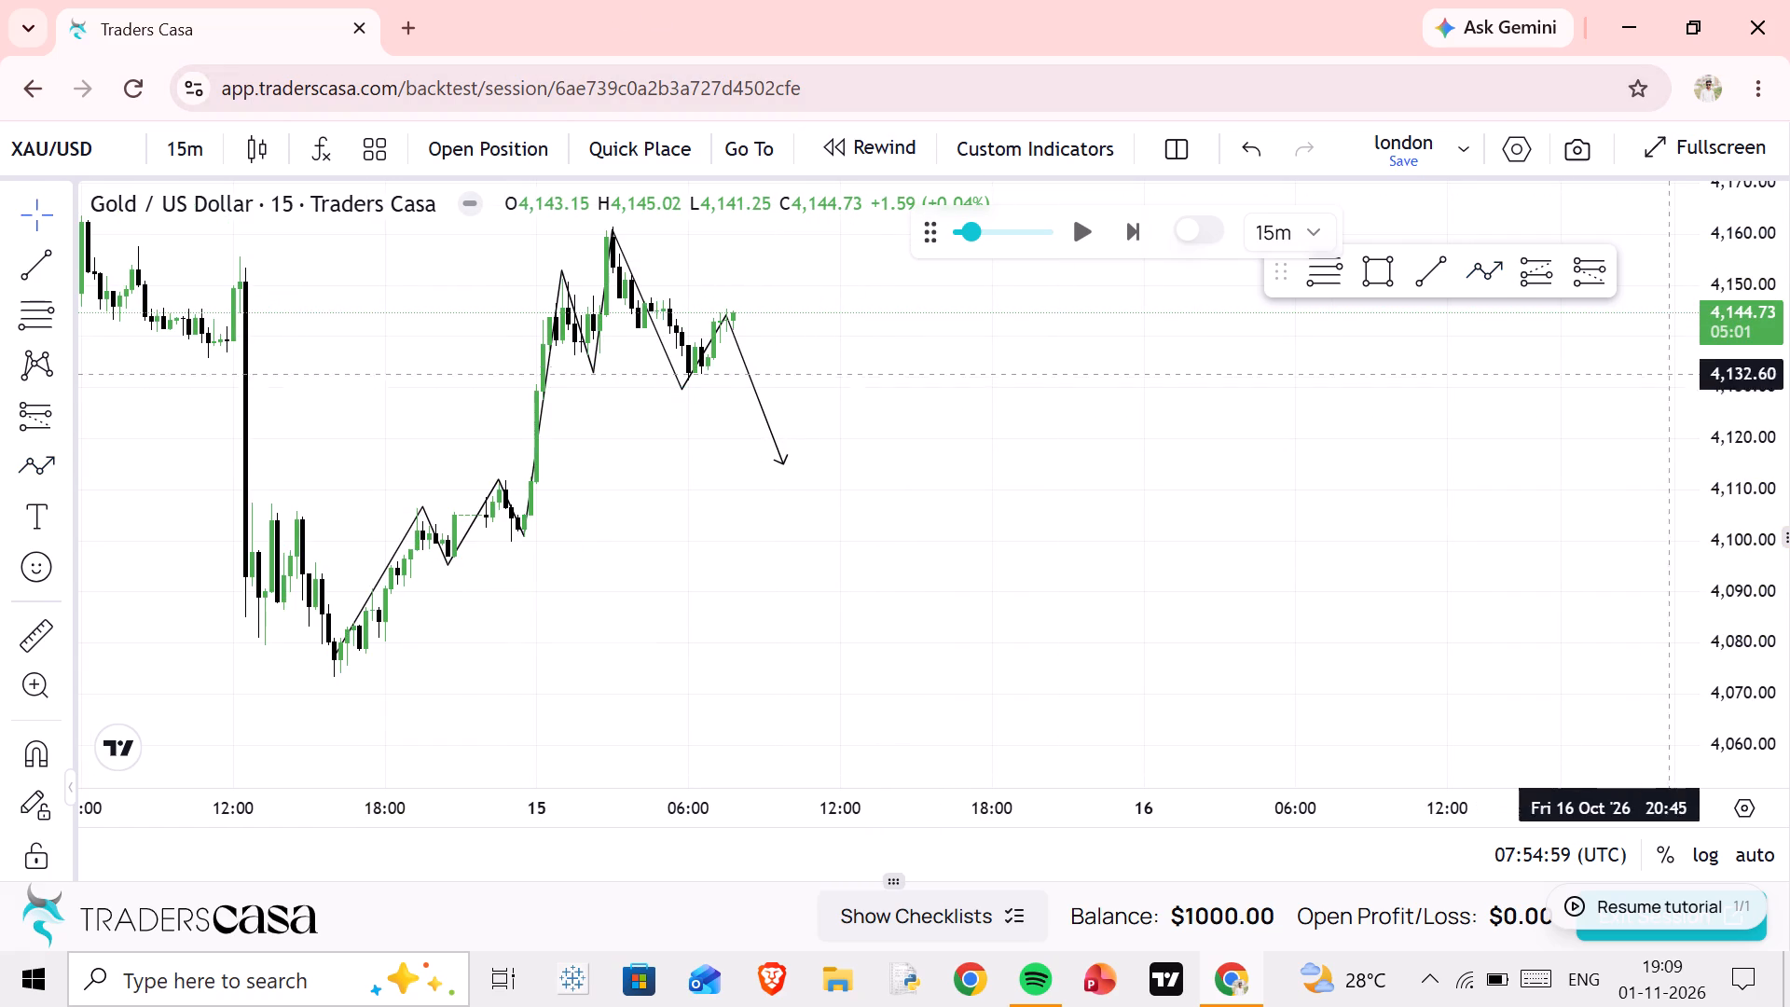
# Examine the drawn swing path against the 14–15 Oct candles, from the 14 Oct low to the projected drop.
pyautogui.scroll(13, 1732, 407)
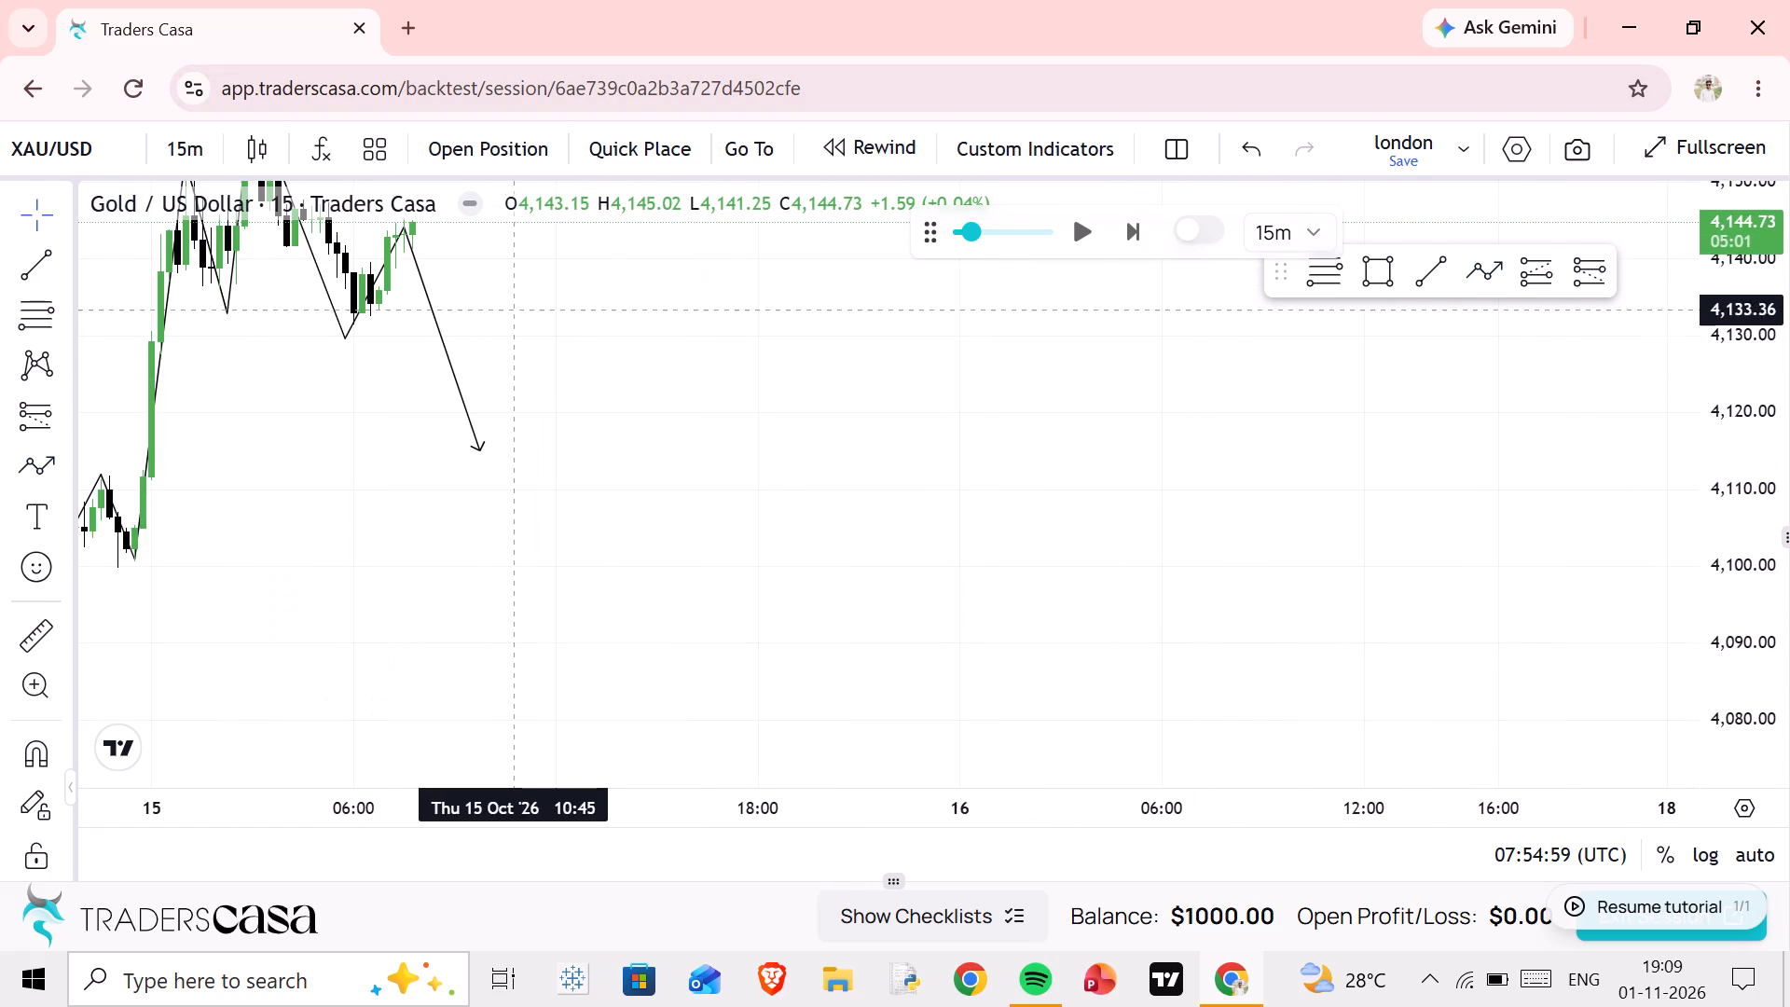
pyautogui.moveTo(509, 301); pyautogui.dragTo(921, 503)
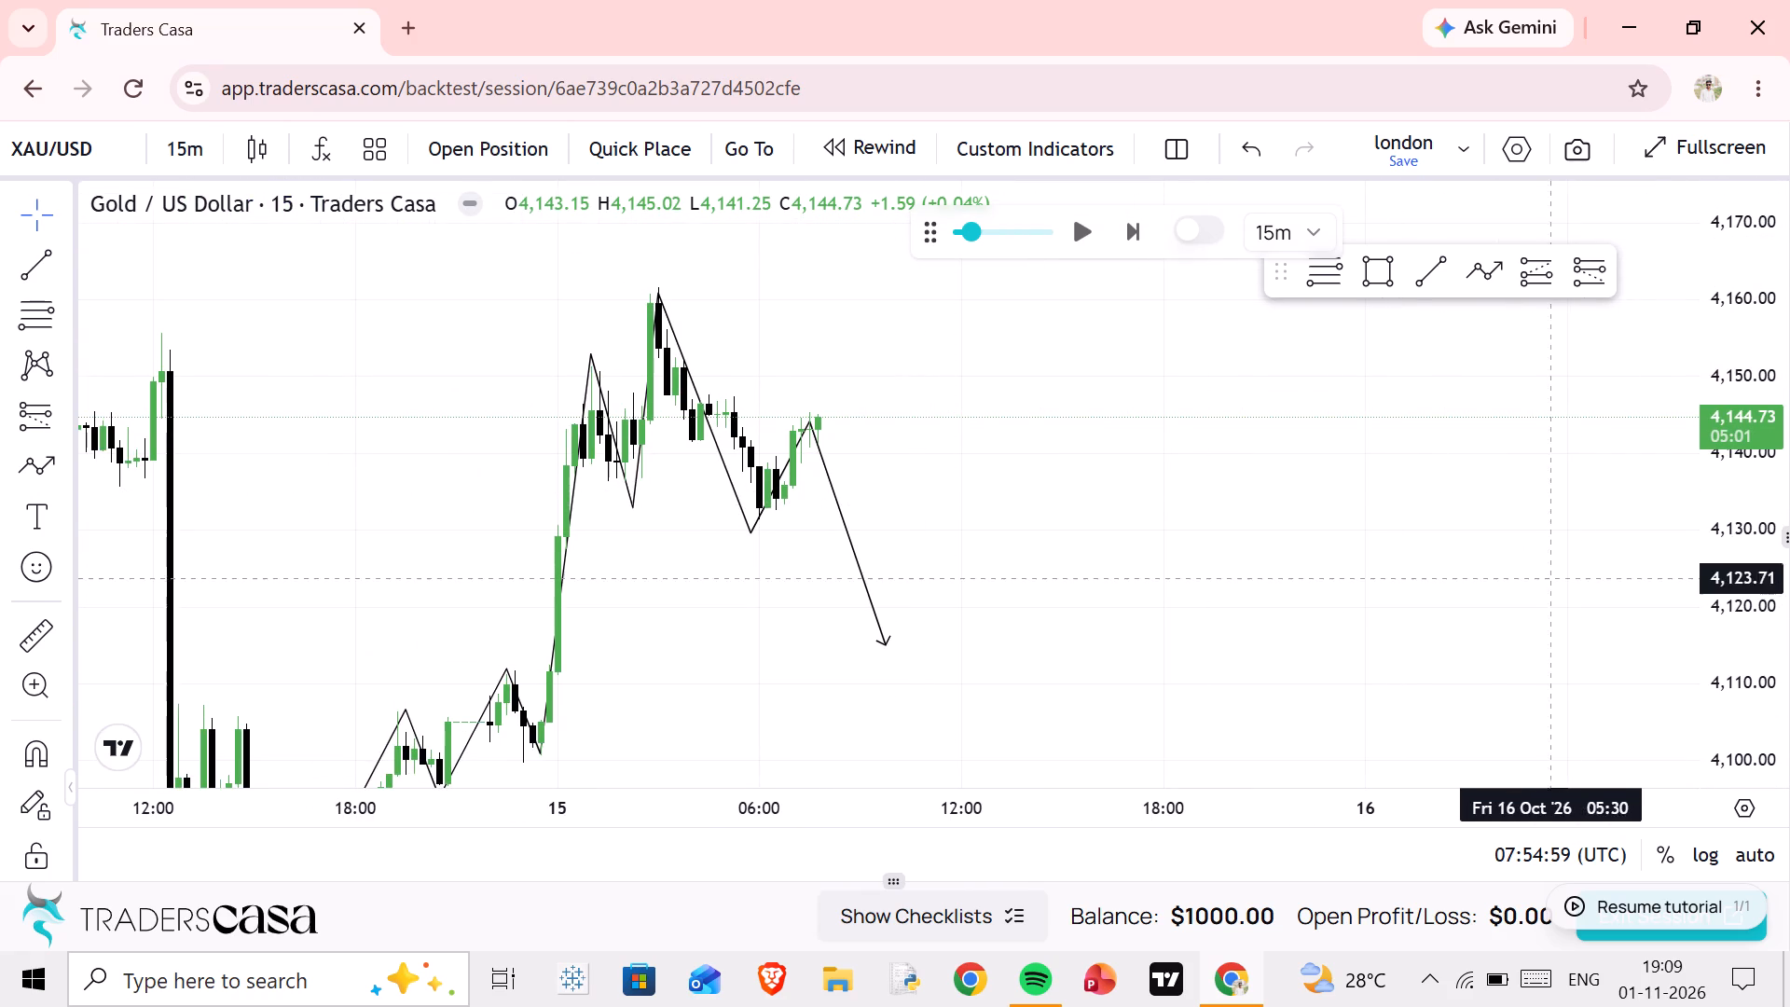
pyautogui.scroll(6, 1765, 577)
pyautogui.scroll(3, 1074, 511)
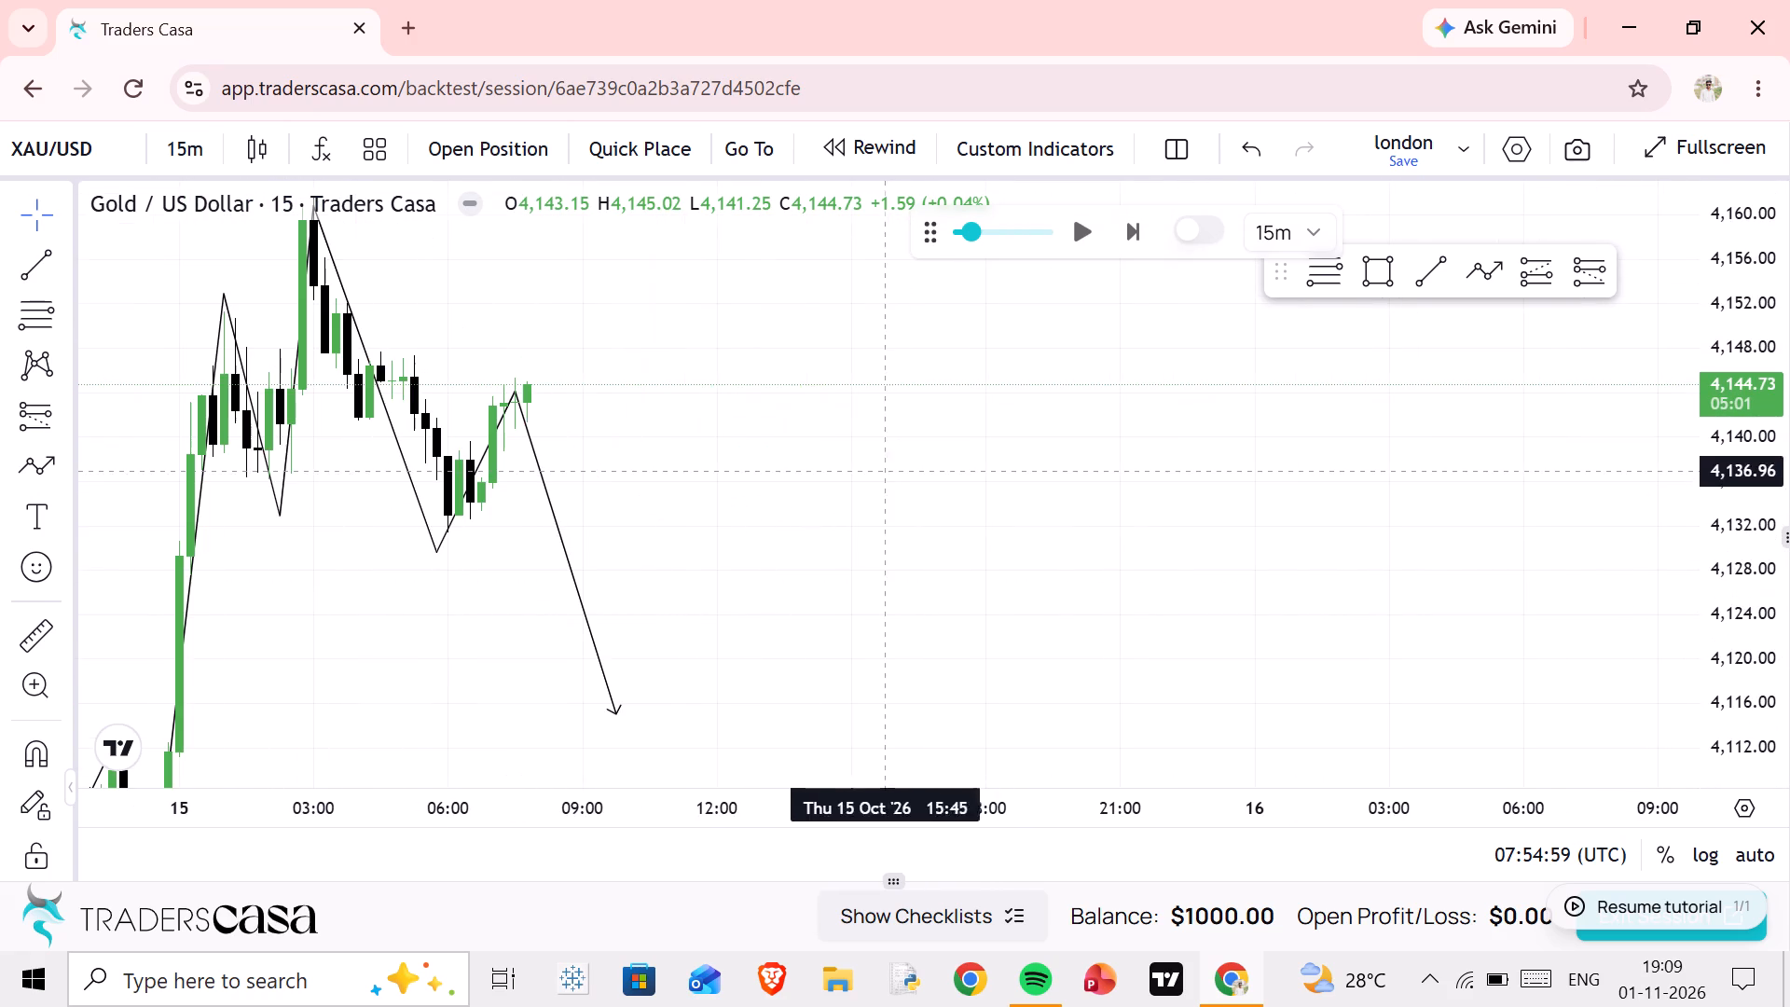
pyautogui.scroll(-1, 640, 471)
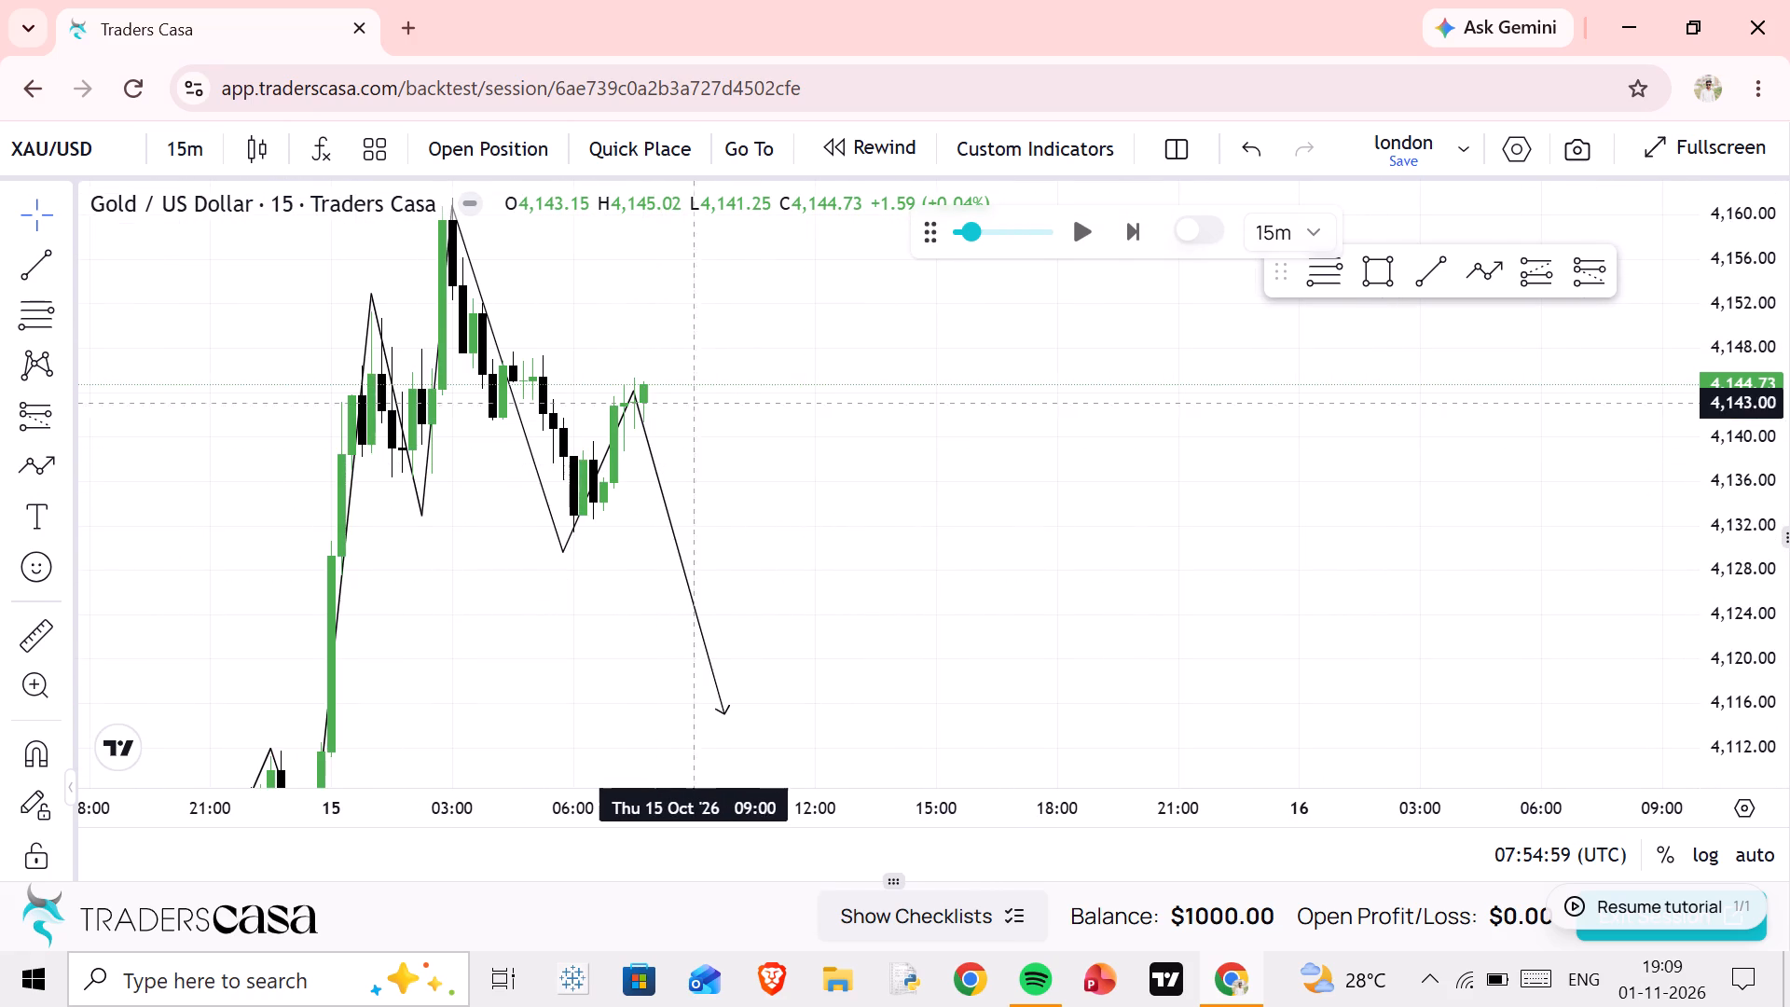
pyautogui.moveTo(709, 393); pyautogui.dragTo(723, 437)
pyautogui.scroll(-5, 1716, 464)
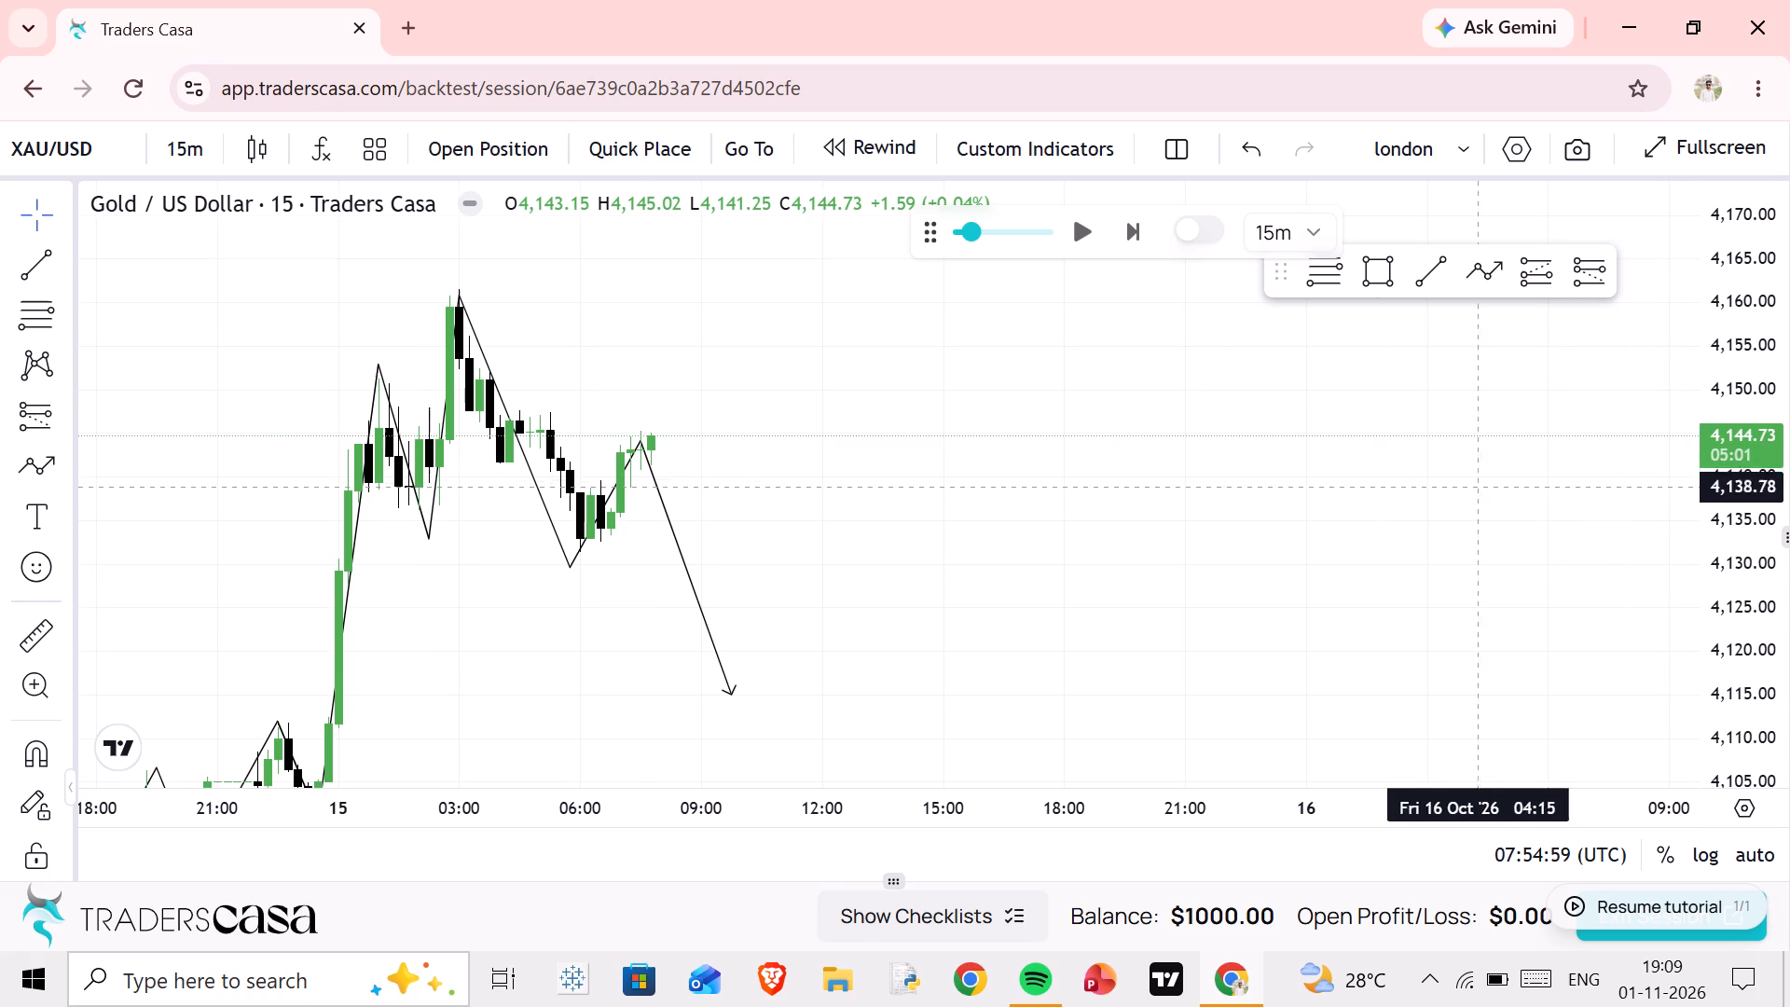
pyautogui.moveTo(906, 399); pyautogui.dragTo(916, 475)
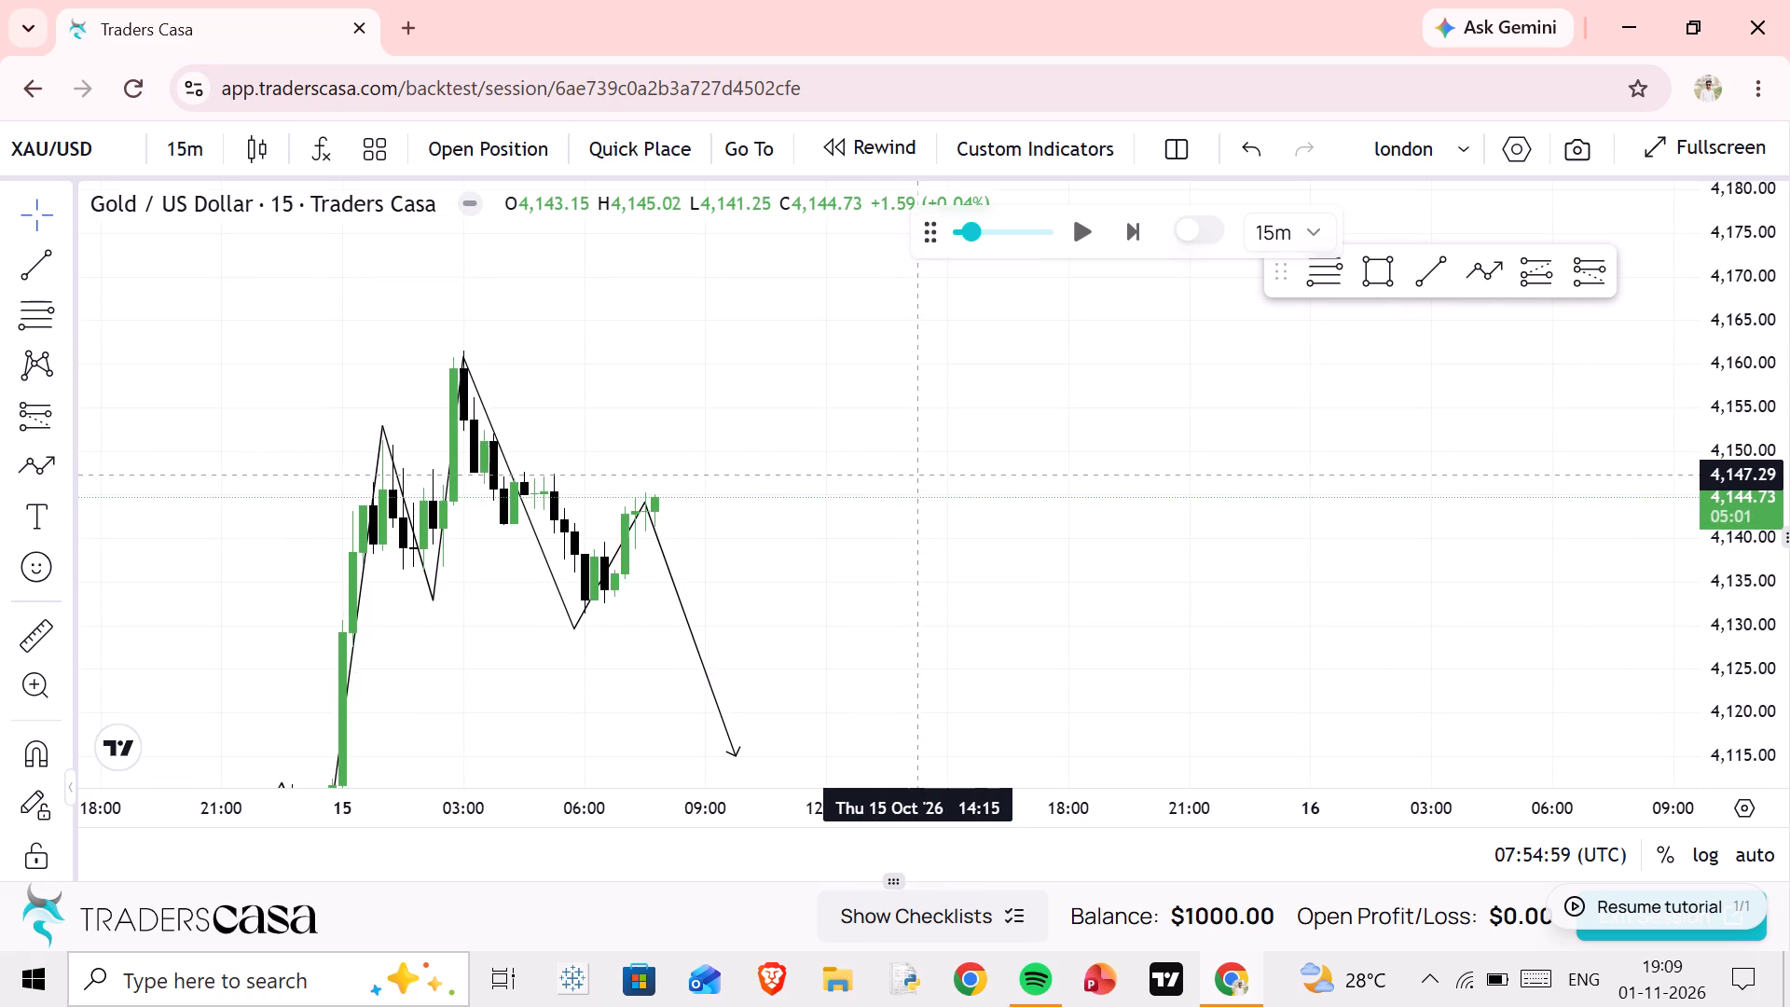
pyautogui.scroll(-2, 913, 475)
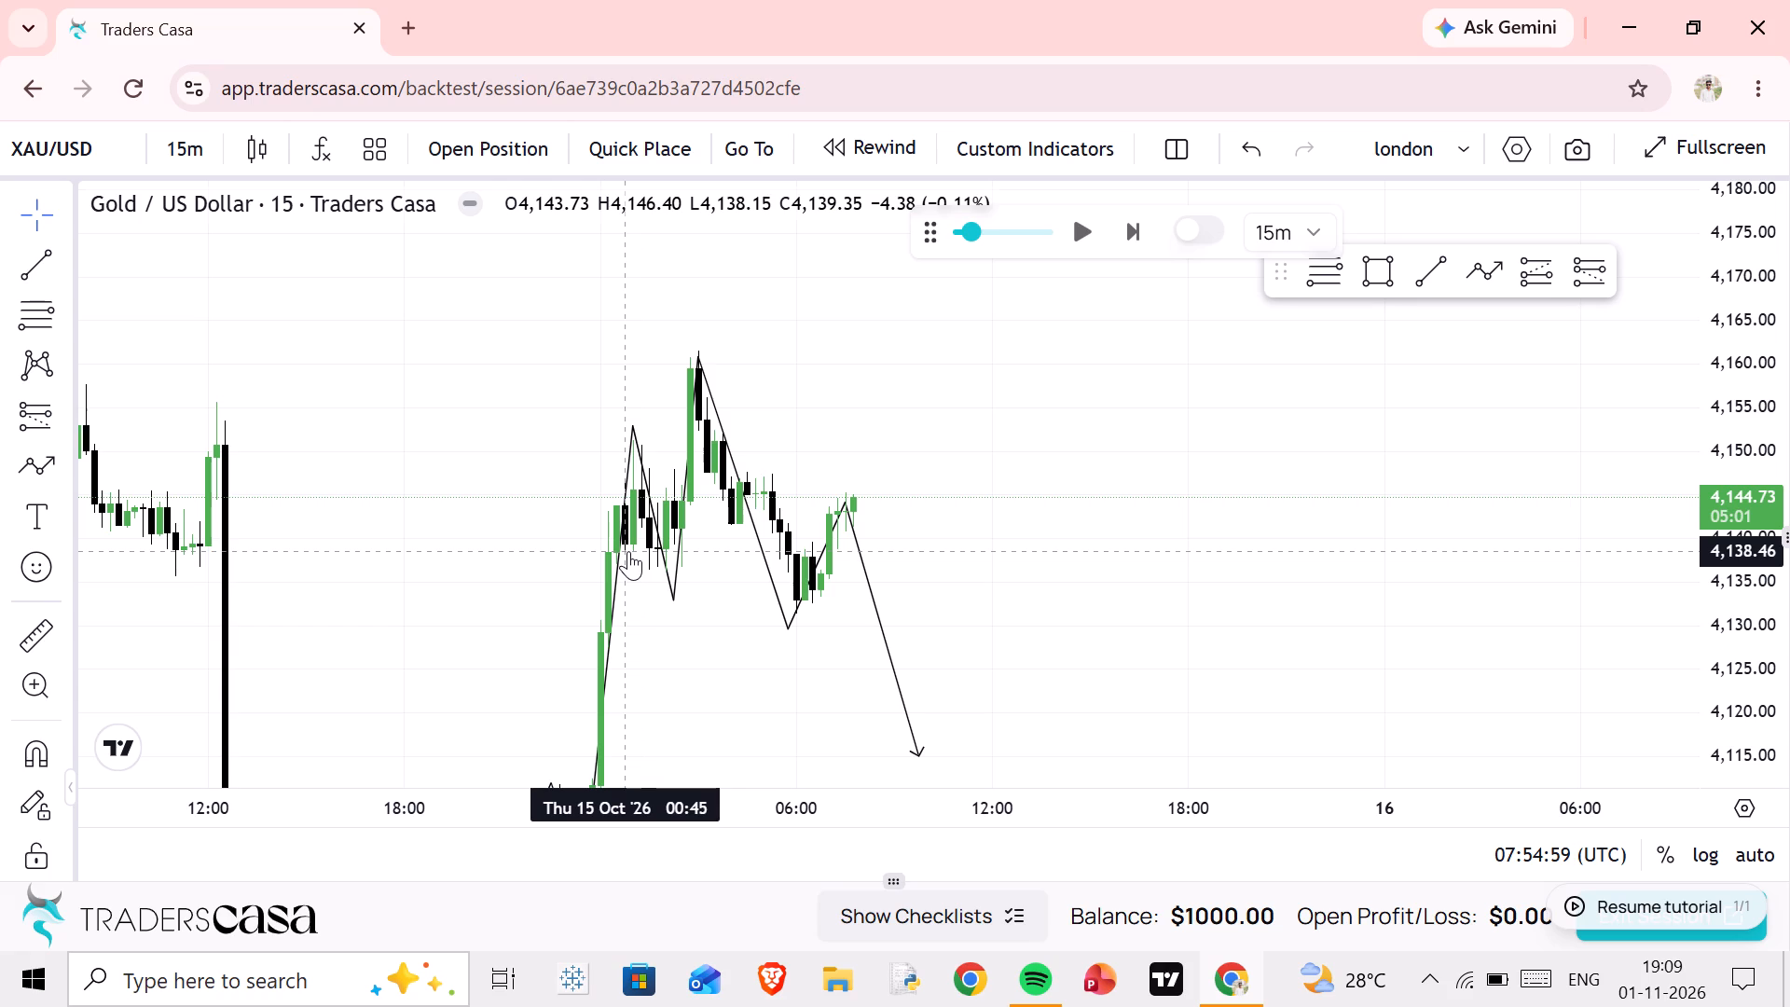
pyautogui.moveTo(692, 571); pyautogui.dragTo(689, 407)
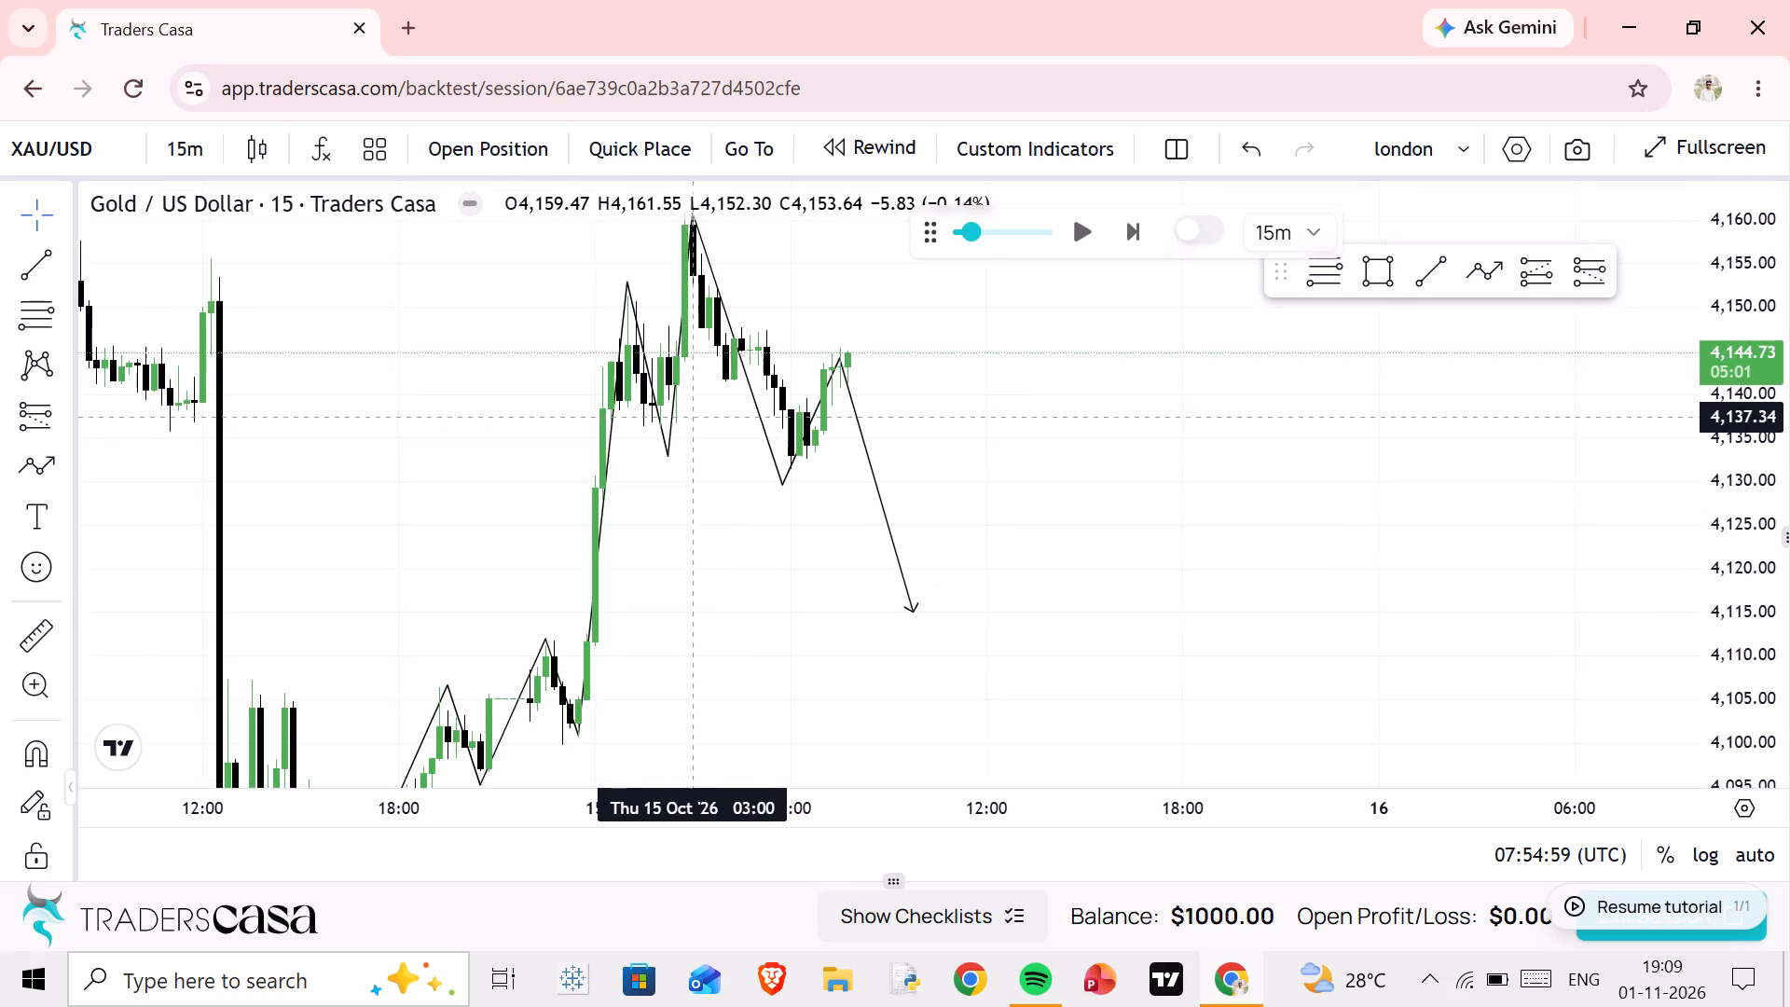
pyautogui.moveTo(689, 407); pyautogui.dragTo(686, 393)
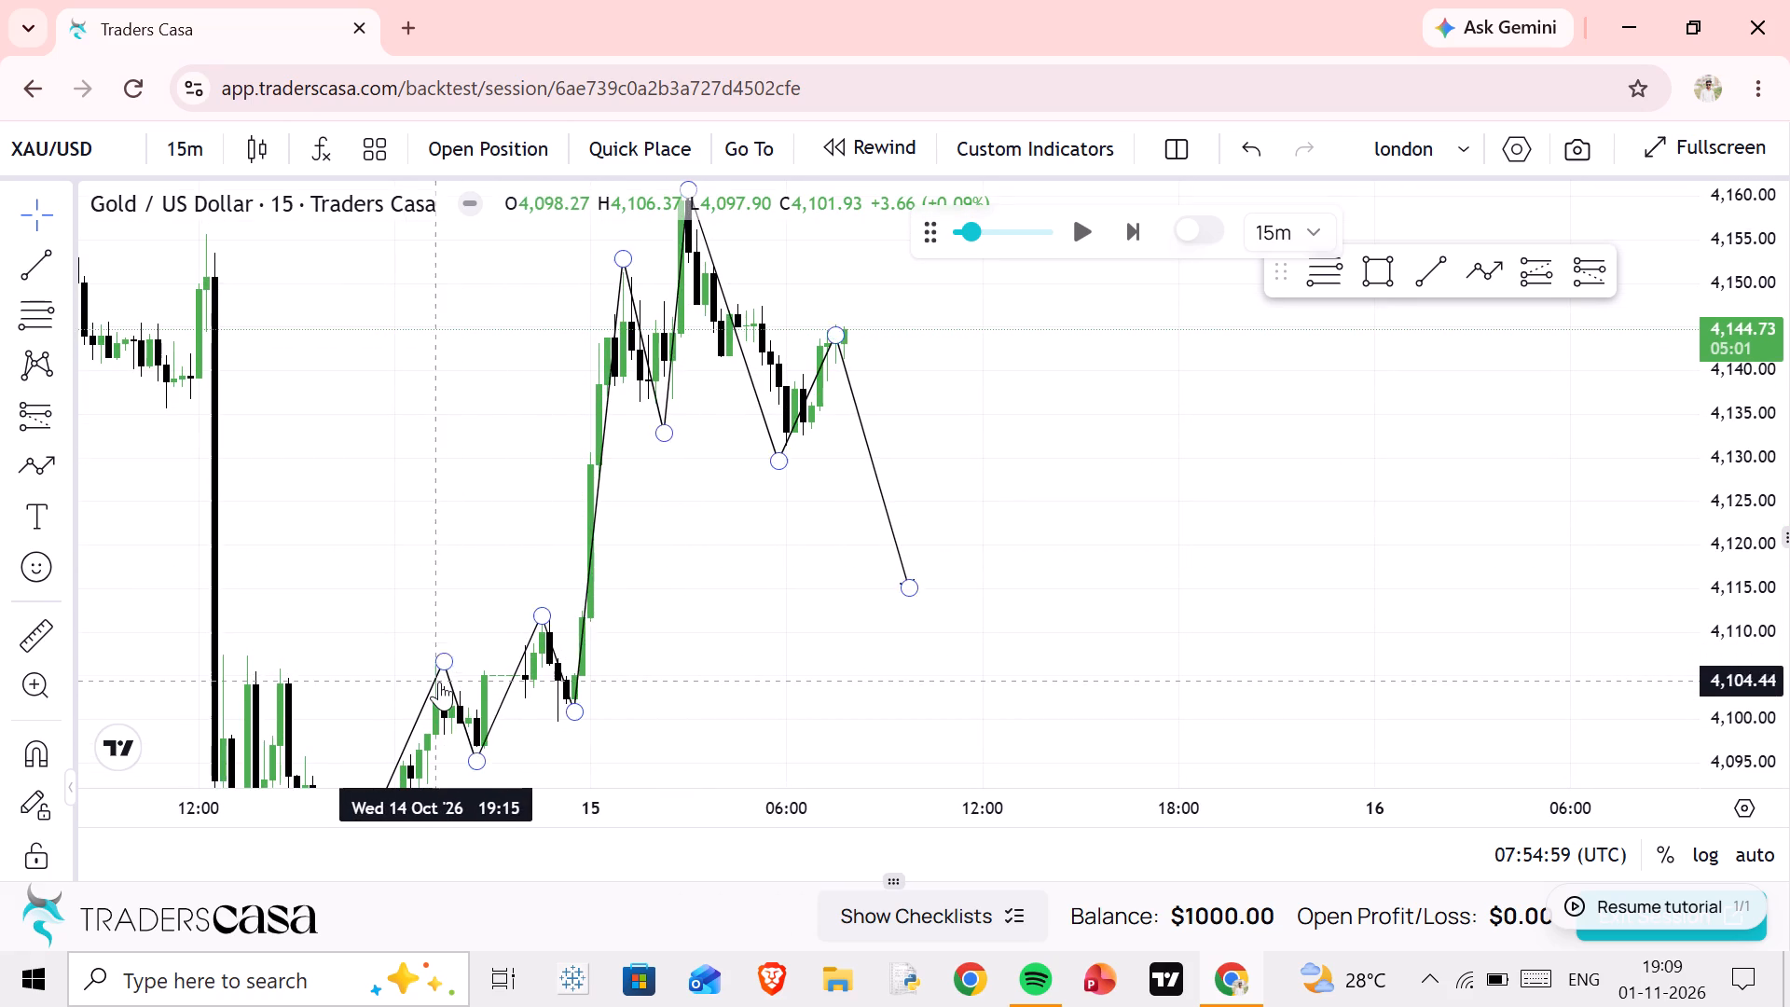
pyautogui.moveTo(441, 646); pyautogui.dragTo(623, 505)
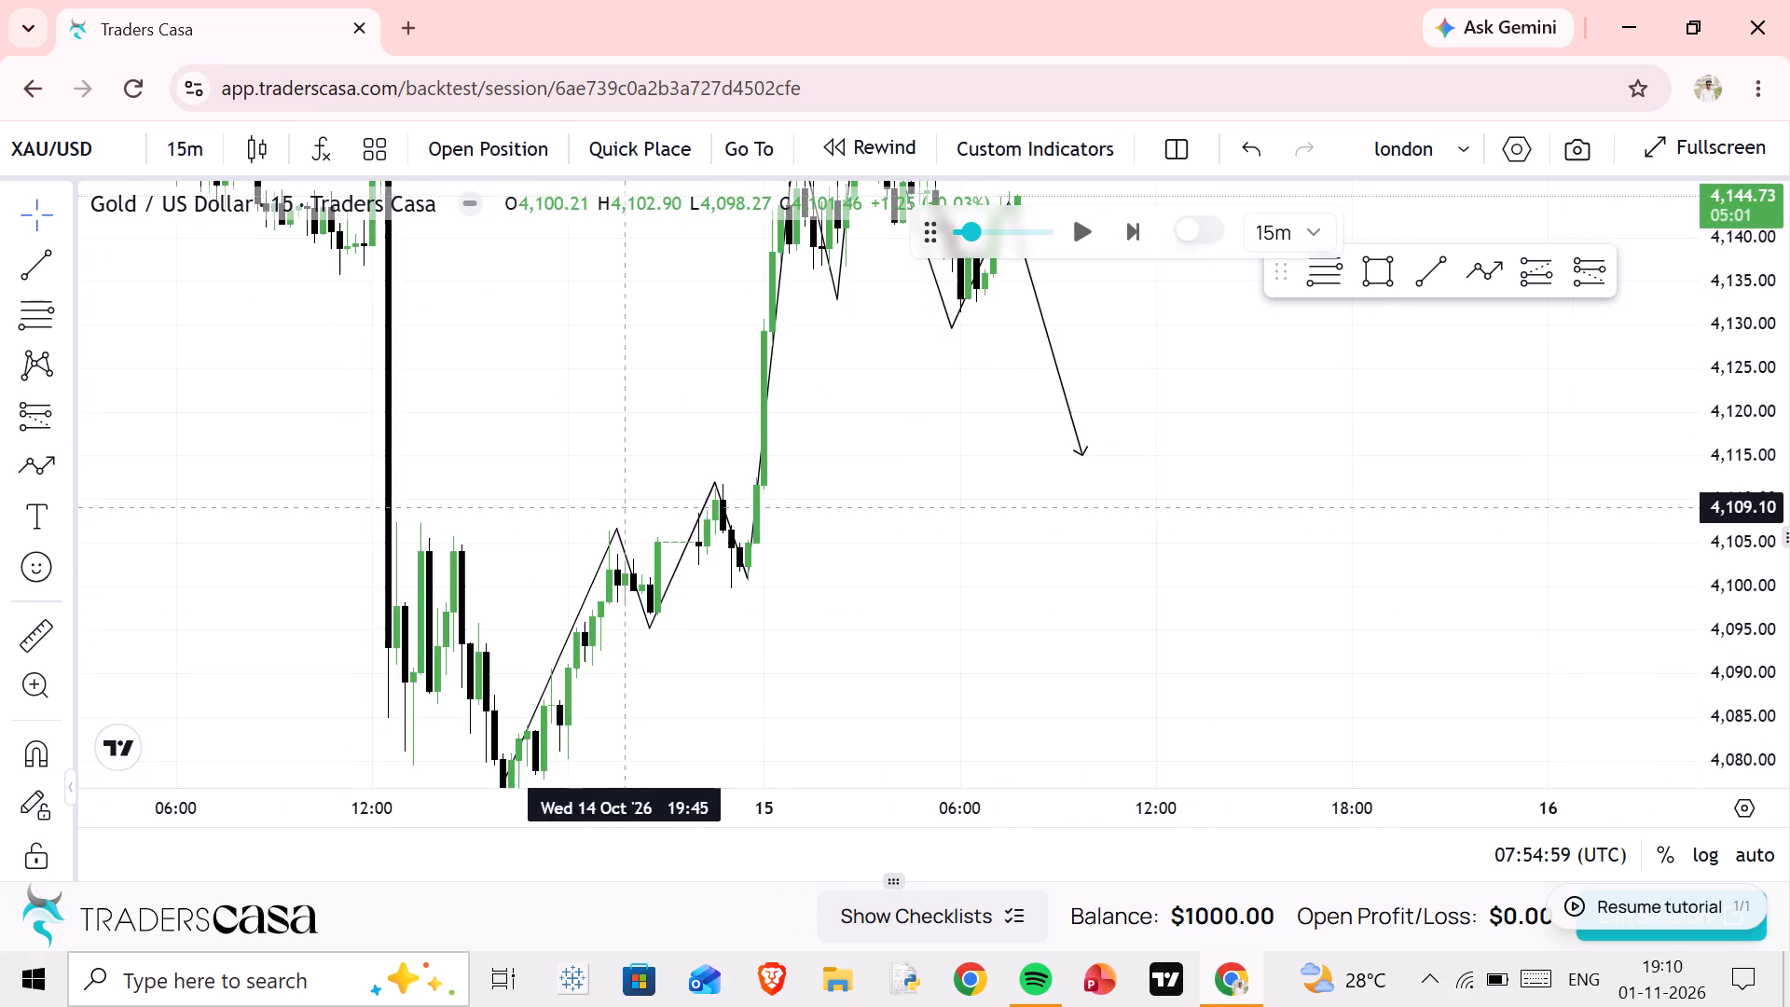
pyautogui.scroll(-1, 627, 511)
pyautogui.scroll(-8, 1776, 477)
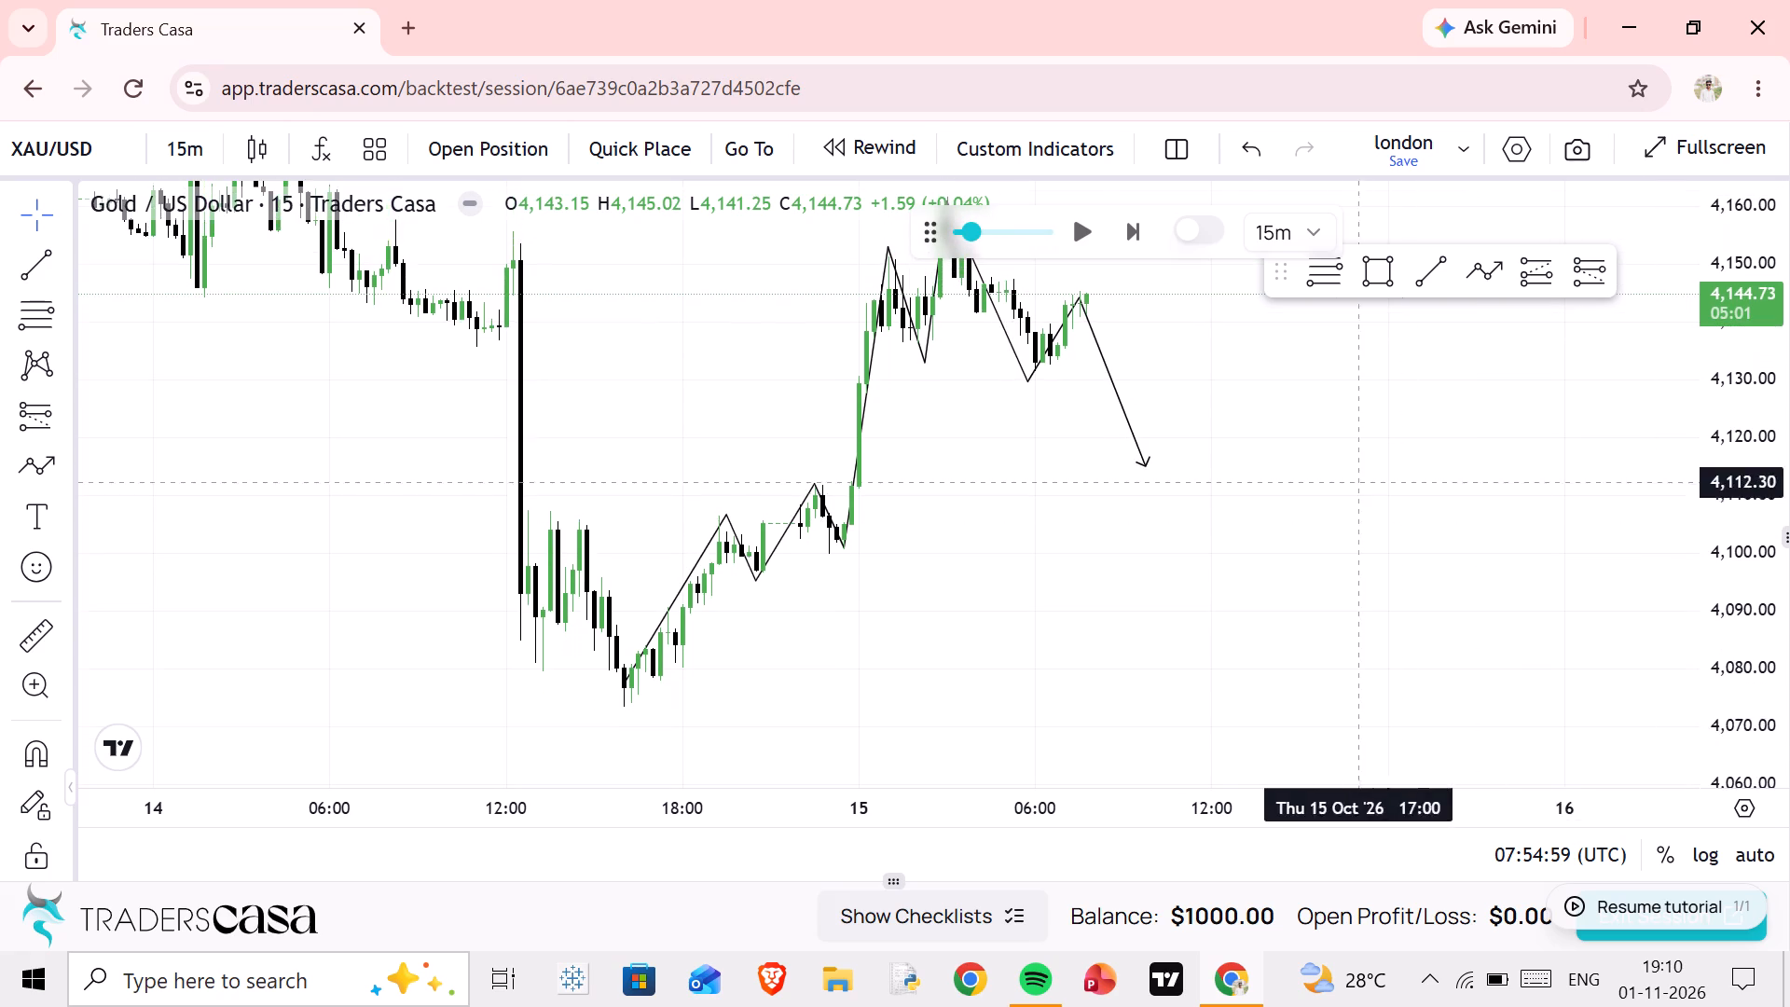
# Delete the drawn swing path running from the 14 Oct low to the projected drop.
pyautogui.moveTo(1348, 490); pyautogui.dragTo(1037, 581)
pyautogui.click(829, 497)
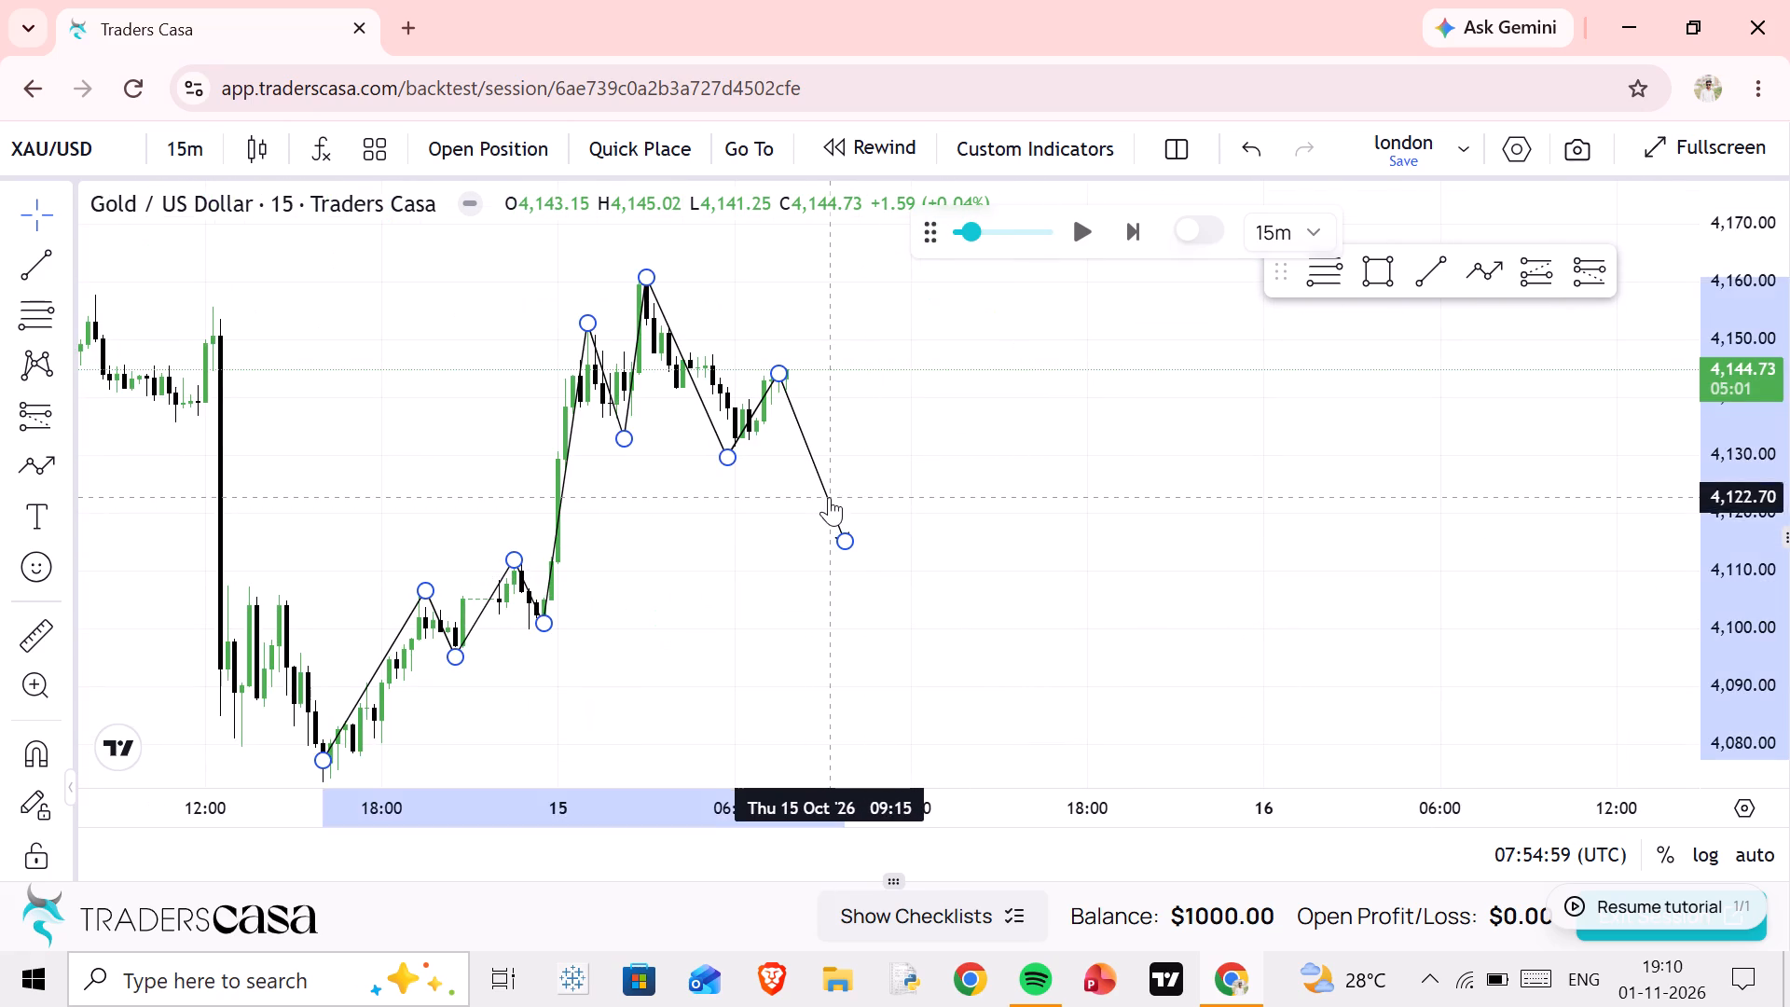
pyautogui.click(739, 230)
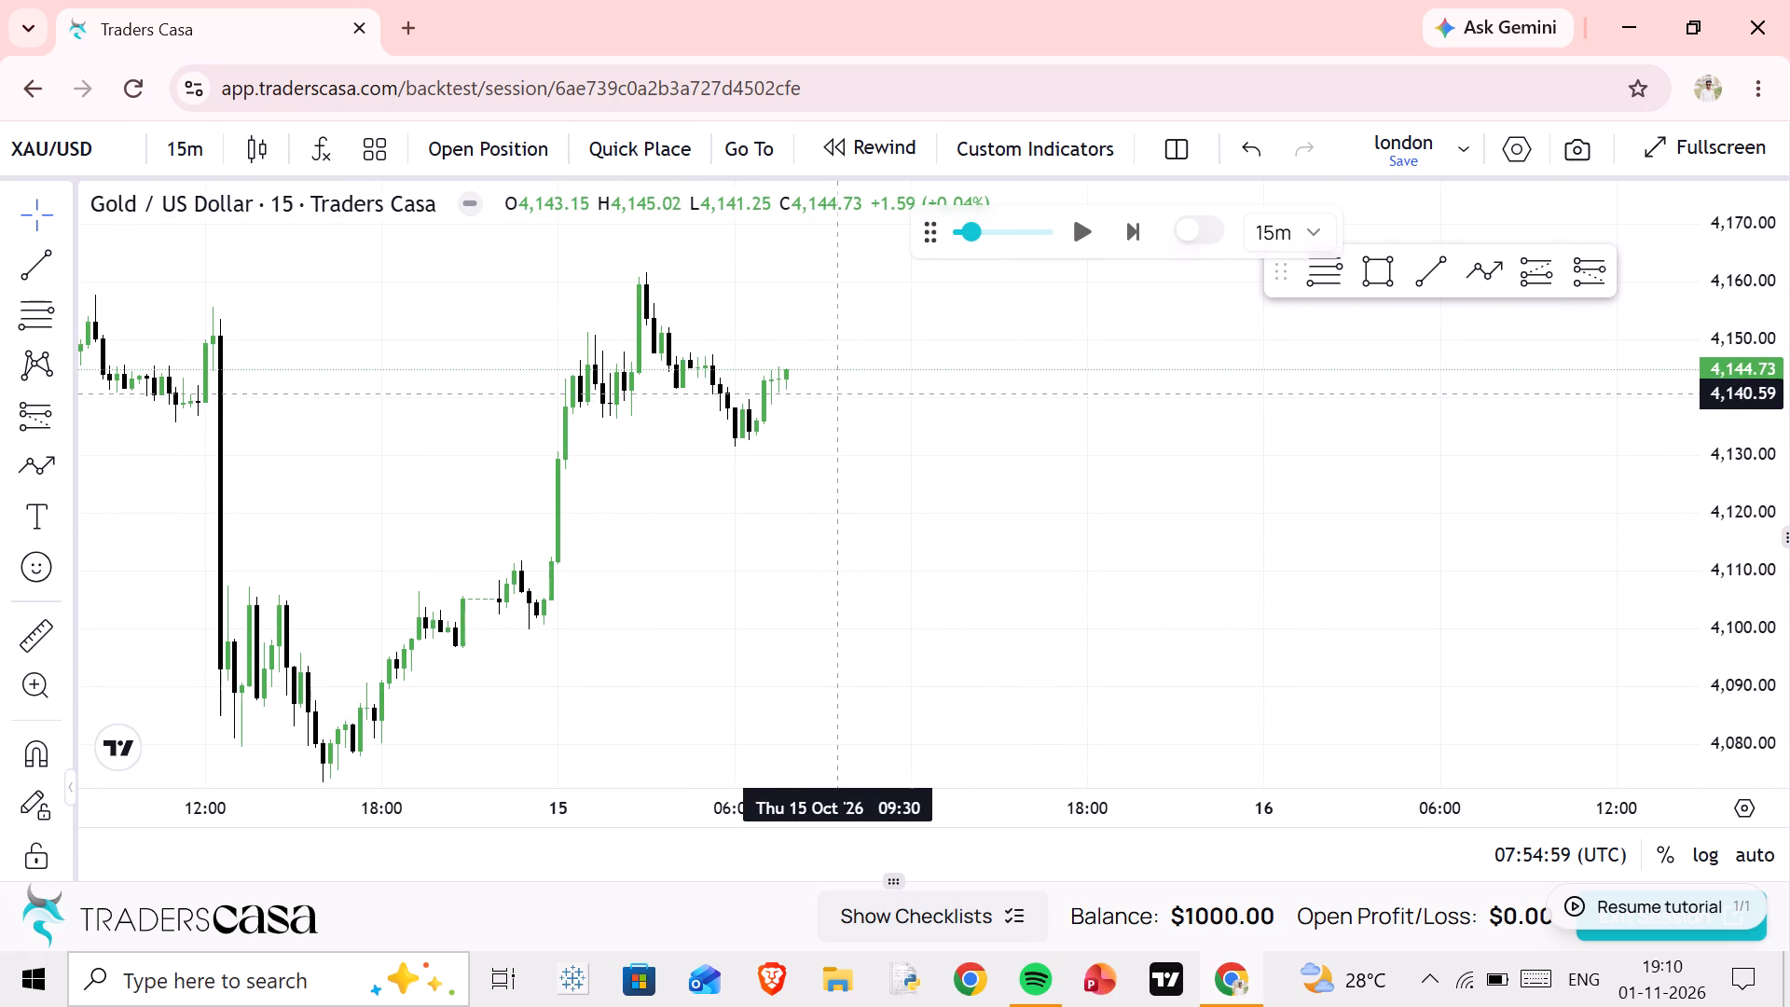
# Examine the 14–15 Oct price action on the 15-minute chart, from the sharp 14 Oct drop through the 15 Oct recovery.
pyautogui.moveTo(838, 393); pyautogui.dragTo(846, 429)
pyautogui.scroll(-1, 843, 430)
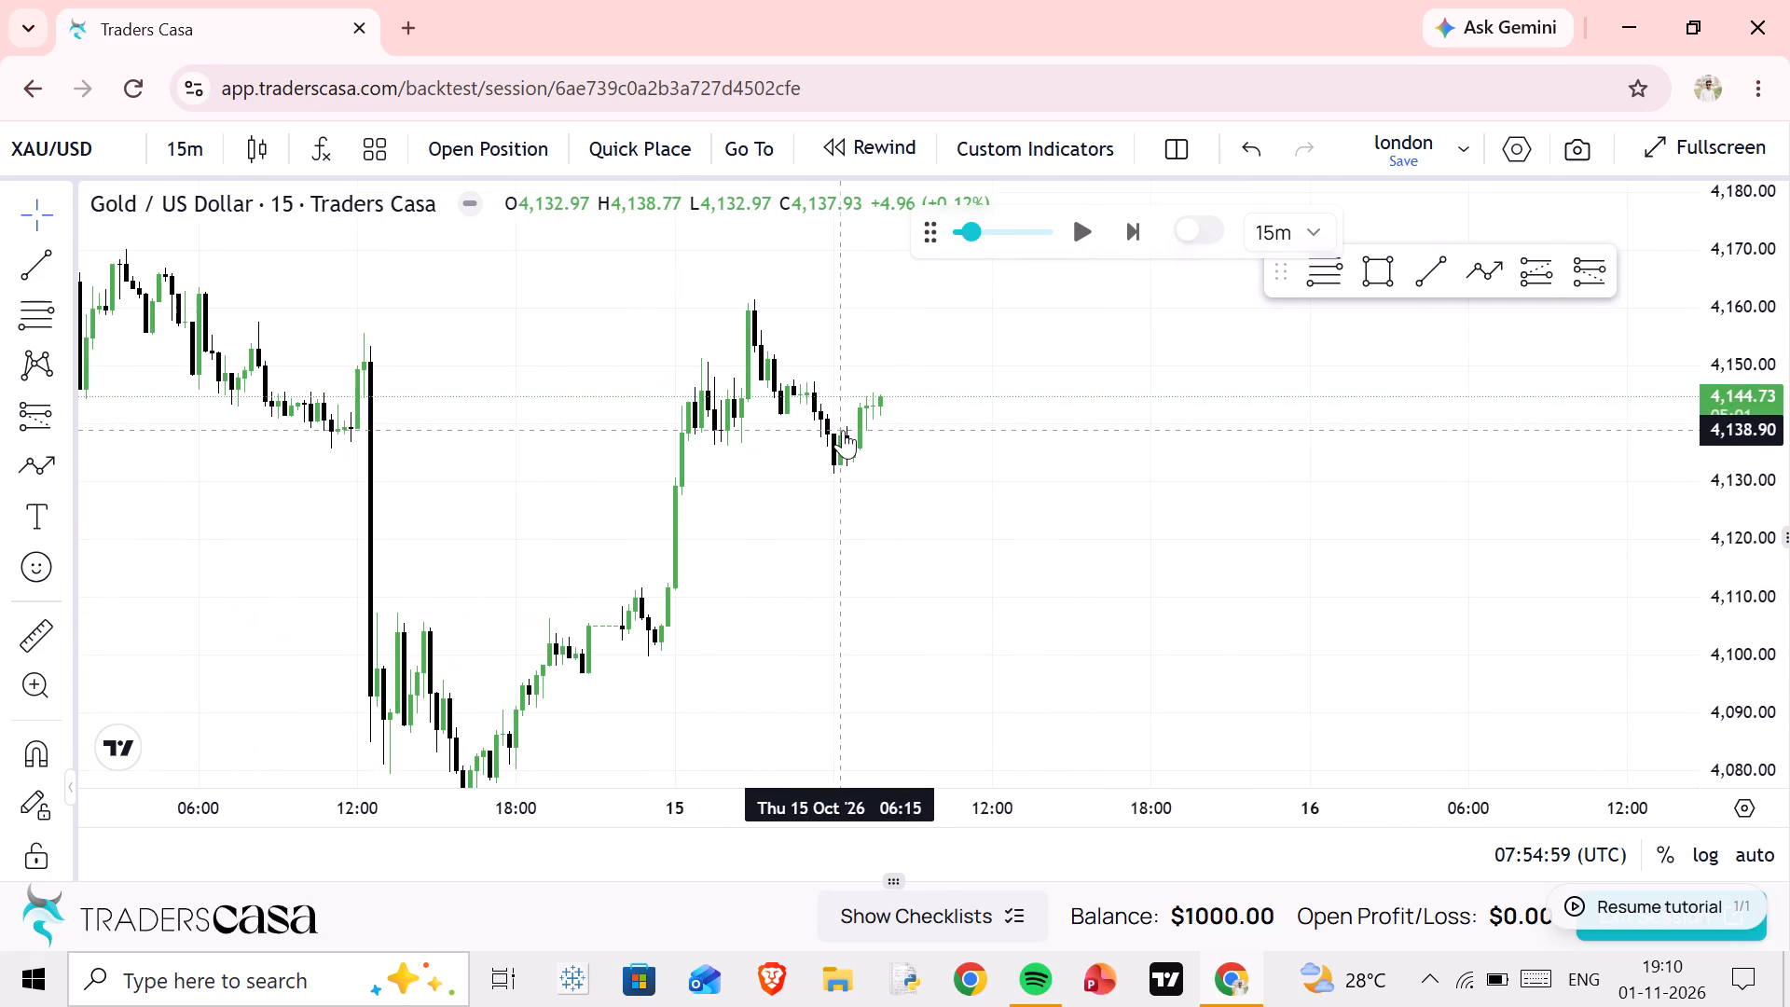
pyautogui.moveTo(509, 329); pyautogui.dragTo(566, 400)
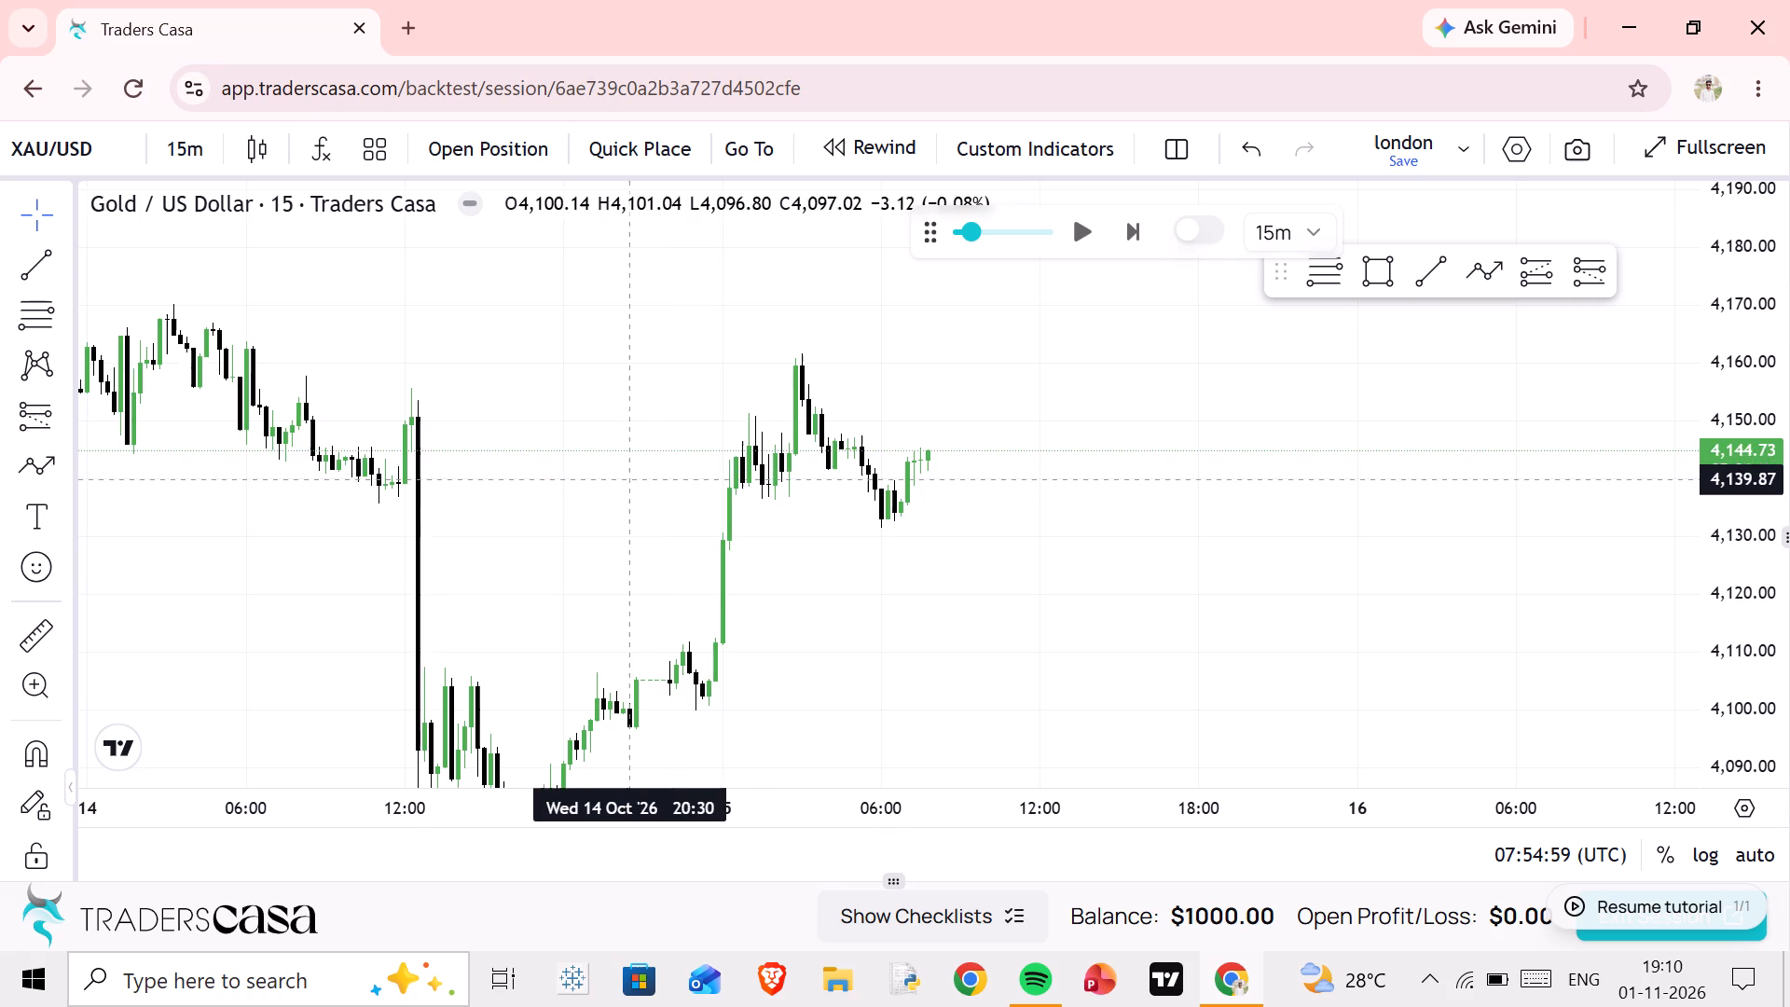
pyautogui.moveTo(628, 478); pyautogui.dragTo(500, 372)
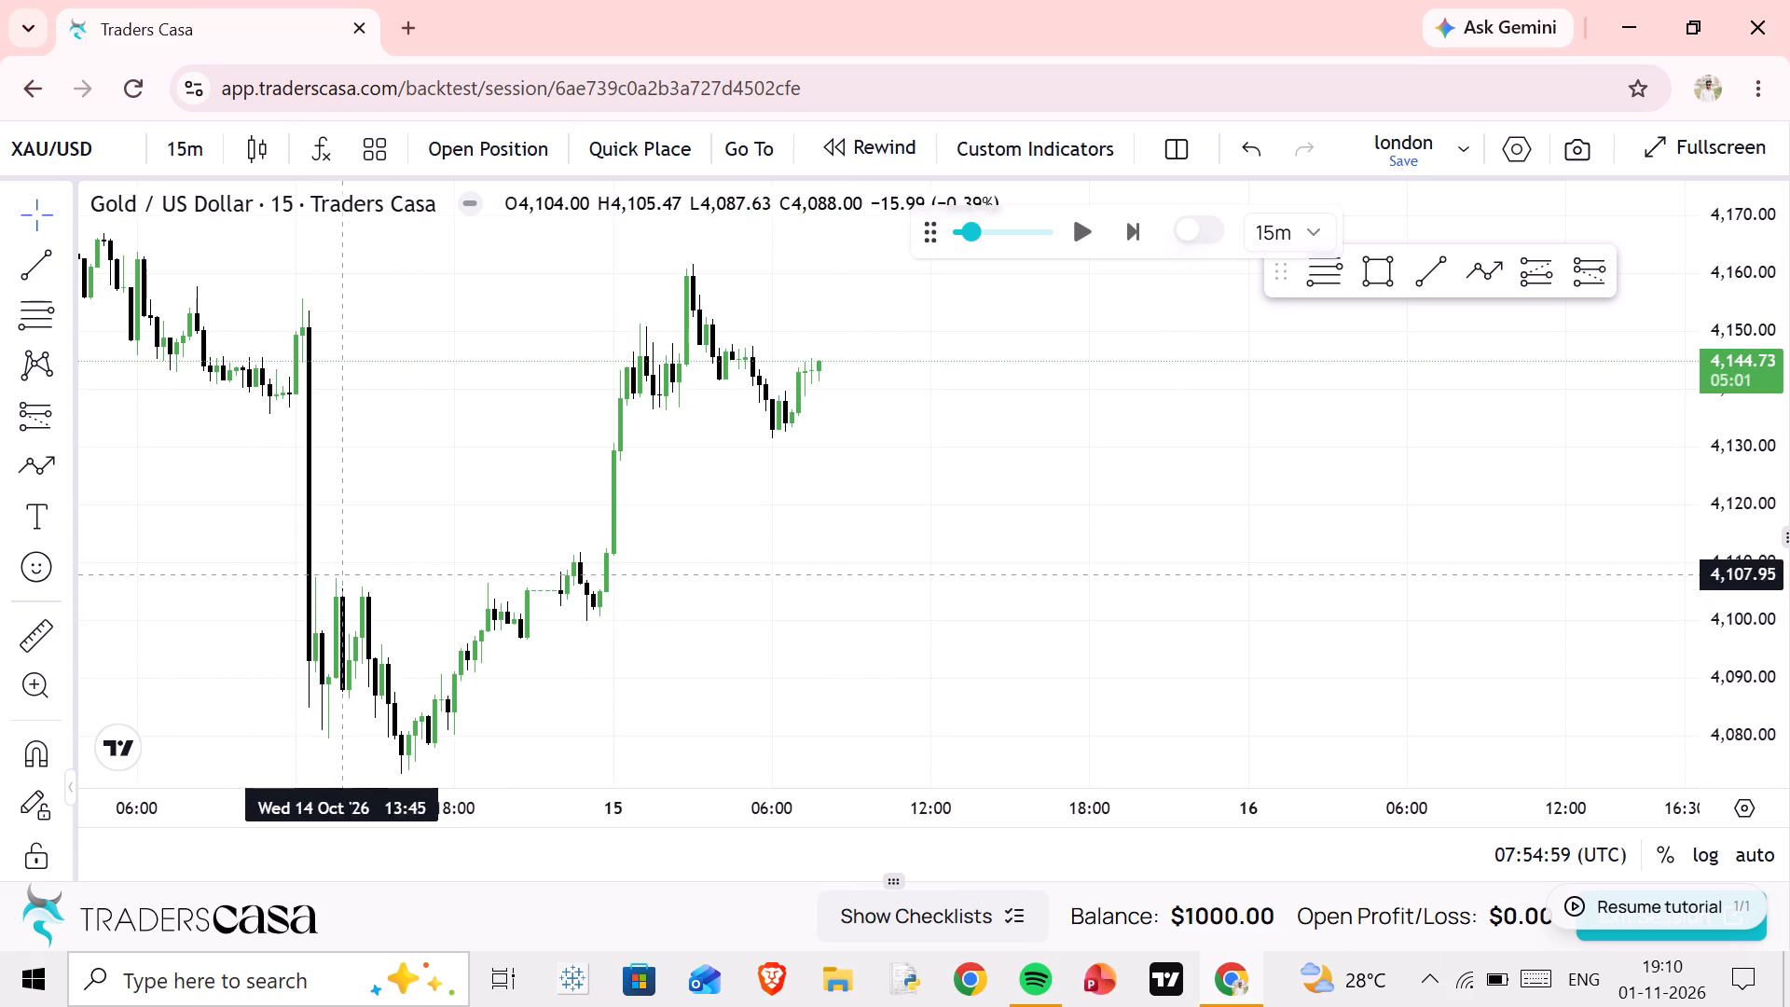
pyautogui.scroll(3, 631, 599)
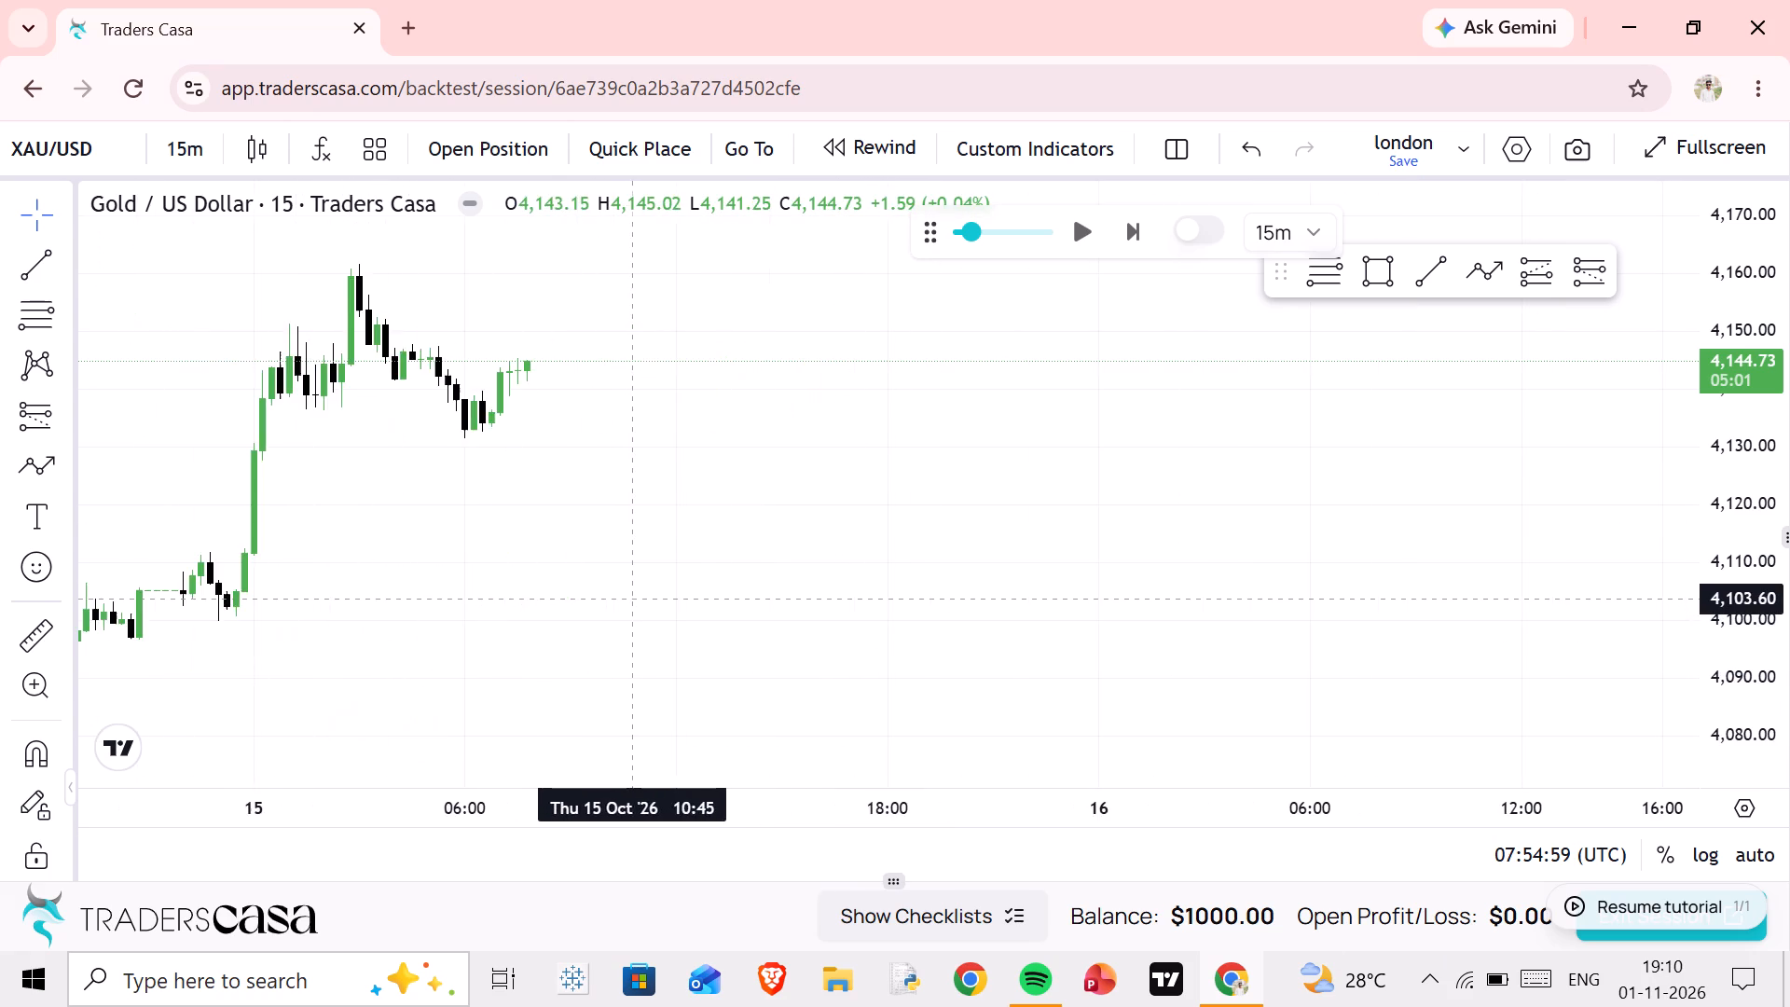
pyautogui.scroll(-4, 411, 536)
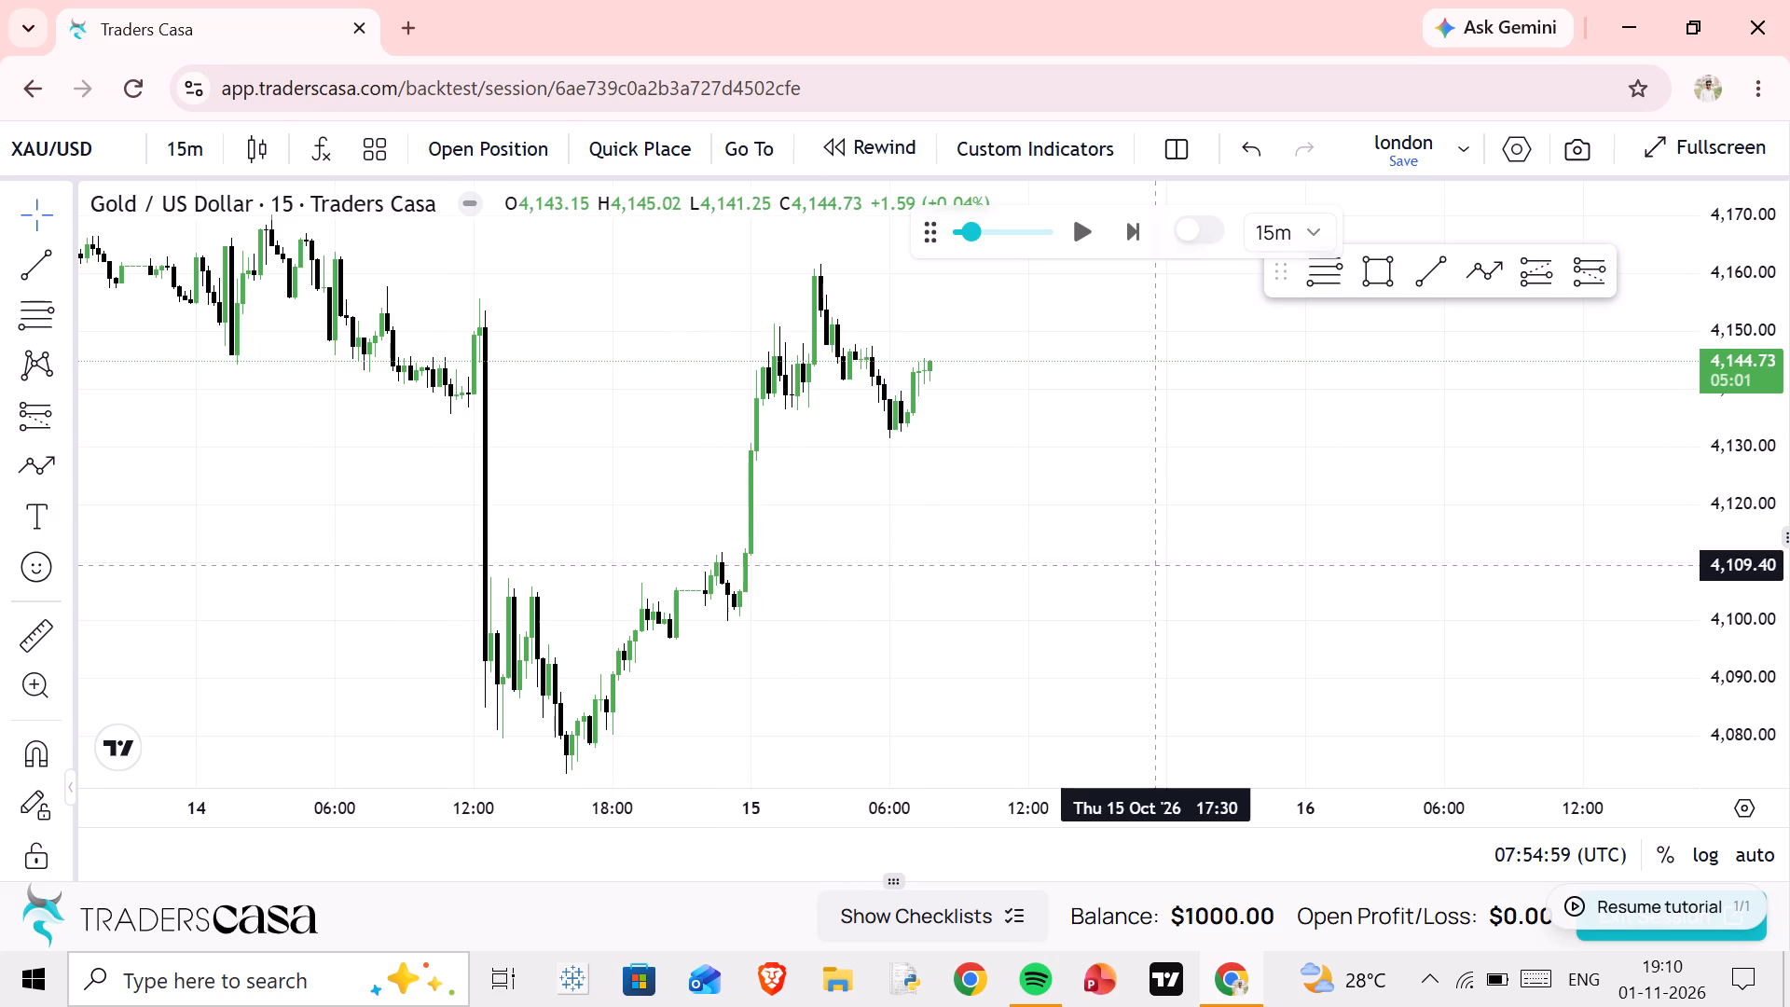
pyautogui.moveTo(1154, 560); pyautogui.dragTo(916, 566)
pyautogui.scroll(-4, 1714, 468)
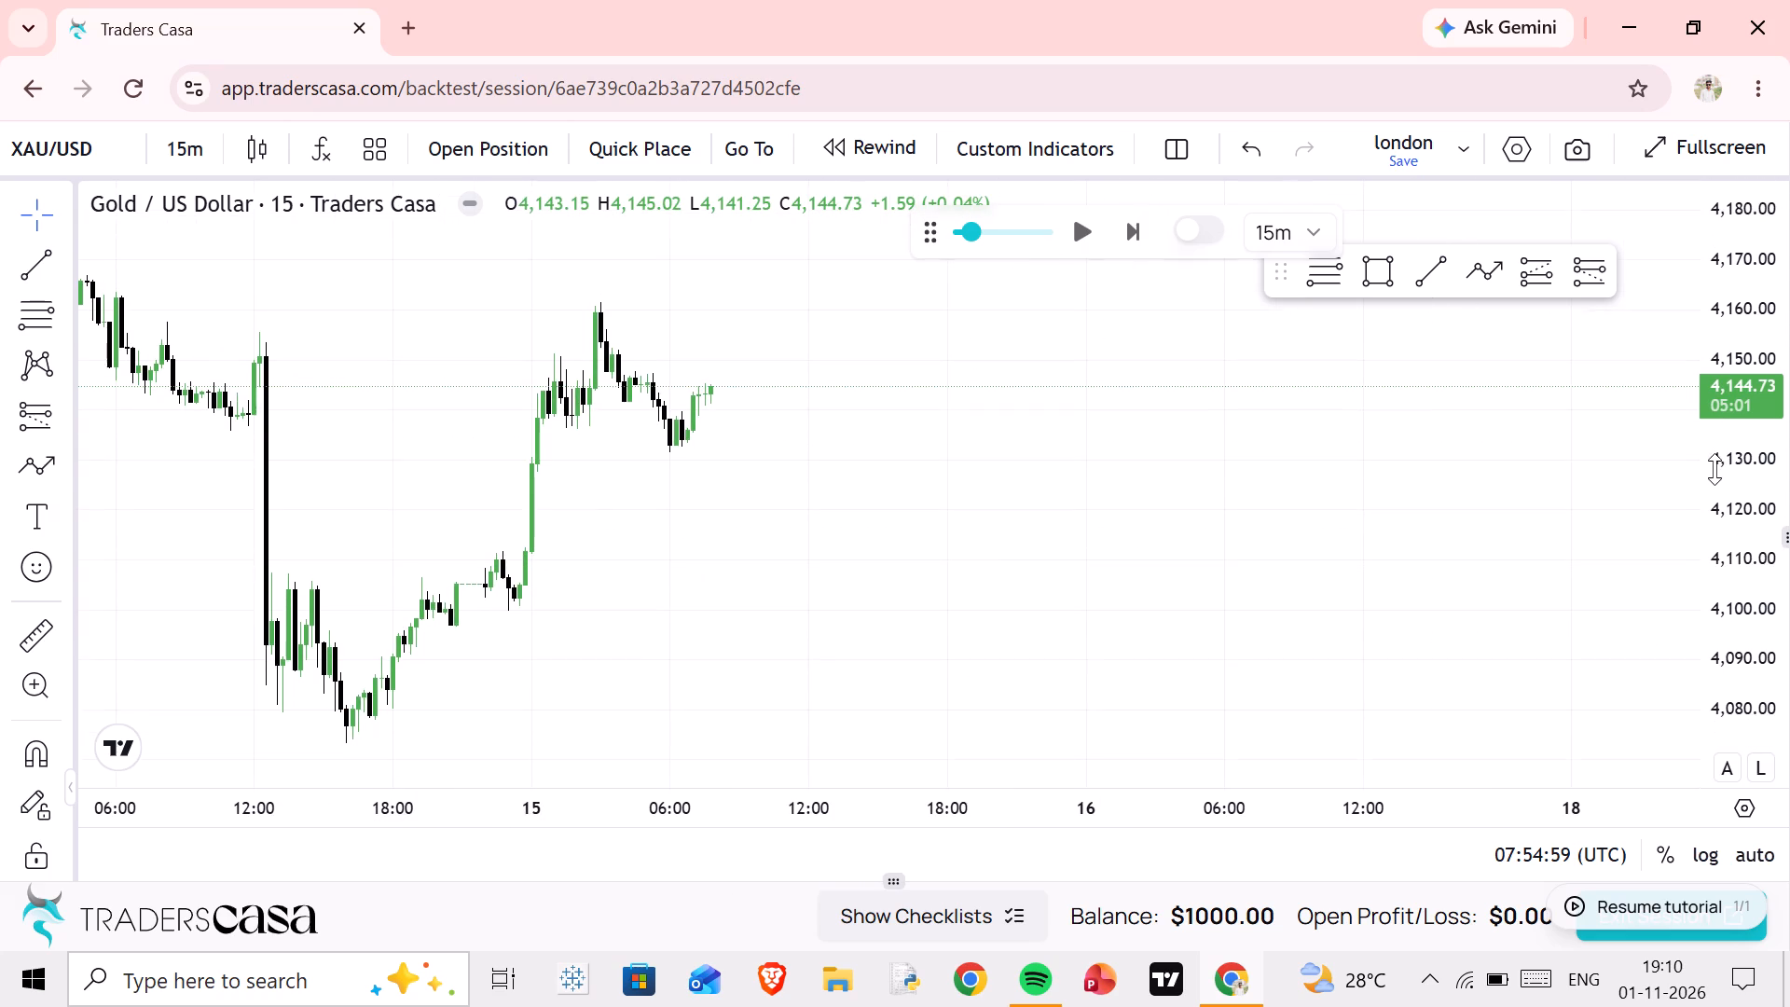
pyautogui.scroll(-2, 1714, 469)
pyautogui.scroll(-3, 1287, 446)
pyautogui.scroll(6, 1276, 453)
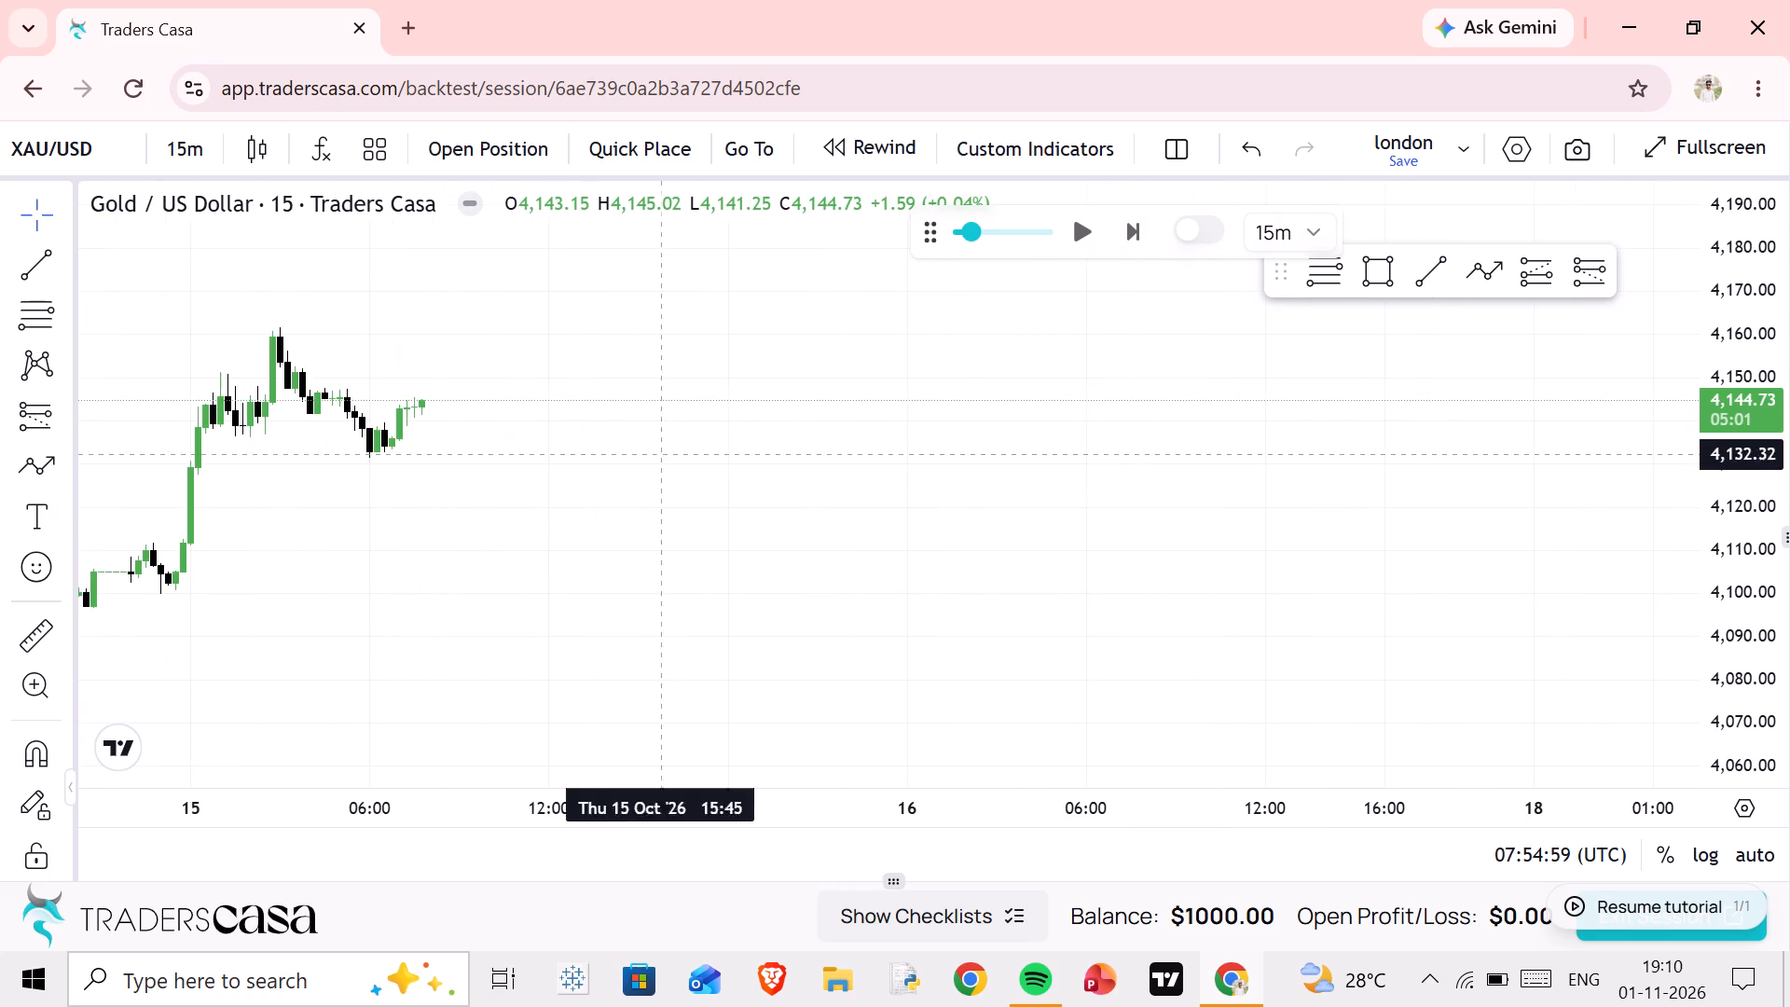
pyautogui.moveTo(550, 446); pyautogui.dragTo(970, 398)
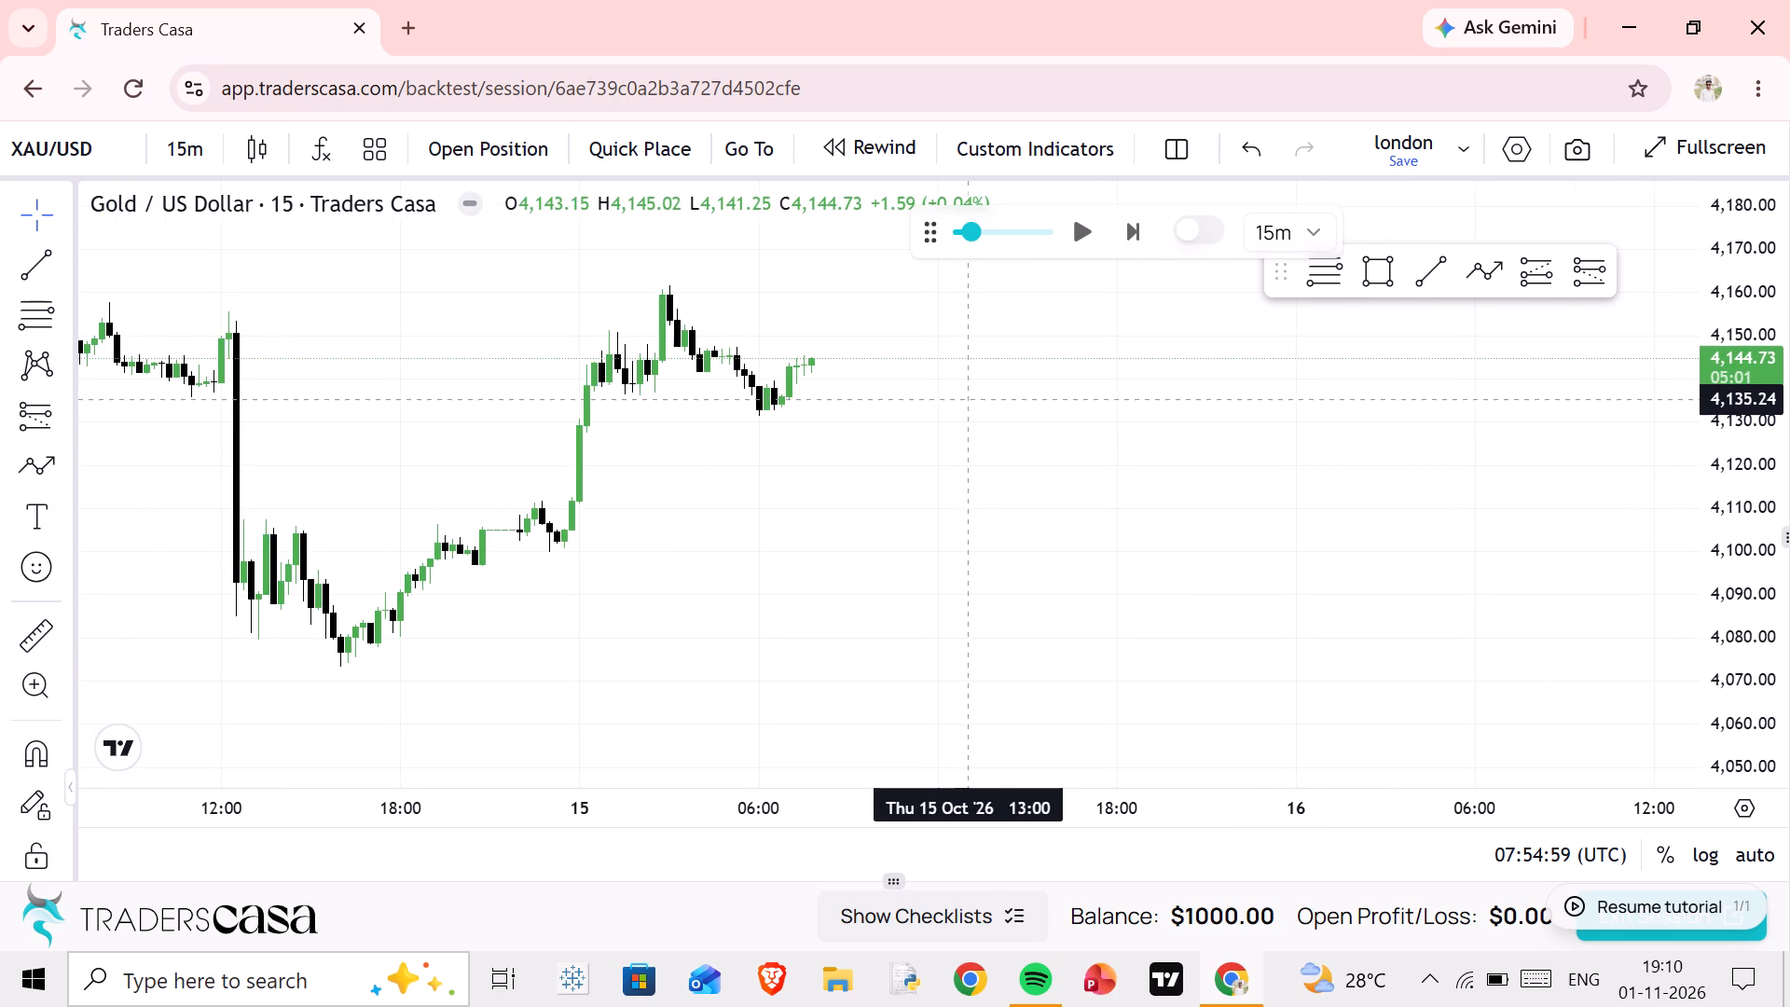
pyautogui.scroll(-1, 970, 400)
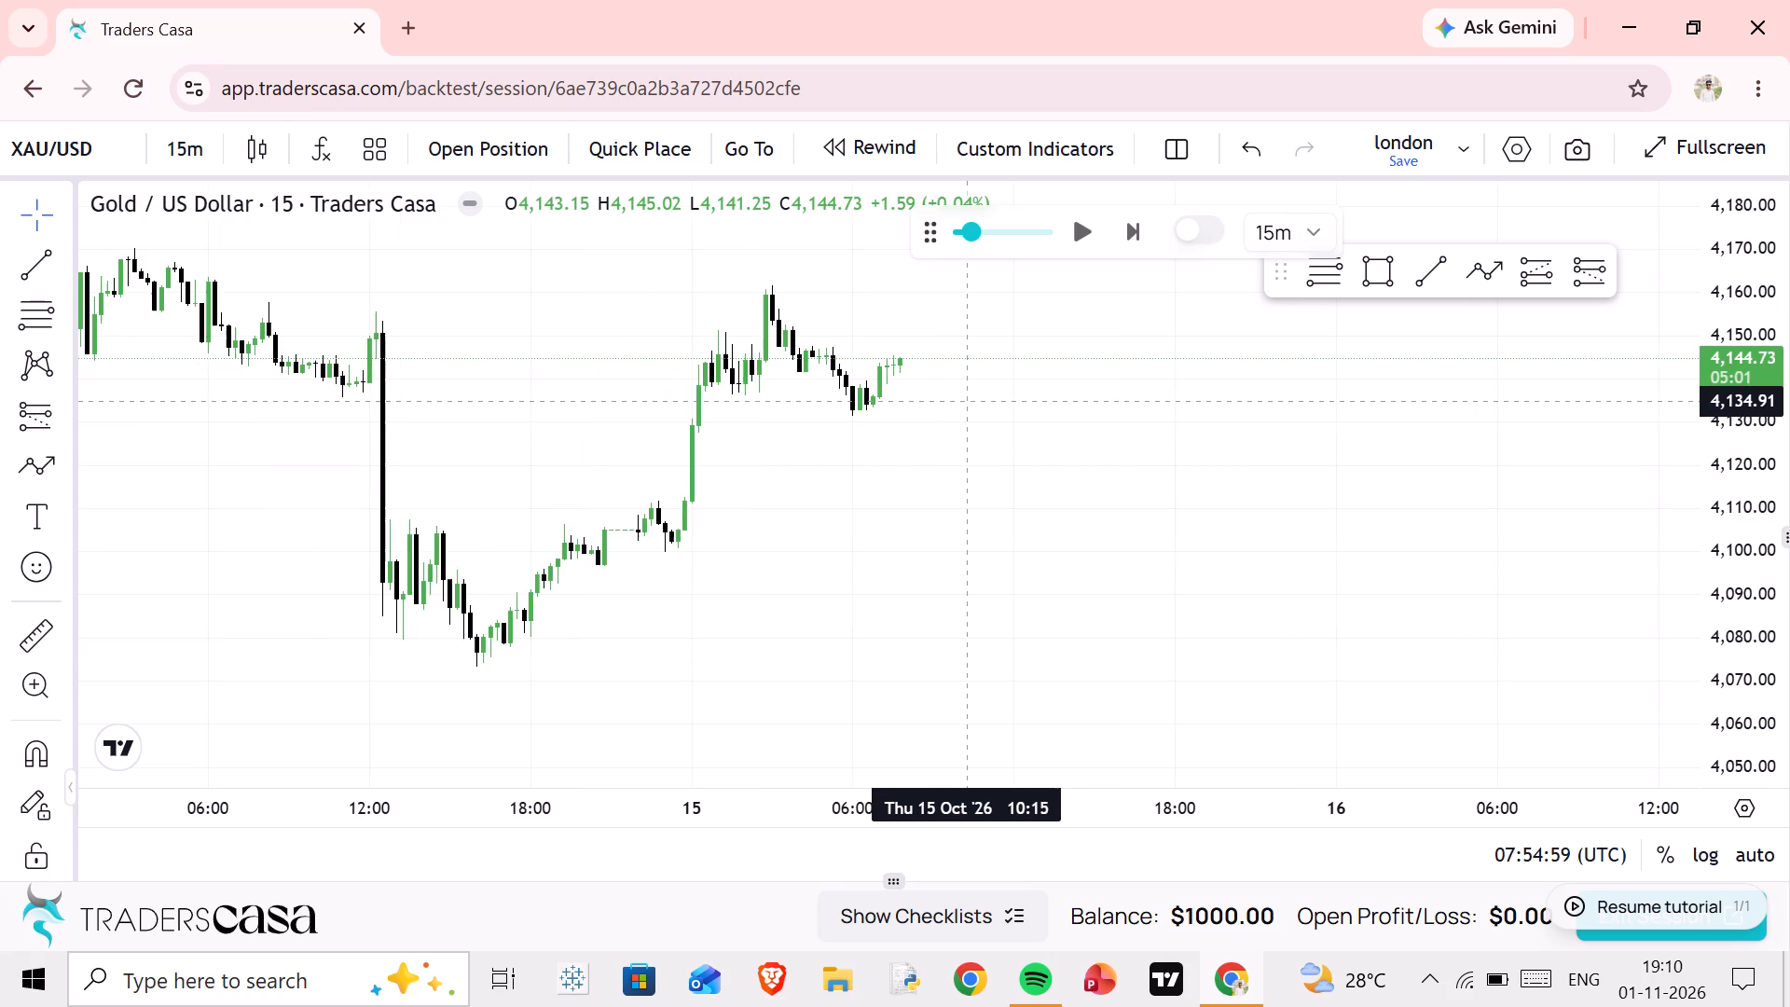
pyautogui.moveTo(956, 413); pyautogui.dragTo(769, 467)
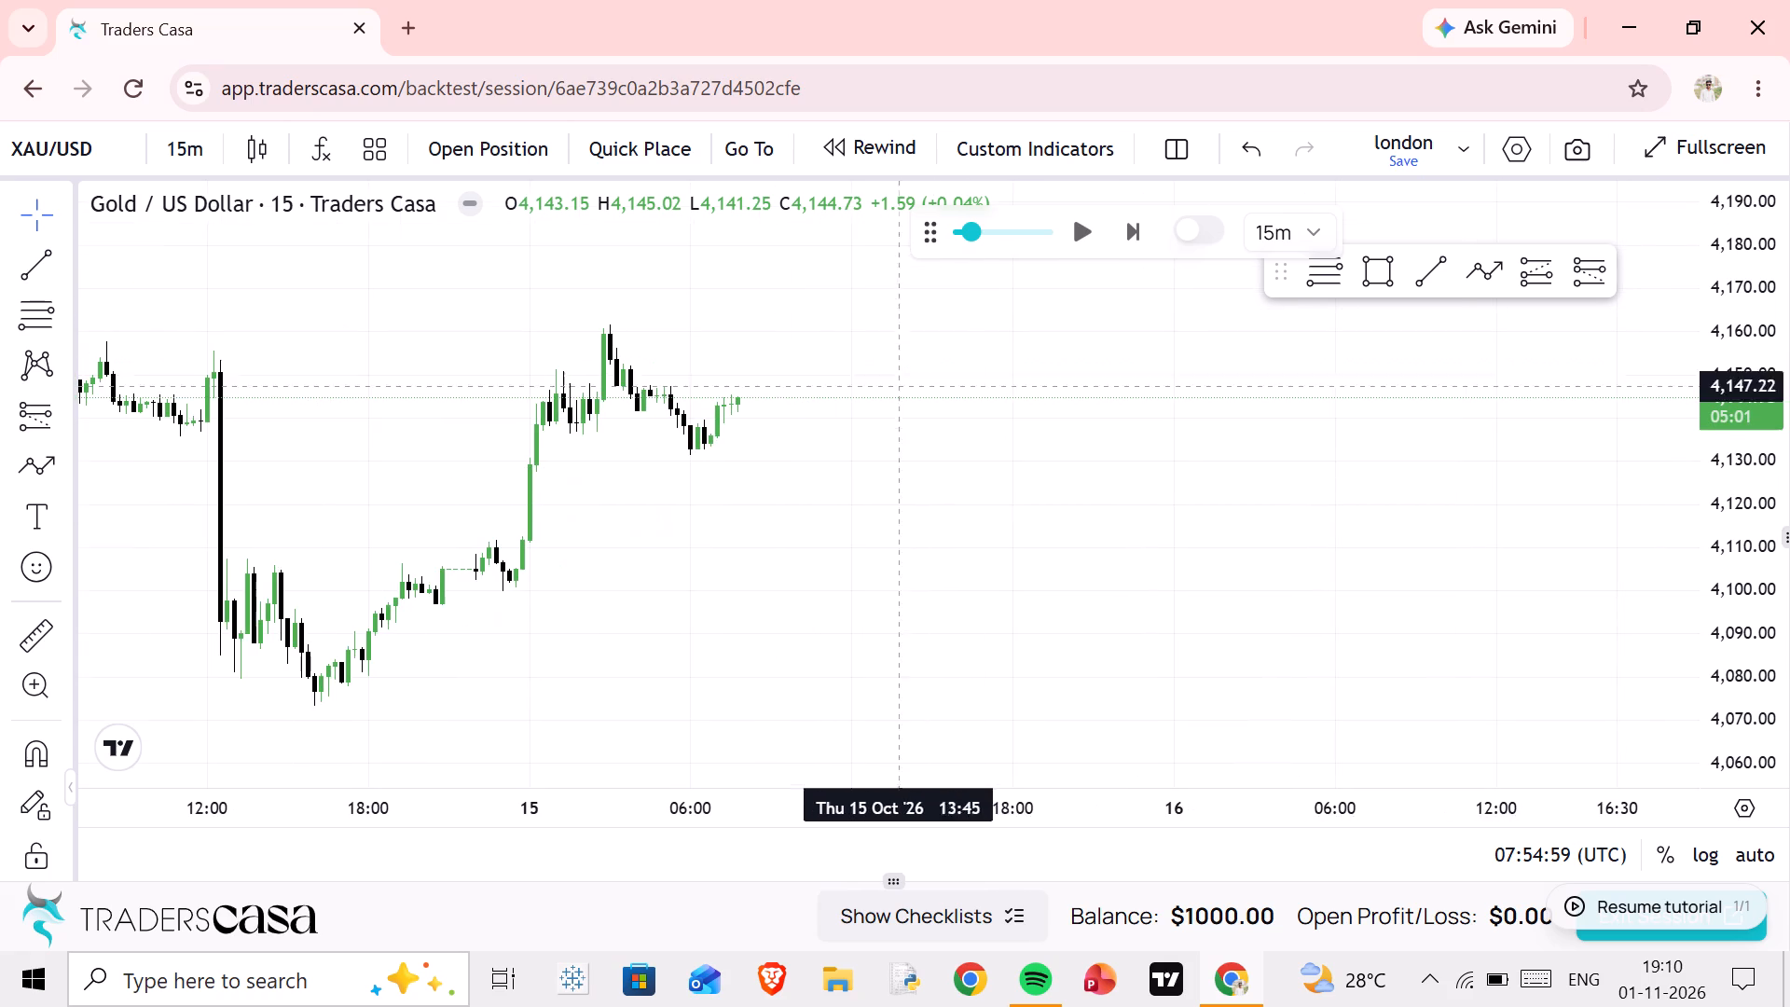
# Resume the replay on 15 Oct and pause it at about 11:10 UTC.
pyautogui.click(1076, 238)
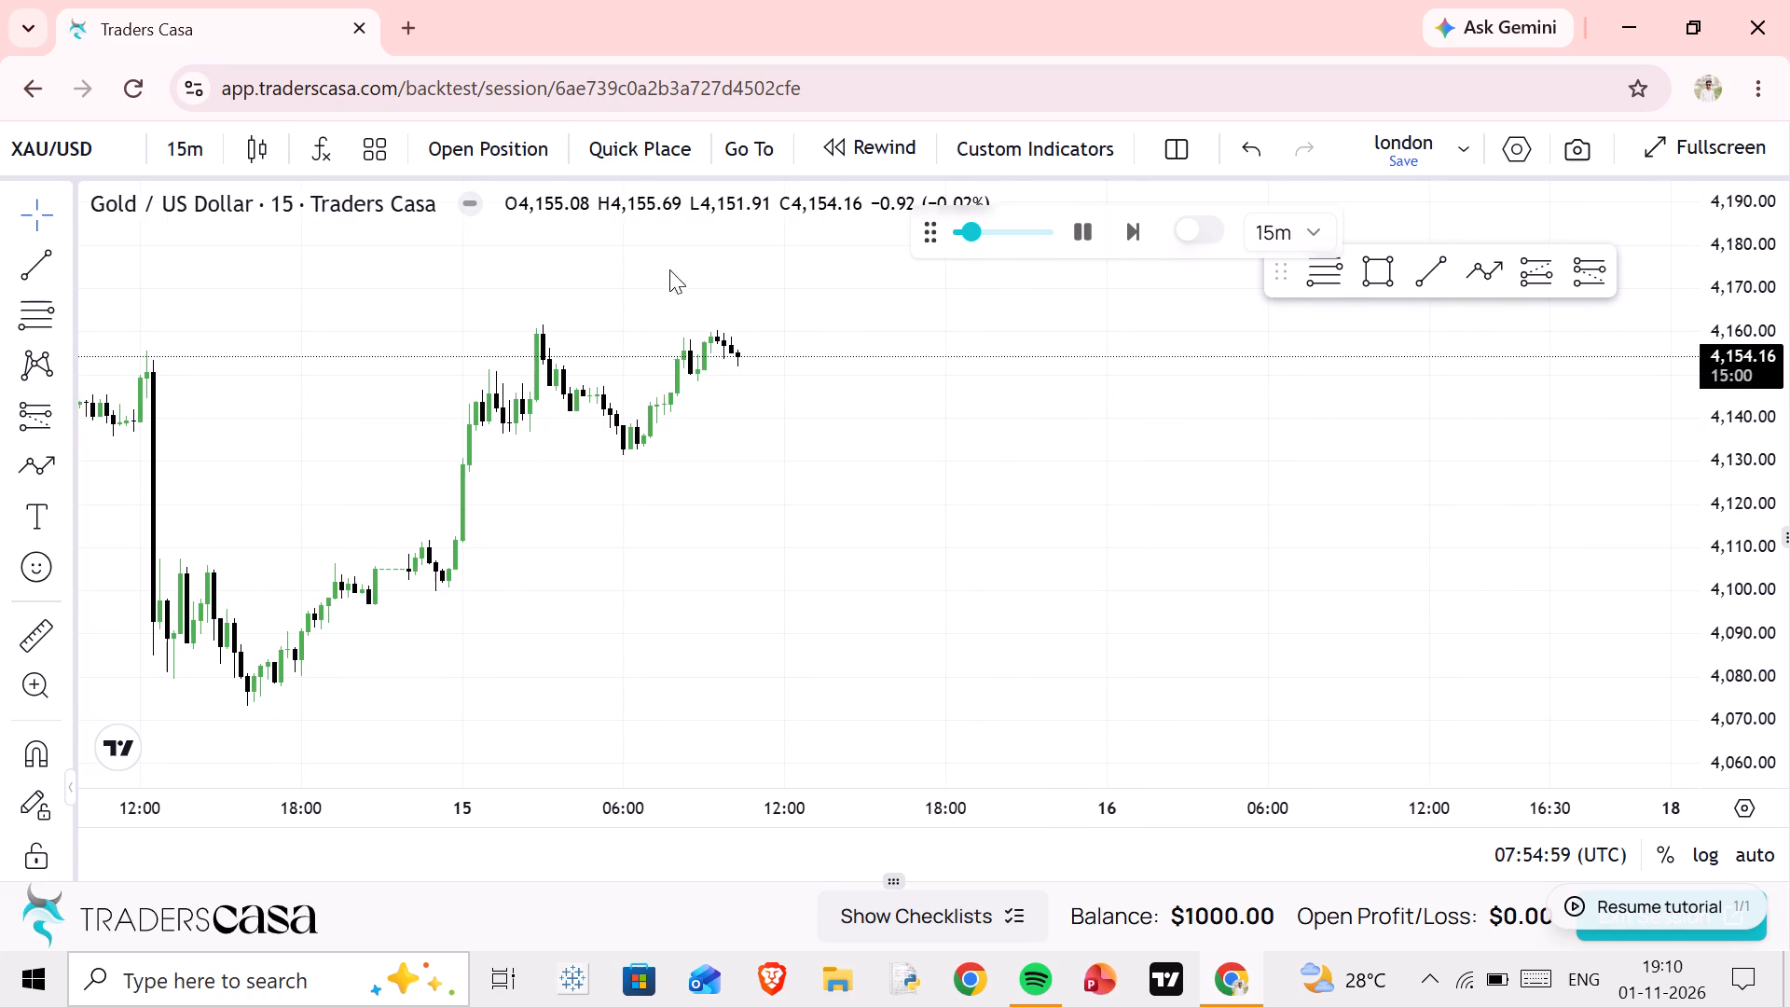
pyautogui.click(1063, 224)
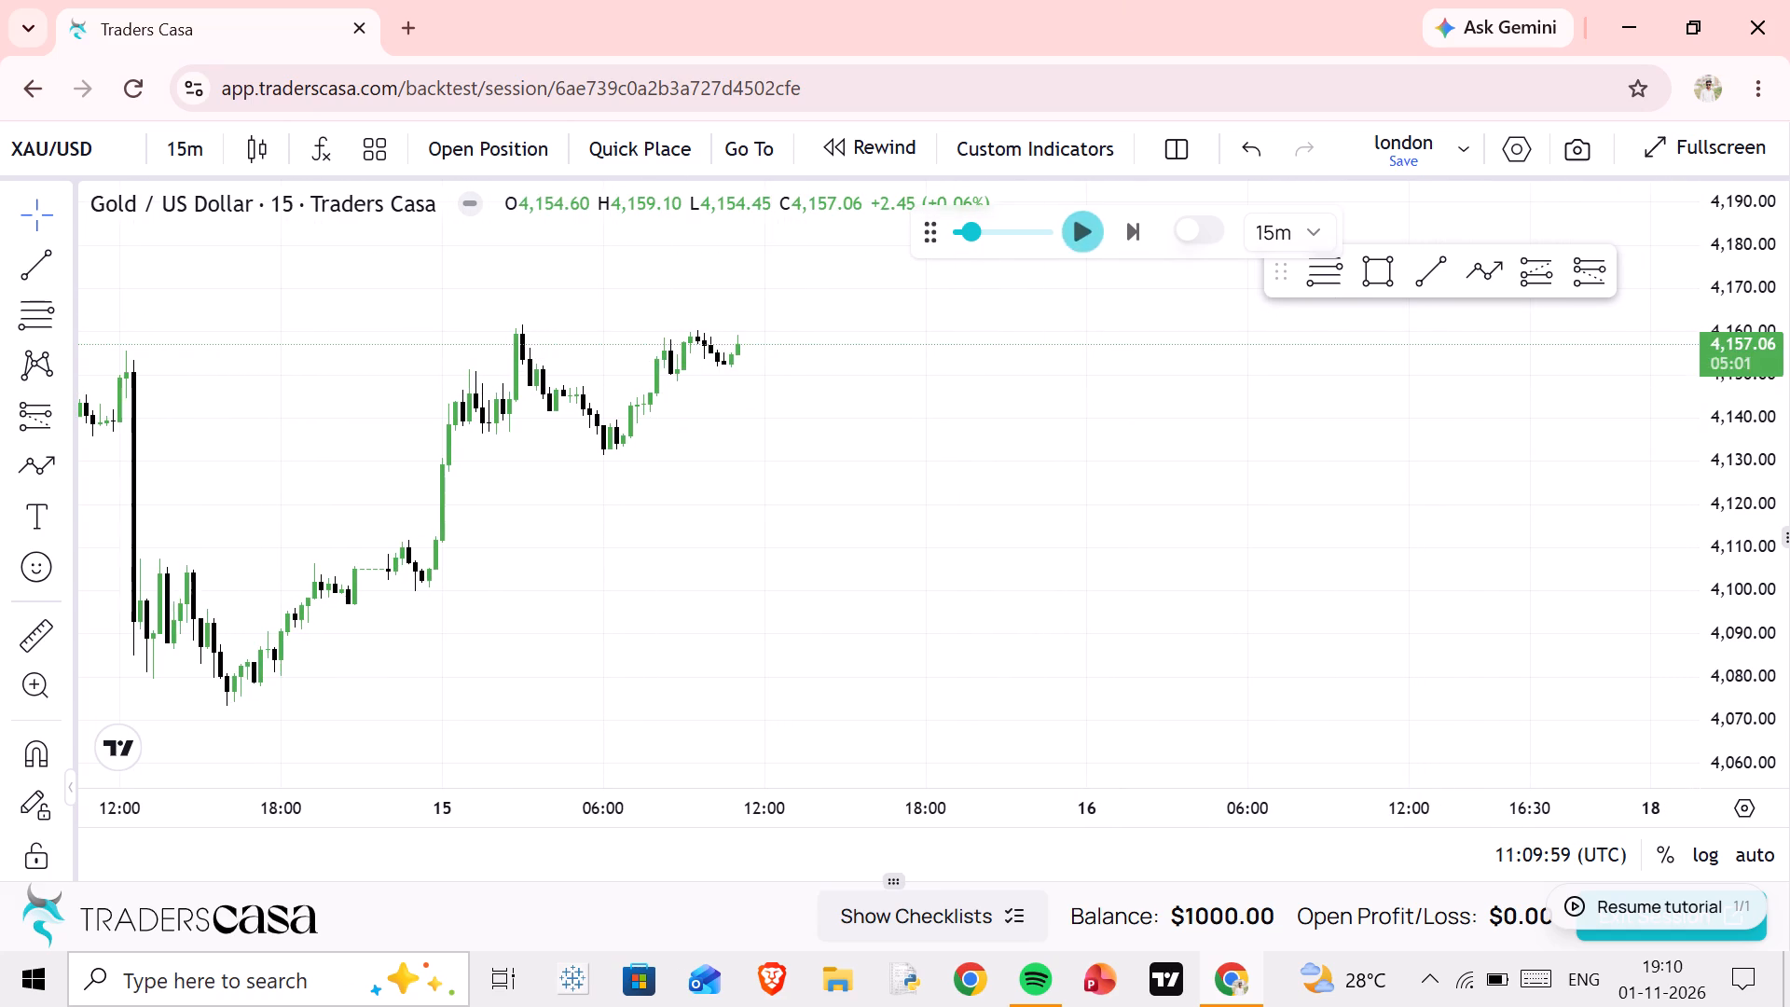
# Delete the old green rectangle zone near 4,200–4,202 spanning 12–13 Oct.
pyautogui.scroll(-11, 602, 387)
pyautogui.moveTo(1173, 440); pyautogui.dragTo(785, 598)
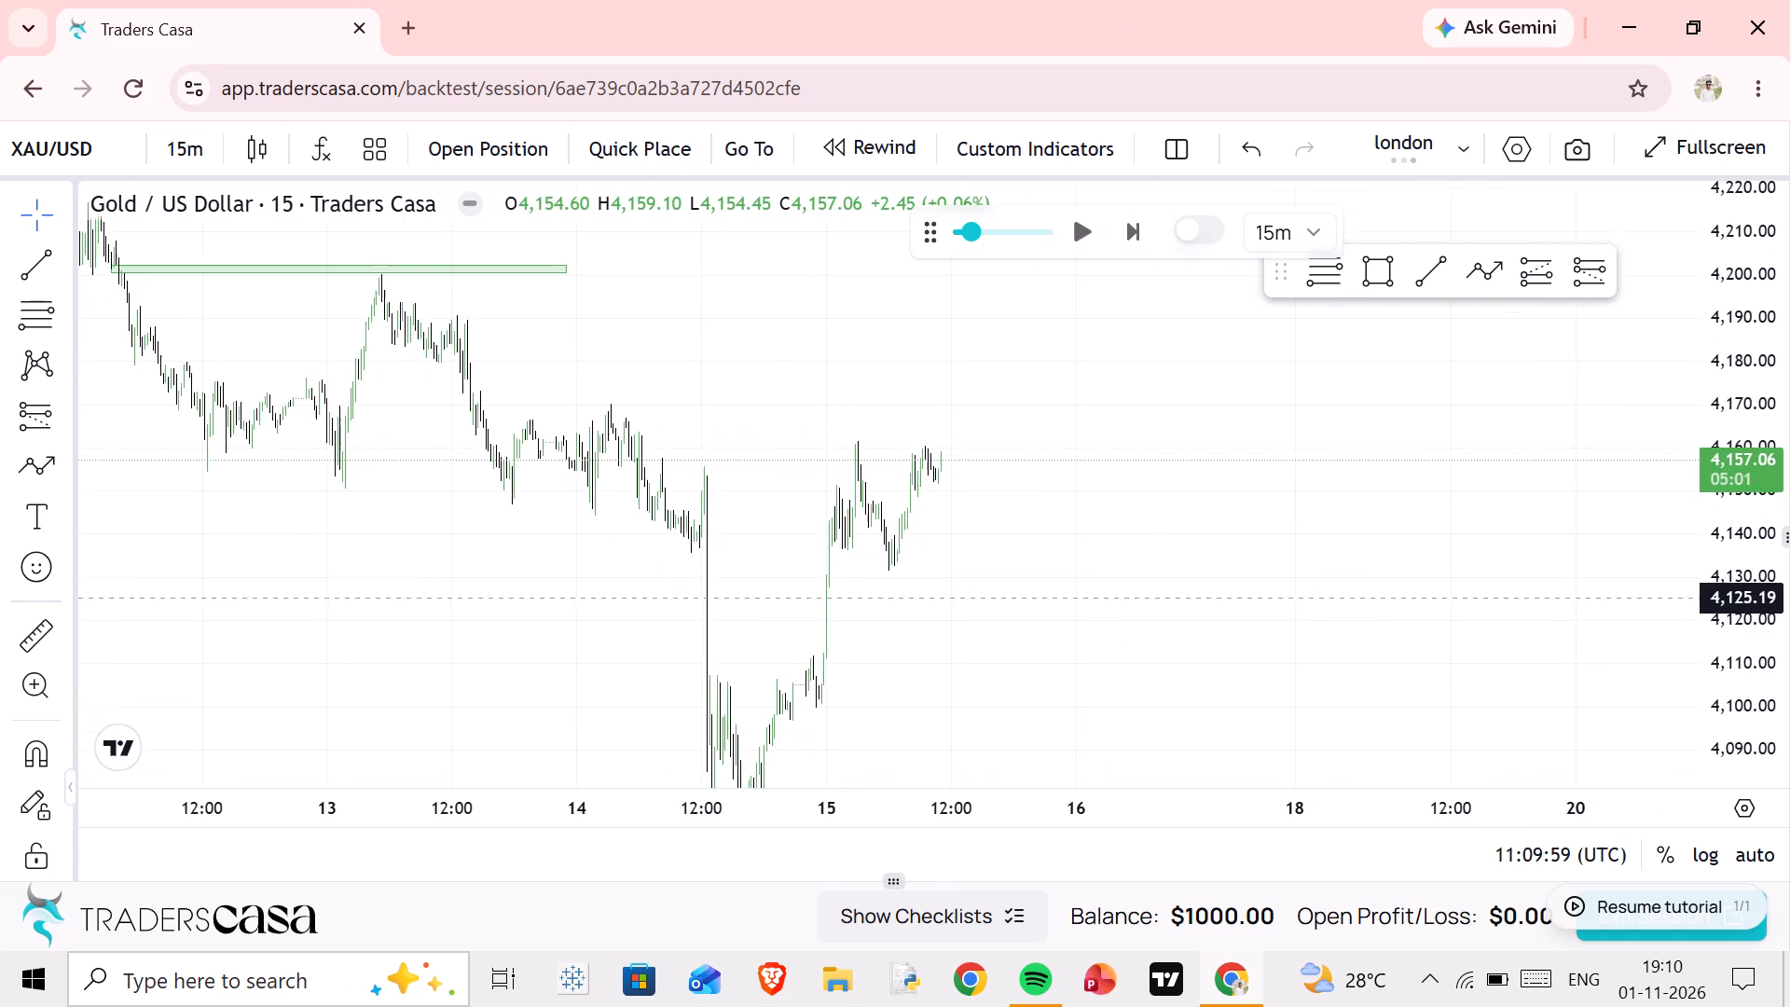
pyautogui.moveTo(785, 598); pyautogui.dragTo(784, 598)
pyautogui.click(497, 270)
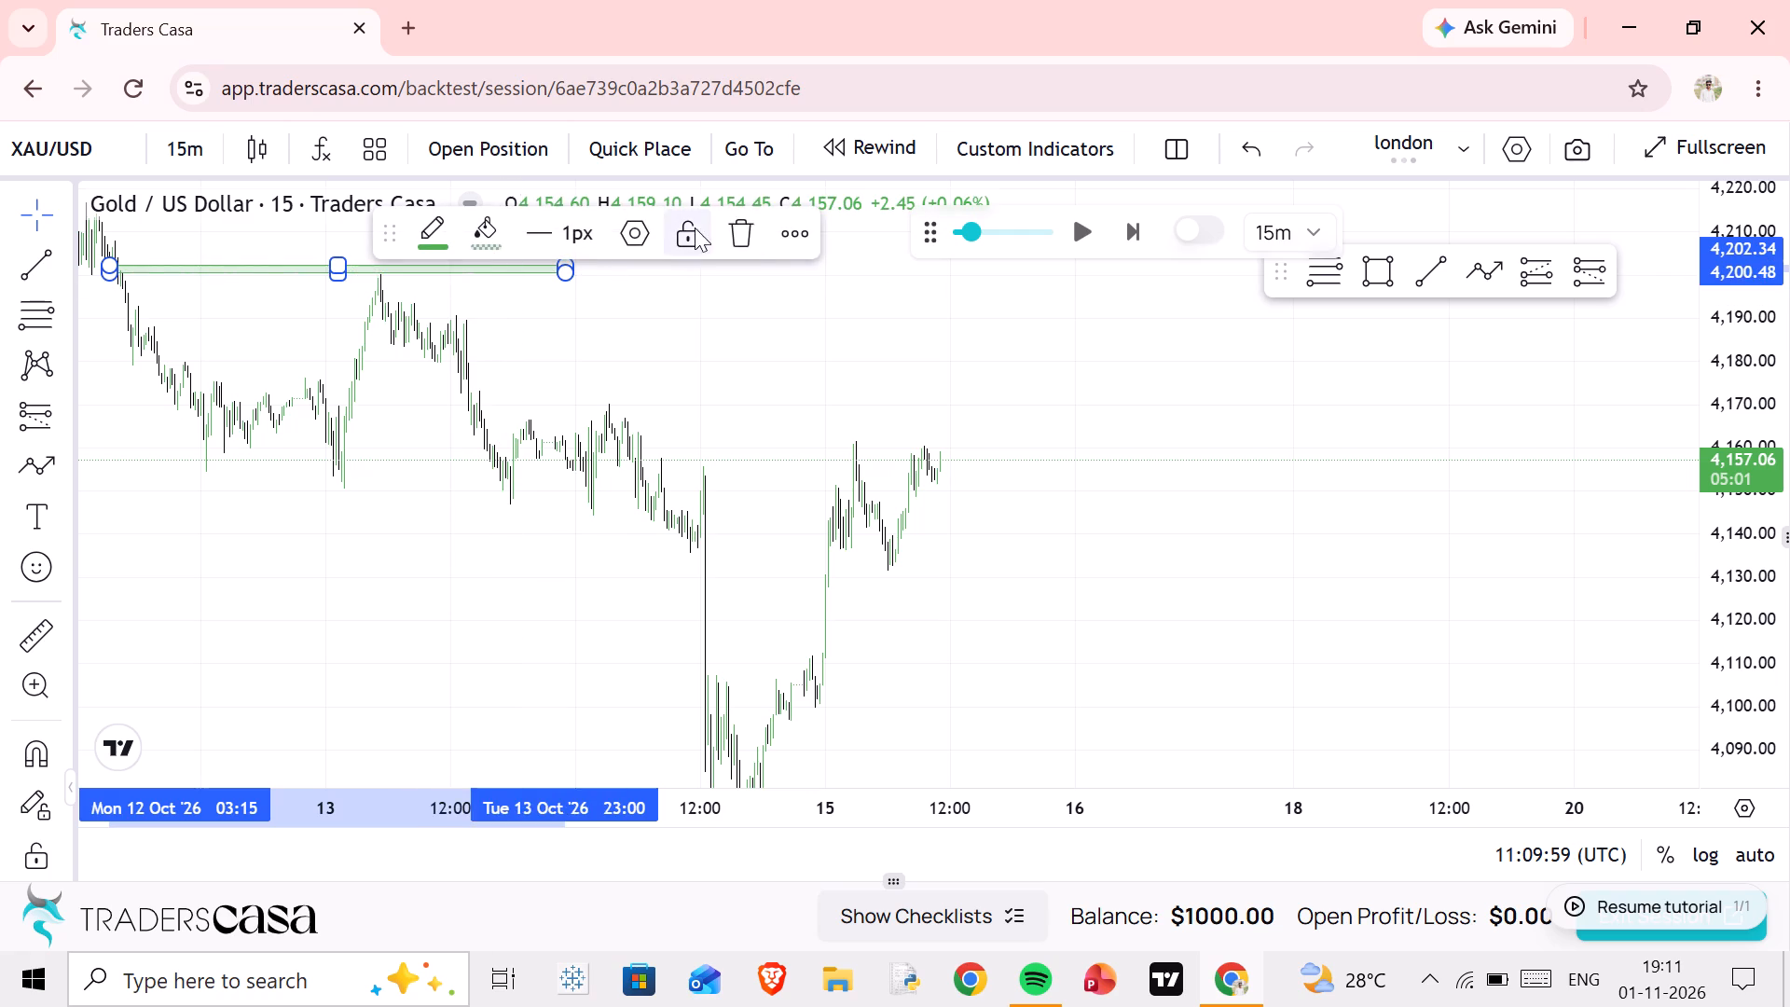
pyautogui.click(741, 223)
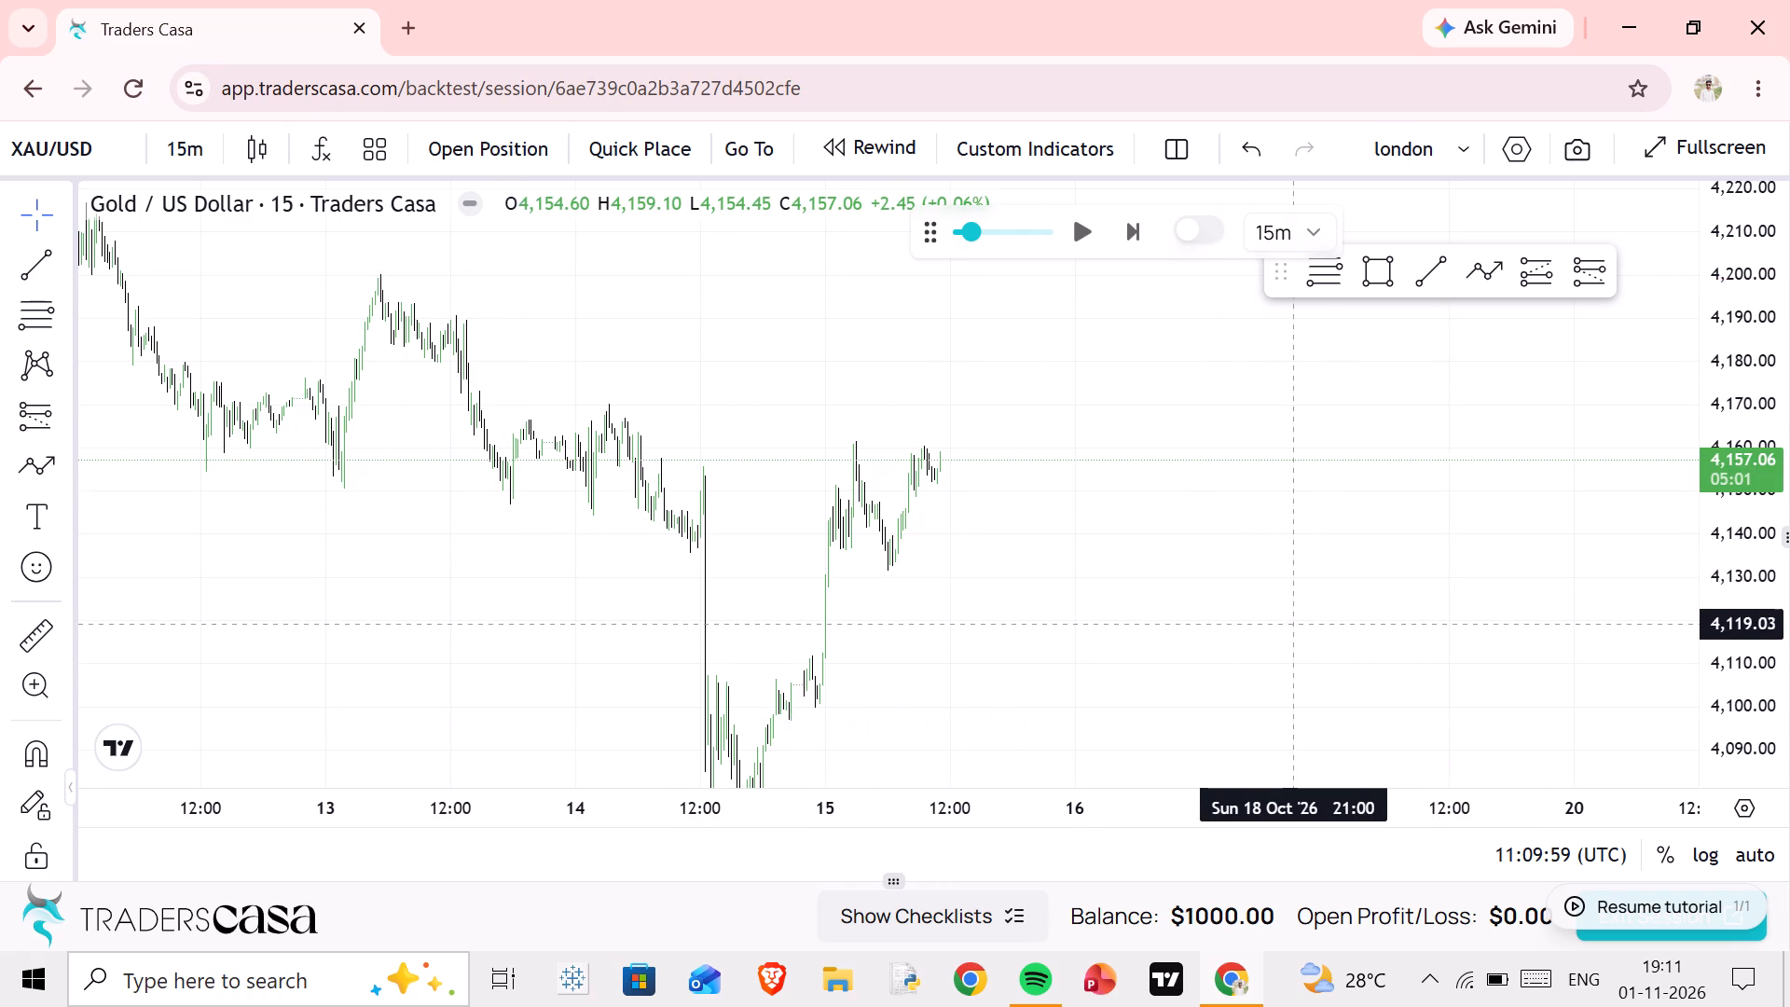
# Examine the wider 15-minute price structure from early October up to 15 Oct.
pyautogui.moveTo(1286, 623); pyautogui.dragTo(1063, 519)
pyautogui.moveTo(846, 466); pyautogui.dragTo(1161, 537)
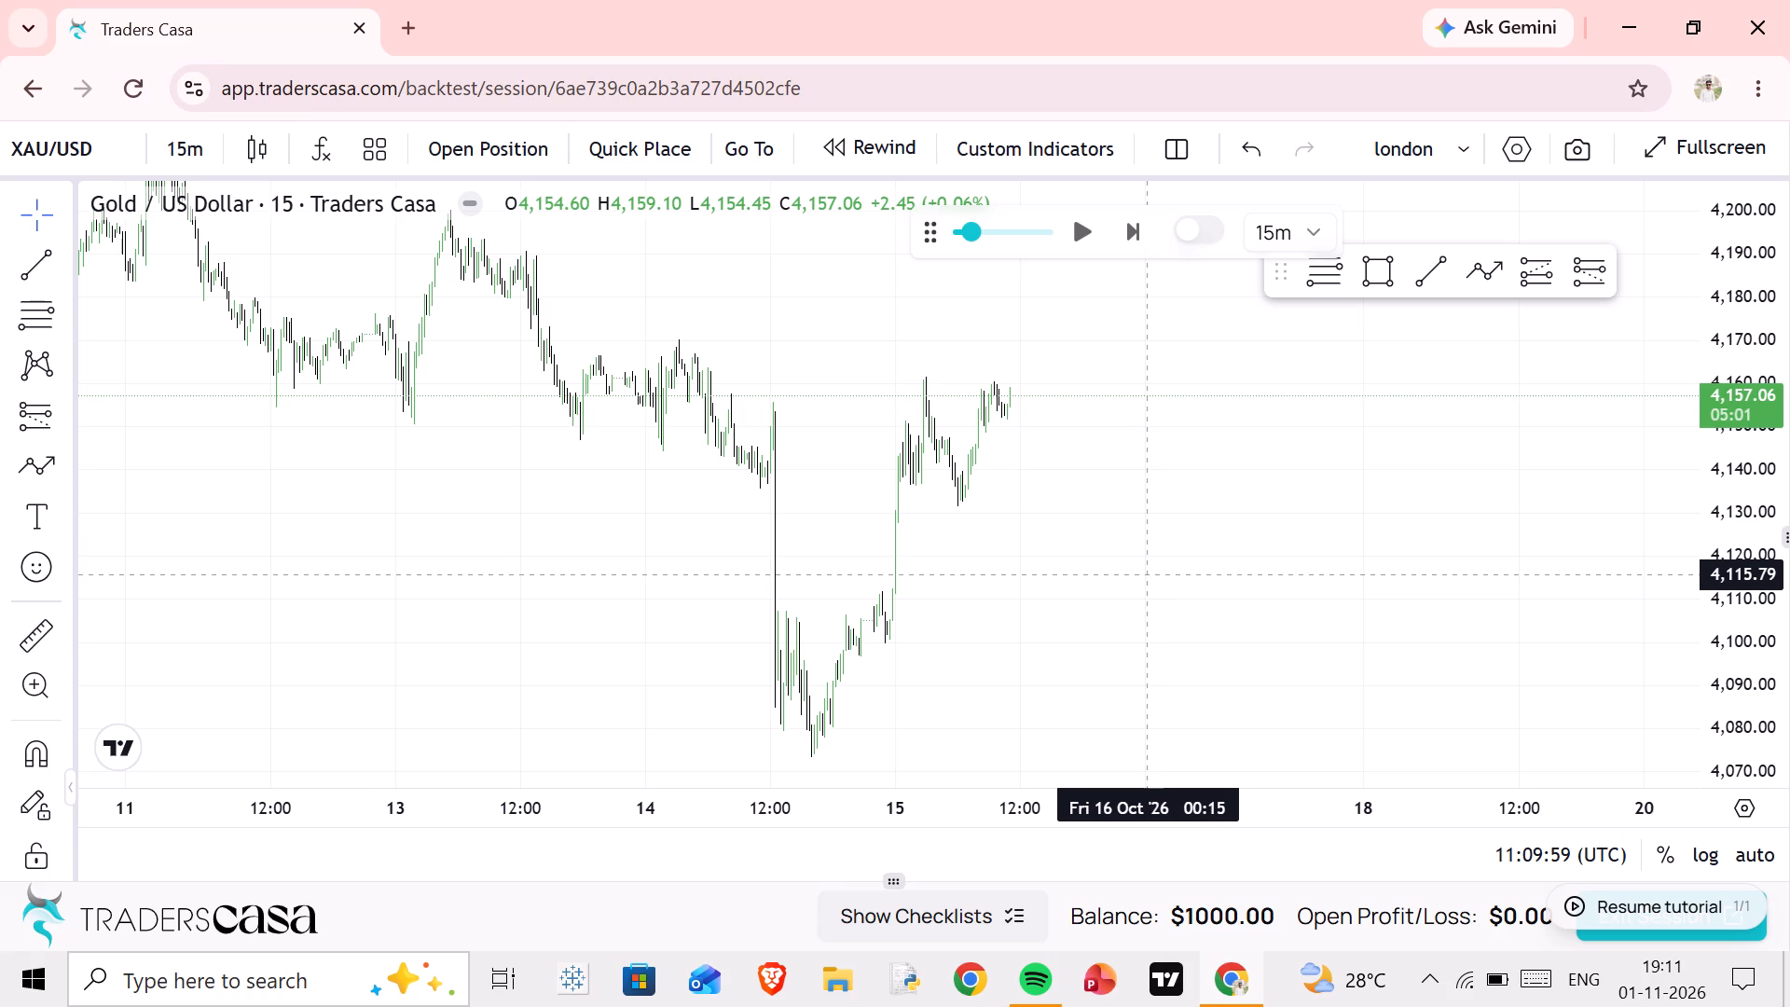
pyautogui.moveTo(787, 433); pyautogui.dragTo(933, 638)
pyautogui.scroll(-8, 940, 593)
pyautogui.moveTo(1370, 493); pyautogui.dragTo(852, 333)
pyautogui.scroll(-5, 1720, 431)
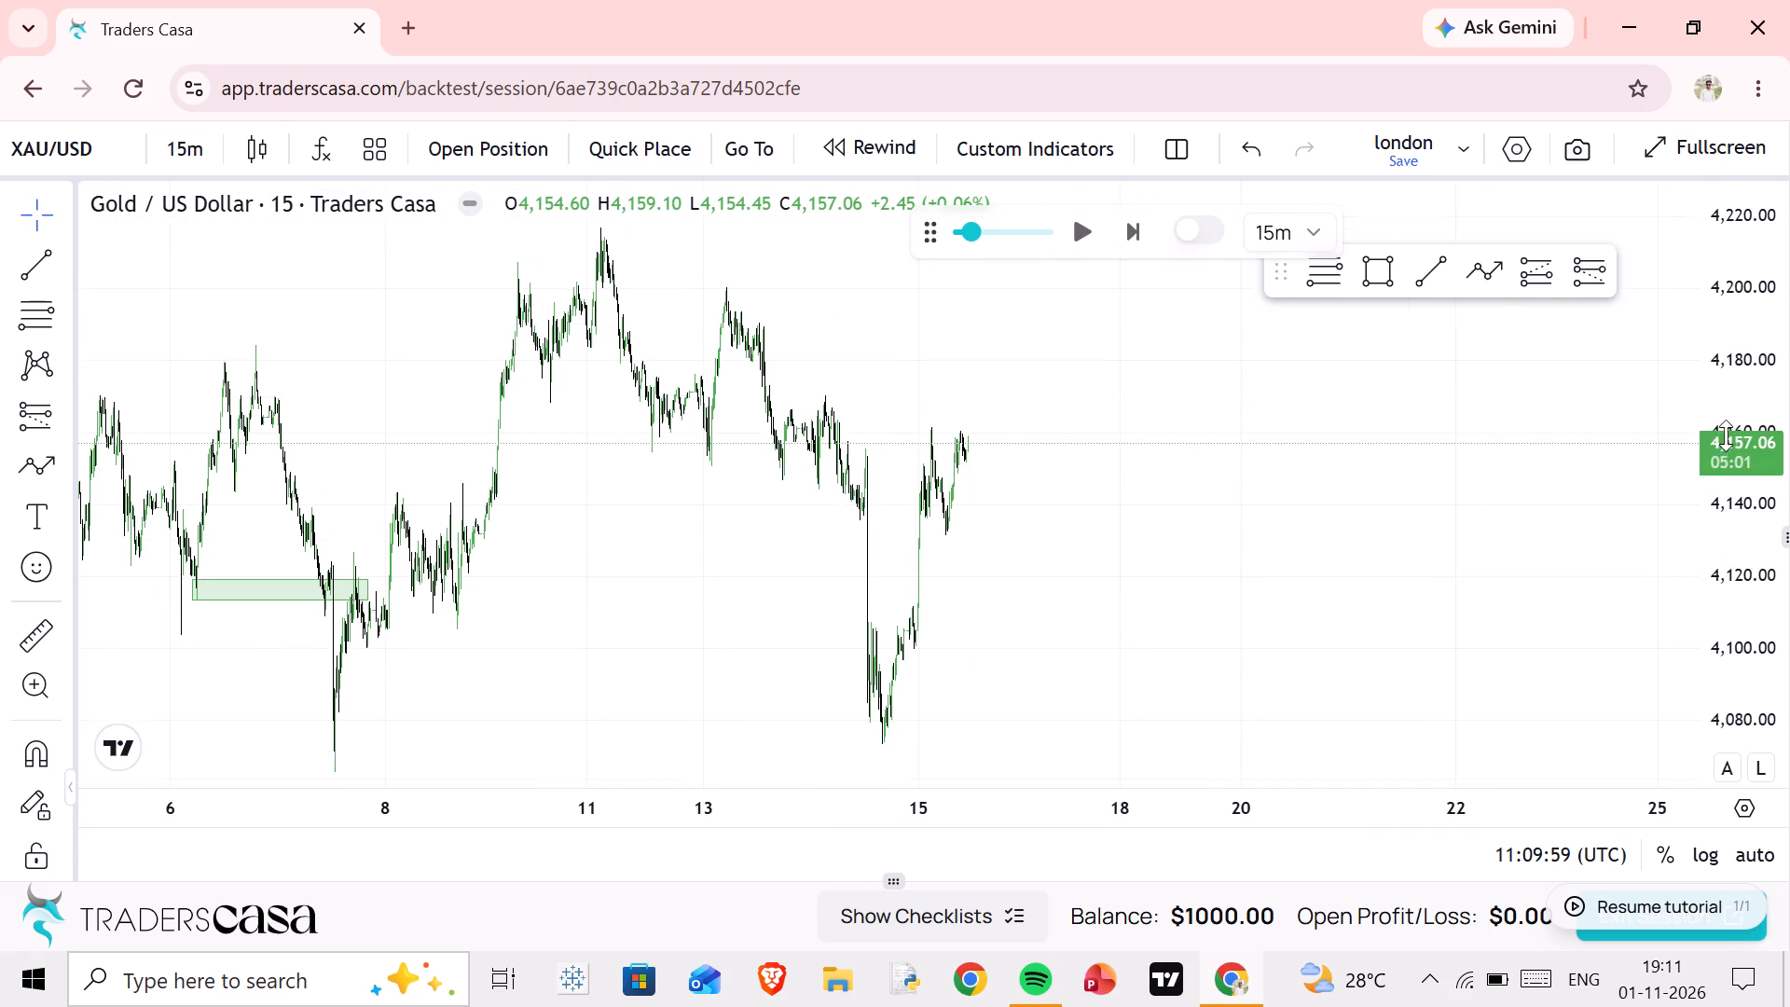
pyautogui.scroll(-2, 1726, 435)
pyautogui.scroll(4, 1231, 476)
pyautogui.scroll(3, 808, 463)
pyautogui.moveTo(550, 445); pyautogui.dragTo(1289, 470)
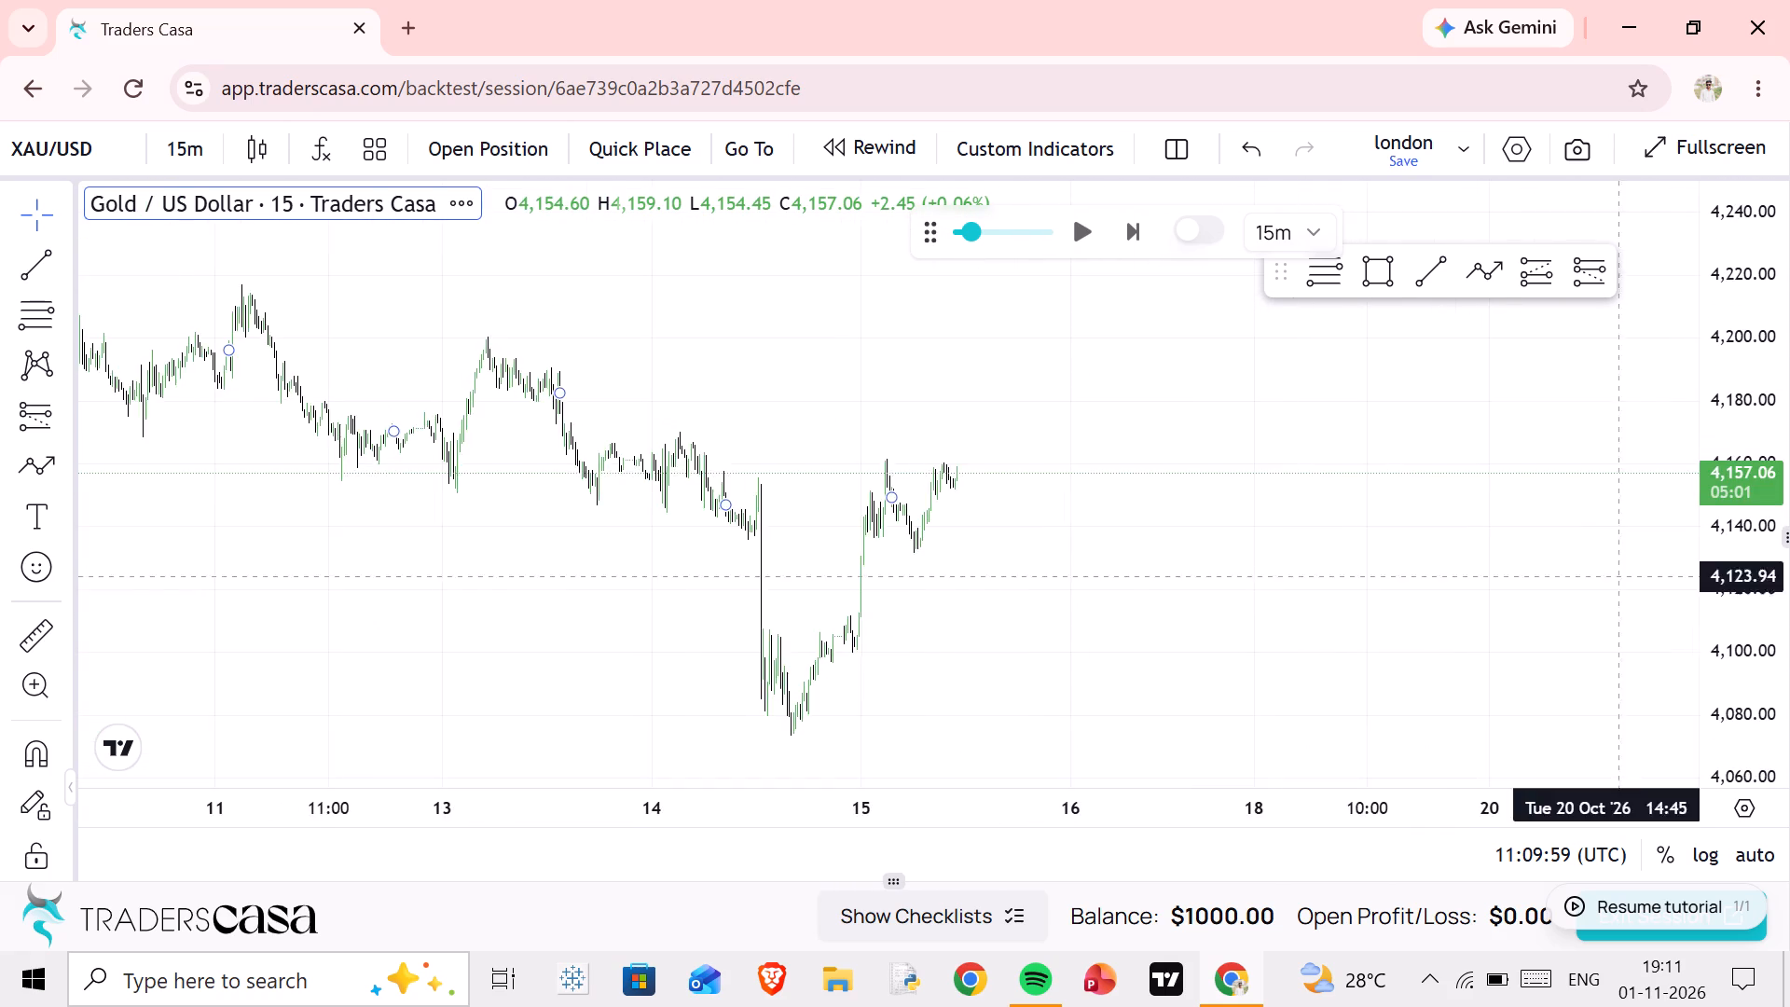
# Draw a rectangle zone over the 15 Oct highs from about 4,159.22 to 4,161.82, spanning 02:00 to about 20:30.
pyautogui.scroll(20, 1687, 582)
pyautogui.scroll(5, 1687, 582)
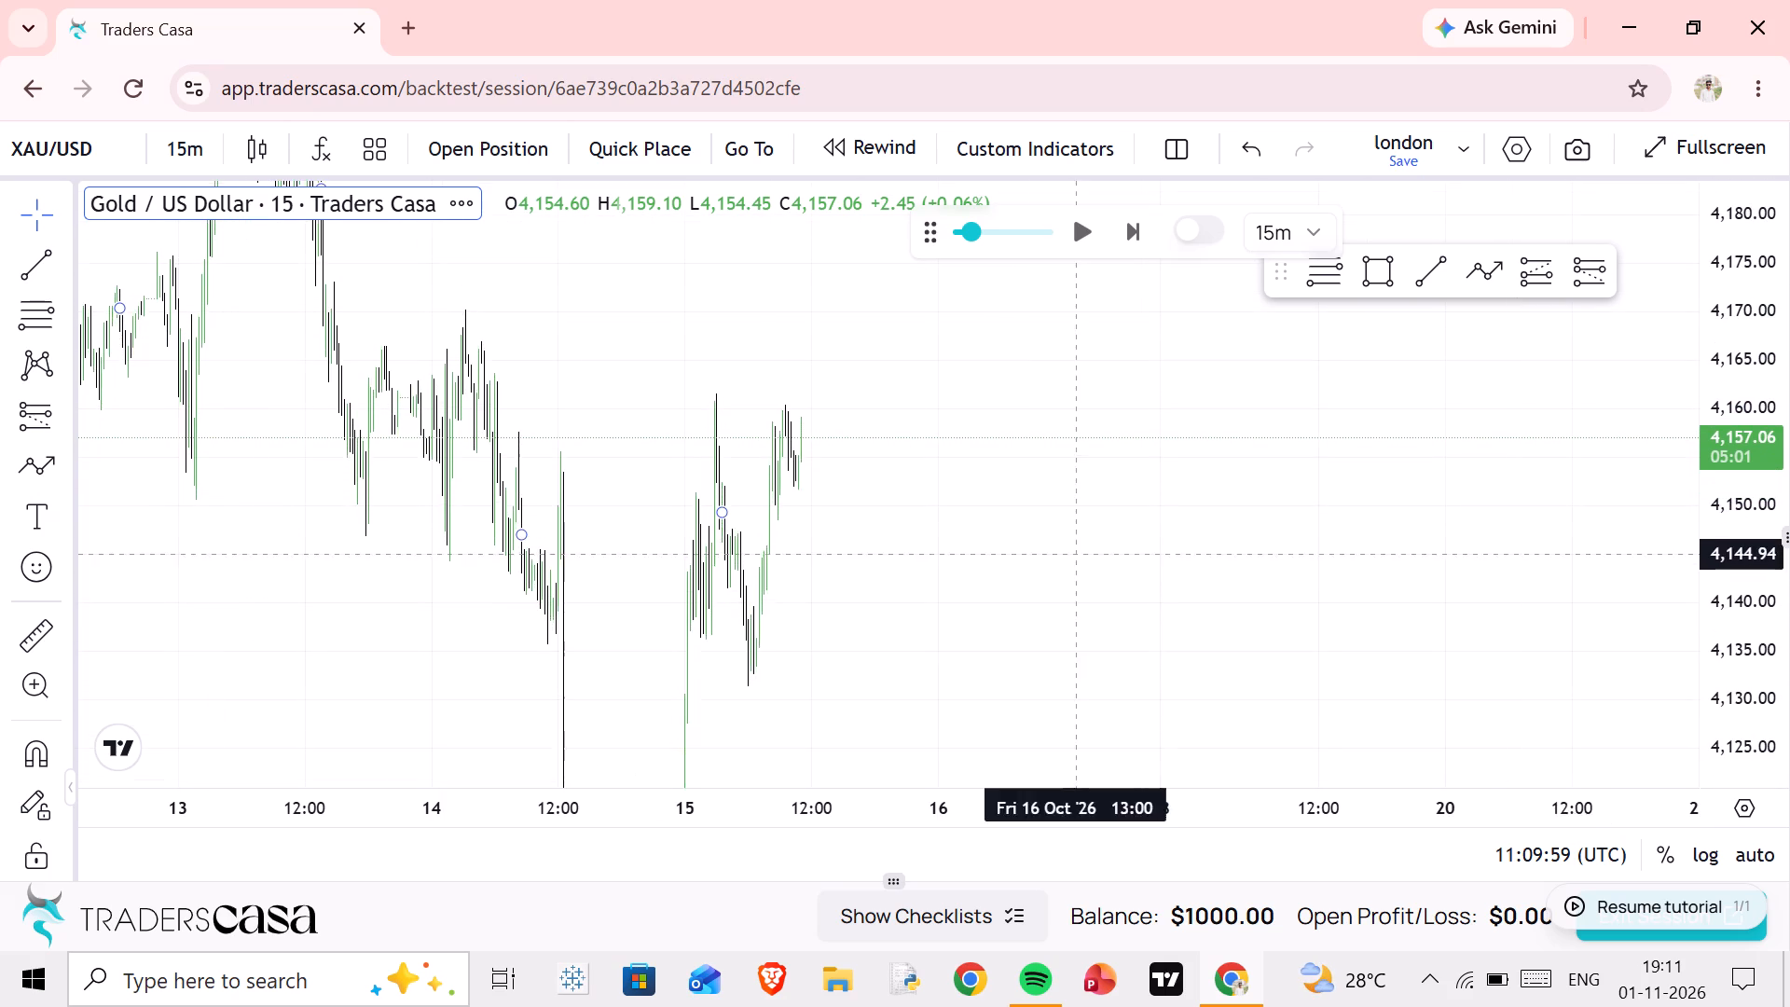
pyautogui.scroll(2, 1070, 554)
pyautogui.moveTo(488, 493); pyautogui.dragTo(1257, 551)
pyautogui.scroll(5, 1246, 559)
pyautogui.moveTo(977, 509); pyautogui.dragTo(1122, 541)
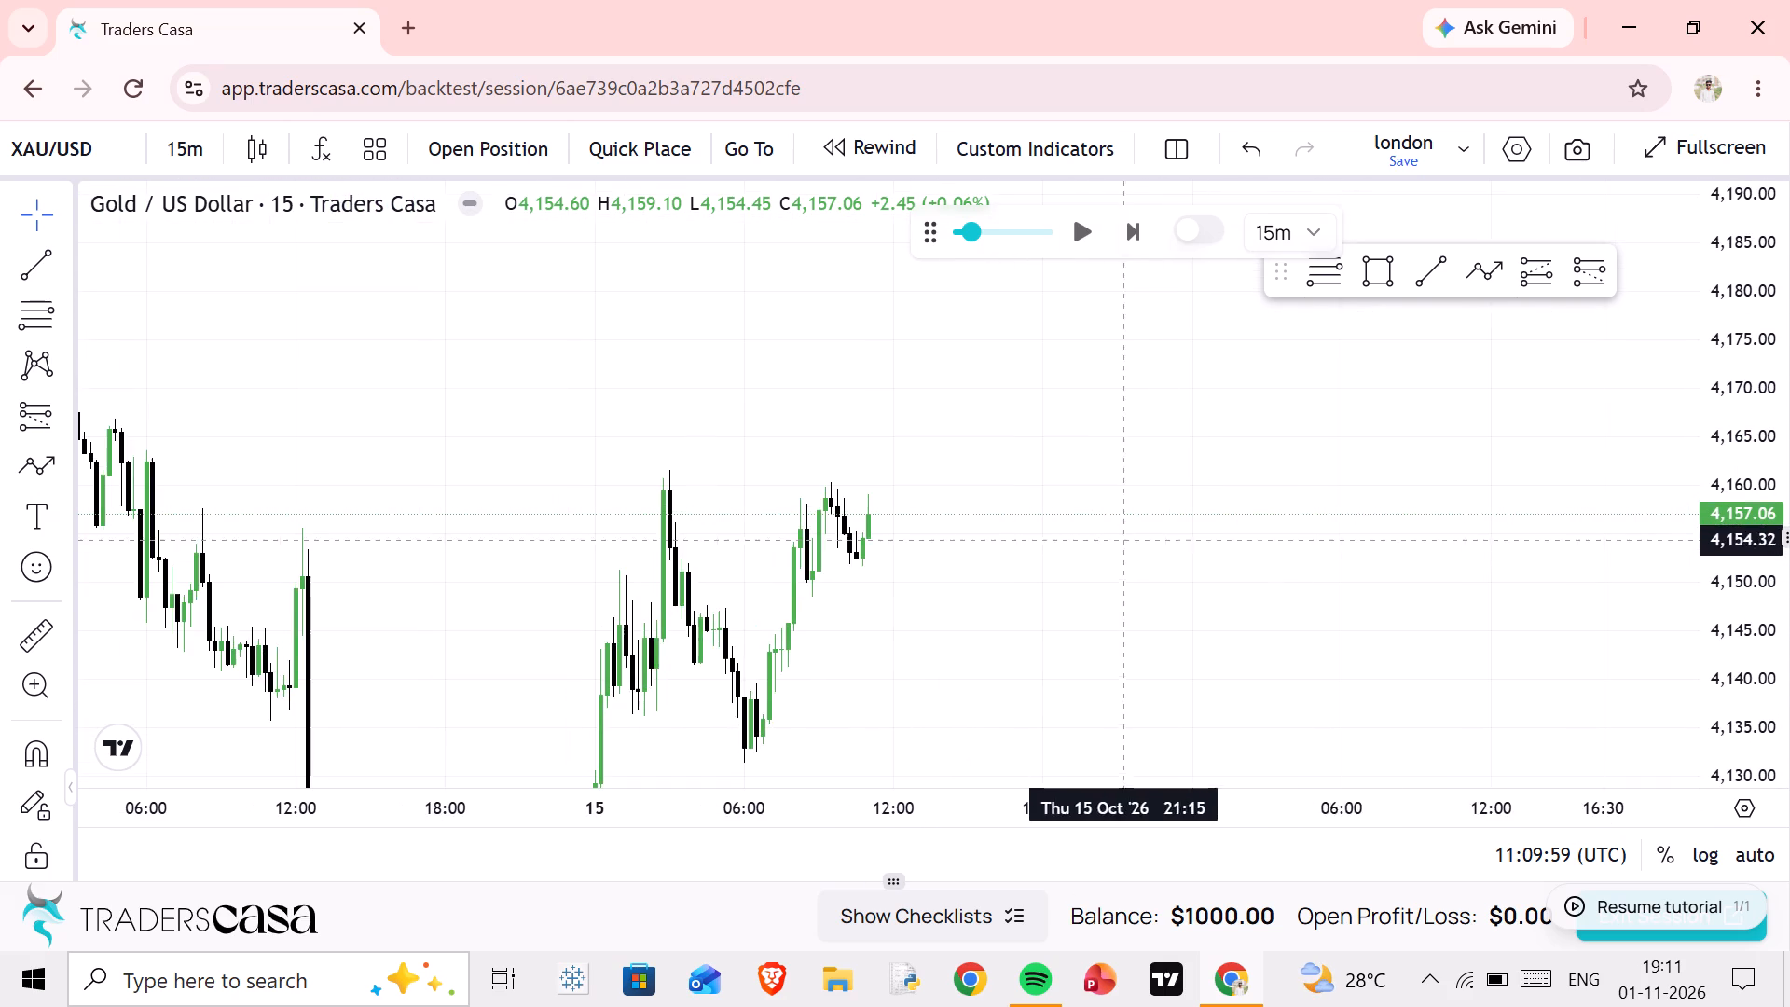
pyautogui.click(1382, 293)
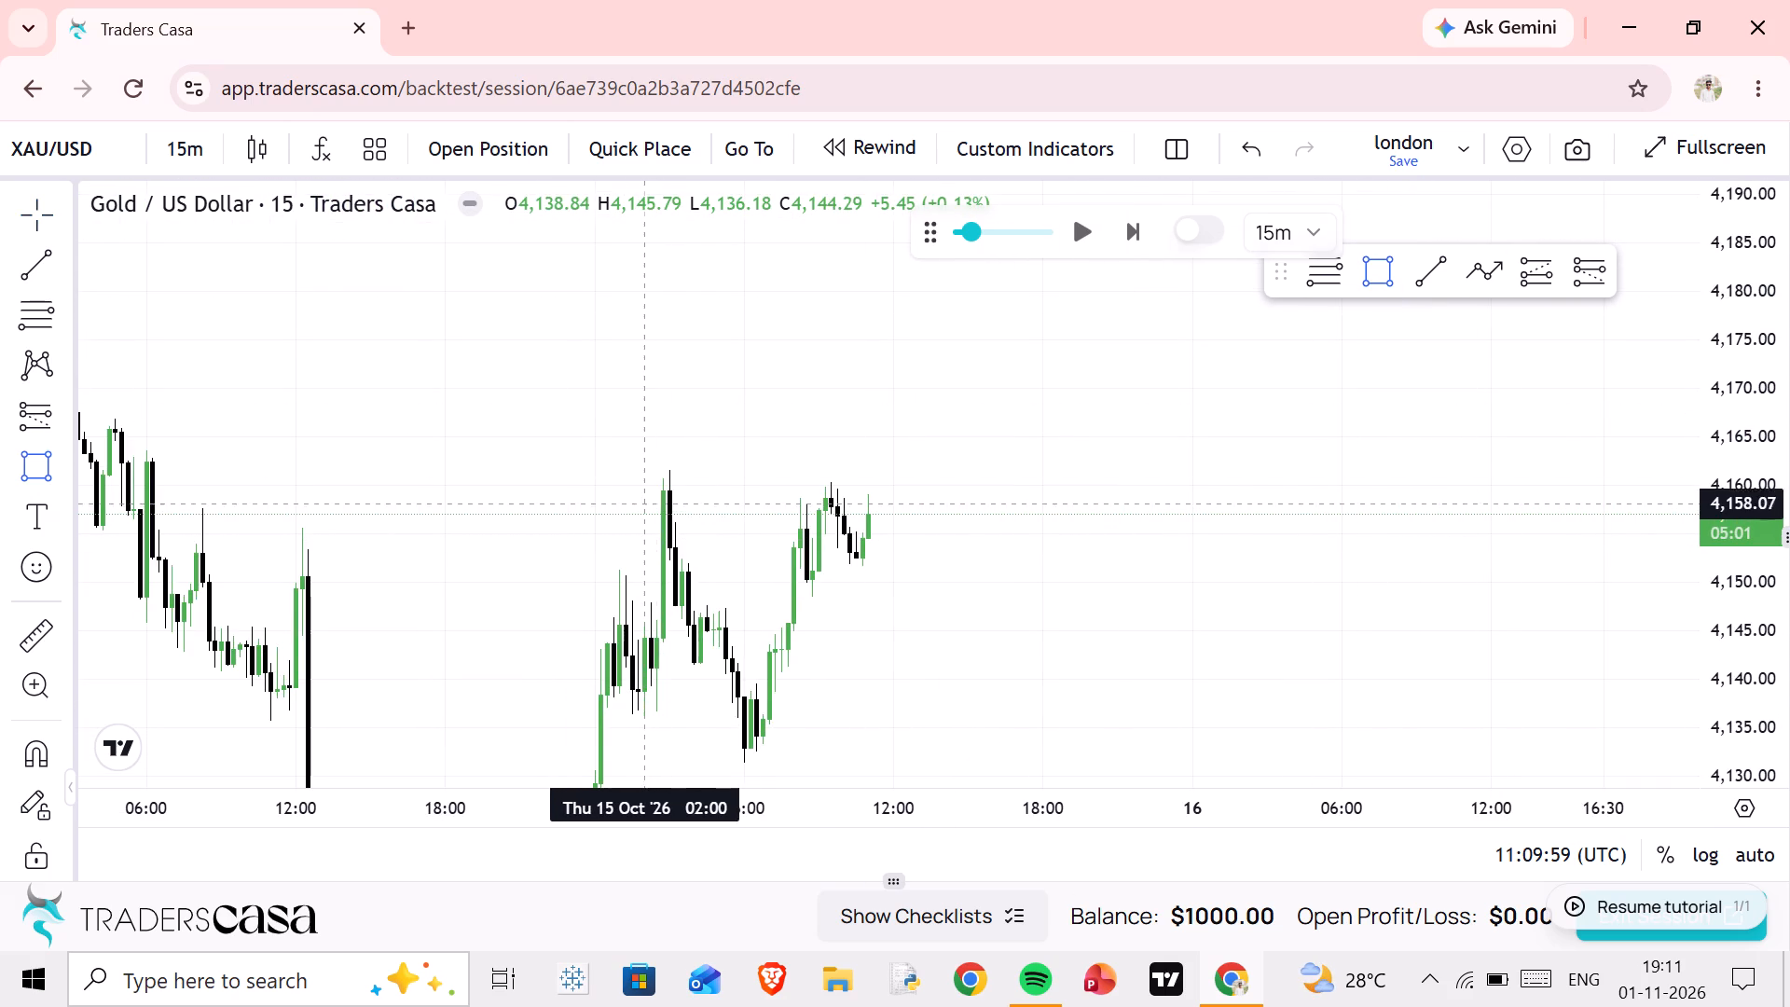
pyautogui.moveTo(642, 492); pyautogui.dragTo(1104, 468)
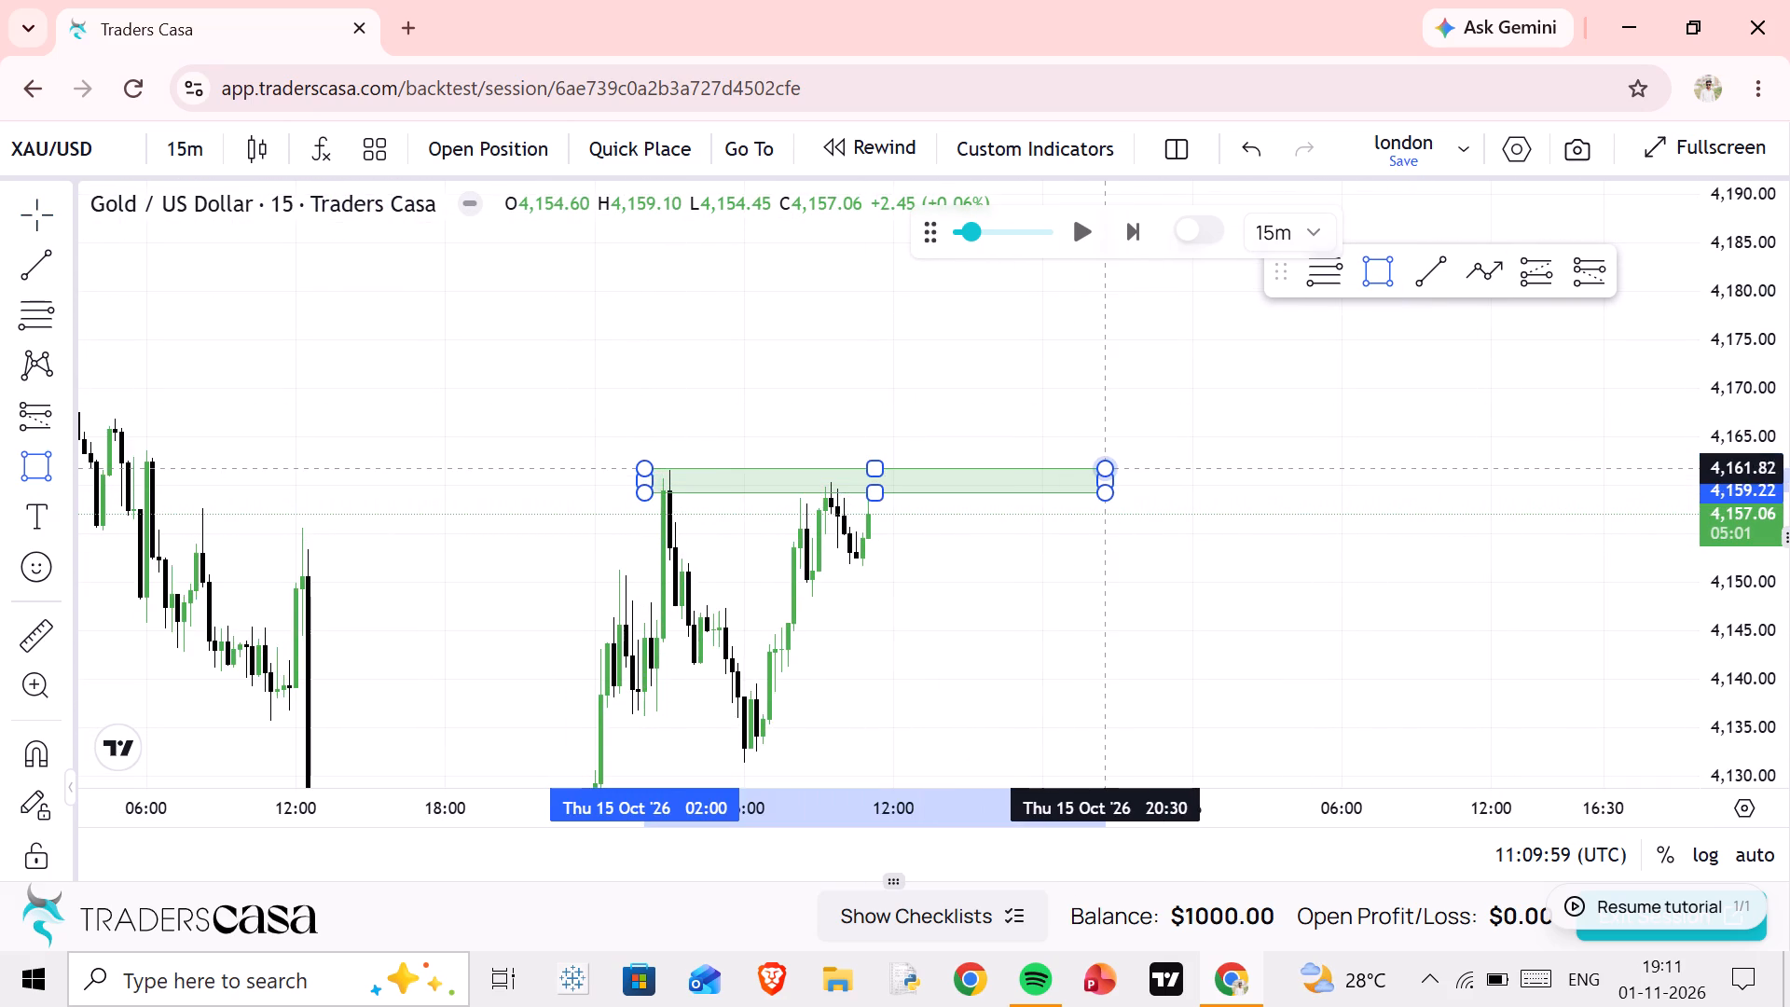
pyautogui.moveTo(1104, 468); pyautogui.dragTo(1106, 469)
pyautogui.click(1106, 469)
# Place a long position at 15 Oct 14:00 with entry 4,161.82, target 4,179.46 and the stop tightened to 4,158.79.
pyautogui.moveTo(892, 394); pyautogui.dragTo(749, 385)
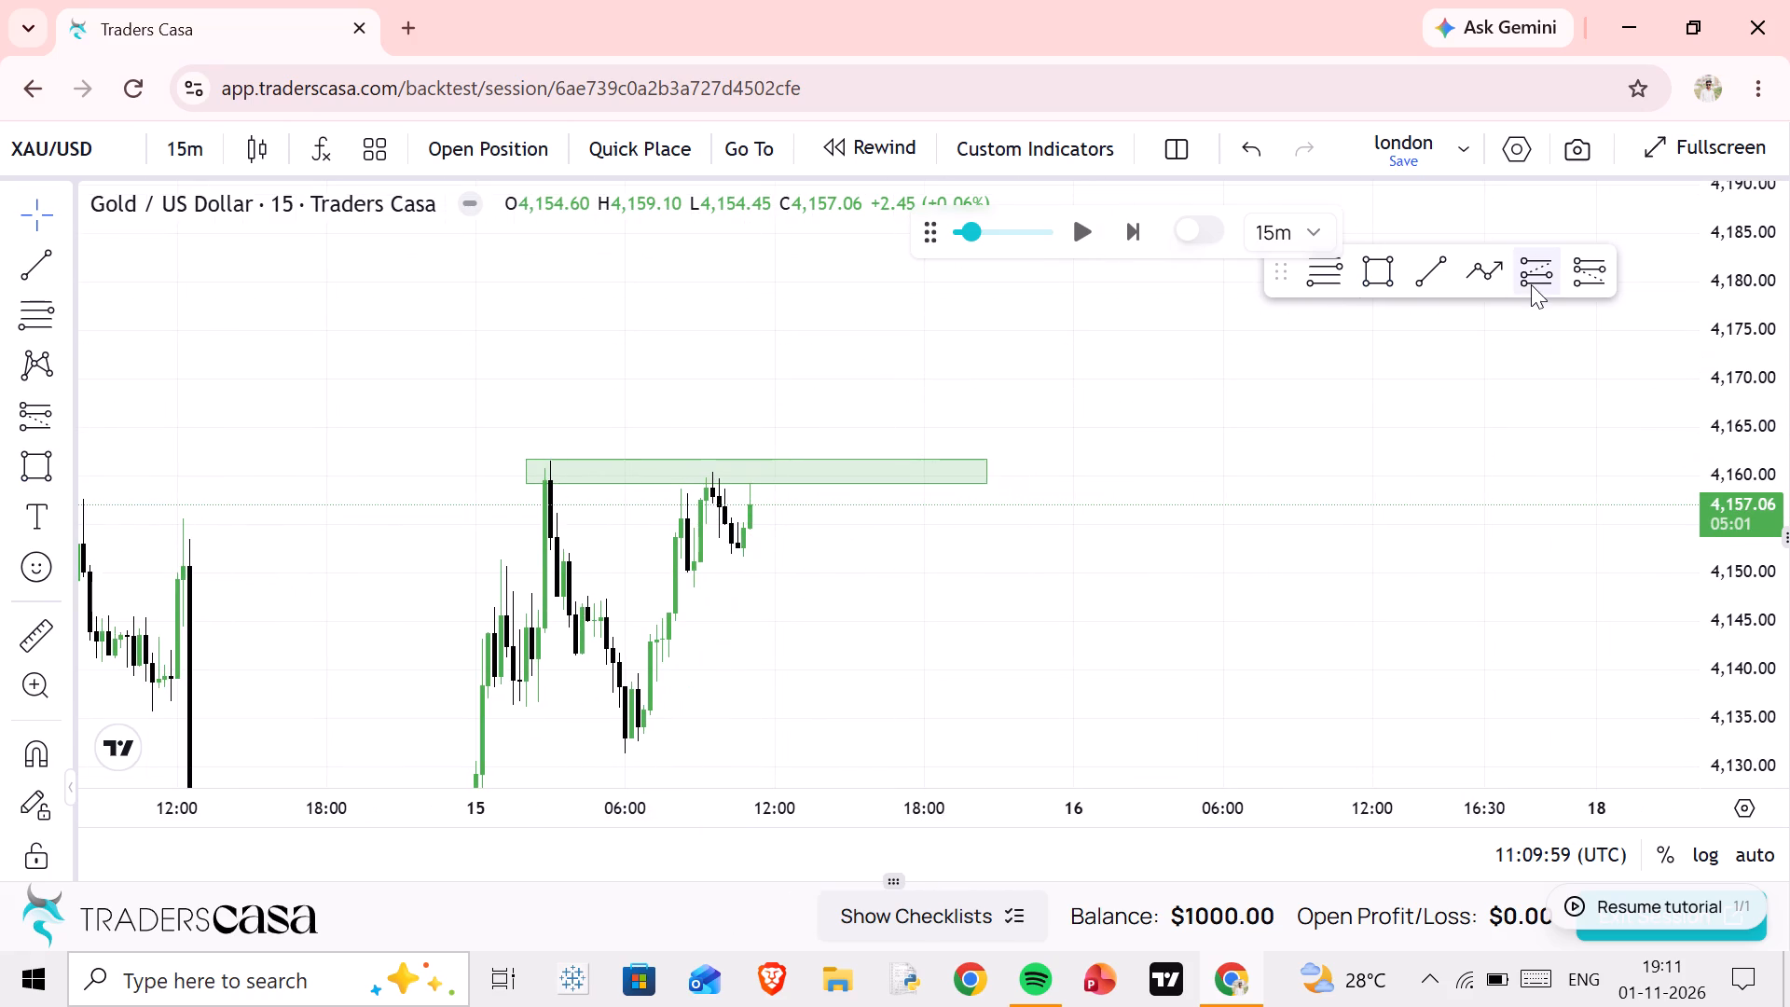
pyautogui.click(1531, 284)
pyautogui.click(827, 458)
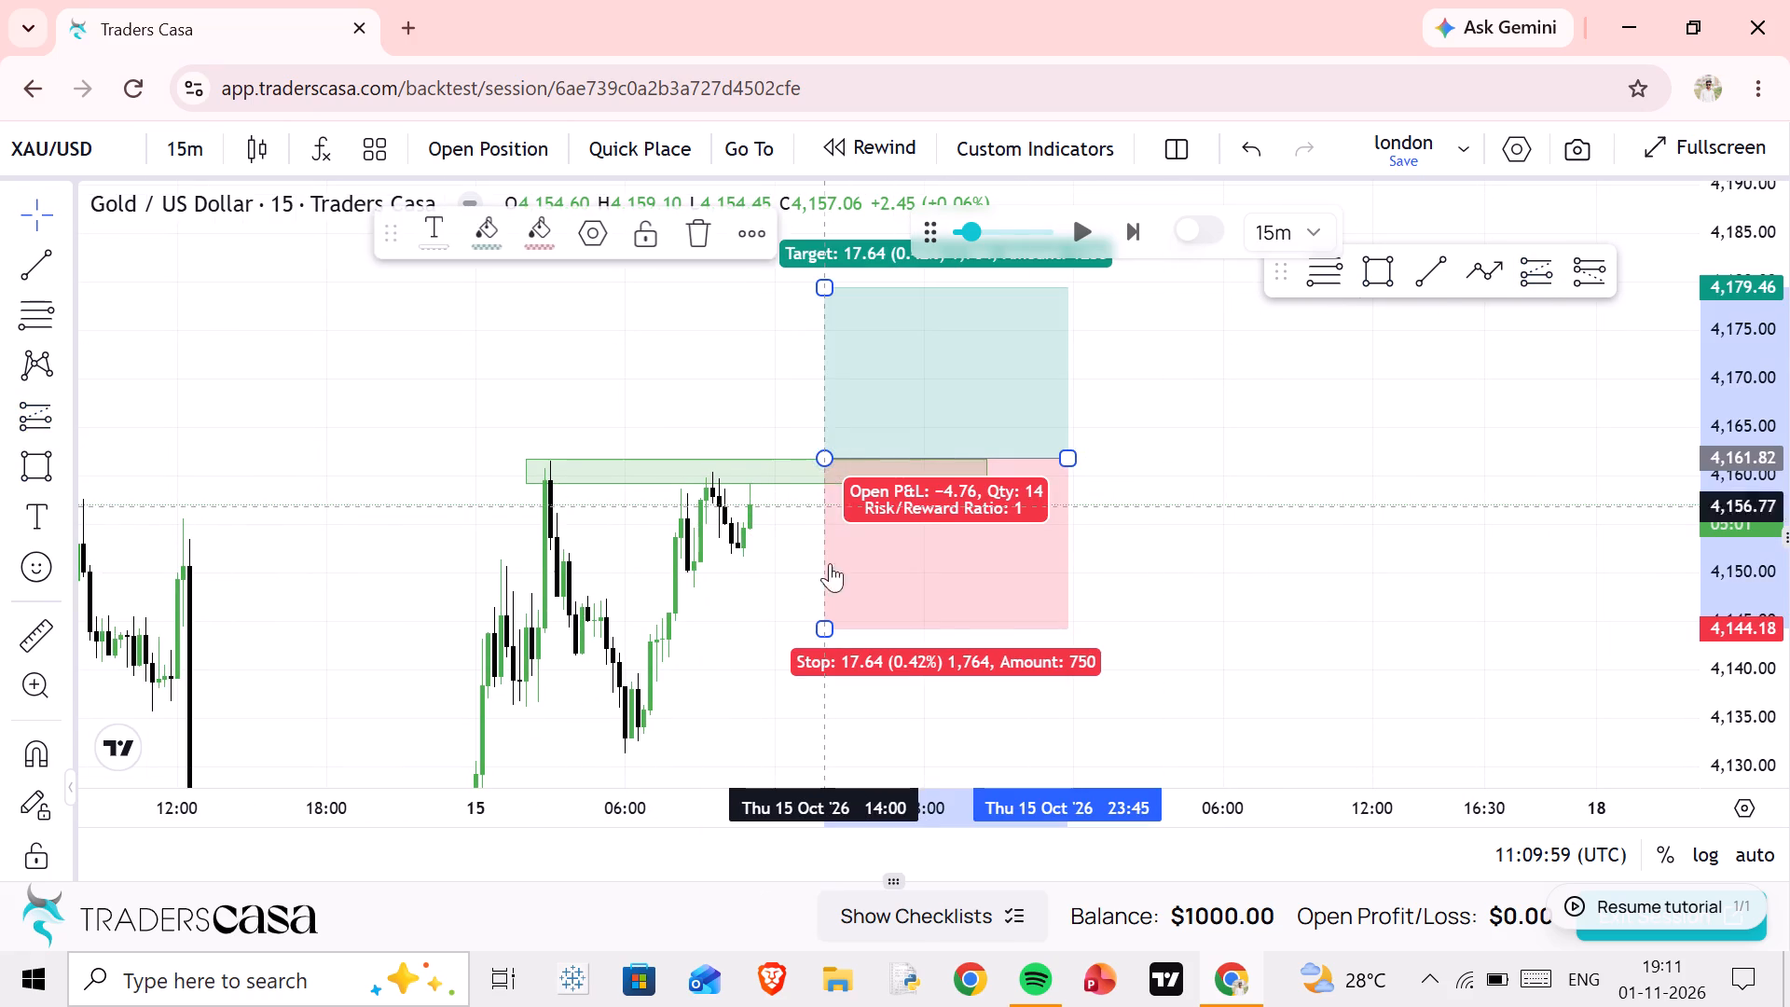
pyautogui.moveTo(822, 628); pyautogui.dragTo(837, 487)
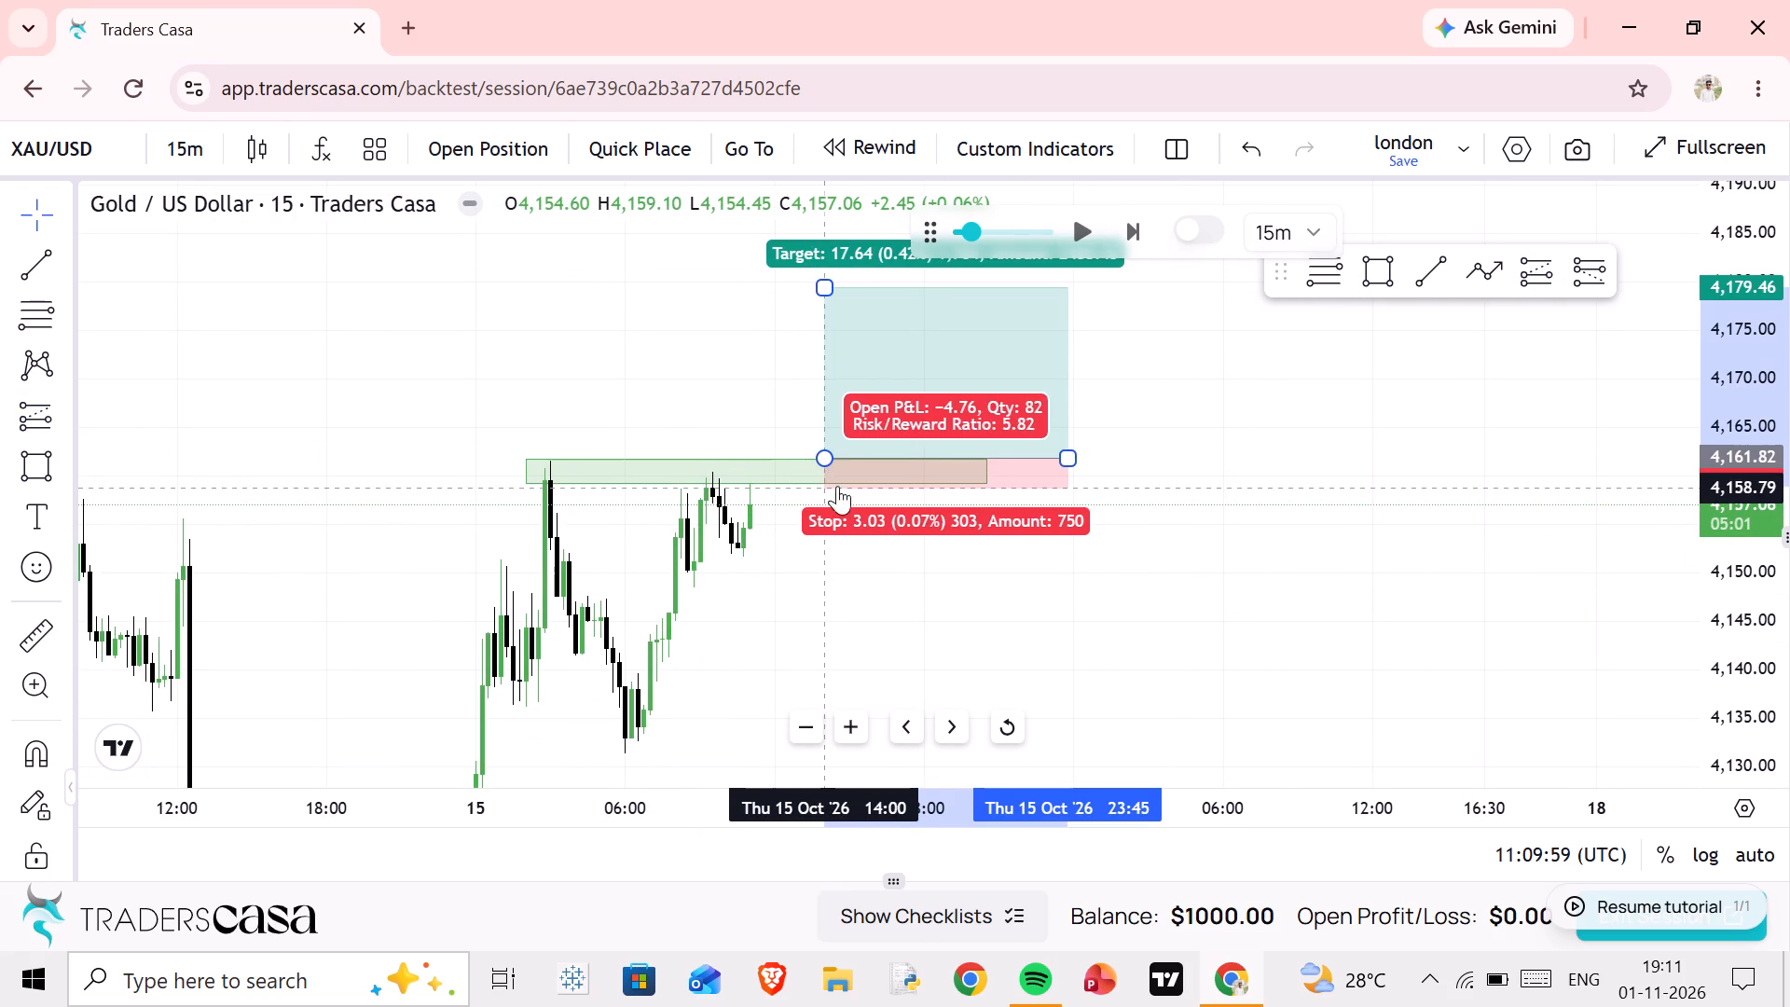
pyautogui.click(752, 390)
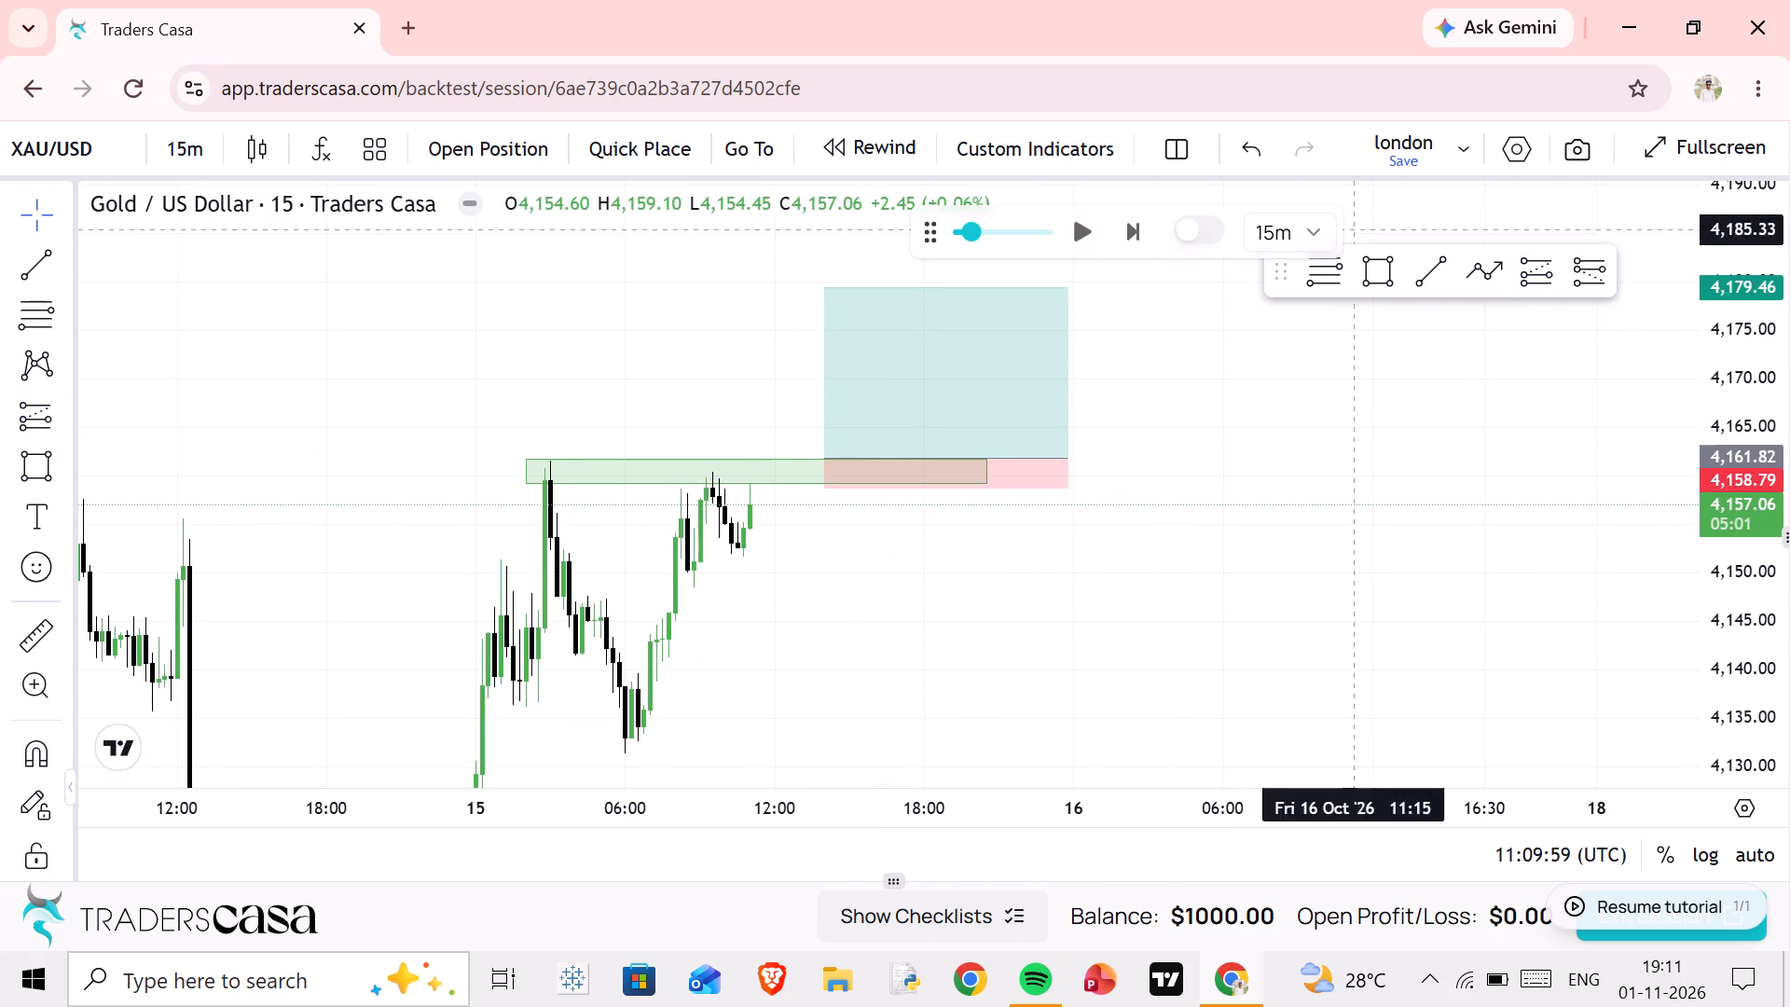
# Set both the replay step and the chart interval to 5 minutes.
pyautogui.click(1301, 232)
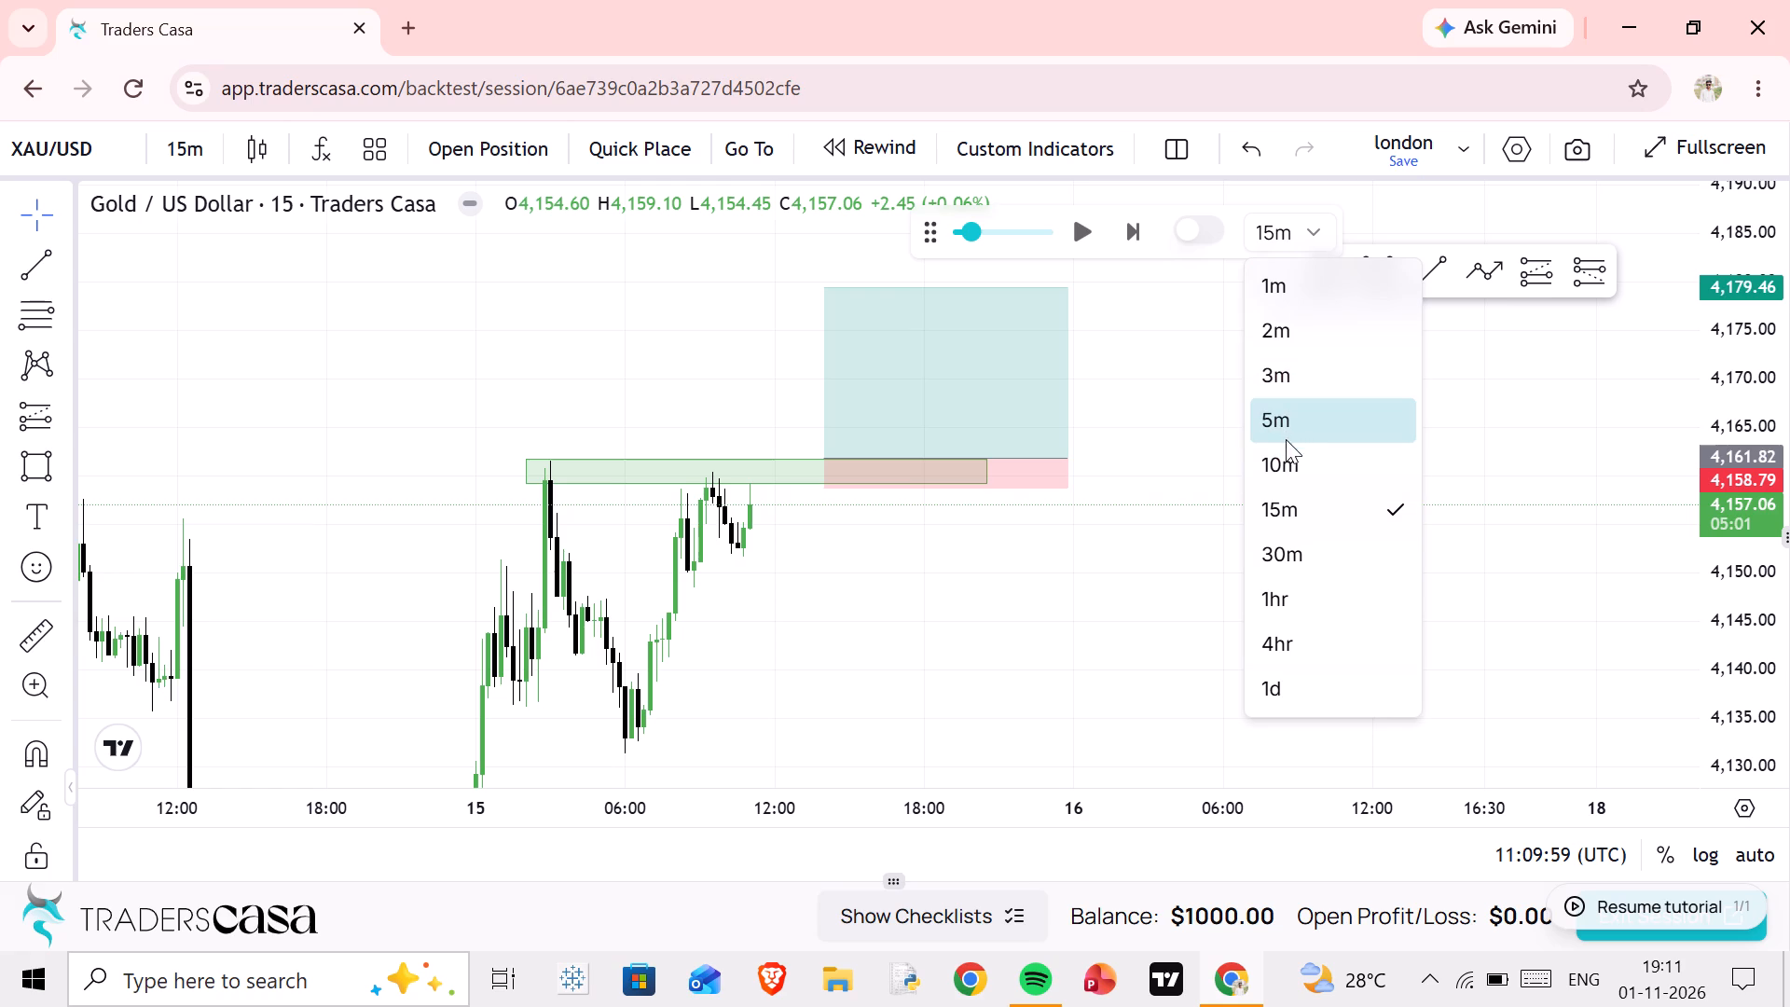
pyautogui.click(1277, 426)
pyautogui.click(209, 147)
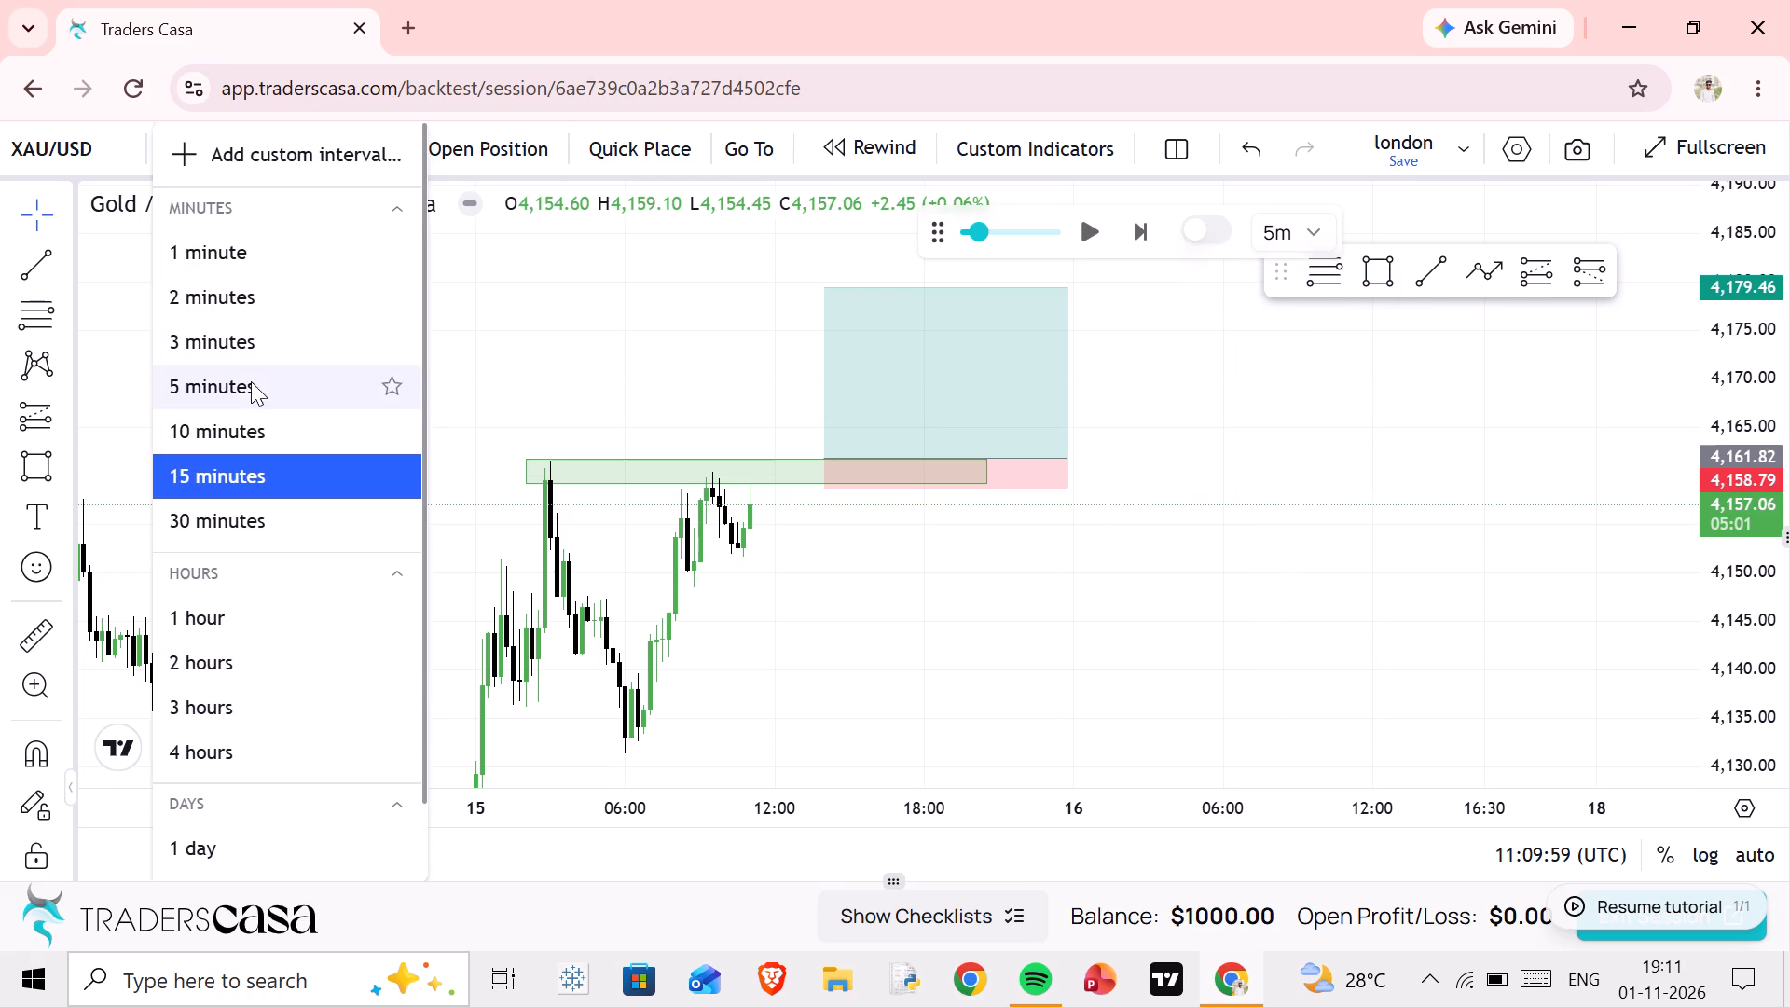
pyautogui.moveTo(254, 426); pyautogui.dragTo(242, 383)
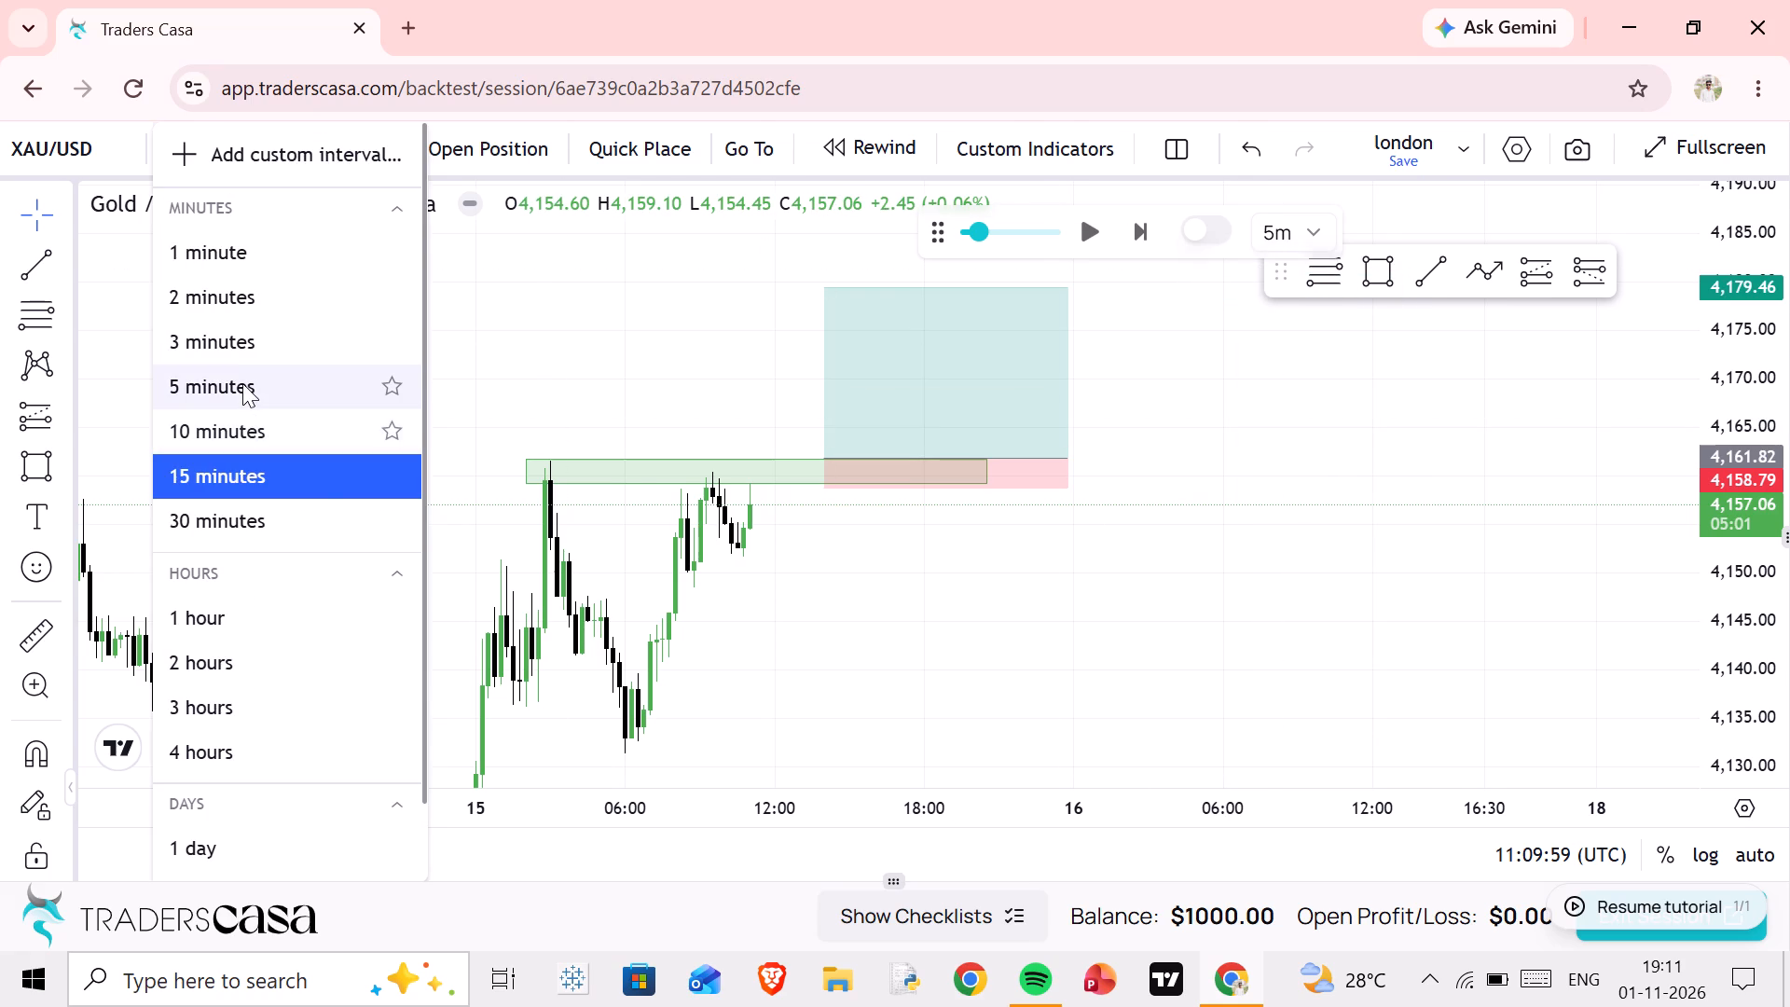
pyautogui.click(242, 383)
# Shorten the long position so that it ends at about 19:15 on 15 Oct.
pyautogui.scroll(-4, 623, 351)
pyautogui.moveTo(969, 393); pyautogui.dragTo(409, 390)
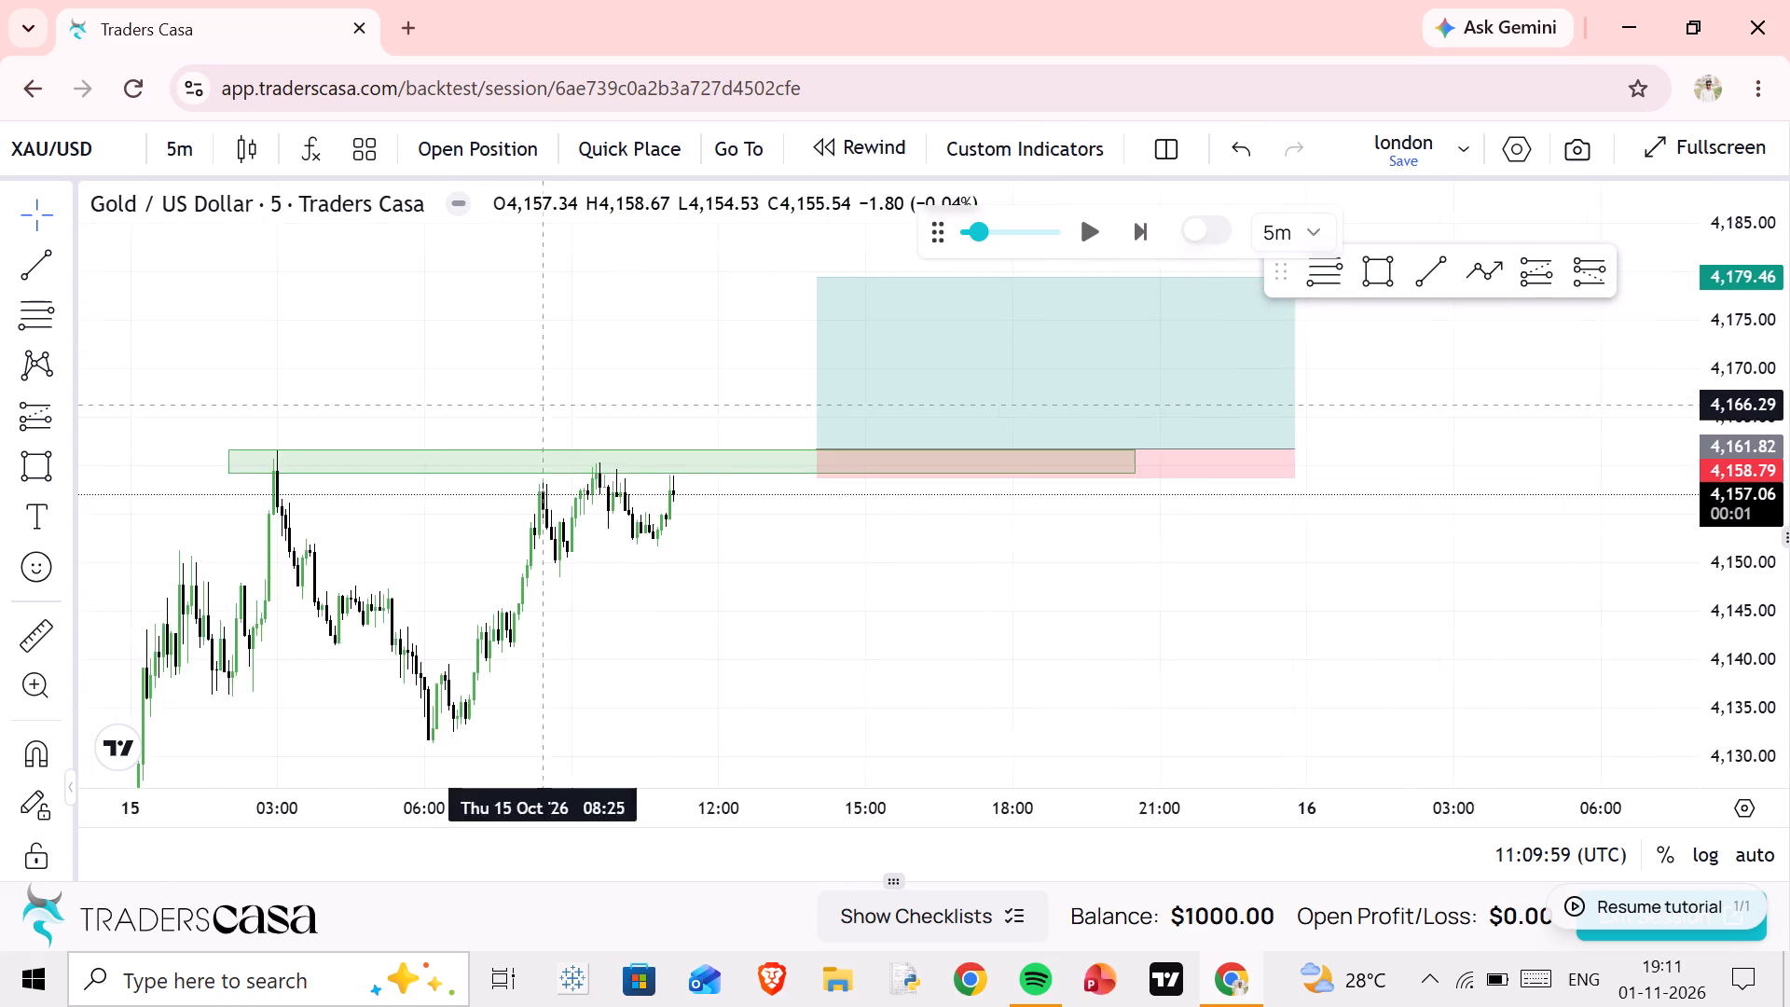
pyautogui.moveTo(409, 390); pyautogui.dragTo(367, 381)
pyautogui.scroll(-3, 393, 380)
pyautogui.moveTo(1266, 422); pyautogui.dragTo(1114, 407)
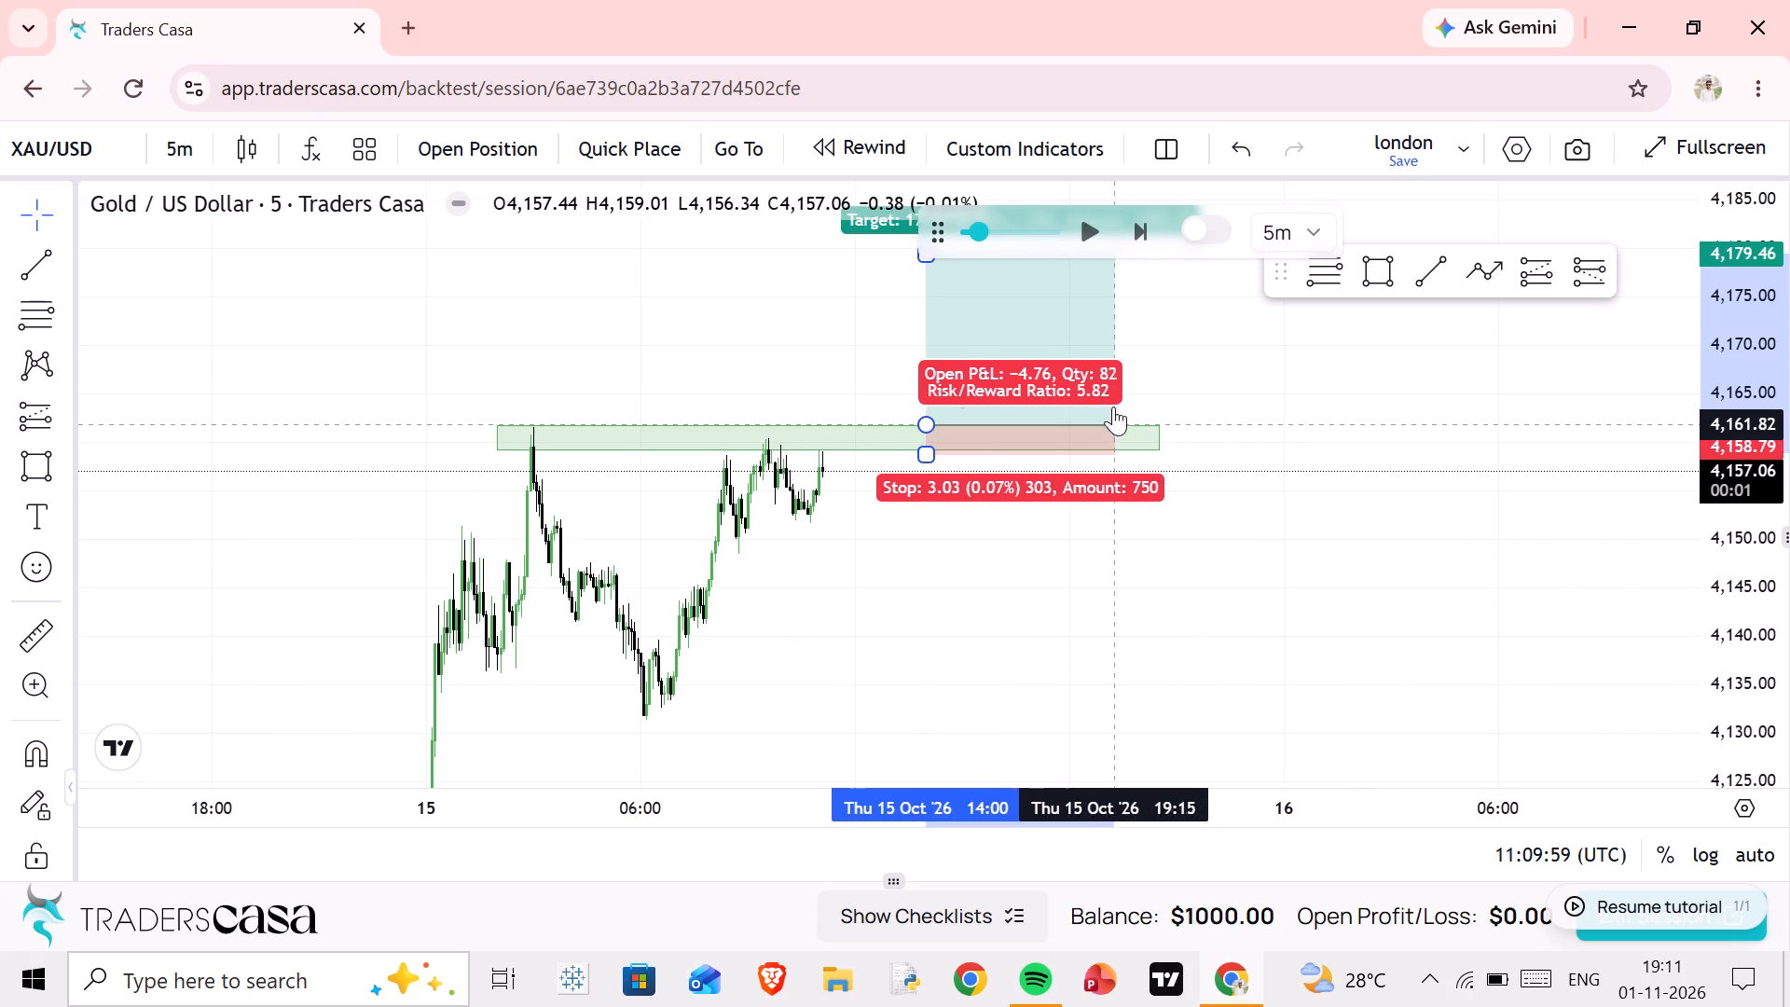
pyautogui.click(1195, 396)
# Run the 5-minute replay from about 11:10 on 15 Oct and follow price against the highs zone and long position.
pyautogui.moveTo(1190, 414); pyautogui.dragTo(1233, 528)
pyautogui.scroll(2, 883, 550)
pyautogui.moveTo(753, 638); pyautogui.dragTo(993, 582)
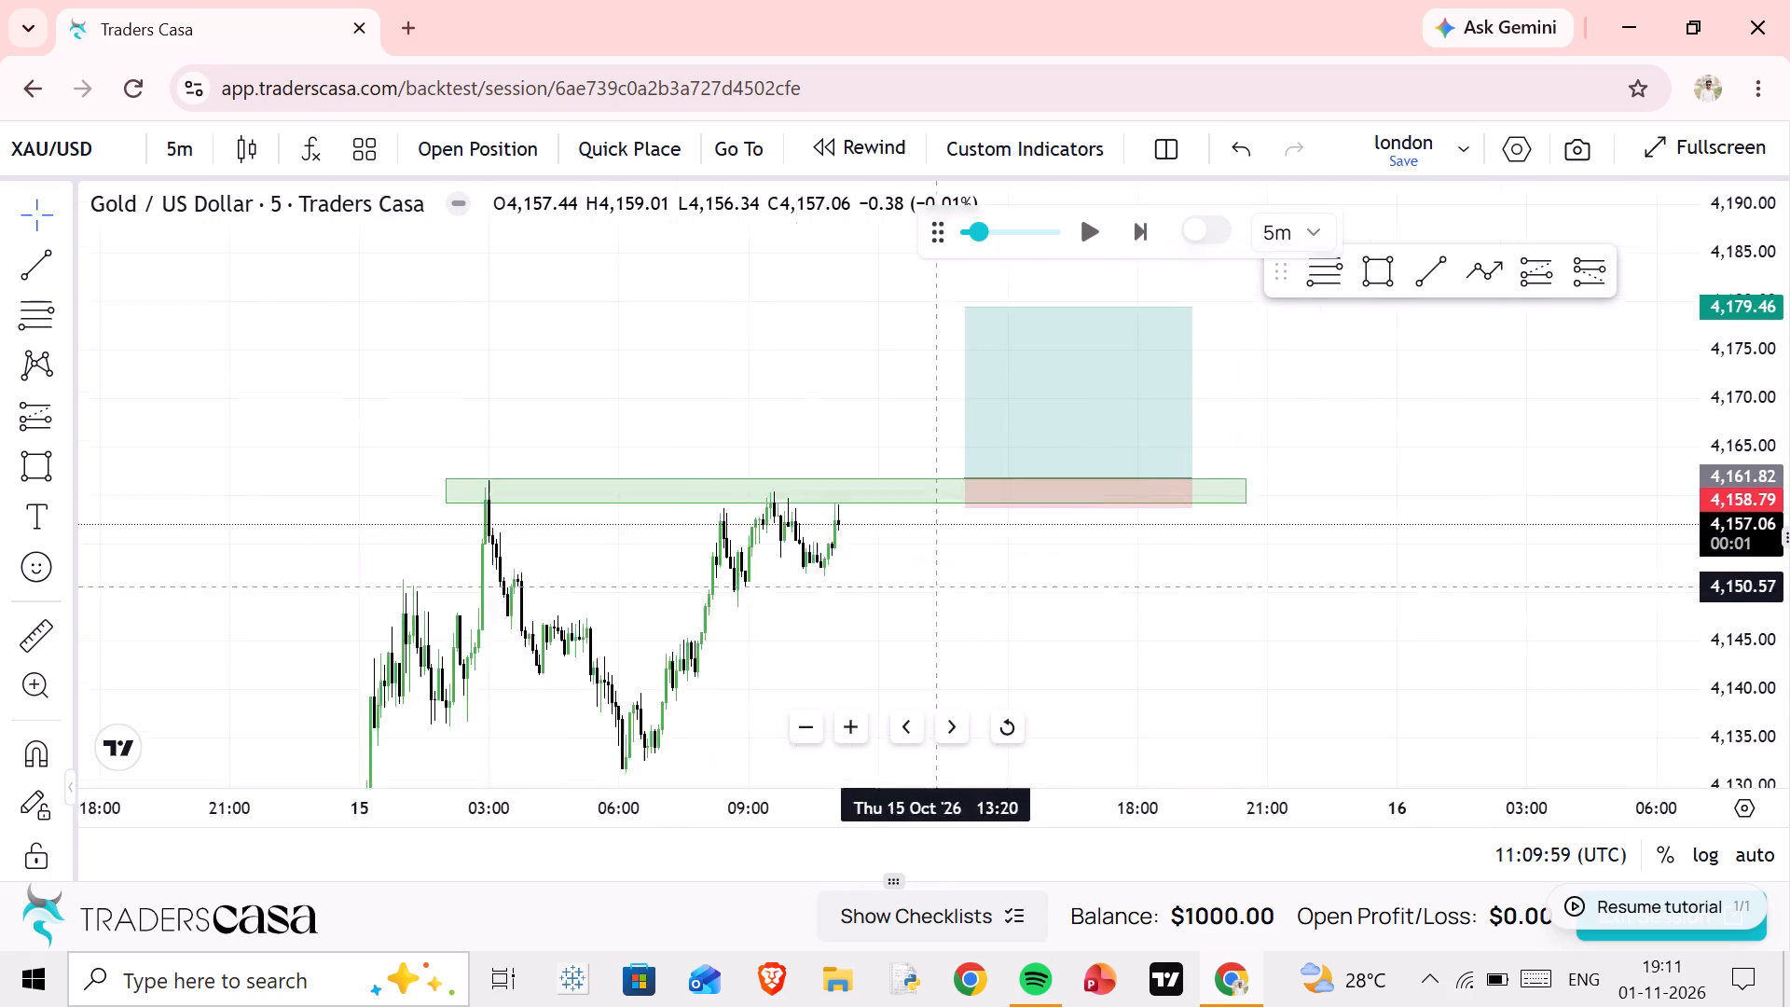
pyautogui.moveTo(993, 582); pyautogui.dragTo(1214, 586)
pyautogui.scroll(12, 1740, 605)
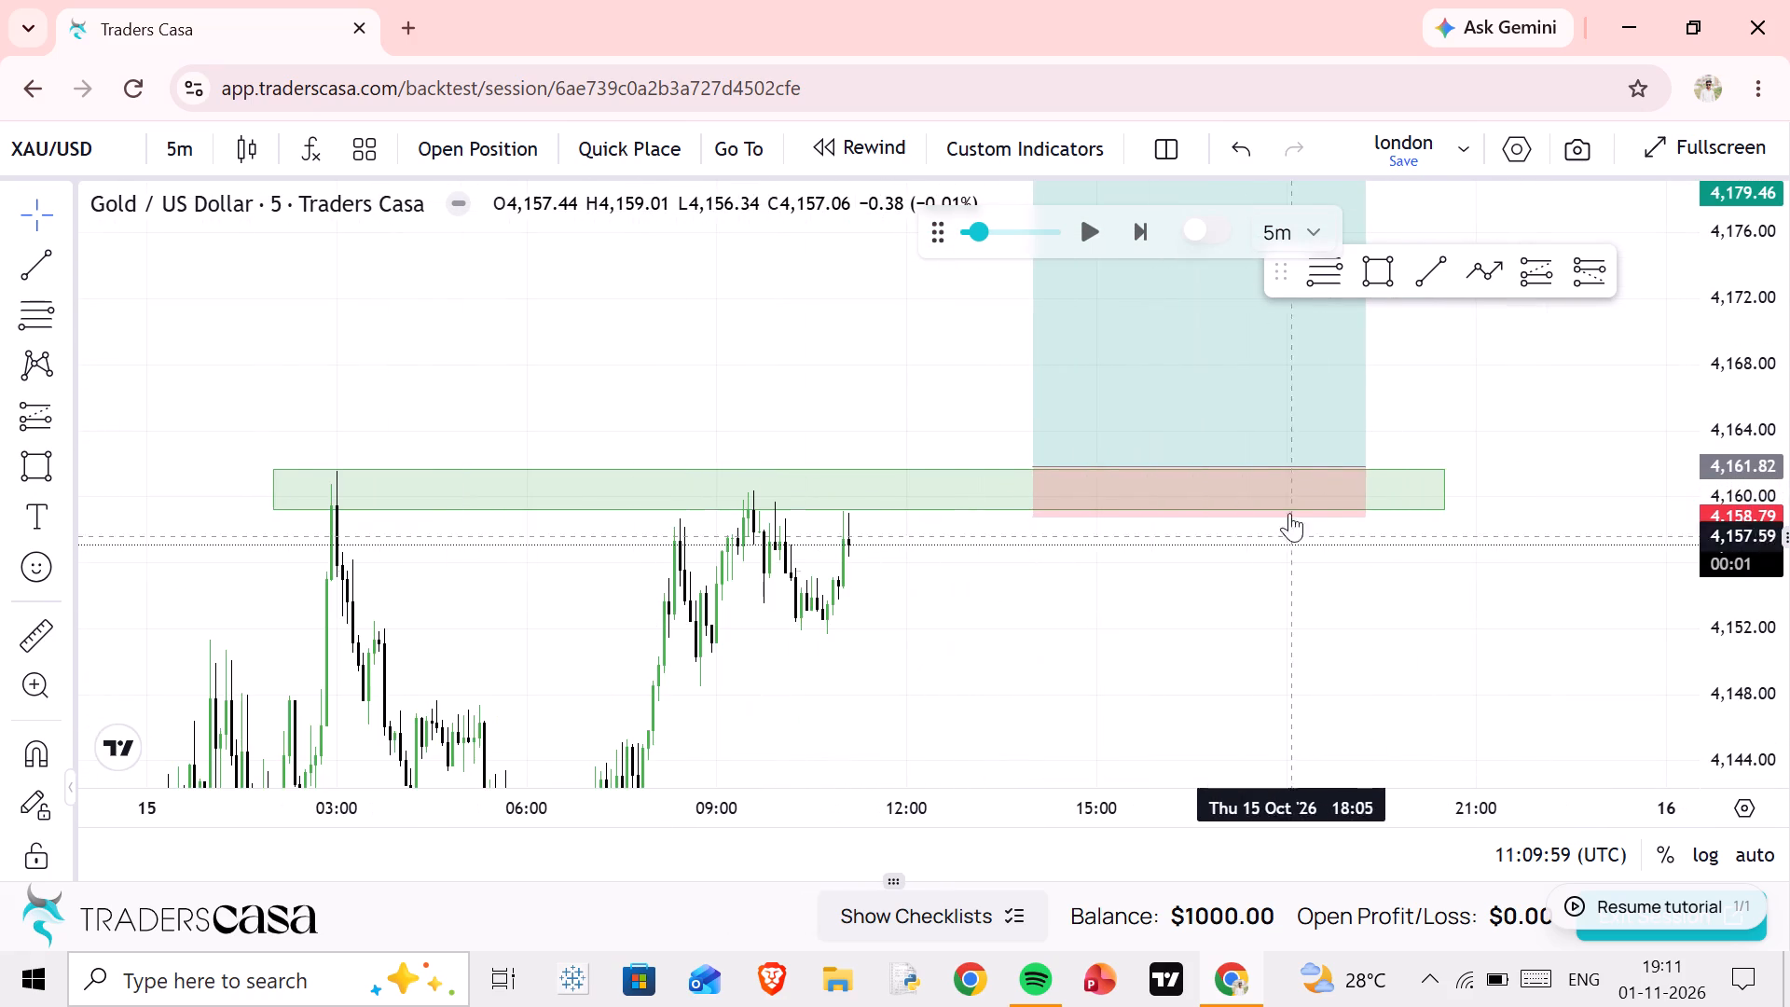
pyautogui.click(1081, 233)
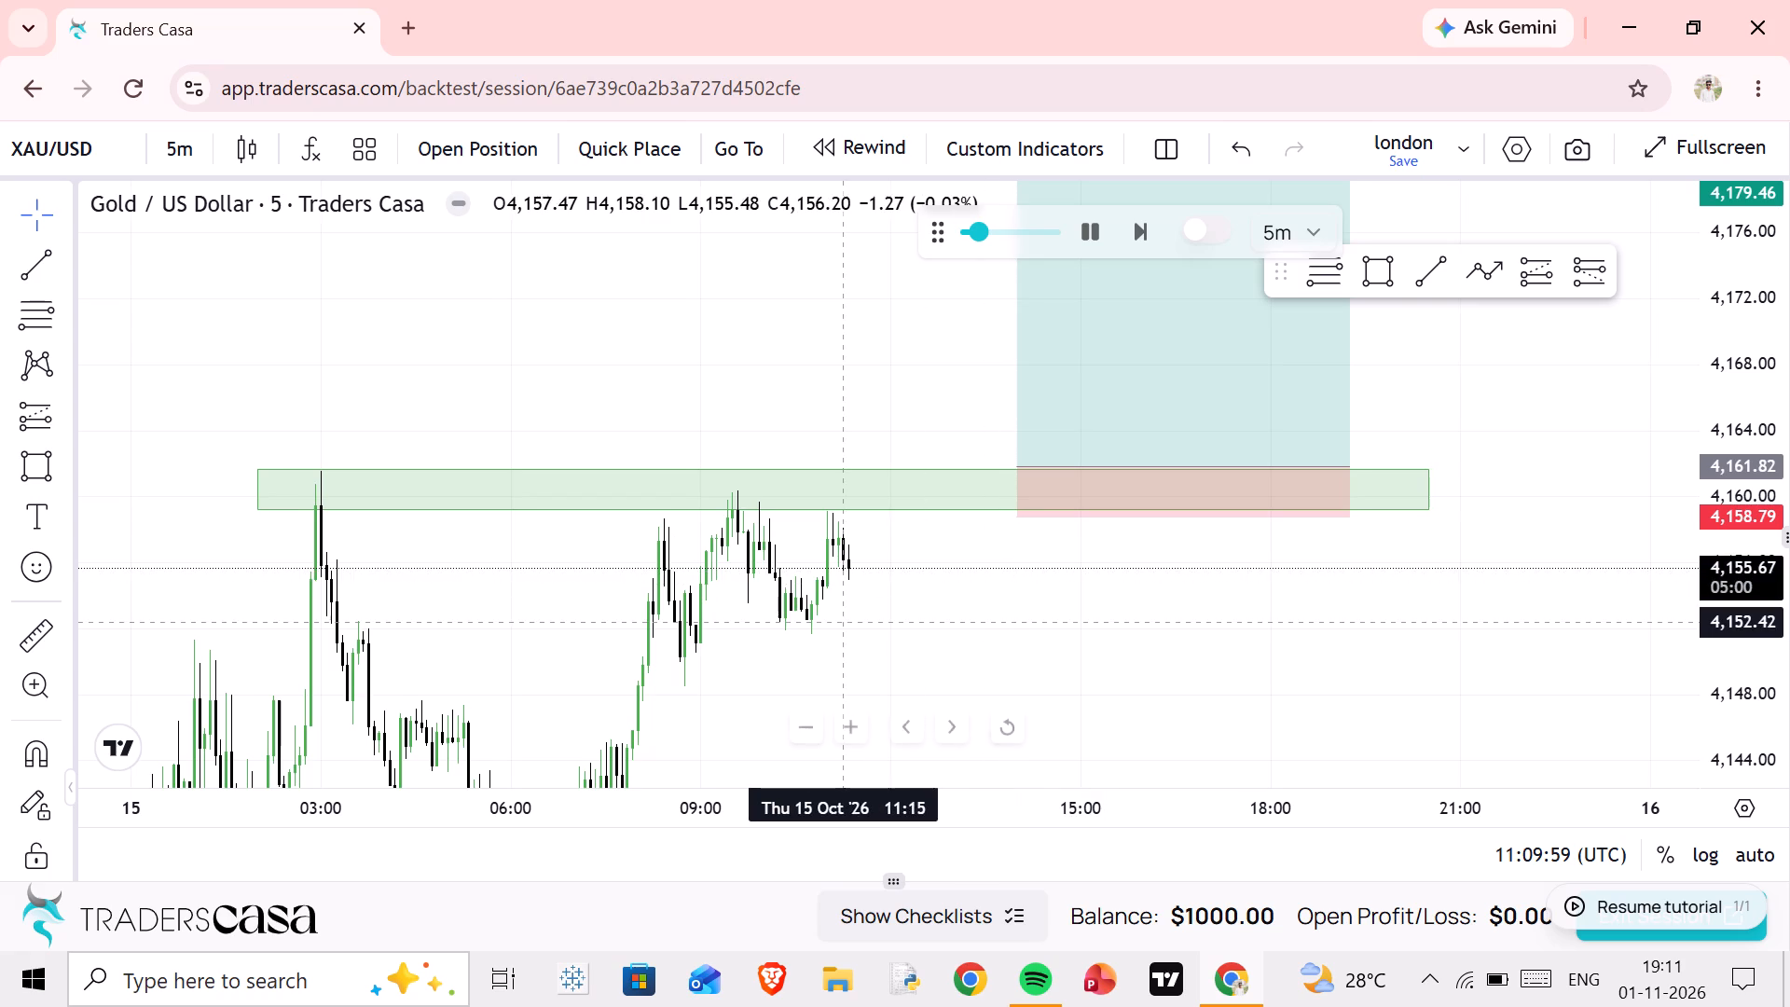
pyautogui.moveTo(960, 616); pyautogui.dragTo(955, 529)
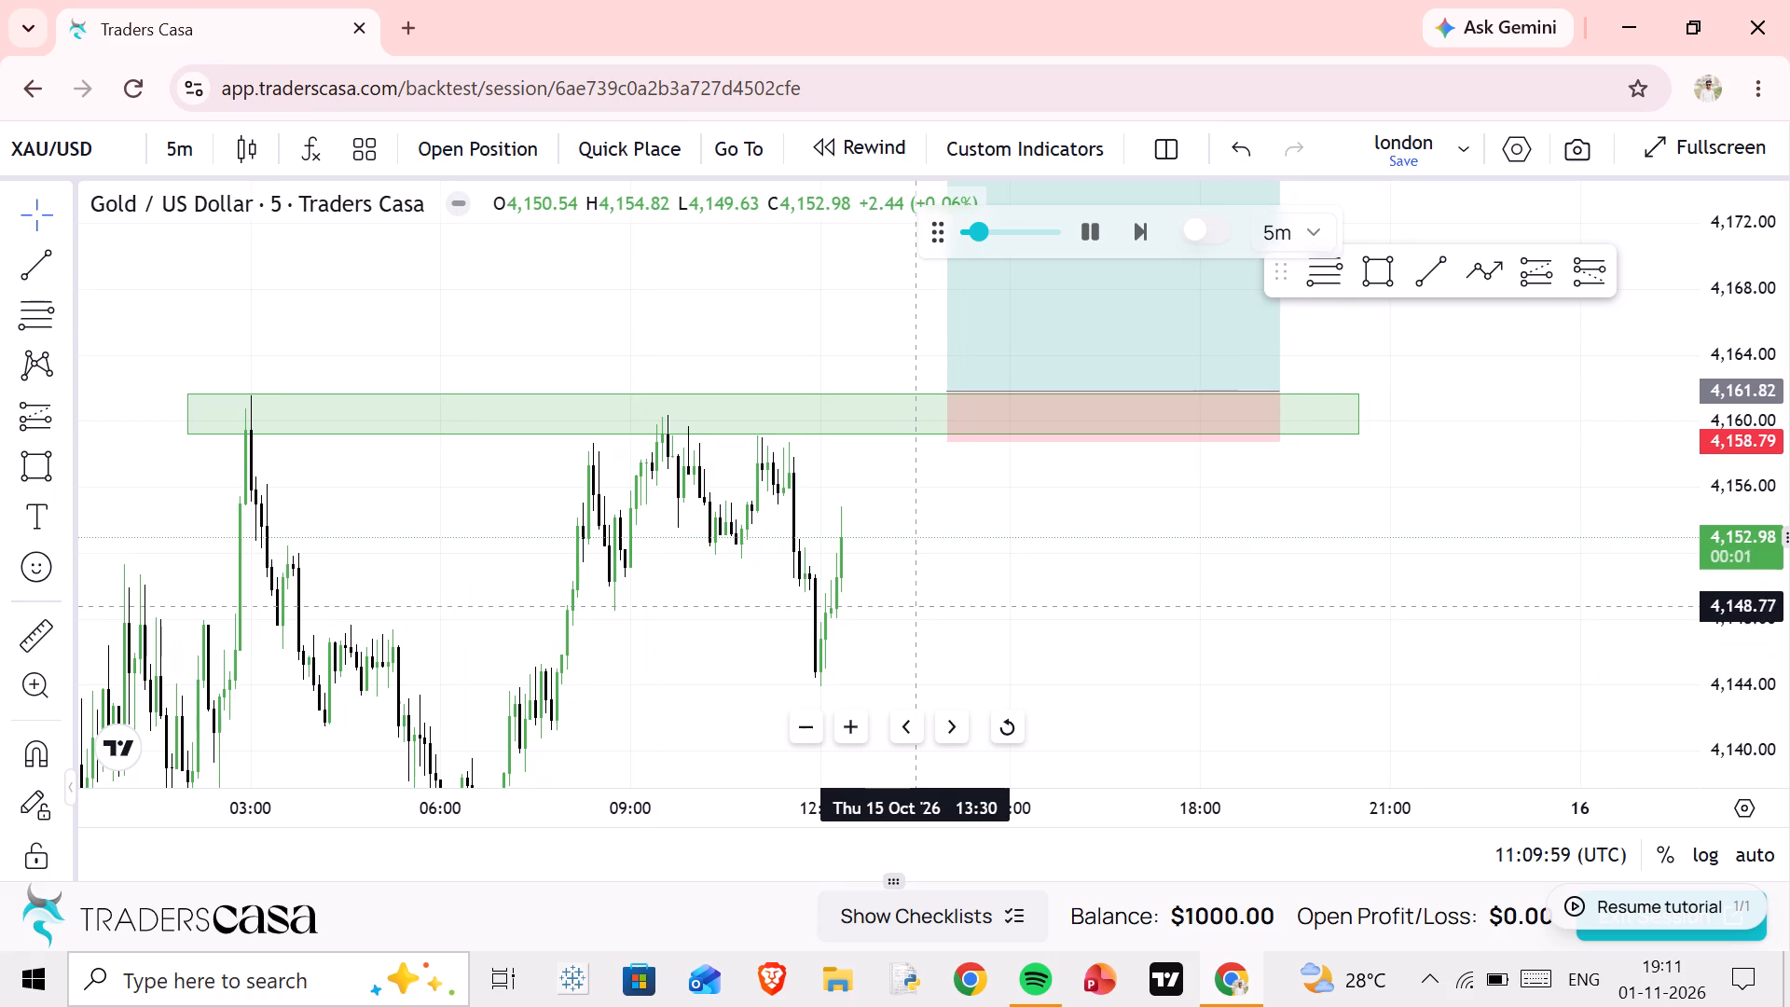
pyautogui.moveTo(946, 595); pyautogui.dragTo(774, 333)
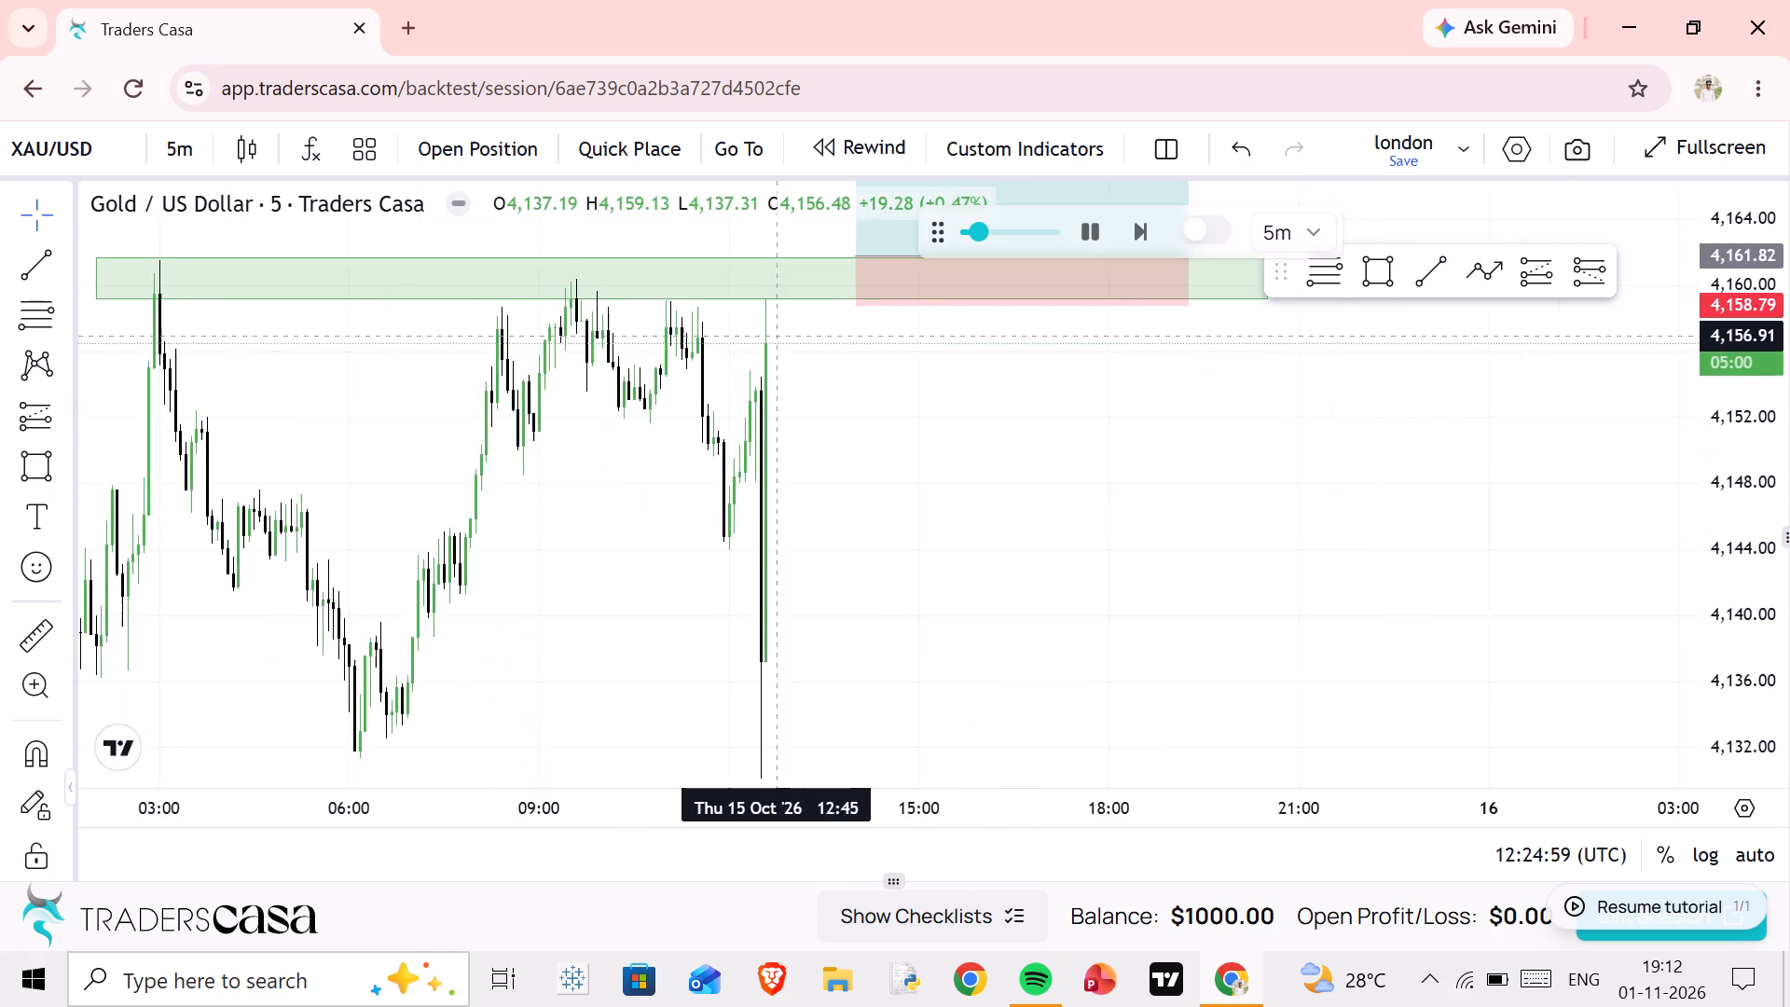
pyautogui.moveTo(774, 333); pyautogui.dragTo(762, 309)
pyautogui.moveTo(884, 438); pyautogui.dragTo(874, 516)
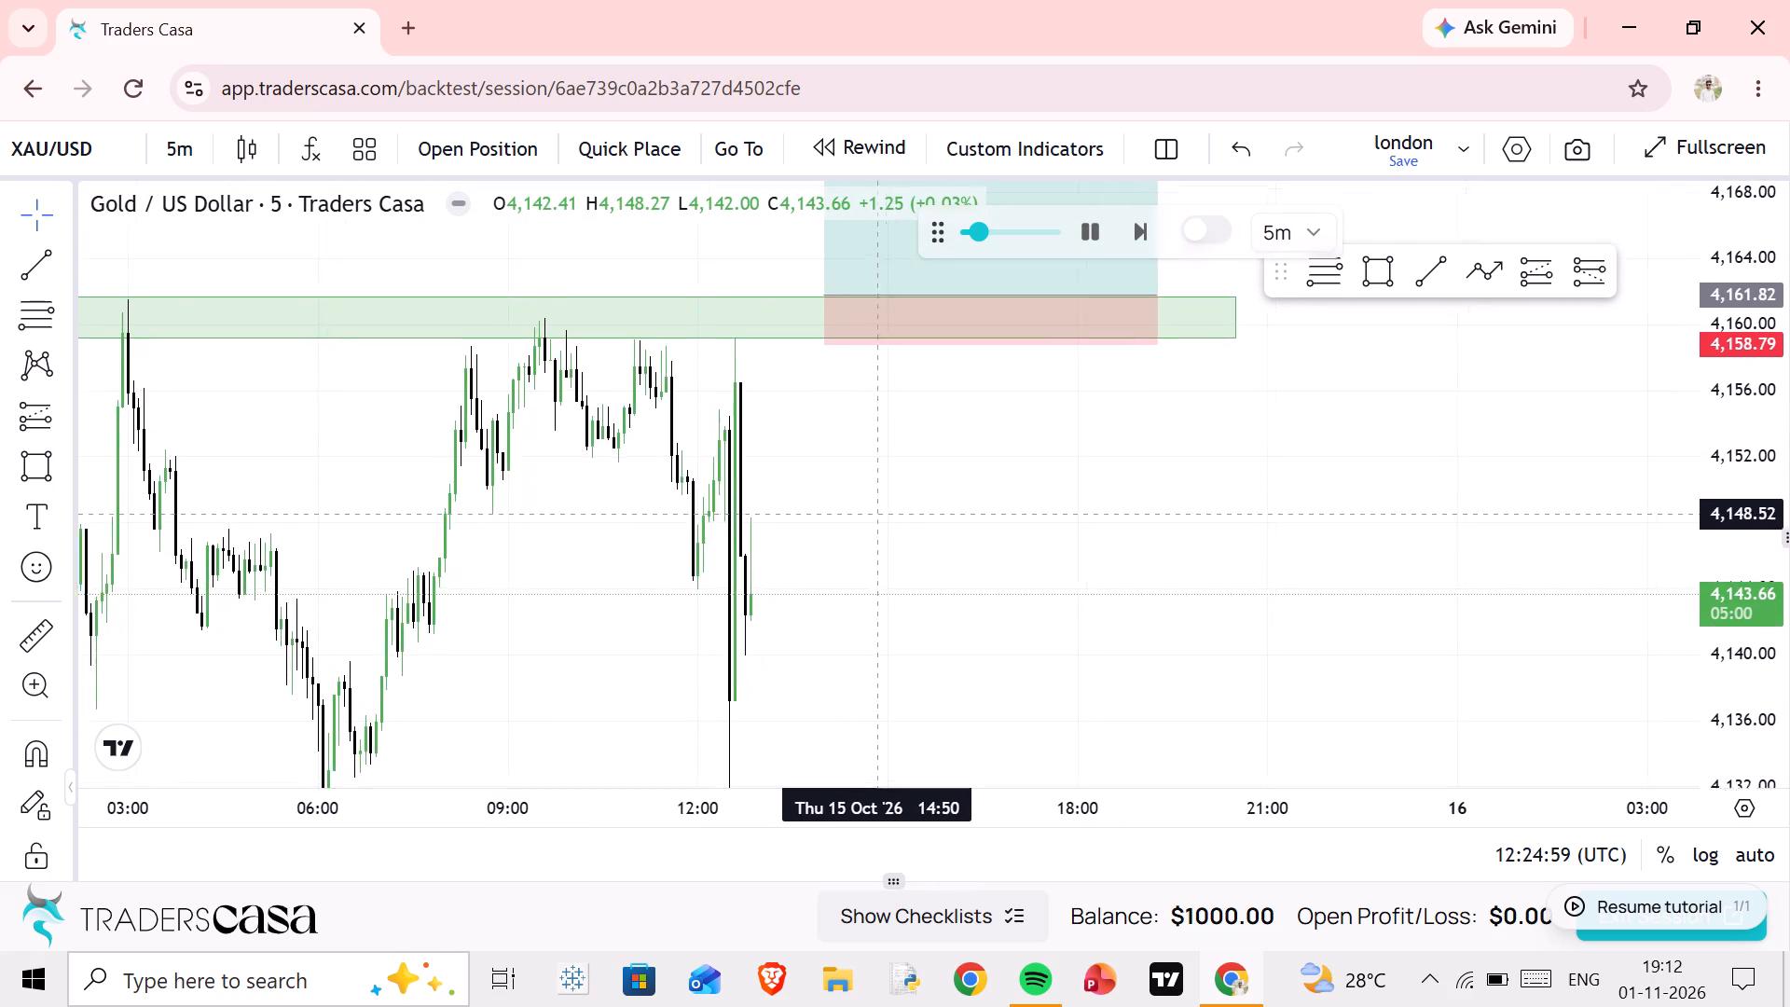
pyautogui.moveTo(874, 516); pyautogui.dragTo(830, 511)
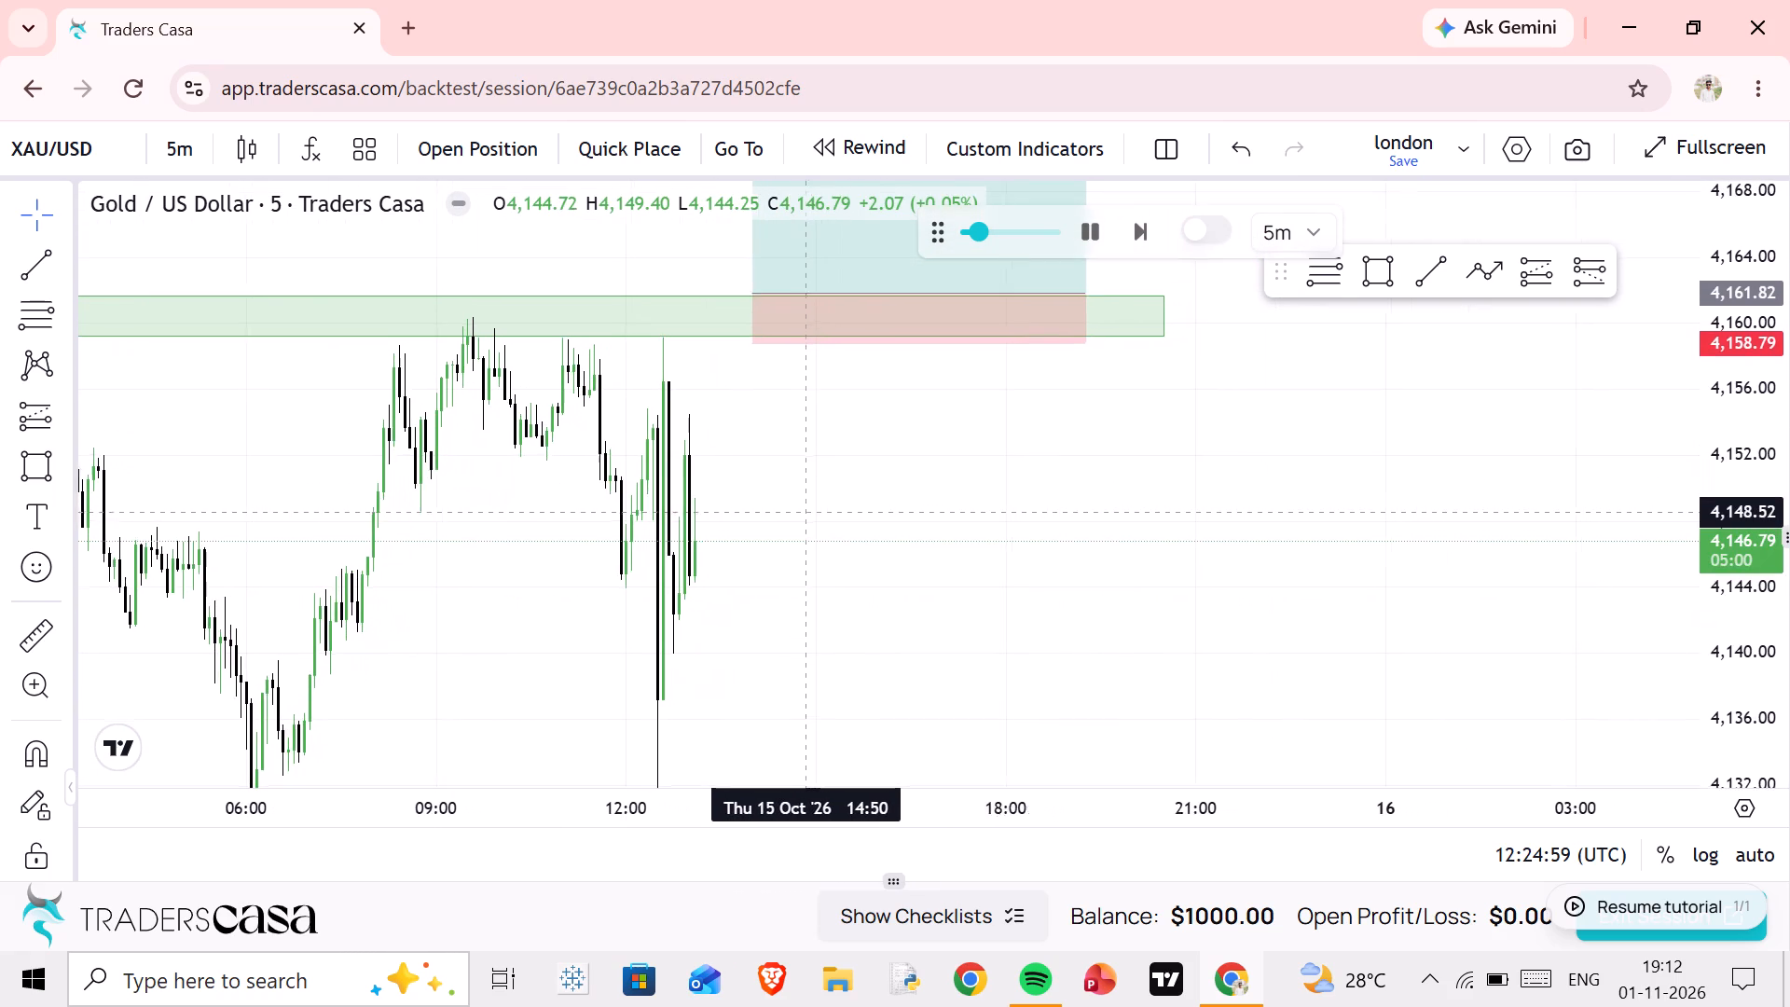
pyautogui.moveTo(830, 511); pyautogui.dragTo(725, 489)
pyautogui.moveTo(725, 484); pyautogui.dragTo(766, 648)
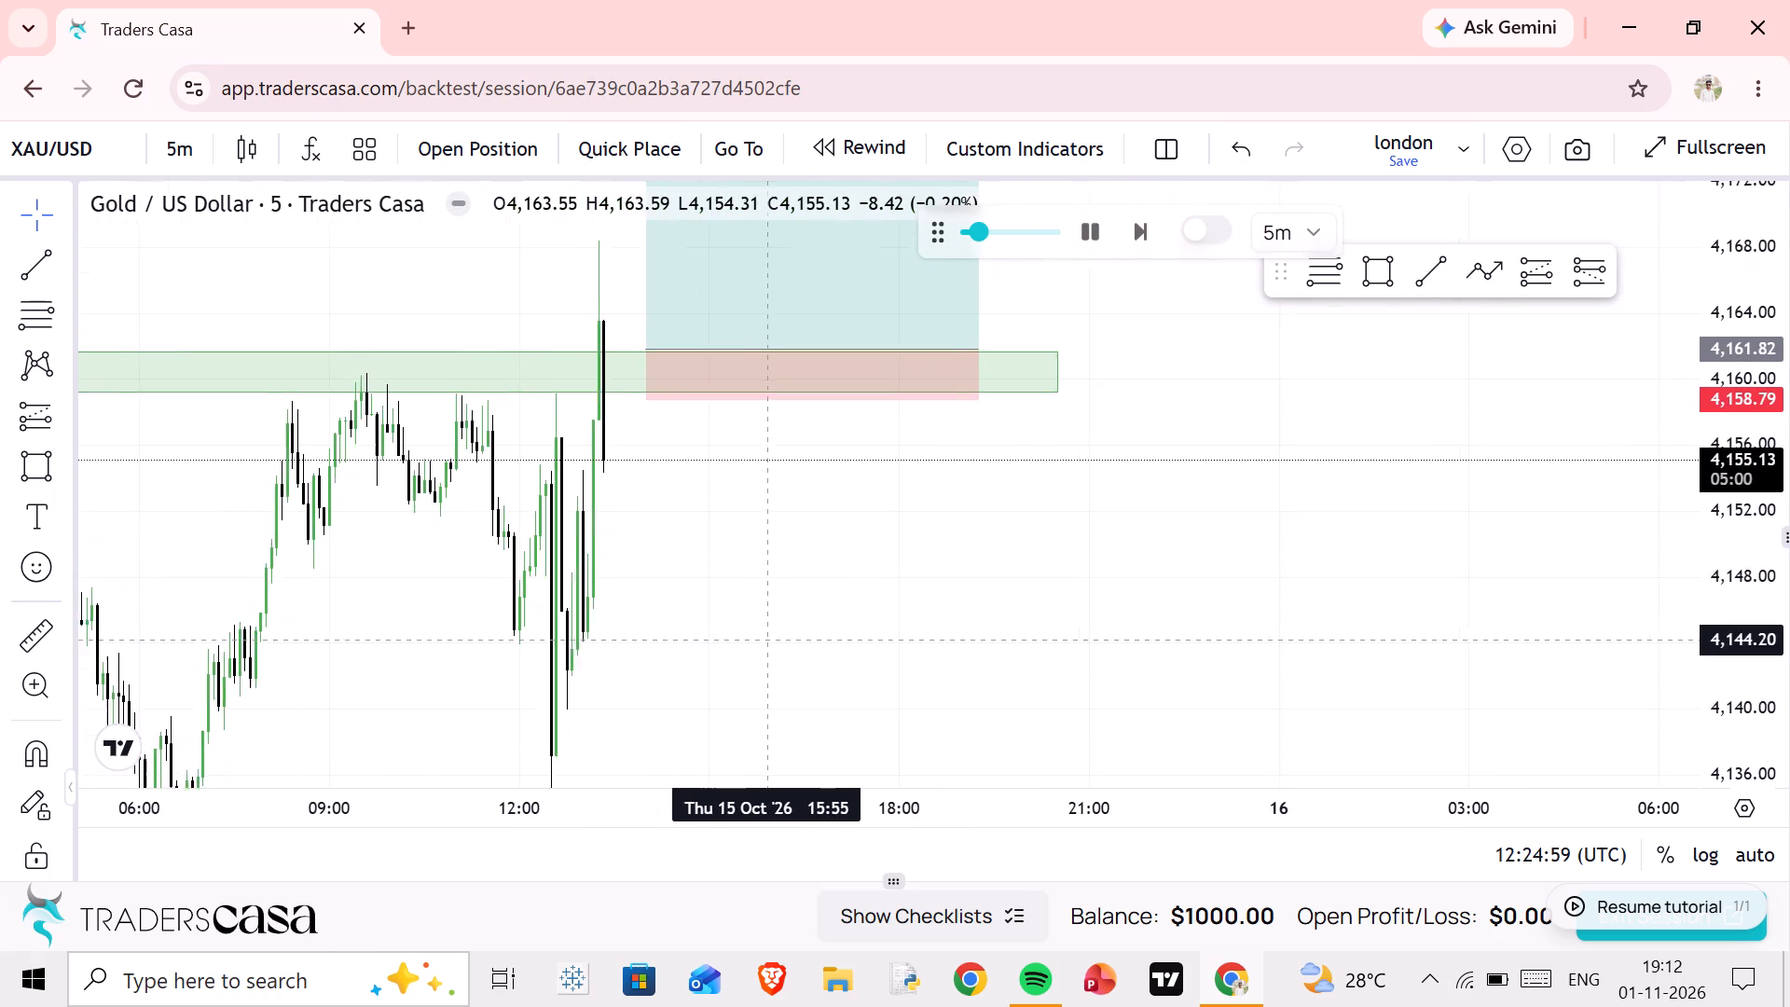
pyautogui.moveTo(766, 648); pyautogui.dragTo(791, 743)
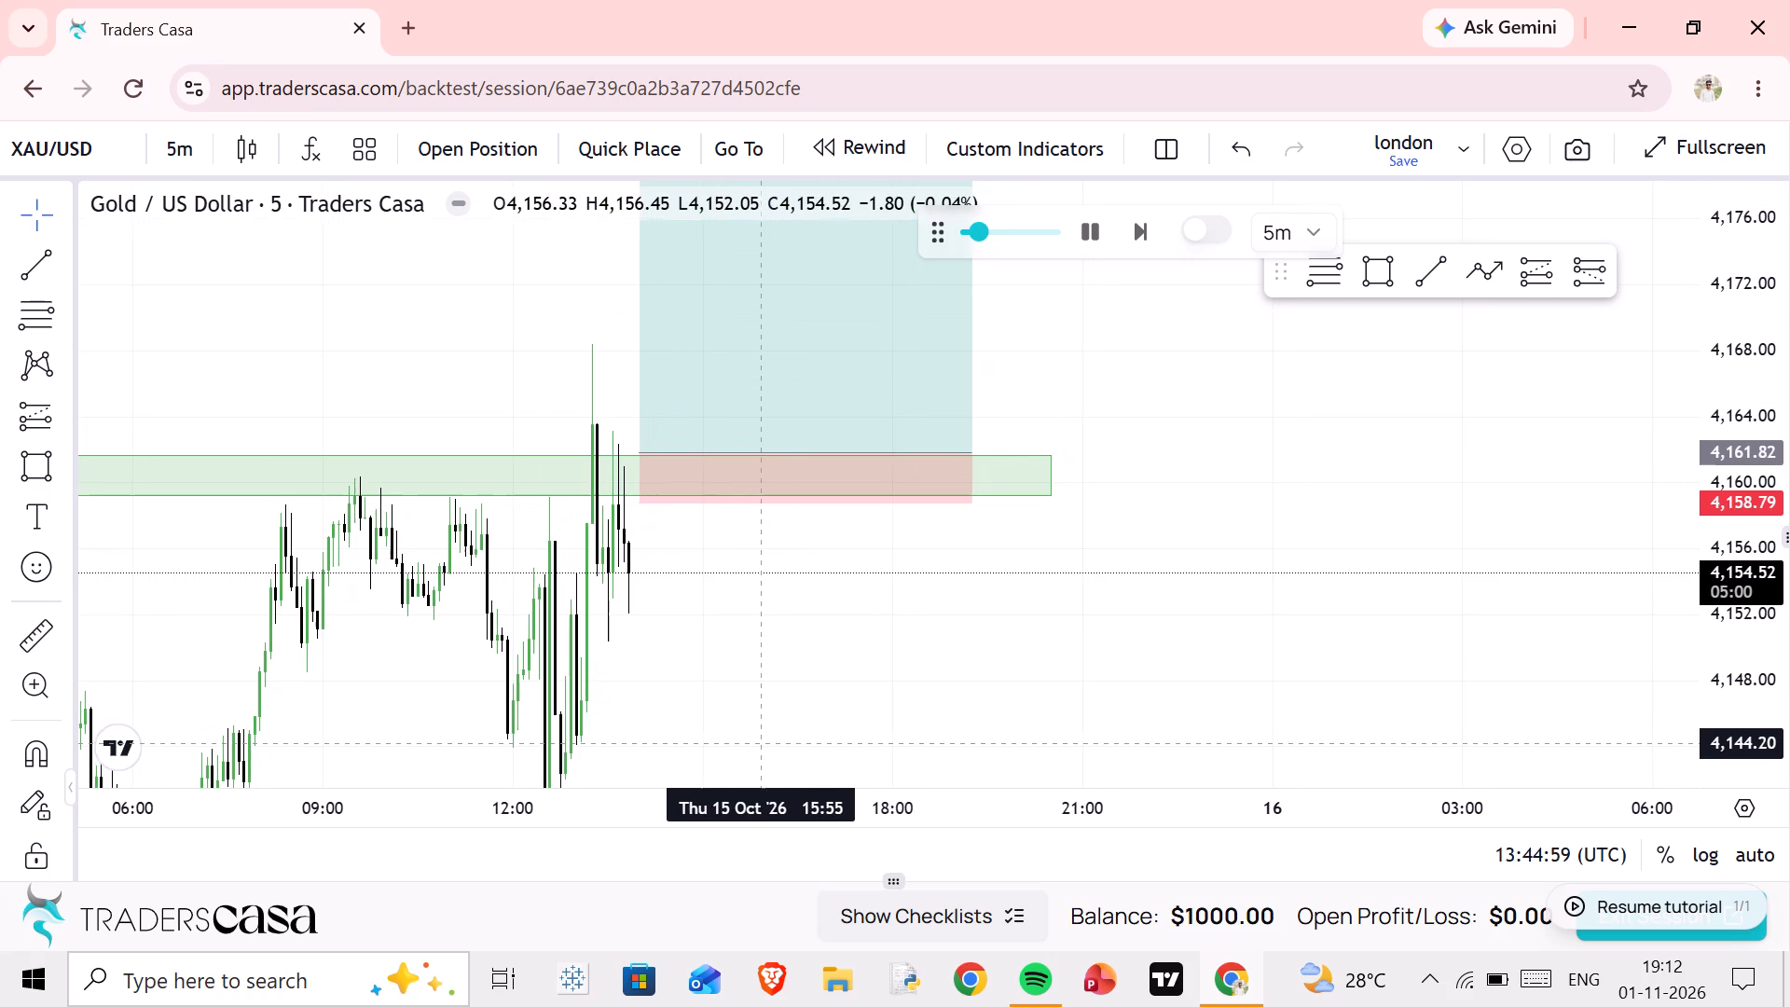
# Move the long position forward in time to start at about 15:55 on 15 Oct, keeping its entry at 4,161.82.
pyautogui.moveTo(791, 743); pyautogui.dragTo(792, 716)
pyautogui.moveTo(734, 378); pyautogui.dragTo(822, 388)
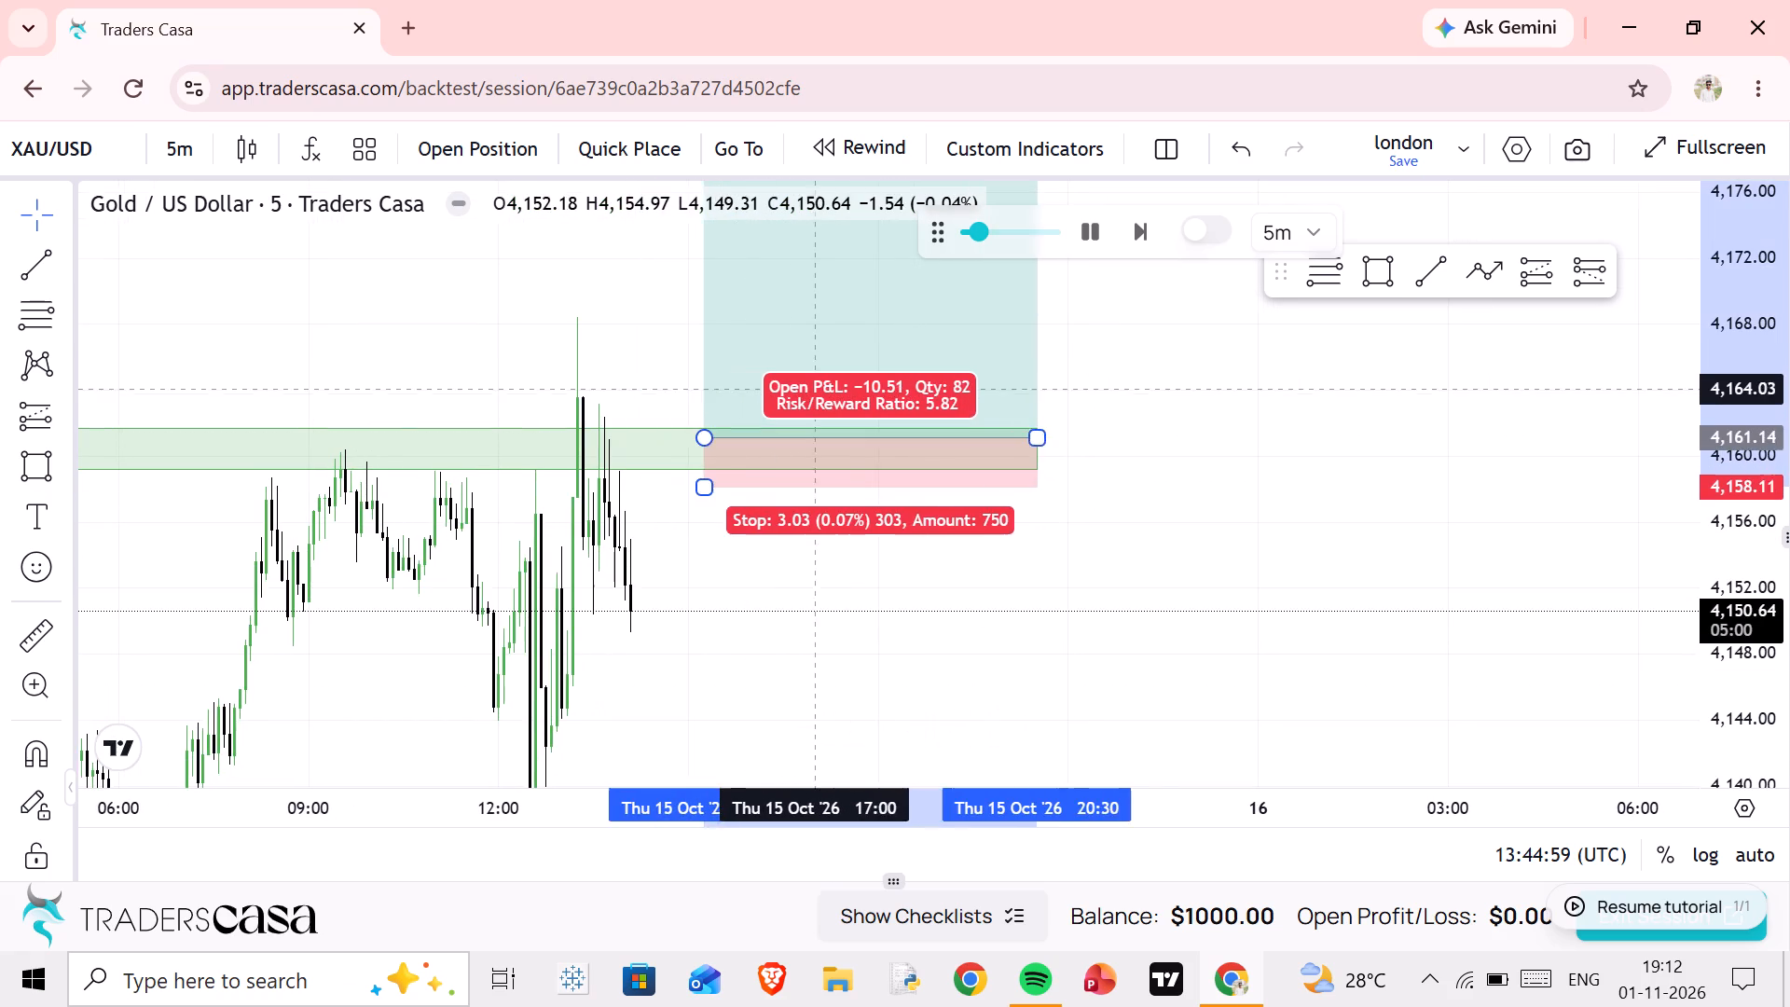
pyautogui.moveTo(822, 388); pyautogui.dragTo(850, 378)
# Delete the long position and the green rectangle zone over the 15 Oct highs while the replay runs.
pyautogui.moveTo(842, 595); pyautogui.dragTo(879, 513)
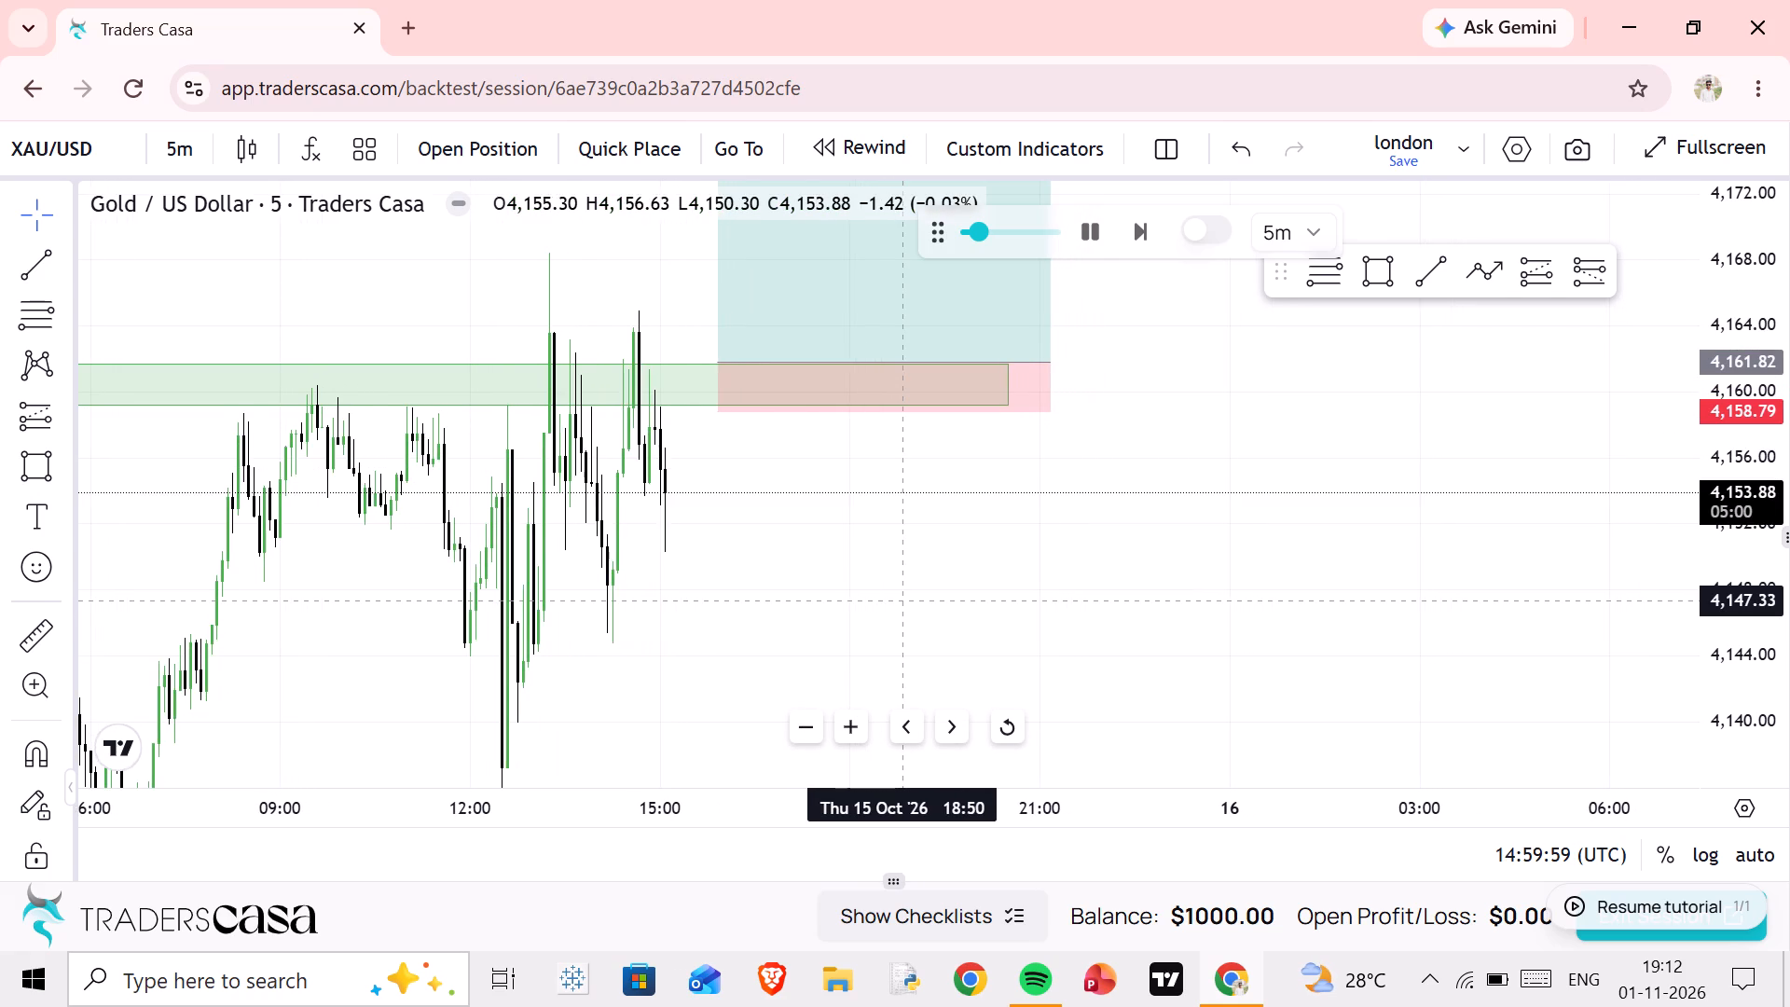
pyautogui.moveTo(902, 600); pyautogui.dragTo(929, 600)
pyautogui.scroll(3, 930, 608)
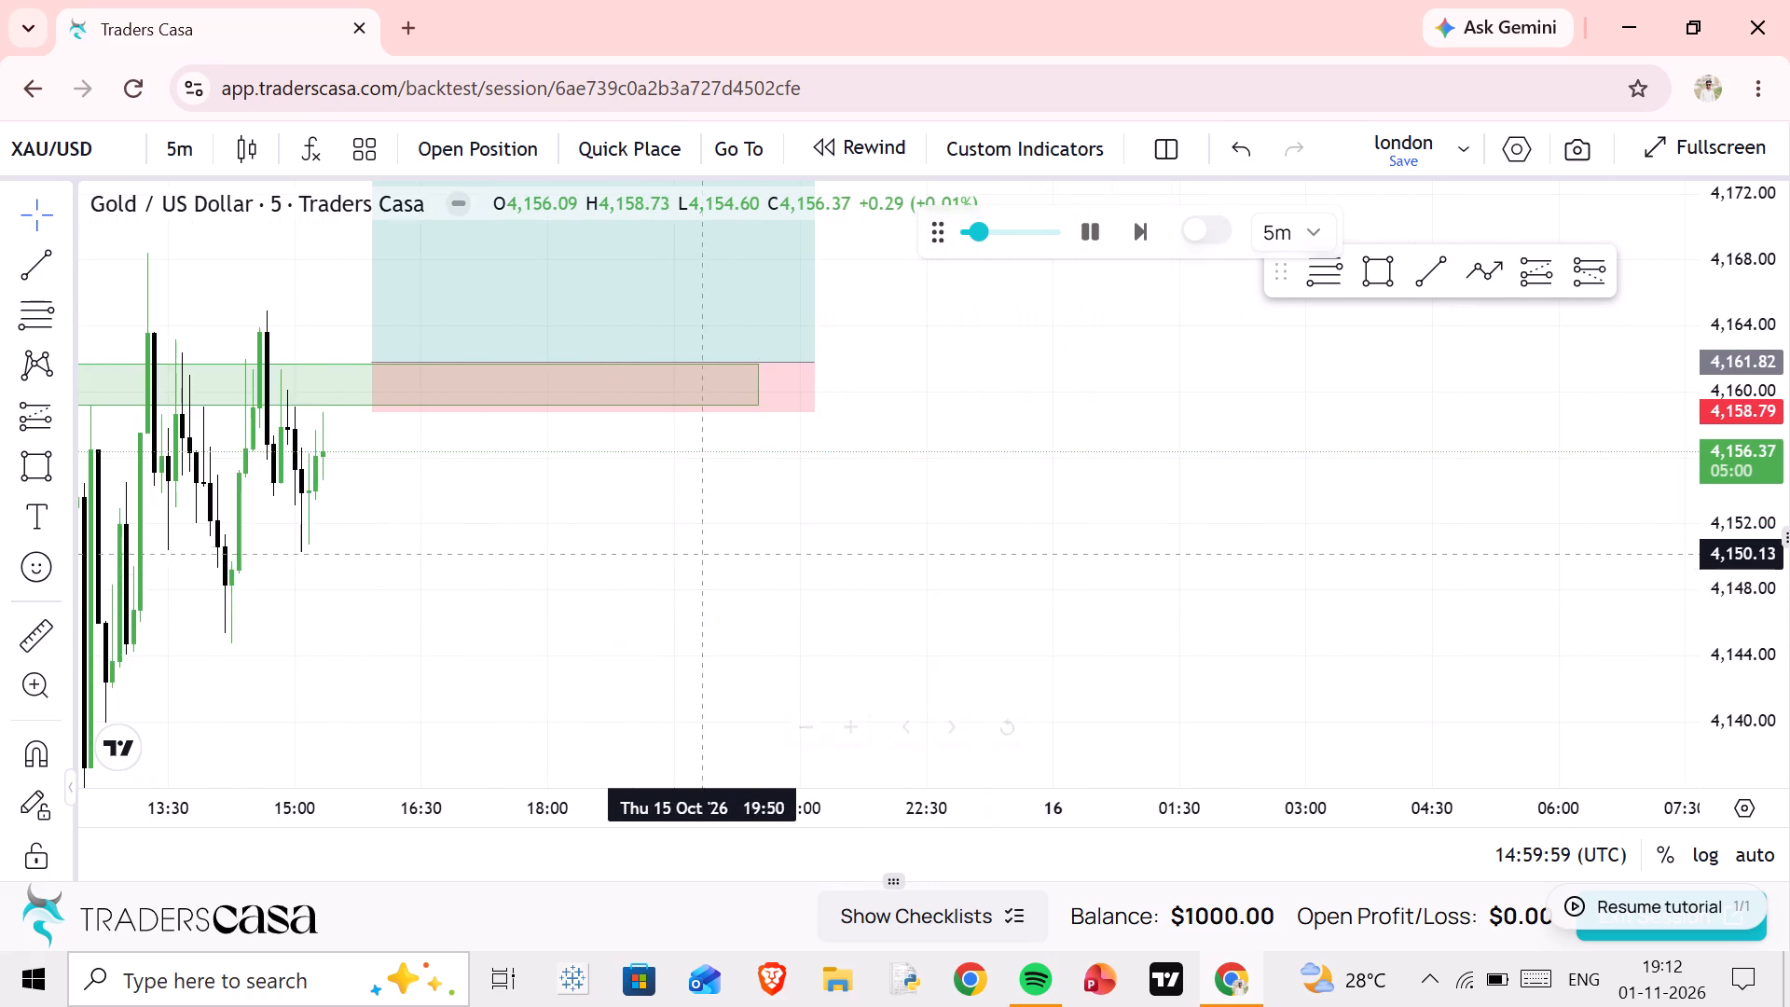
pyautogui.moveTo(678, 545); pyautogui.dragTo(947, 682)
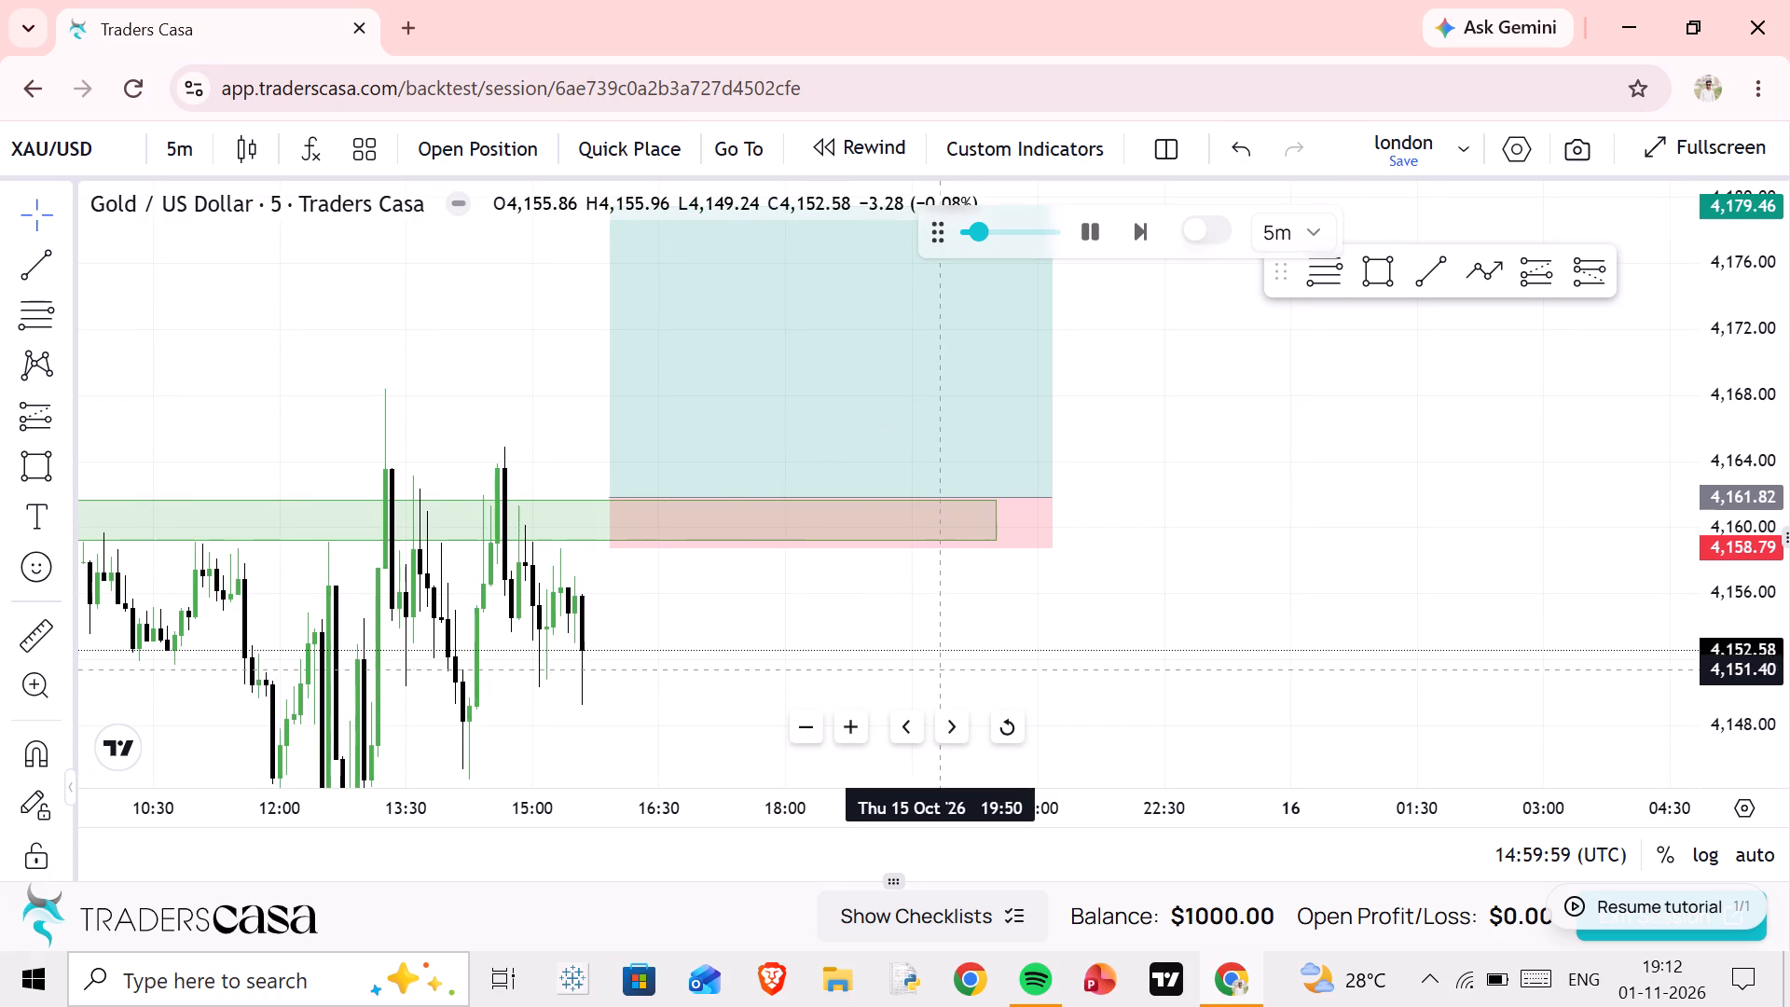
pyautogui.click(853, 478)
pyautogui.click(689, 231)
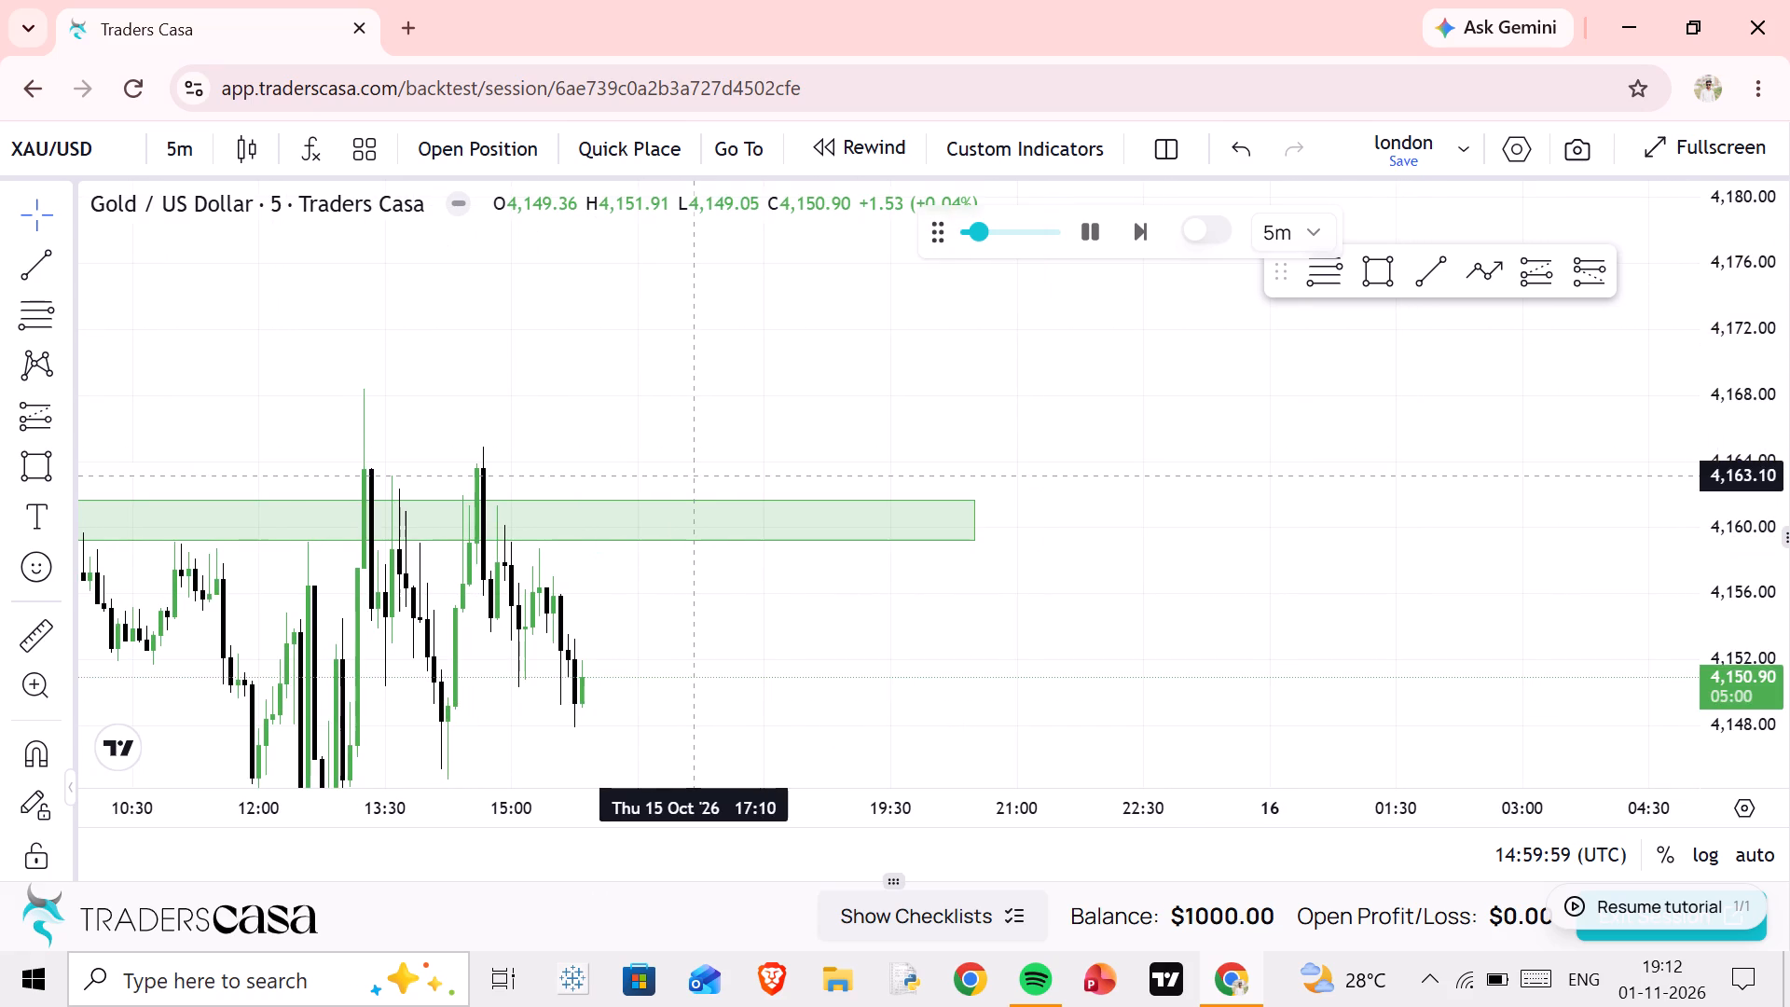
pyautogui.click(697, 502)
pyautogui.click(737, 249)
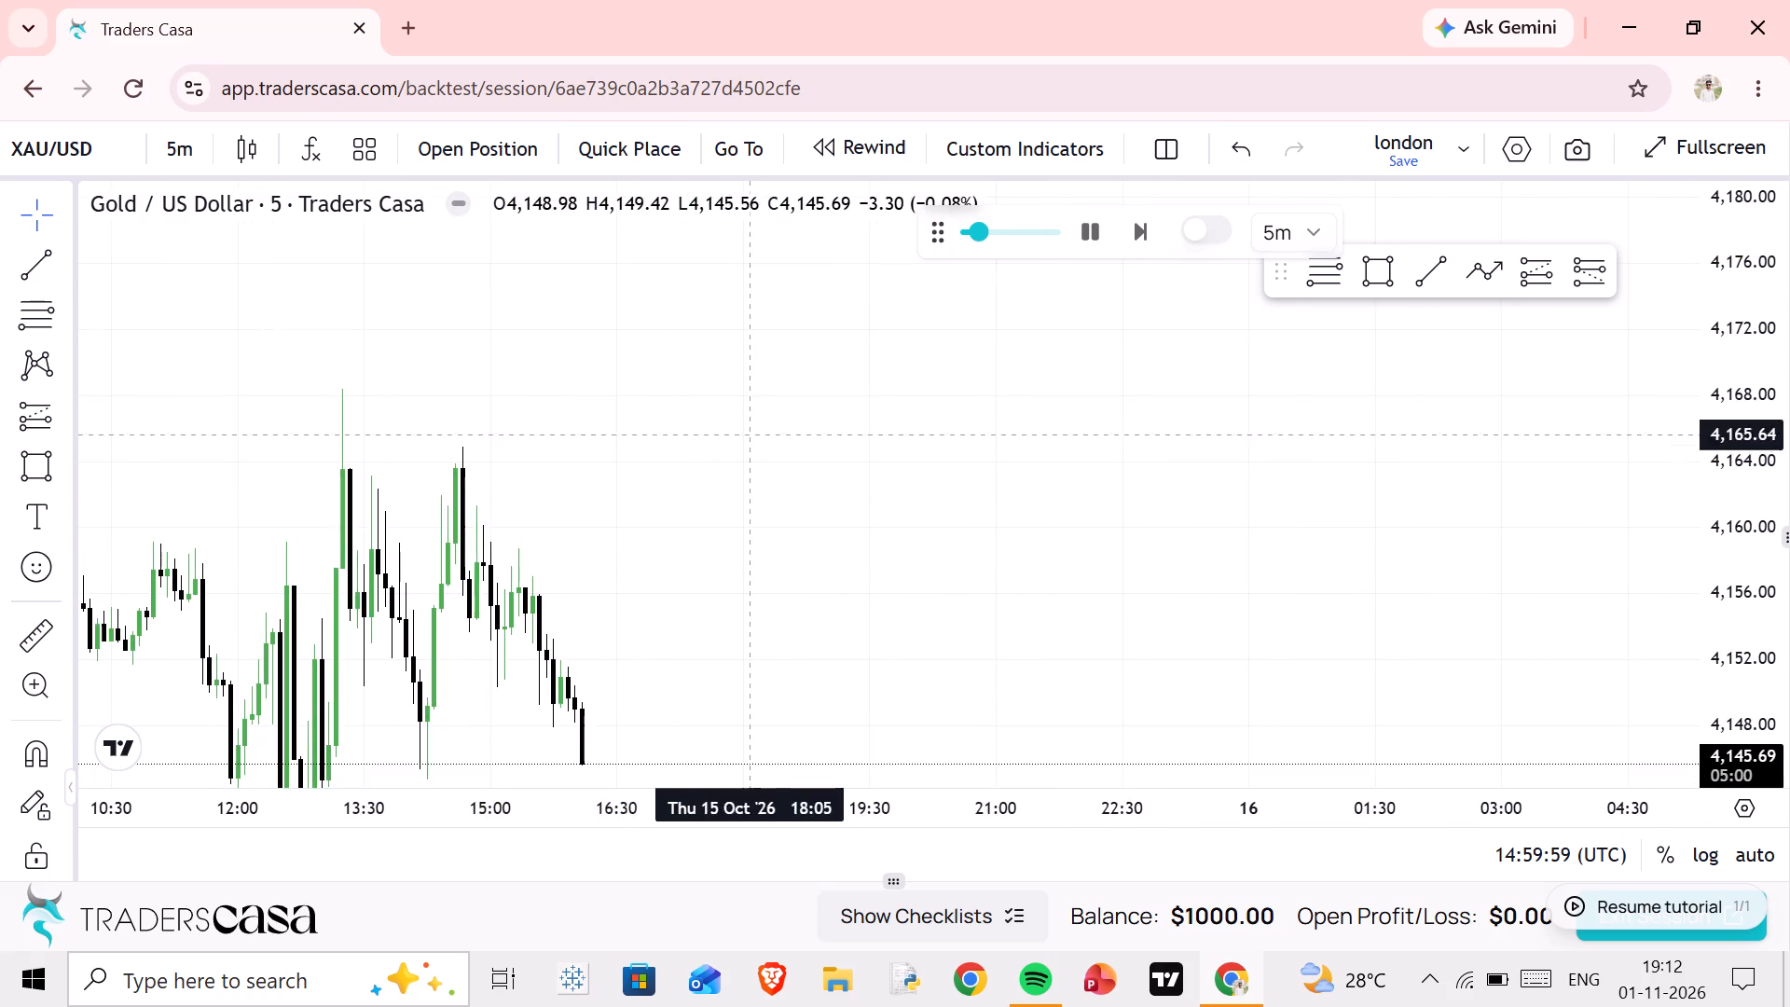
# Examine how price develops in the running 5-minute replay after 16:00 against the earlier 15 Oct swings.
pyautogui.moveTo(750, 458); pyautogui.dragTo(924, 210)
pyautogui.scroll(-12, 1774, 477)
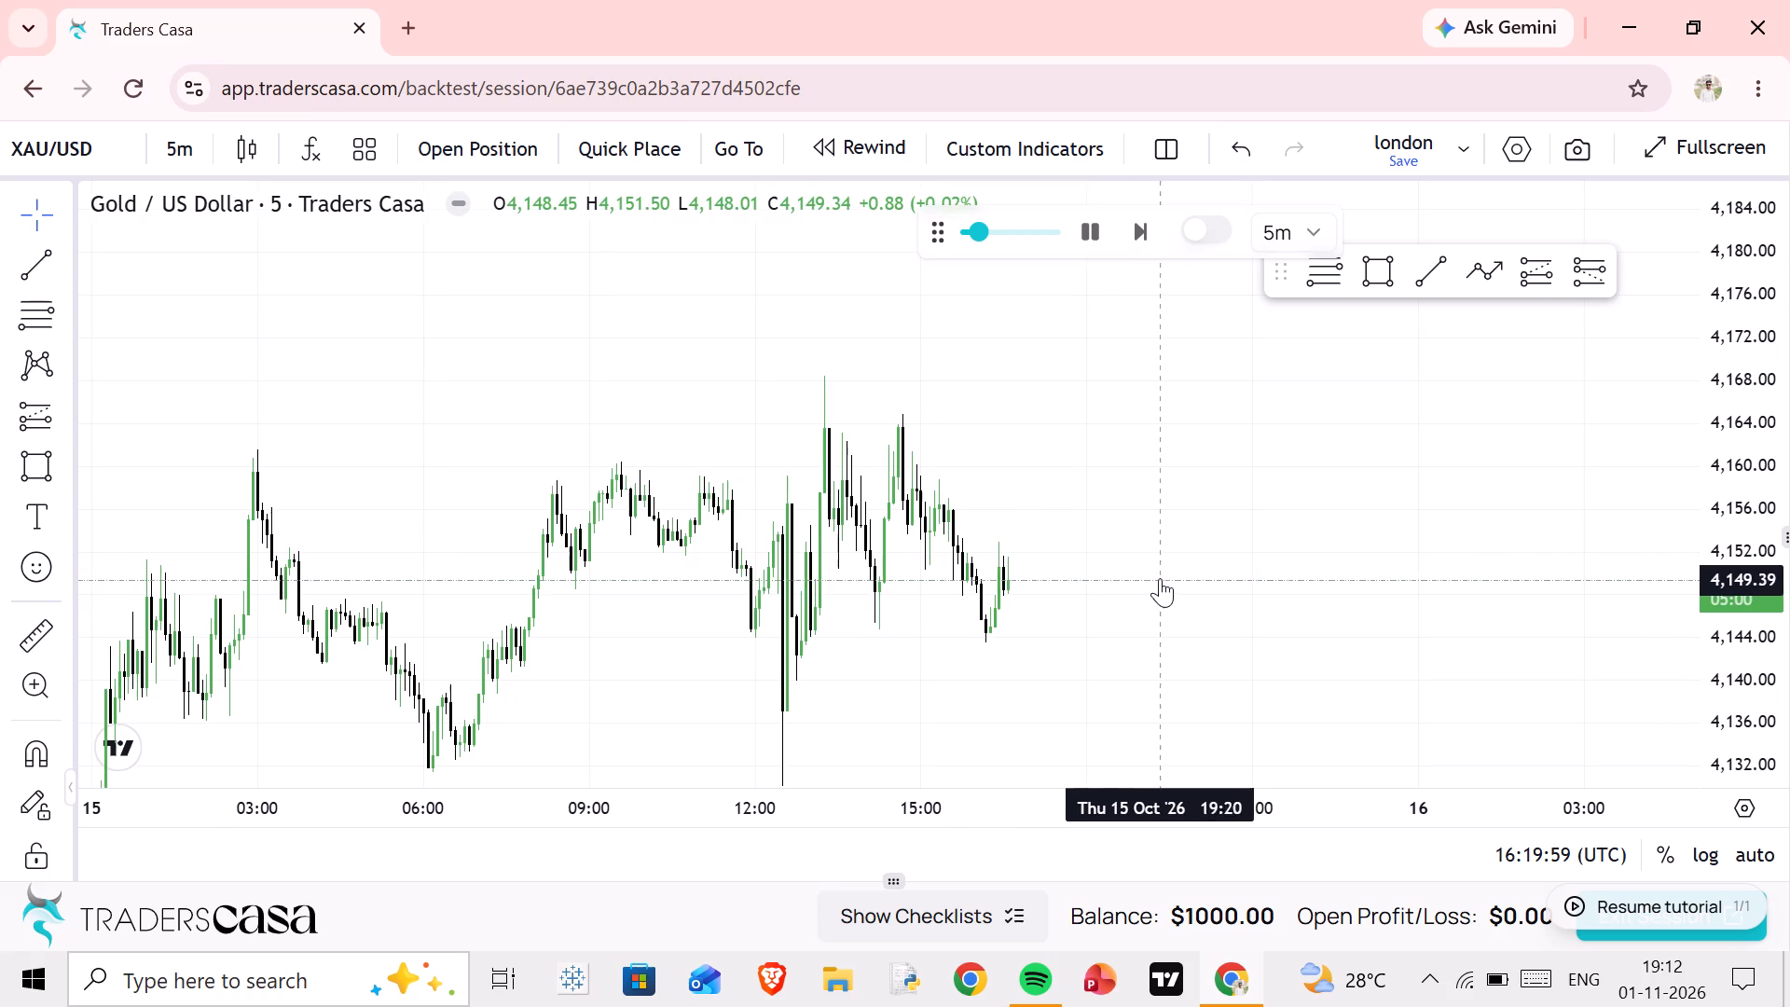
pyautogui.moveTo(1160, 578); pyautogui.dragTo(1081, 487)
pyautogui.scroll(3, 1075, 496)
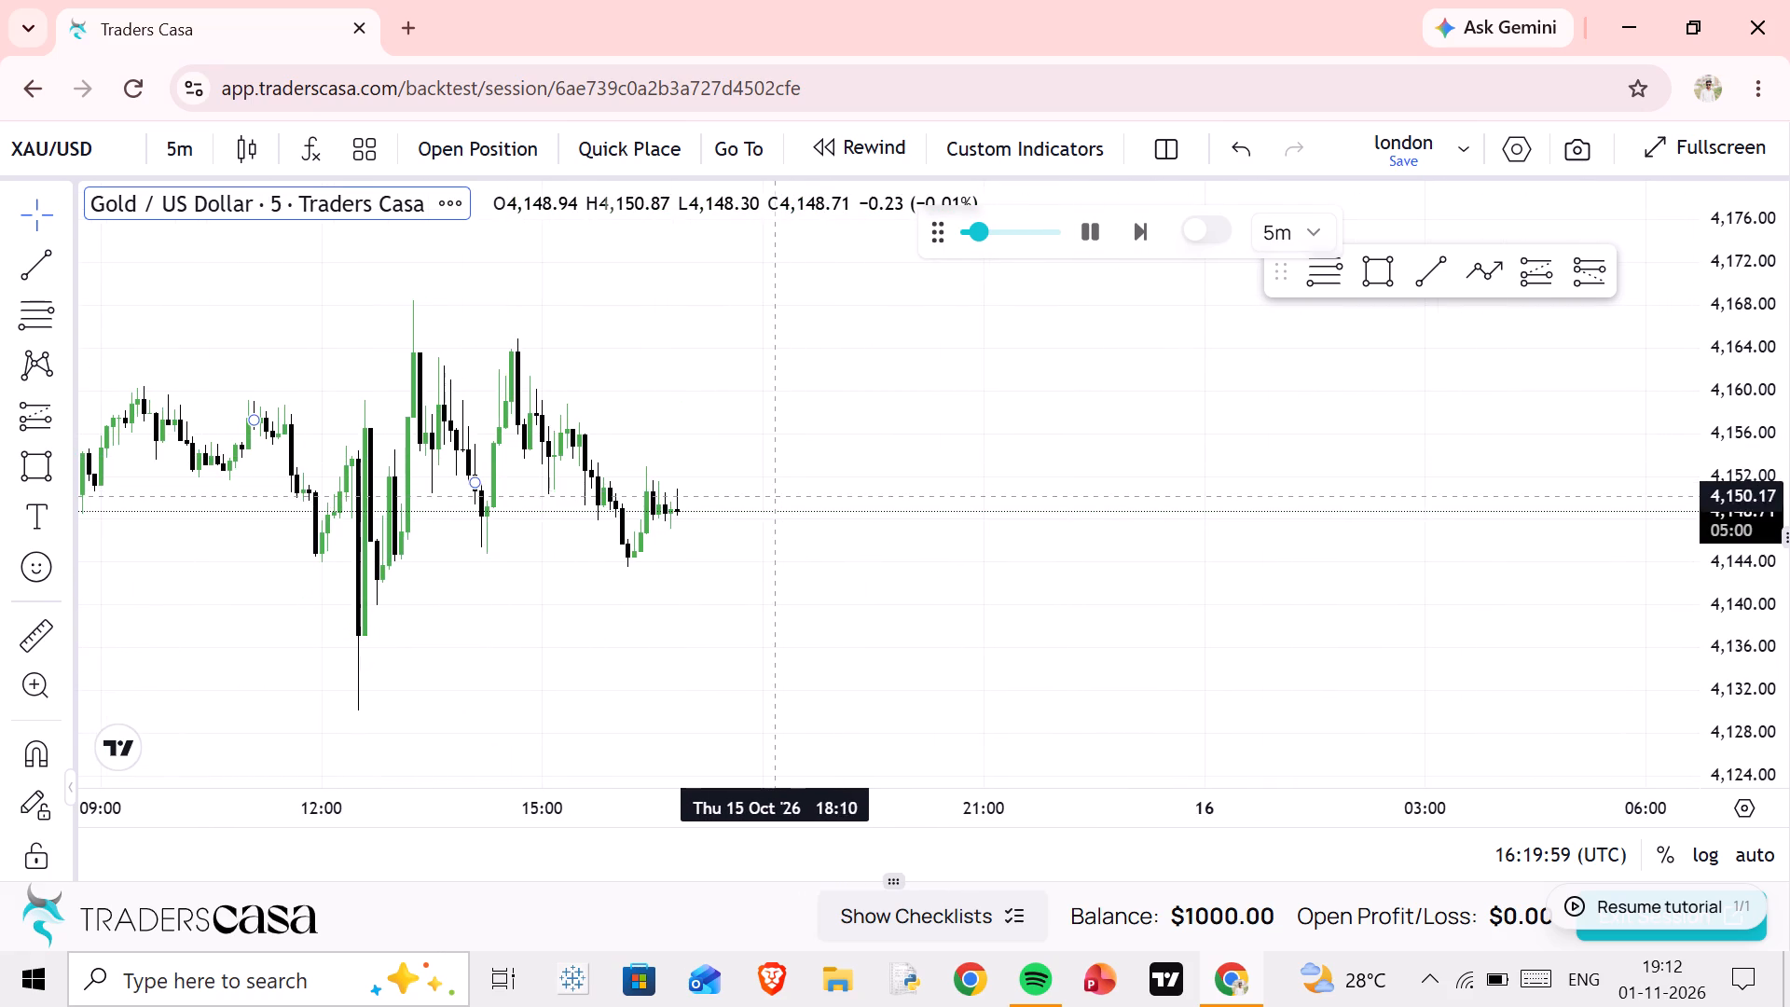
pyautogui.scroll(7, 1732, 588)
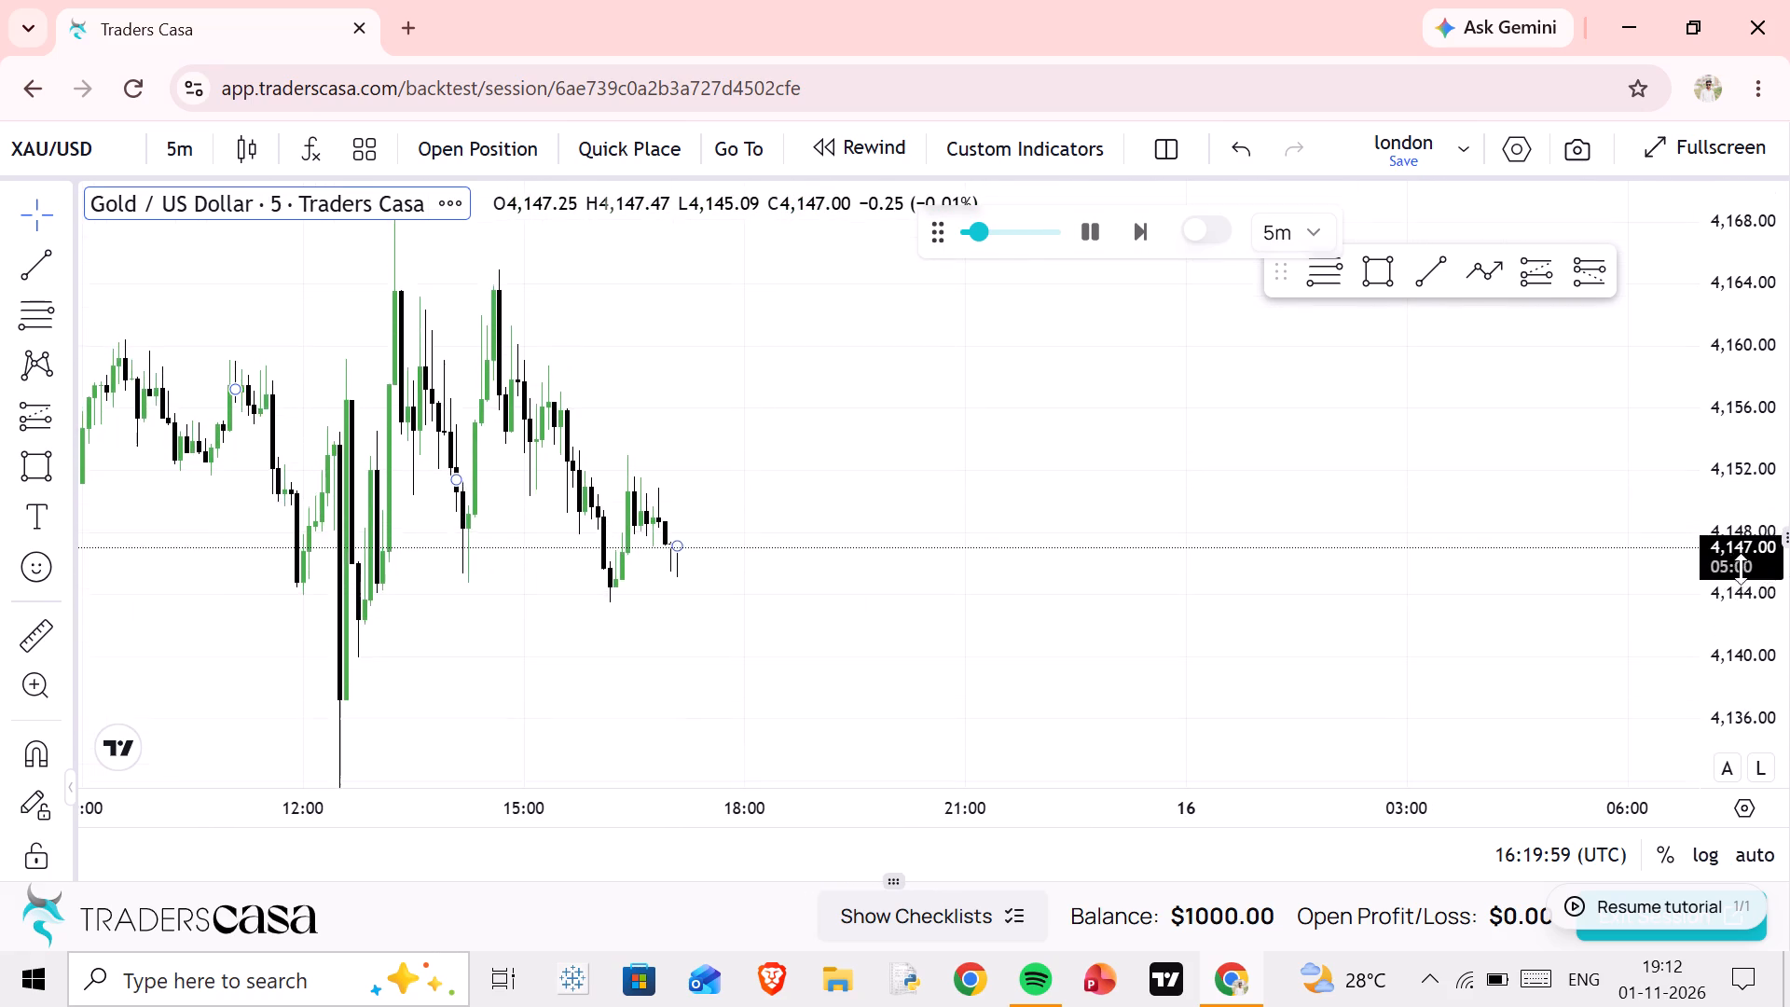
pyautogui.scroll(1, 1741, 569)
pyautogui.scroll(-3, 1114, 538)
pyautogui.scroll(4, 944, 442)
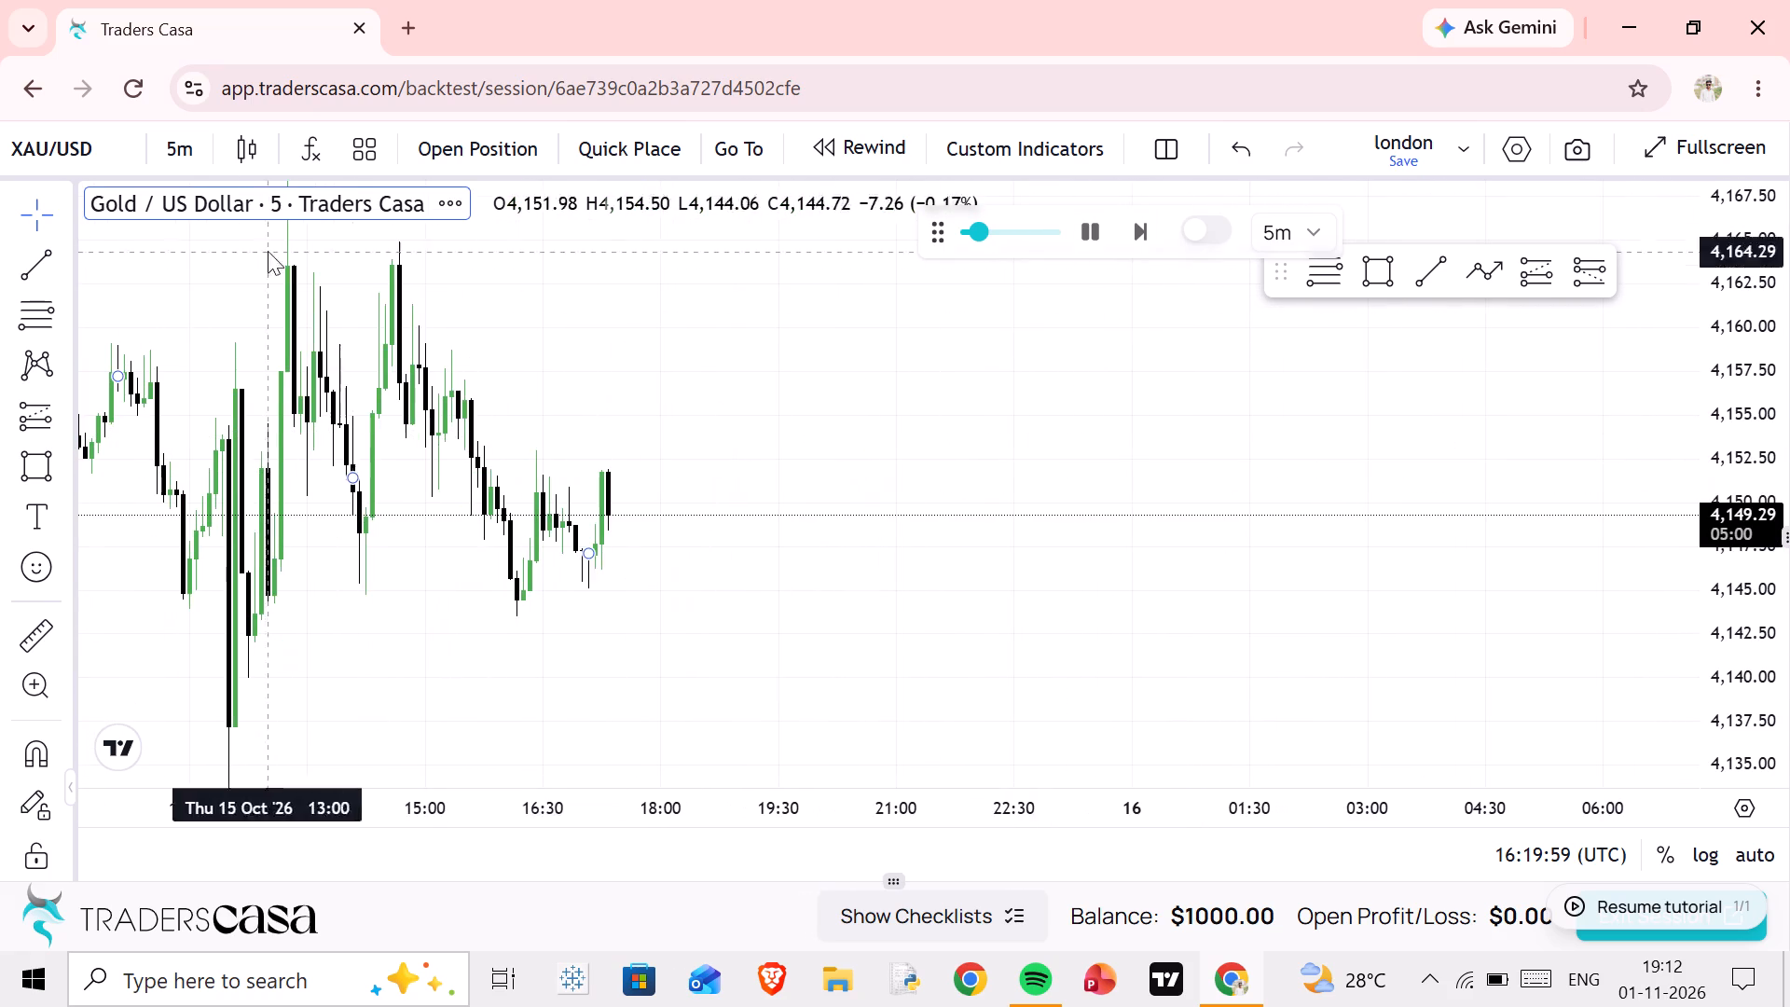
# Set both the chart interval and the replay step to 15 minutes.
pyautogui.click(182, 161)
pyautogui.click(208, 478)
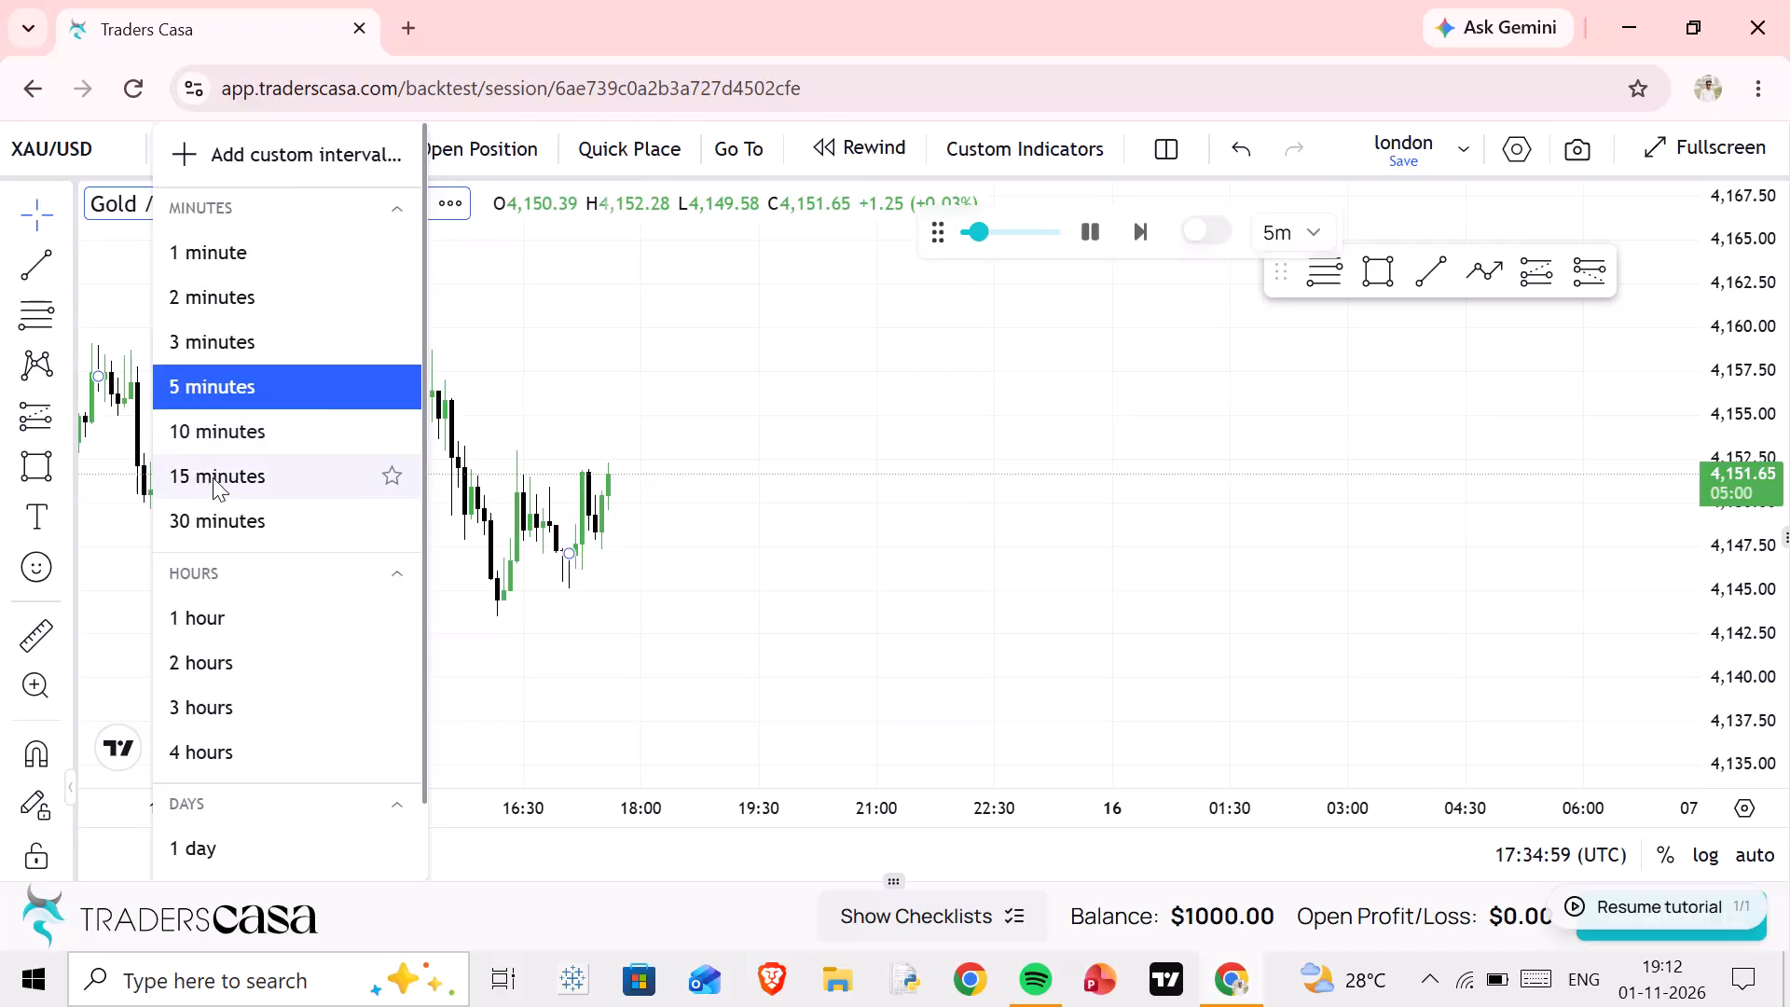
pyautogui.click(1308, 238)
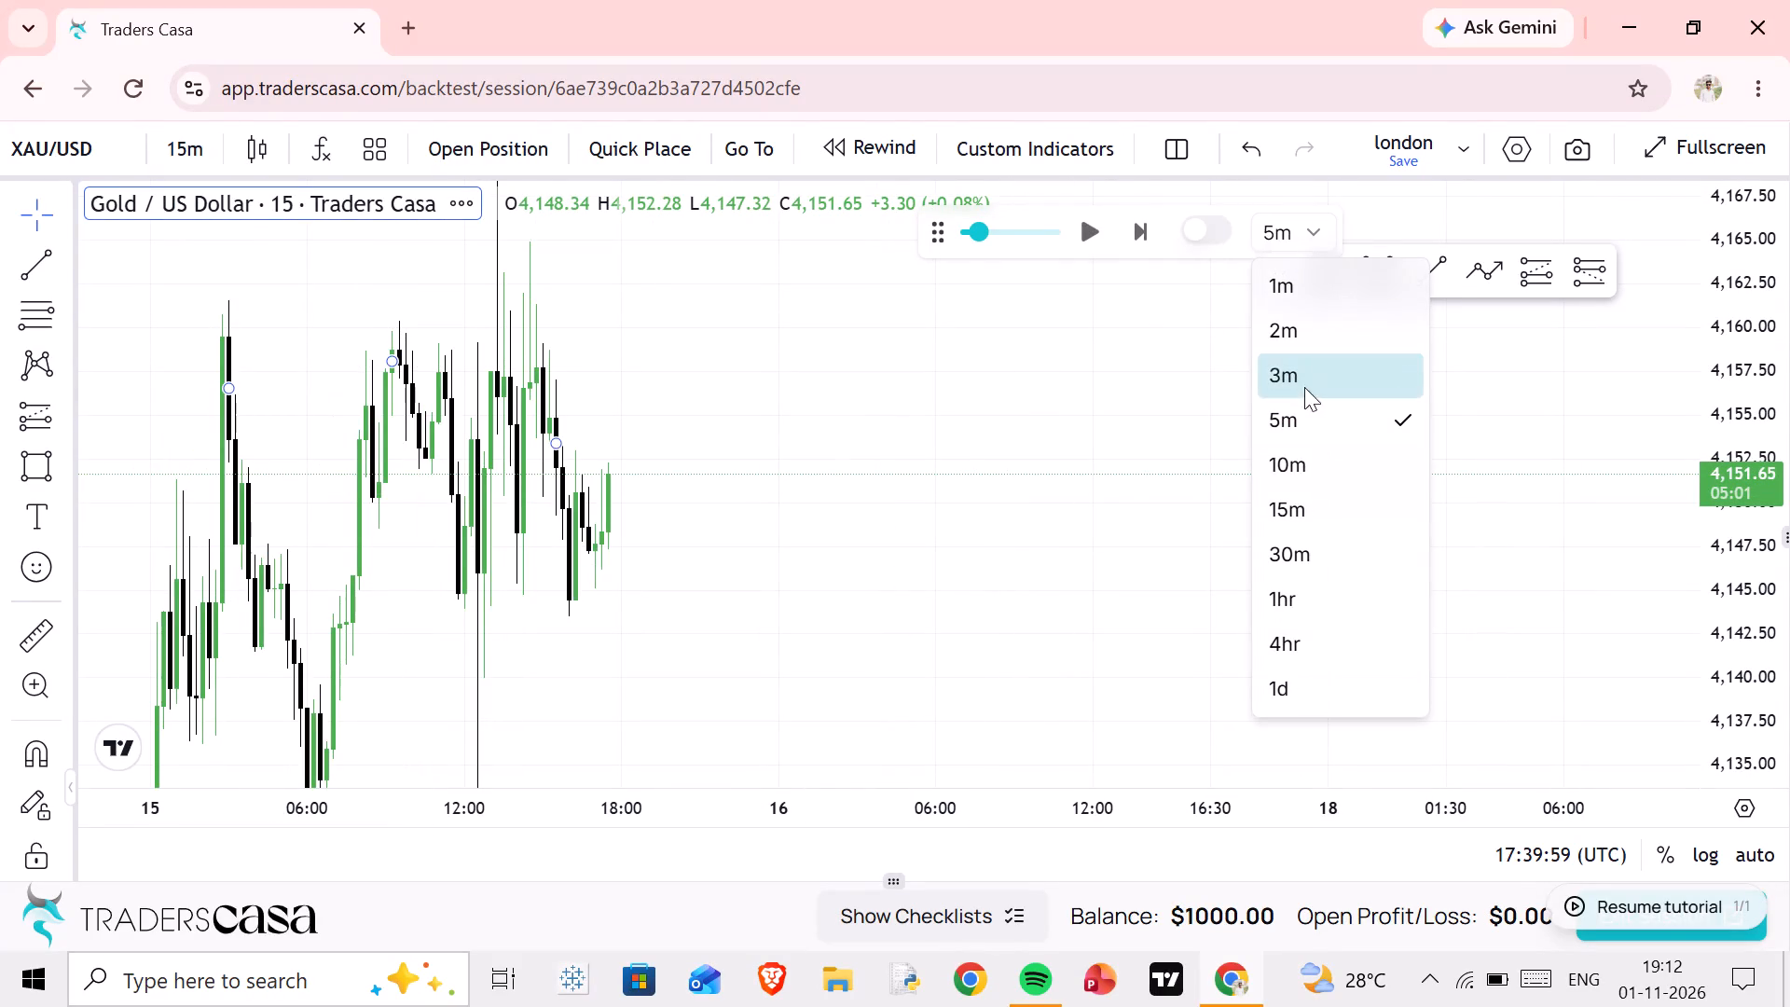
pyautogui.click(1299, 499)
# Run the replay in 15-minute steps through the evening of 15 Oct and pause it at about 21:25.
pyautogui.scroll(1, 936, 456)
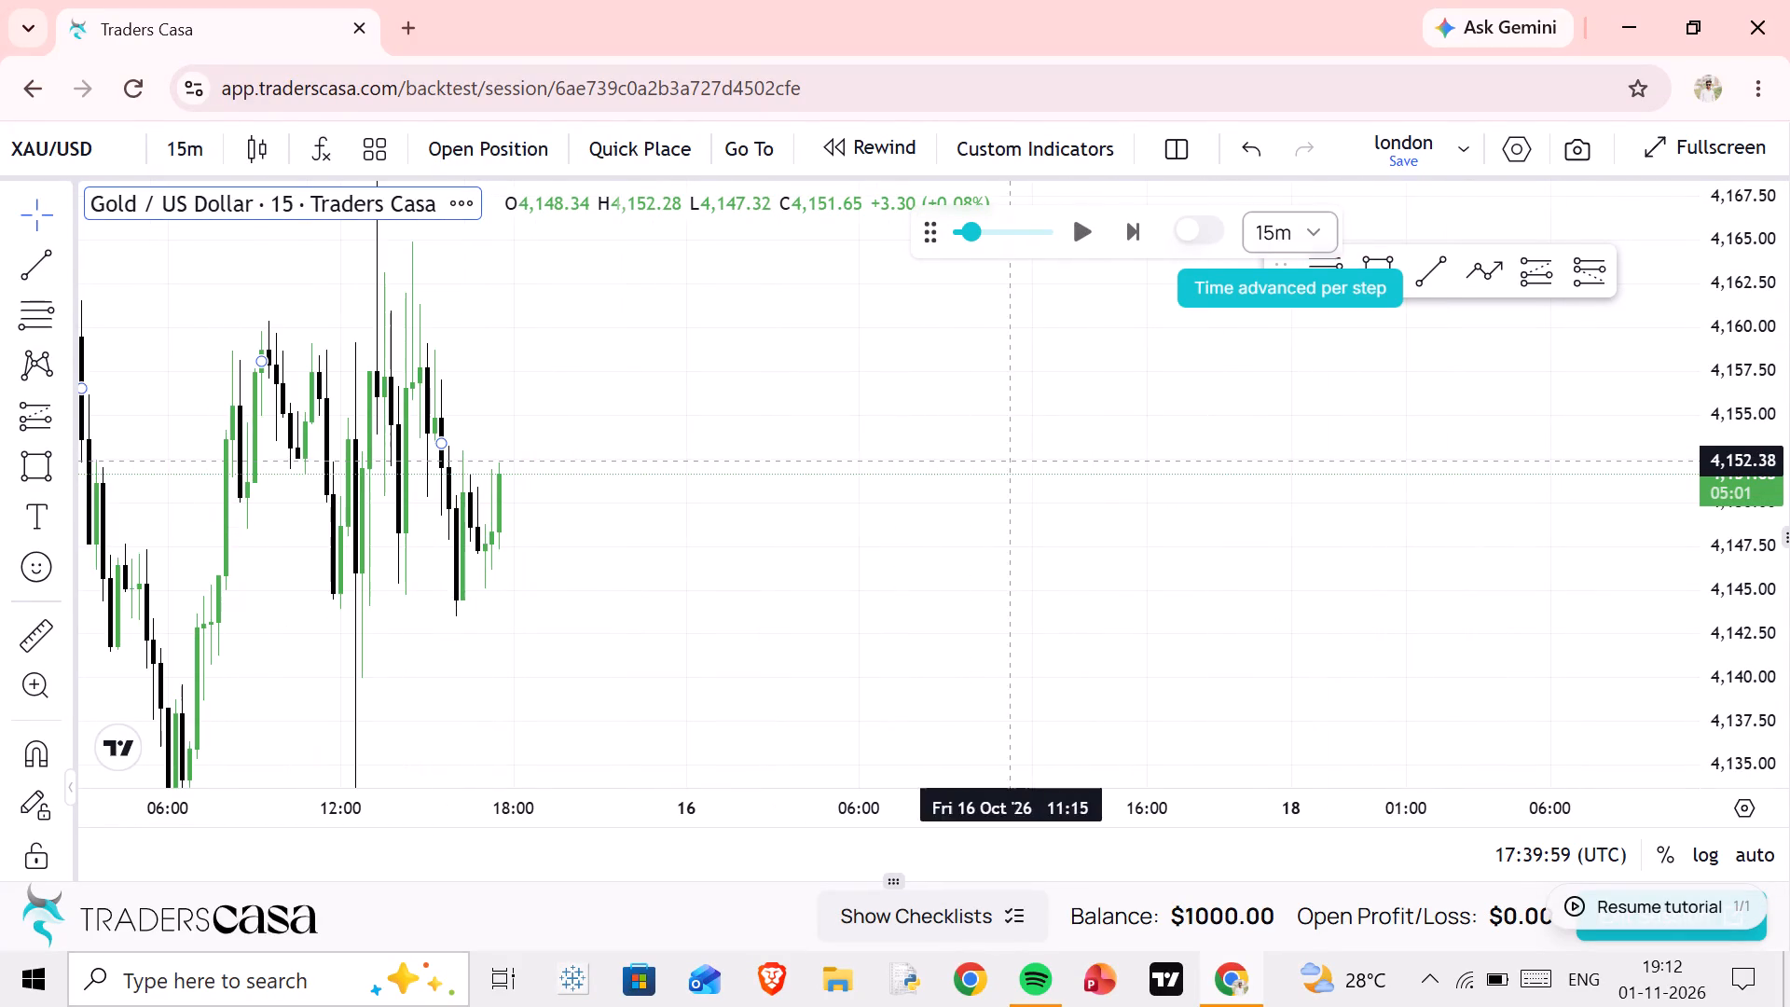
pyautogui.scroll(-6, 1732, 471)
pyautogui.scroll(-3, 1199, 488)
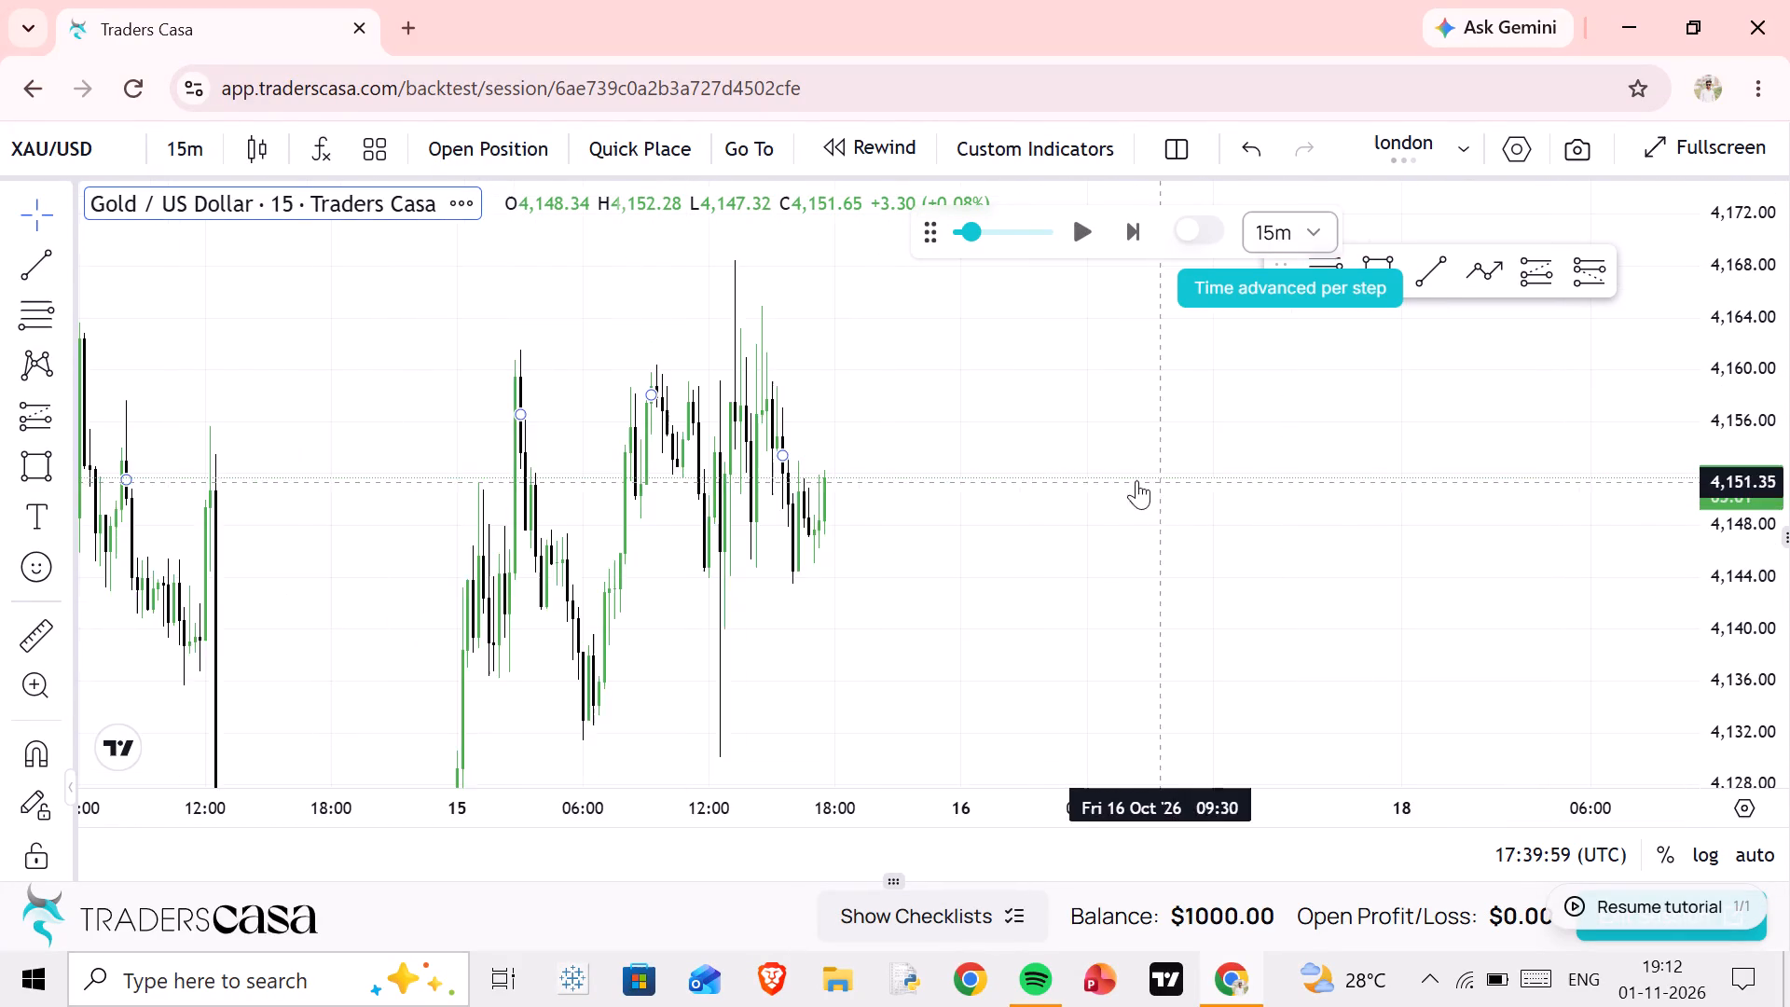
pyautogui.scroll(2, 1125, 482)
pyautogui.click(1079, 237)
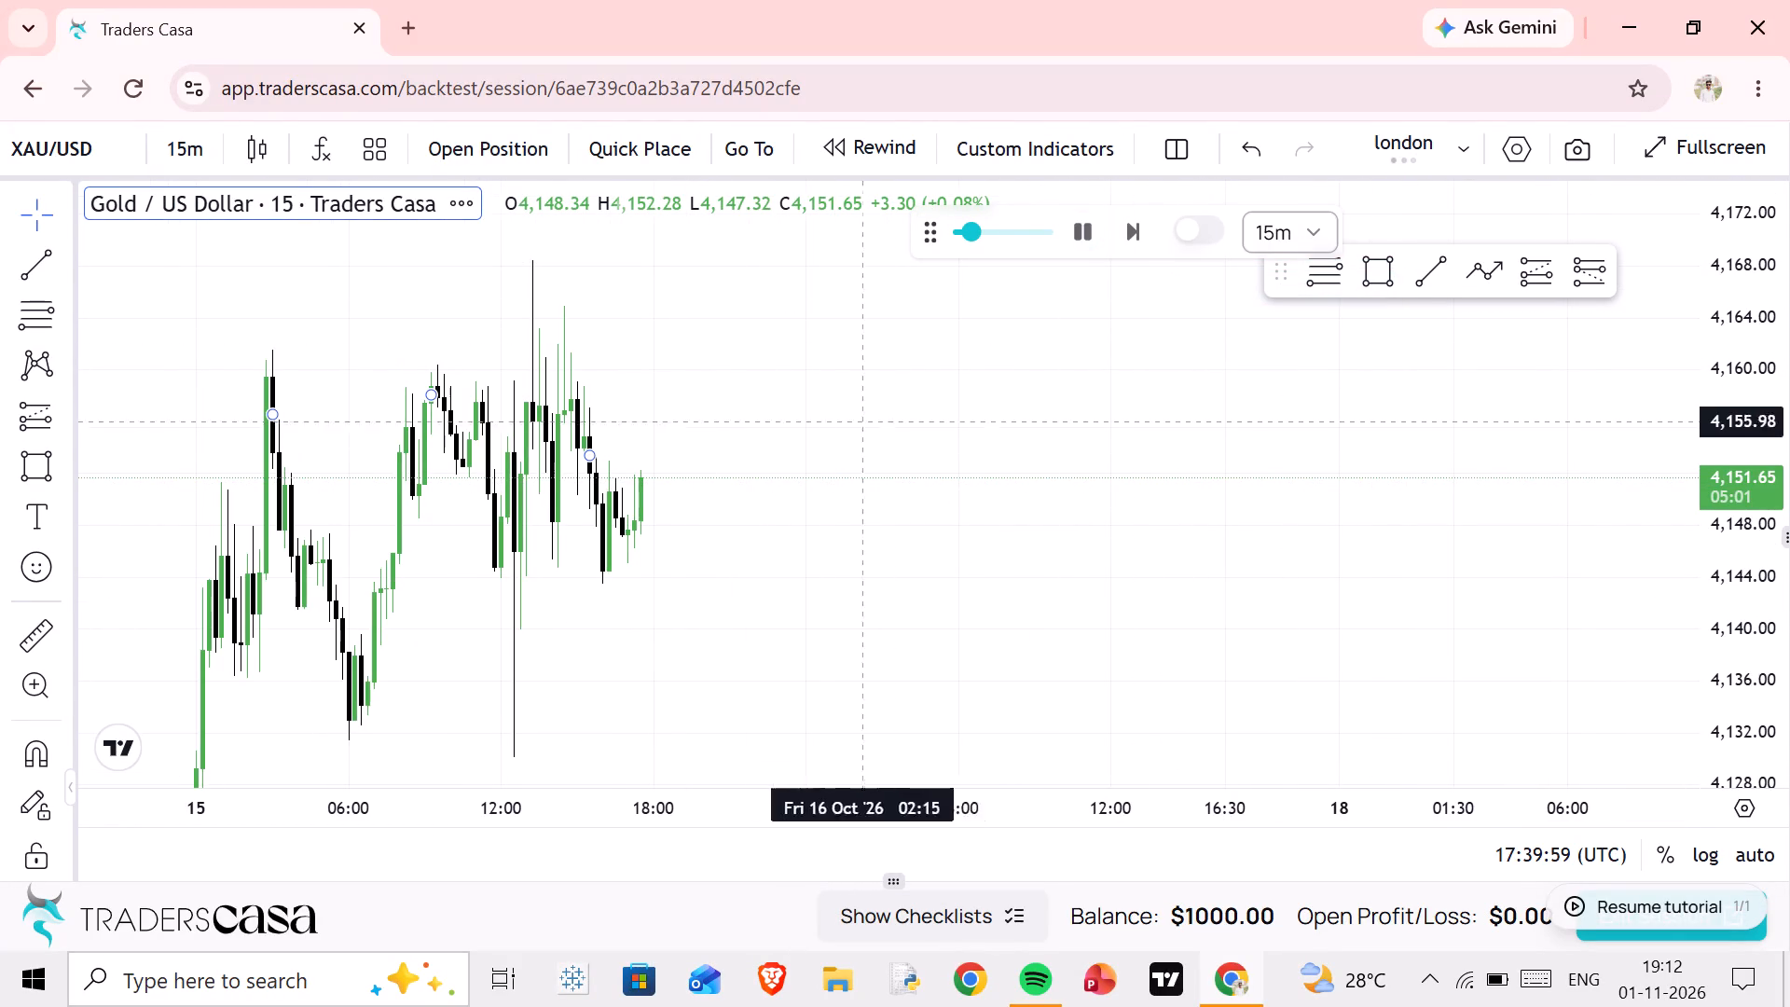
pyautogui.moveTo(798, 432); pyautogui.dragTo(1292, 397)
pyautogui.scroll(2, 1287, 421)
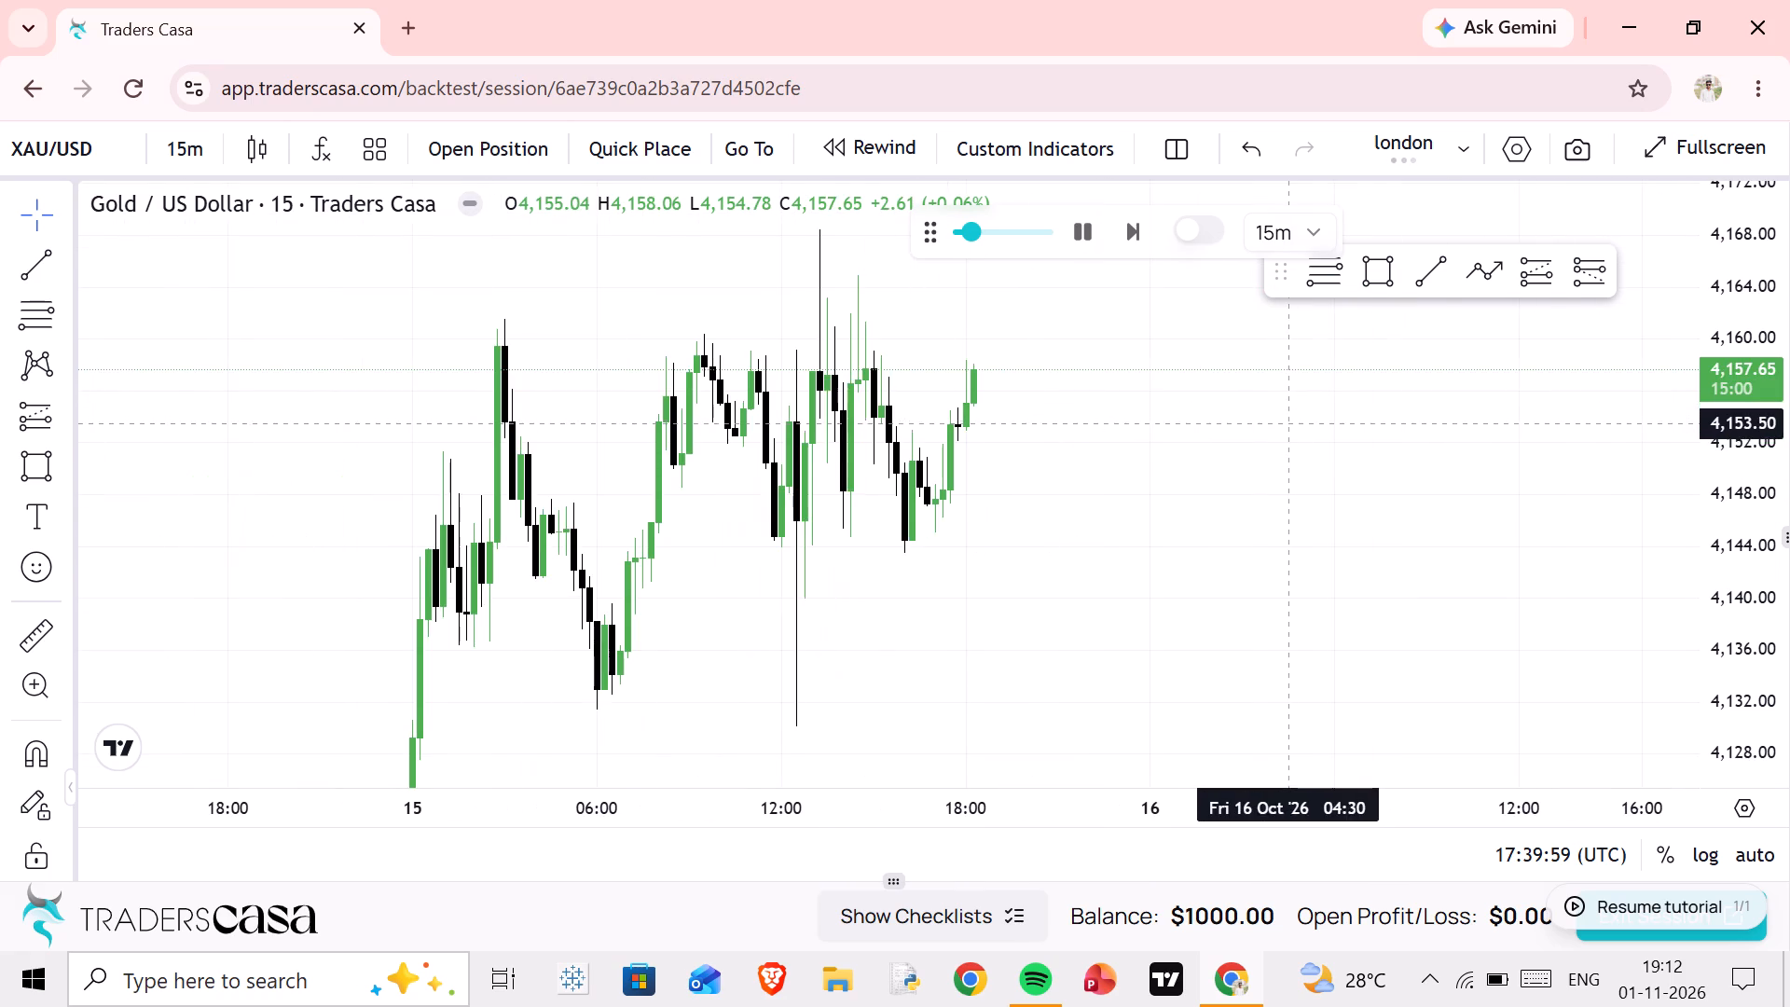
pyautogui.scroll(-2, 1368, 435)
pyautogui.moveTo(1464, 448); pyautogui.dragTo(1091, 523)
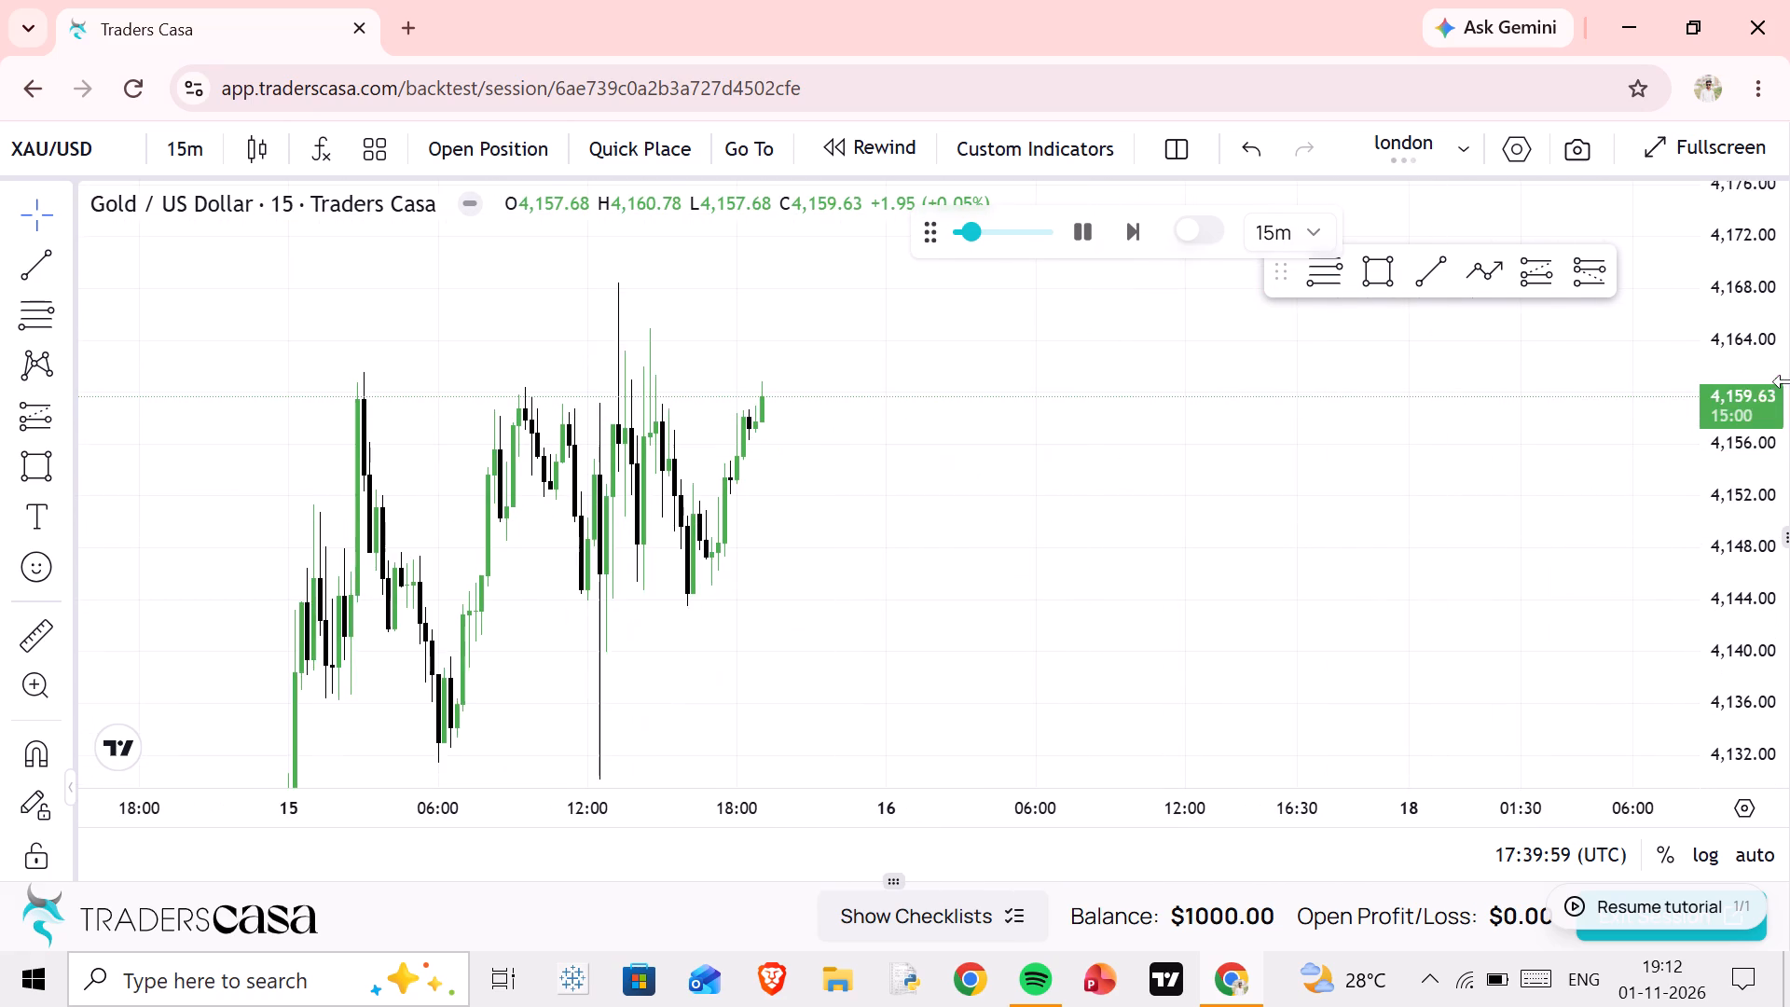
pyautogui.scroll(-9, 1757, 405)
pyautogui.scroll(-2, 1325, 406)
pyautogui.moveTo(1264, 381); pyautogui.dragTo(1244, 397)
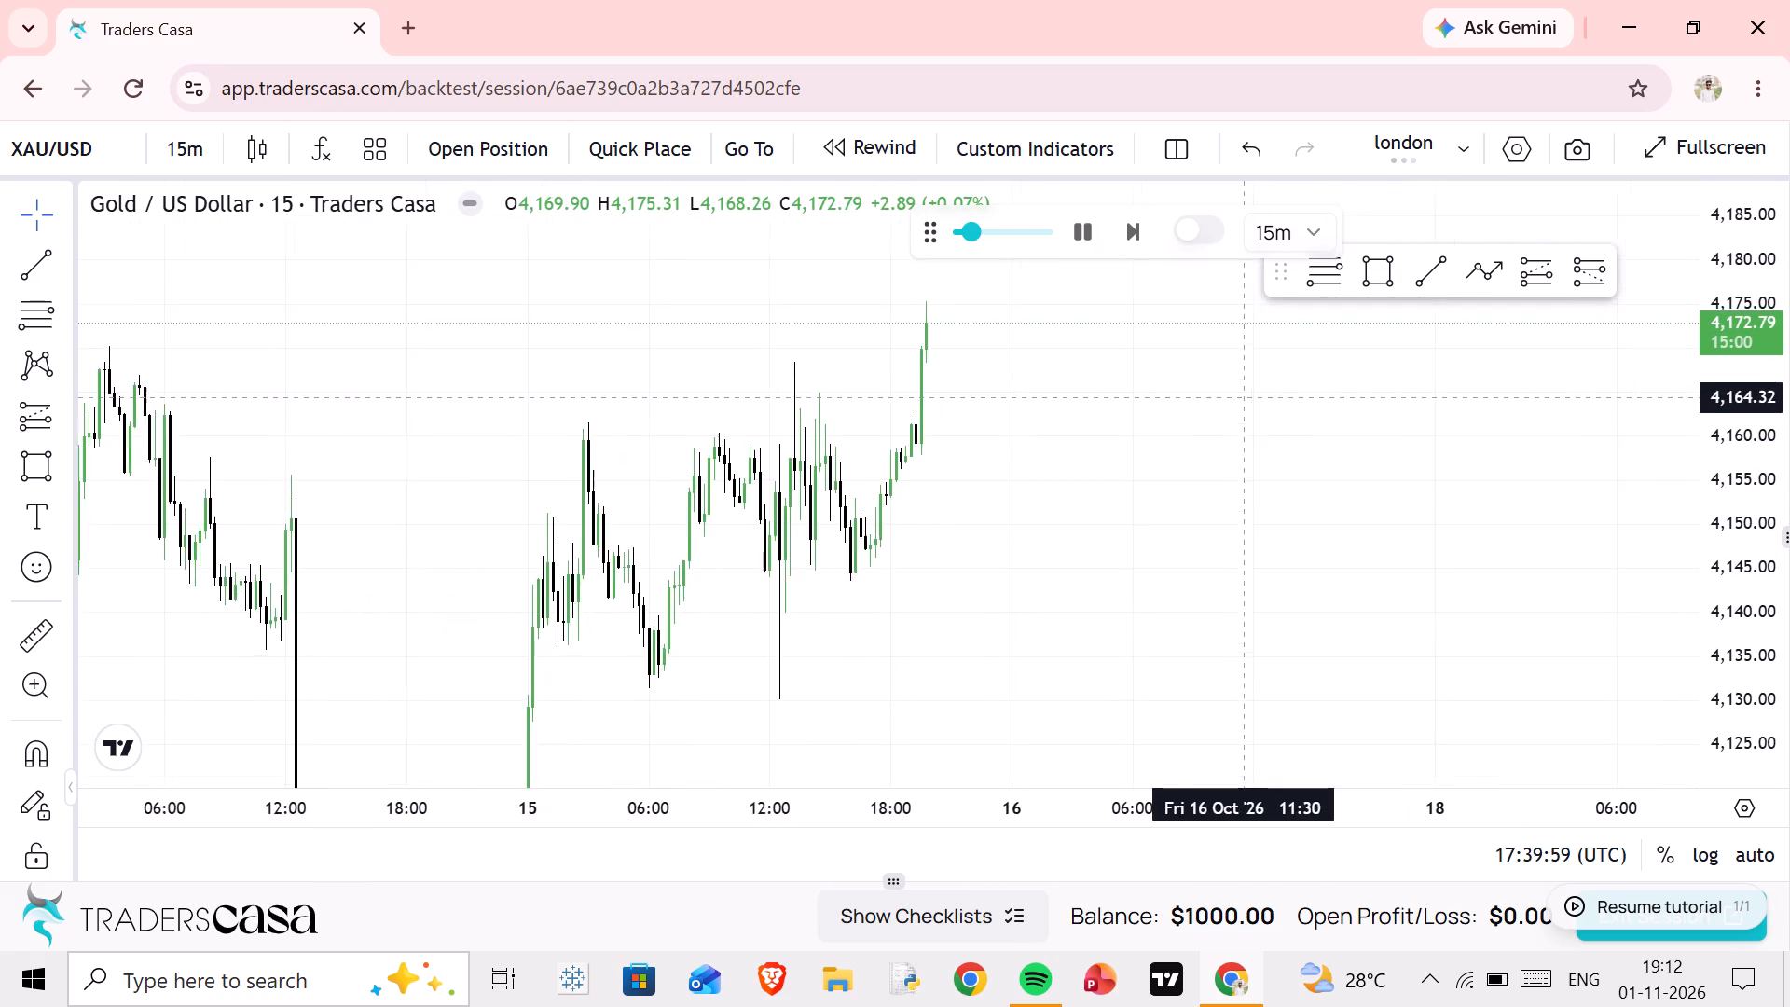
pyautogui.moveTo(1244, 397); pyautogui.dragTo(1111, 409)
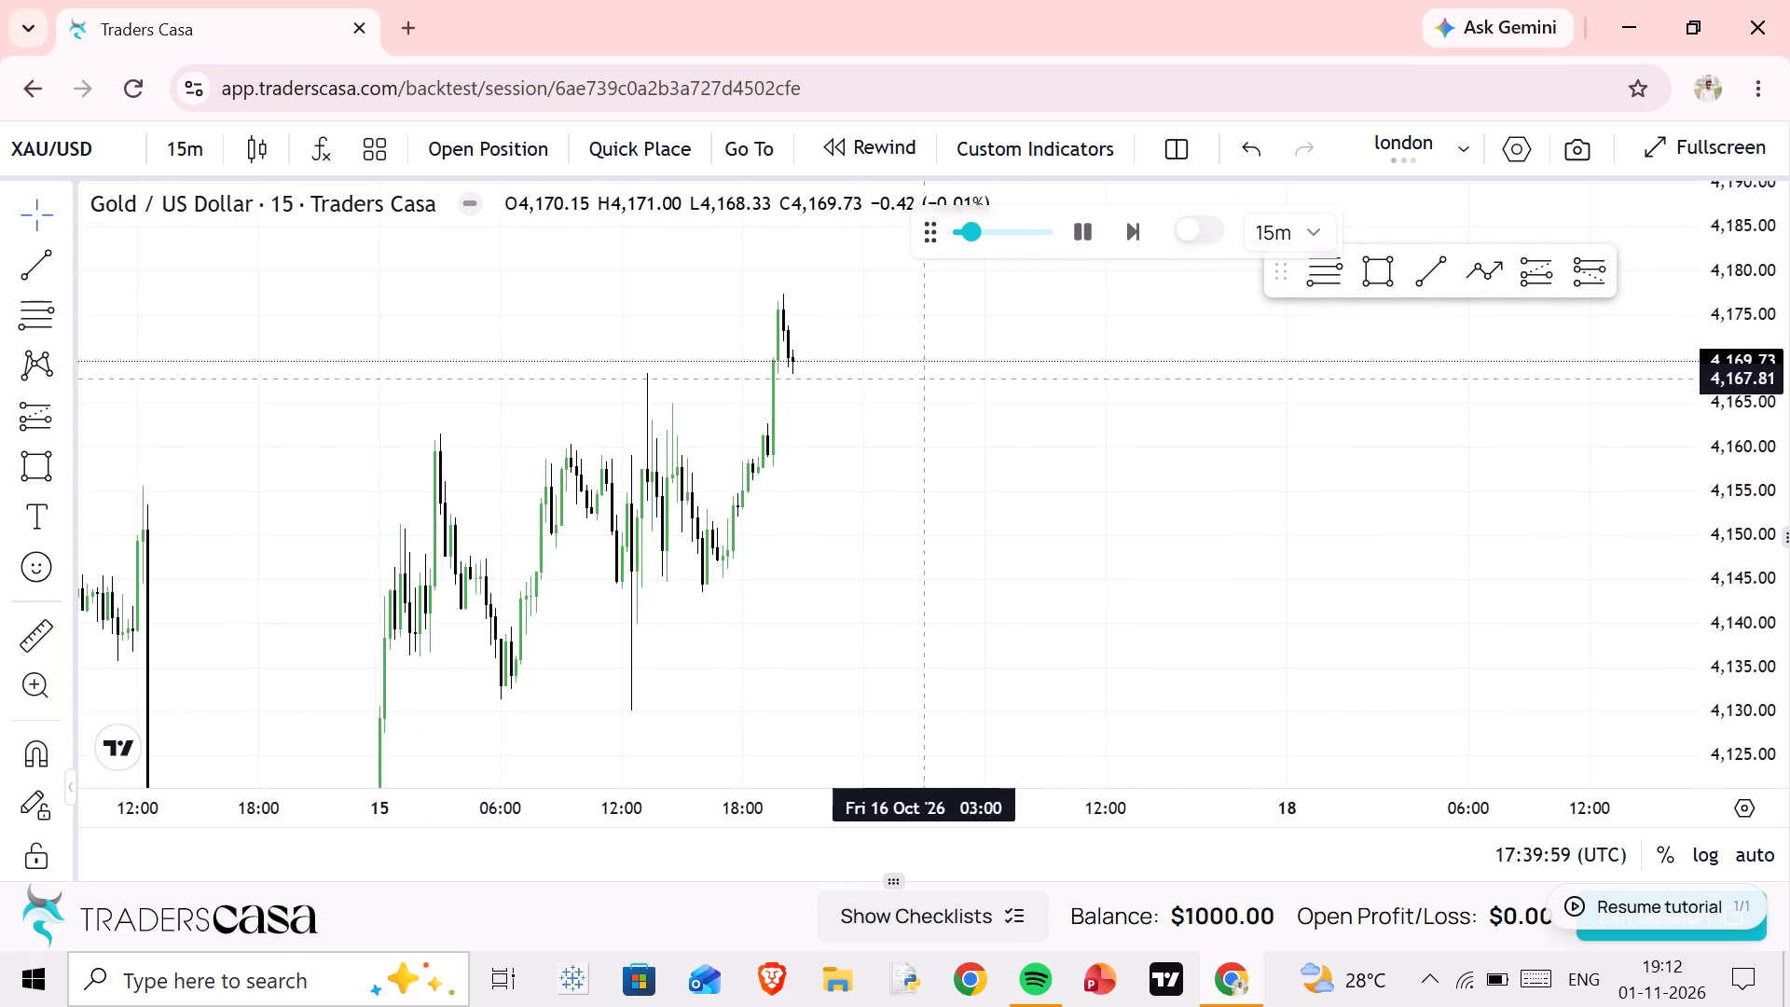
pyautogui.click(1084, 239)
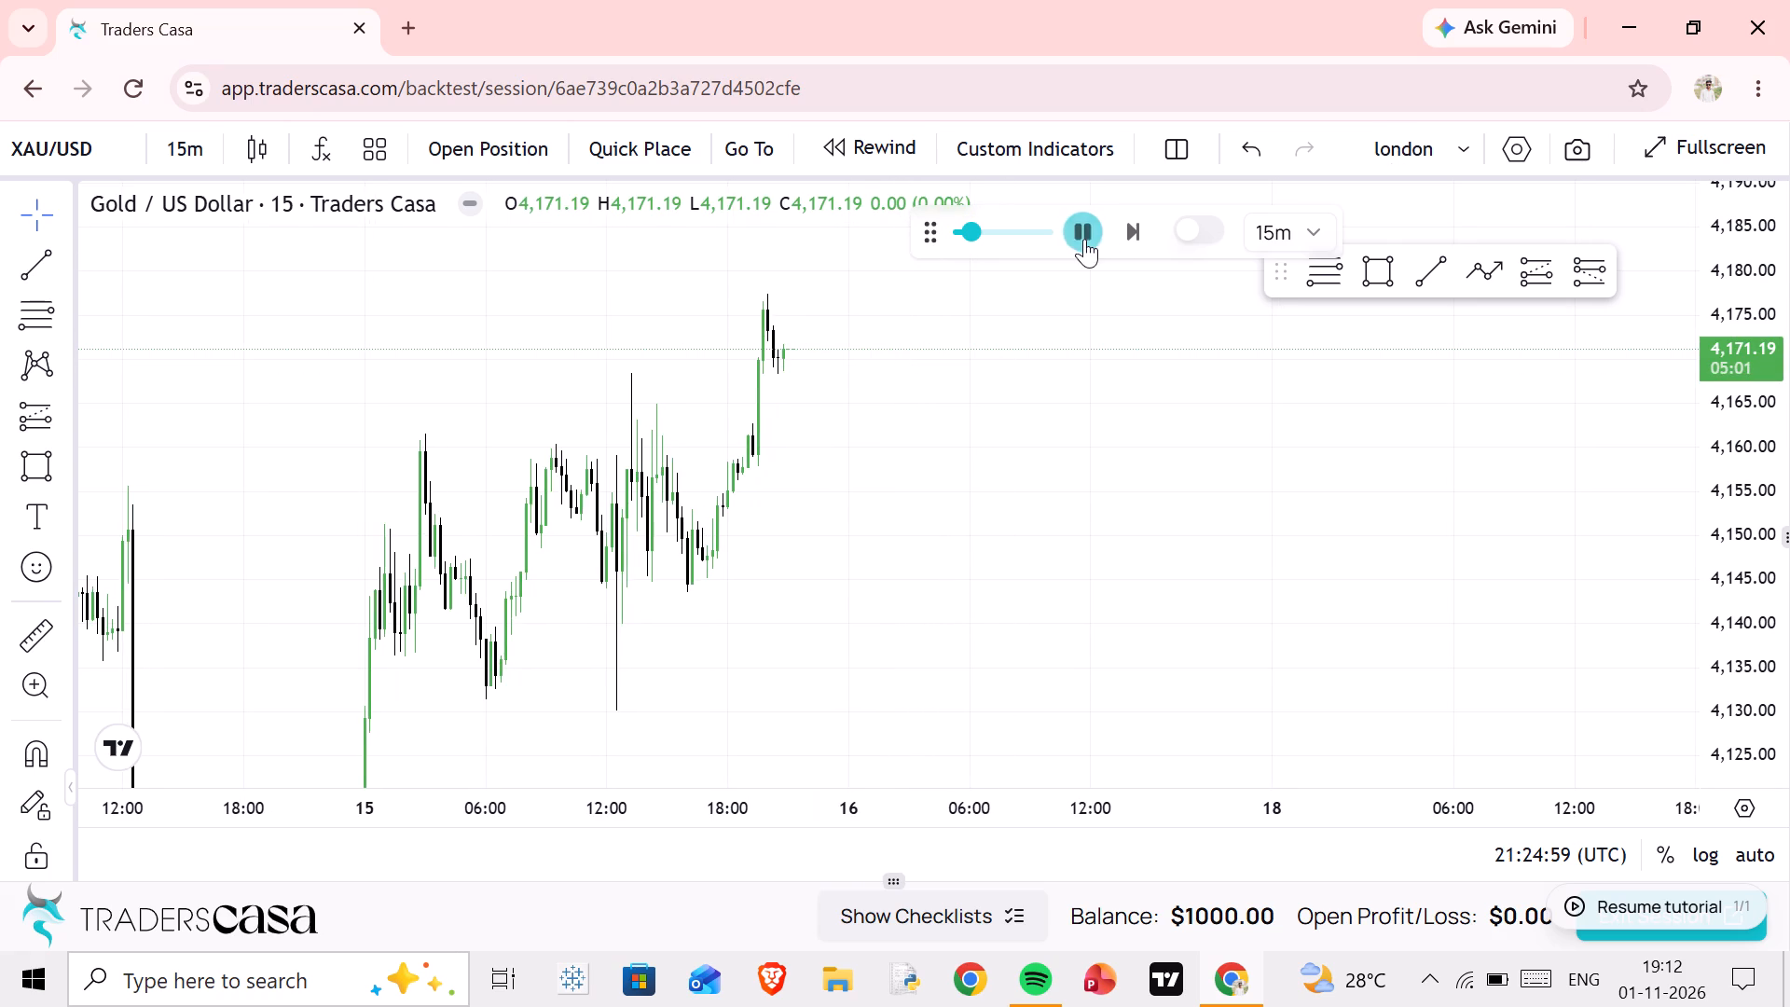
# Set both the chart interval and the replay step to 5 minutes.
pyautogui.click(179, 165)
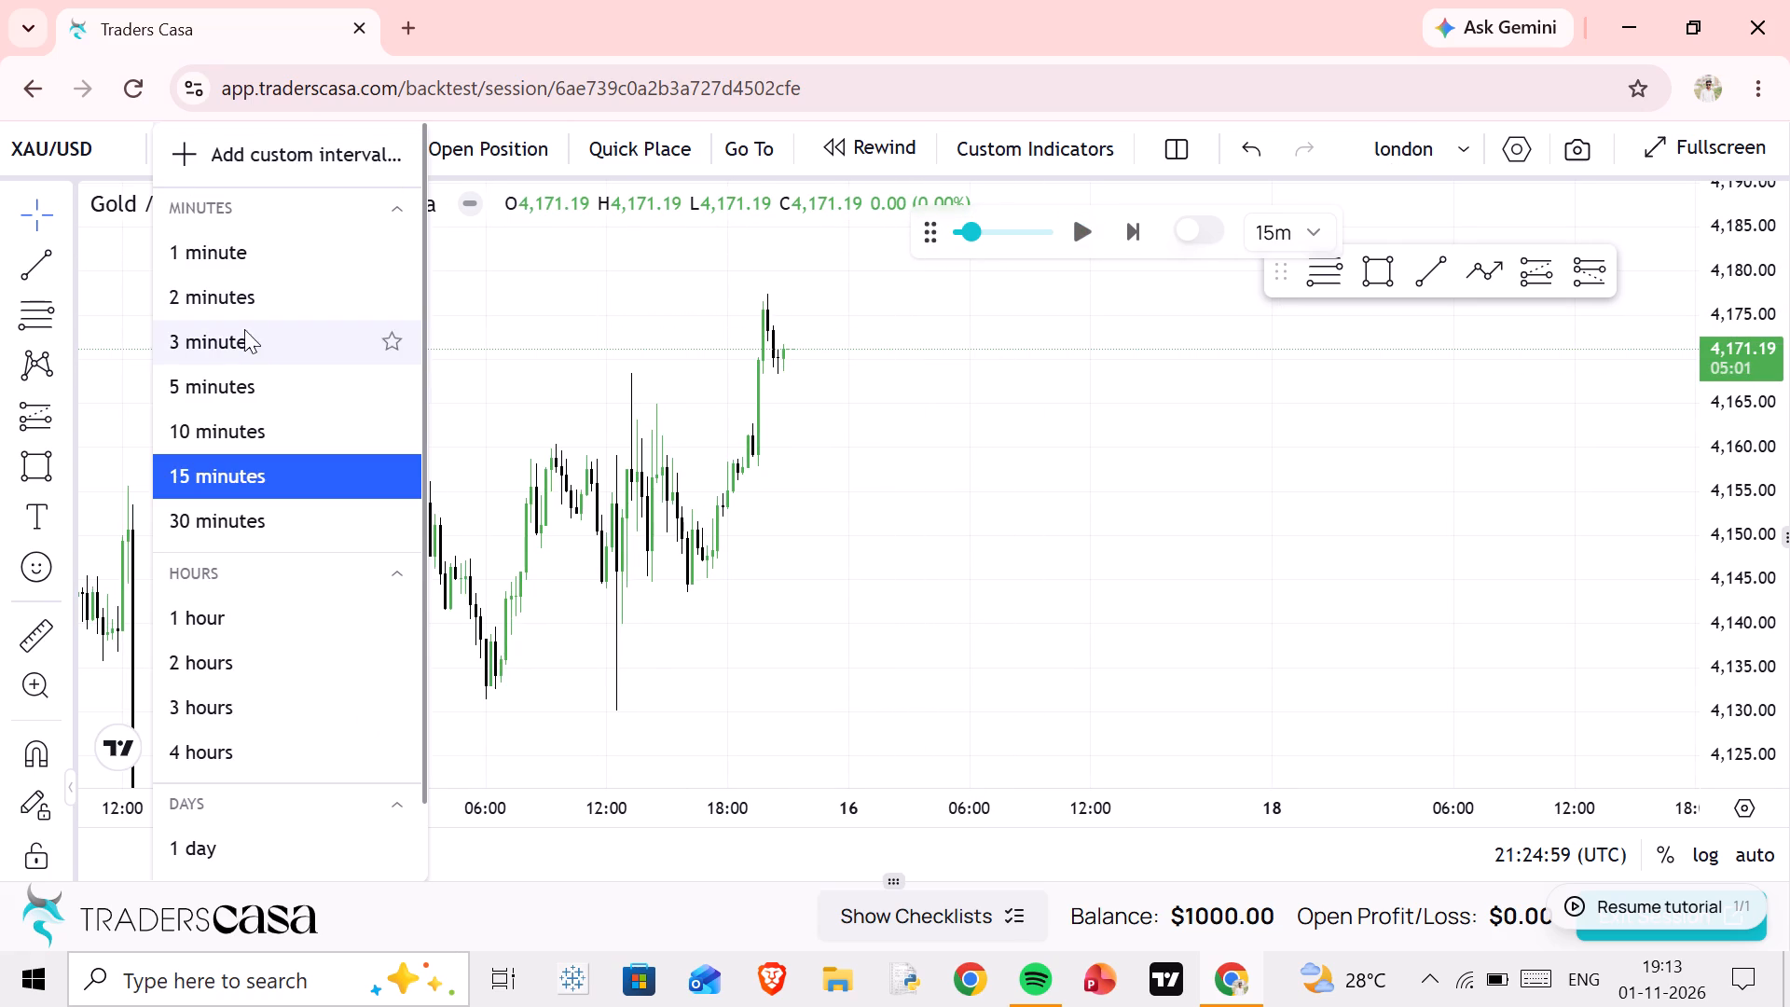
pyautogui.click(231, 379)
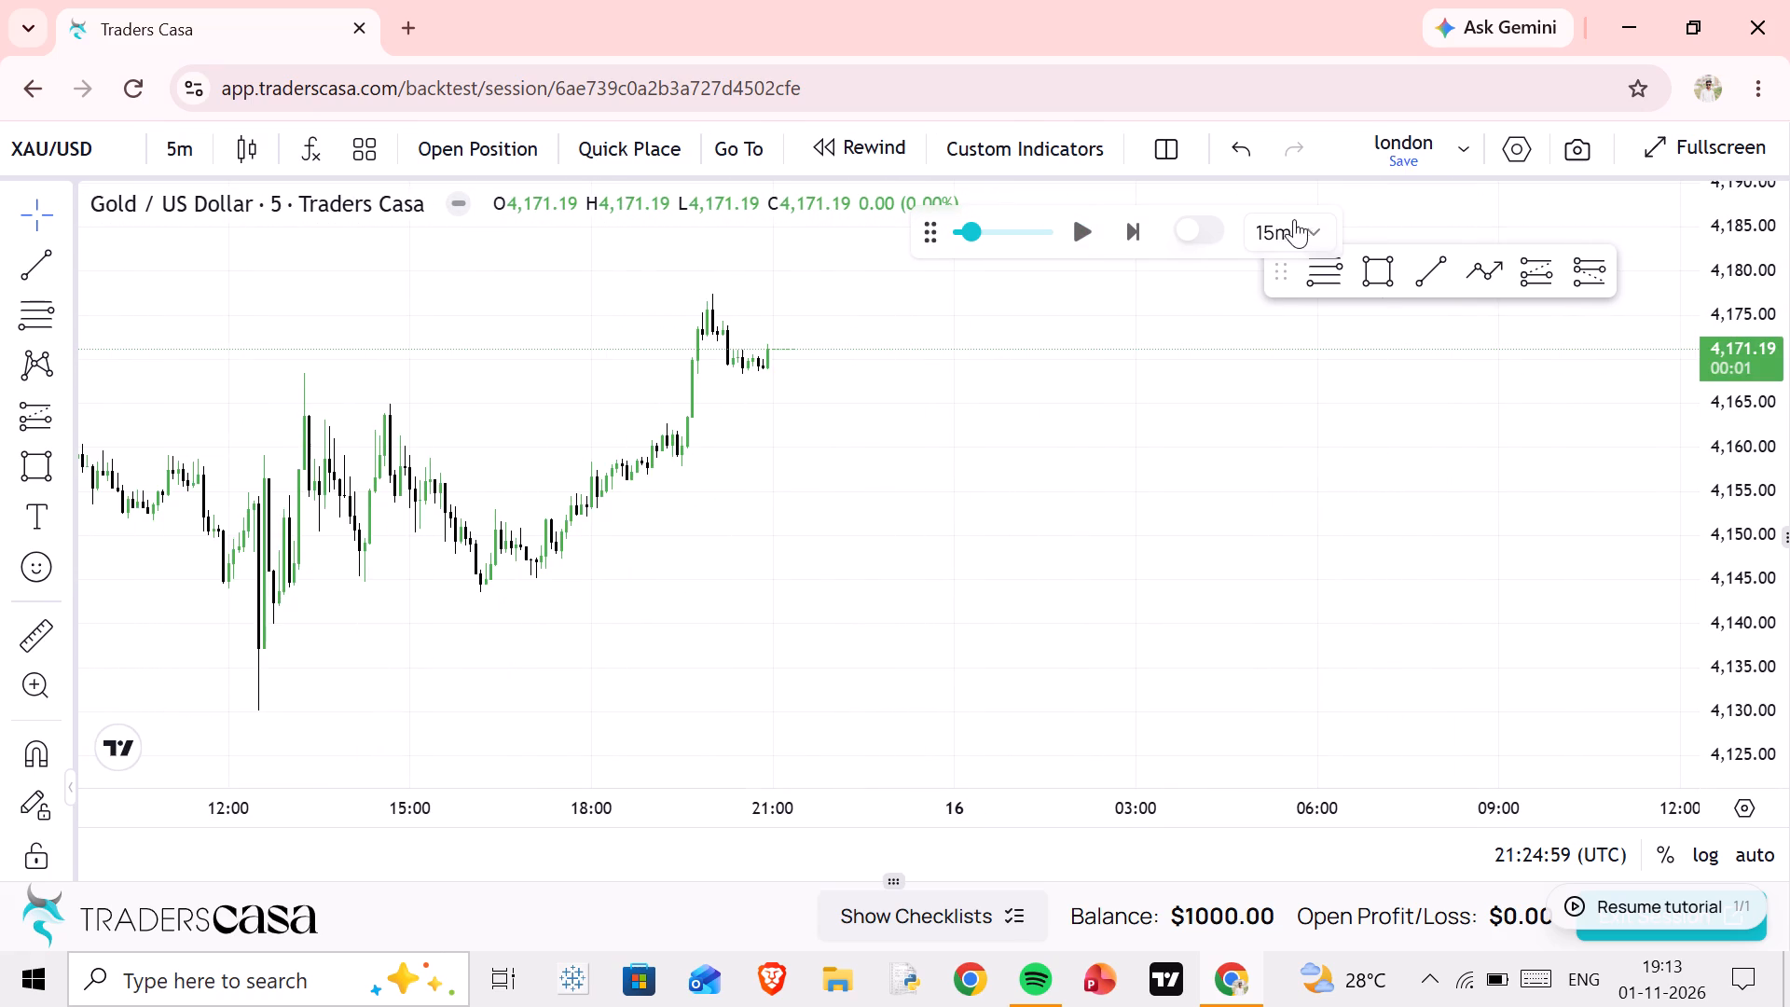
pyautogui.click(1309, 223)
pyautogui.click(1277, 419)
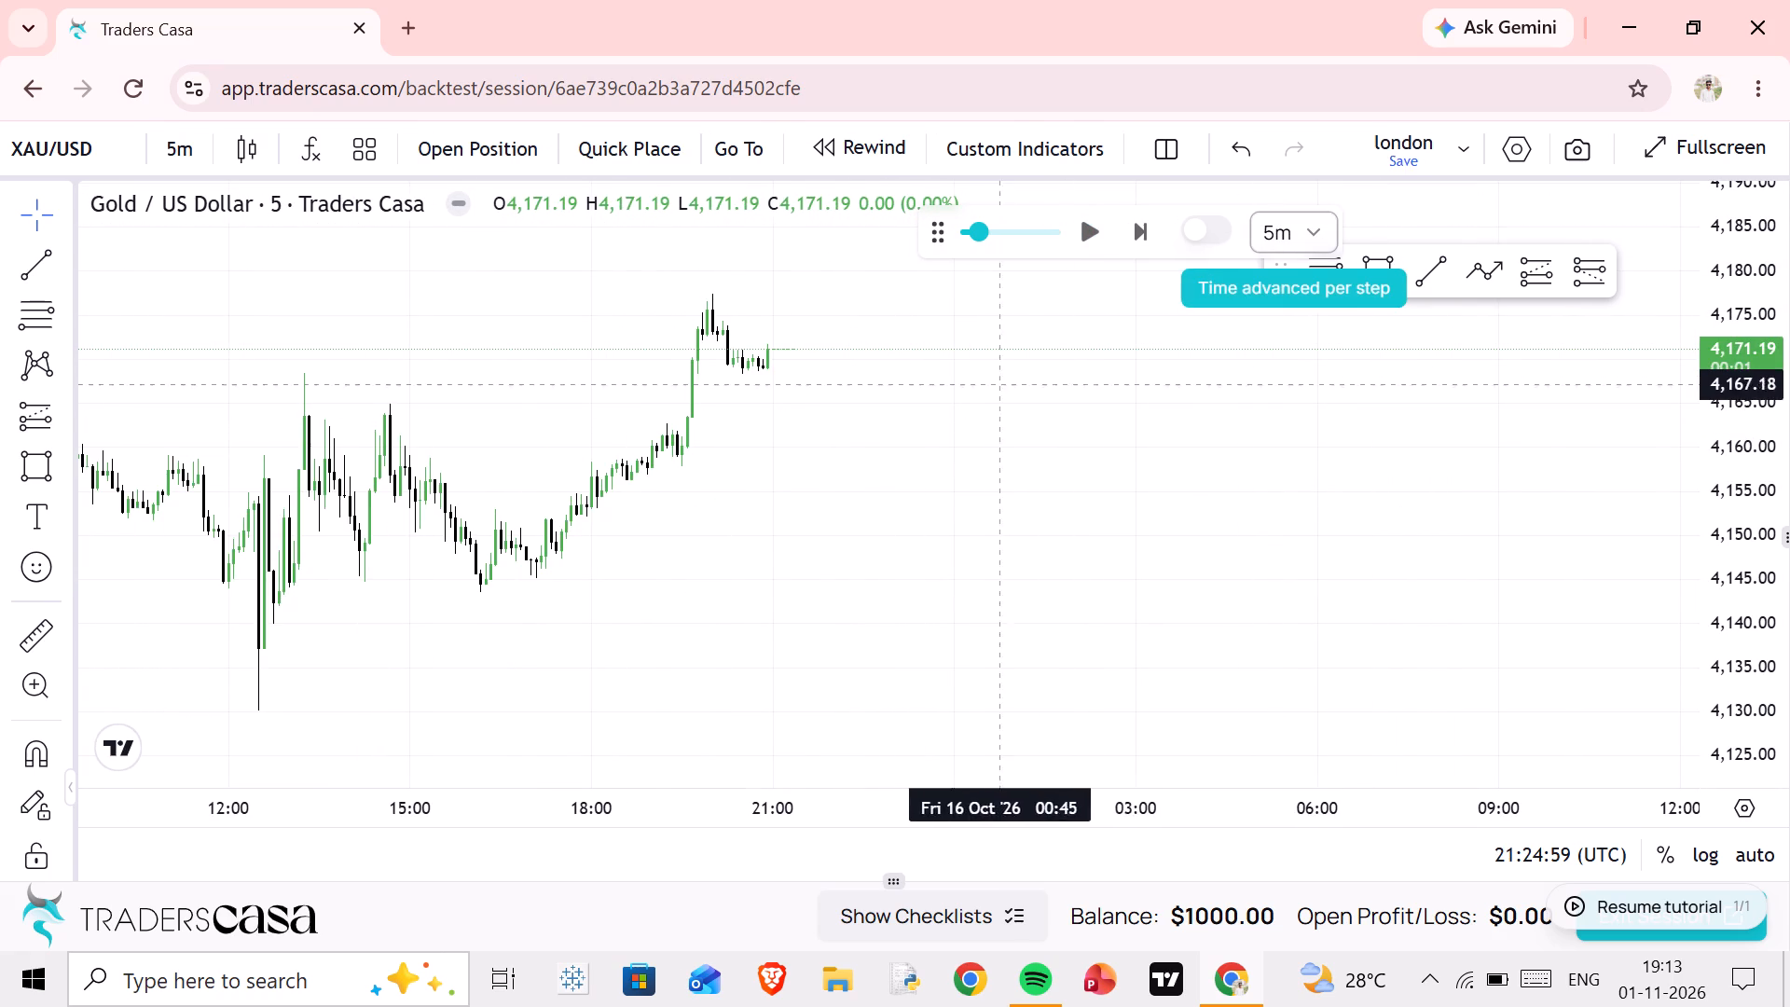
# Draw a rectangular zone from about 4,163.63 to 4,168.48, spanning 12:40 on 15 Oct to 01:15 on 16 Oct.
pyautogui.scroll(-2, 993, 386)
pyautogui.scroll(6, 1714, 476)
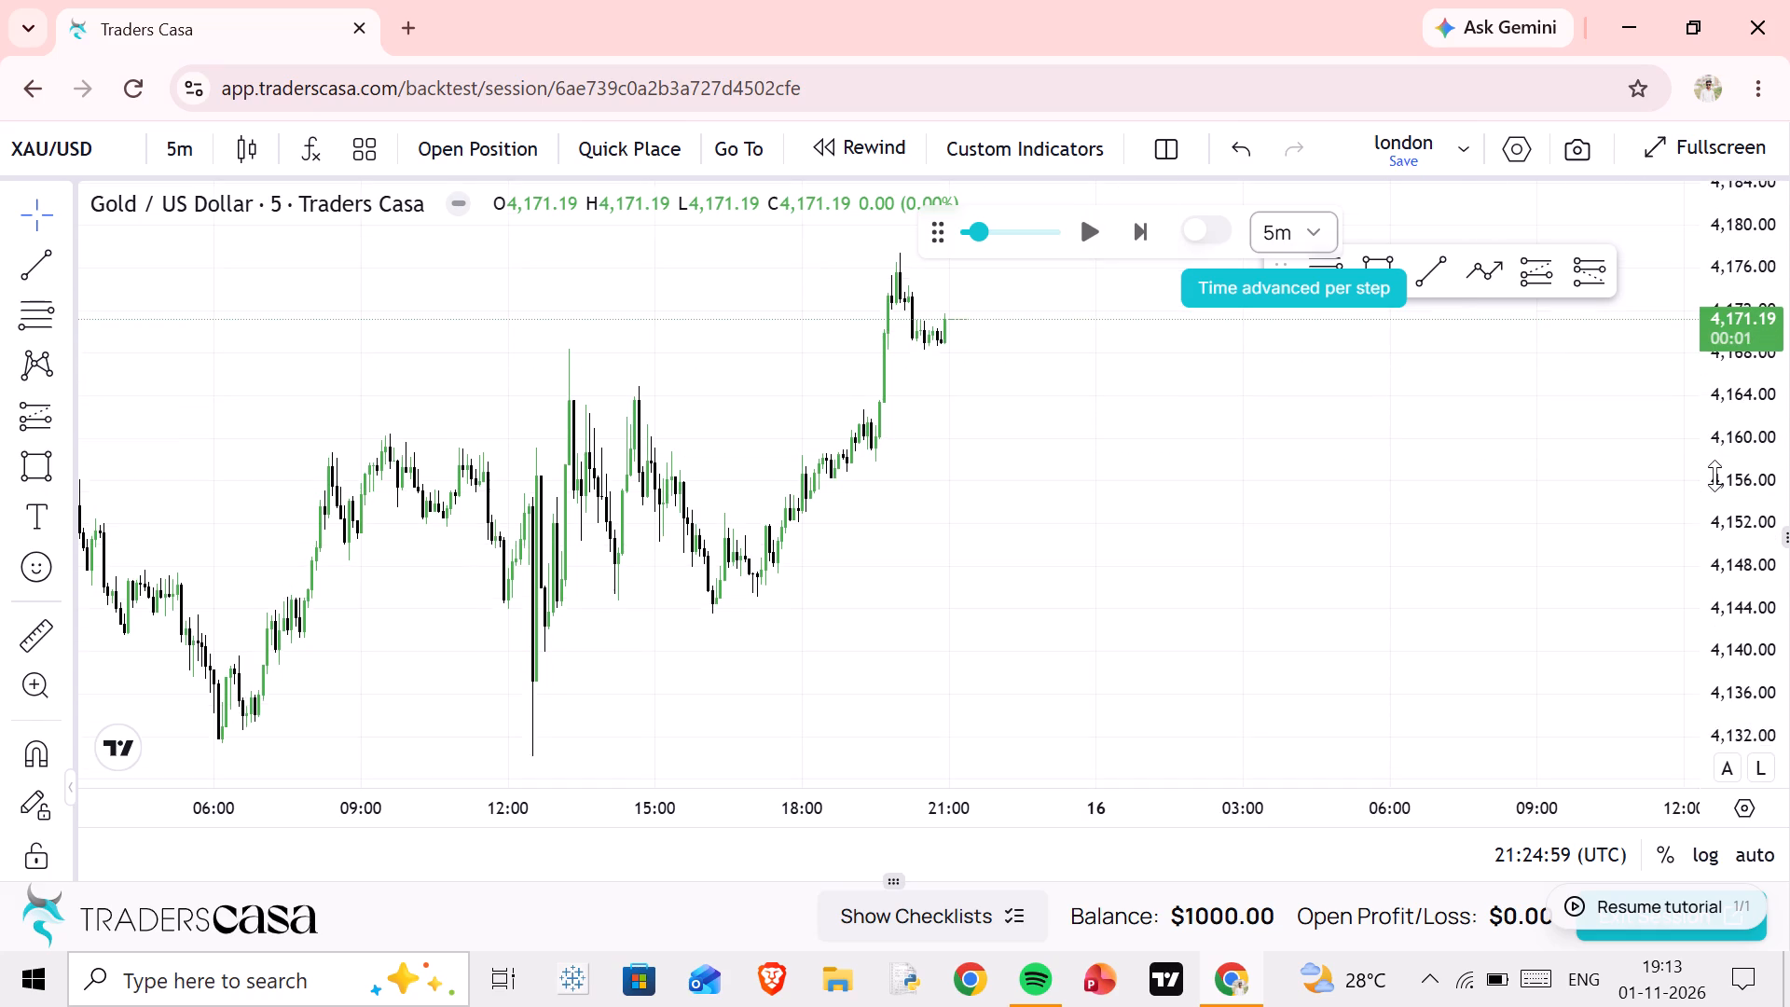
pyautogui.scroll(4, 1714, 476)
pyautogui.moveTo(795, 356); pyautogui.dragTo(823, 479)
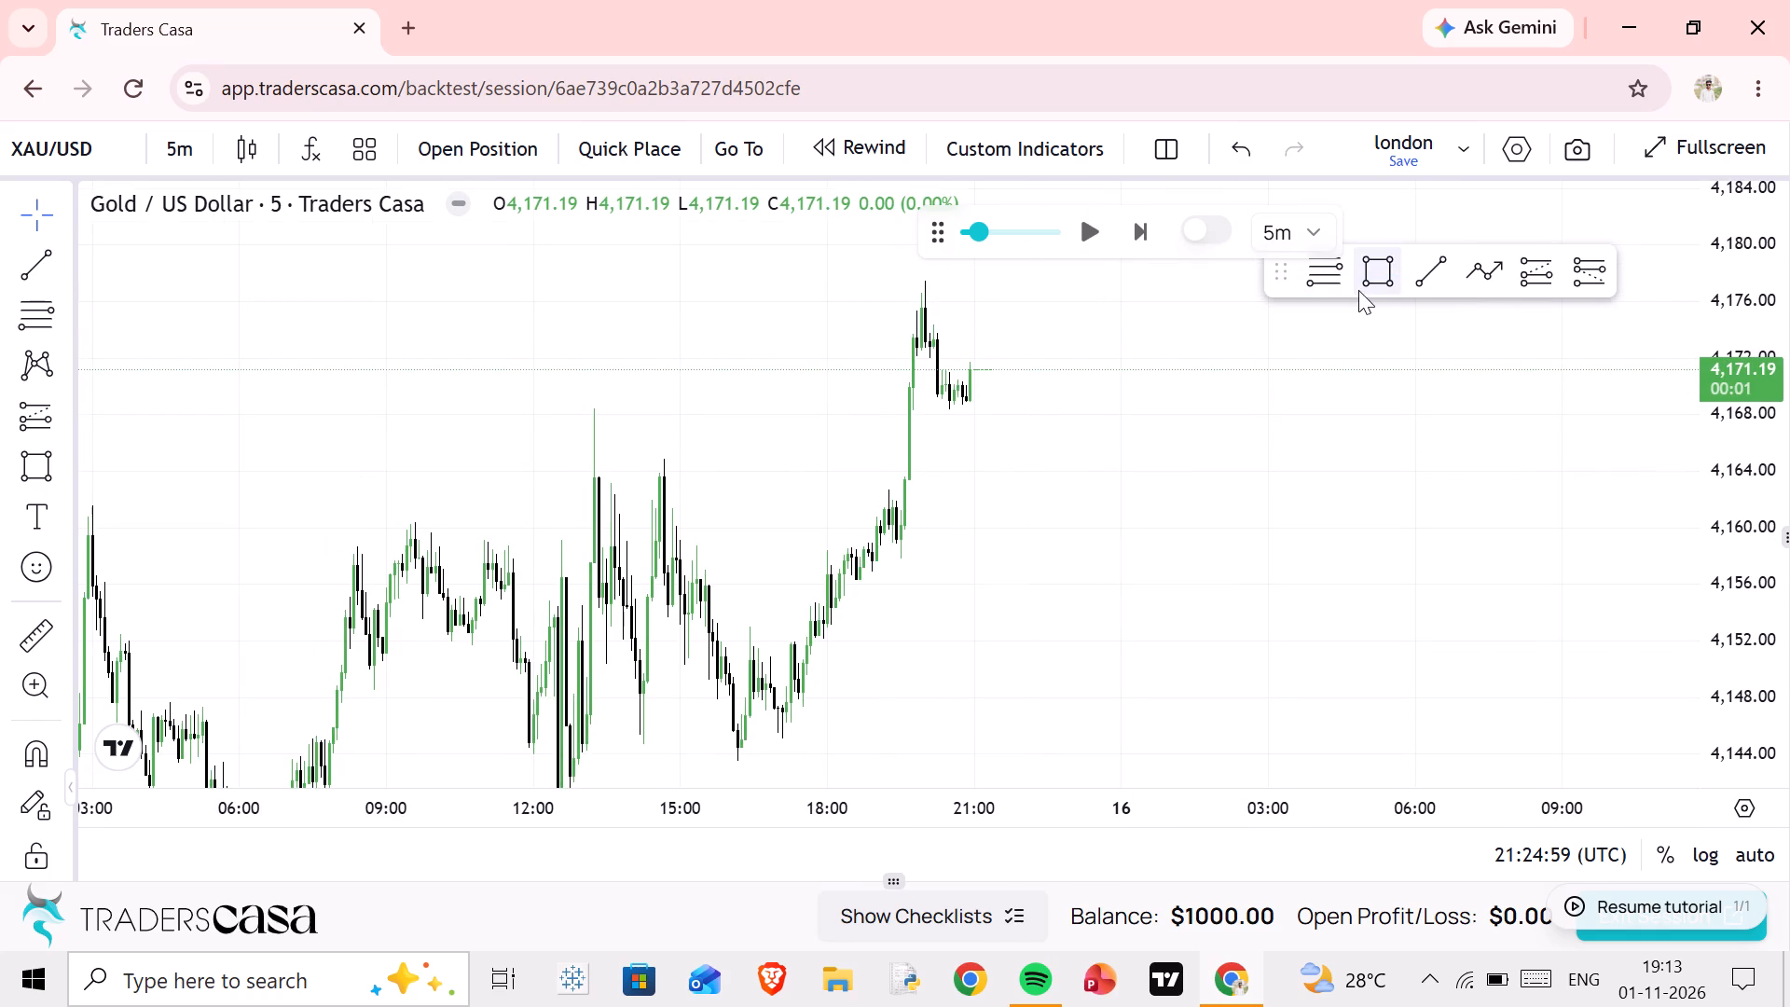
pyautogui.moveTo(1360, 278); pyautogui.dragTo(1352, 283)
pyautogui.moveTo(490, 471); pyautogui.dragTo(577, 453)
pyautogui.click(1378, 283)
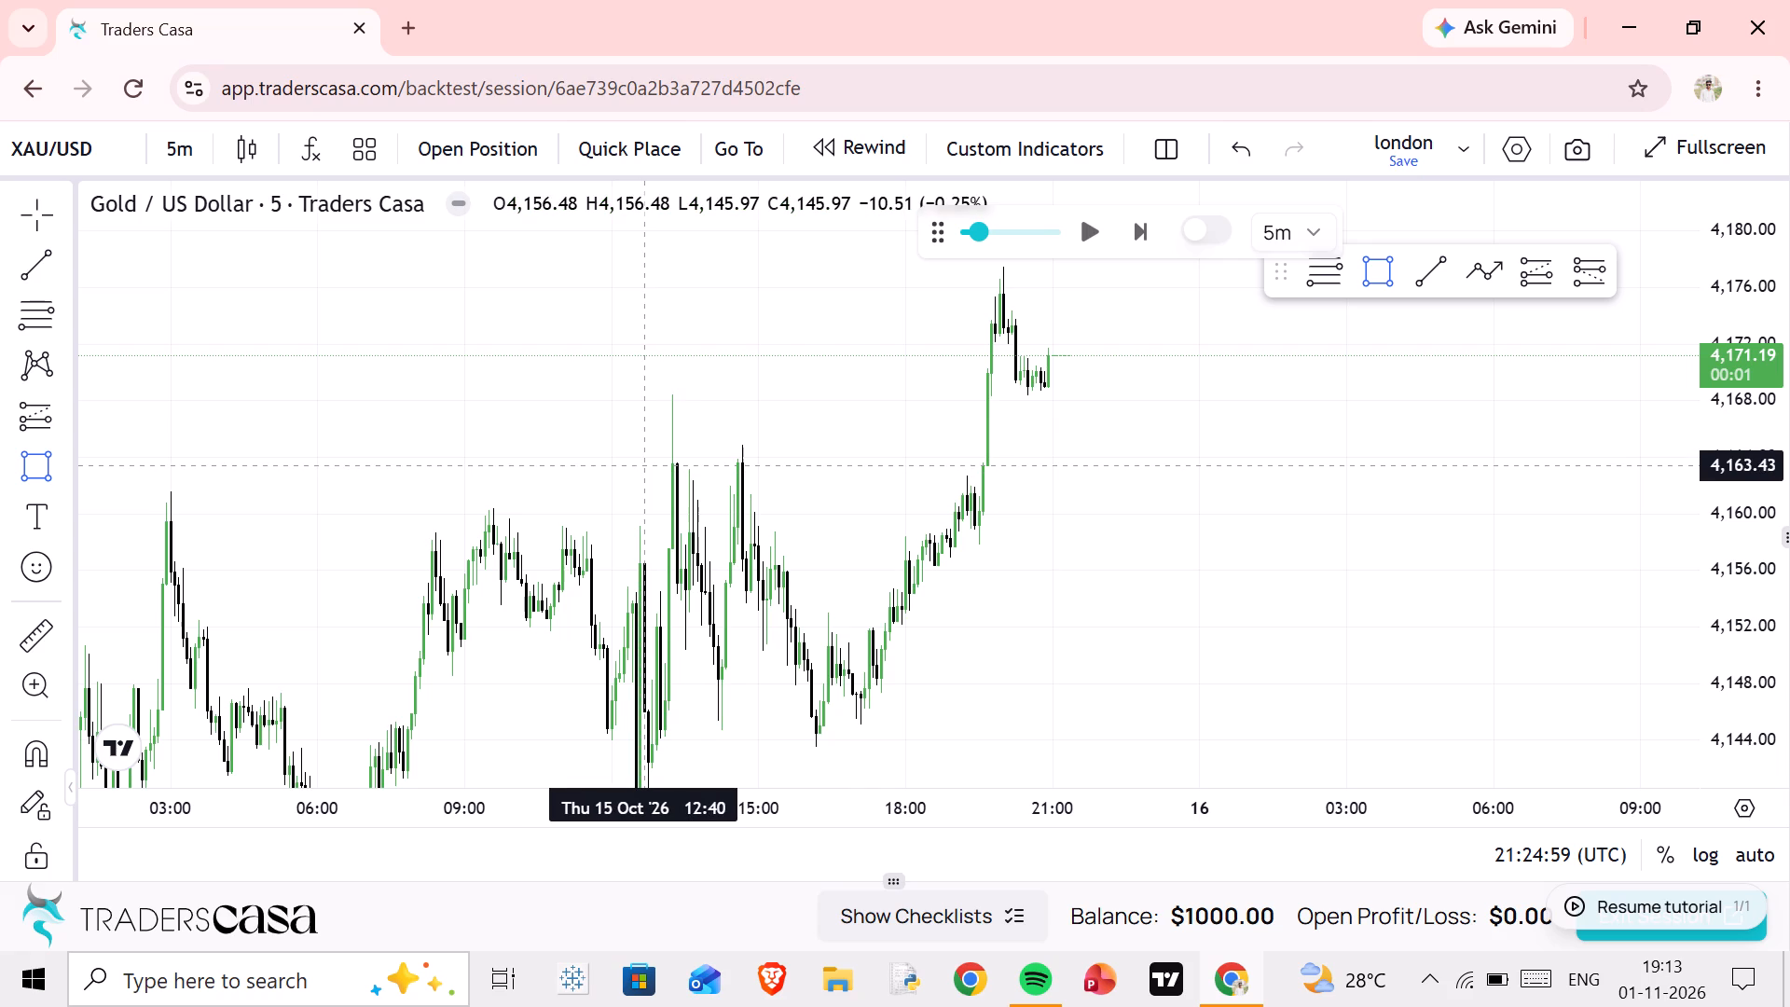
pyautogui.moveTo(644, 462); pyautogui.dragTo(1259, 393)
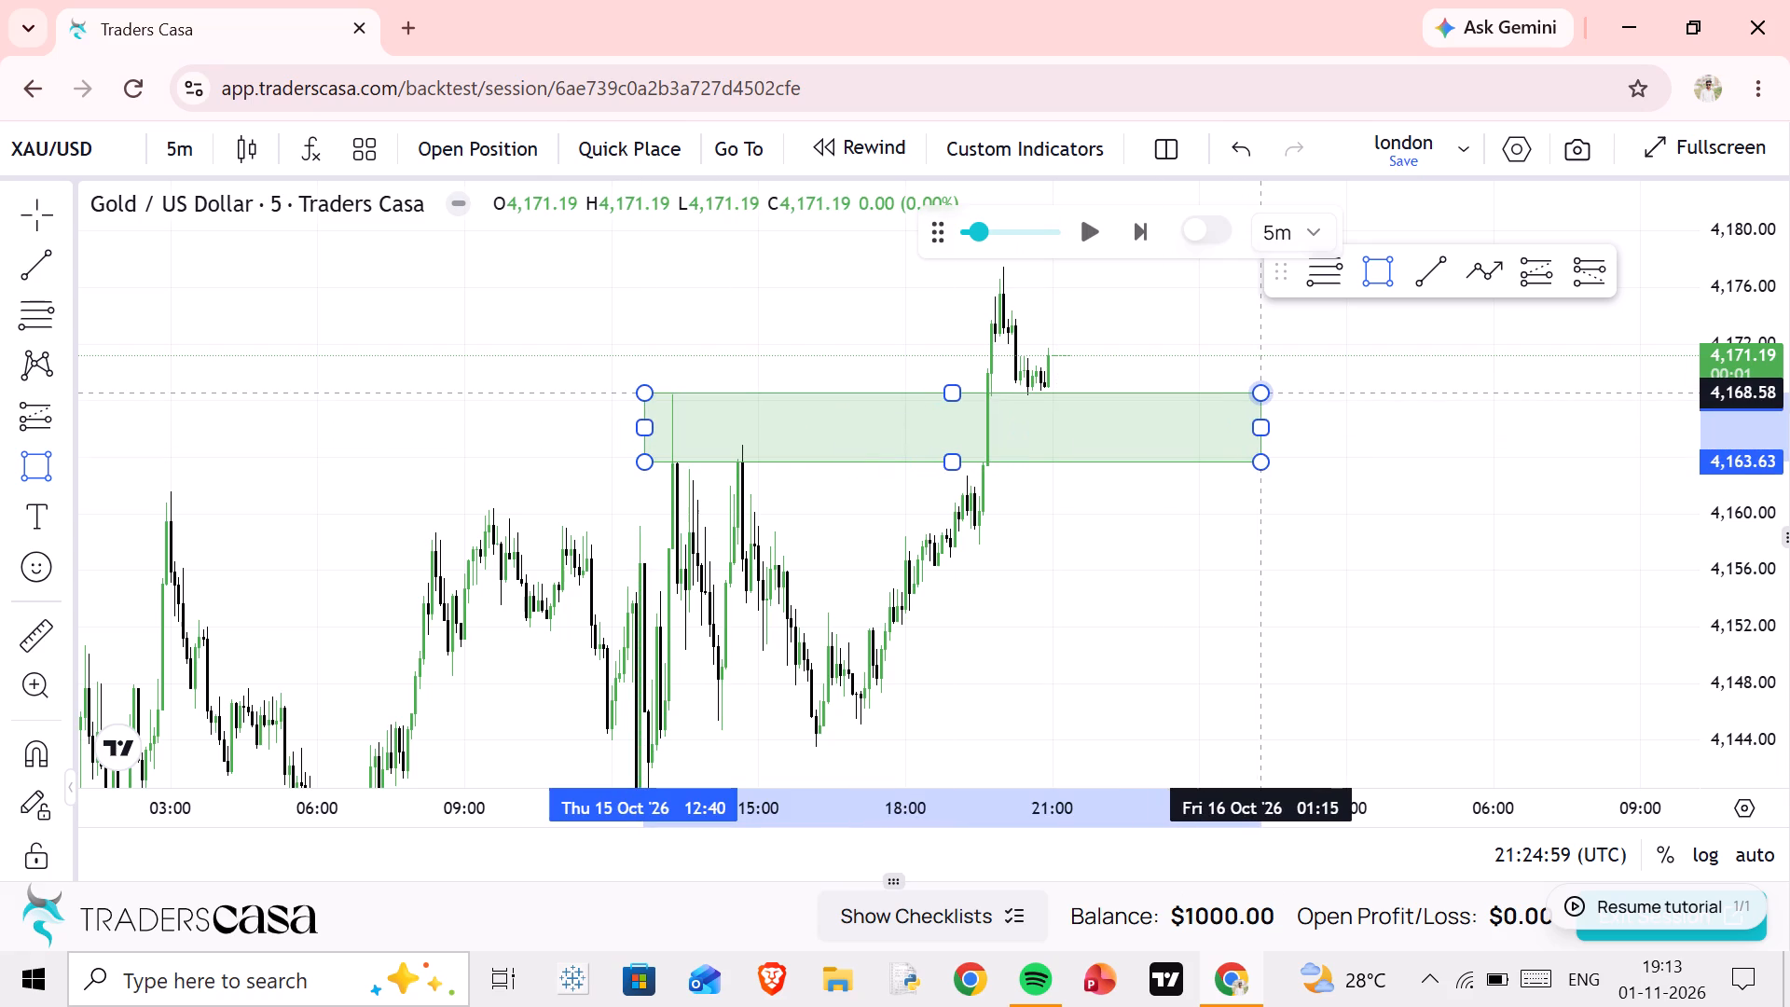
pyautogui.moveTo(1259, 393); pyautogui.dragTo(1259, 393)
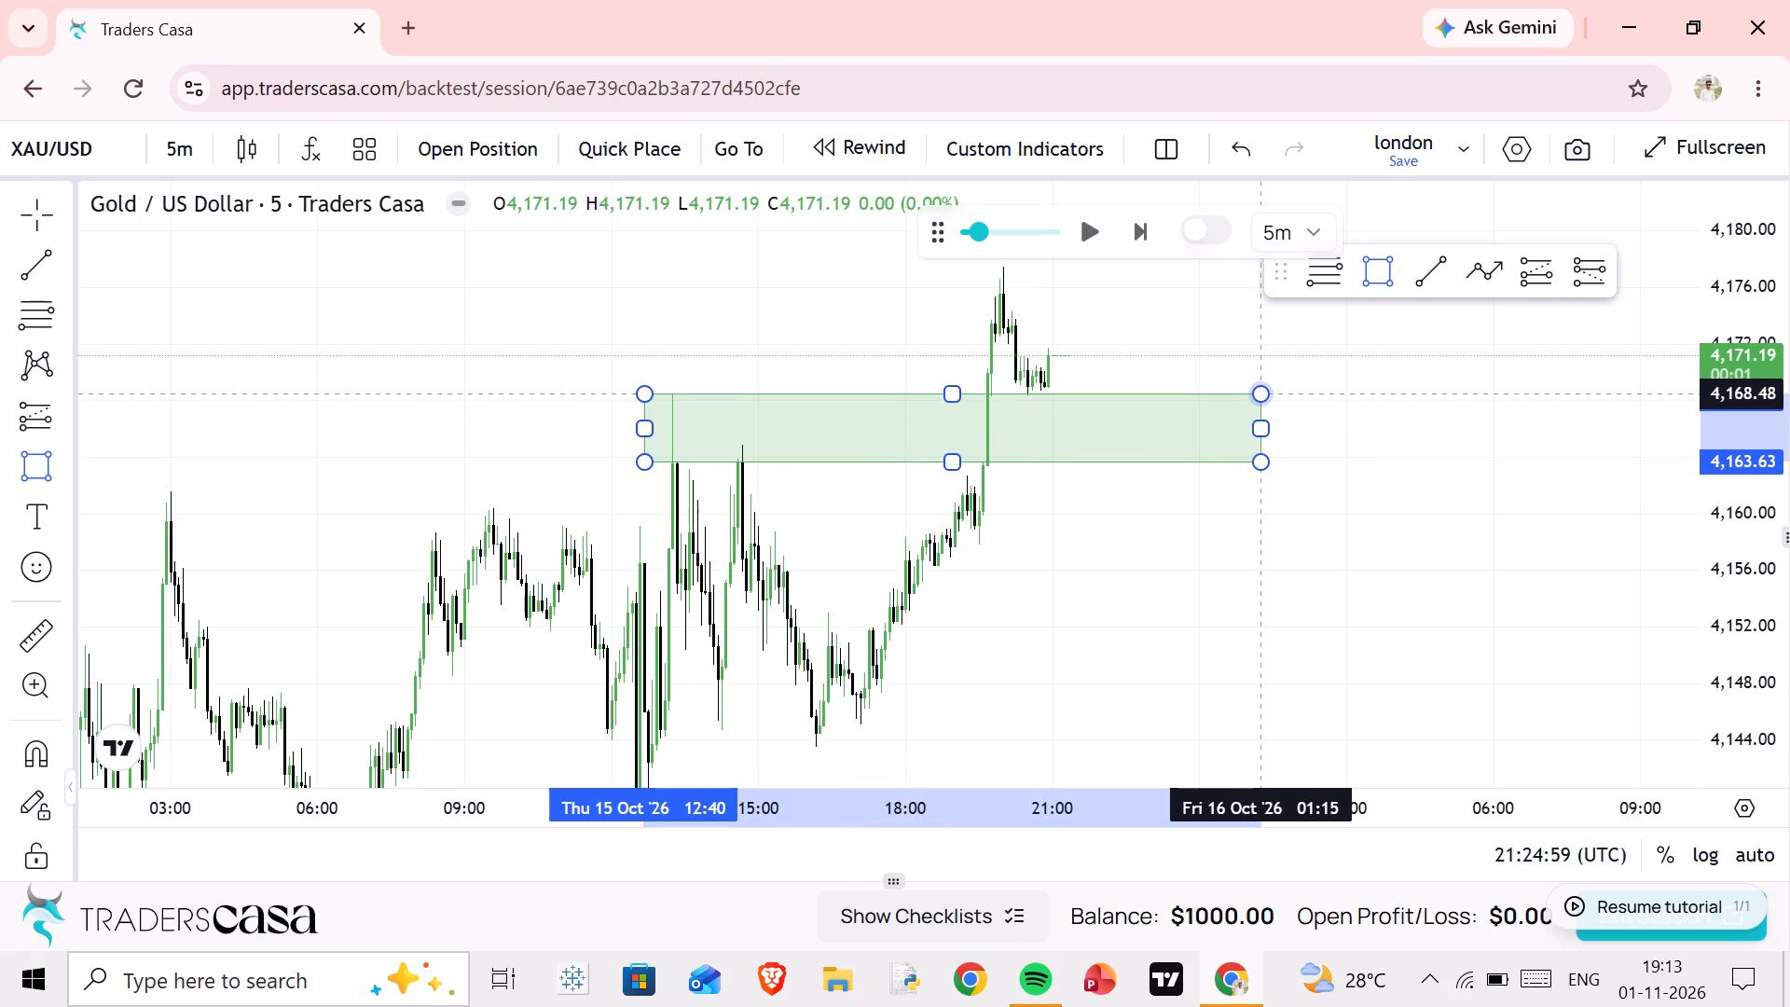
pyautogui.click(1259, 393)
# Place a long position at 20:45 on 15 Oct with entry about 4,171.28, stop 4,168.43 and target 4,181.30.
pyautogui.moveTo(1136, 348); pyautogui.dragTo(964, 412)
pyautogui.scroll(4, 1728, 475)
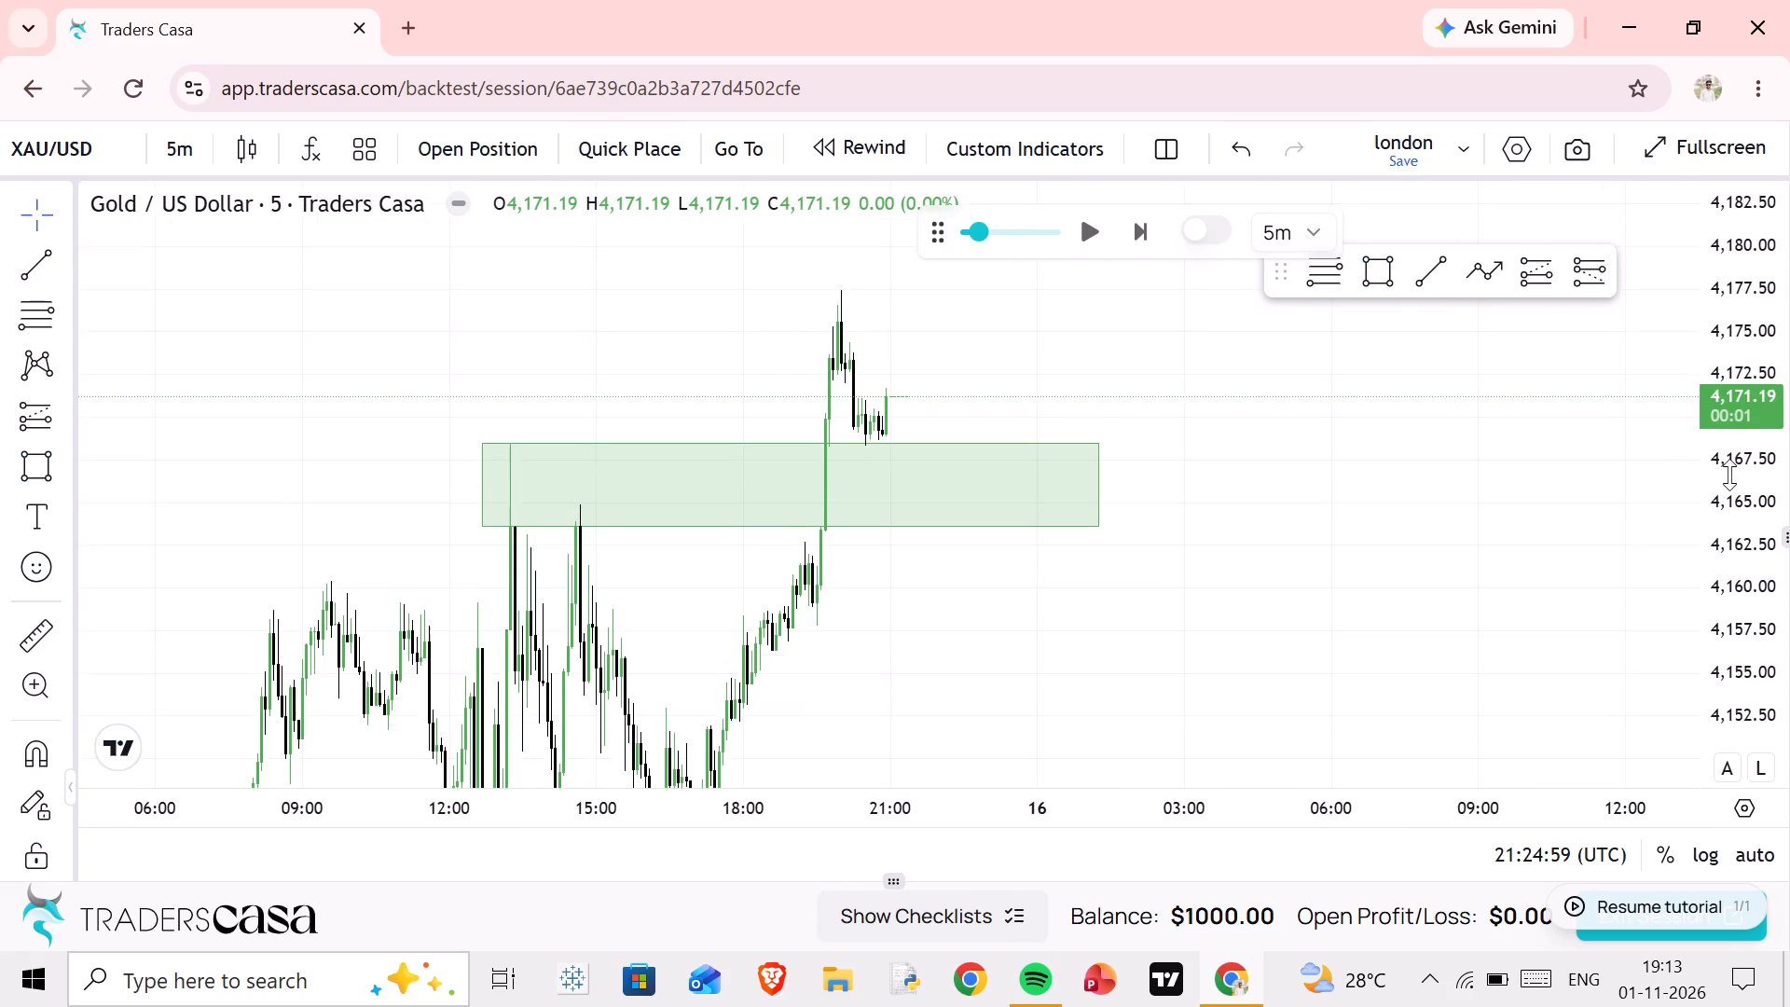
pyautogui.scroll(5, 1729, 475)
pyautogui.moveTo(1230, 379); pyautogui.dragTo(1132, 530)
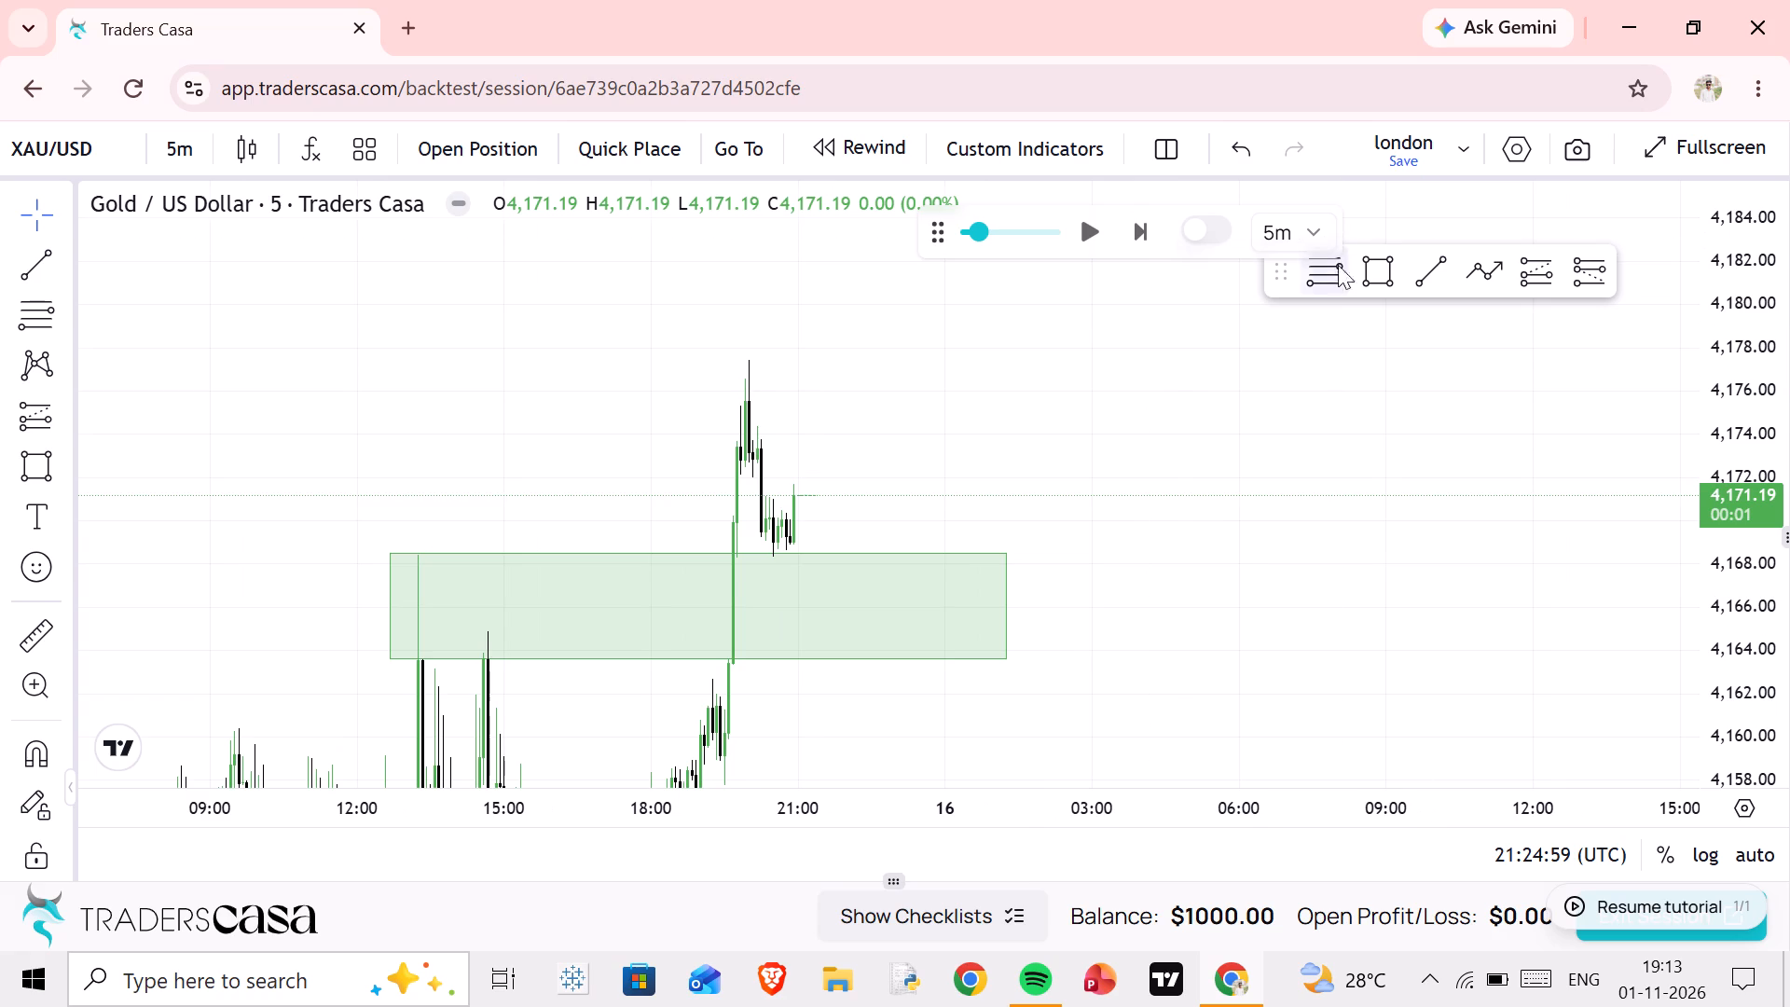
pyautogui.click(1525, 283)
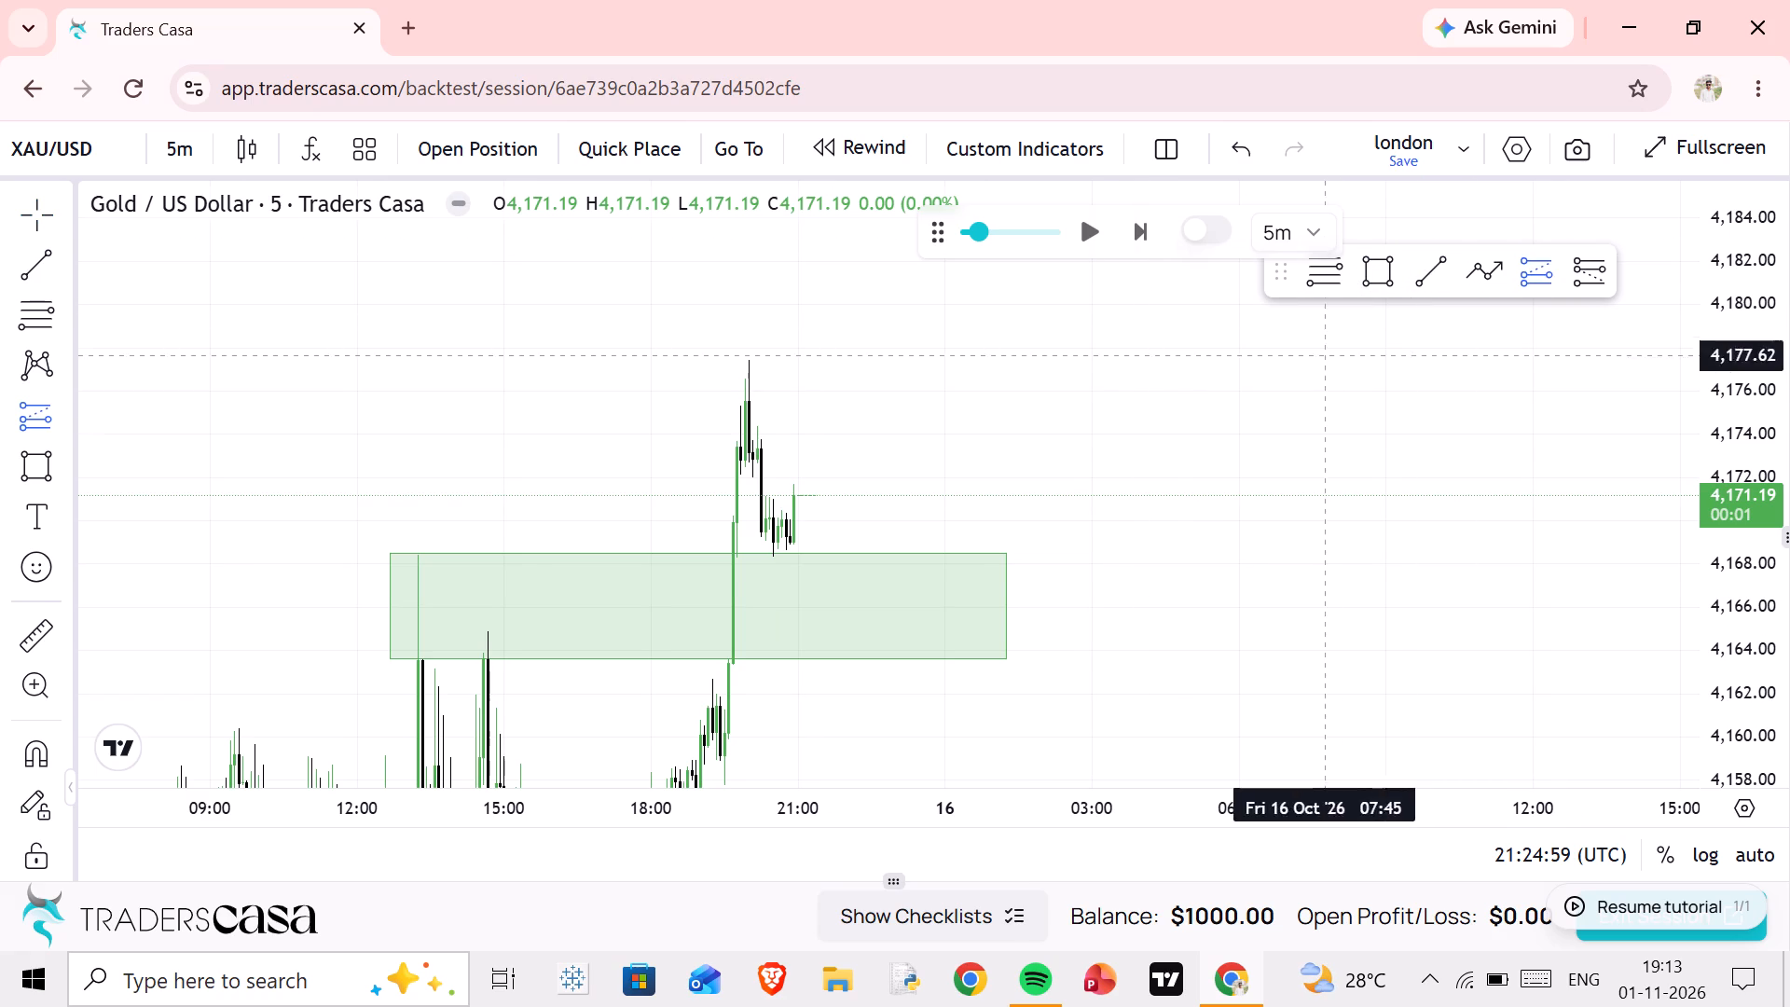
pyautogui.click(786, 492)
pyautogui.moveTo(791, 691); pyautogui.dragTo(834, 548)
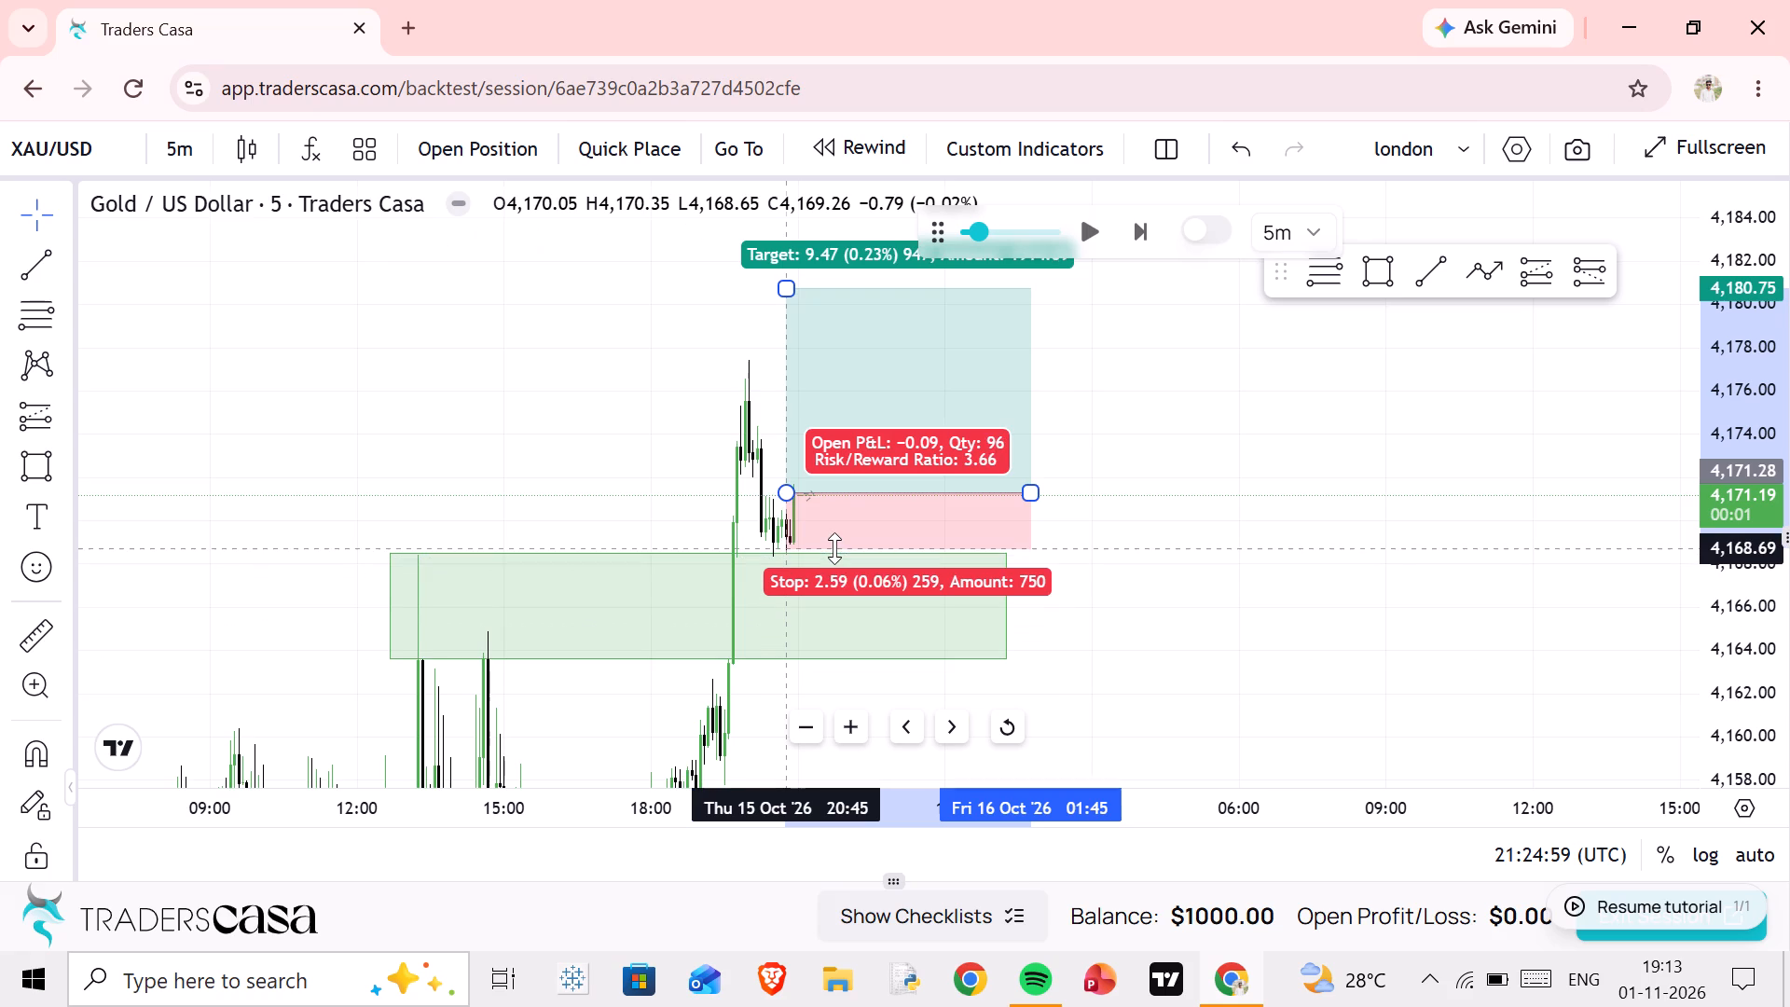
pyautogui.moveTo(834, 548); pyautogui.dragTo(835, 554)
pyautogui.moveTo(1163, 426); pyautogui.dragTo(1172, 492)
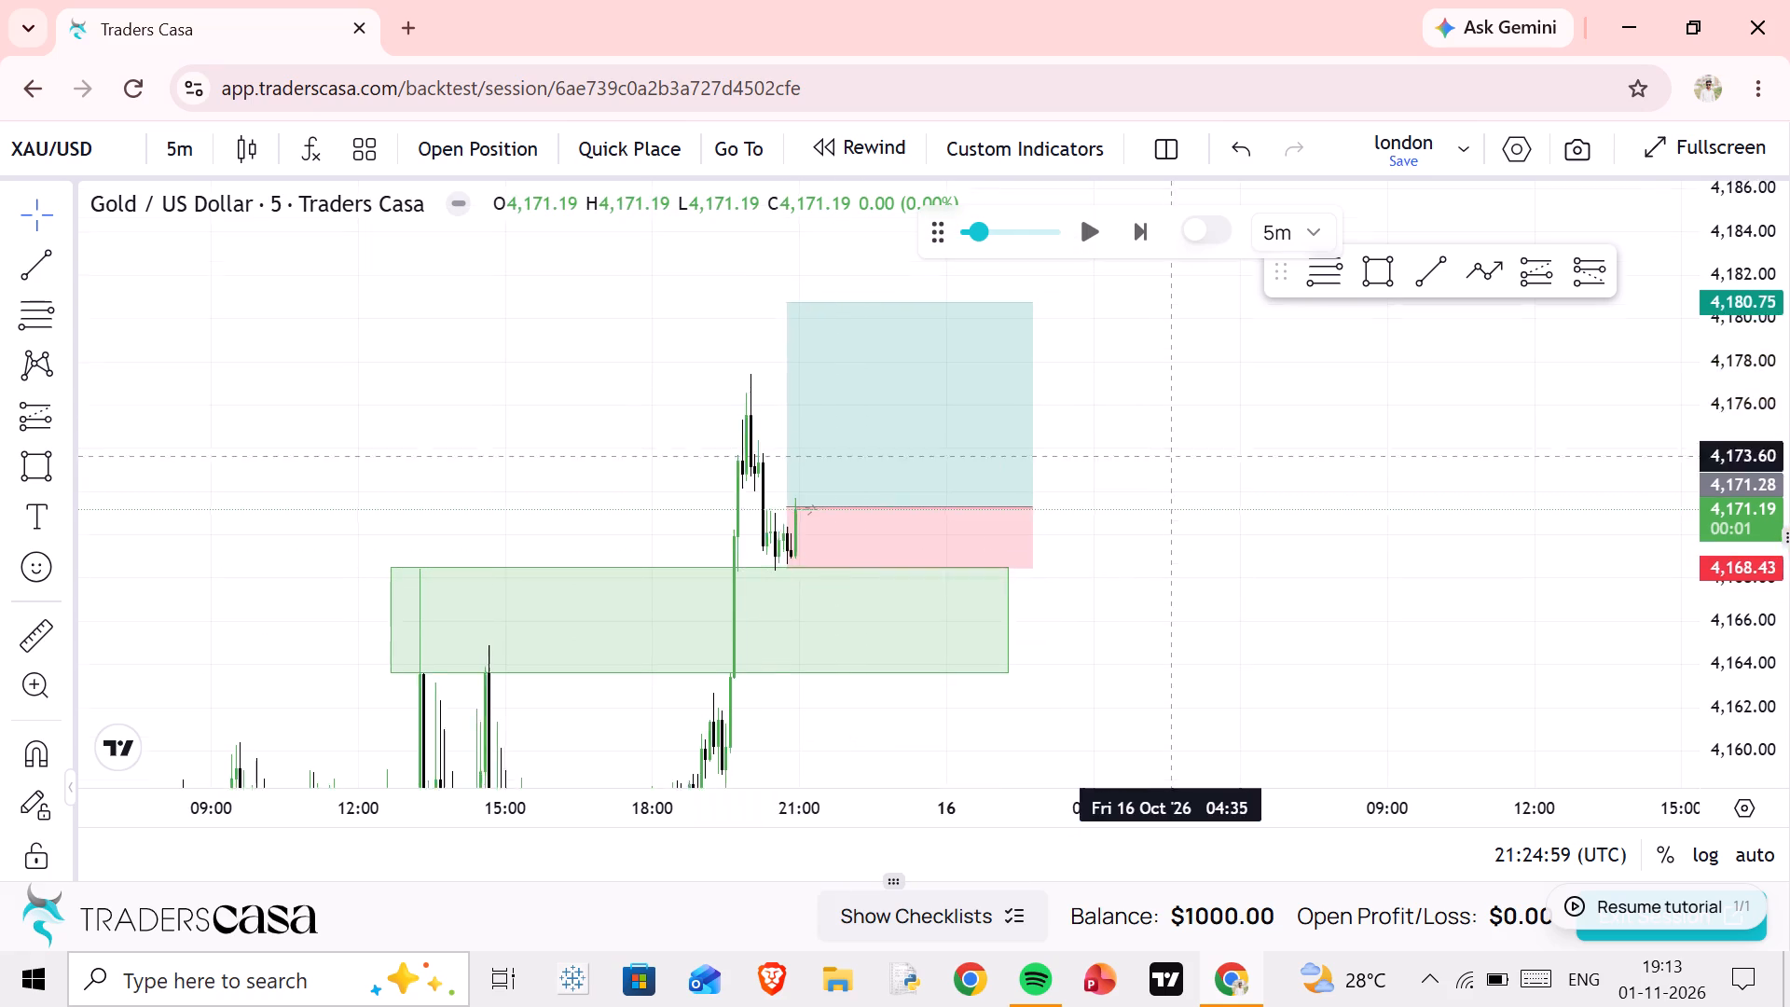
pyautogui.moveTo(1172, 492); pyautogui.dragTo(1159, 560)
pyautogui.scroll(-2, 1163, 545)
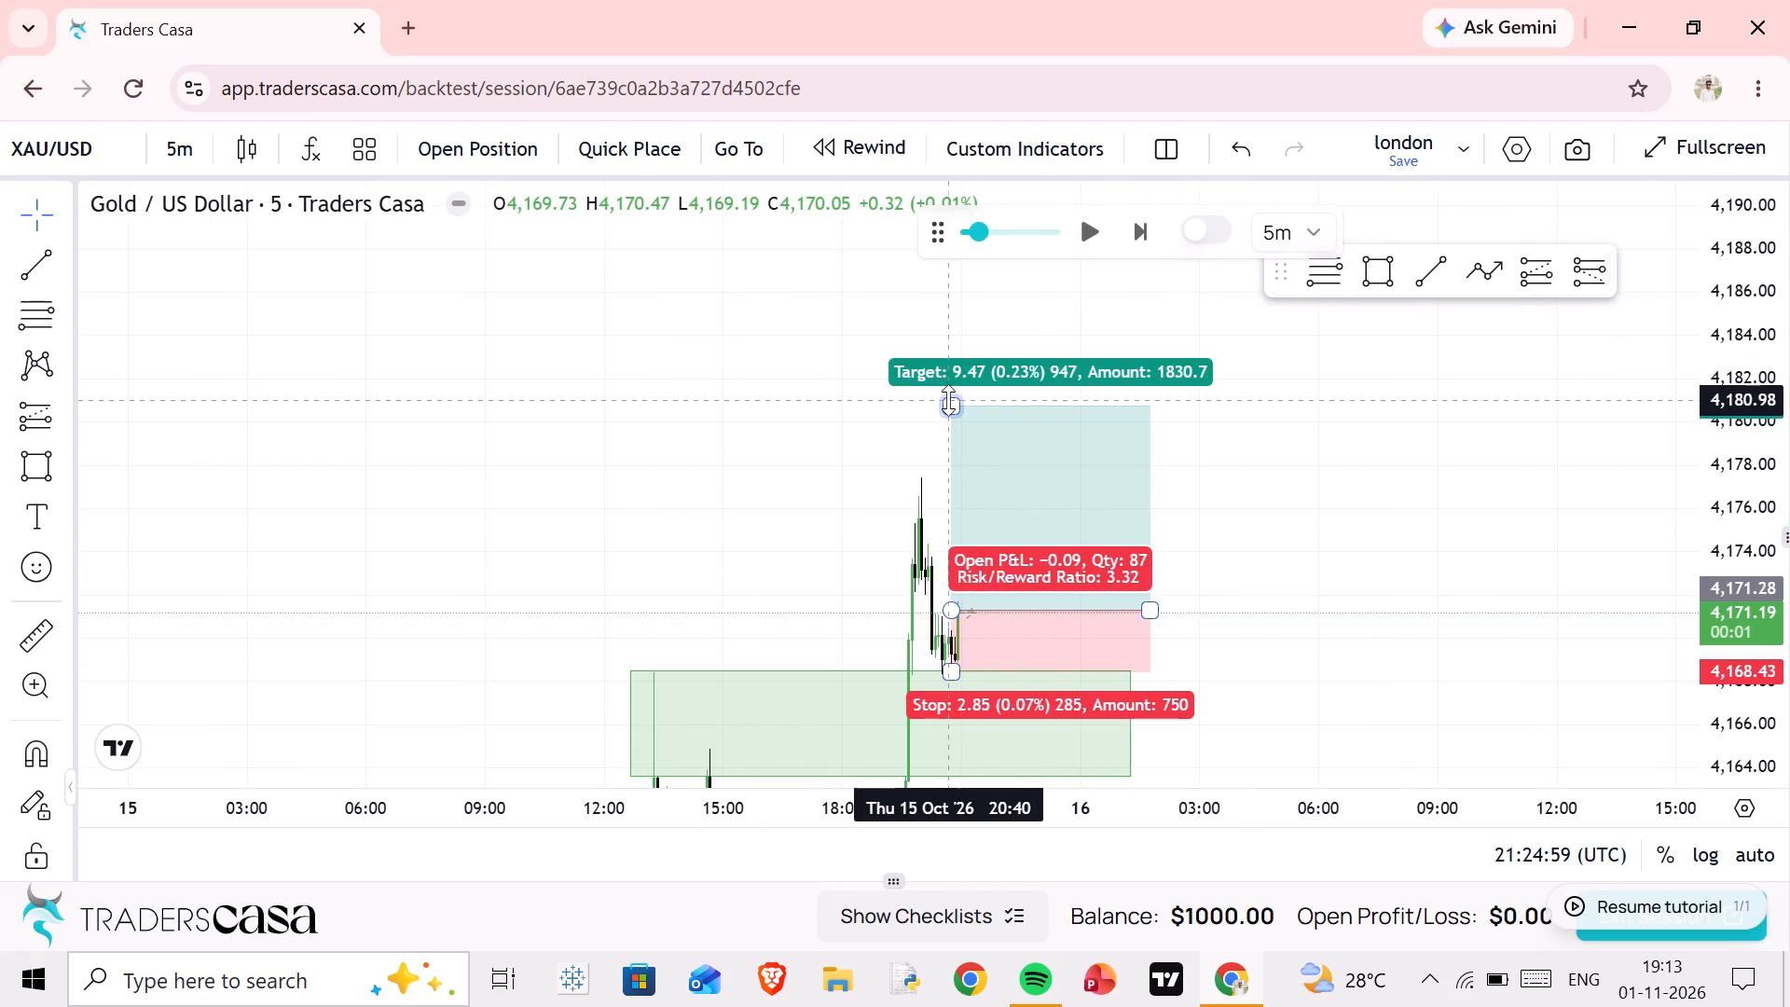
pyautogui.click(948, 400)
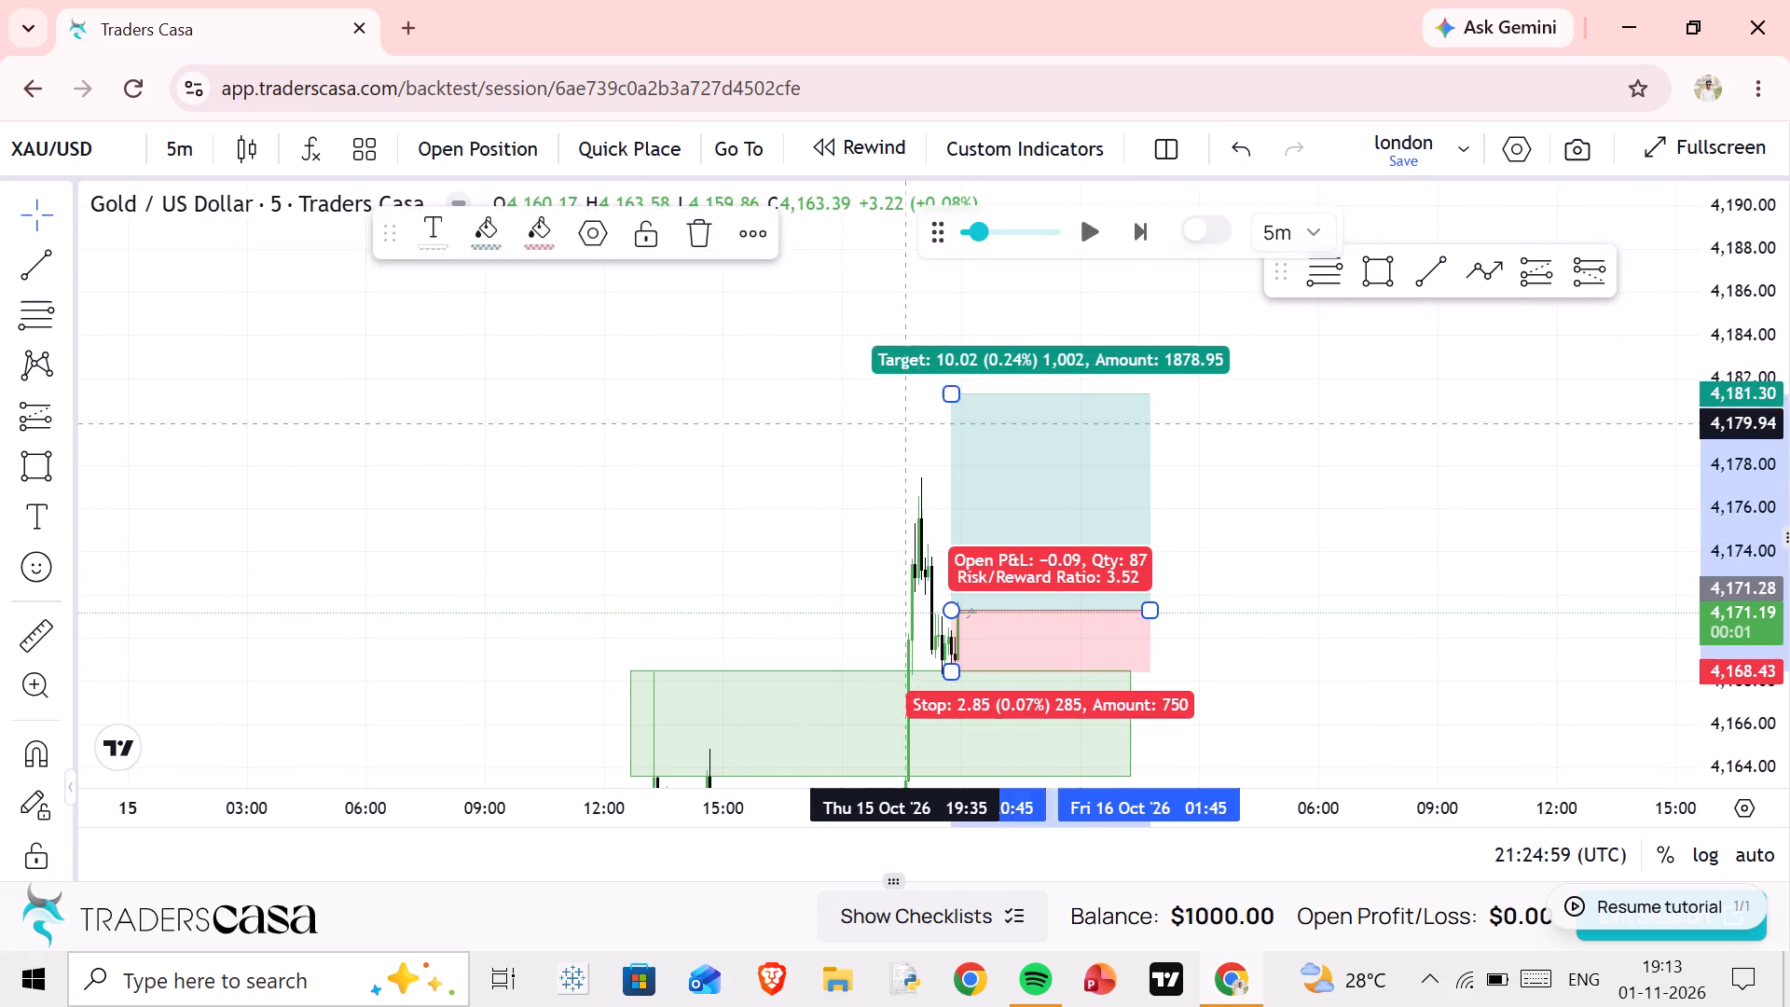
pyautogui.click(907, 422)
# Start the replay in 5-minute steps from 21:25 on 15 Oct.
pyautogui.moveTo(1342, 526); pyautogui.dragTo(1264, 447)
pyautogui.click(1075, 231)
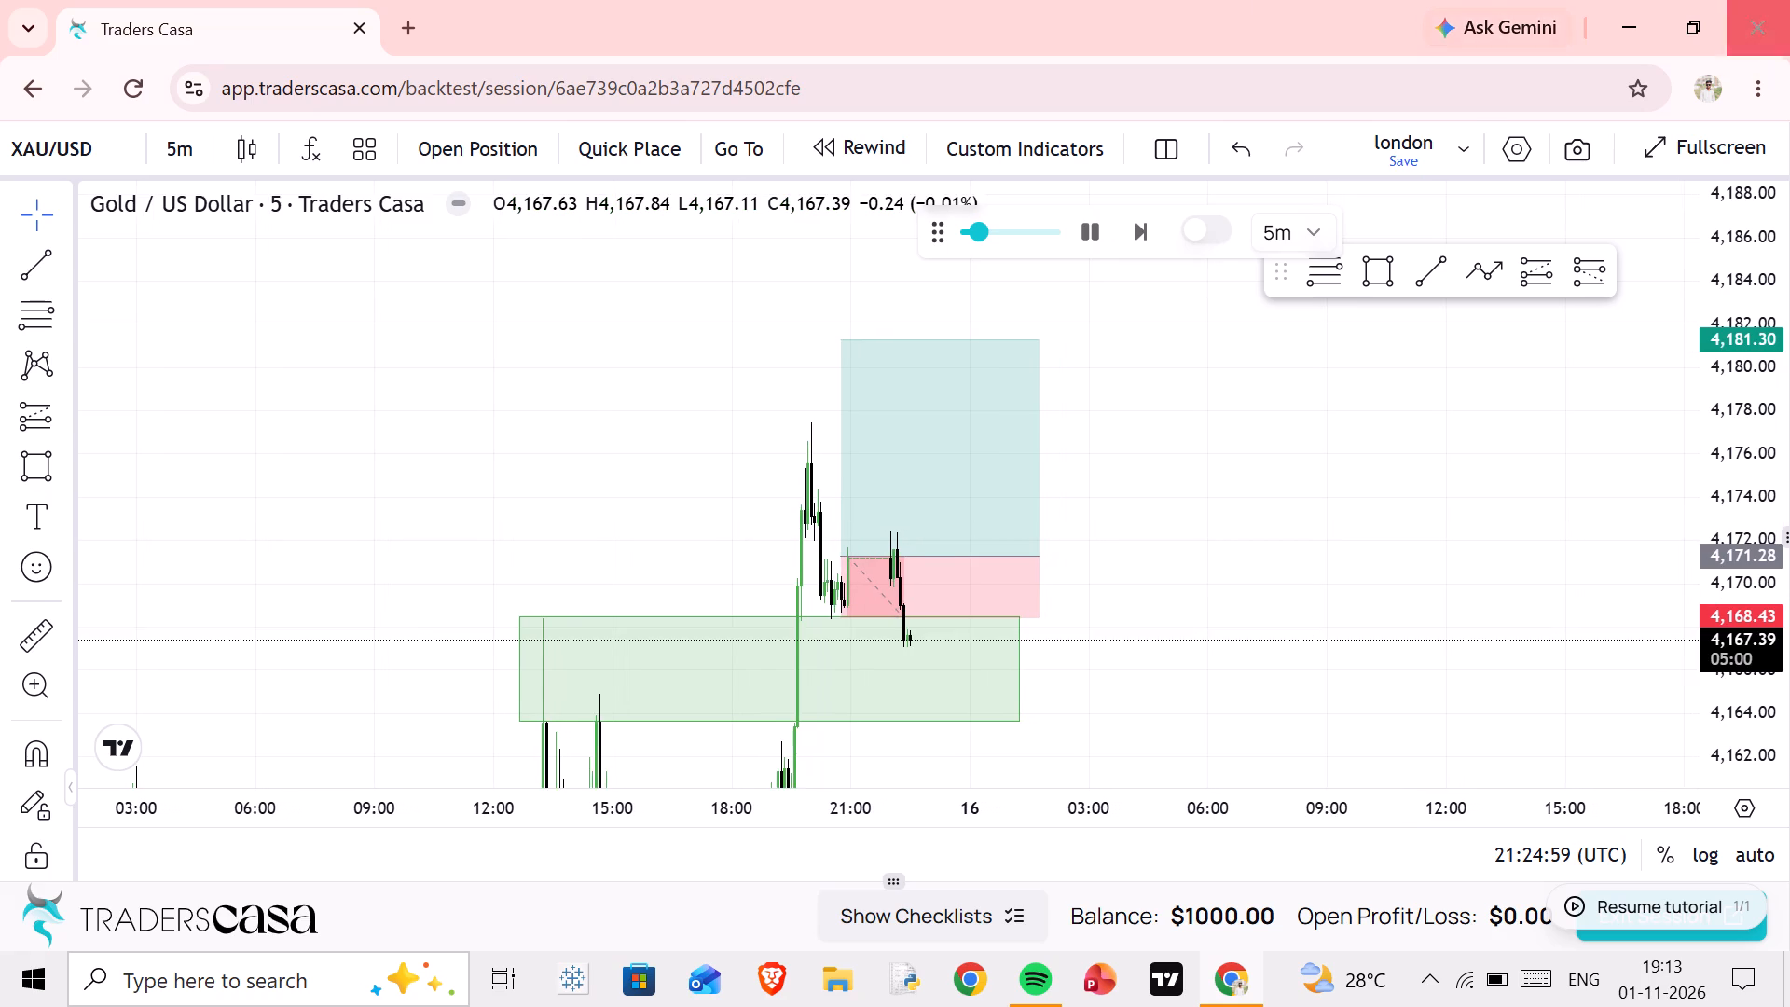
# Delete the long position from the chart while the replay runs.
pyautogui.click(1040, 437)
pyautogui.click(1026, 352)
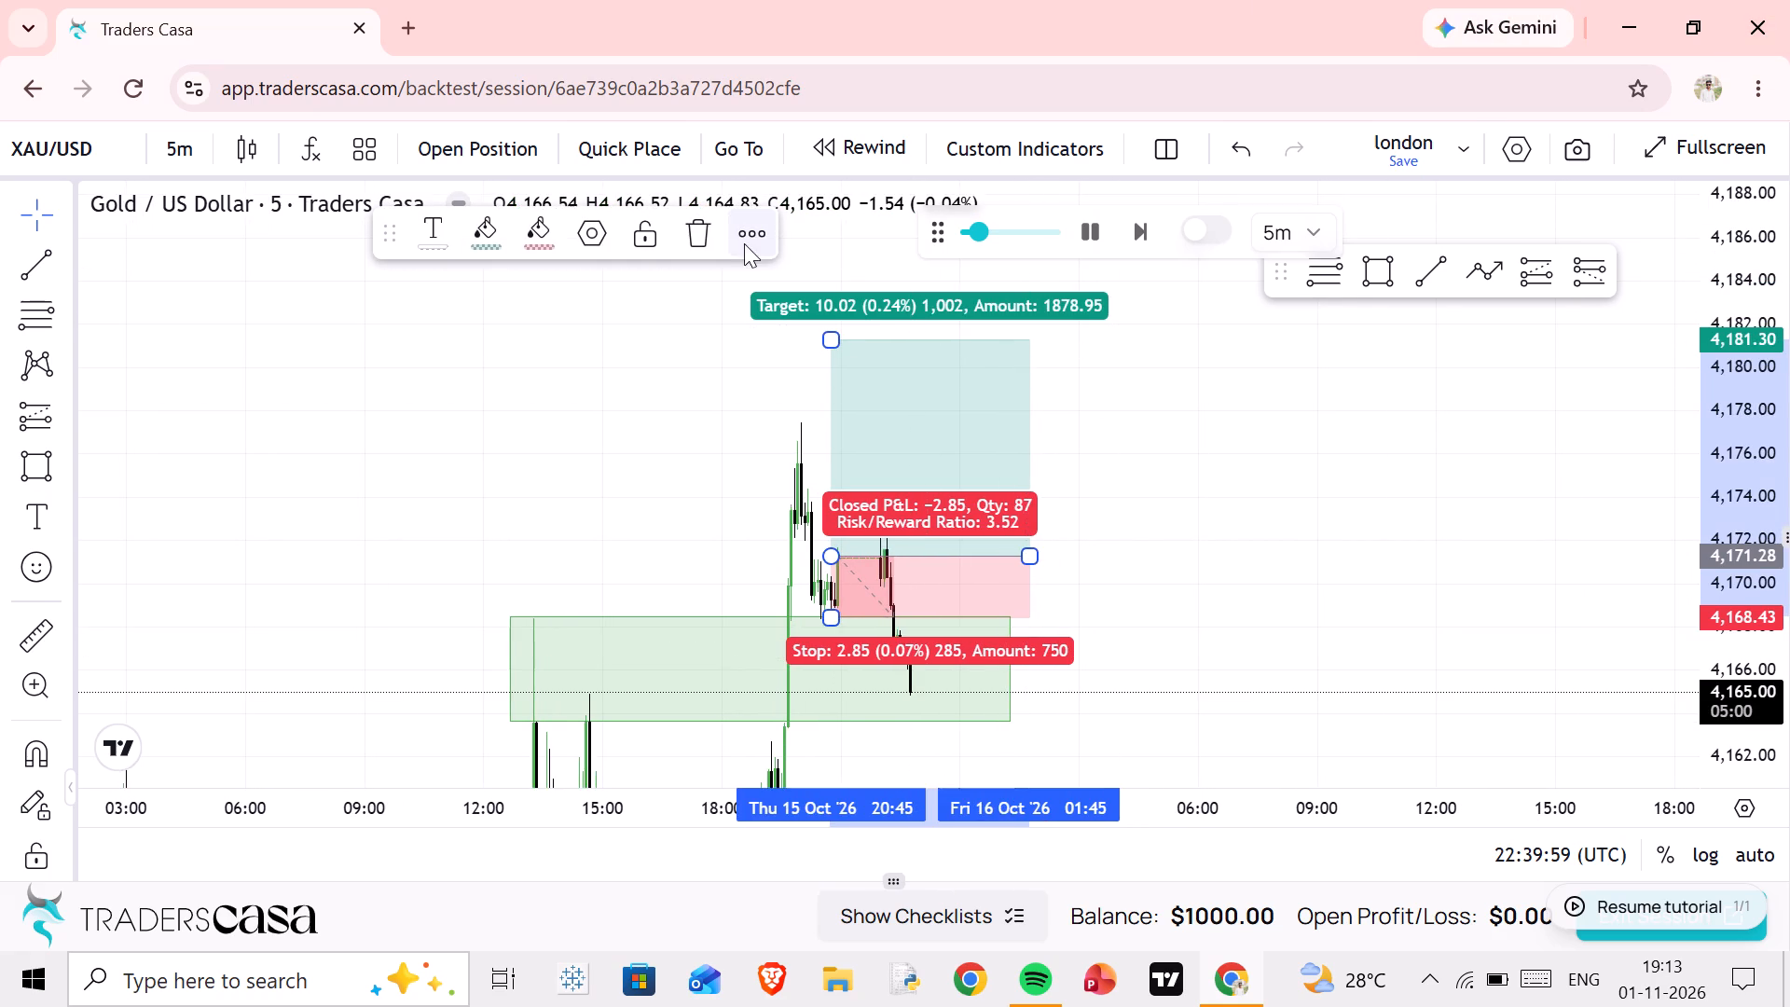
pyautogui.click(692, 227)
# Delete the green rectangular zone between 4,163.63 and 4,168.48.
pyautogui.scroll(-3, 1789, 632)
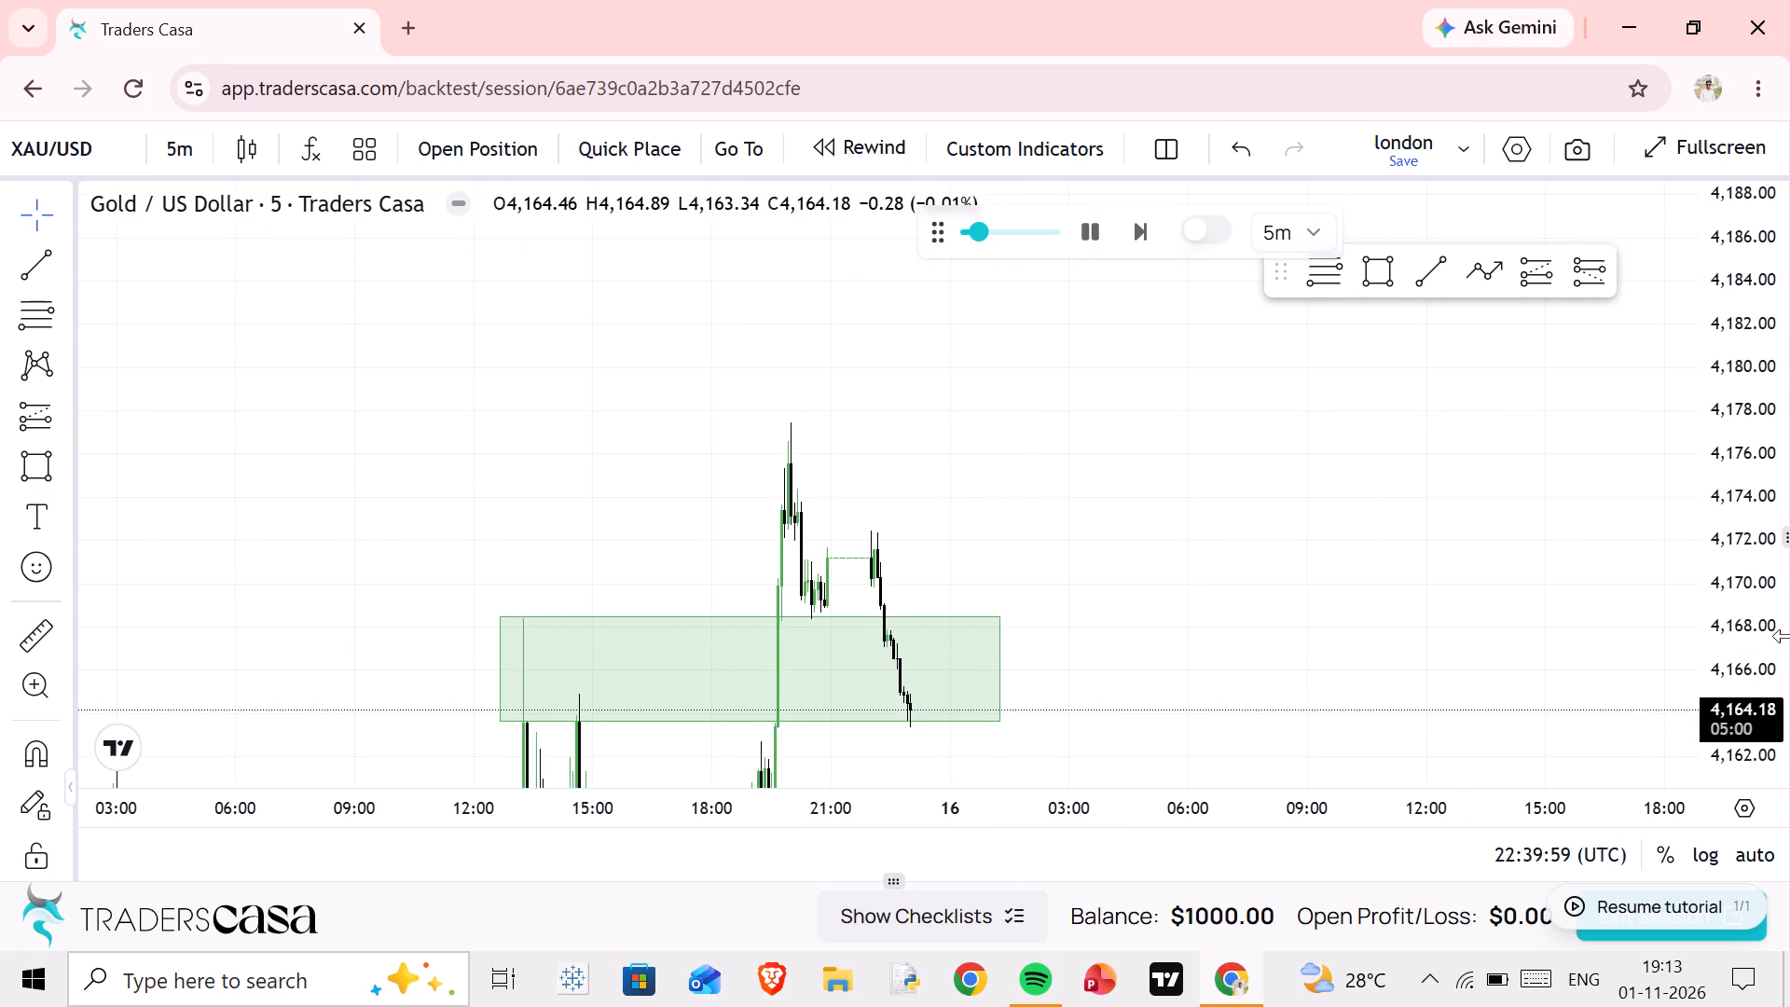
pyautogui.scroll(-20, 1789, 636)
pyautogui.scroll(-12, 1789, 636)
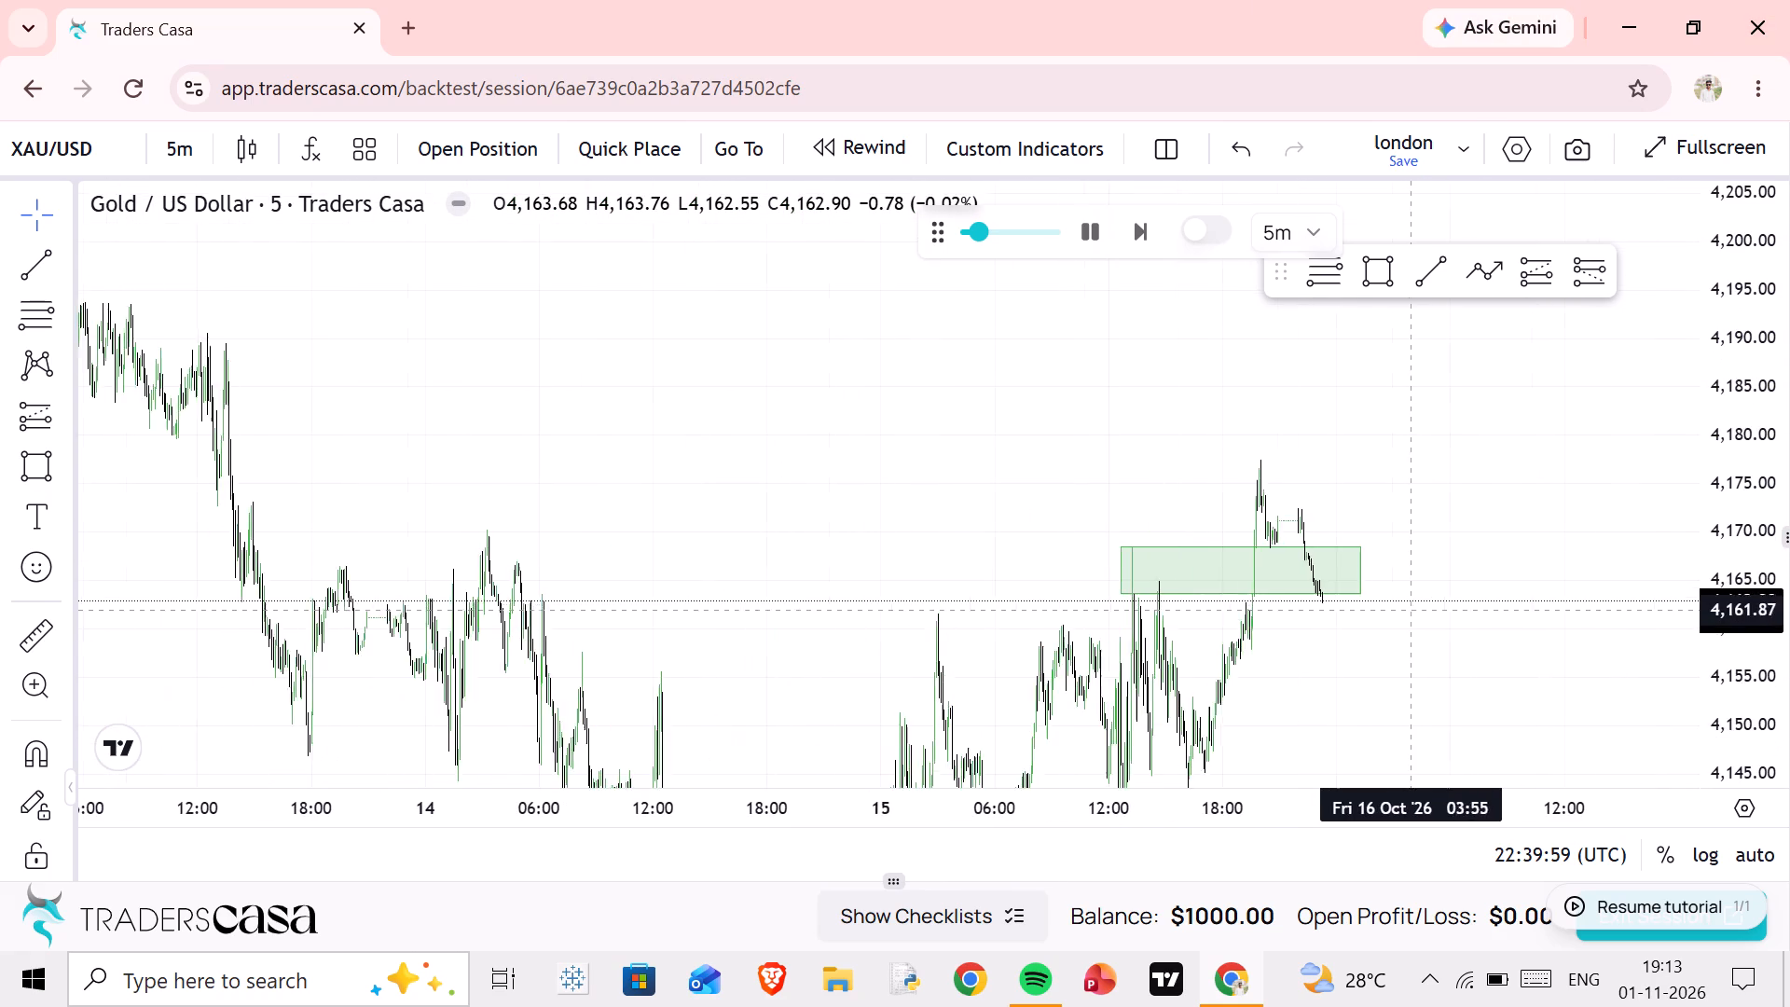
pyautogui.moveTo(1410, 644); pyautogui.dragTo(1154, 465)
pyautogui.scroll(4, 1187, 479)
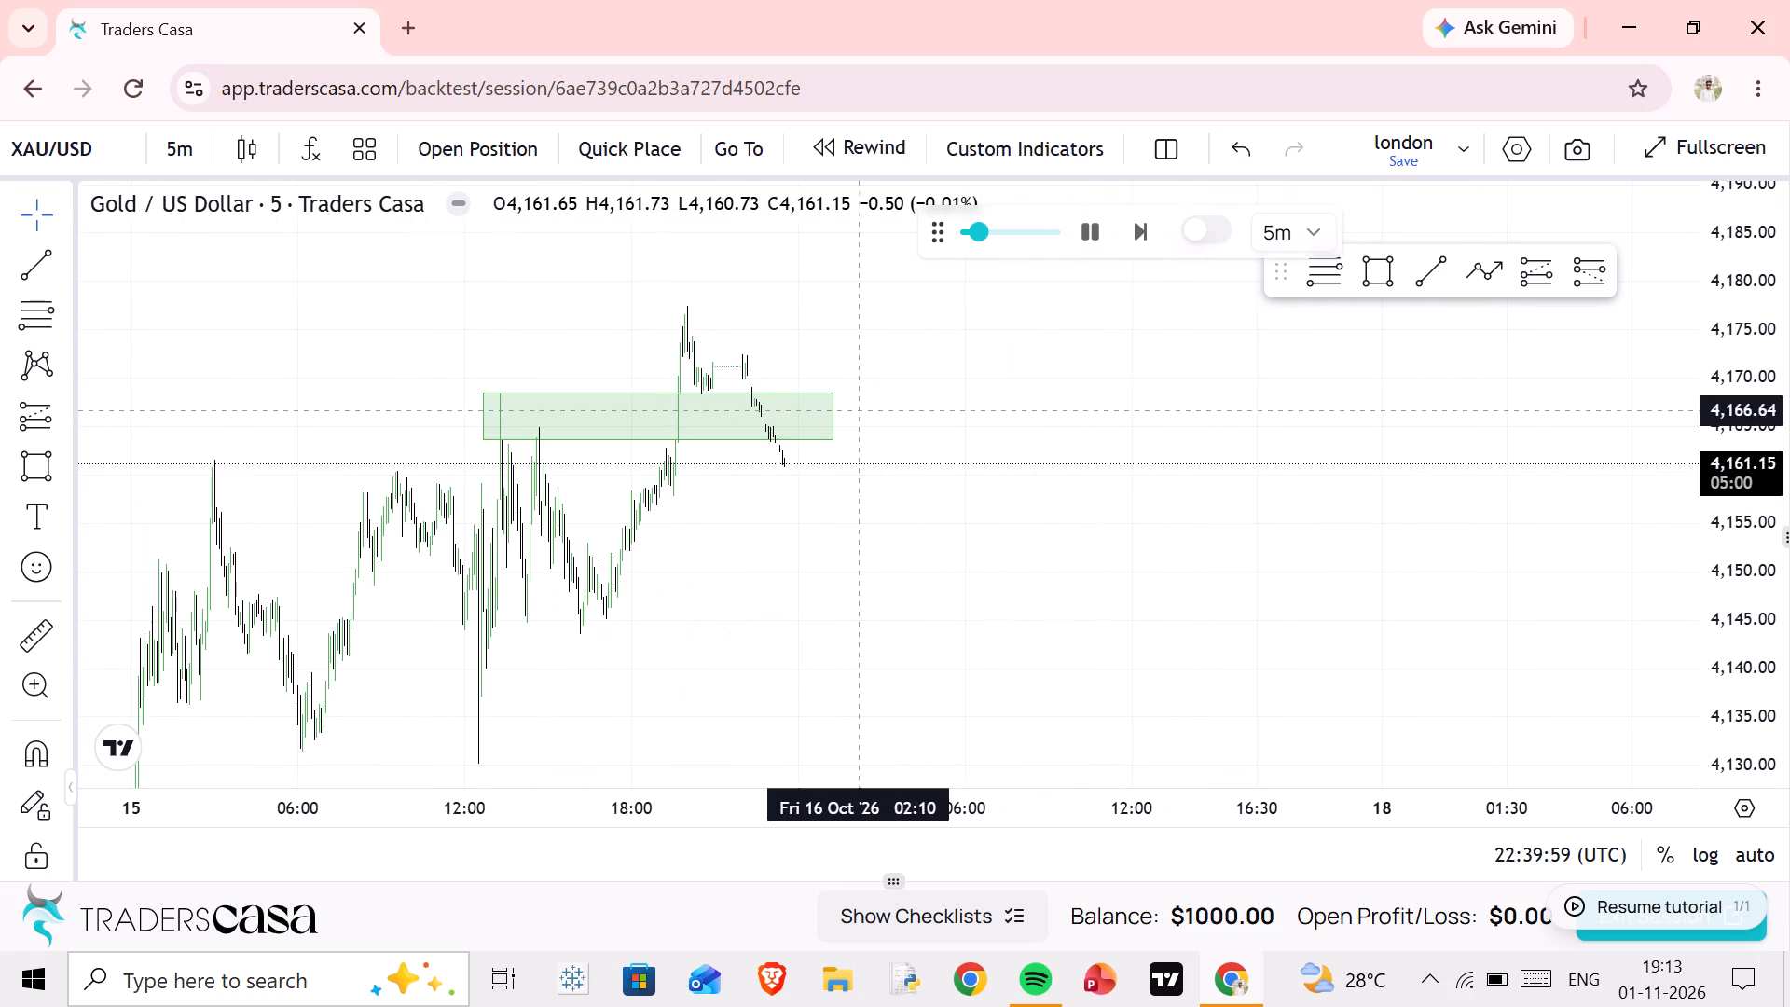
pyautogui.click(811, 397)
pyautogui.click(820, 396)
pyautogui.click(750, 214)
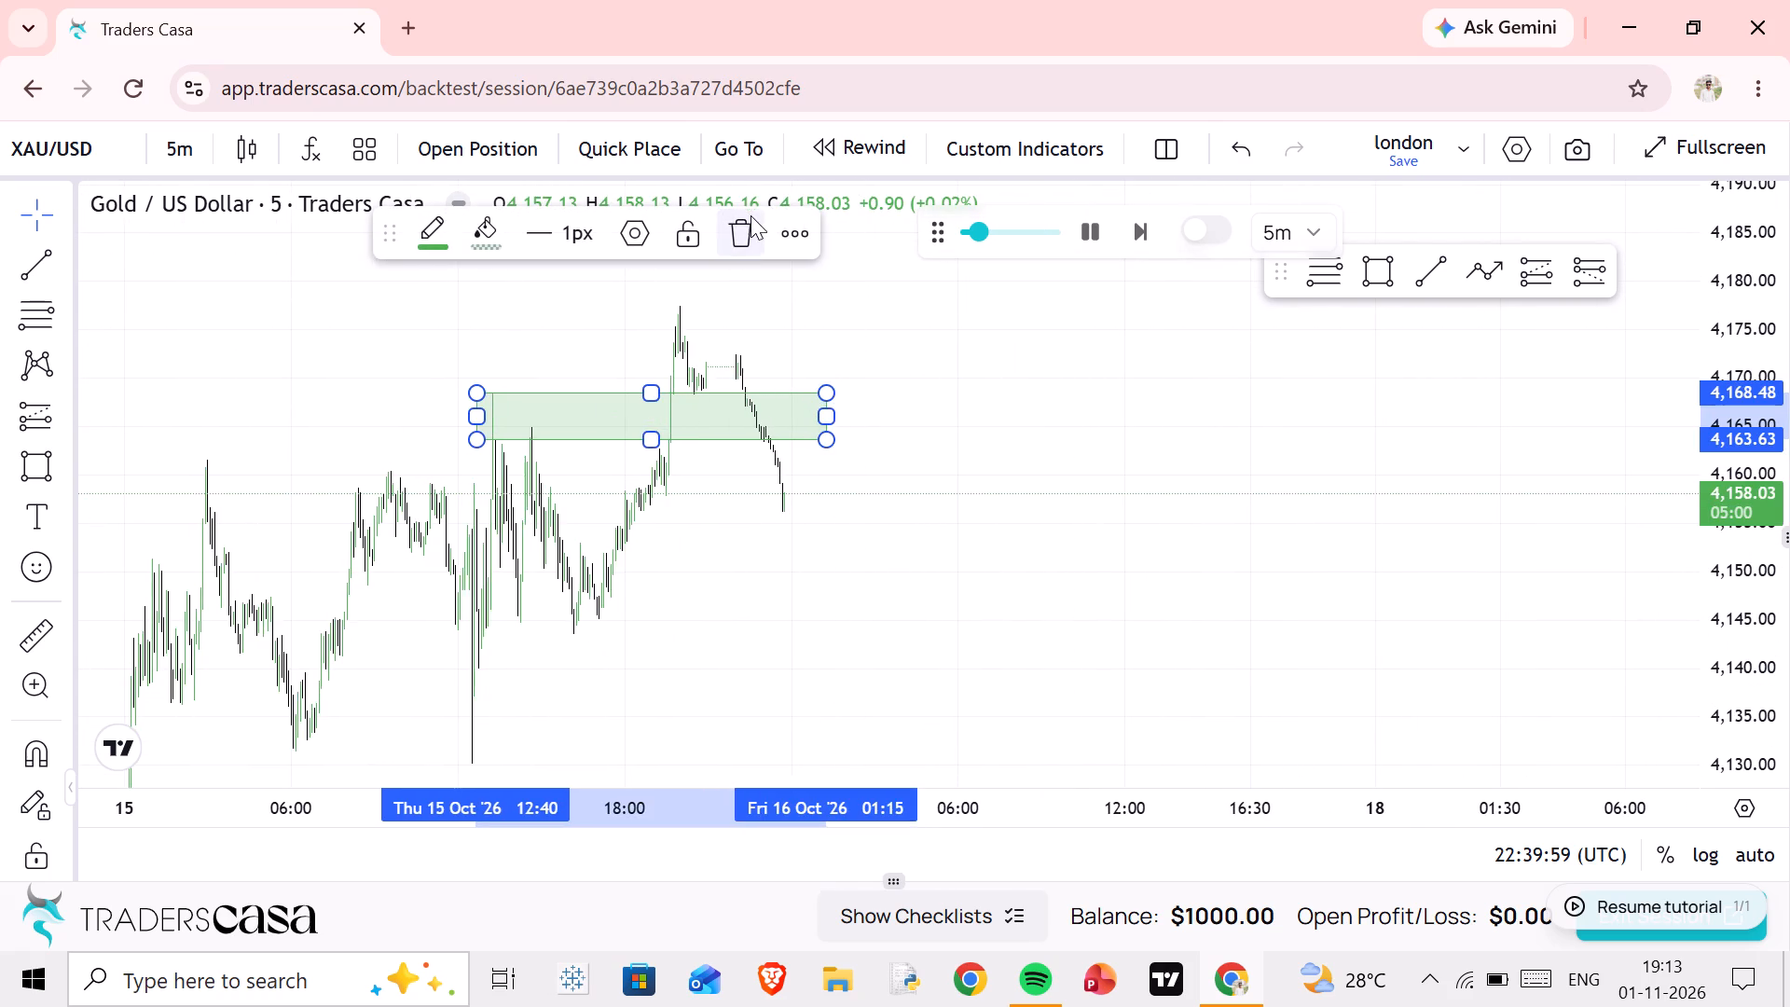
# Set both the replay step and the chart interval to 15 minutes.
pyautogui.moveTo(939, 476); pyautogui.dragTo(1330, 430)
pyautogui.scroll(4, 1321, 508)
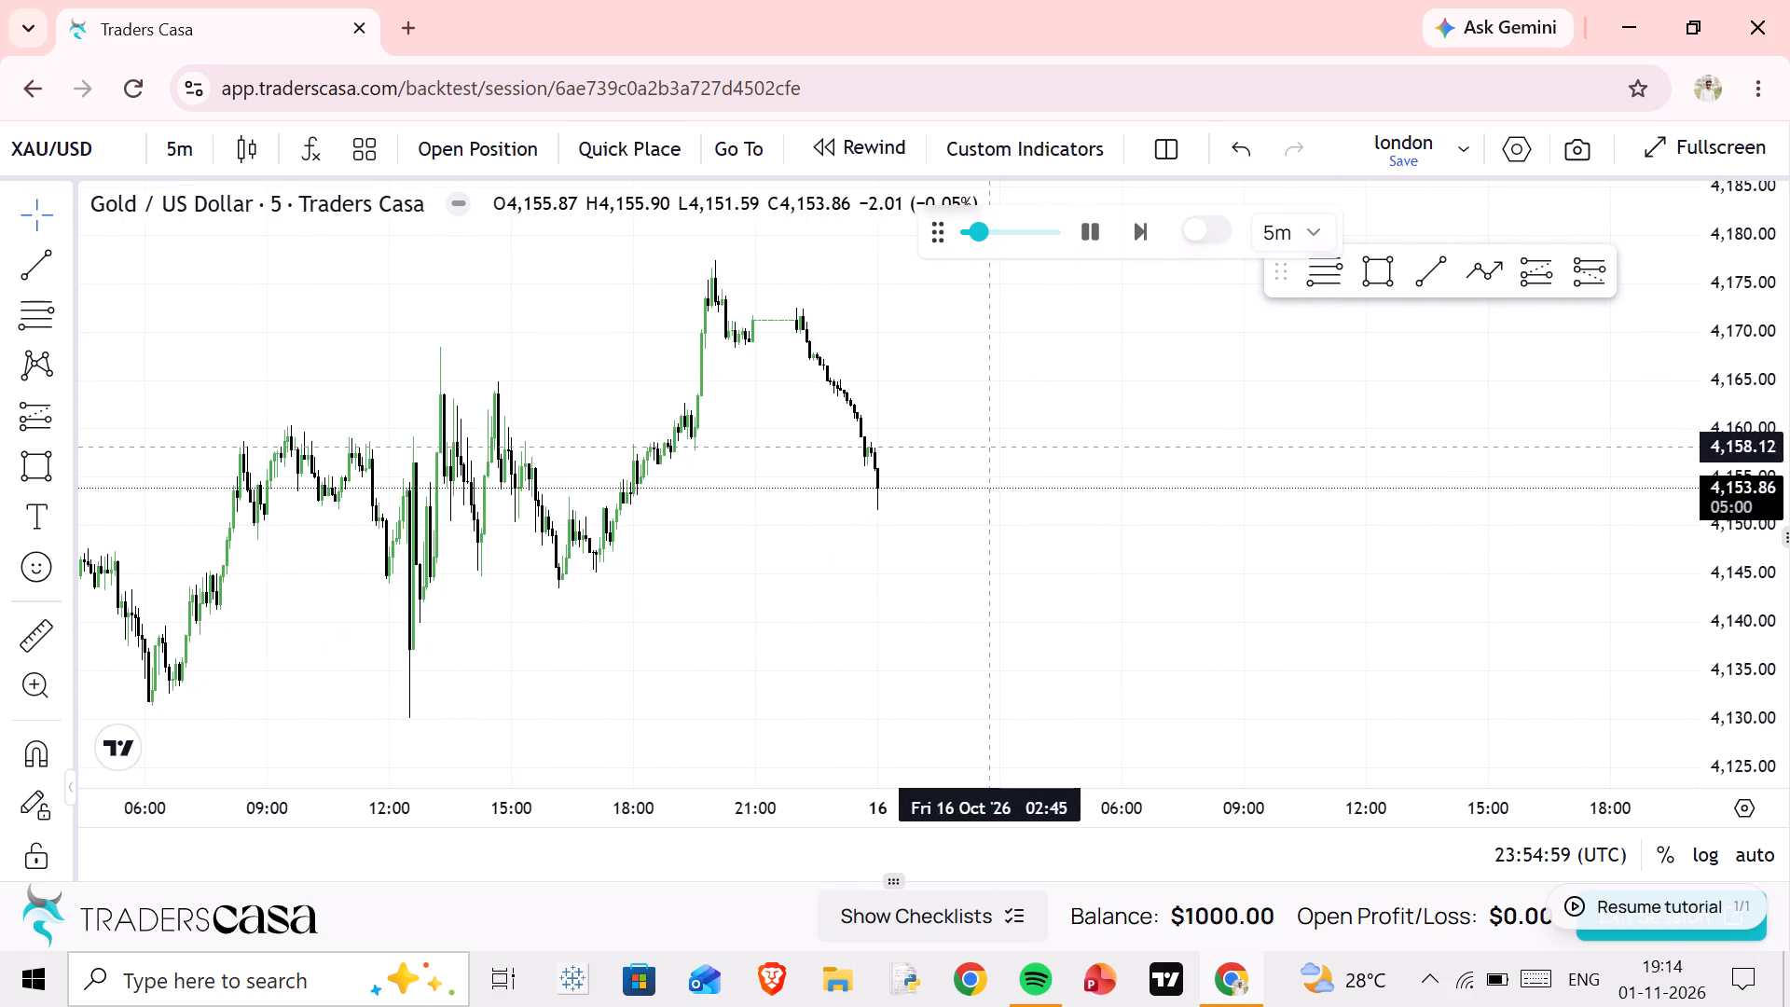
pyautogui.moveTo(1109, 448); pyautogui.dragTo(902, 498)
pyautogui.click(1310, 237)
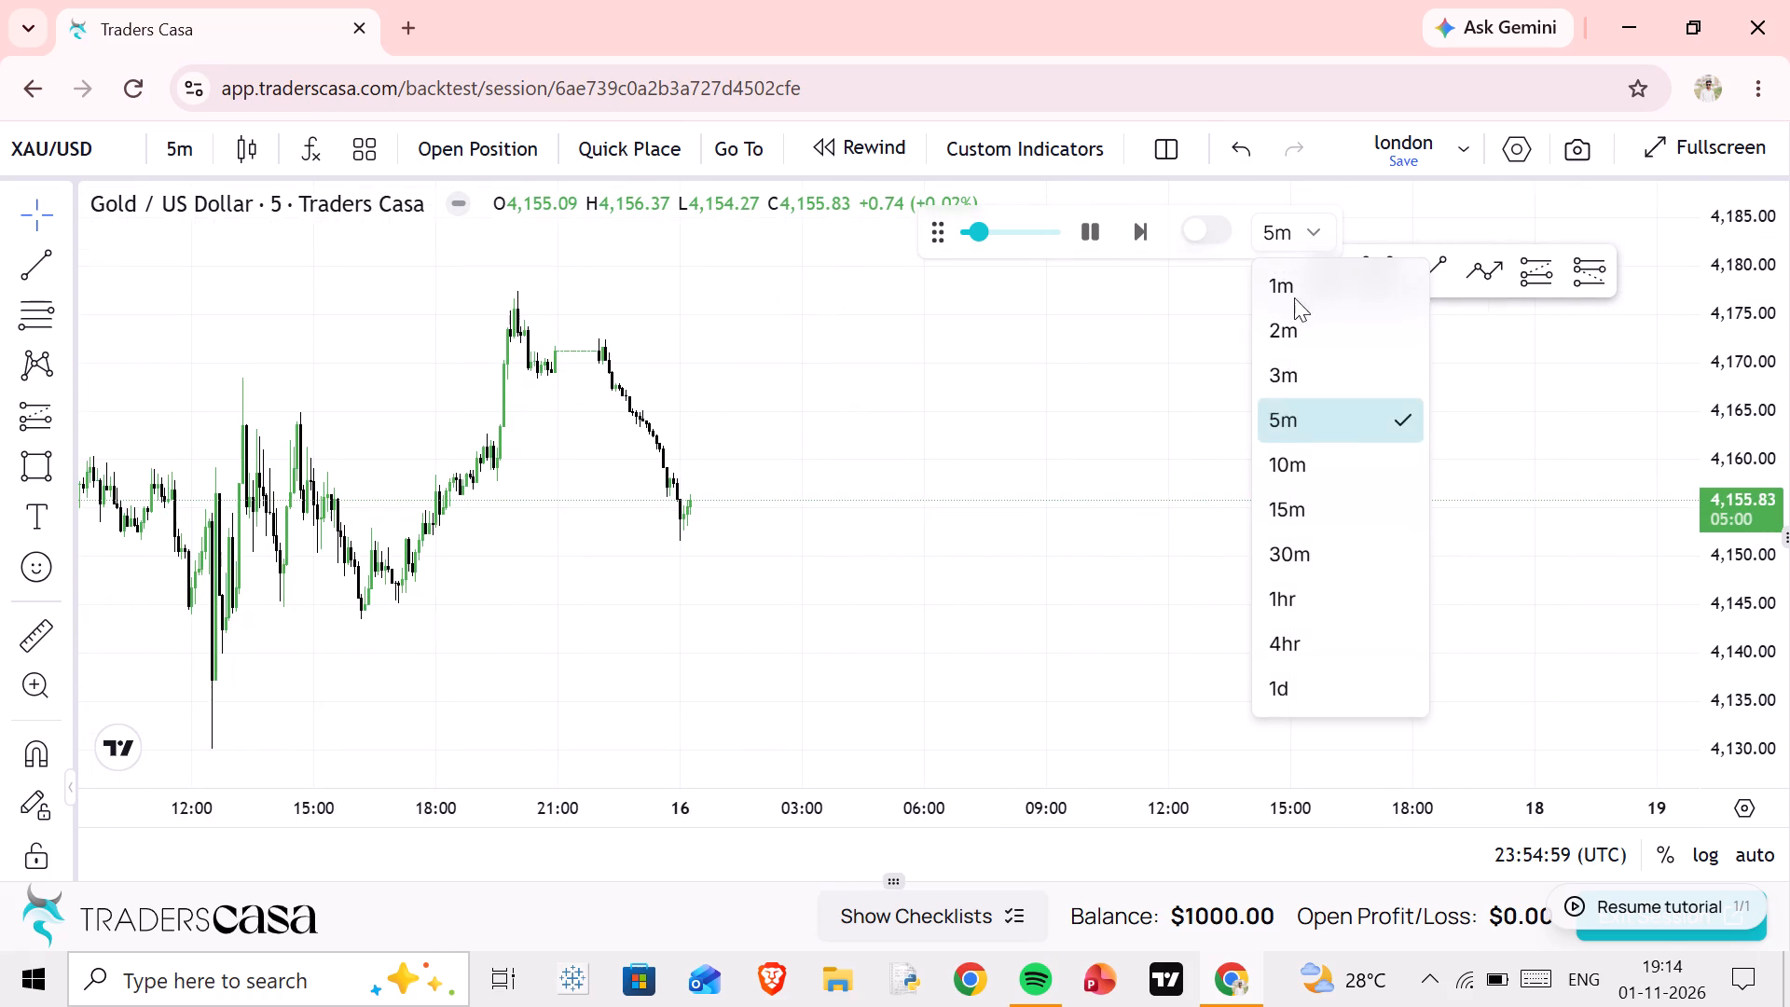
pyautogui.click(1271, 485)
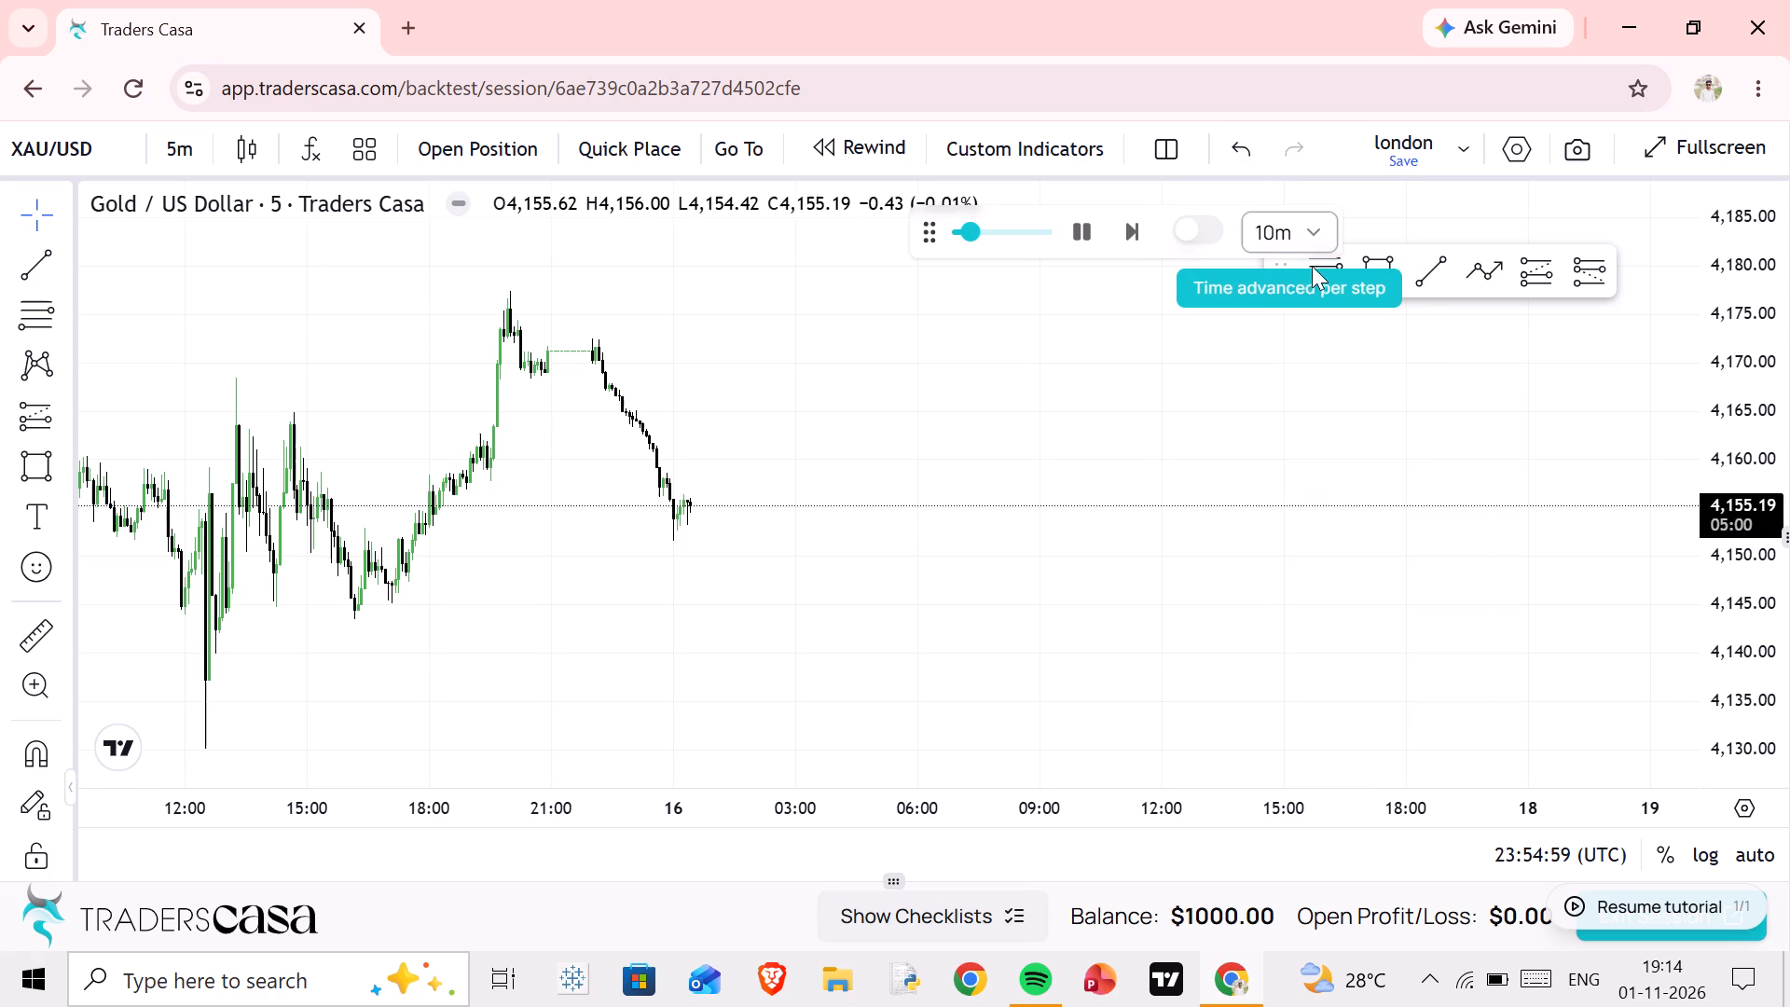
pyautogui.click(1315, 237)
pyautogui.click(1291, 507)
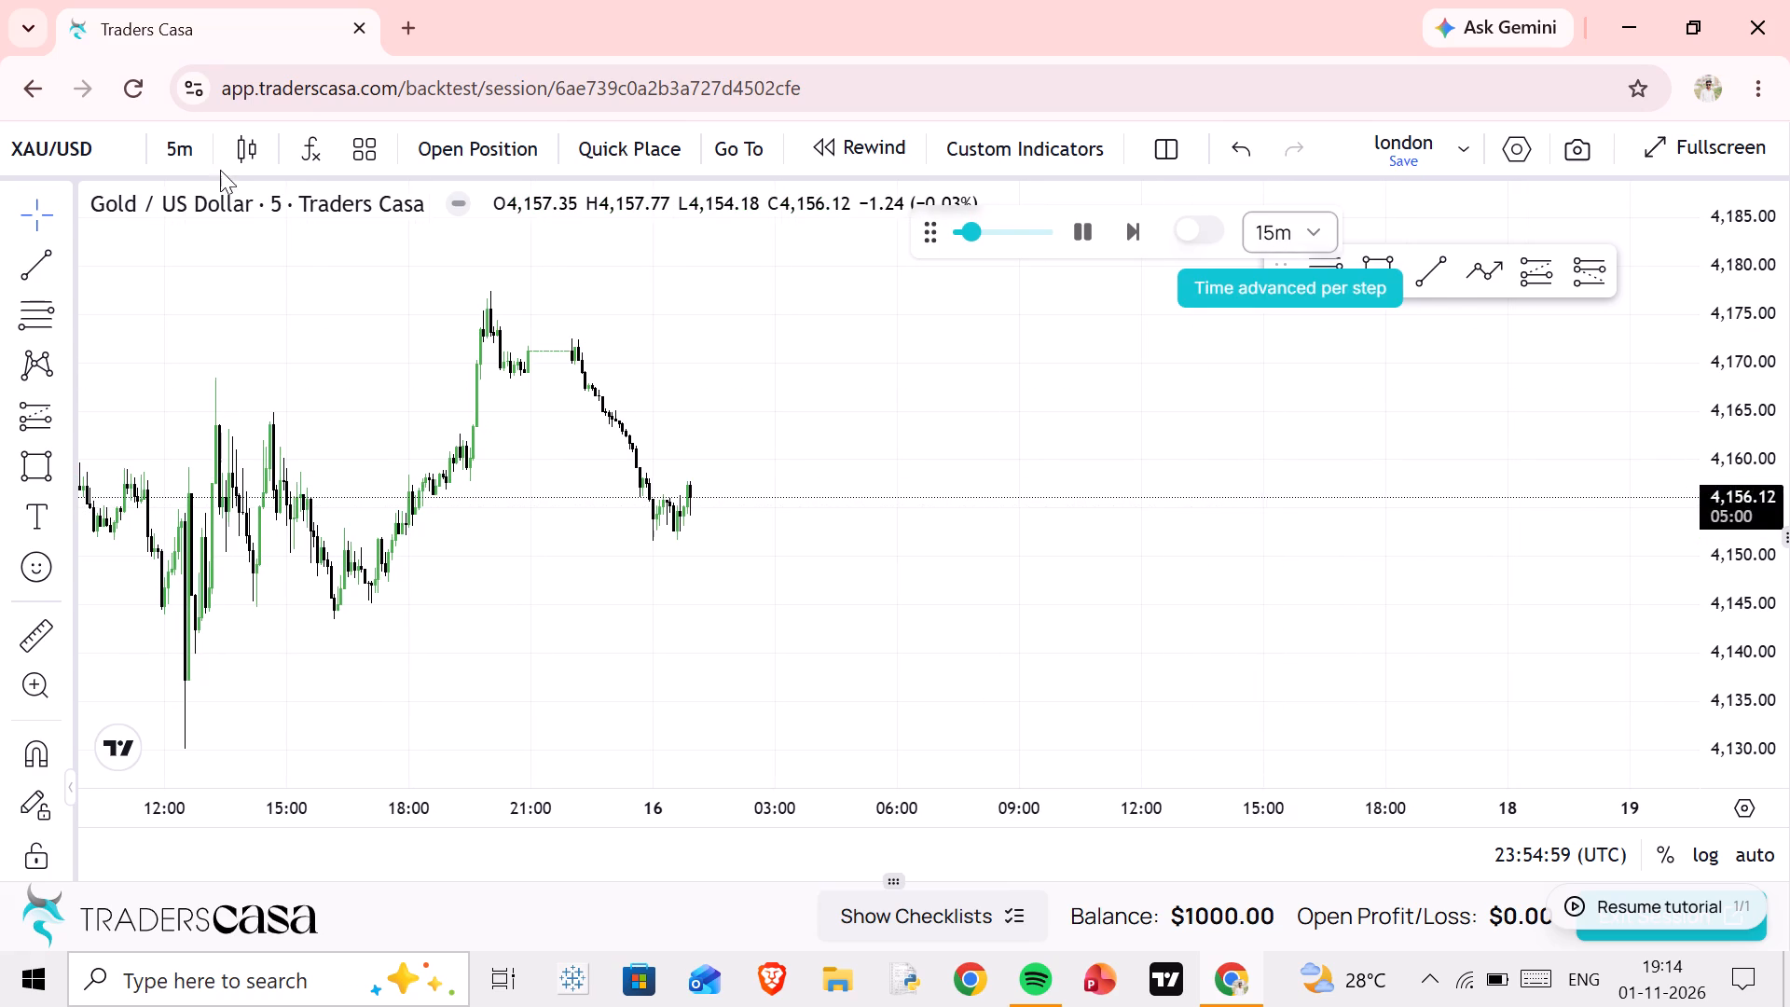
pyautogui.click(191, 145)
pyautogui.click(199, 489)
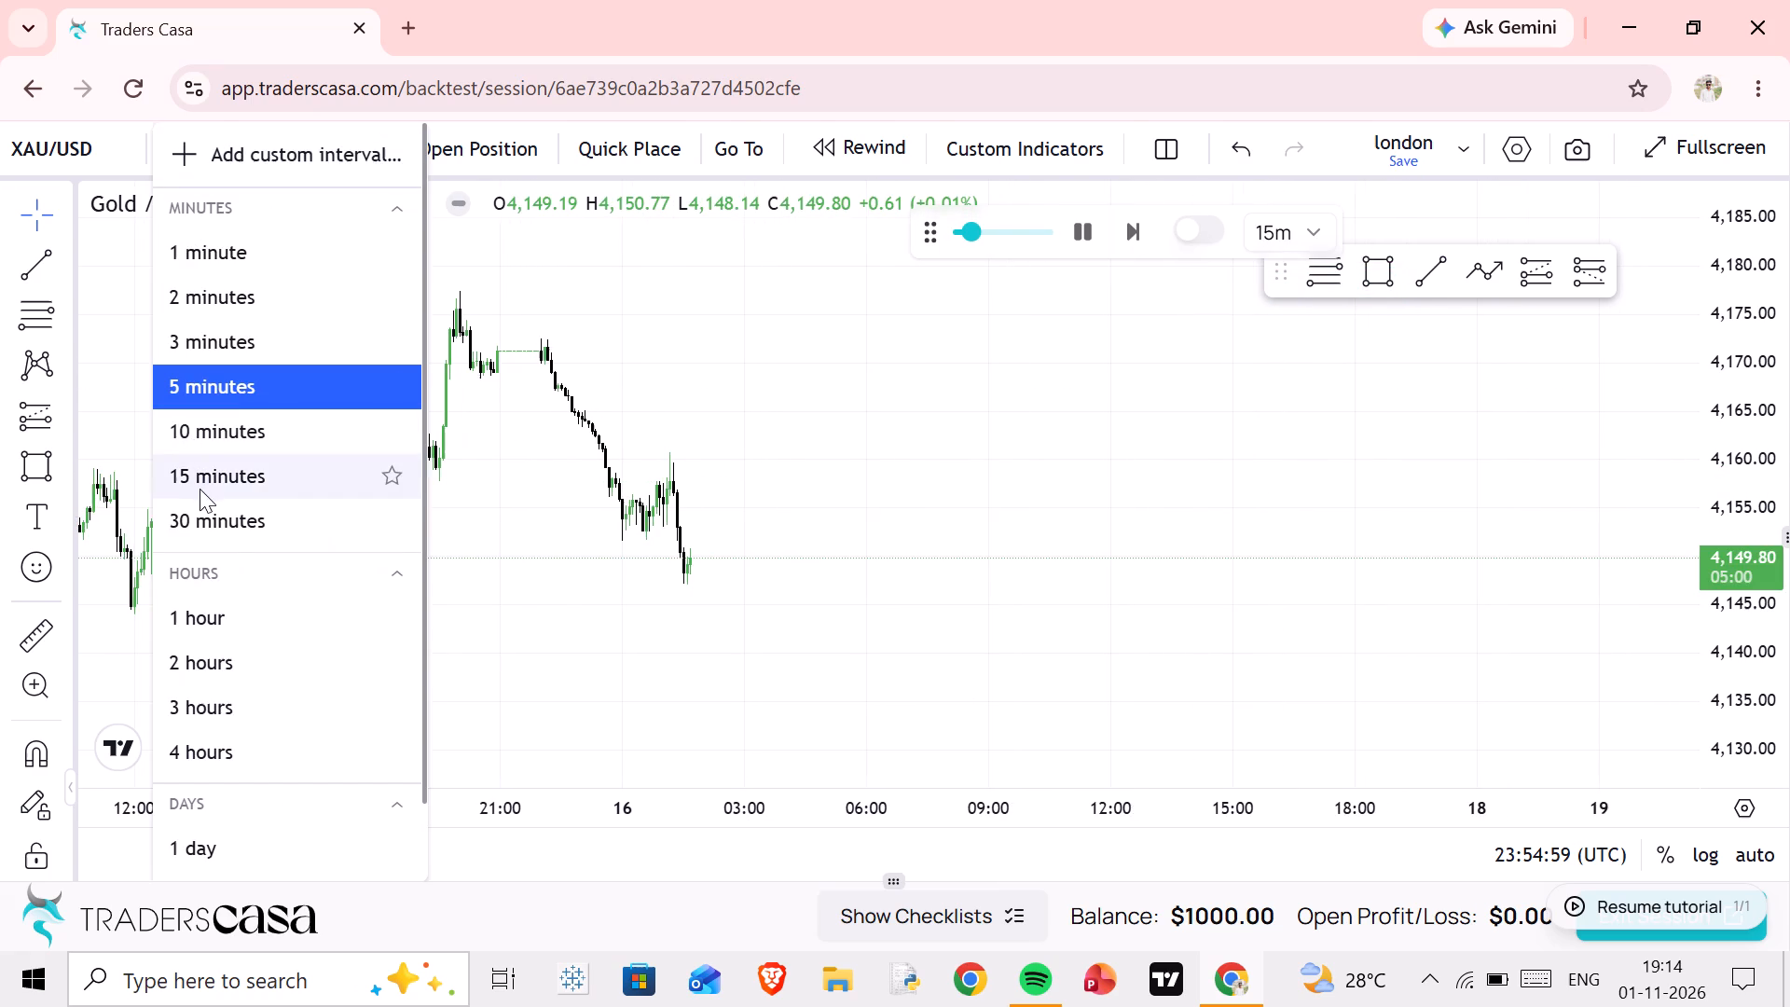
# Examine the 15-minute price swings from 13 Oct through the early hours of 16 Oct.
pyautogui.scroll(4, 802, 525)
pyautogui.moveTo(571, 476); pyautogui.dragTo(1348, 419)
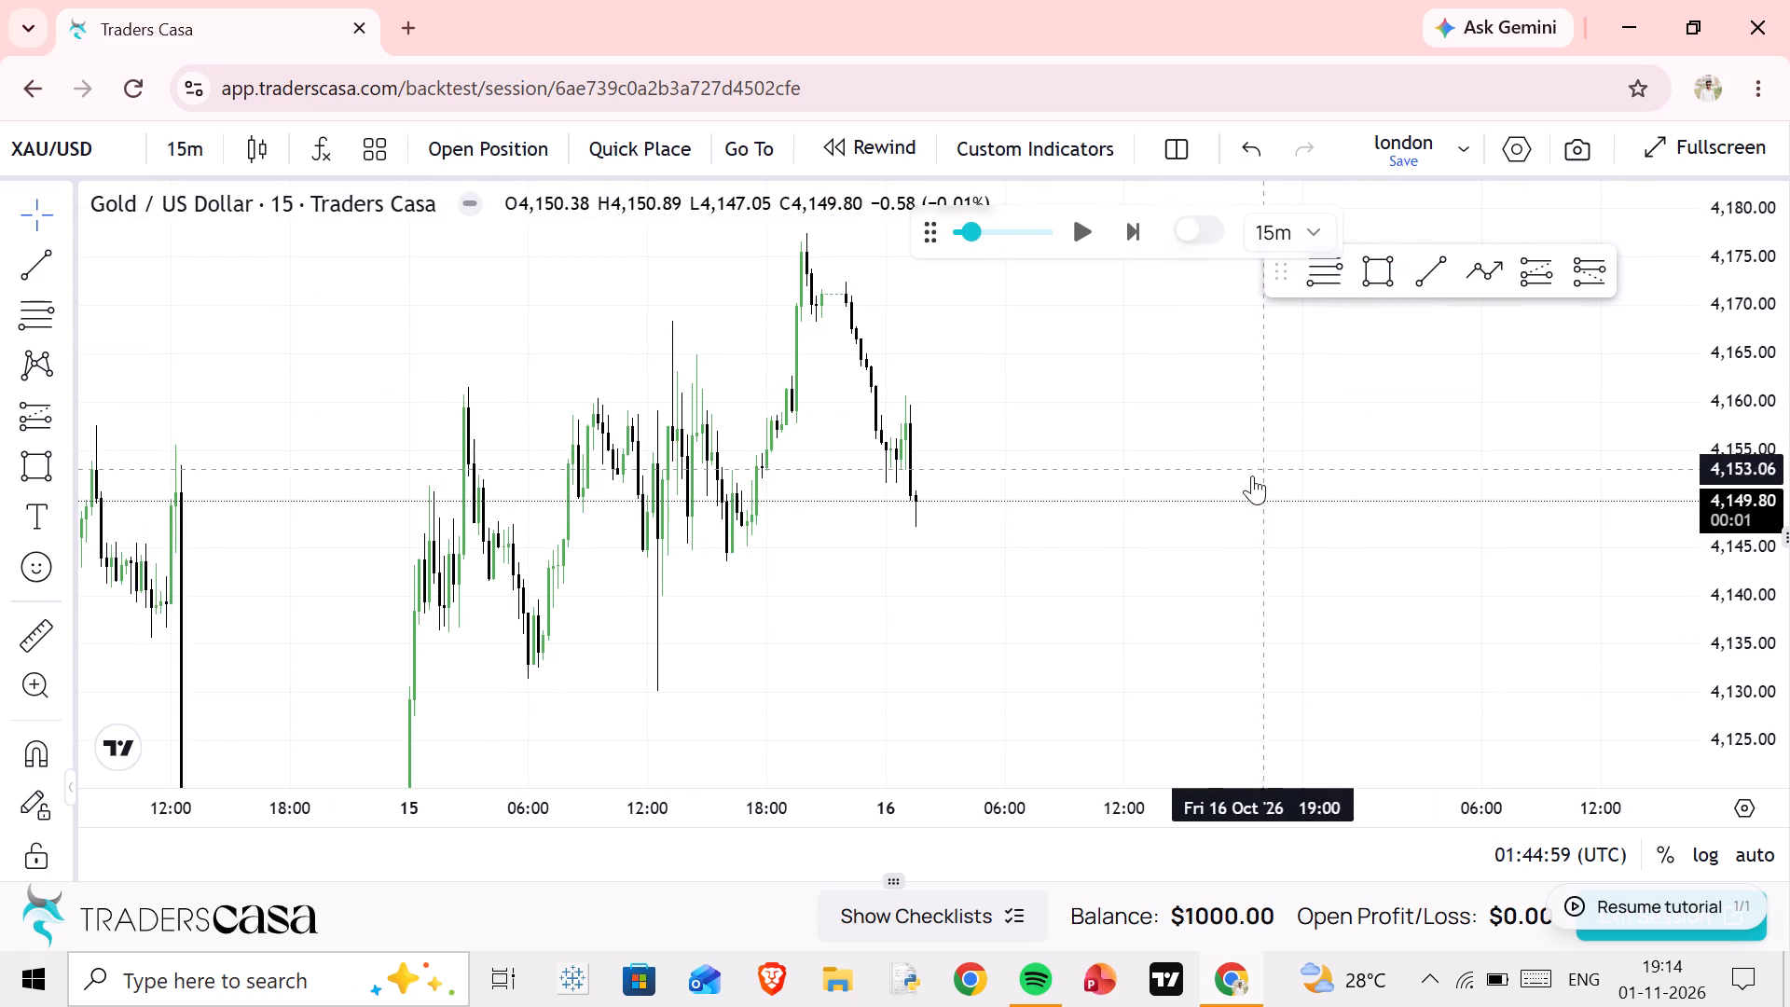
pyautogui.scroll(-12, 1753, 490)
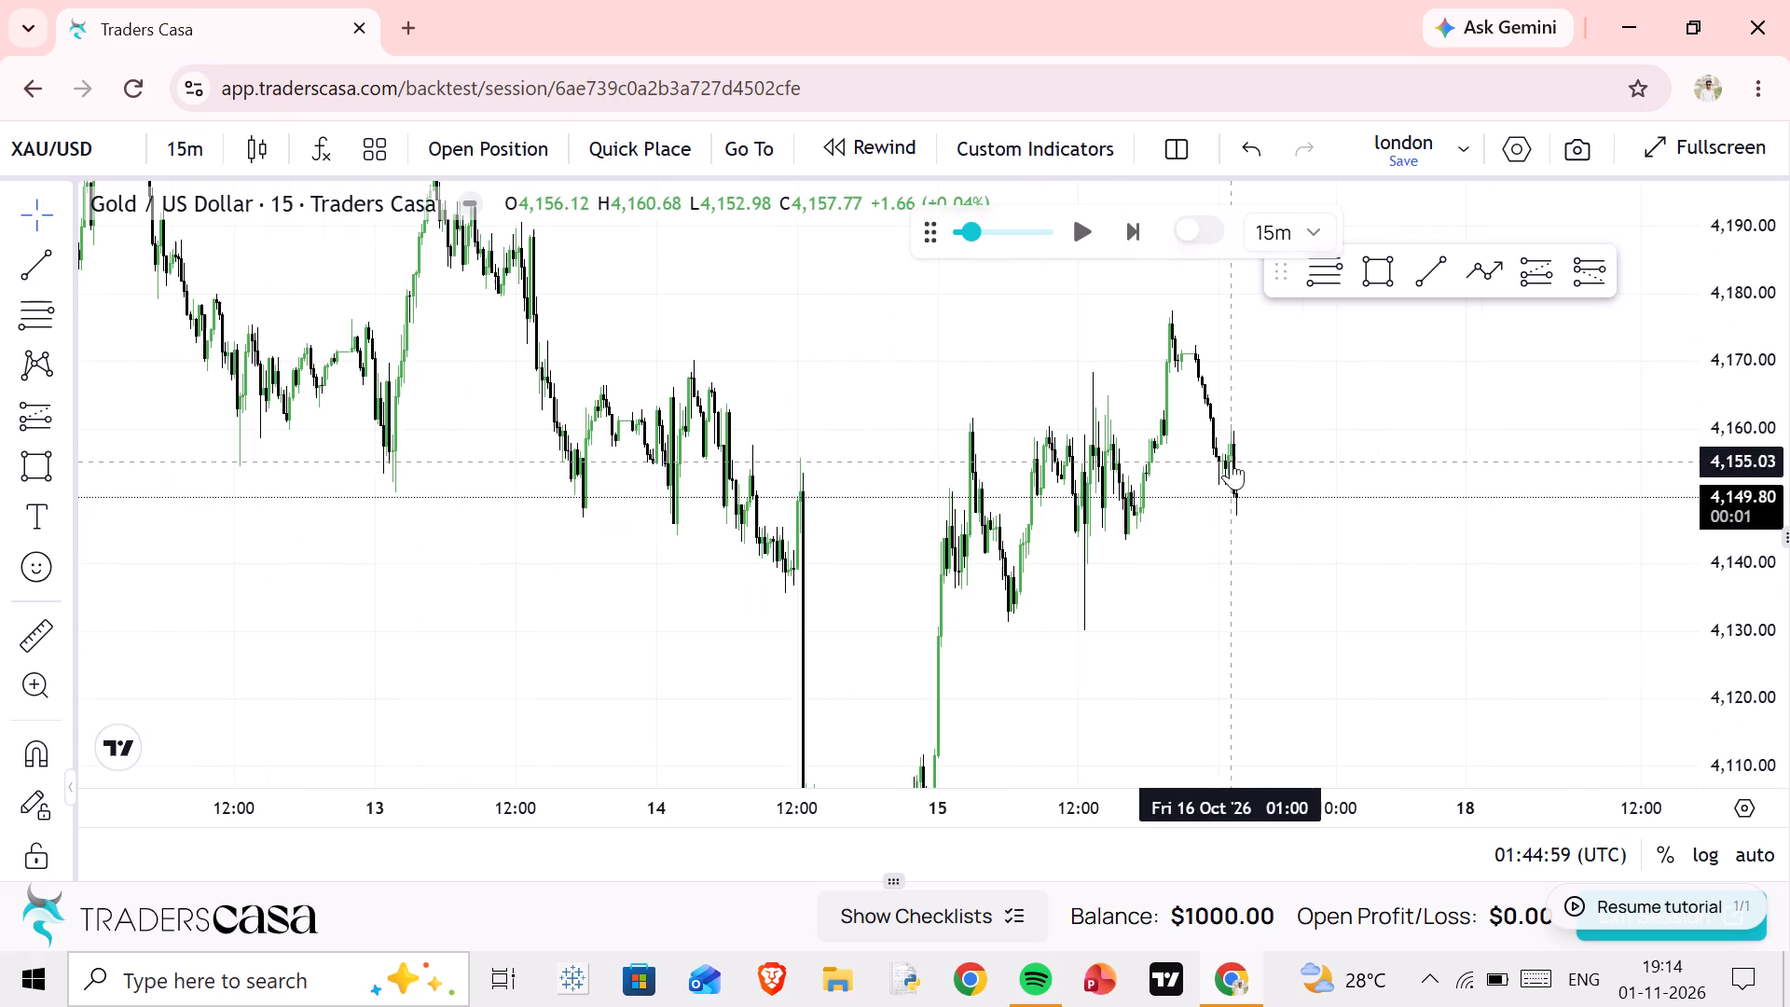
pyautogui.scroll(5, 1210, 535)
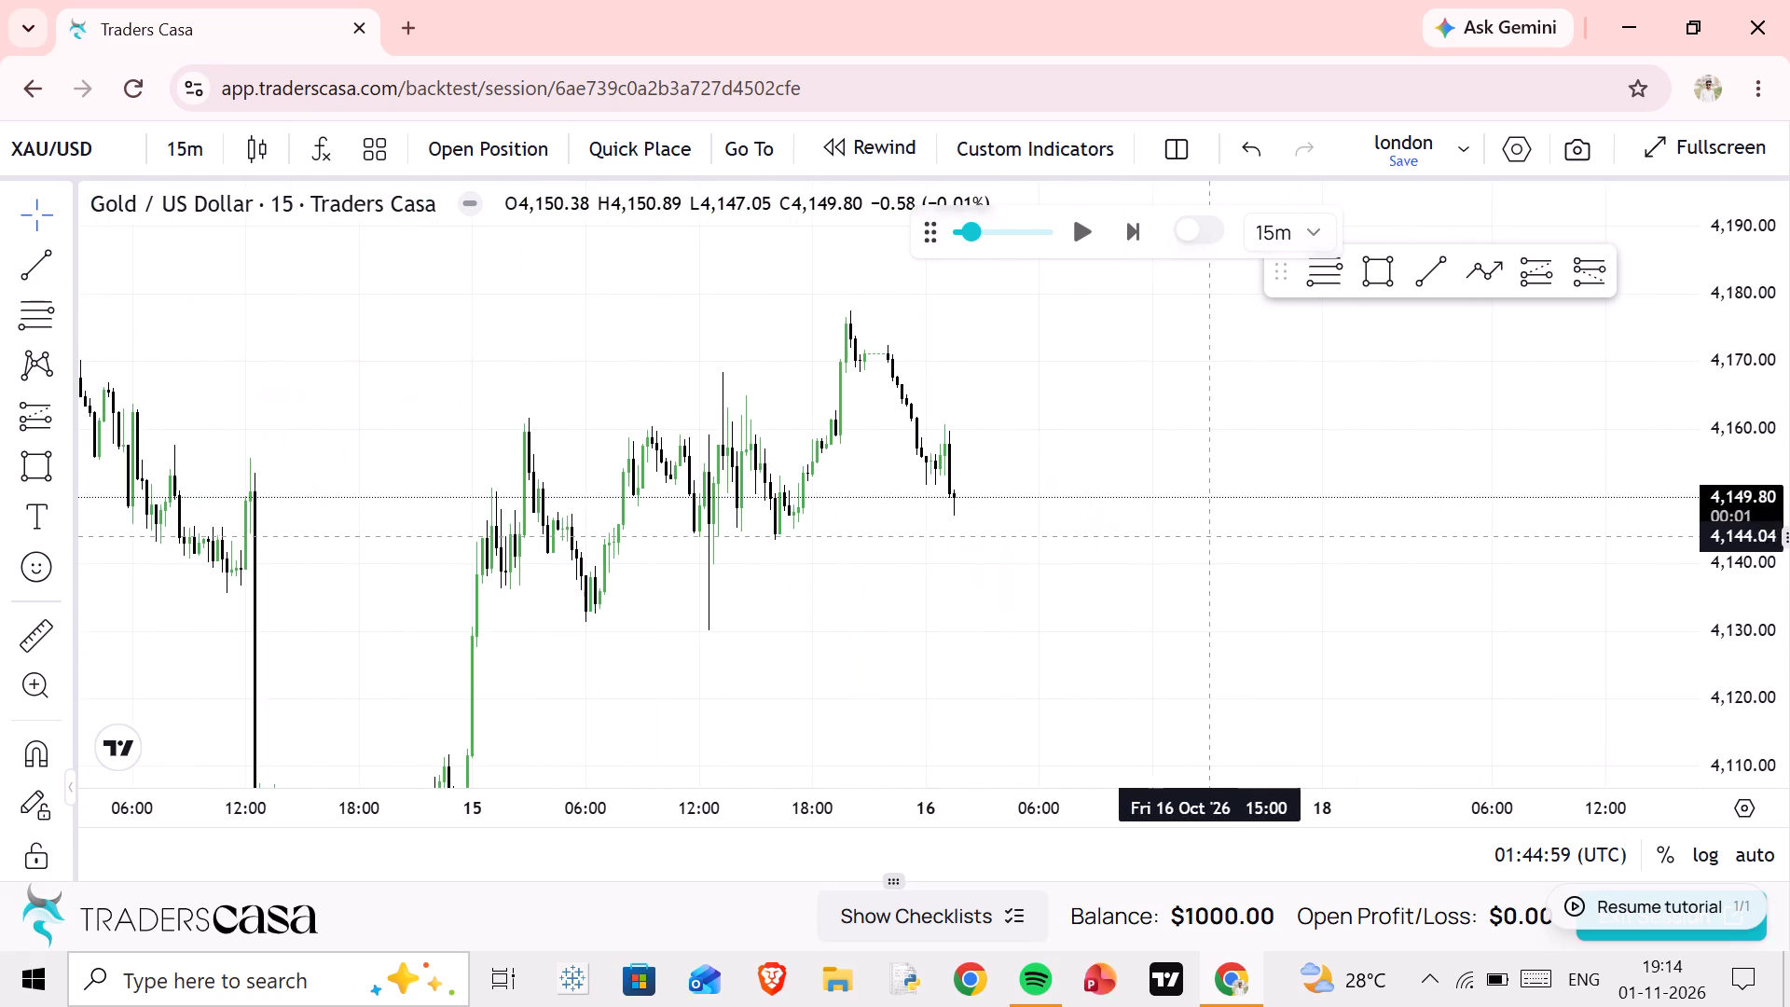
pyautogui.moveTo(1110, 459); pyautogui.dragTo(957, 528)
pyautogui.scroll(1, 956, 509)
pyautogui.scroll(-3, 957, 508)
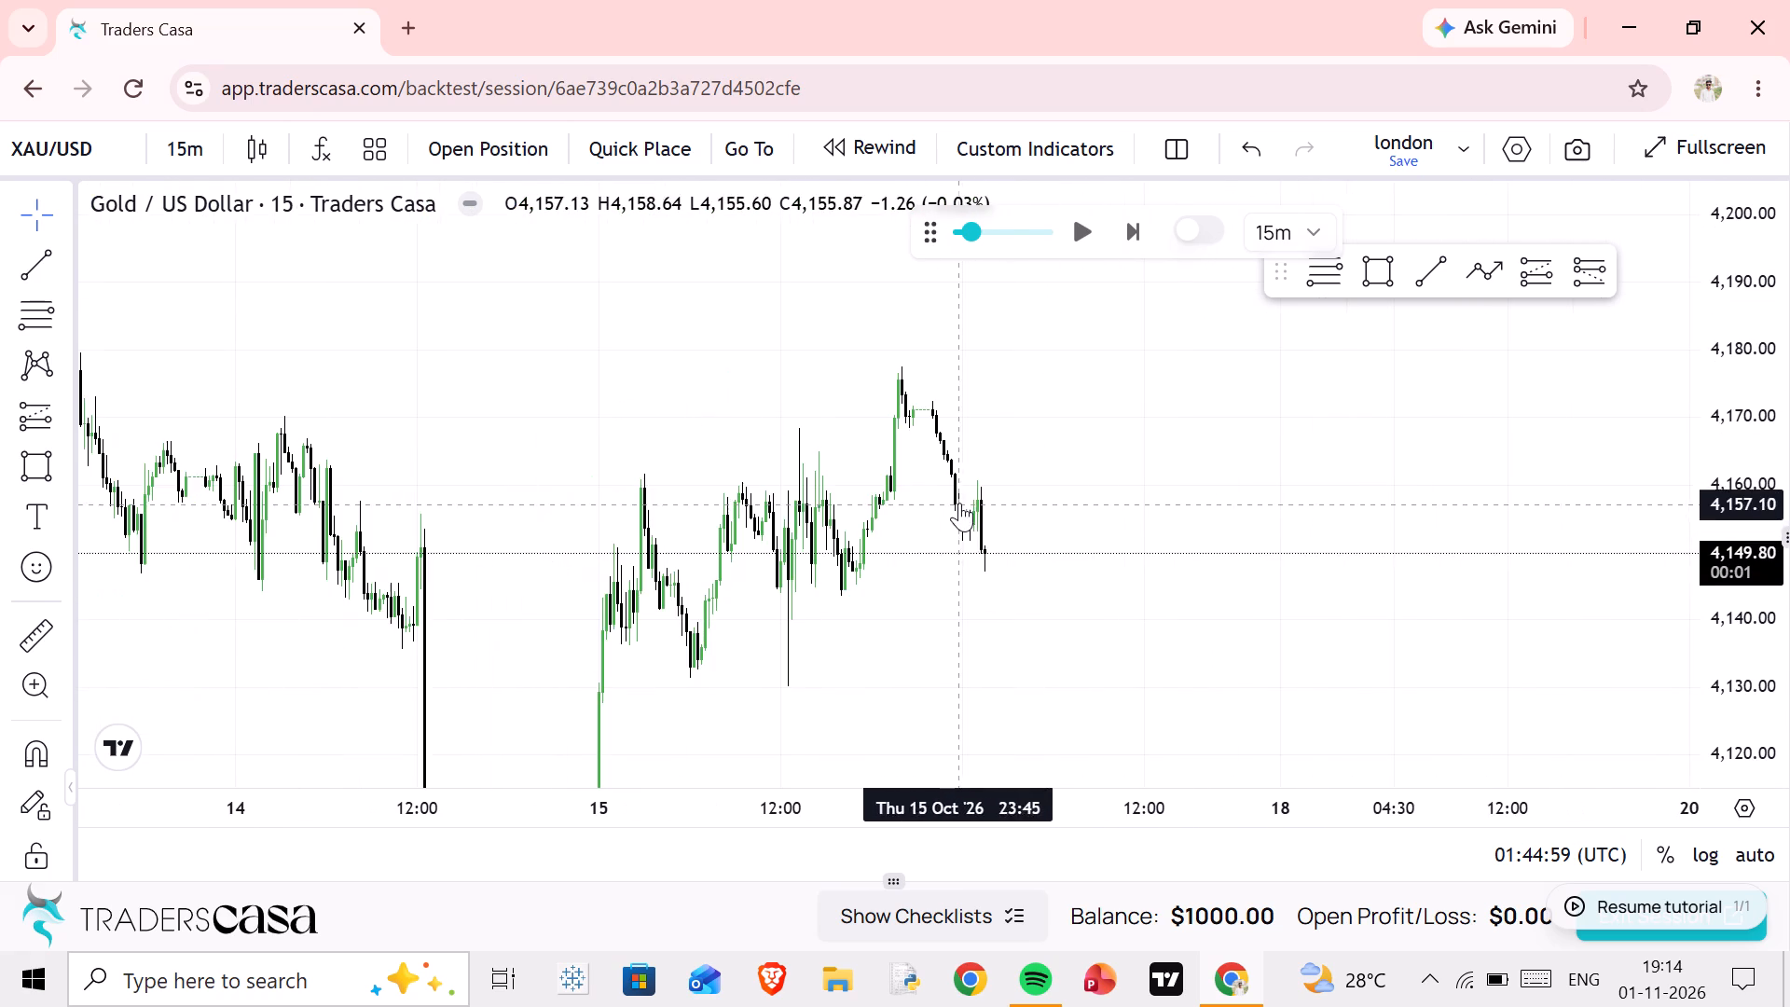
pyautogui.moveTo(1216, 528); pyautogui.dragTo(1187, 359)
pyautogui.moveTo(1304, 421); pyautogui.dragTo(1391, 416)
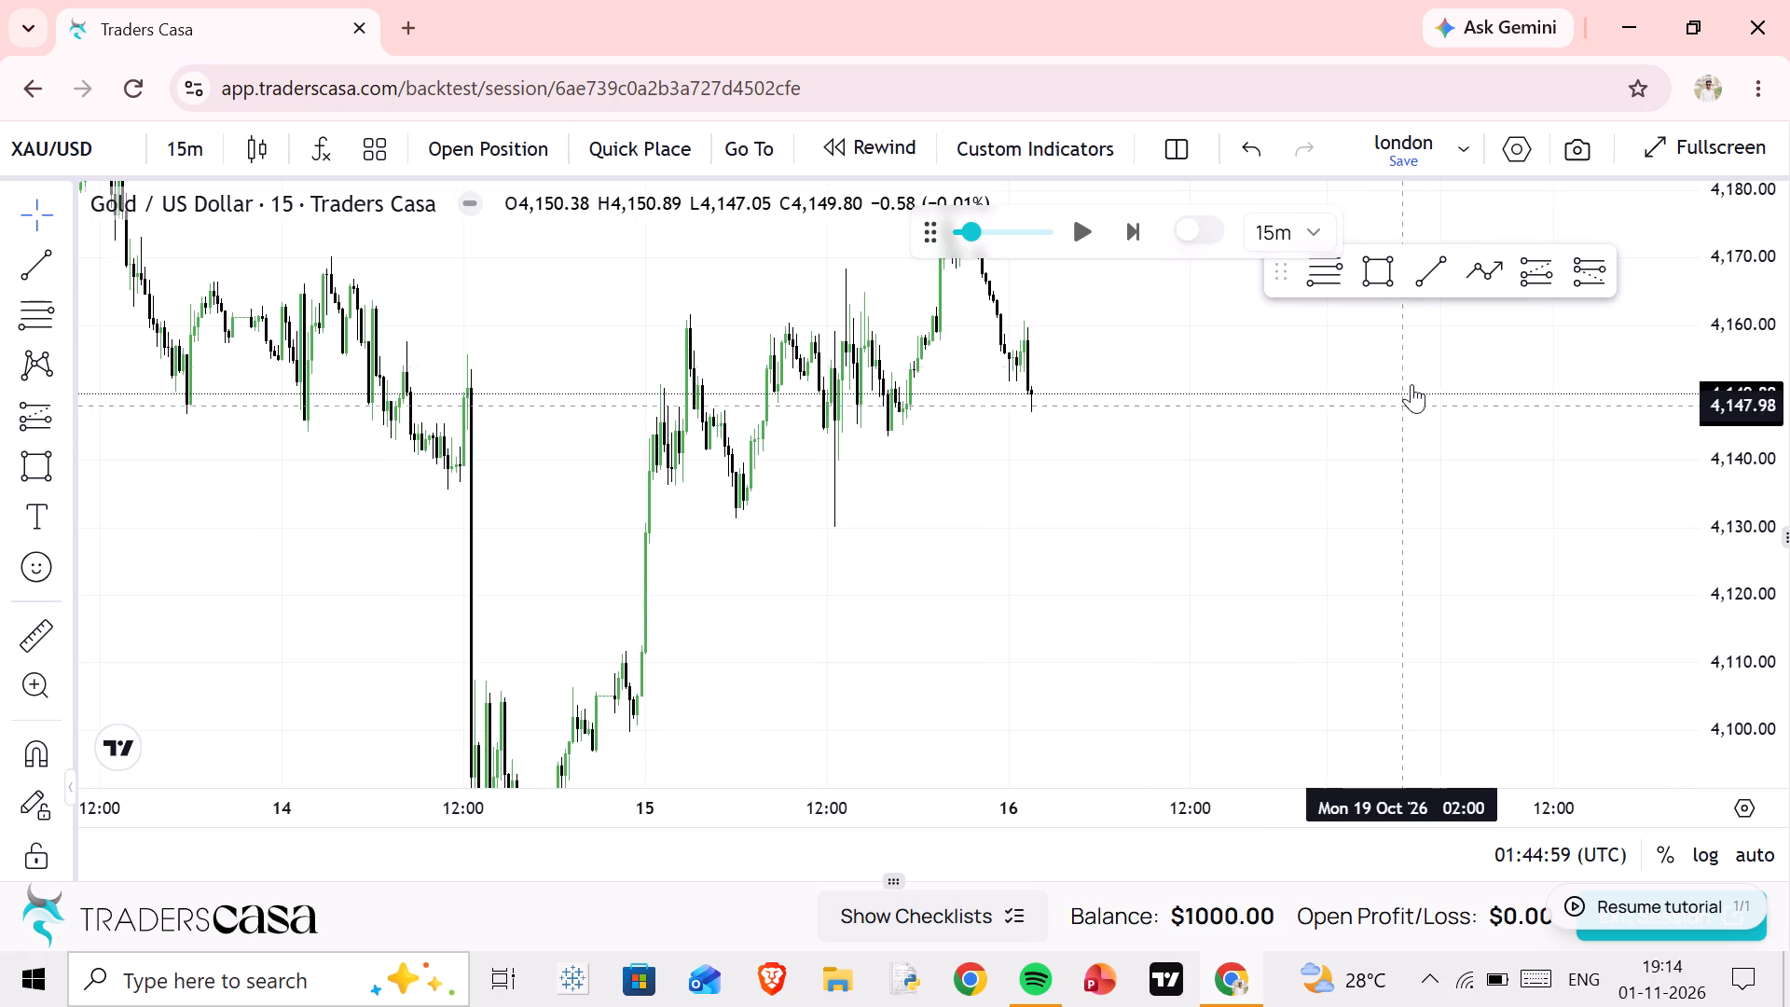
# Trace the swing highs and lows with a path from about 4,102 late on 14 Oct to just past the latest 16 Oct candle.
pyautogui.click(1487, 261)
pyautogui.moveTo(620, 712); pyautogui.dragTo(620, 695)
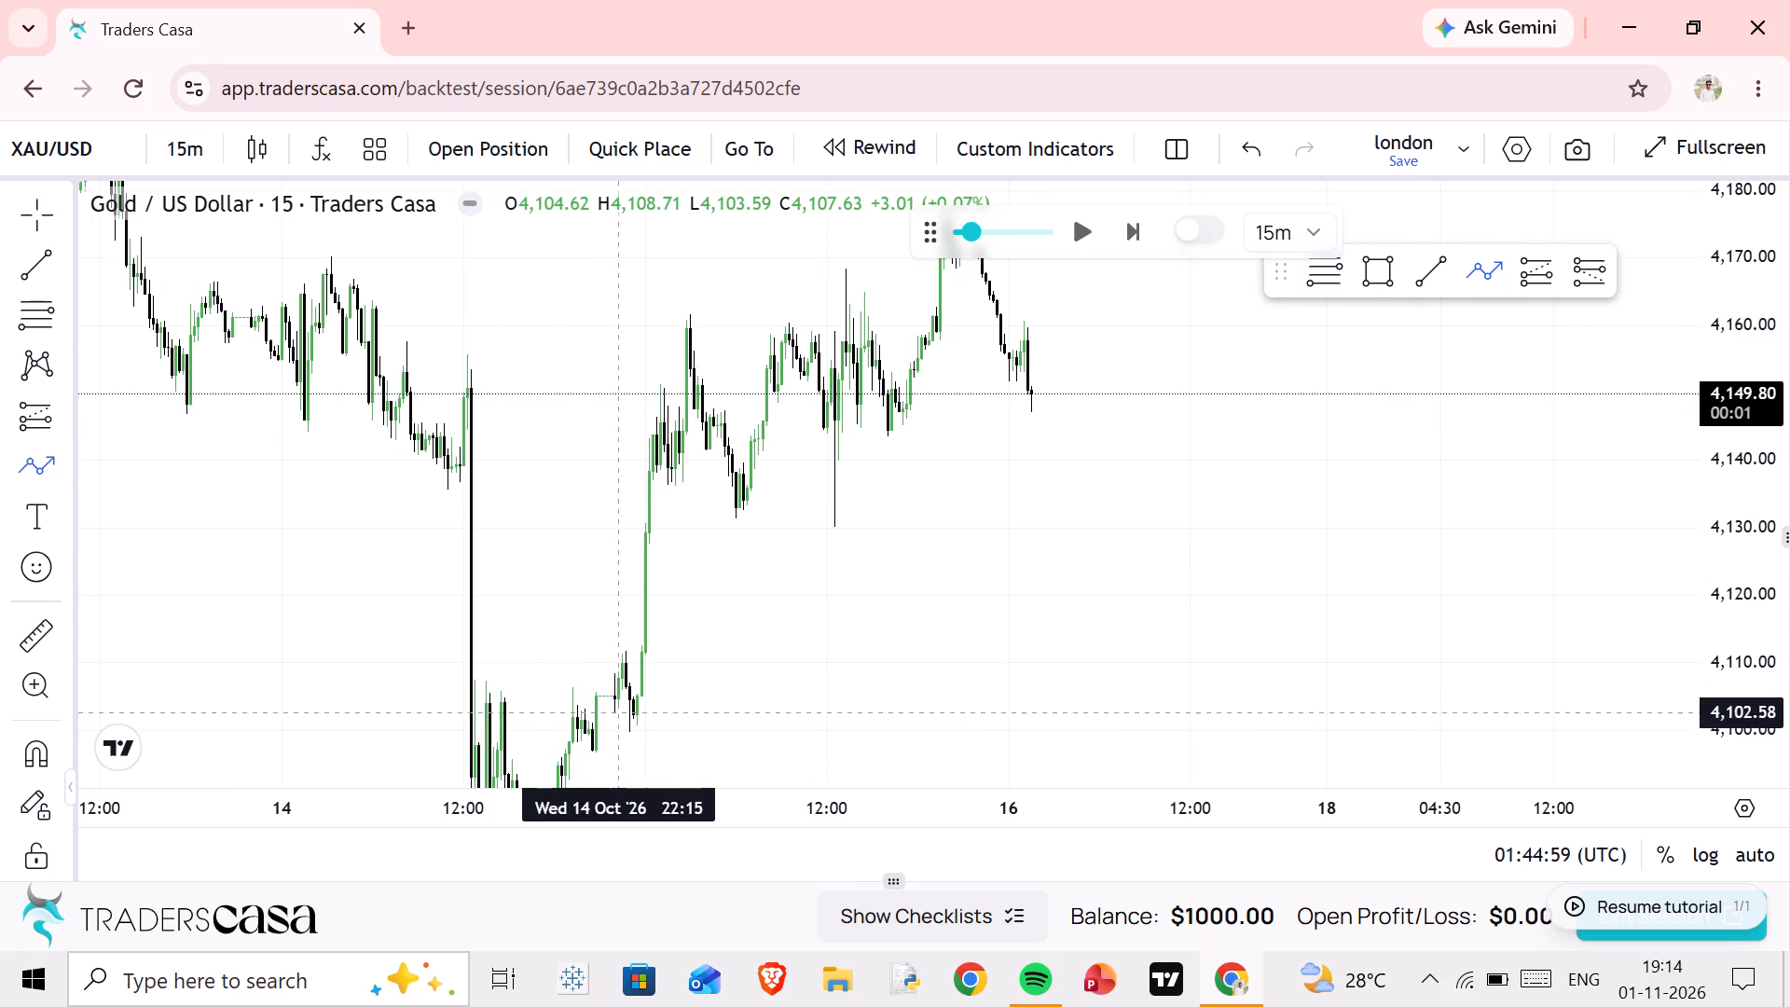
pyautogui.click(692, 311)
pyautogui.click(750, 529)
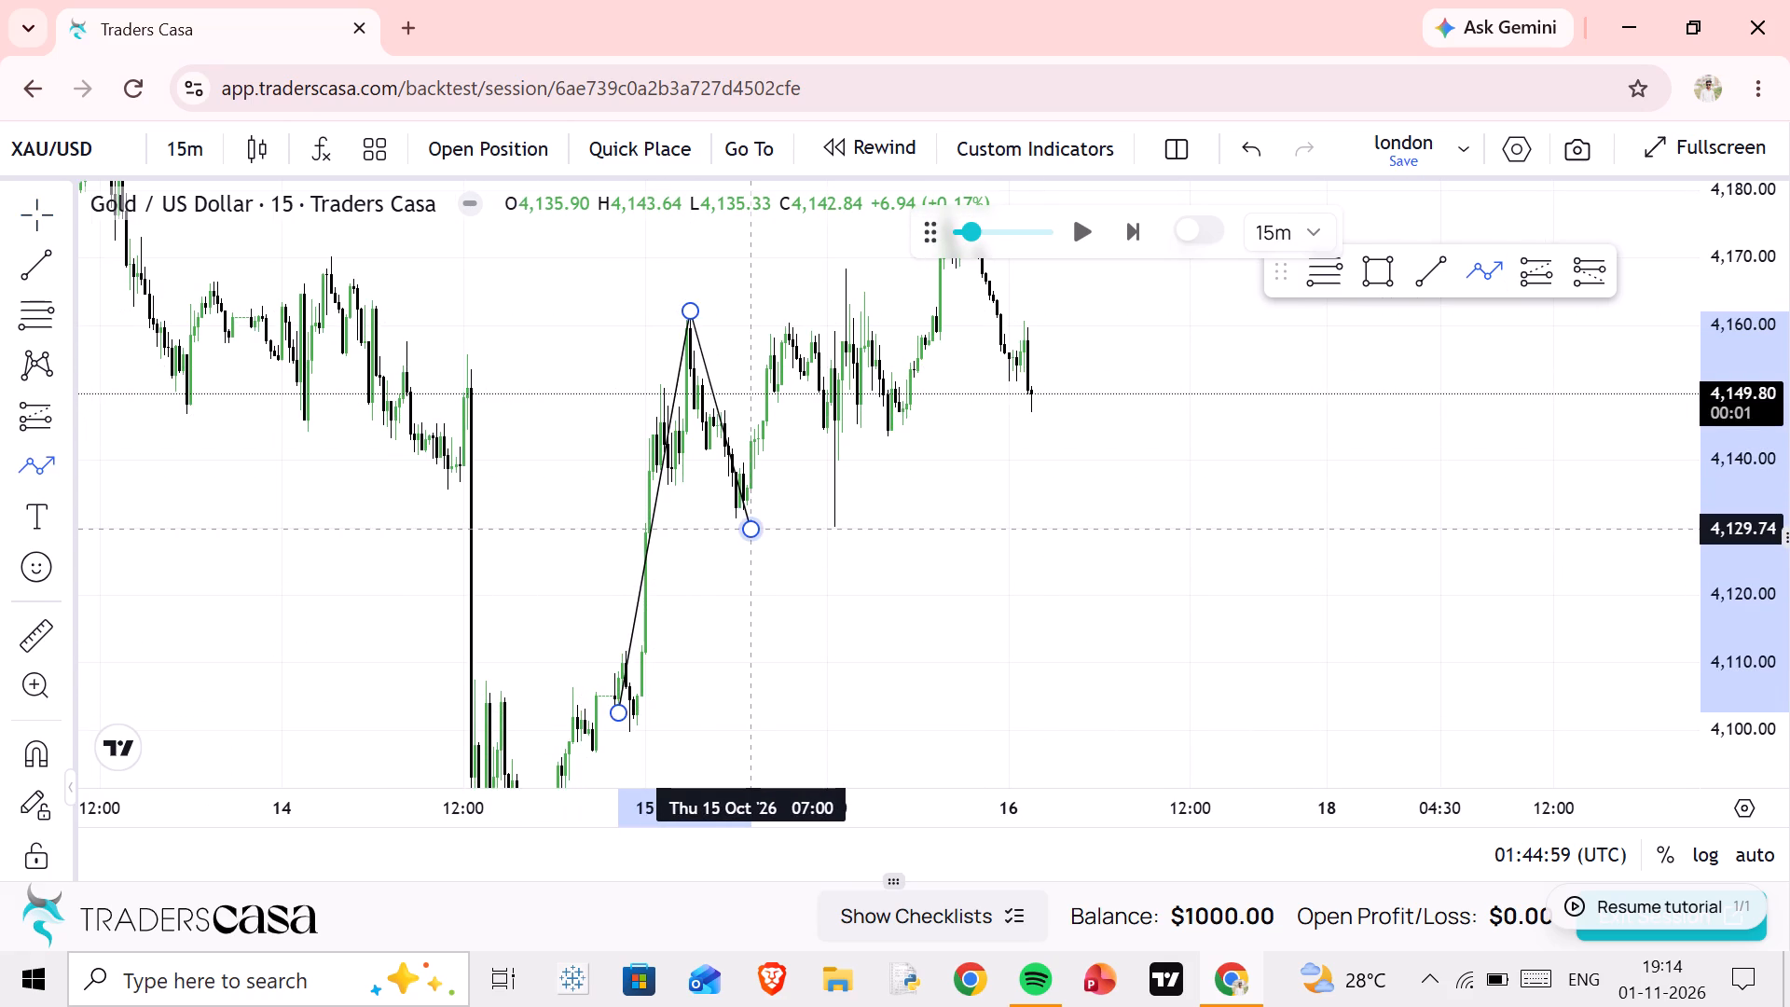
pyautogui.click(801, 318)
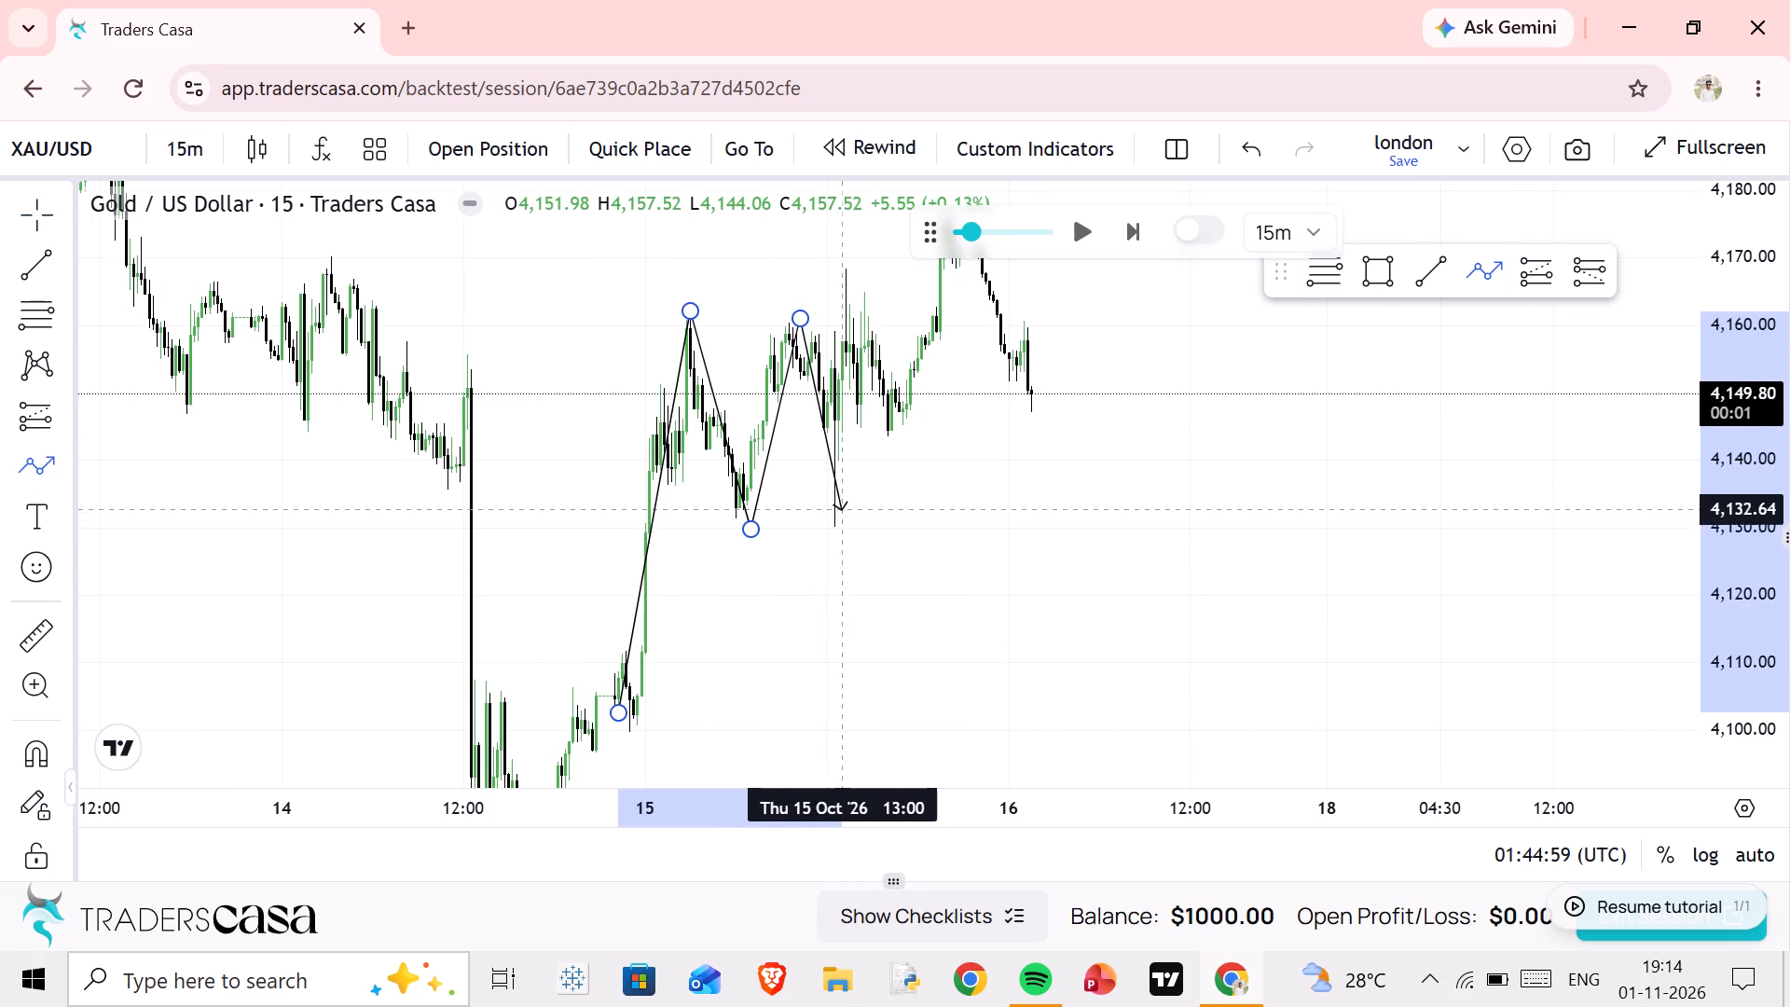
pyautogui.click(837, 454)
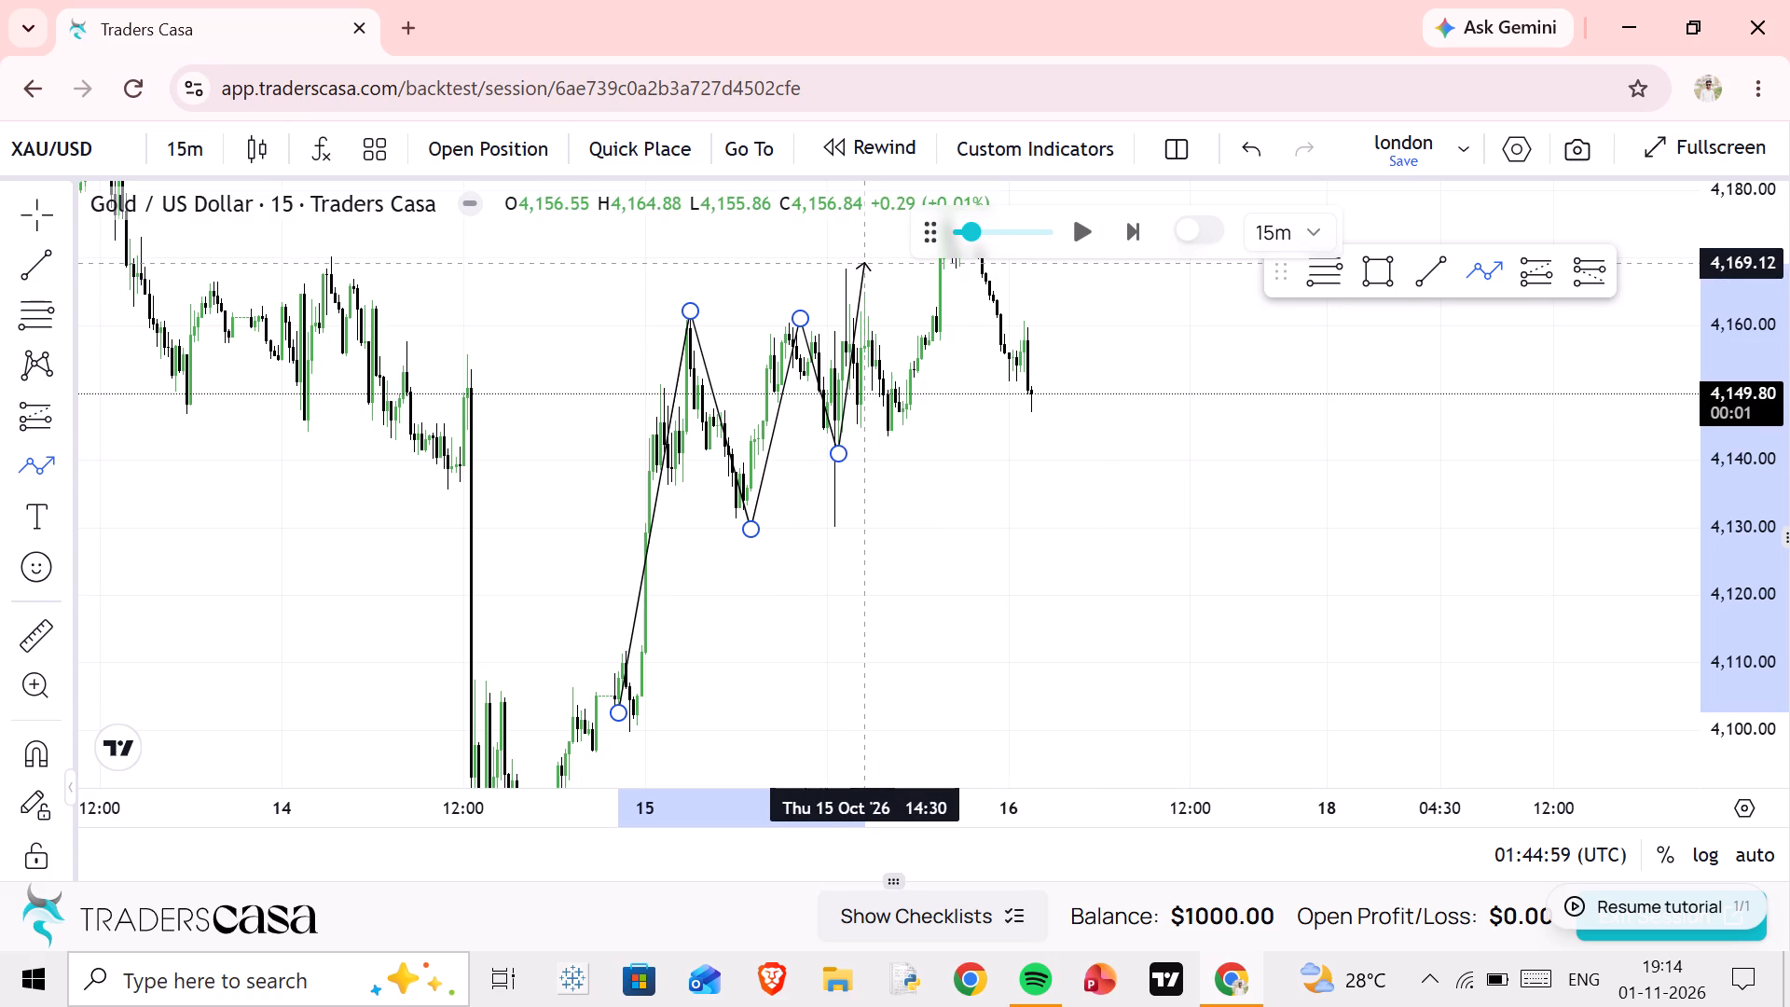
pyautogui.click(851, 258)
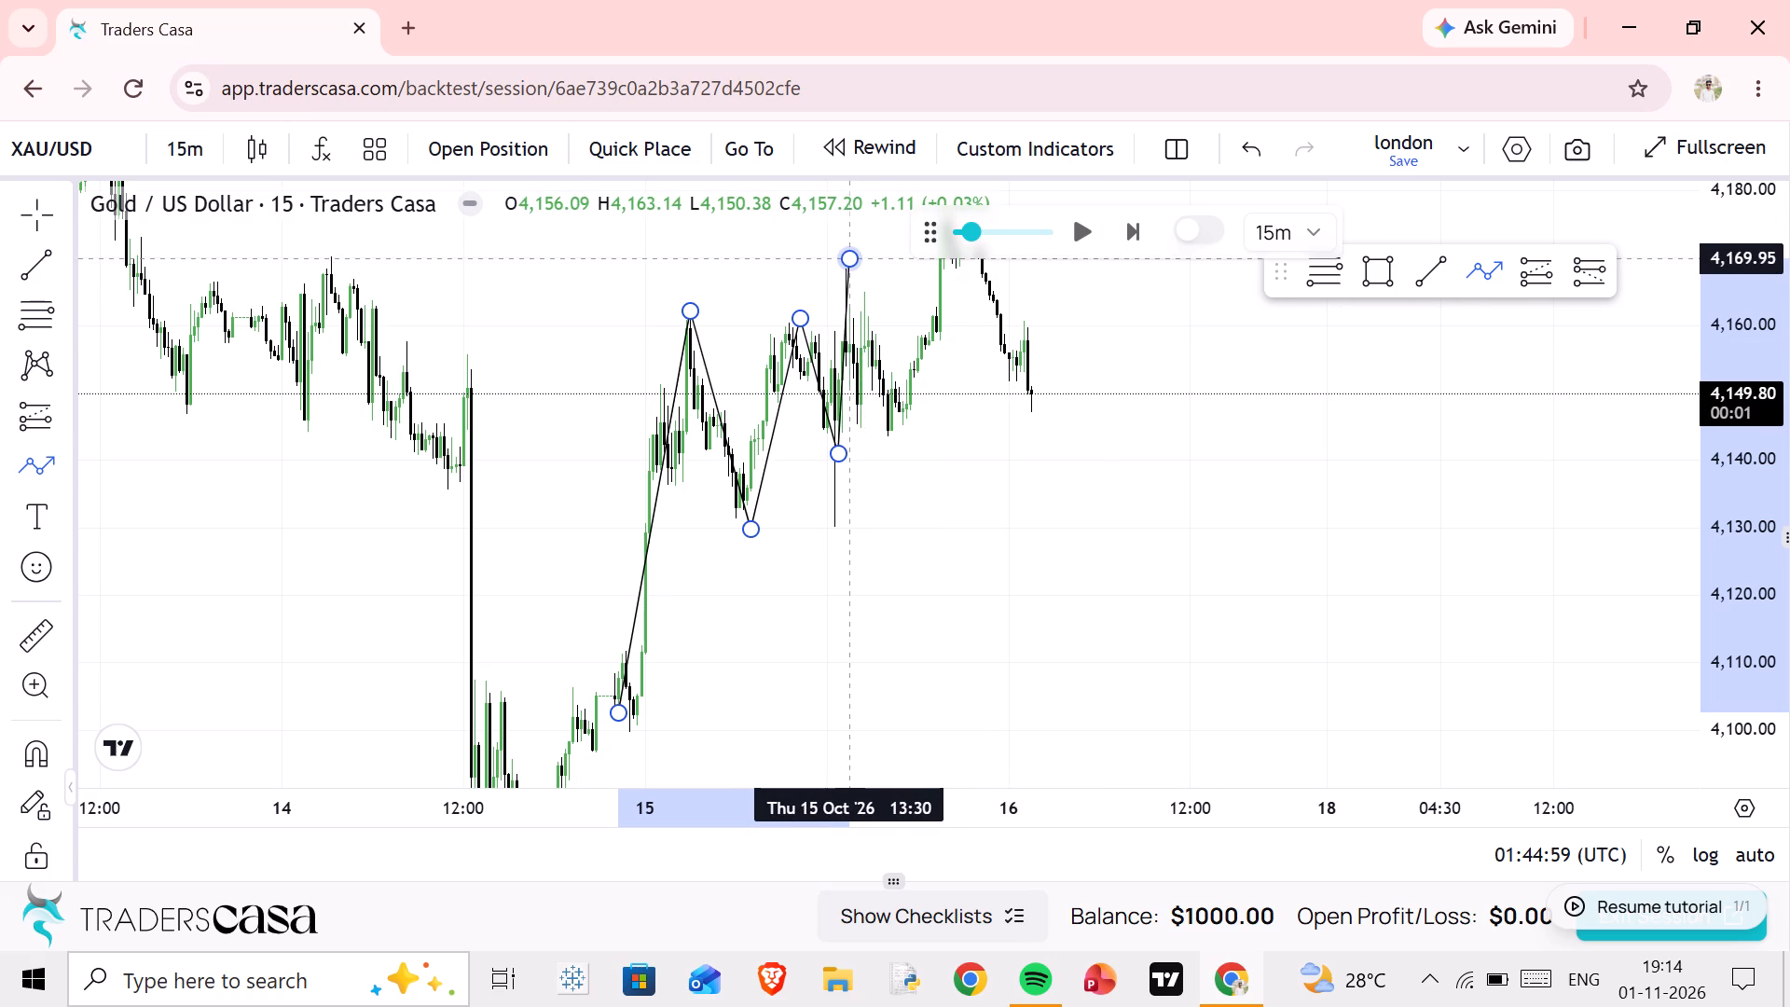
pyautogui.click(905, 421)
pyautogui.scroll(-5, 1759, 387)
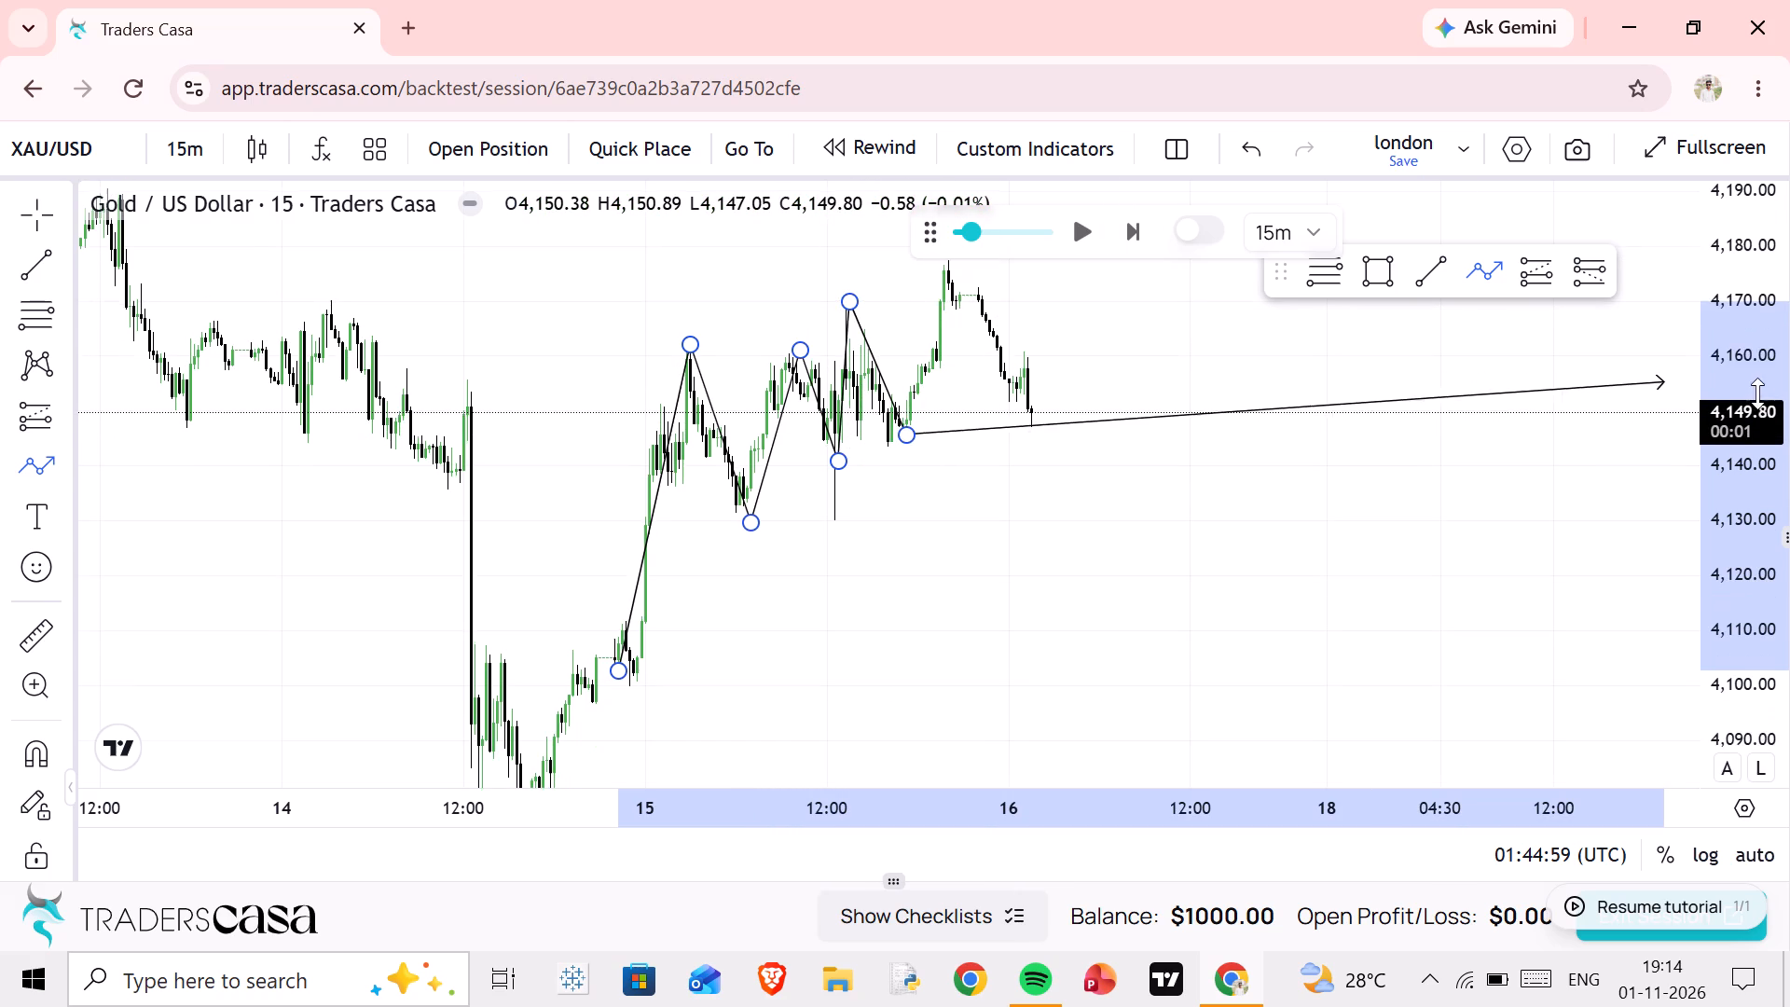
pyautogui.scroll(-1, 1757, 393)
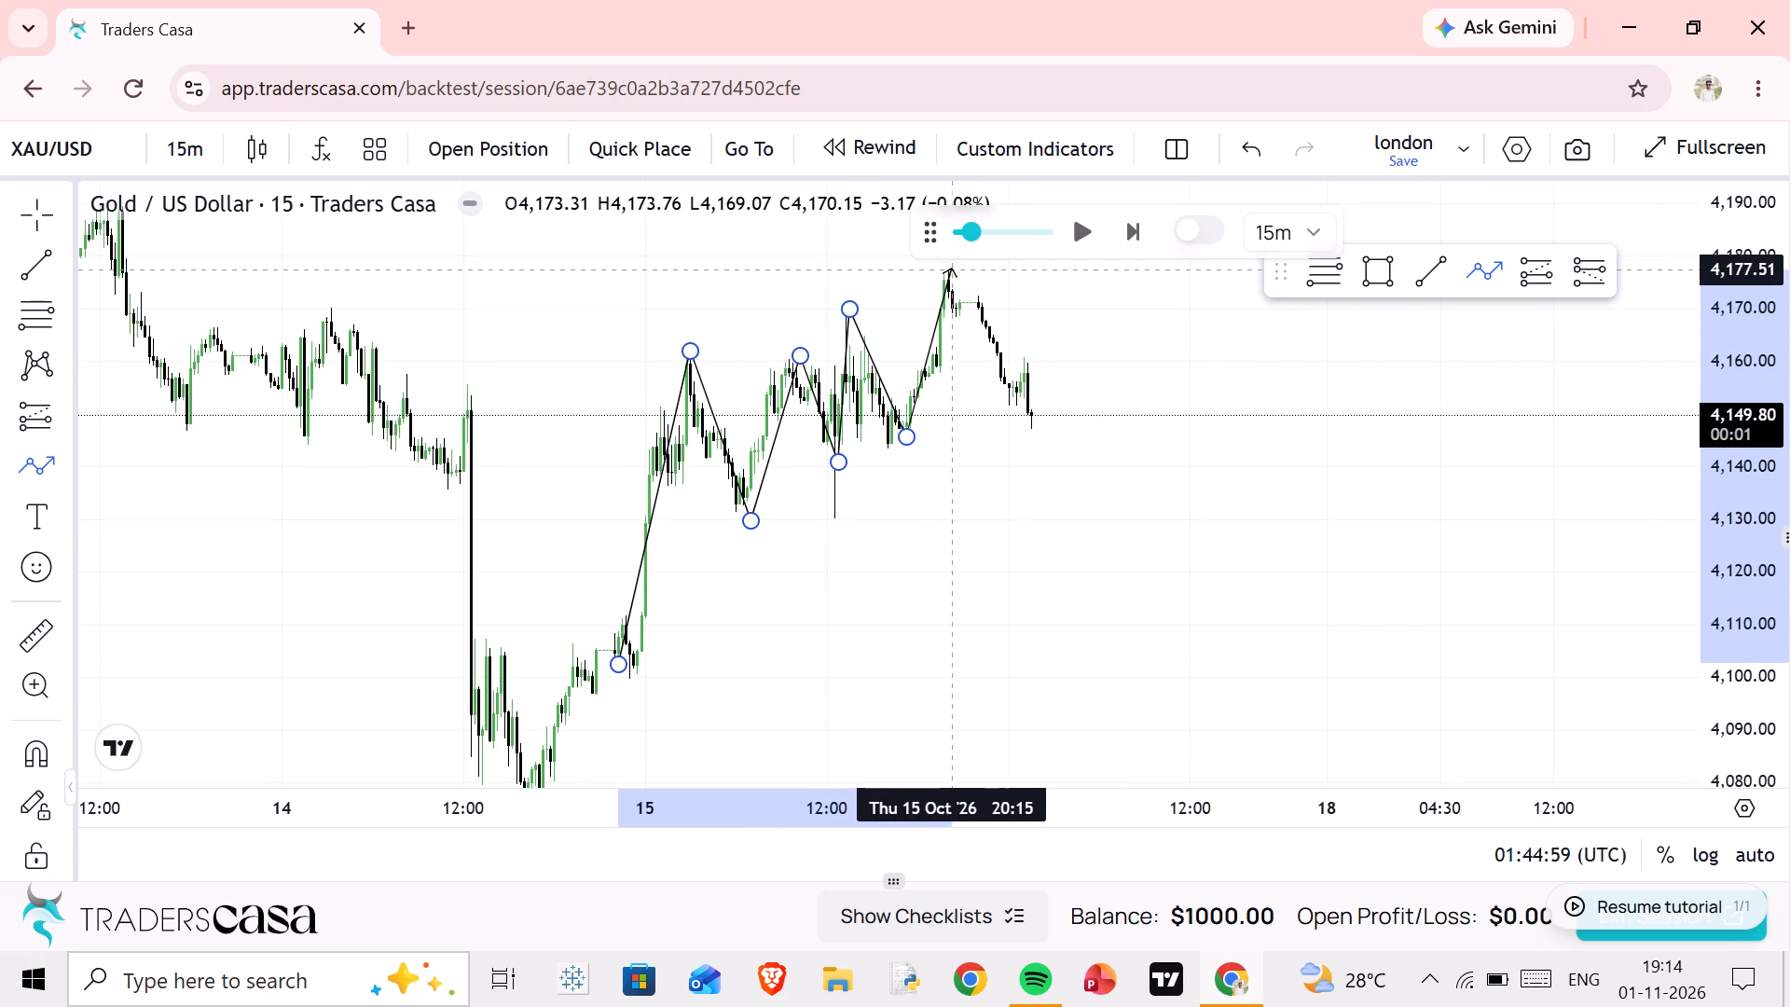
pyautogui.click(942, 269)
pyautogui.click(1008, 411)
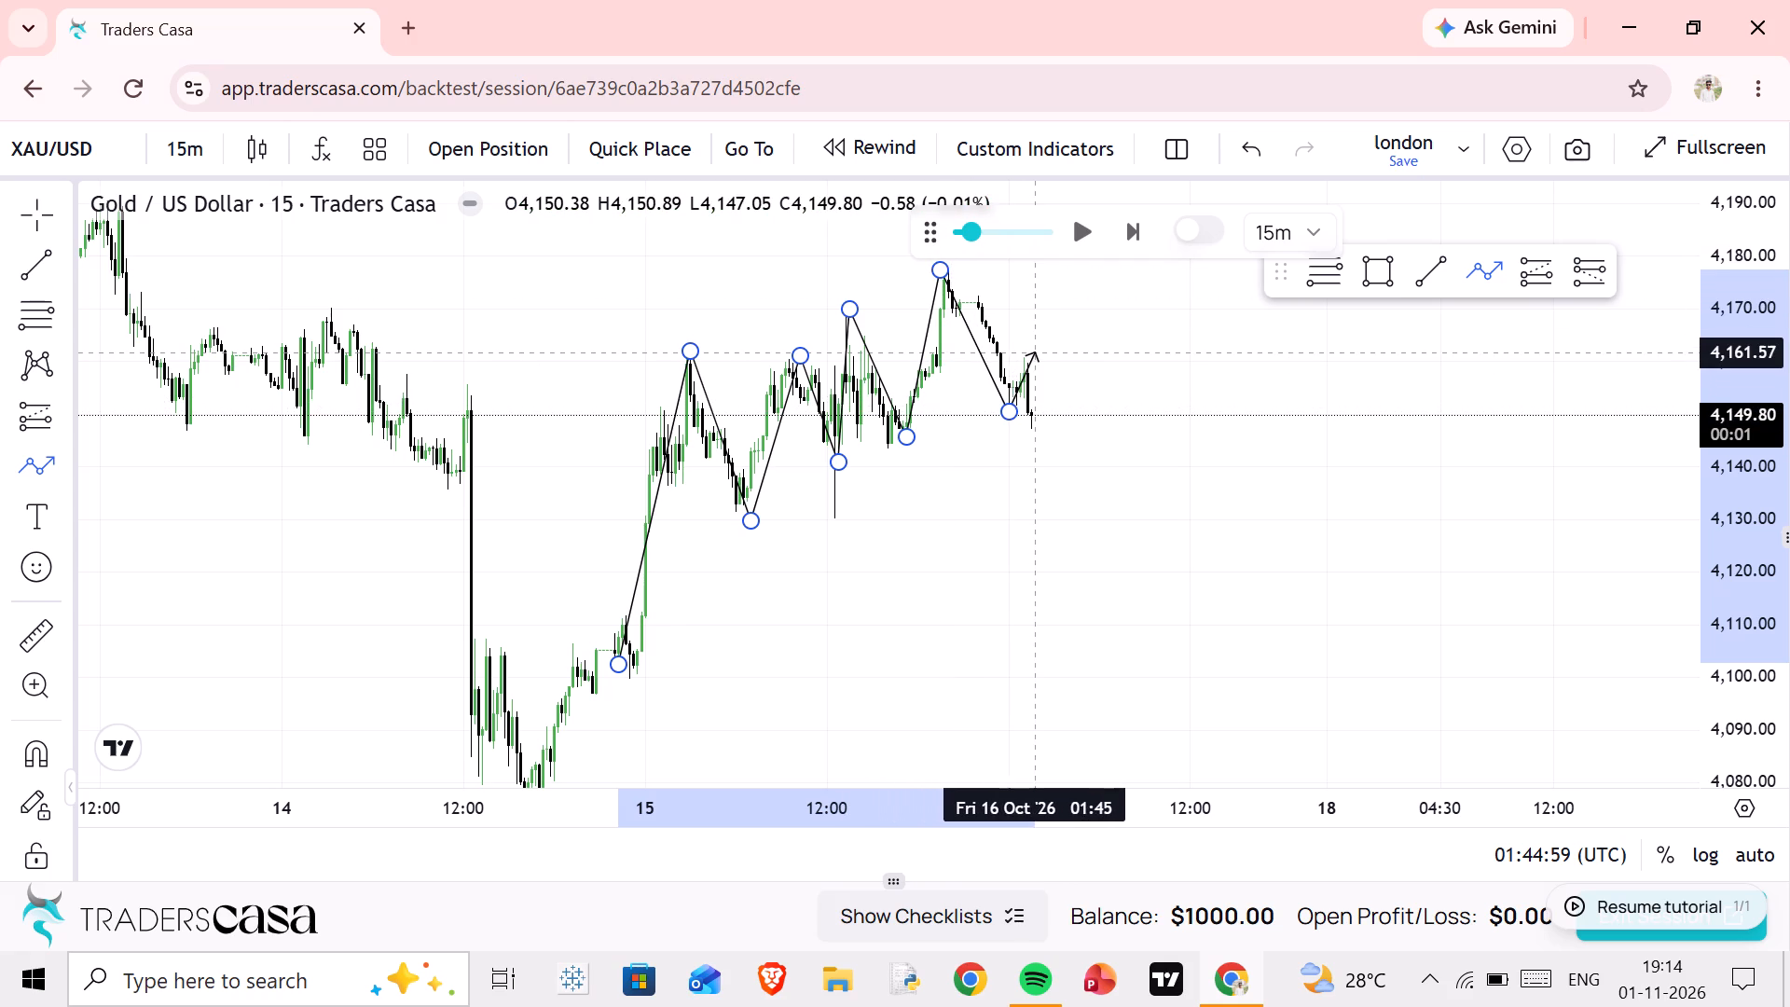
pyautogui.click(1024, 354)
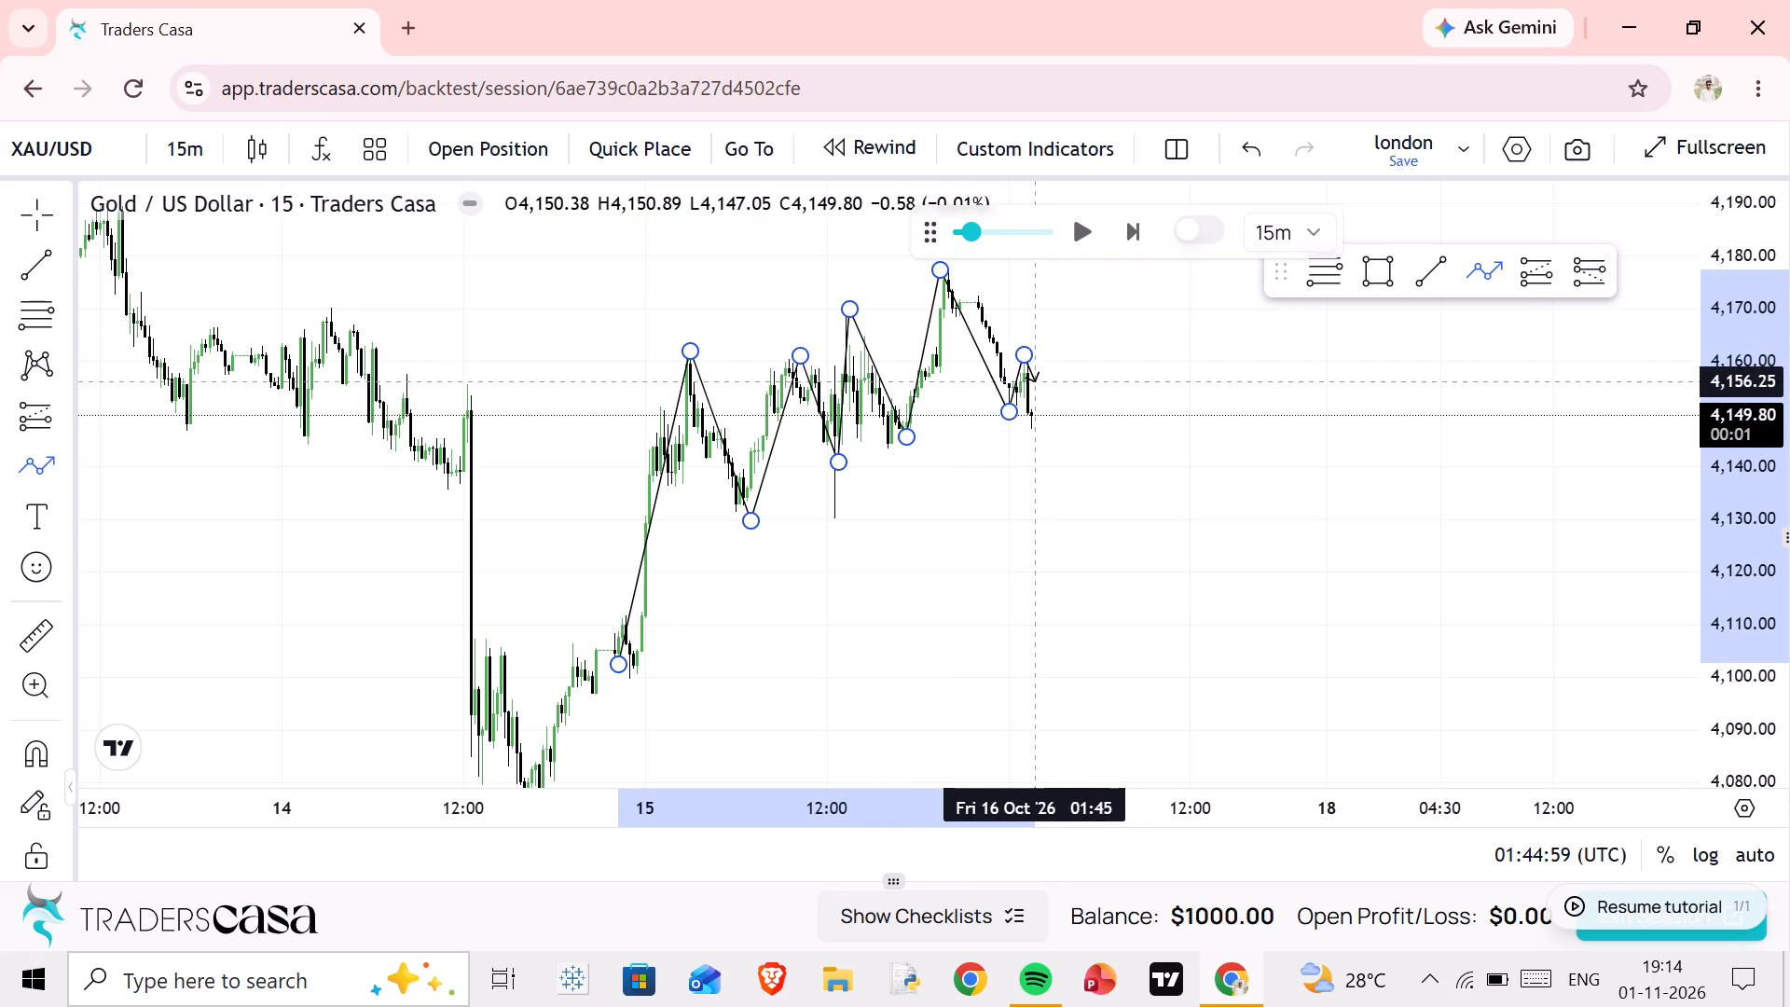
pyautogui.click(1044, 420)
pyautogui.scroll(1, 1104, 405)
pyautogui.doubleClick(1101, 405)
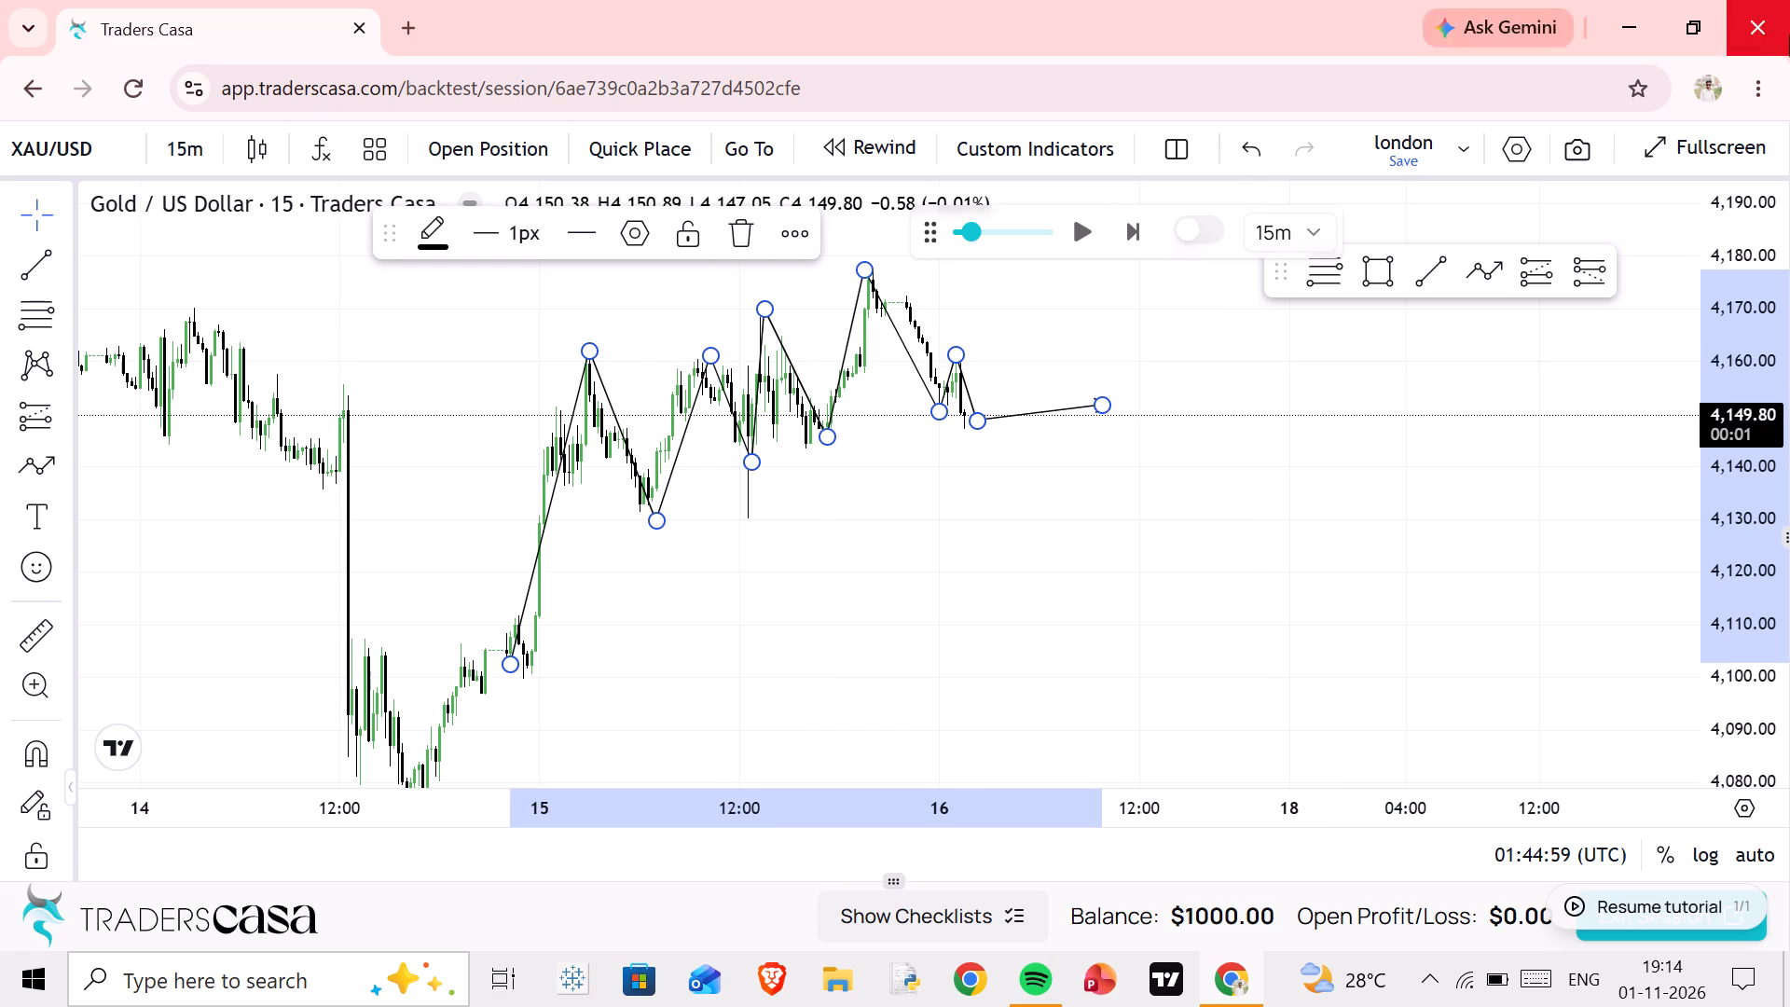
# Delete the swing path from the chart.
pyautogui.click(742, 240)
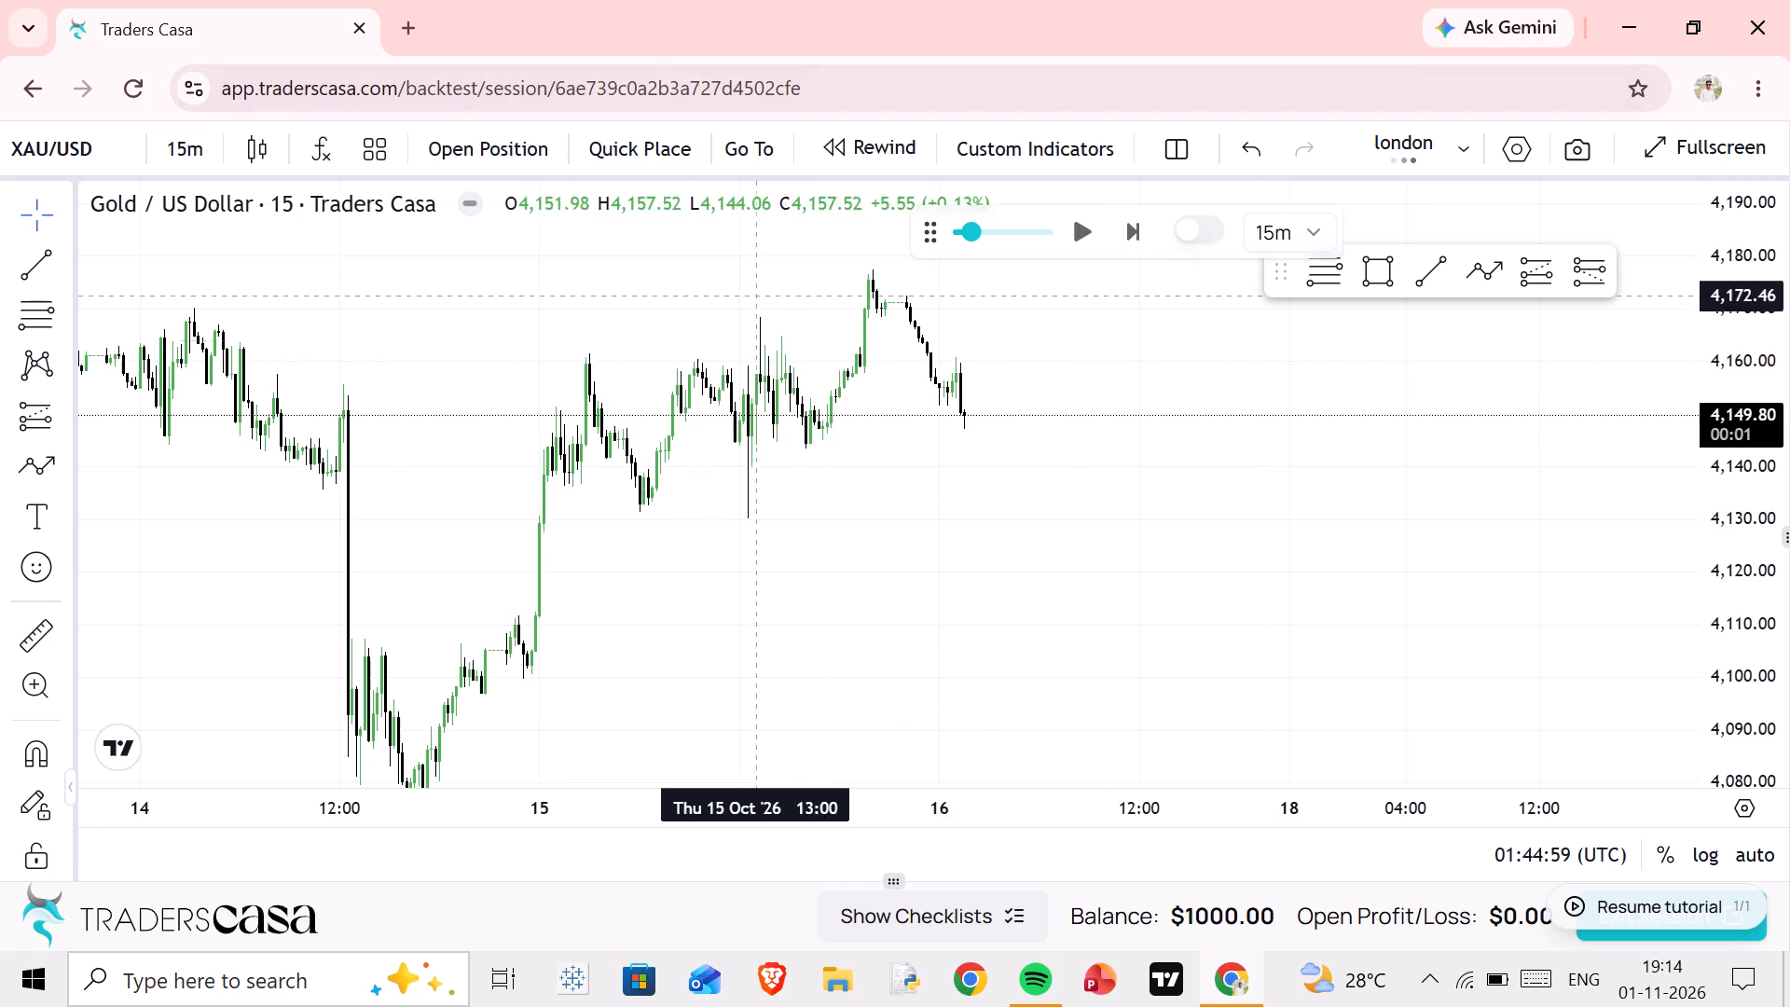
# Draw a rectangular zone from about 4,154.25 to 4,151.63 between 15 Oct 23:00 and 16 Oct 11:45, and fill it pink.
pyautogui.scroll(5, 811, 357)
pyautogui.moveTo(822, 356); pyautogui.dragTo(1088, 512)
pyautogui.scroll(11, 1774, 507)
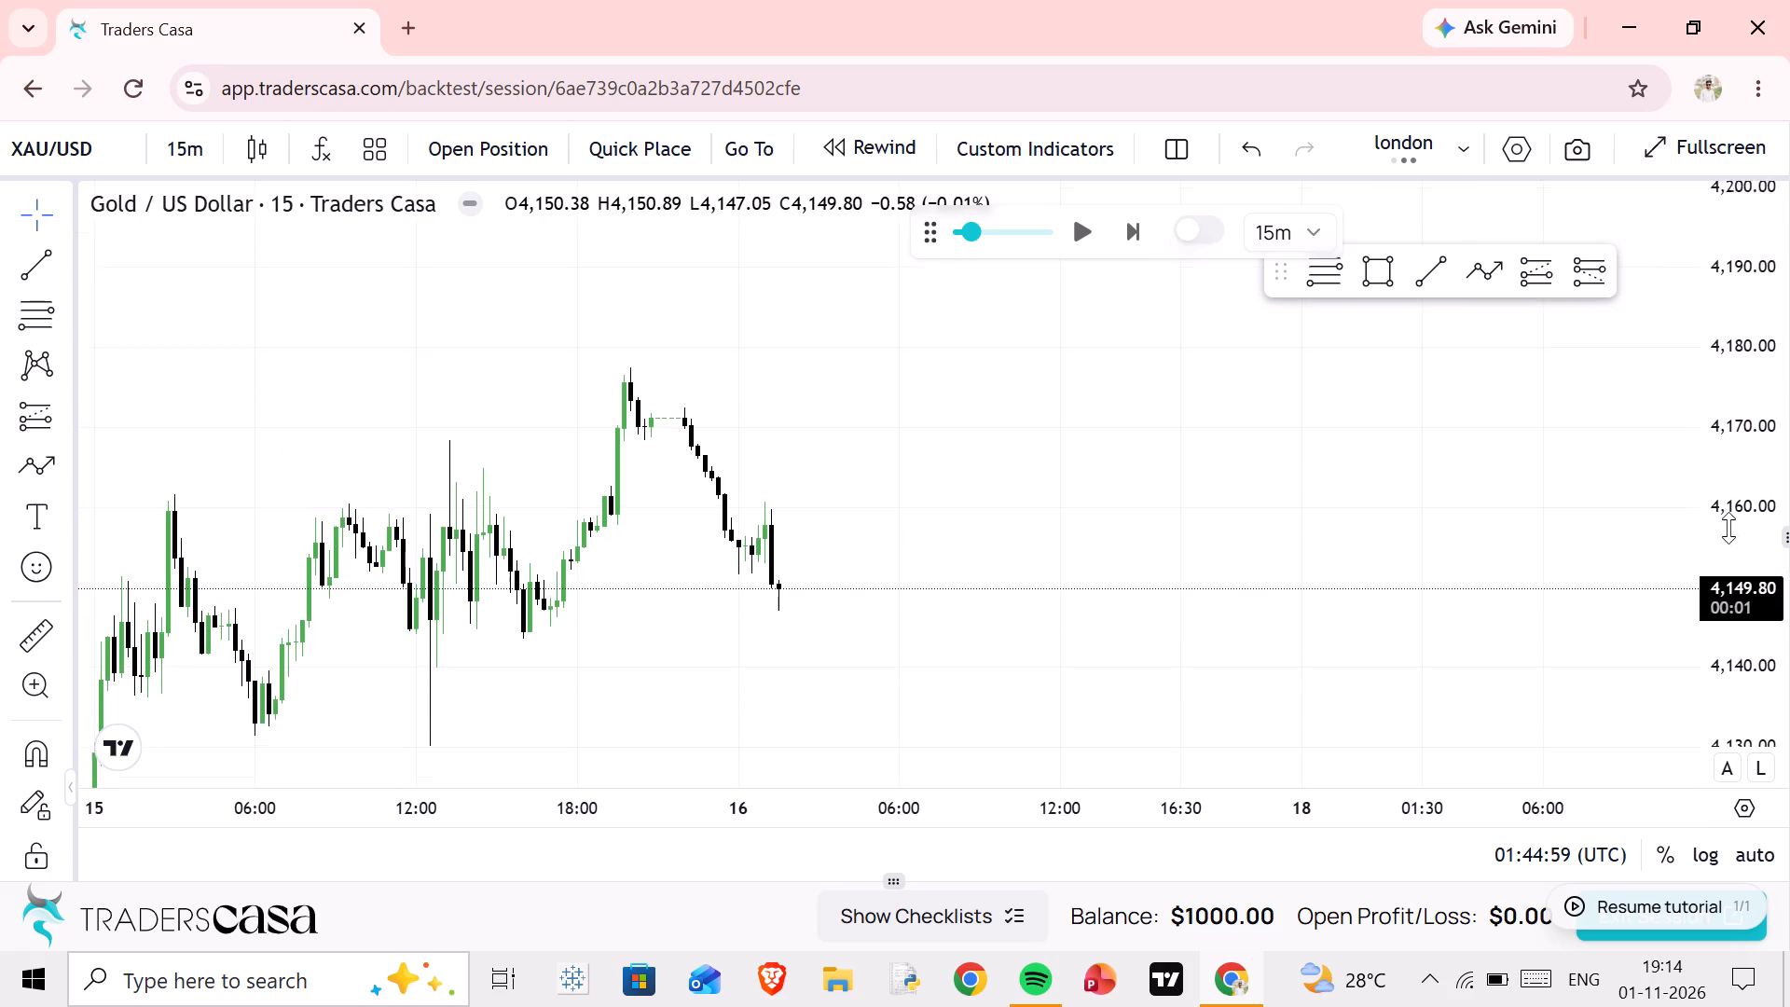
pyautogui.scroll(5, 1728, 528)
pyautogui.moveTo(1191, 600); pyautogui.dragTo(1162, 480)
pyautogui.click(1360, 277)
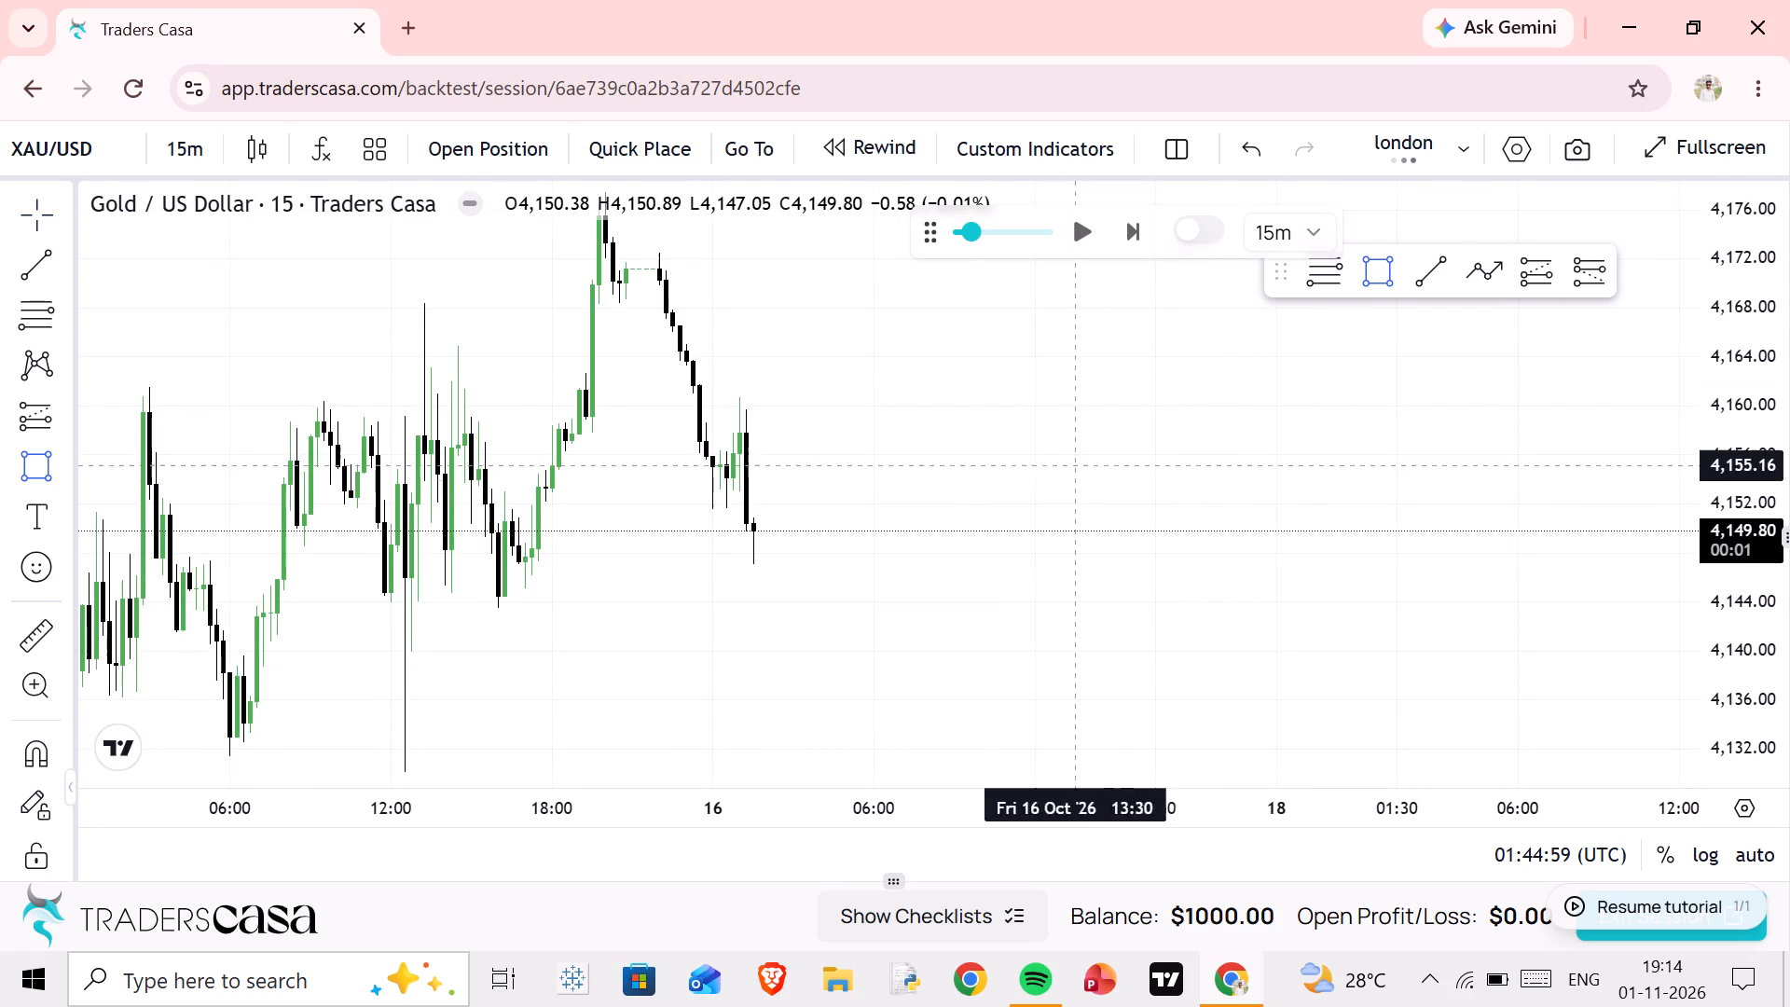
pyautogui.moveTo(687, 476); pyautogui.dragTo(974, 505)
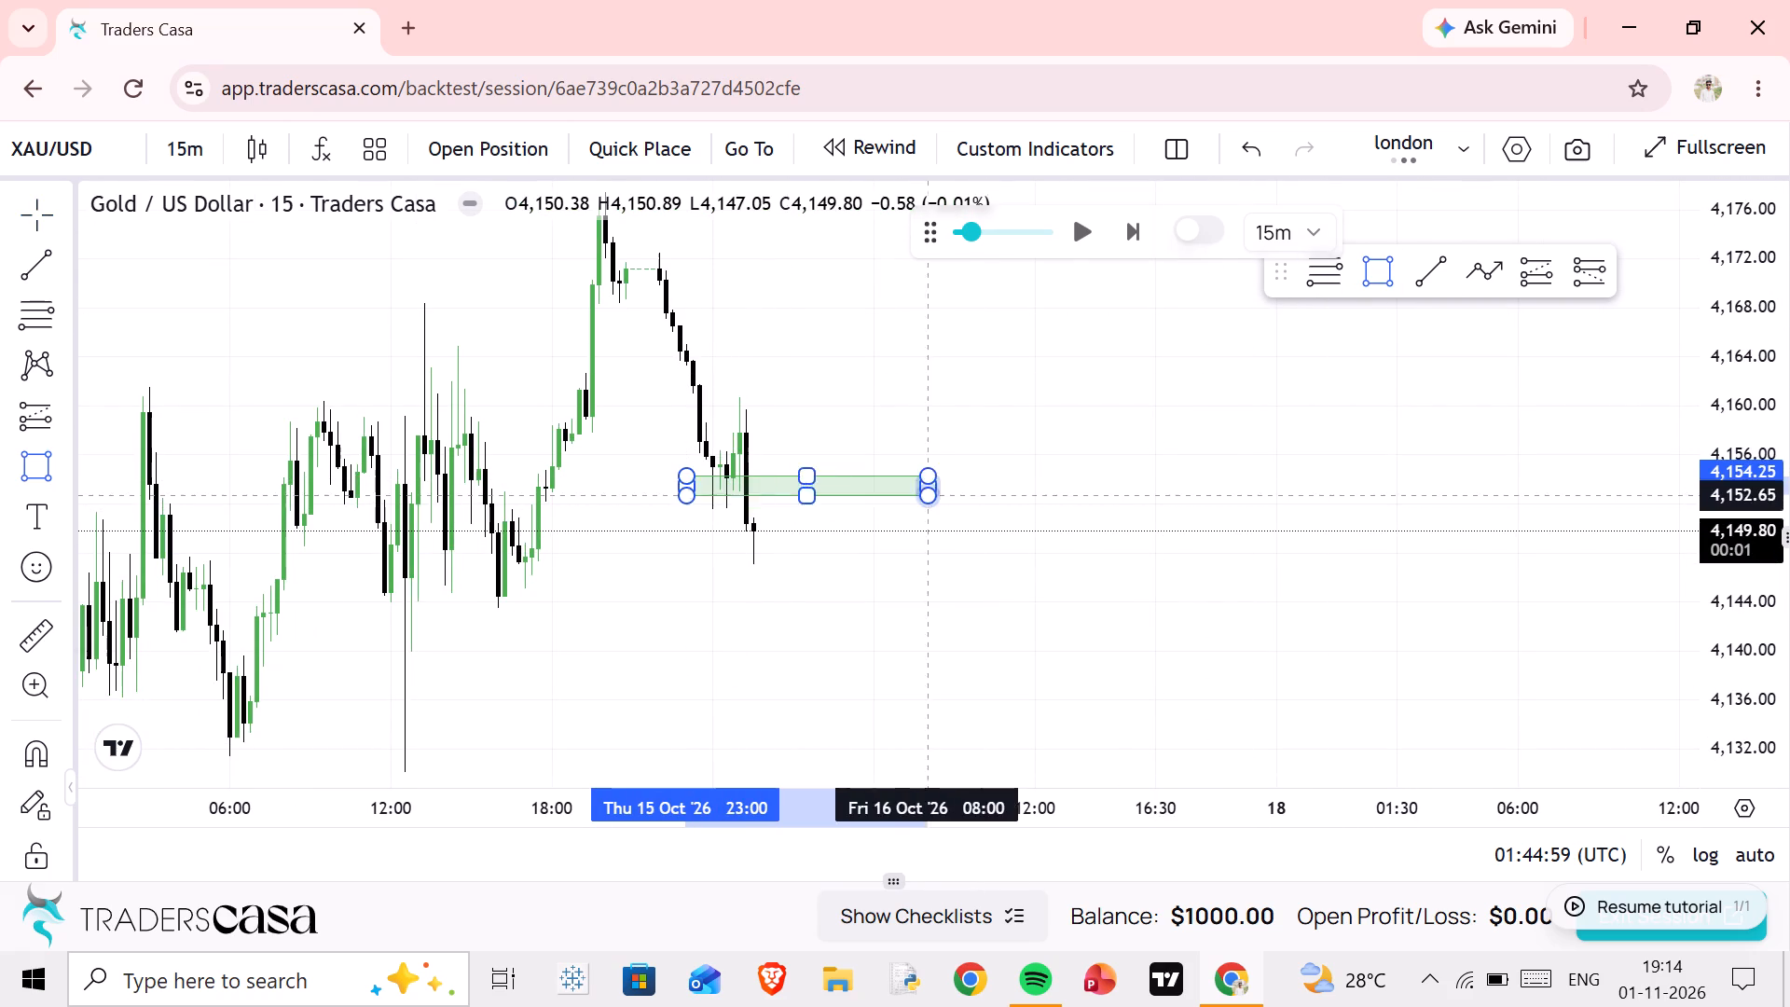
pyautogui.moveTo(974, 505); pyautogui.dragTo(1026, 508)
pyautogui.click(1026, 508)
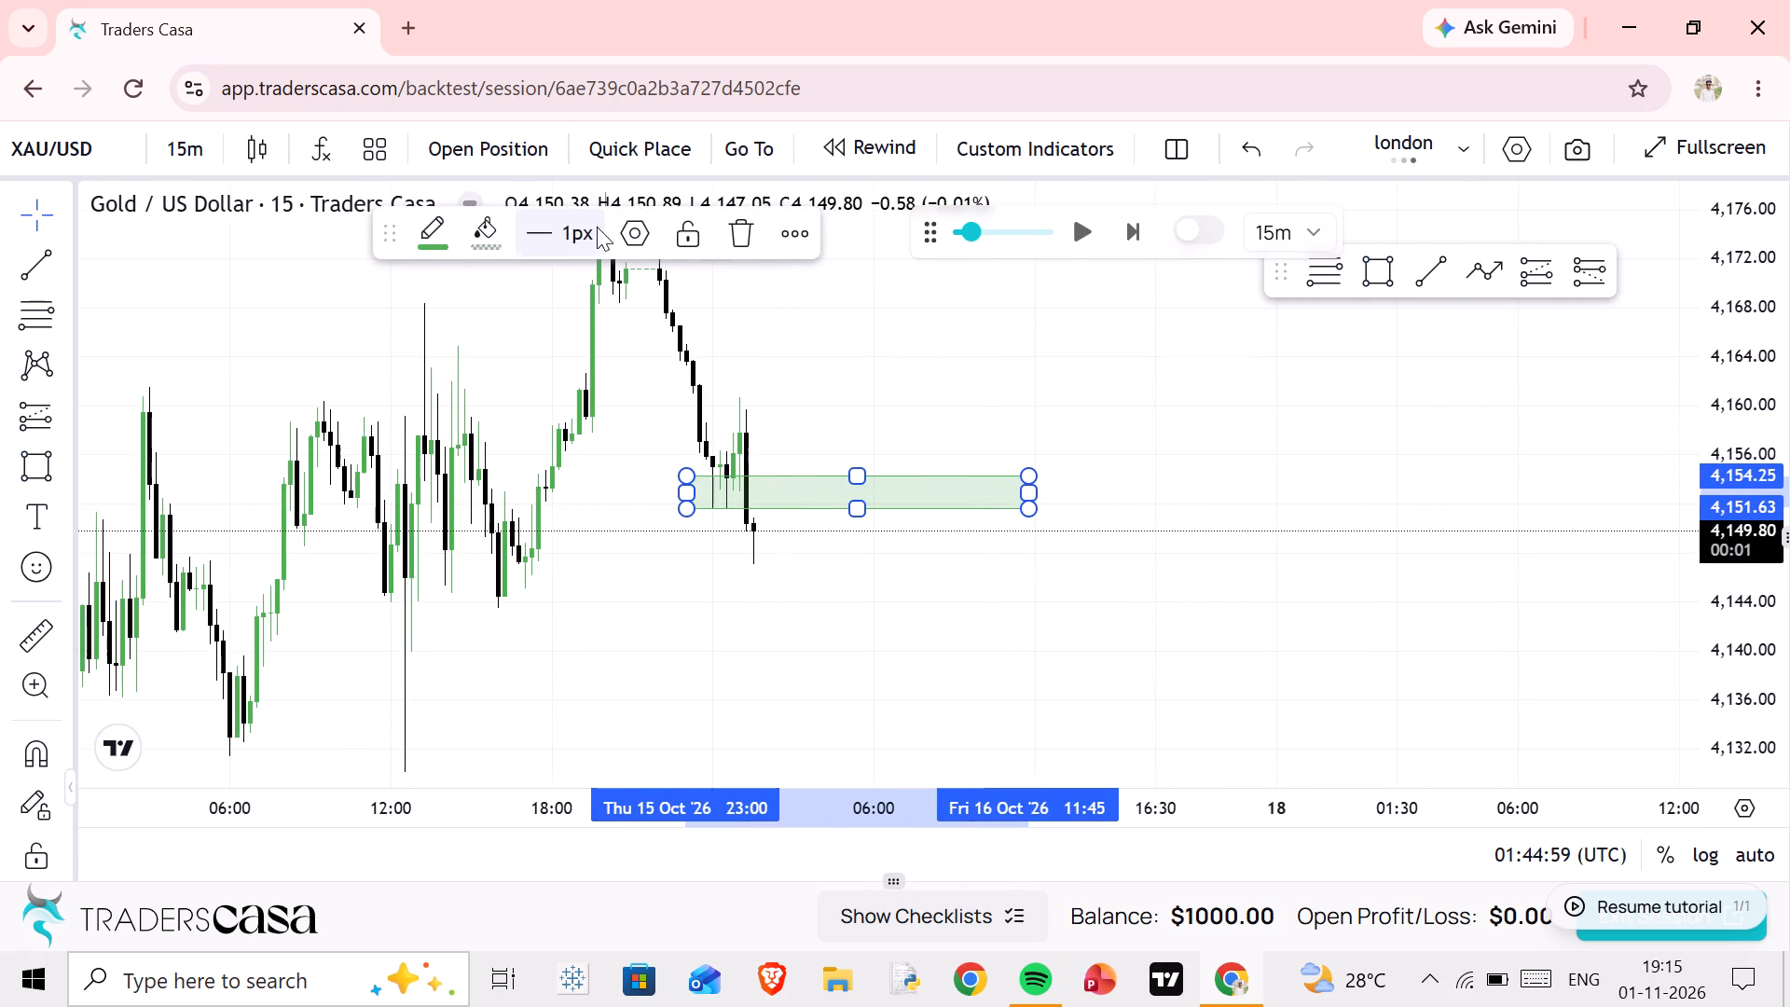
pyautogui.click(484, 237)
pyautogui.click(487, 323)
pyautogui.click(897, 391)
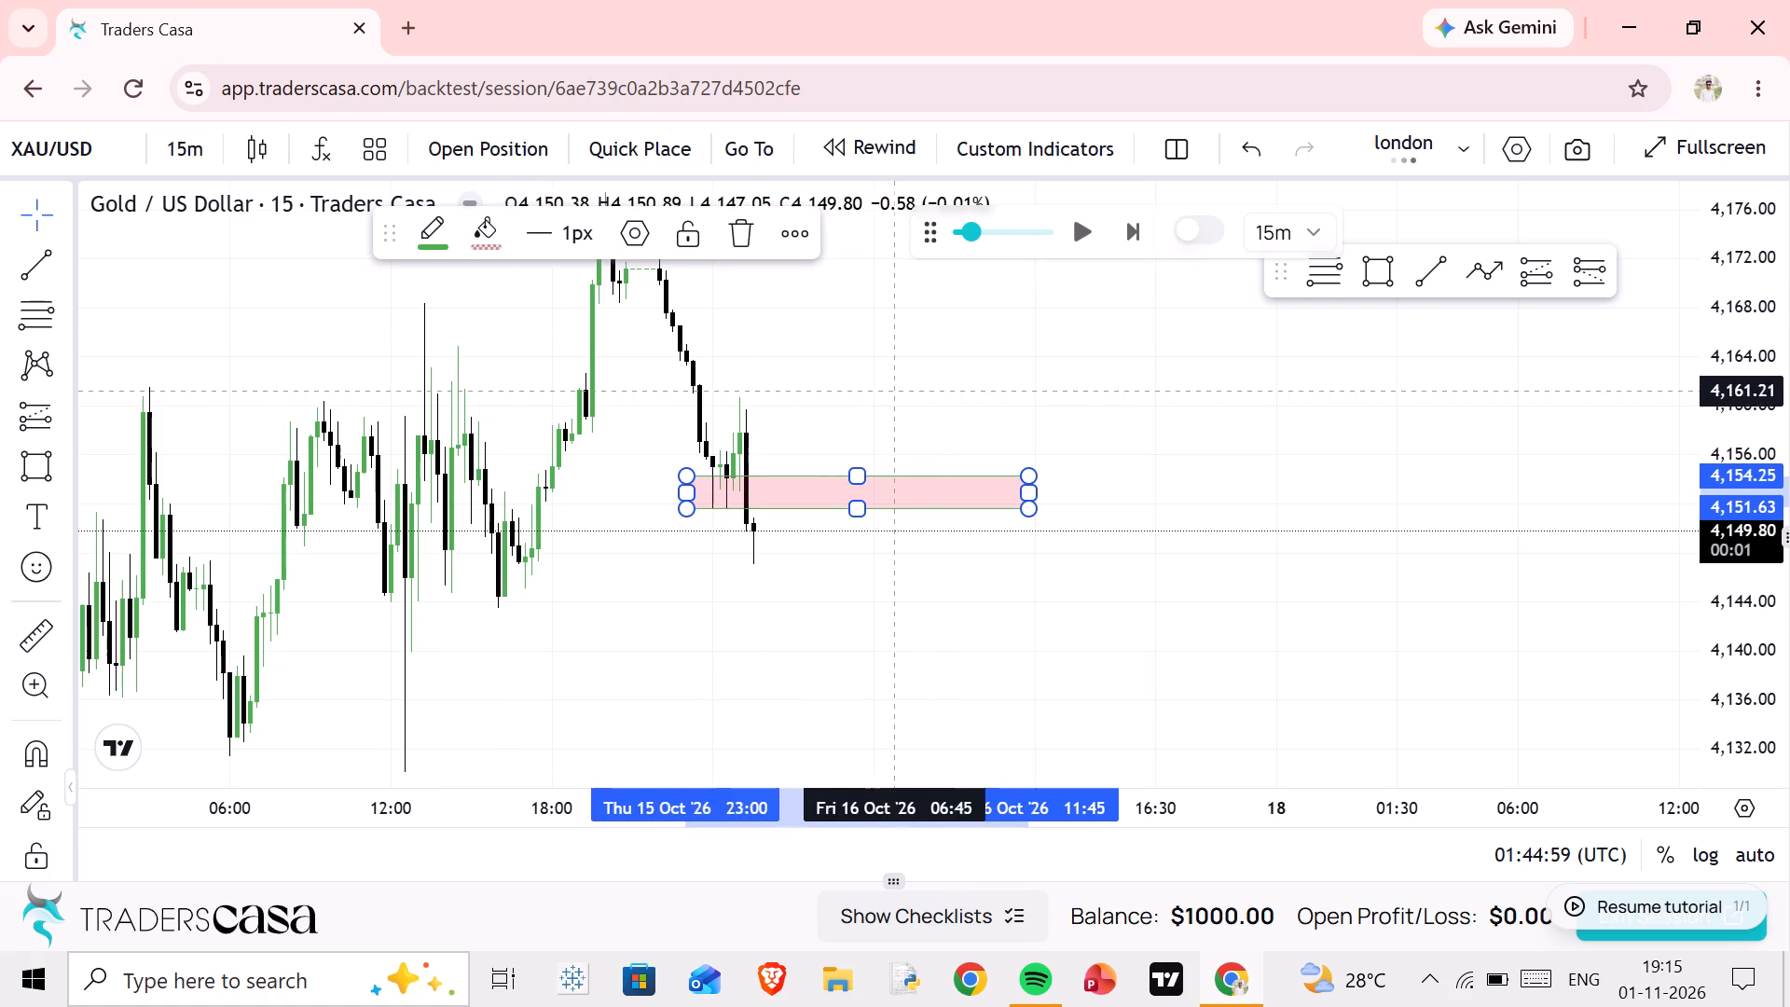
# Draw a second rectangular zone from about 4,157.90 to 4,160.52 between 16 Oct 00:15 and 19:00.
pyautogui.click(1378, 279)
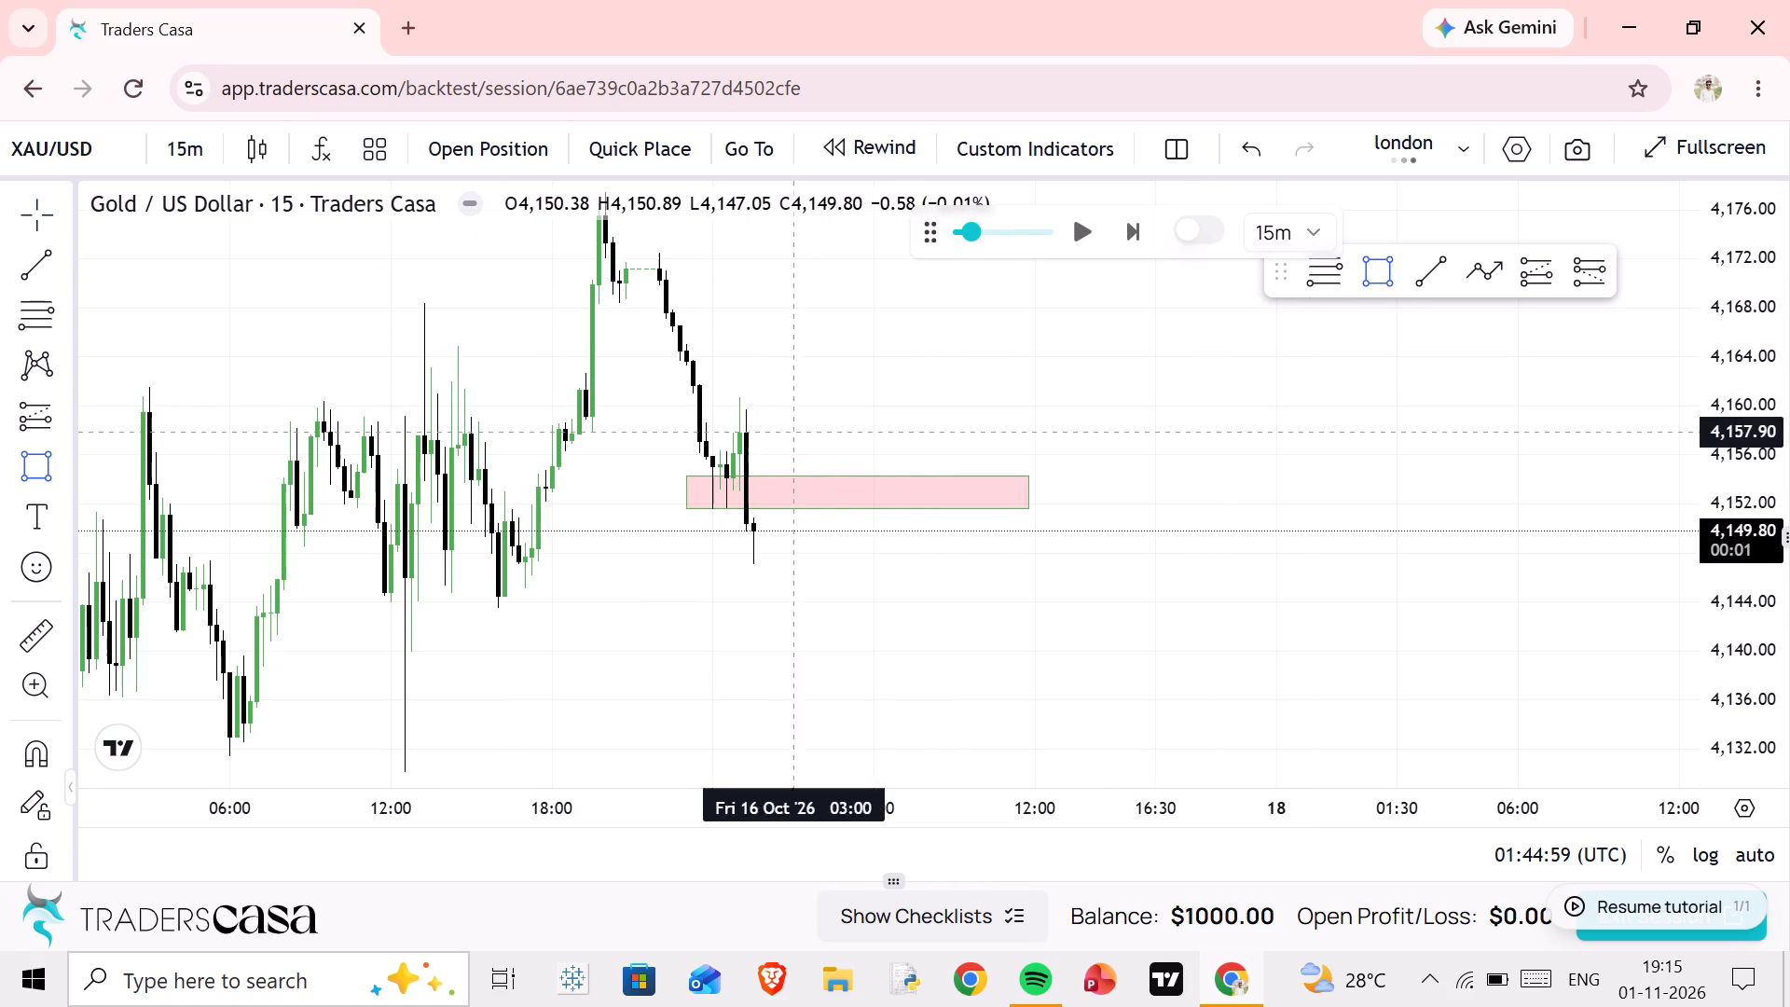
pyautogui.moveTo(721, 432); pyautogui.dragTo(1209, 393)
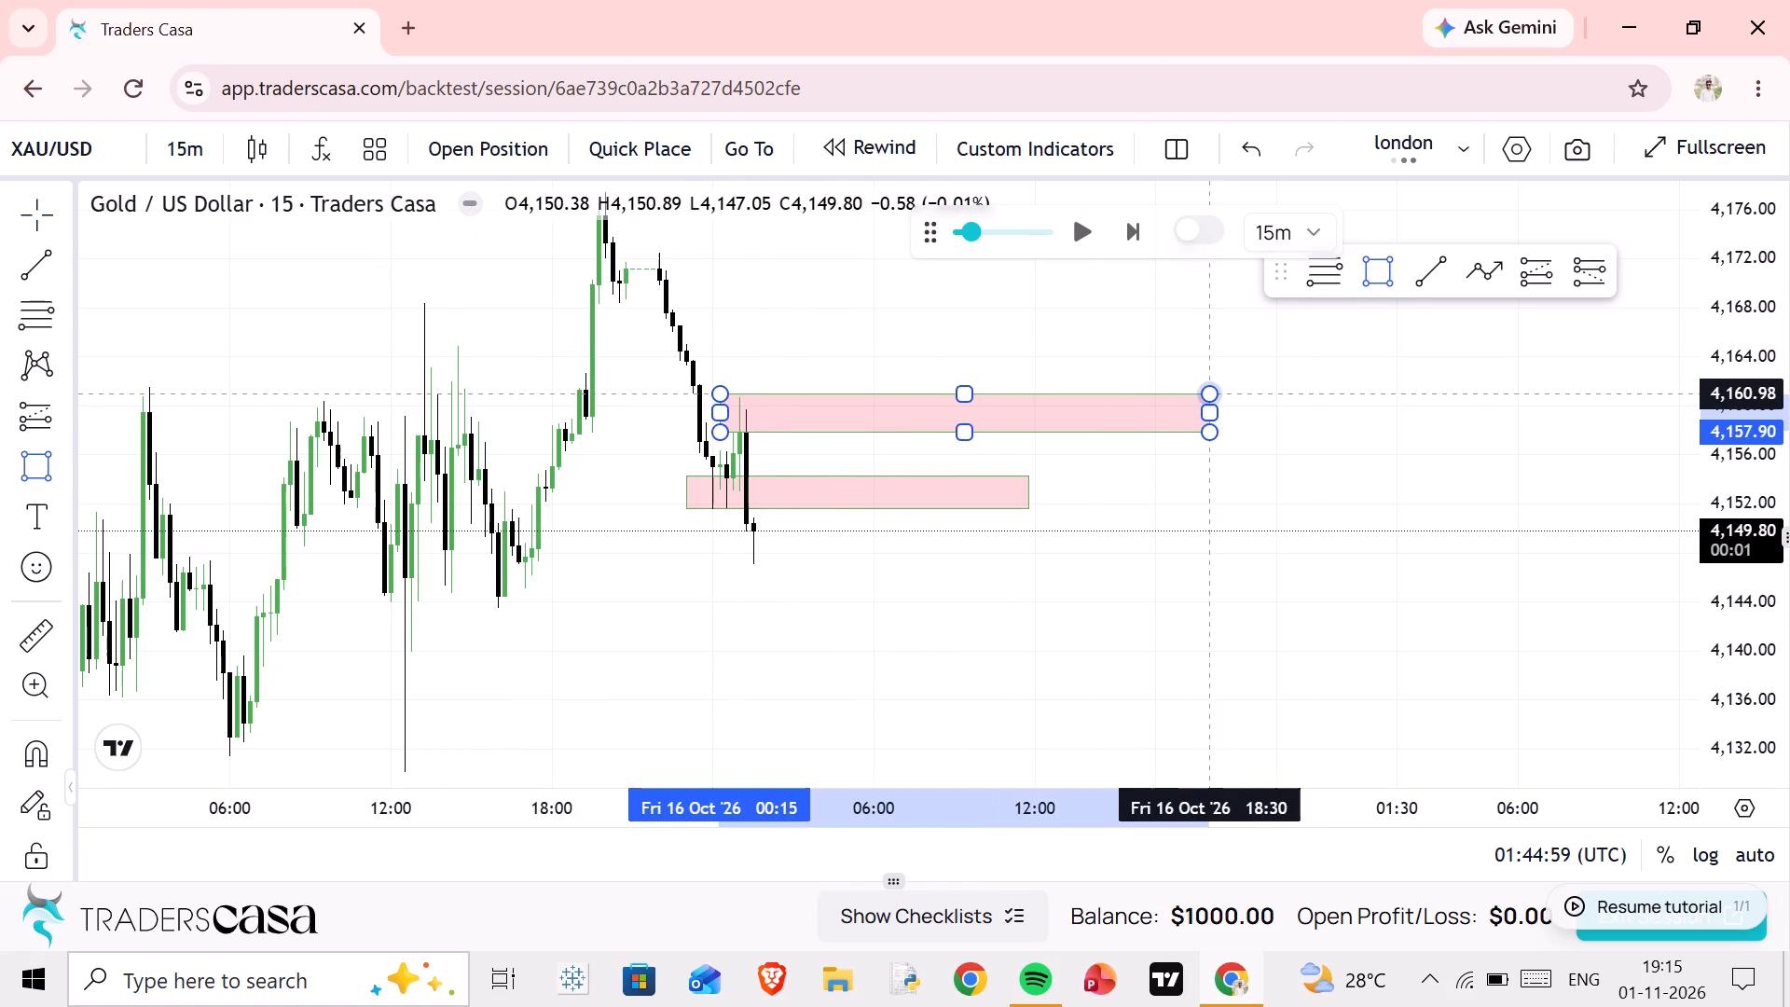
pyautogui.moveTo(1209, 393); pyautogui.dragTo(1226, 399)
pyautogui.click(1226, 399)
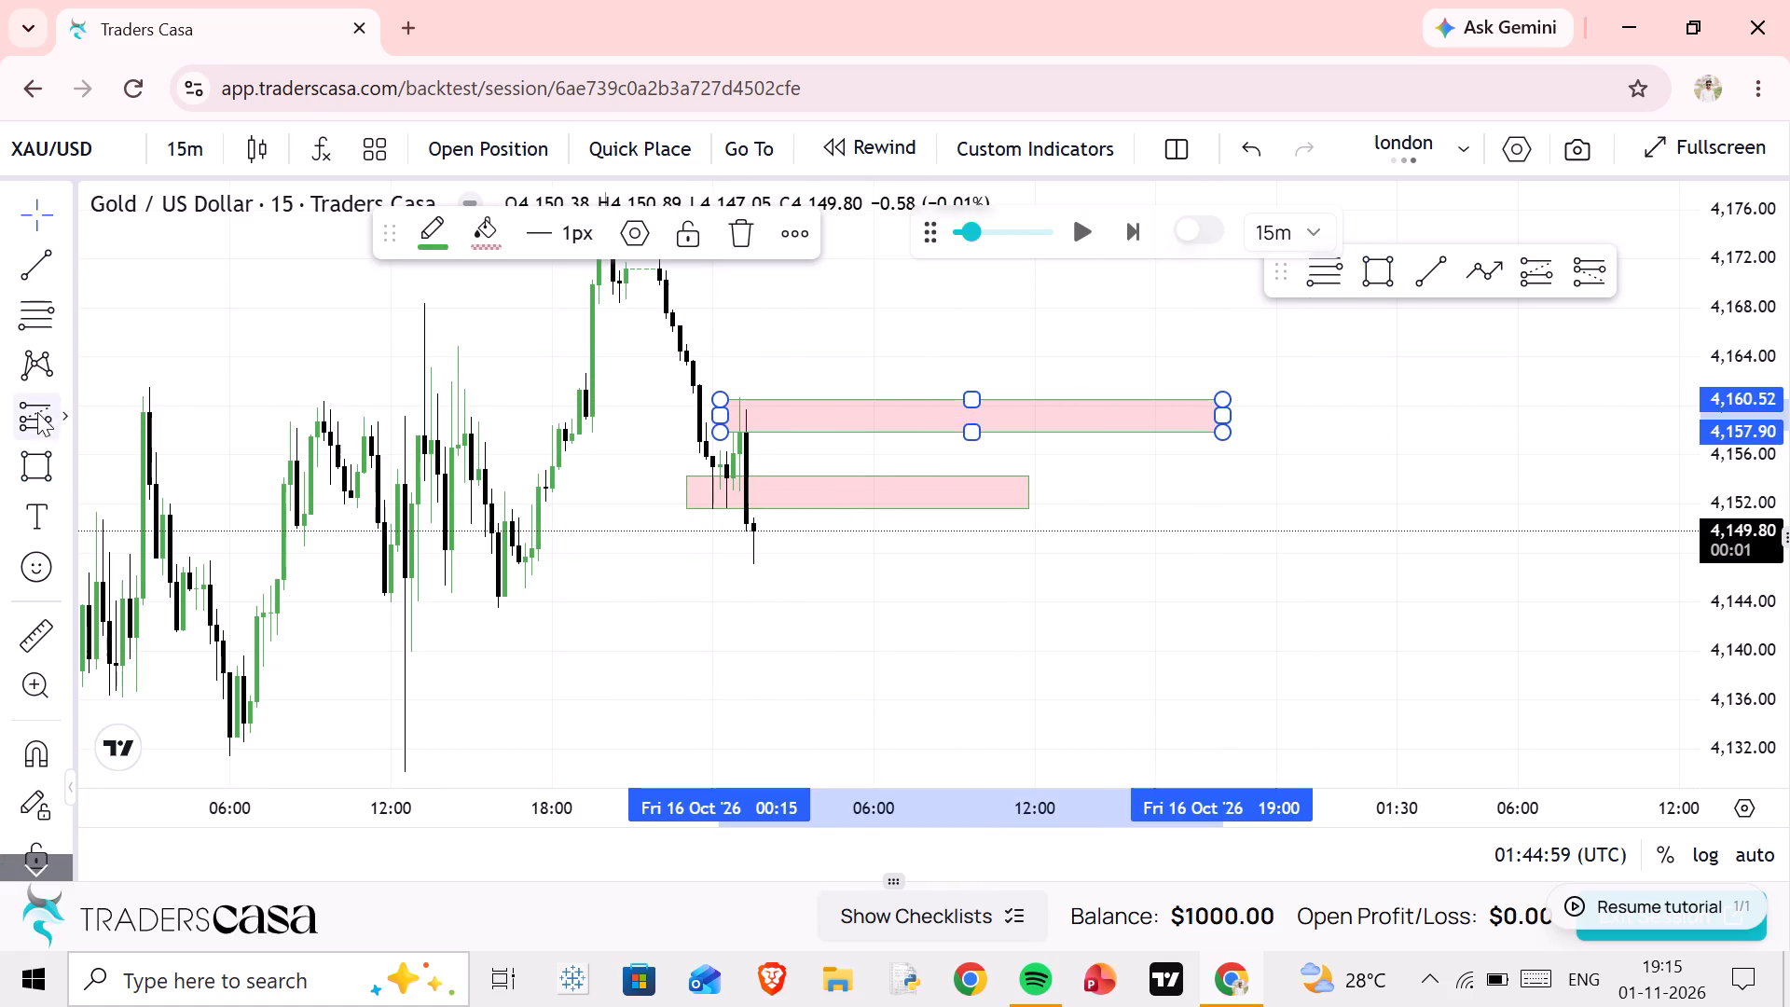
# Measure the price gap between the two pink zones, and clear the measurement.
pyautogui.click(29, 632)
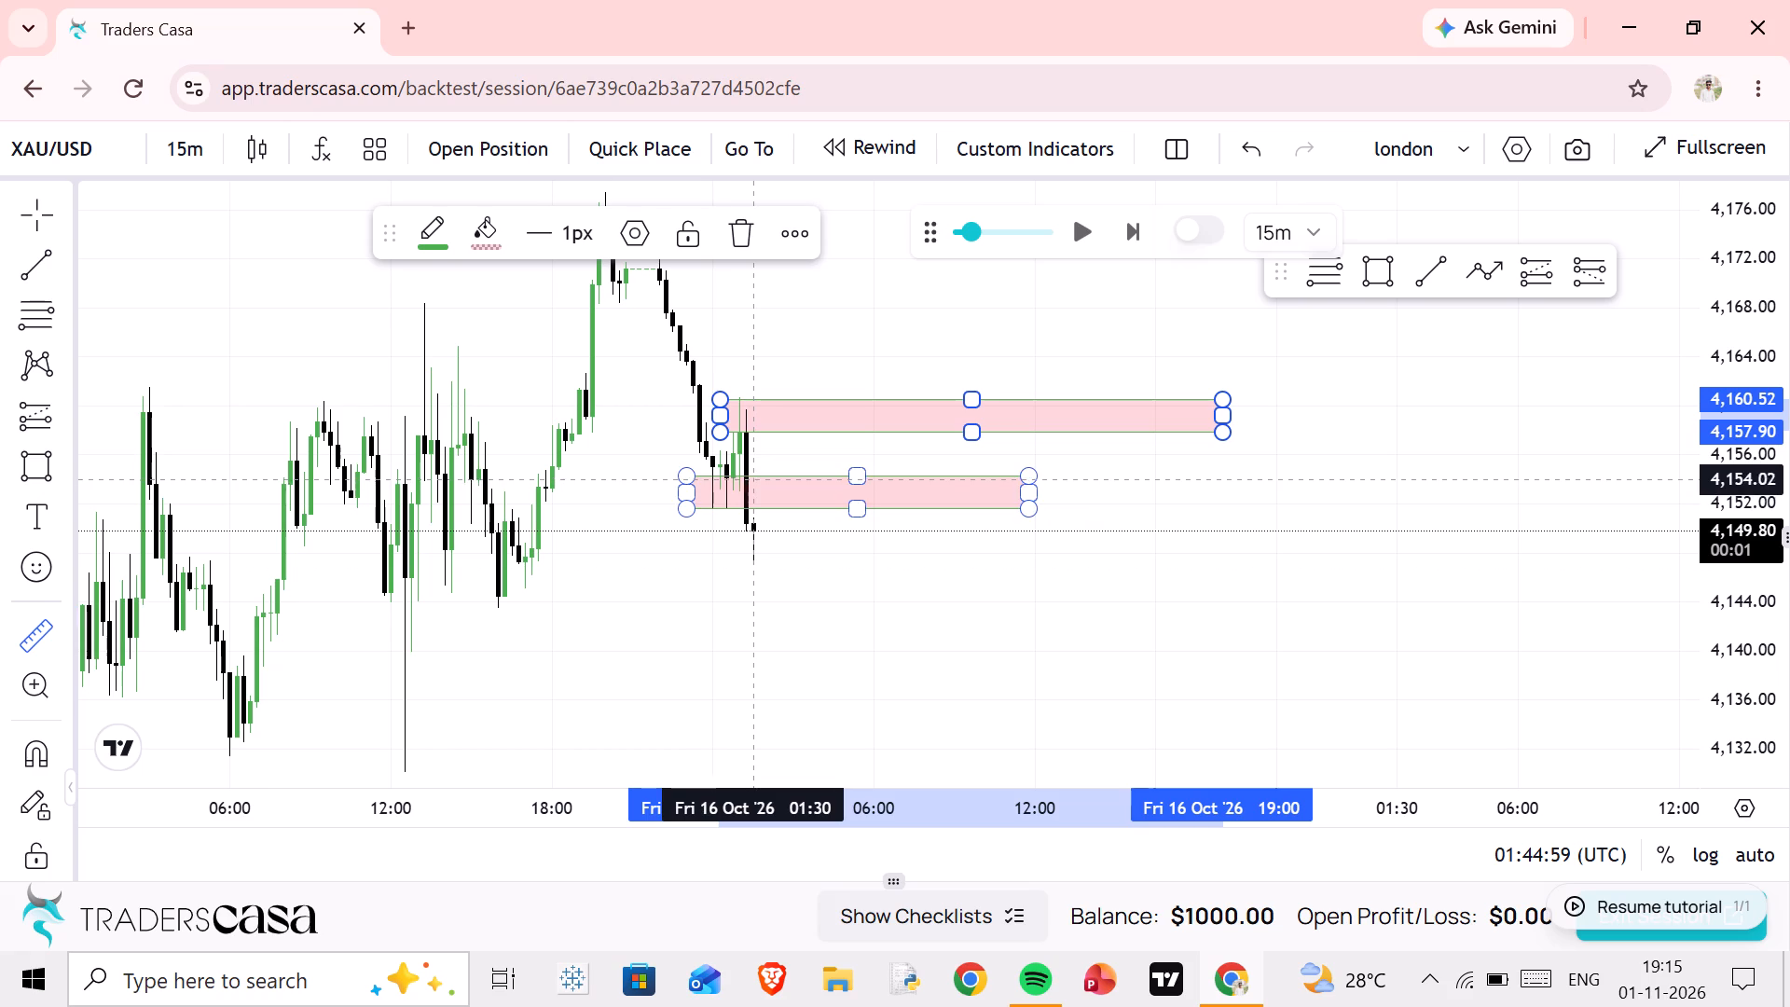
pyautogui.click(751, 476)
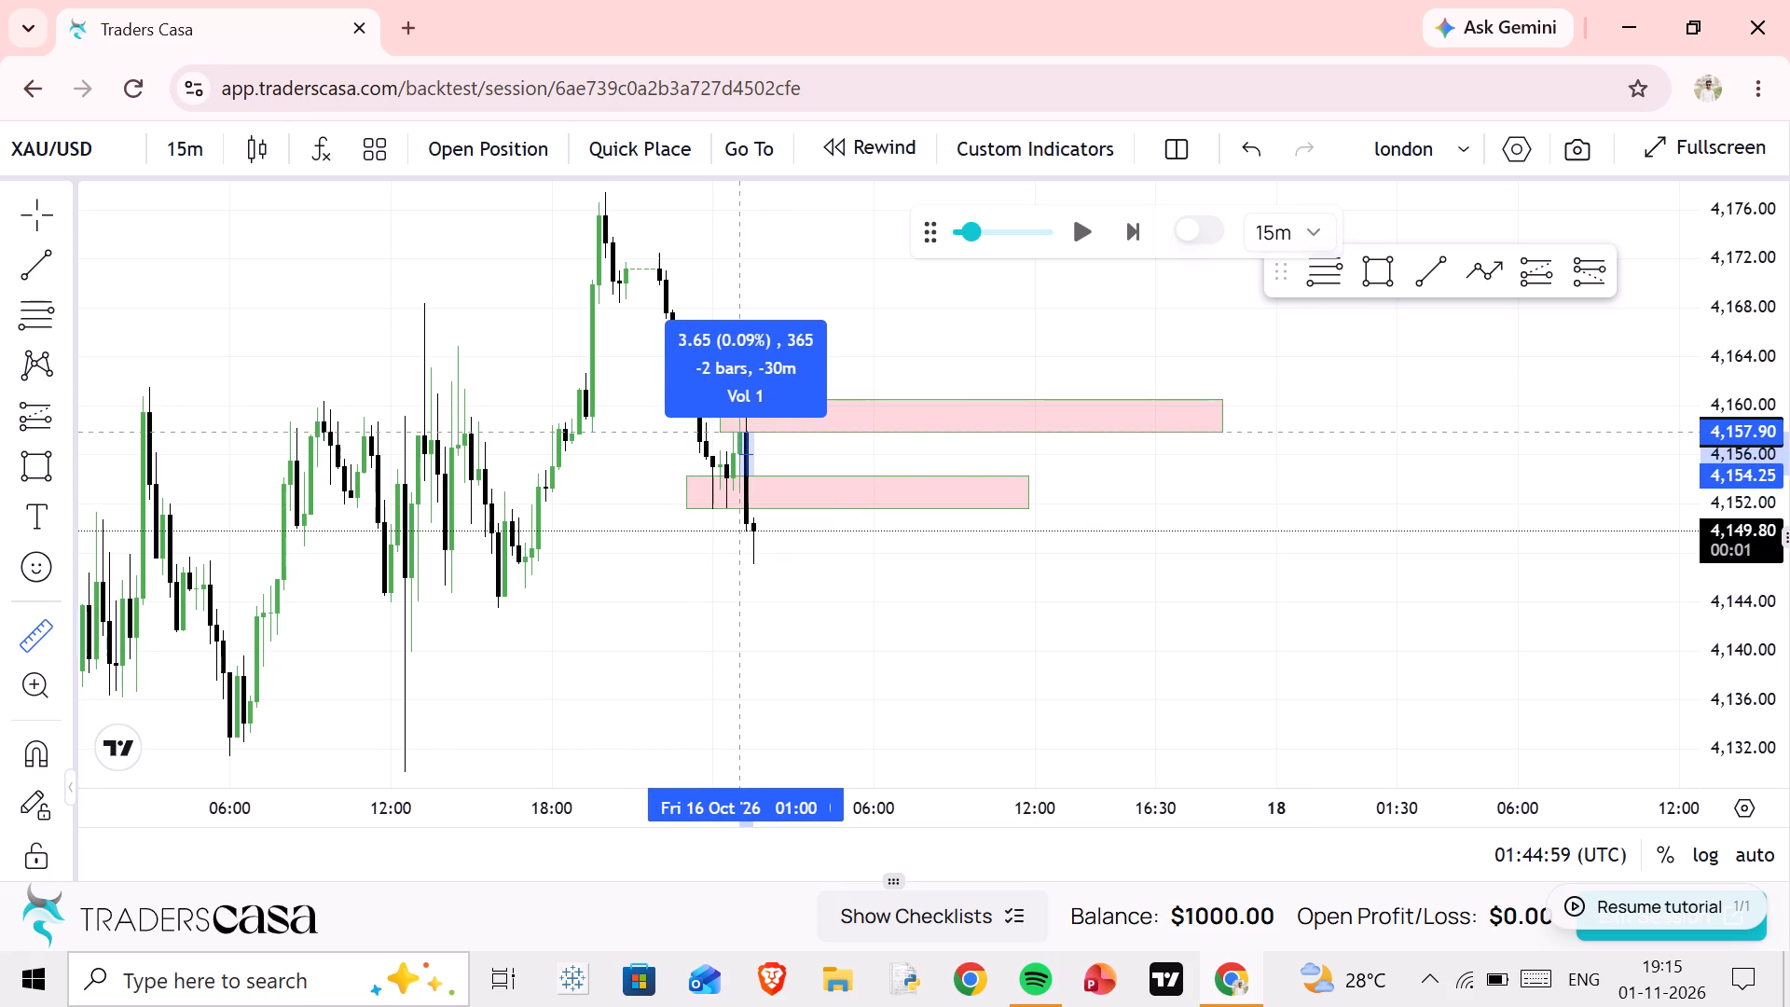
pyautogui.click(742, 431)
pyautogui.scroll(-3, 764, 489)
pyautogui.click(764, 487)
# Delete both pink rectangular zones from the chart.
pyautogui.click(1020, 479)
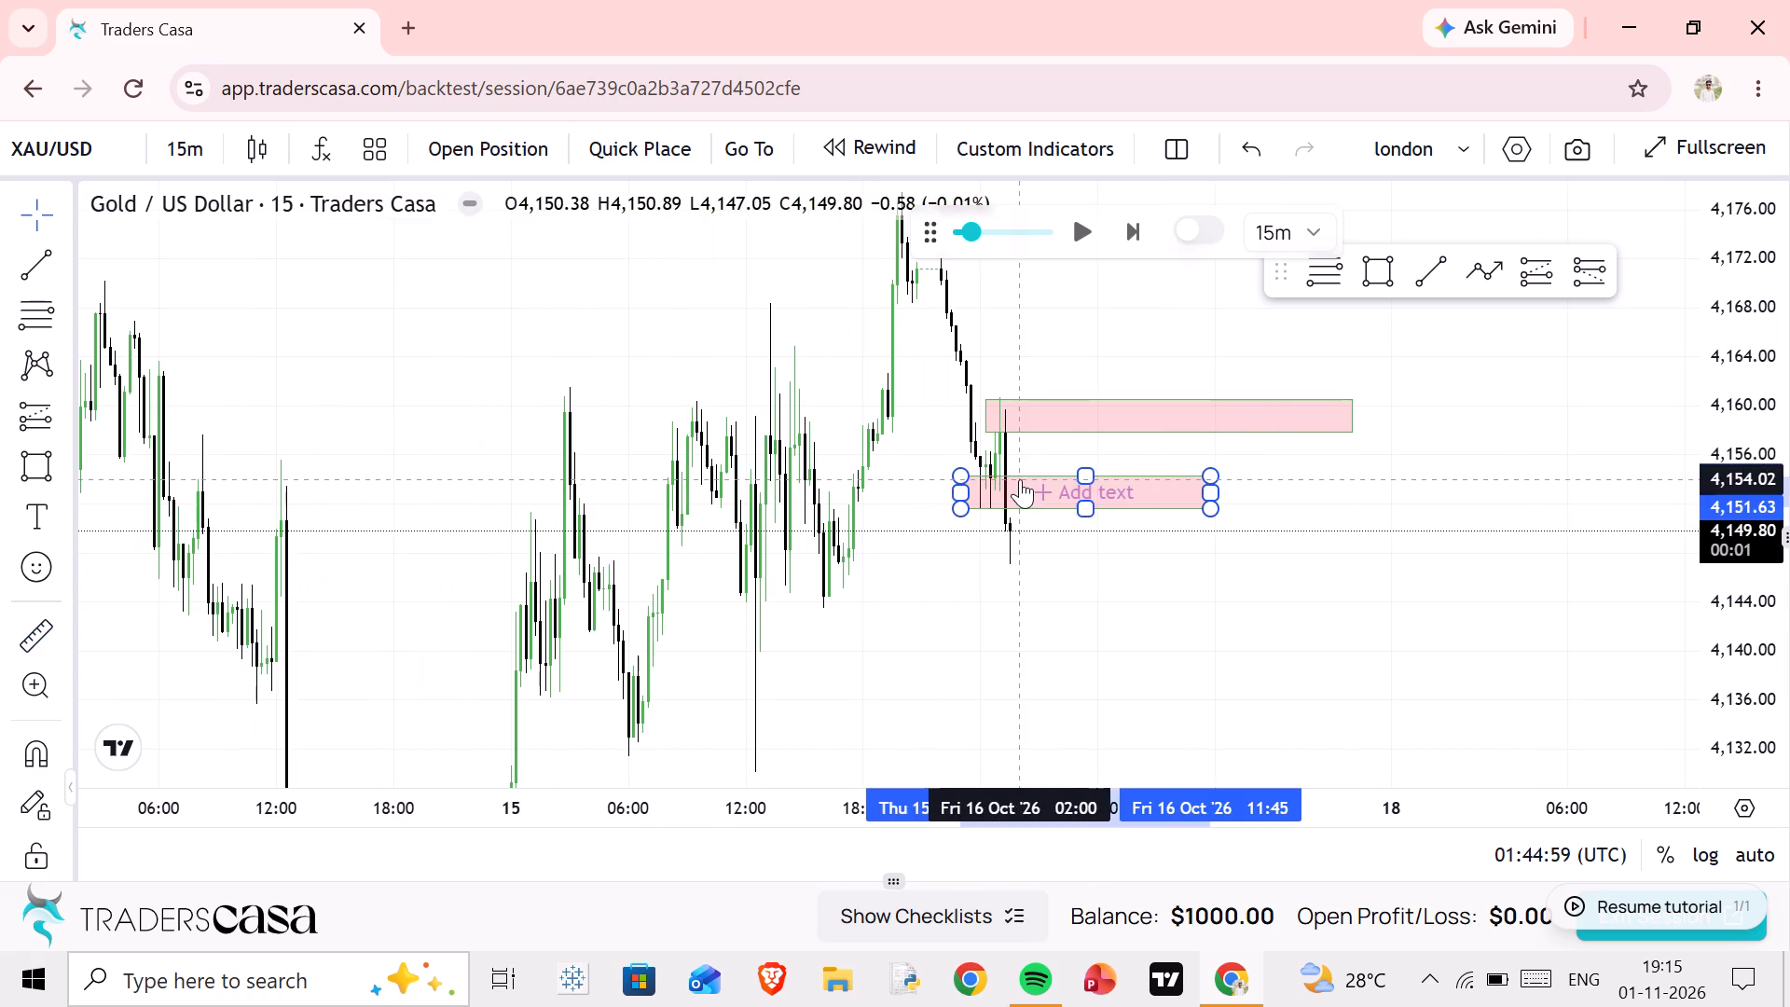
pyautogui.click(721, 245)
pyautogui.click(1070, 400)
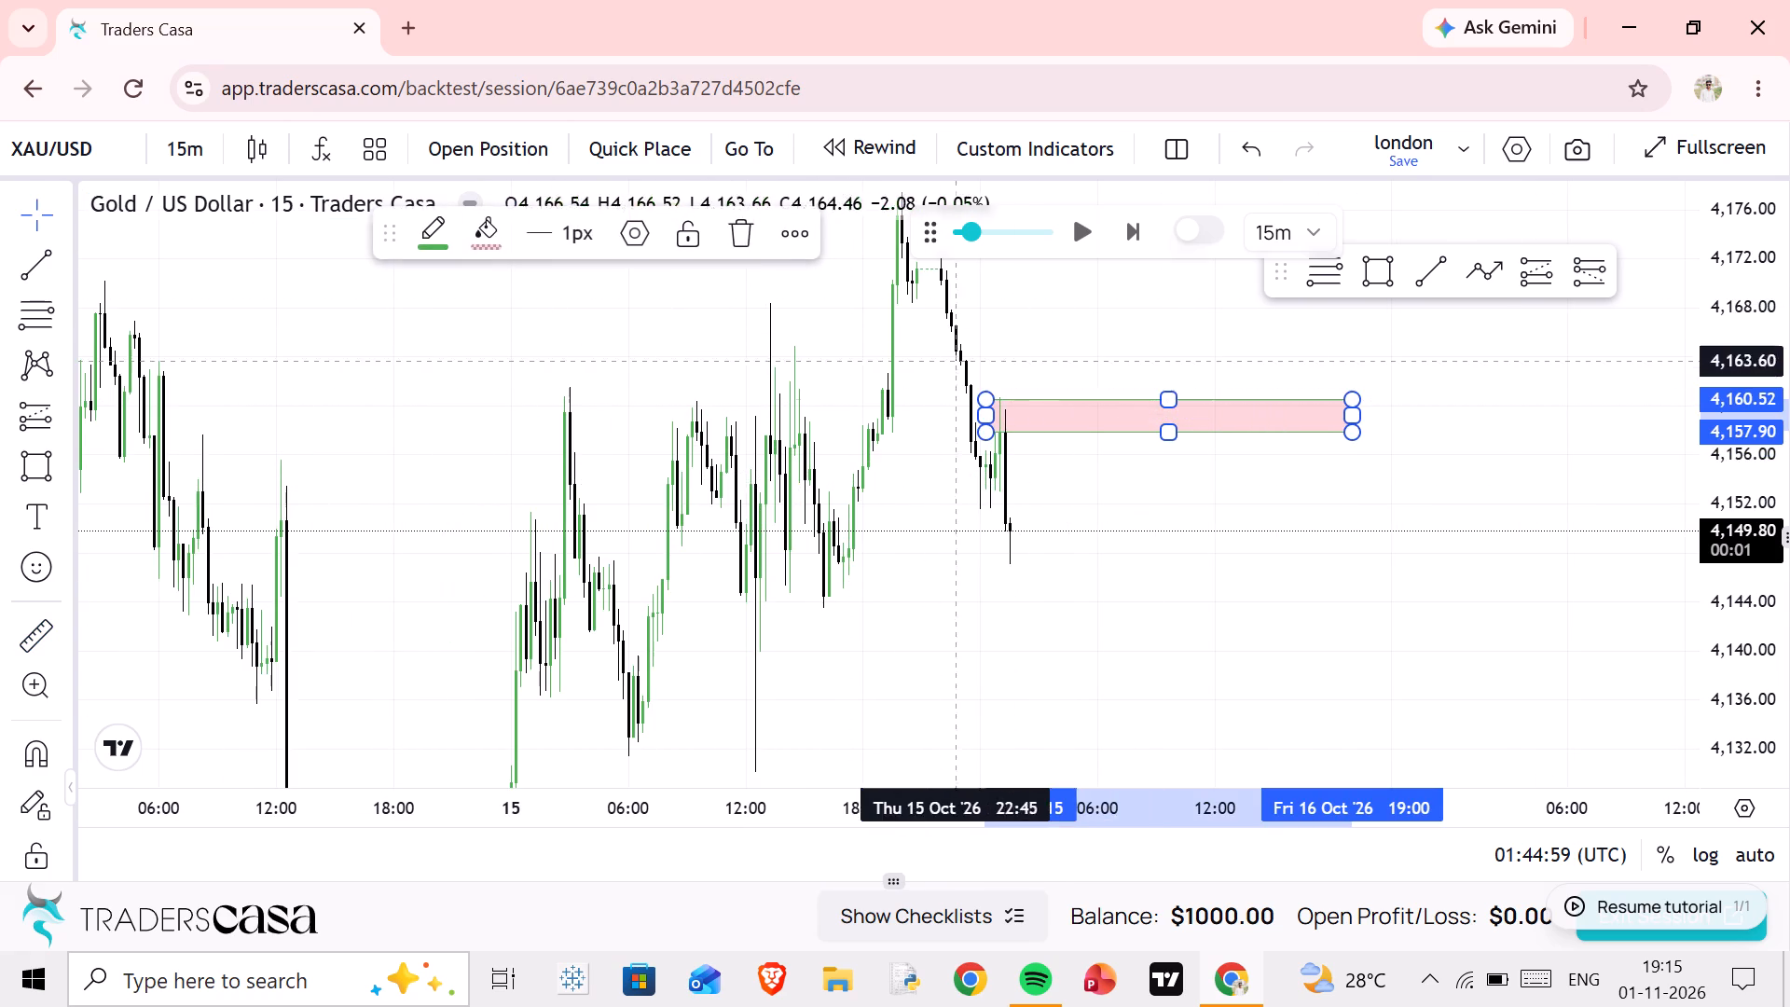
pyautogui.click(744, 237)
# Set the replay step to 4 hours and play the replay forward from 16 Oct, following price into 21 Oct.
pyautogui.scroll(3, 920, 408)
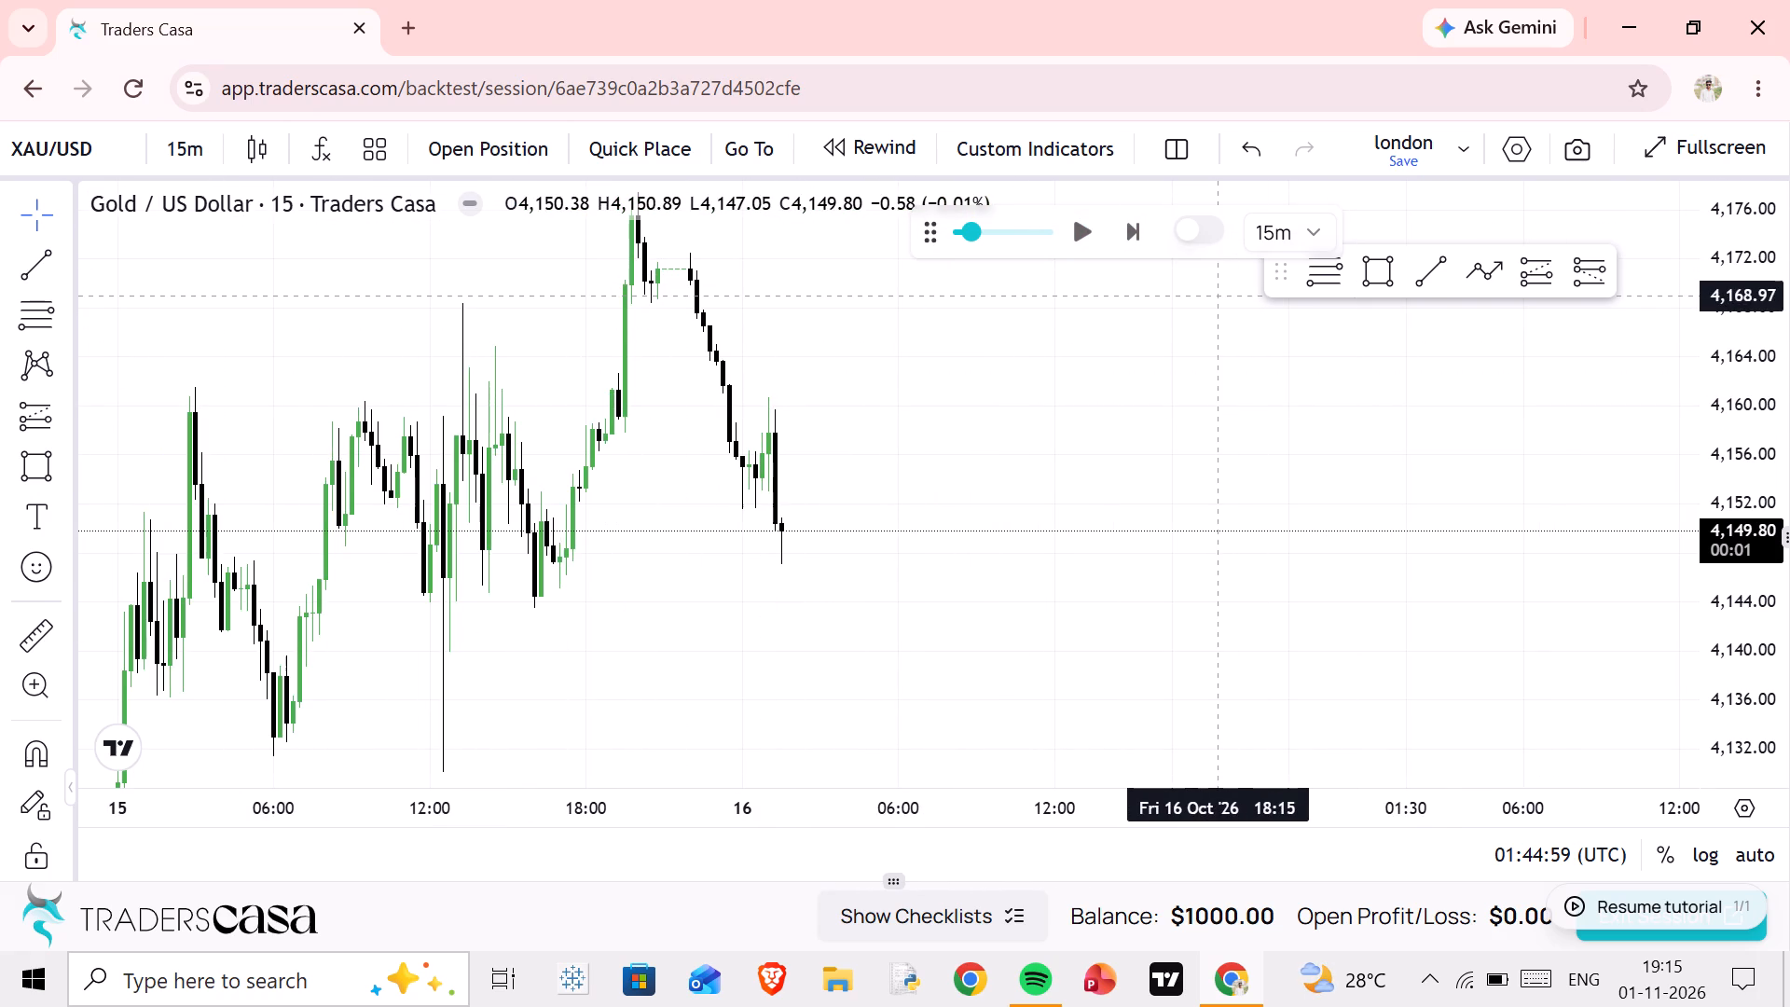
pyautogui.click(1327, 236)
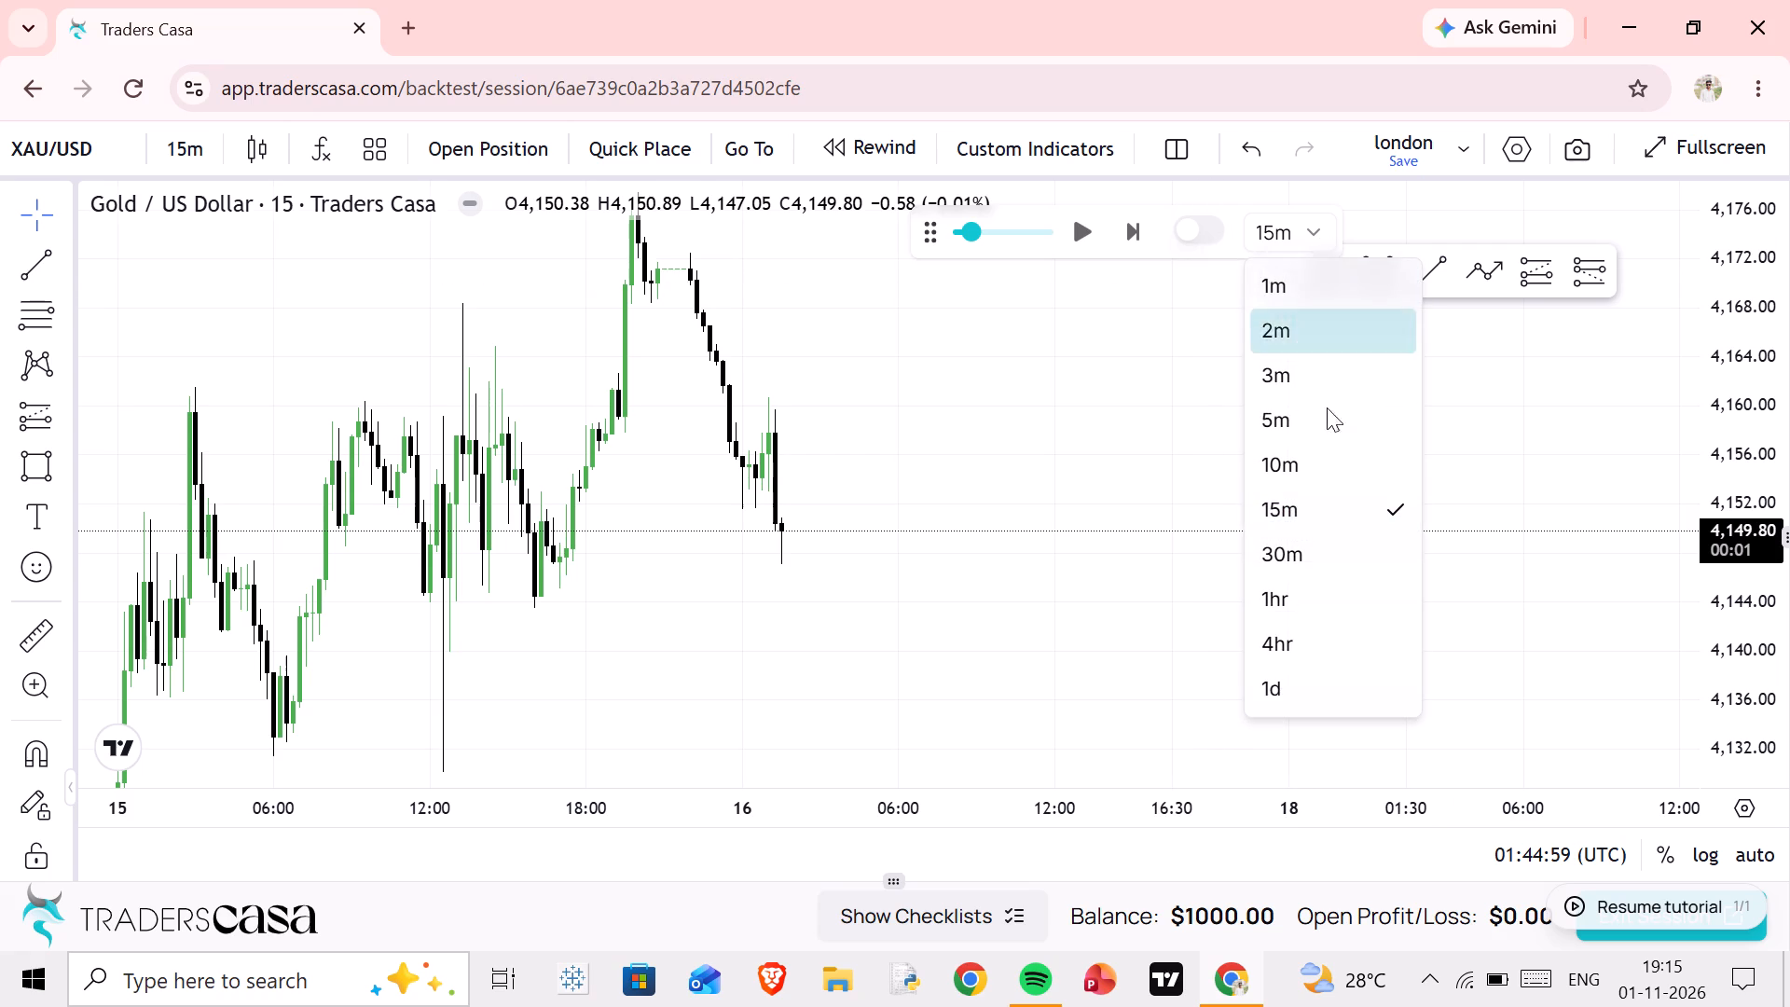
pyautogui.click(1295, 628)
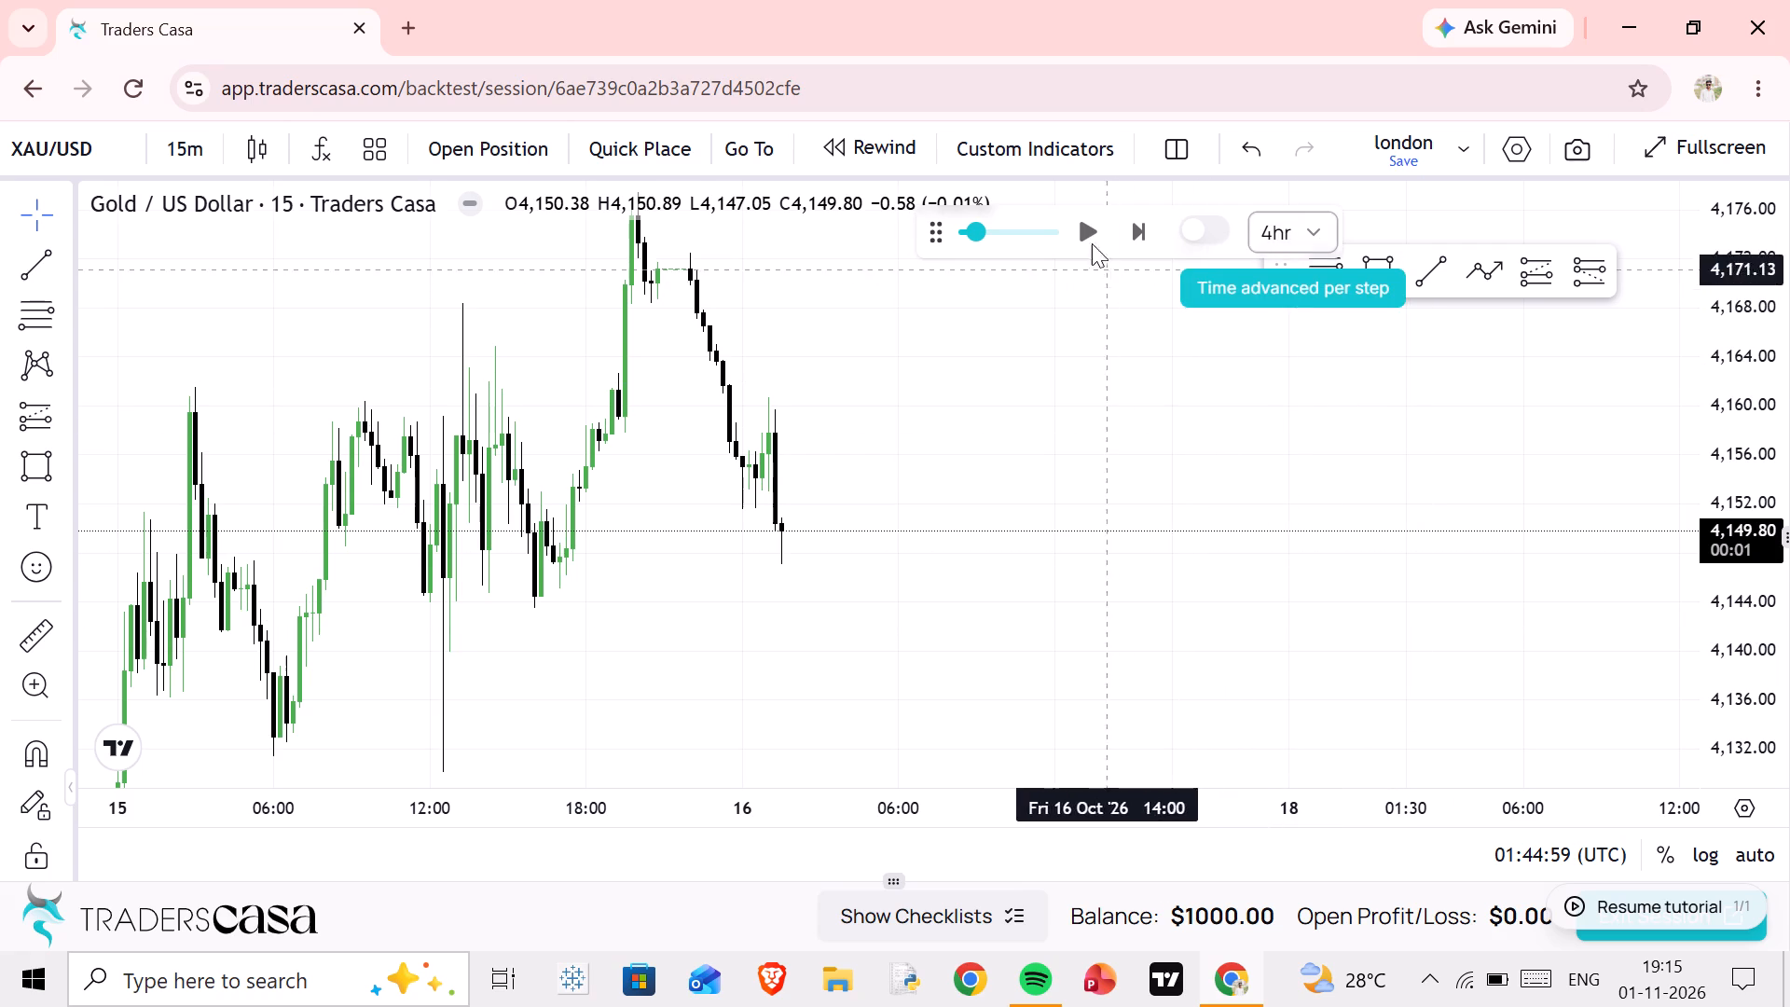
pyautogui.click(1089, 240)
pyautogui.scroll(-2, 1713, 465)
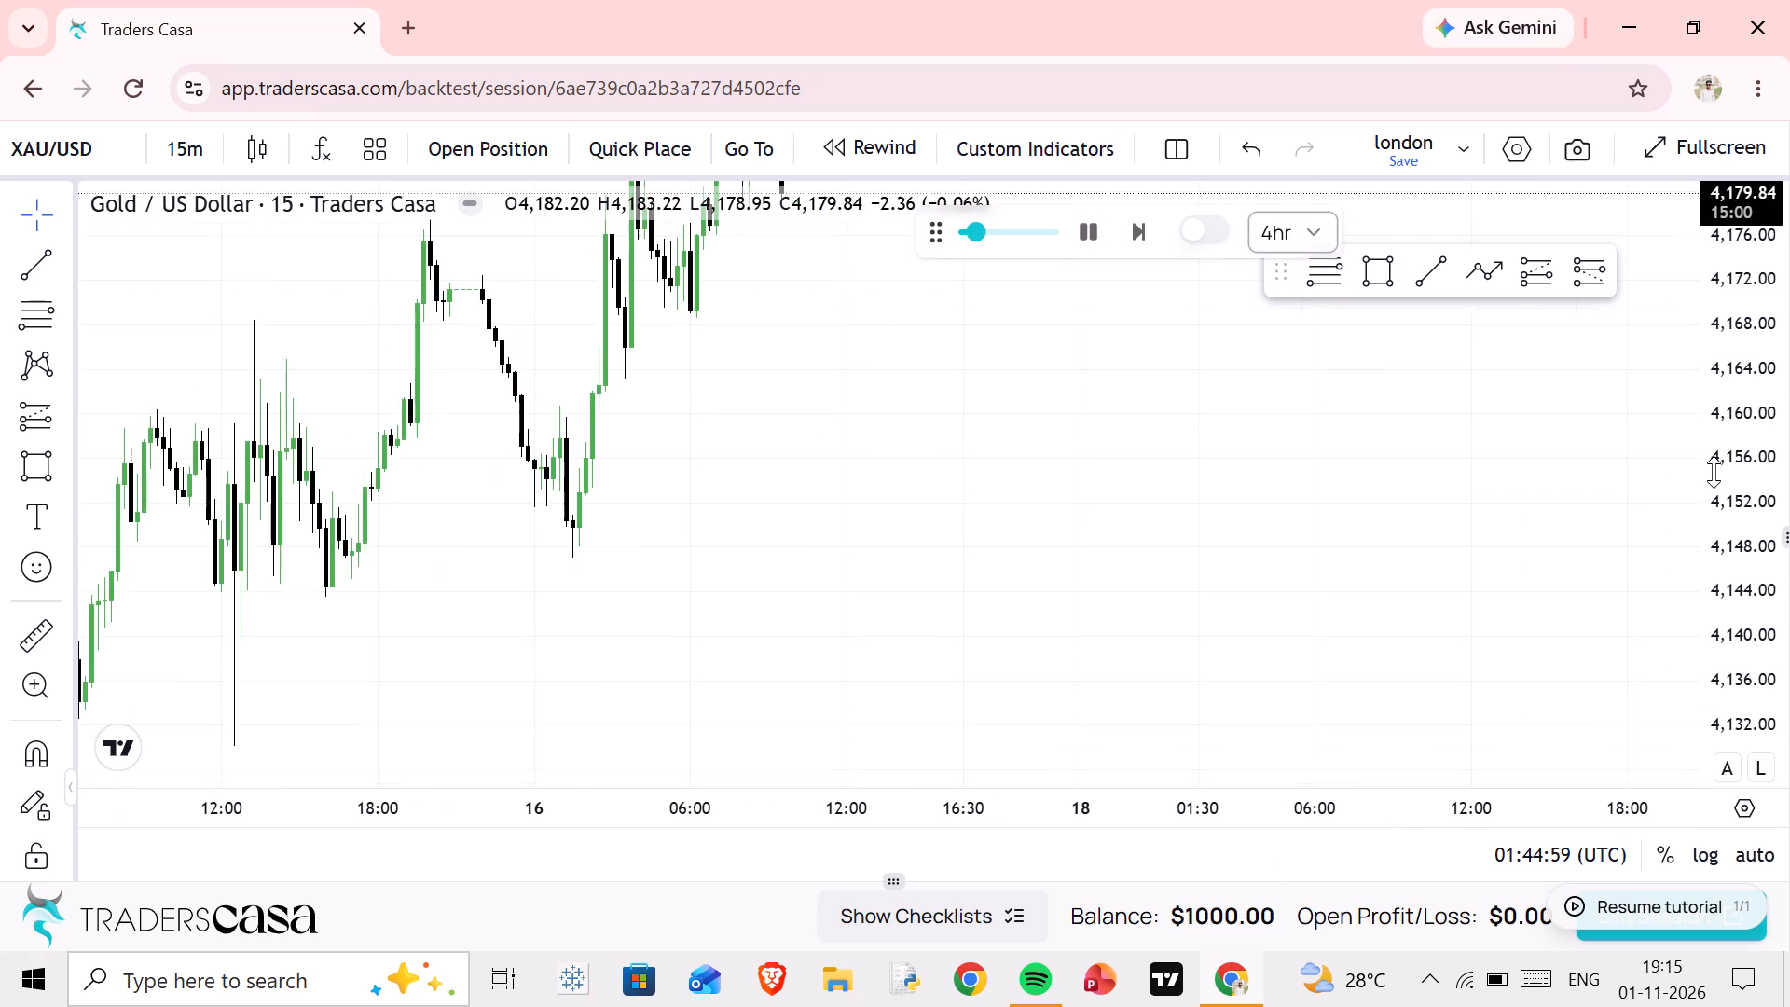
pyautogui.moveTo(1477, 504); pyautogui.dragTo(1343, 711)
pyautogui.moveTo(1343, 711); pyautogui.dragTo(1304, 551)
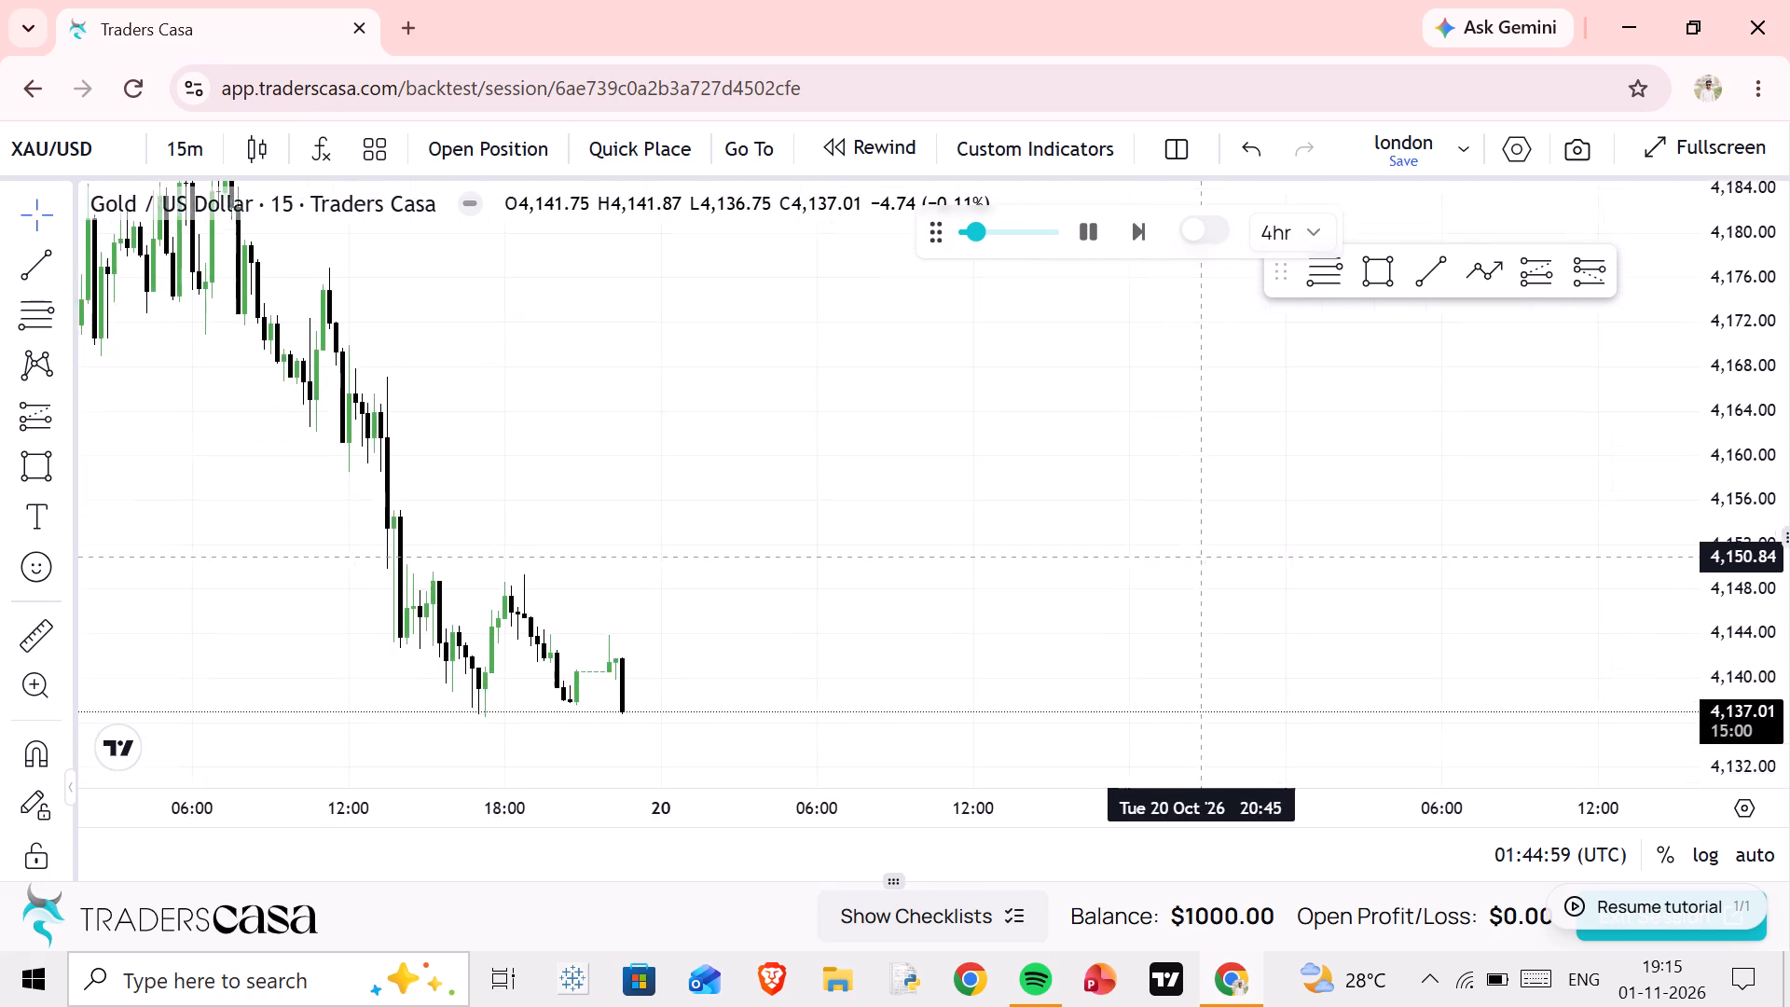
pyautogui.moveTo(1304, 551); pyautogui.dragTo(1292, 497)
pyautogui.scroll(-4, 1204, 505)
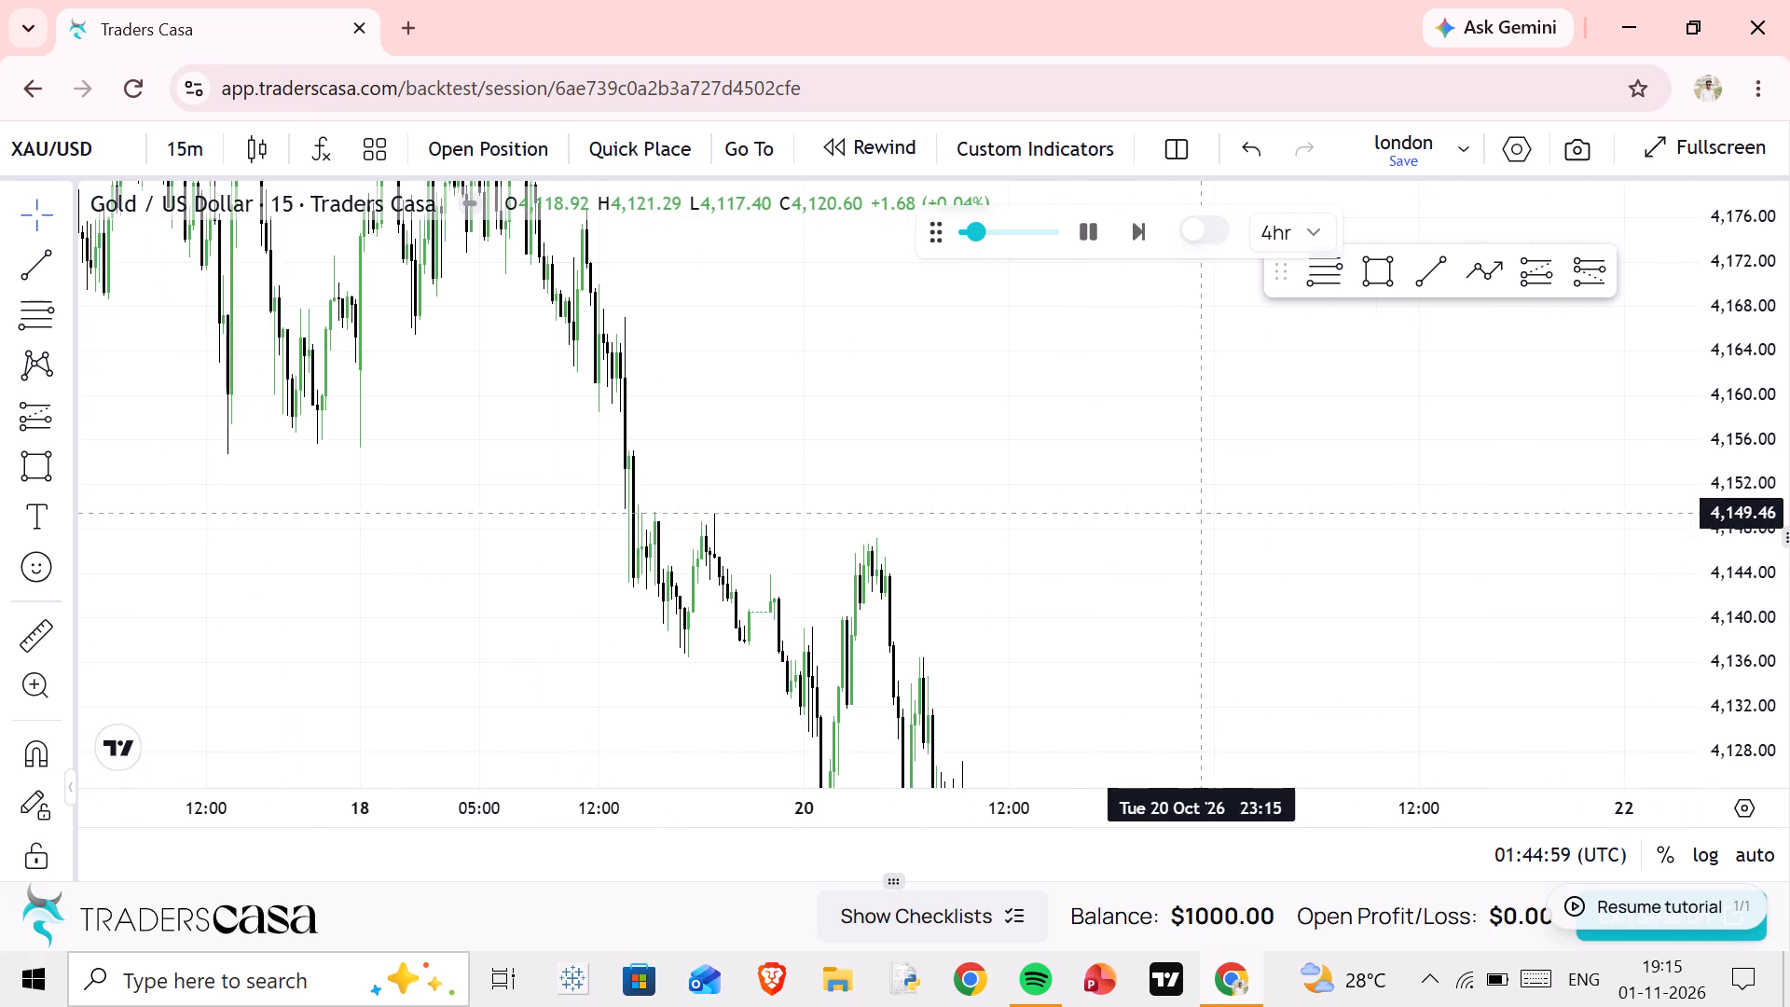
pyautogui.moveTo(1198, 529); pyautogui.dragTo(1134, 411)
# Set the replay step to 1 hour while the replay runs and follow price through 22 Oct.
pyautogui.click(1323, 228)
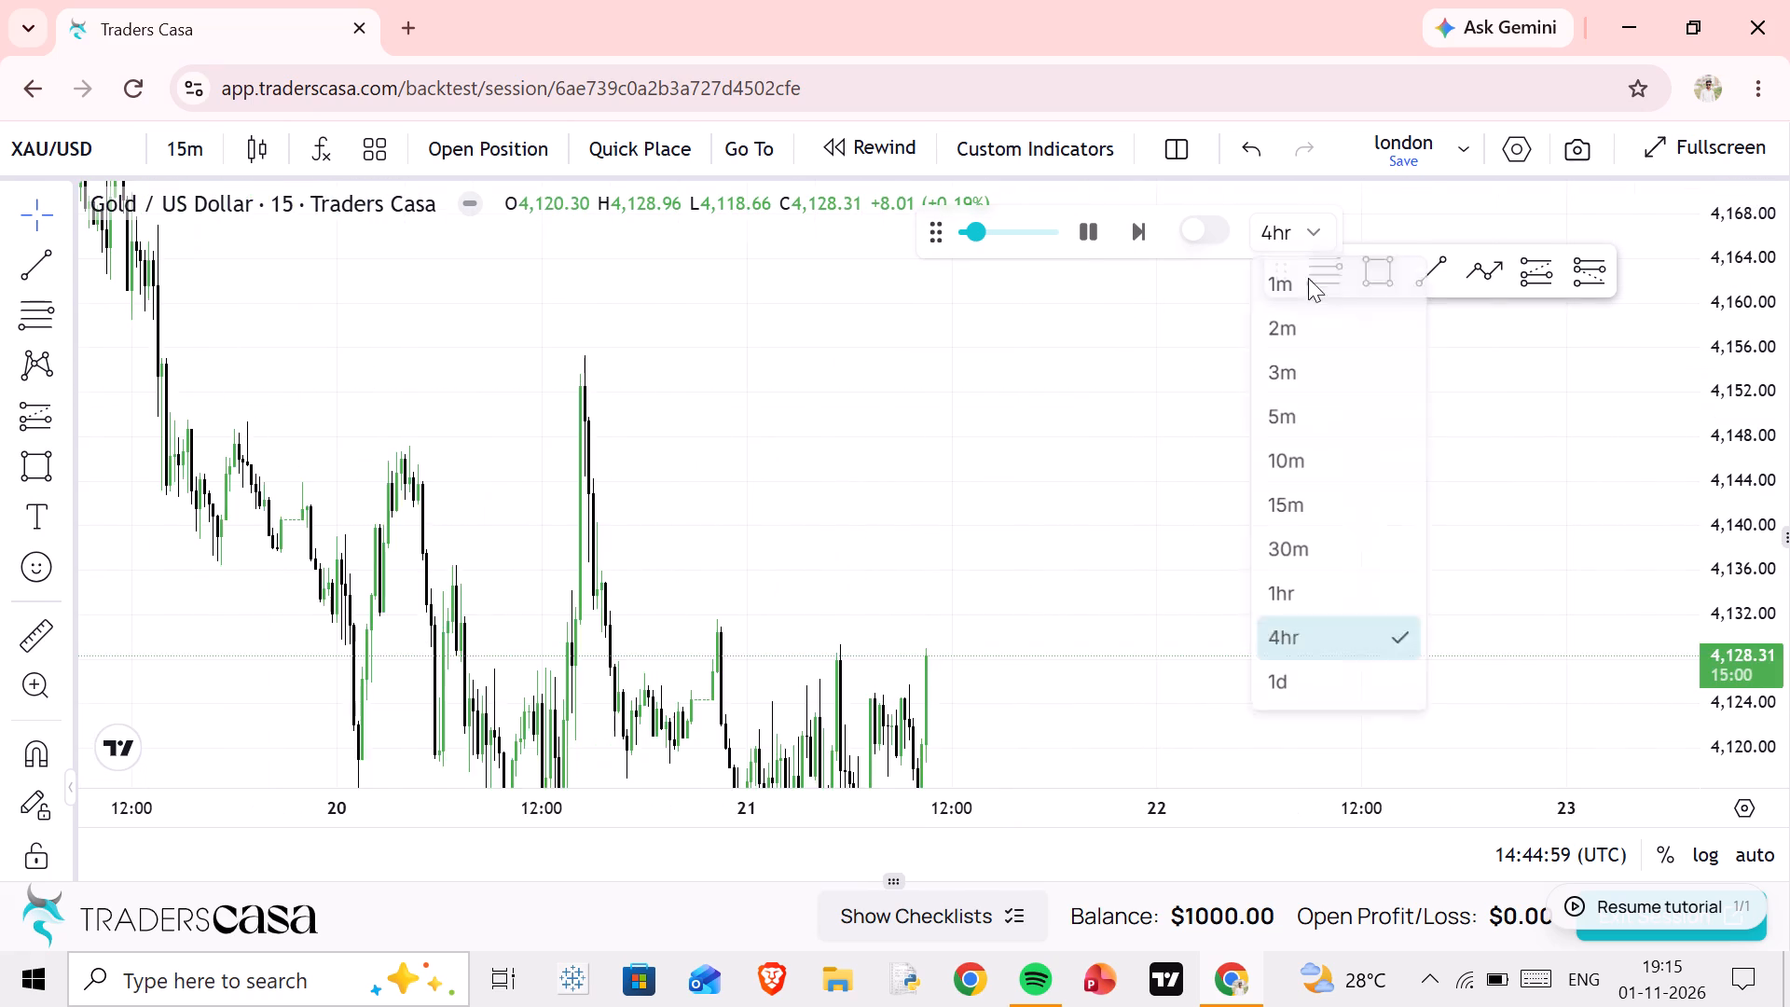
pyautogui.click(1286, 591)
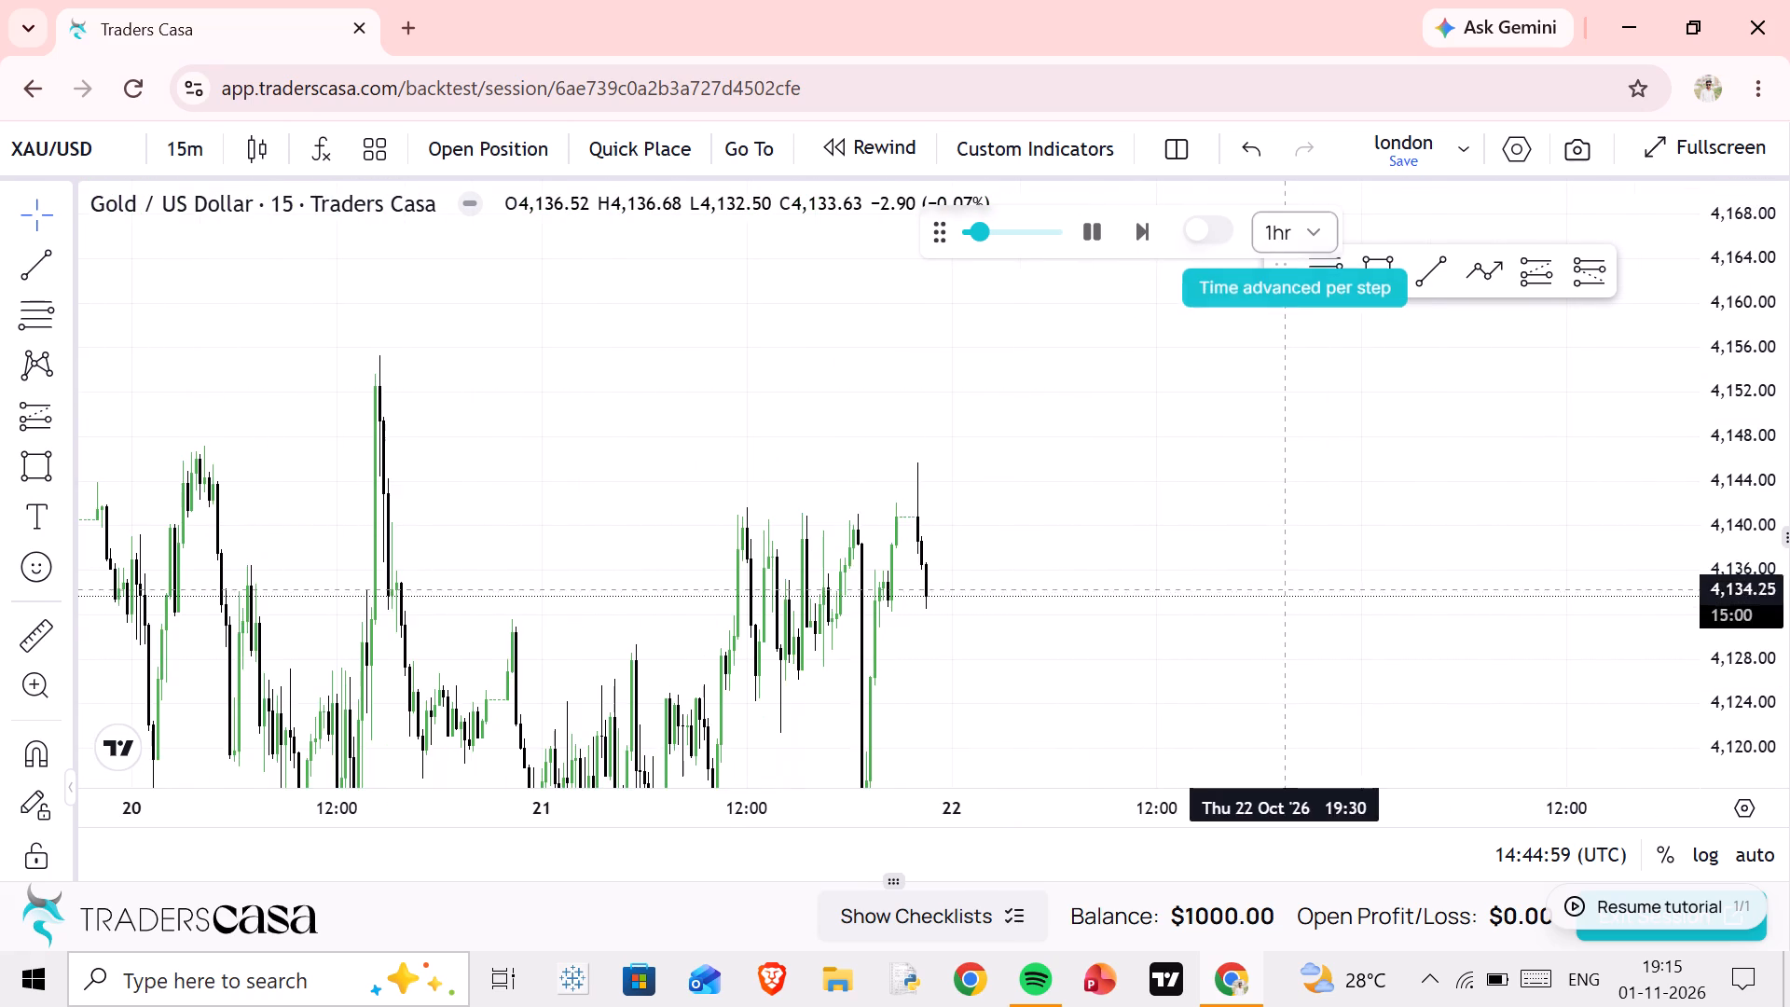
pyautogui.moveTo(1199, 436); pyautogui.dragTo(1304, 253)
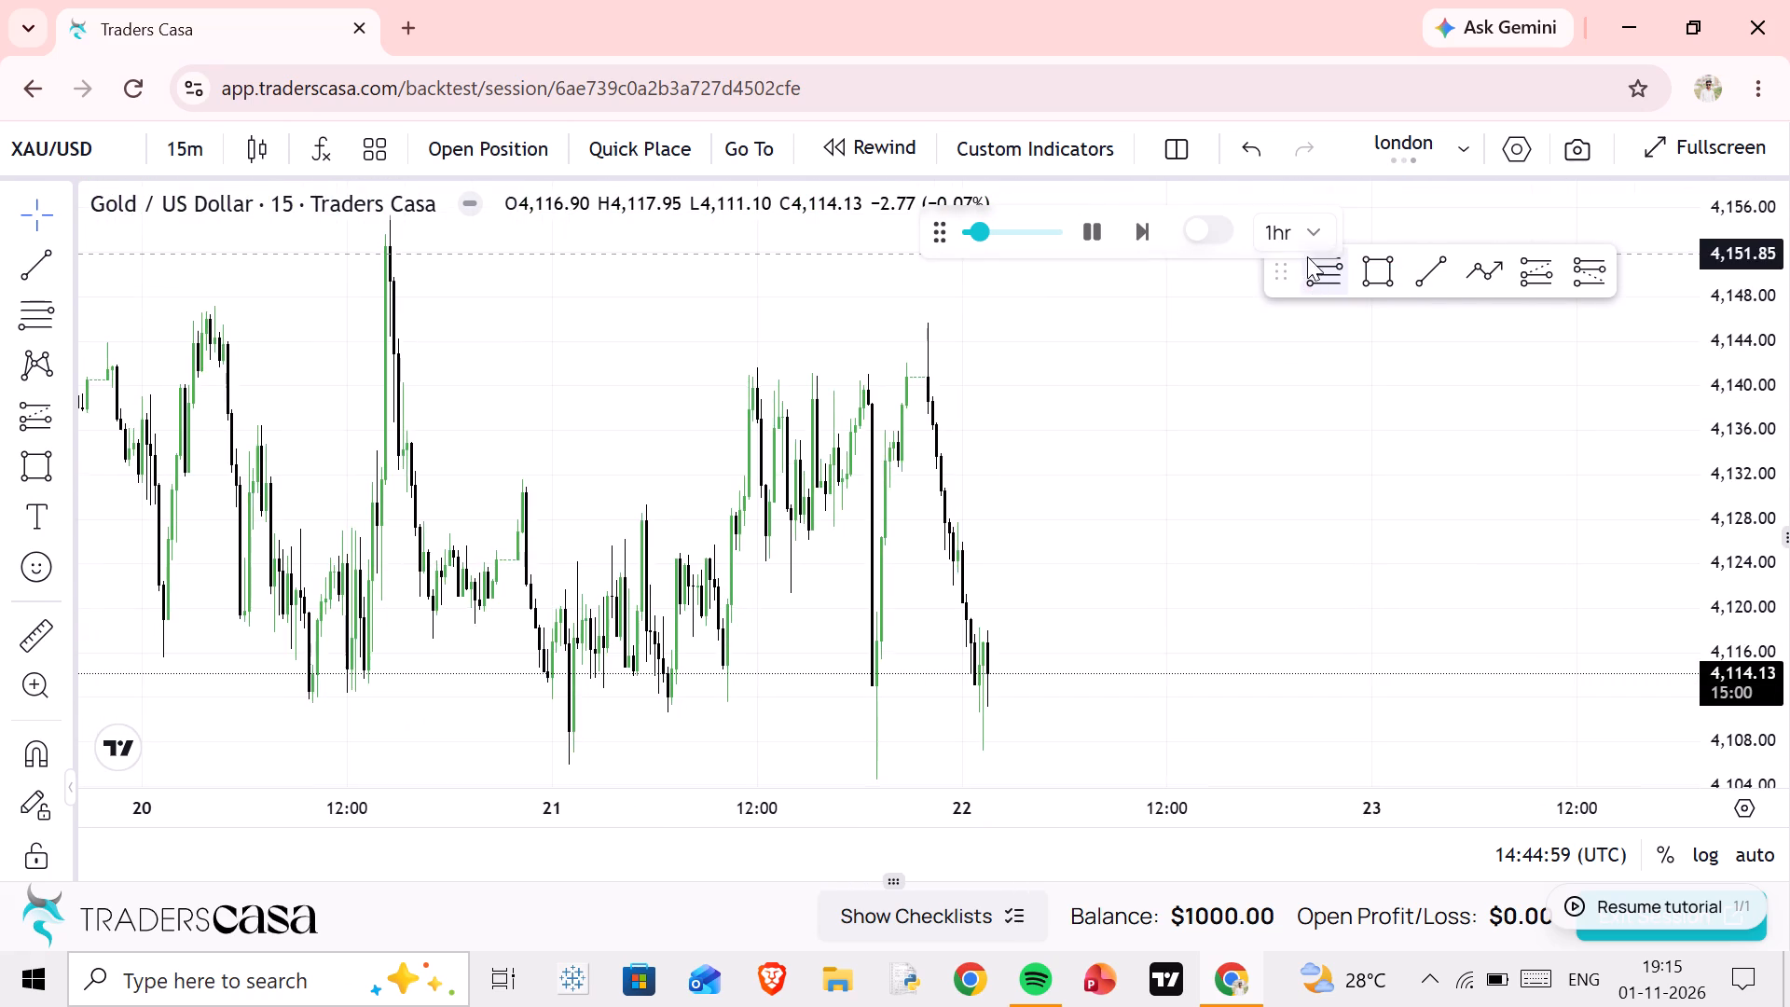
pyautogui.scroll(-10, 1673, 426)
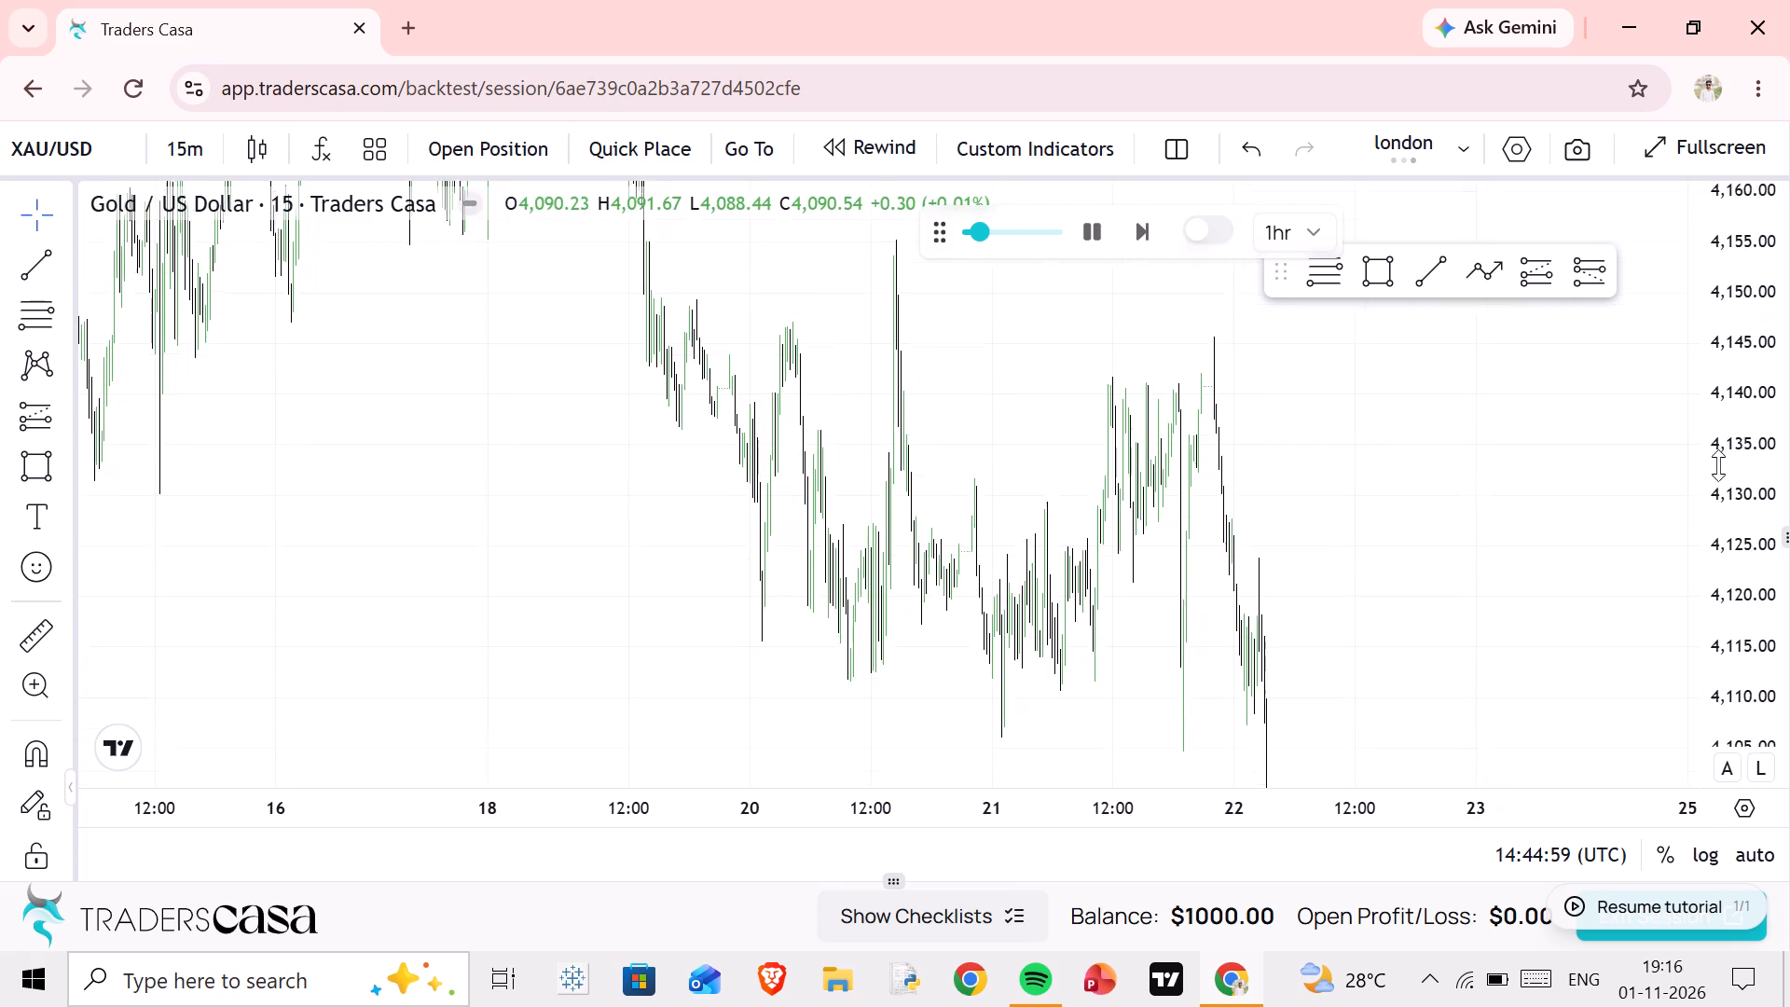
pyautogui.scroll(-7, 1718, 465)
pyautogui.moveTo(1585, 477); pyautogui.dragTo(1178, 319)
pyautogui.scroll(3, 1177, 431)
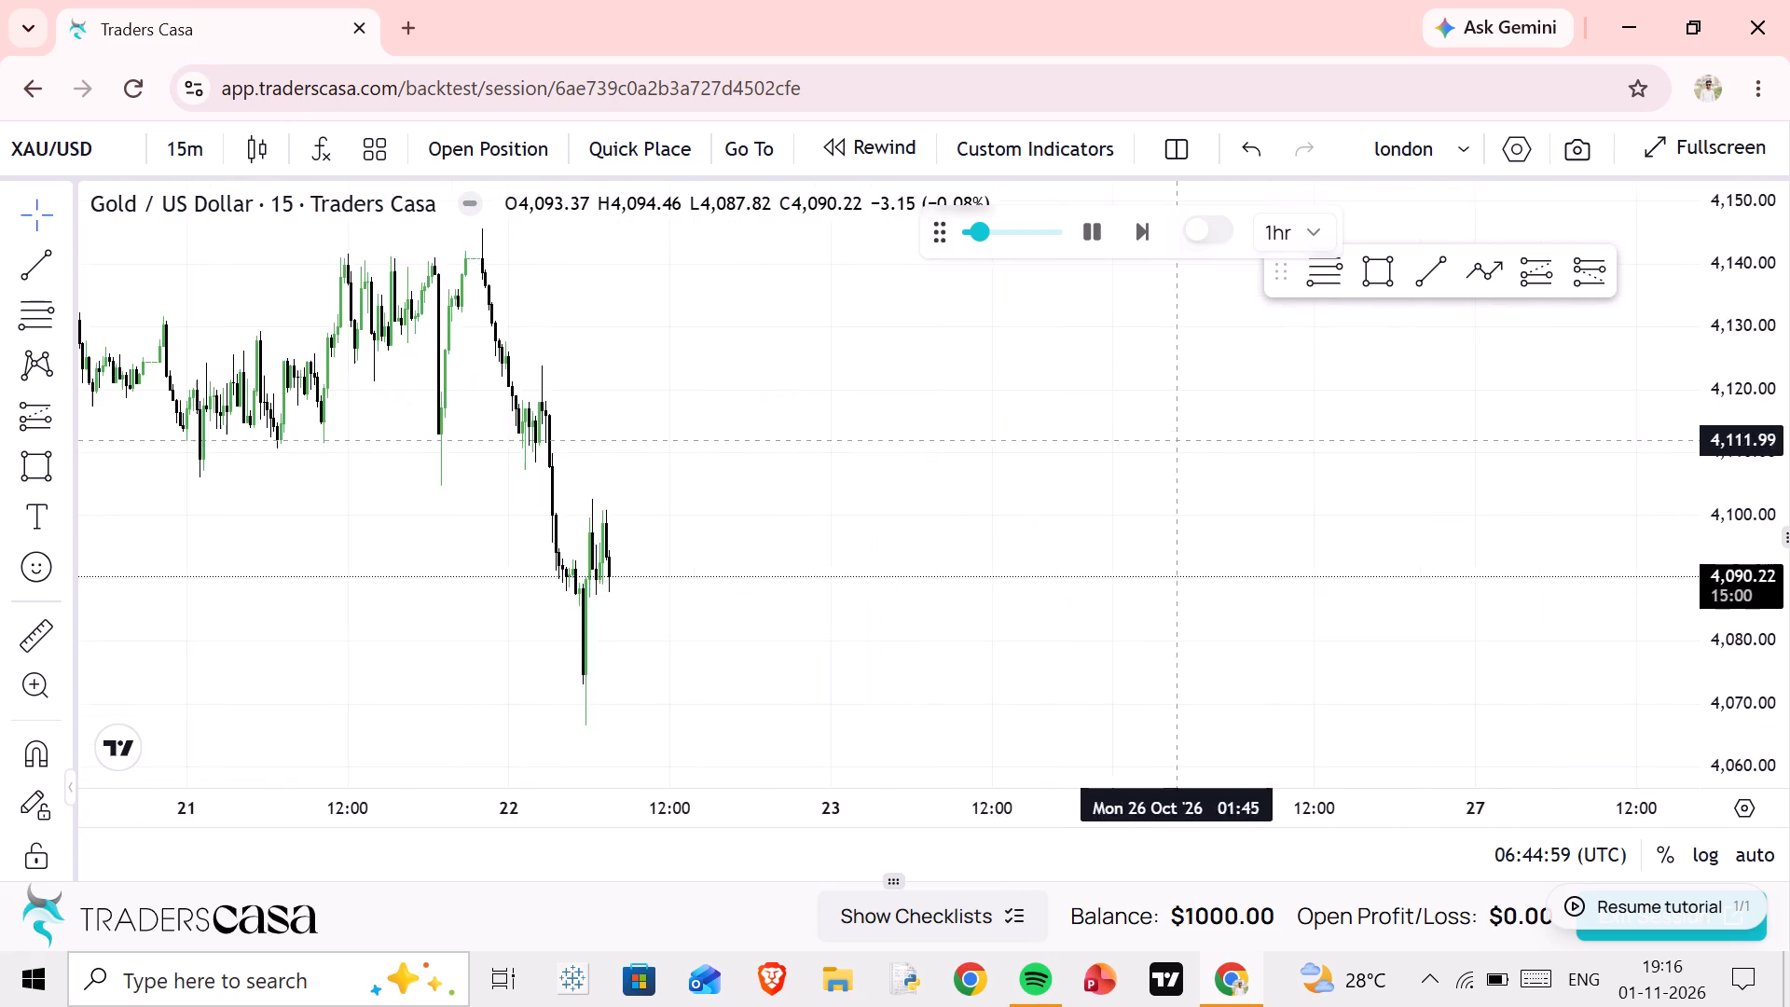
# Follow the replayed price decline through 22 Oct while the replay runs at the 1-hour step.
pyautogui.scroll(3, 992, 474)
pyautogui.moveTo(916, 474); pyautogui.dragTo(1551, 412)
pyautogui.scroll(3, 996, 426)
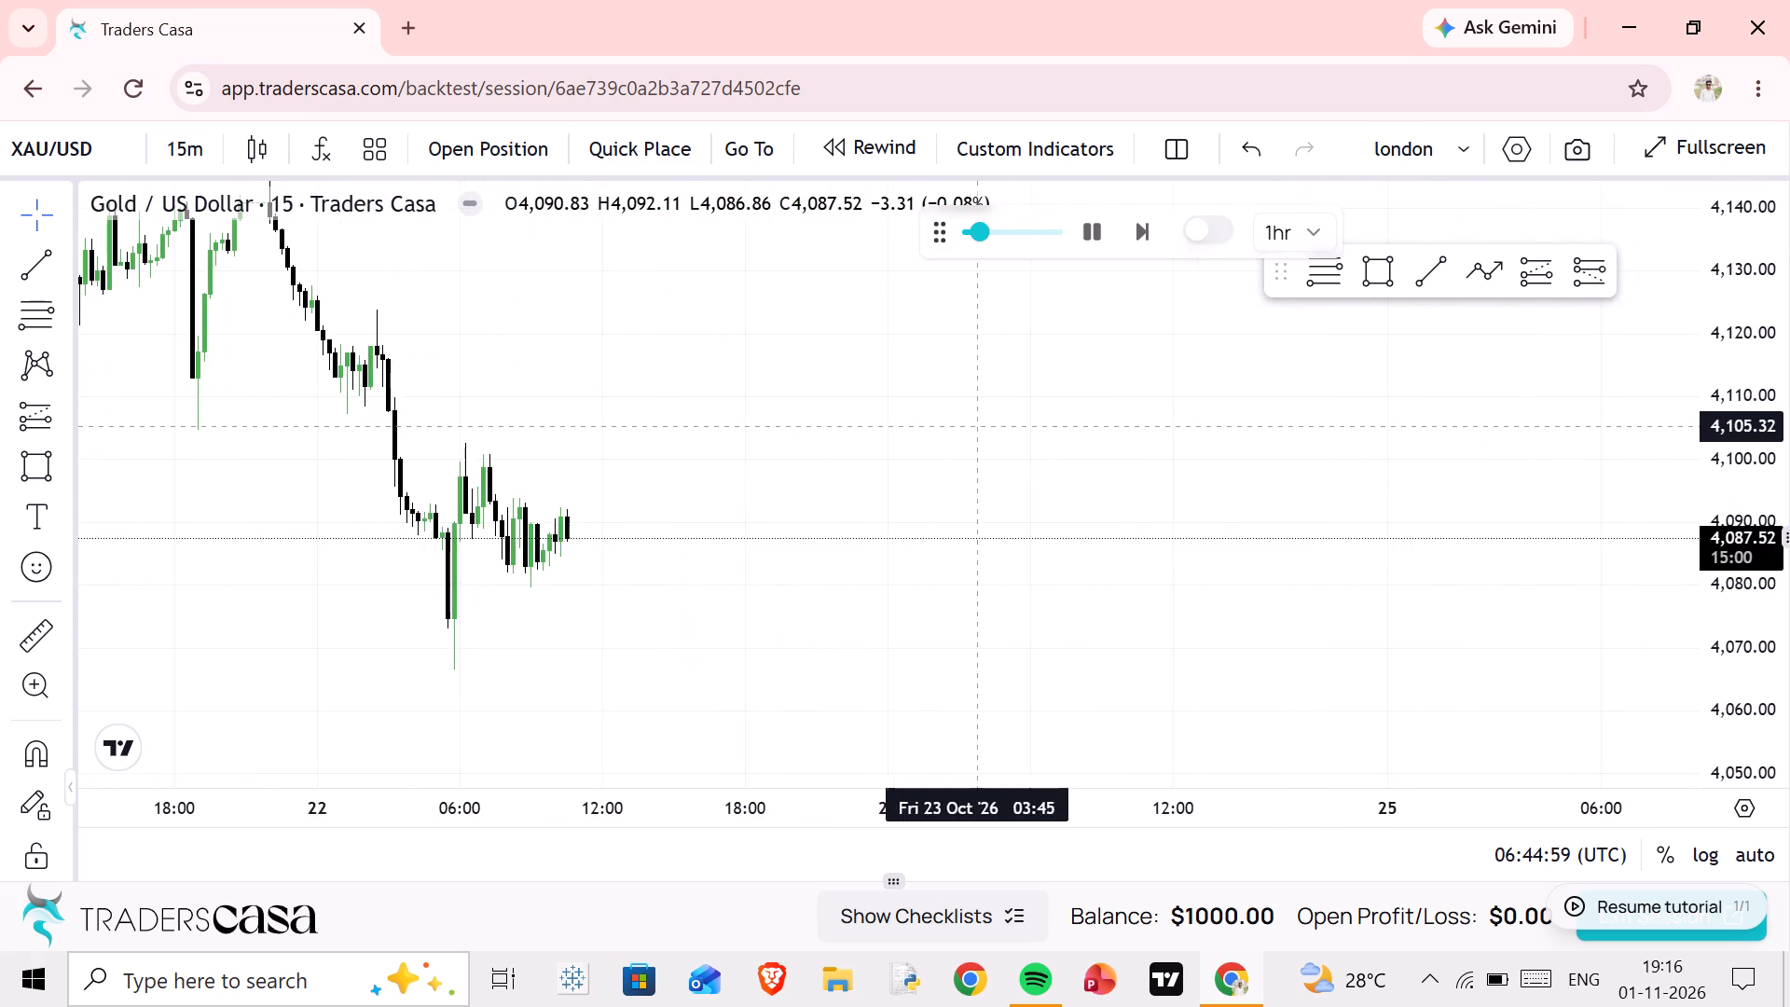
pyautogui.moveTo(776, 431); pyautogui.dragTo(963, 440)
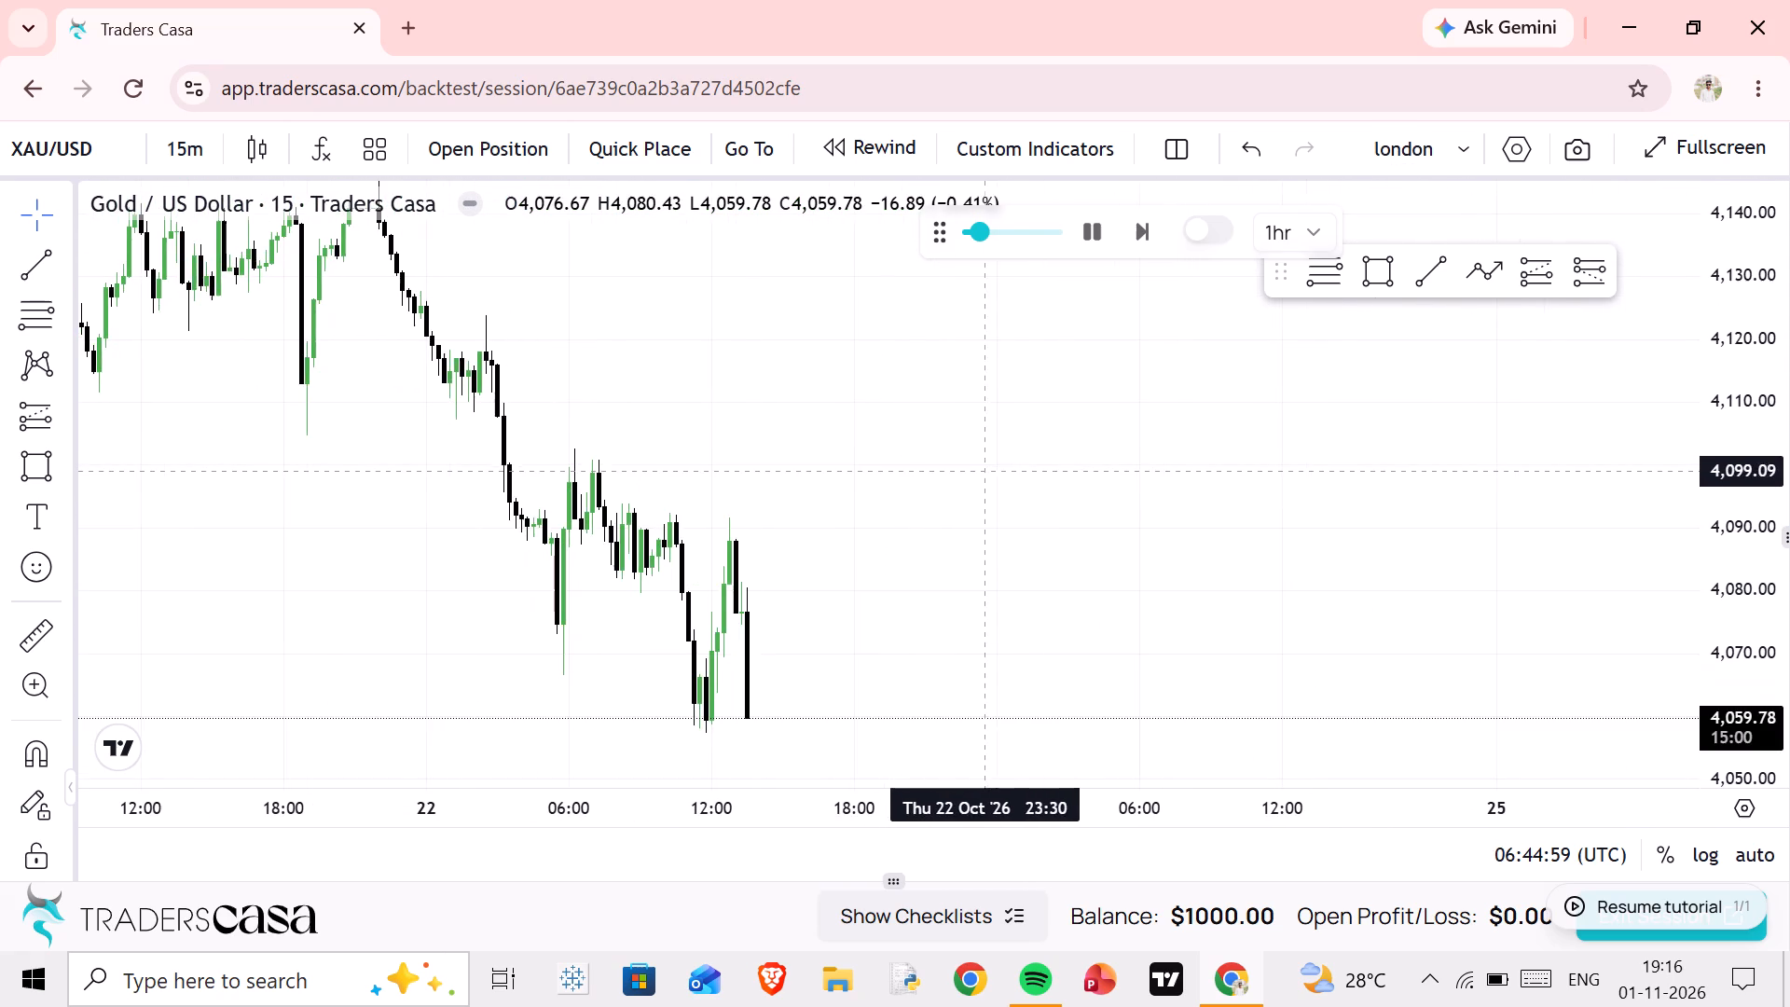
pyautogui.moveTo(990, 478); pyautogui.dragTo(992, 297)
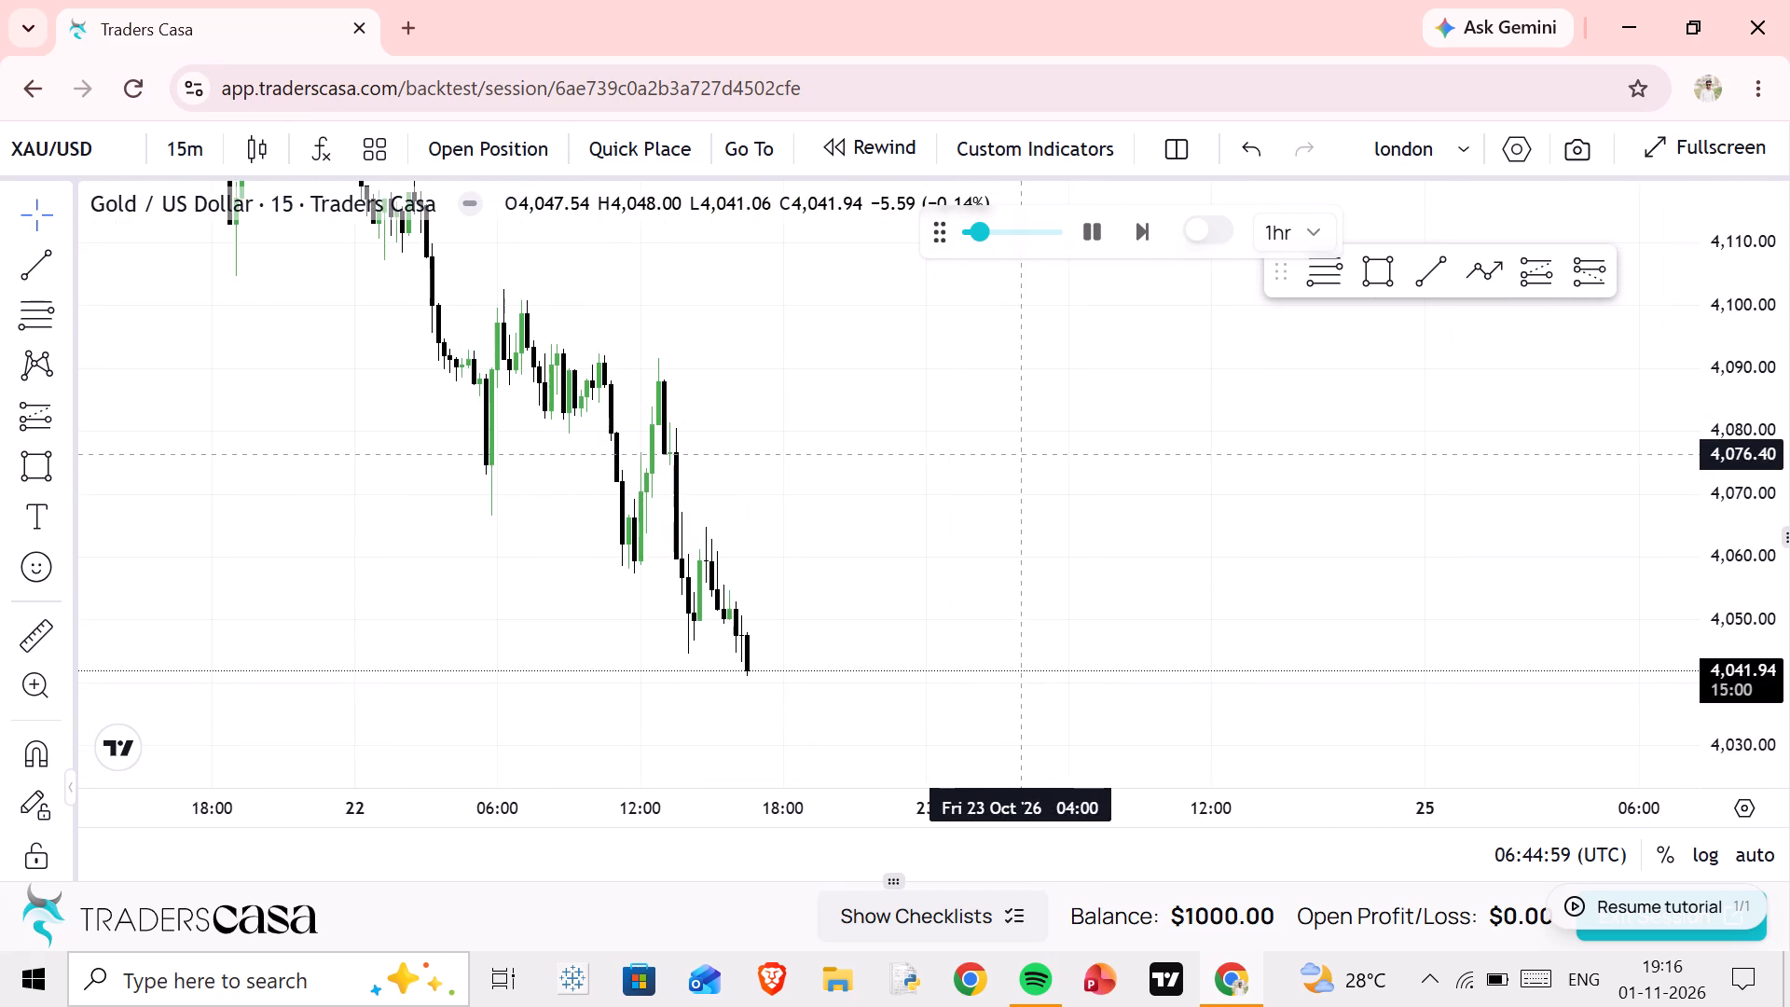
pyautogui.moveTo(1004, 495); pyautogui.dragTo(940, 330)
# Set the replay step to 15 minutes, follow price into the morning of 23 Oct, and pause the replay.
pyautogui.click(1303, 226)
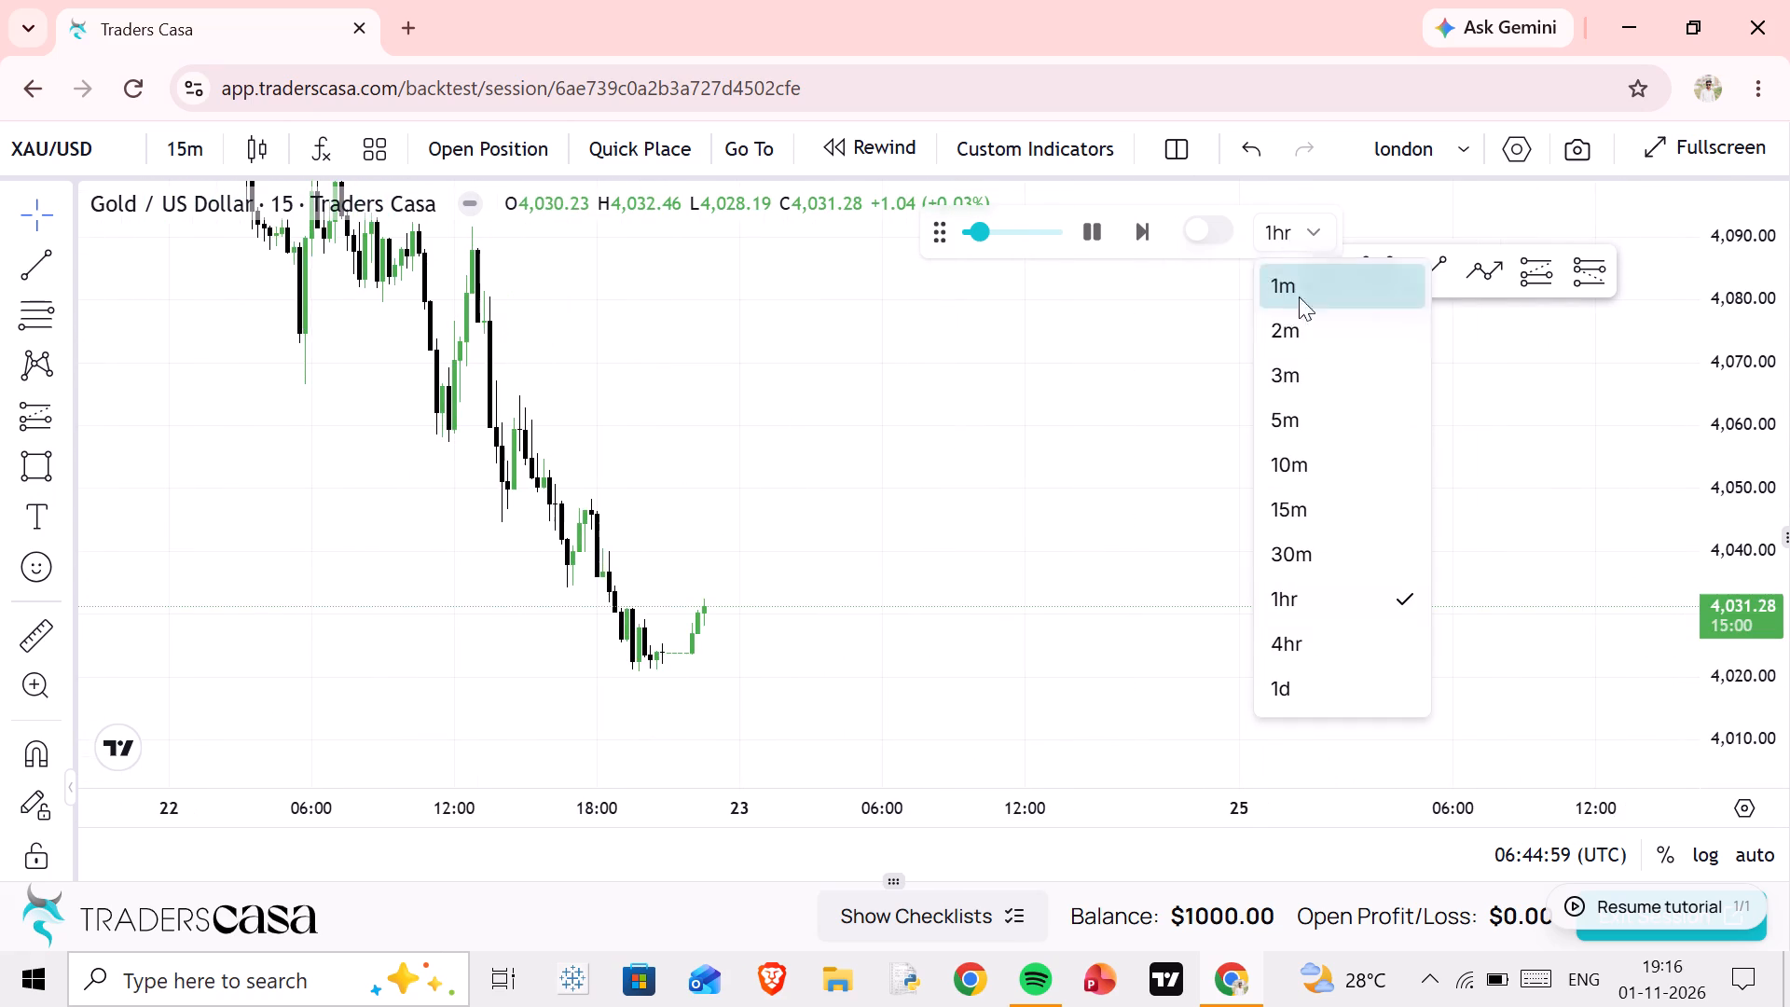
pyautogui.click(1300, 492)
pyautogui.scroll(-3, 966, 449)
pyautogui.moveTo(1224, 531); pyautogui.dragTo(1307, 444)
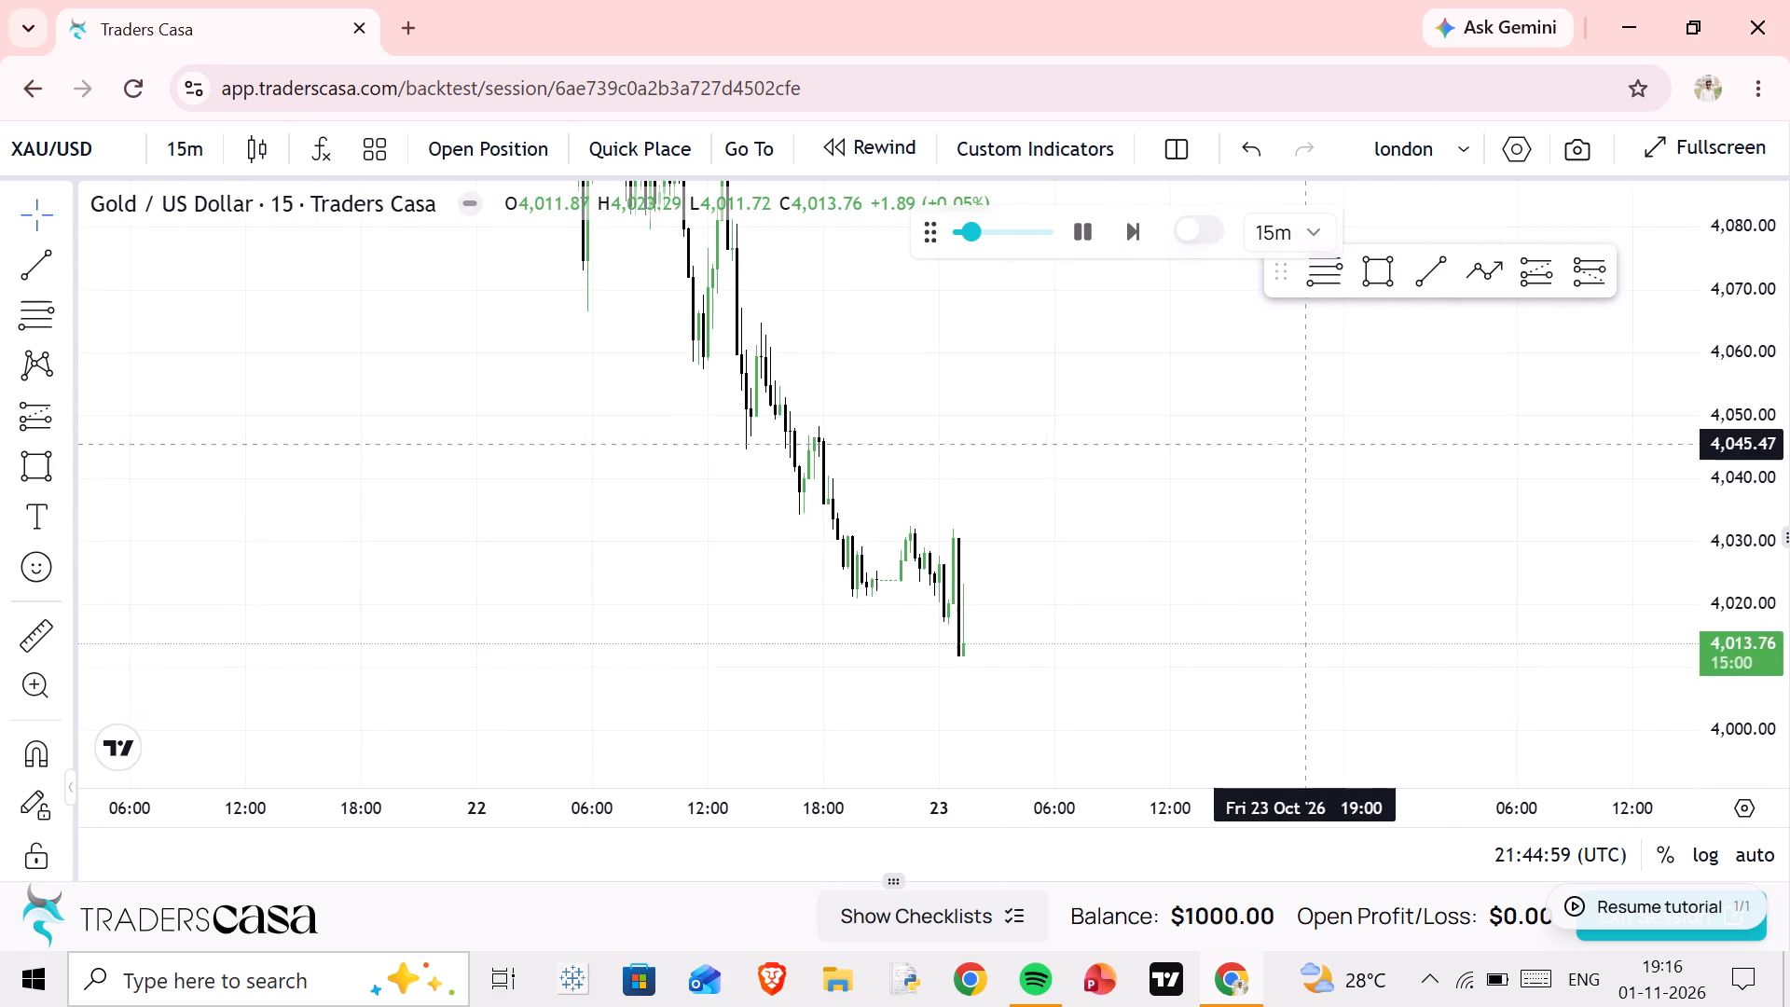
pyautogui.moveTo(1174, 480); pyautogui.dragTo(1063, 204)
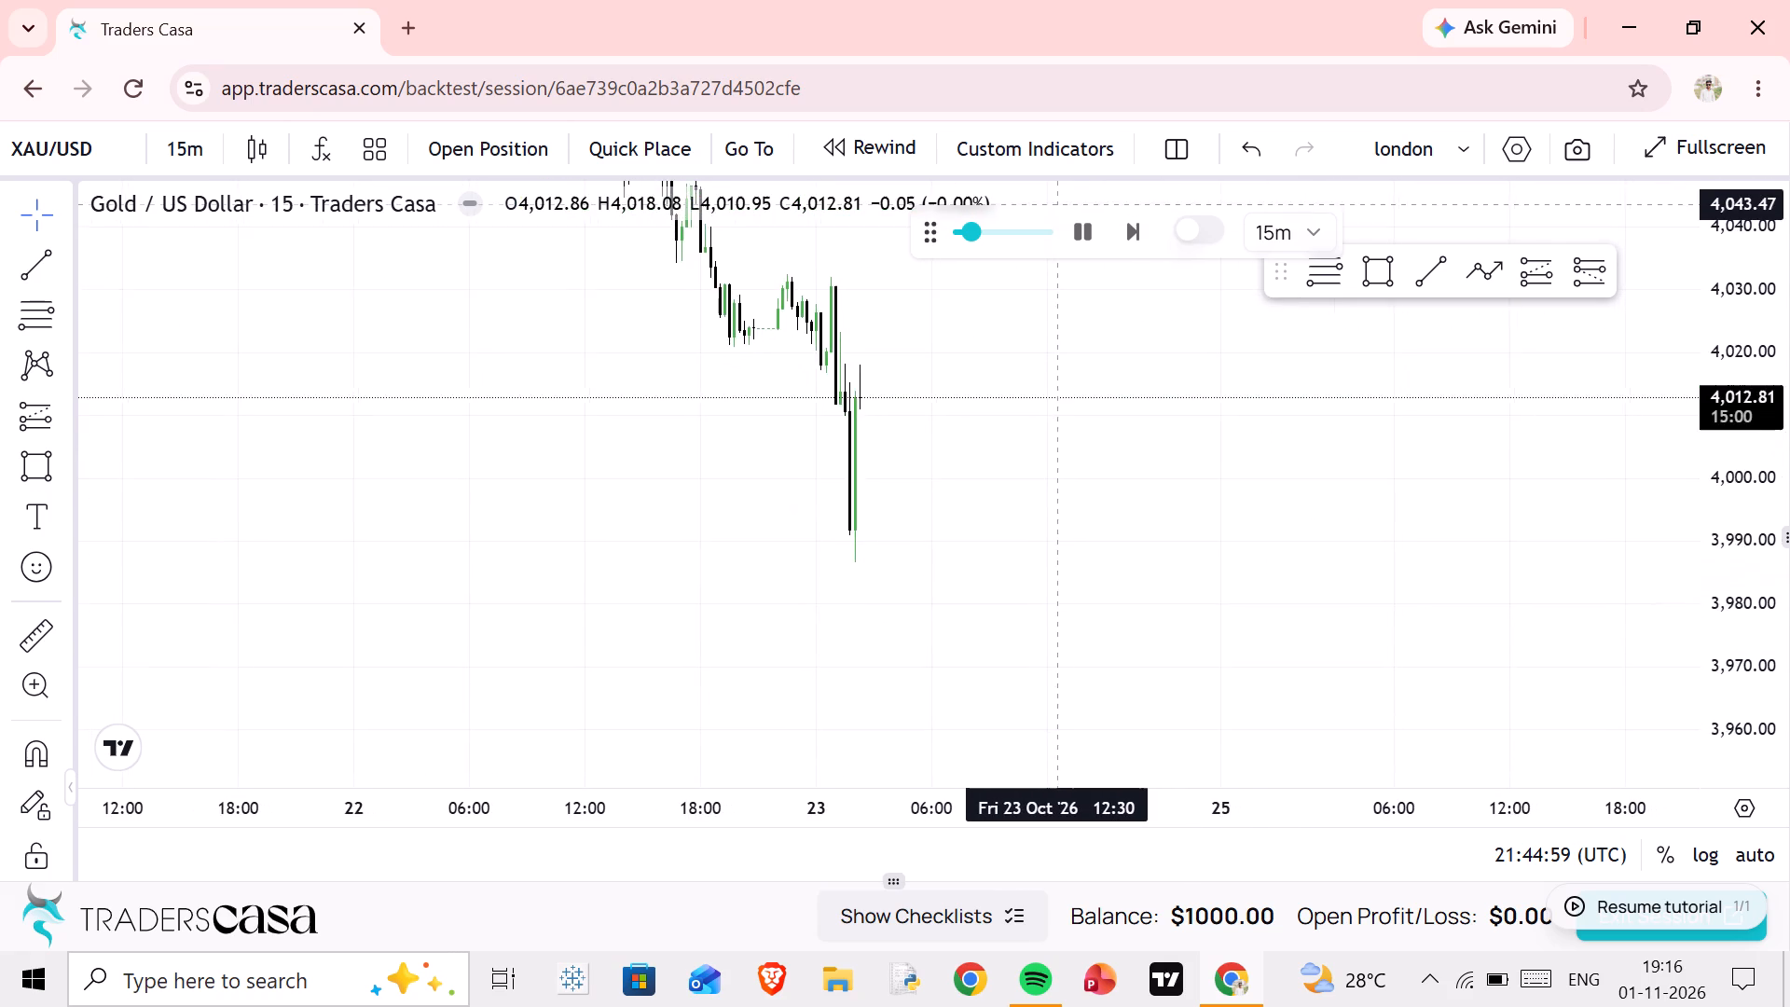
pyautogui.moveTo(1063, 204); pyautogui.dragTo(1119, 458)
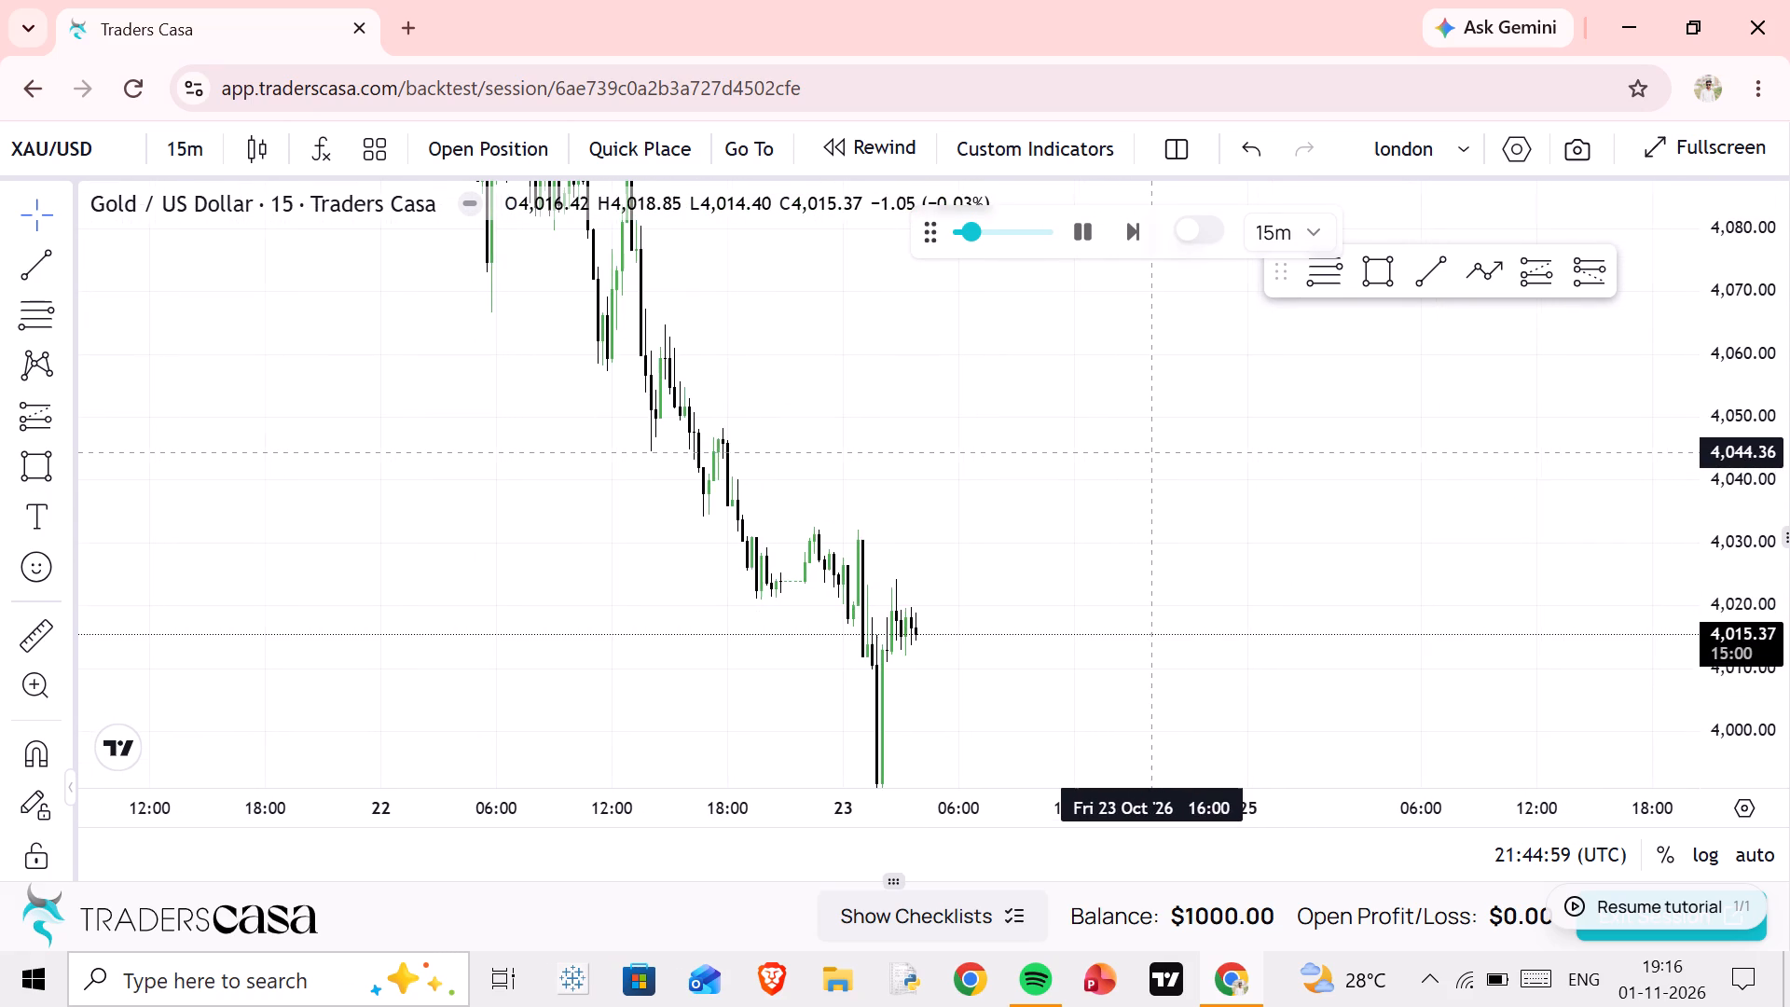
pyautogui.moveTo(993, 604); pyautogui.dragTo(956, 259)
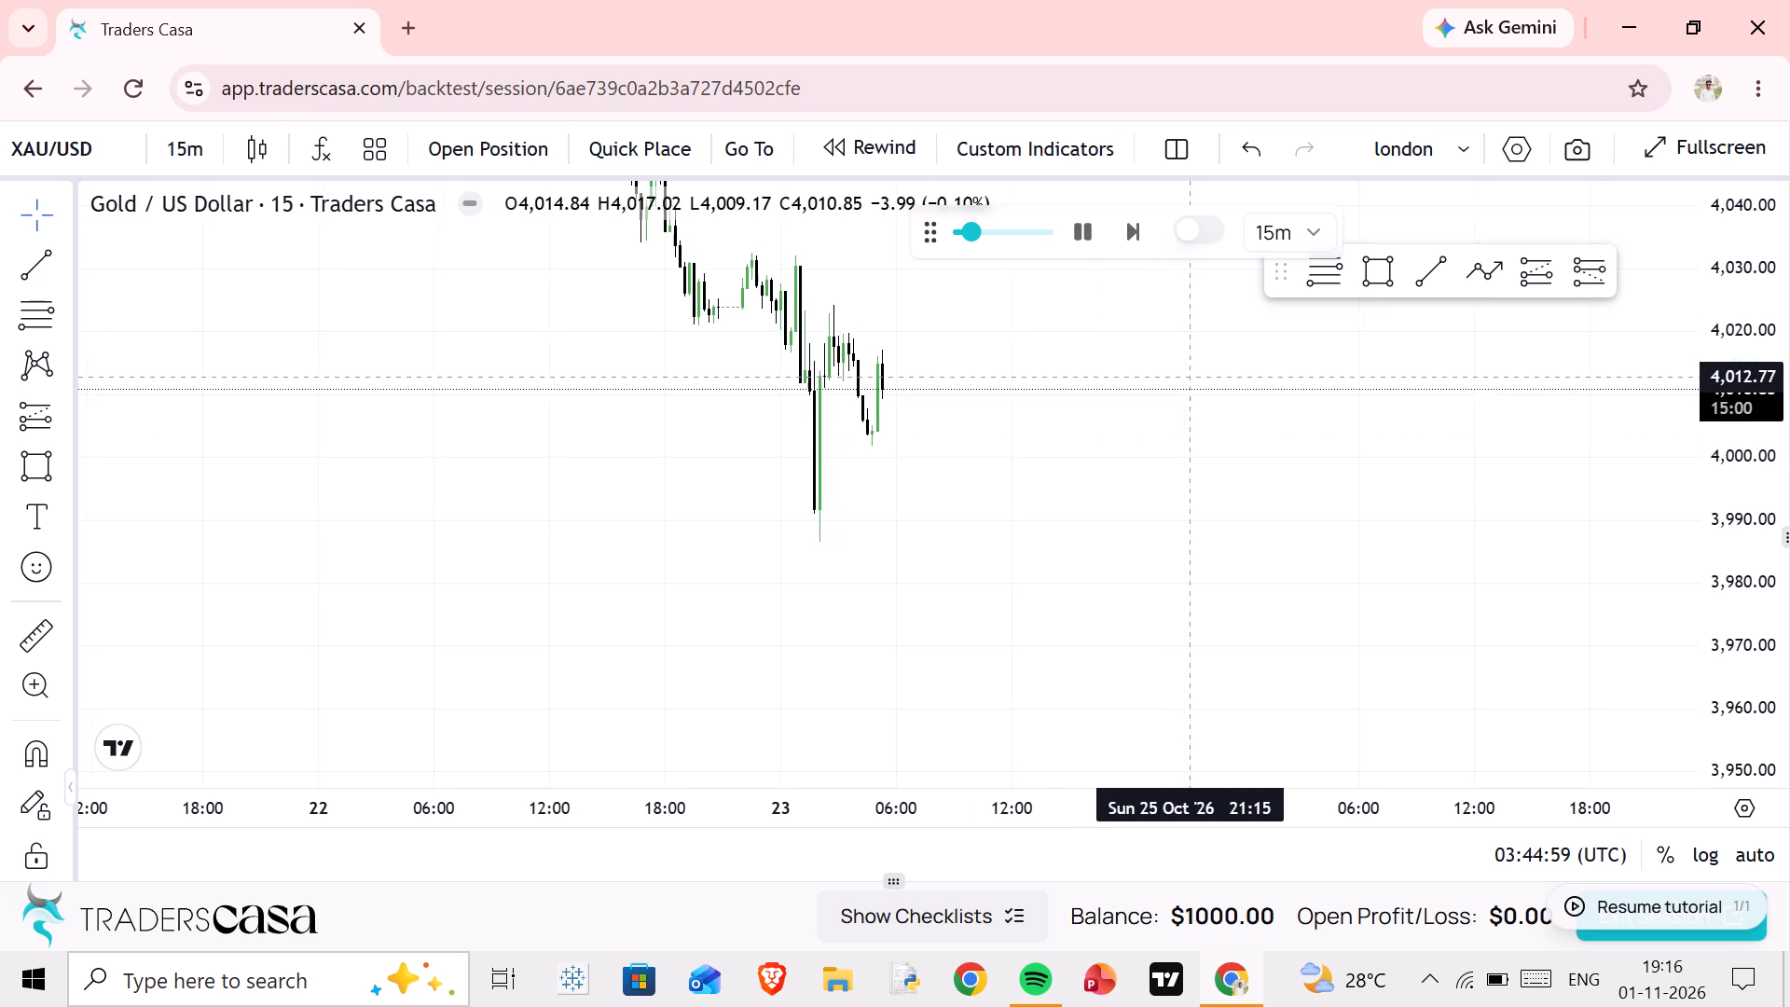
pyautogui.moveTo(1192, 377); pyautogui.dragTo(1230, 559)
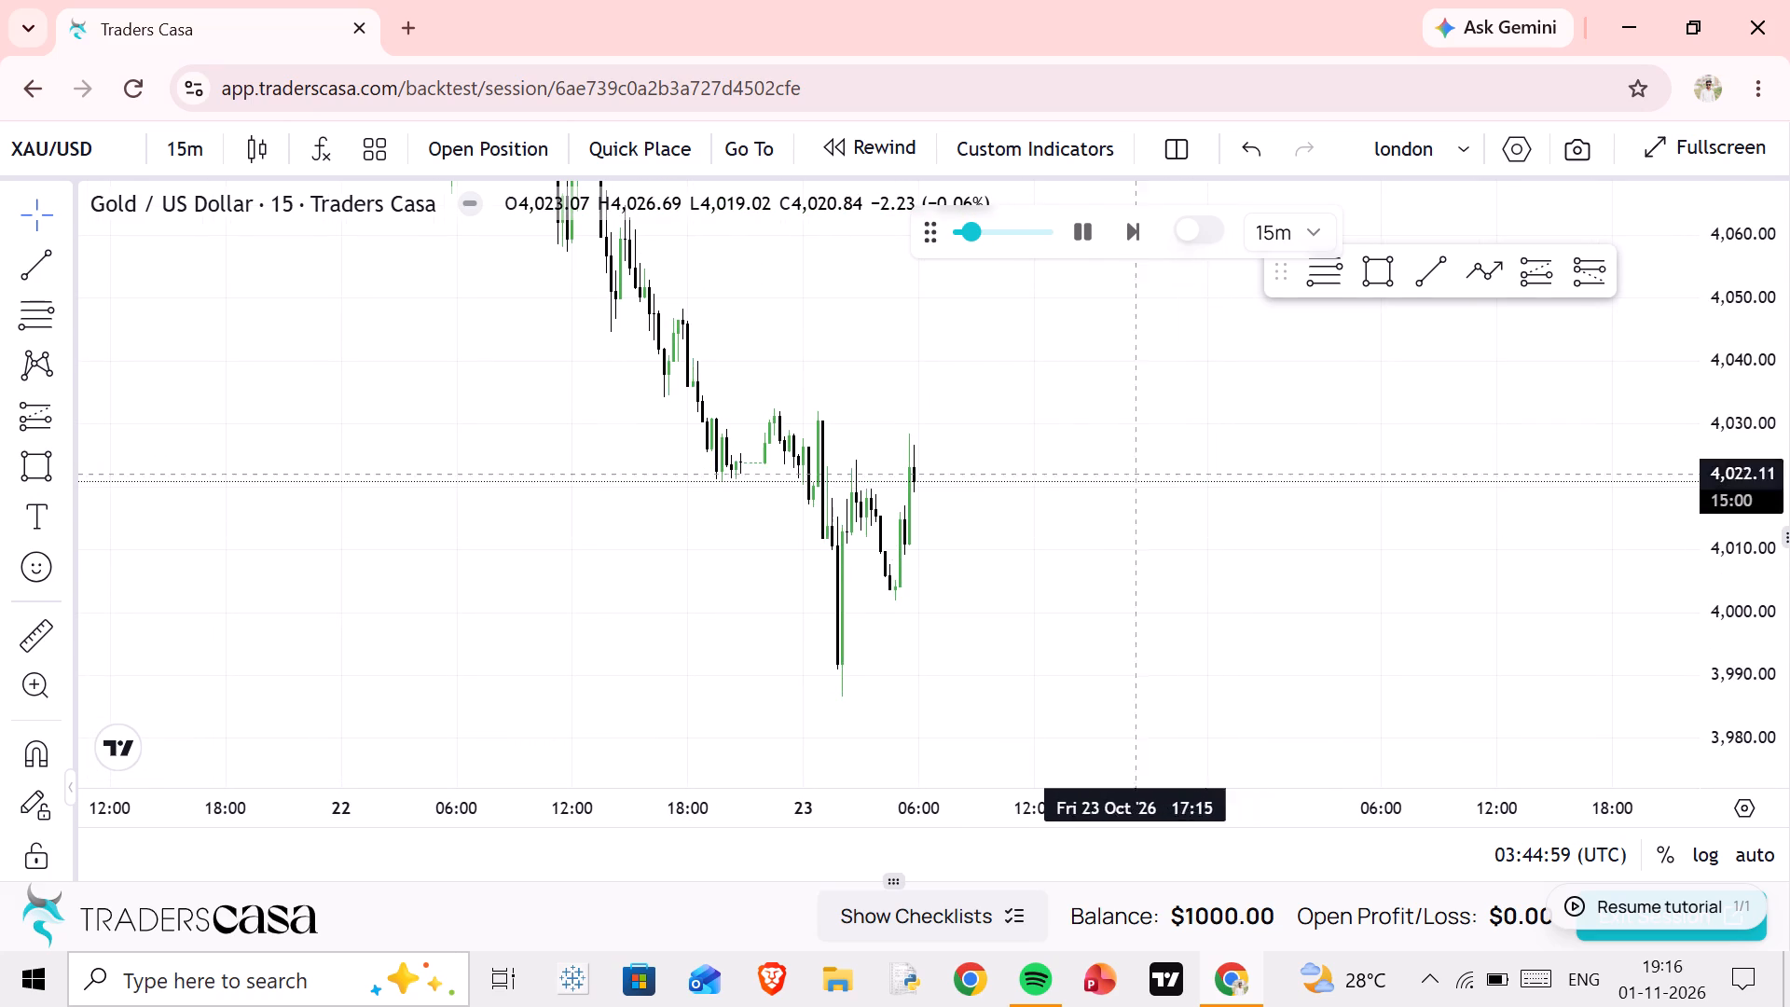
pyautogui.click(1079, 227)
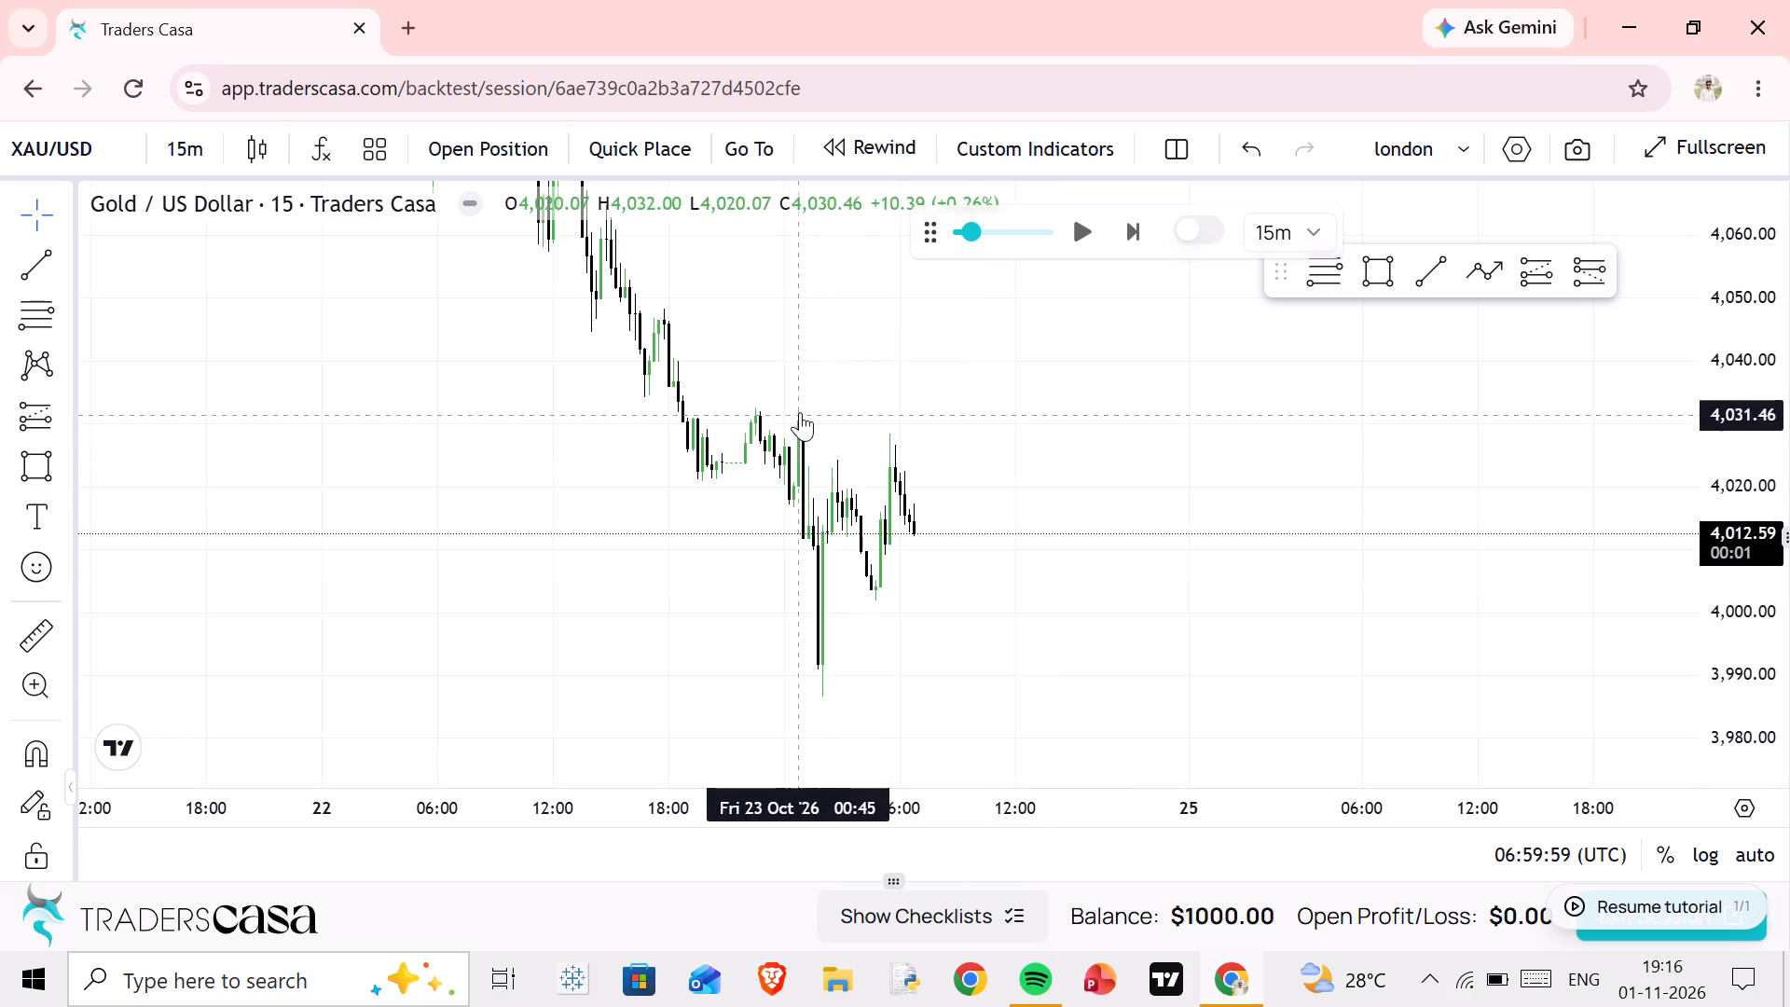
# Examine the 15-minute price structure of the 22 to 23 Oct decline with the replay paused.
pyautogui.moveTo(885, 396); pyautogui.dragTo(1229, 600)
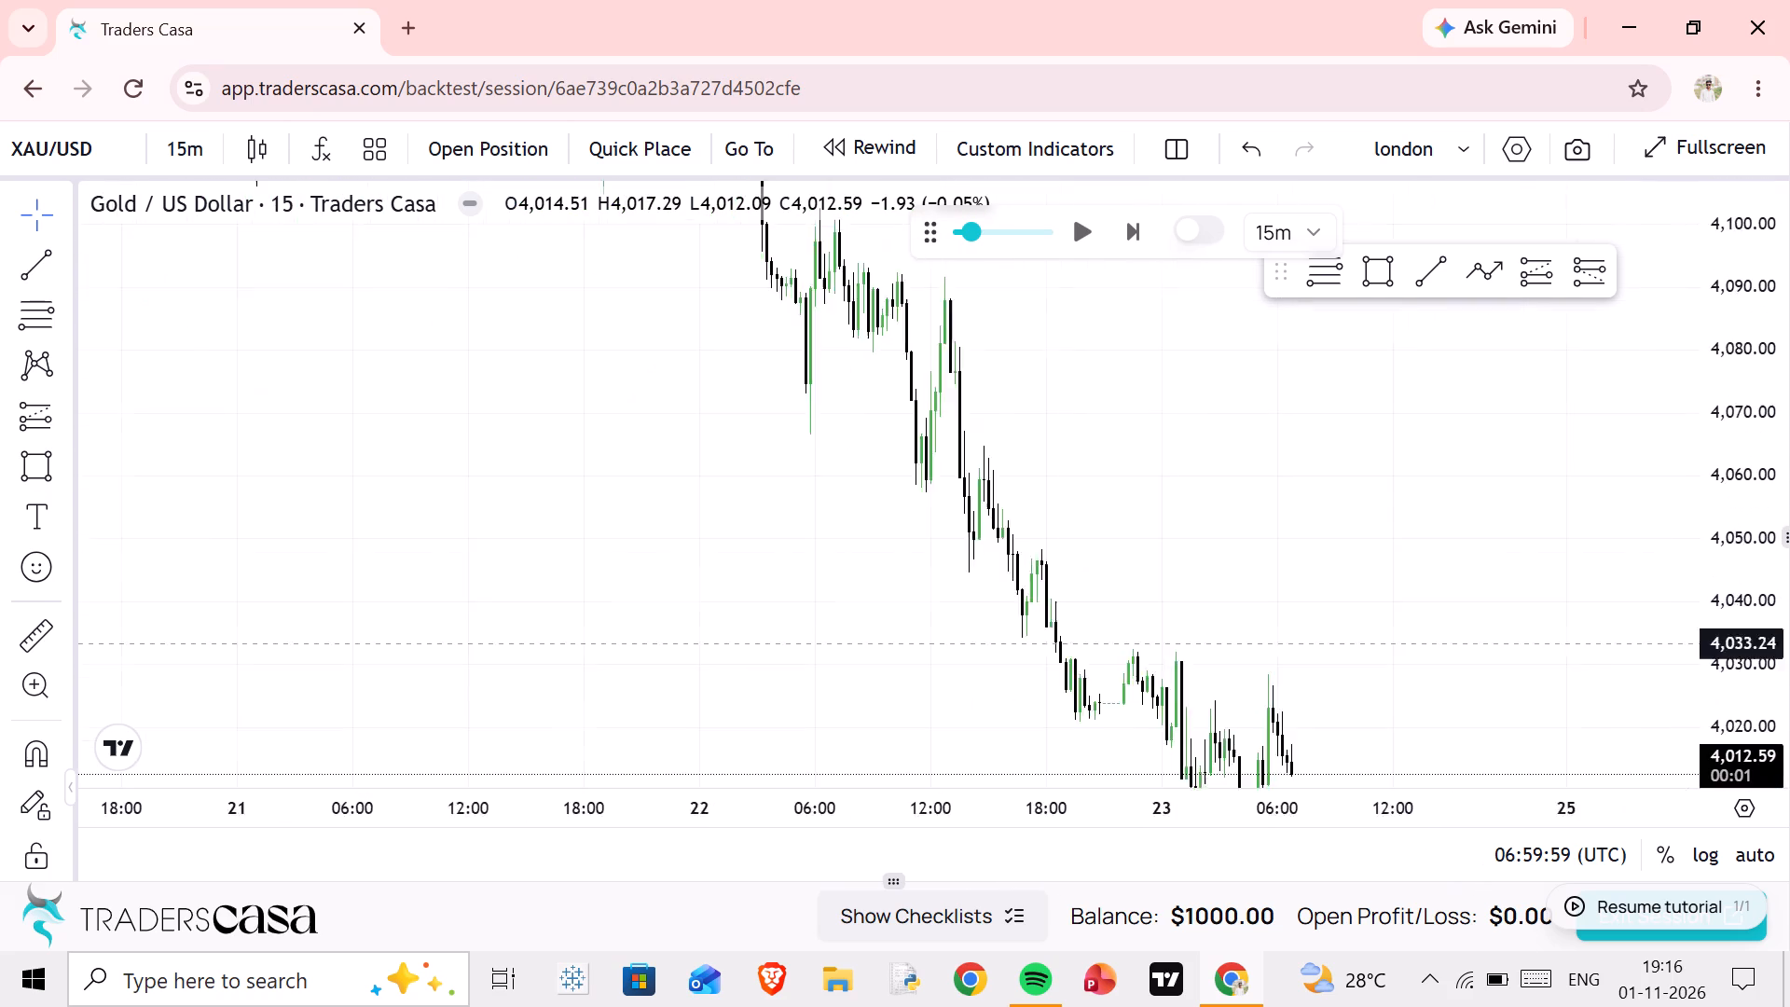
pyautogui.moveTo(1229, 600); pyautogui.dragTo(1099, 515)
pyautogui.scroll(3, 1107, 506)
pyautogui.scroll(-4, 1769, 567)
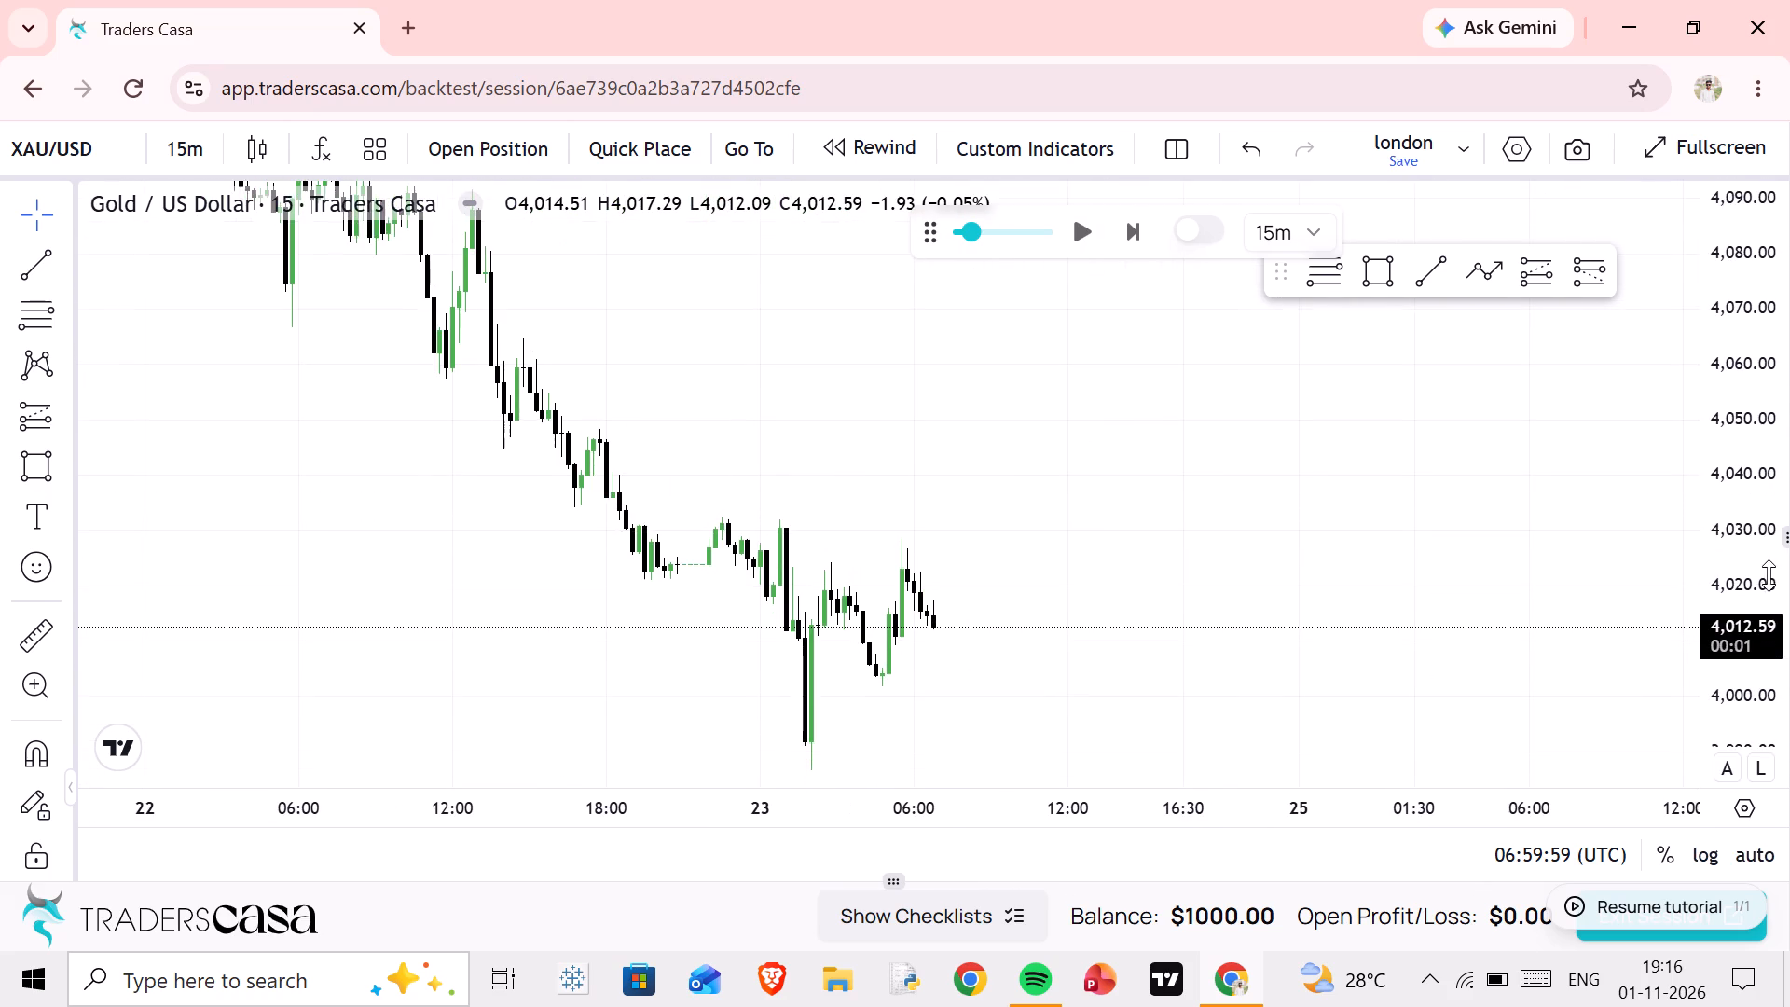
pyautogui.scroll(-4, 908, 514)
pyautogui.moveTo(1234, 552); pyautogui.dragTo(1078, 397)
pyautogui.scroll(1, 1081, 490)
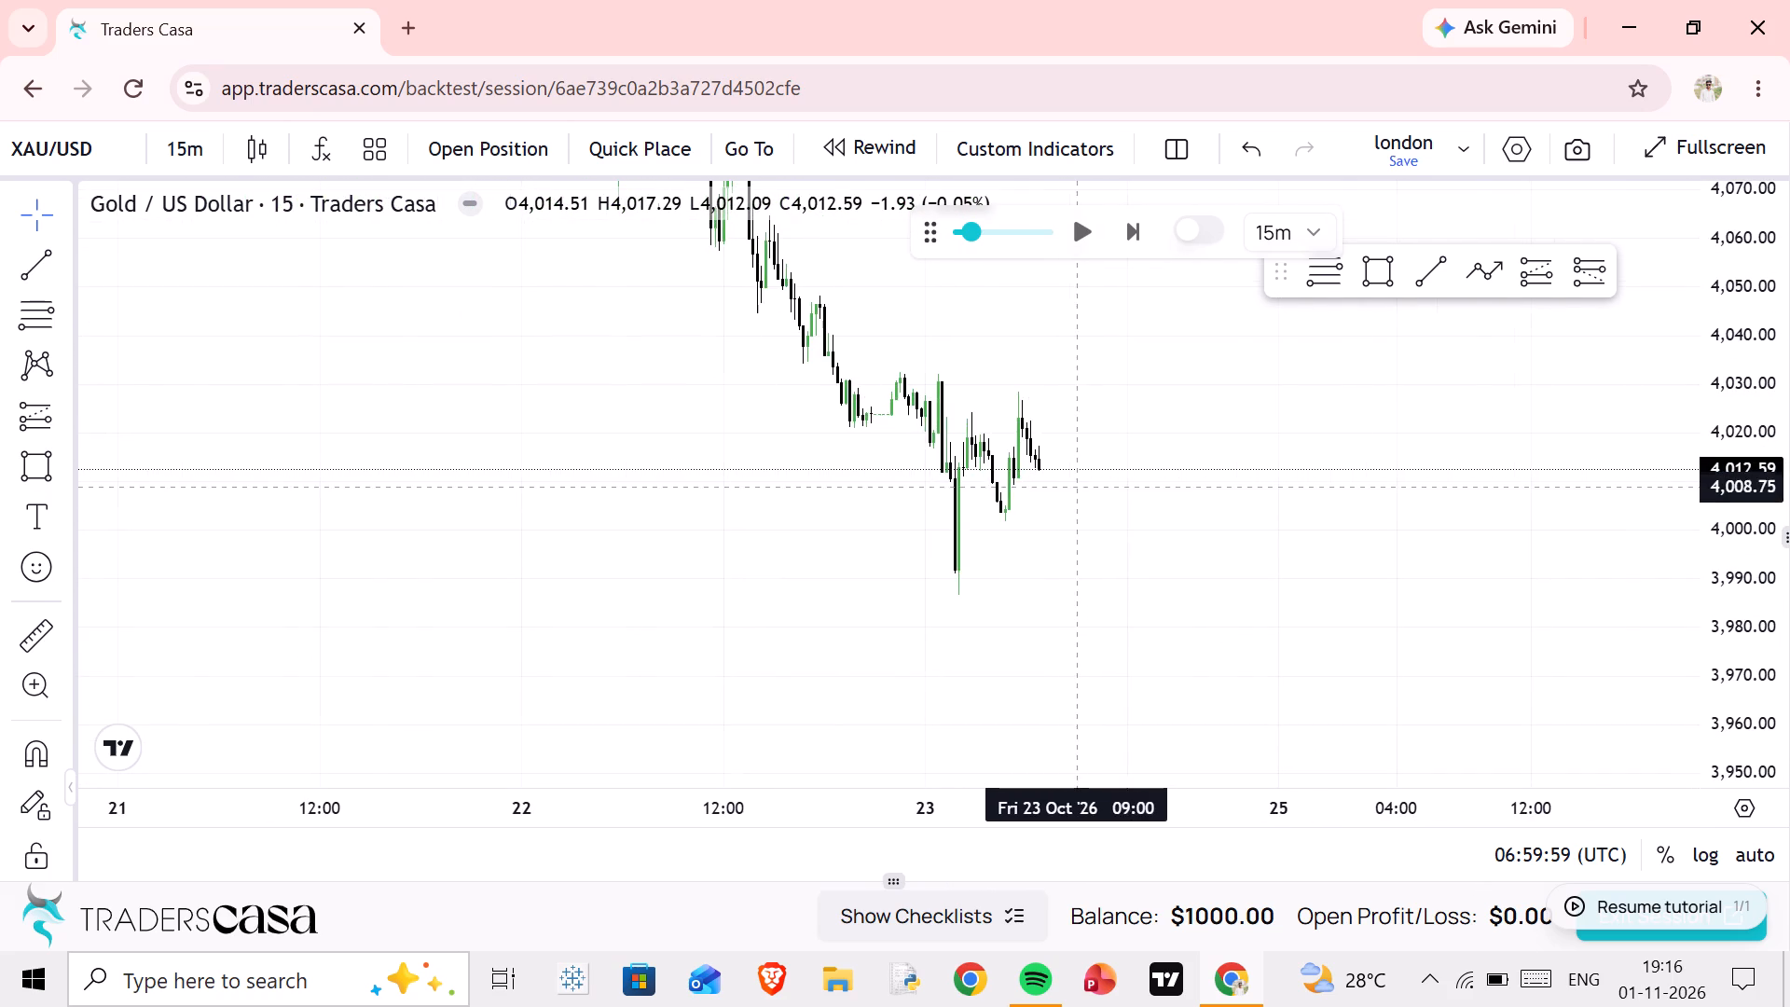
pyautogui.scroll(2, 1080, 490)
# Resume the replay at the 15-minute step and let price run through 23 Oct.
pyautogui.click(1065, 236)
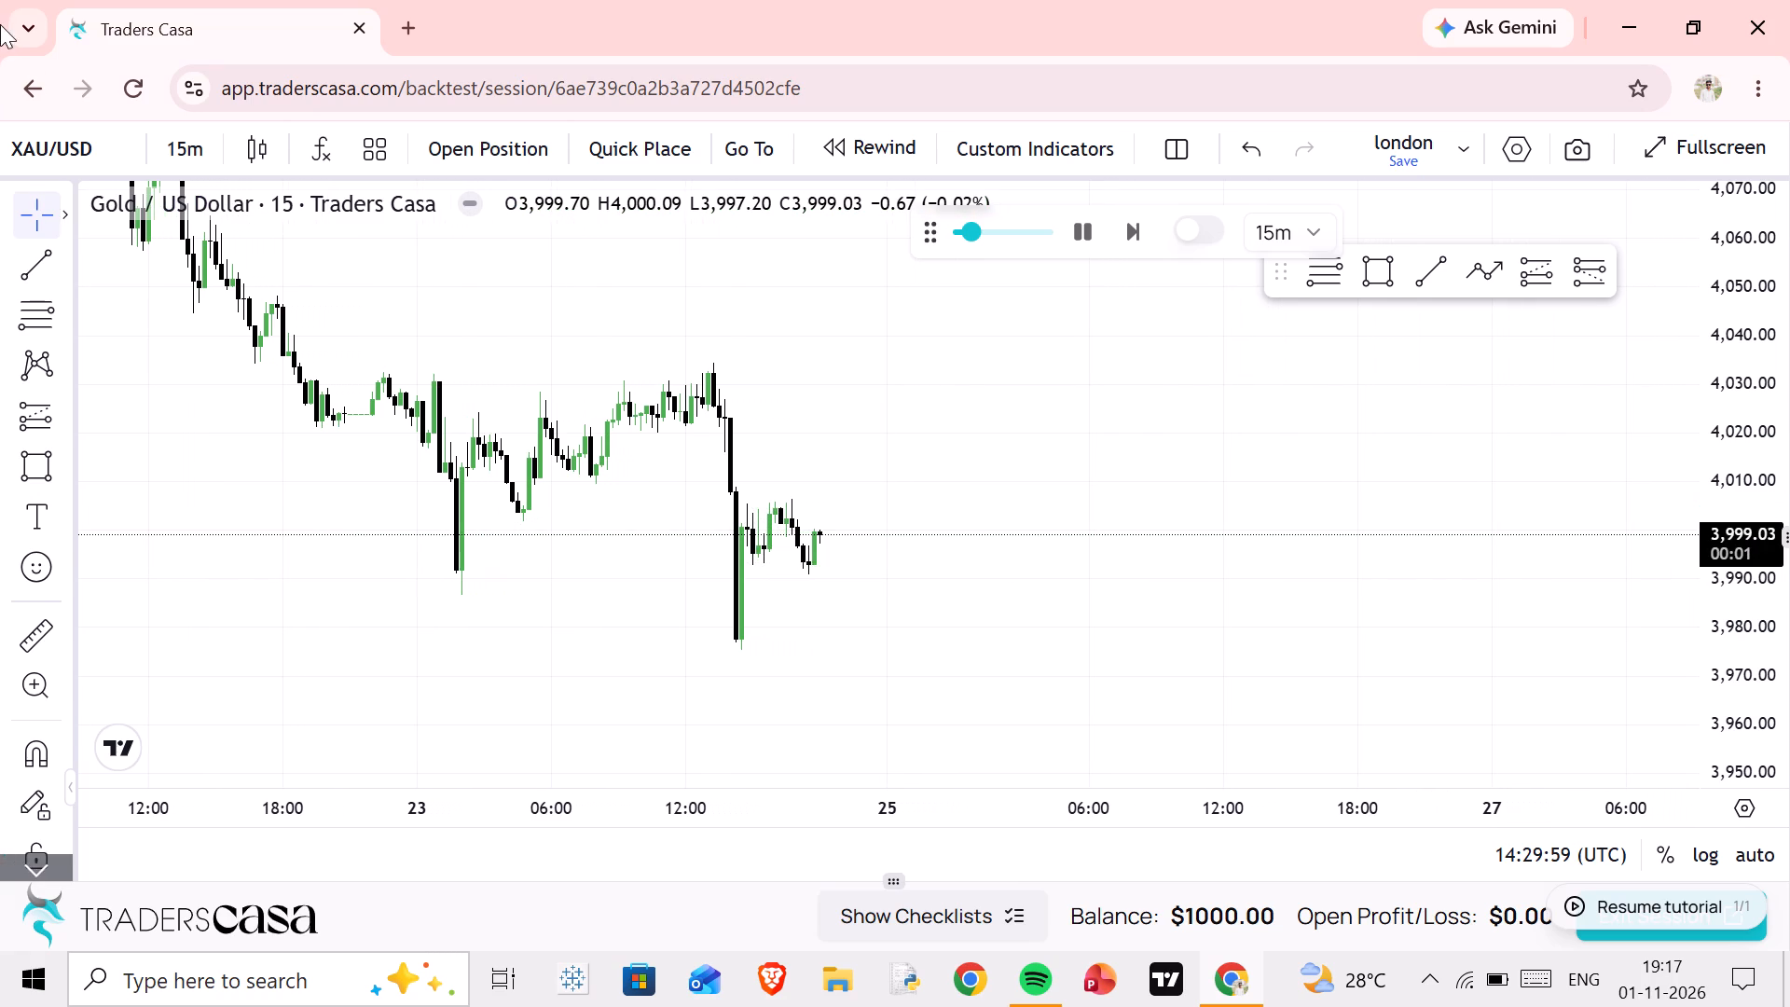
# Leave the london session for the list of backtest sessions, and continue past the trader profile checklist.
pyautogui.click(20, 95)
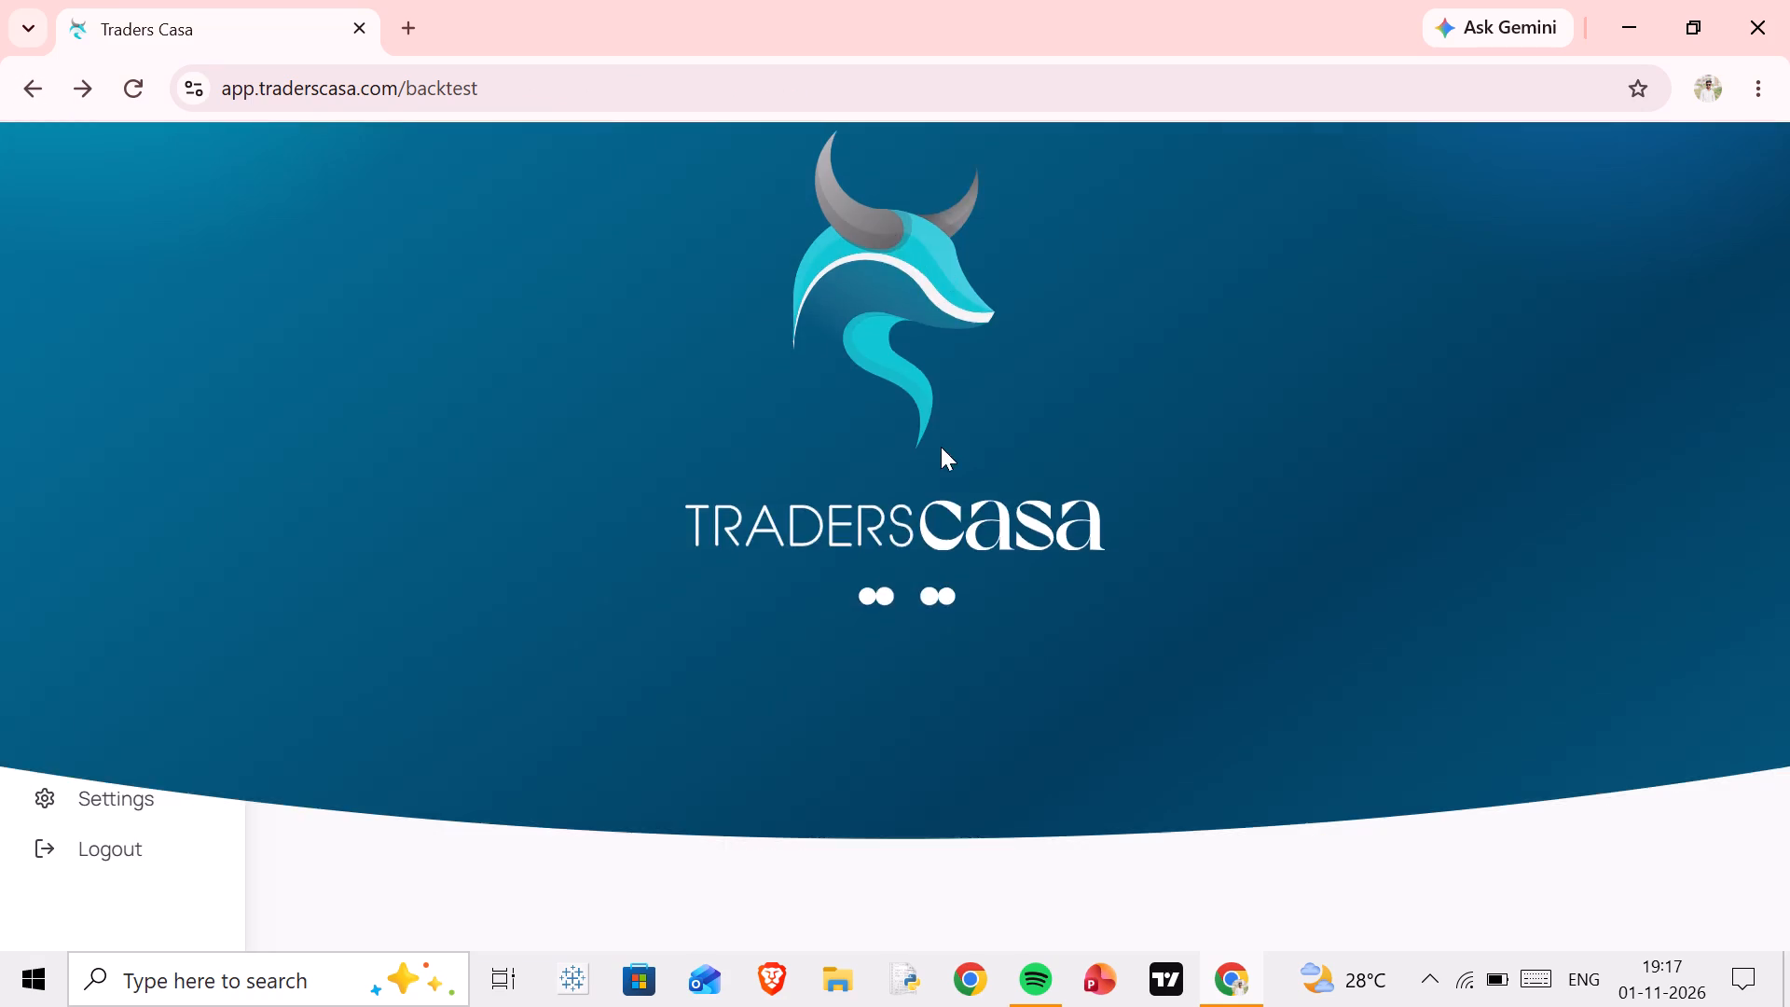
pyautogui.click(158, 535)
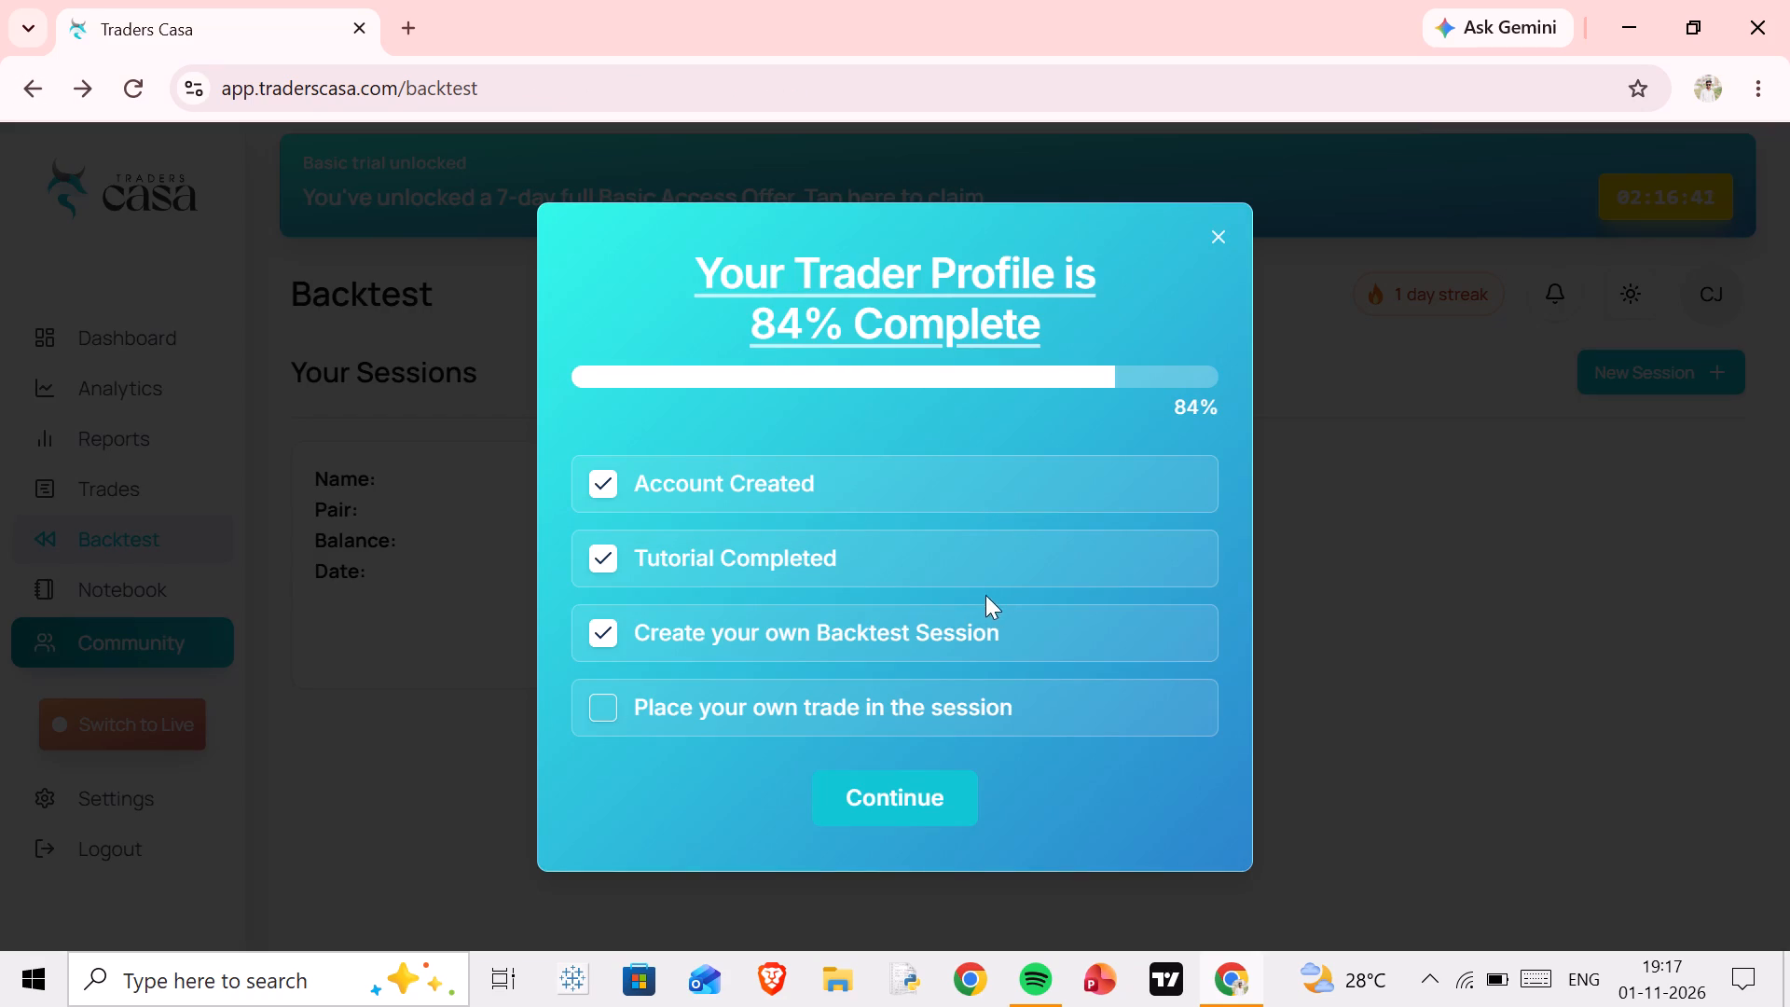
pyautogui.click(884, 795)
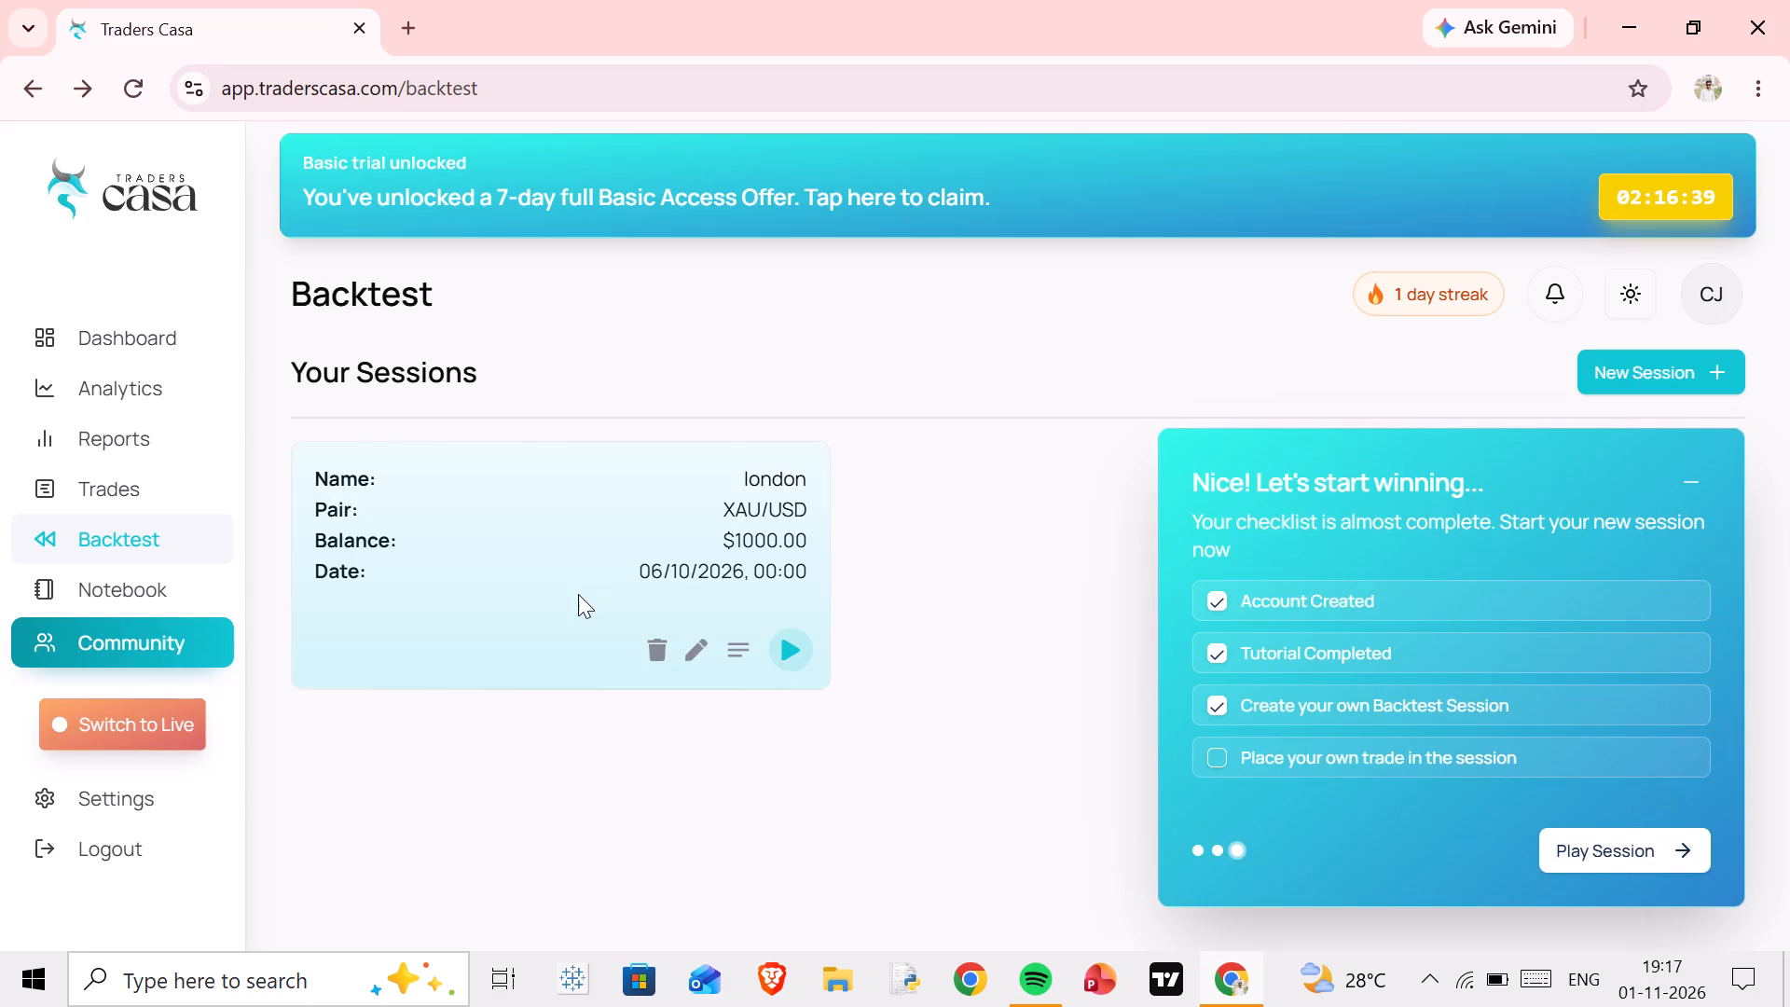
pyautogui.click(918, 725)
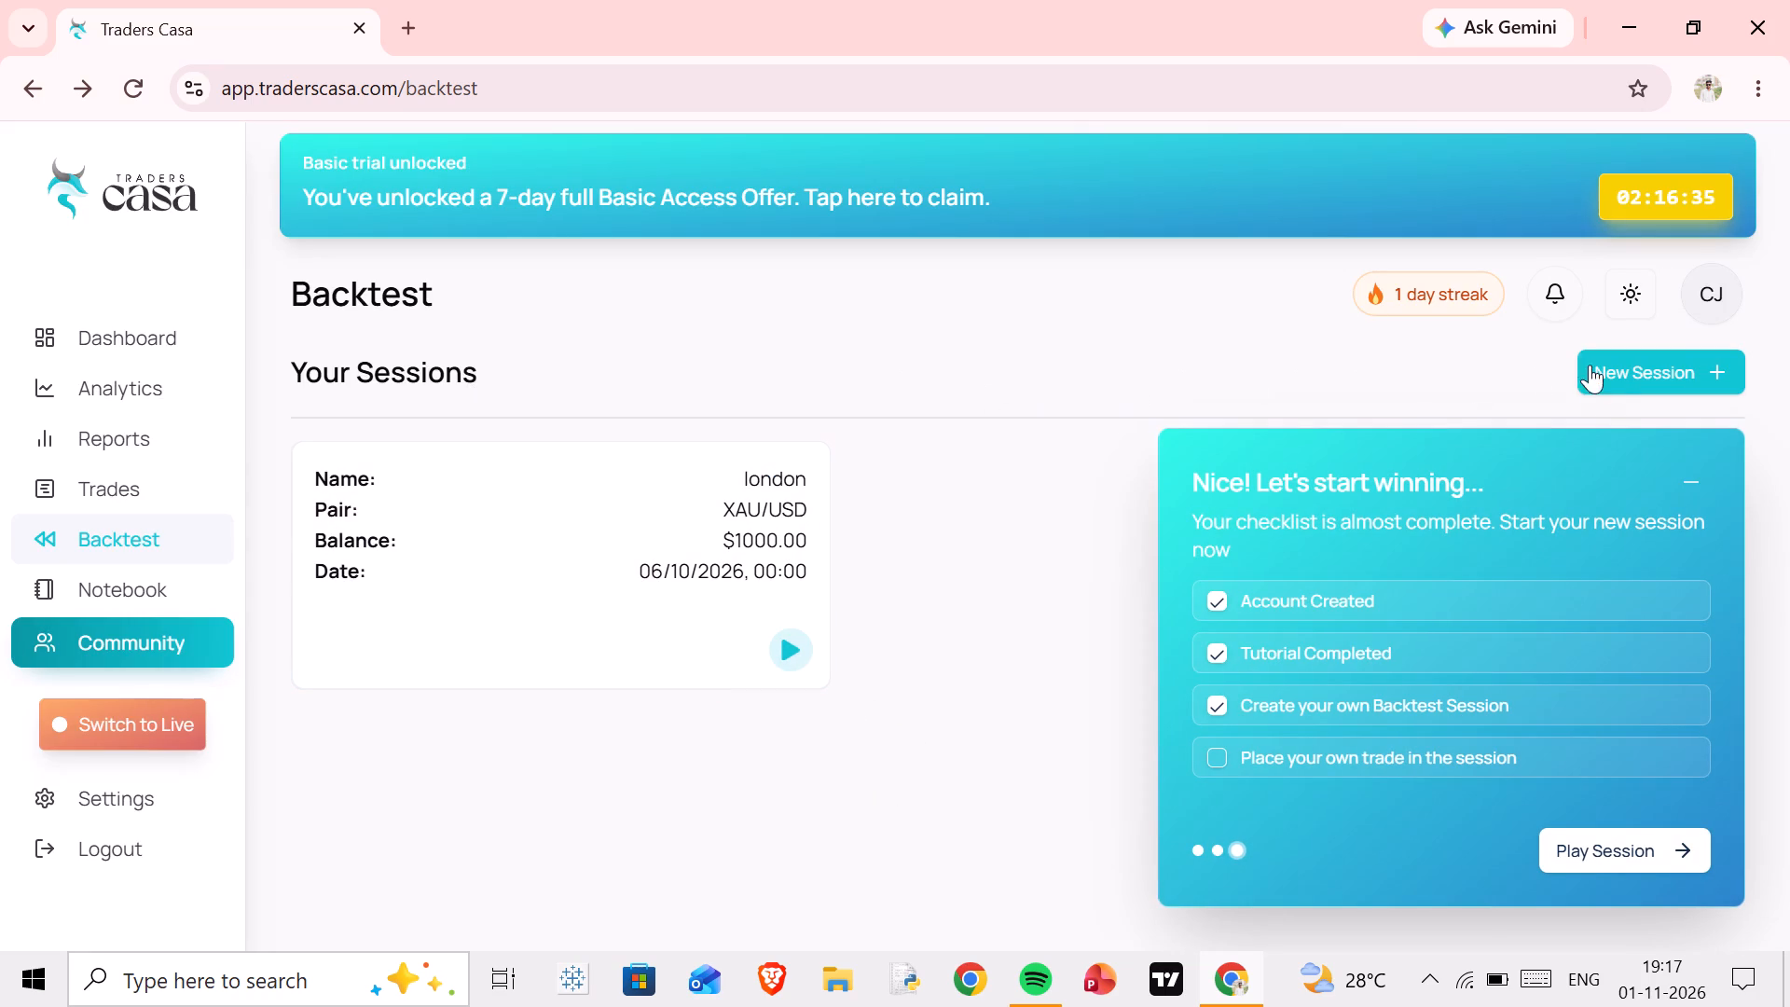
# Start a new backtest session named london with XAU/USD as its pair.
pyautogui.click(1613, 374)
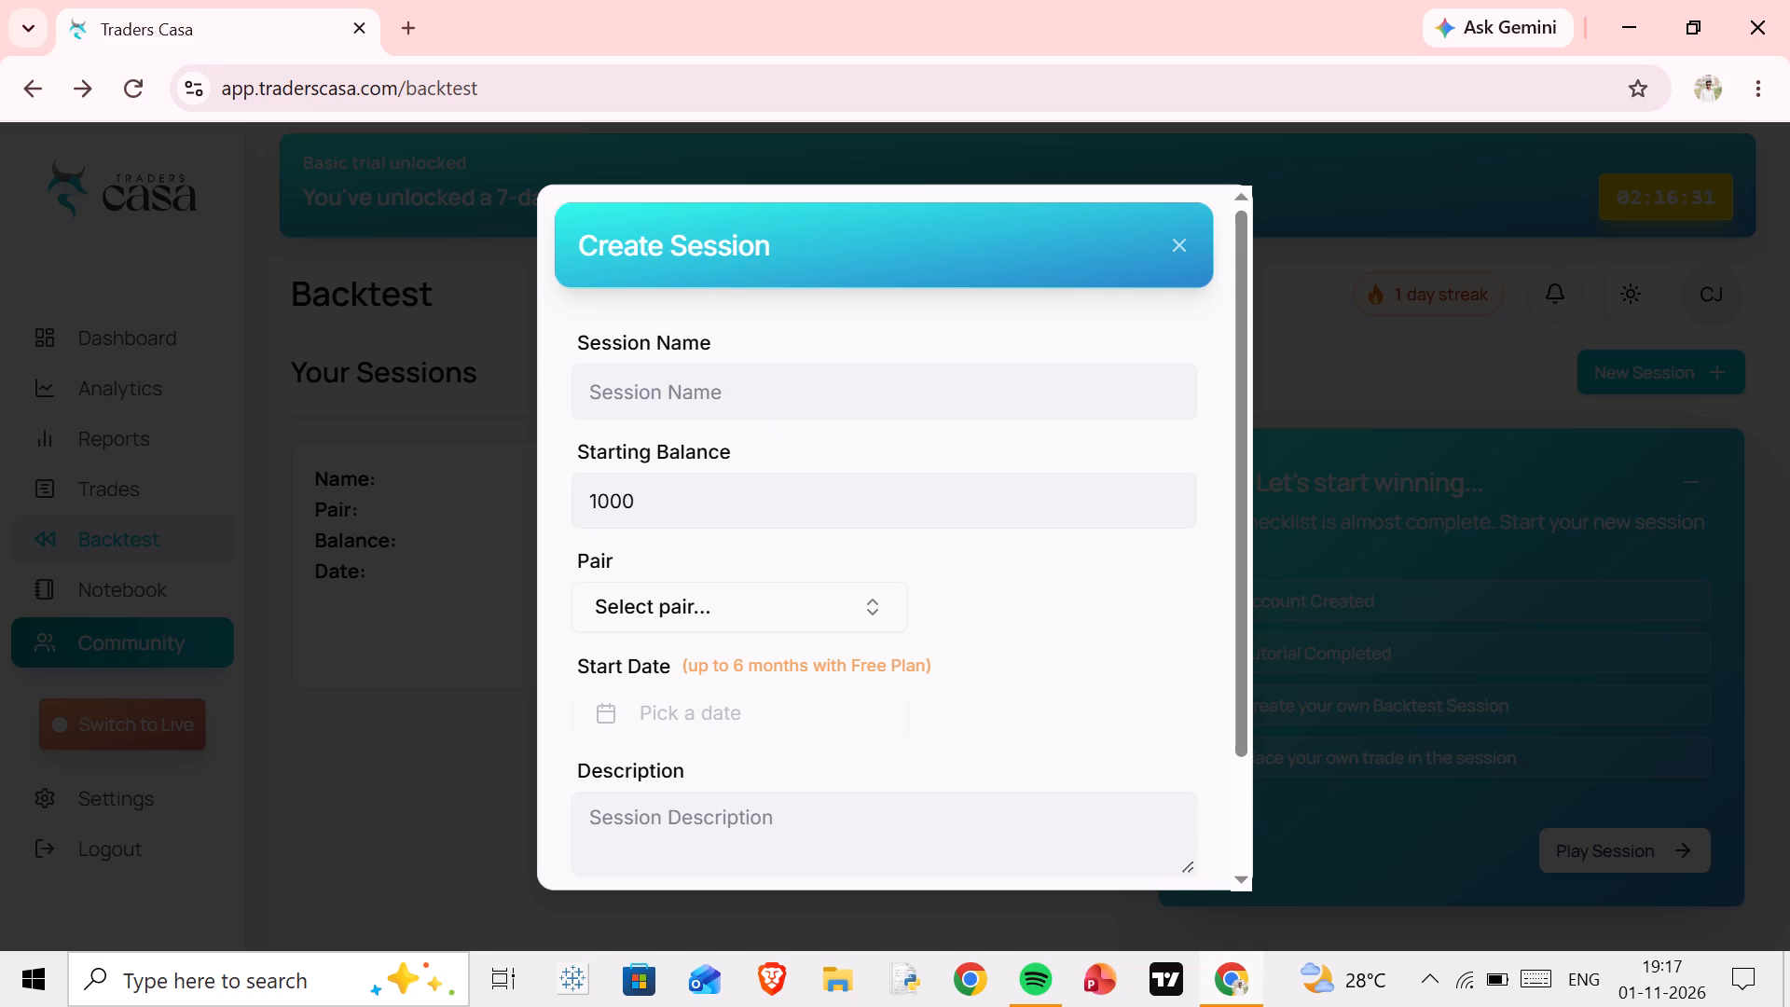
pyautogui.click(714, 406)
pyautogui.click(765, 456)
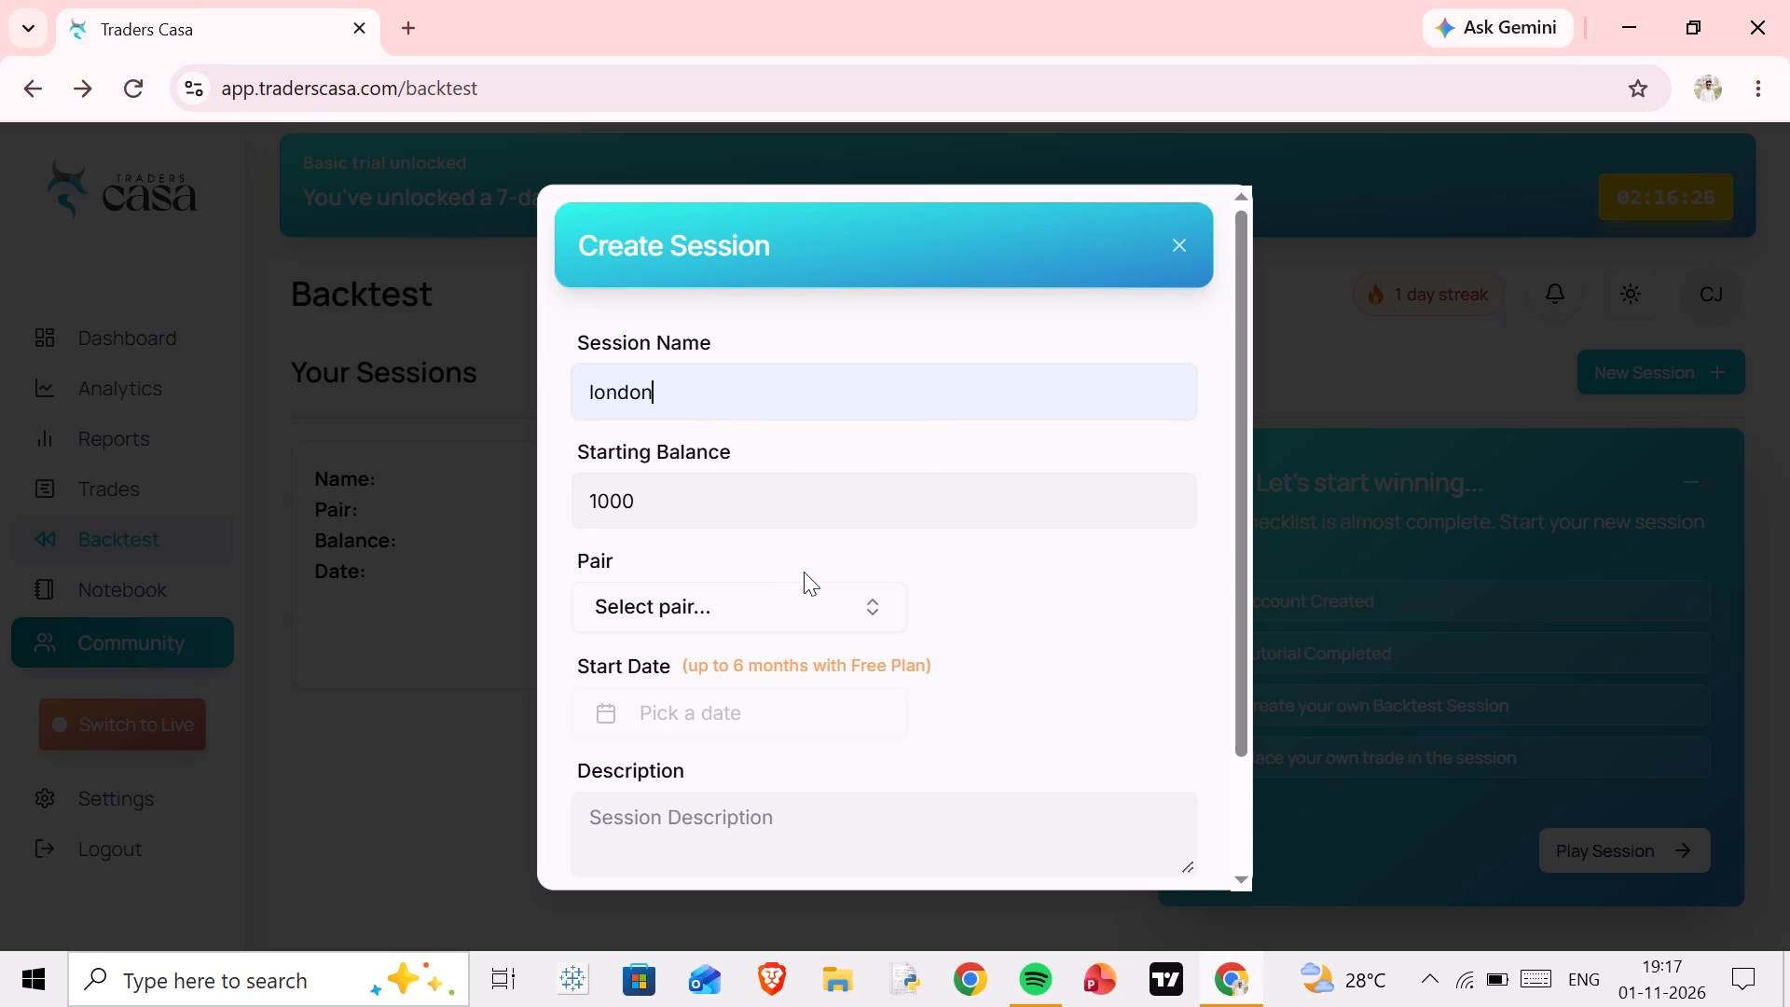
pyautogui.click(881, 605)
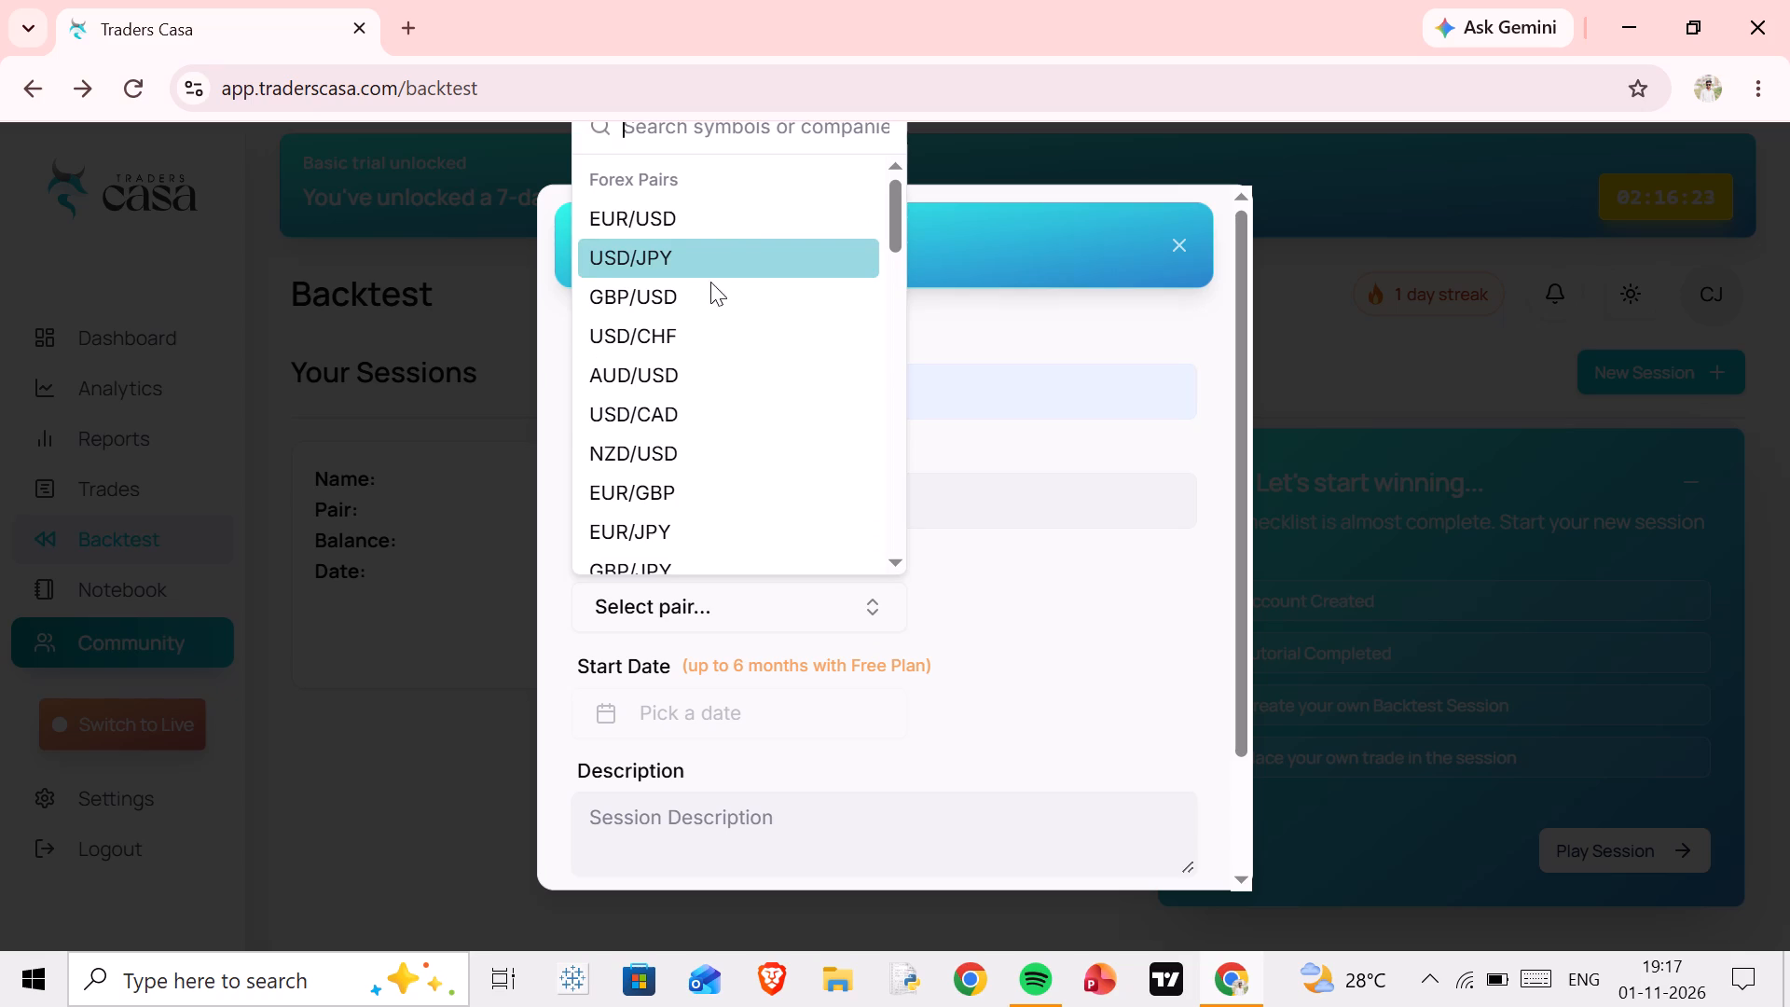
pyautogui.scroll(-4, 704, 450)
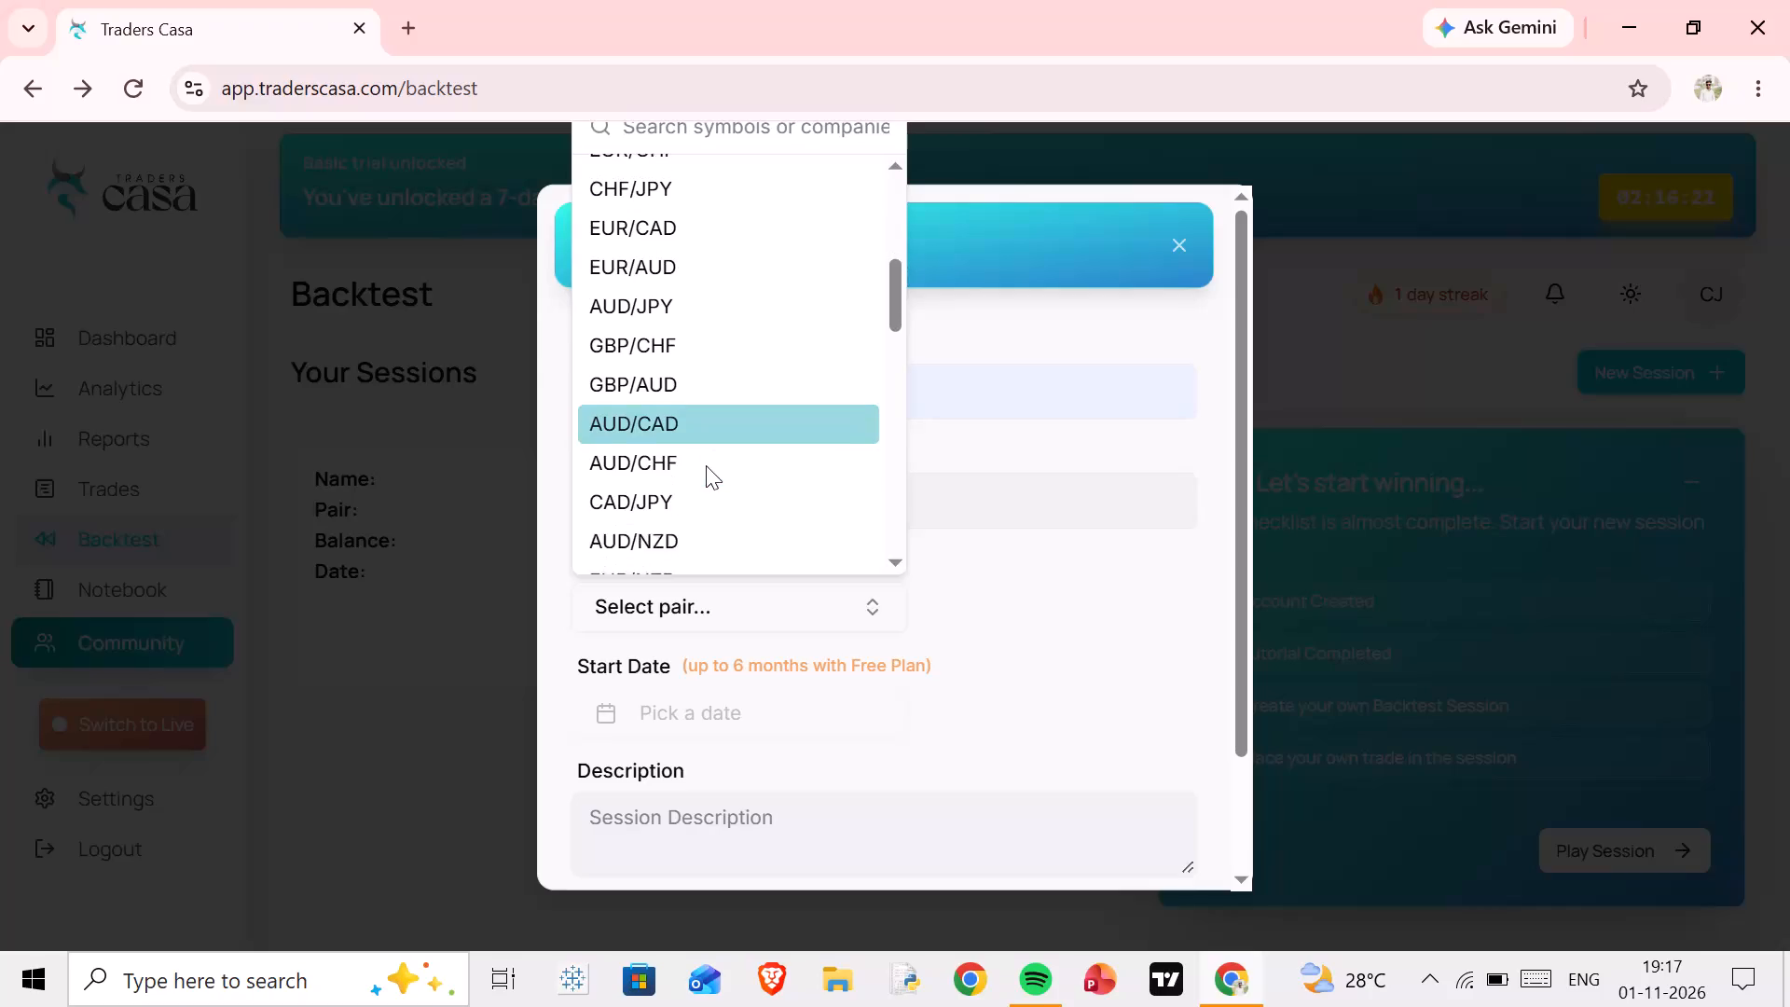
pyautogui.scroll(-2, 706, 465)
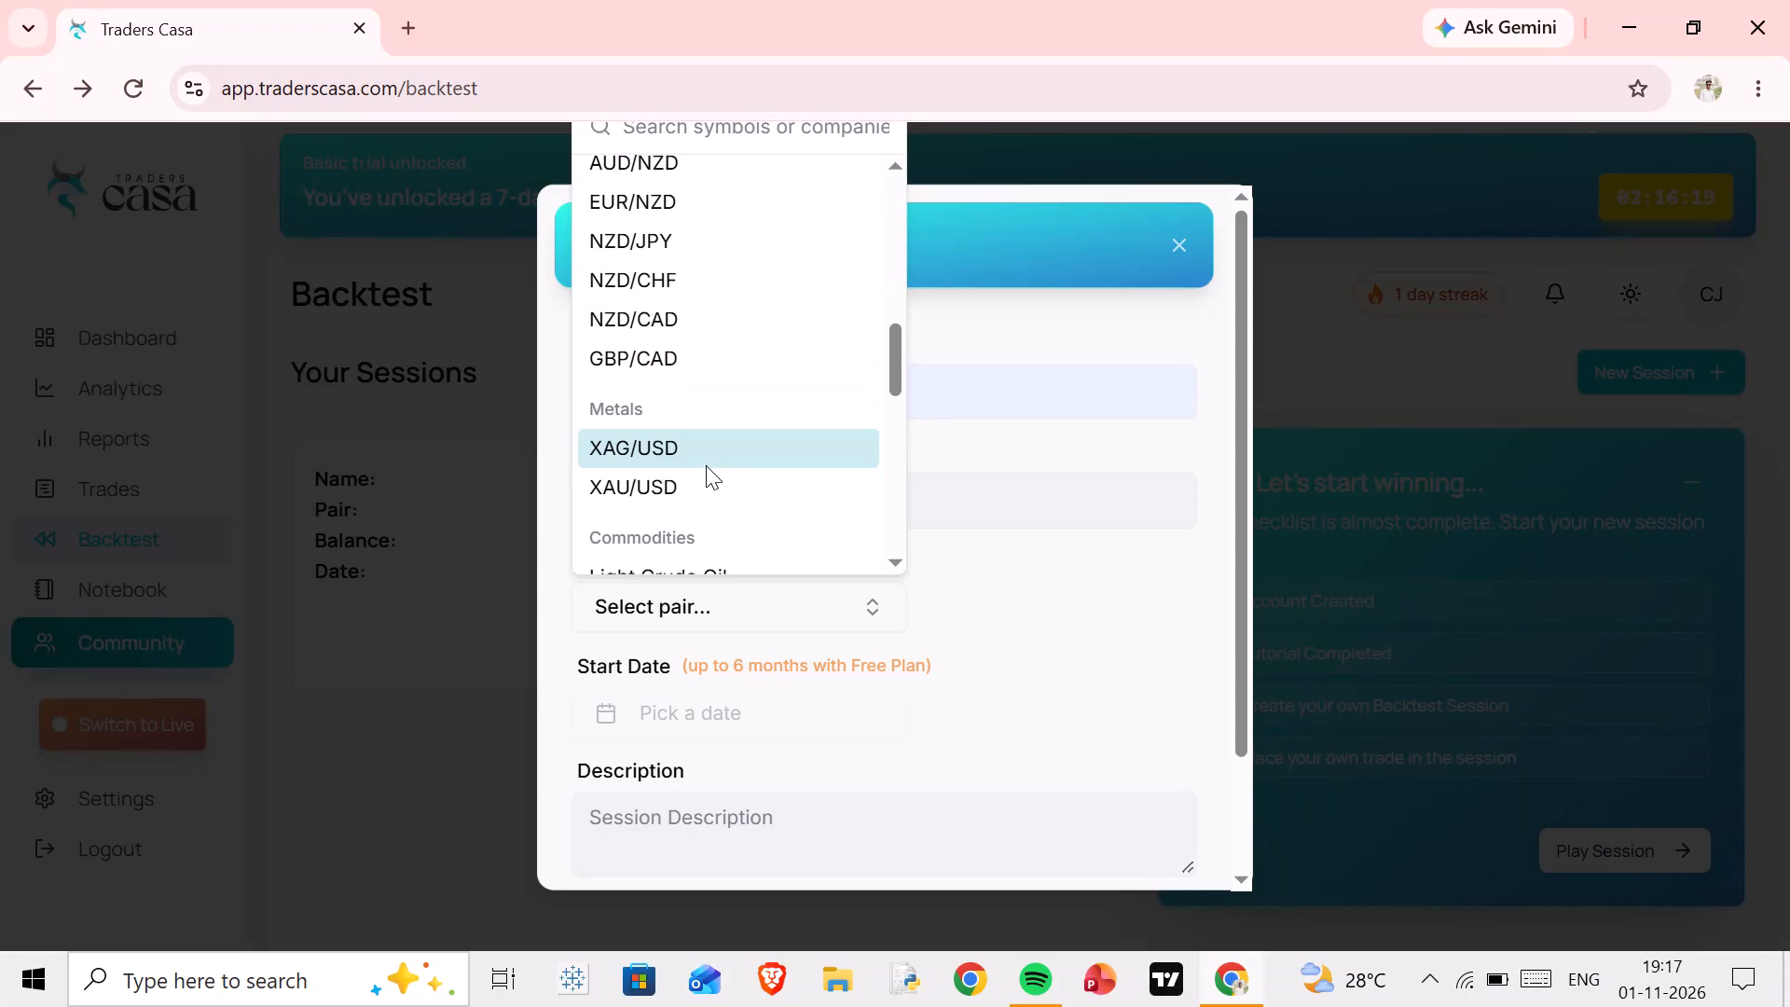
pyautogui.click(707, 496)
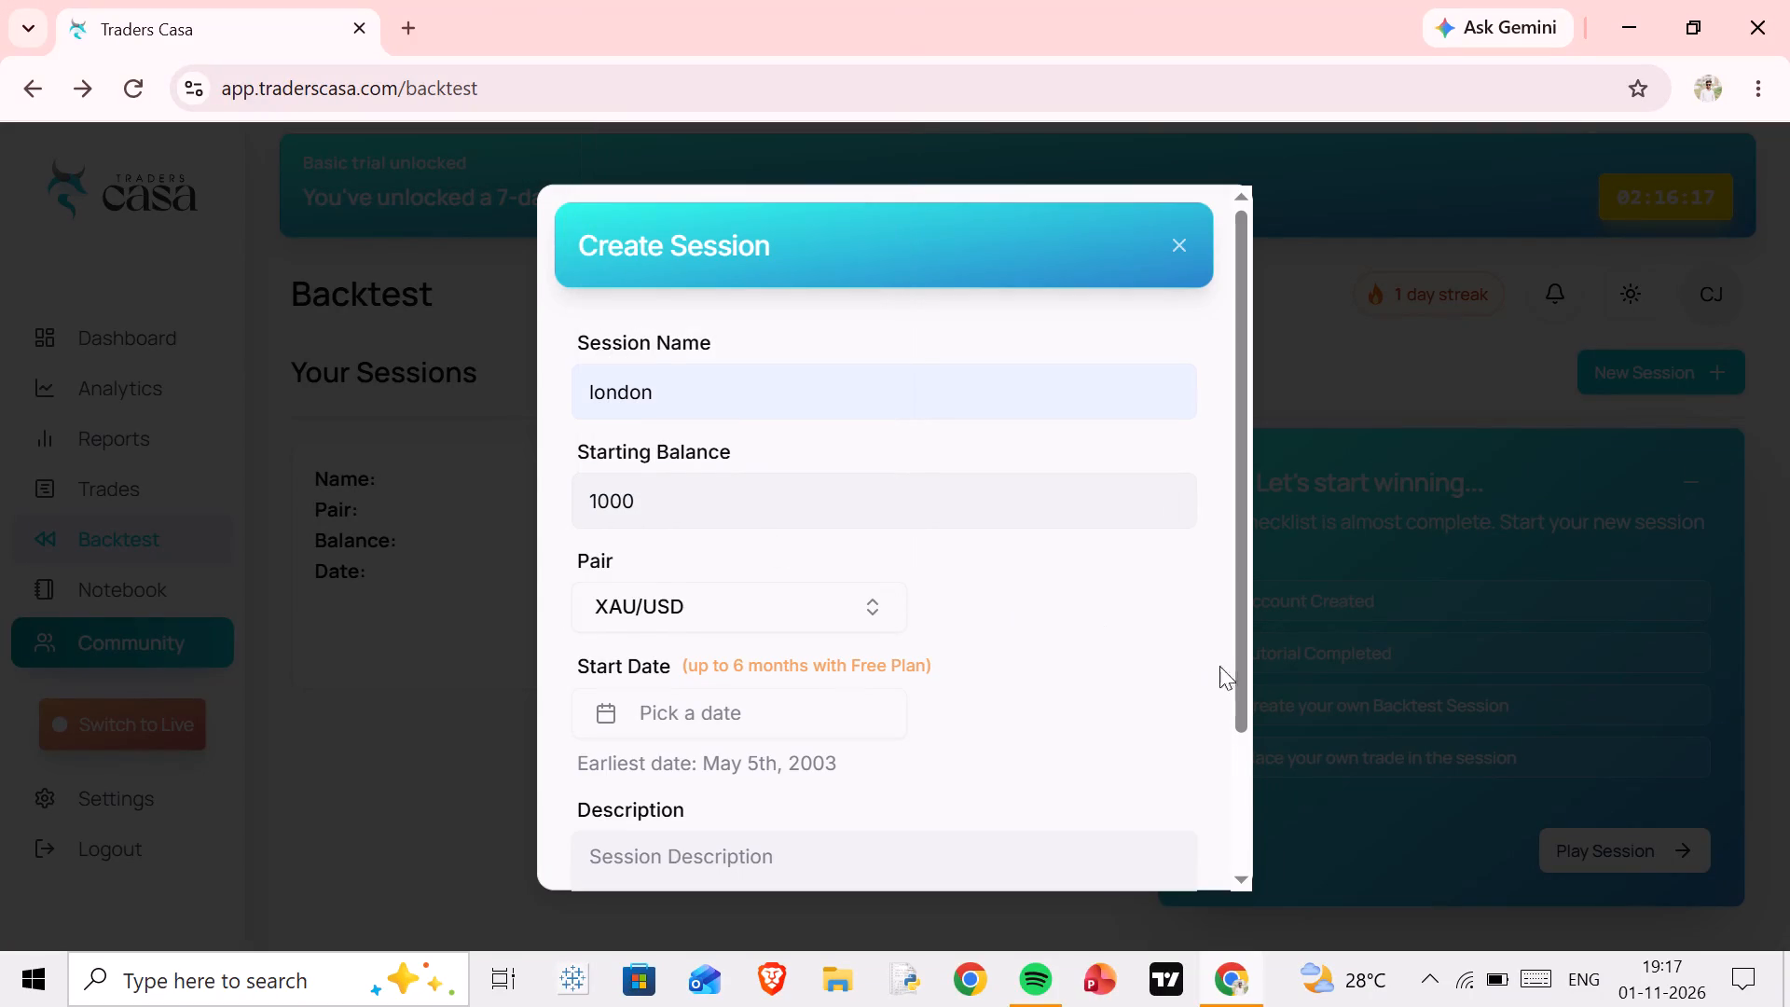
pyautogui.moveTo(1291, 674); pyautogui.dragTo(1178, 609)
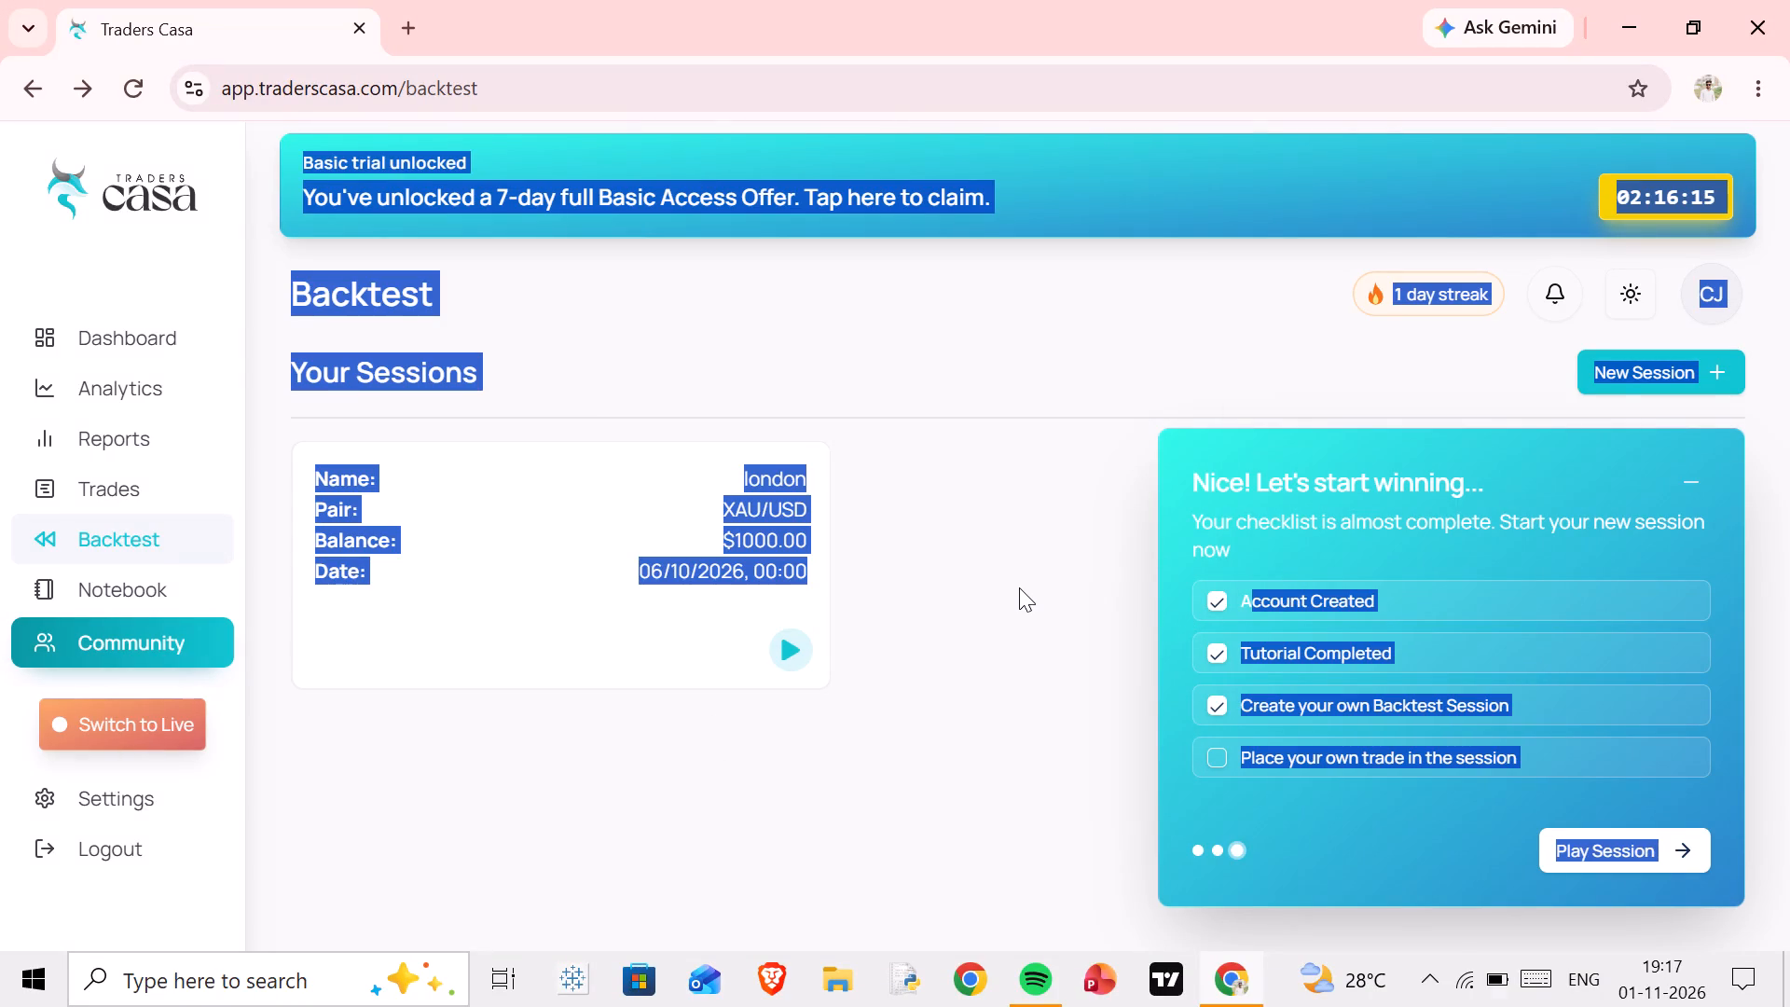
pyautogui.tripleClick(1019, 587)
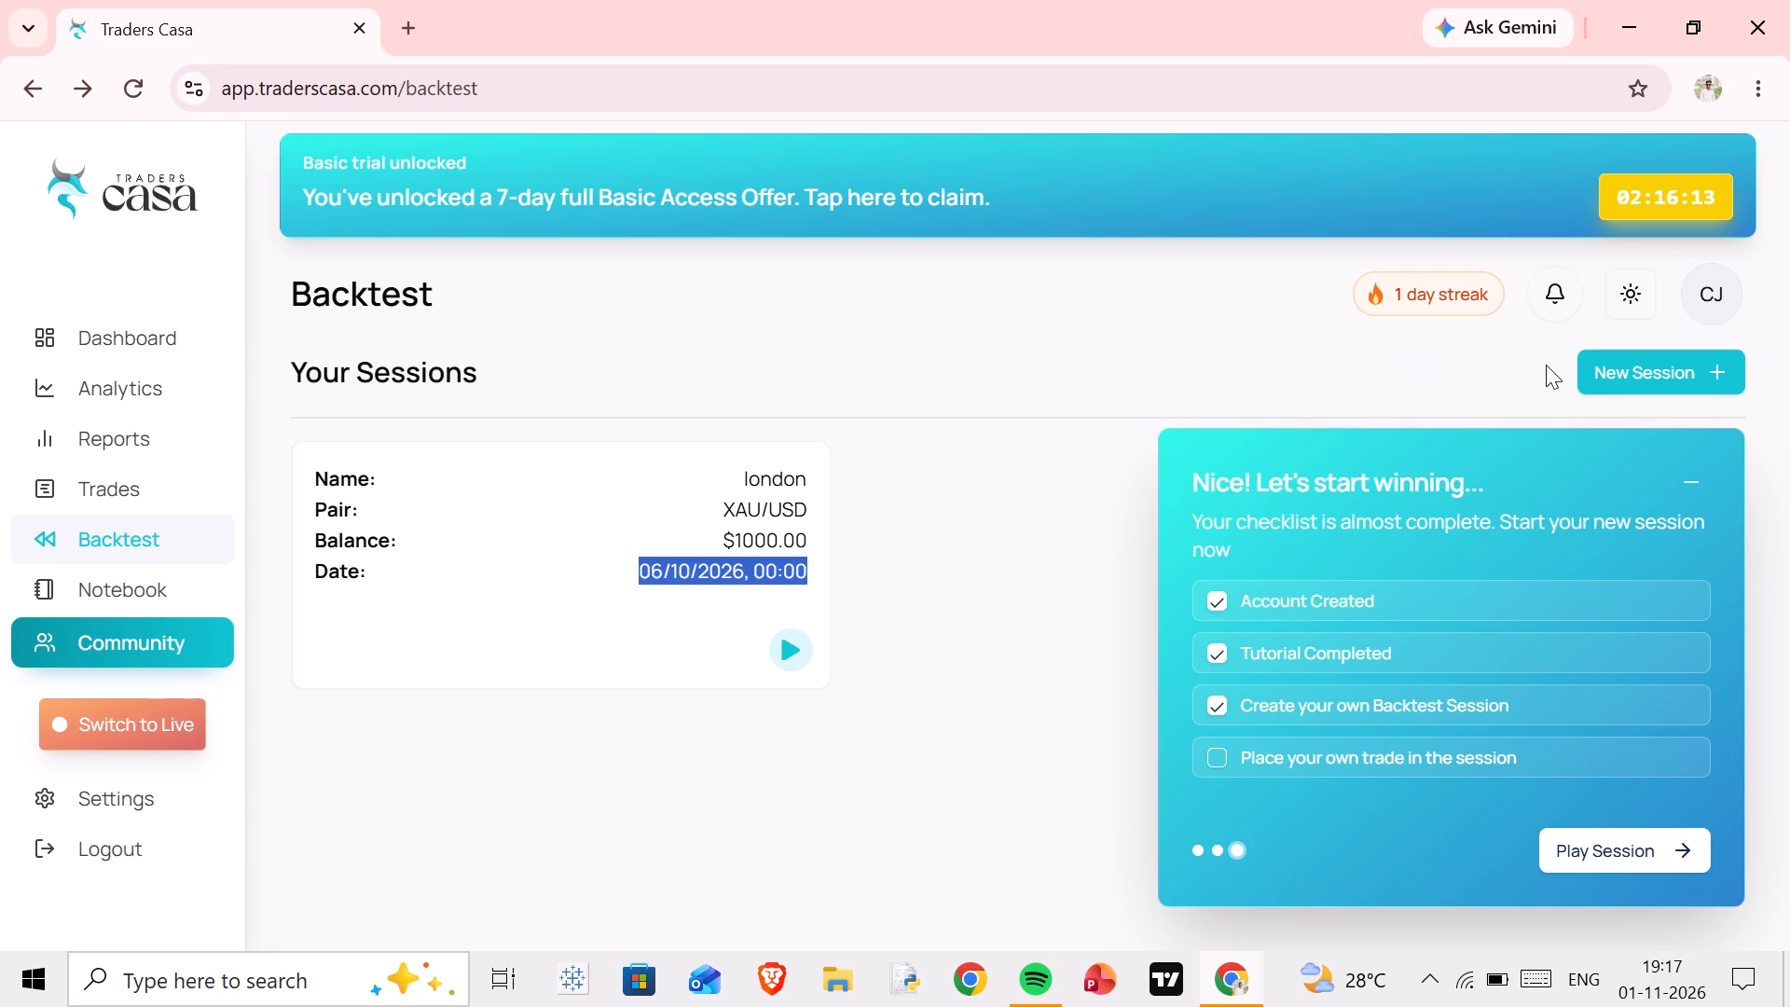
pyautogui.click(1596, 371)
pyautogui.scroll(-1, 825, 575)
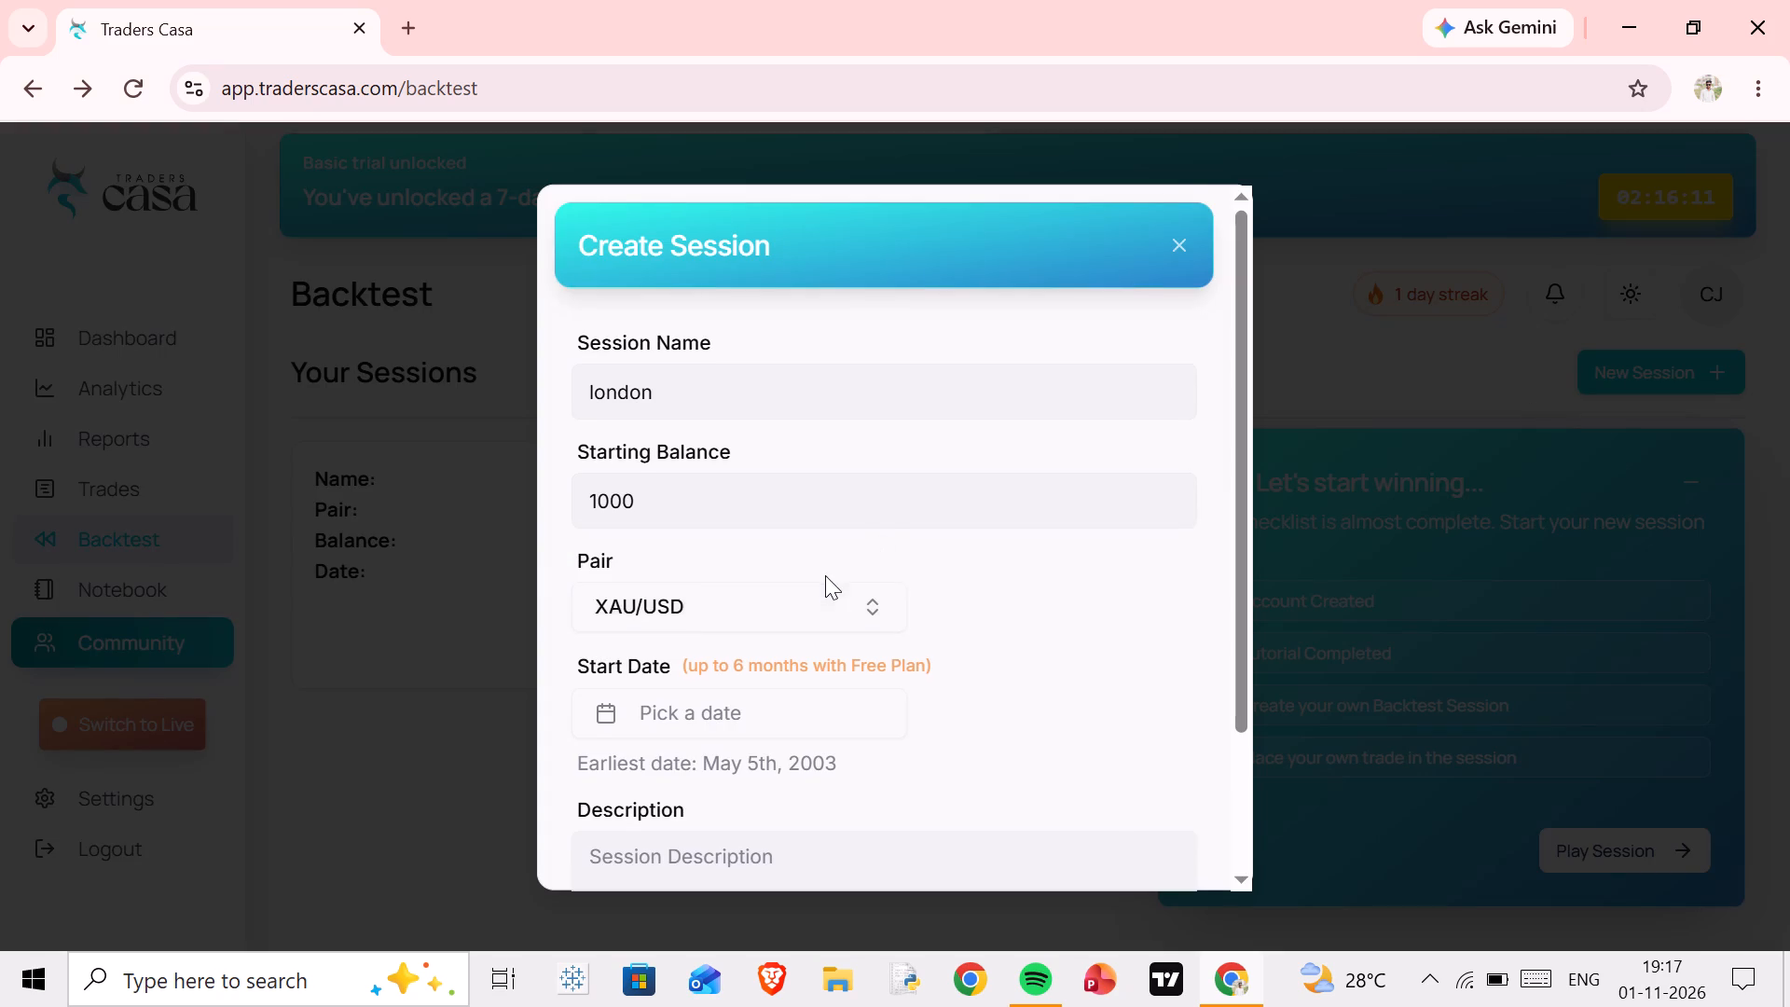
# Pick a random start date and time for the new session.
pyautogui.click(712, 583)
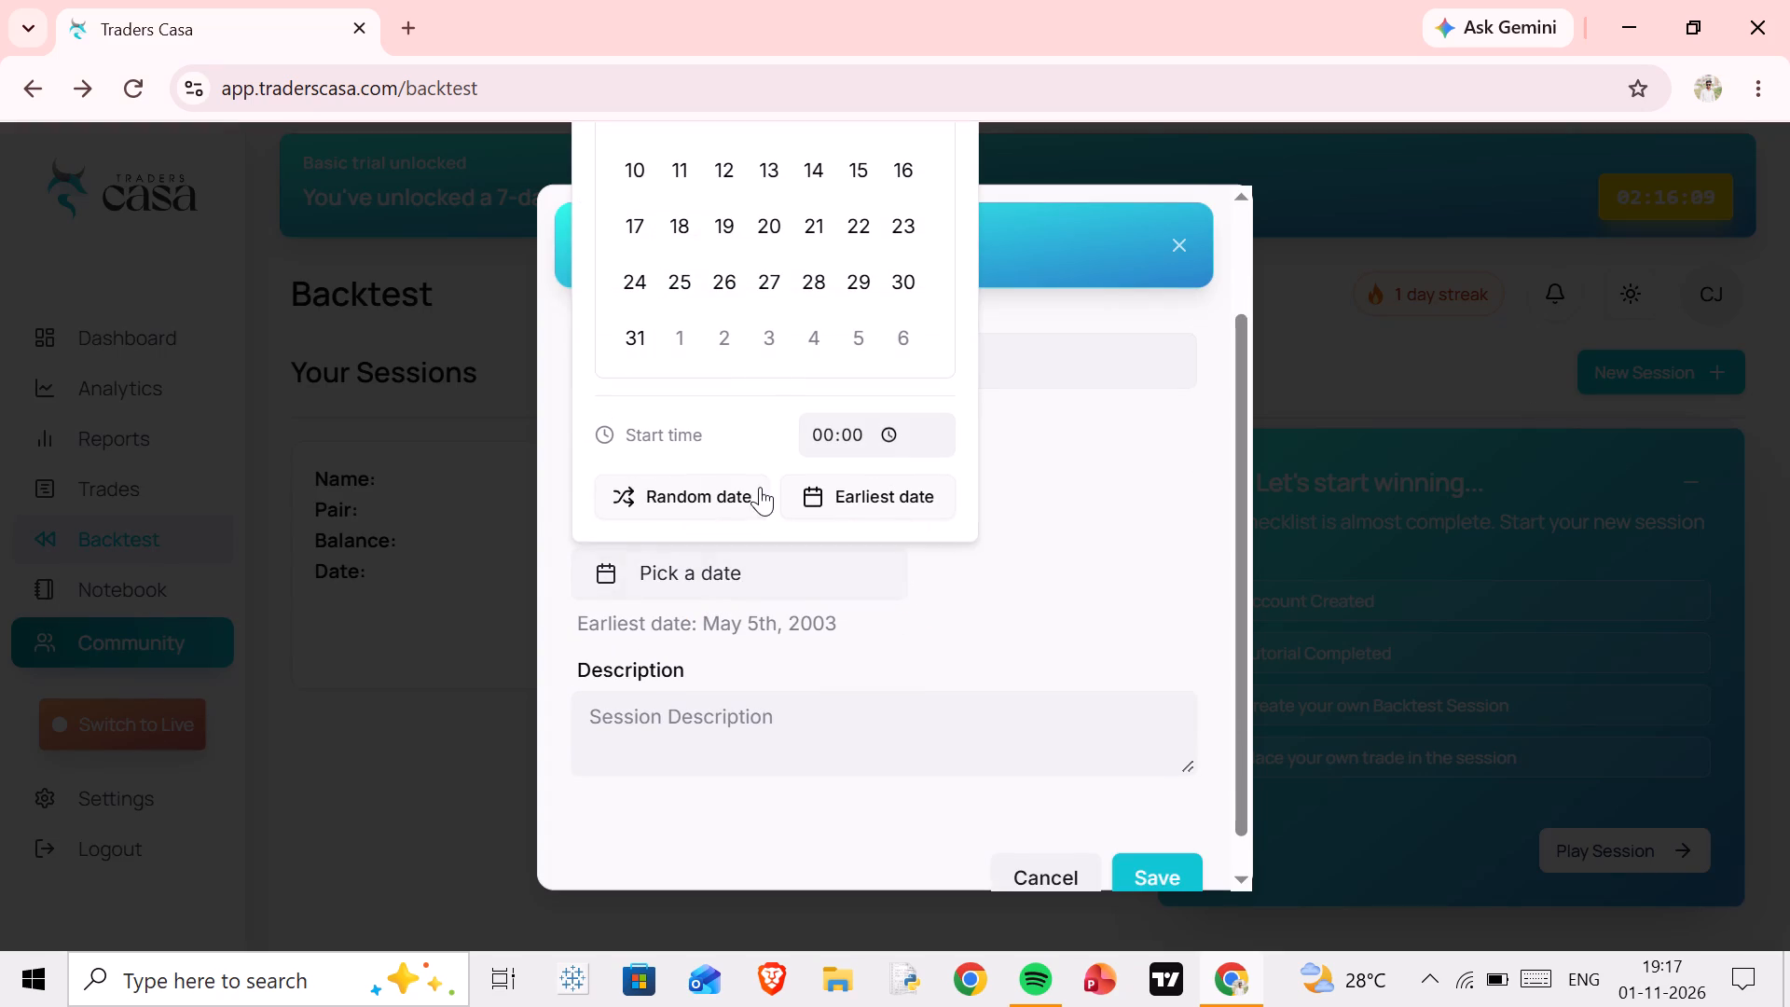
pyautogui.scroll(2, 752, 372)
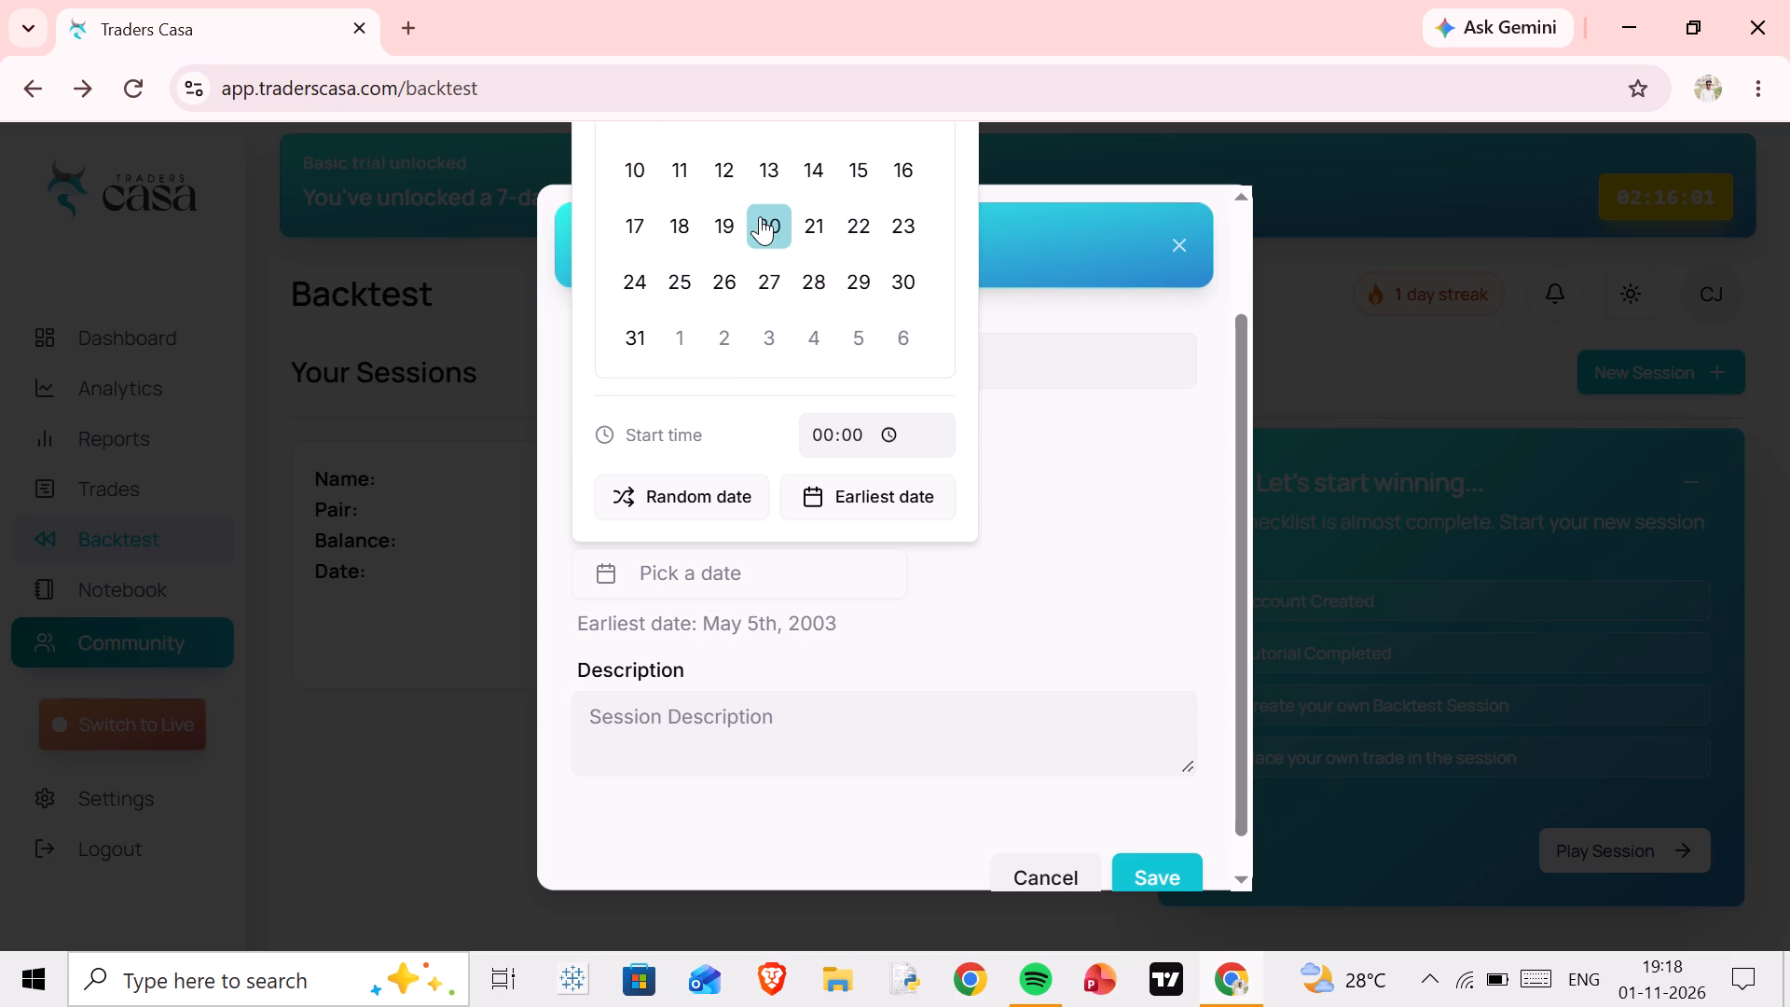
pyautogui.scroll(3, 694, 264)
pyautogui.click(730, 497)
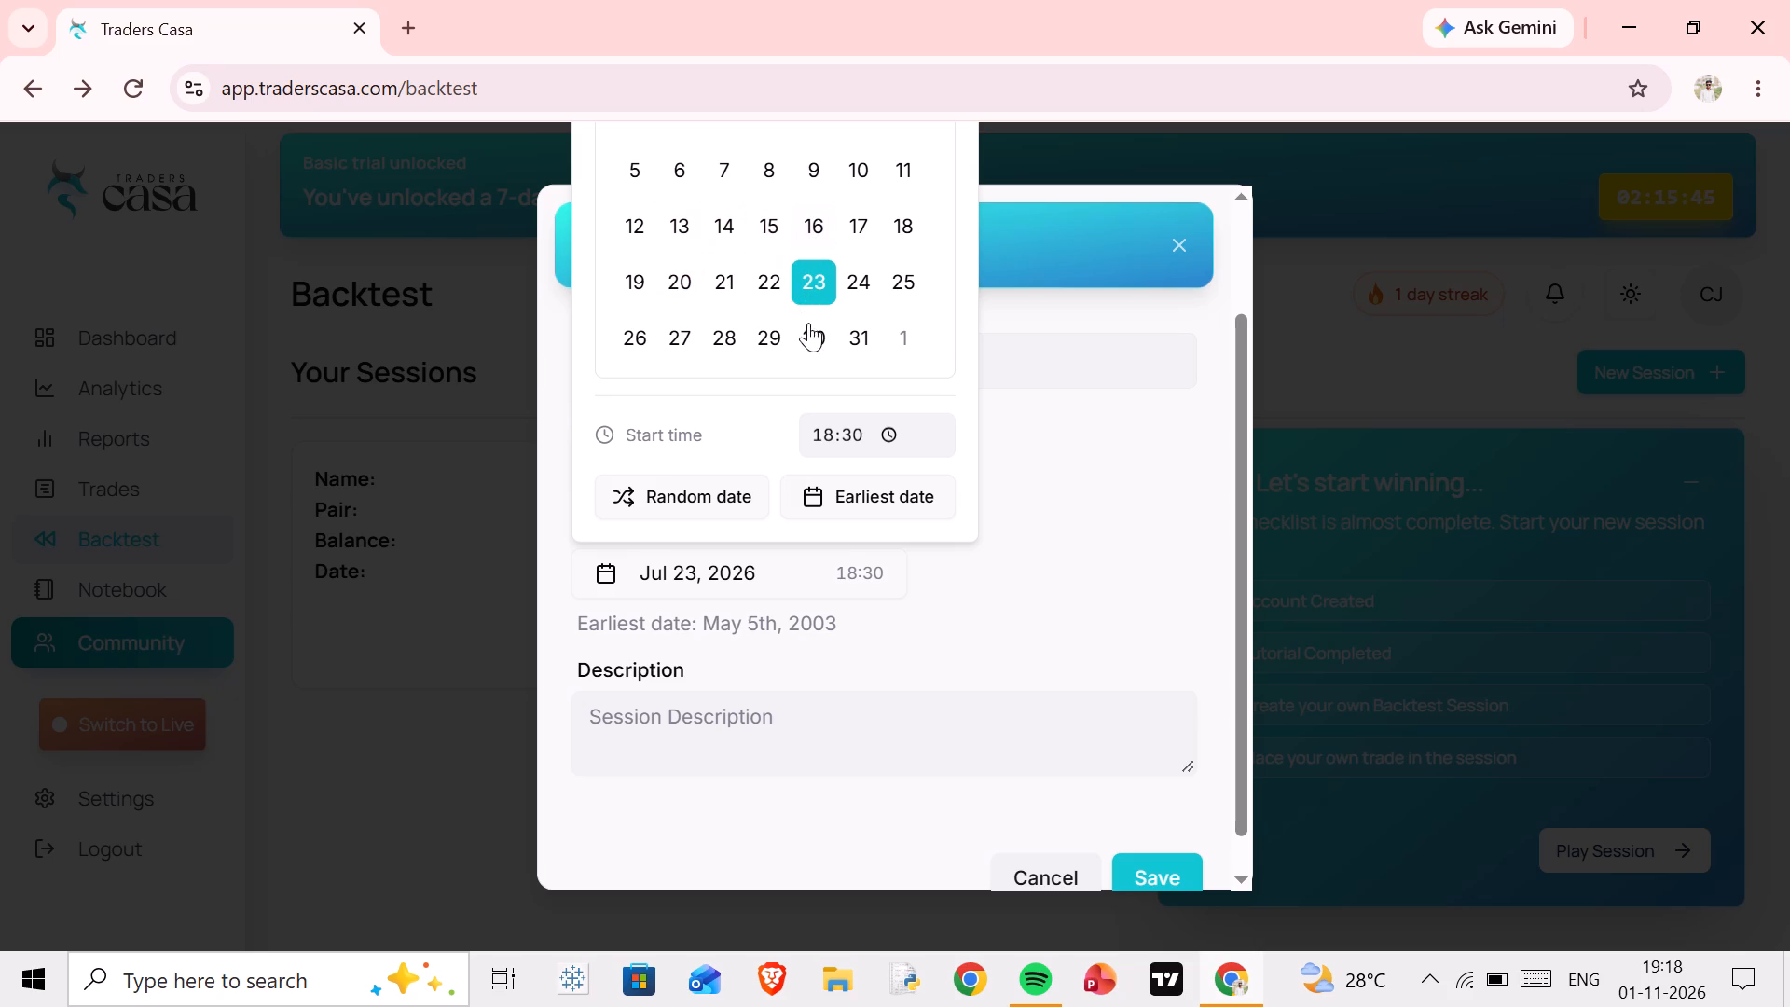
# Set the new session's start date to the earliest date offered, May 1, 2026 at 00:00.
pyautogui.click(709, 571)
pyautogui.click(709, 567)
pyautogui.click(744, 578)
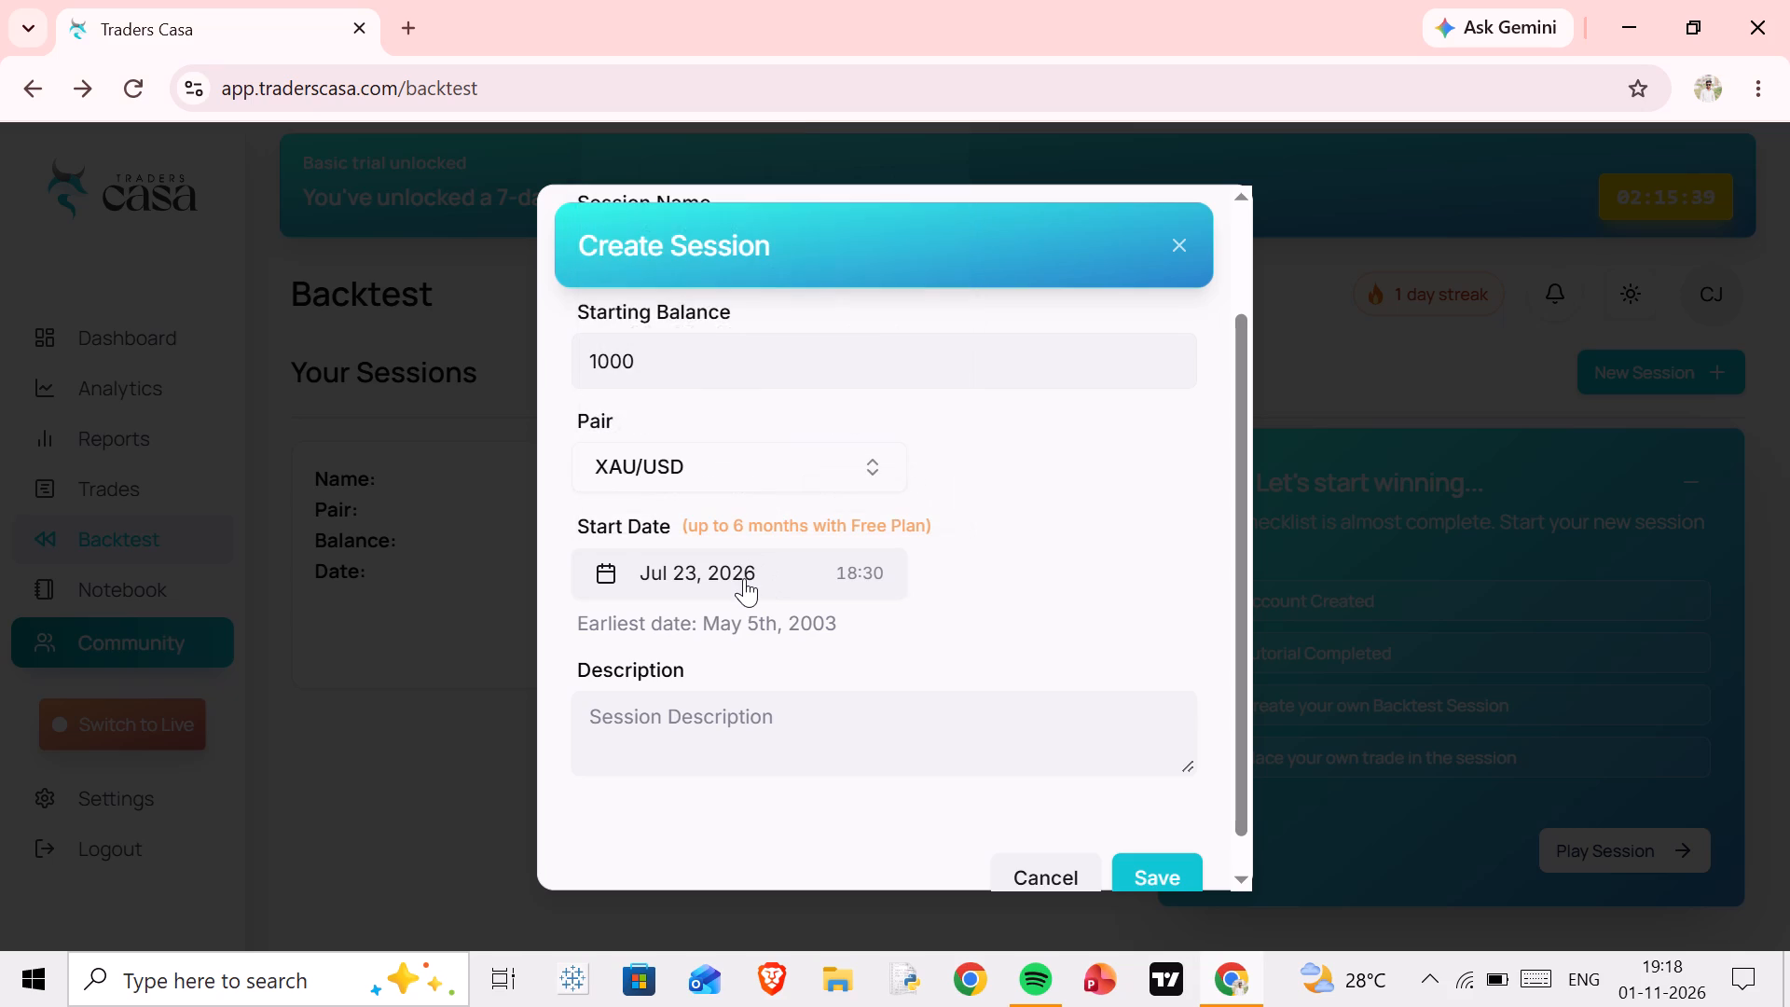
pyautogui.click(744, 578)
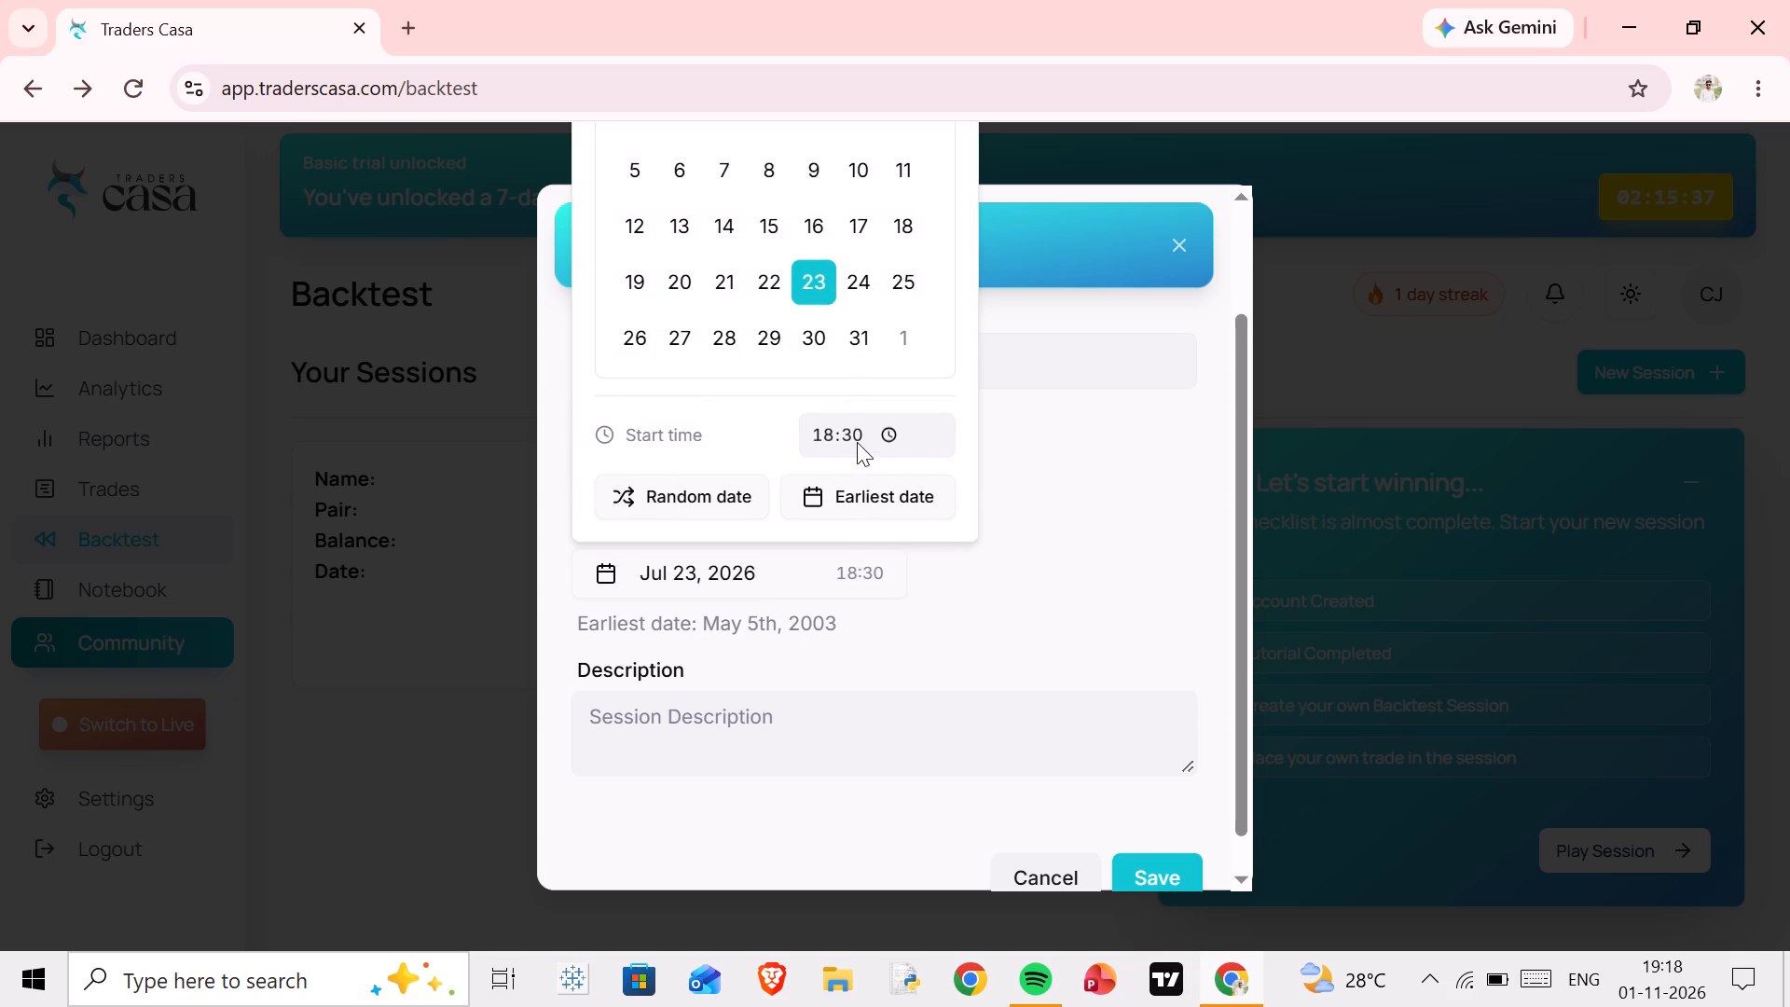
pyautogui.click(850, 499)
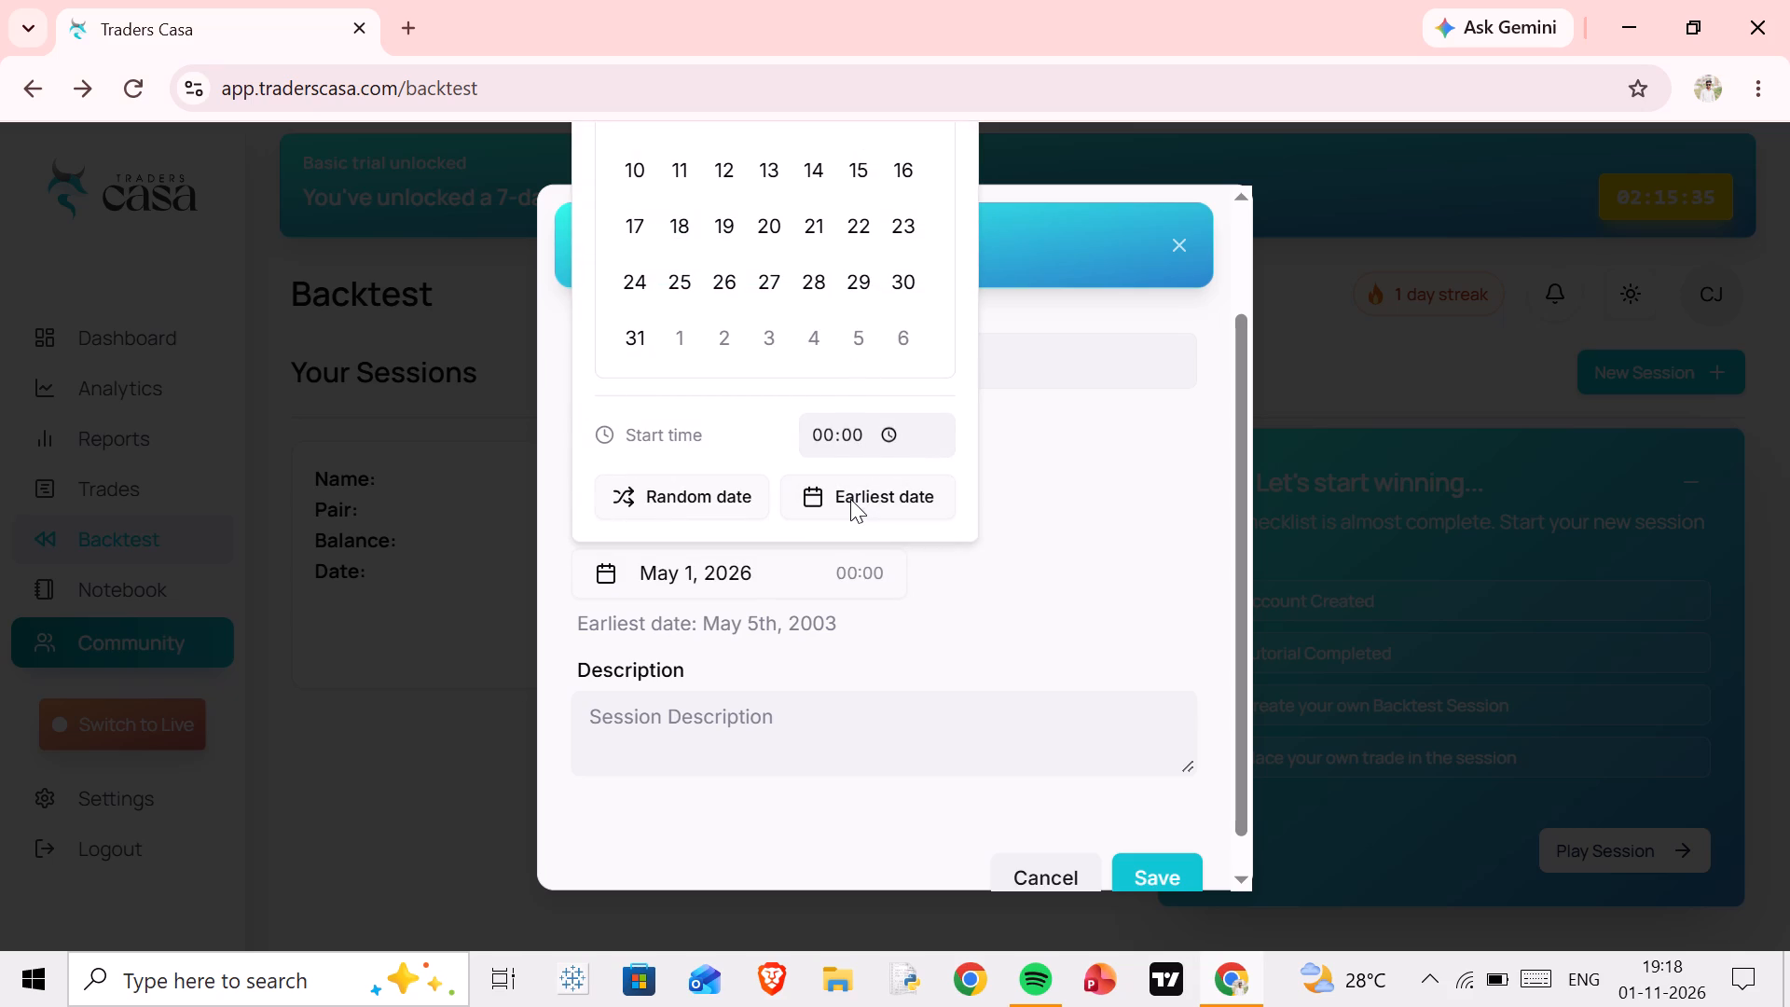
# Pick a new random start date and time for the session, settling on Sep 3, 2026 at 20:00.
pyautogui.click(850, 499)
pyautogui.click(850, 499)
pyautogui.click(737, 485)
pyautogui.click(737, 485)
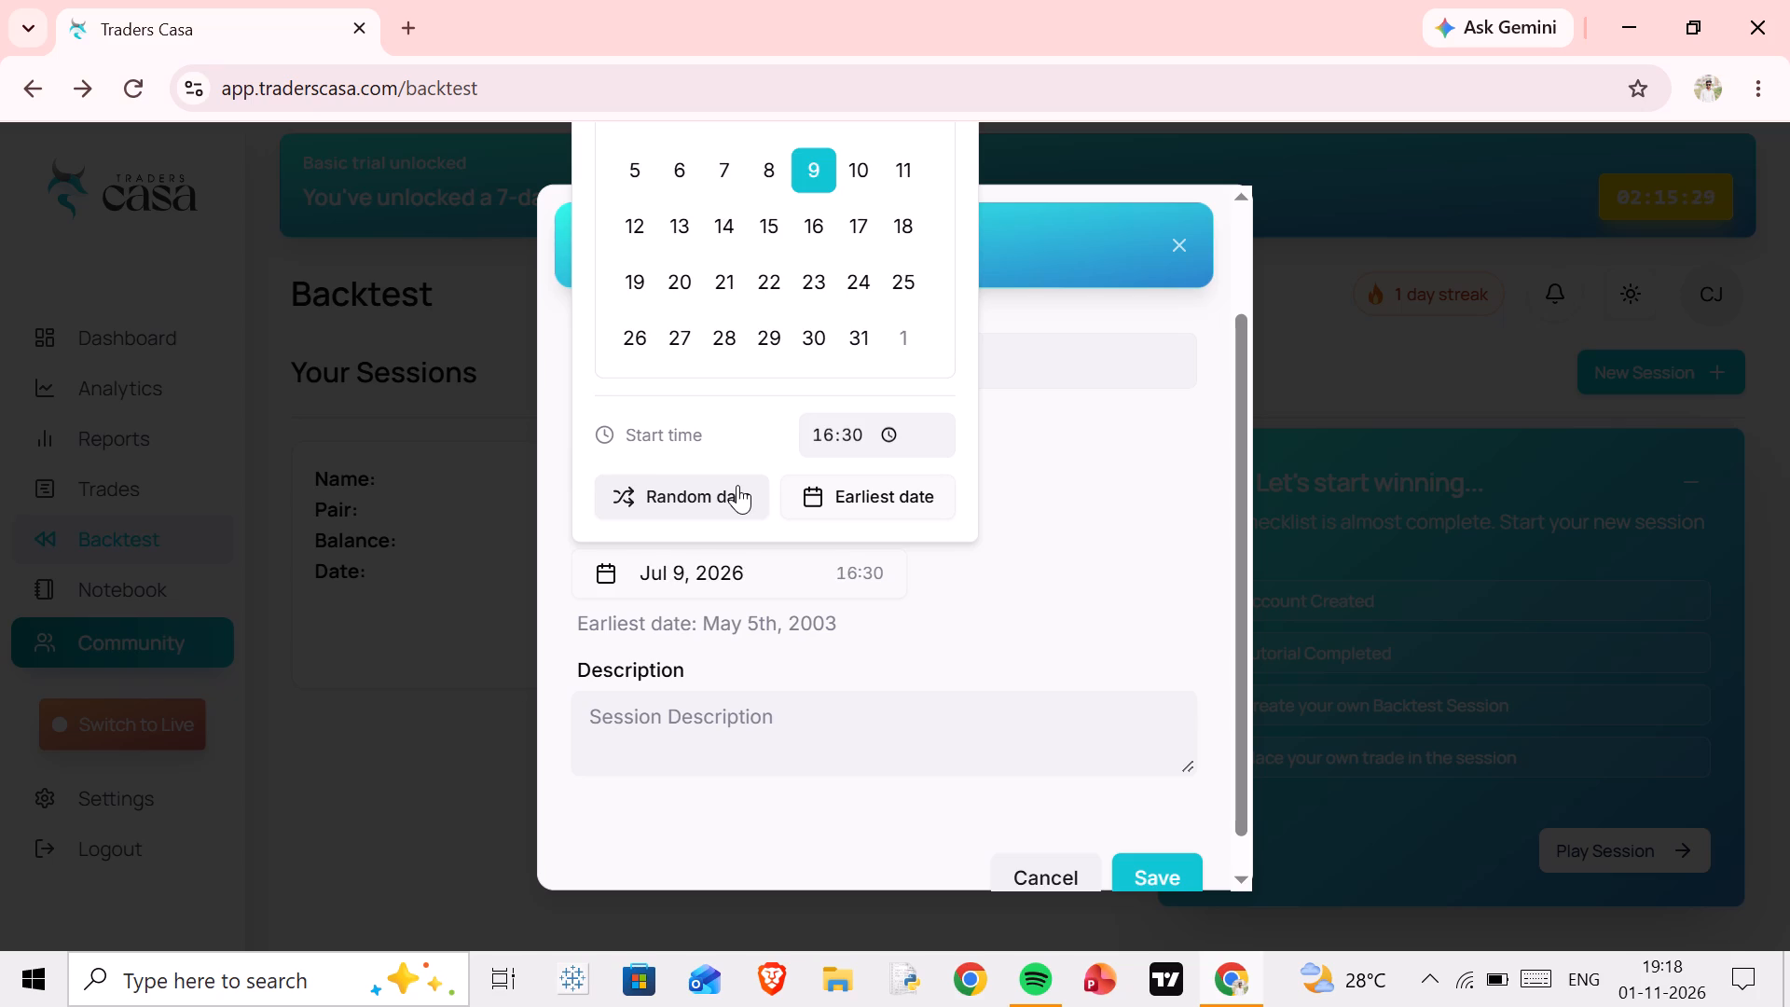
pyautogui.click(737, 485)
pyautogui.click(737, 485)
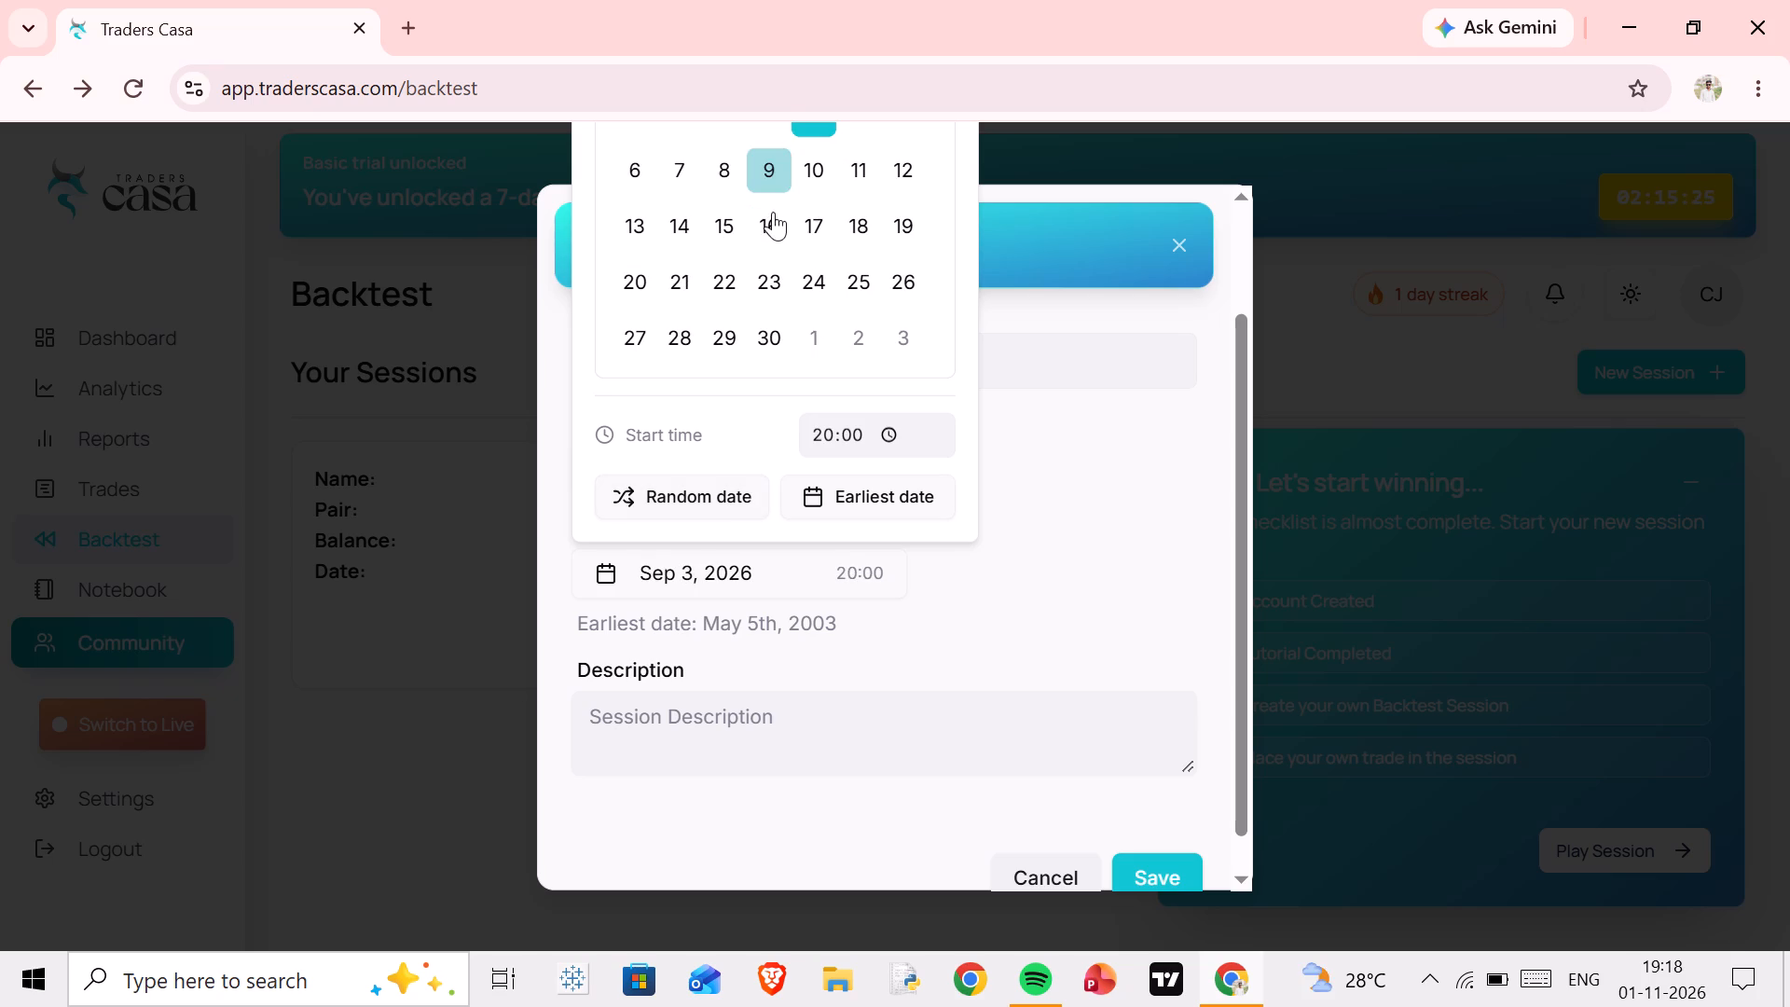
pyautogui.scroll(2, 776, 229)
pyautogui.click(1027, 491)
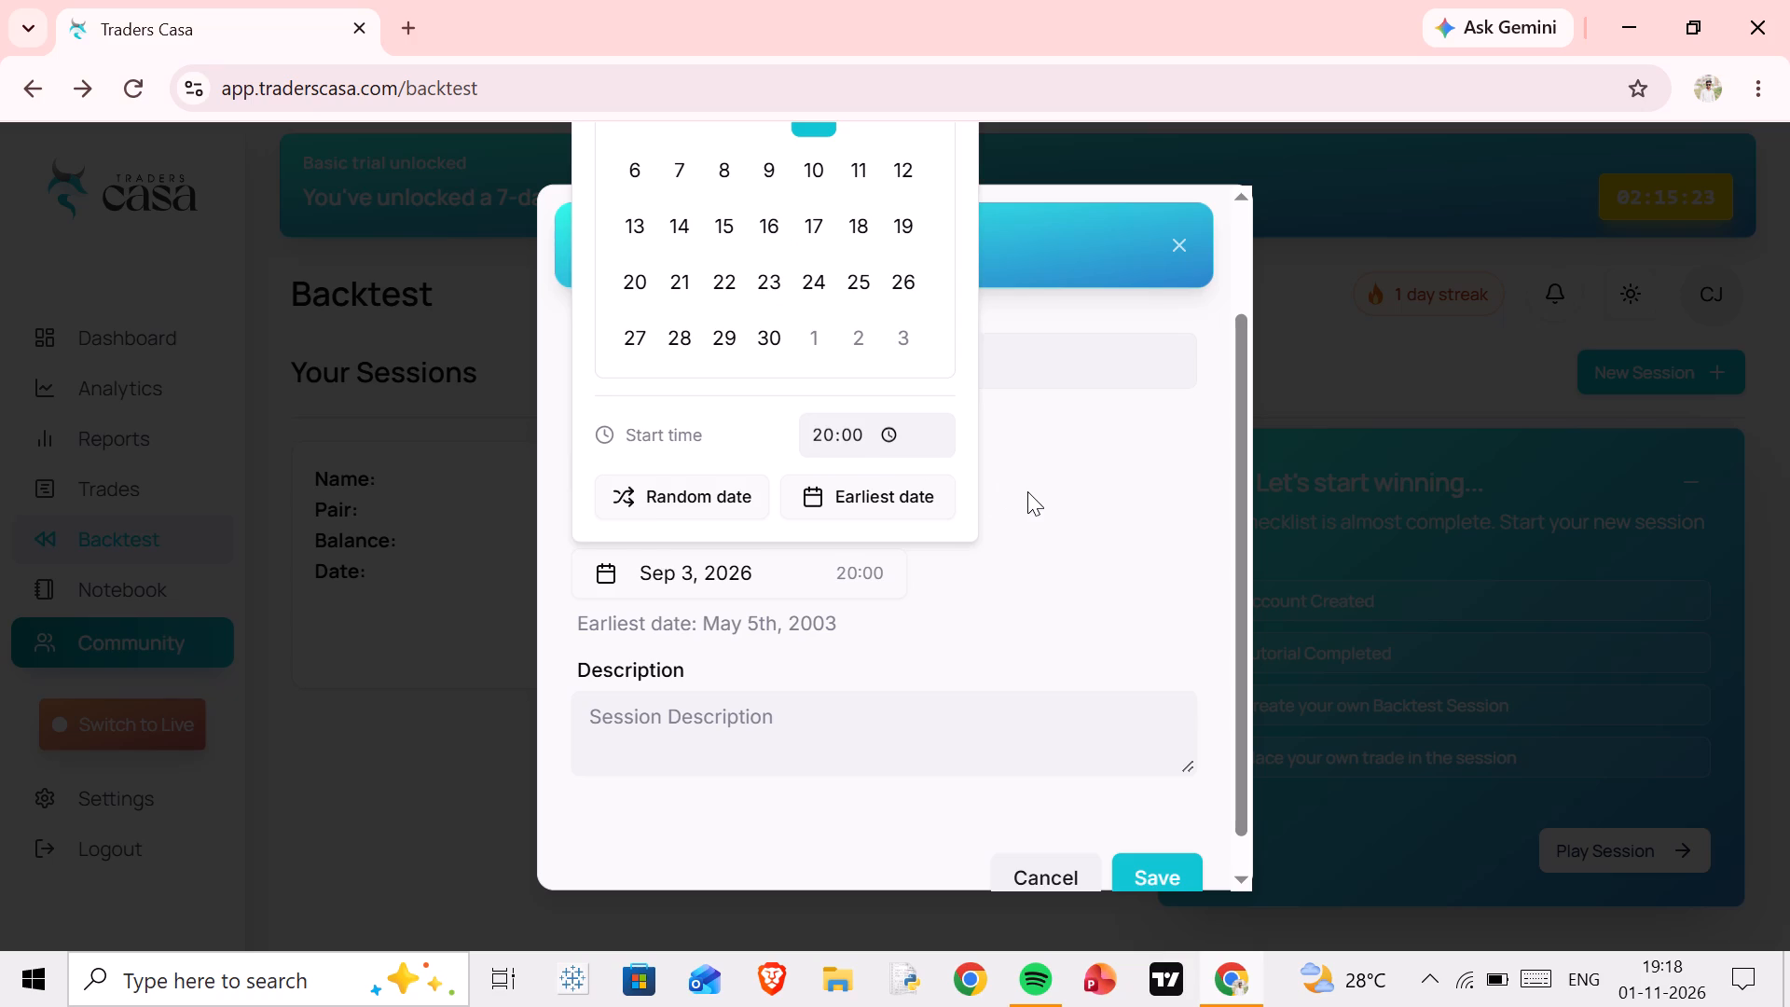
pyautogui.scroll(-1, 984, 540)
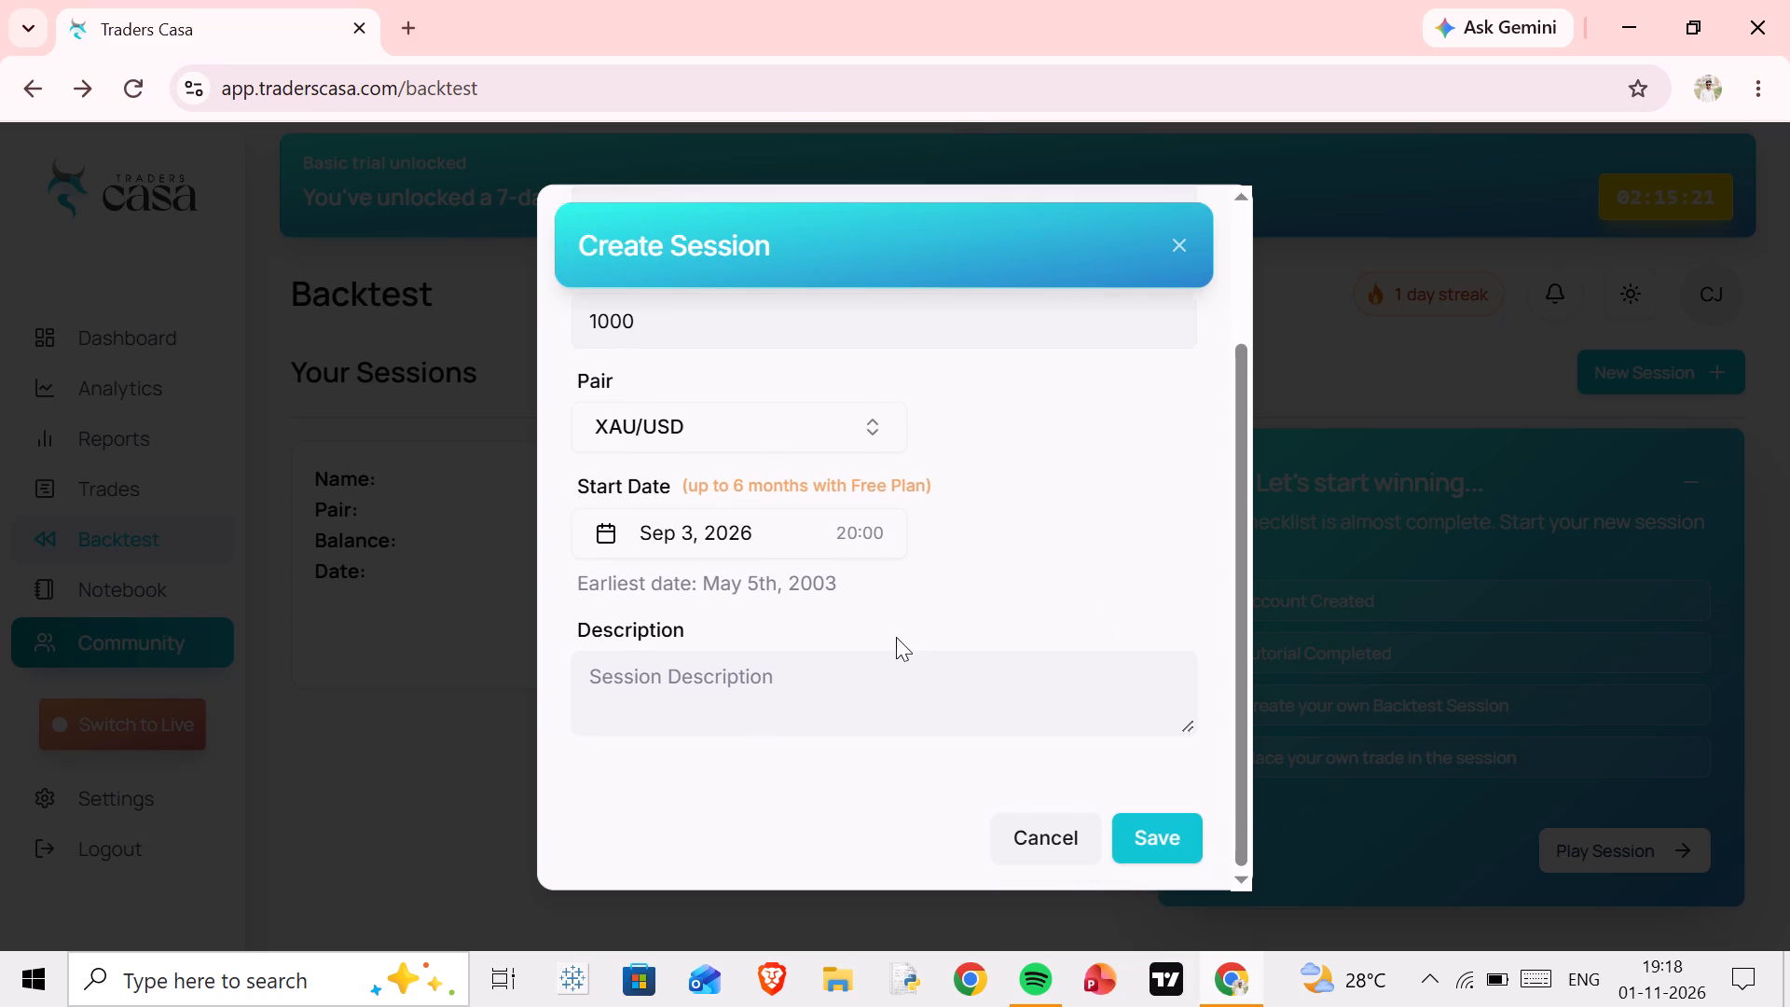
# Enter the session description dfff and save the new session.
pyautogui.click(909, 703)
pyautogui.write('dfff')
pyautogui.click(1177, 828)
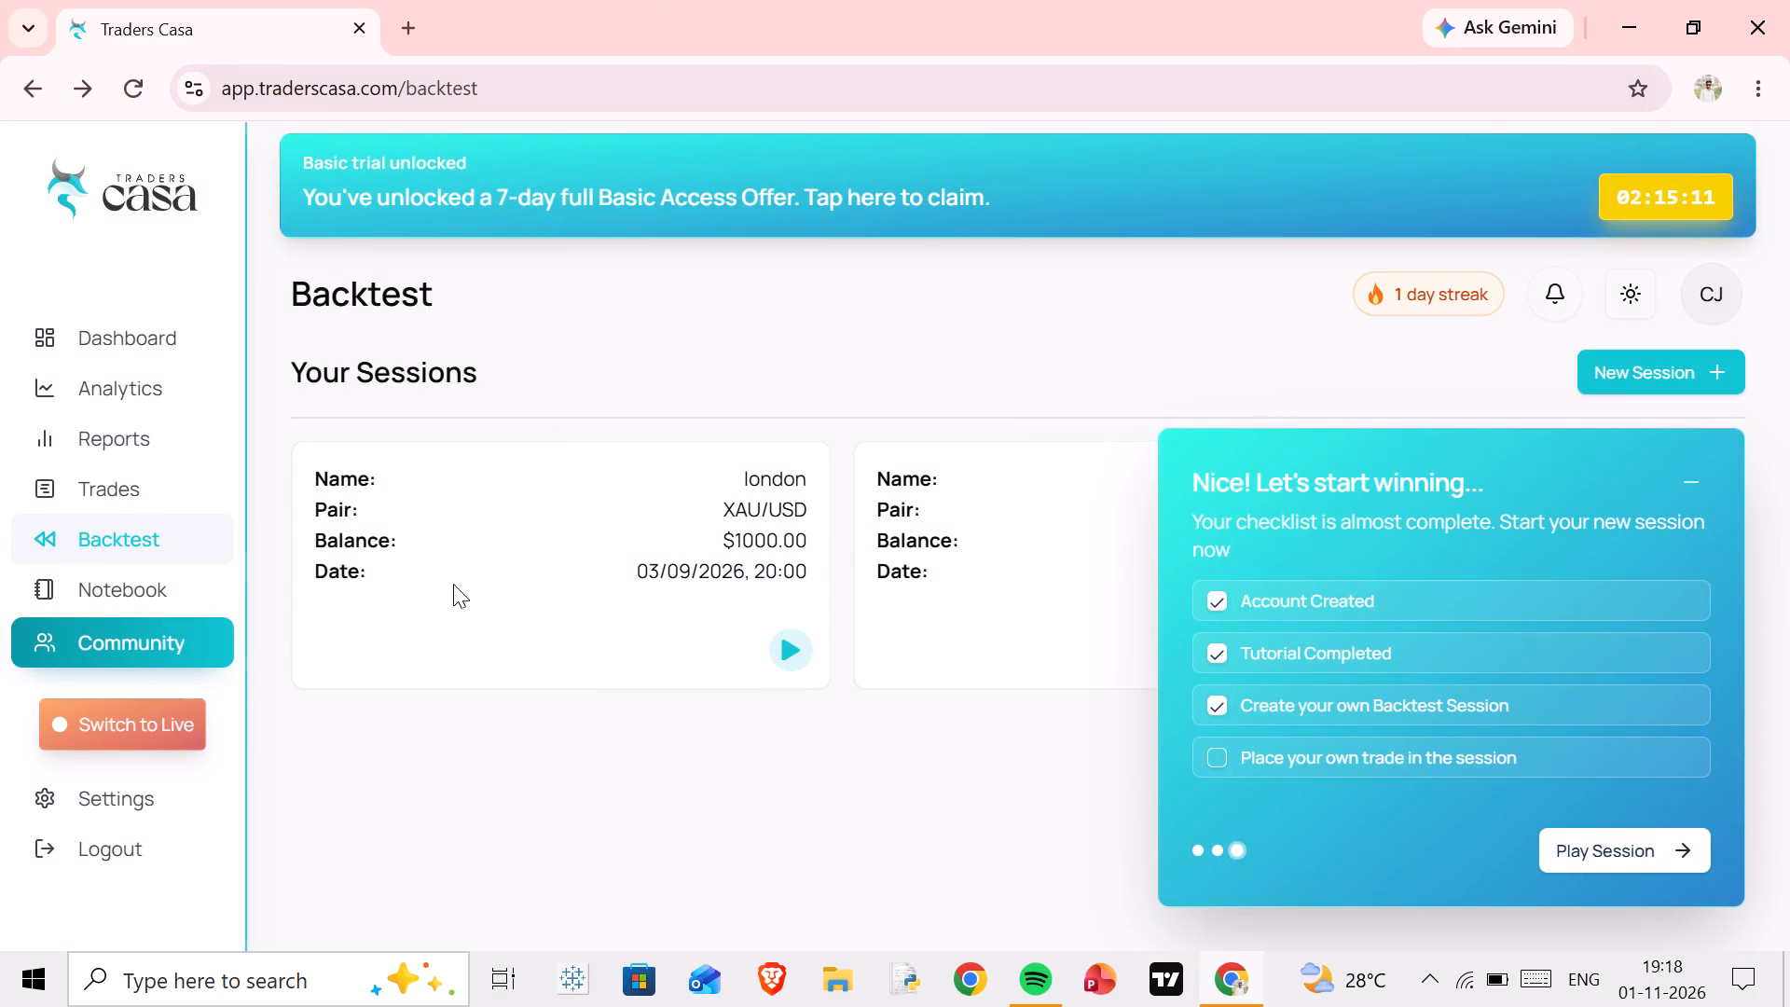
# Open the new XAU/USD london session for playing and dismiss the custom indicators offer to continue backtesting.
pyautogui.scroll(-1, 1418, 733)
pyautogui.click(1633, 839)
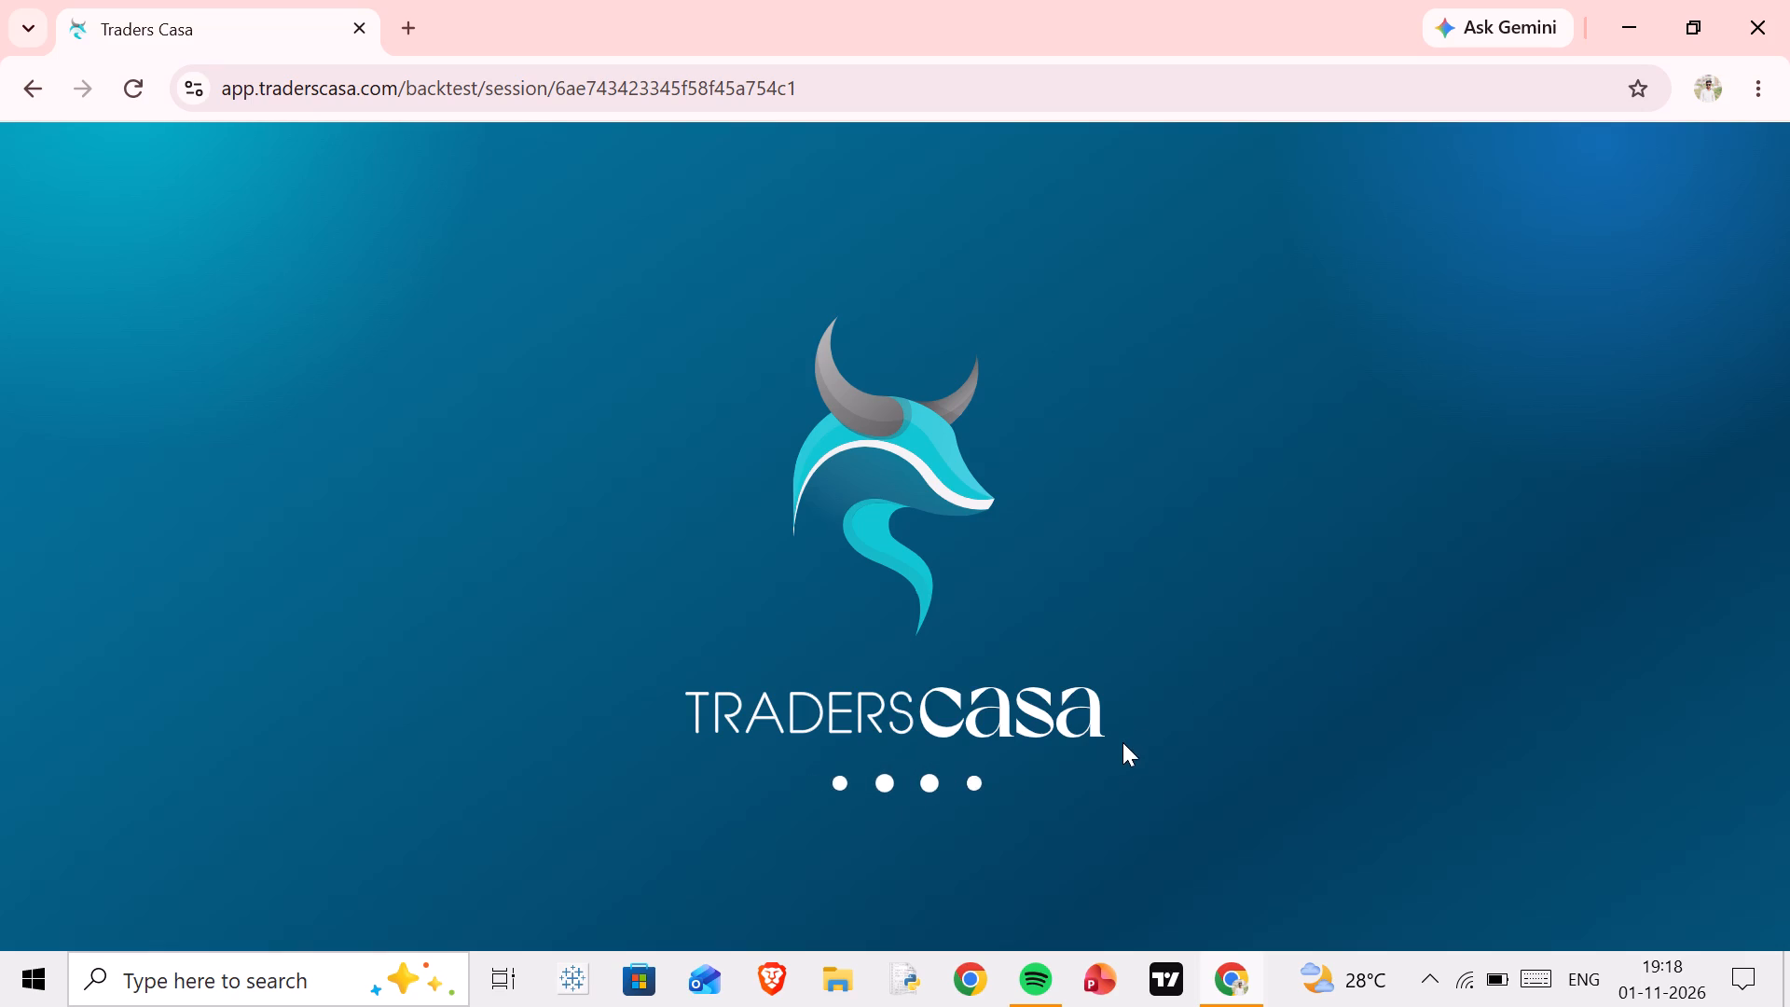
pyautogui.scroll(-2, 912, 510)
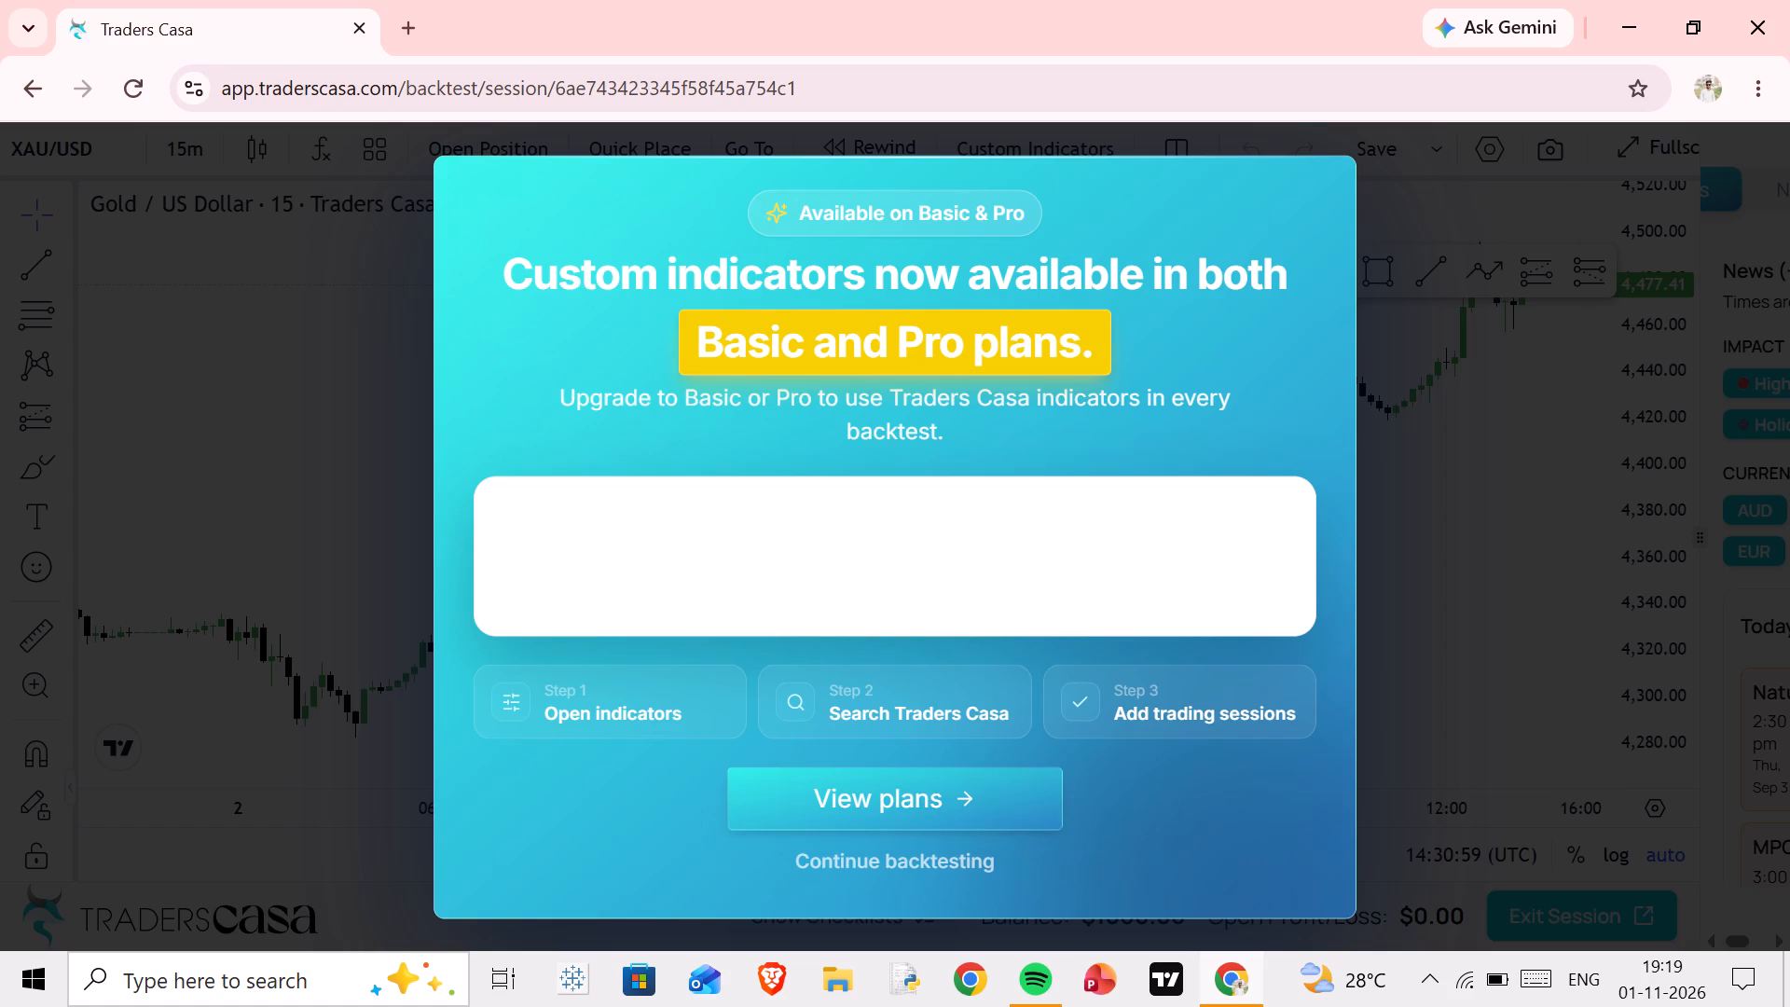
pyautogui.click(1417, 317)
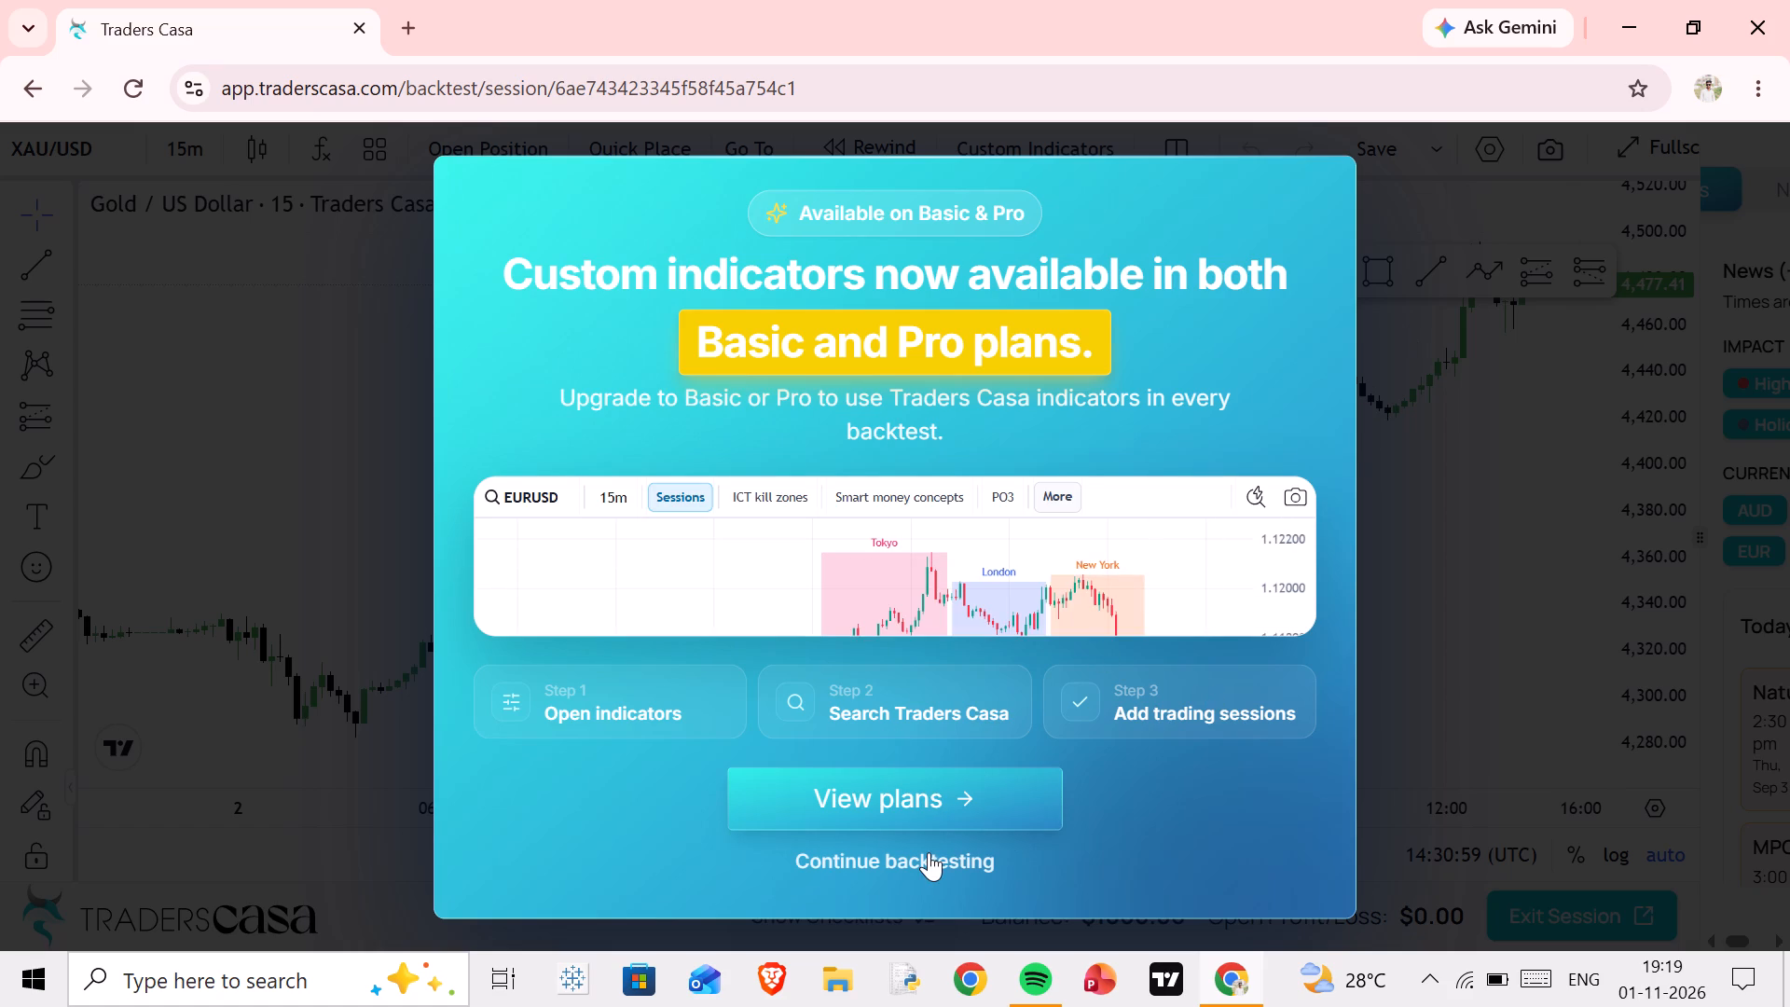
pyautogui.click(924, 863)
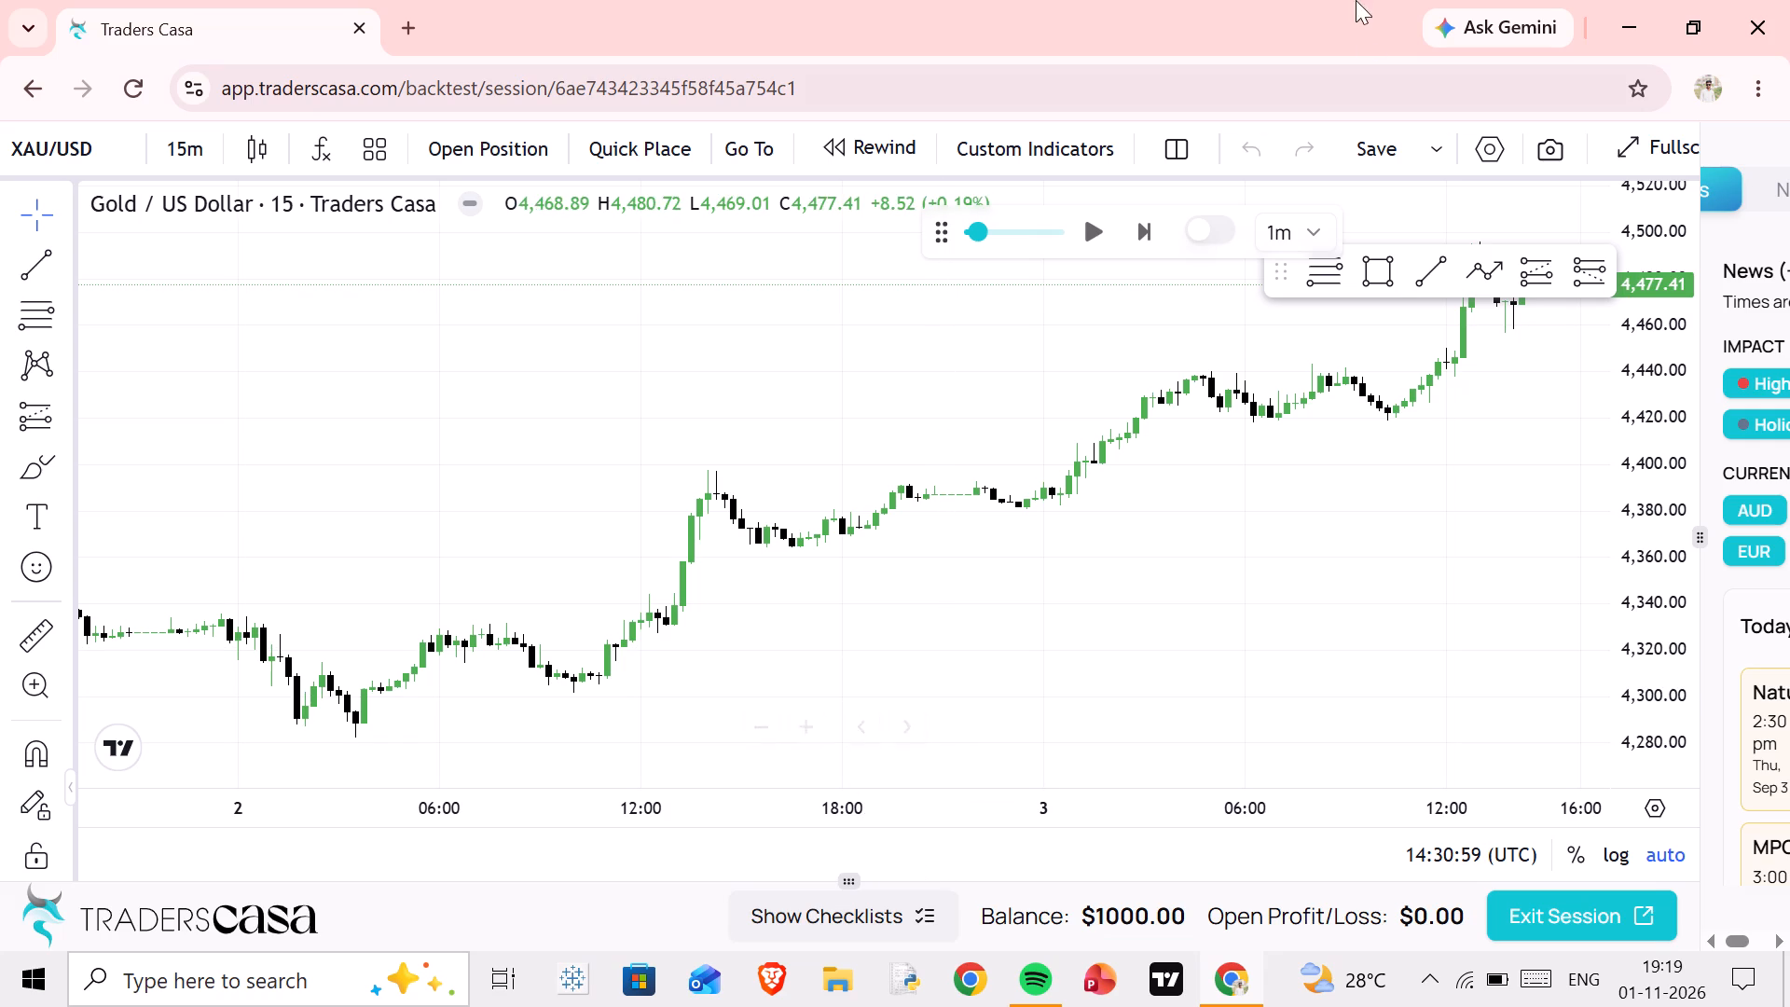
# Examine the 15-minute XAU/USD price action from late August up to the latest candles of 3 September for structure.
pyautogui.scroll(-4, 1365, 69)
pyautogui.scroll(-5, 1327, 427)
pyautogui.moveTo(1399, 422); pyautogui.dragTo(769, 597)
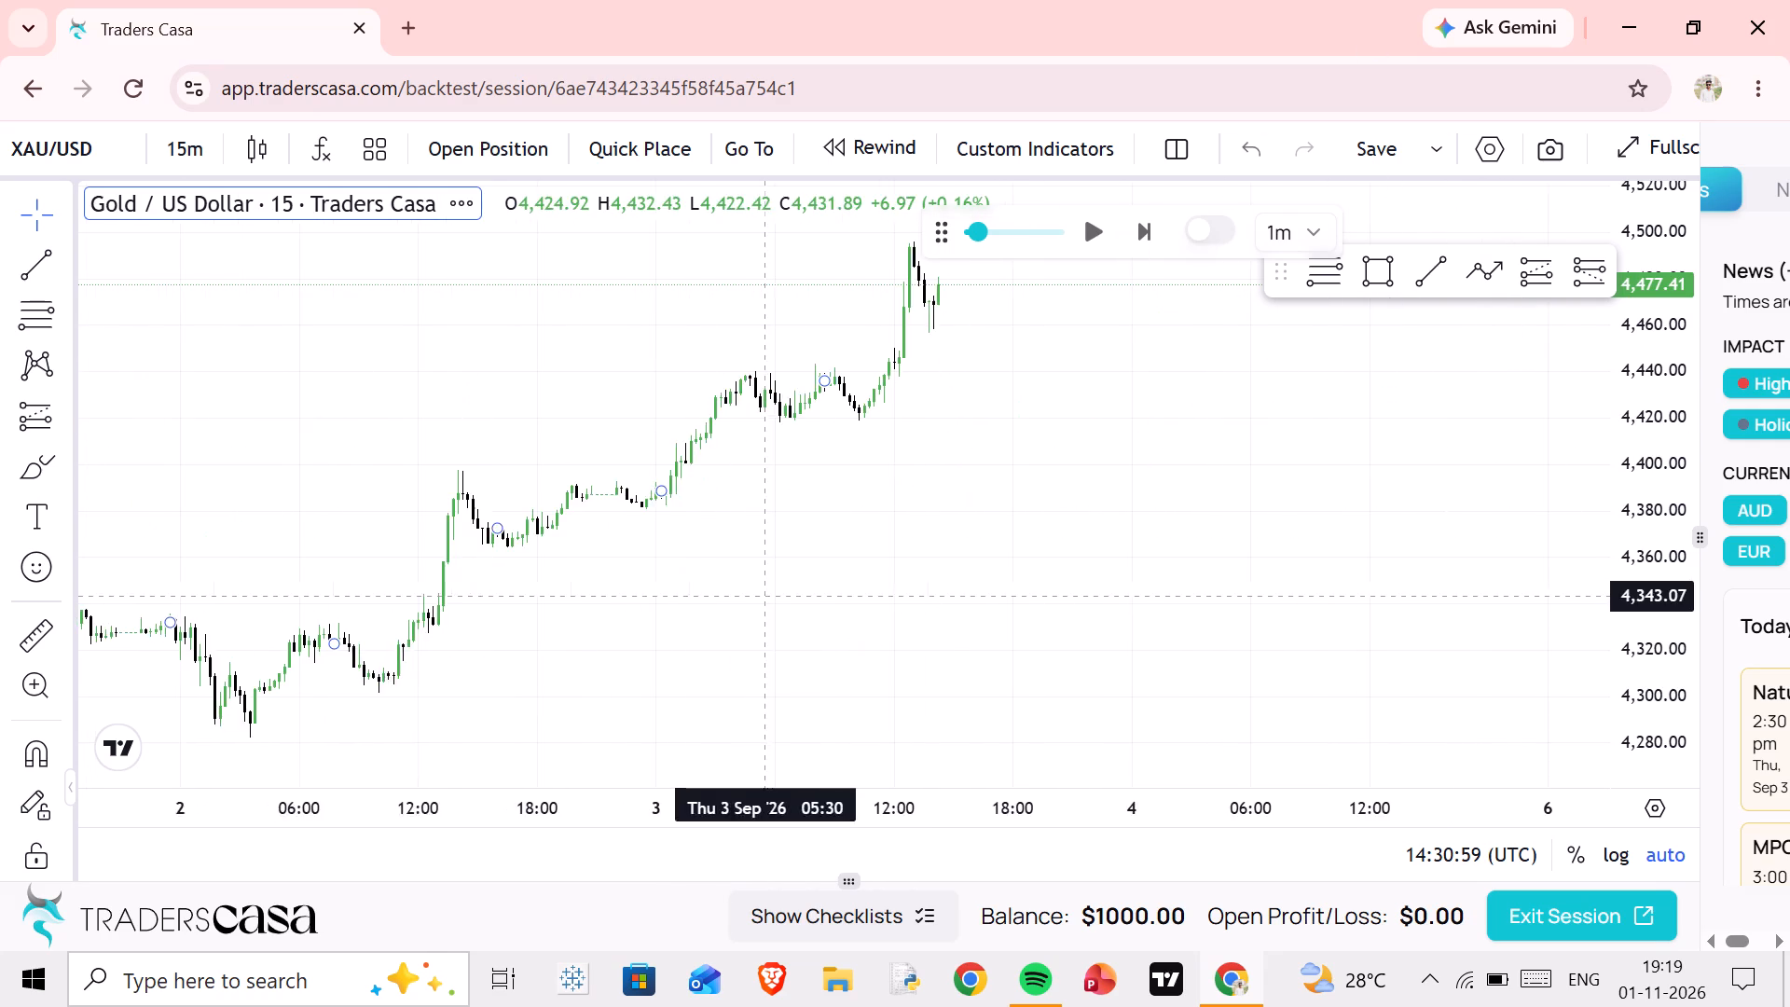
pyautogui.scroll(-3, 1008, 351)
pyautogui.scroll(13, 1687, 523)
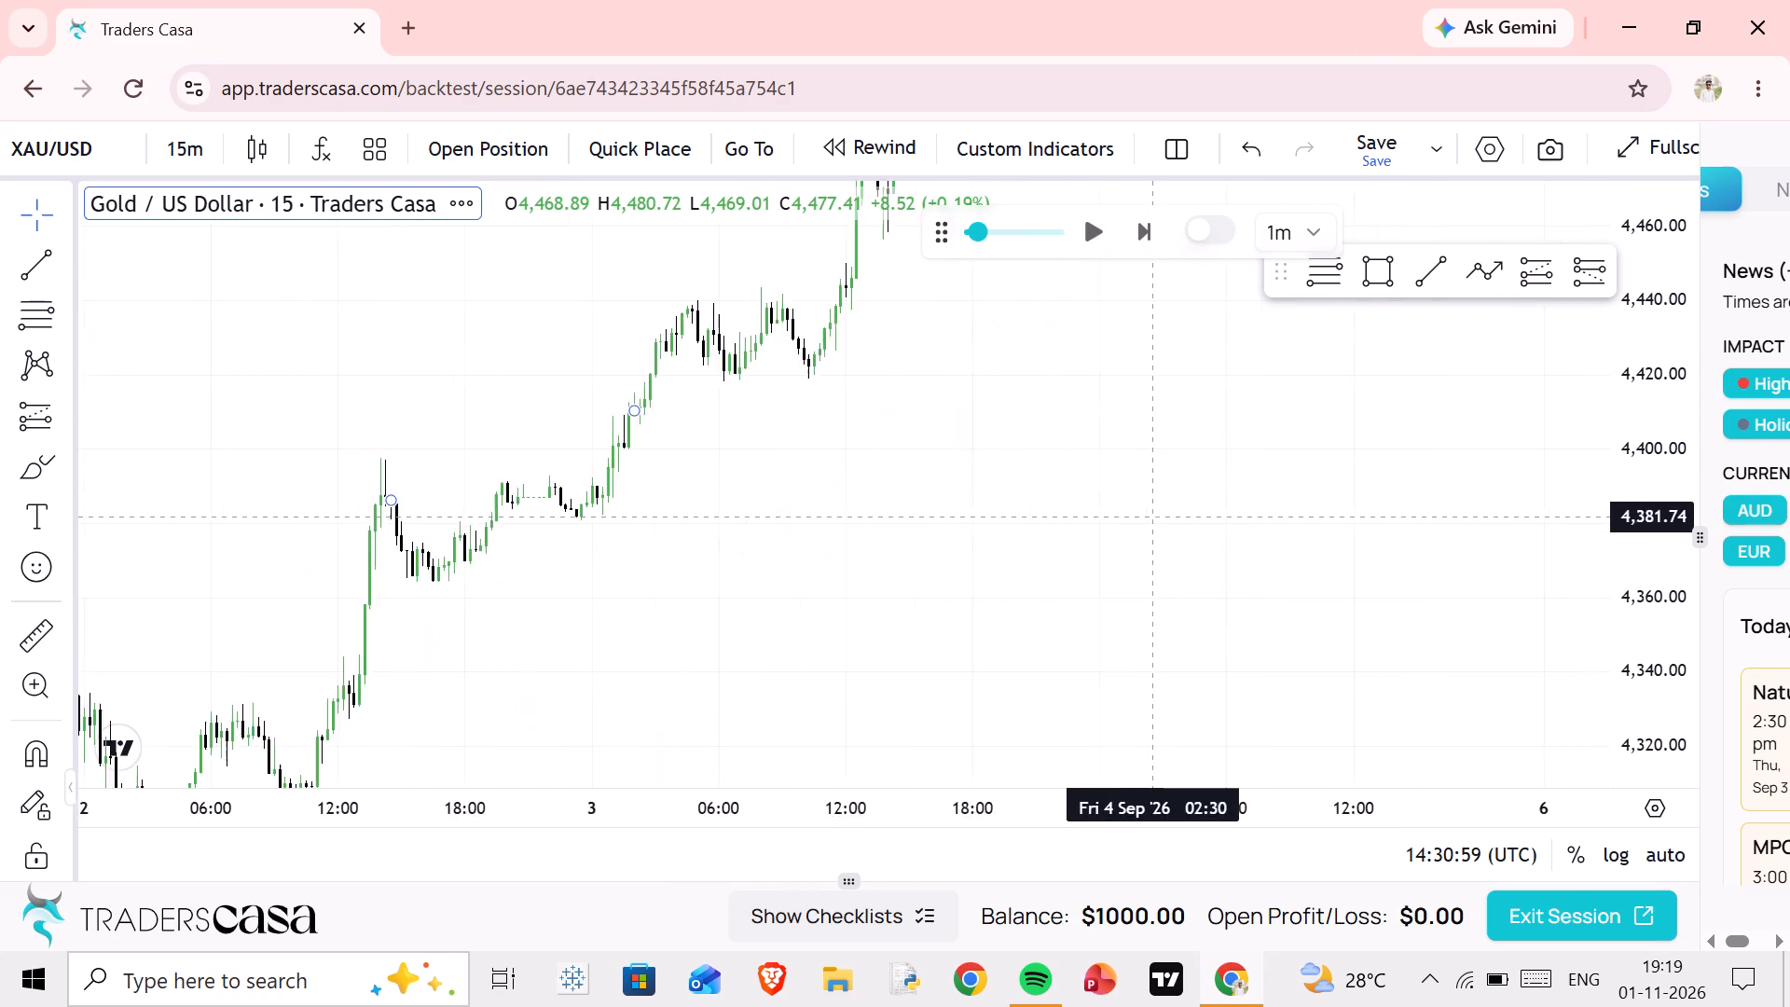
pyautogui.scroll(4, 1150, 517)
pyautogui.moveTo(1014, 444); pyautogui.dragTo(1431, 538)
pyautogui.scroll(-9, 1431, 540)
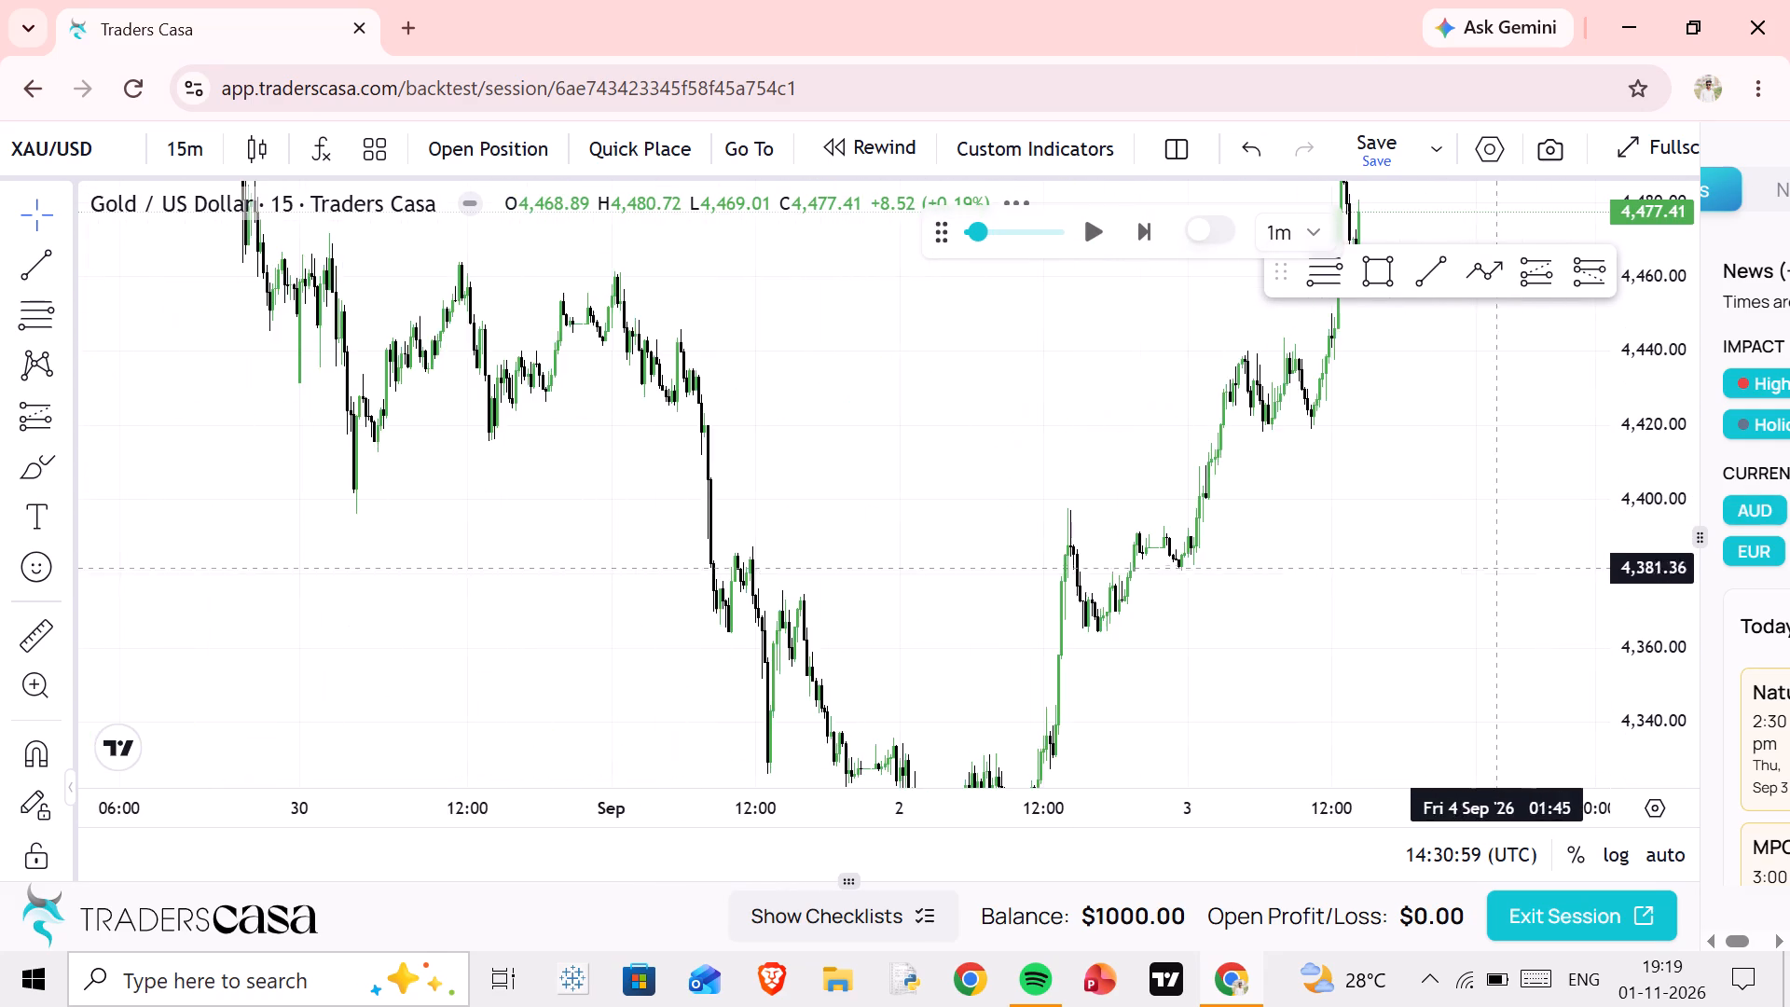
pyautogui.moveTo(1439, 575); pyautogui.dragTo(1057, 311)
pyautogui.scroll(-4, 1073, 362)
pyautogui.moveTo(1281, 449); pyautogui.dragTo(1390, 765)
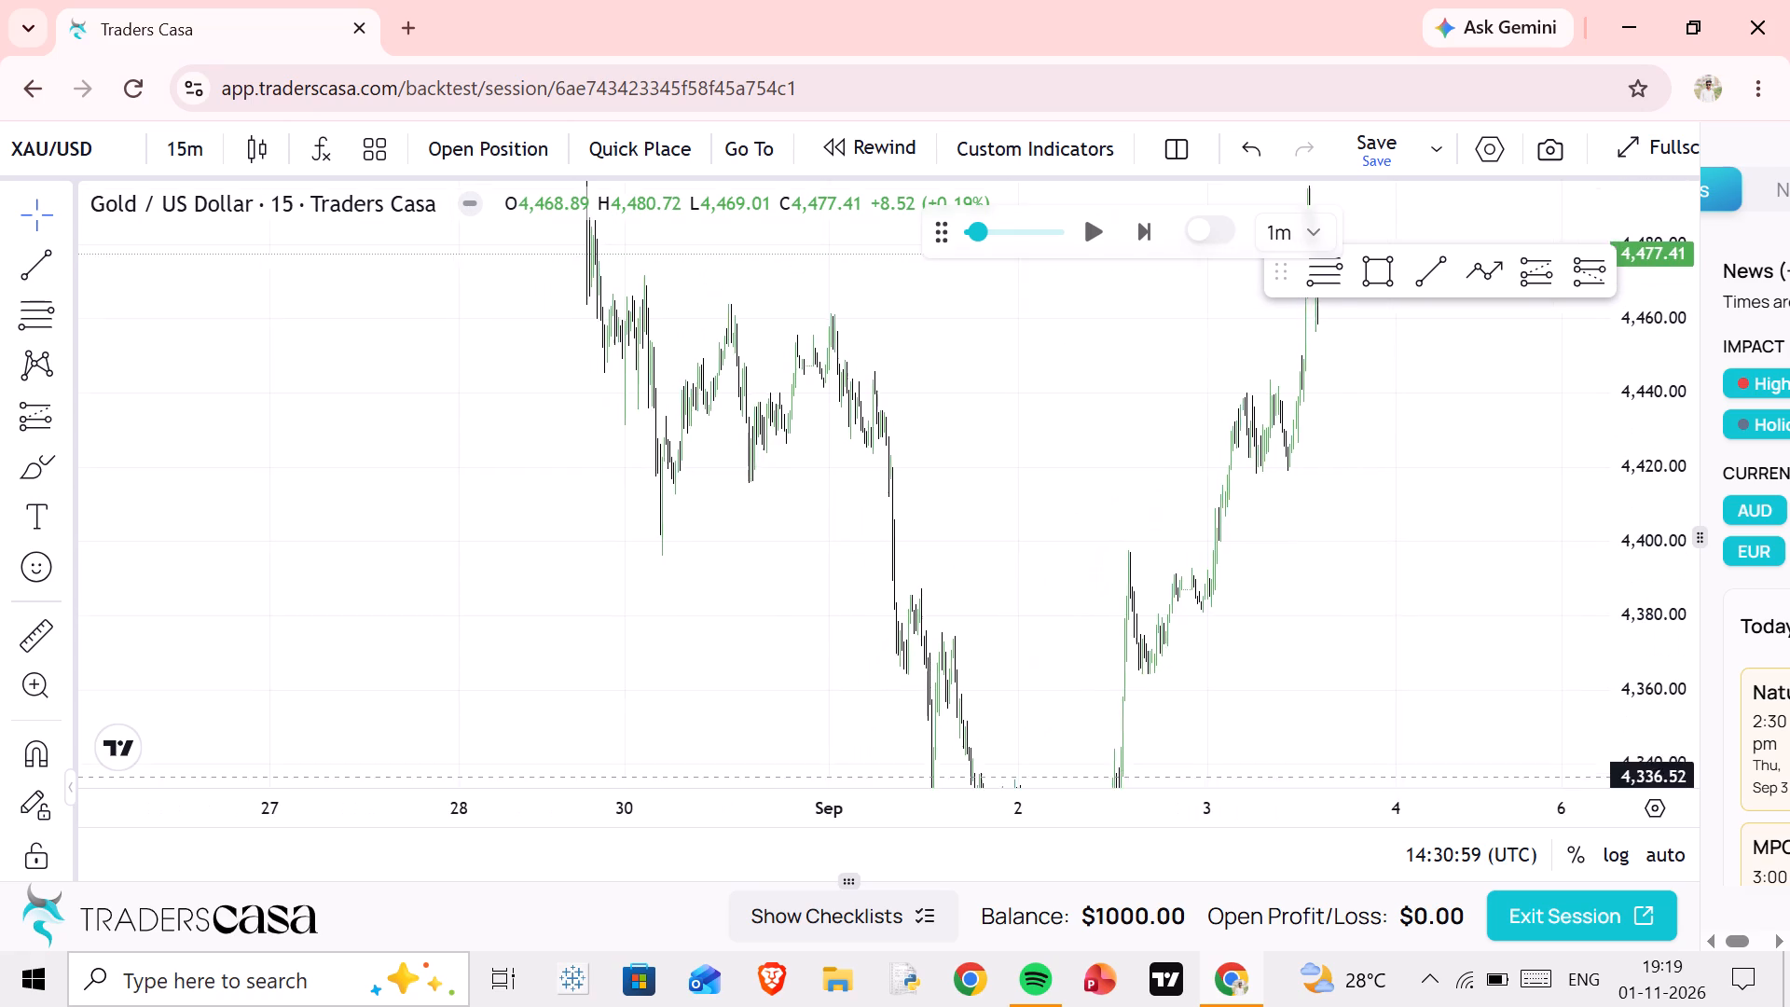
pyautogui.moveTo(1390, 765); pyautogui.dragTo(1312, 699)
pyautogui.scroll(7, 1253, 568)
pyautogui.moveTo(1181, 580); pyautogui.dragTo(969, 468)
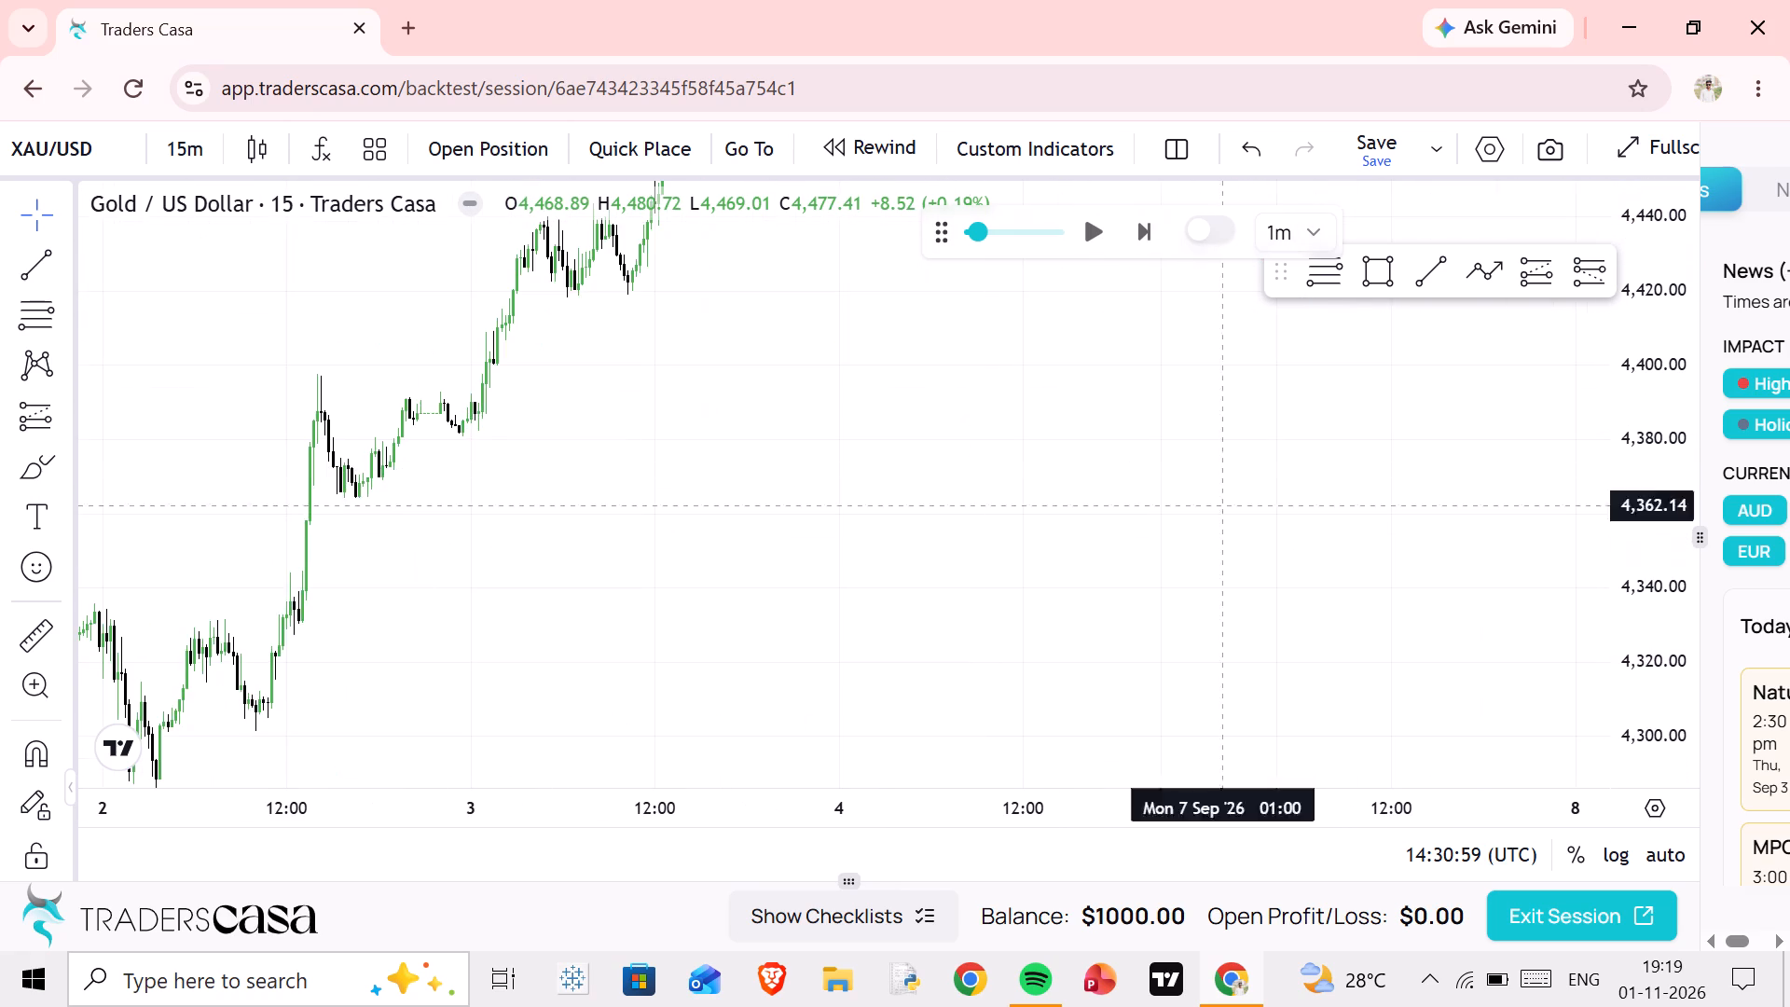
pyautogui.scroll(-7, 1657, 490)
pyautogui.scroll(-3, 361, 364)
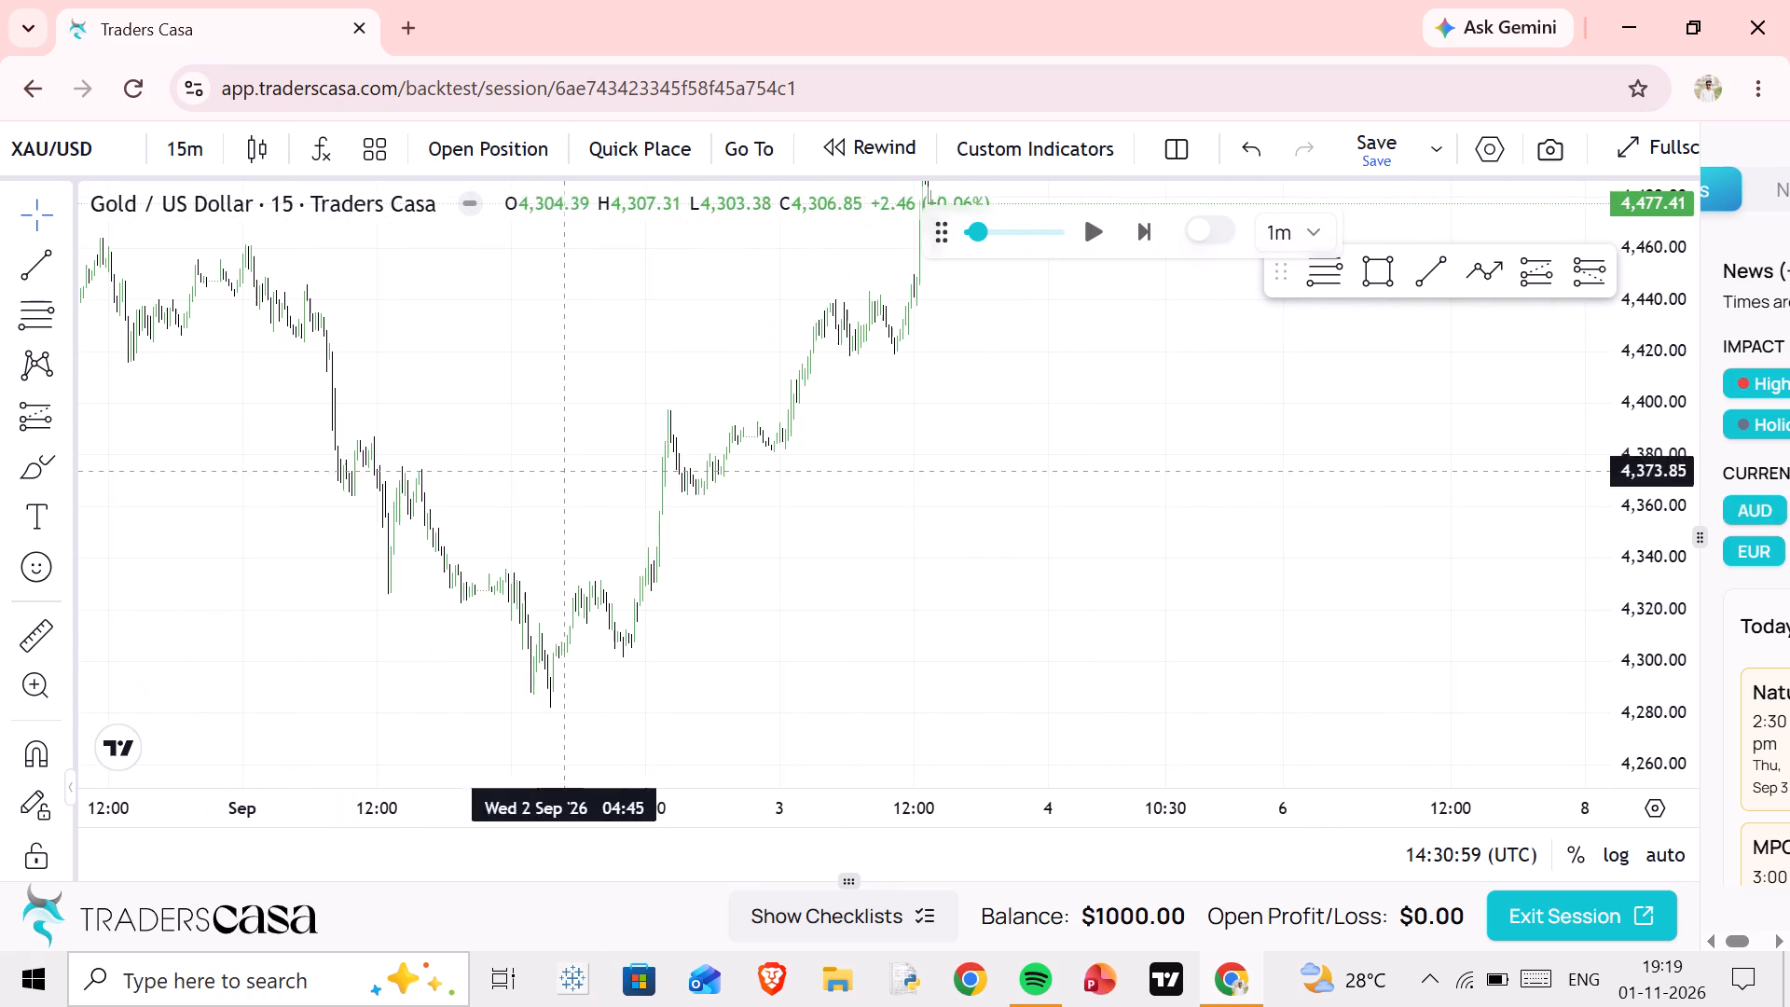
pyautogui.moveTo(826, 538); pyautogui.dragTo(834, 748)
pyautogui.scroll(5, 1015, 511)
pyautogui.moveTo(760, 504); pyautogui.dragTo(769, 593)
pyautogui.scroll(2, 769, 593)
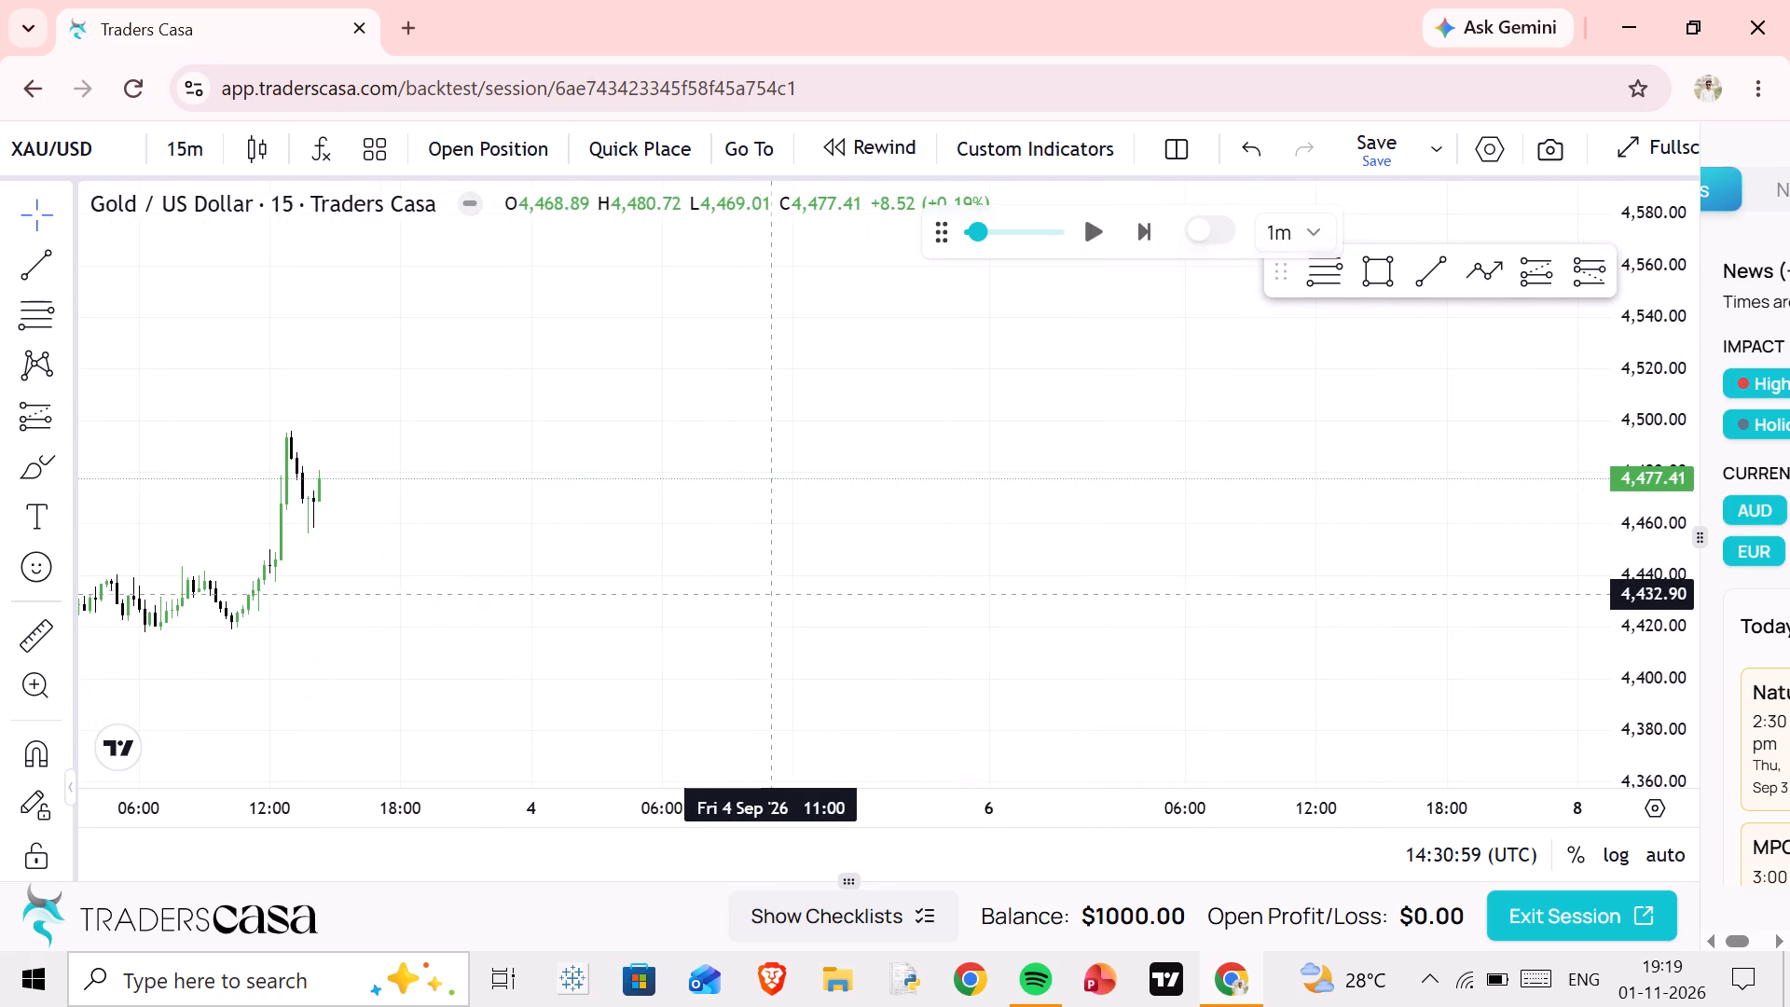
pyautogui.scroll(9, 1640, 586)
pyautogui.scroll(4, 1009, 650)
pyautogui.moveTo(724, 586); pyautogui.dragTo(728, 586)
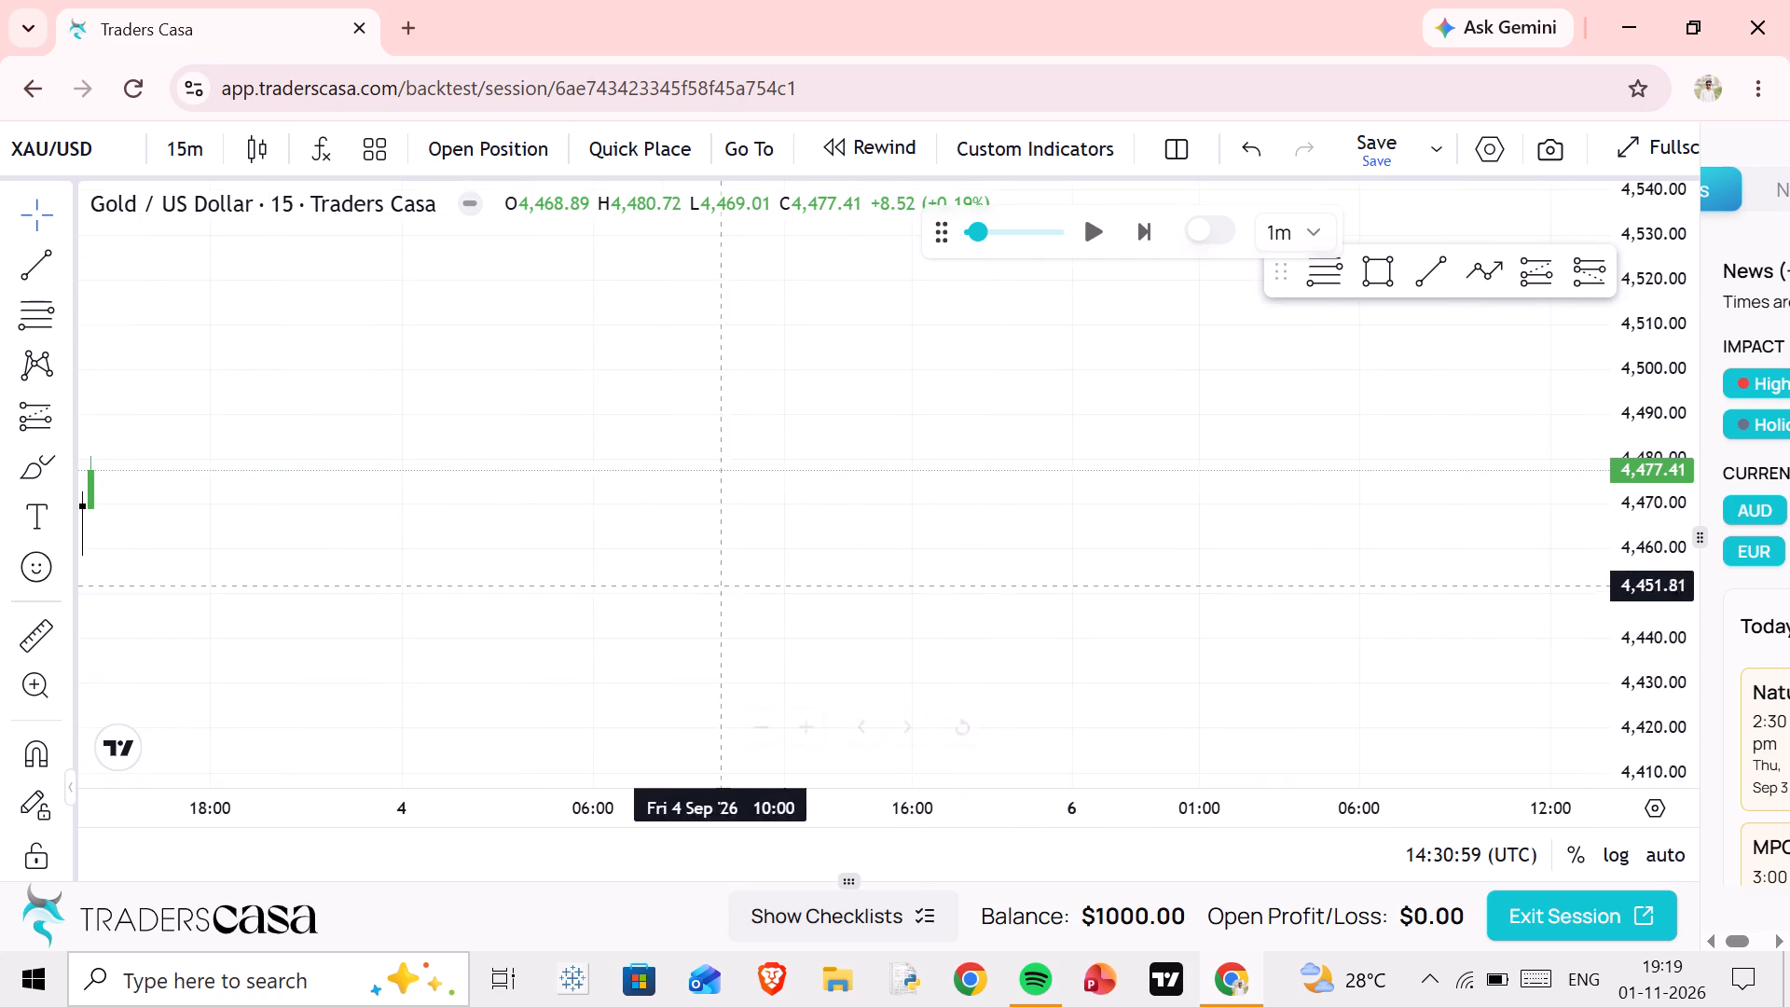
pyautogui.moveTo(728, 586); pyautogui.dragTo(1498, 574)
pyautogui.scroll(2, 1316, 544)
pyautogui.moveTo(1199, 542); pyautogui.dragTo(1204, 441)
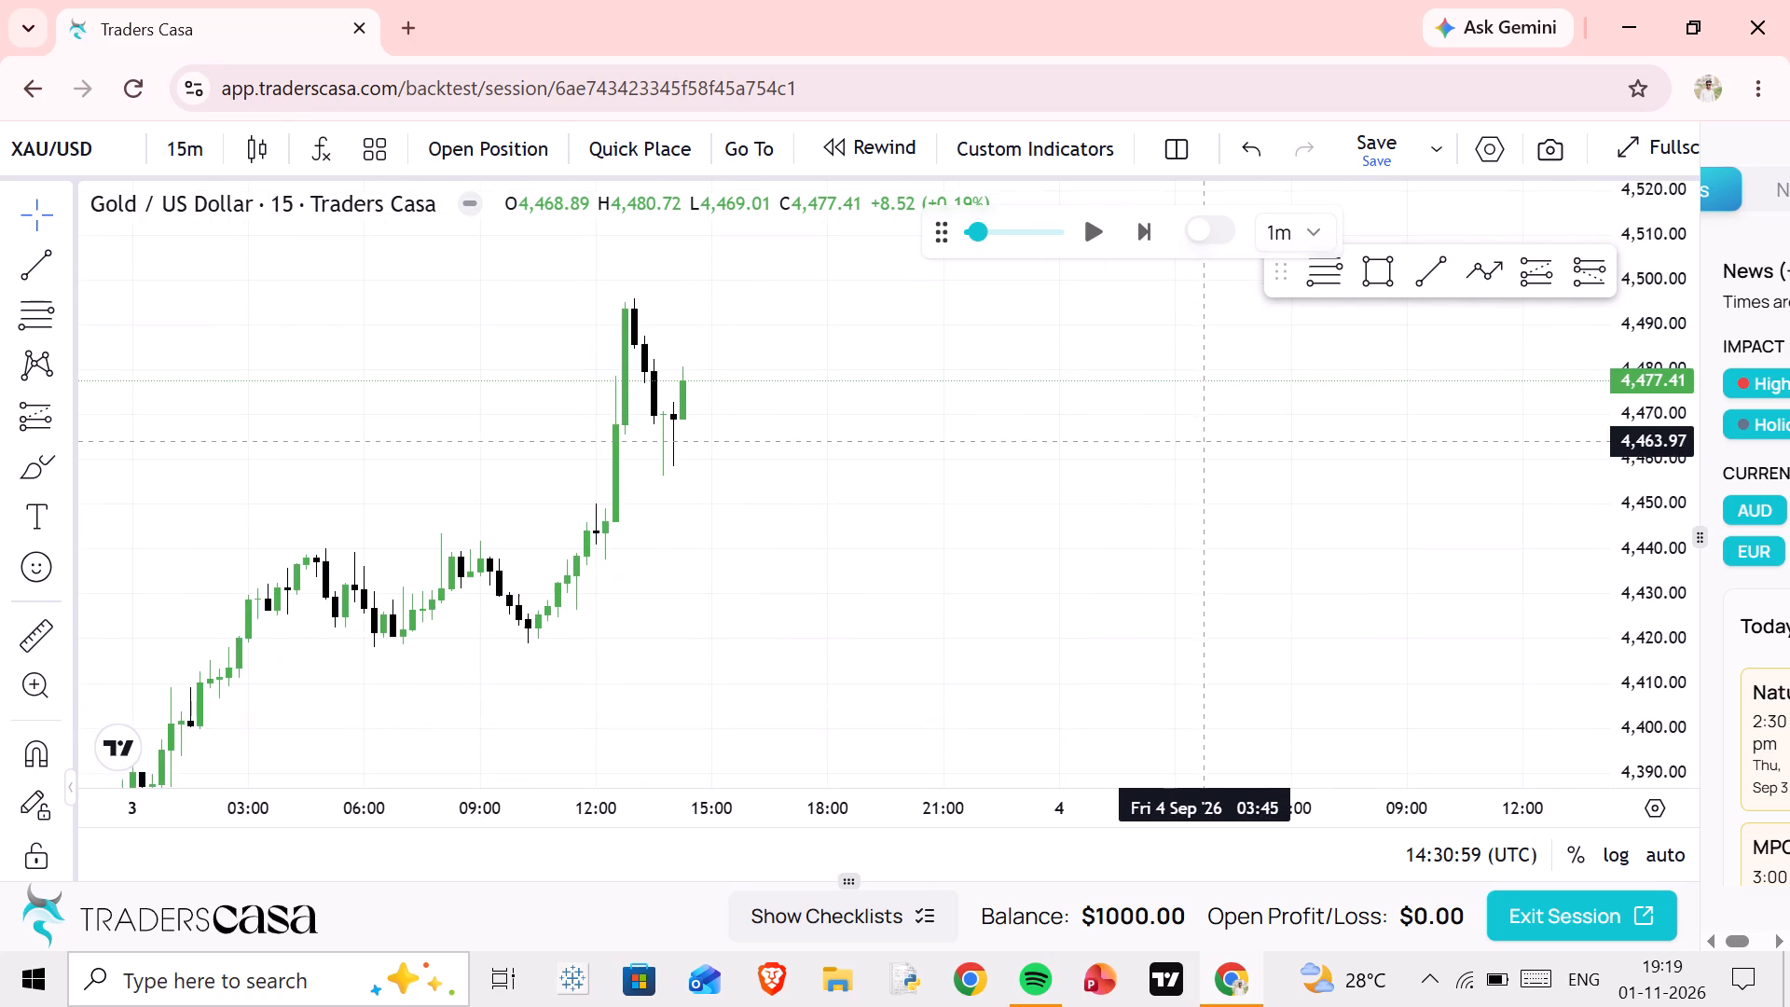
pyautogui.moveTo(1181, 441); pyautogui.dragTo(1189, 518)
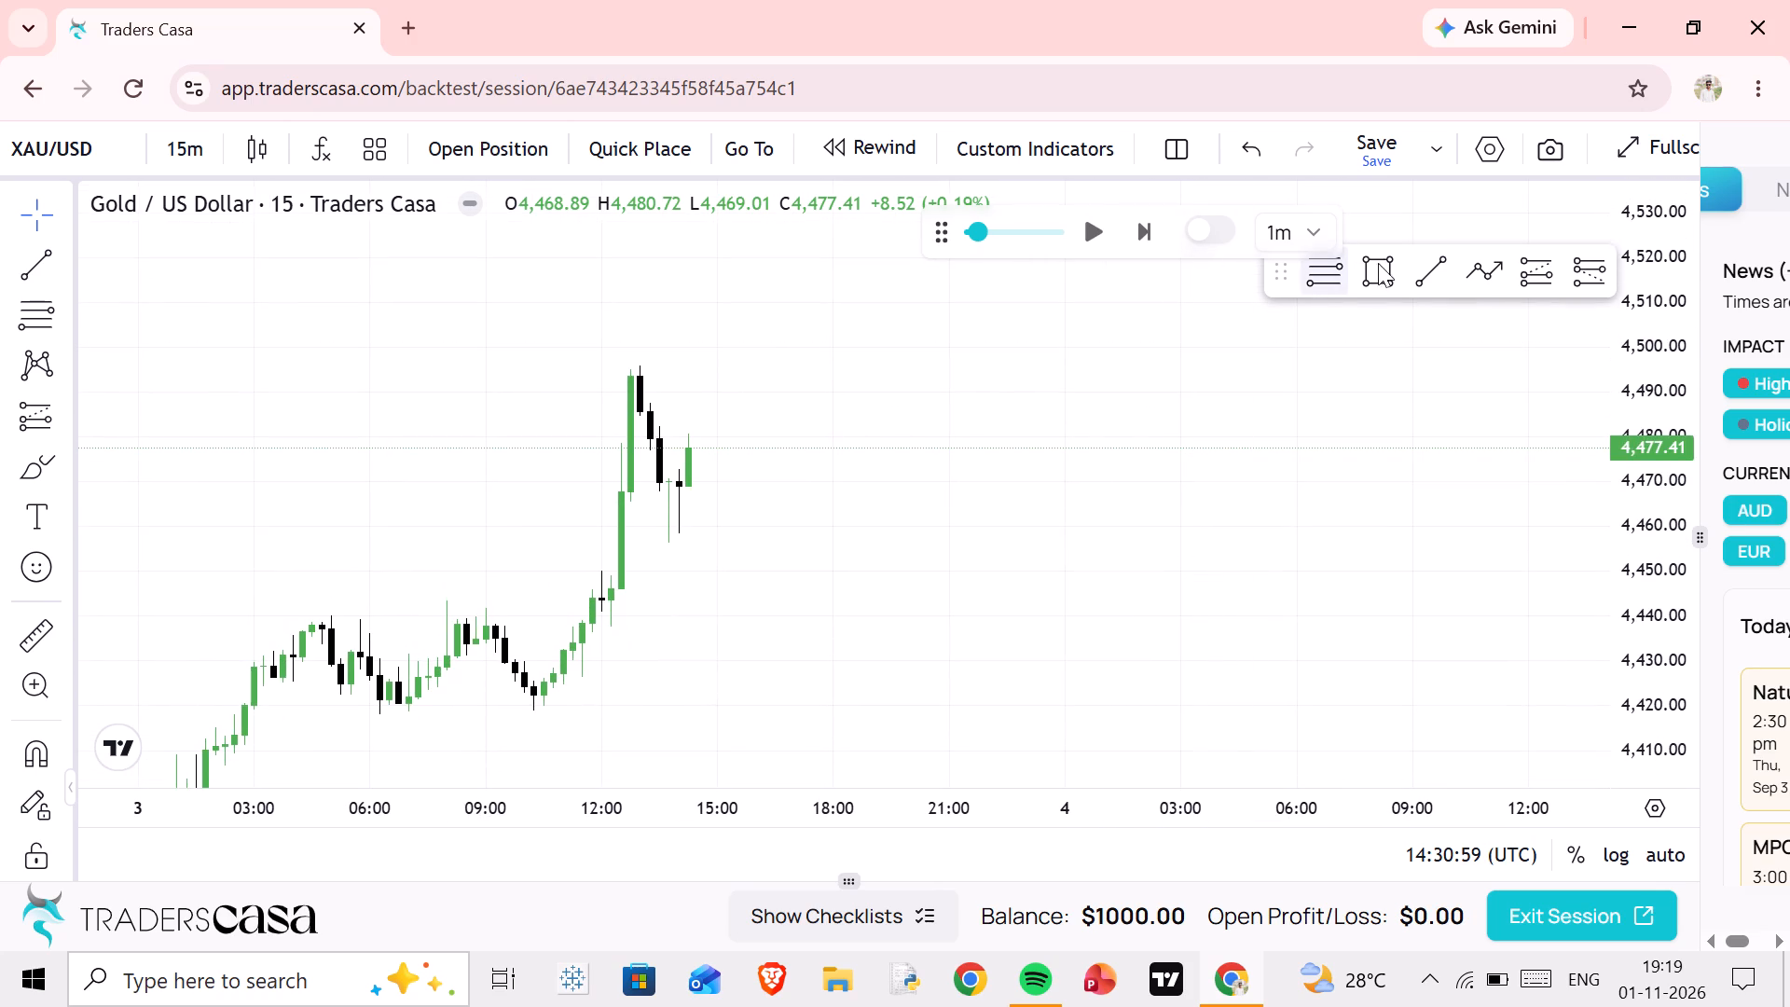
# Draw a rectangle zone at the 3 Sep 09:30 swing low, from about 4,422.80 to 4,418.74, extending to 4 Sep 11:30.
pyautogui.scroll(-5, 1305, 406)
pyautogui.moveTo(1284, 517); pyautogui.dragTo(1096, 411)
pyautogui.click(1366, 285)
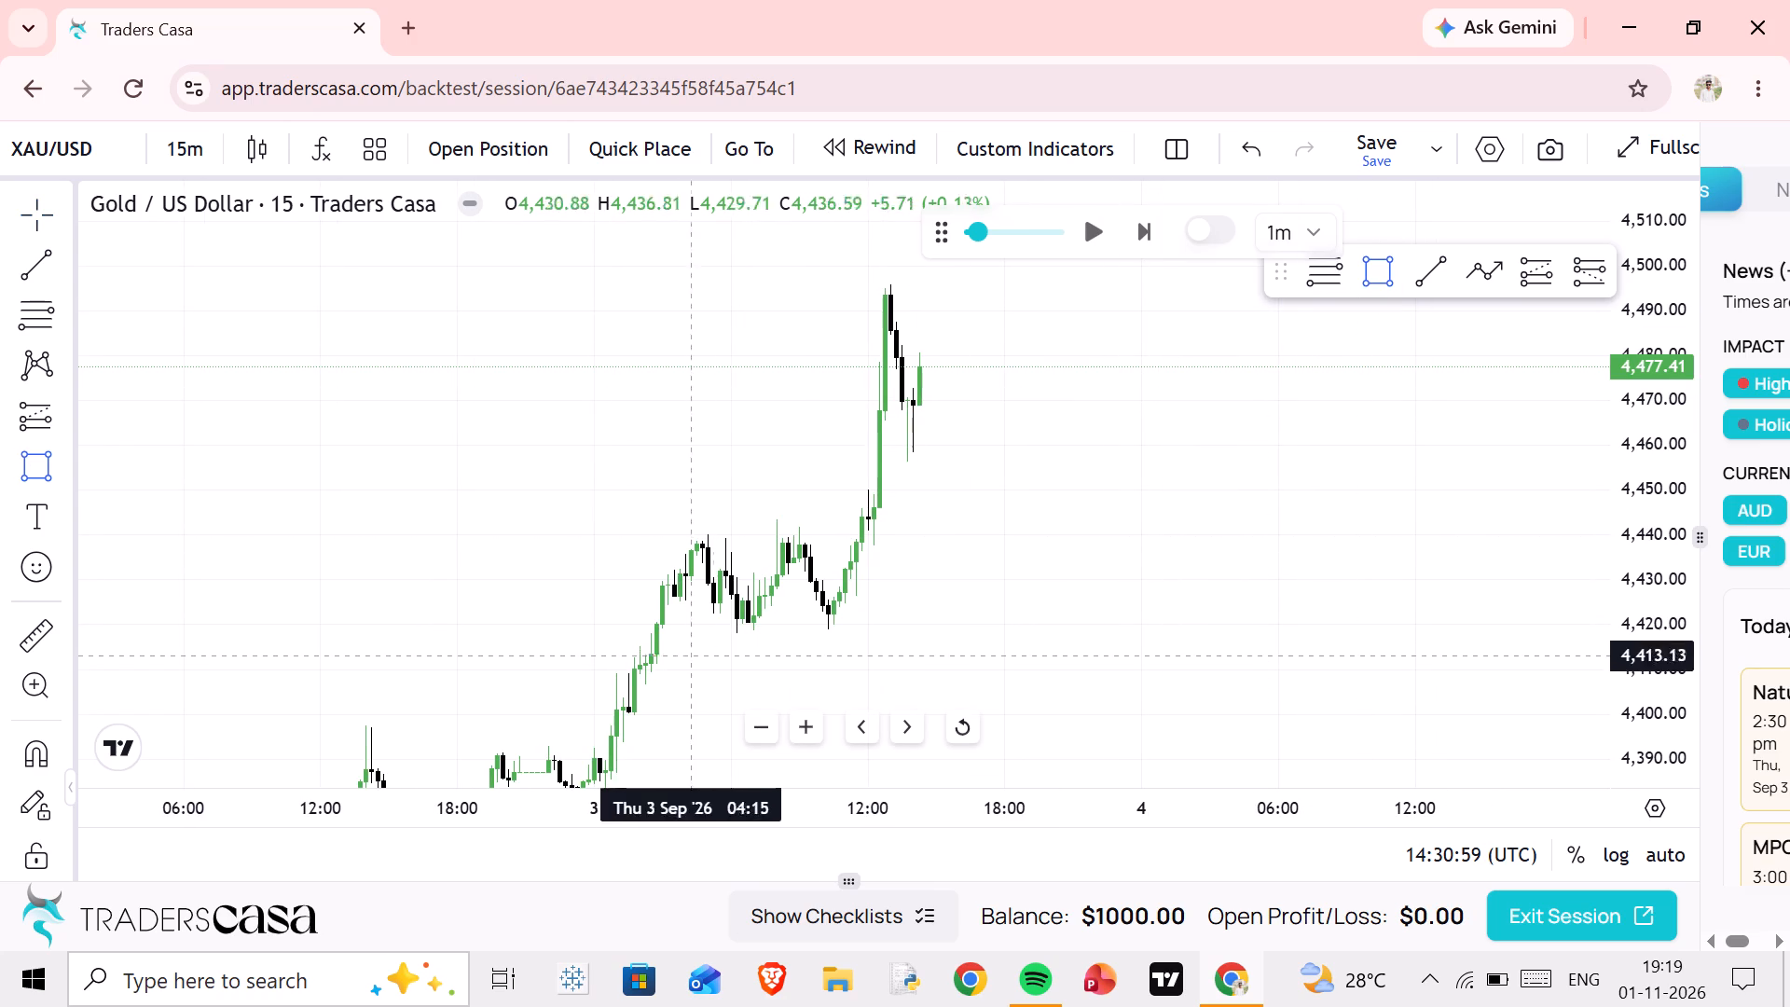
pyautogui.moveTo(812, 612); pyautogui.dragTo(1351, 637)
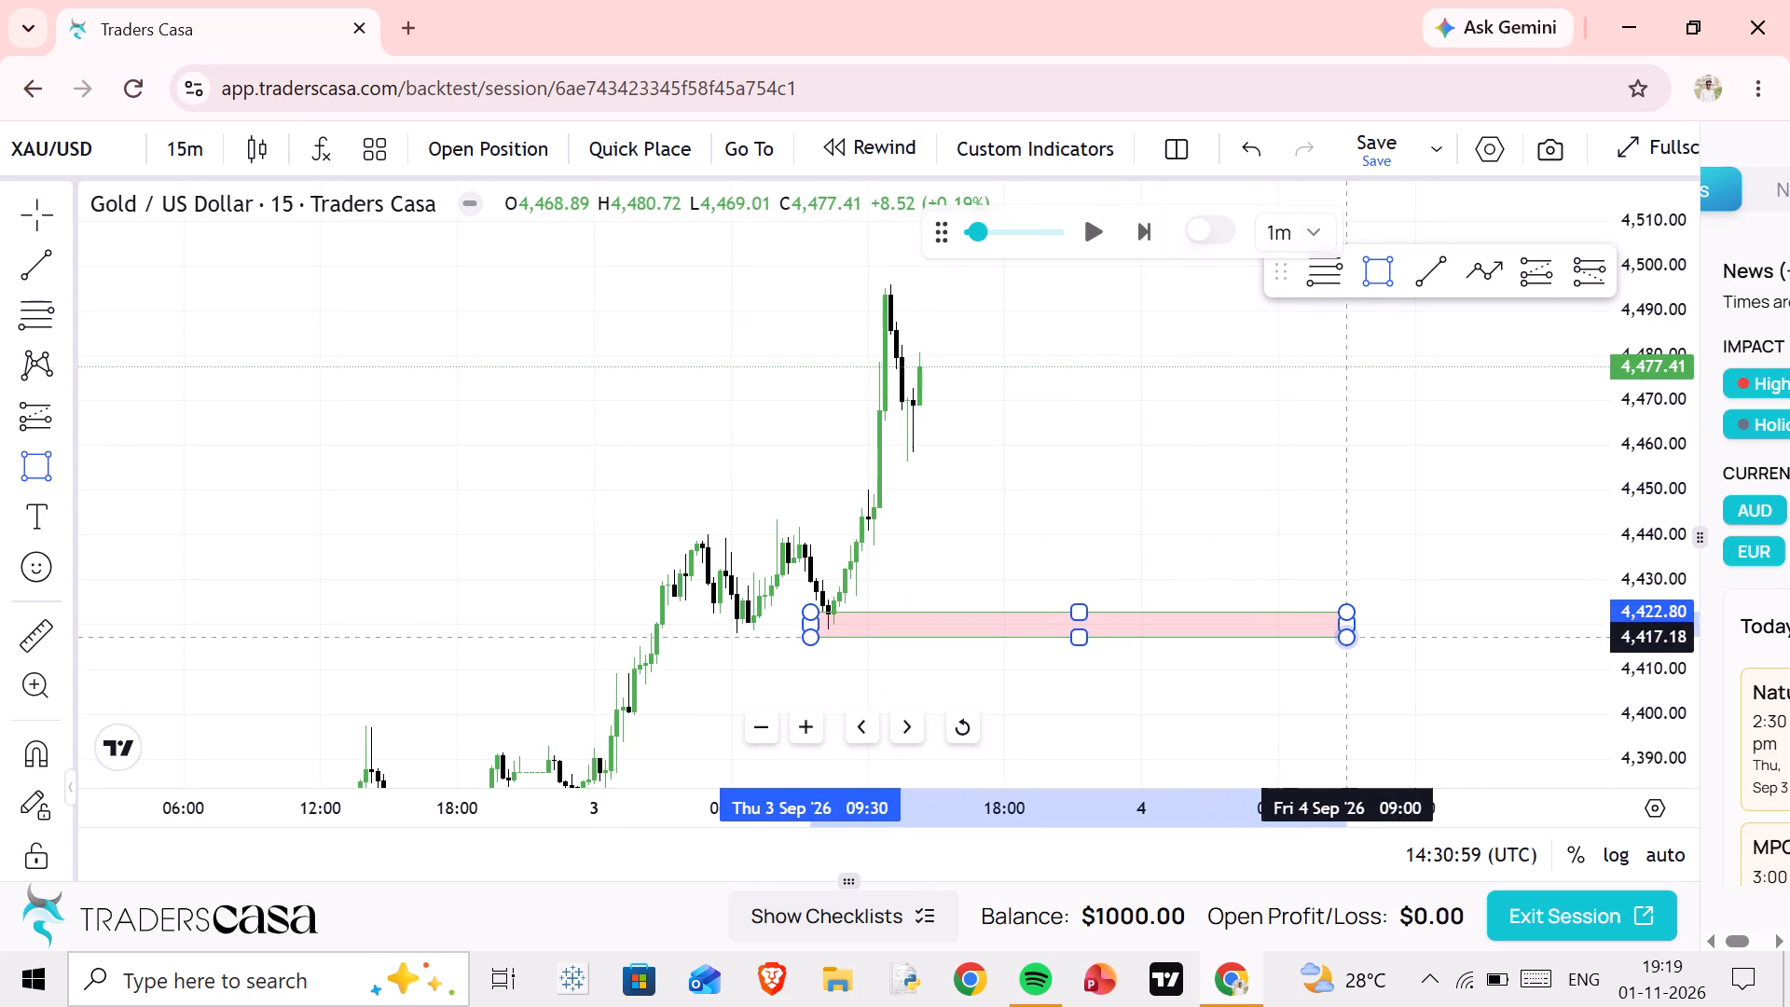
pyautogui.moveTo(1351, 637); pyautogui.dragTo(1403, 630)
pyautogui.click(1403, 630)
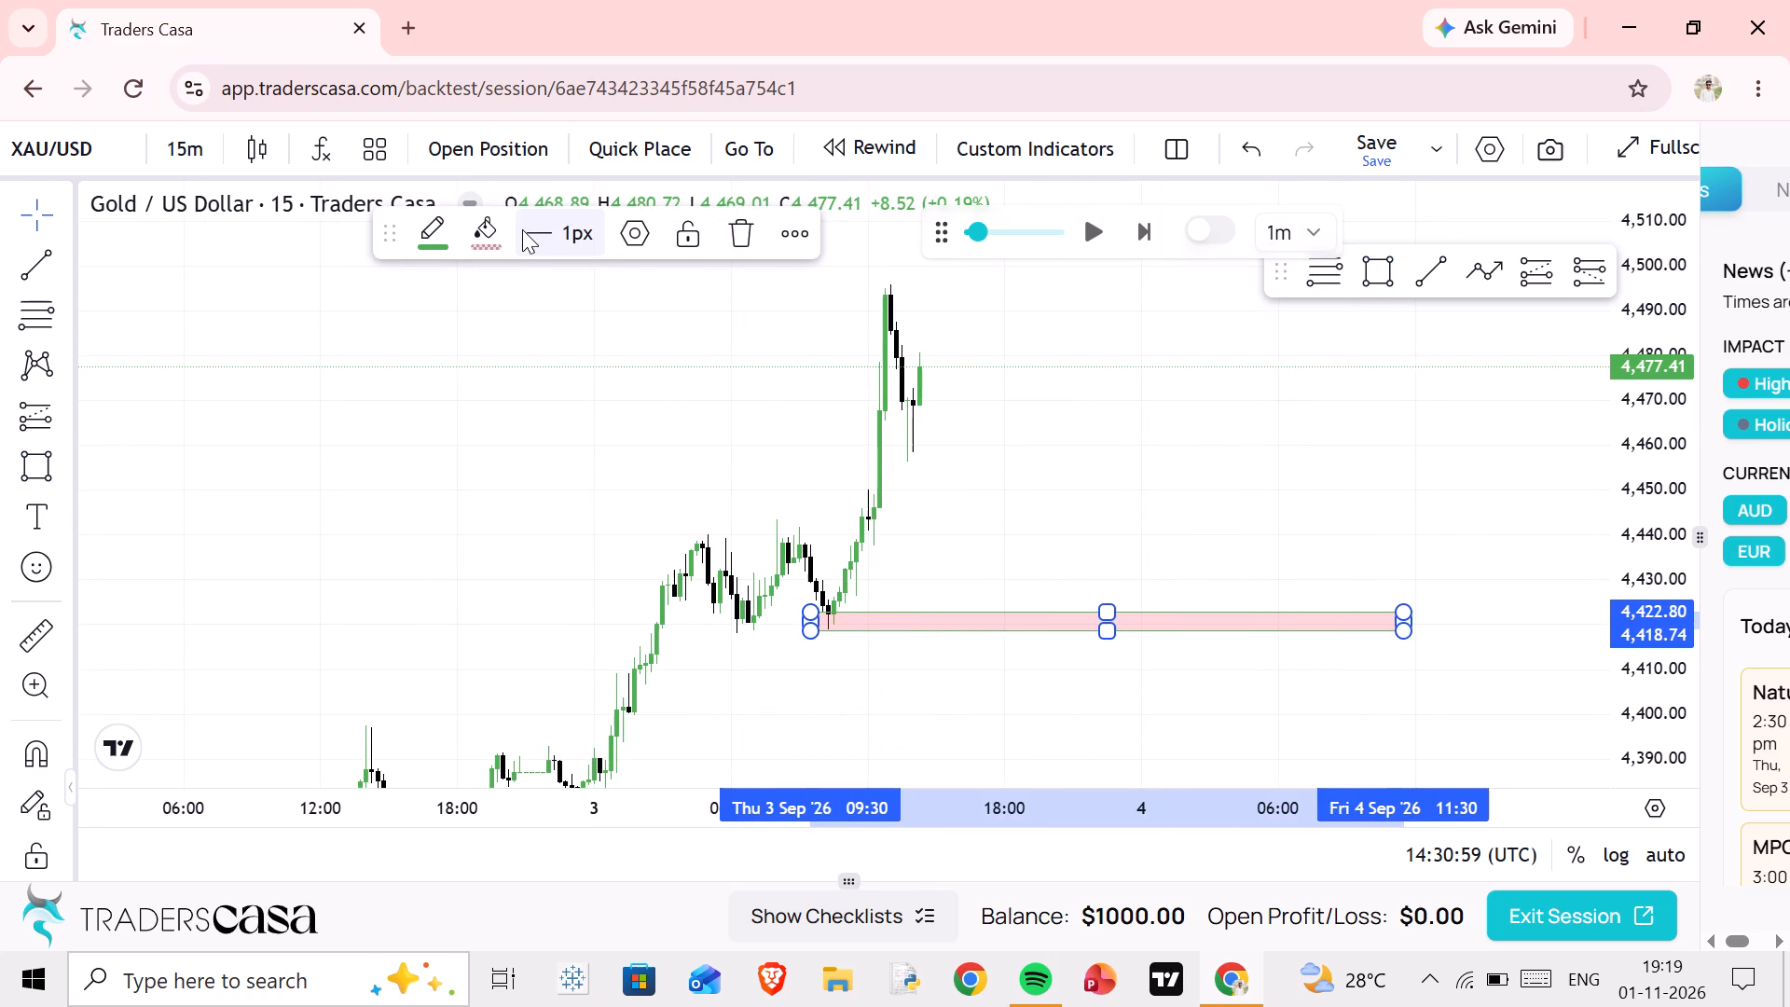
# Change the swing-low rectangle's fill colour to green and deselect it.
pyautogui.click(470, 242)
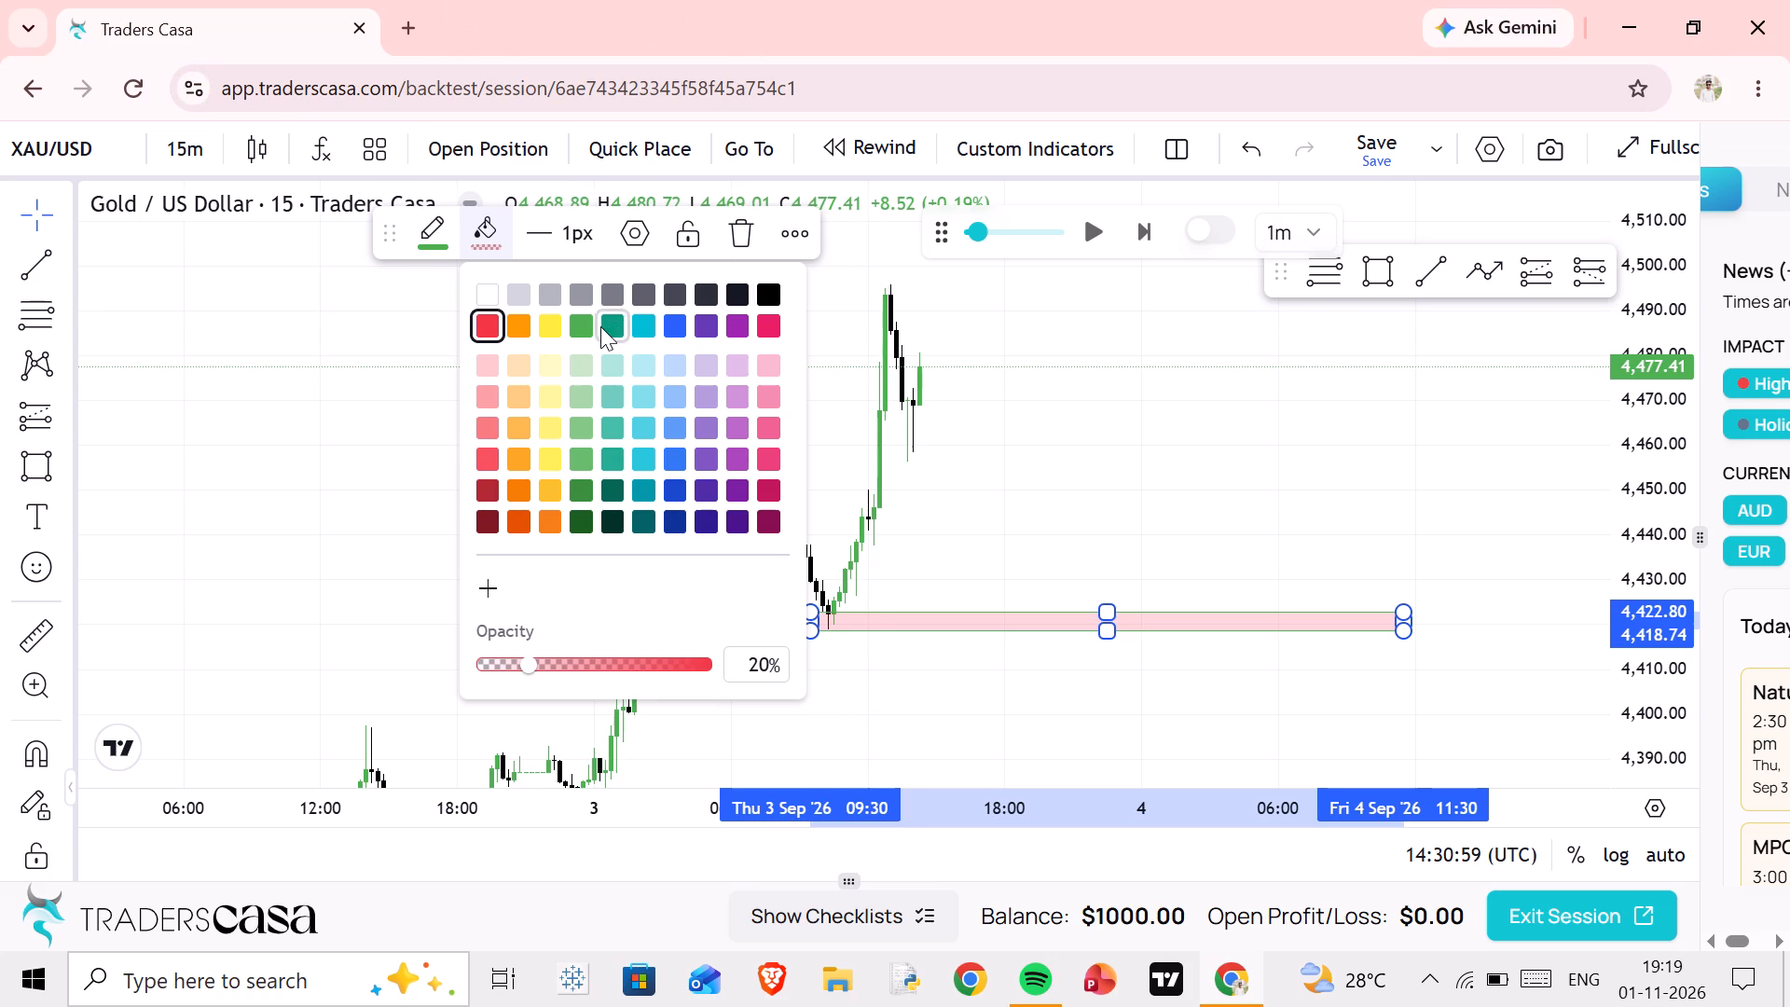
pyautogui.click(575, 313)
pyautogui.click(994, 429)
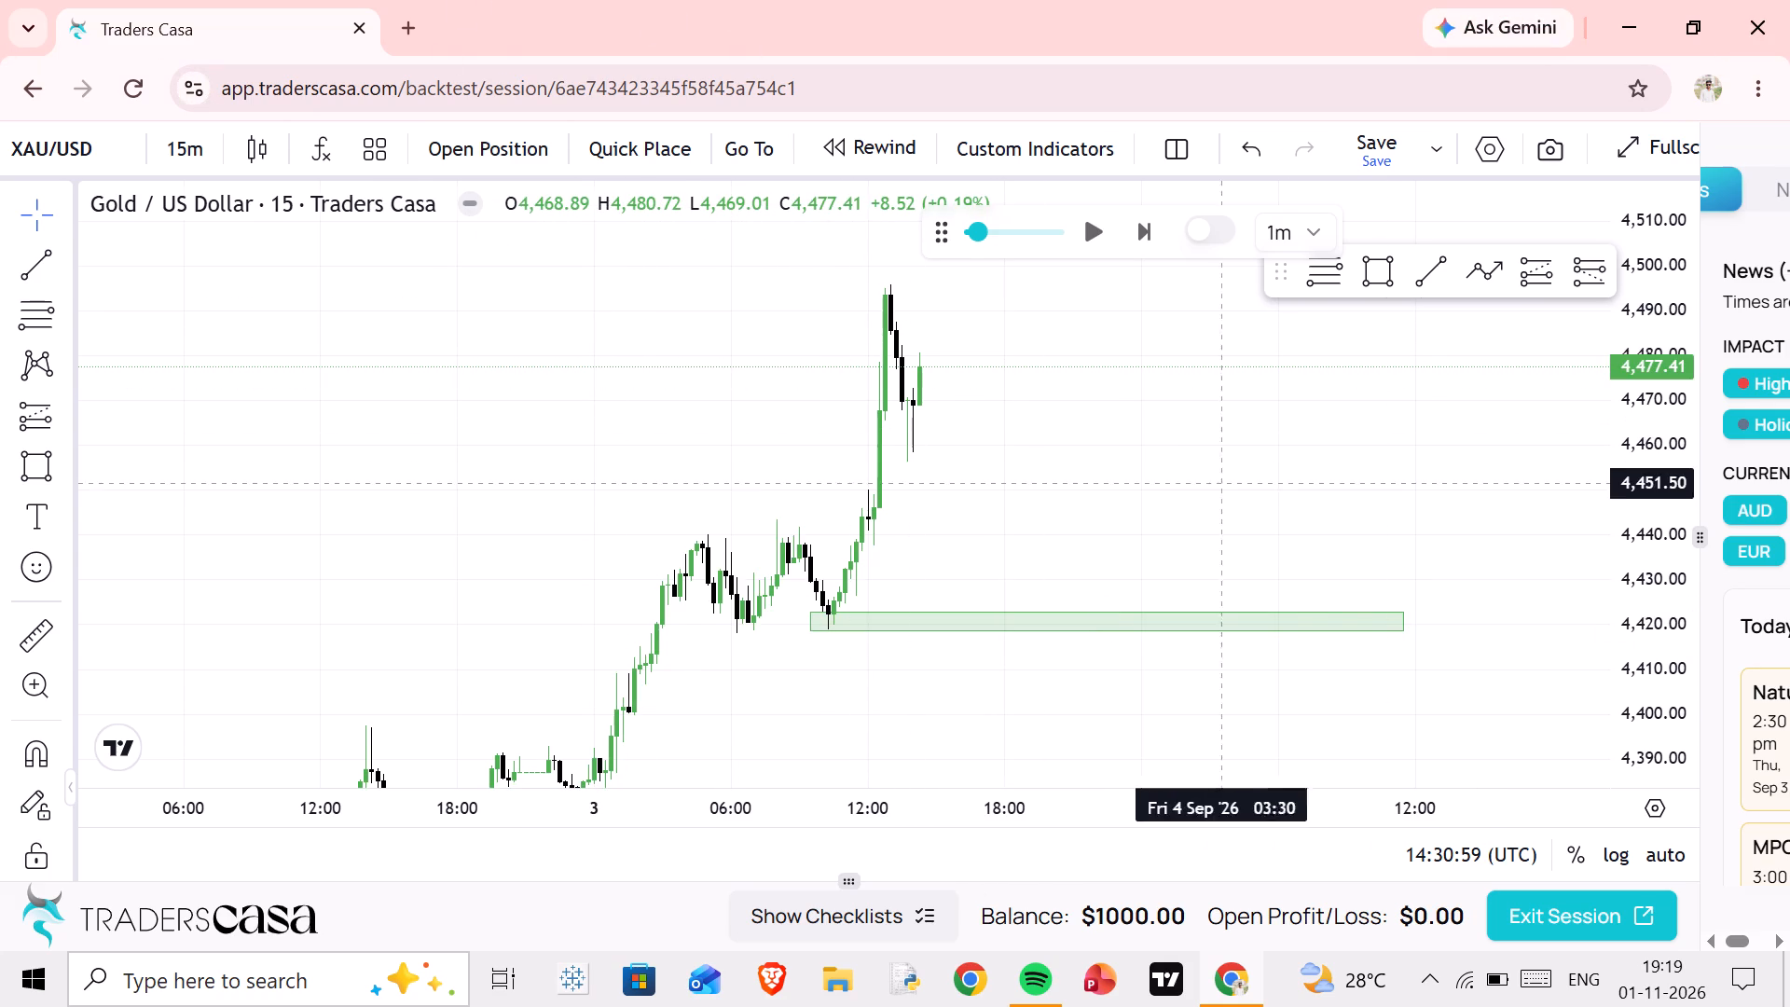
# Draw a rectangle zone around the latest pullback lows, starting 3 Sep 12:45 and spanning about 4,468.65 to 4,456.
pyautogui.moveTo(990, 454); pyautogui.dragTo(1026, 602)
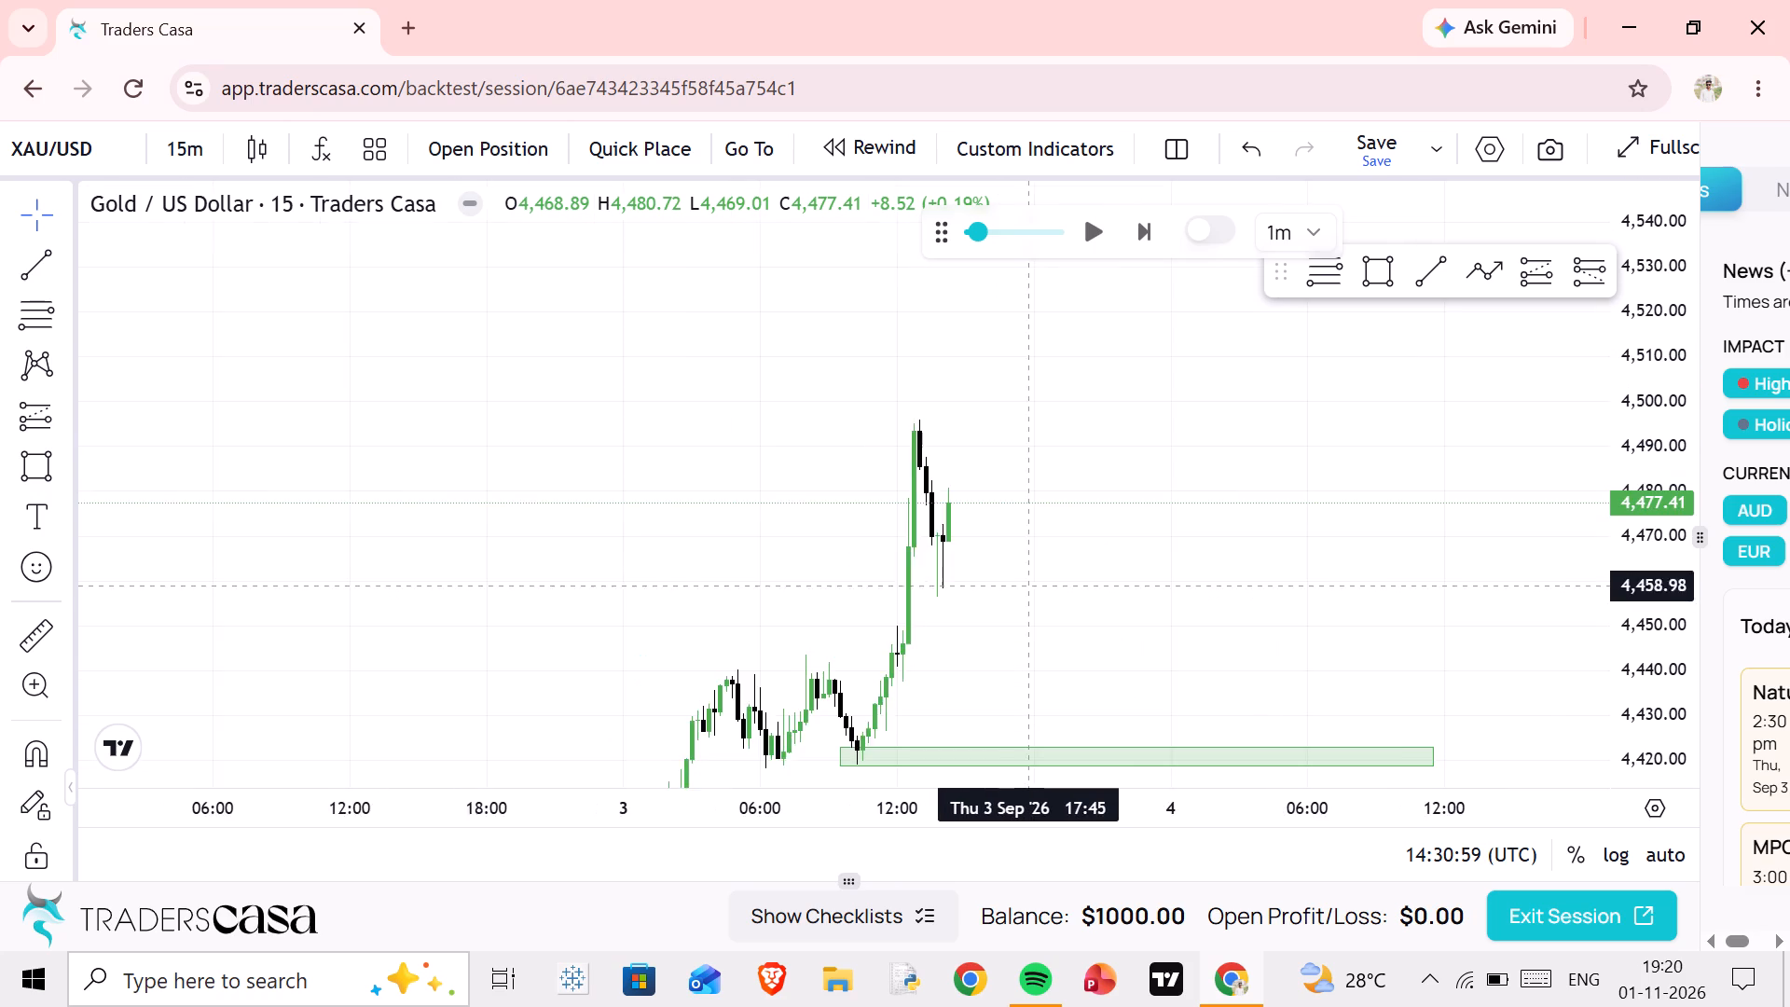
pyautogui.scroll(1, 1034, 574)
pyautogui.moveTo(1060, 510); pyautogui.dragTo(1047, 400)
pyautogui.click(1370, 274)
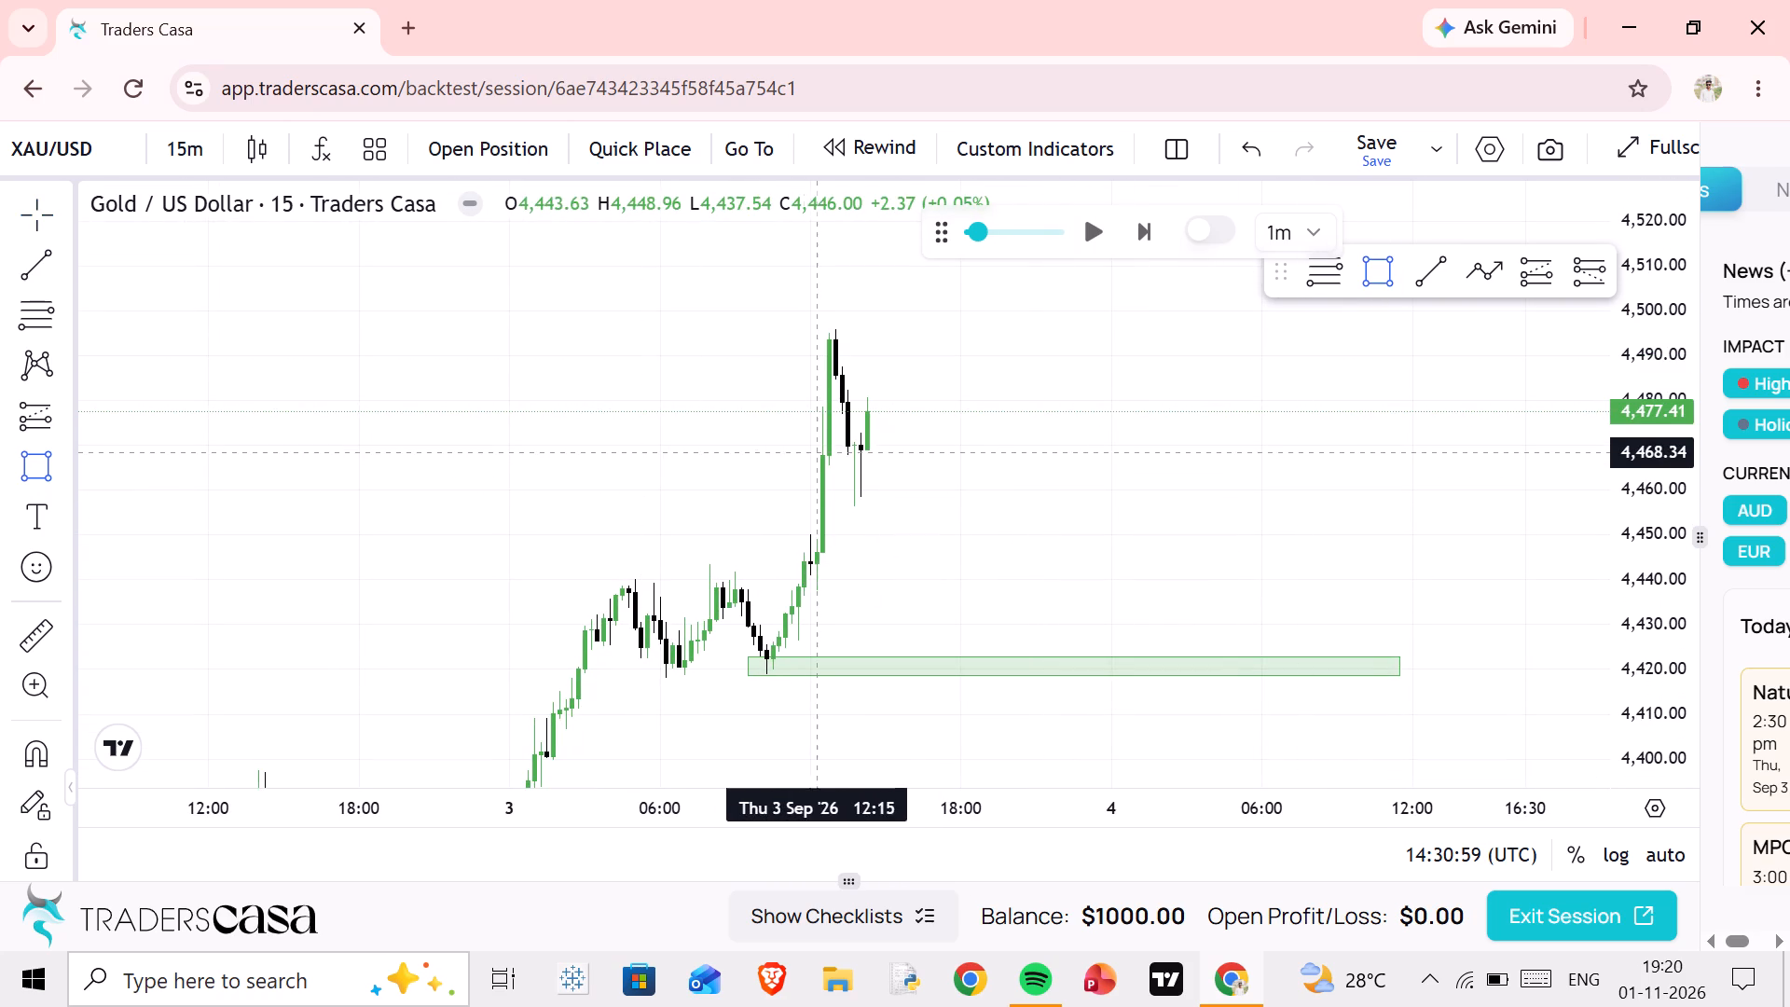
pyautogui.moveTo(828, 450); pyautogui.dragTo(1357, 507)
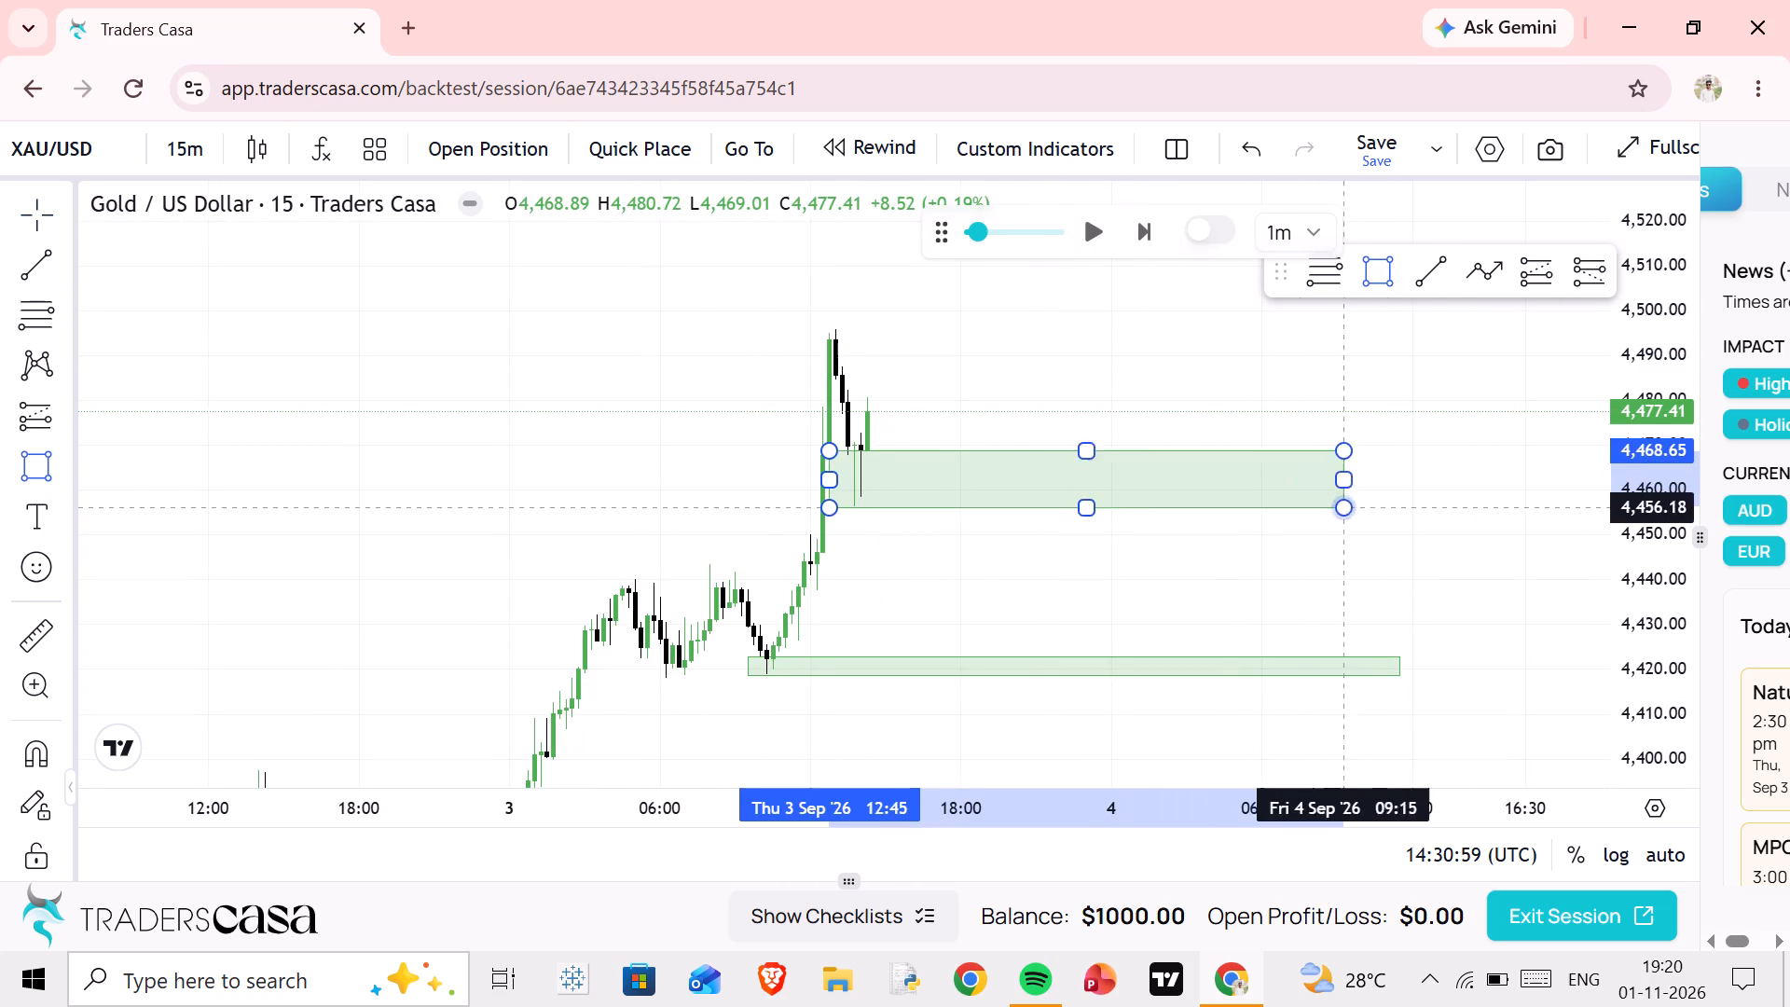
pyautogui.moveTo(1357, 507); pyautogui.dragTo(1454, 504)
pyautogui.click(1454, 504)
# Measure the price distance from the pullback zone's upper edge up to near the swing high.
pyautogui.moveTo(1234, 410); pyautogui.dragTo(1237, 486)
pyautogui.scroll(1, 1274, 461)
pyautogui.click(31, 655)
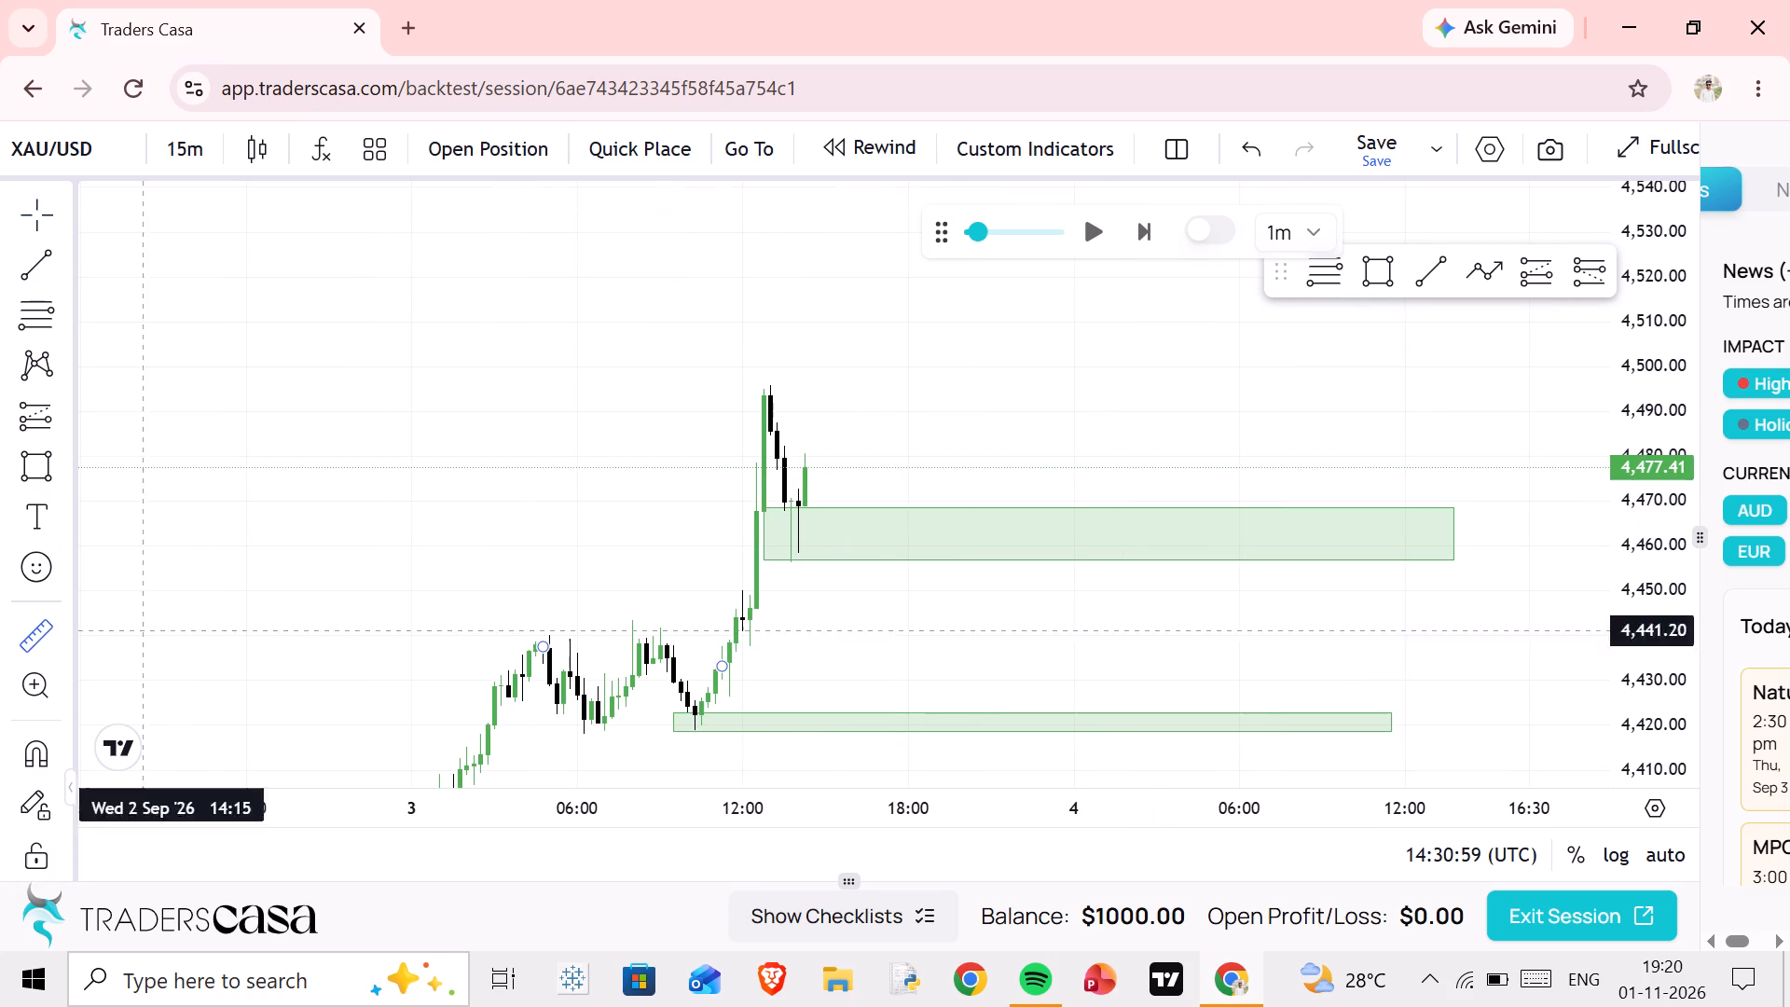
pyautogui.click(882, 506)
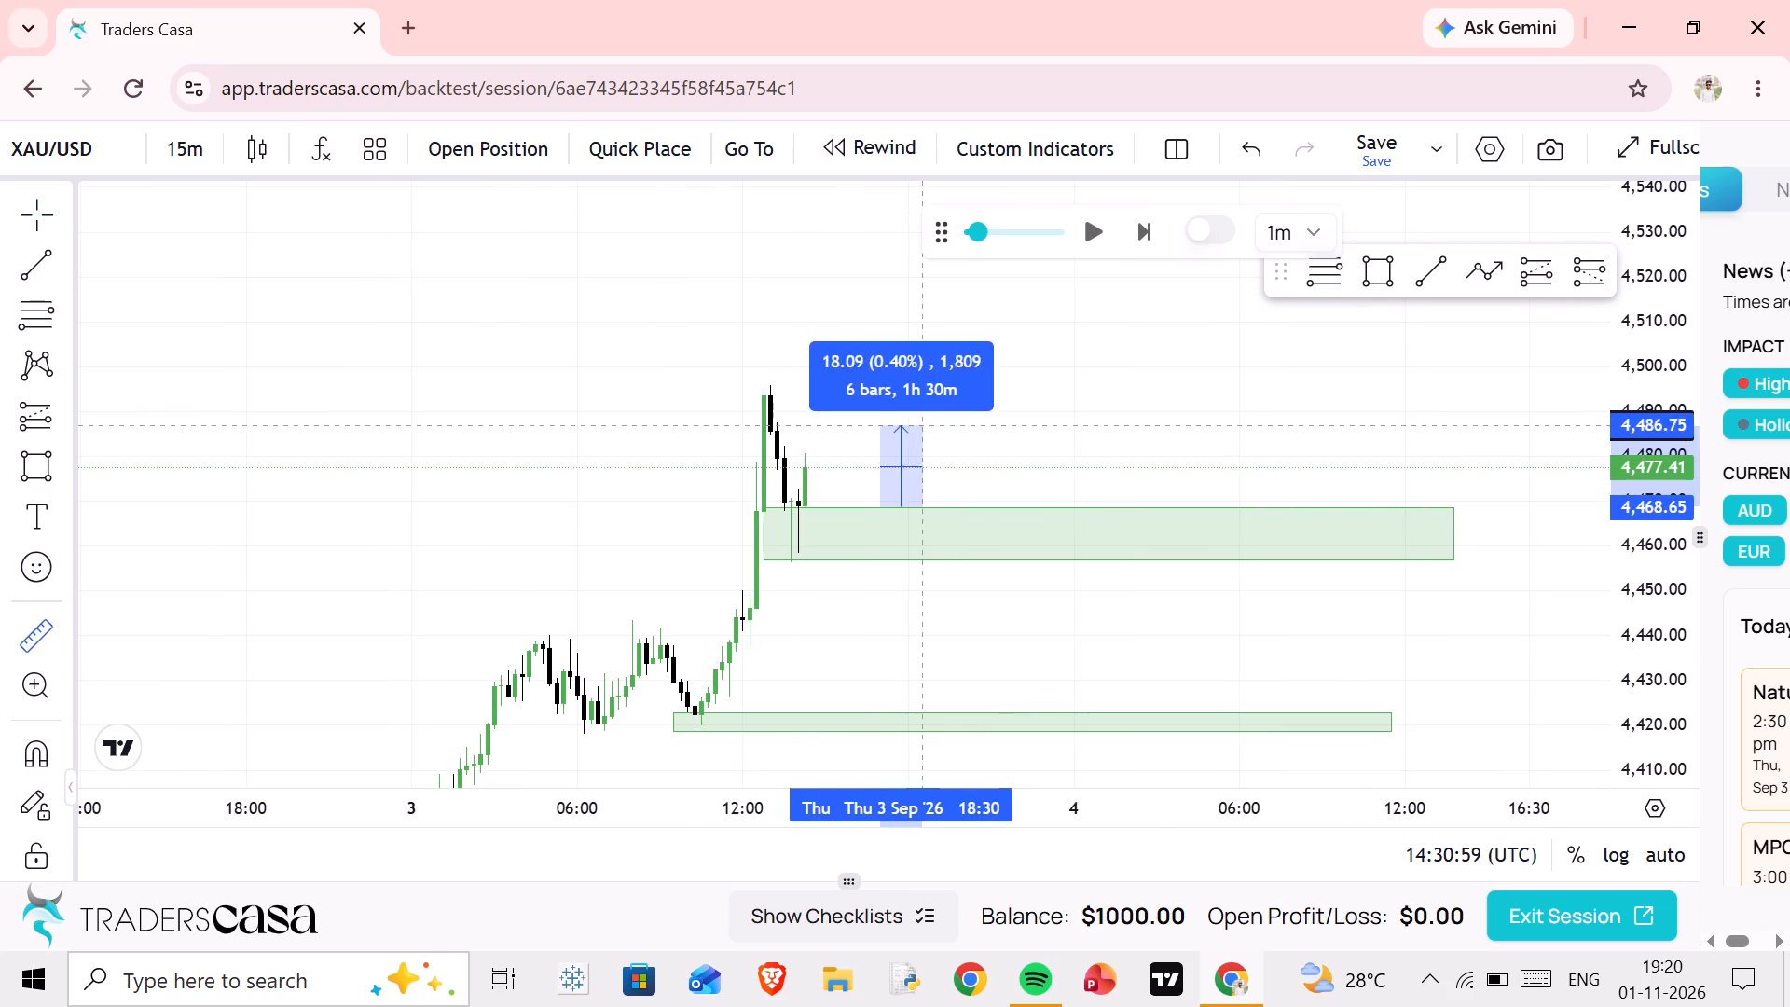
pyautogui.click(929, 396)
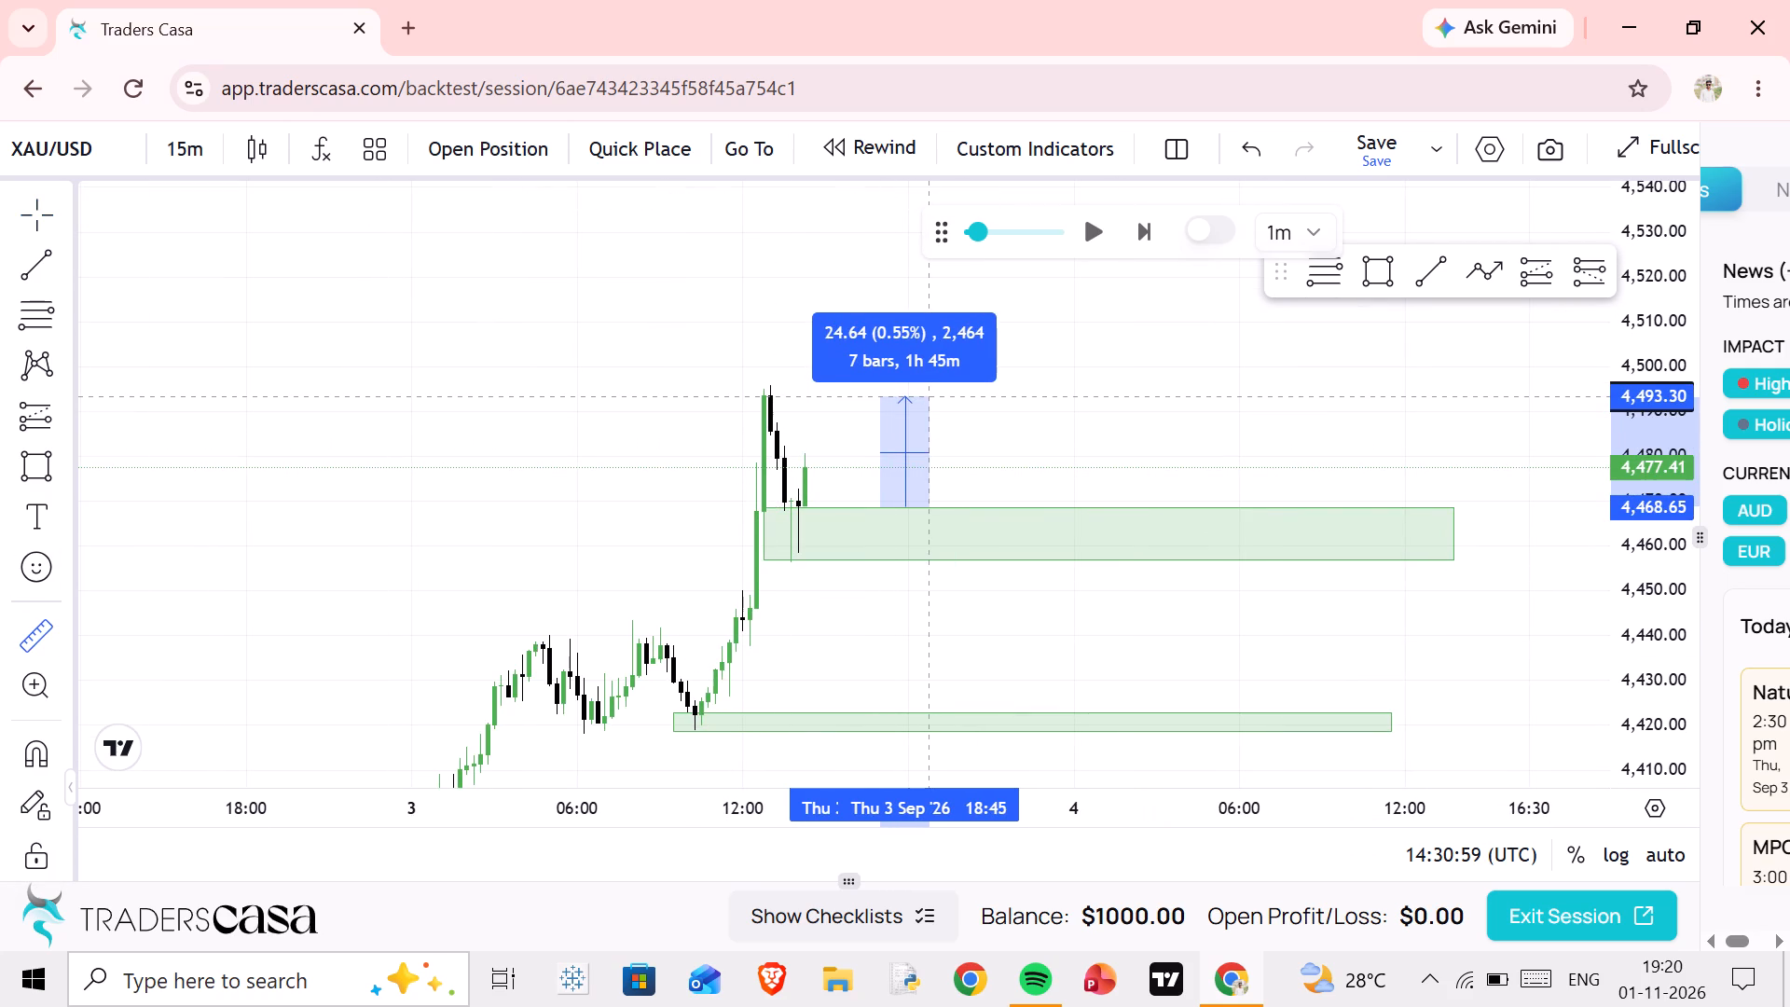
pyautogui.click(929, 396)
# Draw a rectangle zone at the swing high, from about 4,491.74 to 4,496, spanning 3 Sep 12:00 to 4 Sep 05:45.
pyautogui.moveTo(789, 408); pyautogui.dragTo(976, 390)
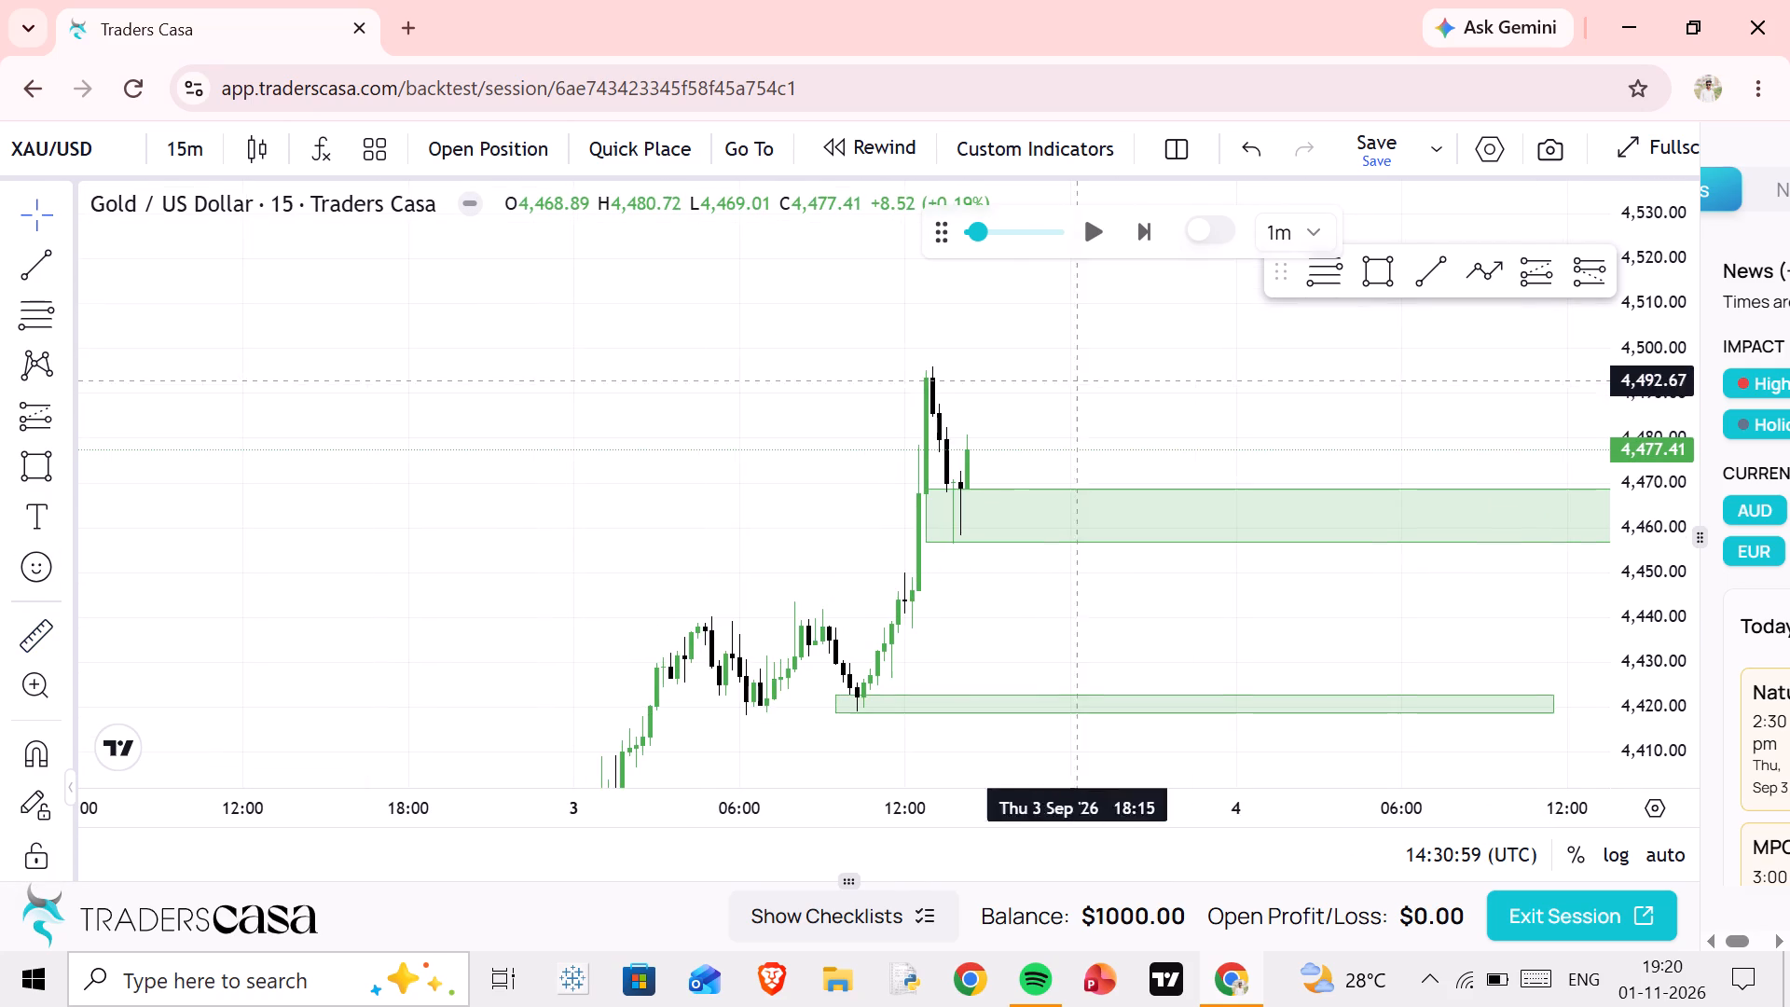
pyautogui.click(1355, 262)
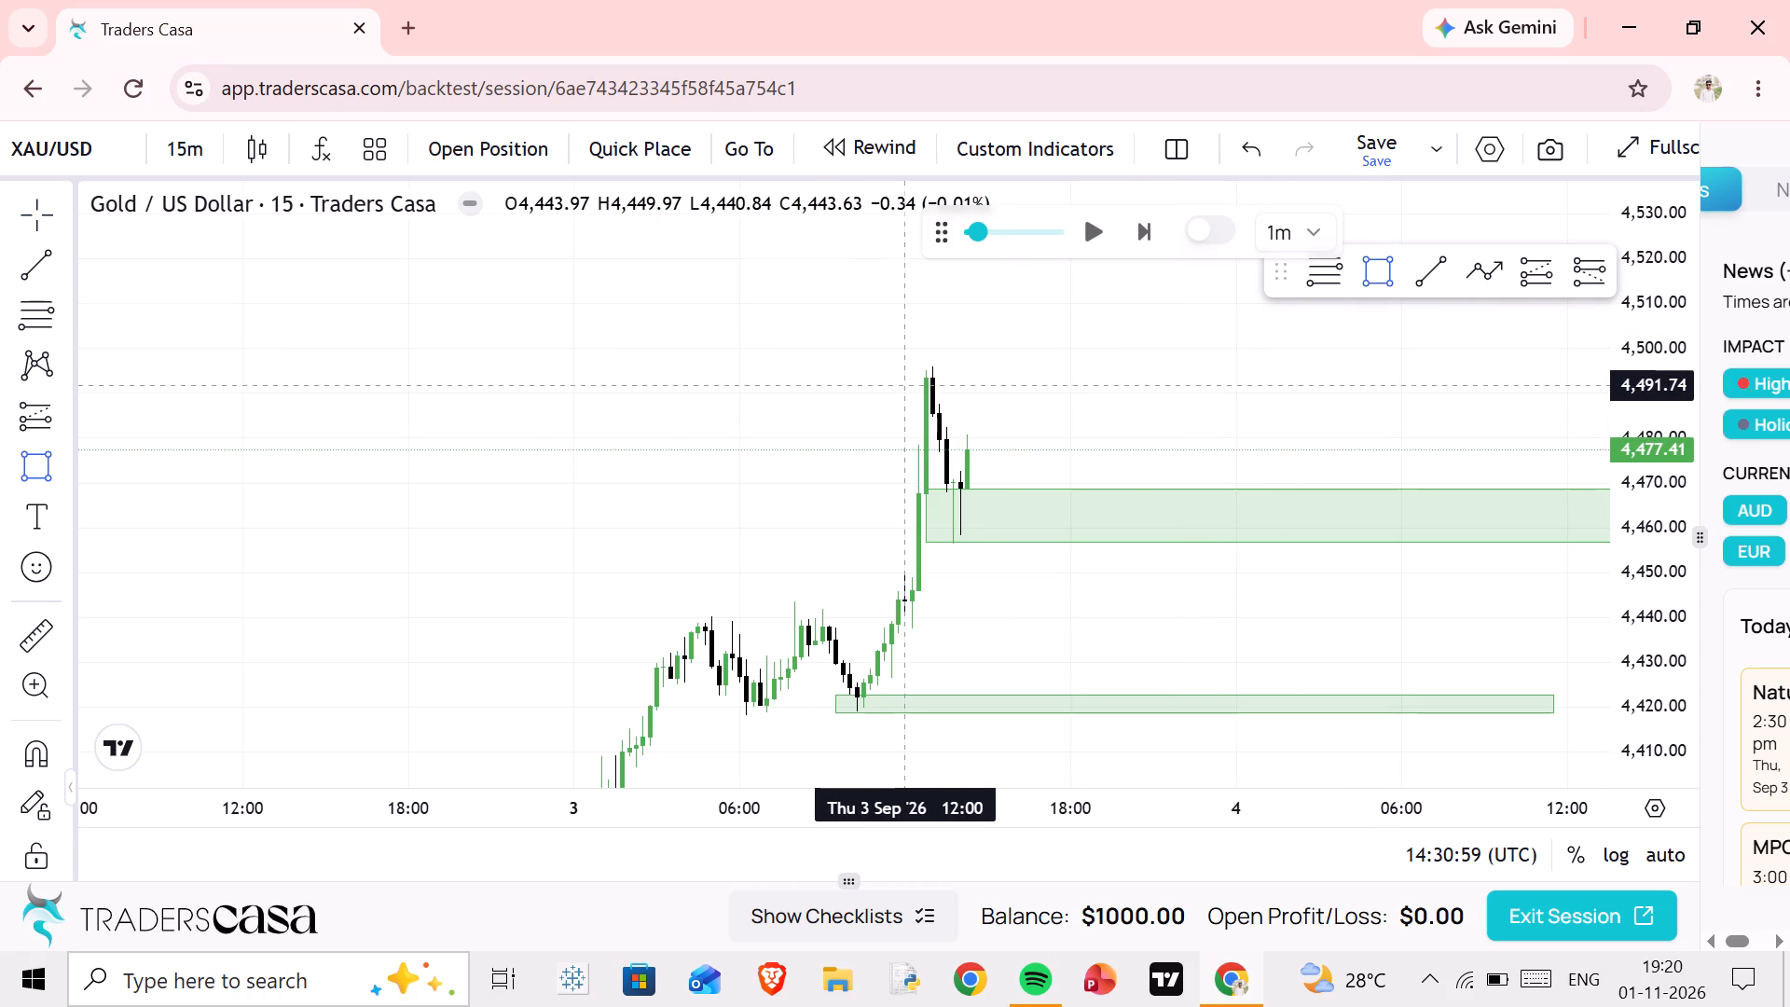
pyautogui.moveTo(906, 385); pyautogui.dragTo(1393, 366)
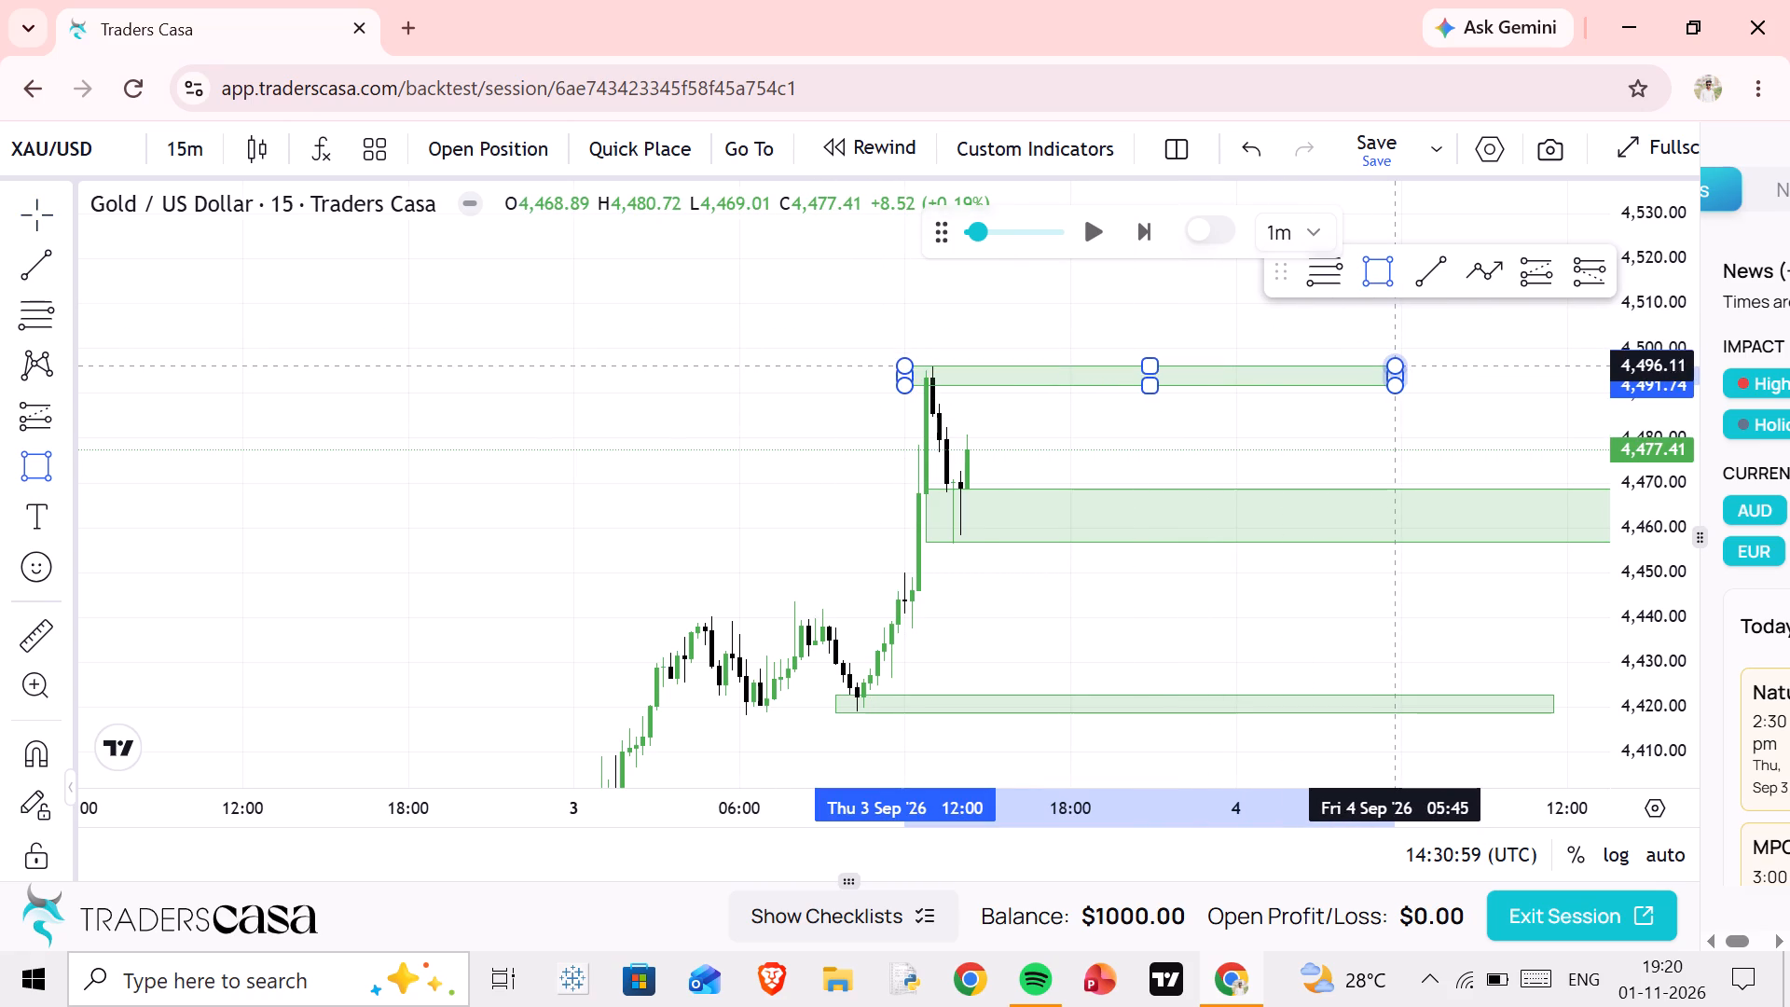
pyautogui.moveTo(1393, 366); pyautogui.dragTo(1393, 367)
pyautogui.click(1393, 367)
pyautogui.moveTo(1082, 349); pyautogui.dragTo(756, 369)
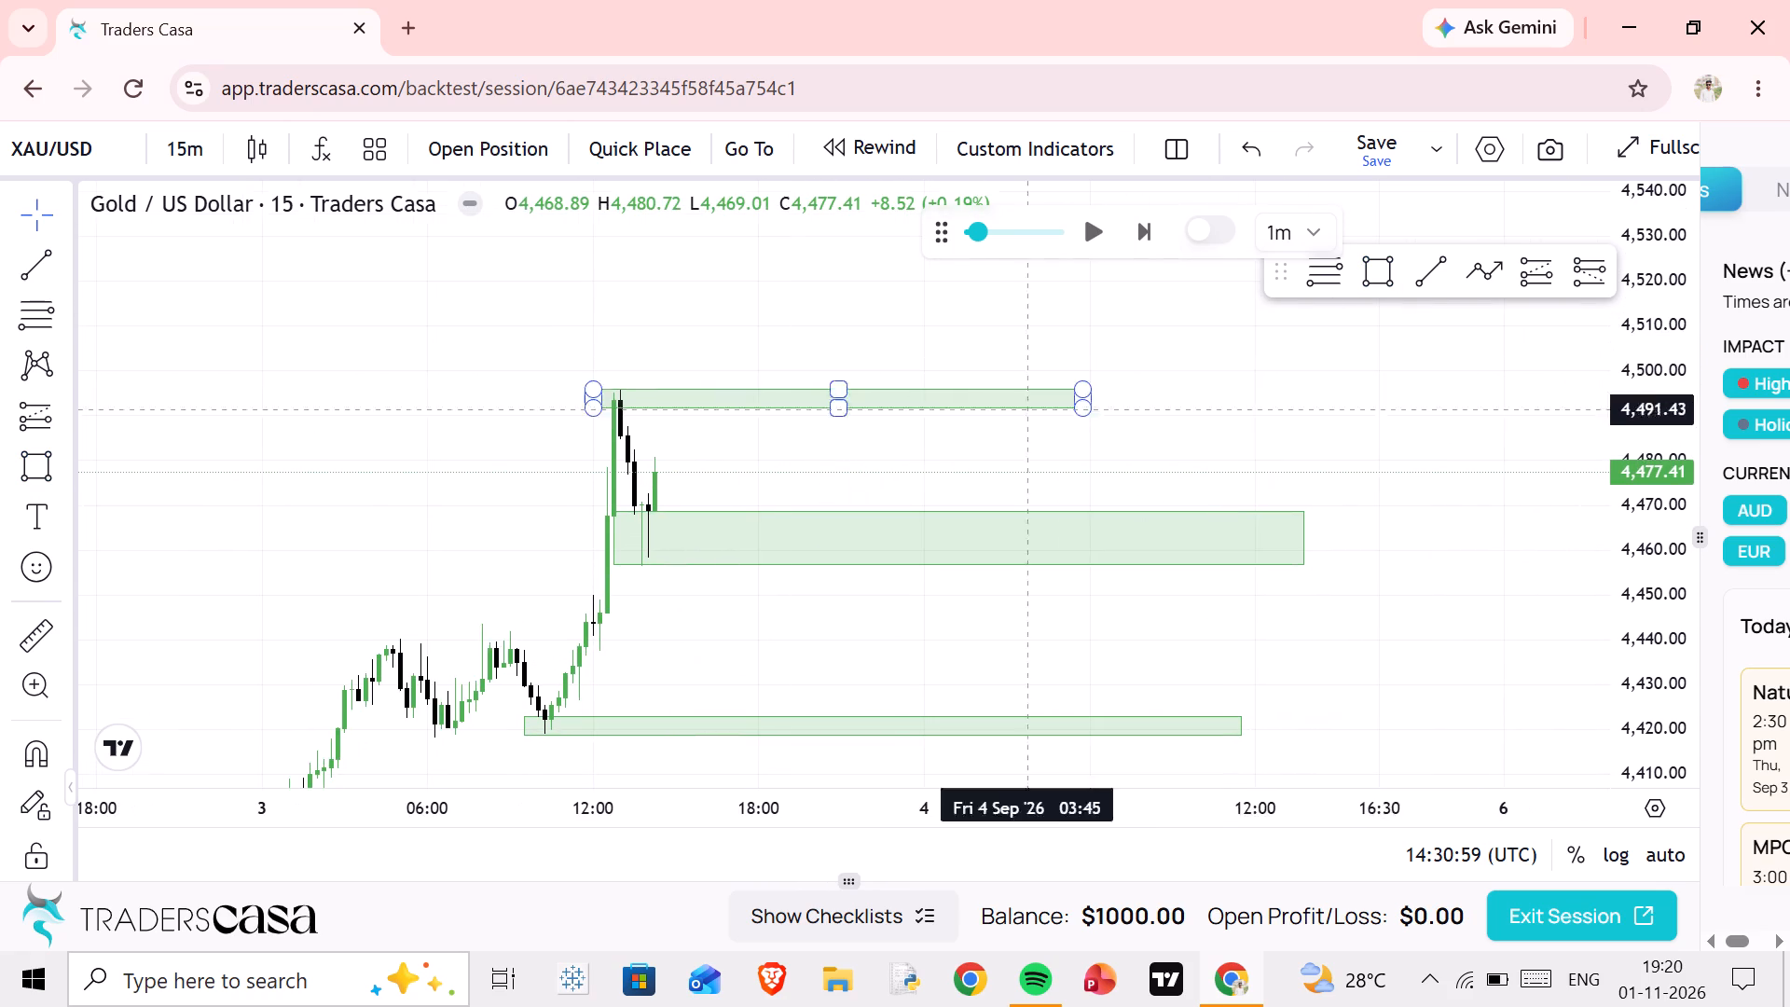
# Start the price replay and set the time advanced per step to 15m.
pyautogui.scroll(-4, 1632, 474)
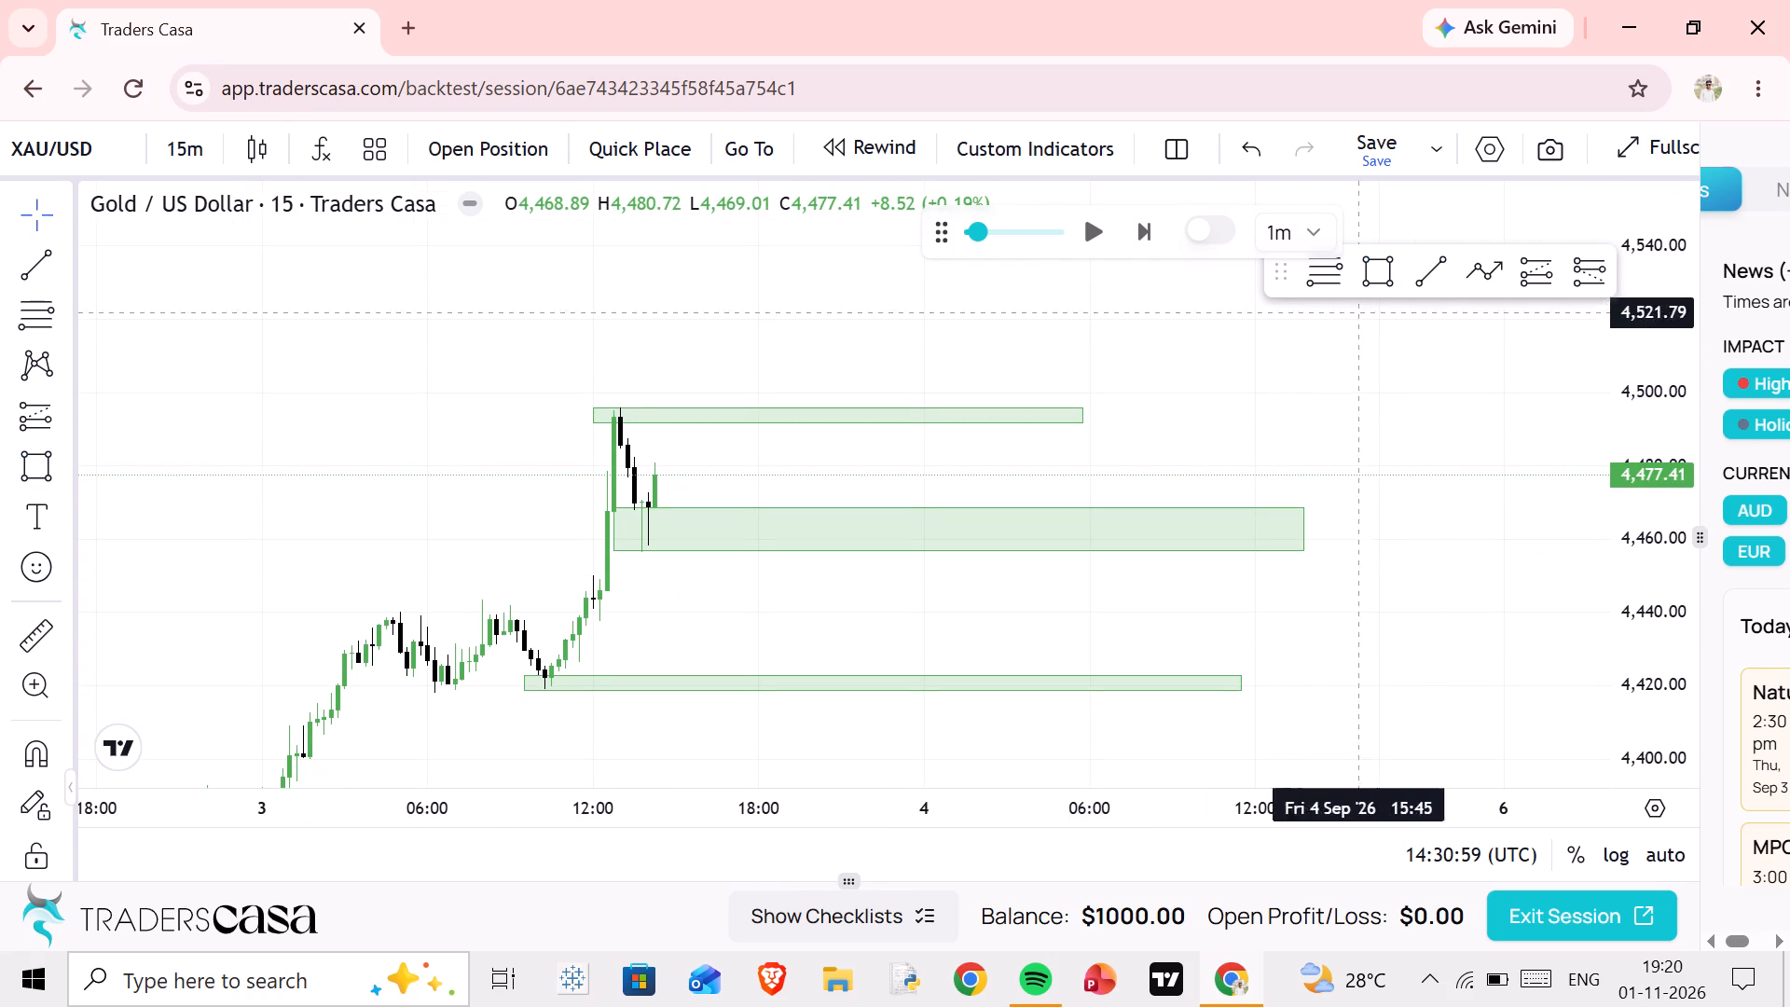
pyautogui.click(1089, 229)
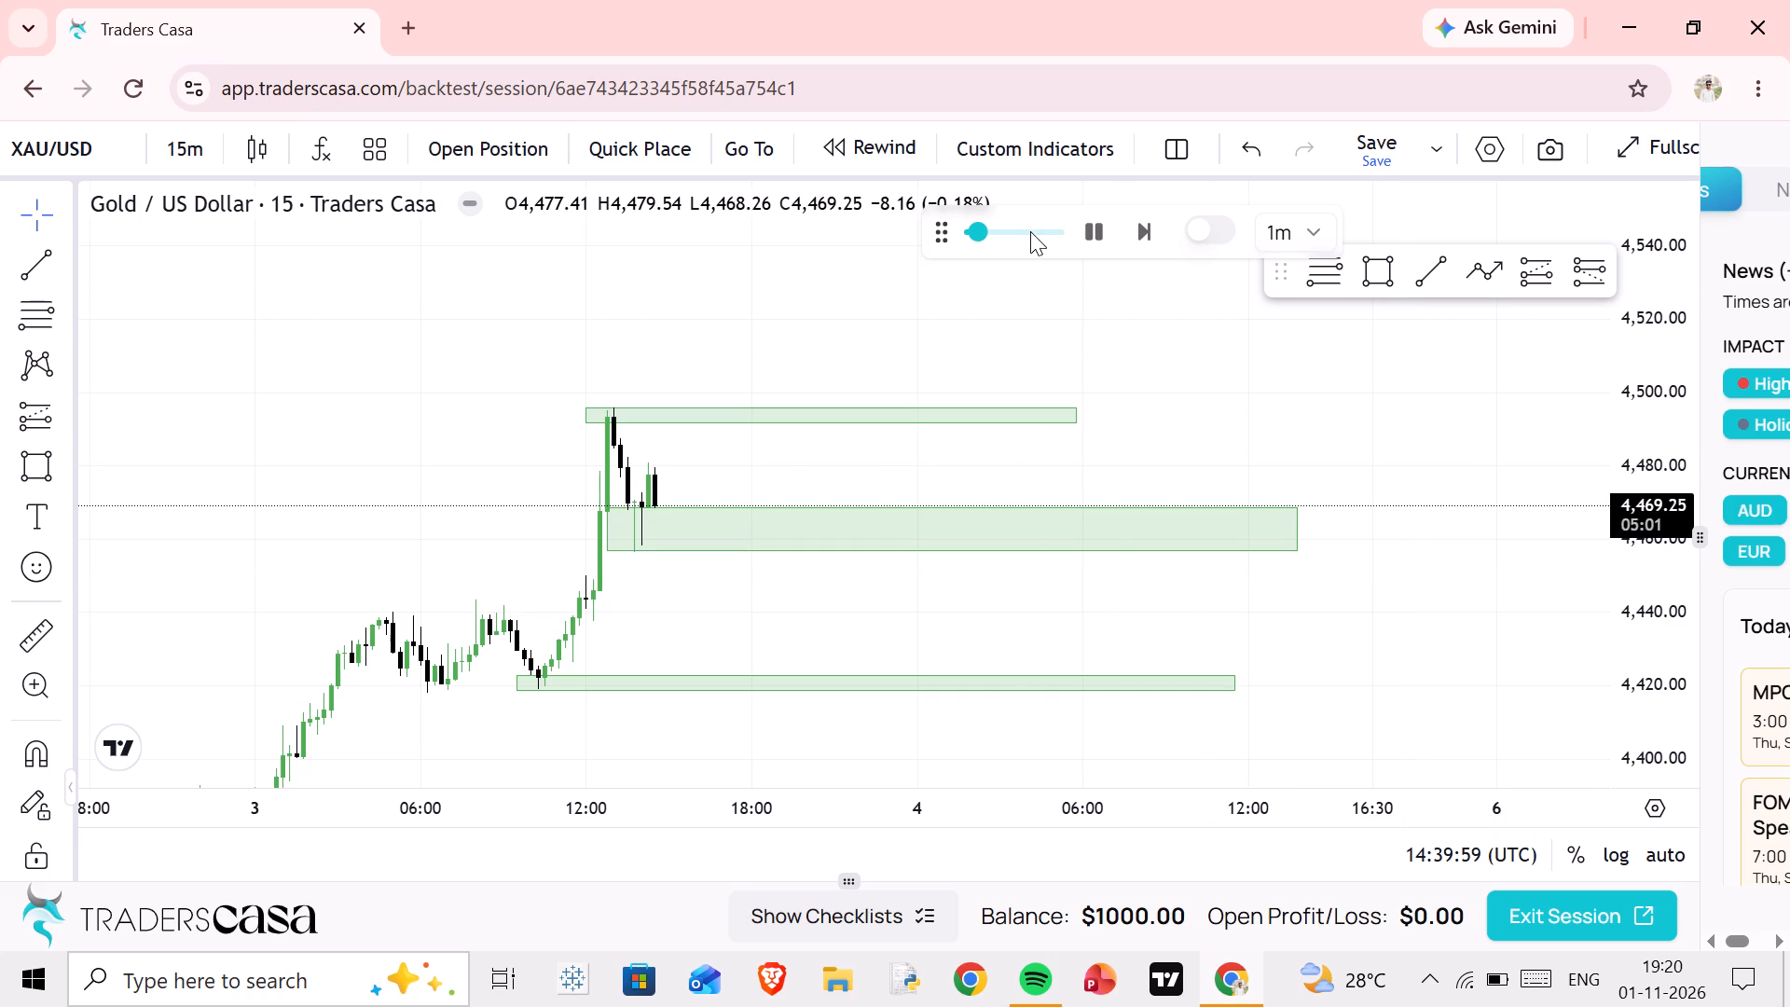
pyautogui.click(1318, 238)
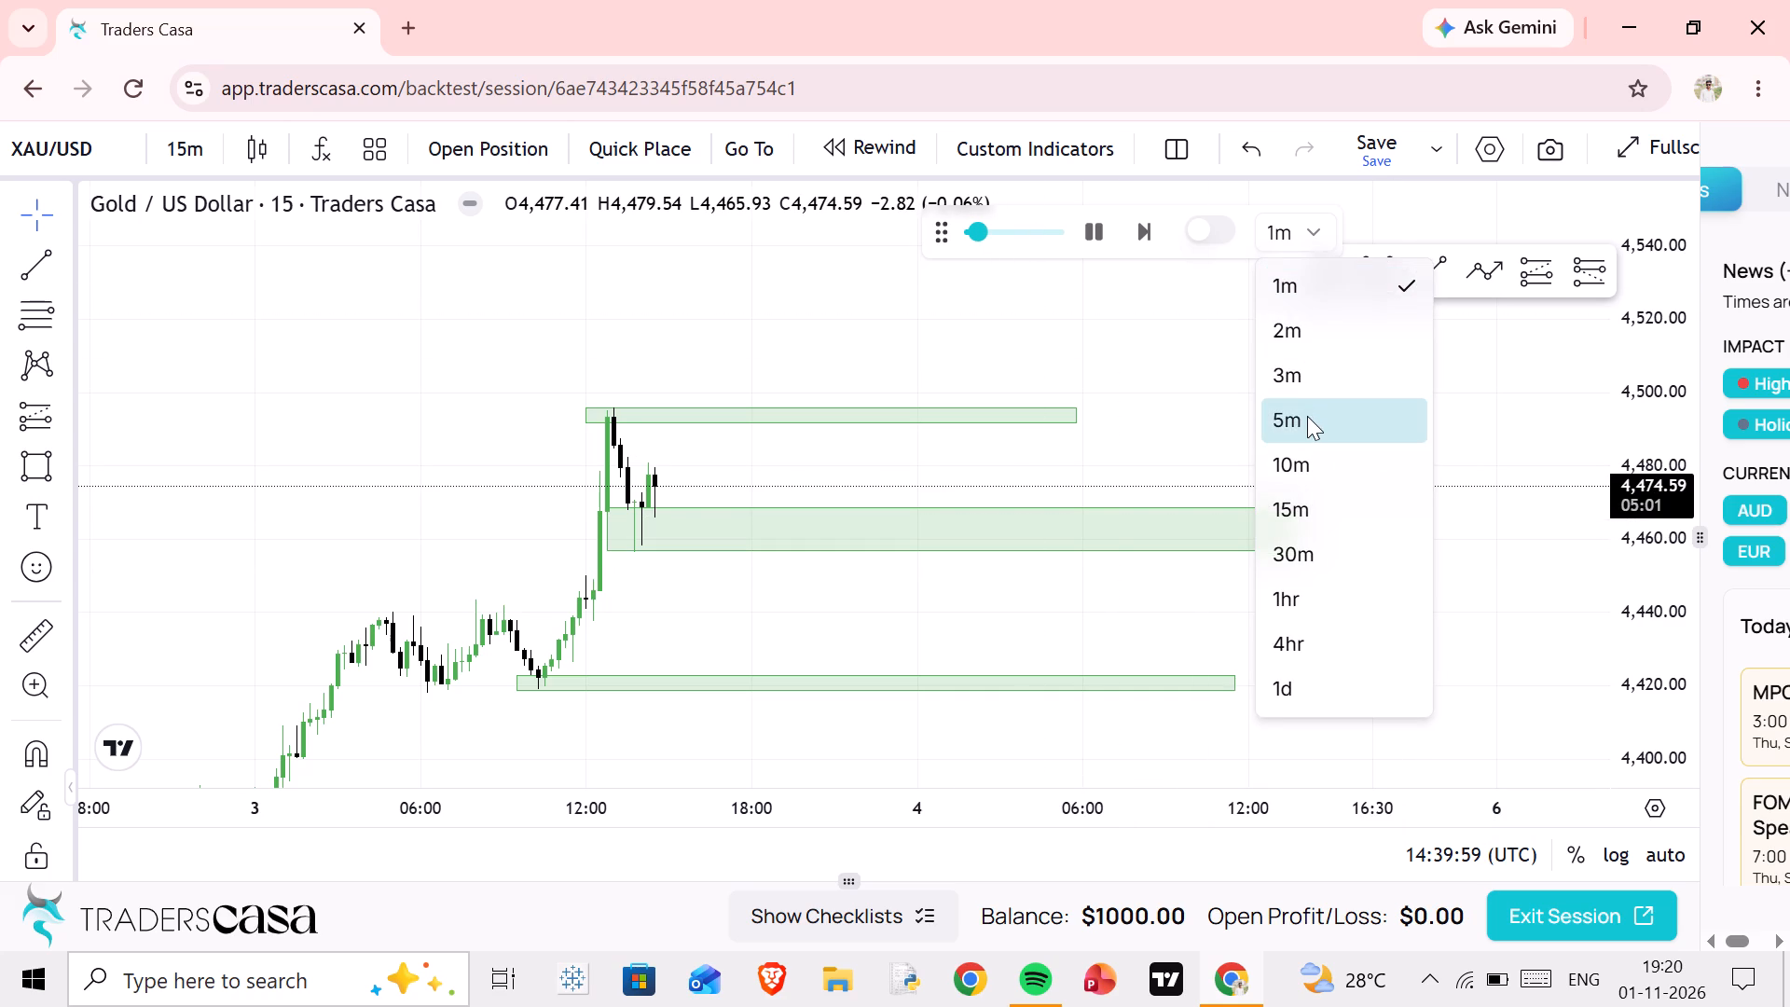
pyautogui.click(1291, 501)
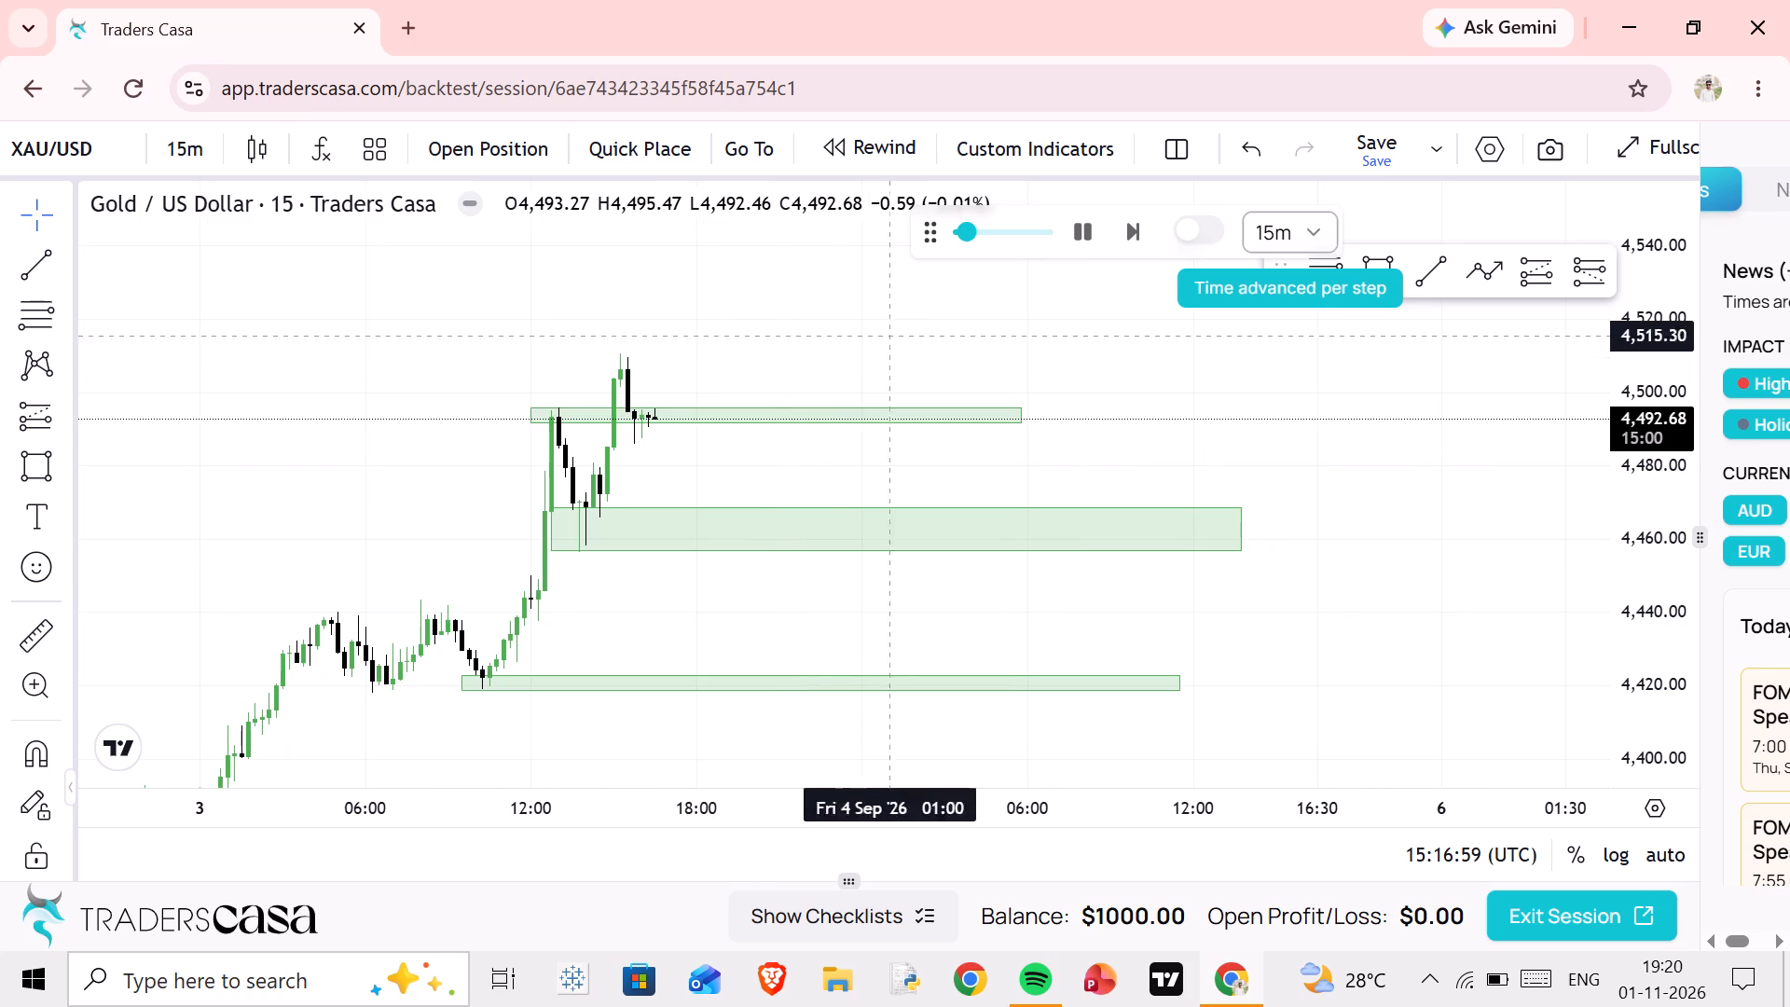
# Set the replay's time advanced per step to 5m.
pyautogui.click(1321, 229)
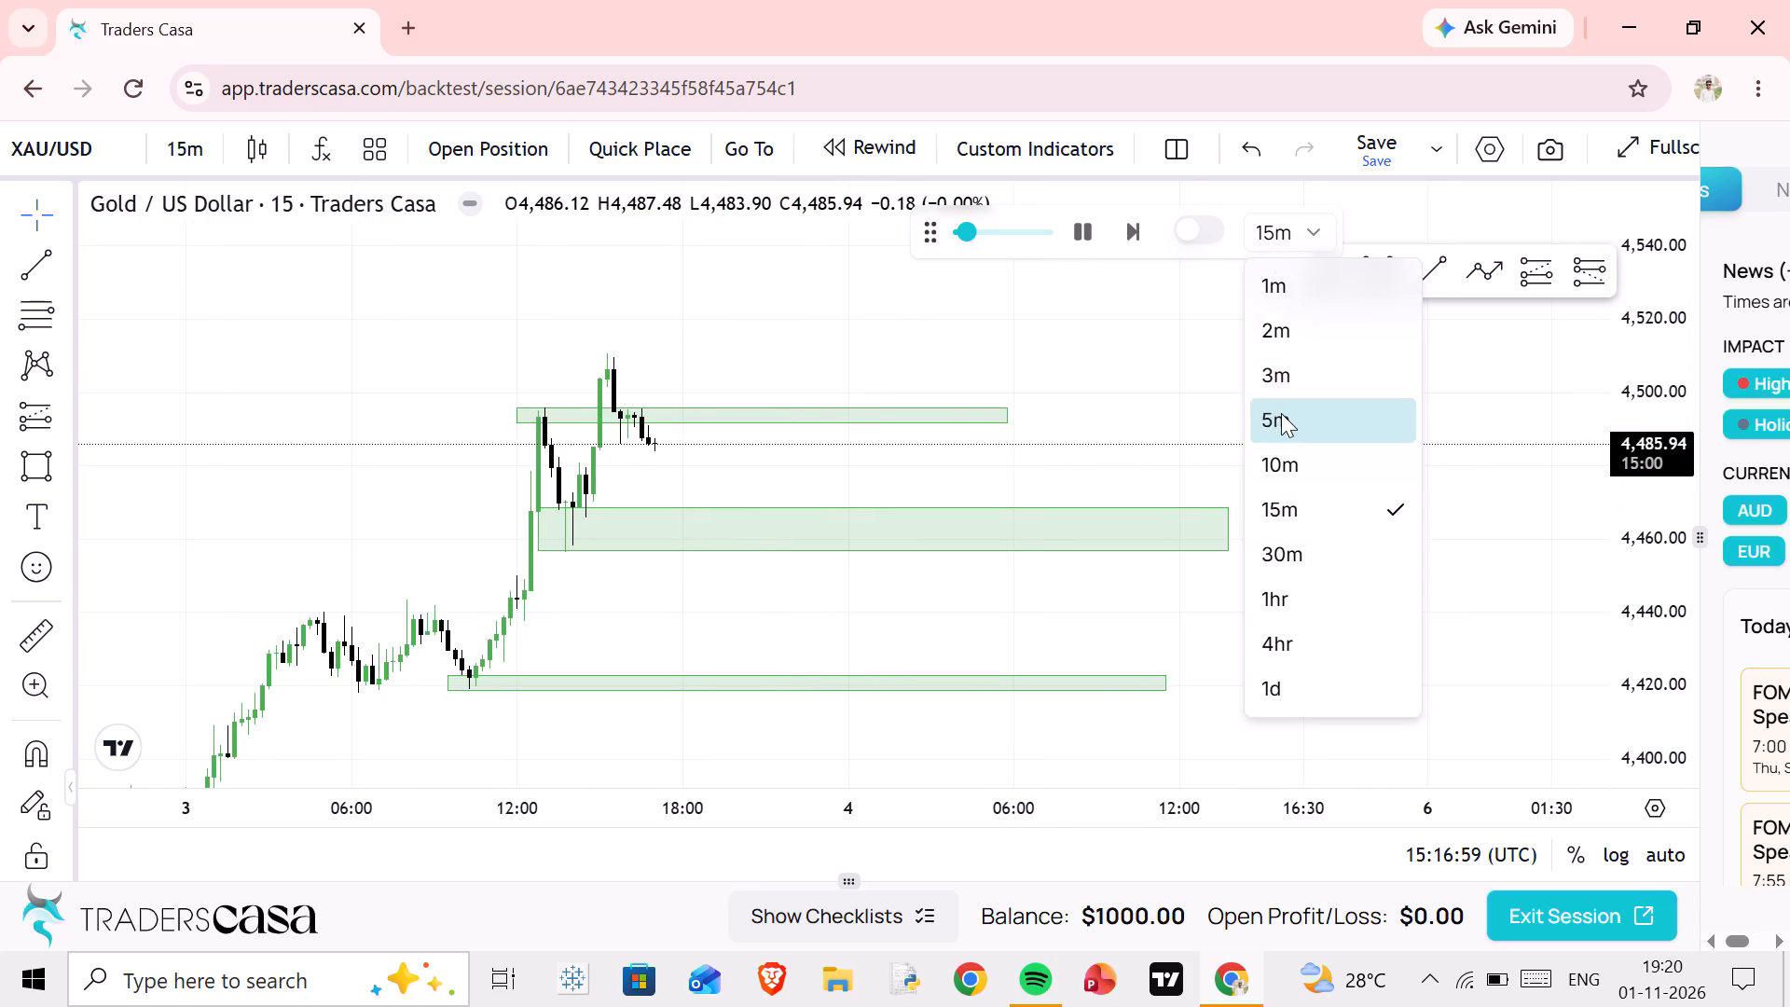
pyautogui.click(1281, 413)
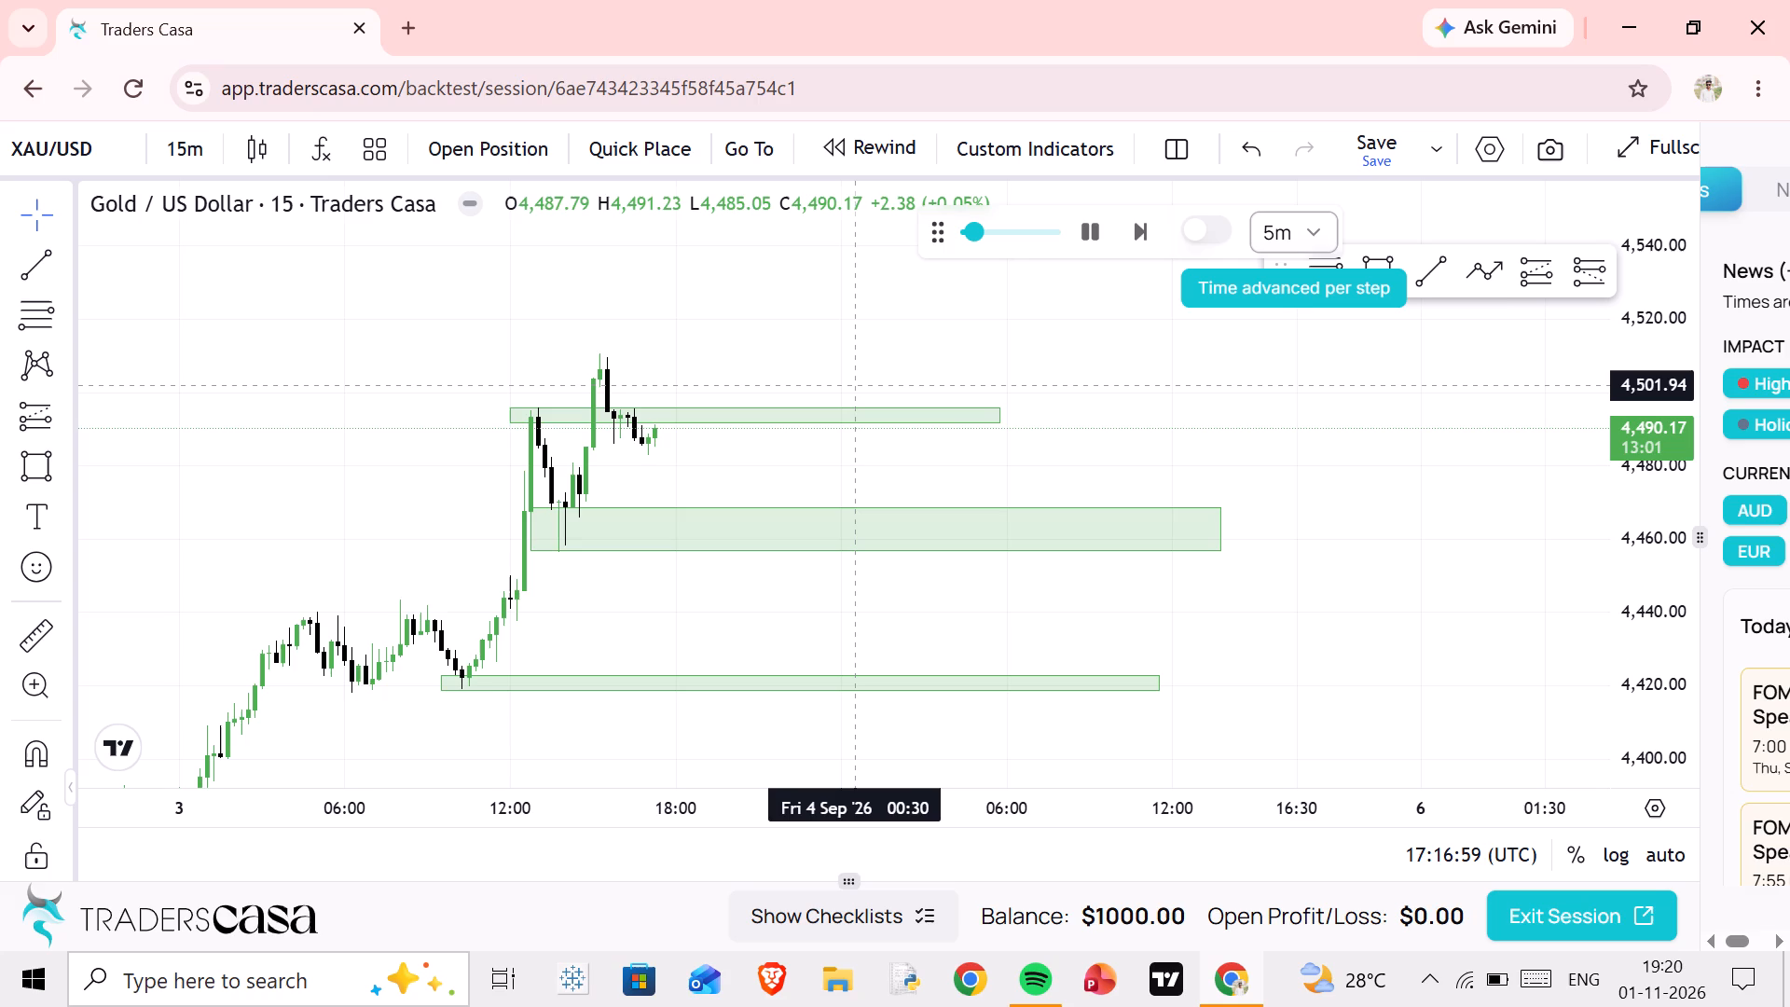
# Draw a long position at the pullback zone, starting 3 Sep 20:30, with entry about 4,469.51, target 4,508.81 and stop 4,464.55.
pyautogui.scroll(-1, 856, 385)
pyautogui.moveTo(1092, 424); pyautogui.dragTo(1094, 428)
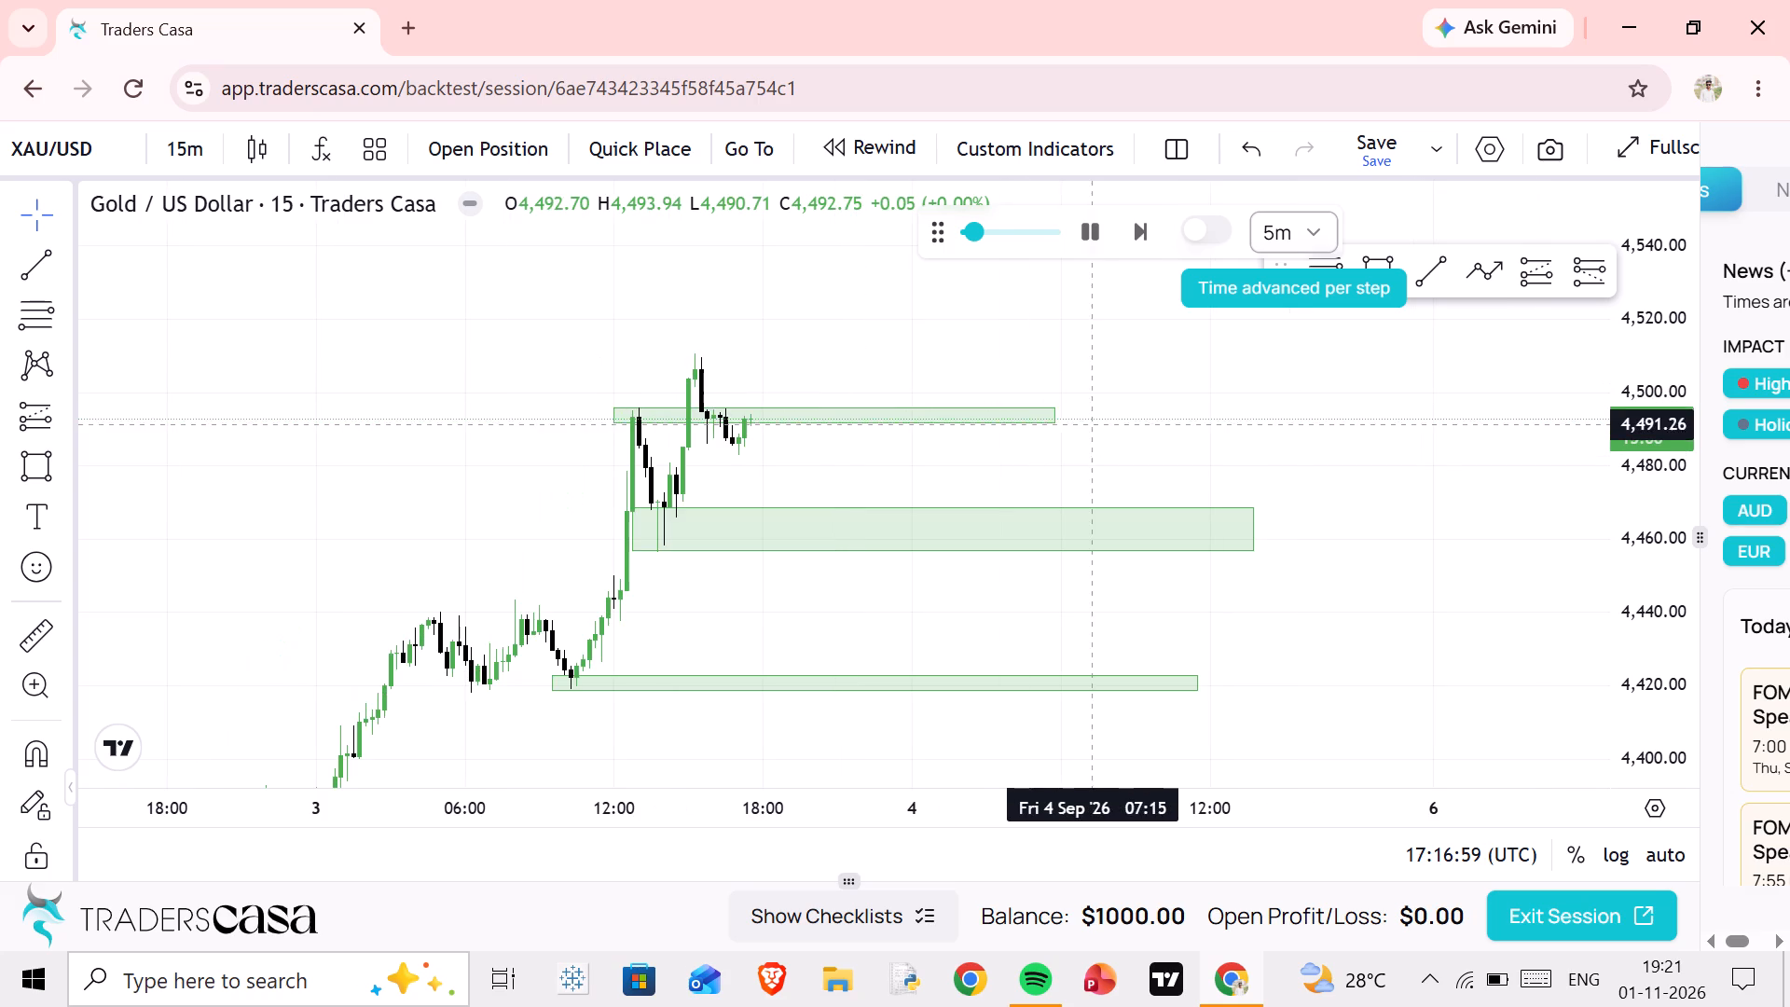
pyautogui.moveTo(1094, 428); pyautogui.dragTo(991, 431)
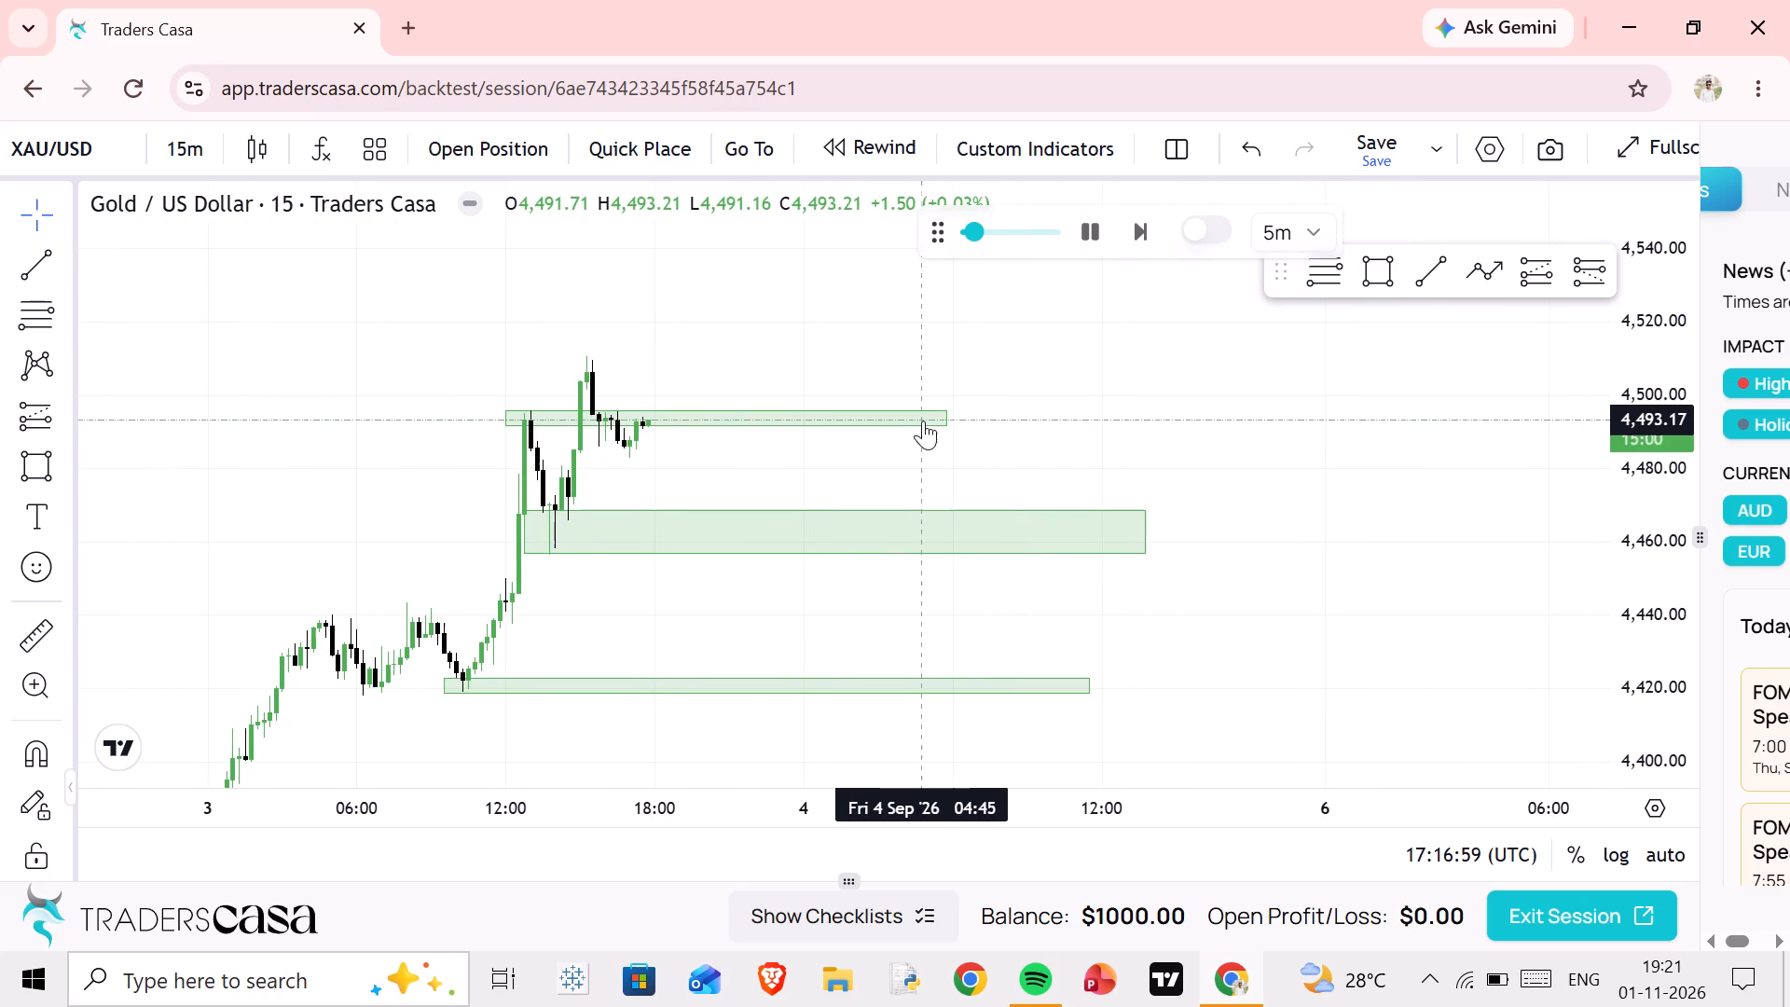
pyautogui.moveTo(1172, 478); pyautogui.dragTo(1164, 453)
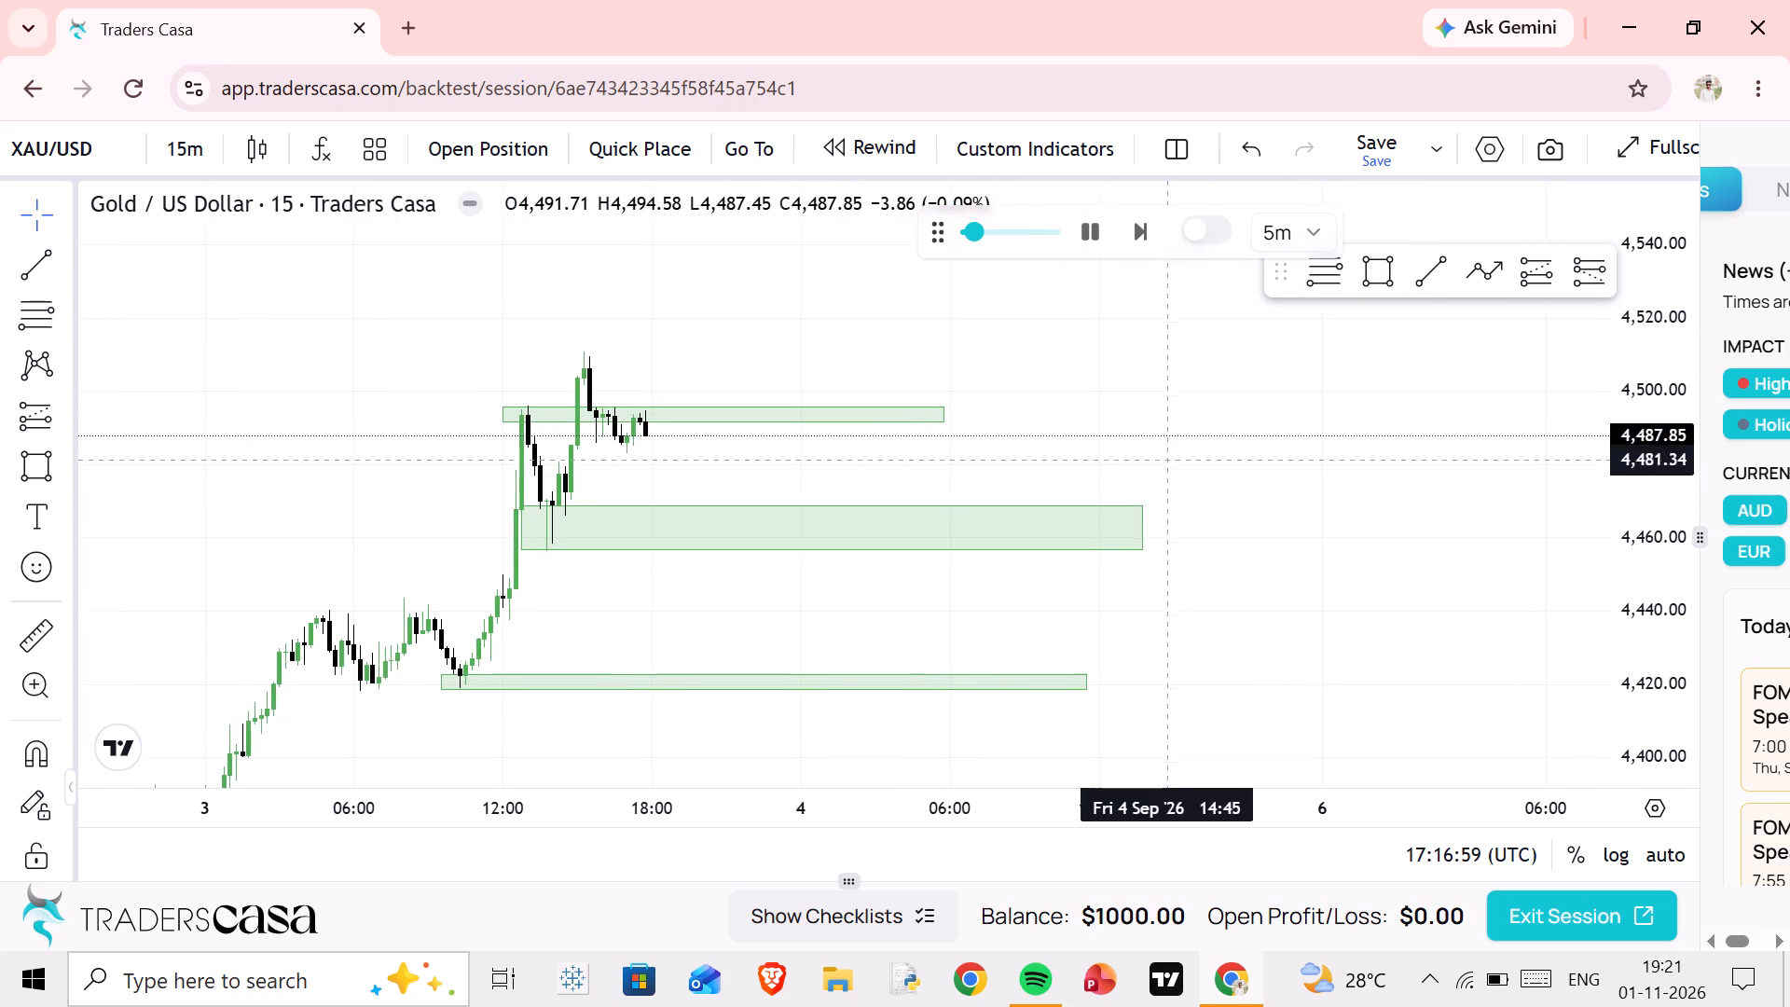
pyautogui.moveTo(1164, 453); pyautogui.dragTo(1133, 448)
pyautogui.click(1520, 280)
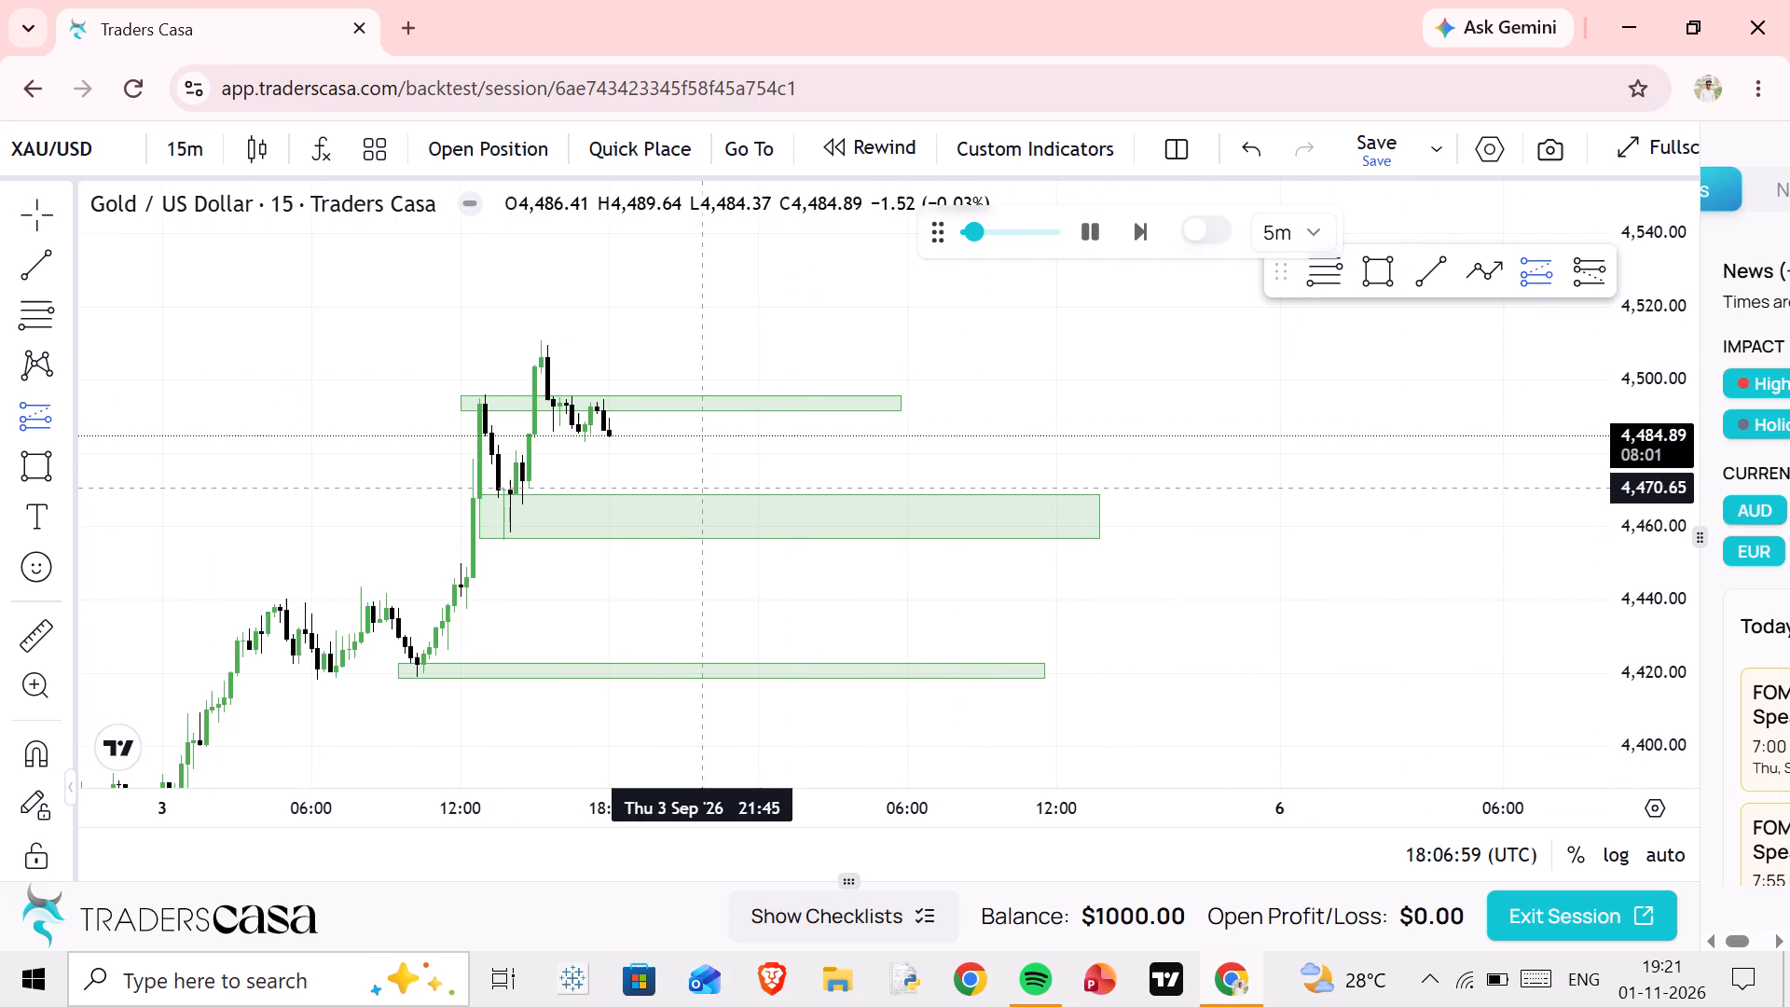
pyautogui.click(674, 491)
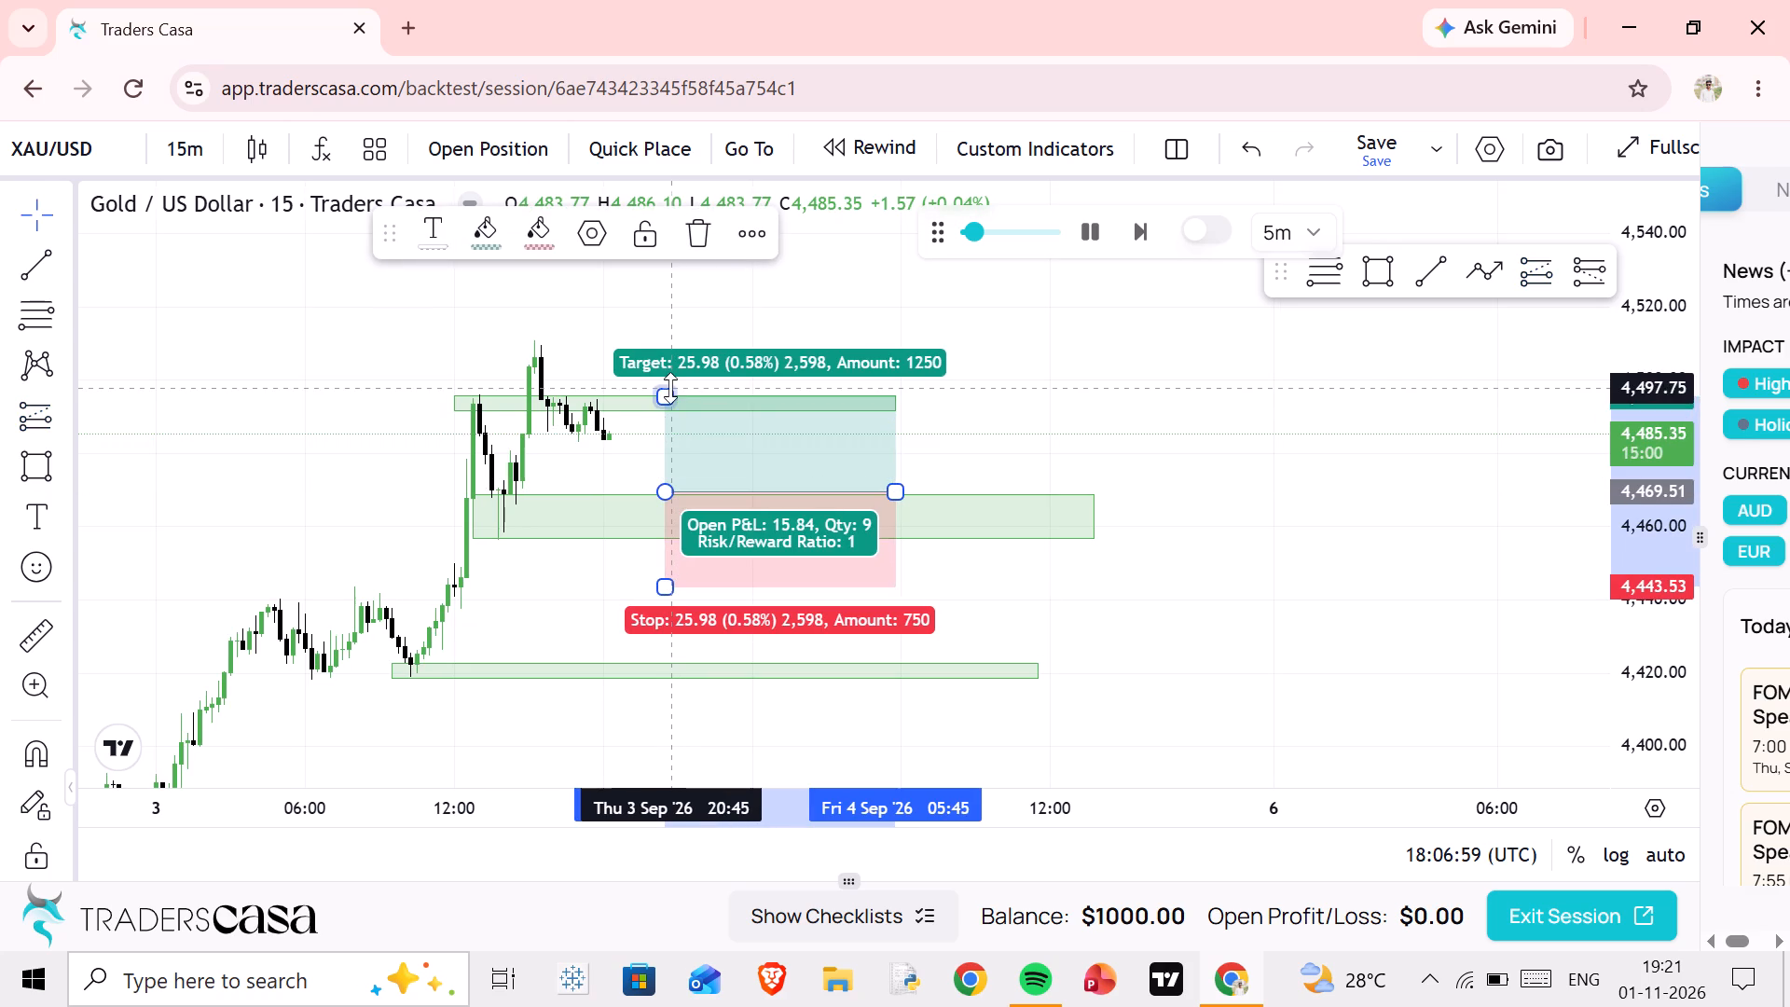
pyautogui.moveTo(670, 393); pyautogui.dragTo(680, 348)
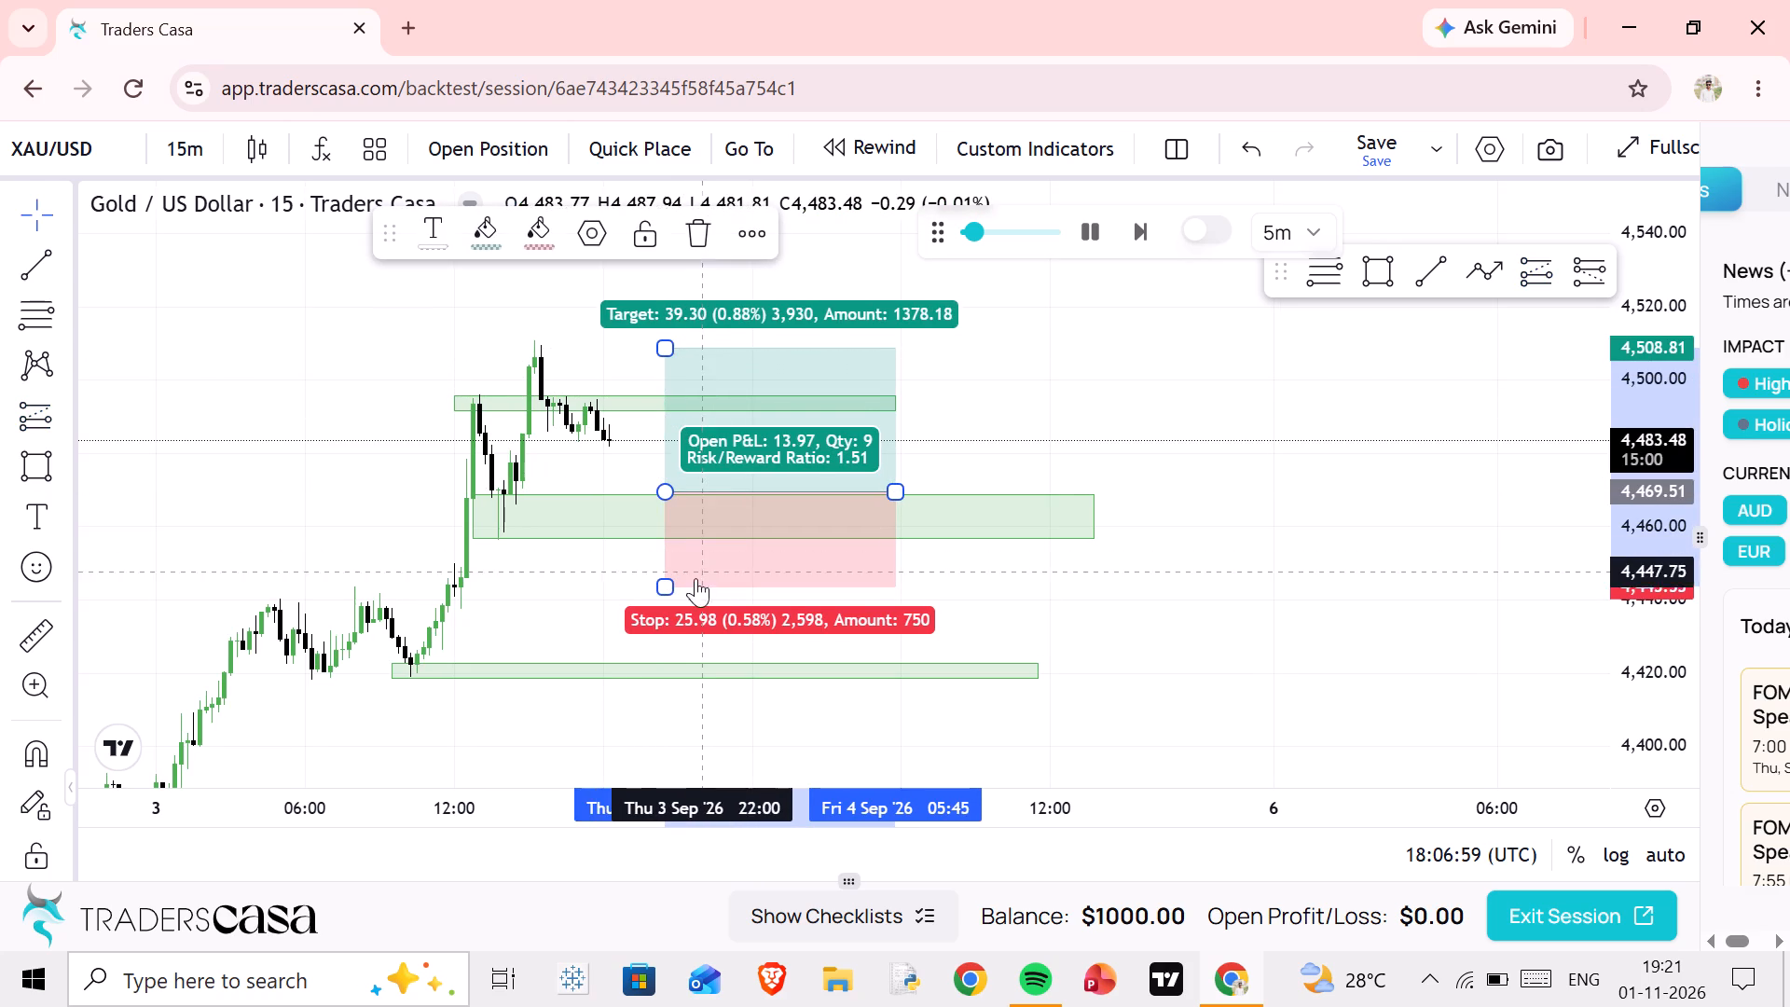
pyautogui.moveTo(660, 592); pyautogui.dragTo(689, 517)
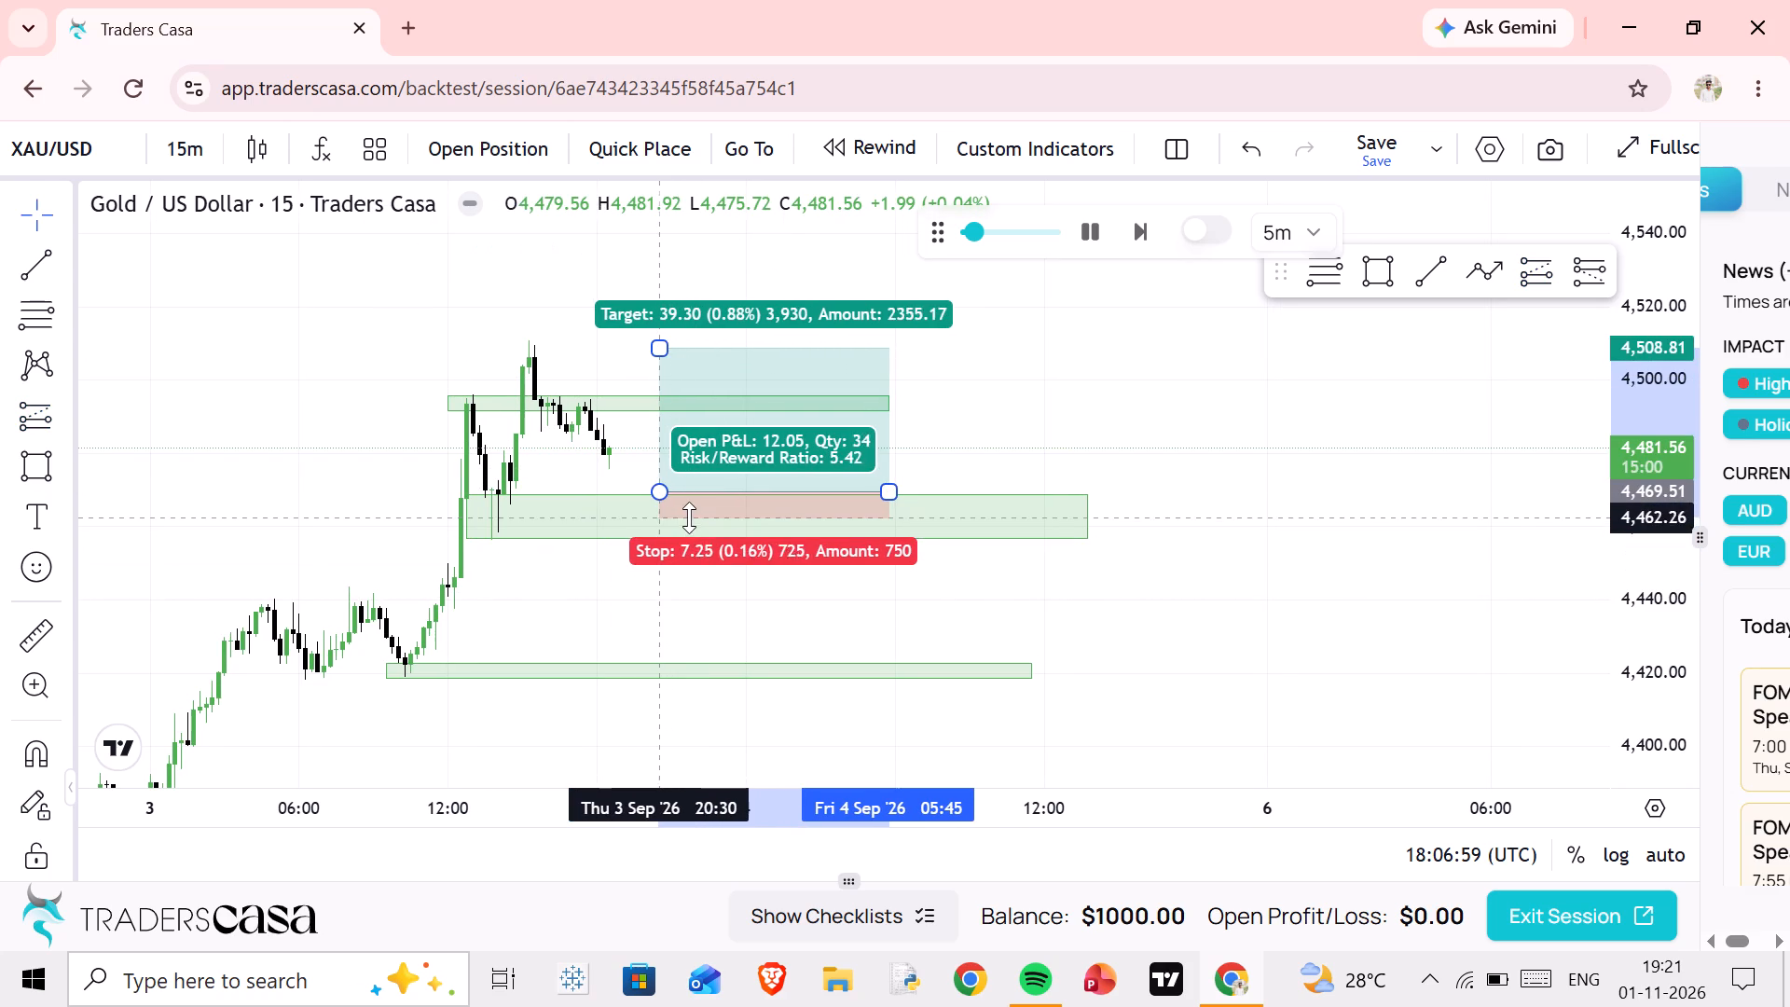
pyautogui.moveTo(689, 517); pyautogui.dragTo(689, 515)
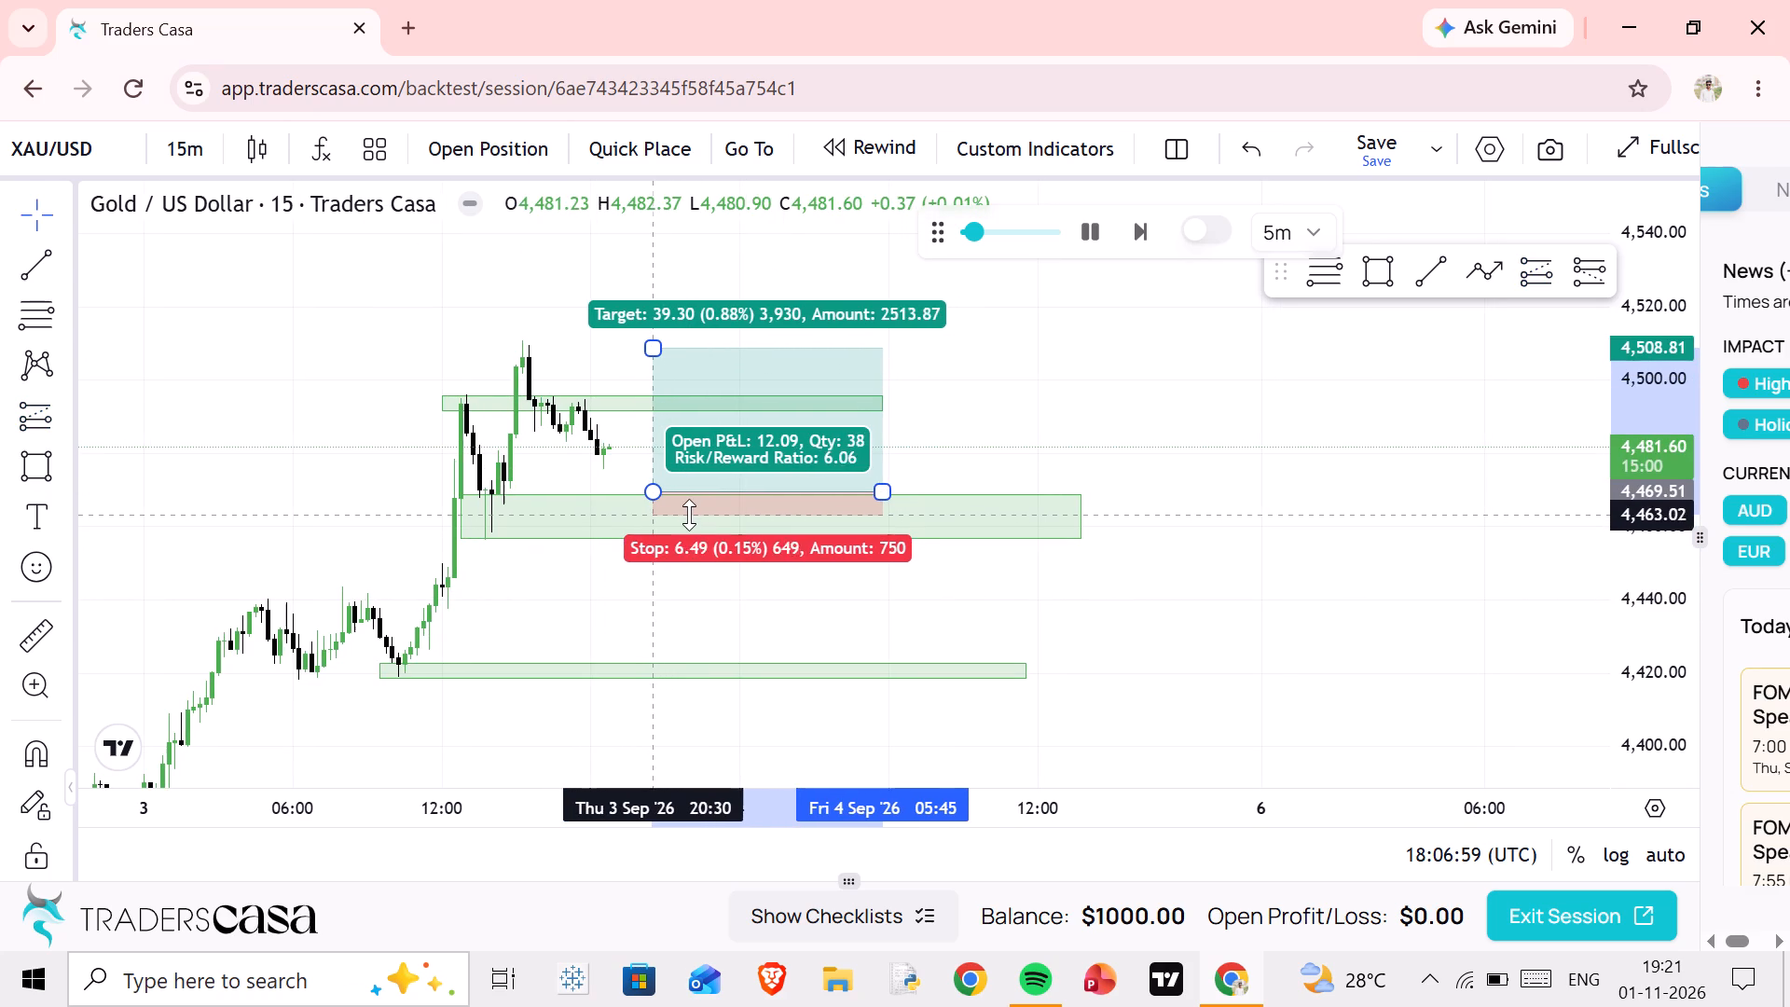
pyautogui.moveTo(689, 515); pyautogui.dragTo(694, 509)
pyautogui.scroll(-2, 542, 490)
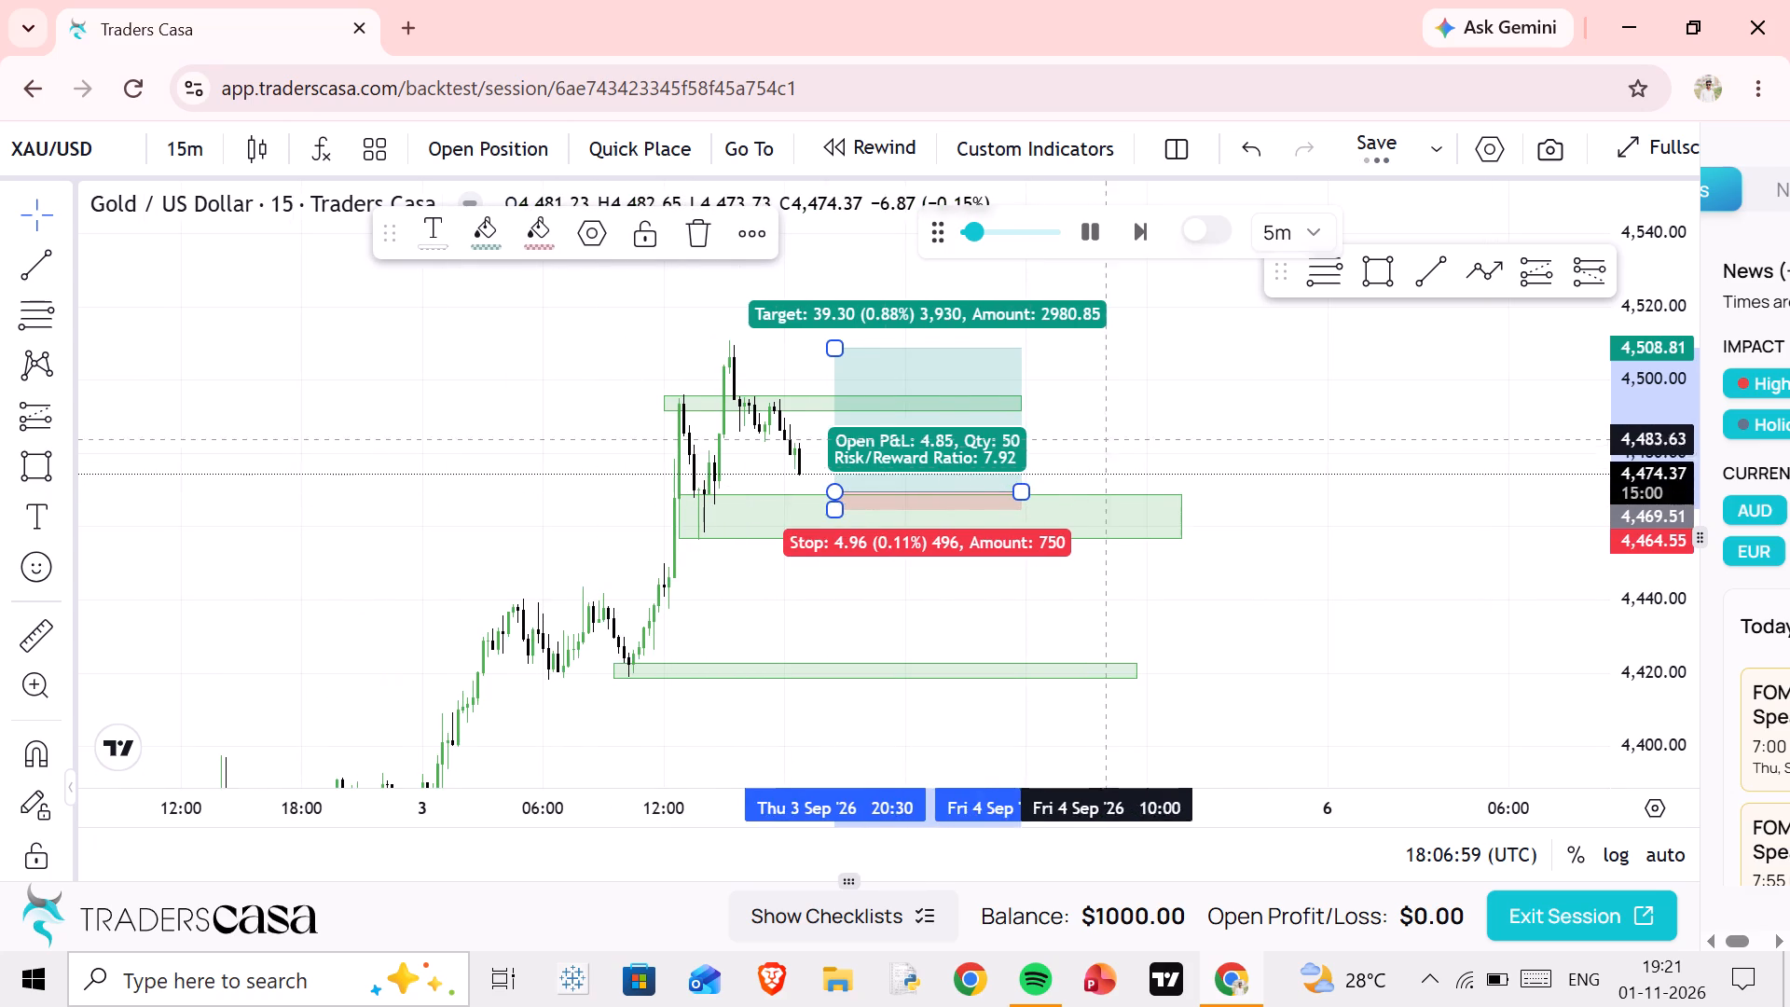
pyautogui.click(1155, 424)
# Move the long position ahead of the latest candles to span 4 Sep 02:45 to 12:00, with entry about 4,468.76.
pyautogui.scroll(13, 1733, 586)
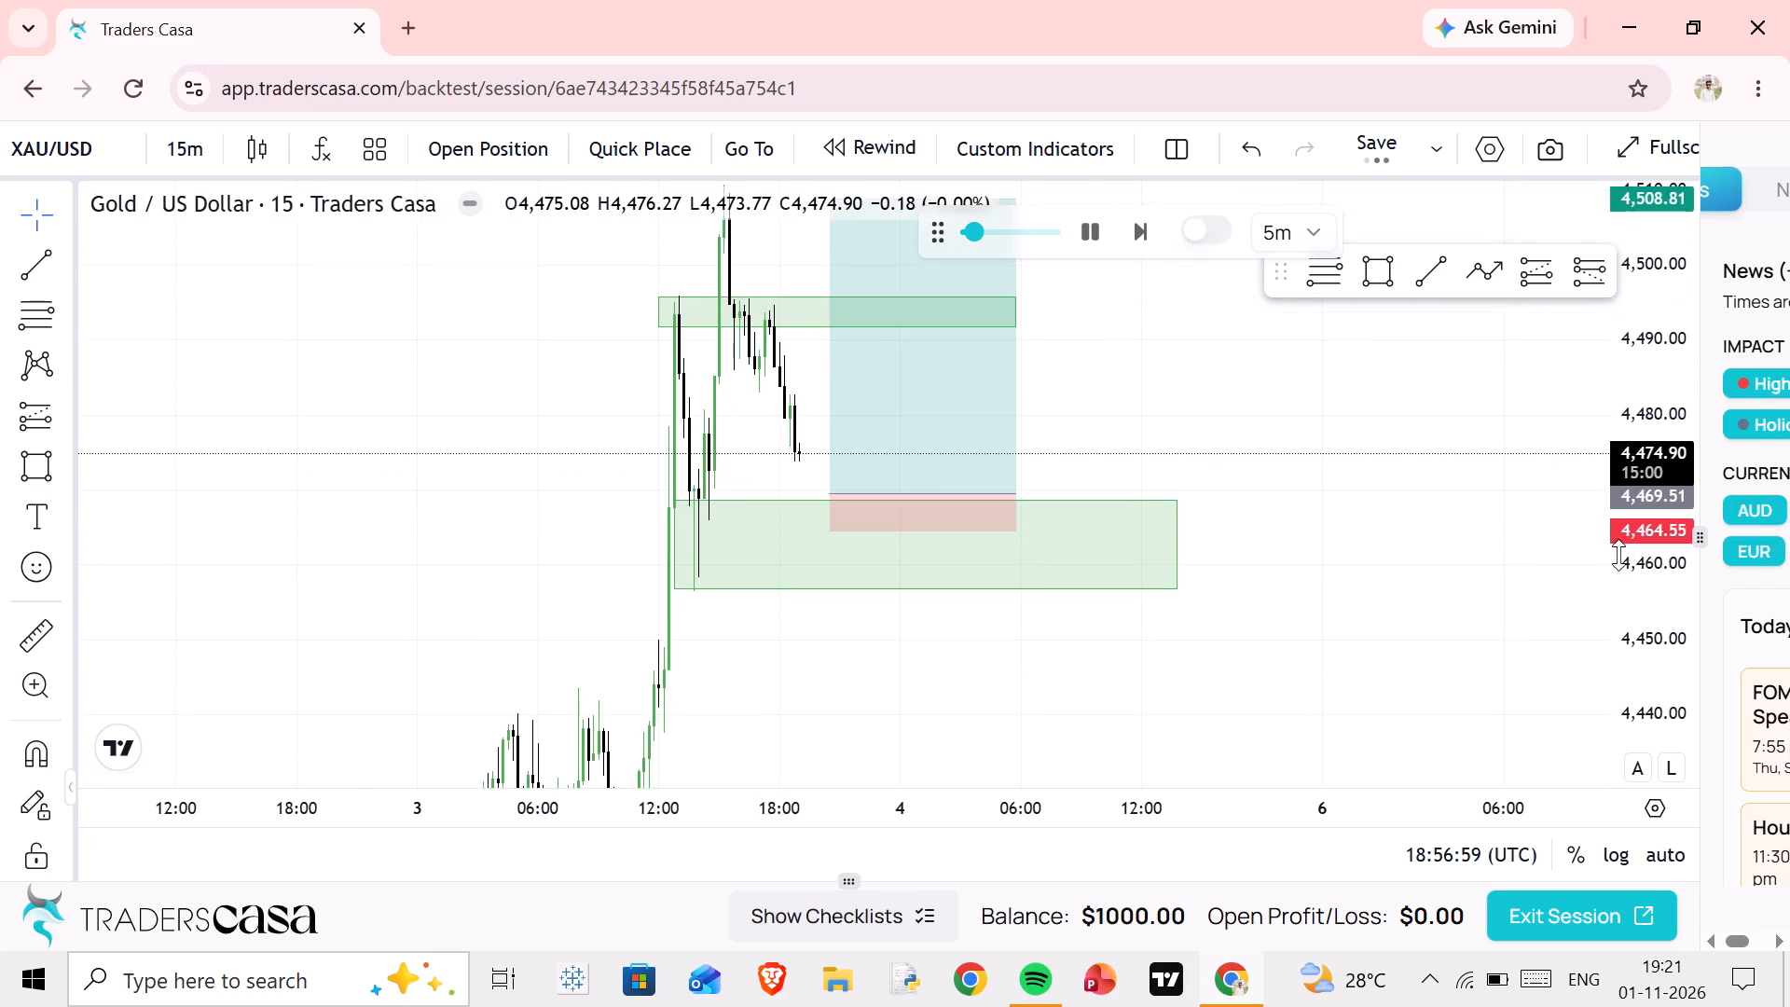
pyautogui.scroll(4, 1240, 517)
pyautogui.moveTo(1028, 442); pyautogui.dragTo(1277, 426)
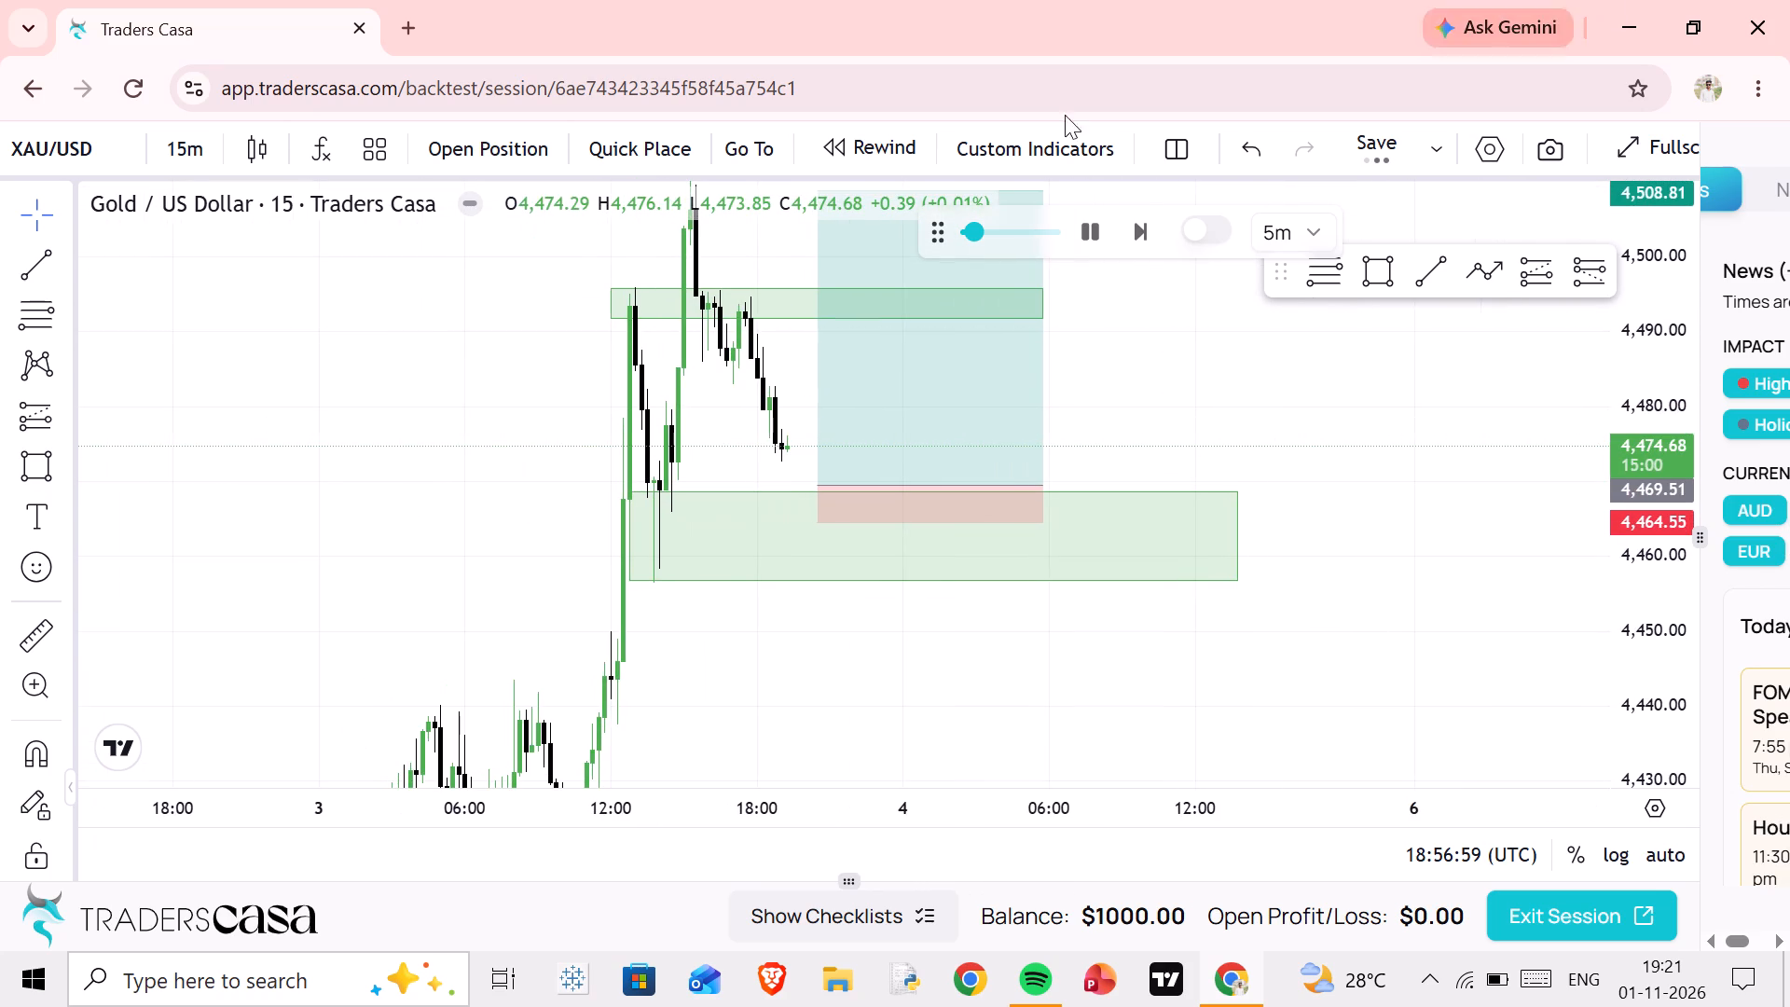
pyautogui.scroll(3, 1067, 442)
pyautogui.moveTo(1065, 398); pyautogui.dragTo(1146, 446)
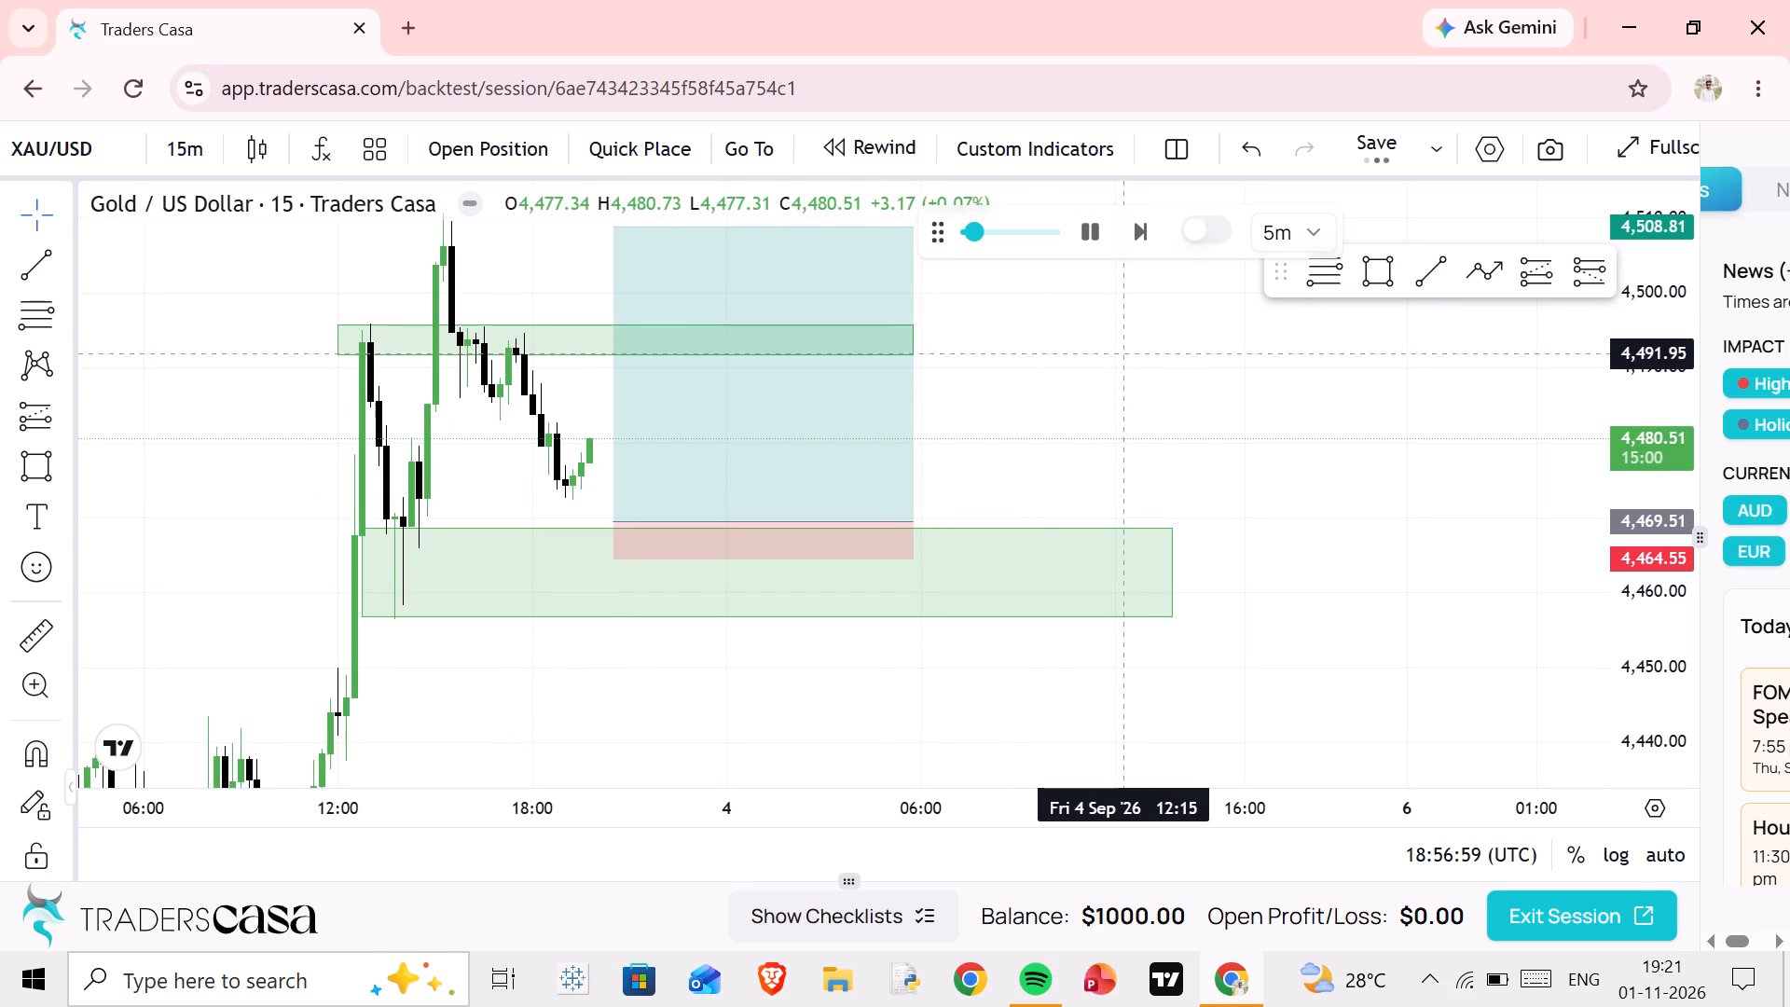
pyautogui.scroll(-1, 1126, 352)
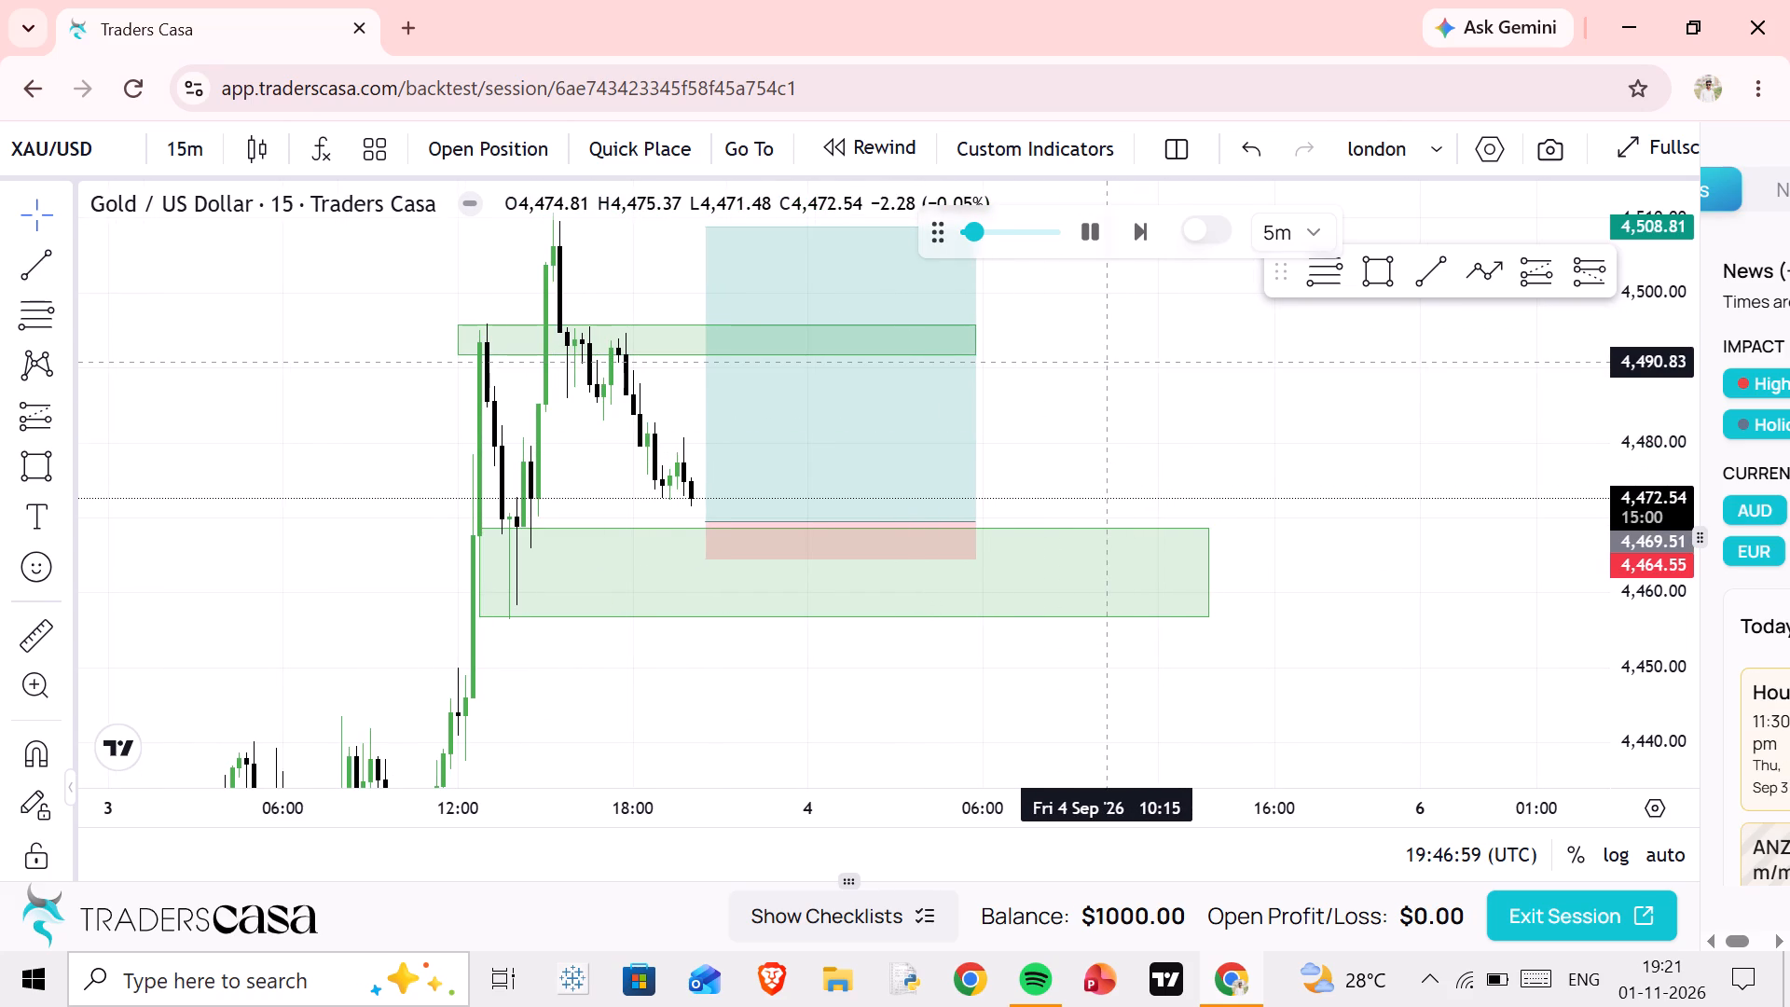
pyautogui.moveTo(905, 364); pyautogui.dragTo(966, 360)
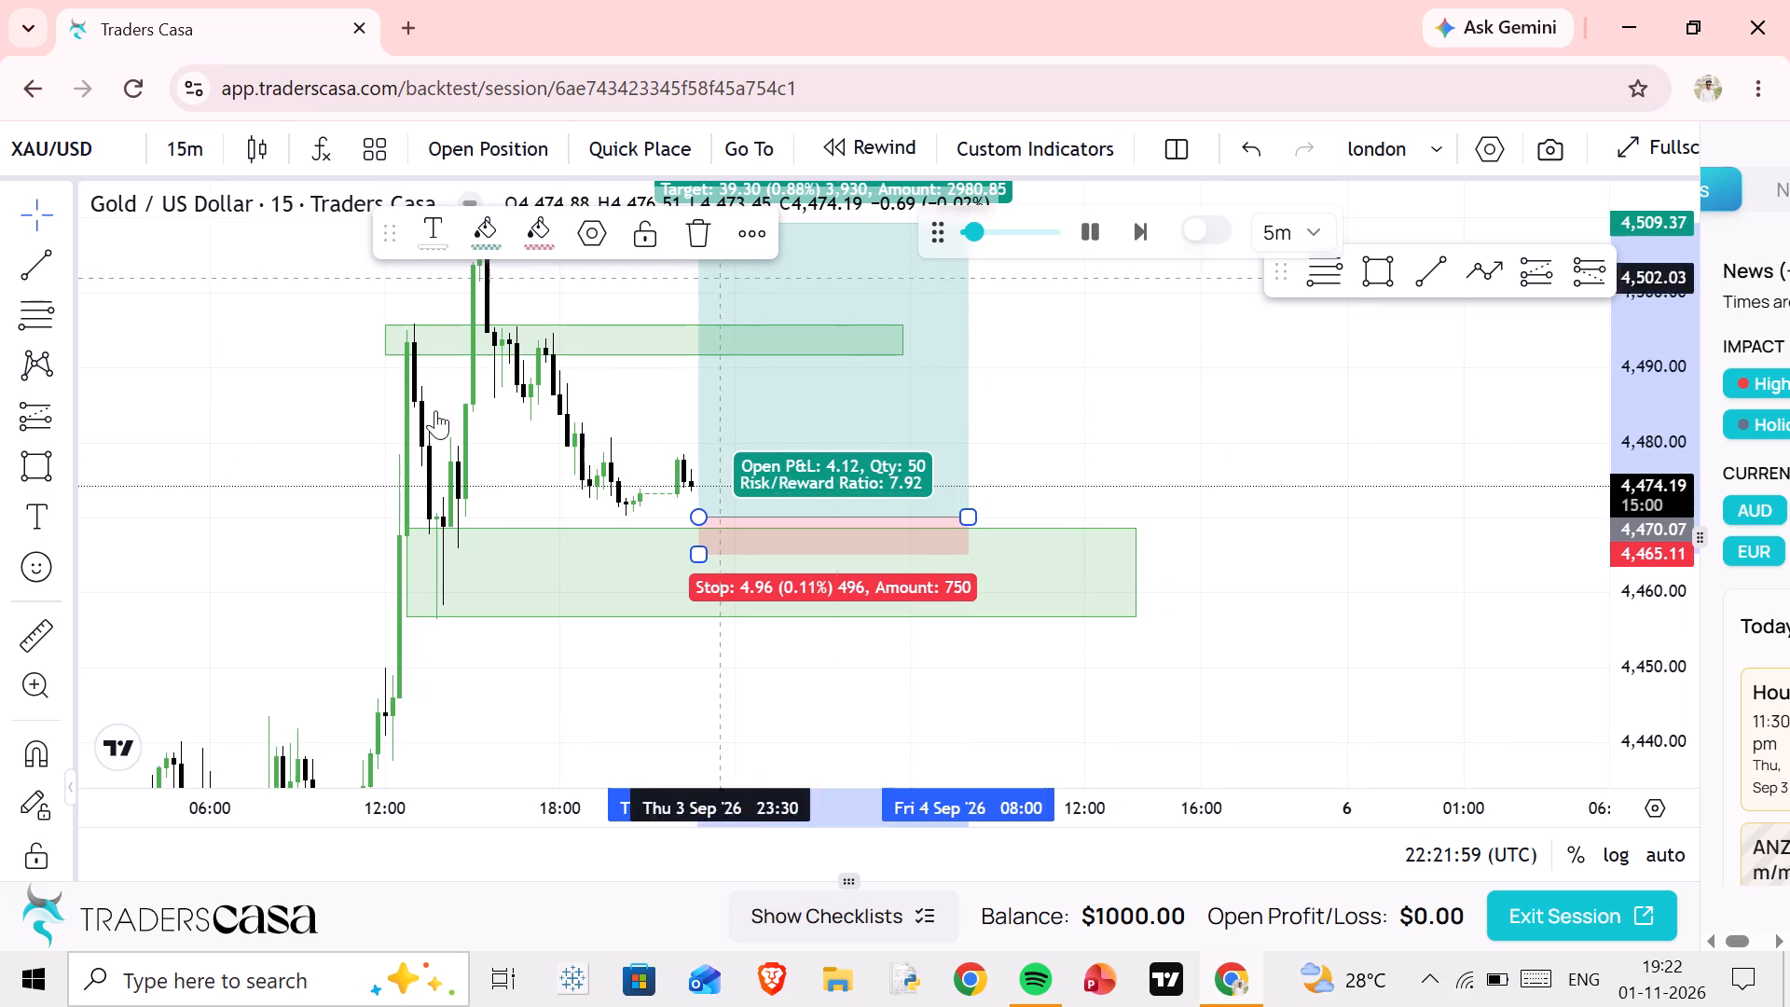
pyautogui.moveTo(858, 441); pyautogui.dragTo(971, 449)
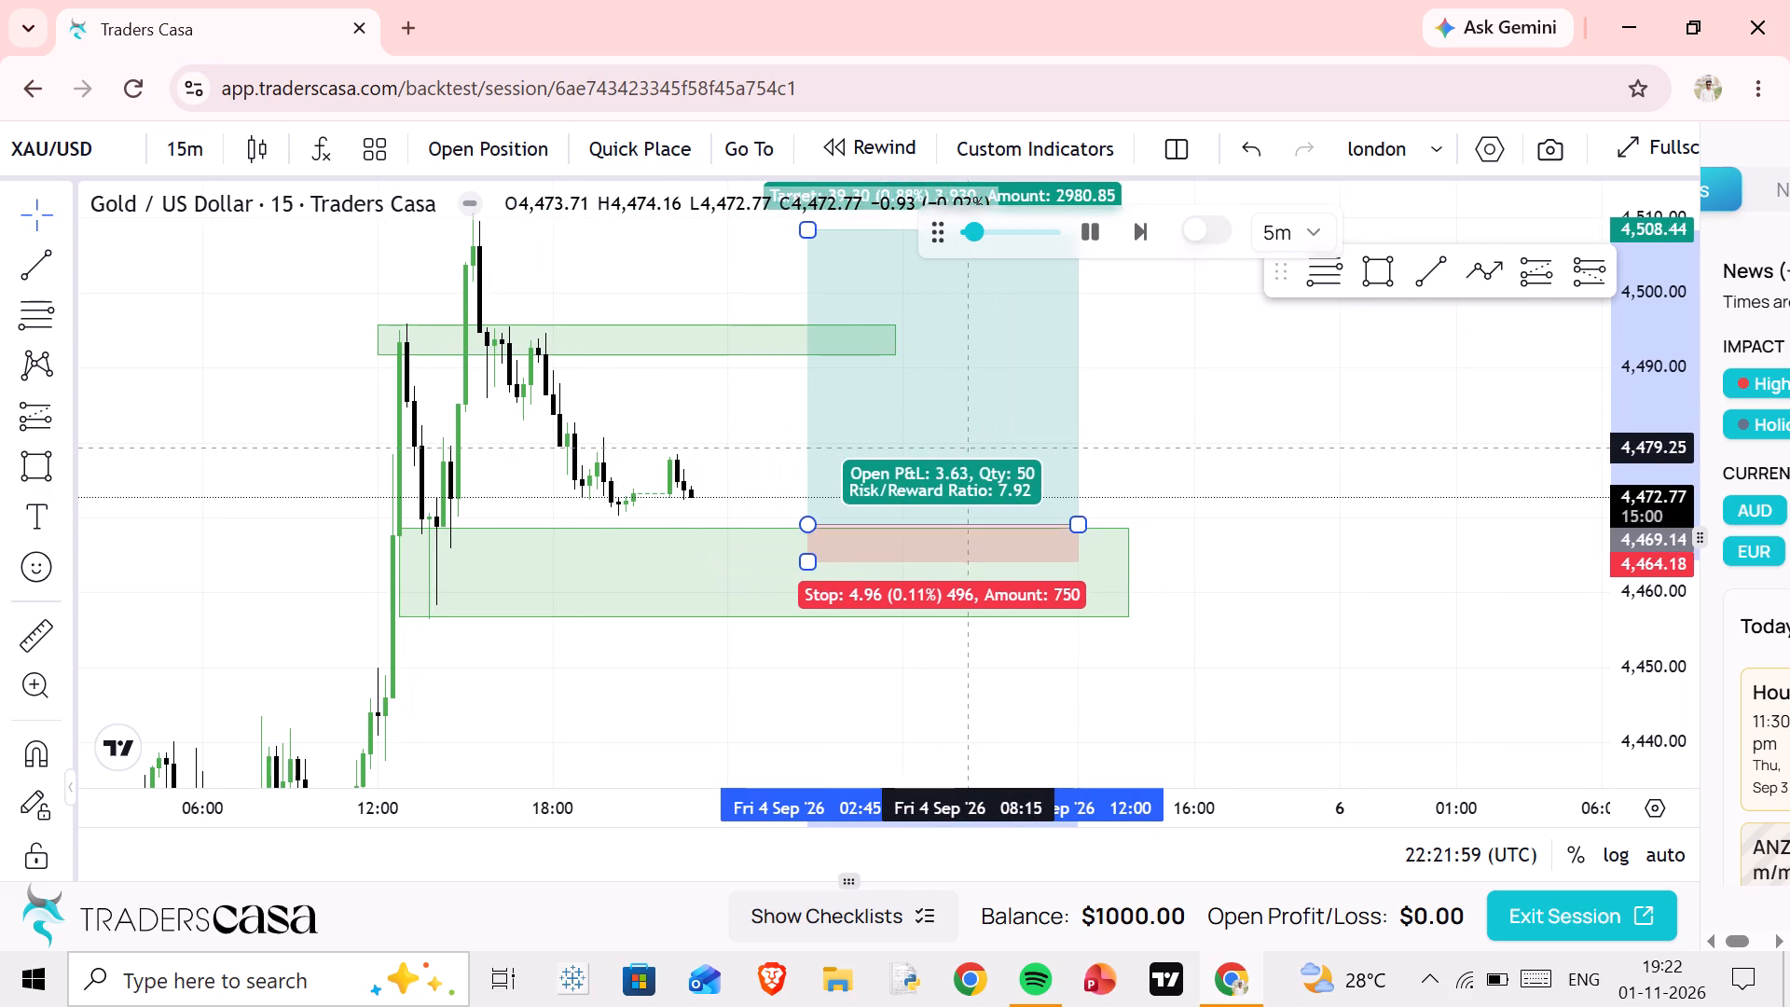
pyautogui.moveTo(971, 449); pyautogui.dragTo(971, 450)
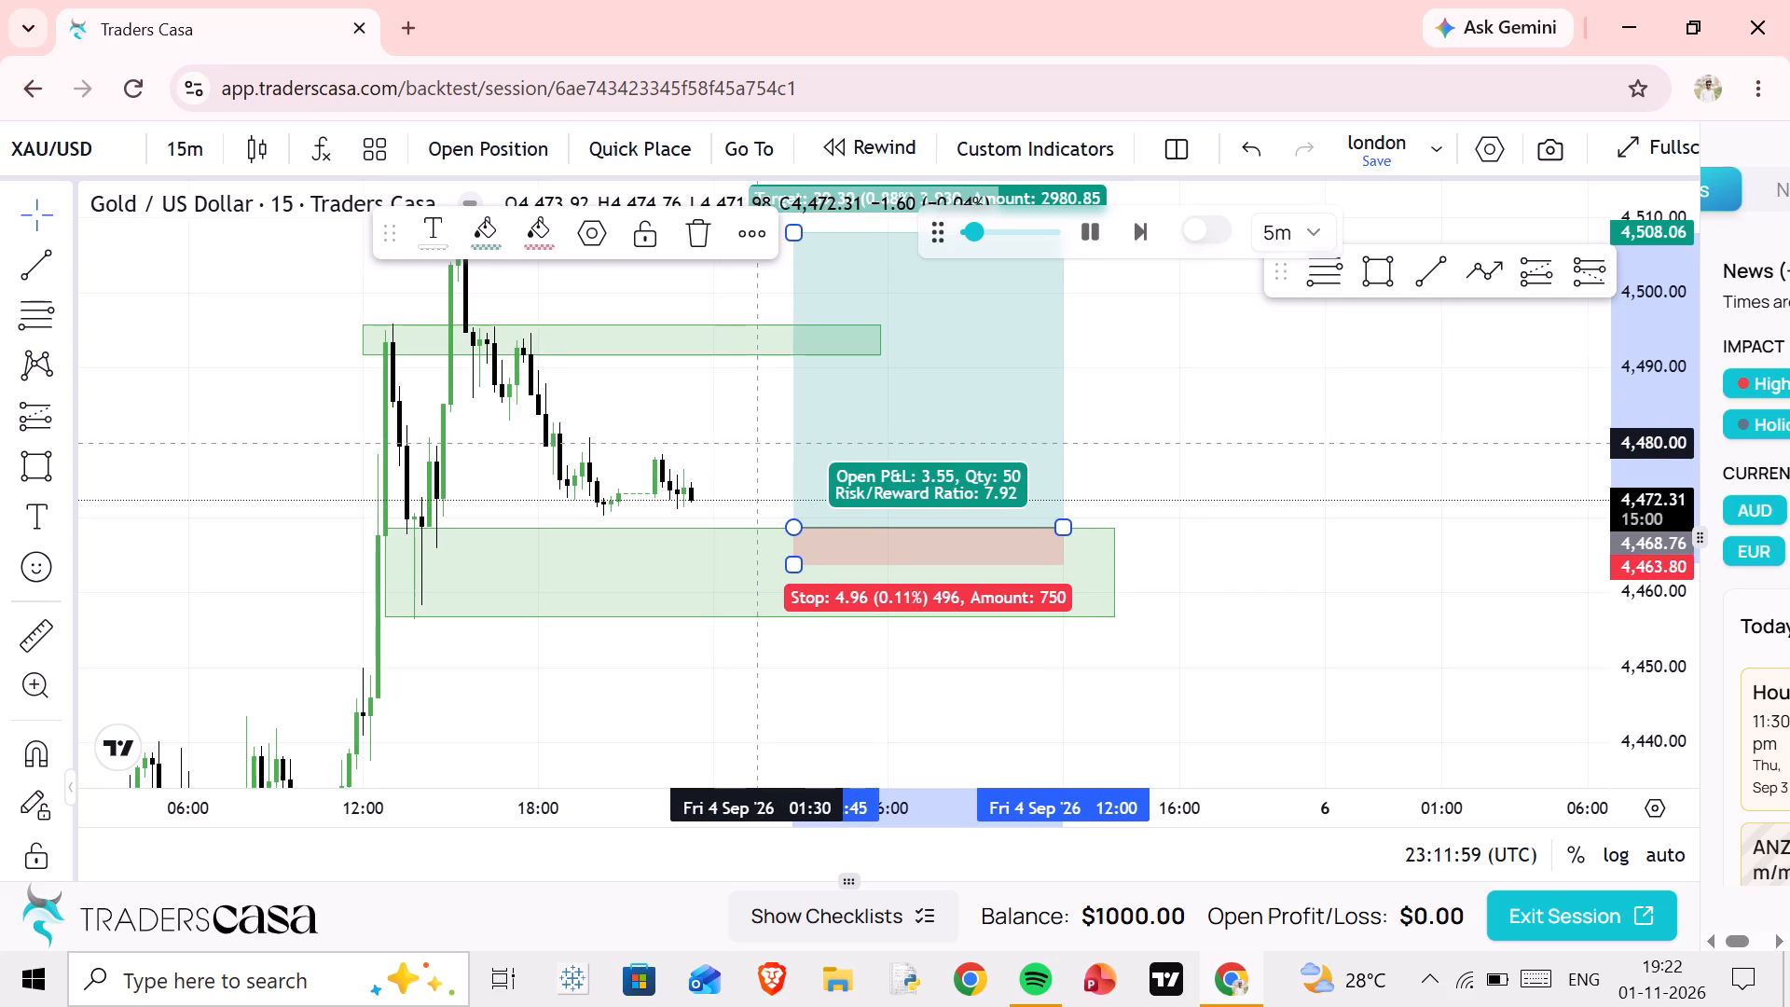
# Set the replay's time advanced per step to 15m.
pyautogui.scroll(-1, 714, 471)
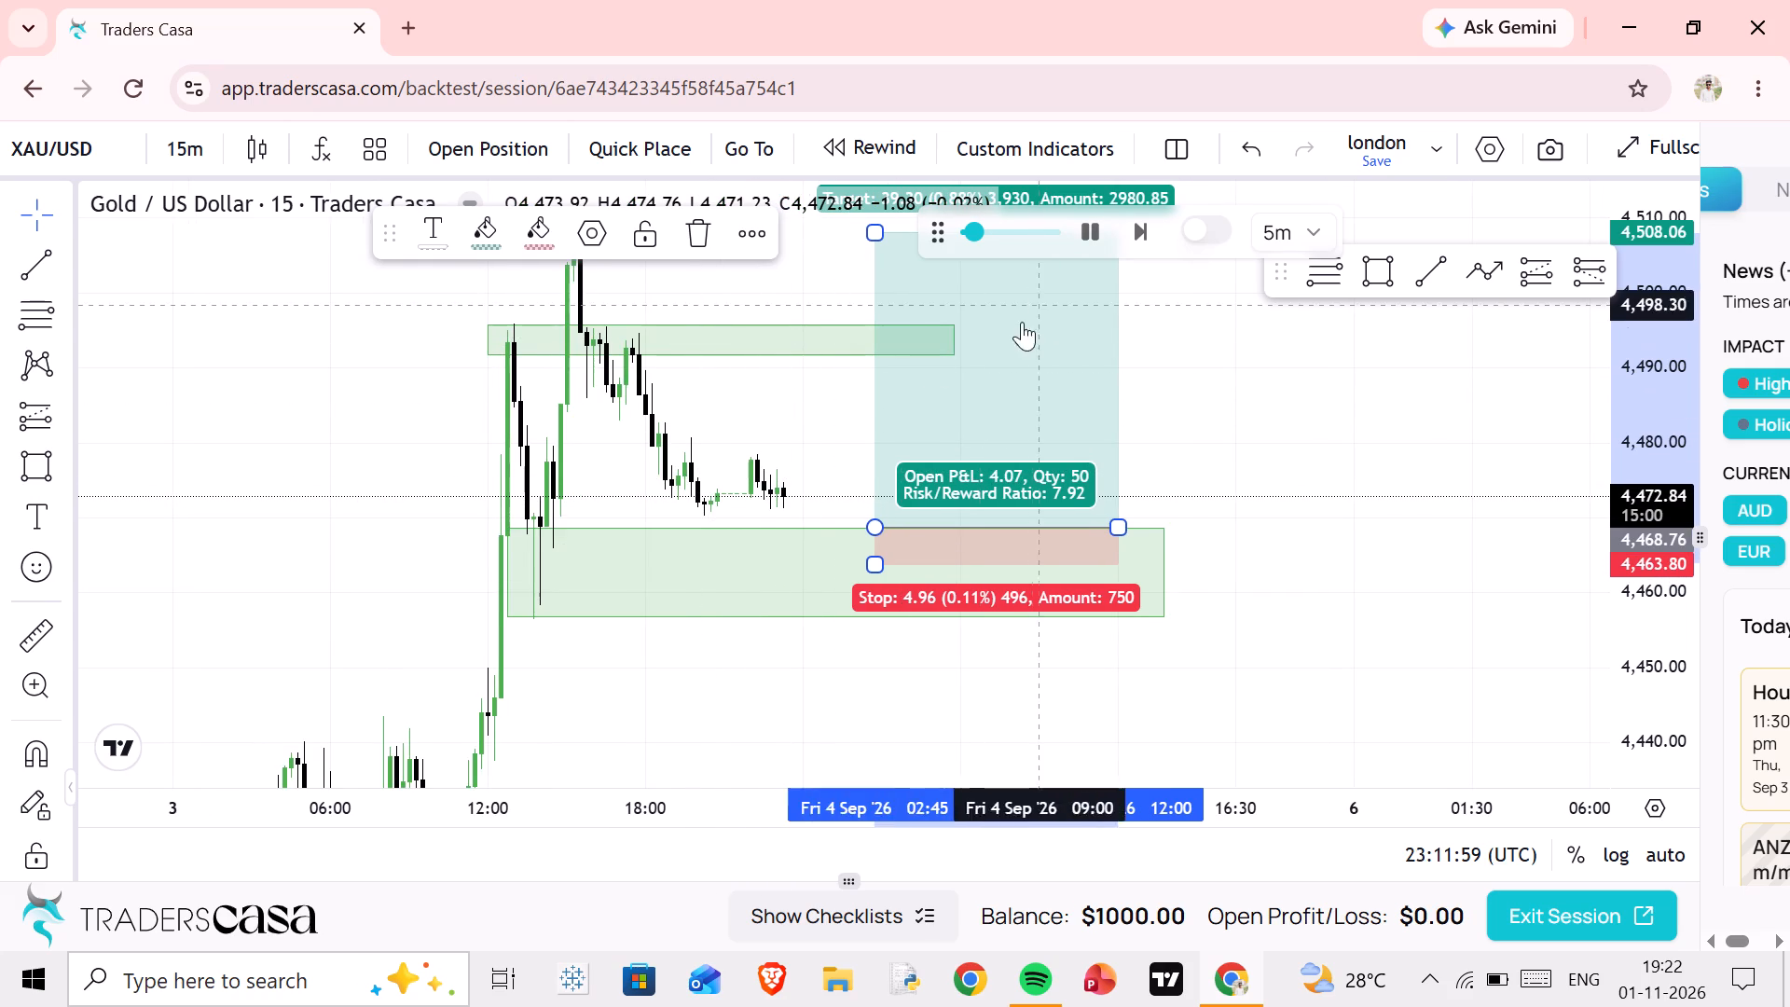
pyautogui.click(1322, 240)
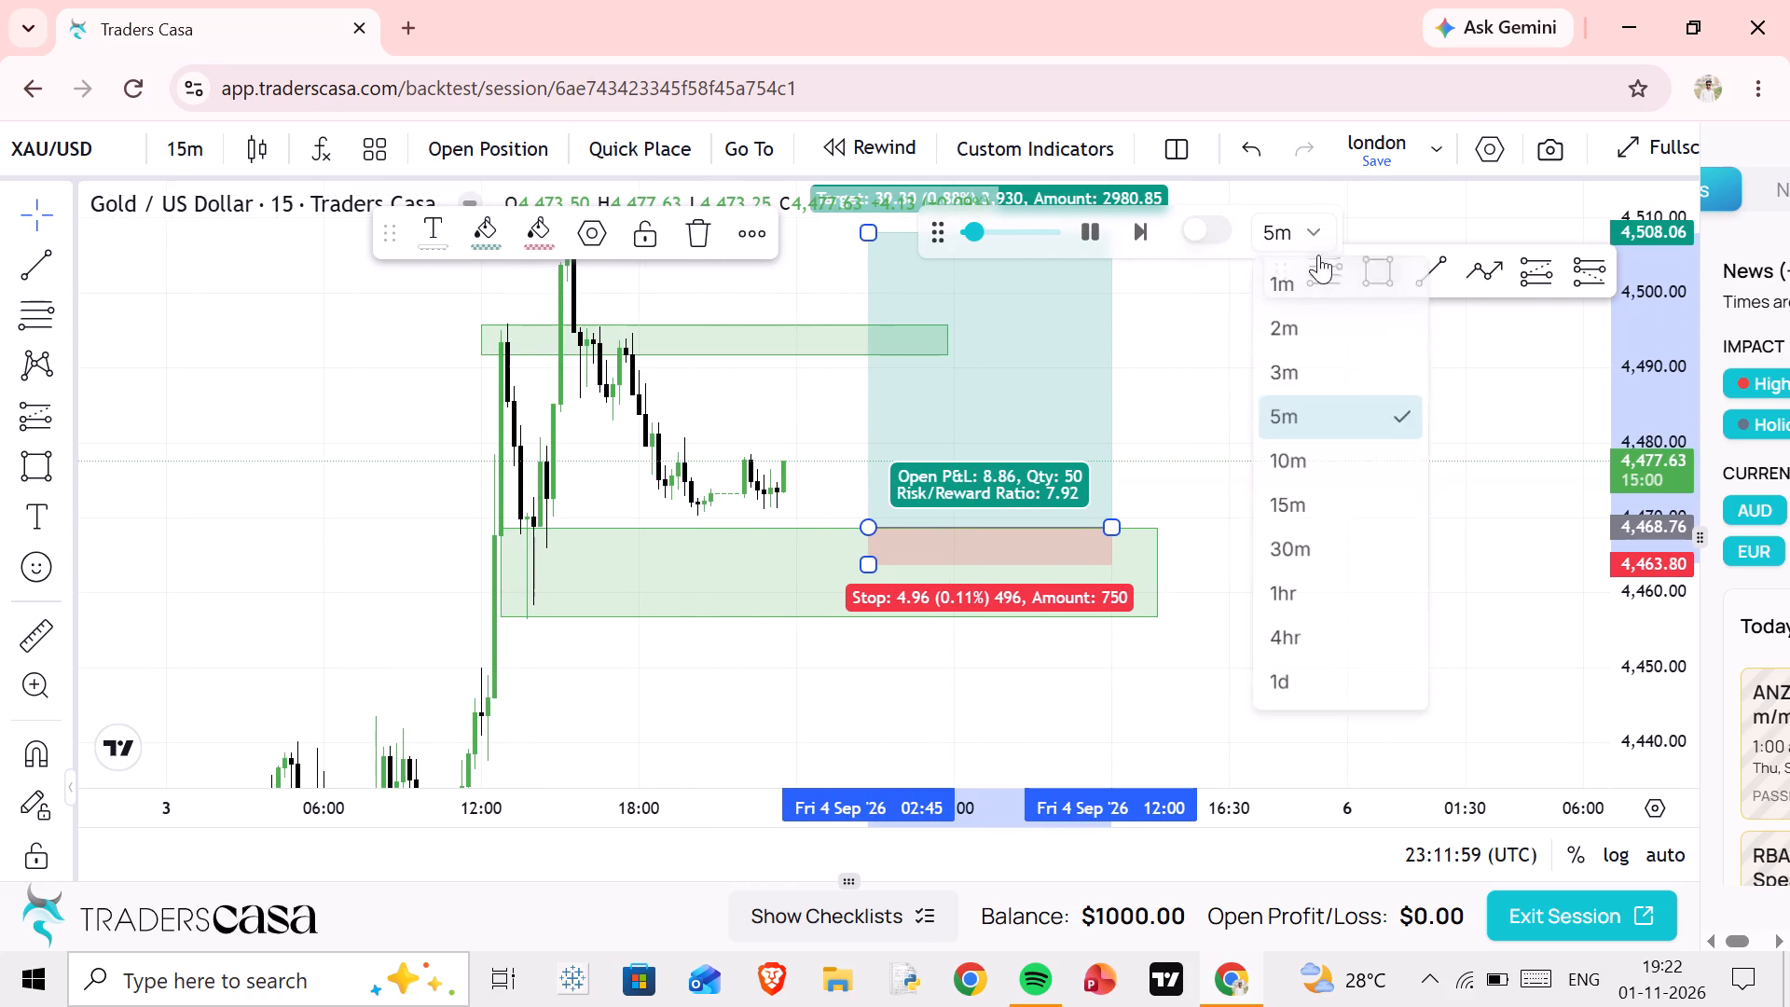
pyautogui.click(1289, 499)
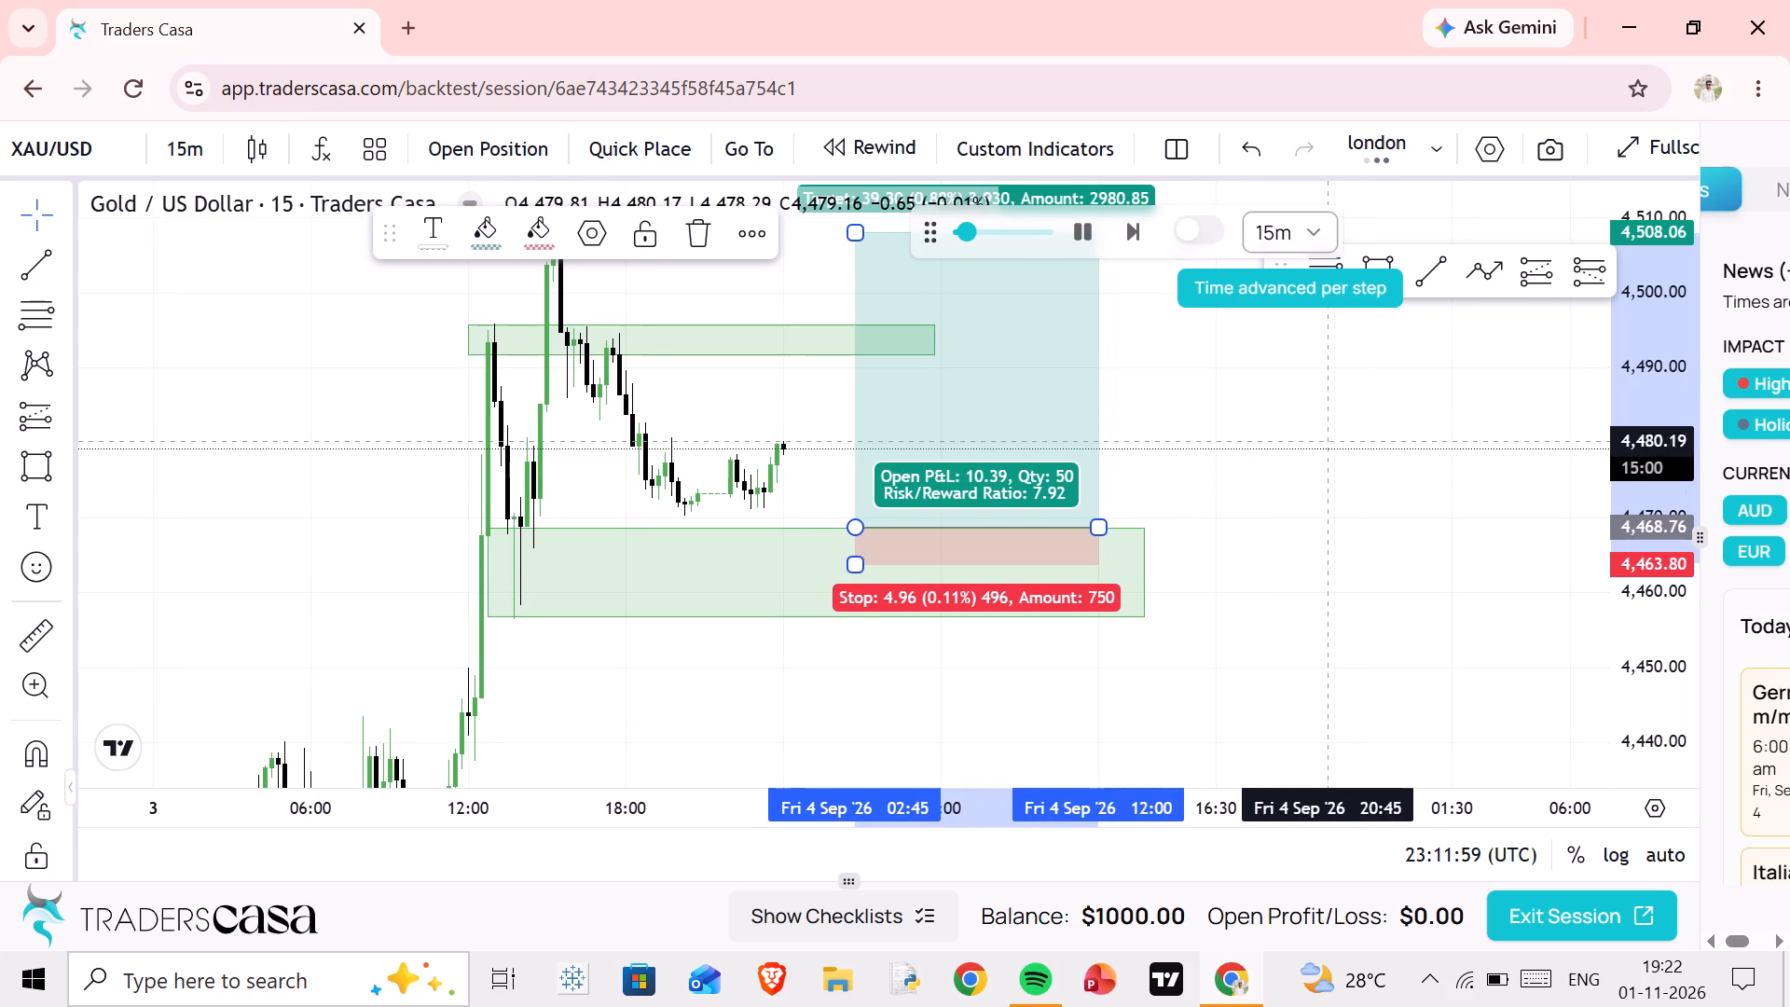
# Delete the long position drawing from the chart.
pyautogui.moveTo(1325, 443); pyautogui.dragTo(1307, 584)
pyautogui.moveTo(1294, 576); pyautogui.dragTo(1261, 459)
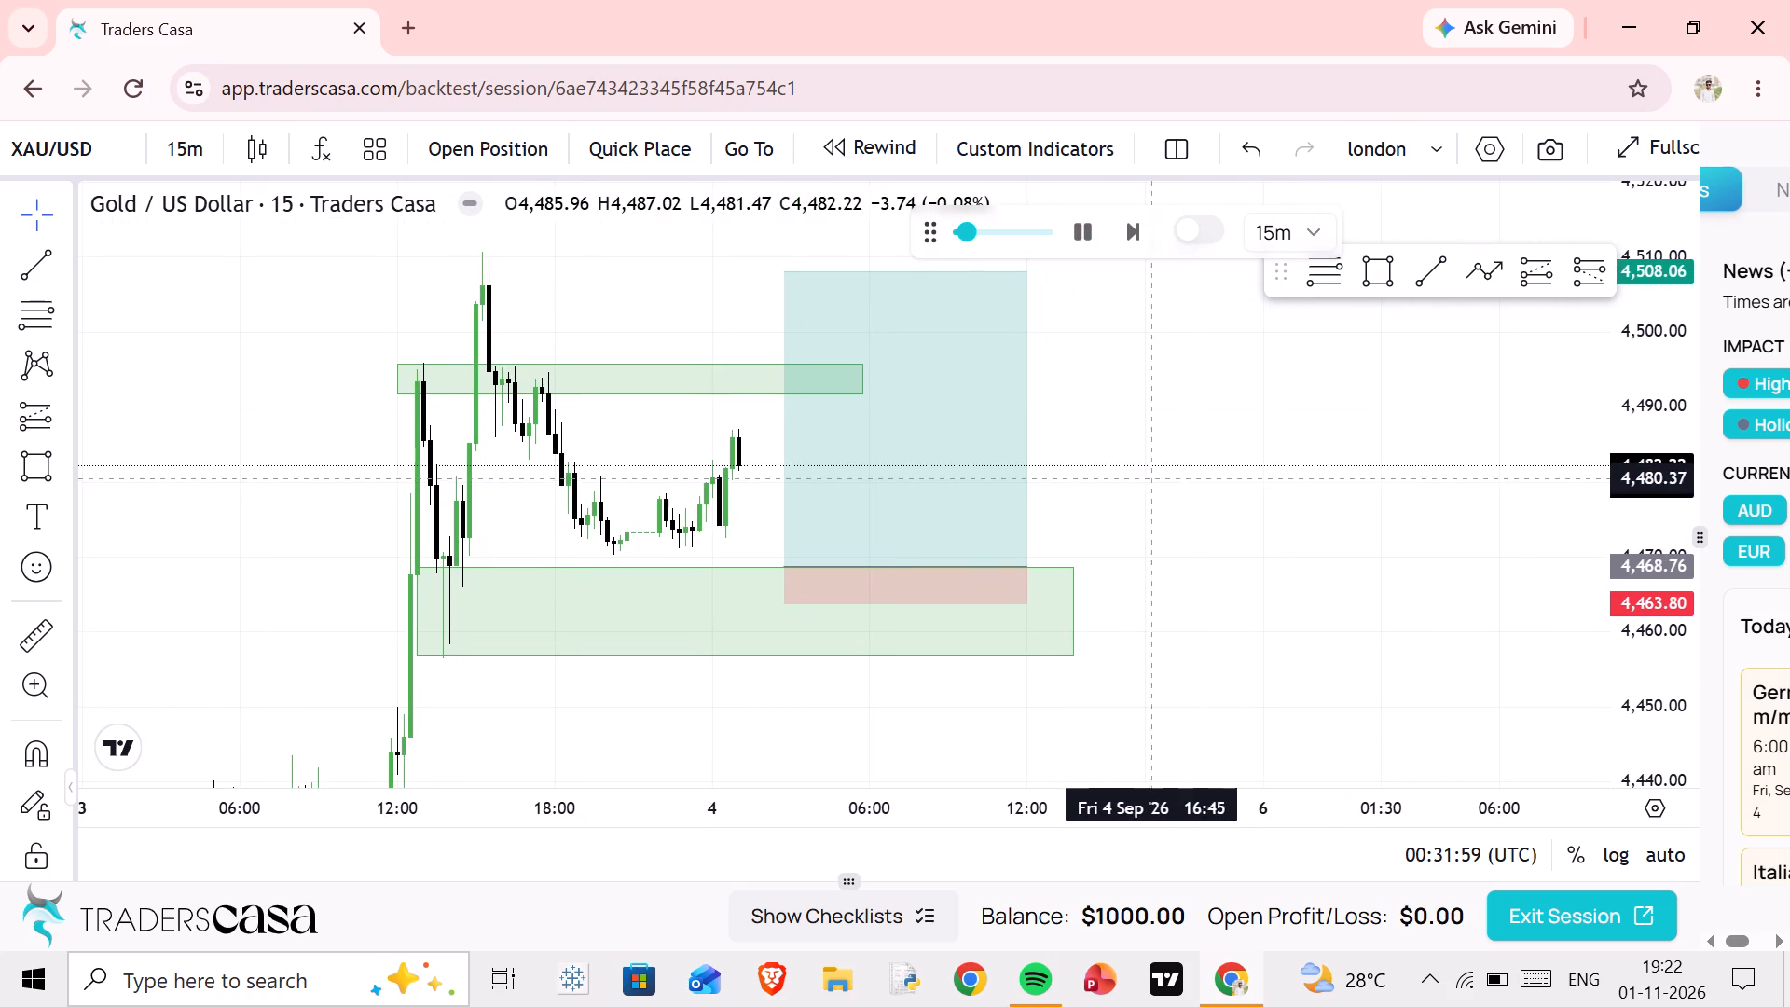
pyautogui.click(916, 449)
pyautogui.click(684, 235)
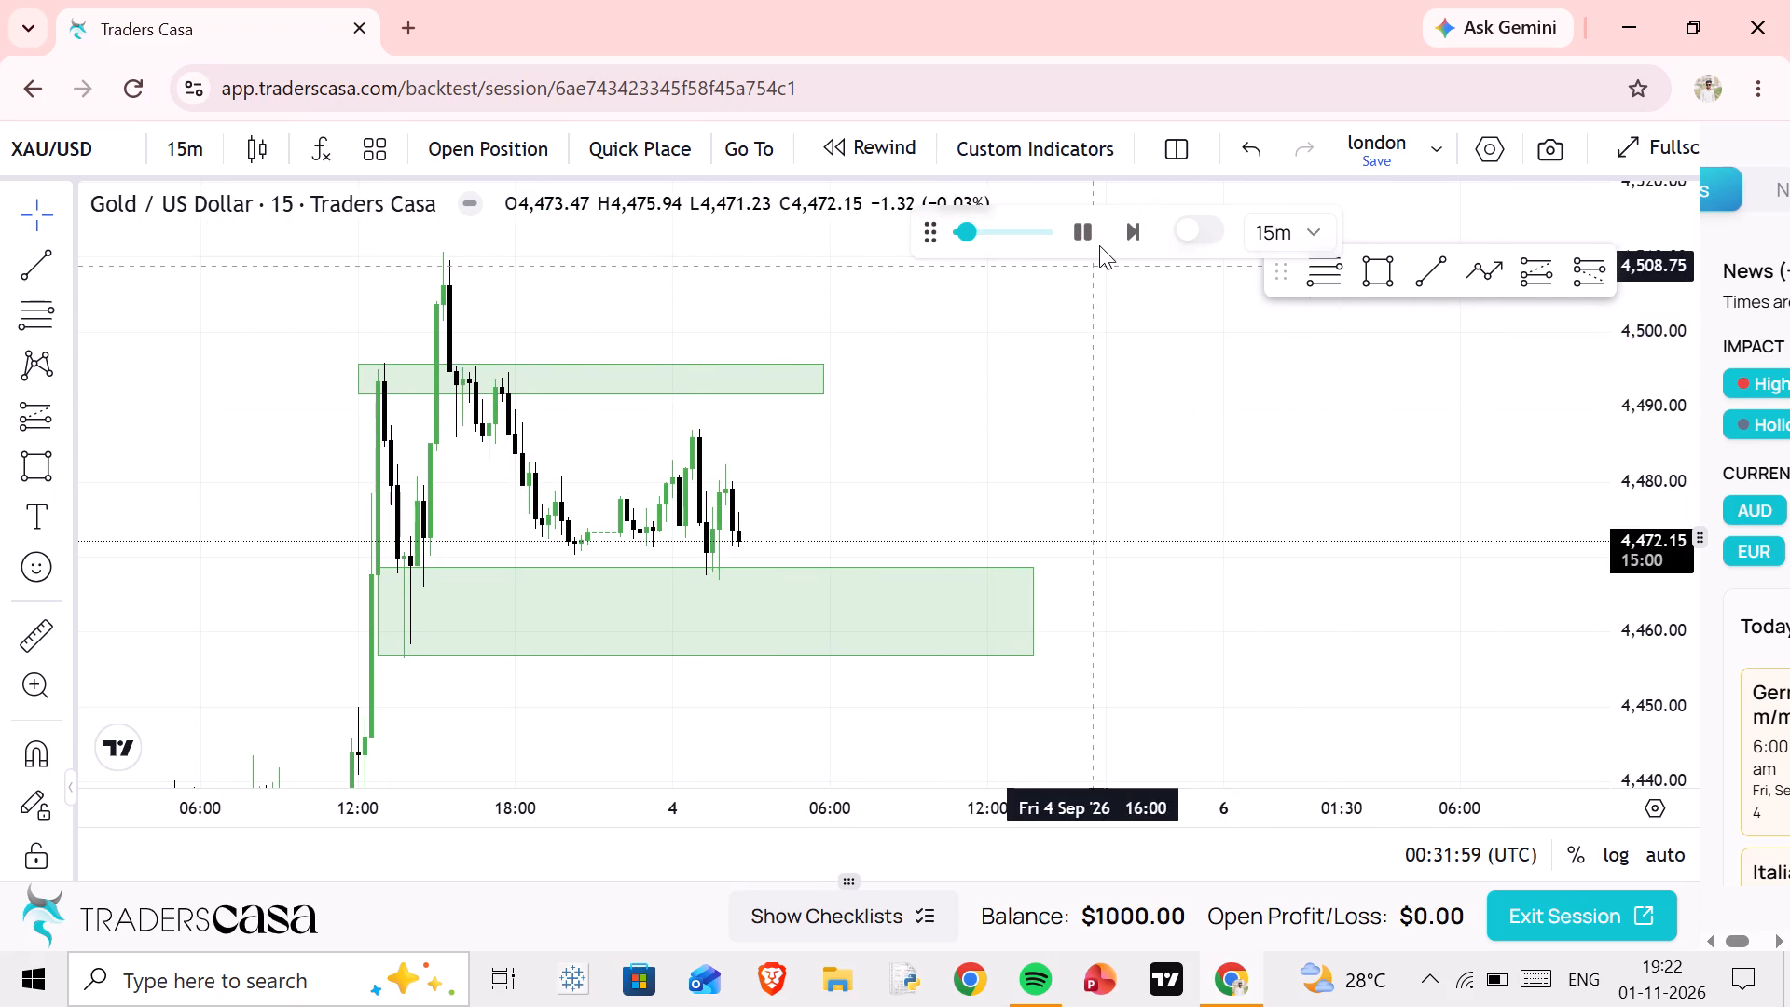
# Examine how the replayed candles behave around the pullback zone's upper edge.
pyautogui.moveTo(1059, 466); pyautogui.dragTo(1140, 349)
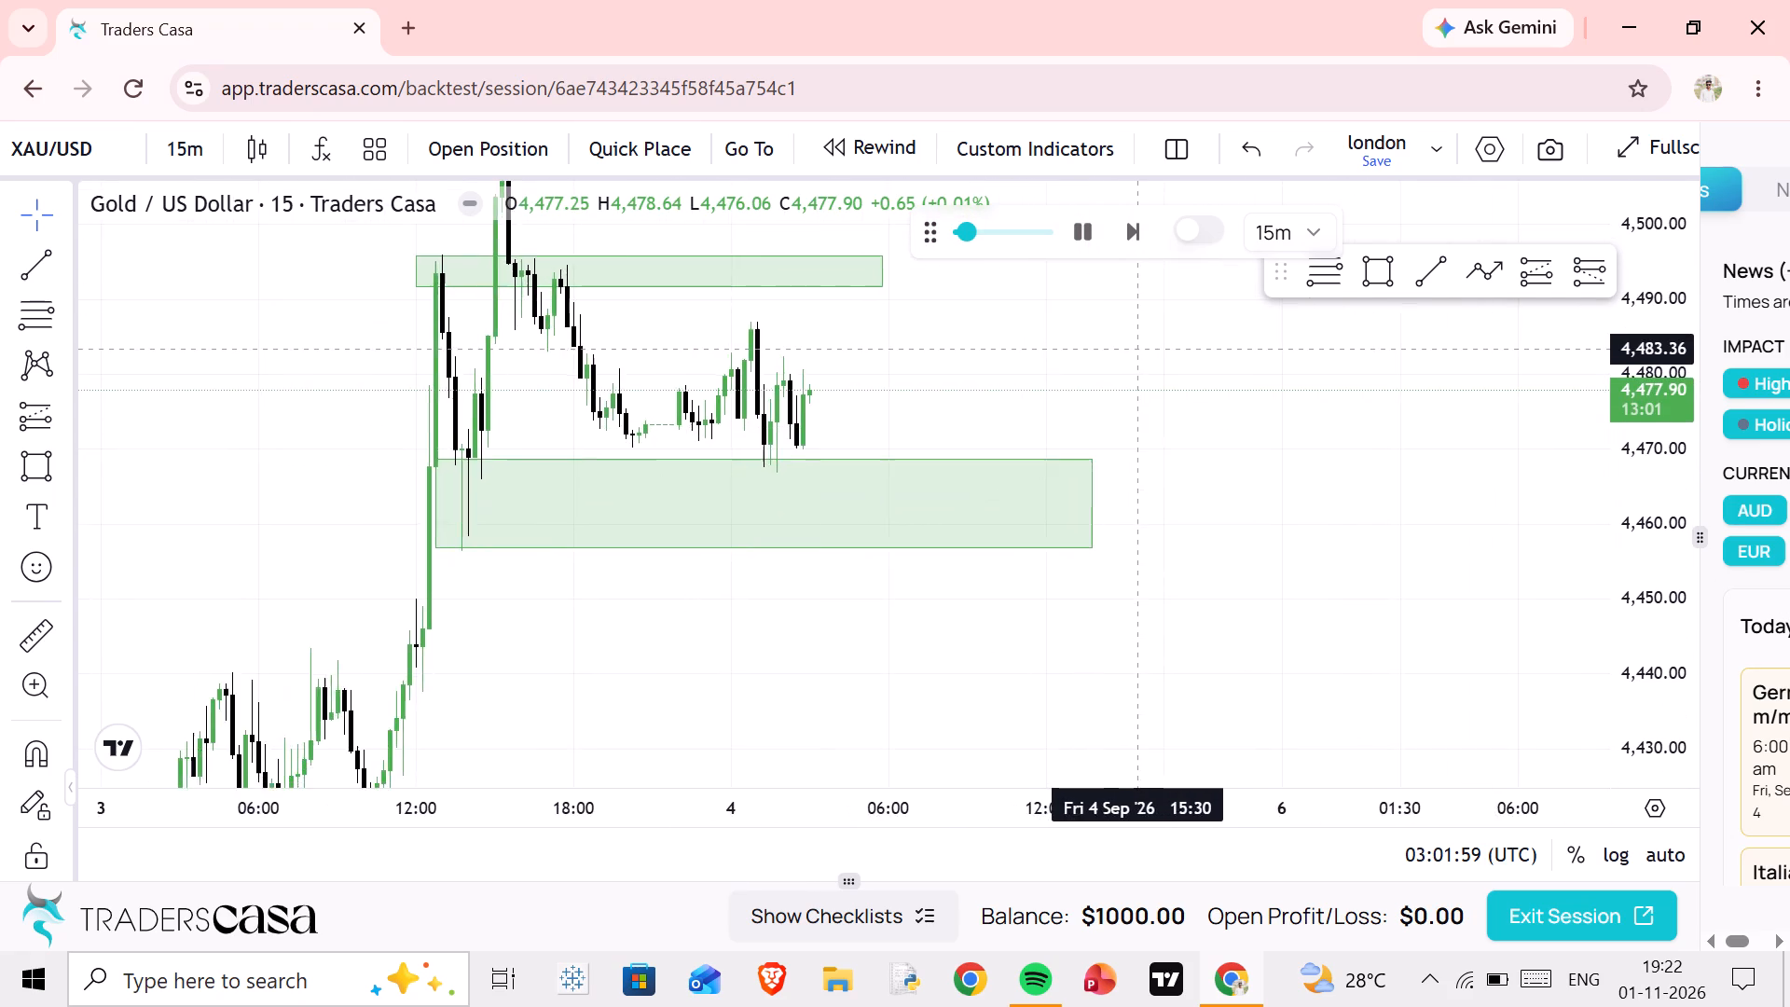
pyautogui.scroll(-2, 1140, 349)
pyautogui.scroll(-4, 1640, 415)
pyautogui.moveTo(1479, 421); pyautogui.dragTo(1297, 446)
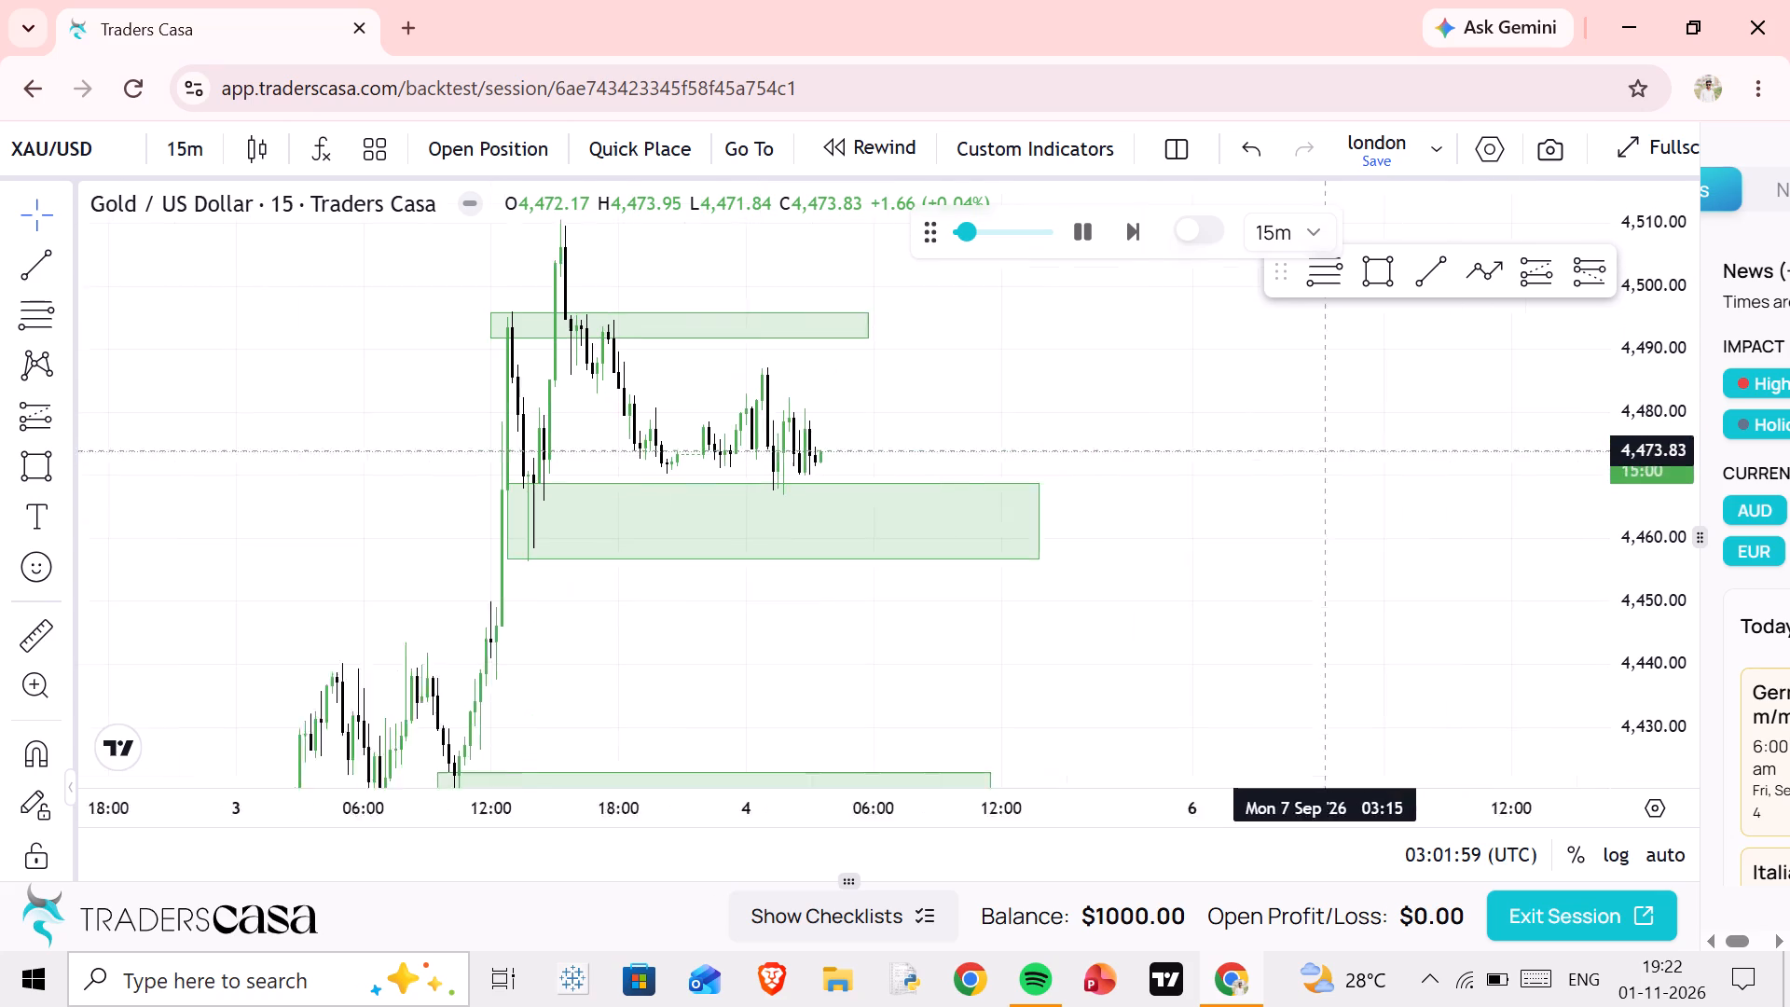
pyautogui.moveTo(1297, 446); pyautogui.dragTo(1274, 439)
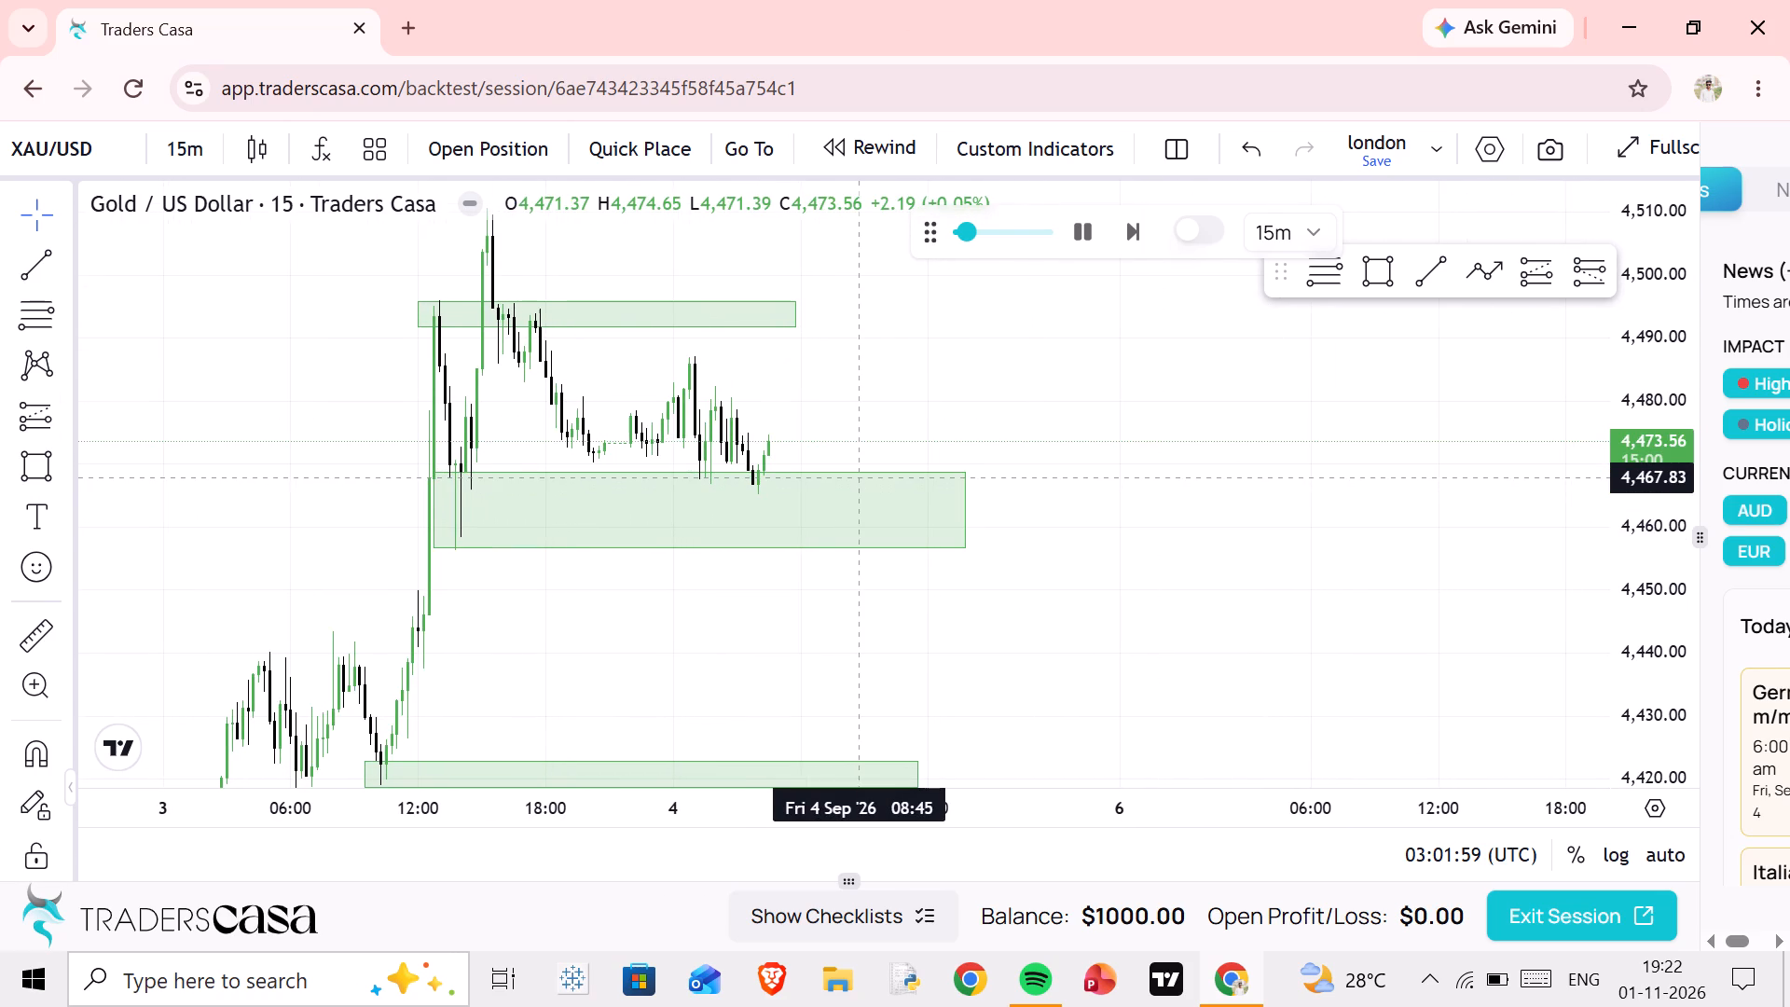
pyautogui.scroll(2, 1658, 570)
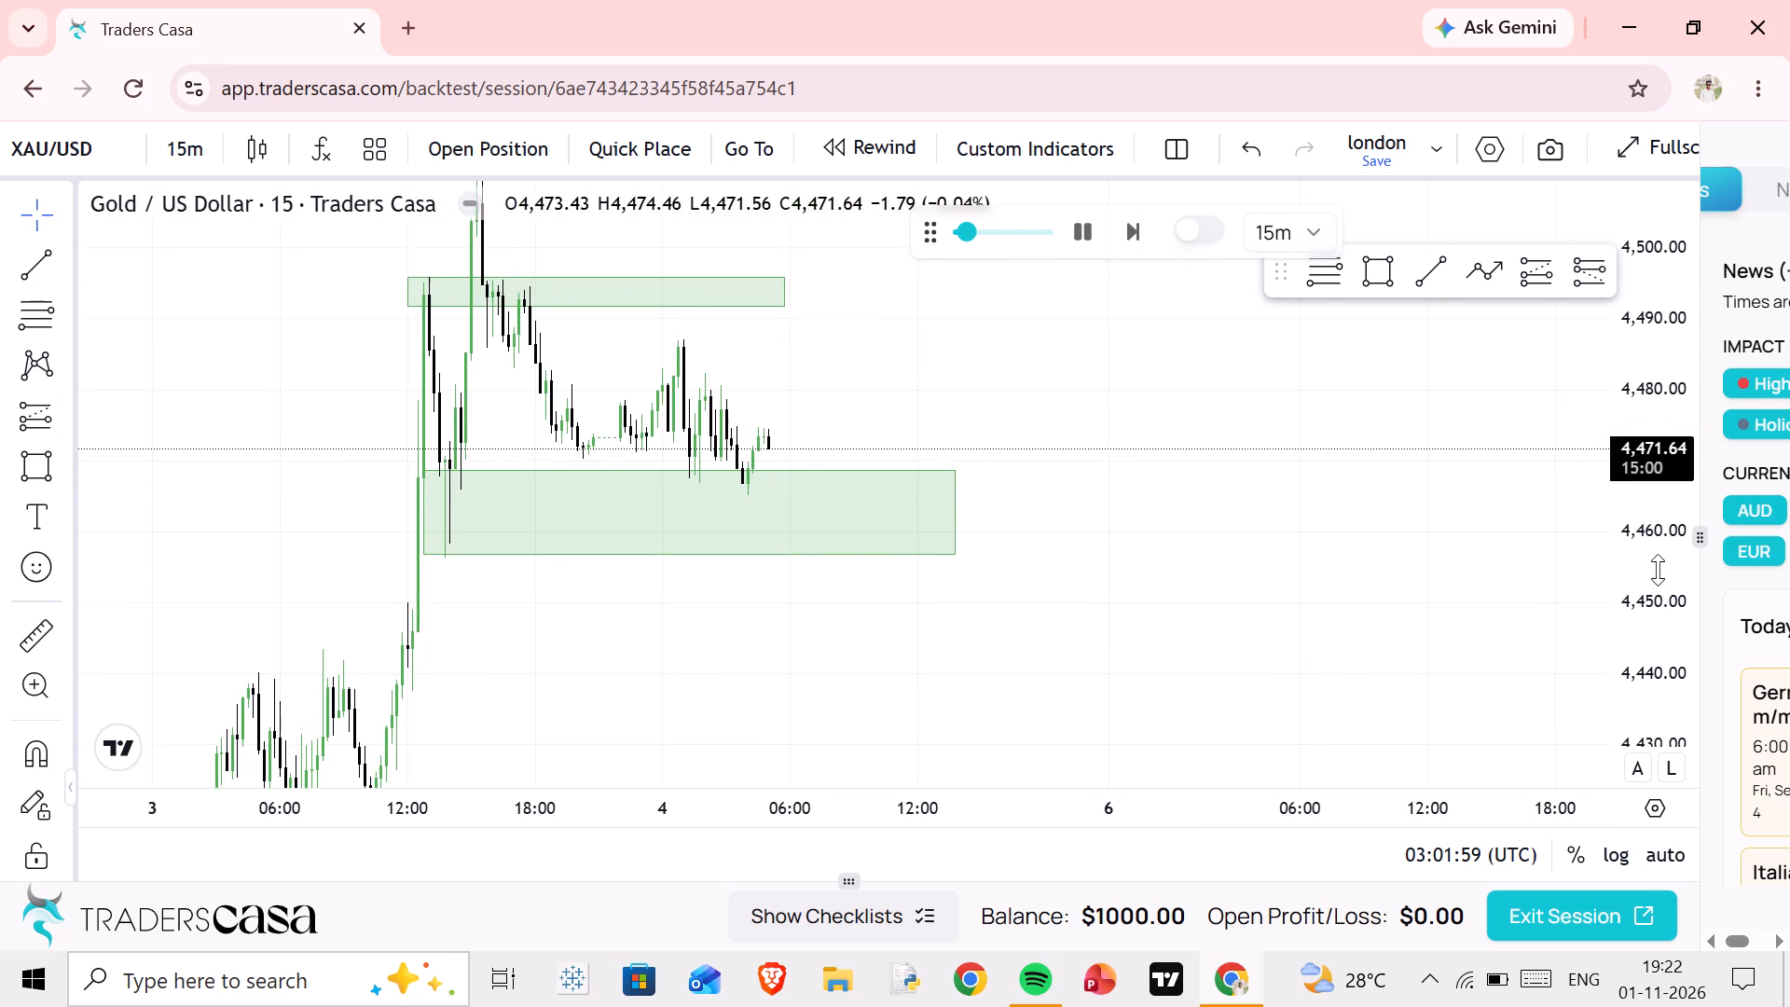
pyautogui.scroll(12, 1659, 578)
pyautogui.scroll(4, 1122, 582)
pyautogui.moveTo(856, 540); pyautogui.dragTo(863, 538)
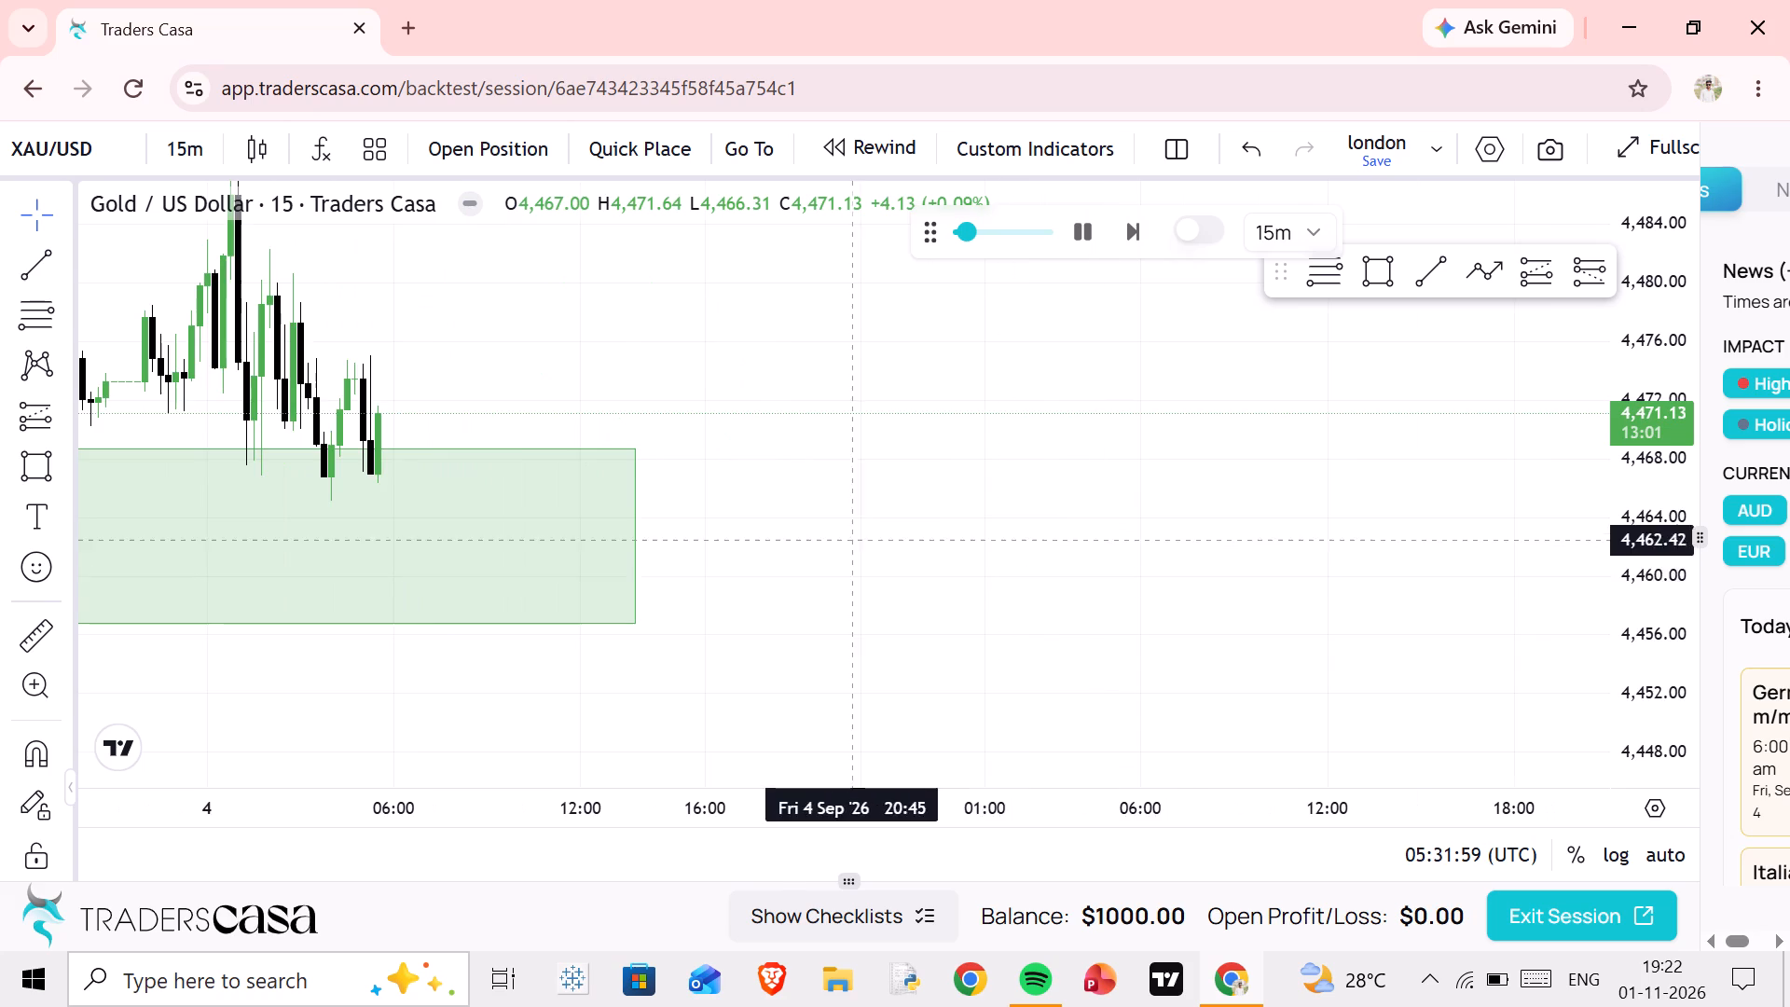
pyautogui.moveTo(863, 538); pyautogui.dragTo(1270, 494)
pyautogui.scroll(-8, 1676, 546)
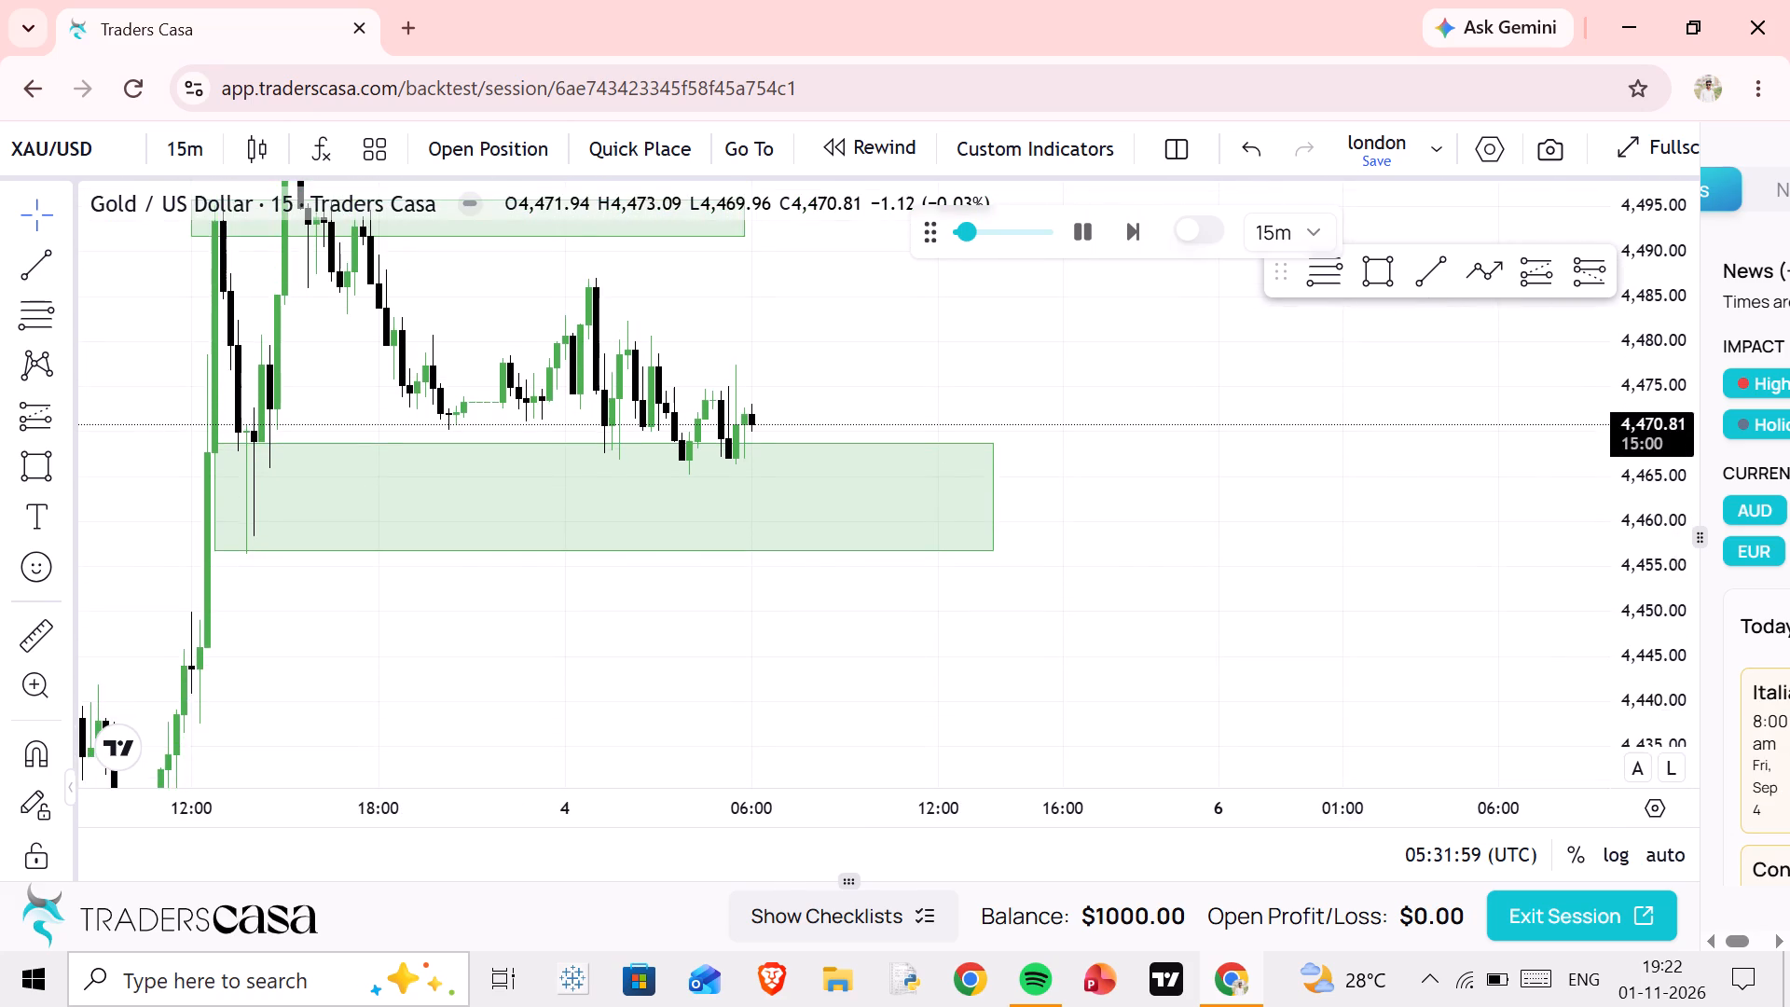
pyautogui.moveTo(1362, 562); pyautogui.dragTo(1319, 490)
# Delete the pullback zone rectangle that starts at 3 Sep 12:45.
pyautogui.click(940, 492)
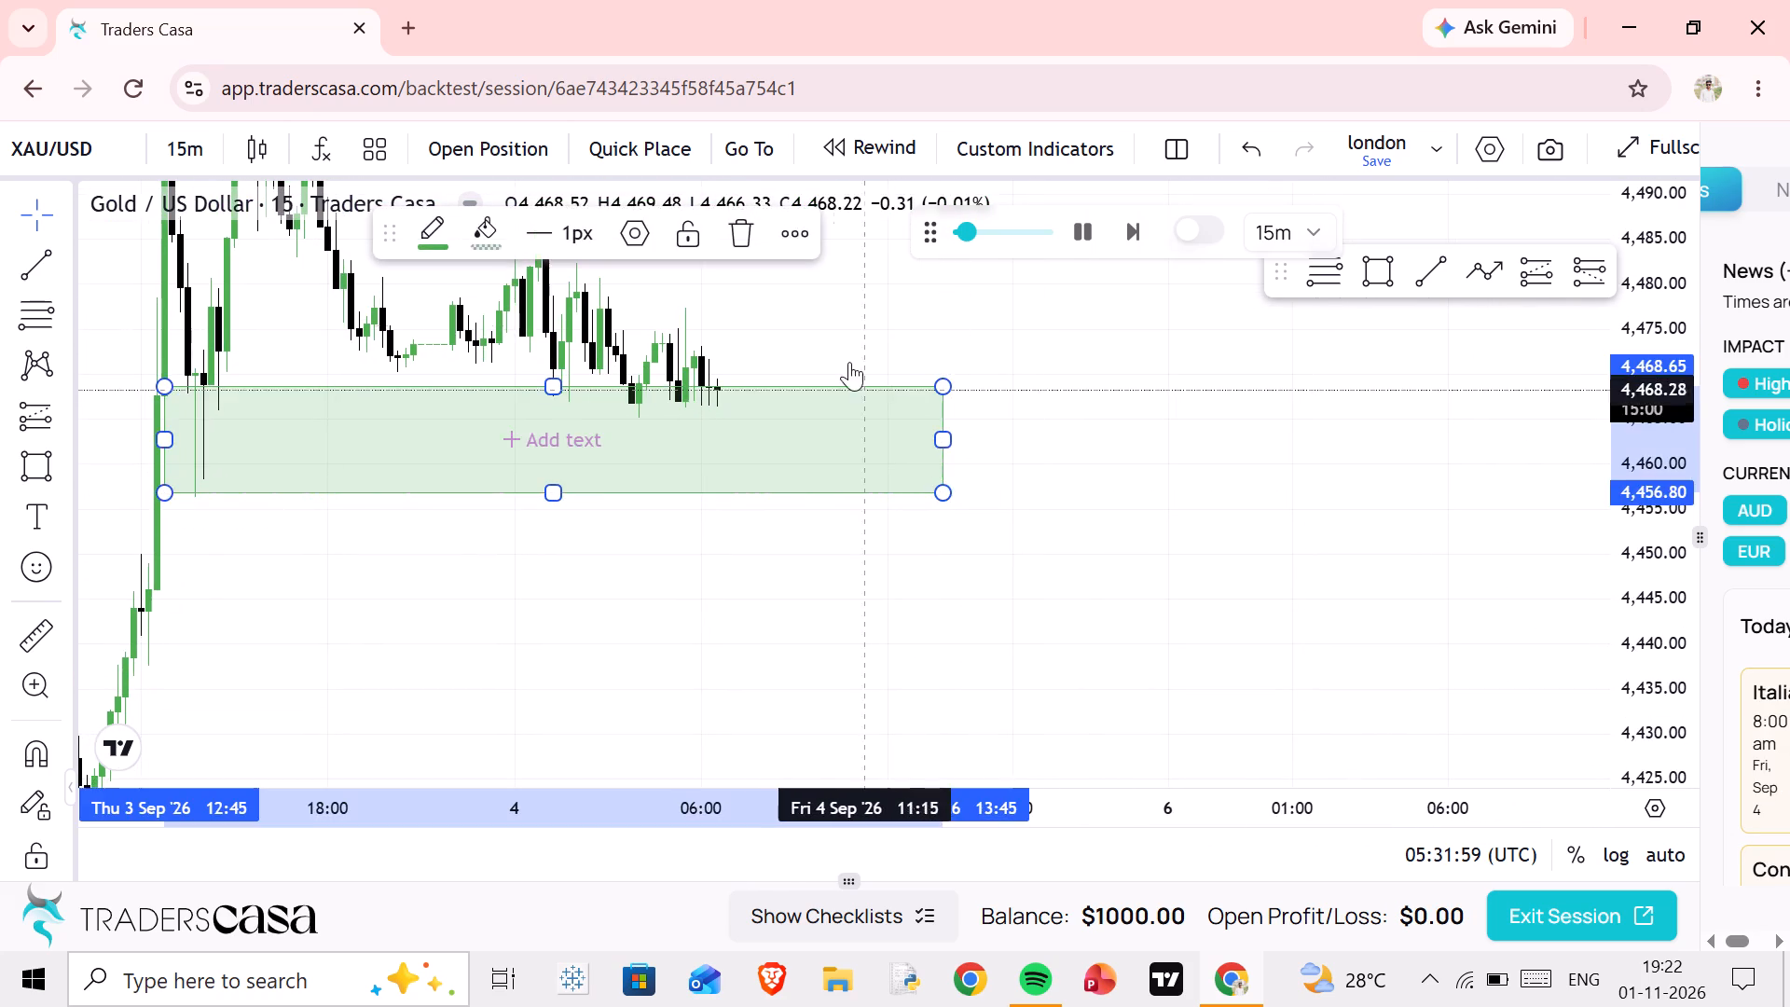
pyautogui.click(729, 239)
pyautogui.moveTo(954, 490); pyautogui.dragTo(1167, 469)
pyautogui.scroll(-3, 1598, 543)
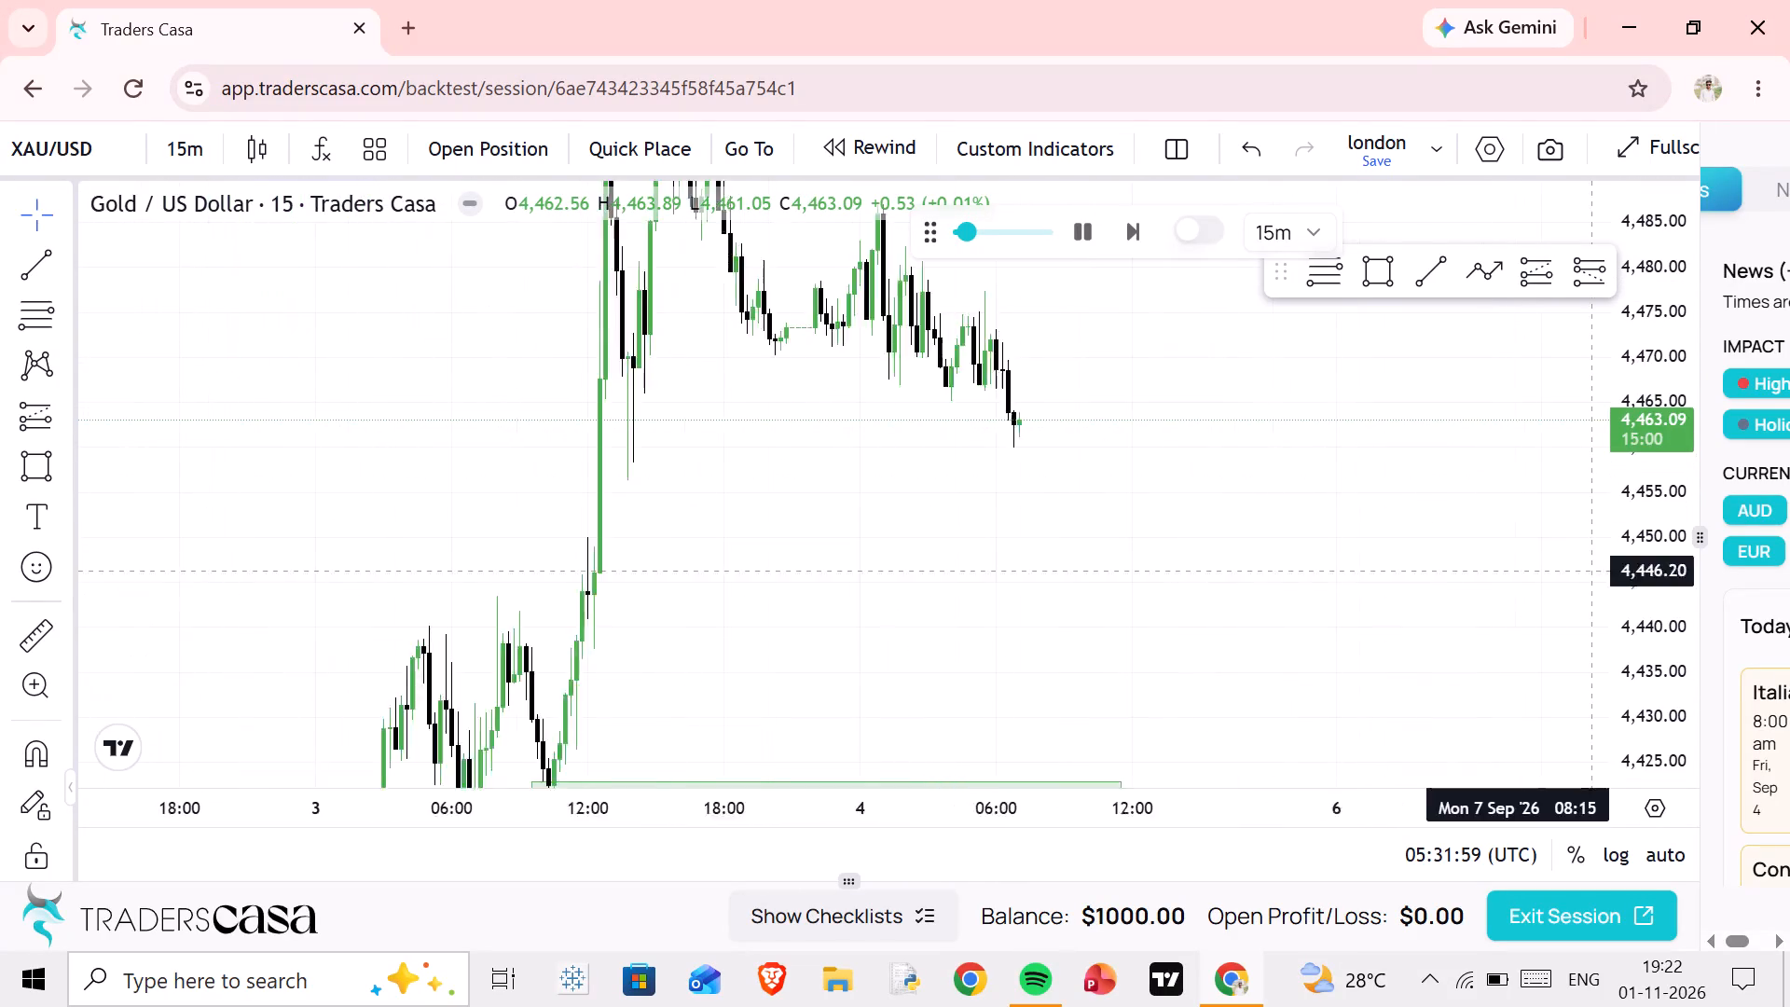
# Delete the lower green zone rectangle around the 4,420 price level.
pyautogui.scroll(-12, 1591, 596)
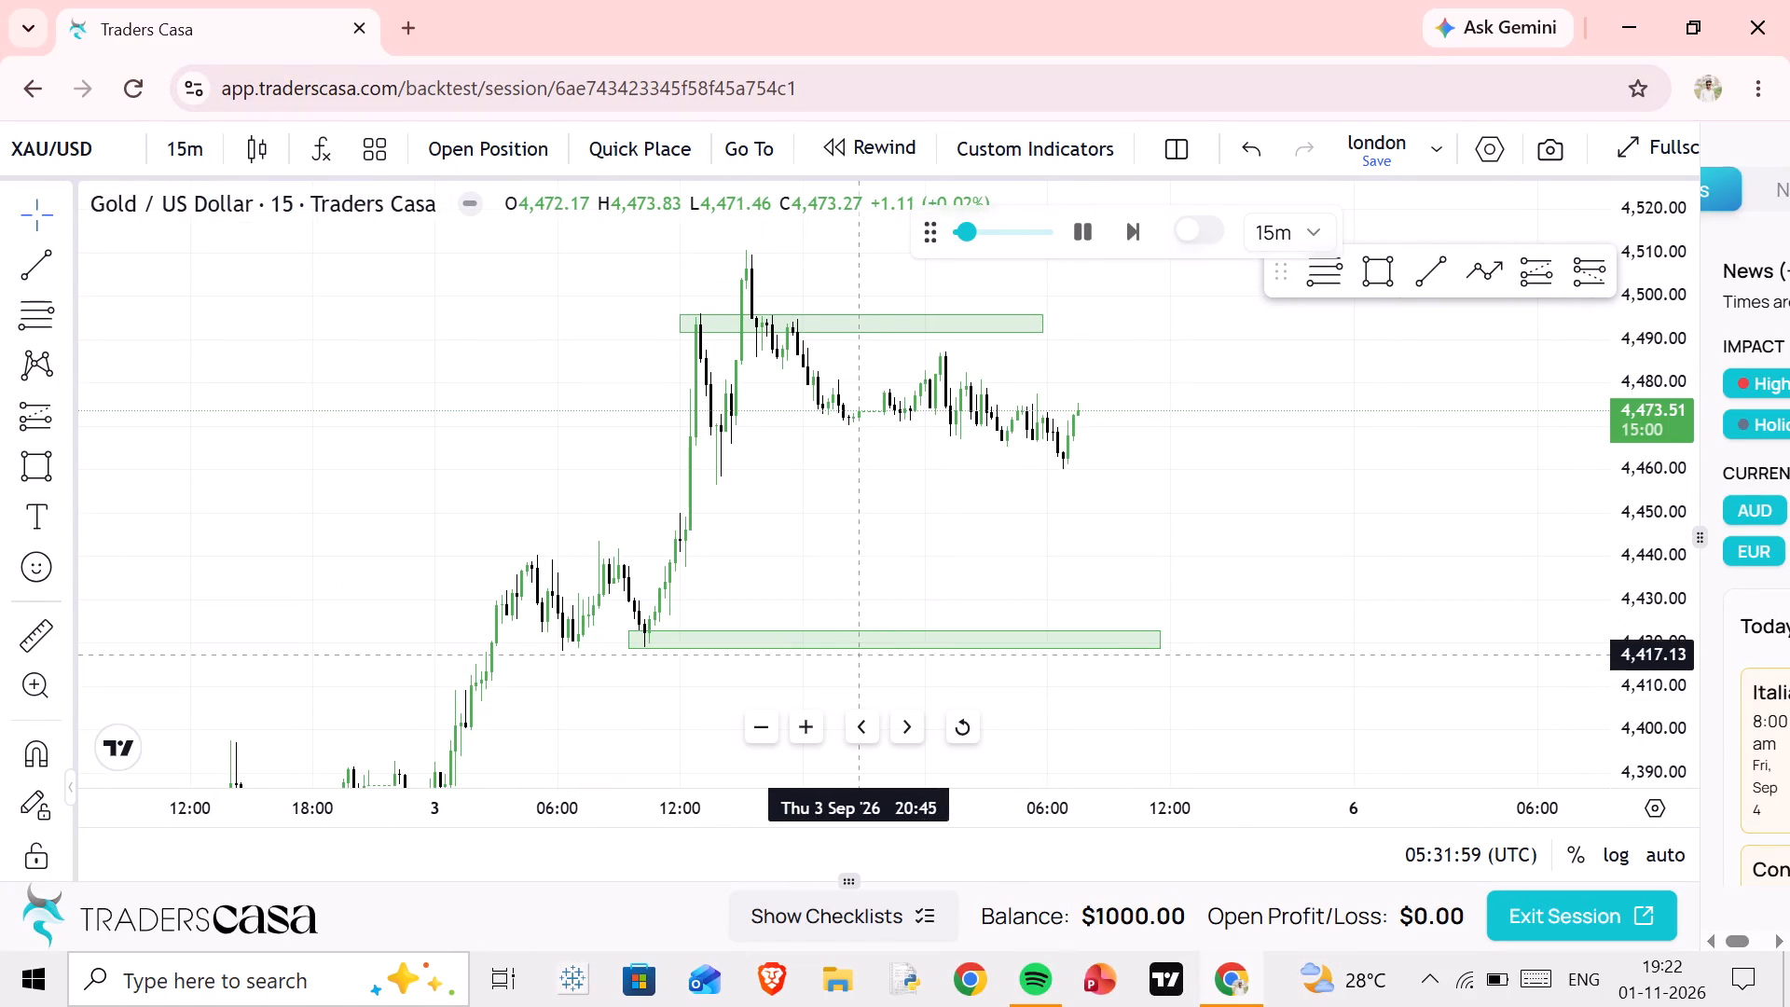
pyautogui.click(858, 651)
pyautogui.click(736, 231)
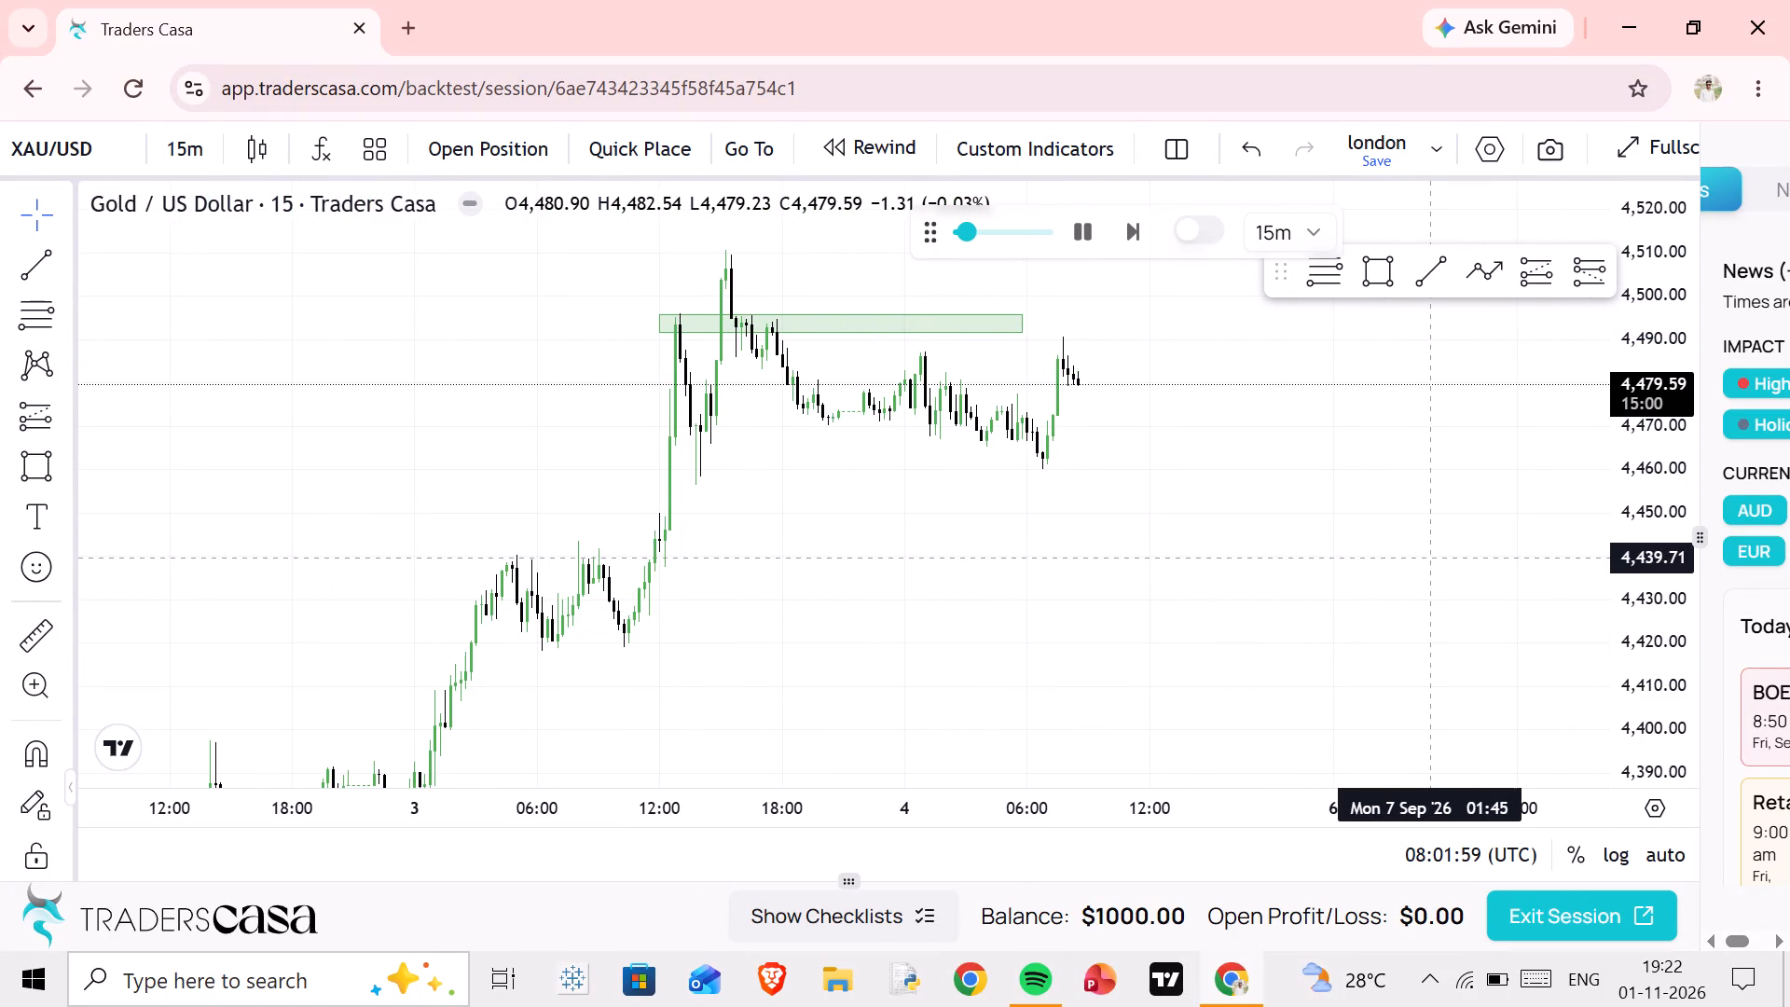
# Delete the remaining green zone rectangle just above 4,490 that starts around 3 Sep 12:00.
pyautogui.moveTo(1301, 522); pyautogui.dragTo(1239, 614)
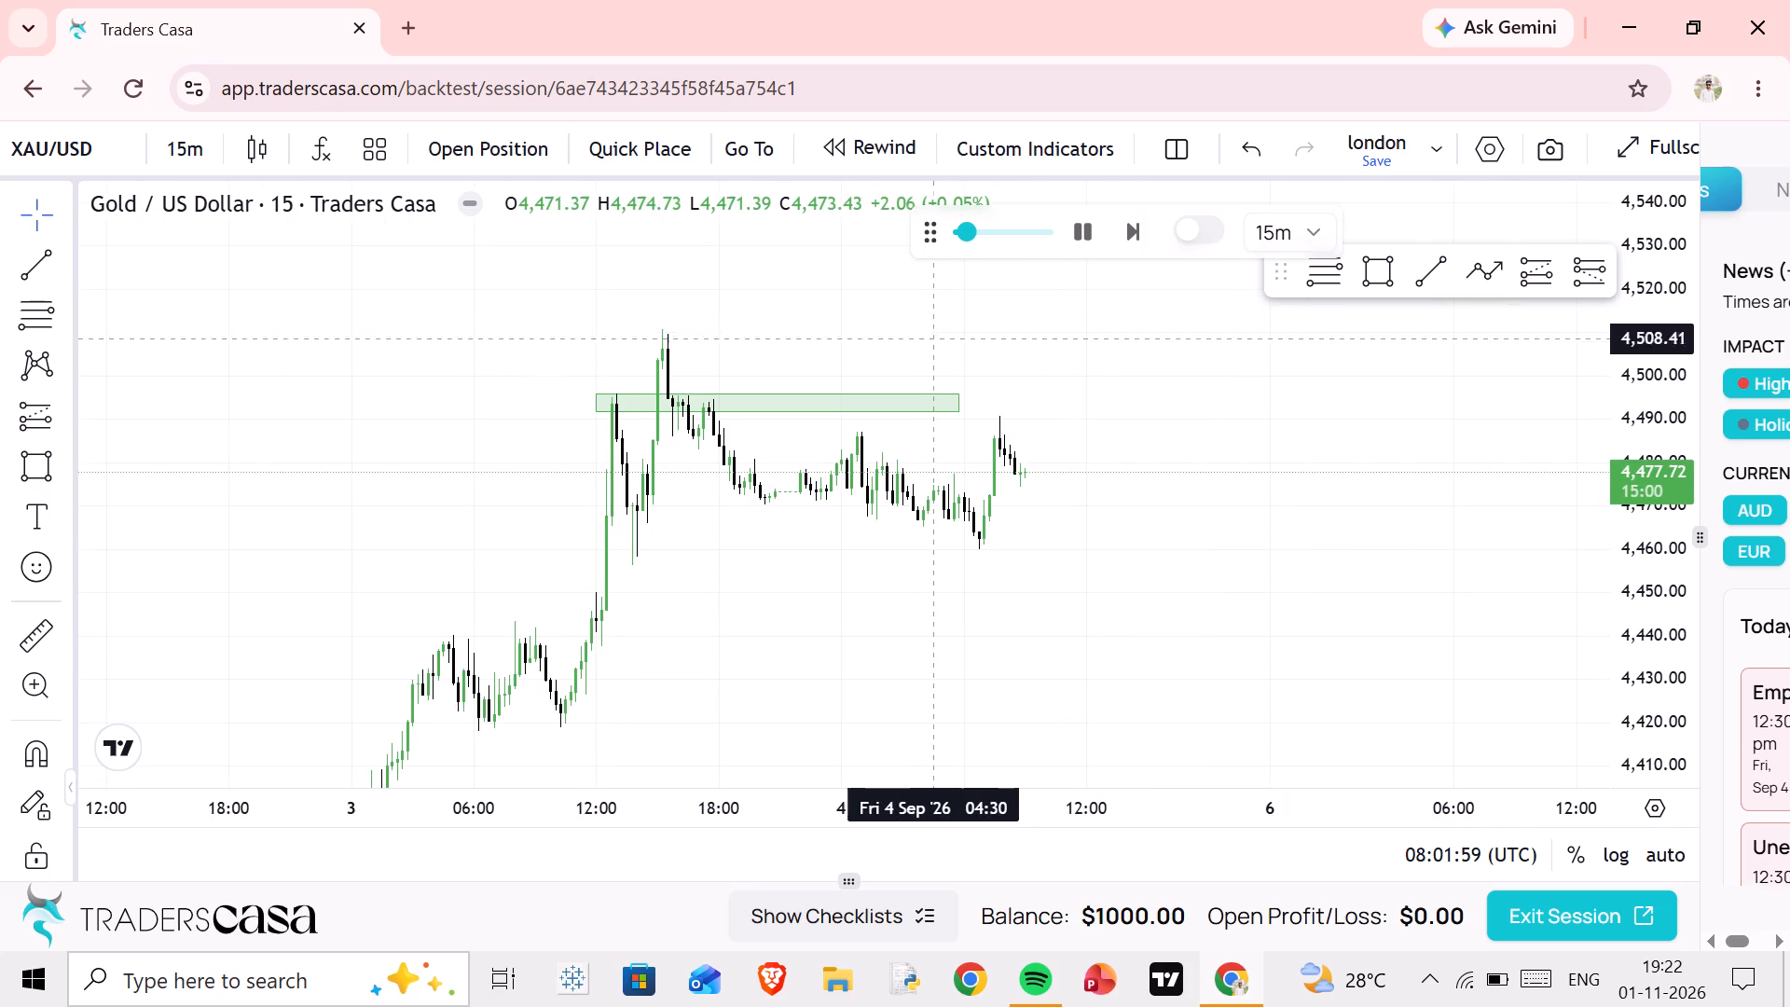
pyautogui.click(941, 391)
pyautogui.click(724, 240)
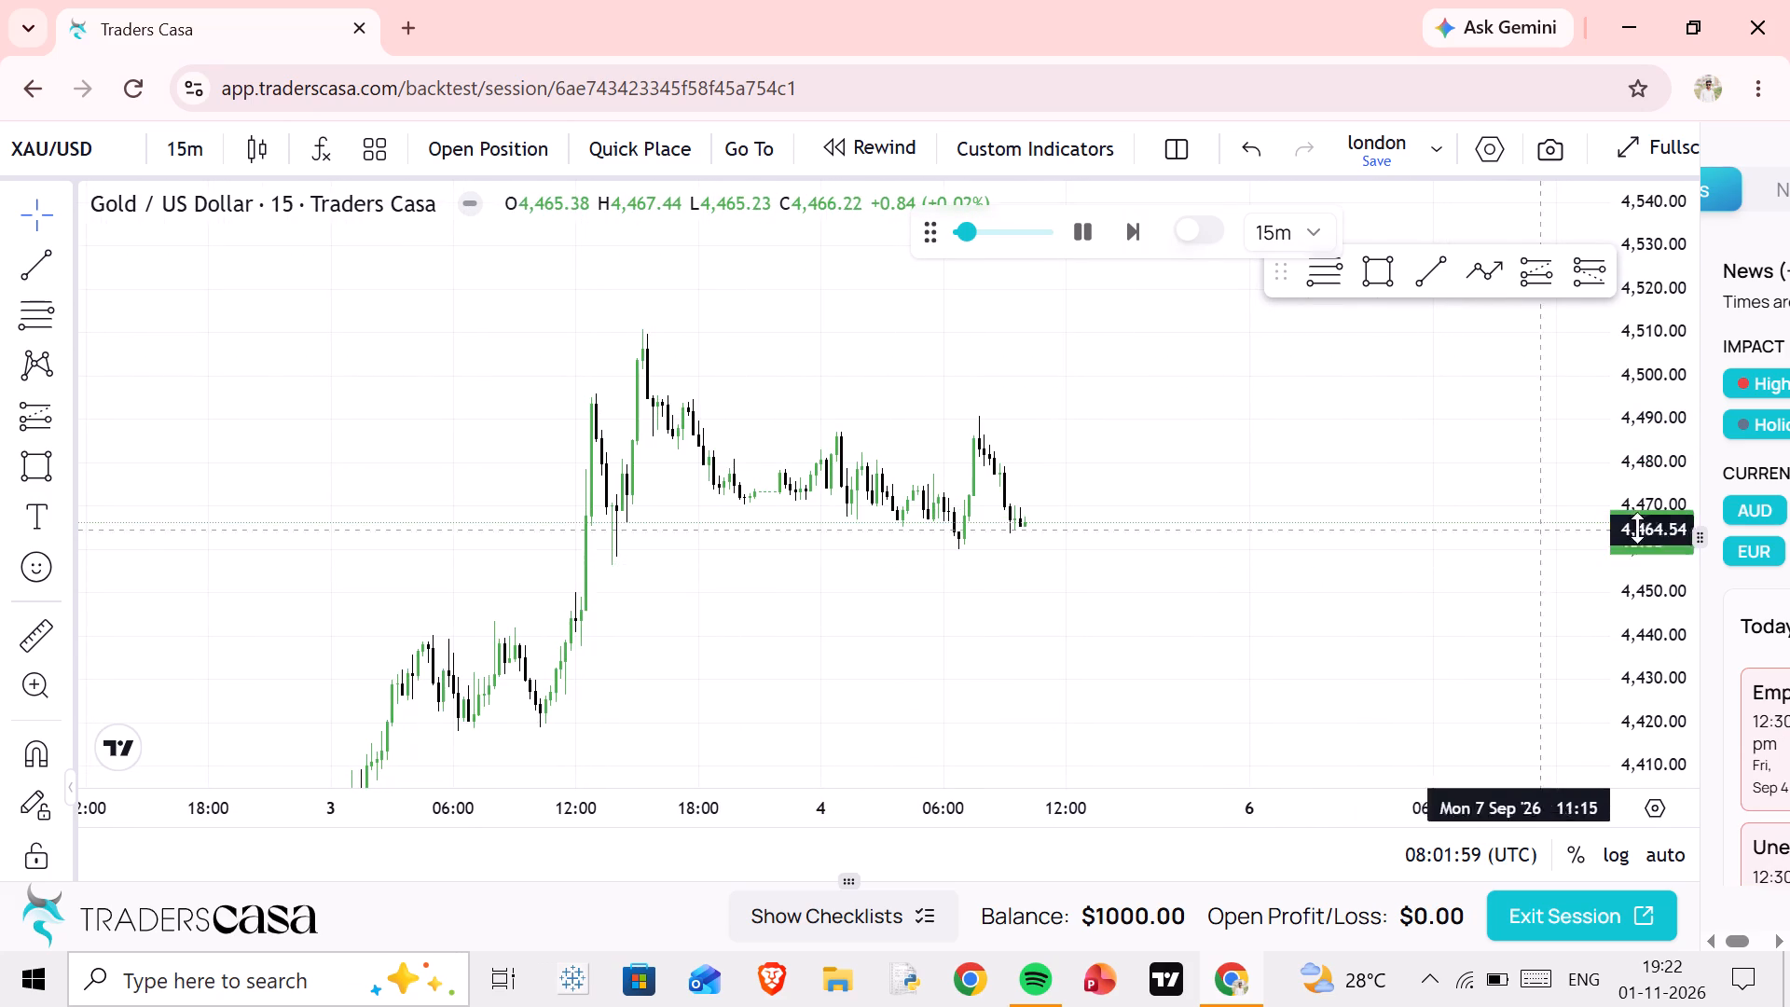
# Examine the replayed 15m XAU/USD candles on 4 Sep against the price swings of the preceding days.
pyautogui.scroll(7, 1606, 567)
pyautogui.scroll(-13, 1216, 578)
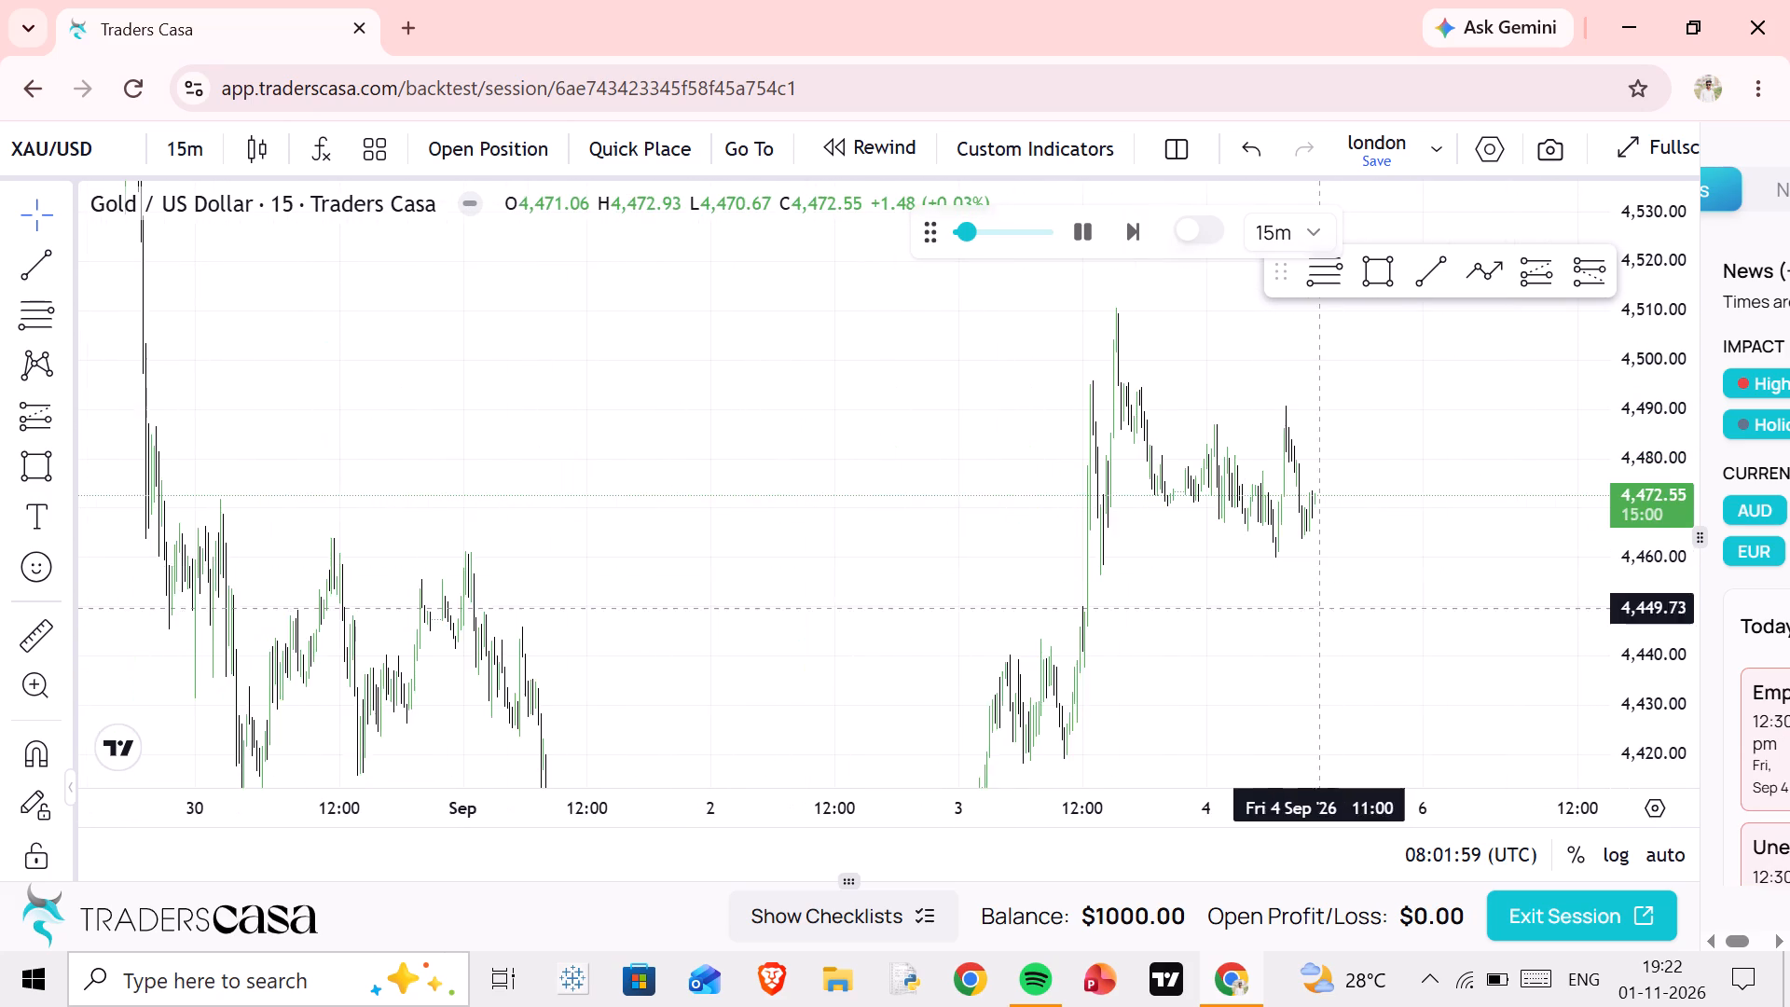
pyautogui.moveTo(1326, 612); pyautogui.dragTo(1199, 285)
pyautogui.moveTo(1287, 524); pyautogui.dragTo(736, 417)
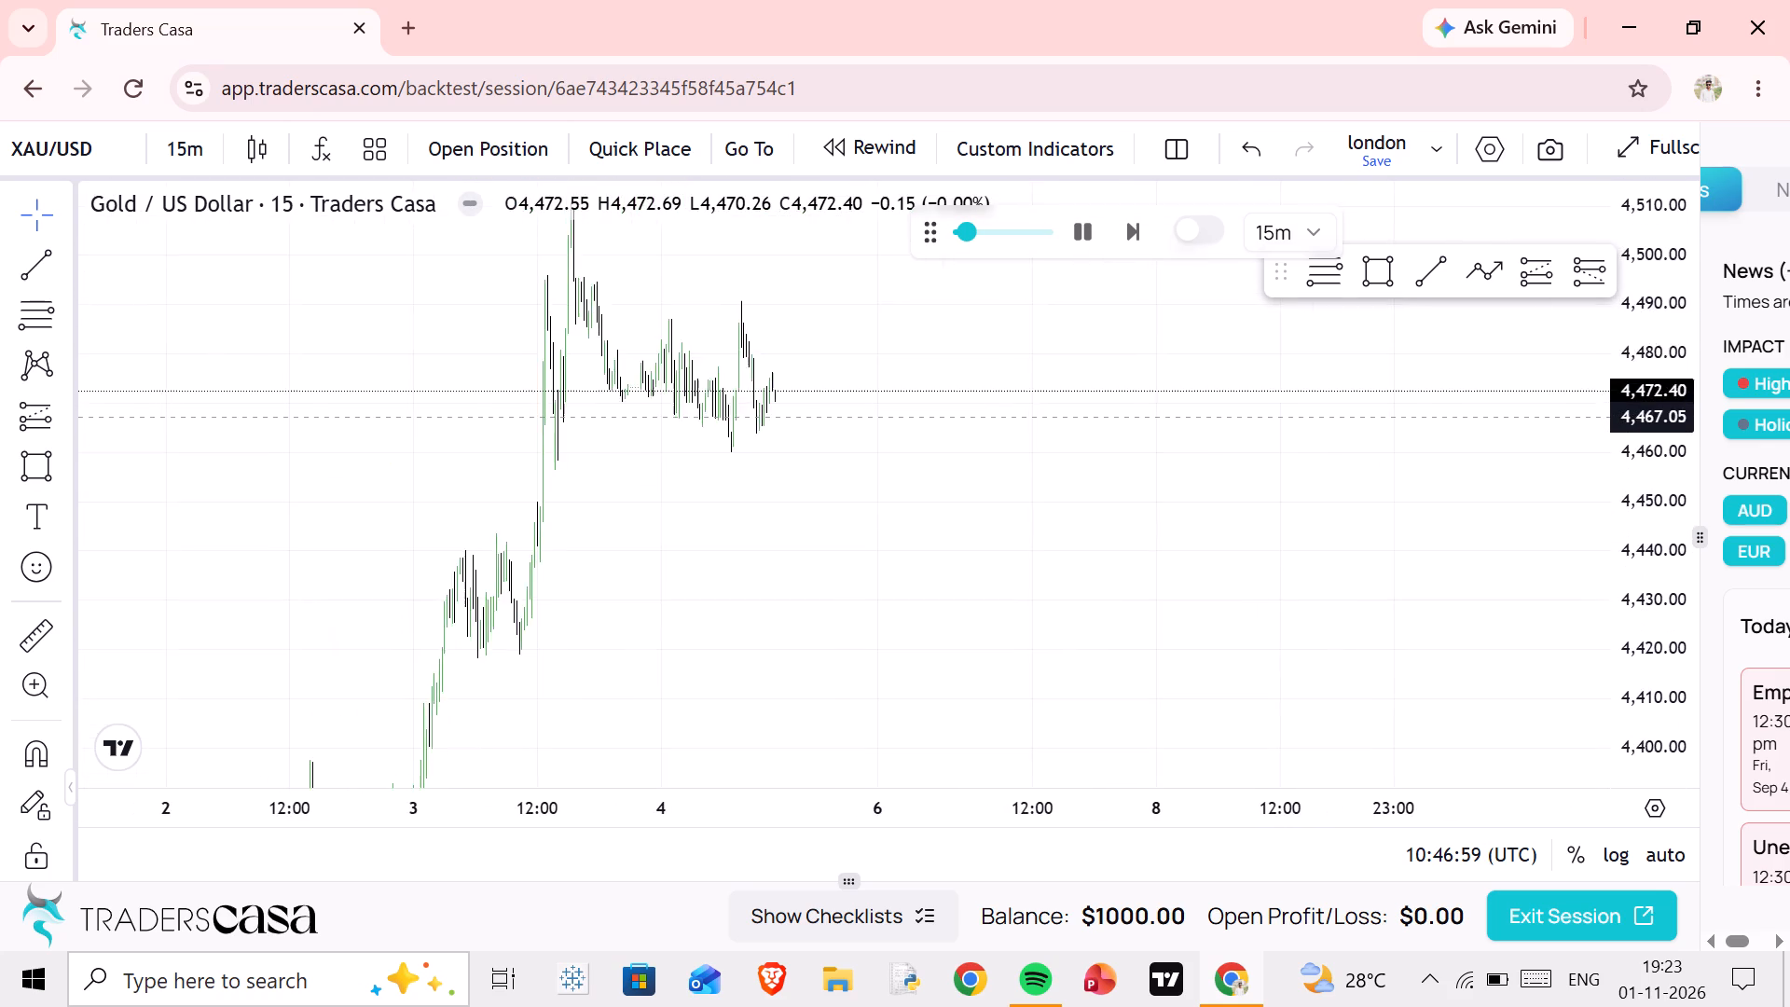
pyautogui.moveTo(736, 417); pyautogui.dragTo(852, 421)
pyautogui.scroll(-9, 1648, 559)
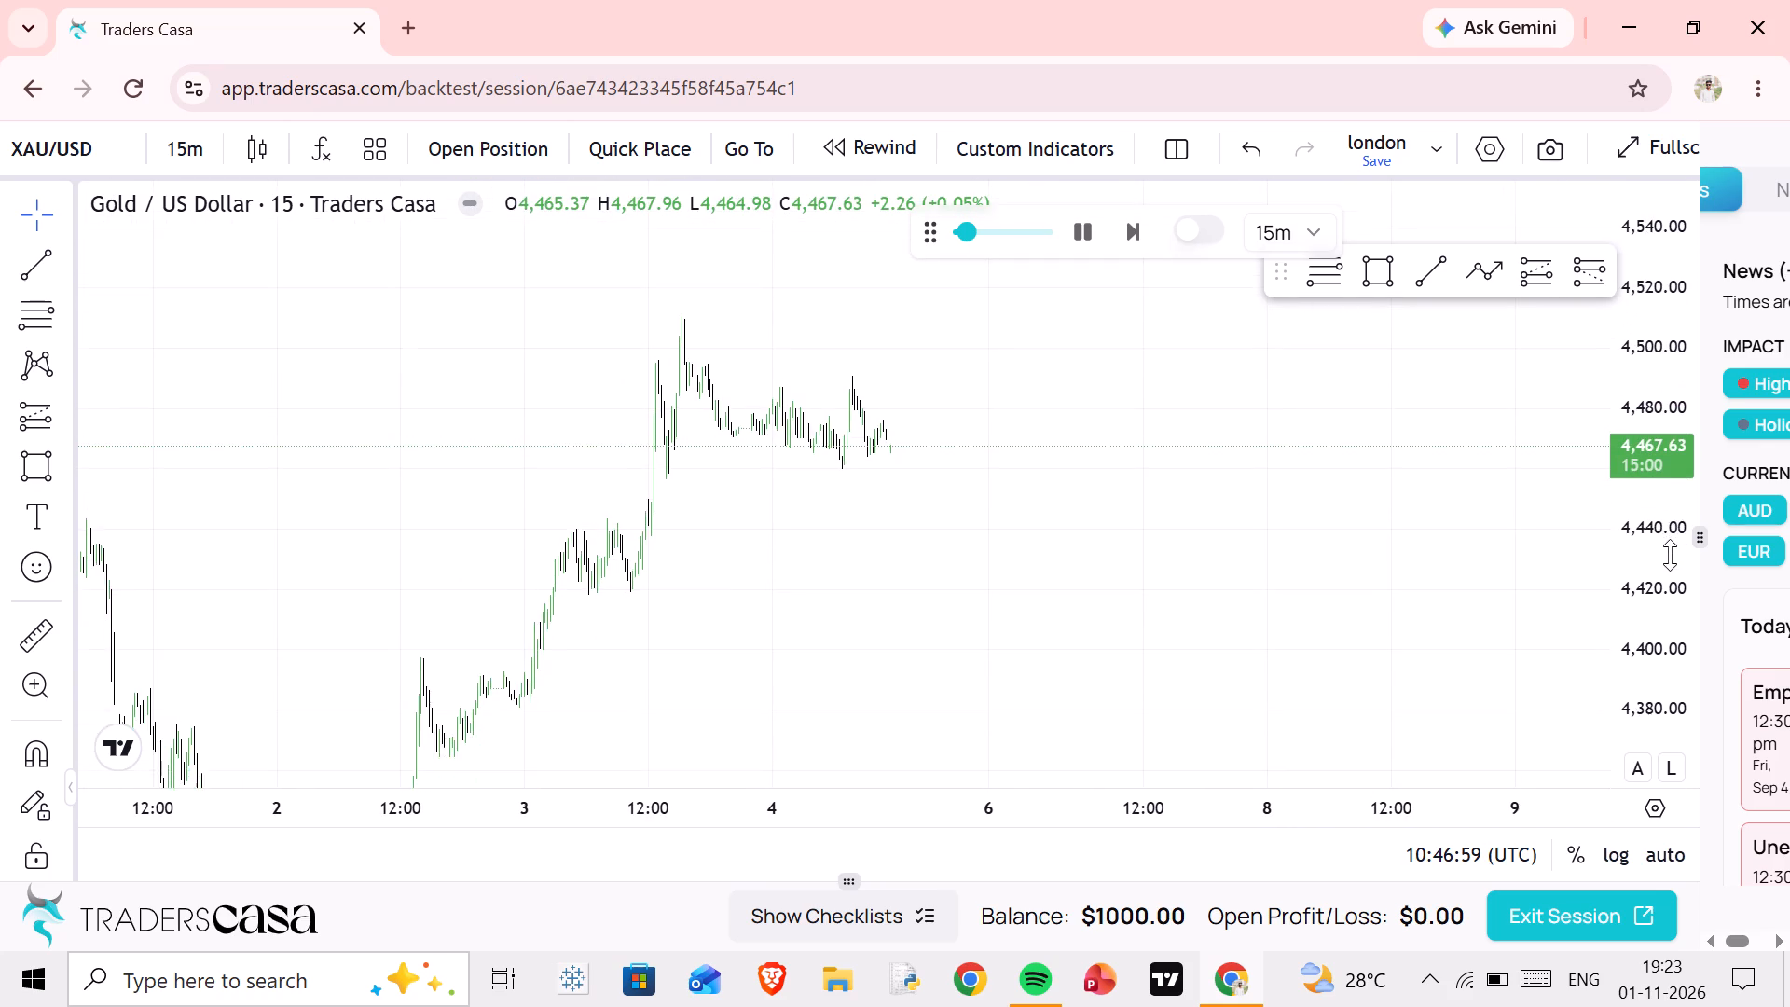
pyautogui.scroll(-6, 1670, 555)
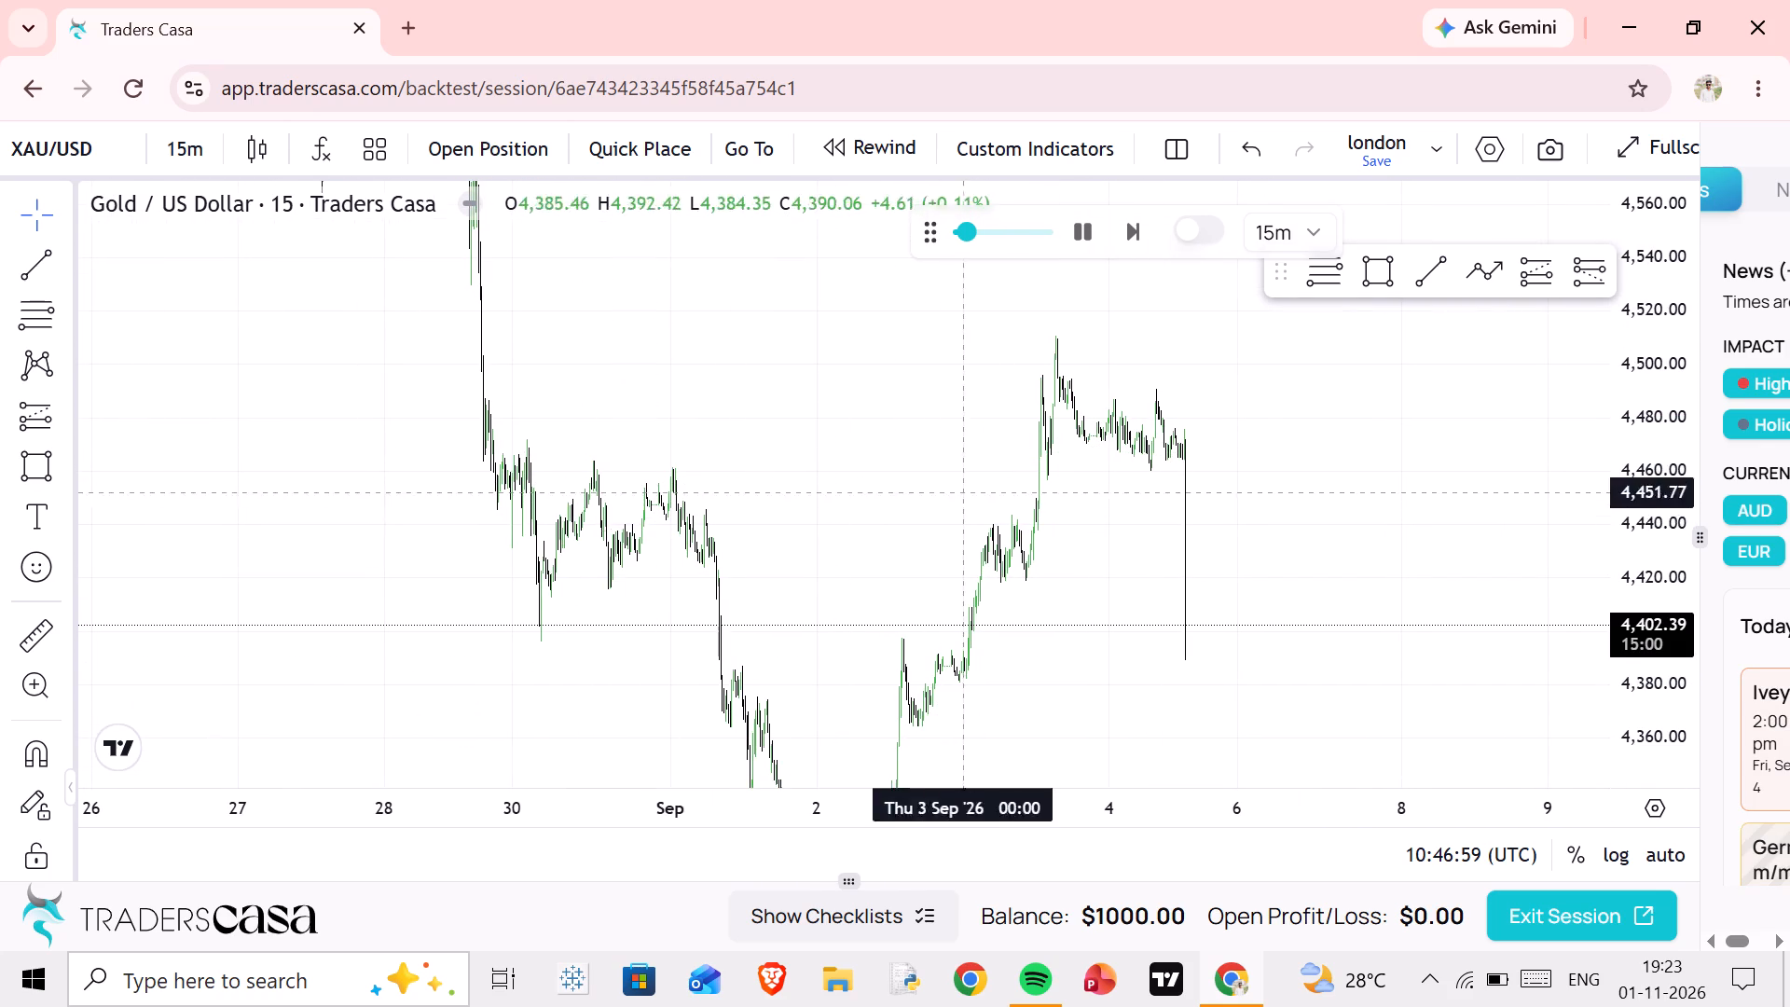
pyautogui.scroll(10, 1270, 582)
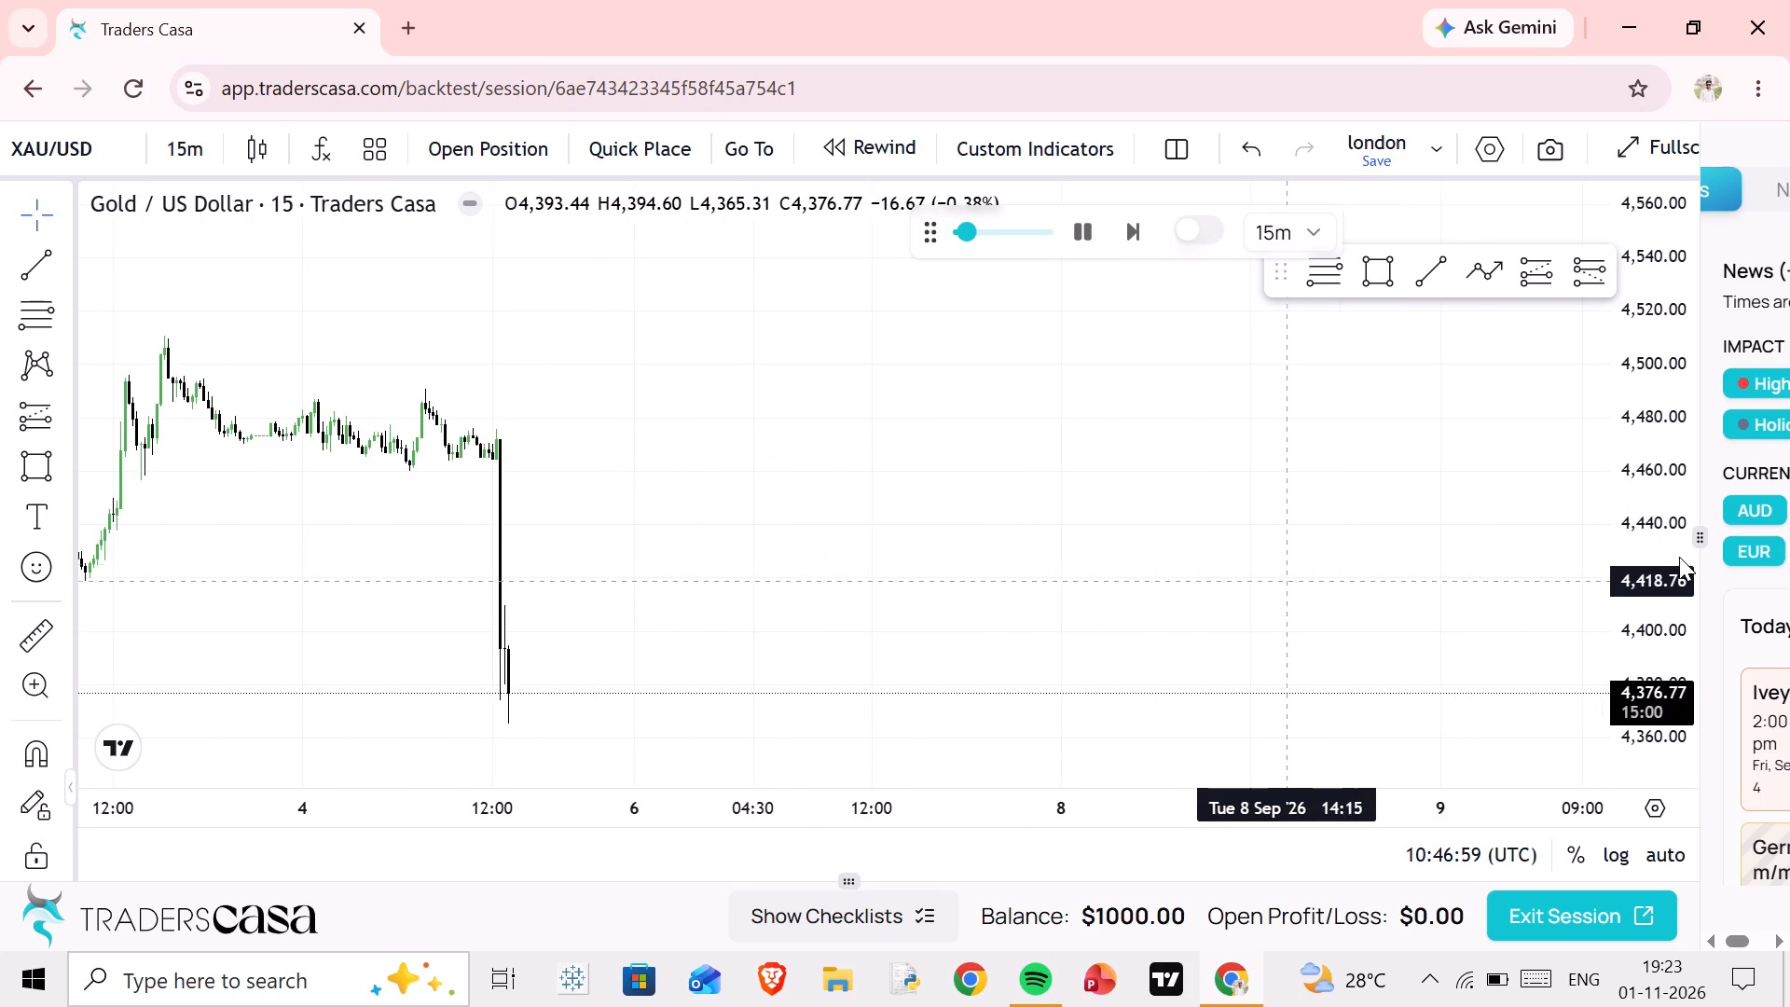
pyautogui.scroll(8, 1640, 654)
pyautogui.moveTo(778, 517); pyautogui.dragTo(808, 508)
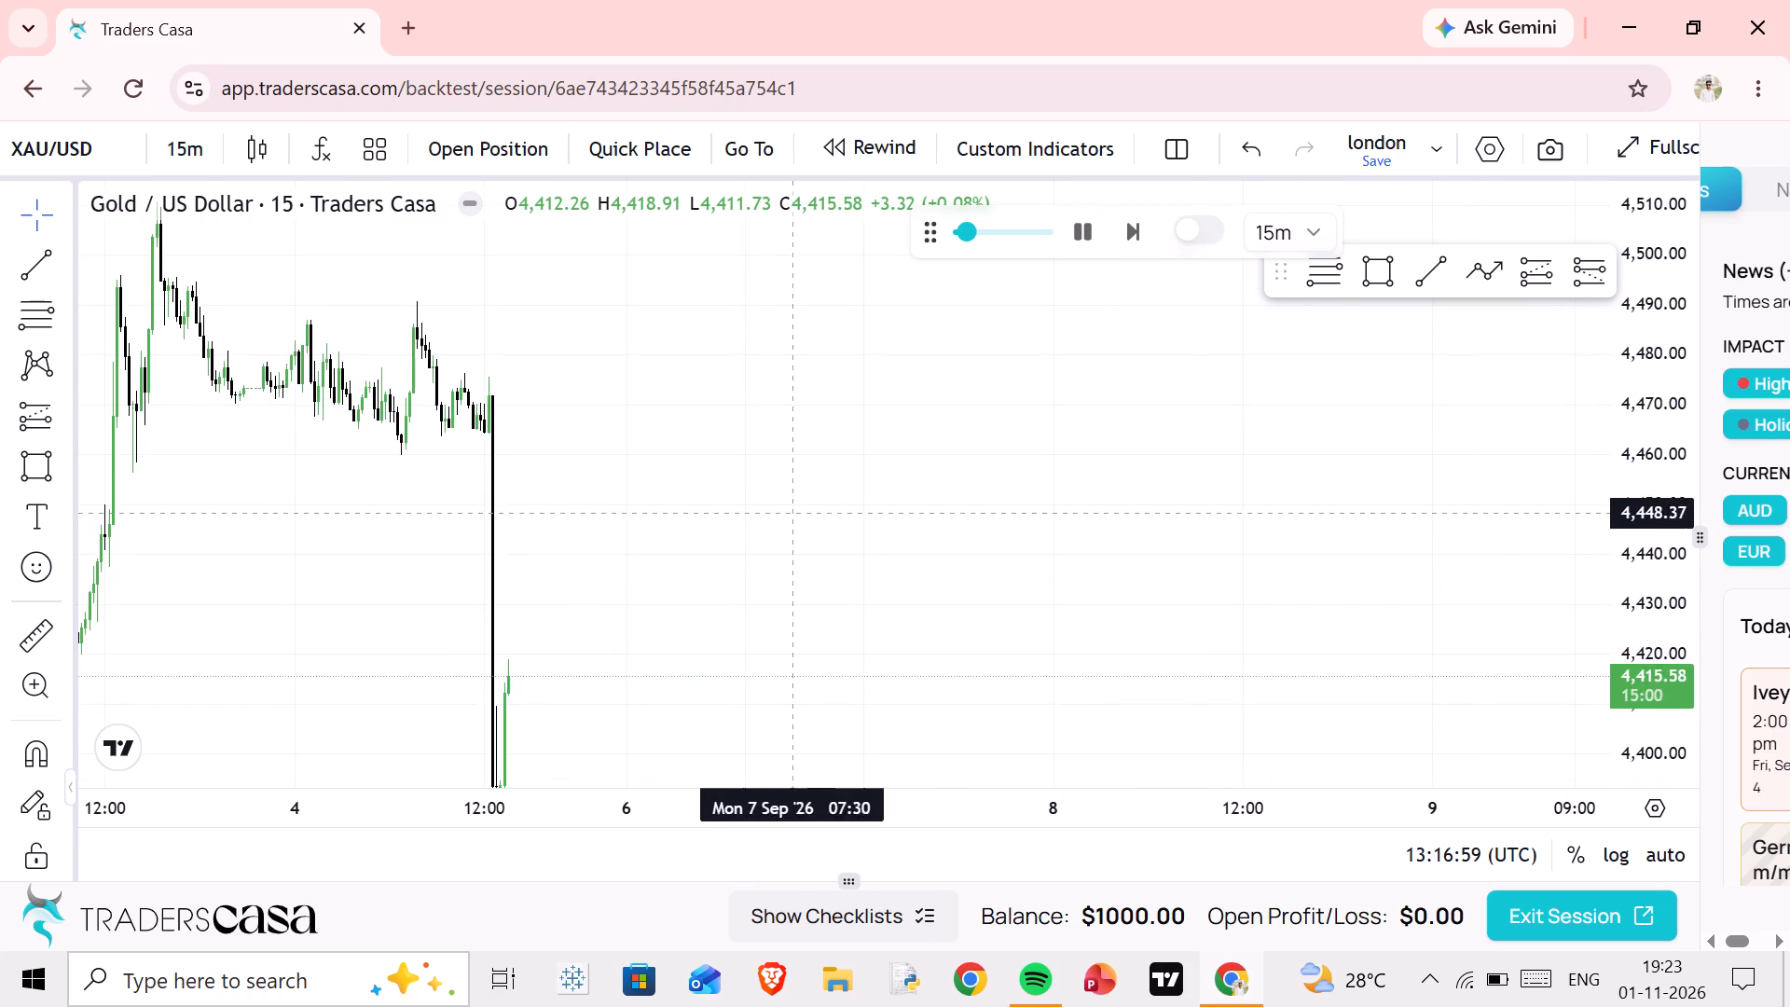
pyautogui.moveTo(808, 508); pyautogui.dragTo(1078, 485)
pyautogui.scroll(2, 1073, 517)
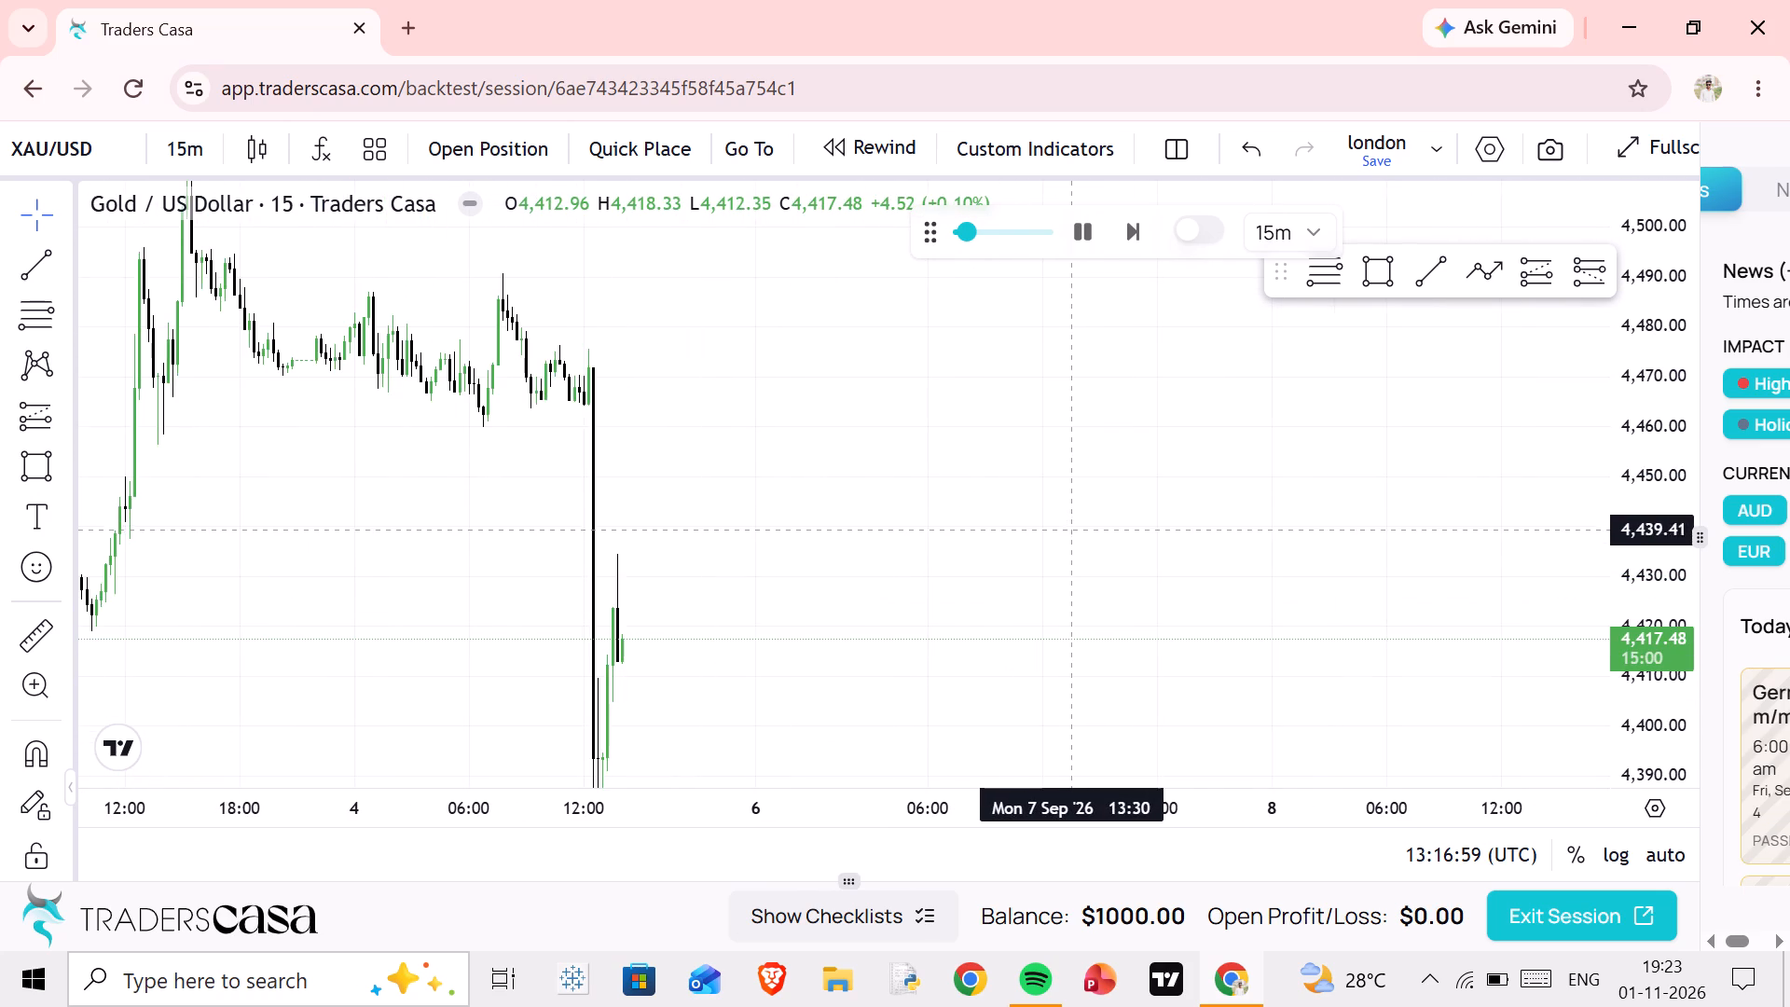
pyautogui.scroll(-5, 1633, 582)
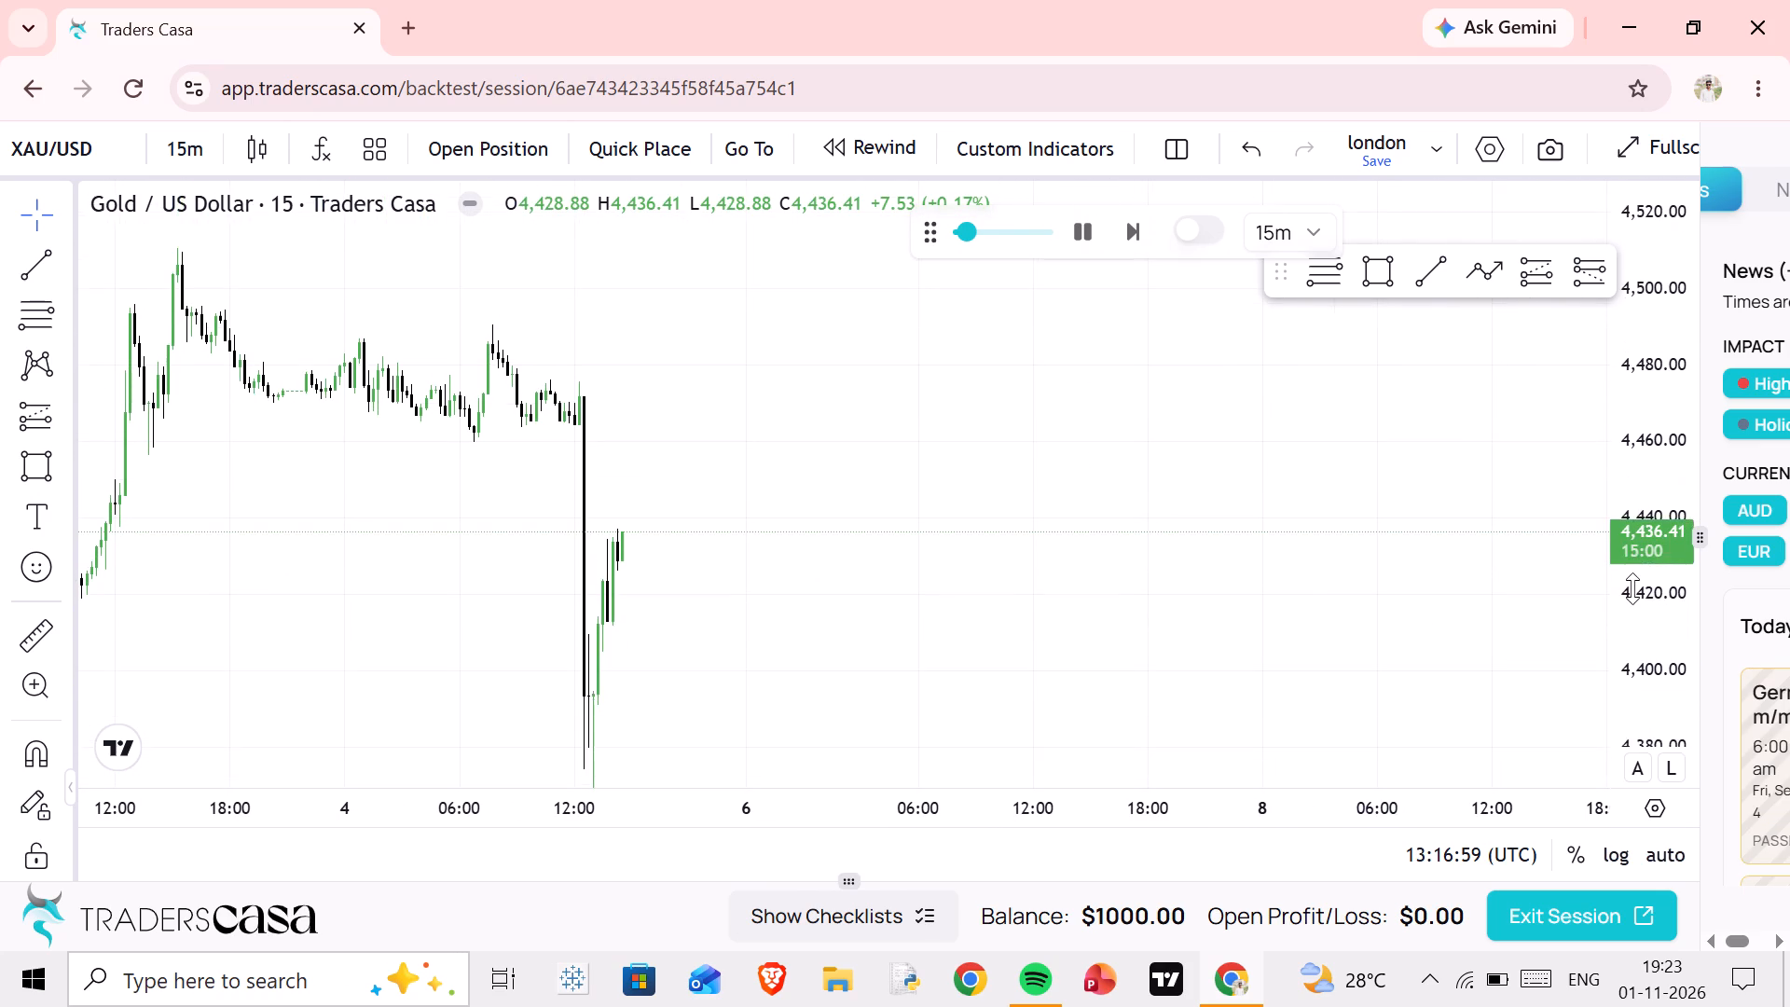
pyautogui.scroll(-1, 1632, 588)
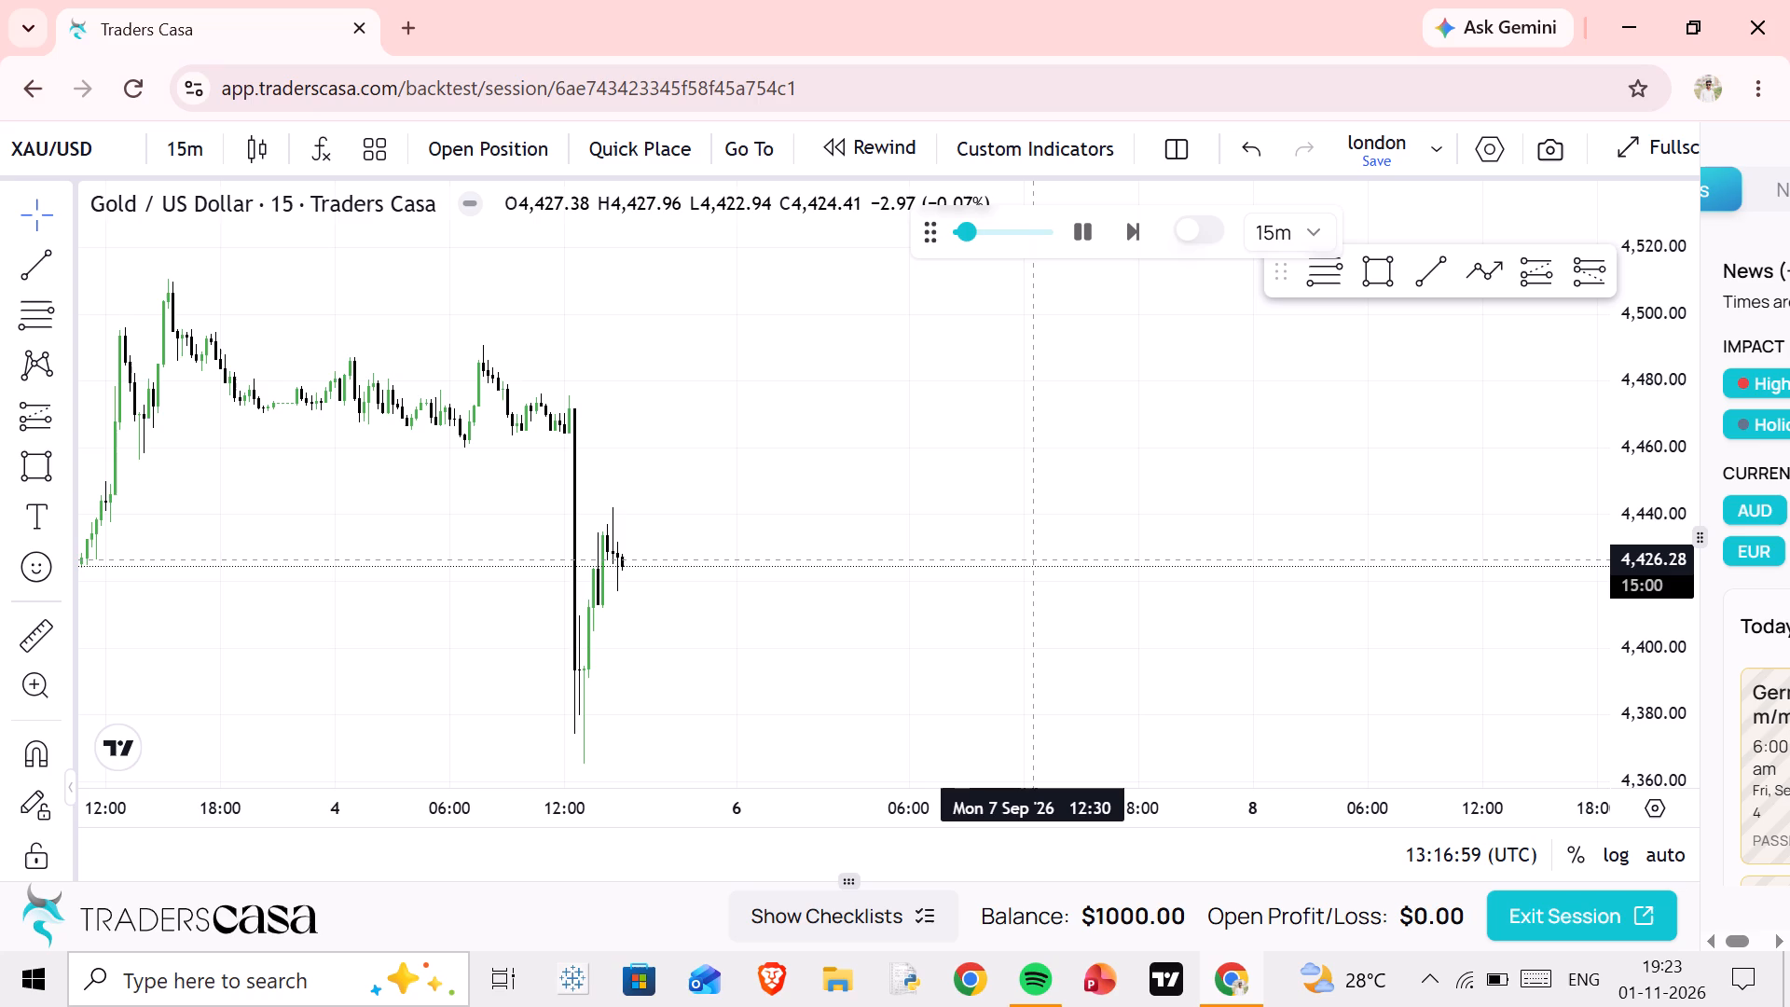
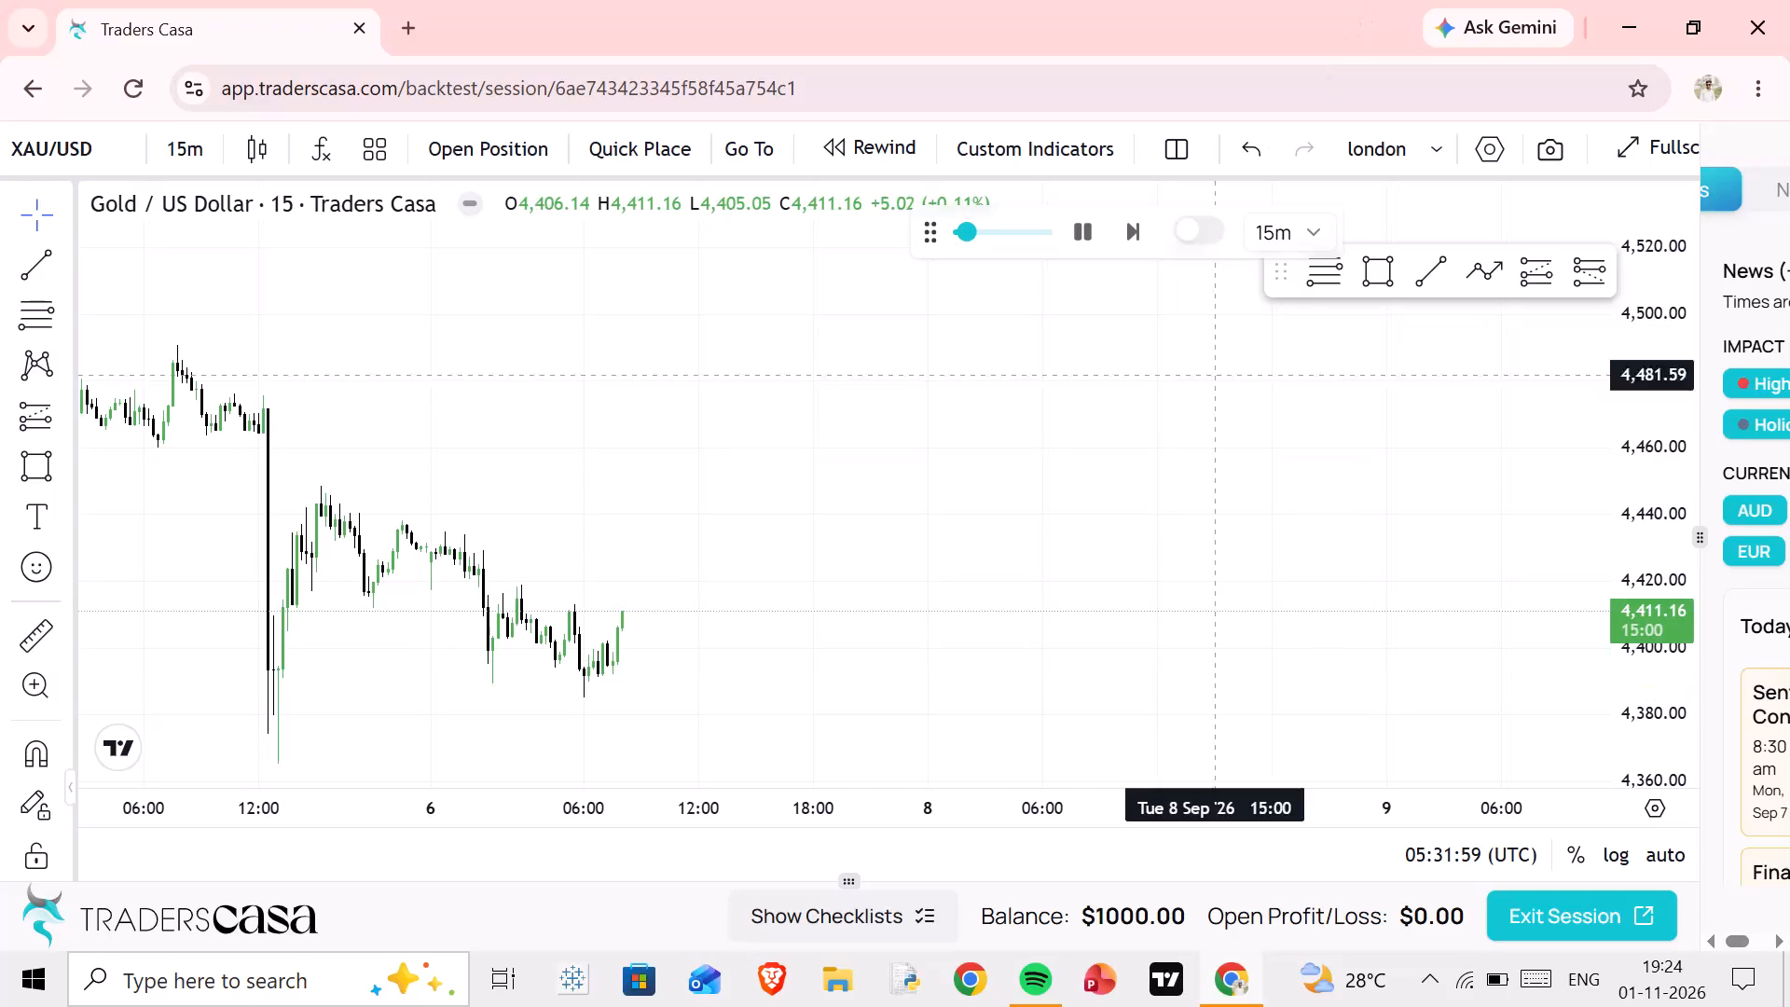
# Examine the XAU/USD 15-minute replay as new candles form, comparing the latest price action with the preceding sharp drop and swings.
pyautogui.scroll(-4, 1123, 482)
pyautogui.moveTo(1092, 572); pyautogui.dragTo(1054, 460)
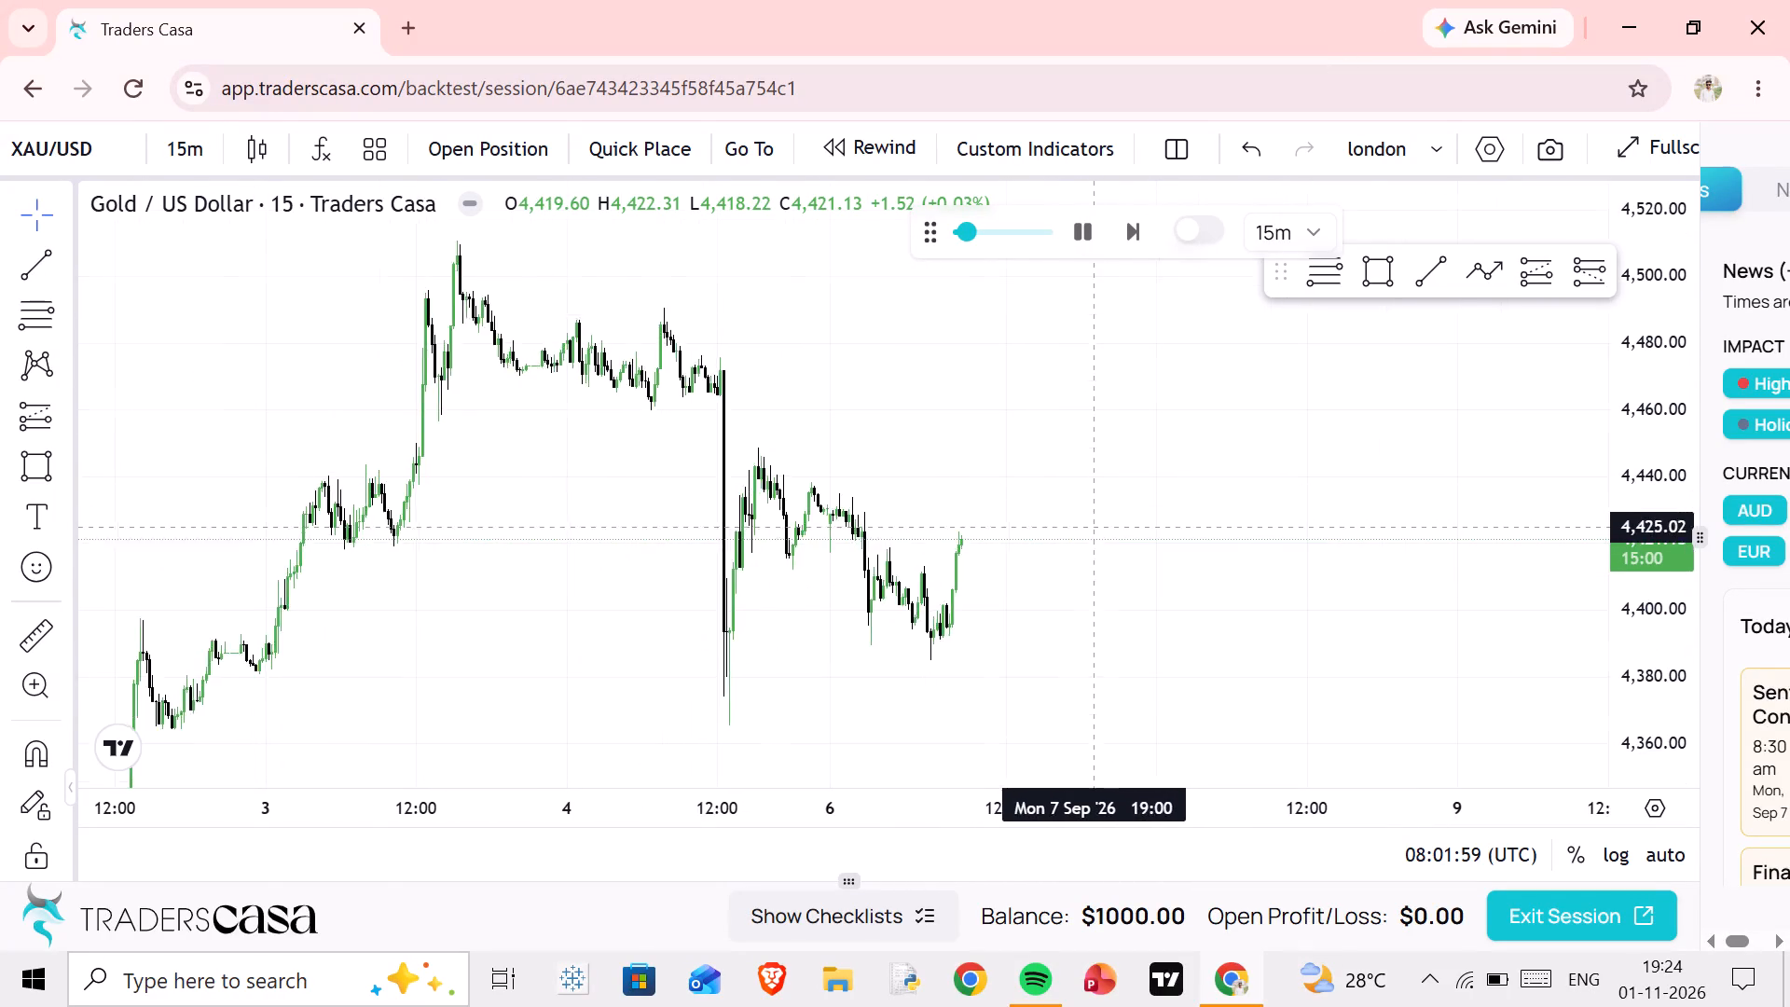
pyautogui.moveTo(1054, 460); pyautogui.dragTo(1045, 446)
pyautogui.scroll(4, 1163, 476)
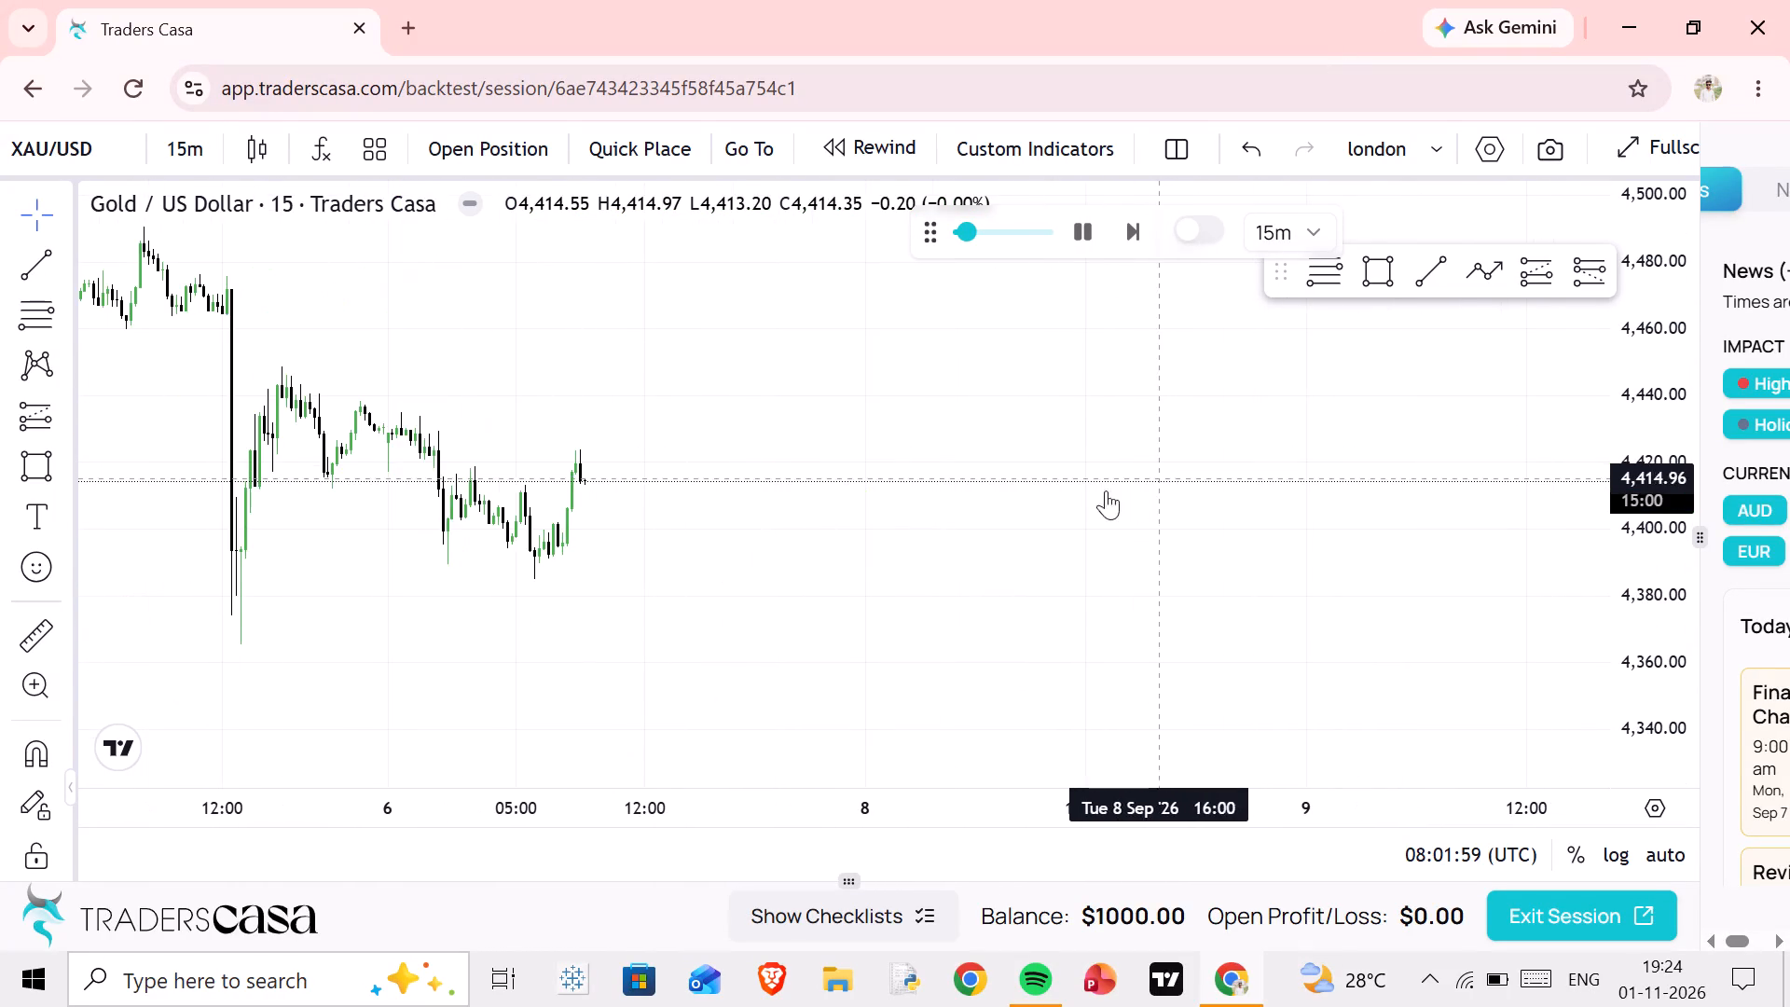
pyautogui.moveTo(944, 482); pyautogui.dragTo(1567, 499)
pyautogui.scroll(3, 1330, 507)
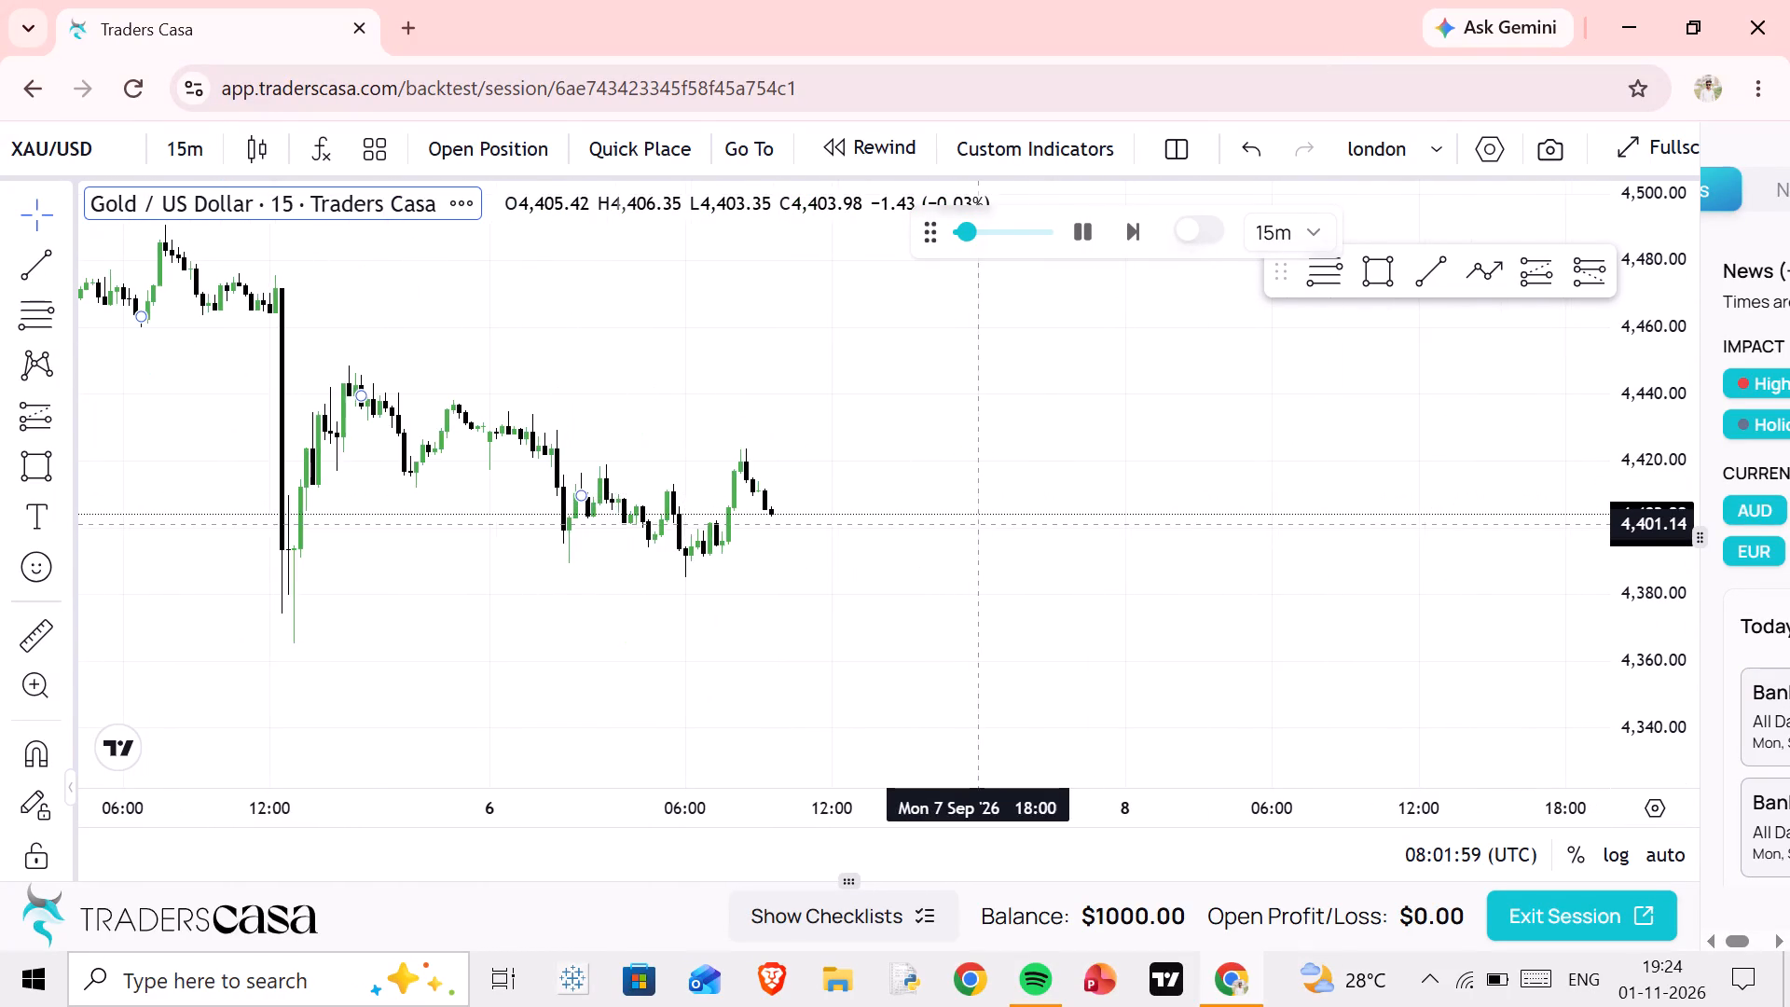
pyautogui.moveTo(859, 487); pyautogui.dragTo(1348, 463)
pyautogui.scroll(9, 1622, 538)
pyautogui.moveTo(1377, 472); pyautogui.dragTo(1373, 488)
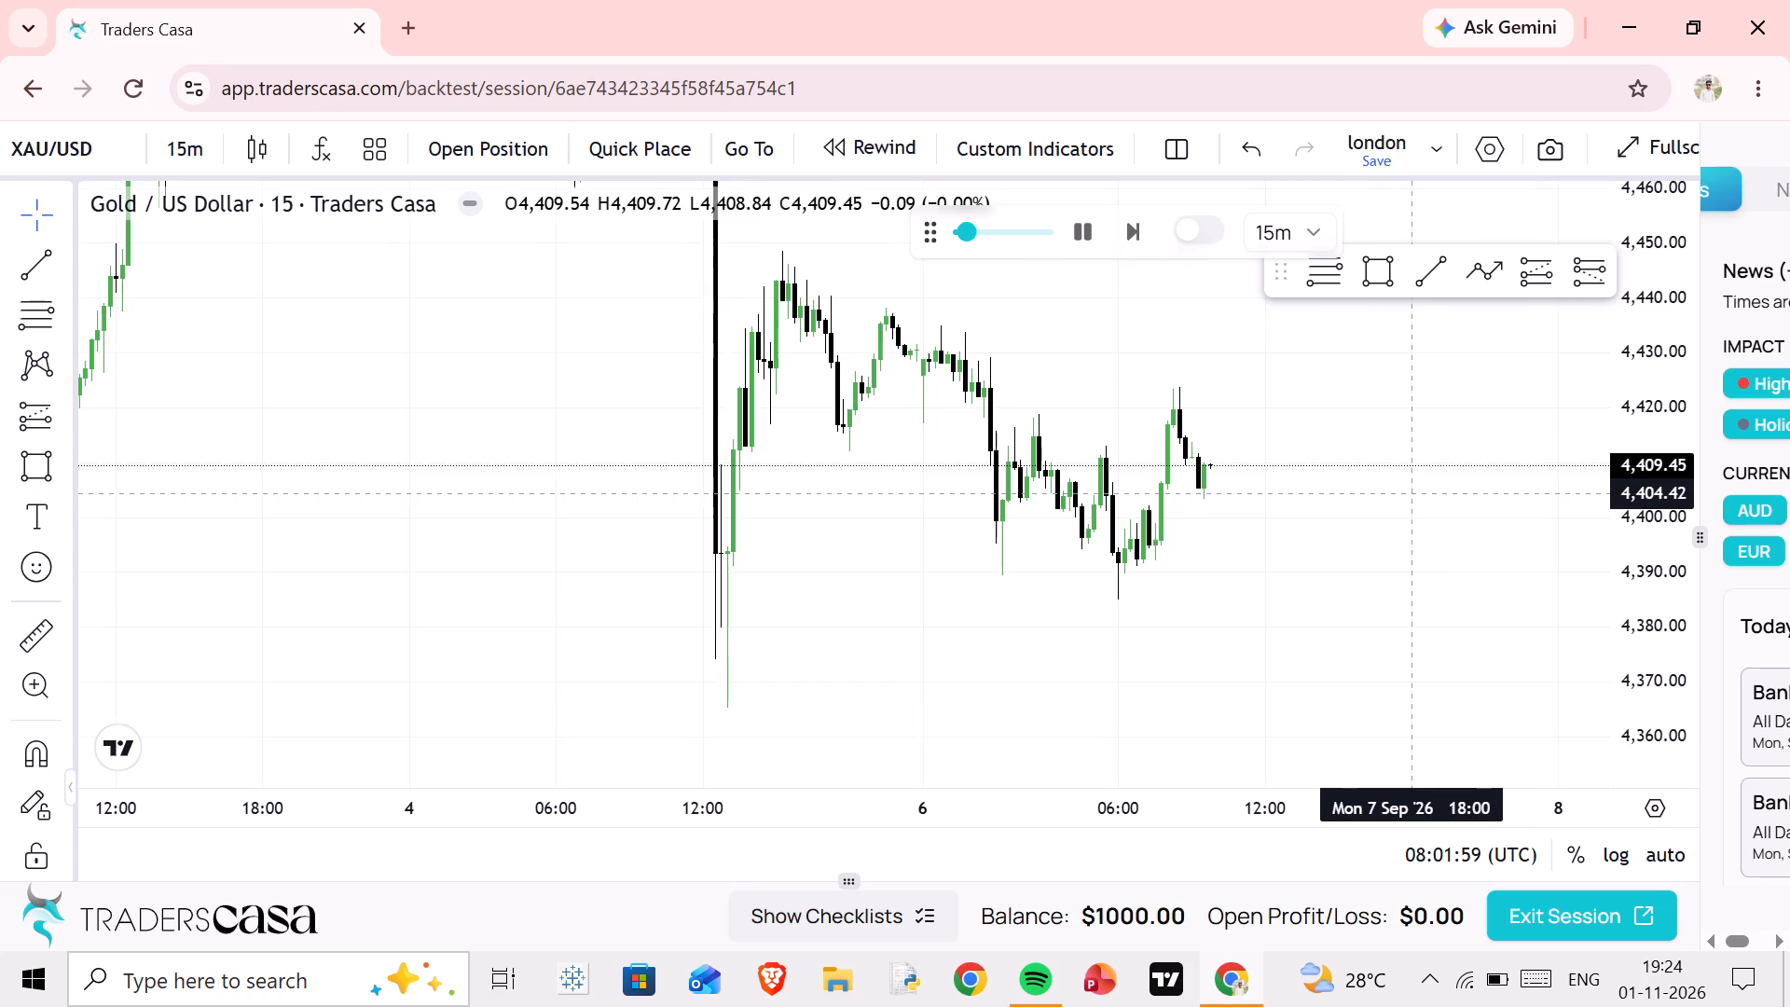
pyautogui.moveTo(1373, 488); pyautogui.dragTo(1157, 512)
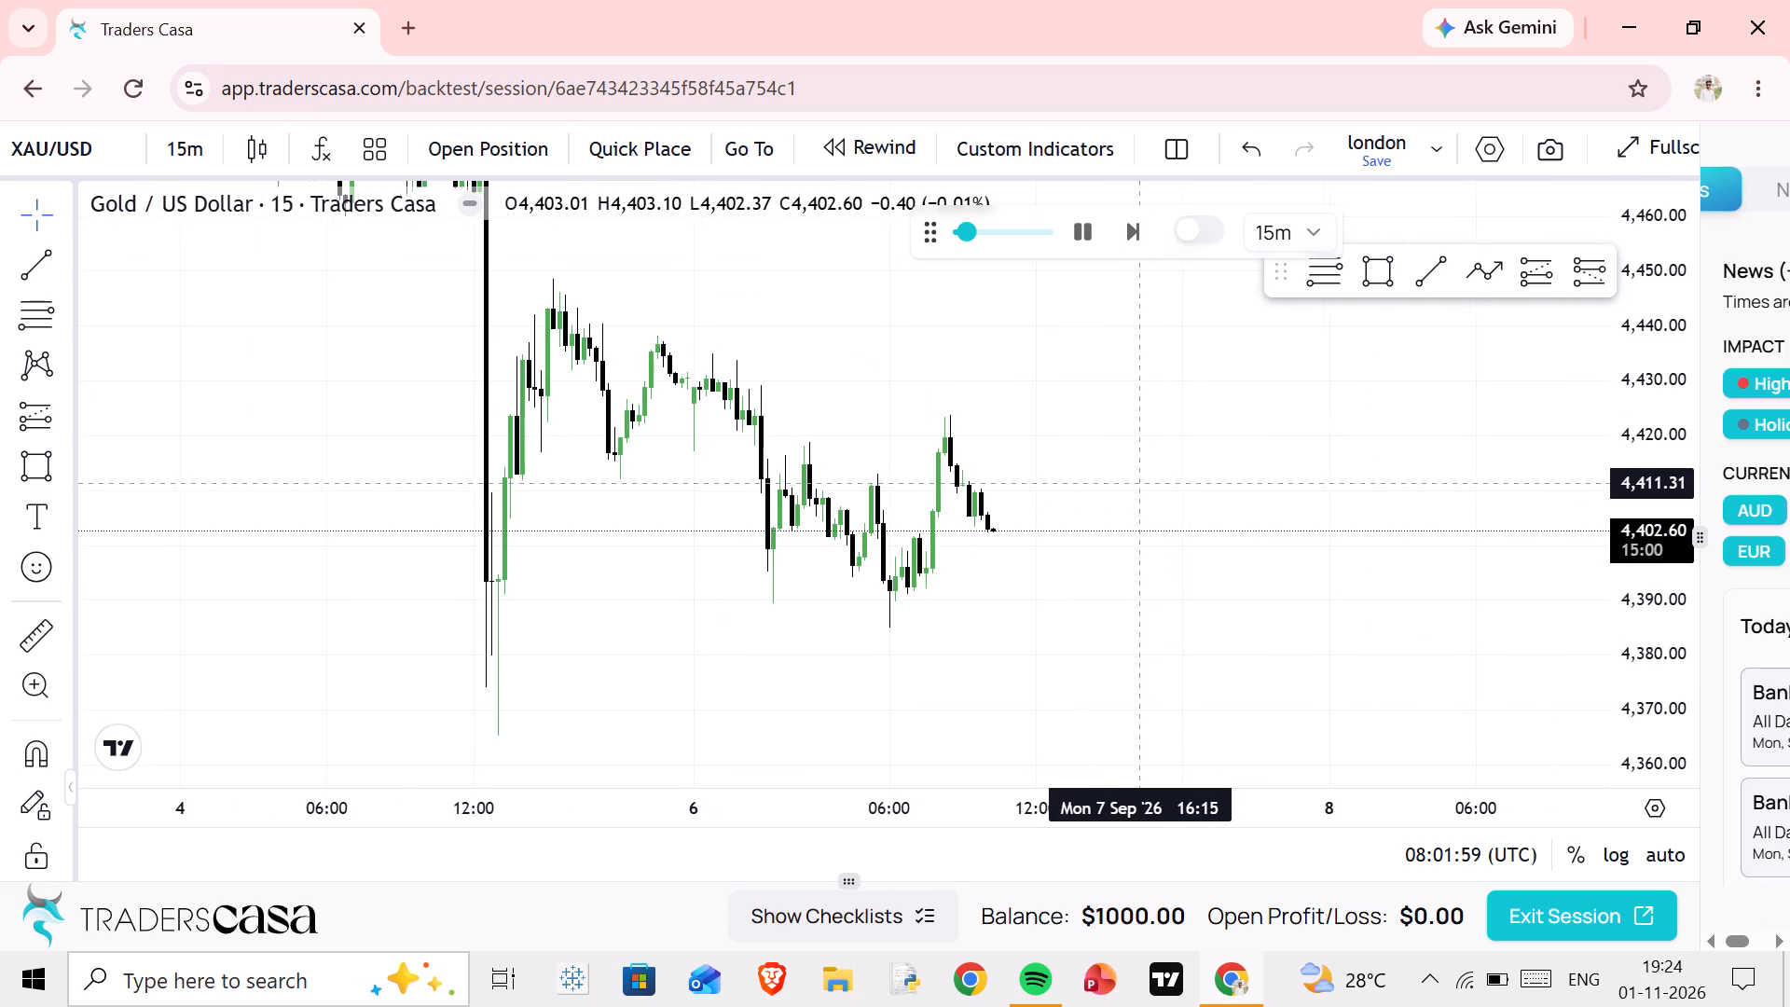
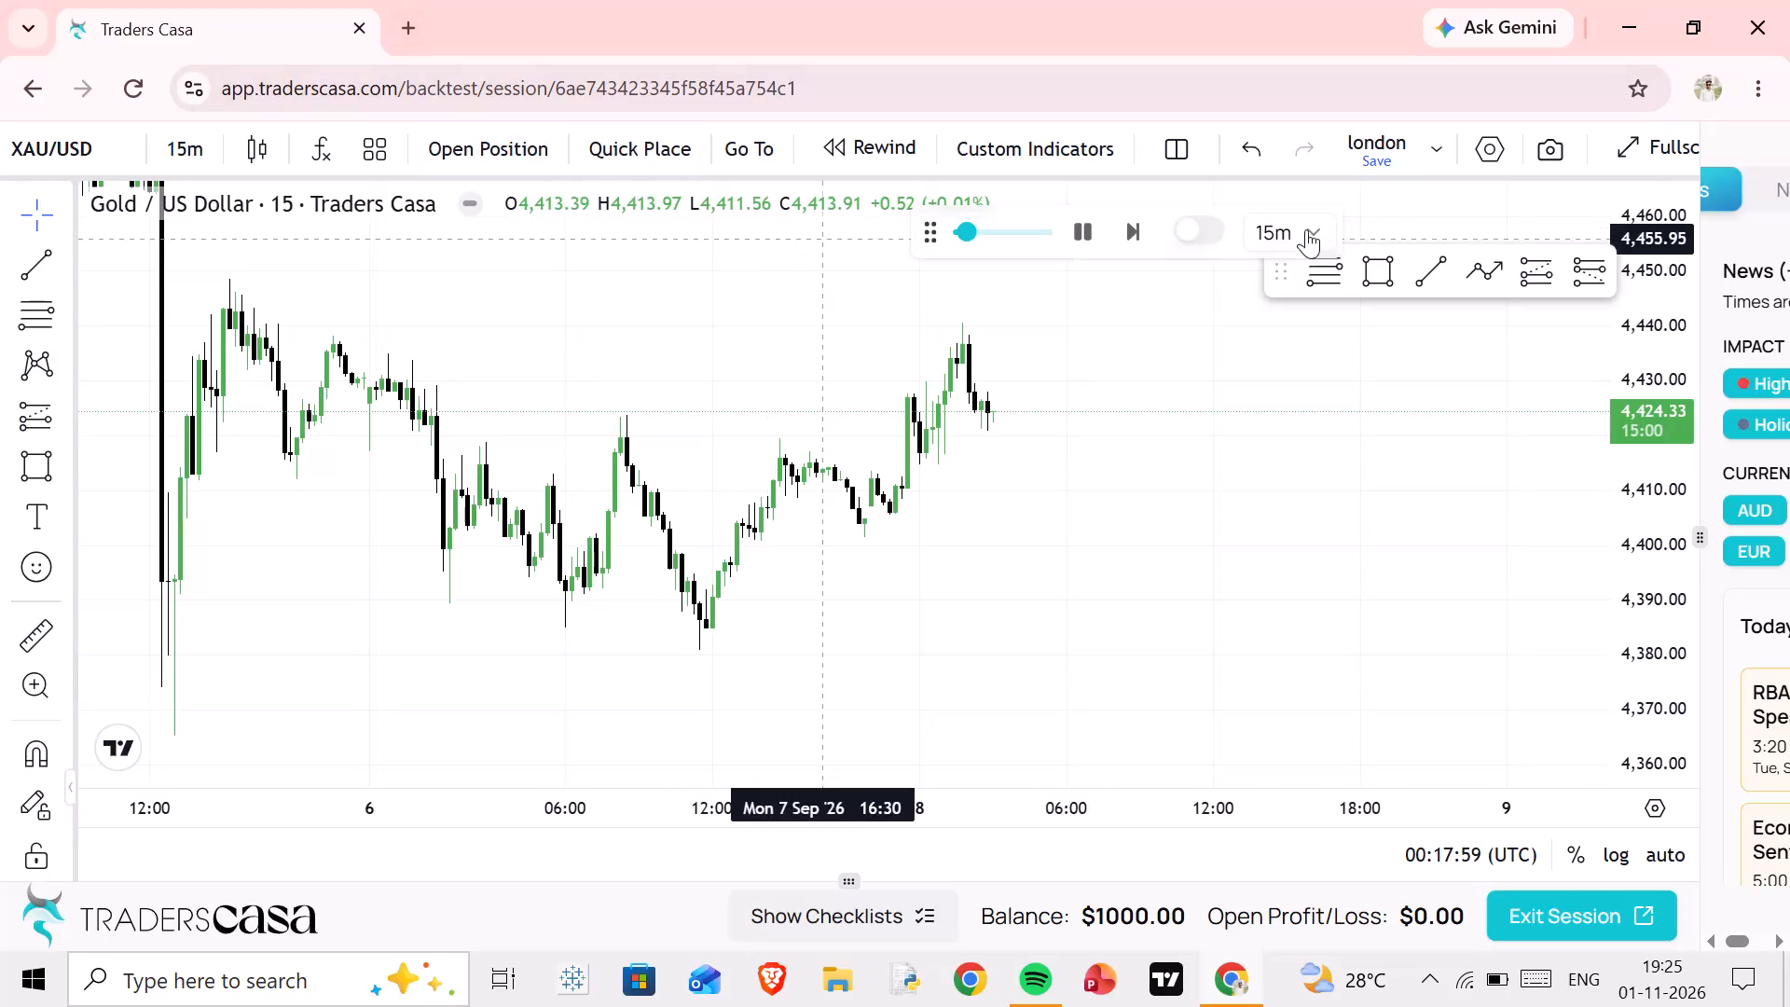
# Pause the chart replay.
pyautogui.moveTo(1069, 227); pyautogui.dragTo(1080, 219)
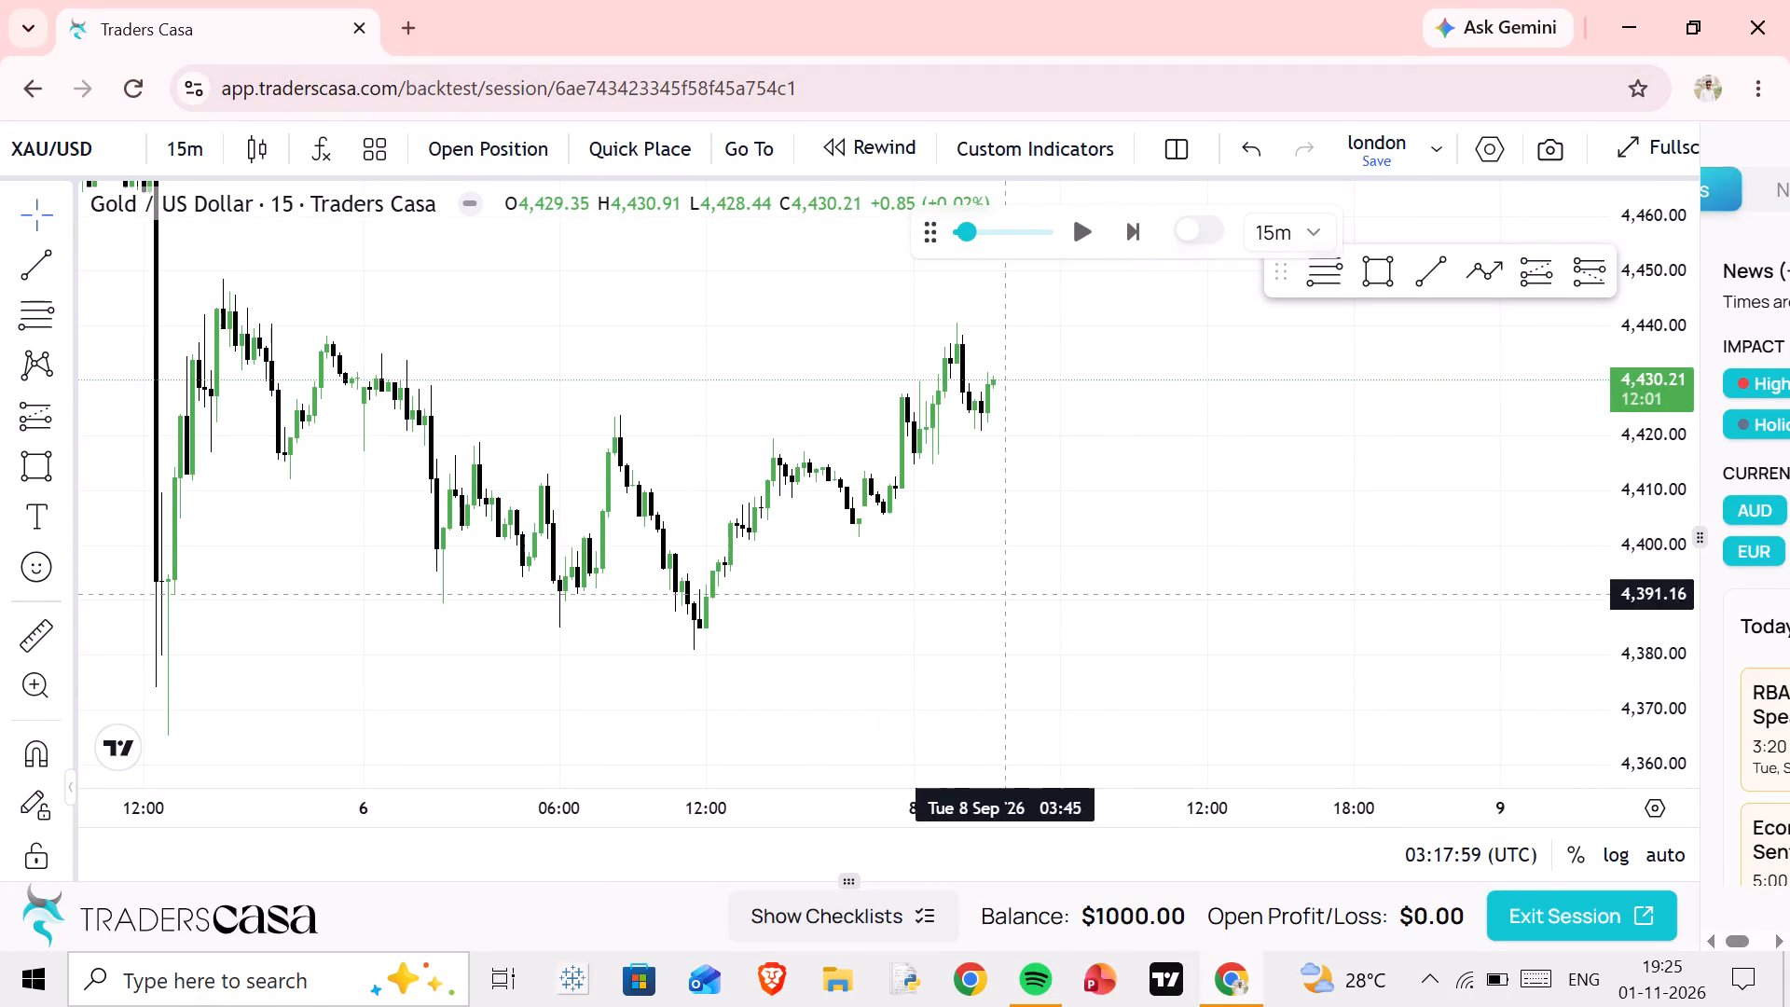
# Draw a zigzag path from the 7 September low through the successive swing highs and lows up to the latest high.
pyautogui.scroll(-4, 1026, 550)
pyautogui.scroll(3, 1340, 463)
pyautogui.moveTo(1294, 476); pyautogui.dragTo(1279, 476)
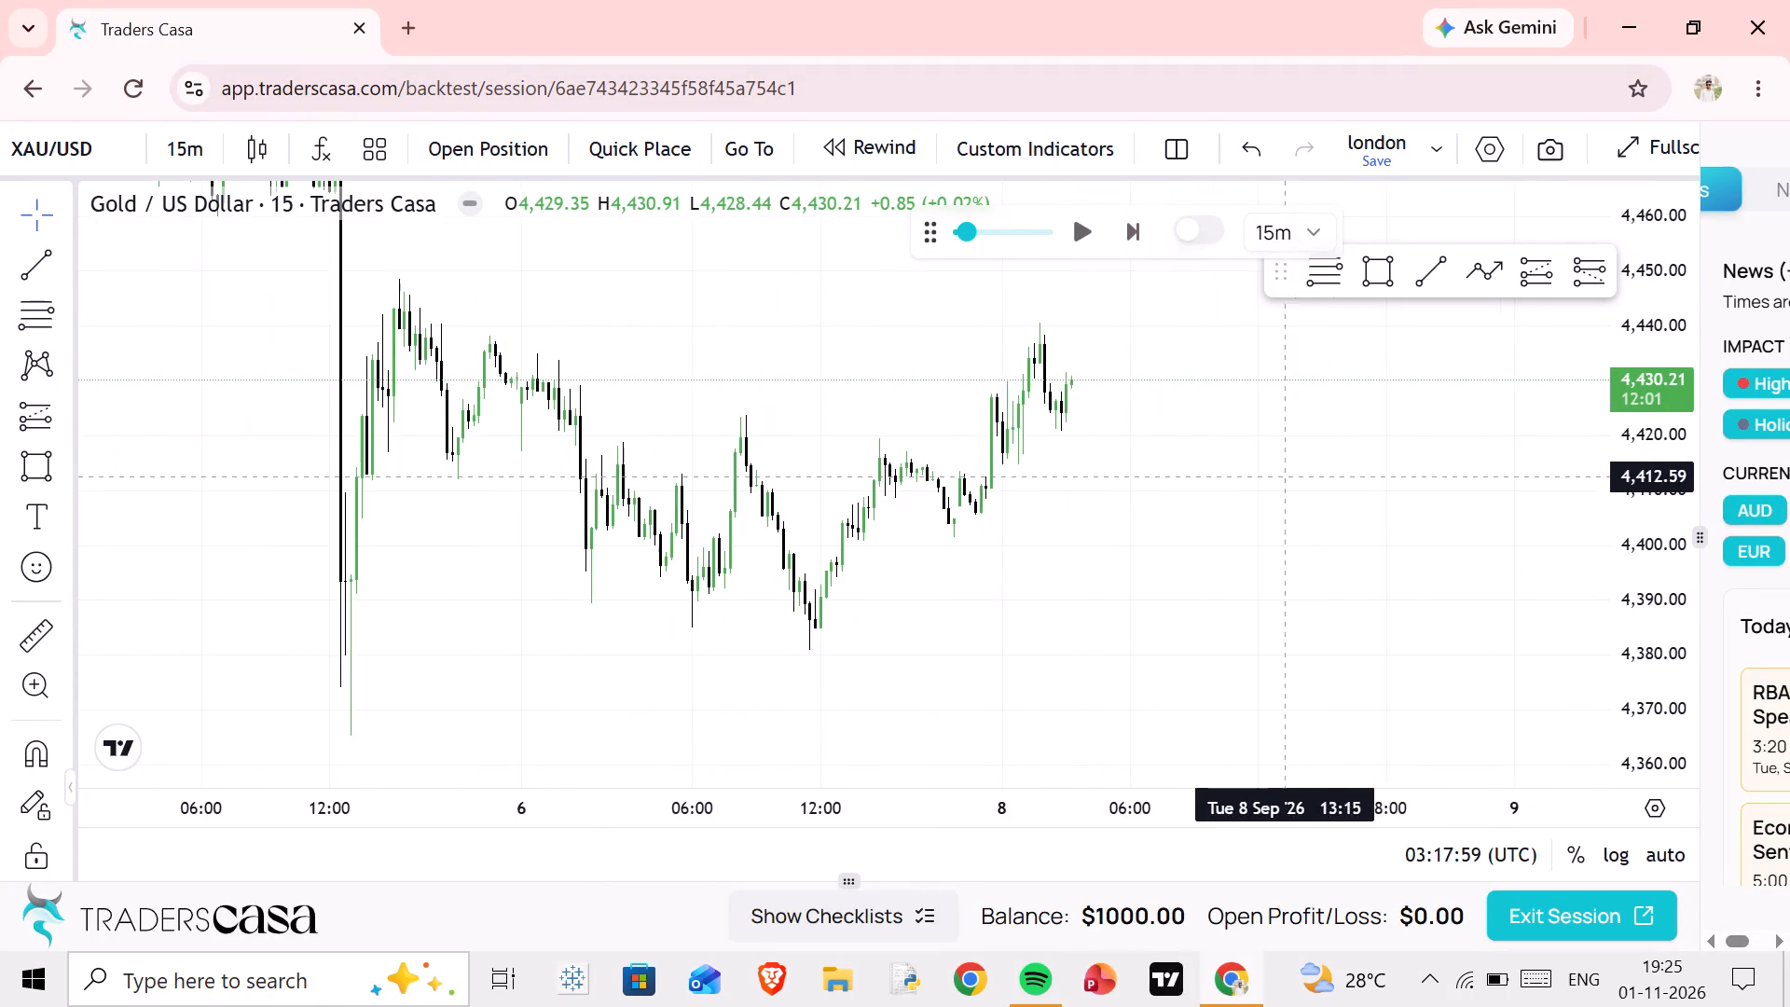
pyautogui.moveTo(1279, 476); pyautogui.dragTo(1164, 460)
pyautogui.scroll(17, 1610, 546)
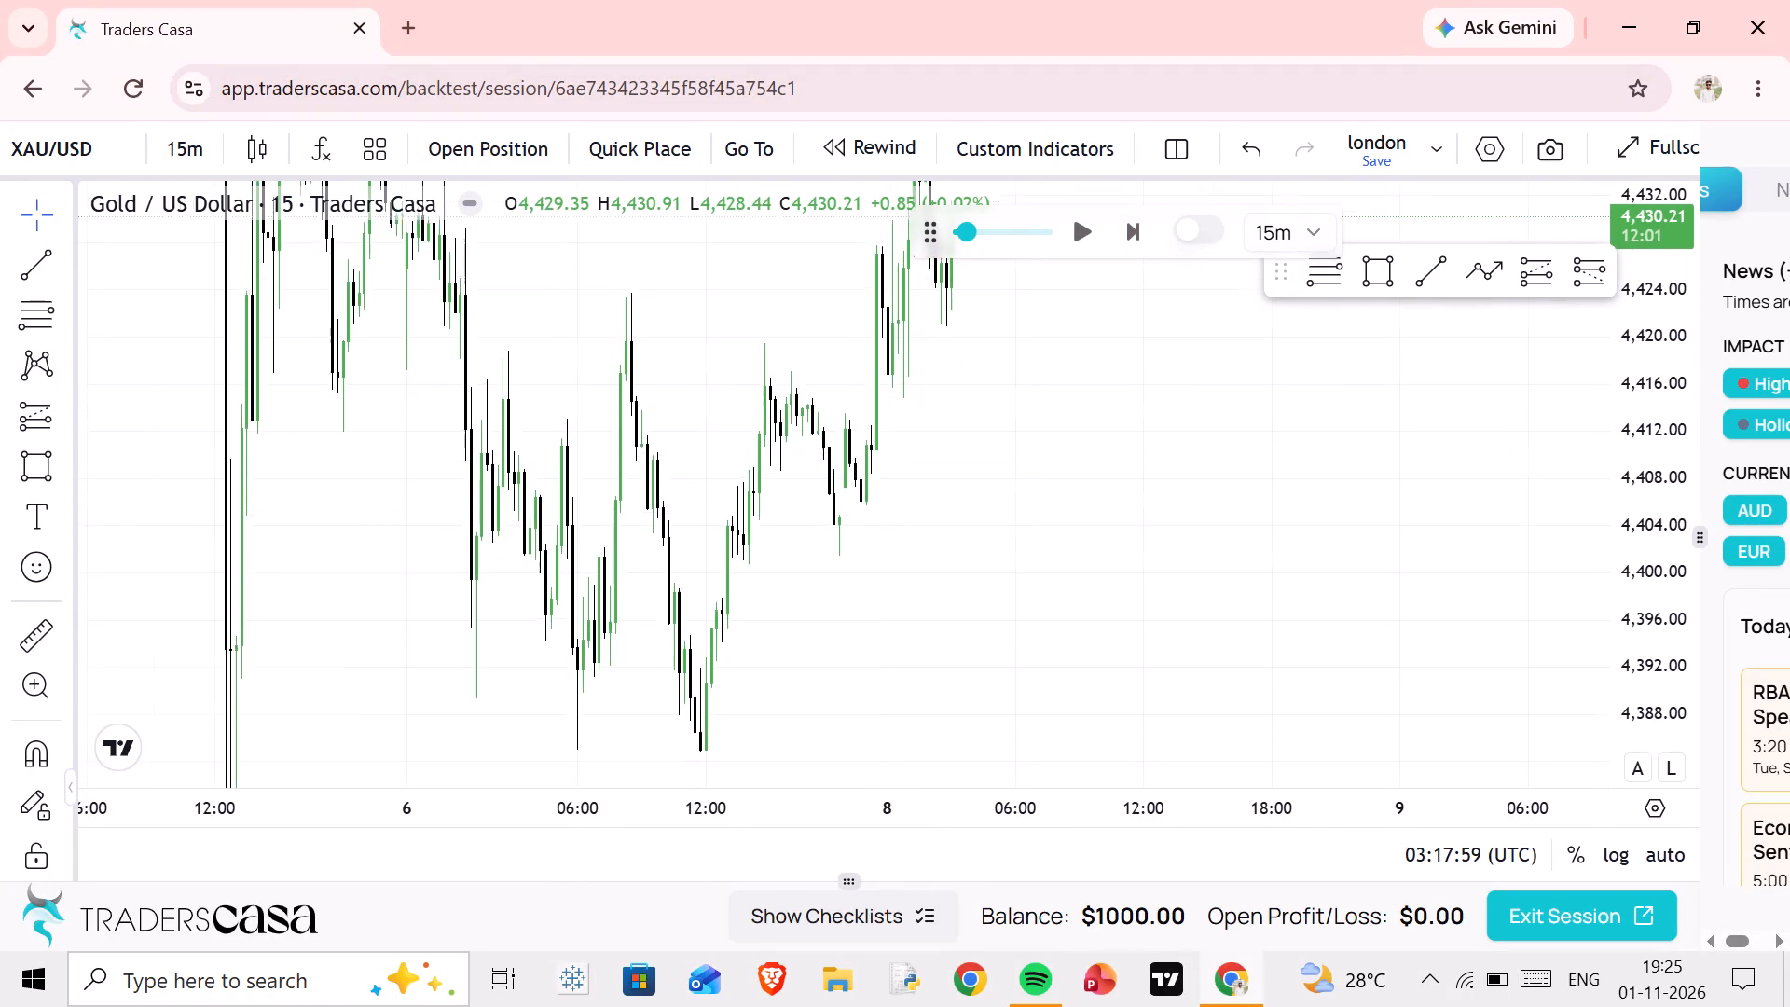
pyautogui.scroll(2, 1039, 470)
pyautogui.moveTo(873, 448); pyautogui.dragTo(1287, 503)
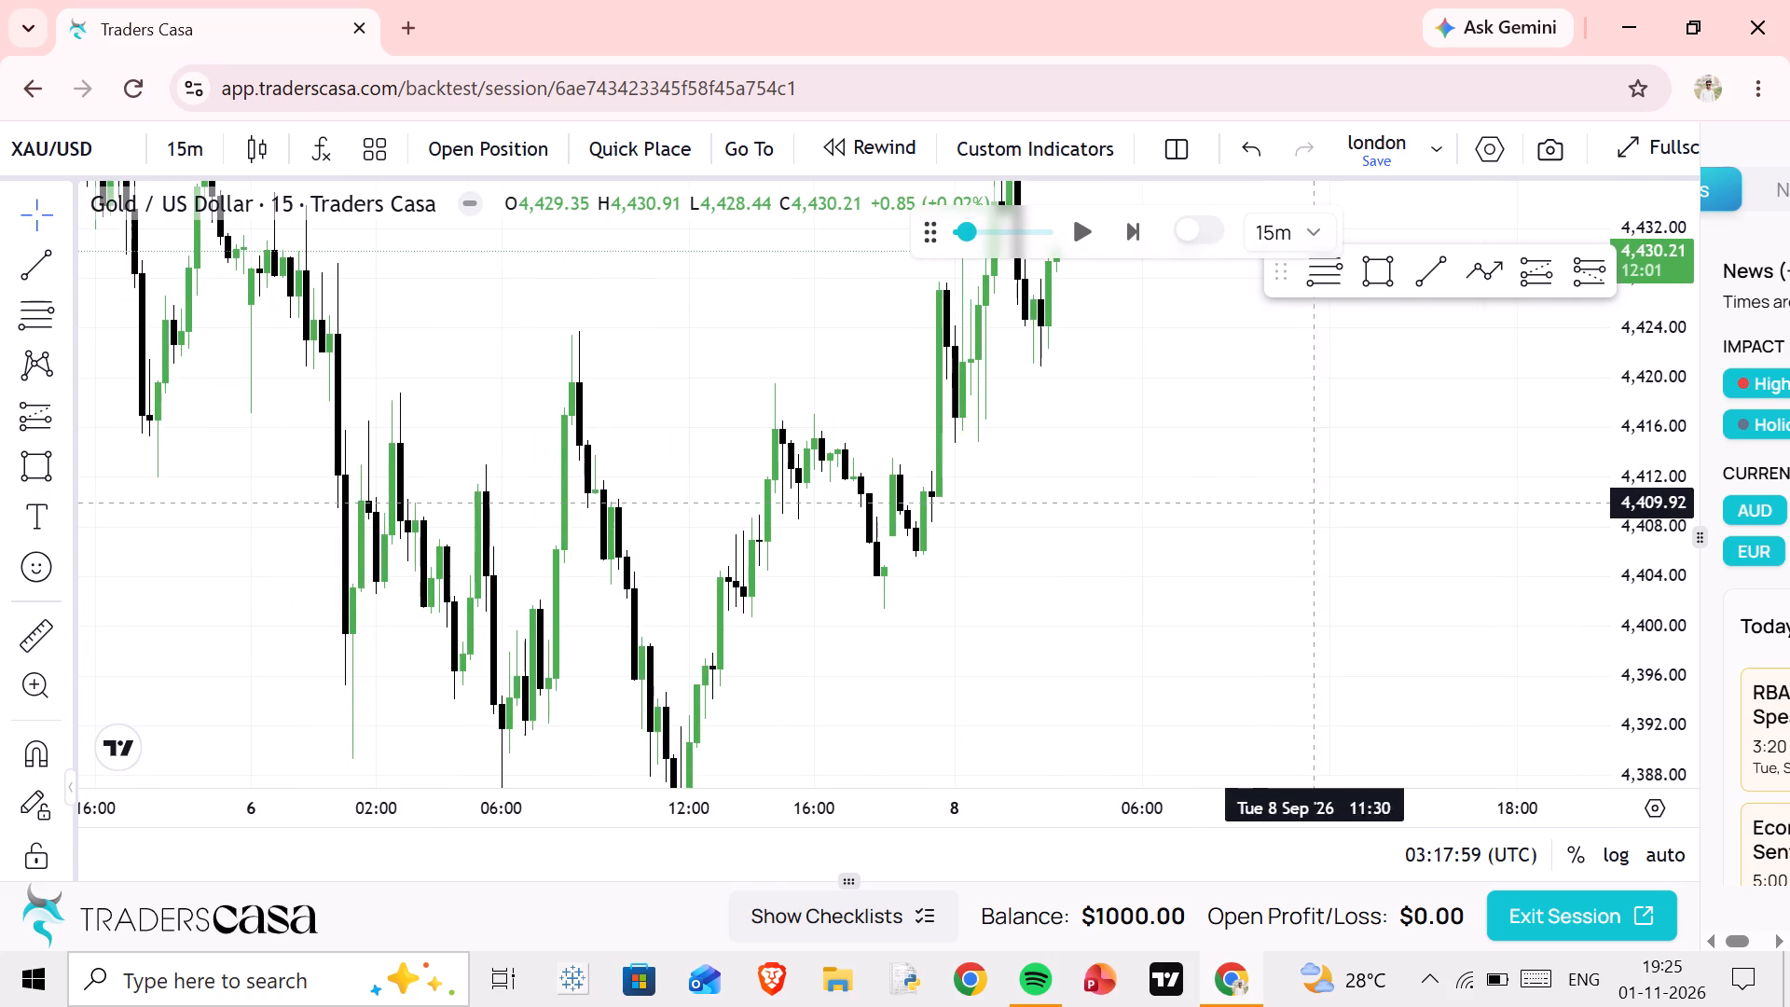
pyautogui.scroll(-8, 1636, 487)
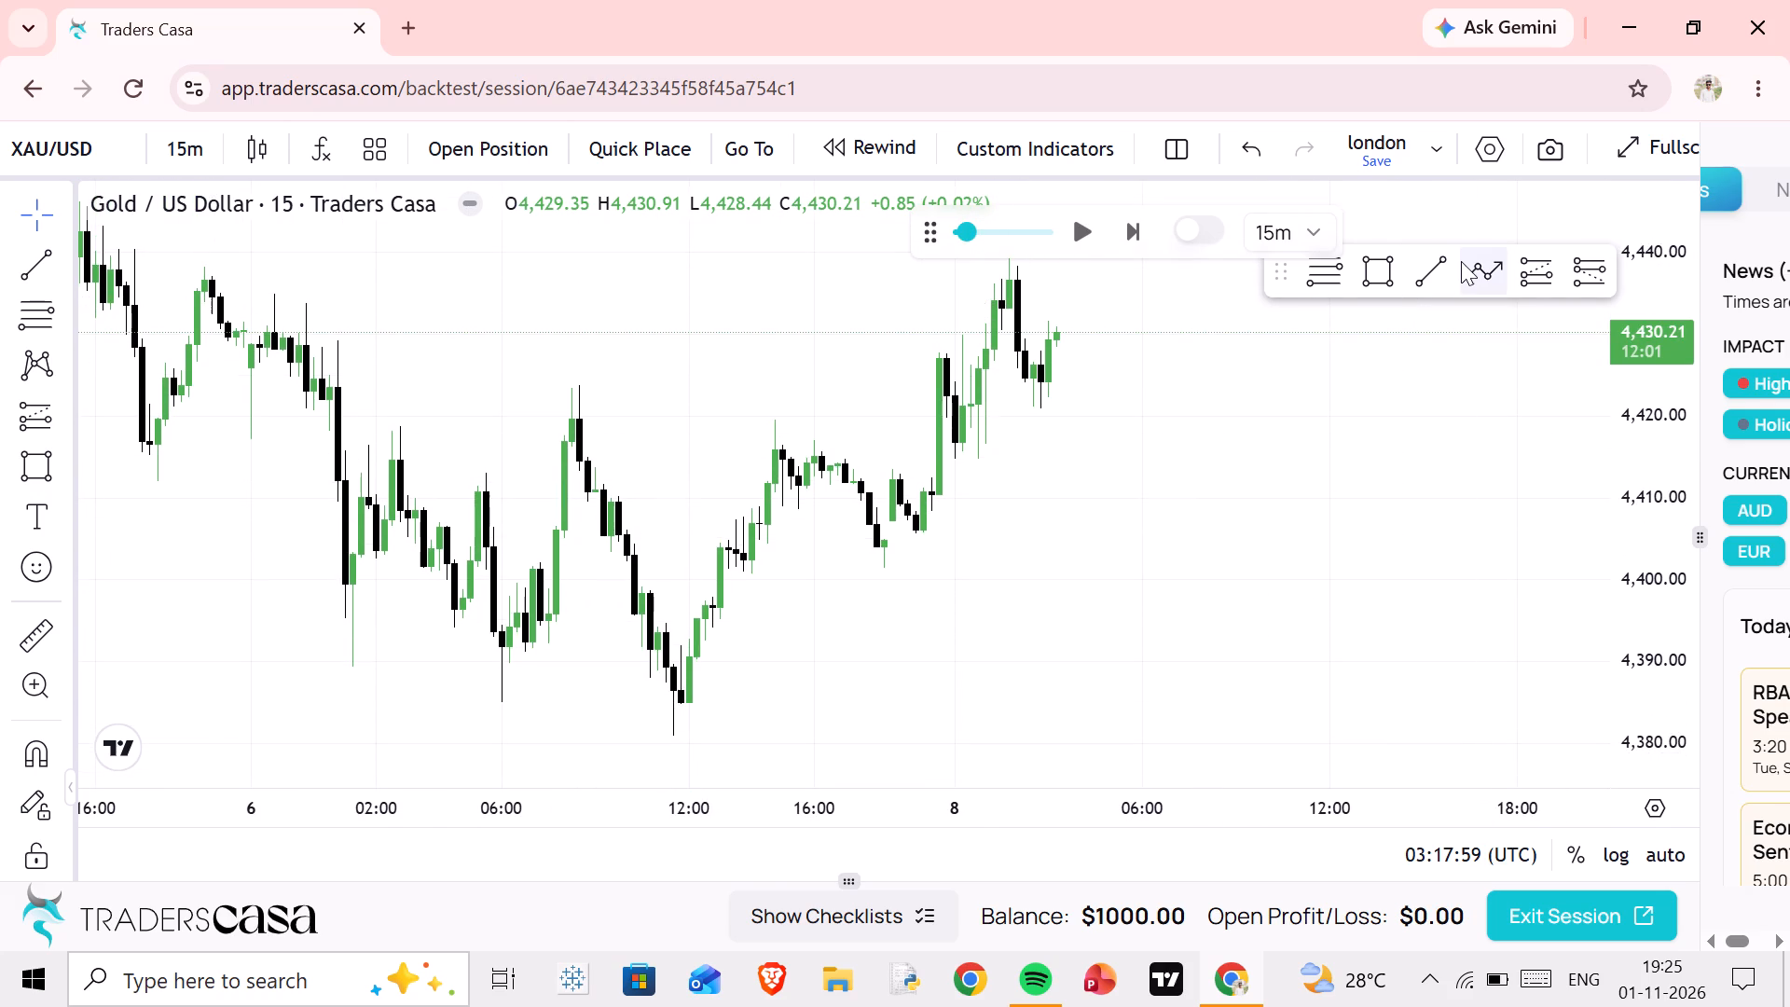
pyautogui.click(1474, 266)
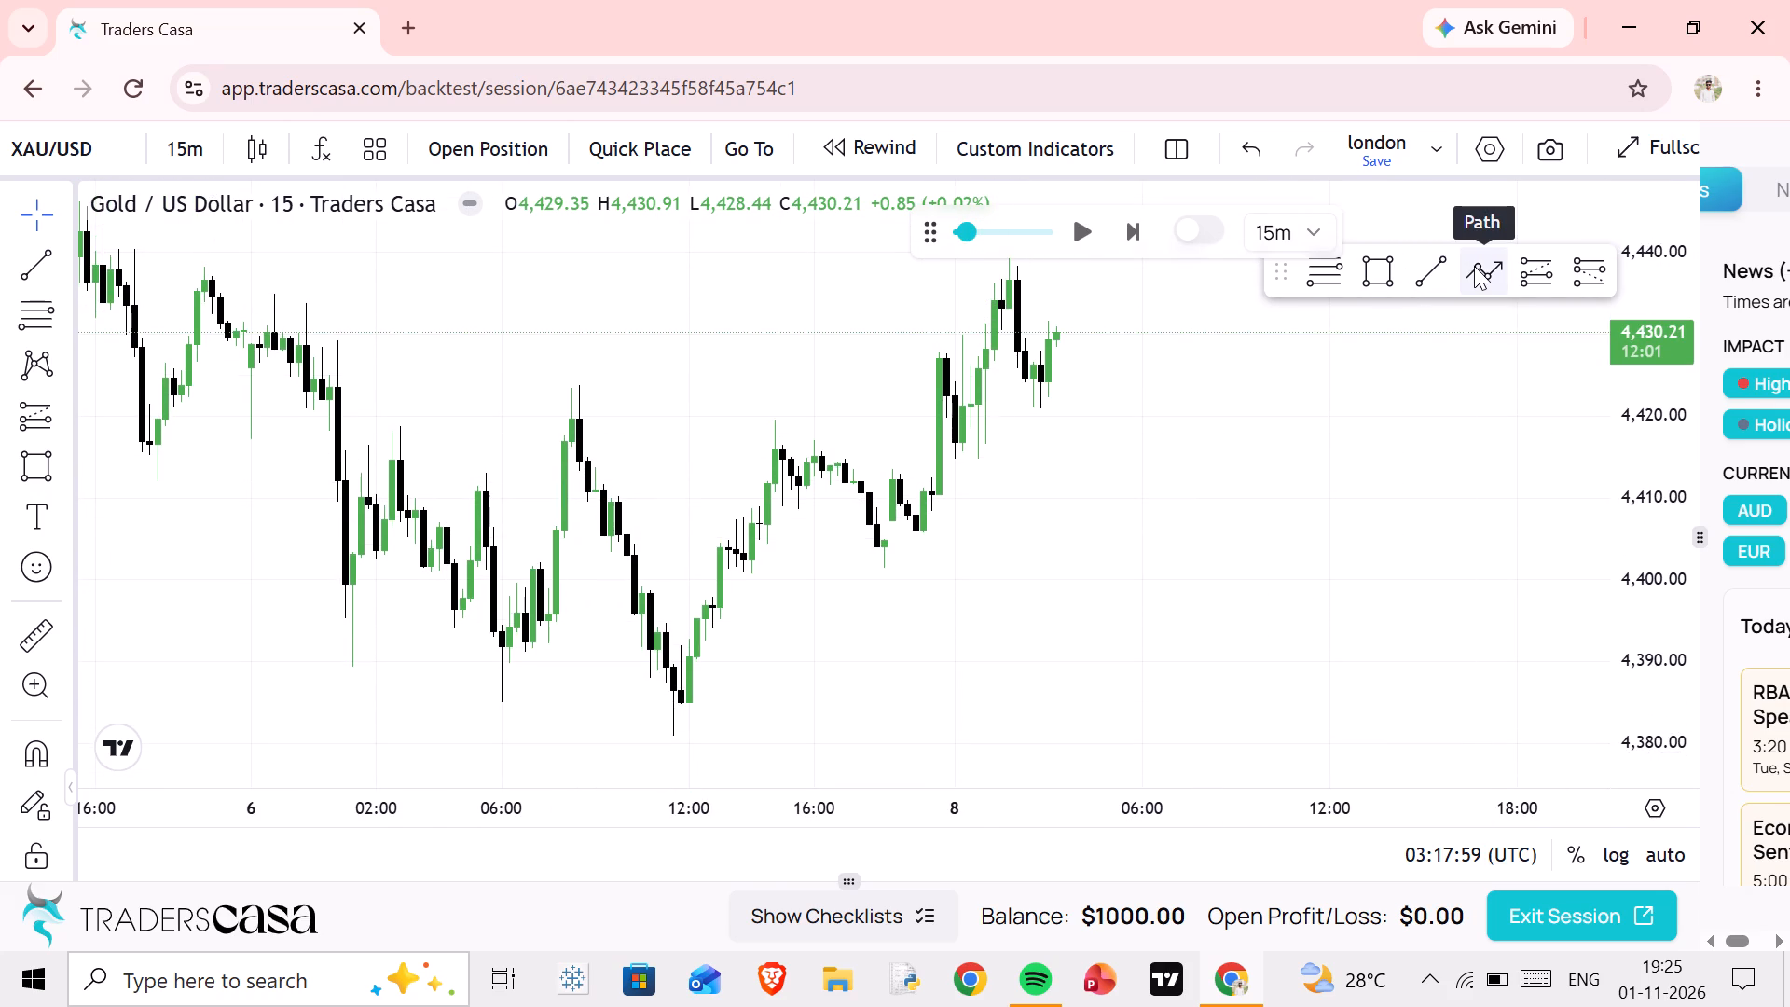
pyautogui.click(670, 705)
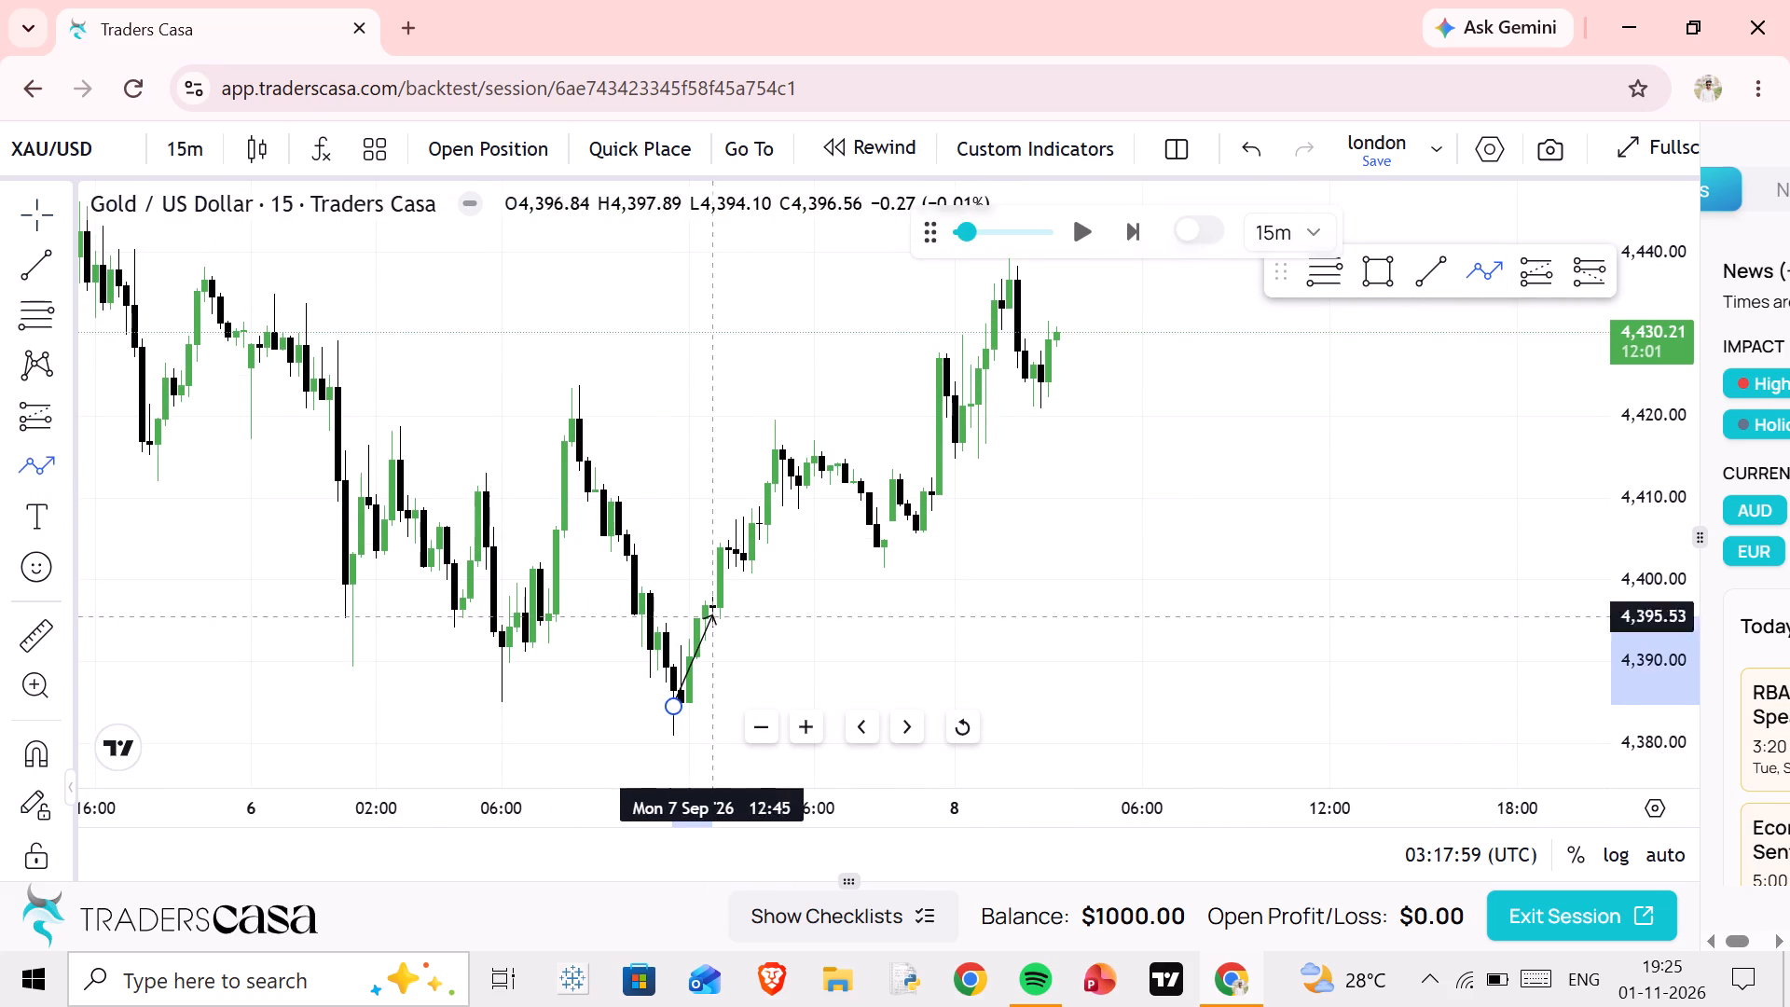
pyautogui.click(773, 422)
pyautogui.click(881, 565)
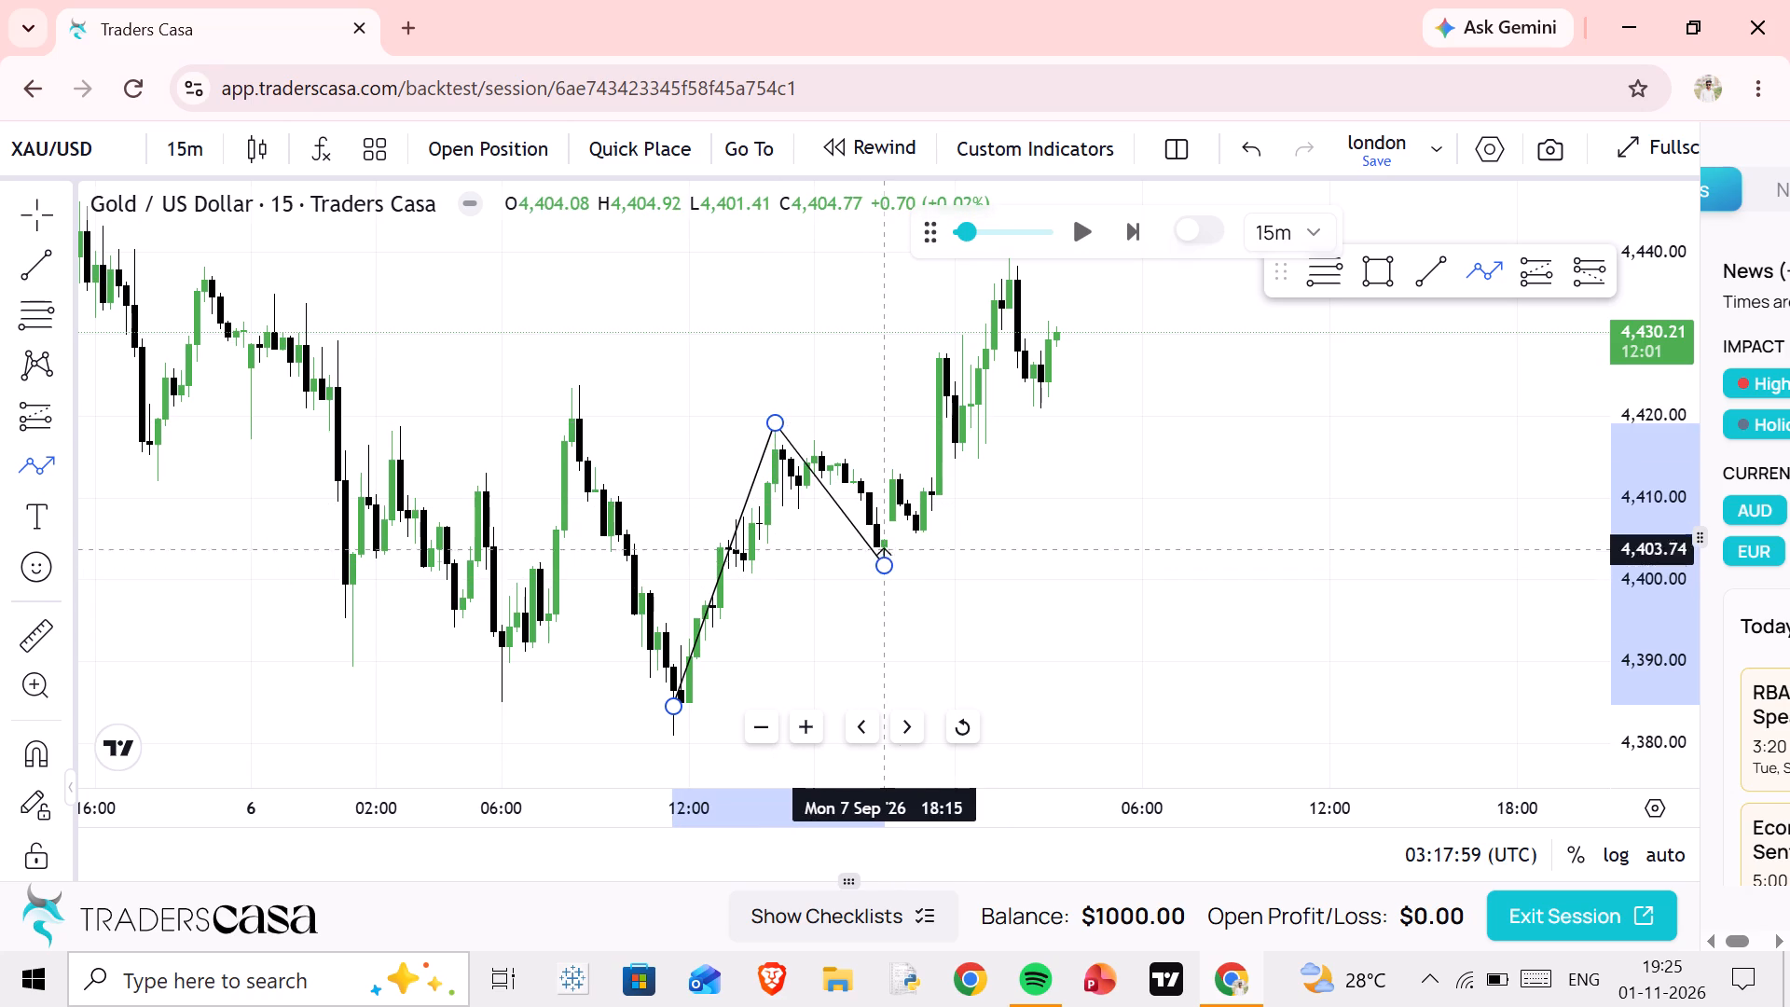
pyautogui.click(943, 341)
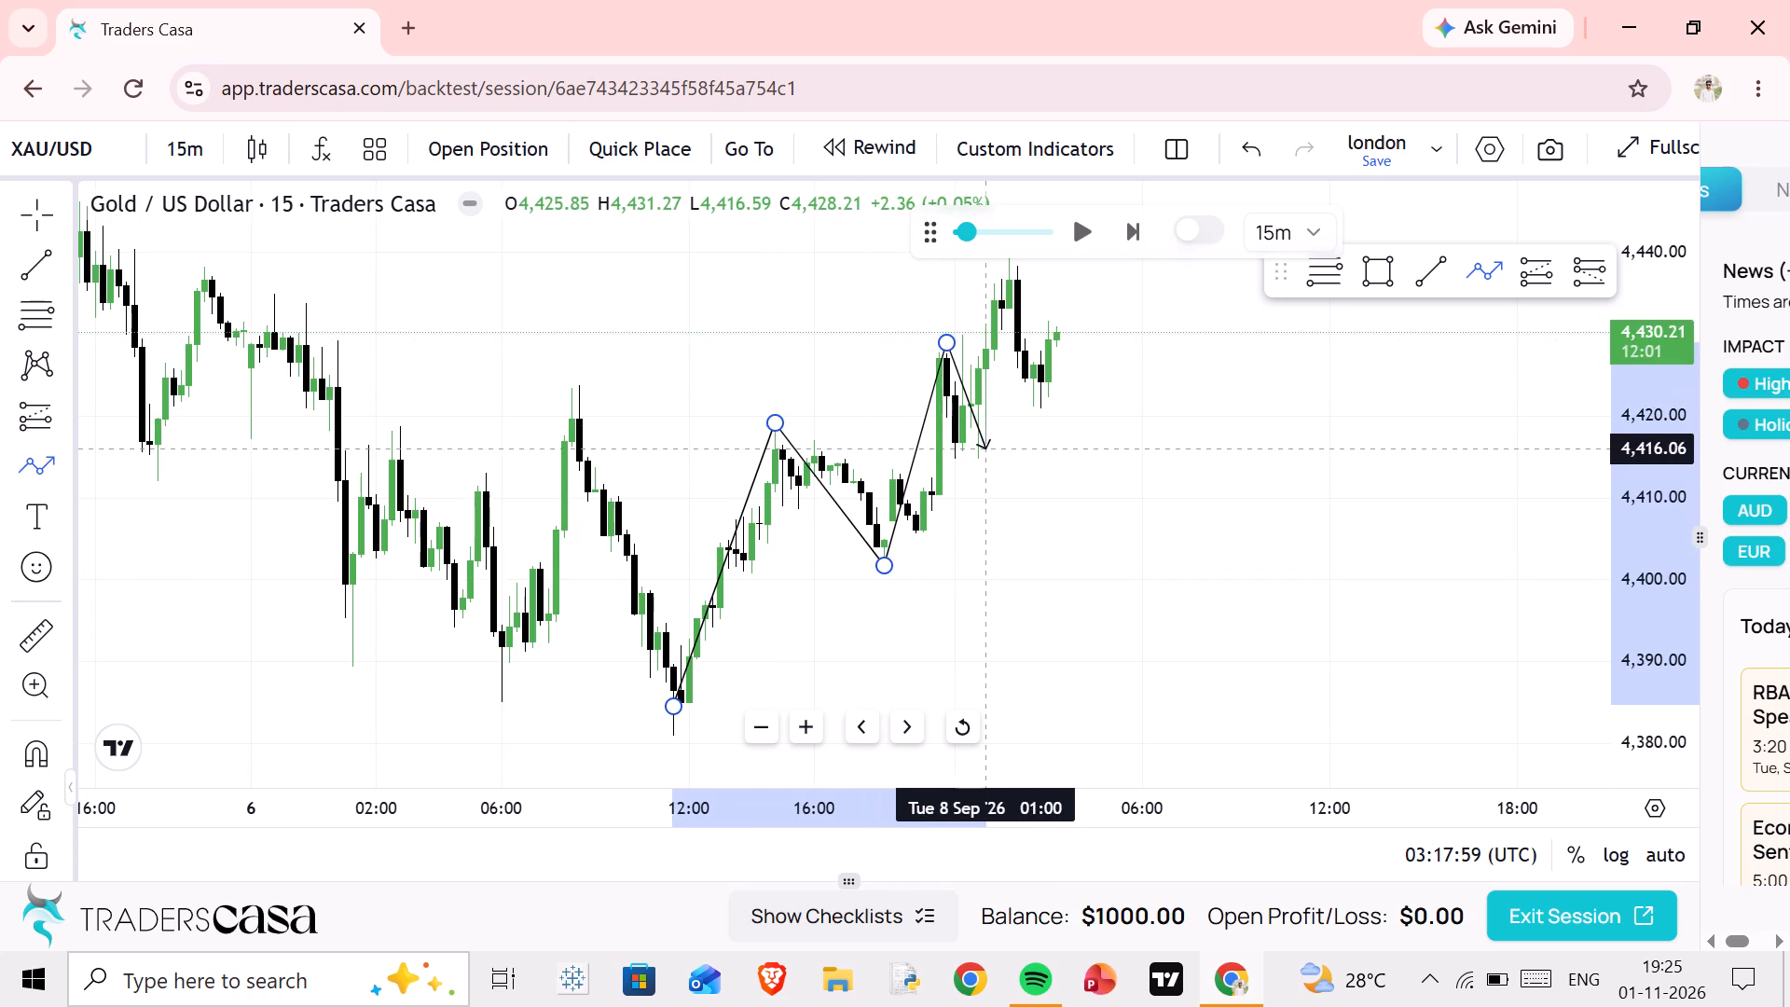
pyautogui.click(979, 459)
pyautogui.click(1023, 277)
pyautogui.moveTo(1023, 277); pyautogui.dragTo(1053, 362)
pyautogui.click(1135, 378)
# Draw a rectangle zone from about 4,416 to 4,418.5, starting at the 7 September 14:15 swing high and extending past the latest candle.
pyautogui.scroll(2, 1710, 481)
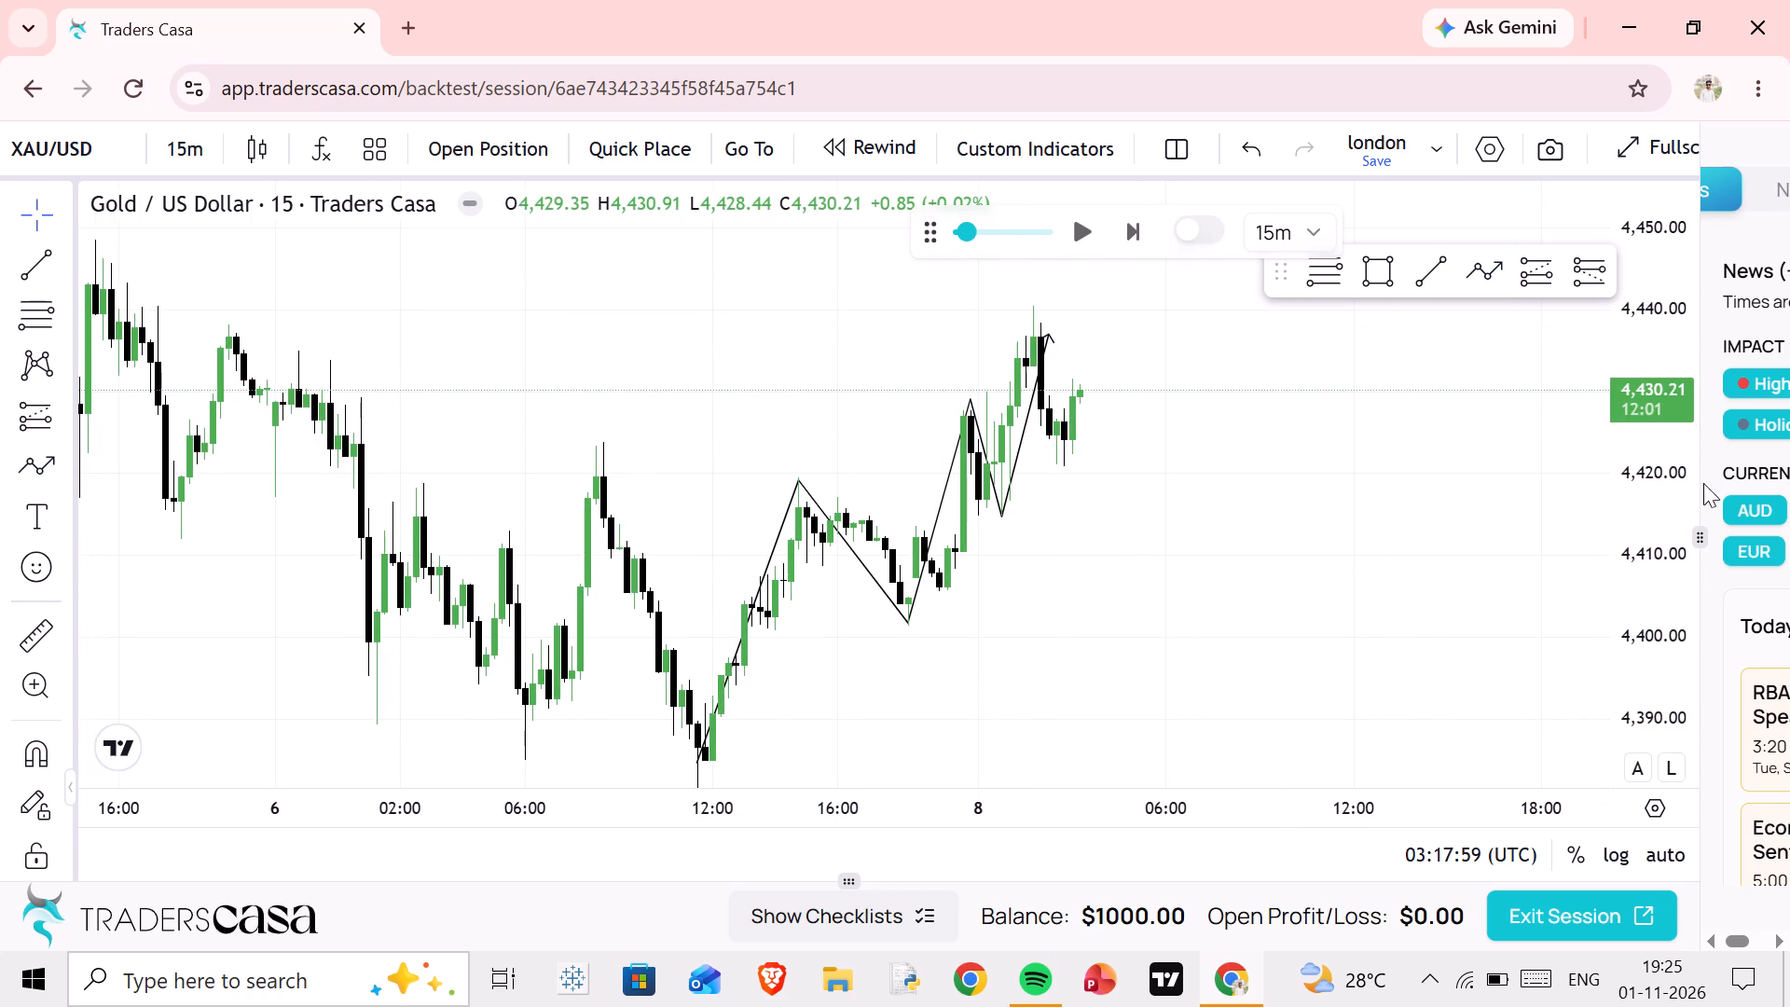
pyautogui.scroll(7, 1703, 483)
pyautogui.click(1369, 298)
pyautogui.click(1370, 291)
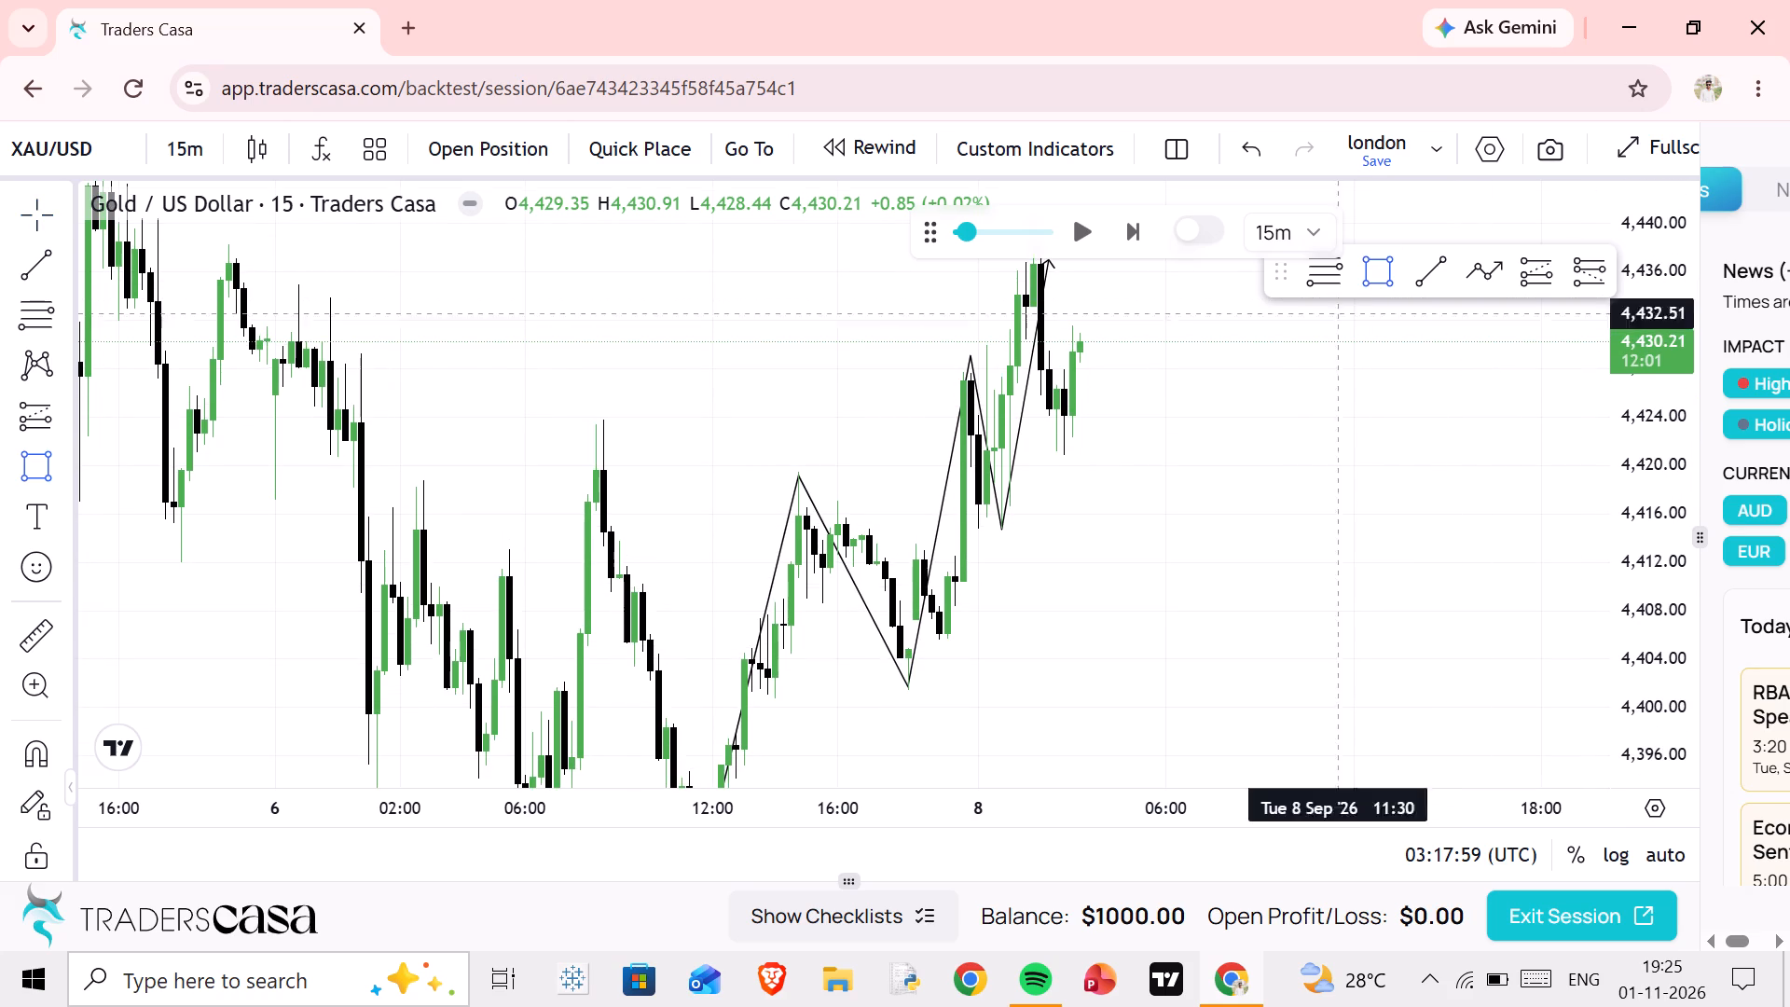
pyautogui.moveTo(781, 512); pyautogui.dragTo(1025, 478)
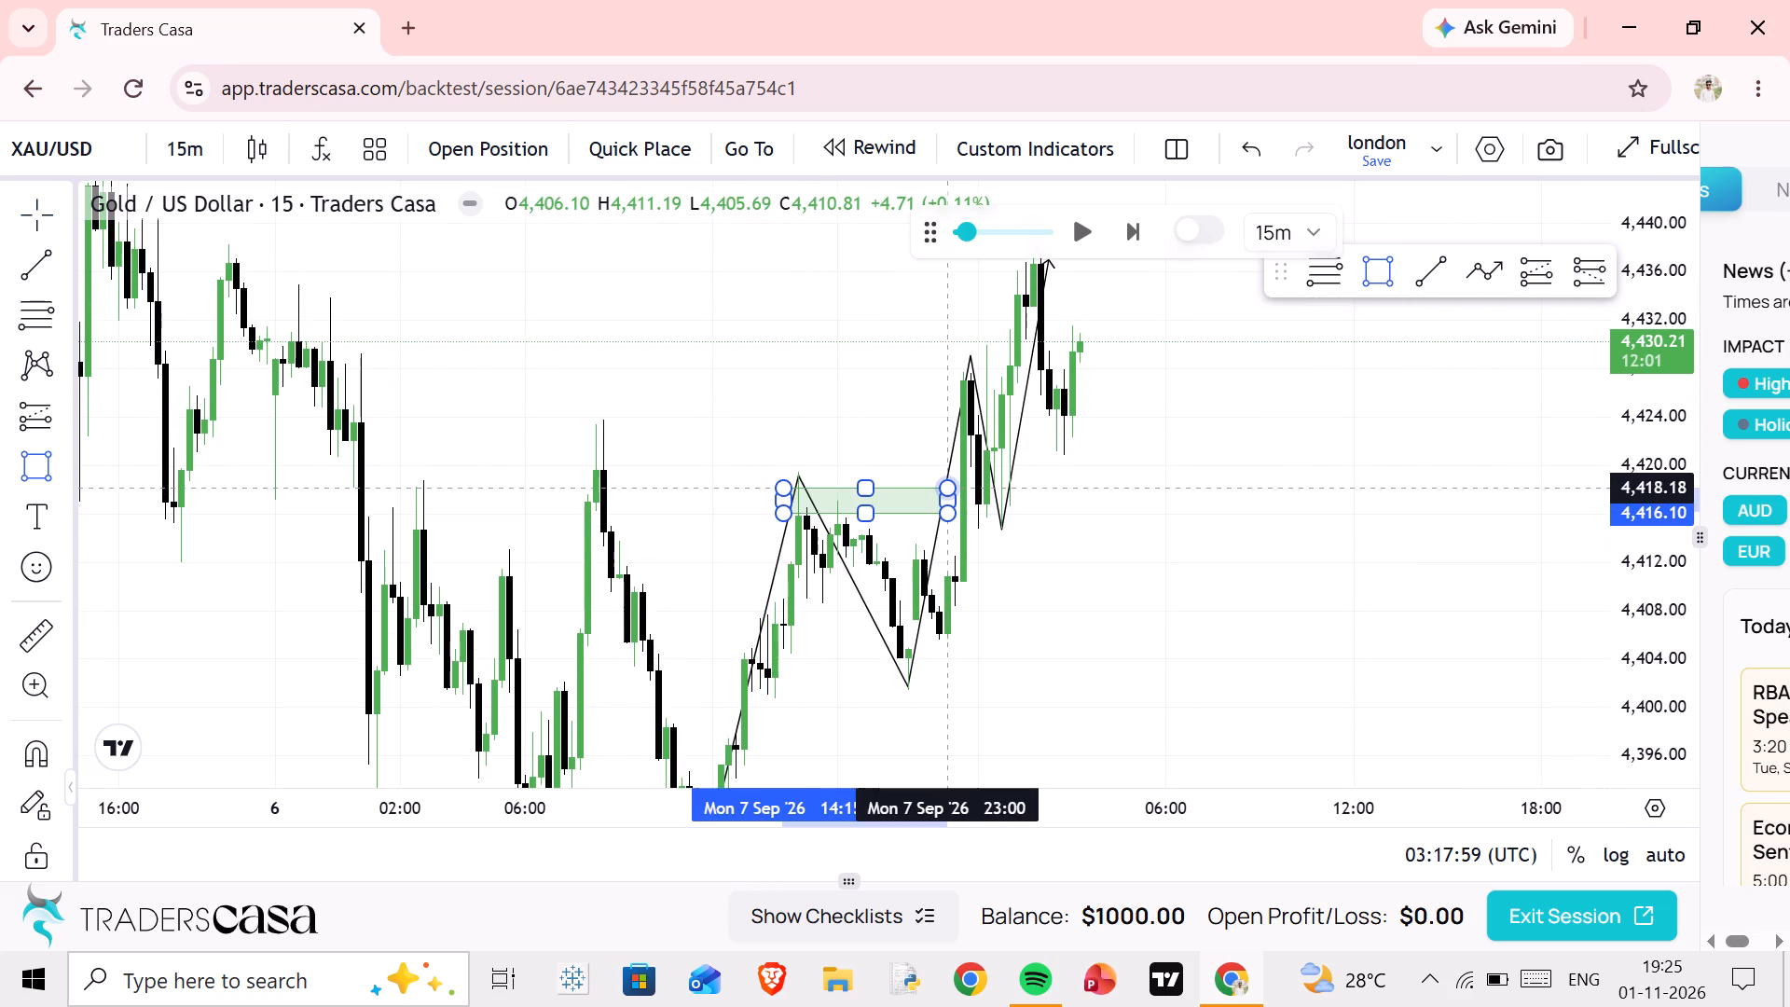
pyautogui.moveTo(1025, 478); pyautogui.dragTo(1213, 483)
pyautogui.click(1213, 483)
# Set the replay's time advanced per step to 5m.
pyautogui.moveTo(818, 374); pyautogui.dragTo(830, 387)
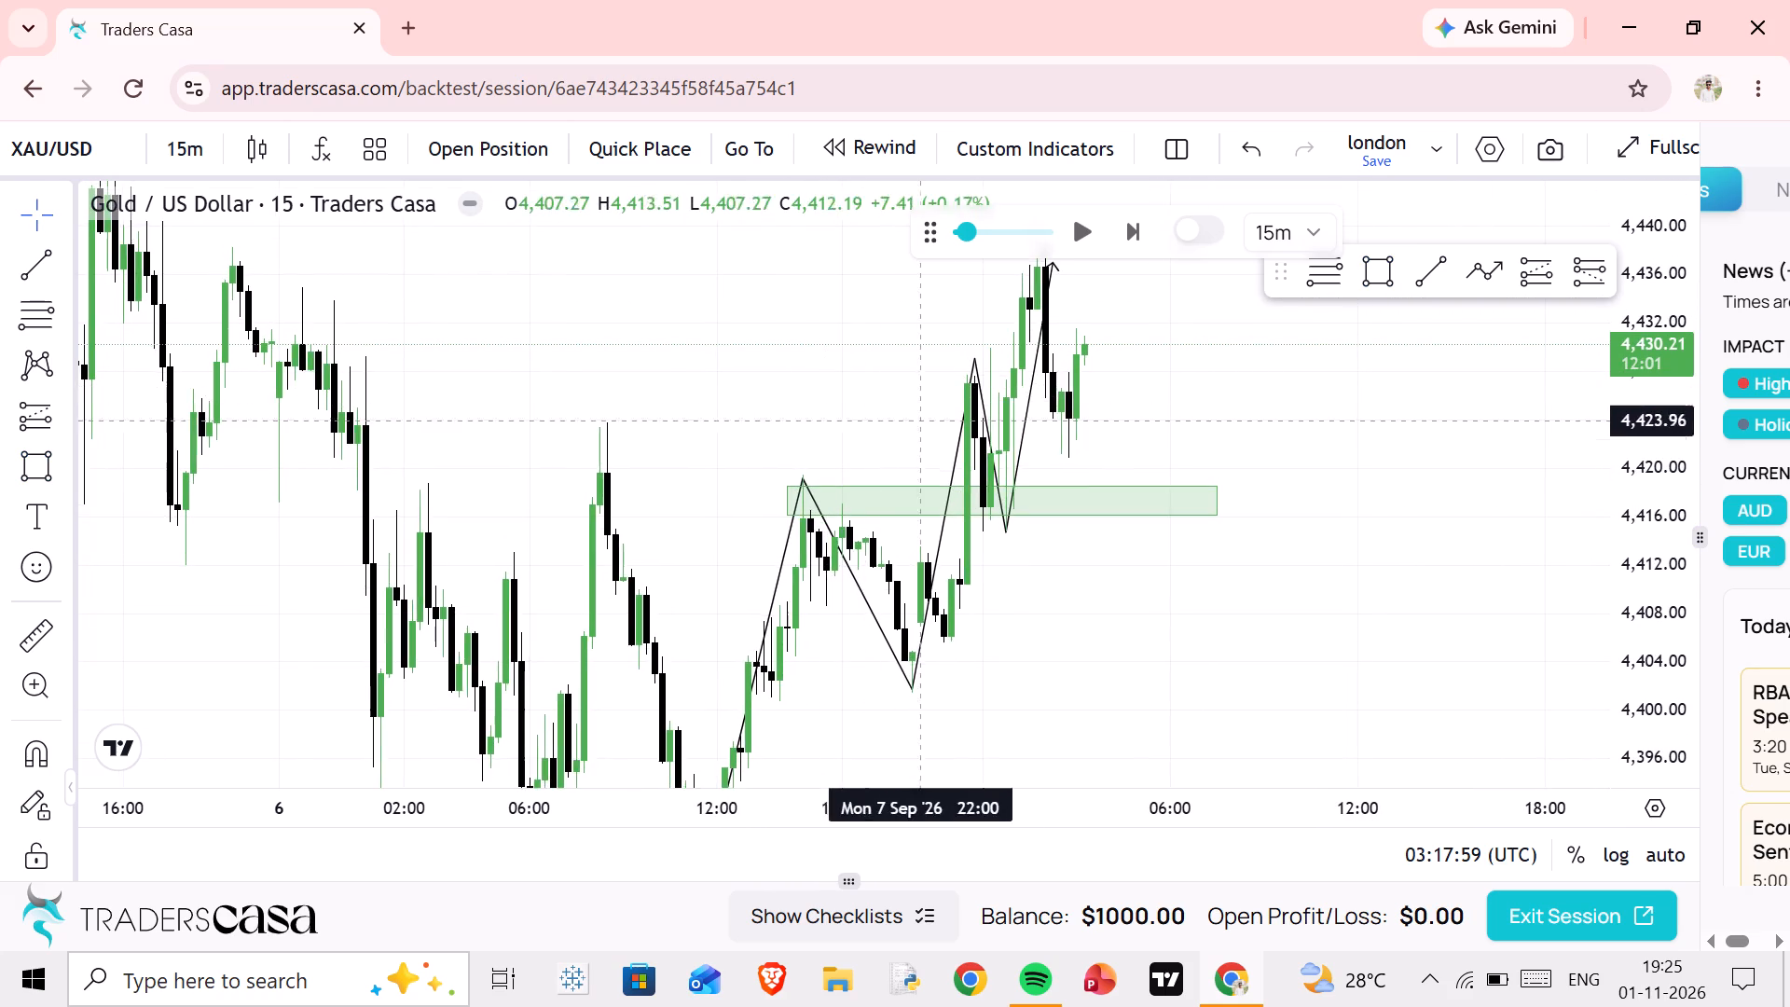
pyautogui.scroll(3, 984, 440)
pyautogui.click(1306, 230)
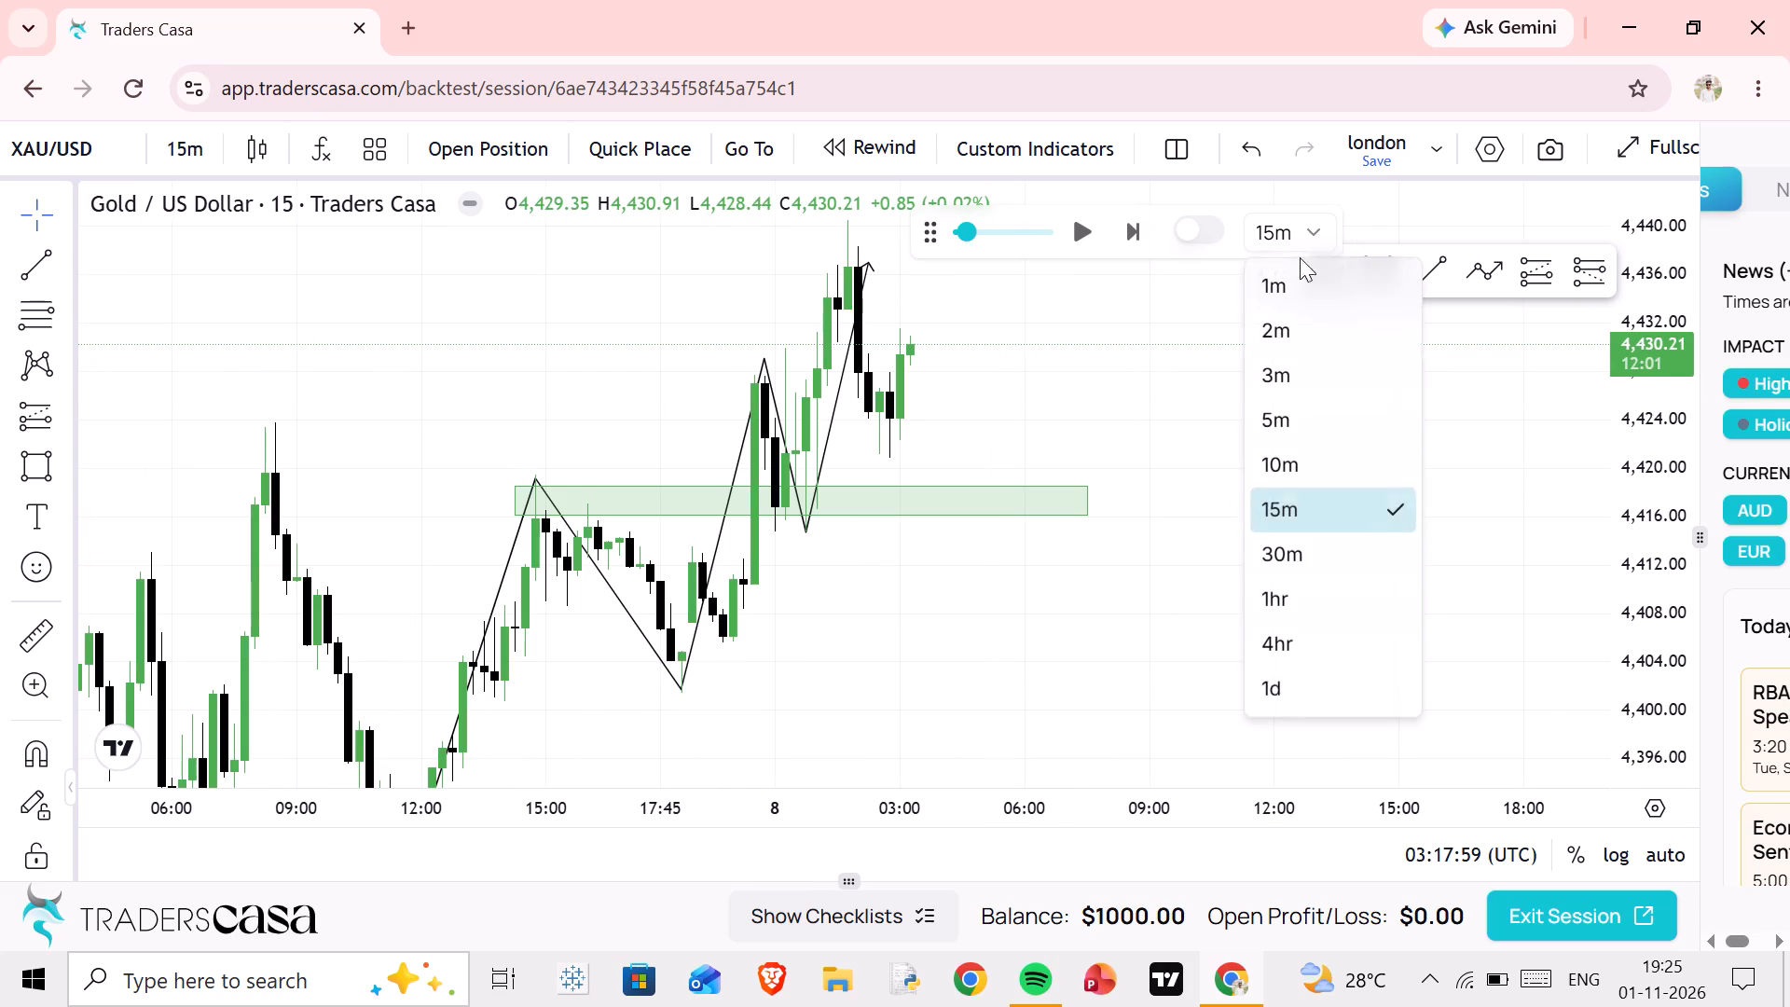
pyautogui.click(1278, 425)
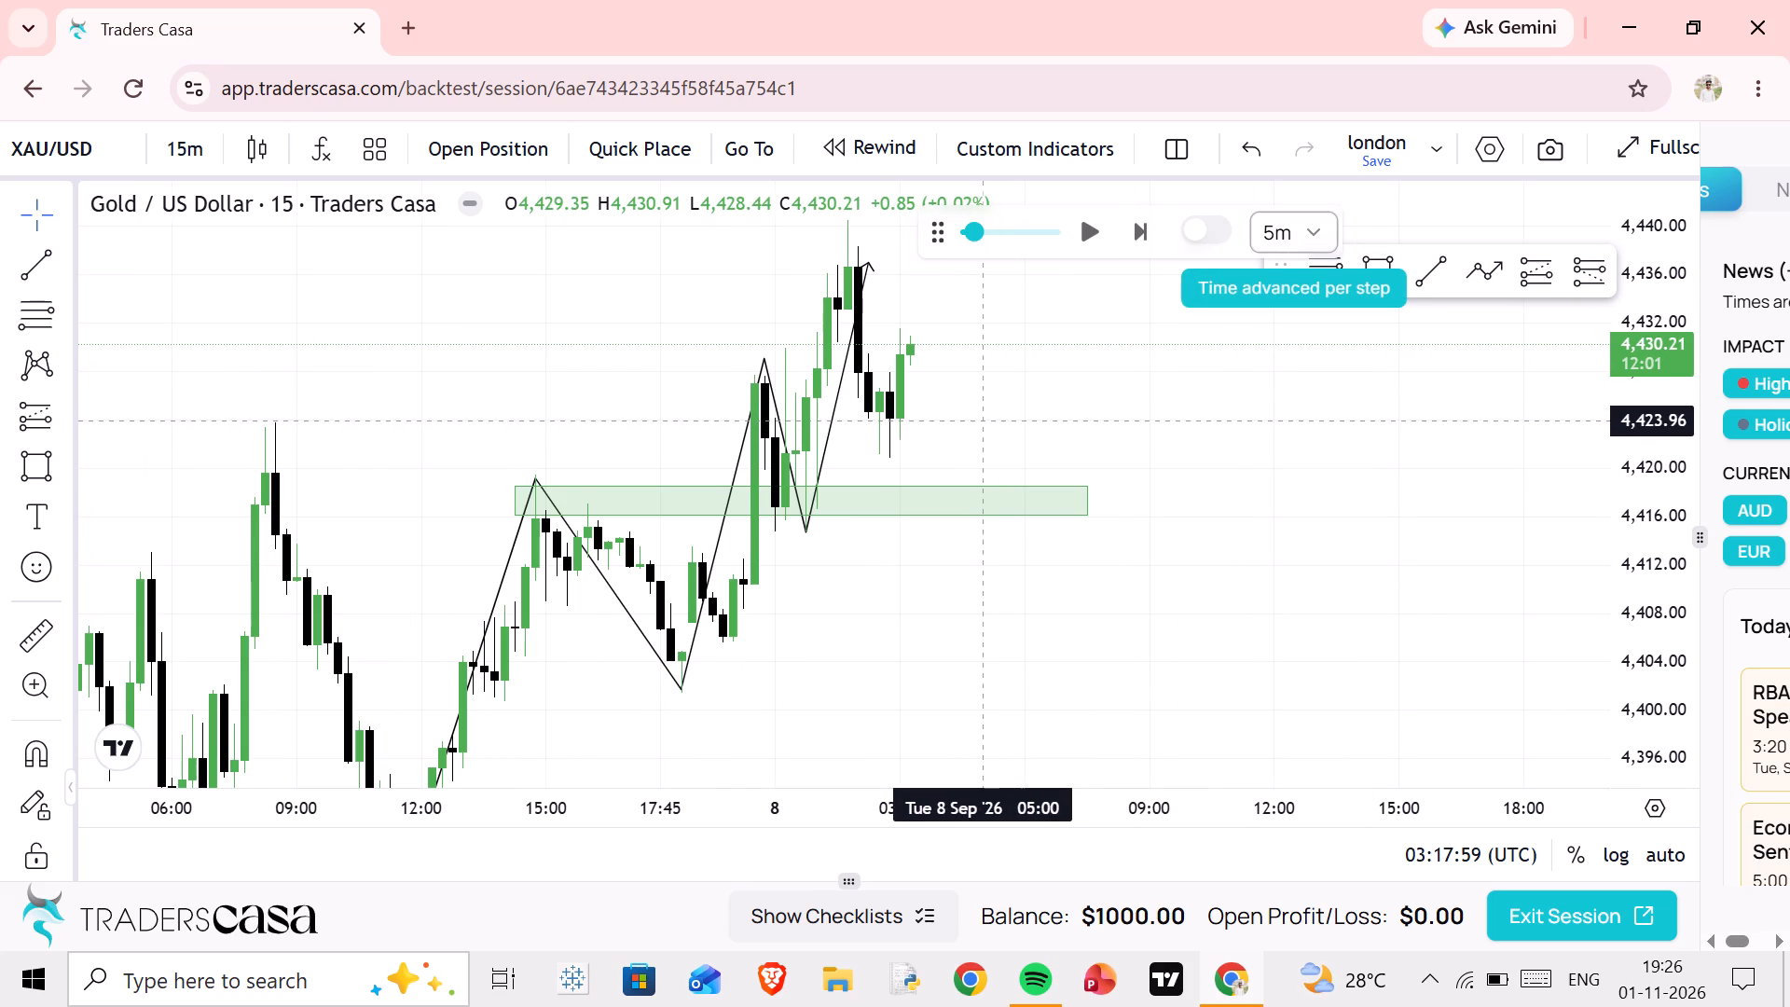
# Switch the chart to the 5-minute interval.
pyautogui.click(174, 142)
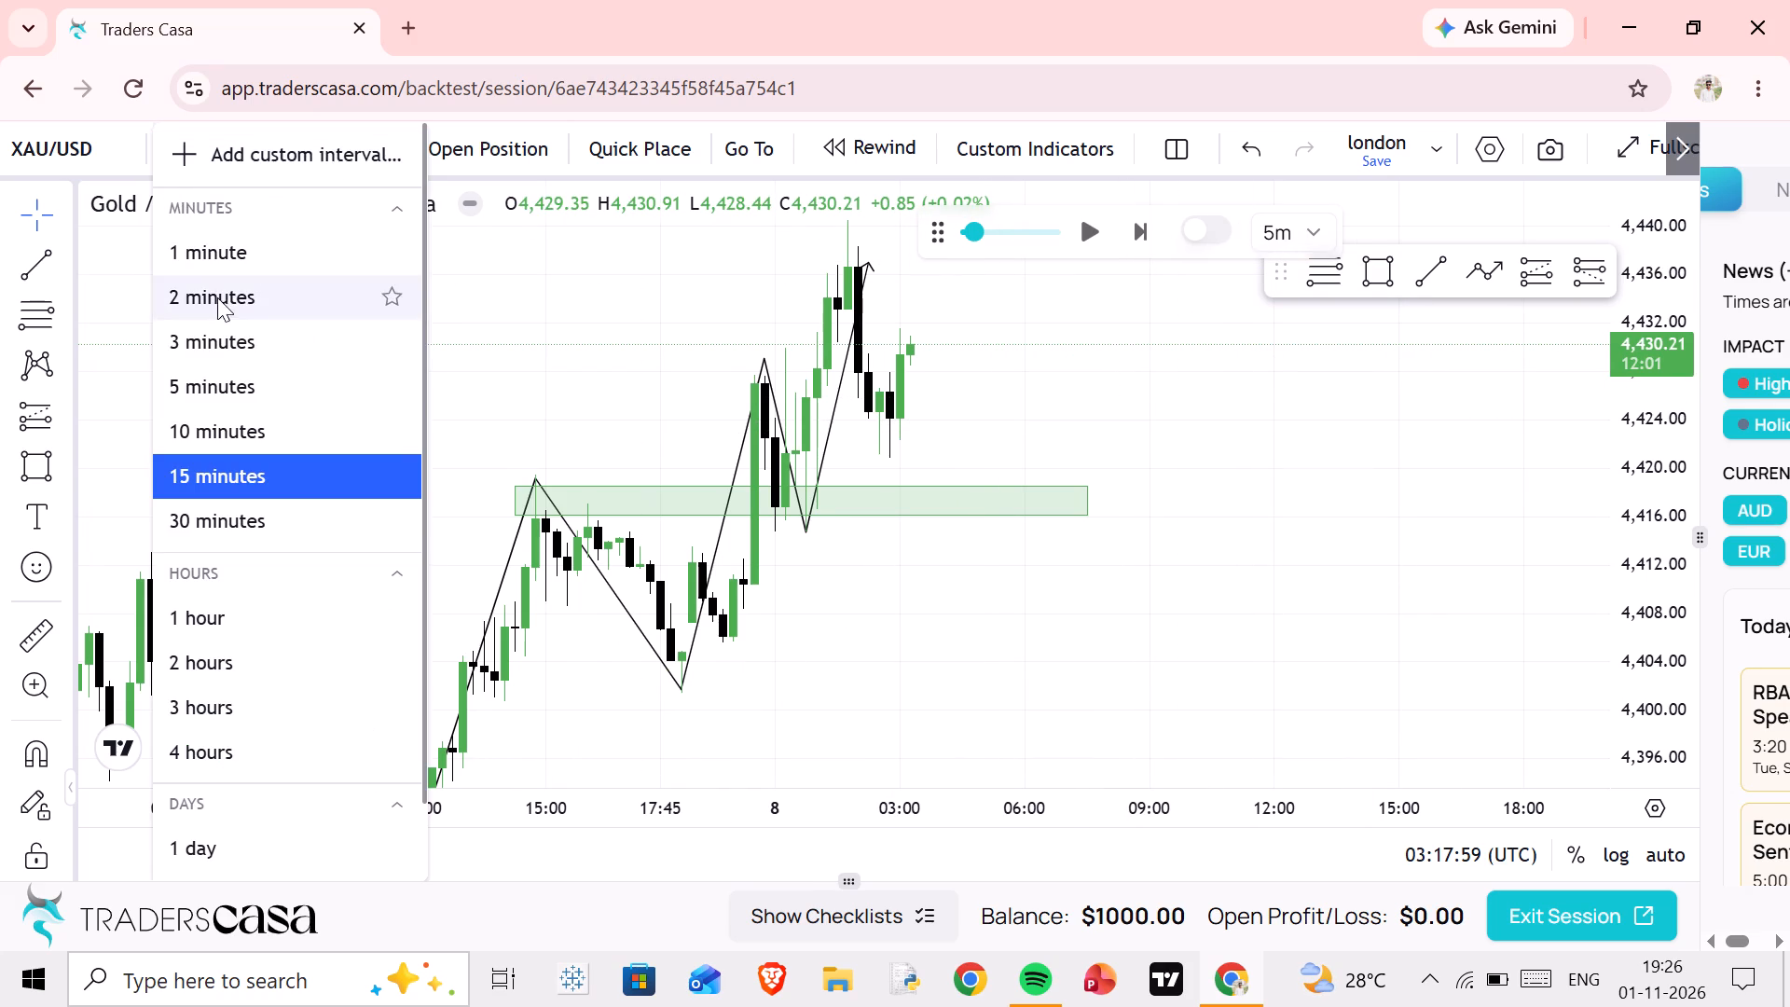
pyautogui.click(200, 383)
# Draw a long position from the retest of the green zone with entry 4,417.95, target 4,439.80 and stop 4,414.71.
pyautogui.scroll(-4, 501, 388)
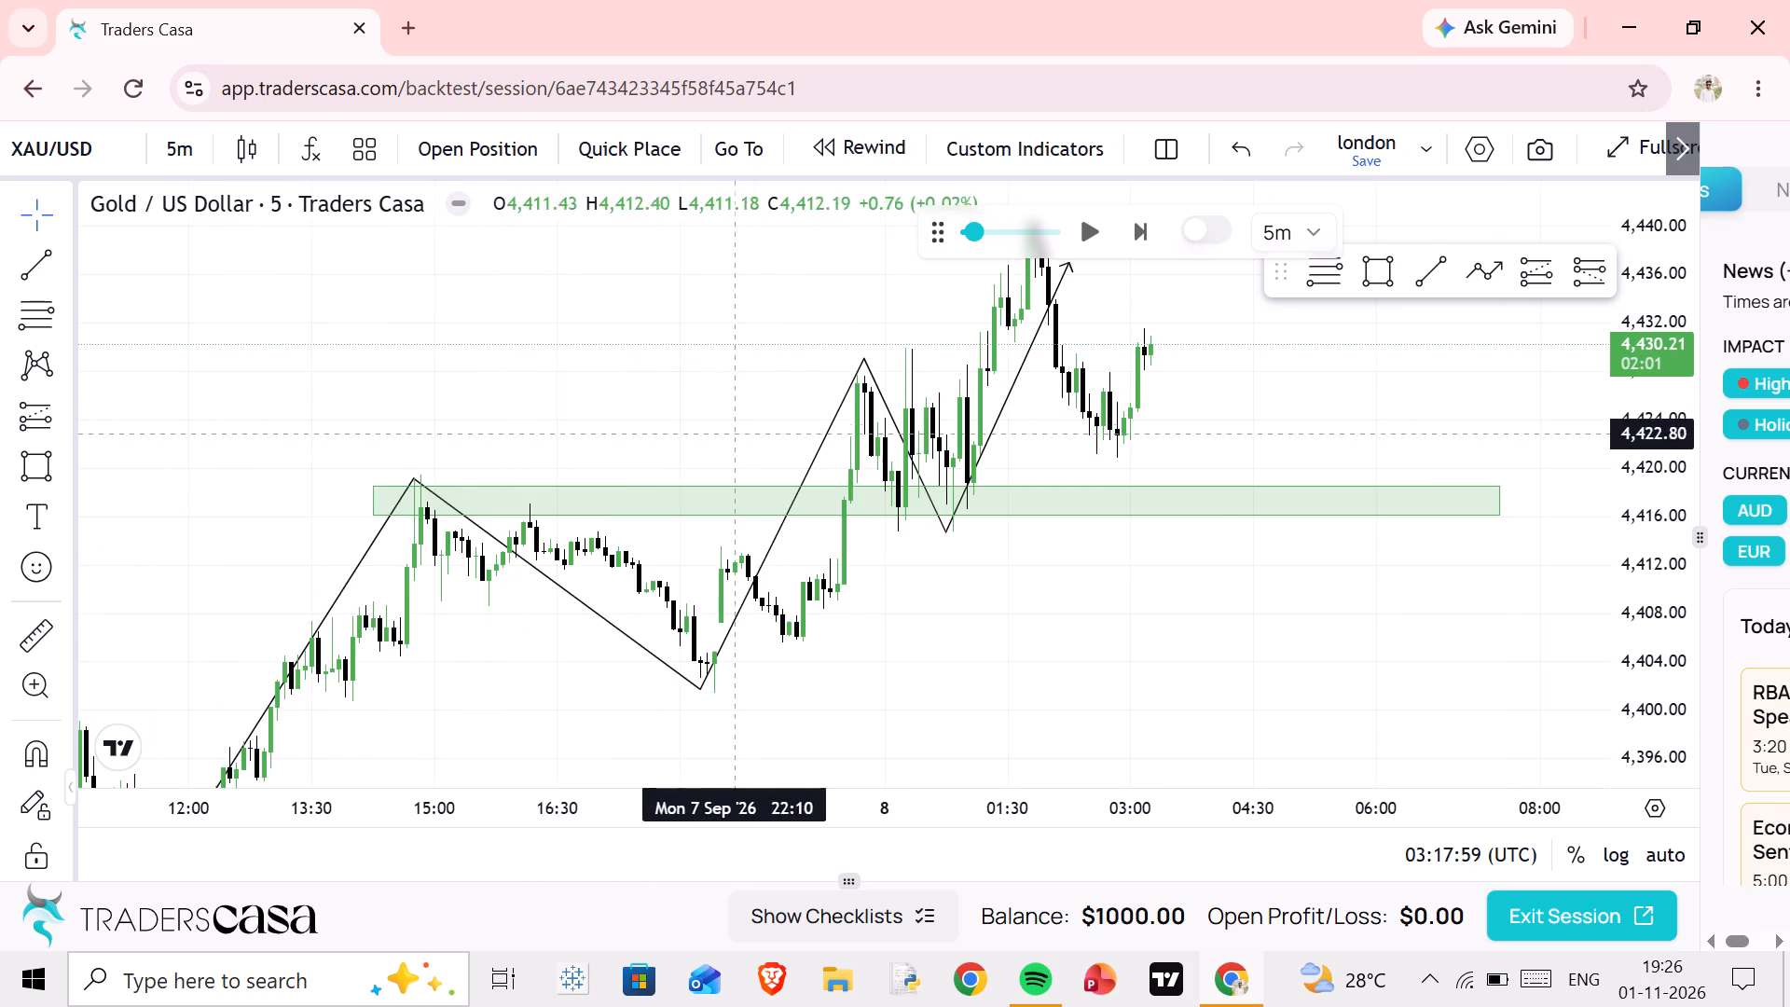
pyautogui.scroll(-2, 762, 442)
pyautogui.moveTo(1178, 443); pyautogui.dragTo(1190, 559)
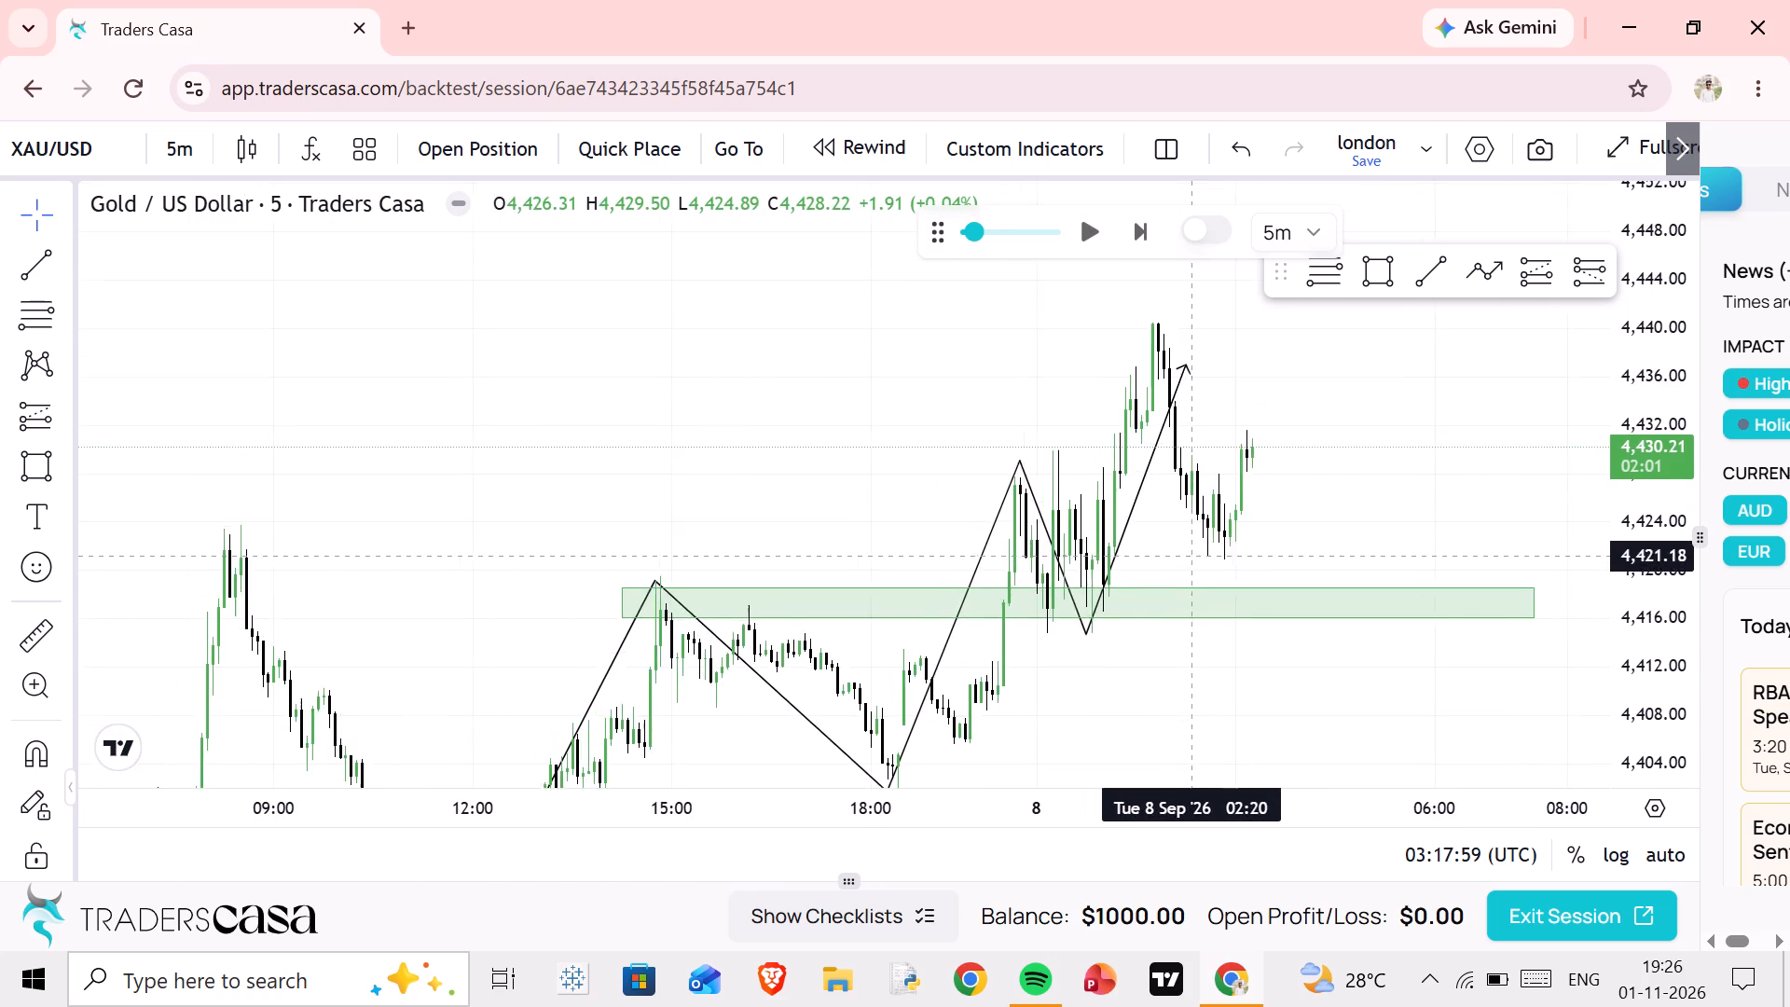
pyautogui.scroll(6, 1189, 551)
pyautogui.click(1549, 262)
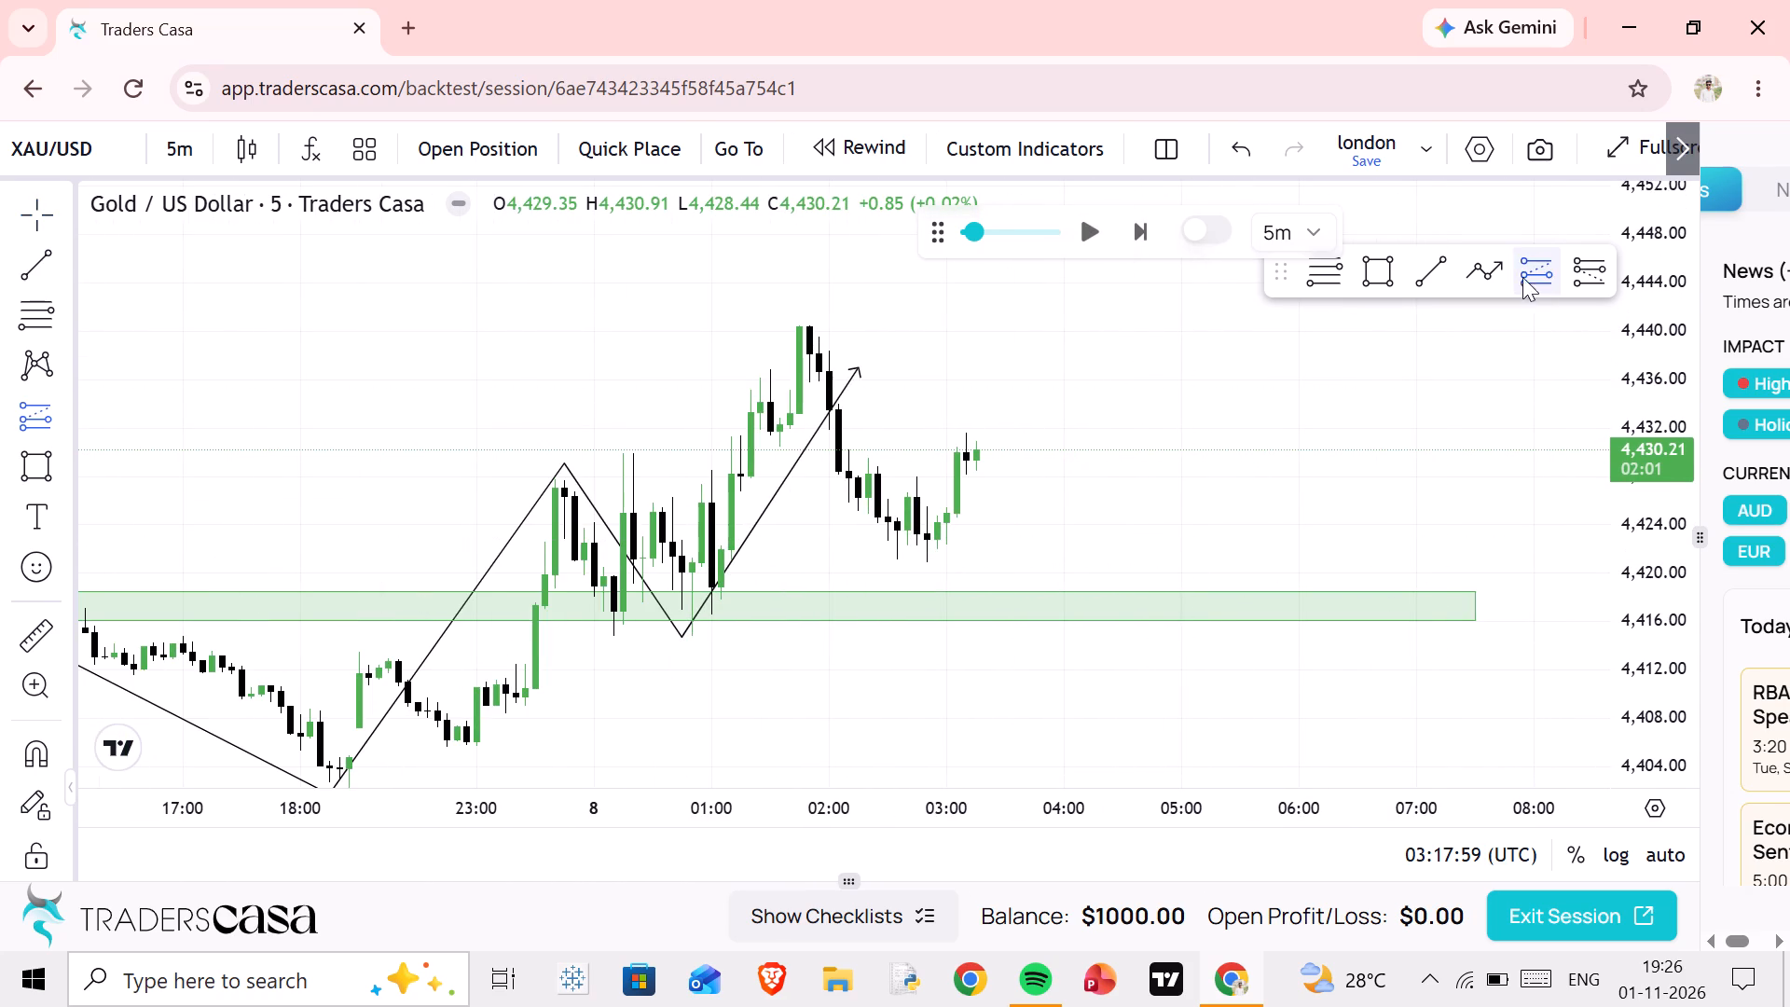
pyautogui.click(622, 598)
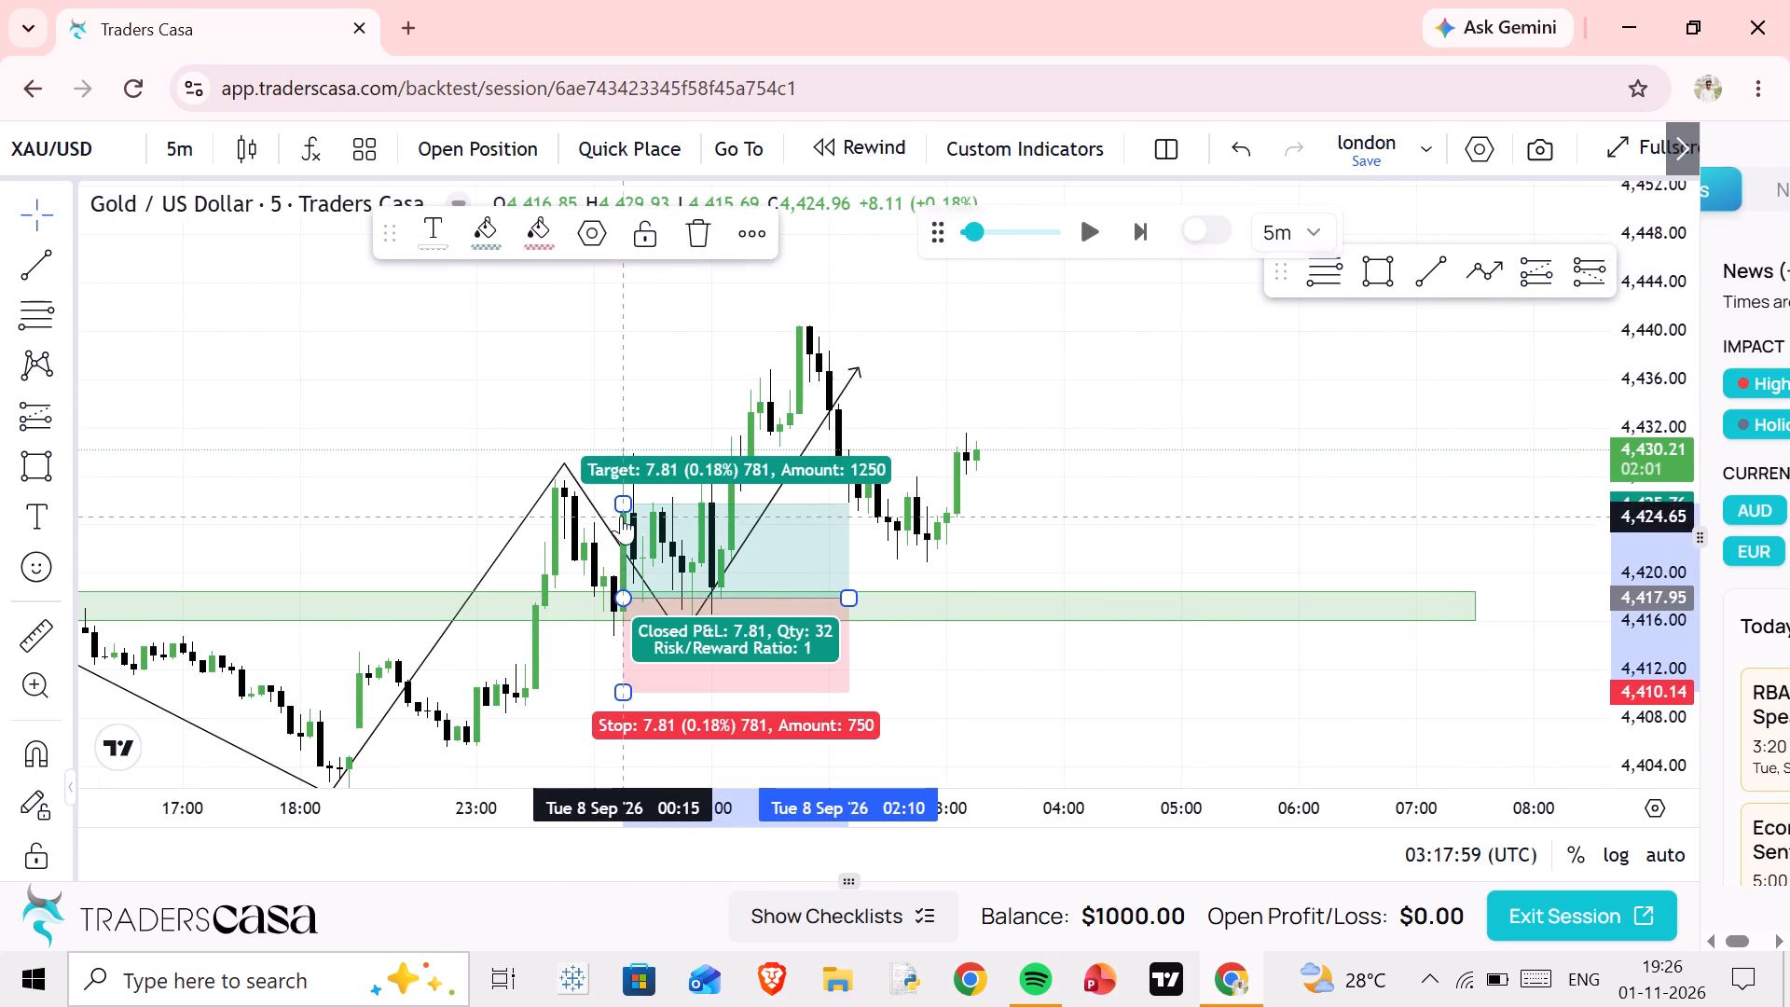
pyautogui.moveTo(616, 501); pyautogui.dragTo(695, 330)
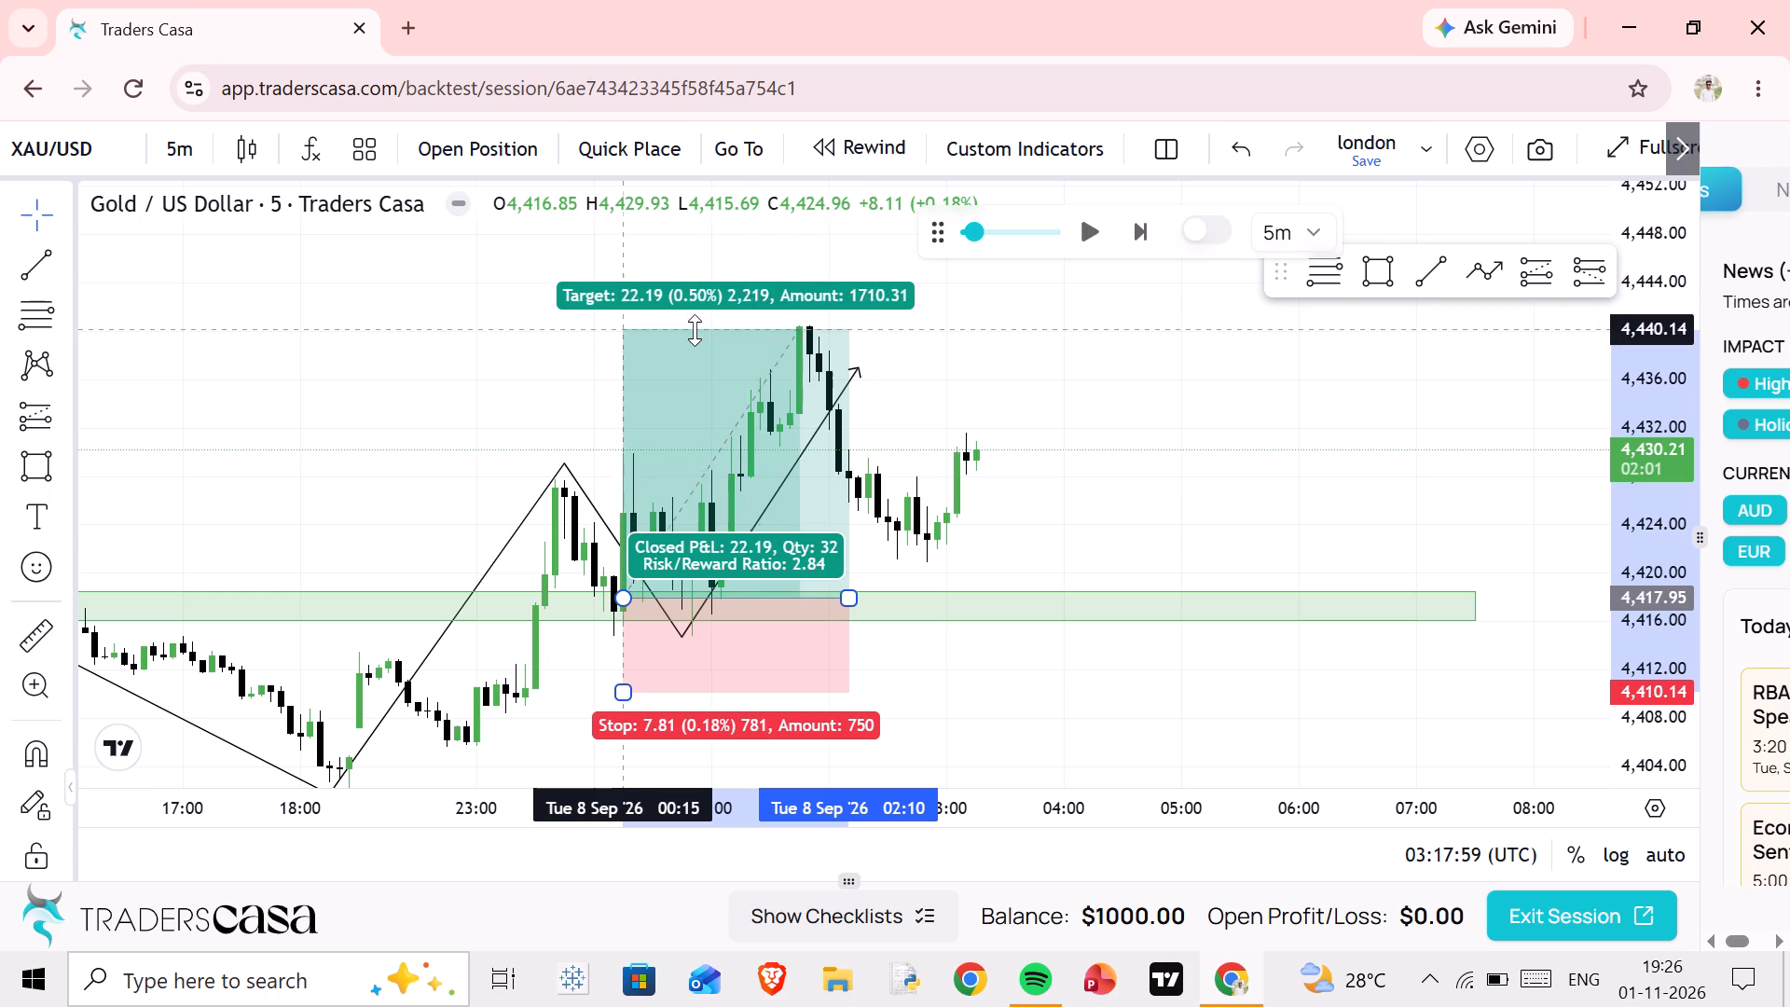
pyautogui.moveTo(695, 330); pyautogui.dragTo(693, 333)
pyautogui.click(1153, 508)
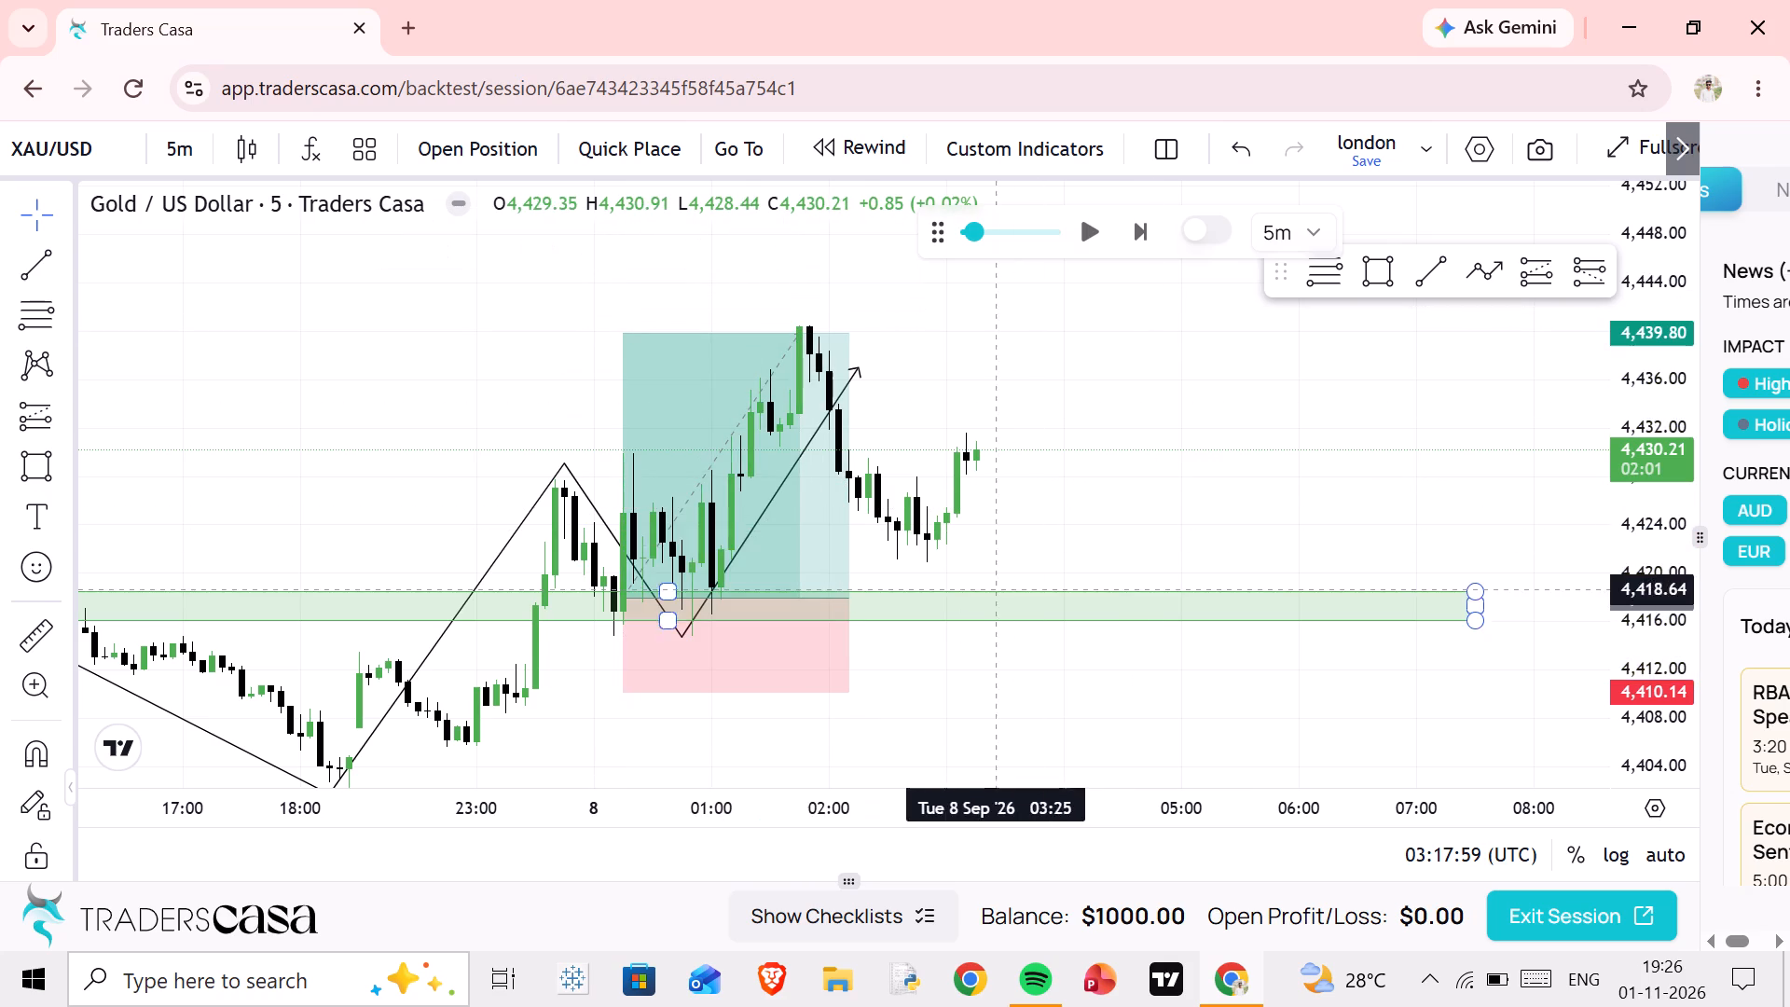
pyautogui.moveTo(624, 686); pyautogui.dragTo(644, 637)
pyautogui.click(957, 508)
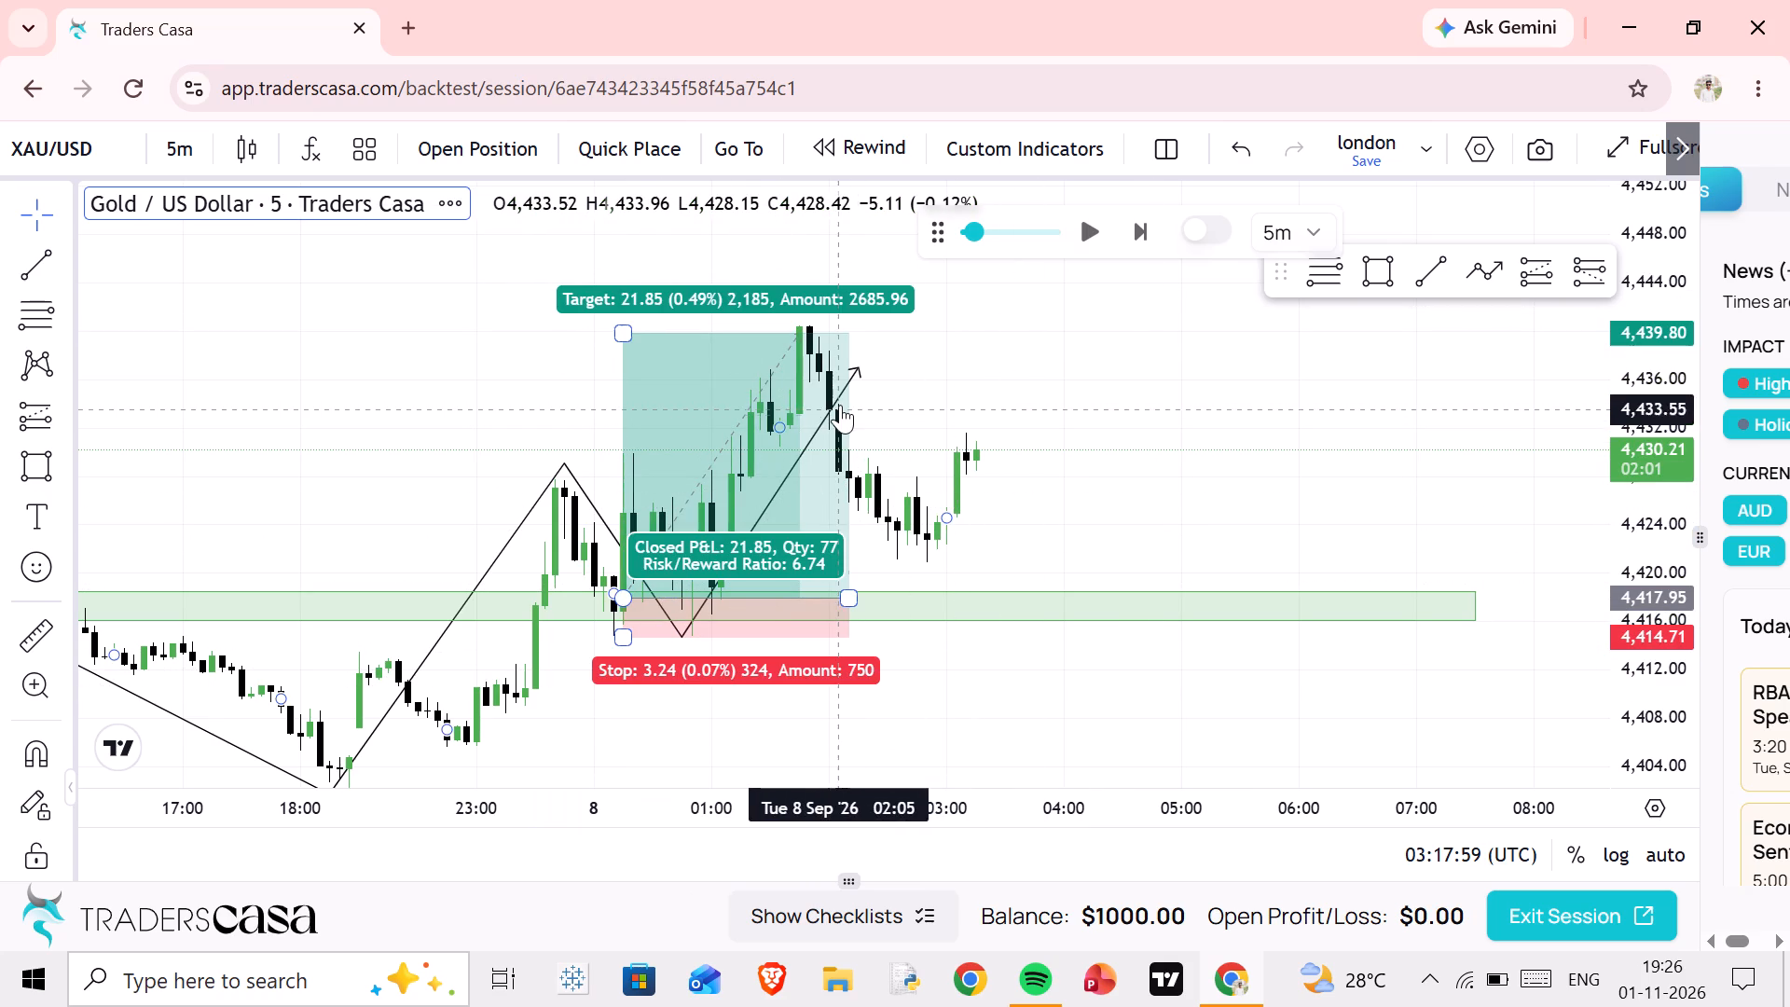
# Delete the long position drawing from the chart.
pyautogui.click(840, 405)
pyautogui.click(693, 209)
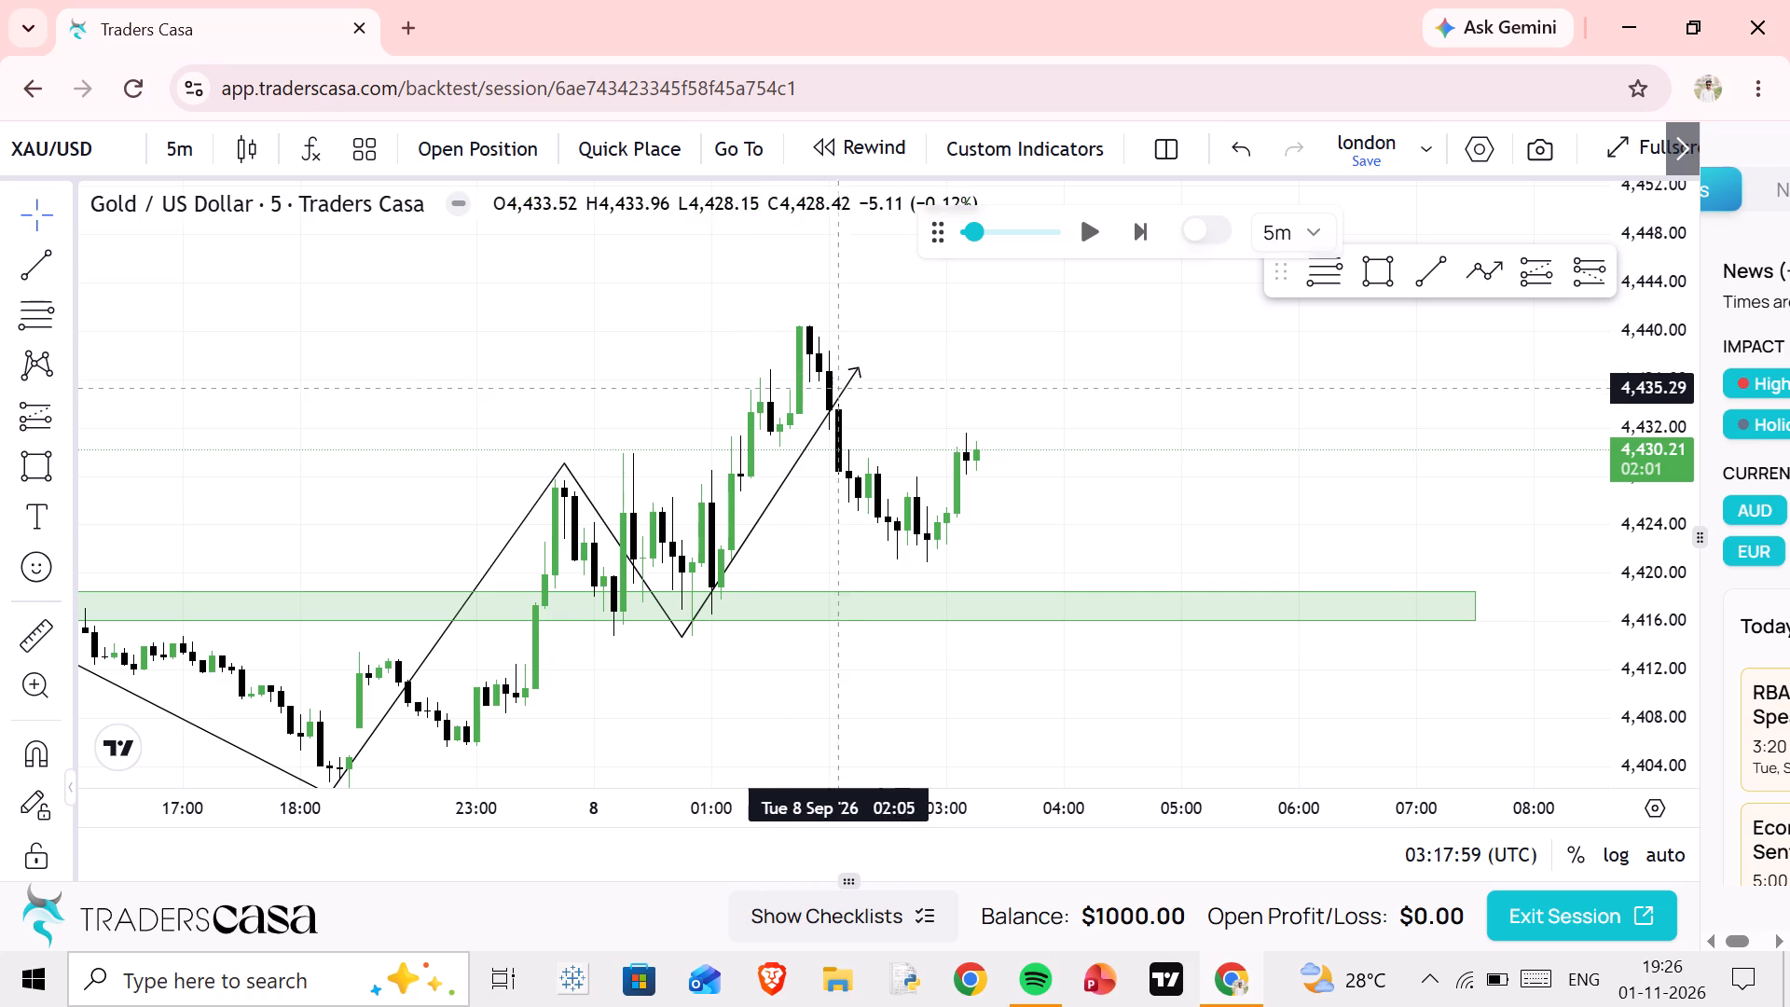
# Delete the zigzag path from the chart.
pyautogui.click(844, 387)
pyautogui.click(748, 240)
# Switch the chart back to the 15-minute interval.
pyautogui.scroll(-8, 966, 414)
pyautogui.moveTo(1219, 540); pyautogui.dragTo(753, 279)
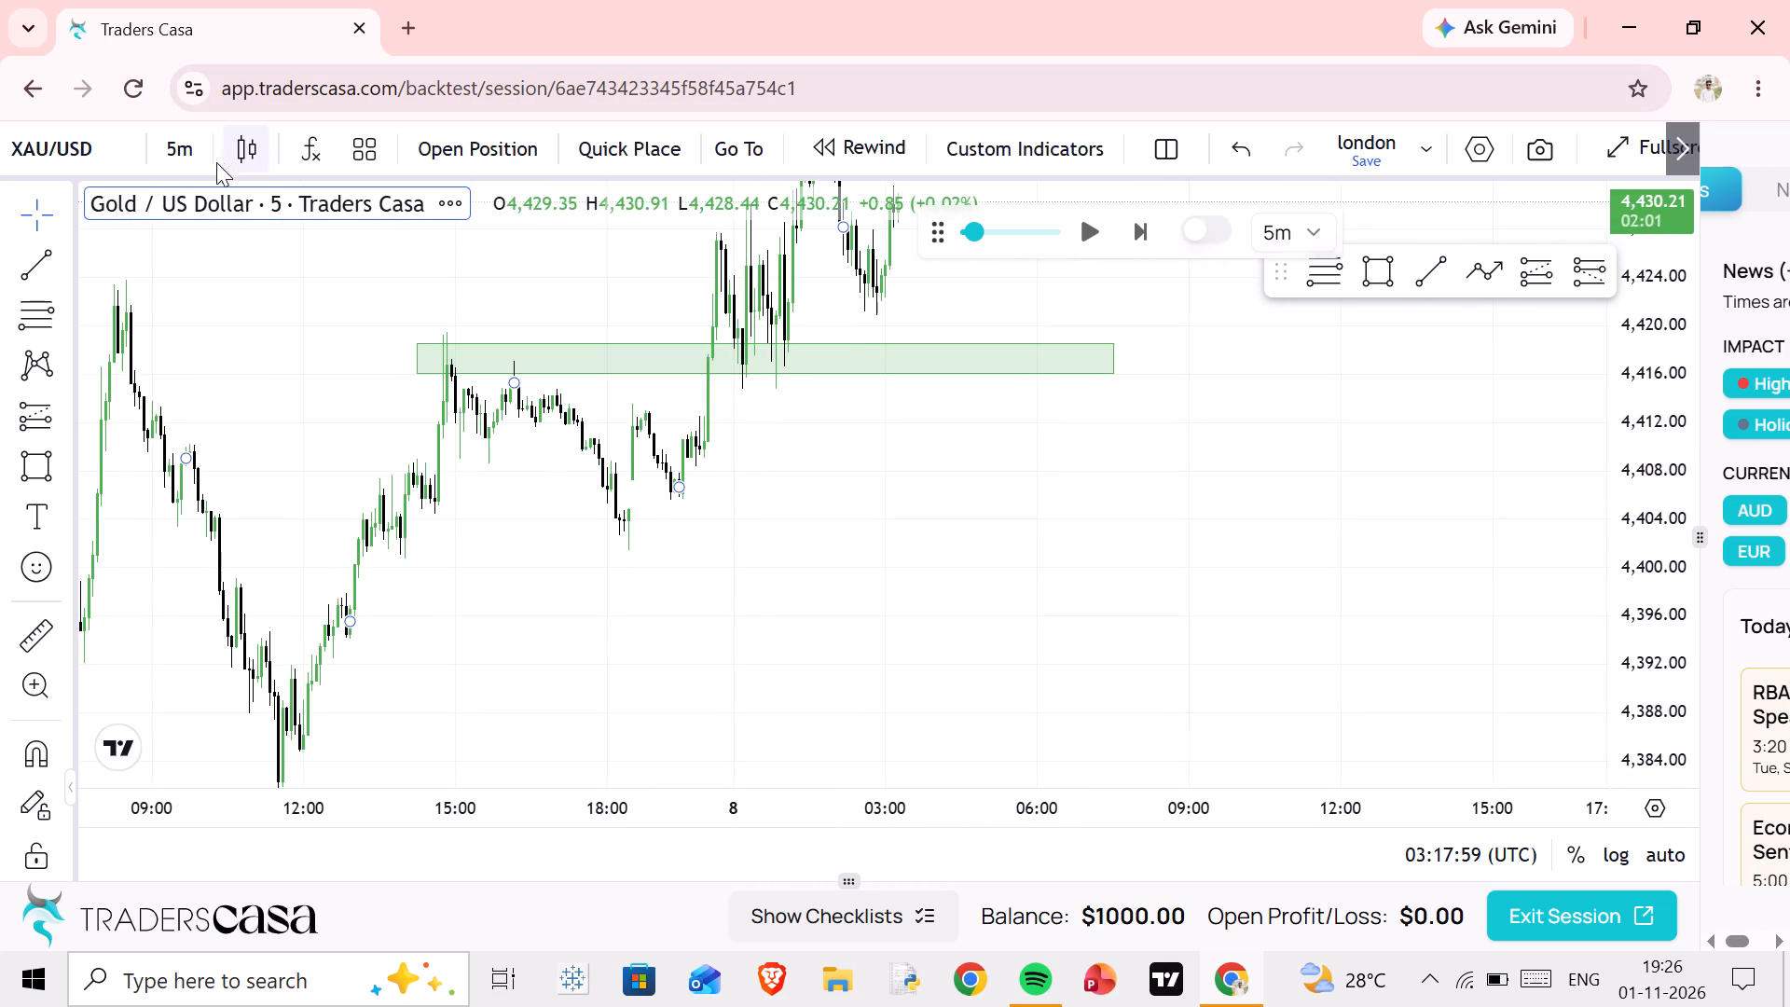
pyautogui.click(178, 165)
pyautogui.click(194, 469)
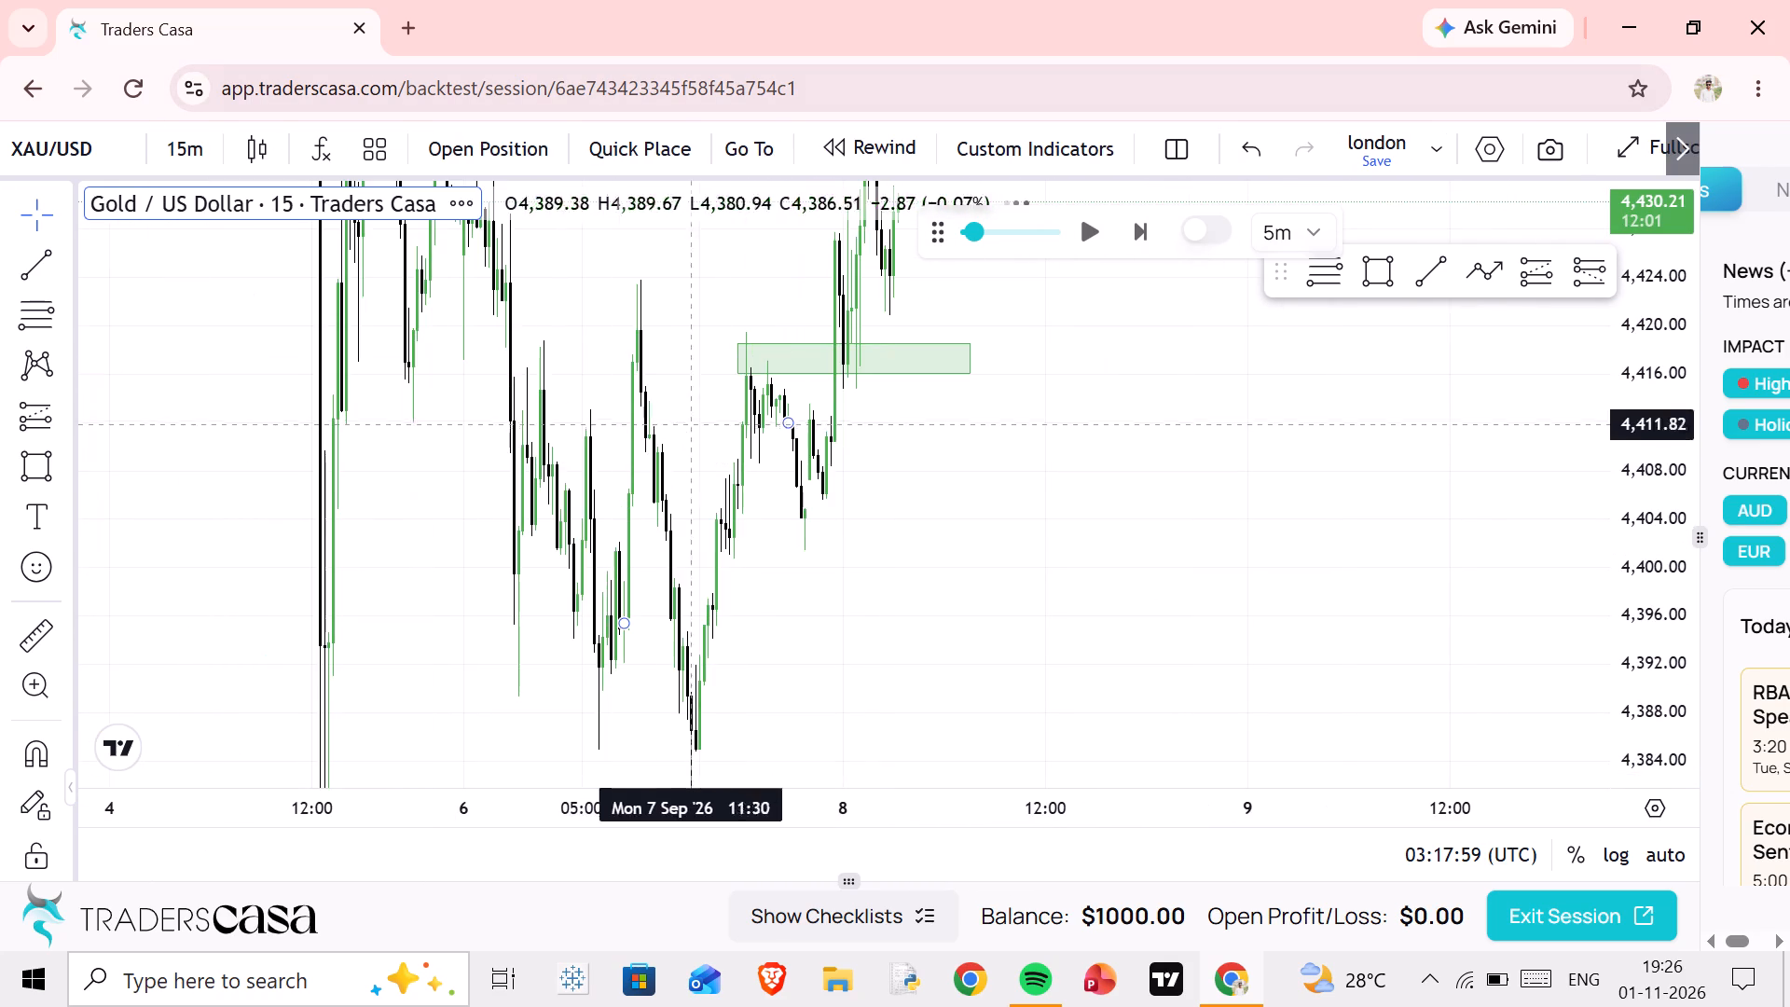
# Resume the replay on the 15-minute chart.
pyautogui.moveTo(1072, 403); pyautogui.dragTo(1082, 597)
pyautogui.scroll(3, 1102, 536)
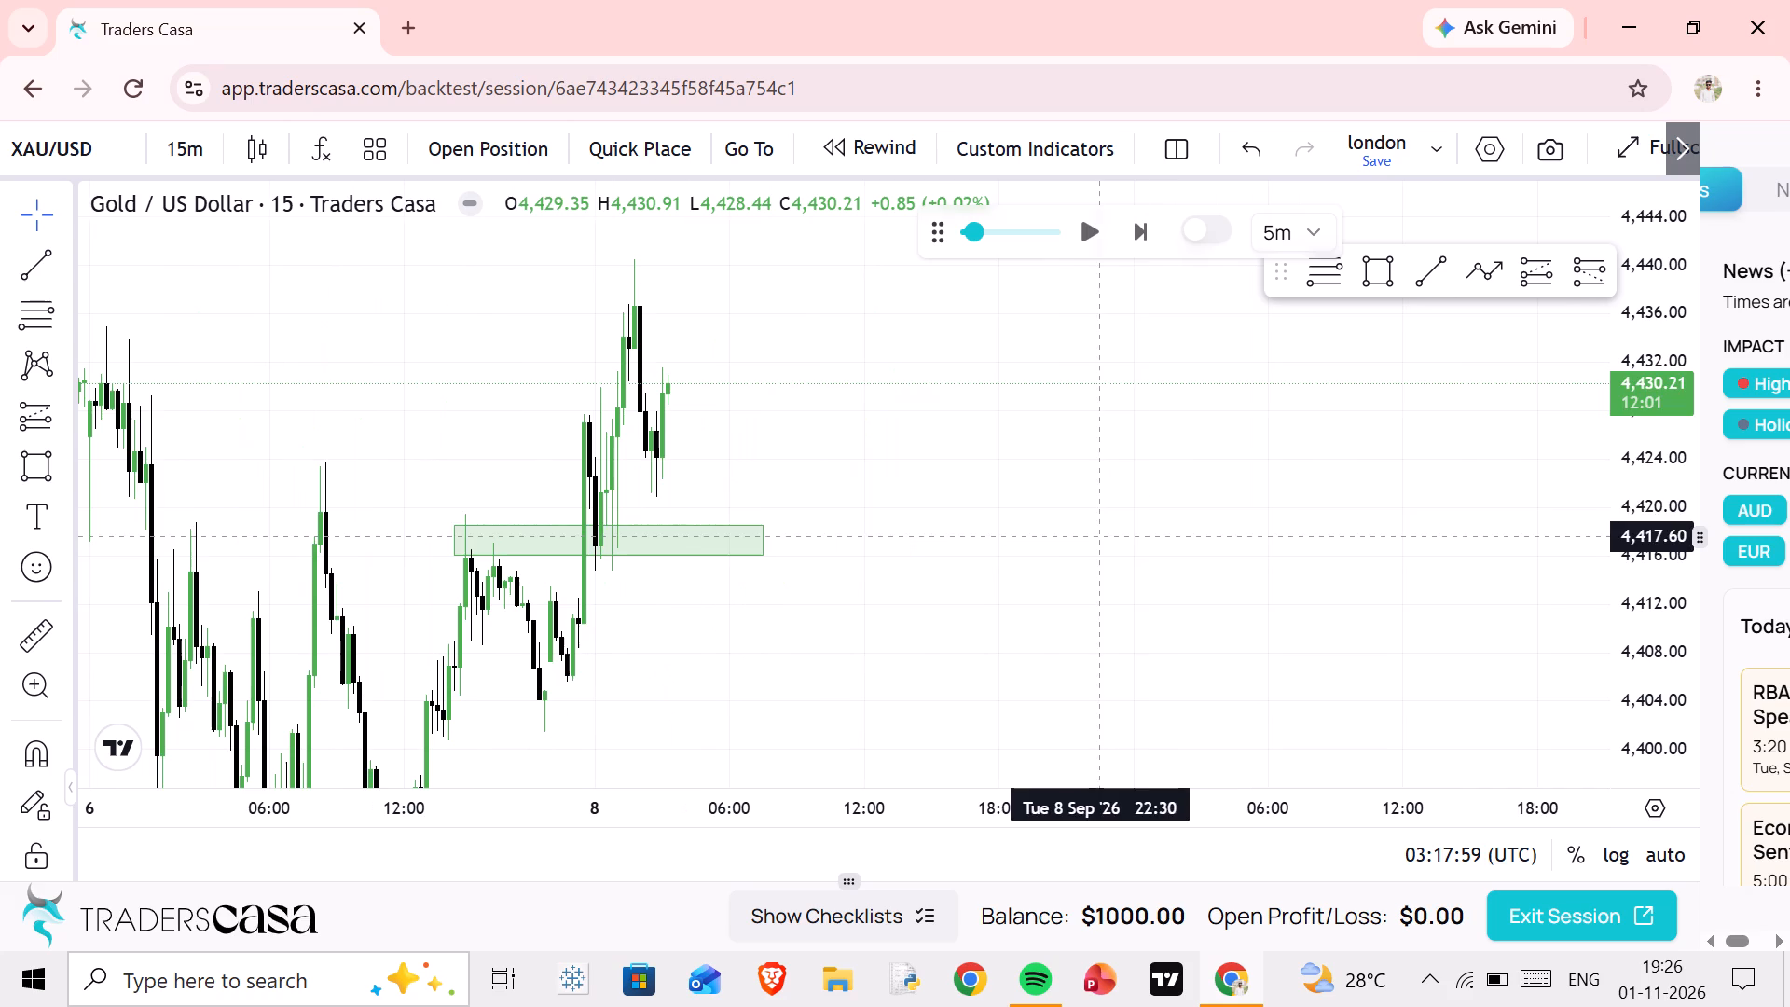
pyautogui.scroll(-8, 1618, 513)
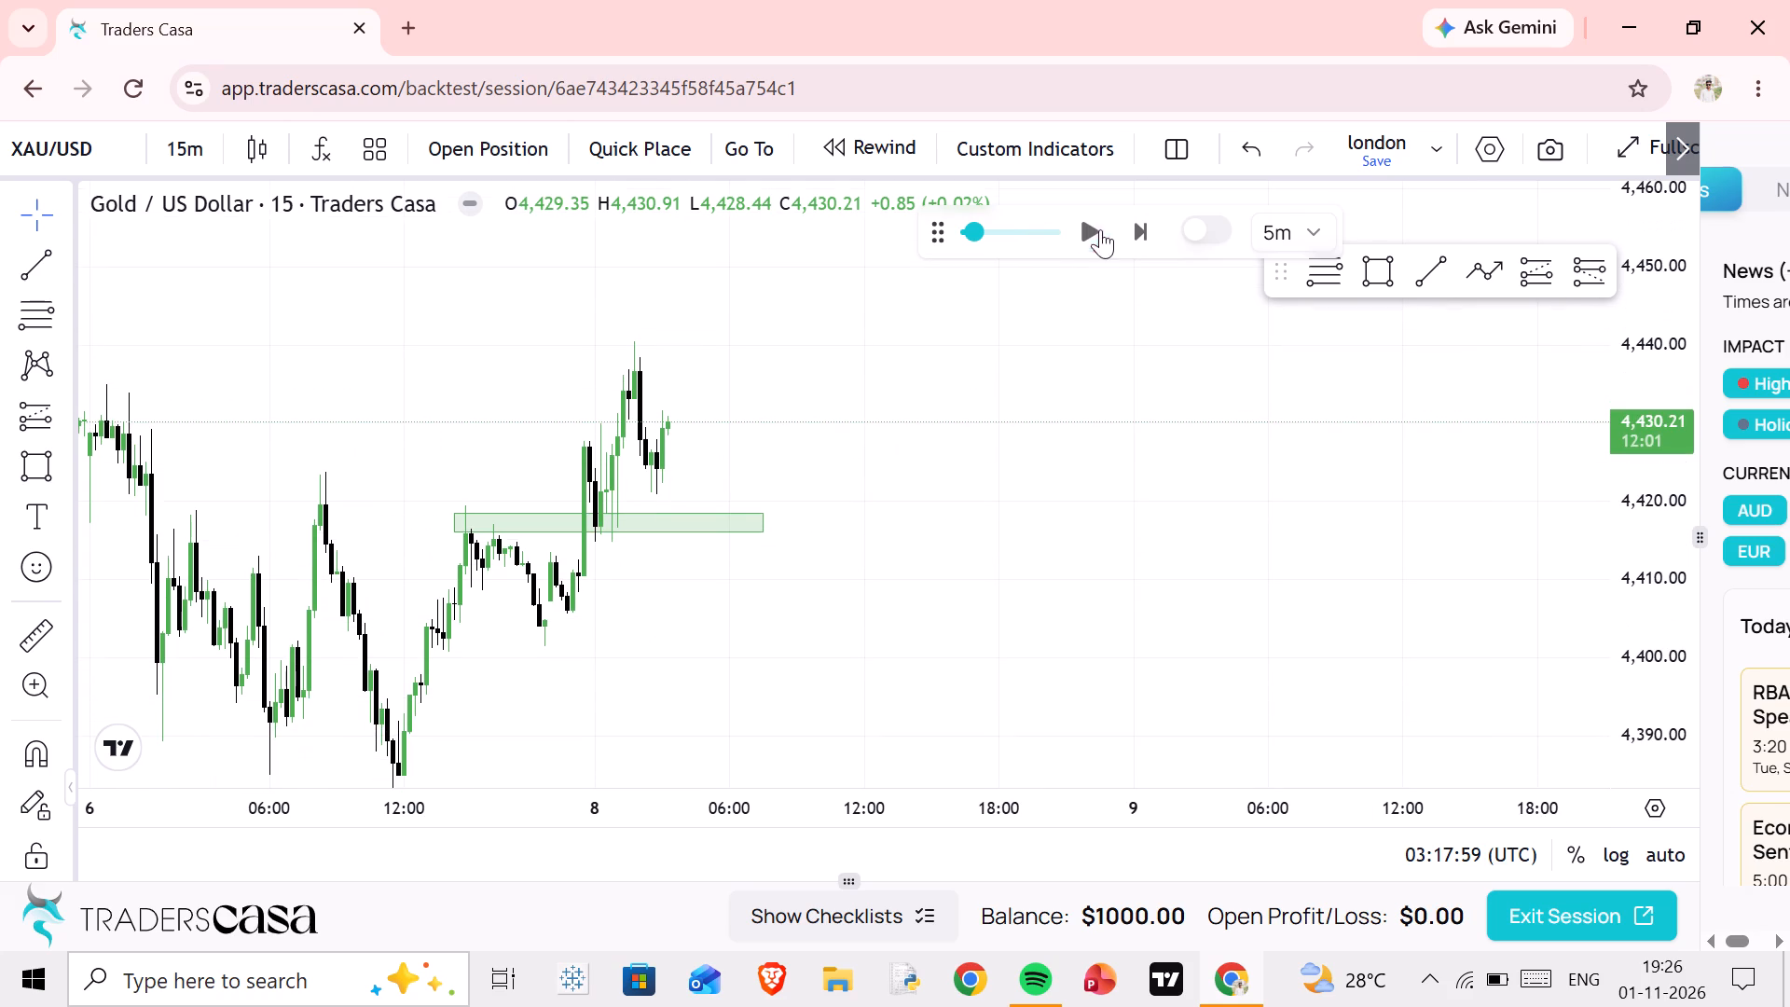
pyautogui.click(1100, 229)
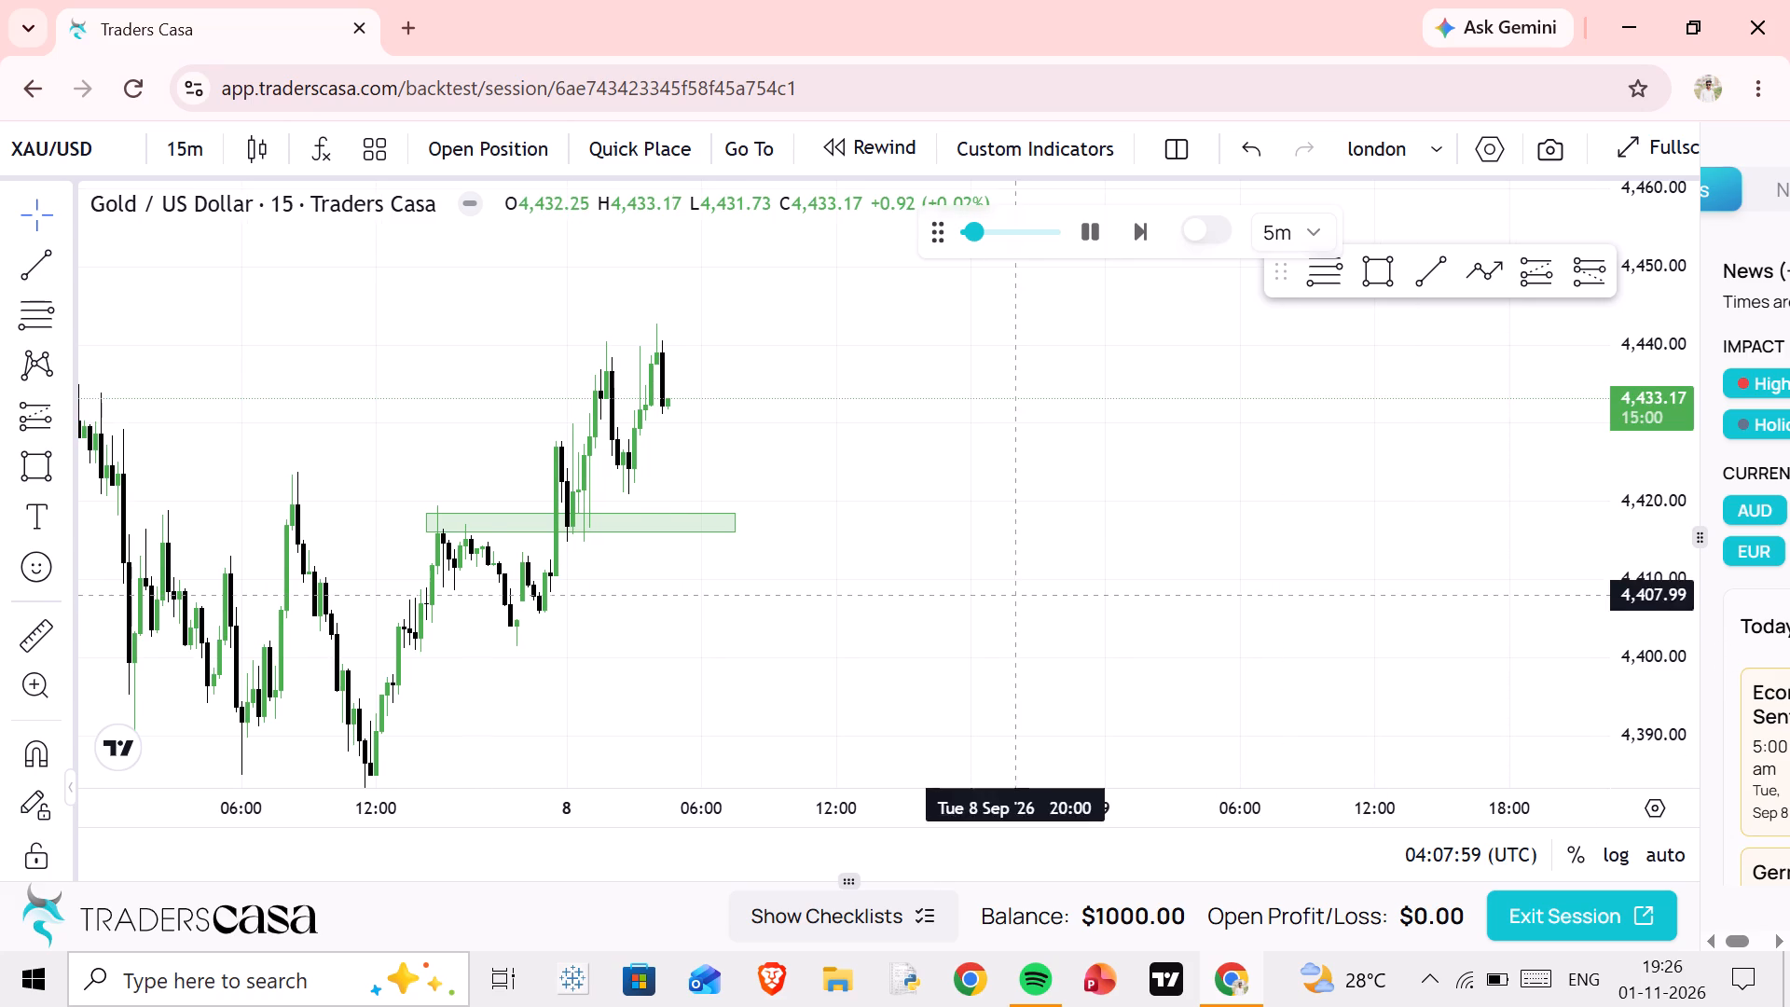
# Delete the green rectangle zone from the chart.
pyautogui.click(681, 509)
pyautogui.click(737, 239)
# Examine the new 15-minute candles as the replay runs, comparing them with the recent highs and the preceding pullback.
pyautogui.moveTo(687, 459); pyautogui.dragTo(895, 455)
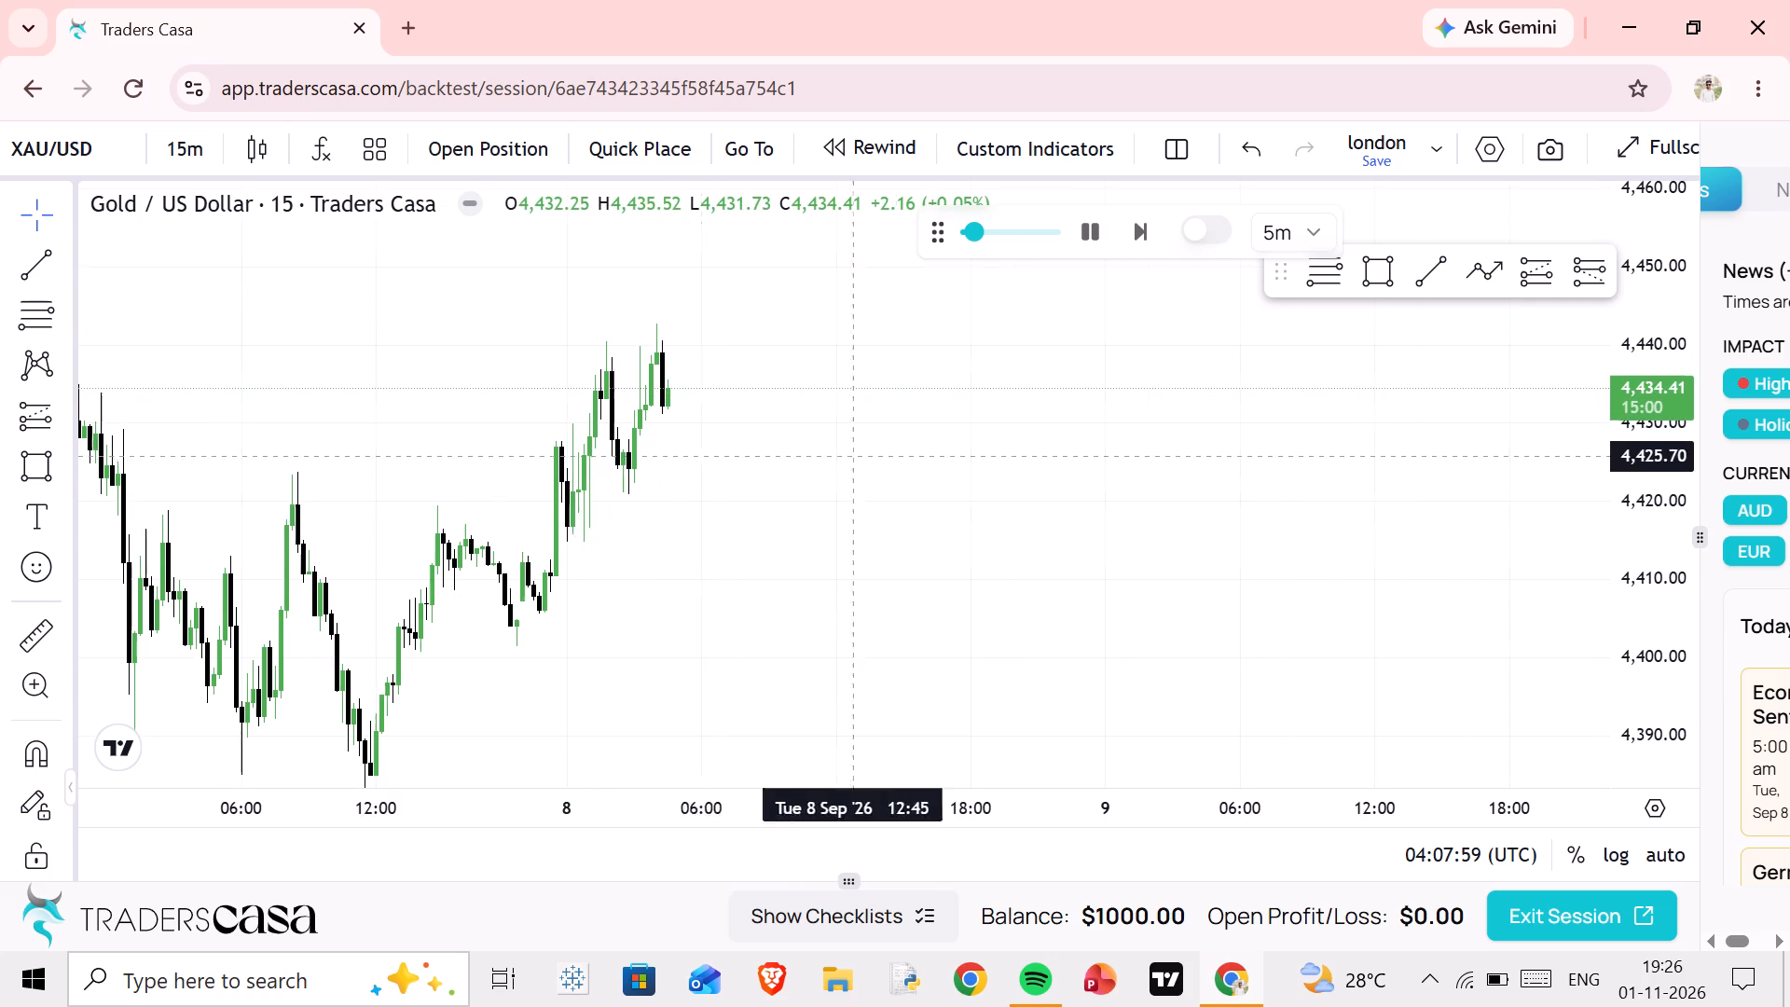
pyautogui.moveTo(895, 455); pyautogui.dragTo(1033, 428)
pyautogui.scroll(4, 1051, 476)
pyautogui.scroll(-2, 663, 467)
pyautogui.moveTo(689, 430); pyautogui.dragTo(792, 502)
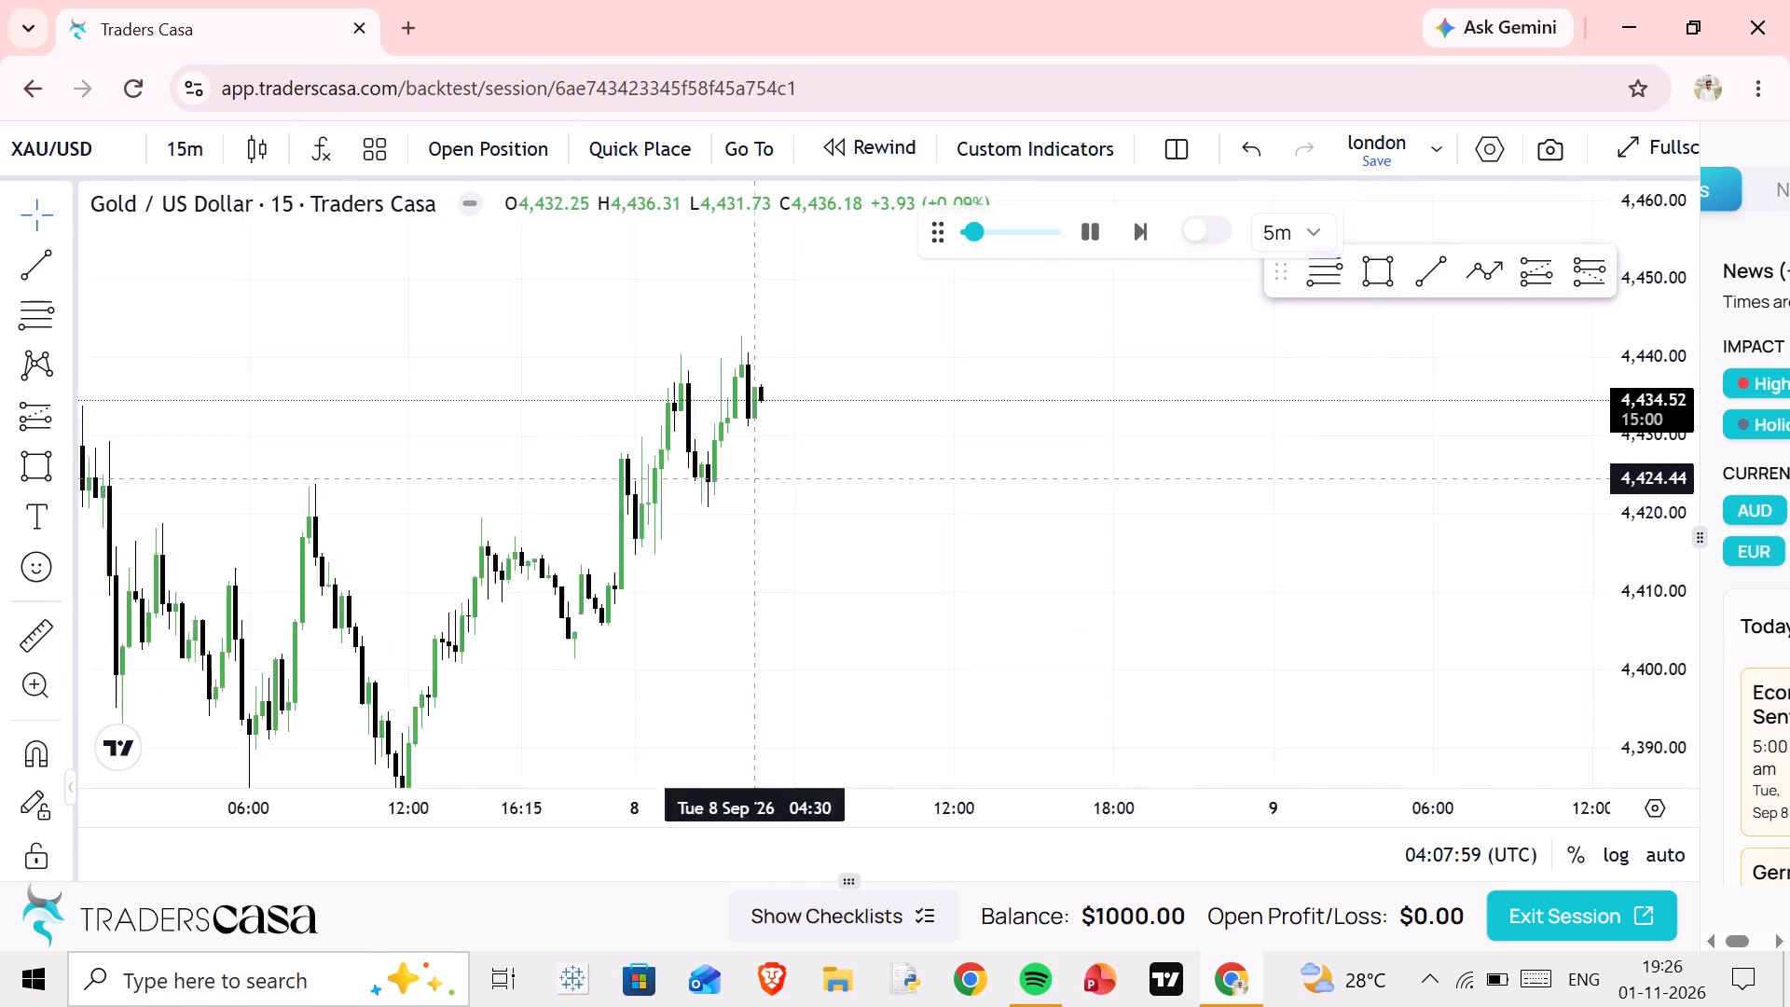
pyautogui.moveTo(792, 502); pyautogui.dragTo(902, 551)
pyautogui.scroll(3, 1030, 542)
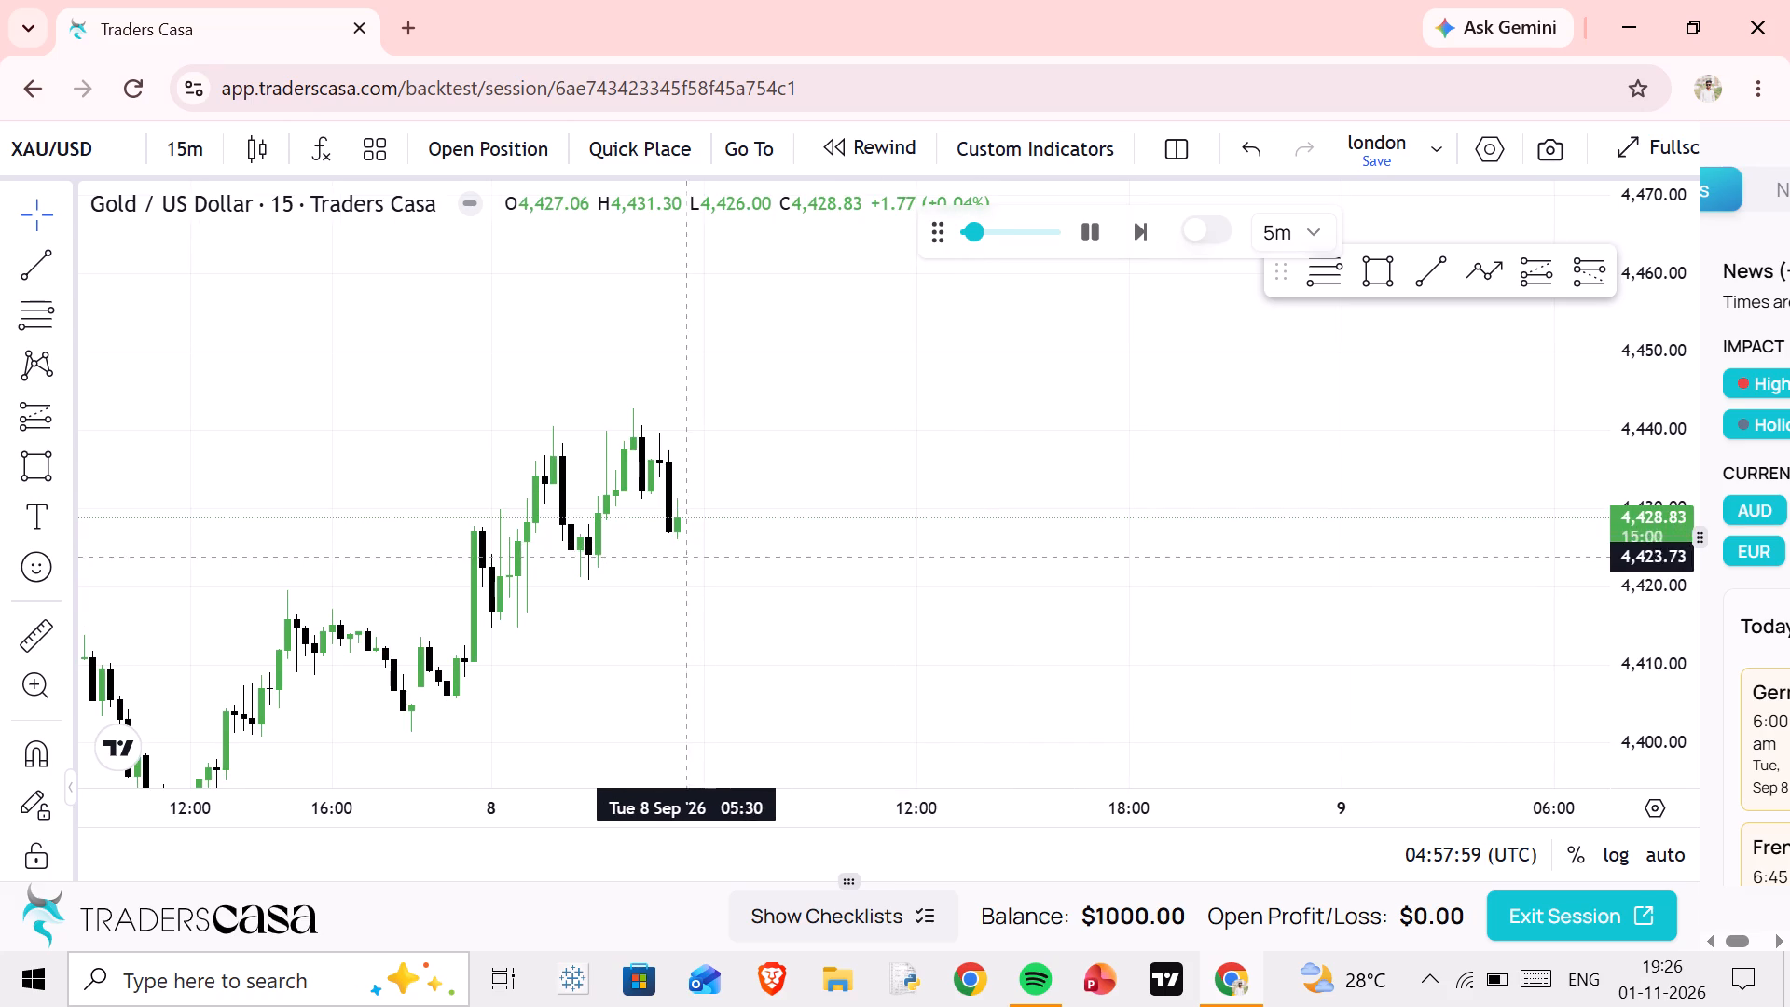
pyautogui.moveTo(705, 548); pyautogui.dragTo(819, 511)
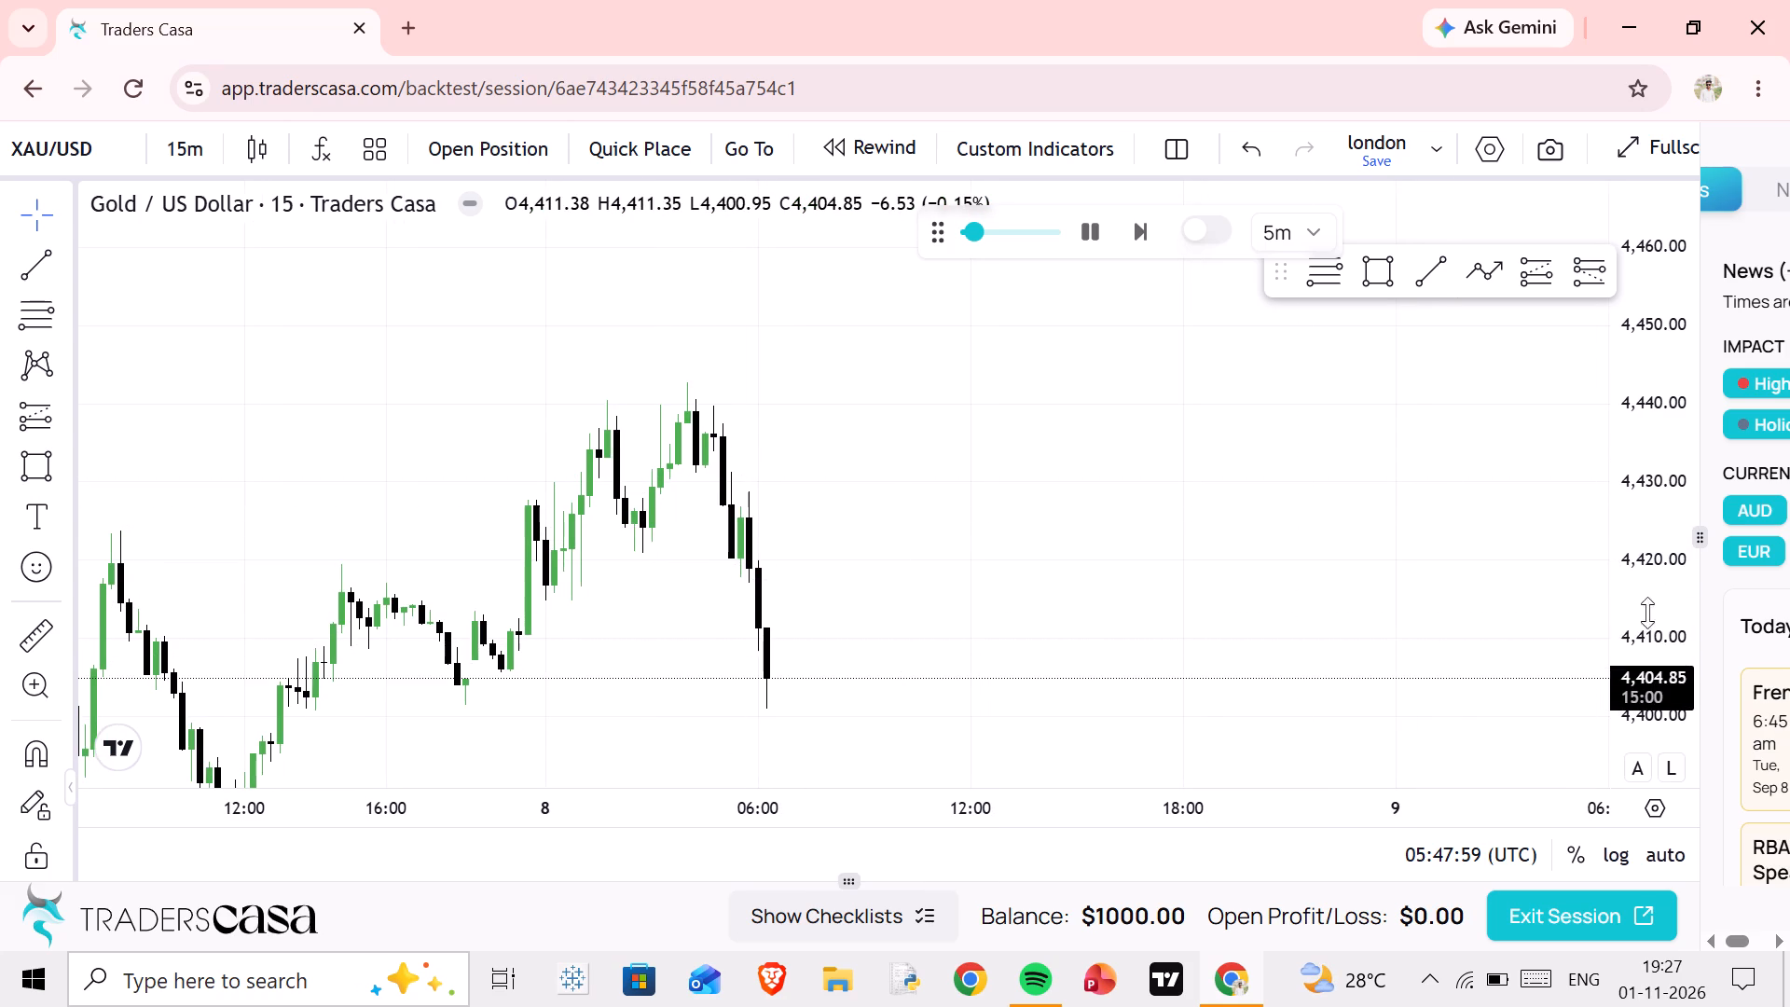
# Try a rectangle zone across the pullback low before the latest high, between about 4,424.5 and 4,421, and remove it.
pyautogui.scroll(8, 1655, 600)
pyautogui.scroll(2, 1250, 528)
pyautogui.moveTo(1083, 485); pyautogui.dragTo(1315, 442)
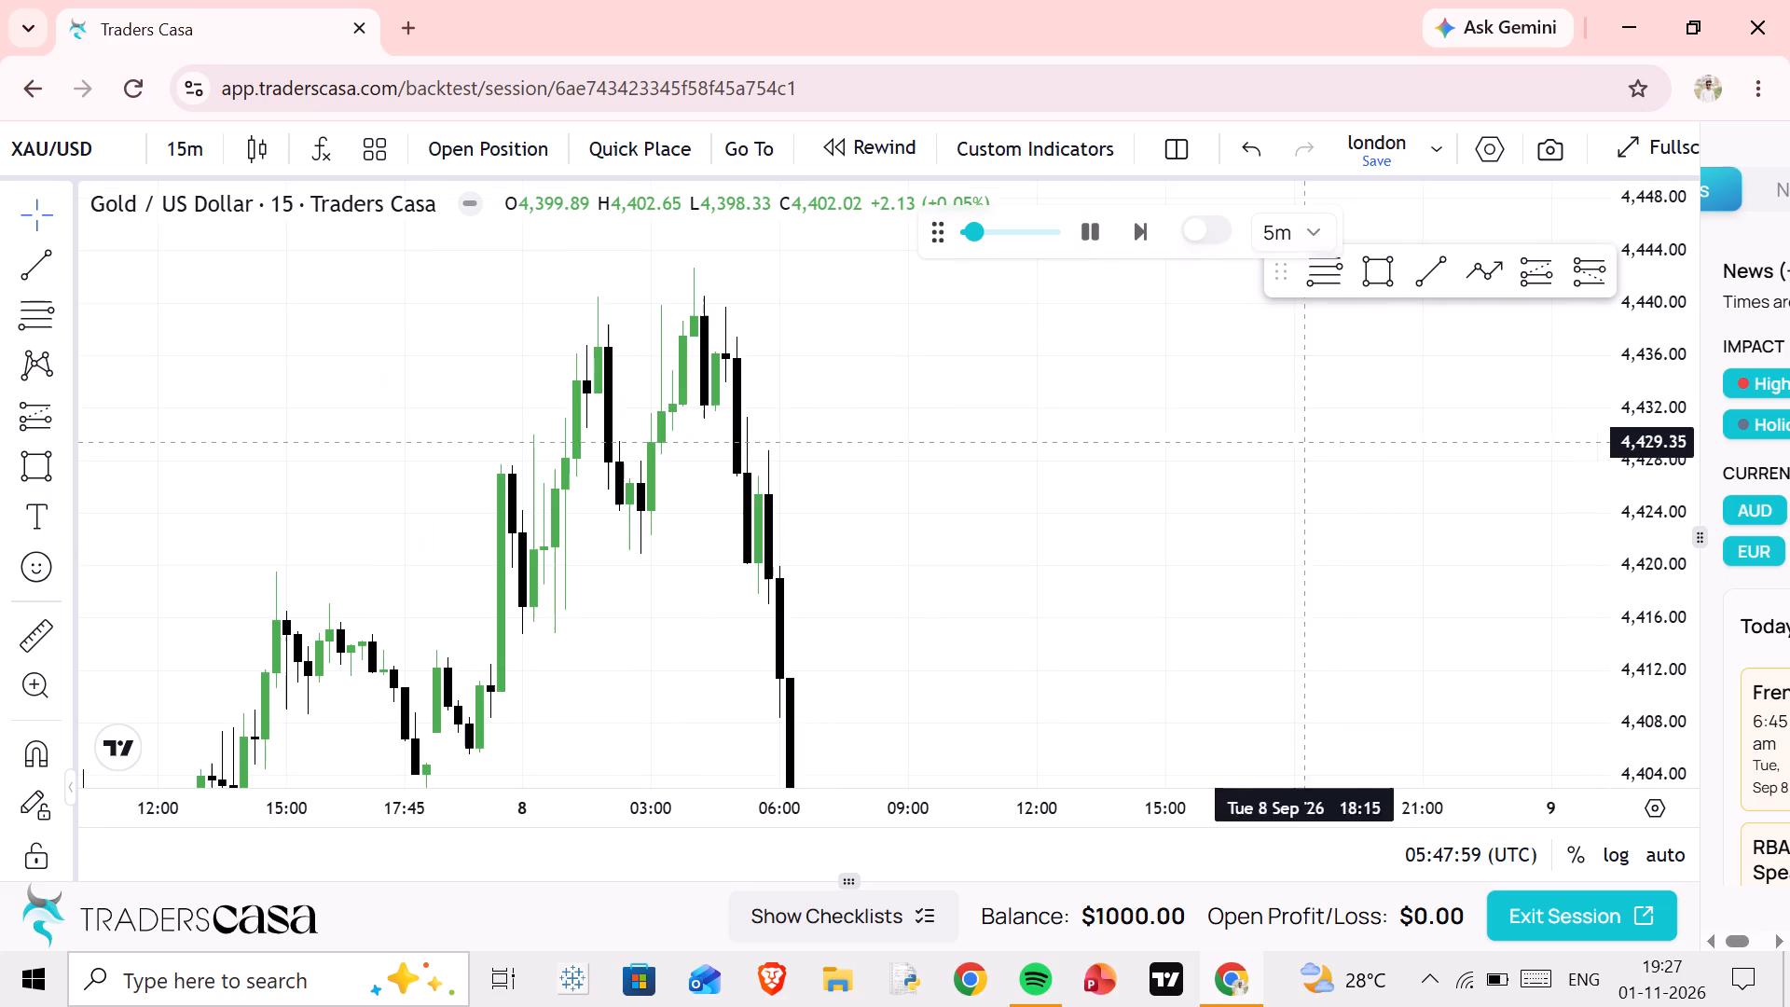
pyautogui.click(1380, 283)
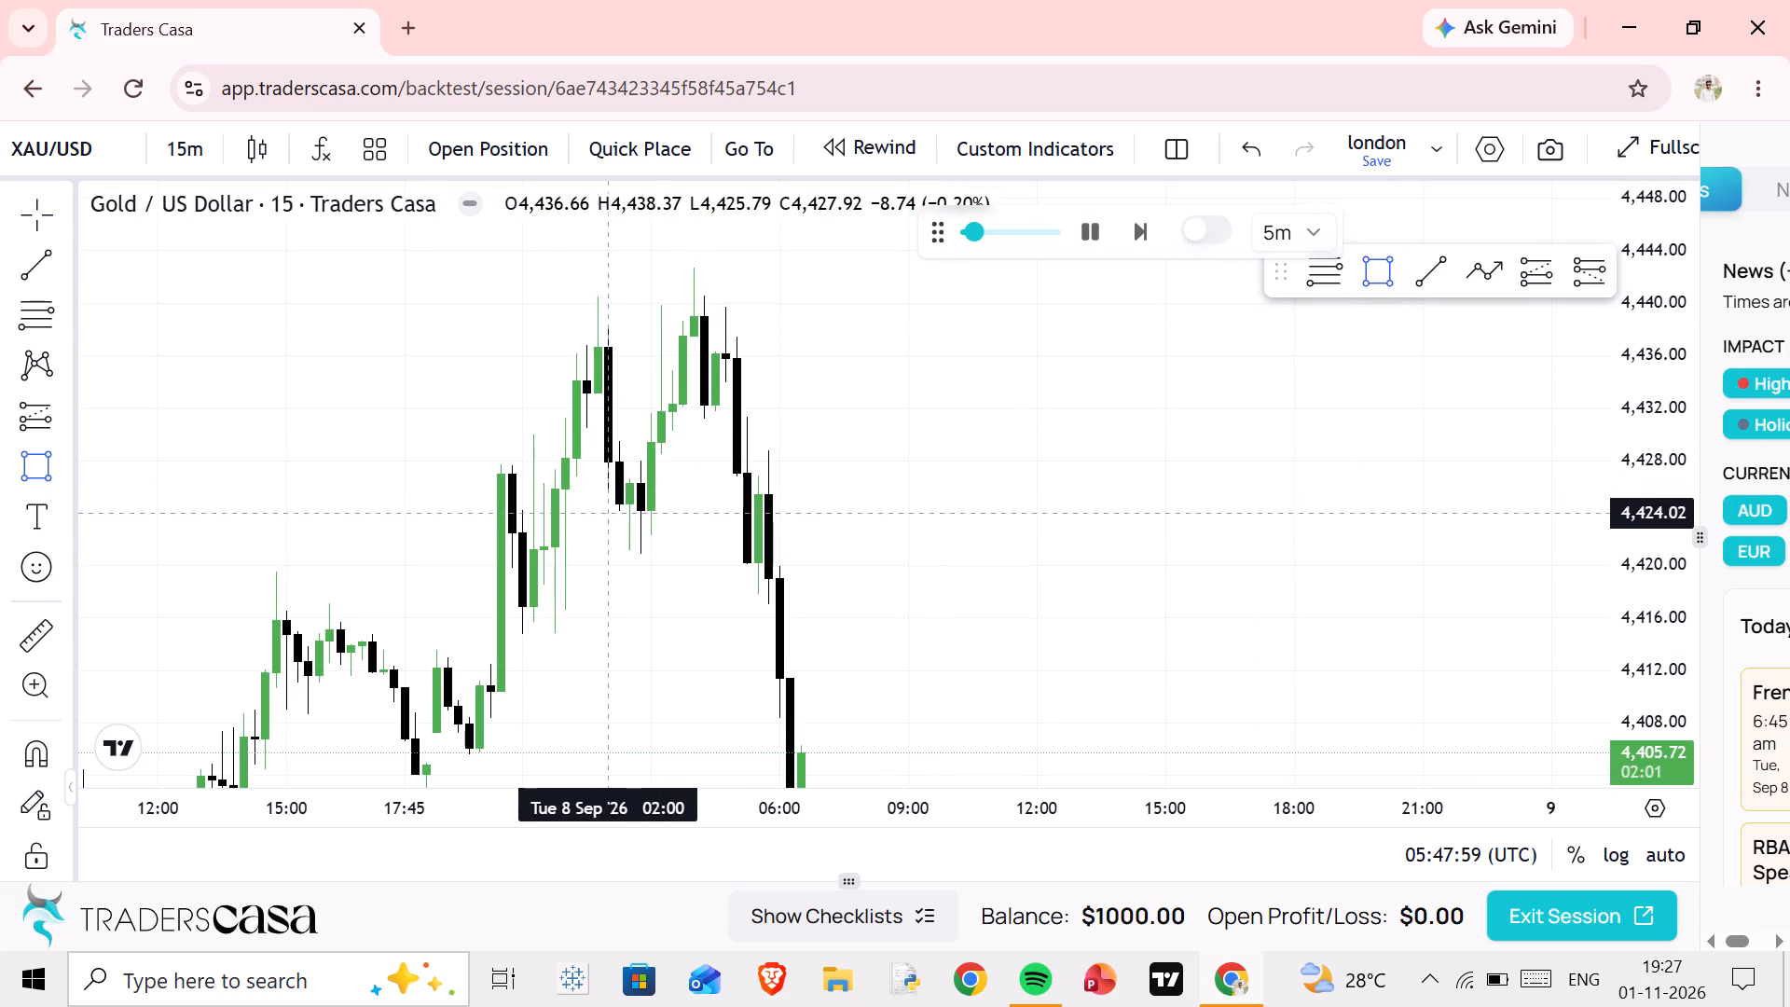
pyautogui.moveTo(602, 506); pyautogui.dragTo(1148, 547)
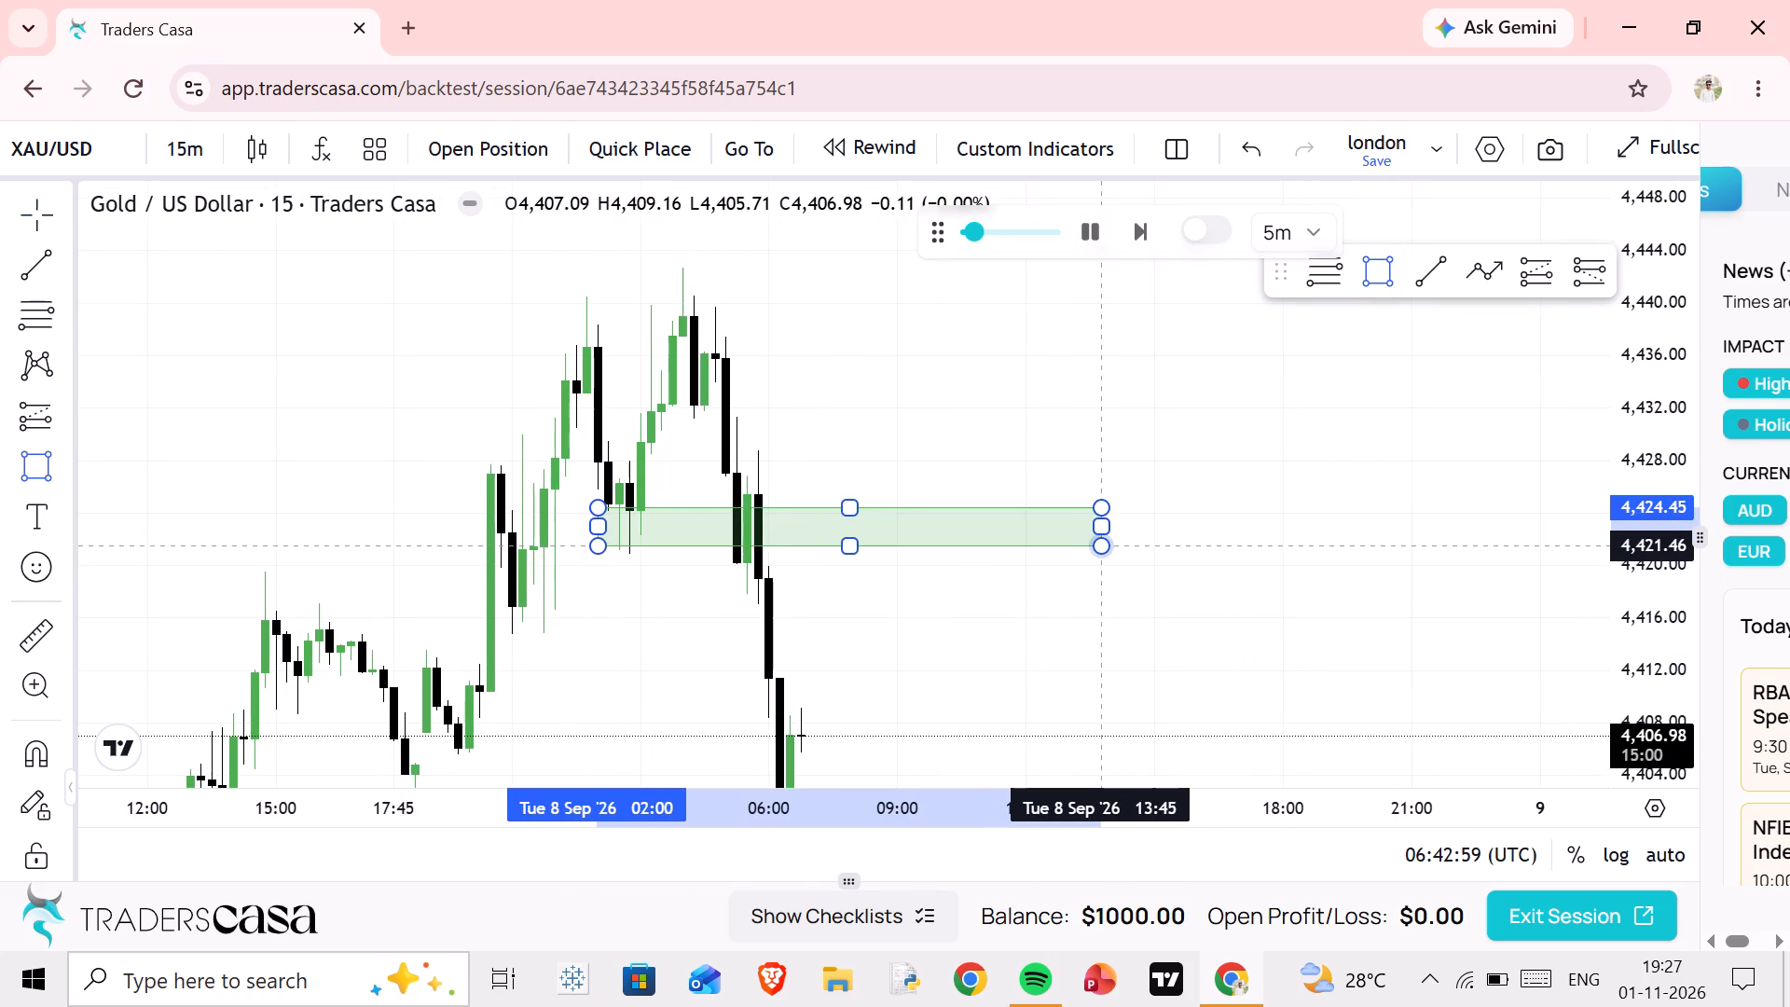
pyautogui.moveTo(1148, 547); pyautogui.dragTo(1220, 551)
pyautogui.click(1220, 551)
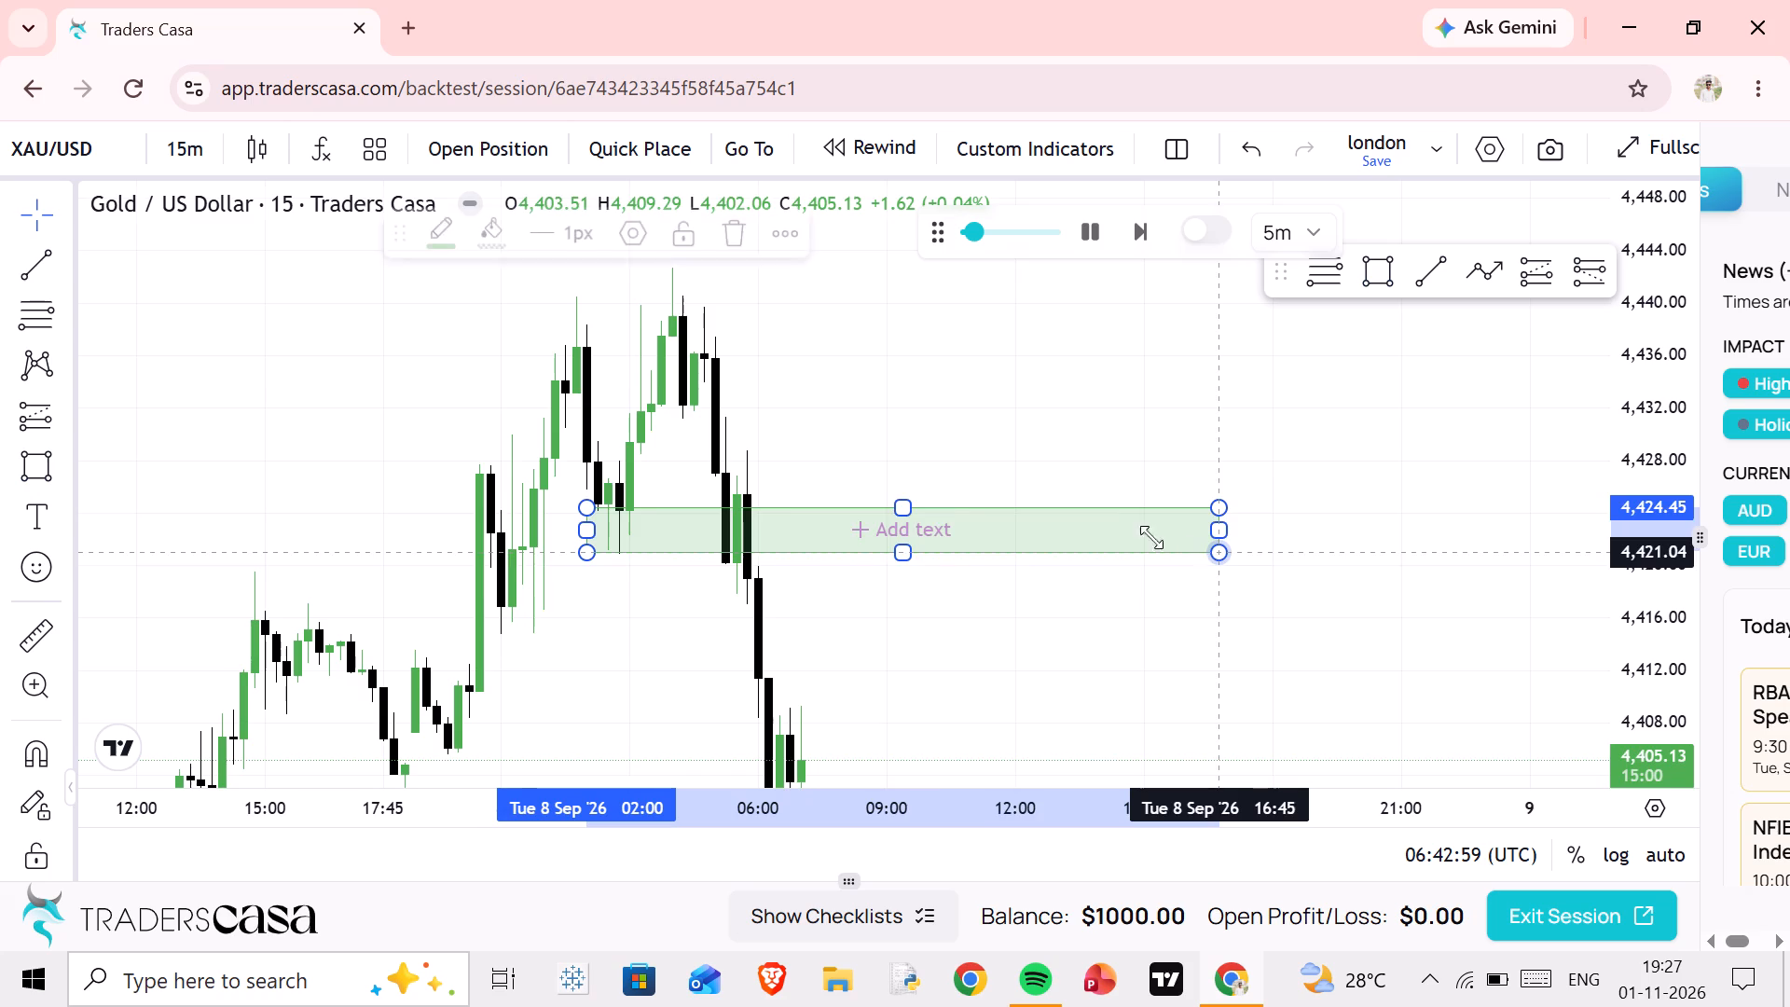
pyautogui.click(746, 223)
# Draw a rectangle zone at the 7 September swing low, from about 4,385.2 down to 4,381, extending past the latest candles.
pyautogui.moveTo(781, 357); pyautogui.dragTo(849, 163)
pyautogui.scroll(-1, 942, 464)
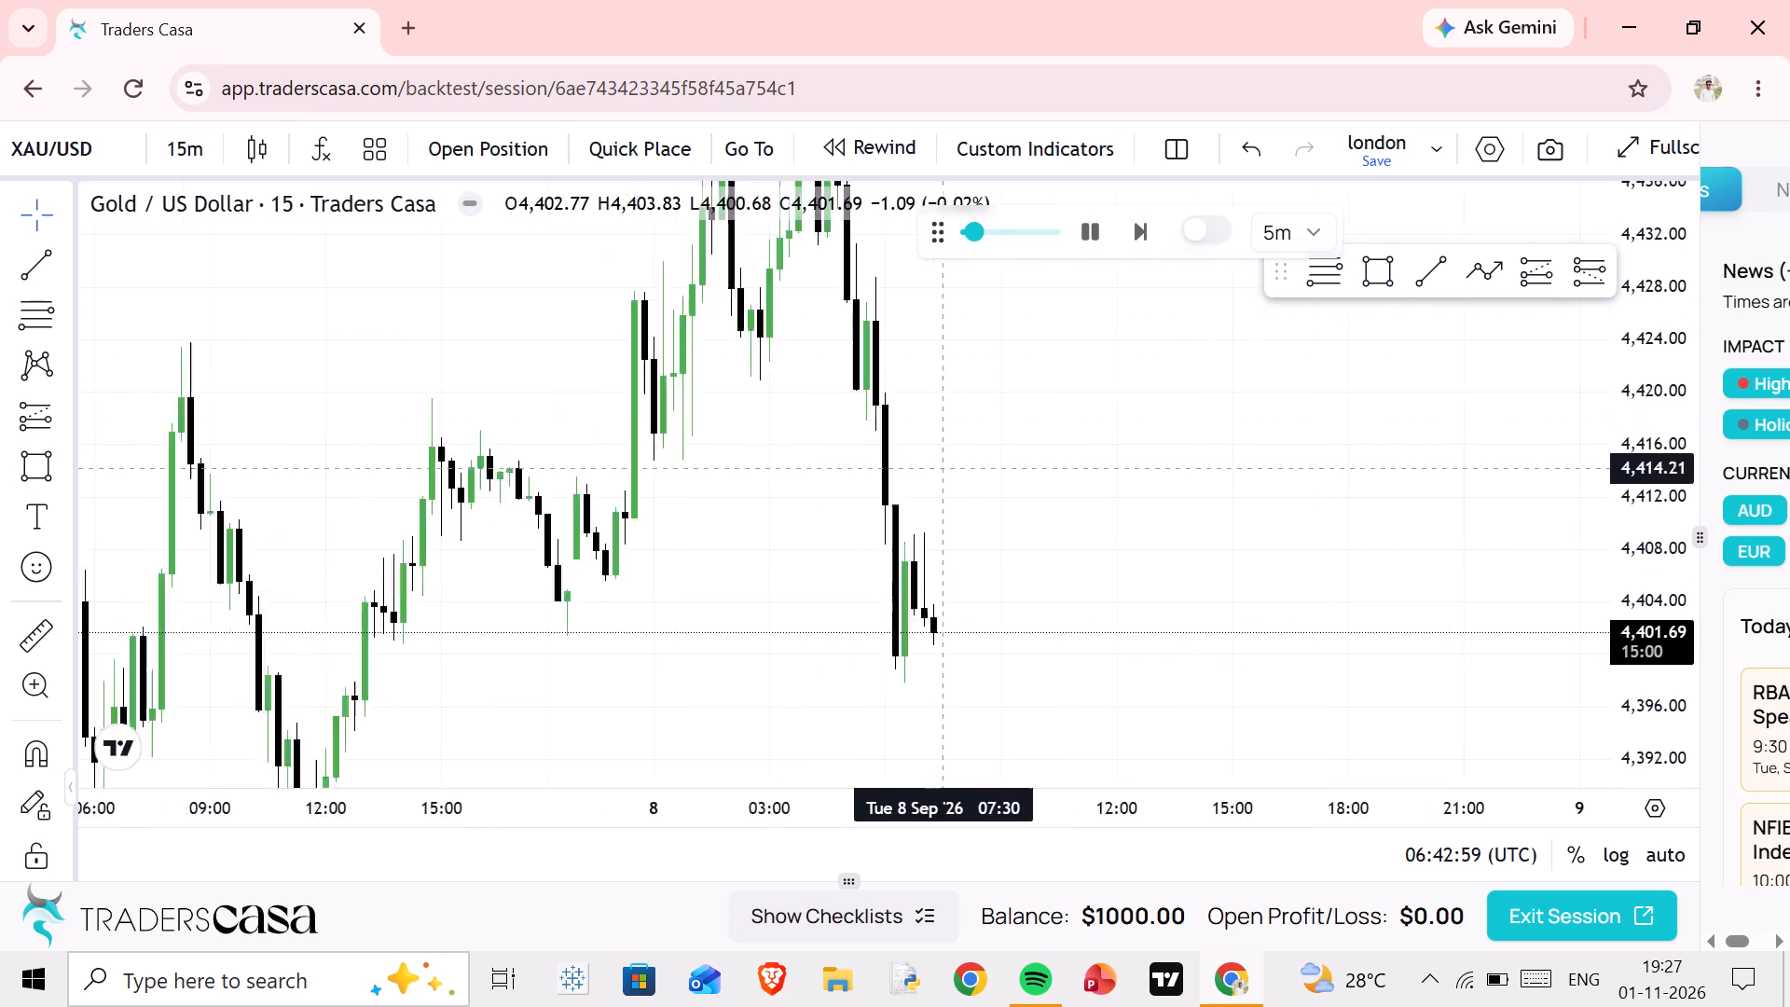
pyautogui.scroll(-1, 942, 470)
pyautogui.moveTo(760, 605); pyautogui.dragTo(870, 396)
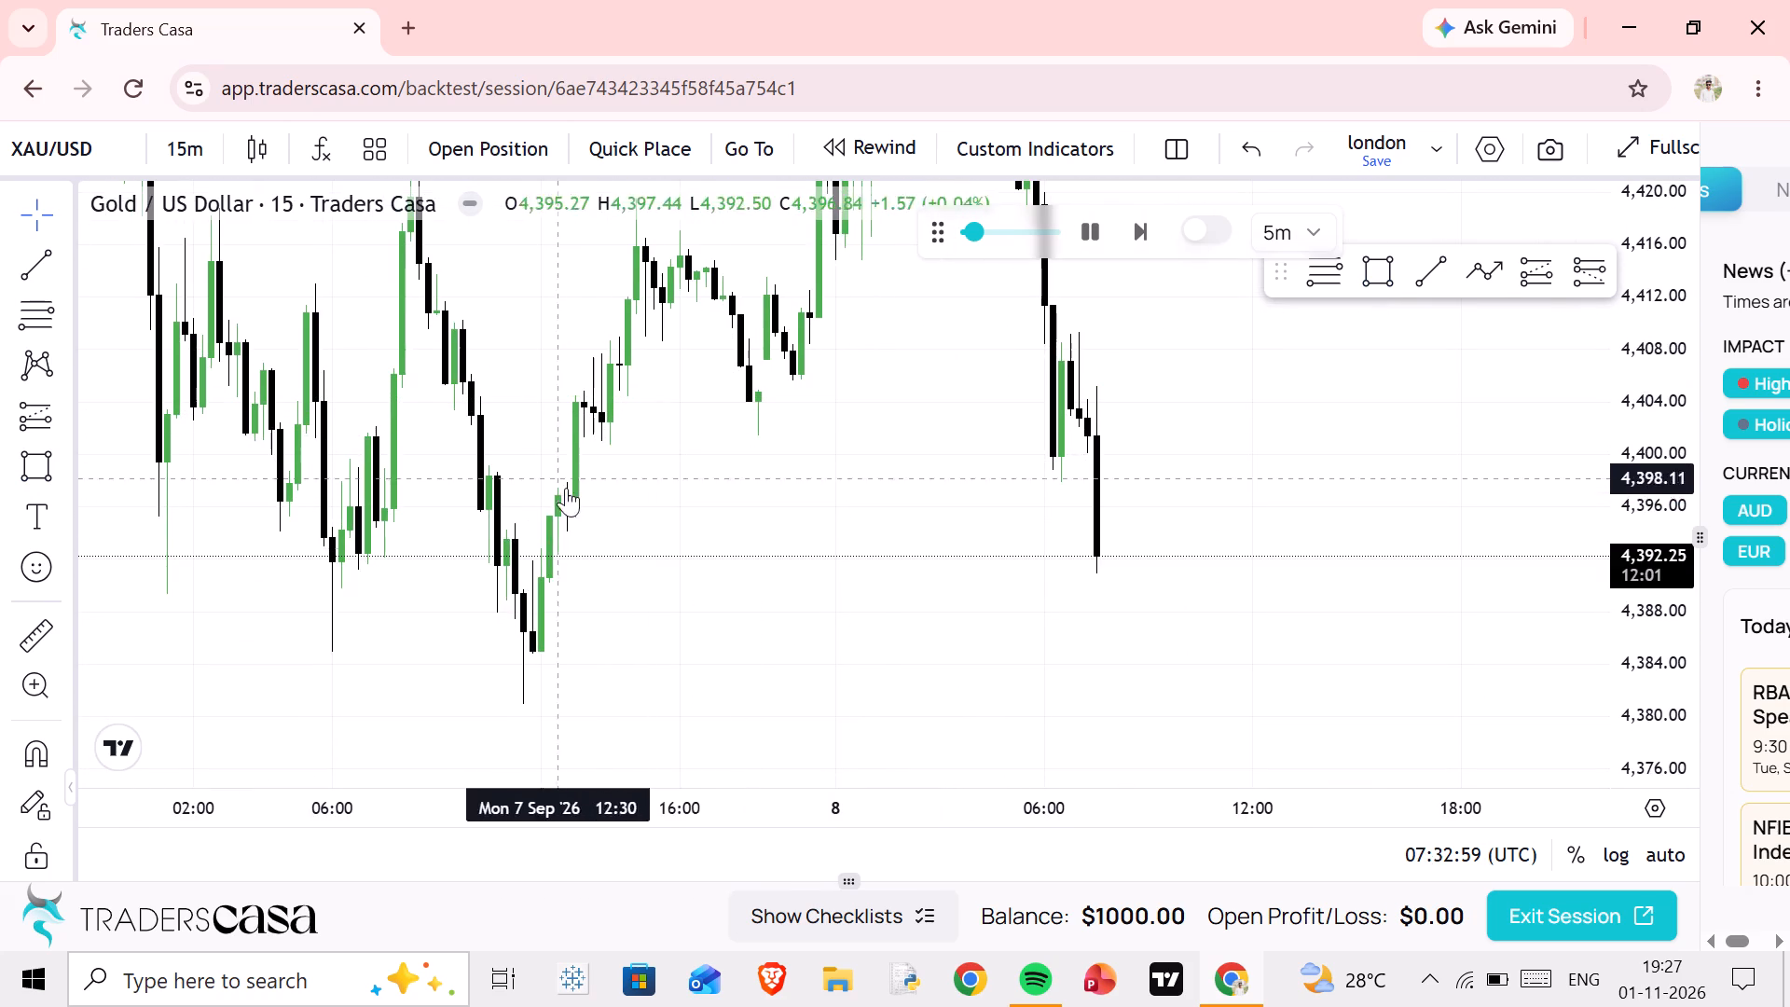
pyautogui.moveTo(720, 573); pyautogui.dragTo(847, 394)
pyautogui.click(1381, 283)
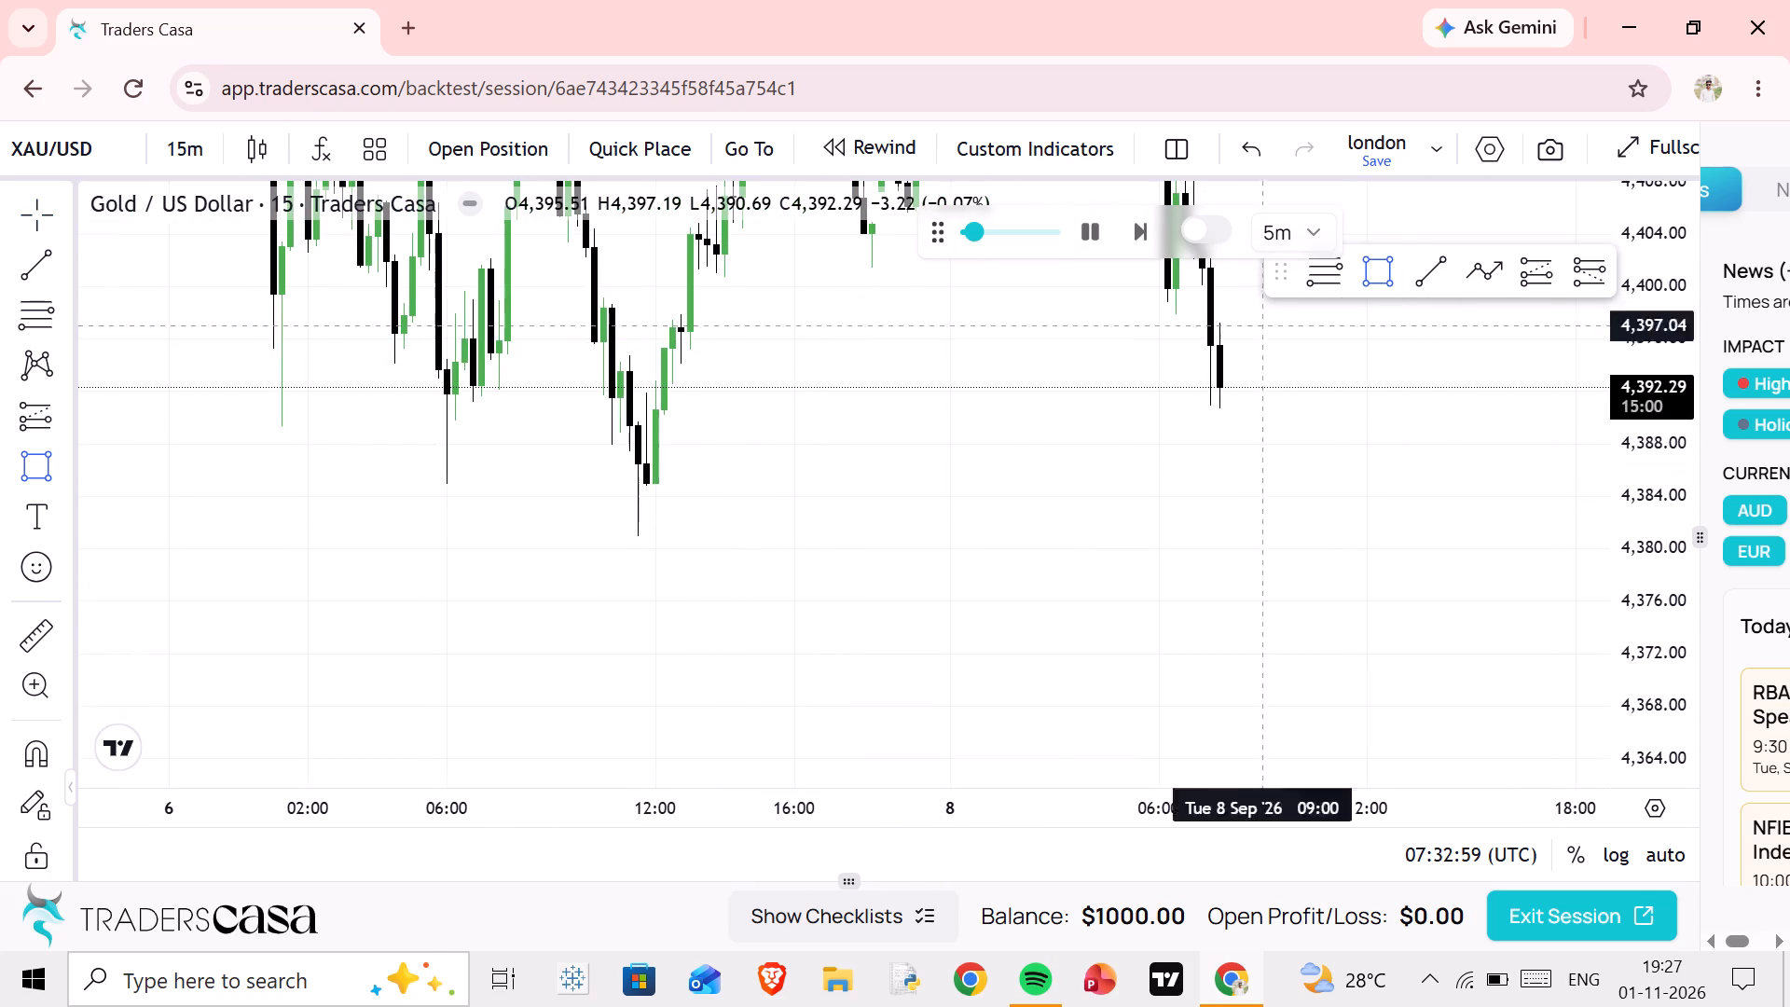
pyautogui.moveTo(625, 480); pyautogui.dragTo(1327, 564)
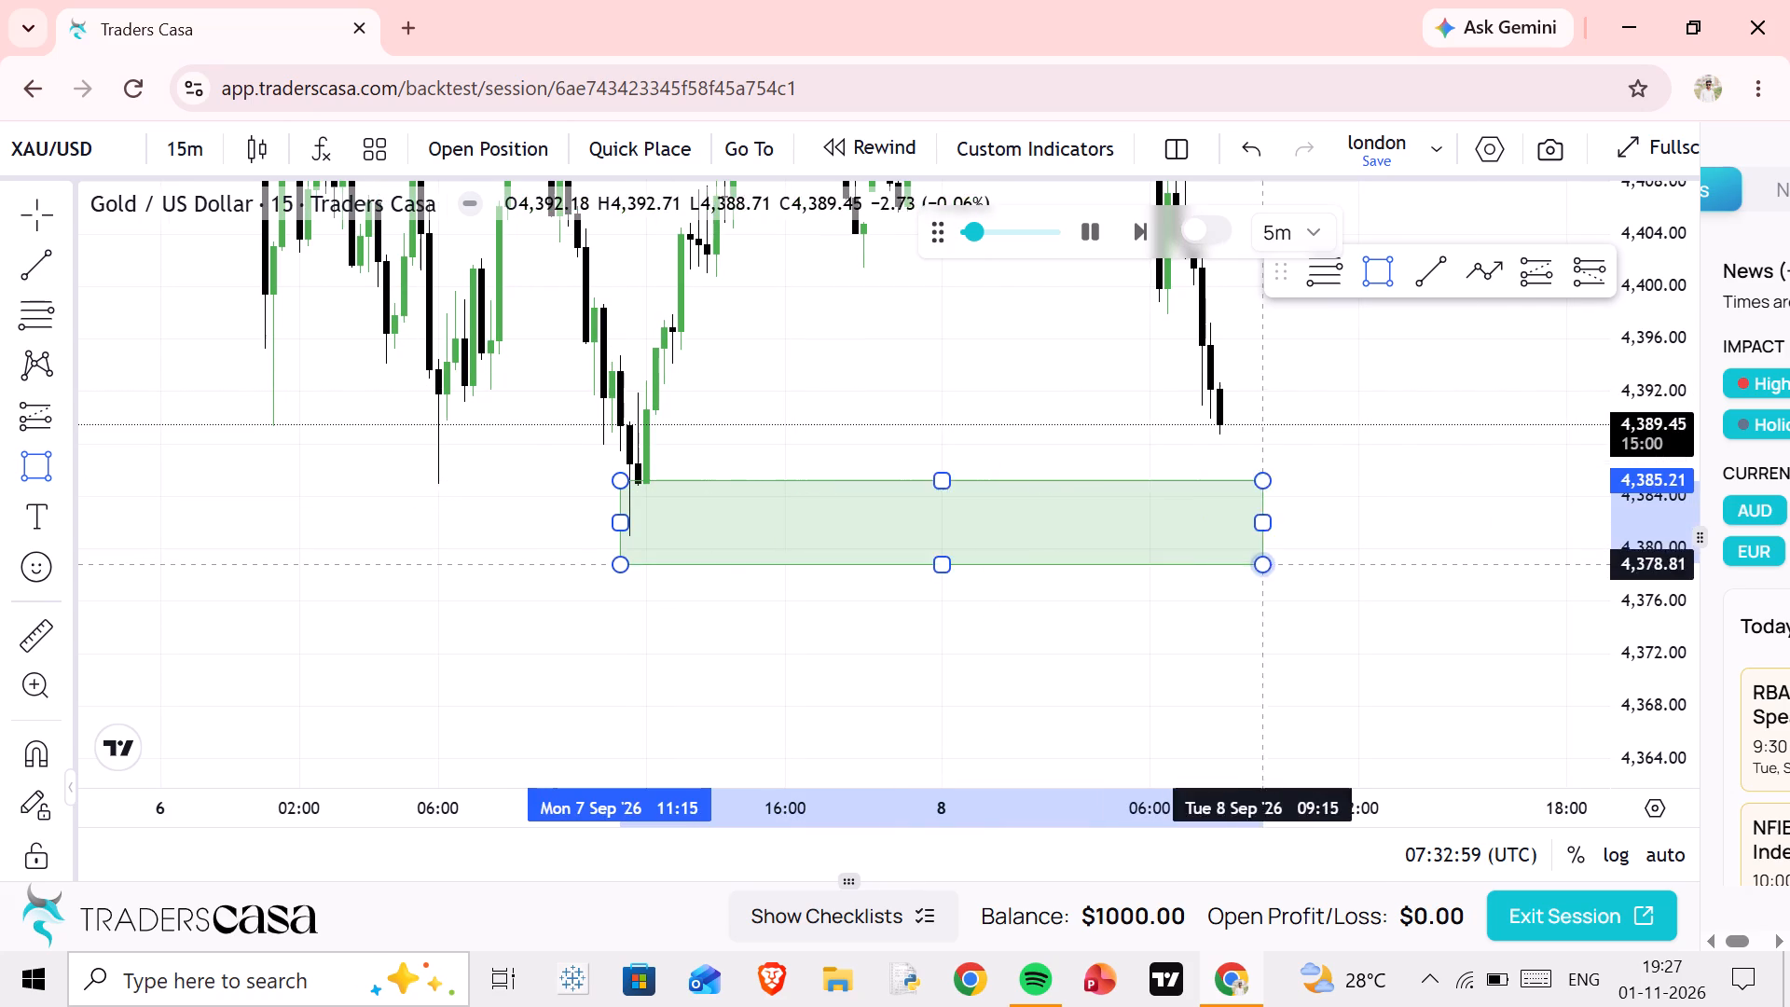
pyautogui.moveTo(1327, 564); pyautogui.dragTo(1539, 535)
pyautogui.click(1538, 535)
# Extend the green zone's start back to about 03:00 on 7 September so it covers the earlier low.
pyautogui.moveTo(1369, 421); pyautogui.dragTo(1329, 434)
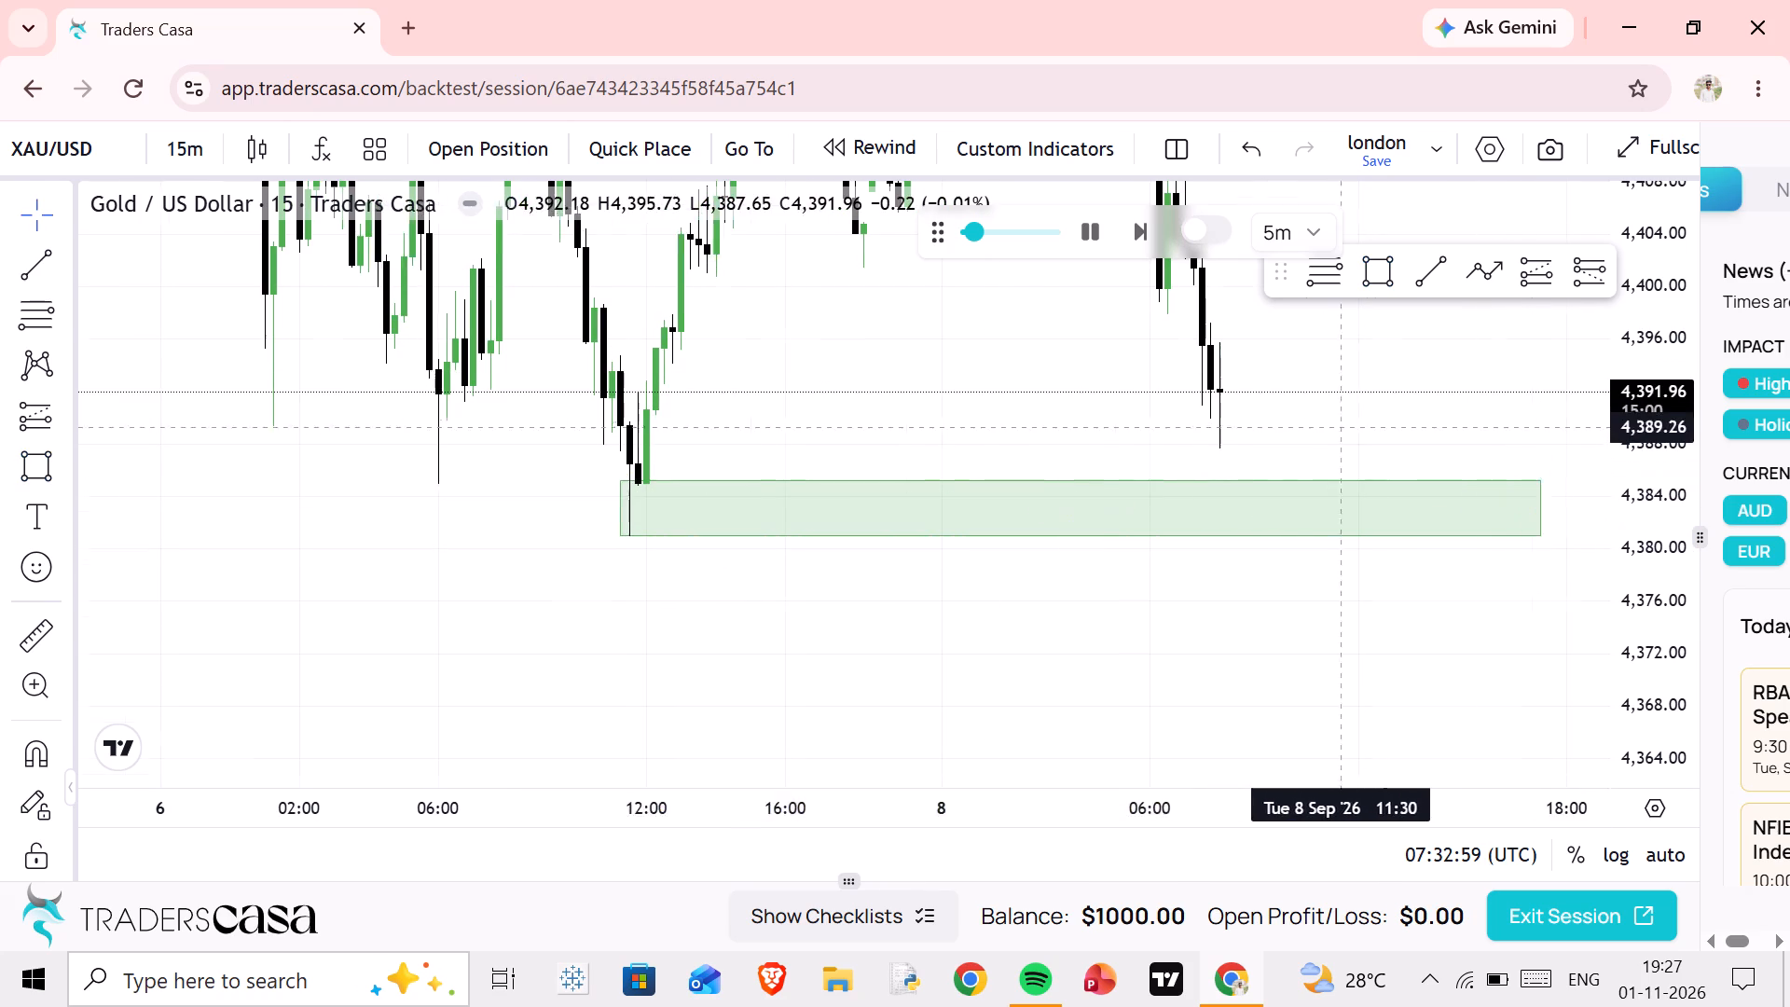
pyautogui.moveTo(1329, 434); pyautogui.dragTo(1070, 443)
pyautogui.scroll(-2, 1070, 440)
pyautogui.scroll(-8, 1631, 416)
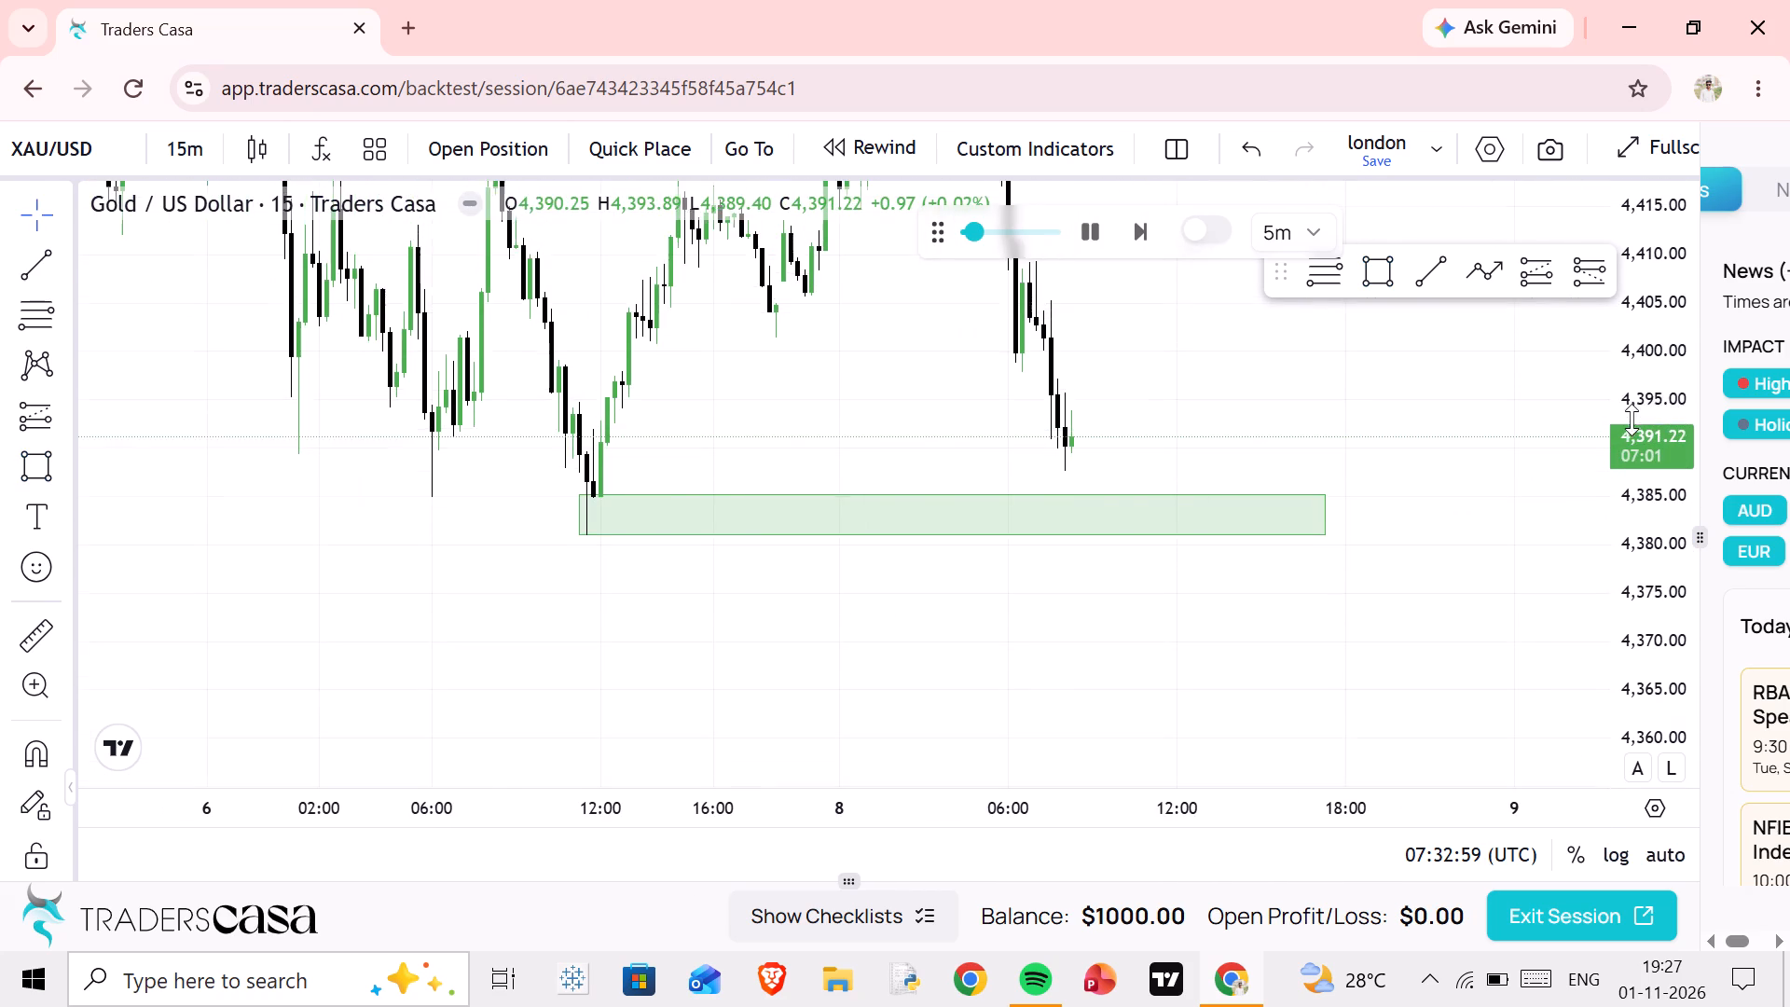
pyautogui.scroll(-4, 1400, 398)
pyautogui.moveTo(1397, 402); pyautogui.dragTo(1478, 523)
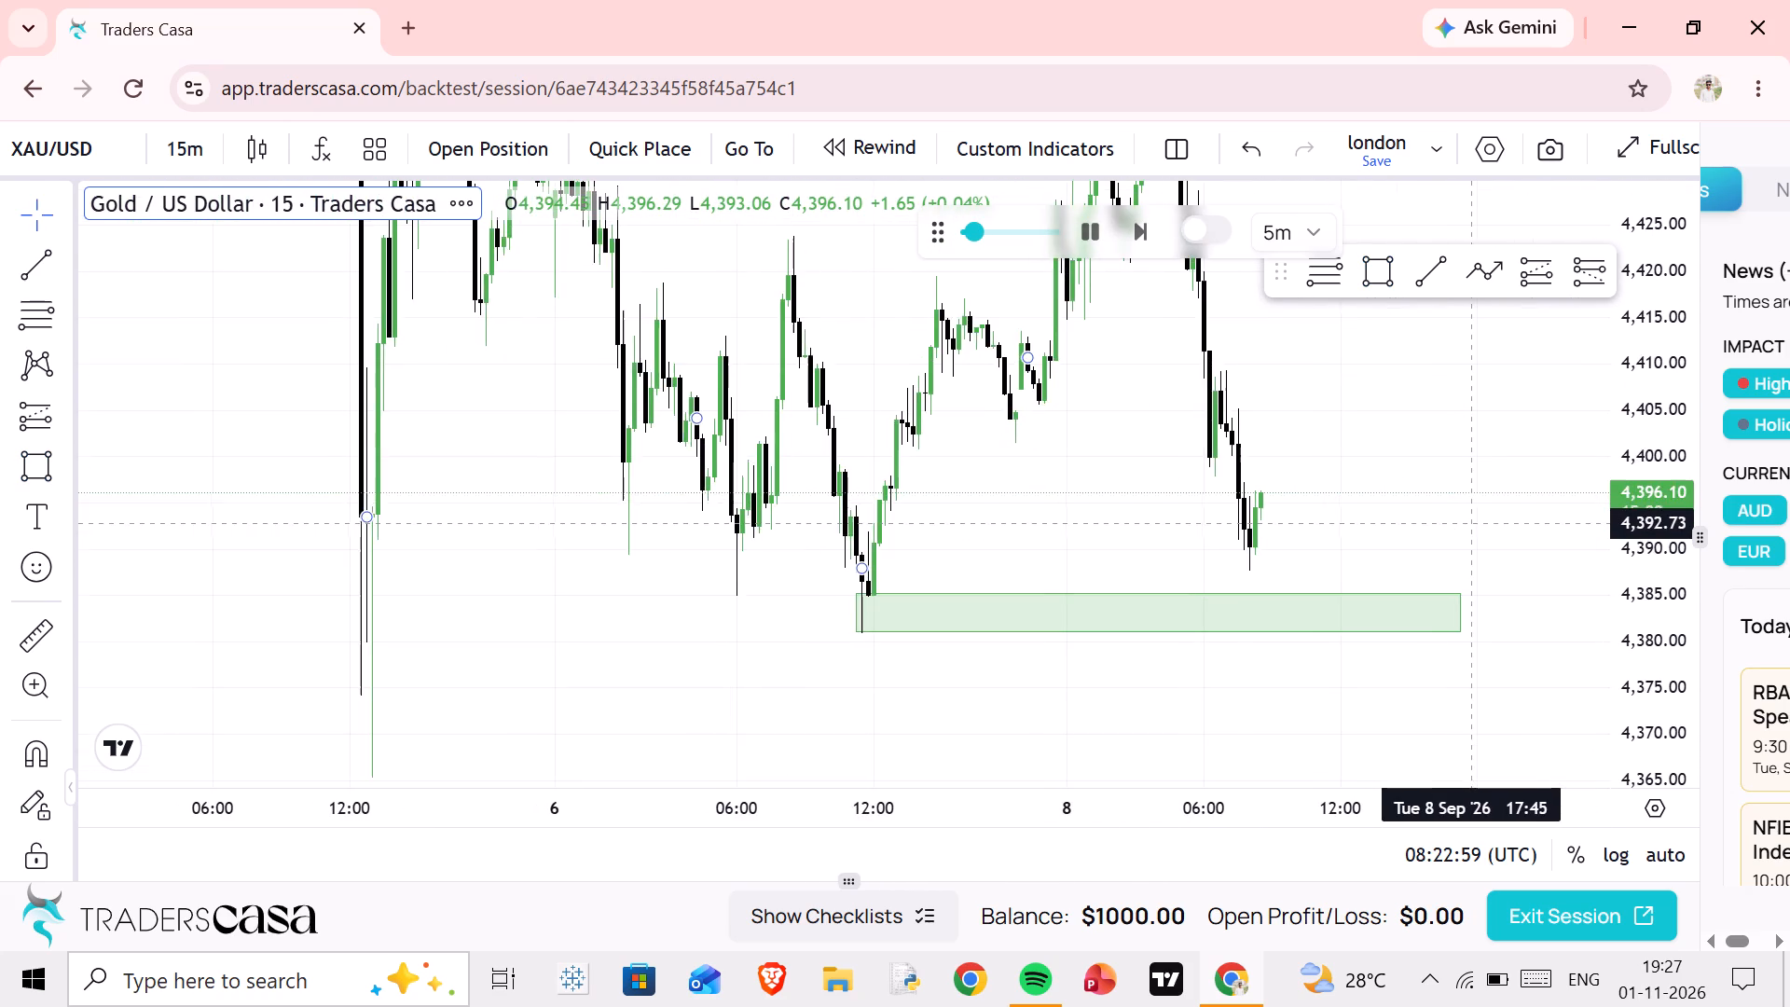
pyautogui.moveTo(1478, 523); pyautogui.dragTo(1308, 495)
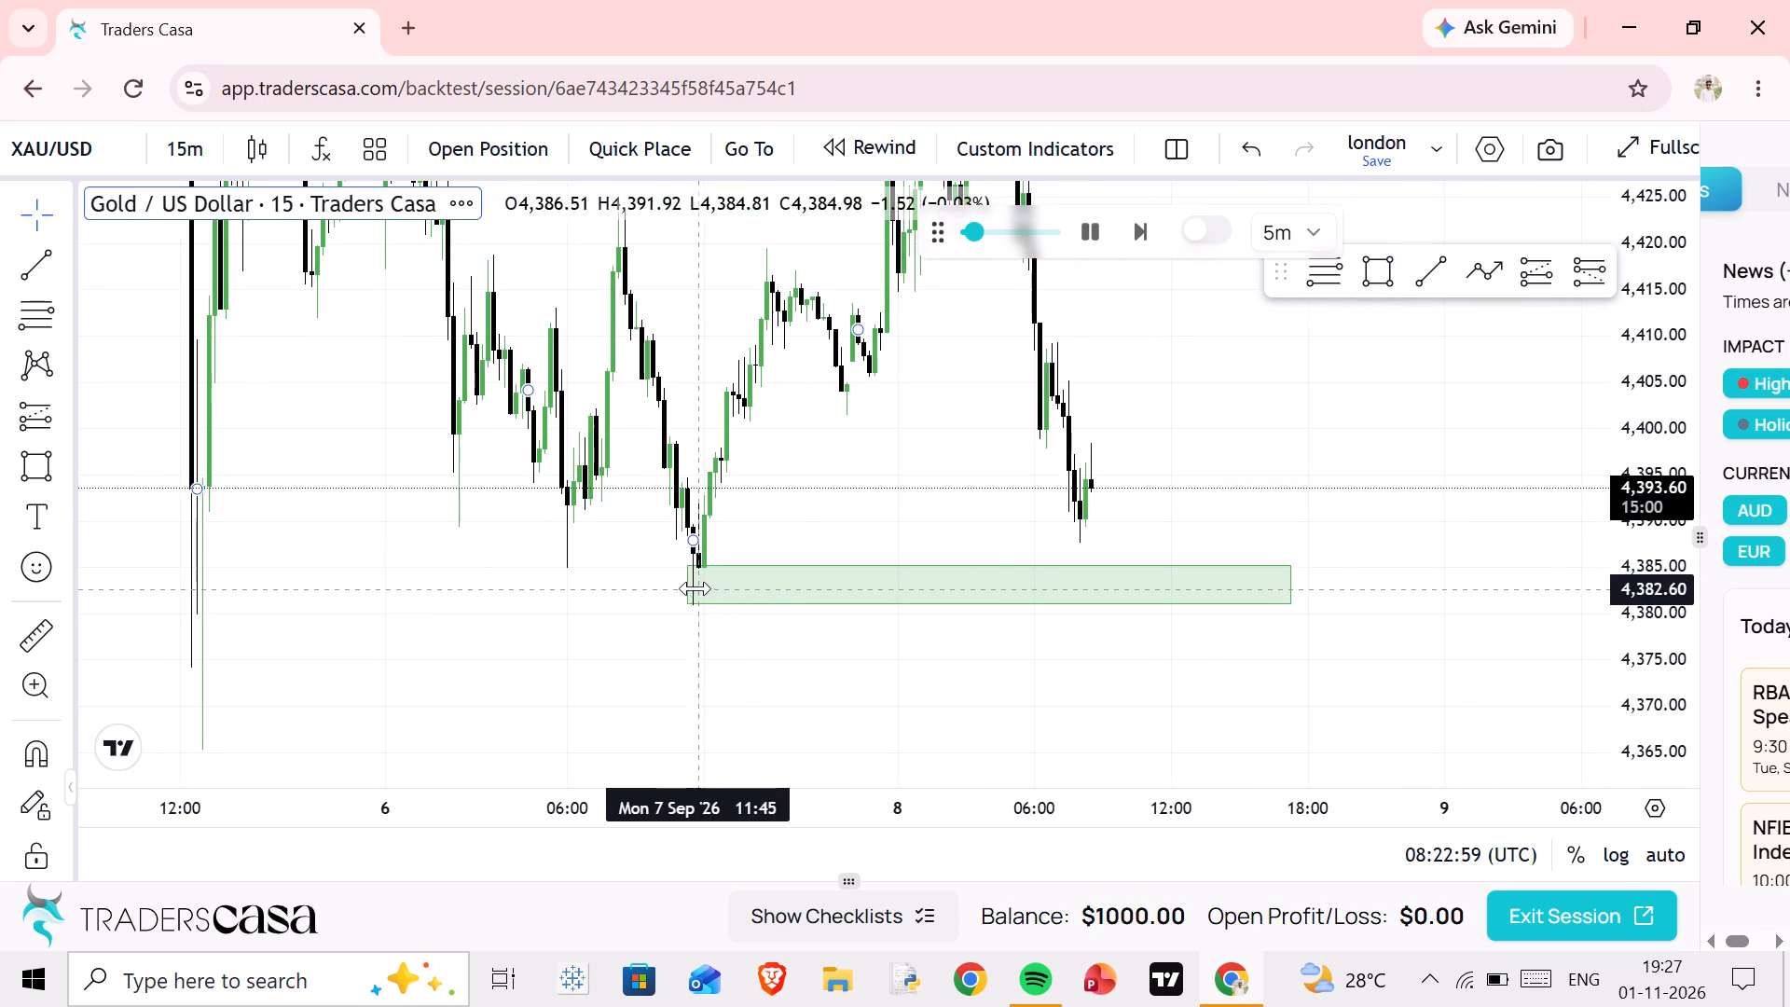
pyautogui.moveTo(689, 588); pyautogui.dragTo(494, 548)
# Place a long position drawing ahead of the current candles with its entry at about 4,385.0, the zone's upper edge.
pyautogui.scroll(-2, 1314, 481)
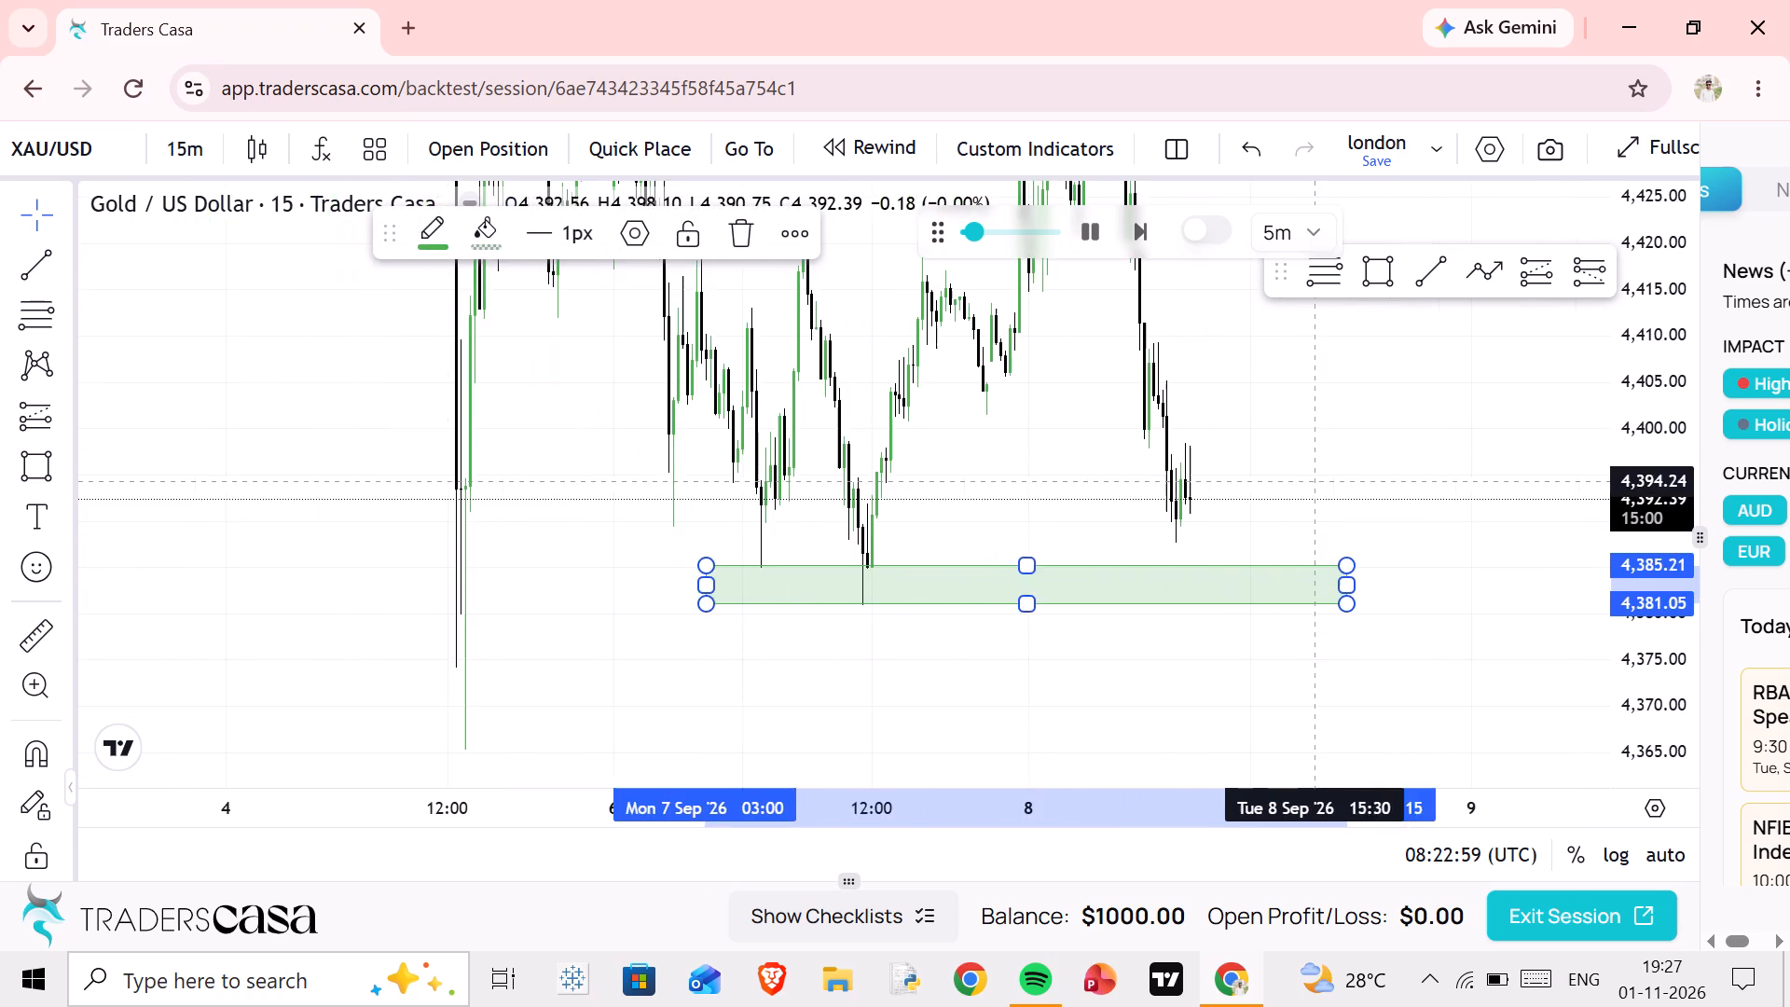
pyautogui.moveTo(1322, 473); pyautogui.dragTo(1155, 472)
pyautogui.scroll(4, 1158, 470)
pyautogui.click(1530, 283)
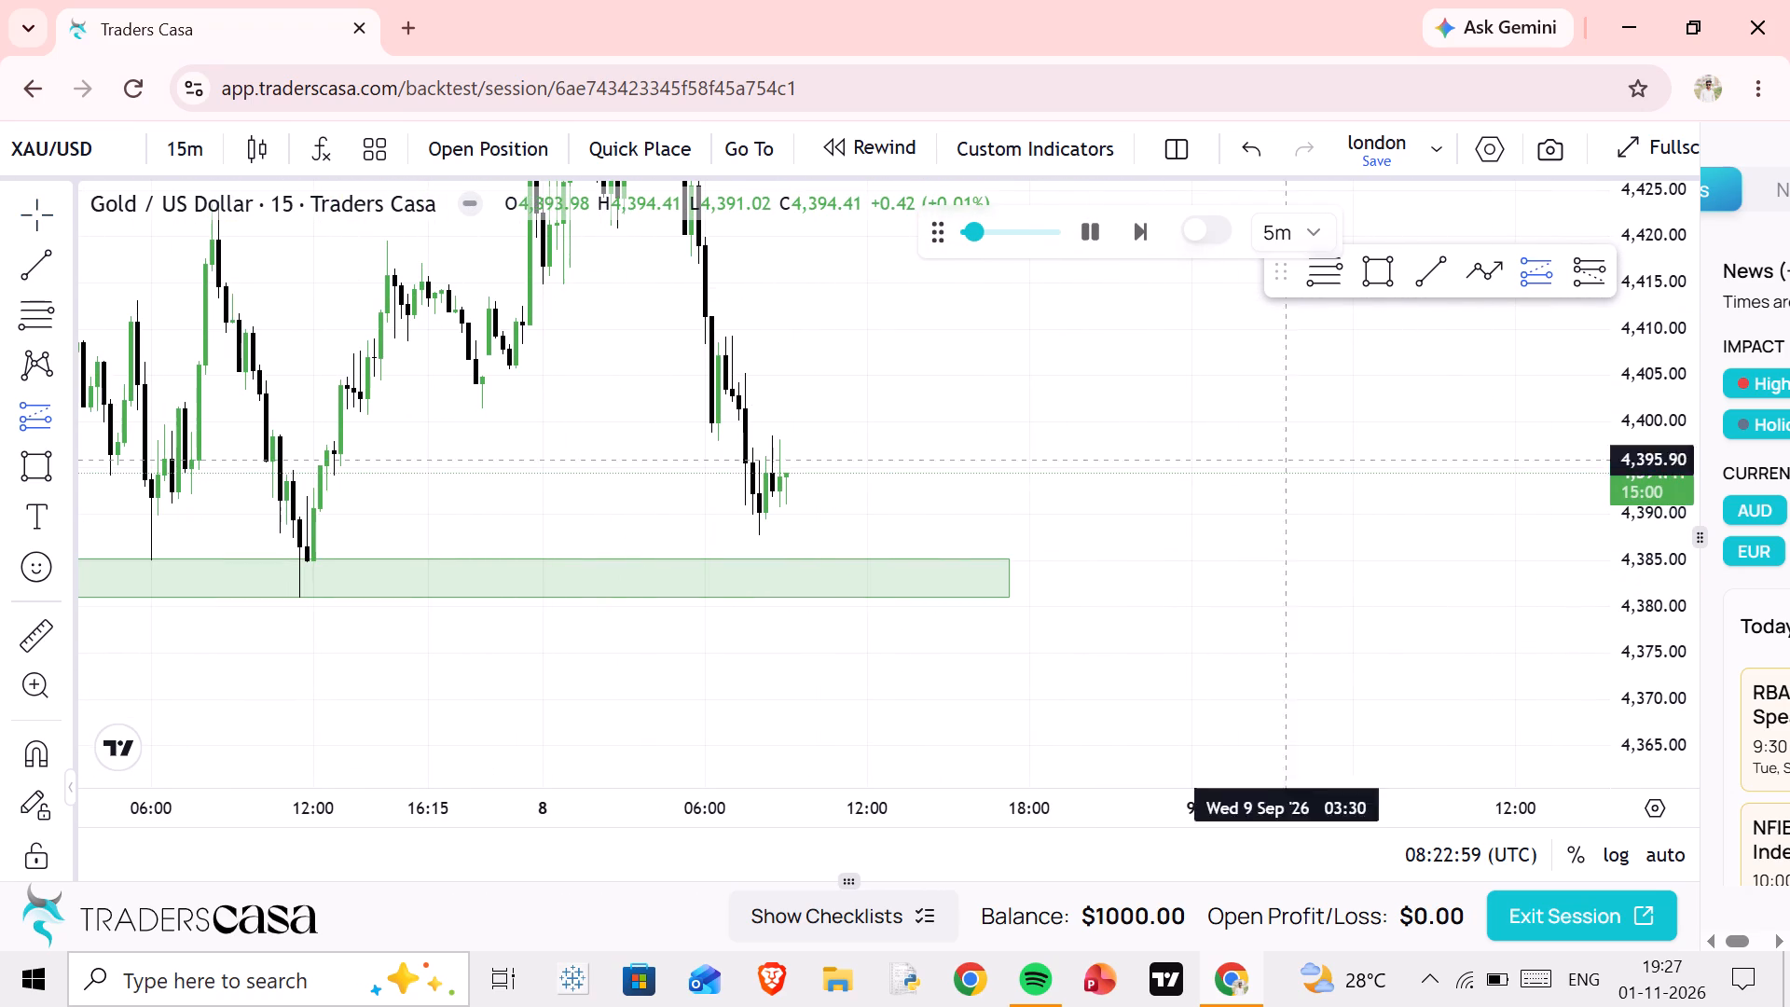
pyautogui.click(887, 559)
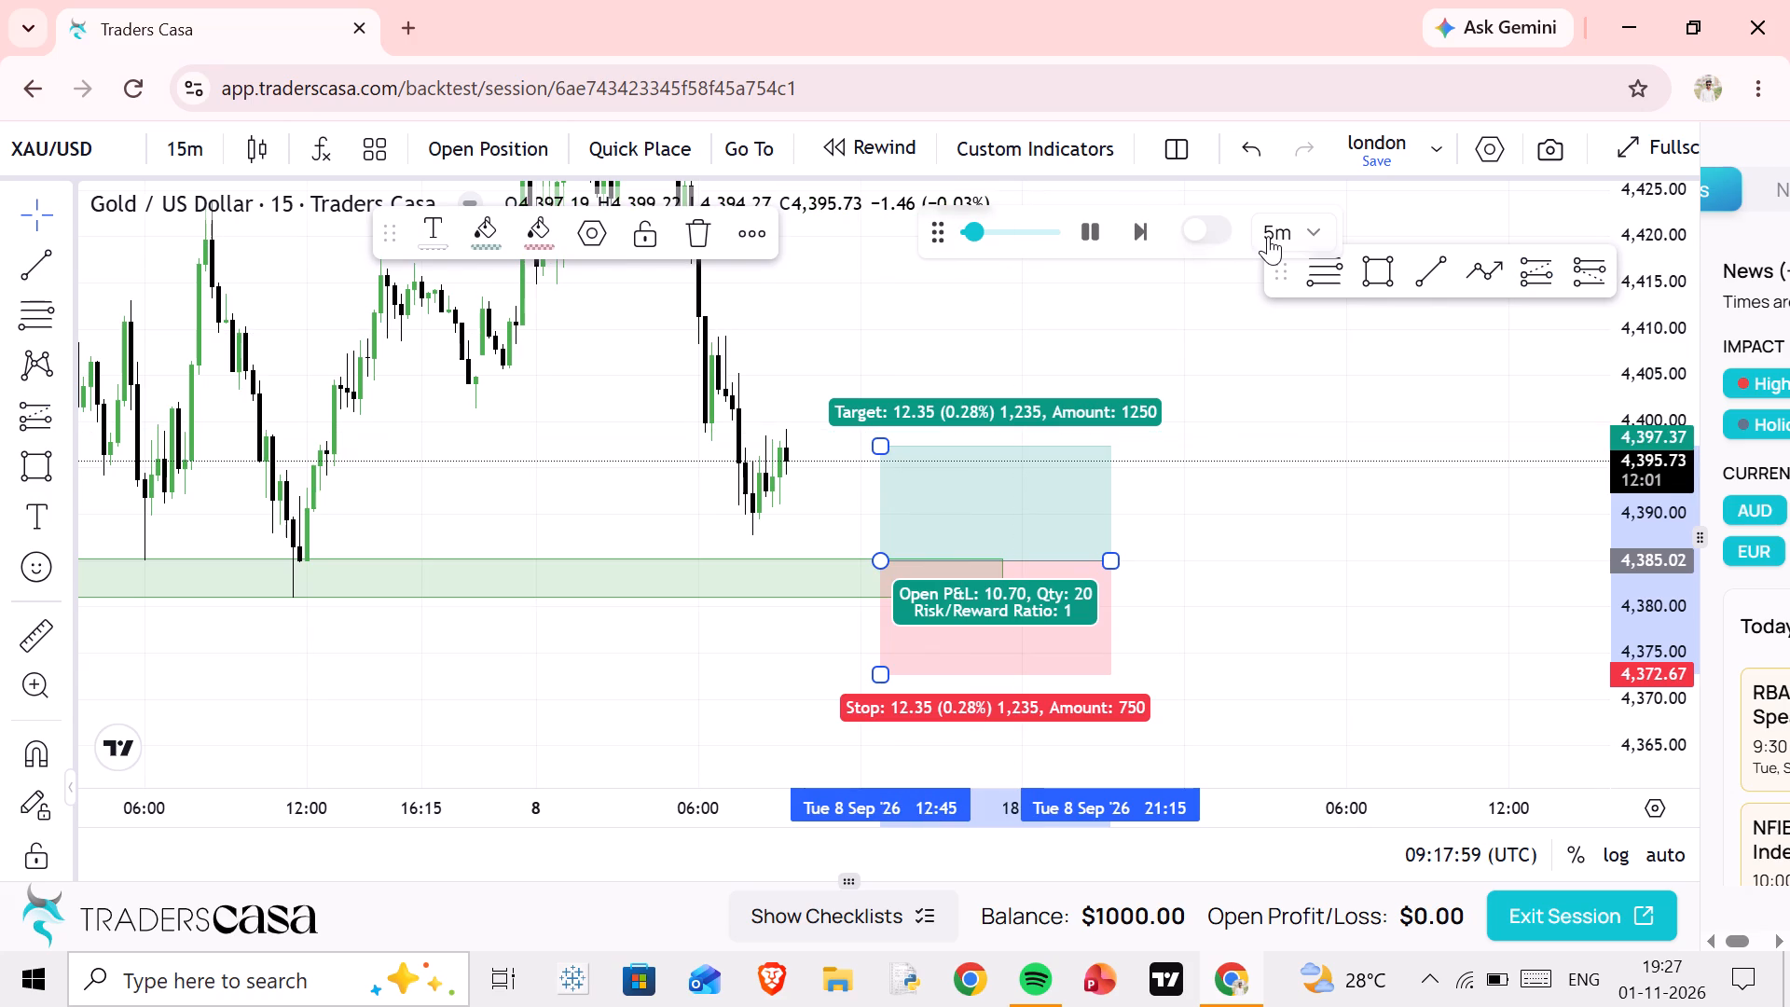
# Set the replay's time advanced per step to 15m.
pyautogui.click(1268, 236)
pyautogui.click(1279, 492)
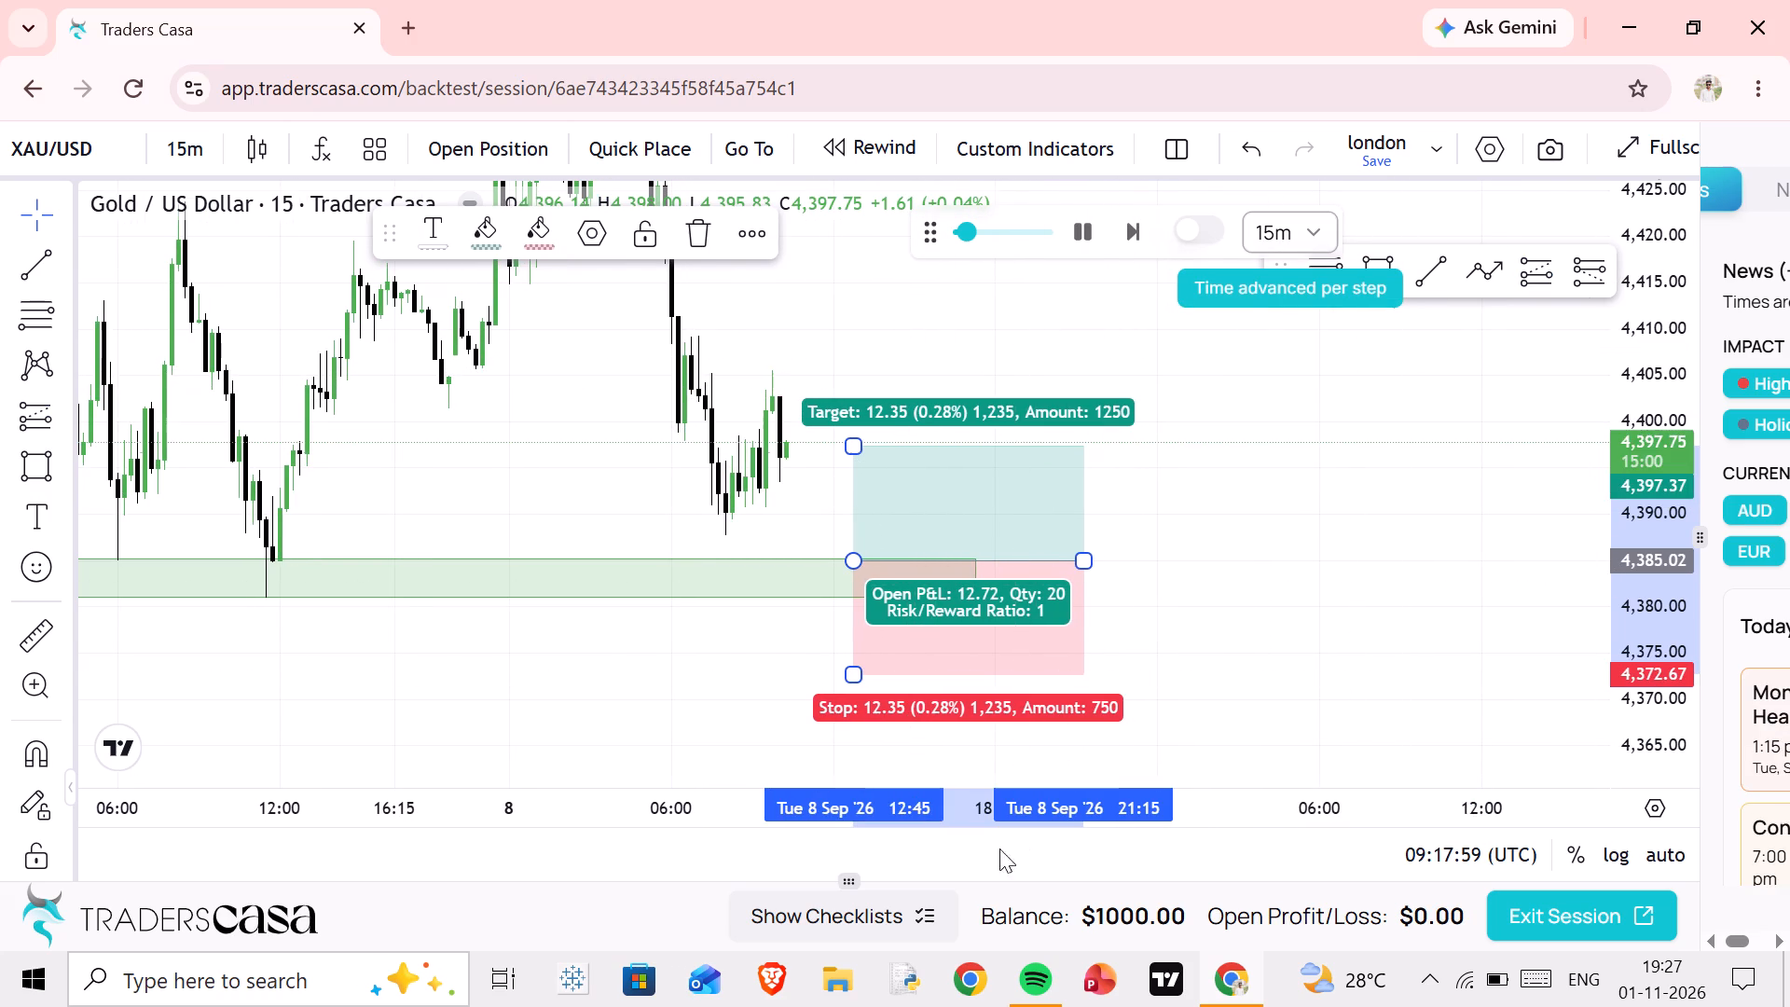
# Move the long position forward to start around 16:45 on 8 September, with its entry at about 4,385.2.
pyautogui.moveTo(978, 519); pyautogui.dragTo(1095, 529)
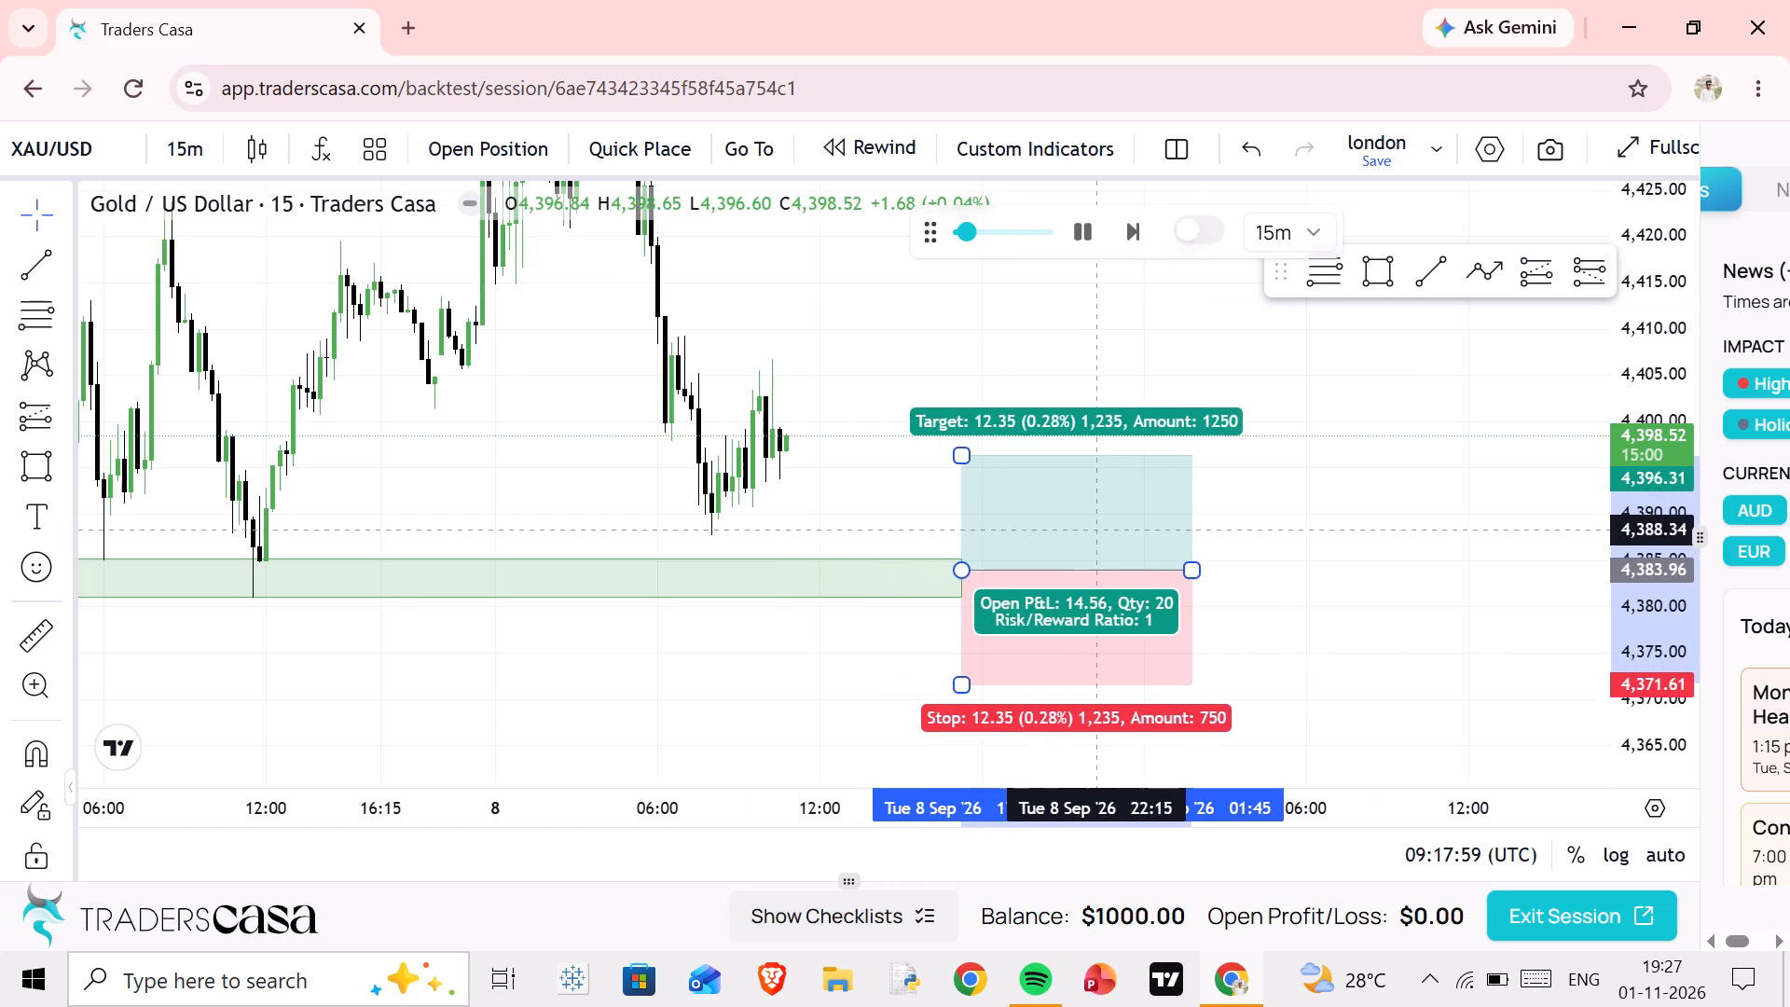
pyautogui.moveTo(1095, 529); pyautogui.dragTo(1079, 517)
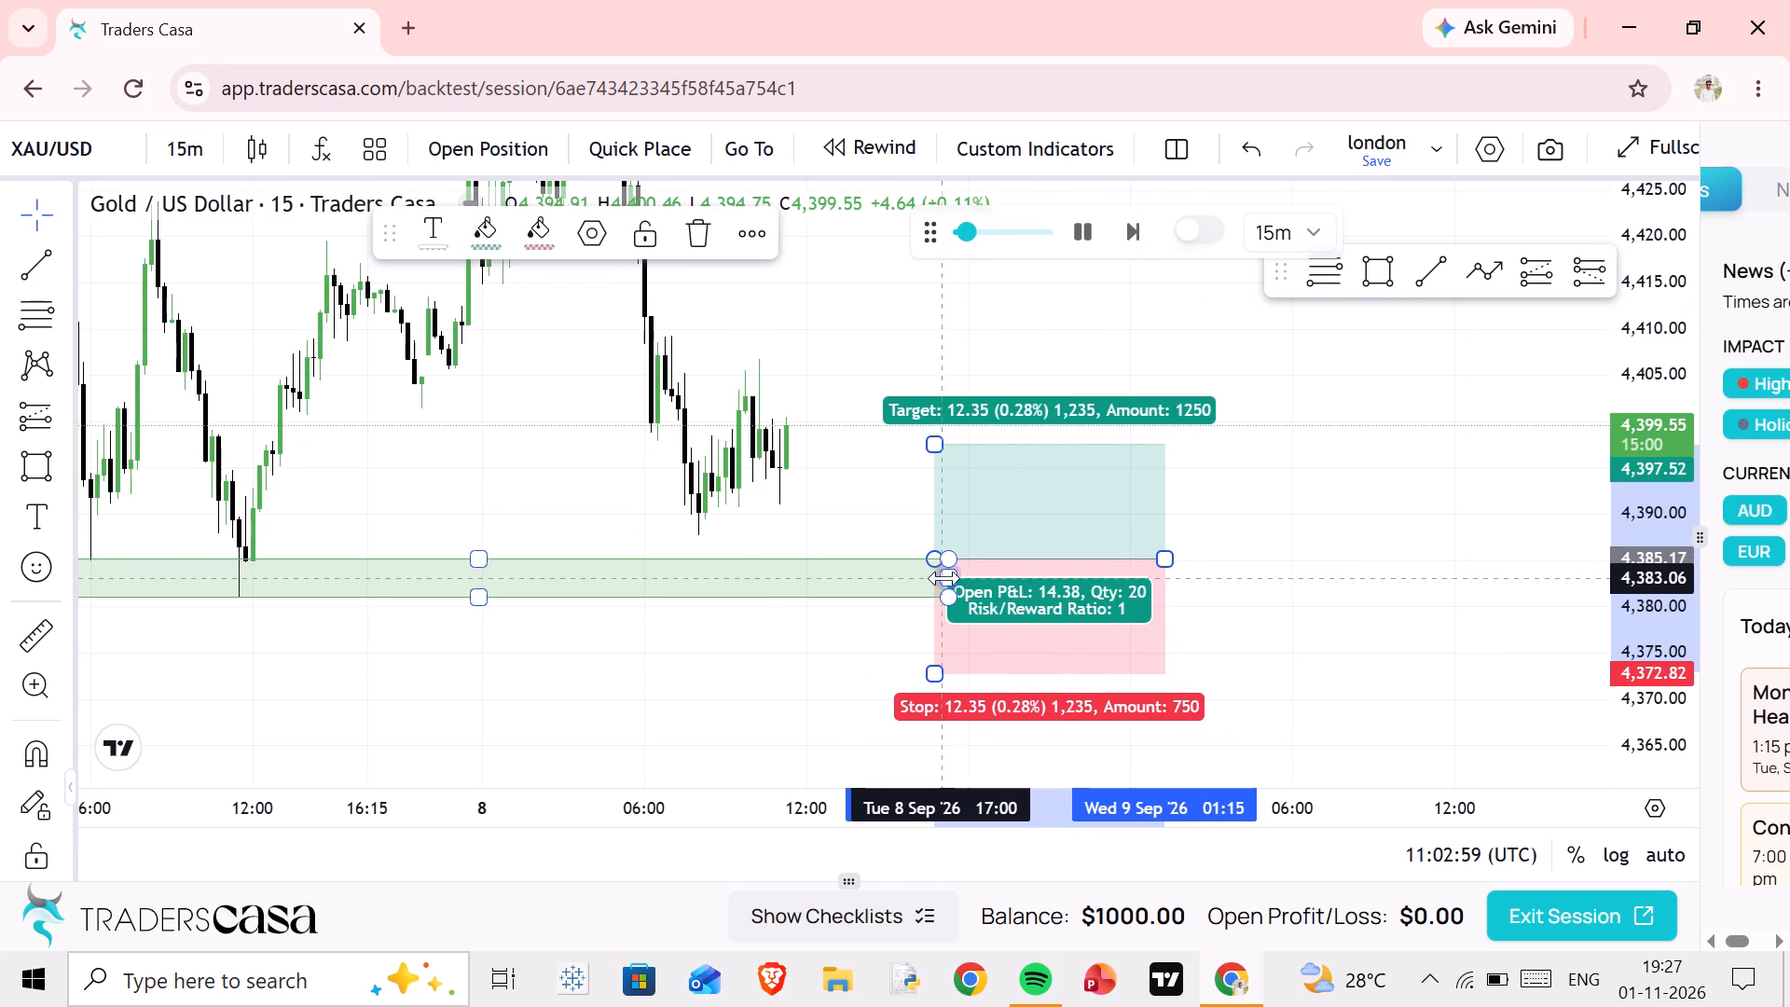
# Extend the end of the green zone to about 10:00 on 9 September.
pyautogui.moveTo(944, 578); pyautogui.dragTo(1390, 585)
# Tighten the long position's stop to about 4,381.2, near the zone's lower edge.
pyautogui.scroll(-2, 993, 465)
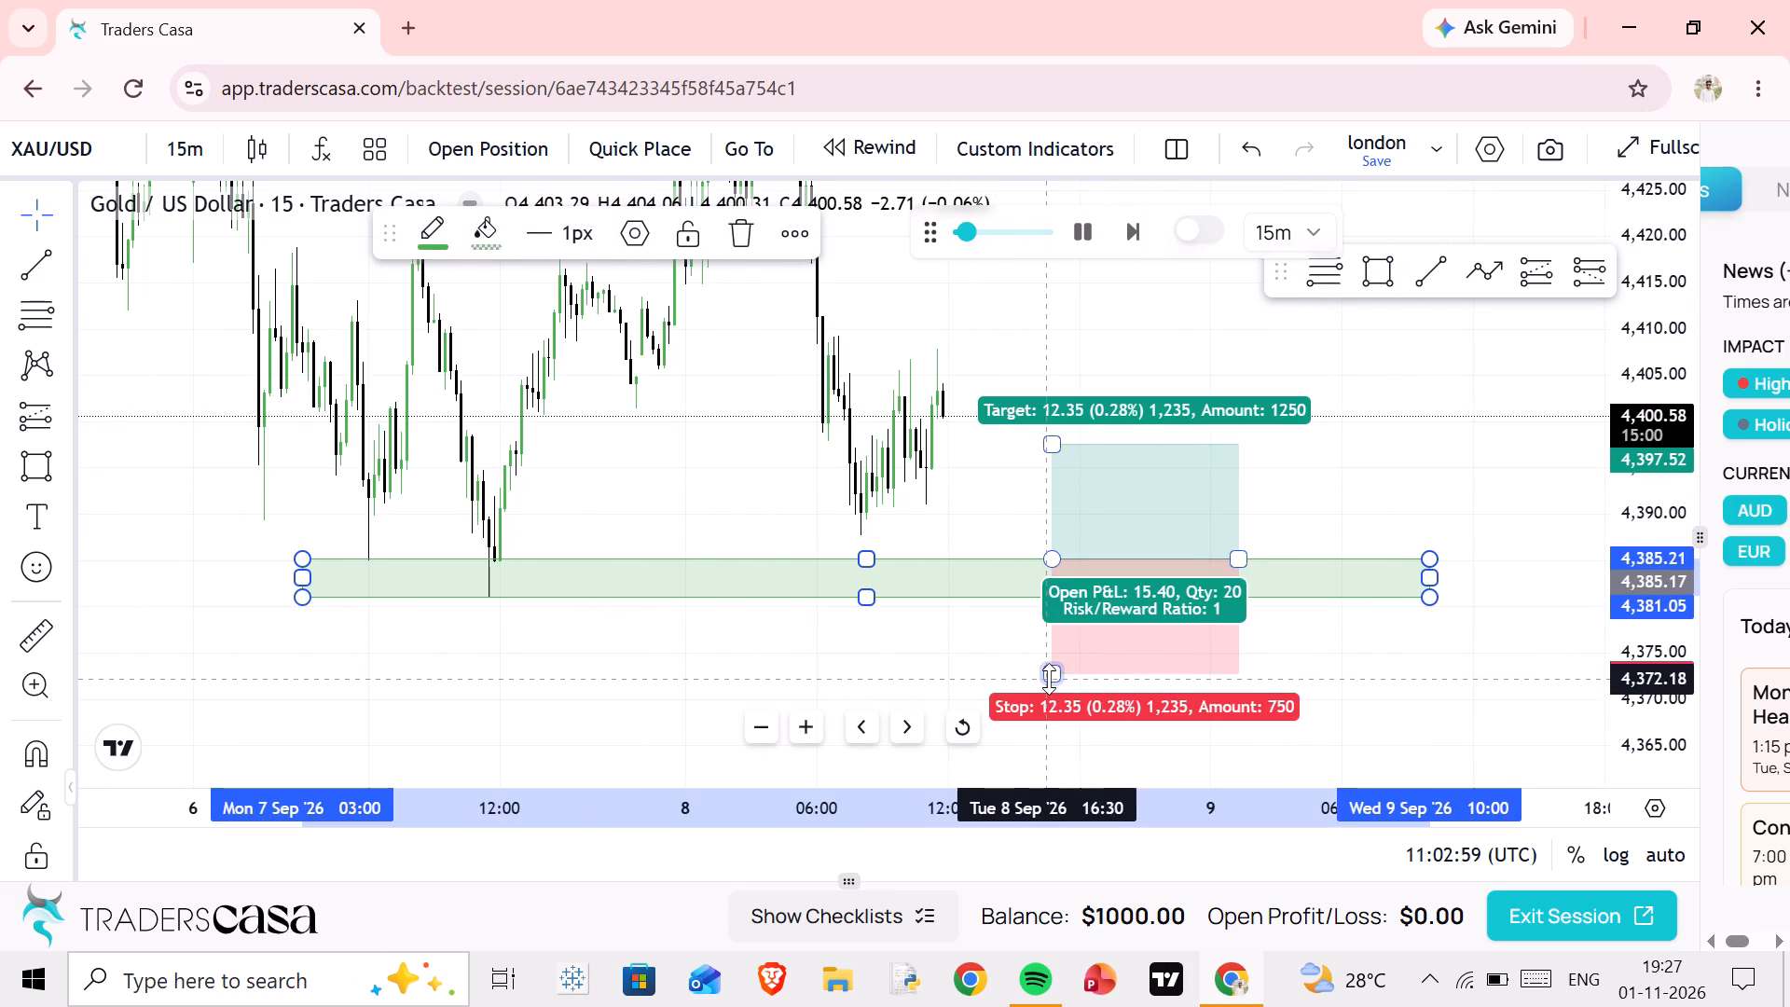
pyautogui.moveTo(1049, 679); pyautogui.dragTo(1066, 600)
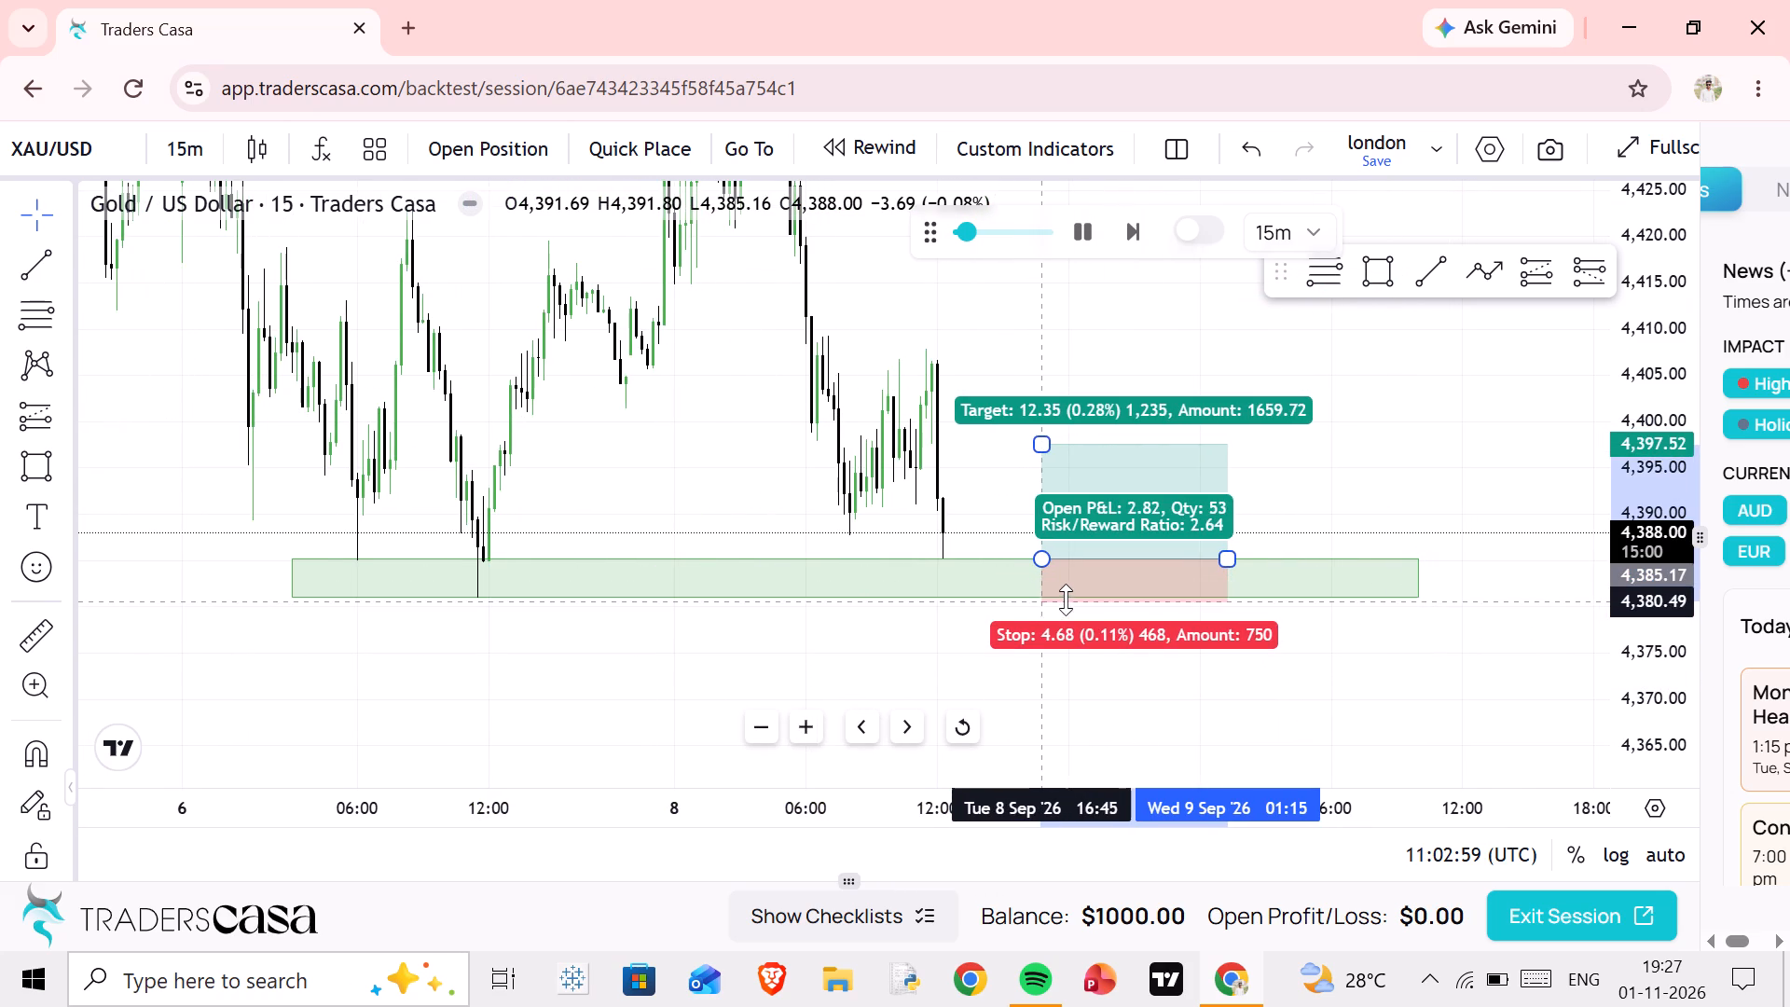
pyautogui.moveTo(1066, 600); pyautogui.dragTo(1067, 595)
# Raise the long position's target to about 4,412.8 at the recent swing high, keeping its entry near 4,385.3.
pyautogui.scroll(-1, 986, 507)
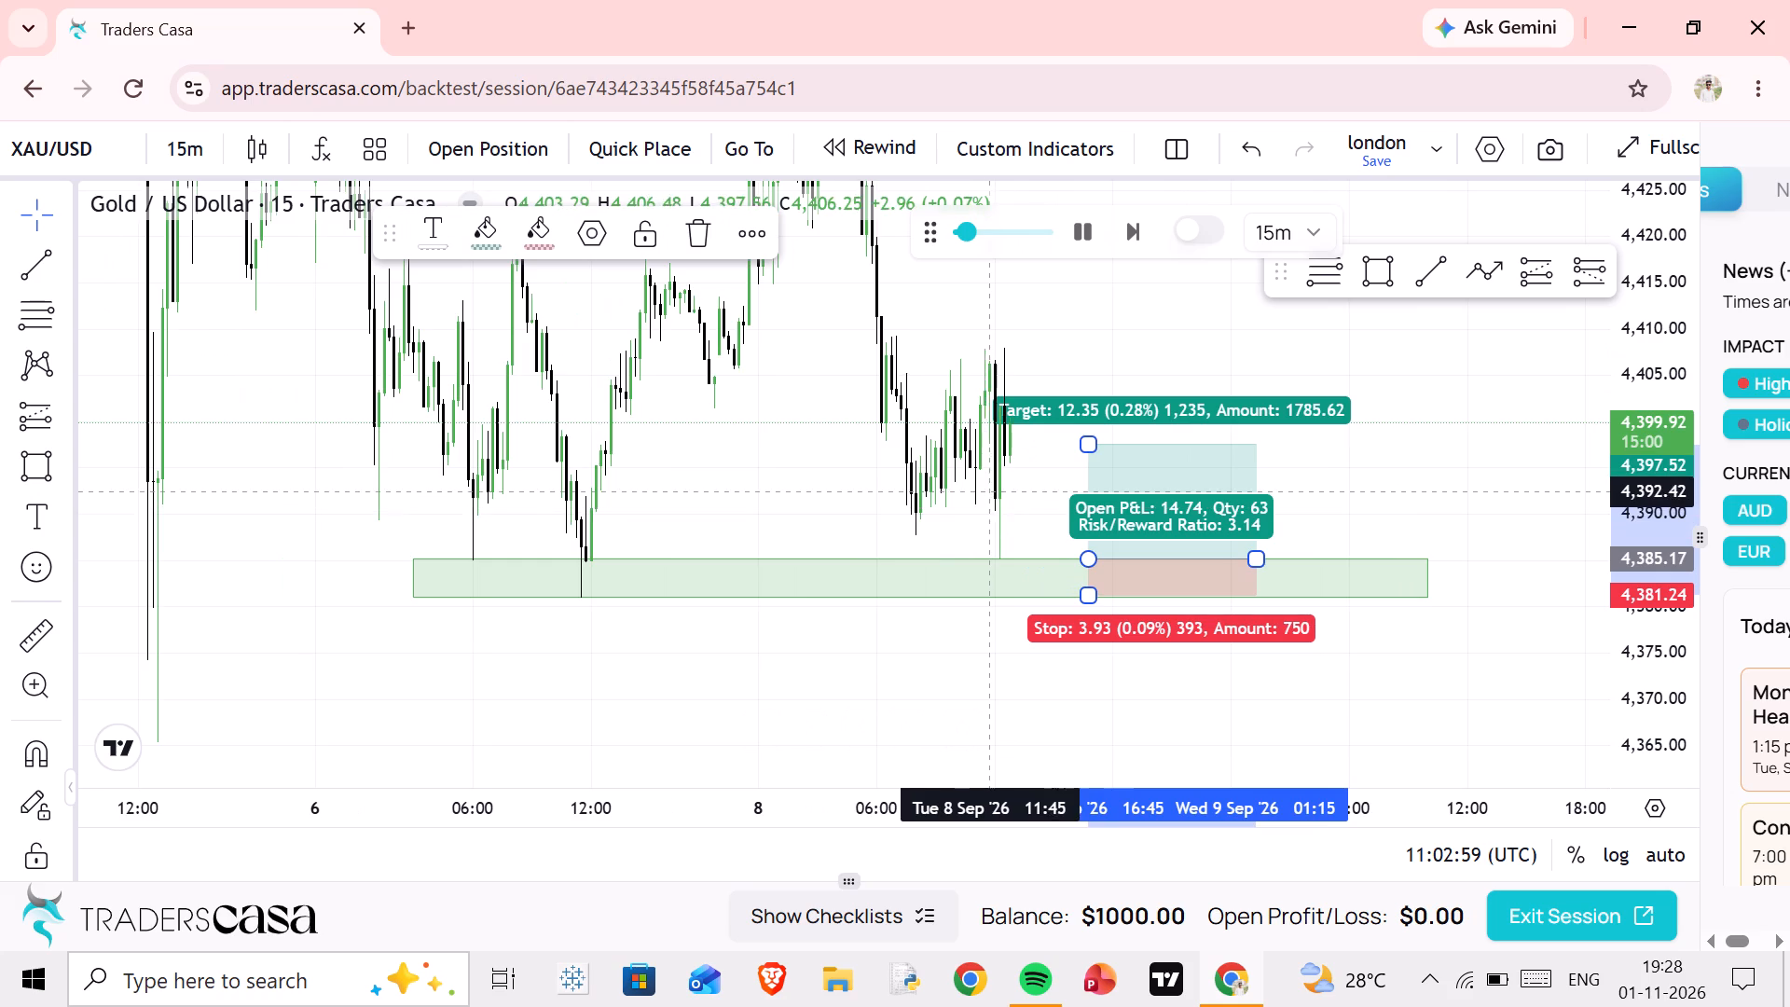
pyautogui.scroll(3, 984, 490)
pyautogui.moveTo(963, 347); pyautogui.dragTo(1220, 349)
pyautogui.scroll(2, 1175, 433)
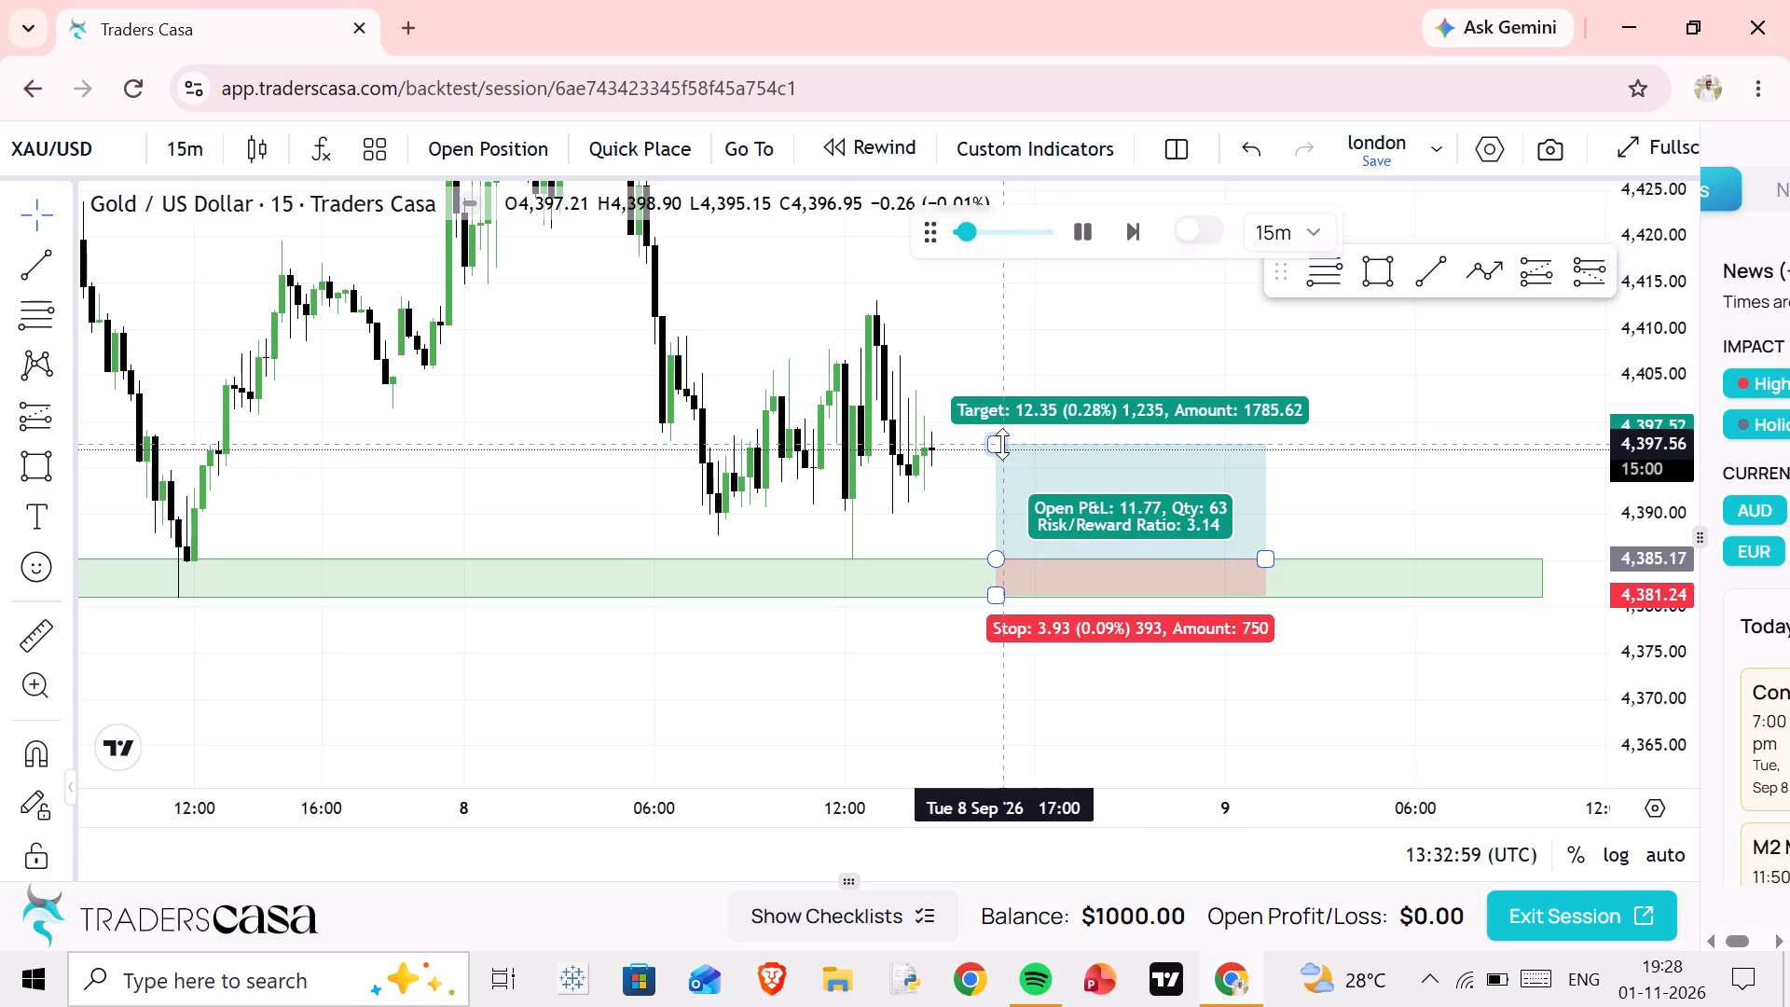
pyautogui.click(1002, 444)
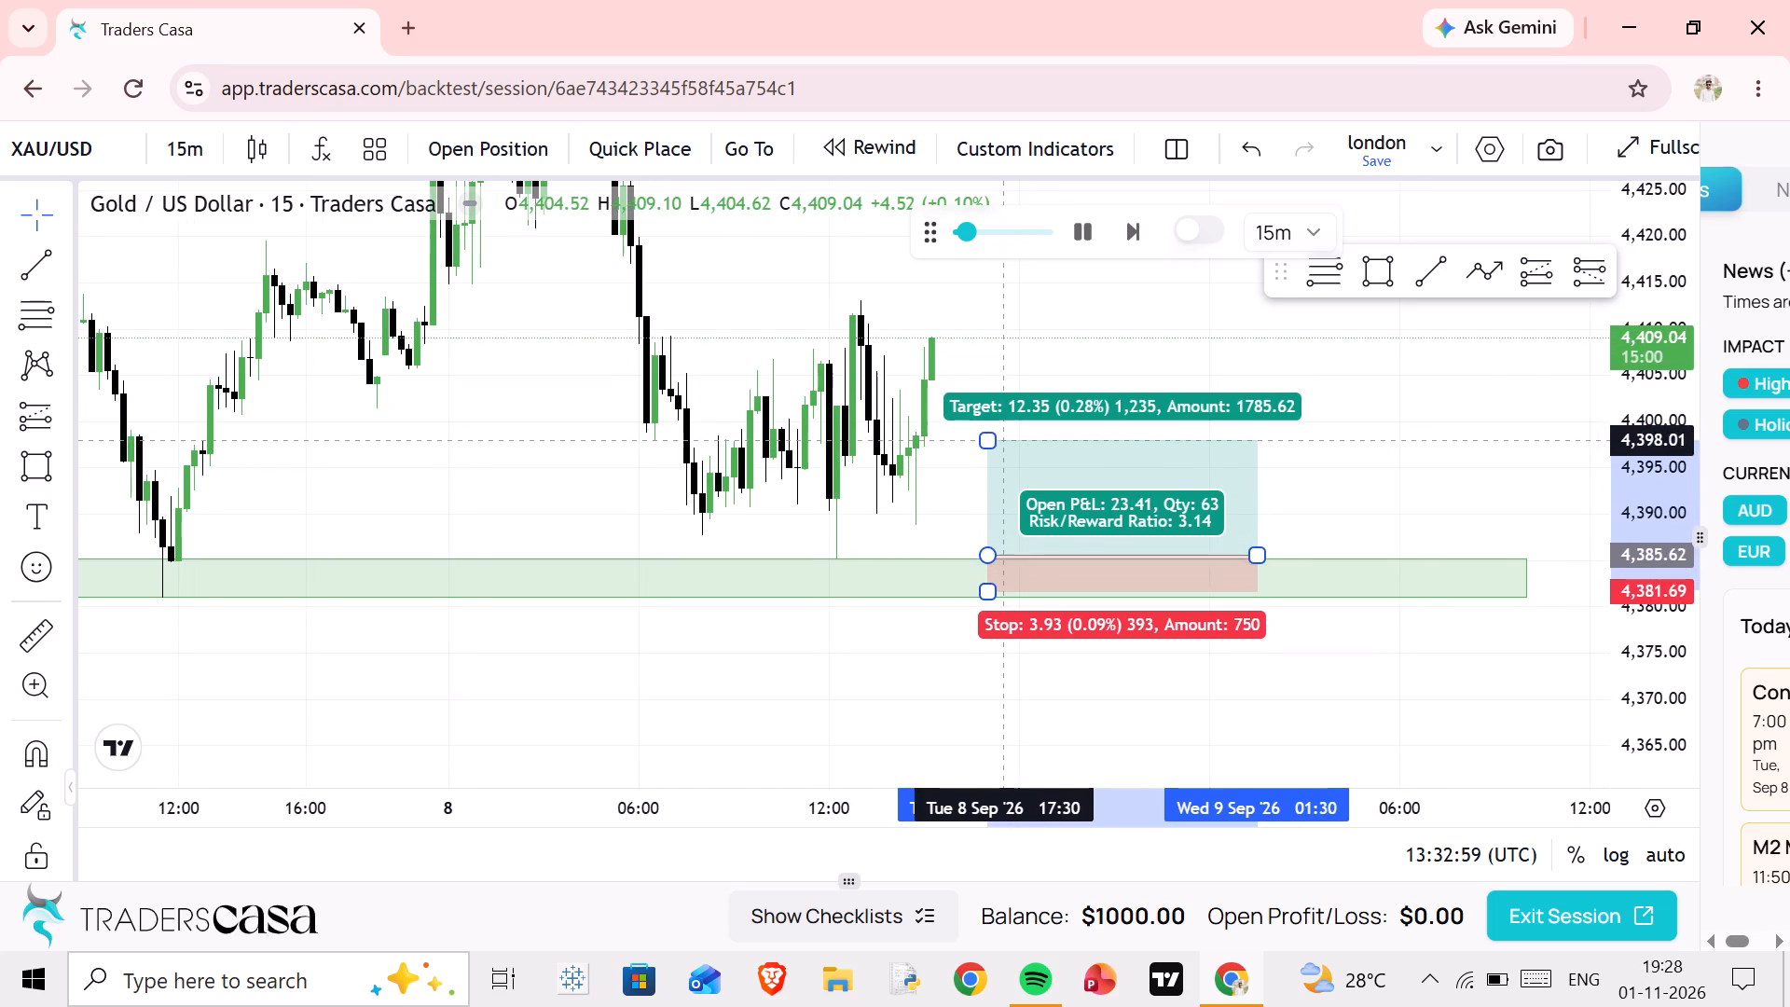
pyautogui.moveTo(989, 441); pyautogui.dragTo(1013, 314)
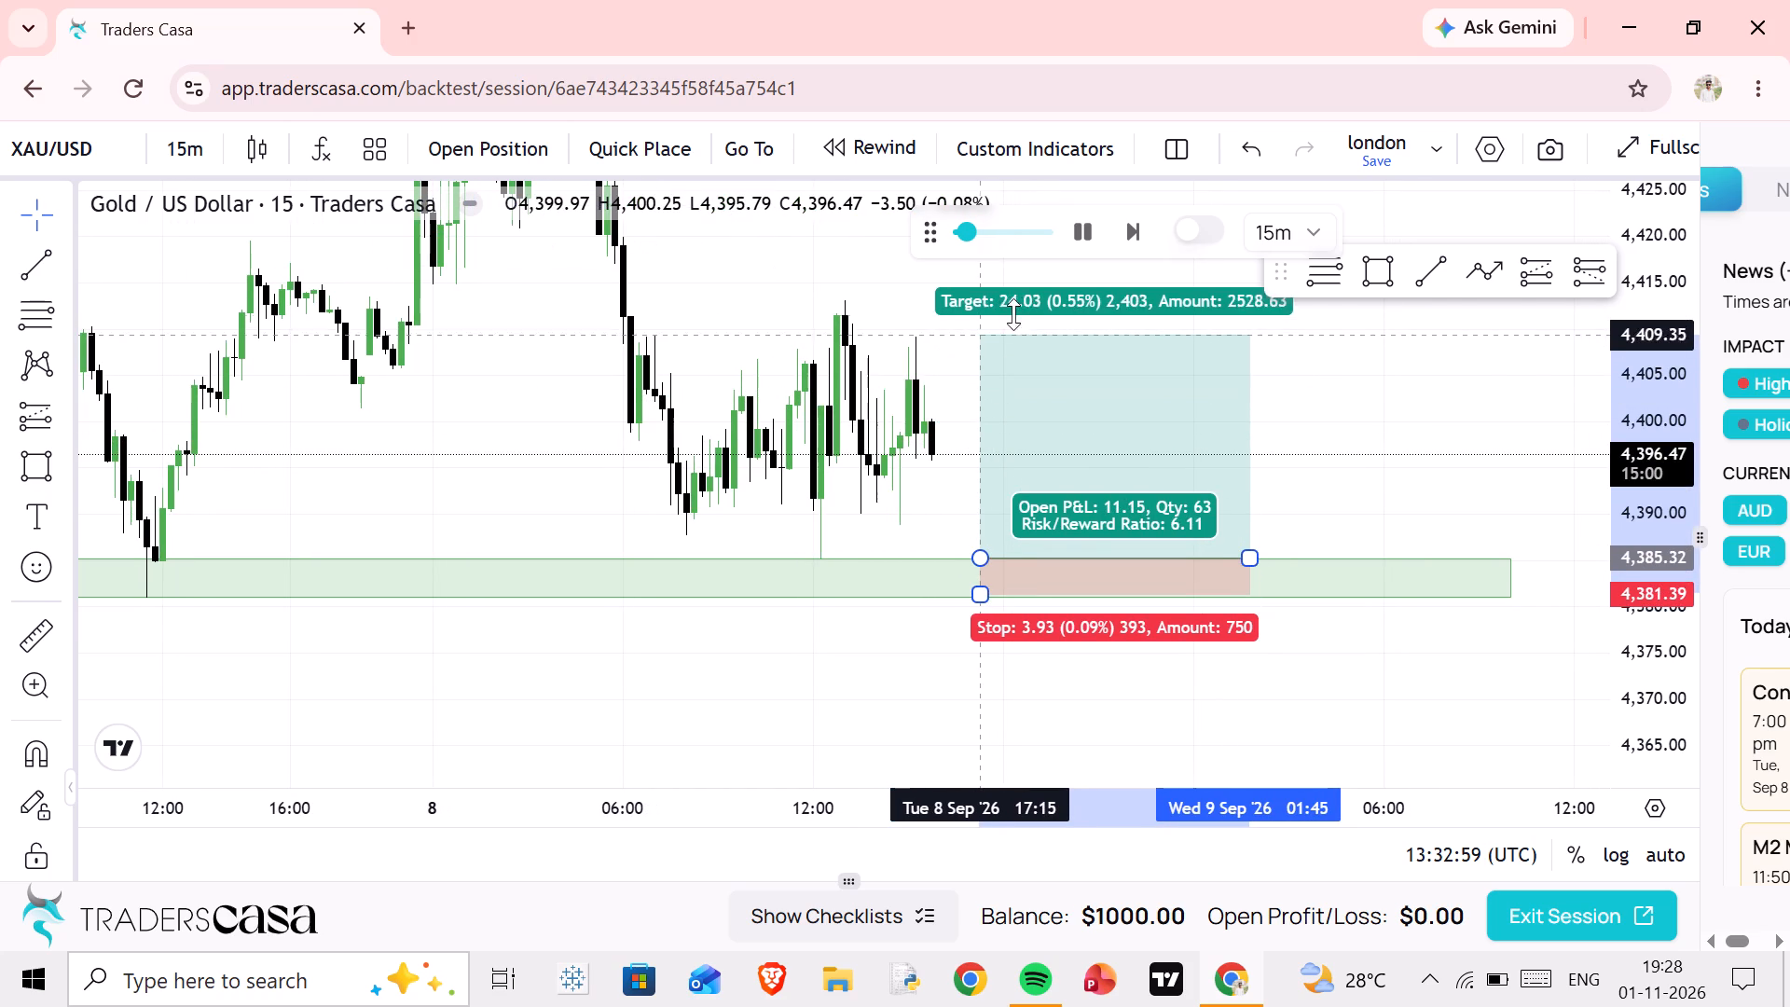
pyautogui.moveTo(1013, 314); pyautogui.dragTo(1014, 302)
pyautogui.click(1294, 430)
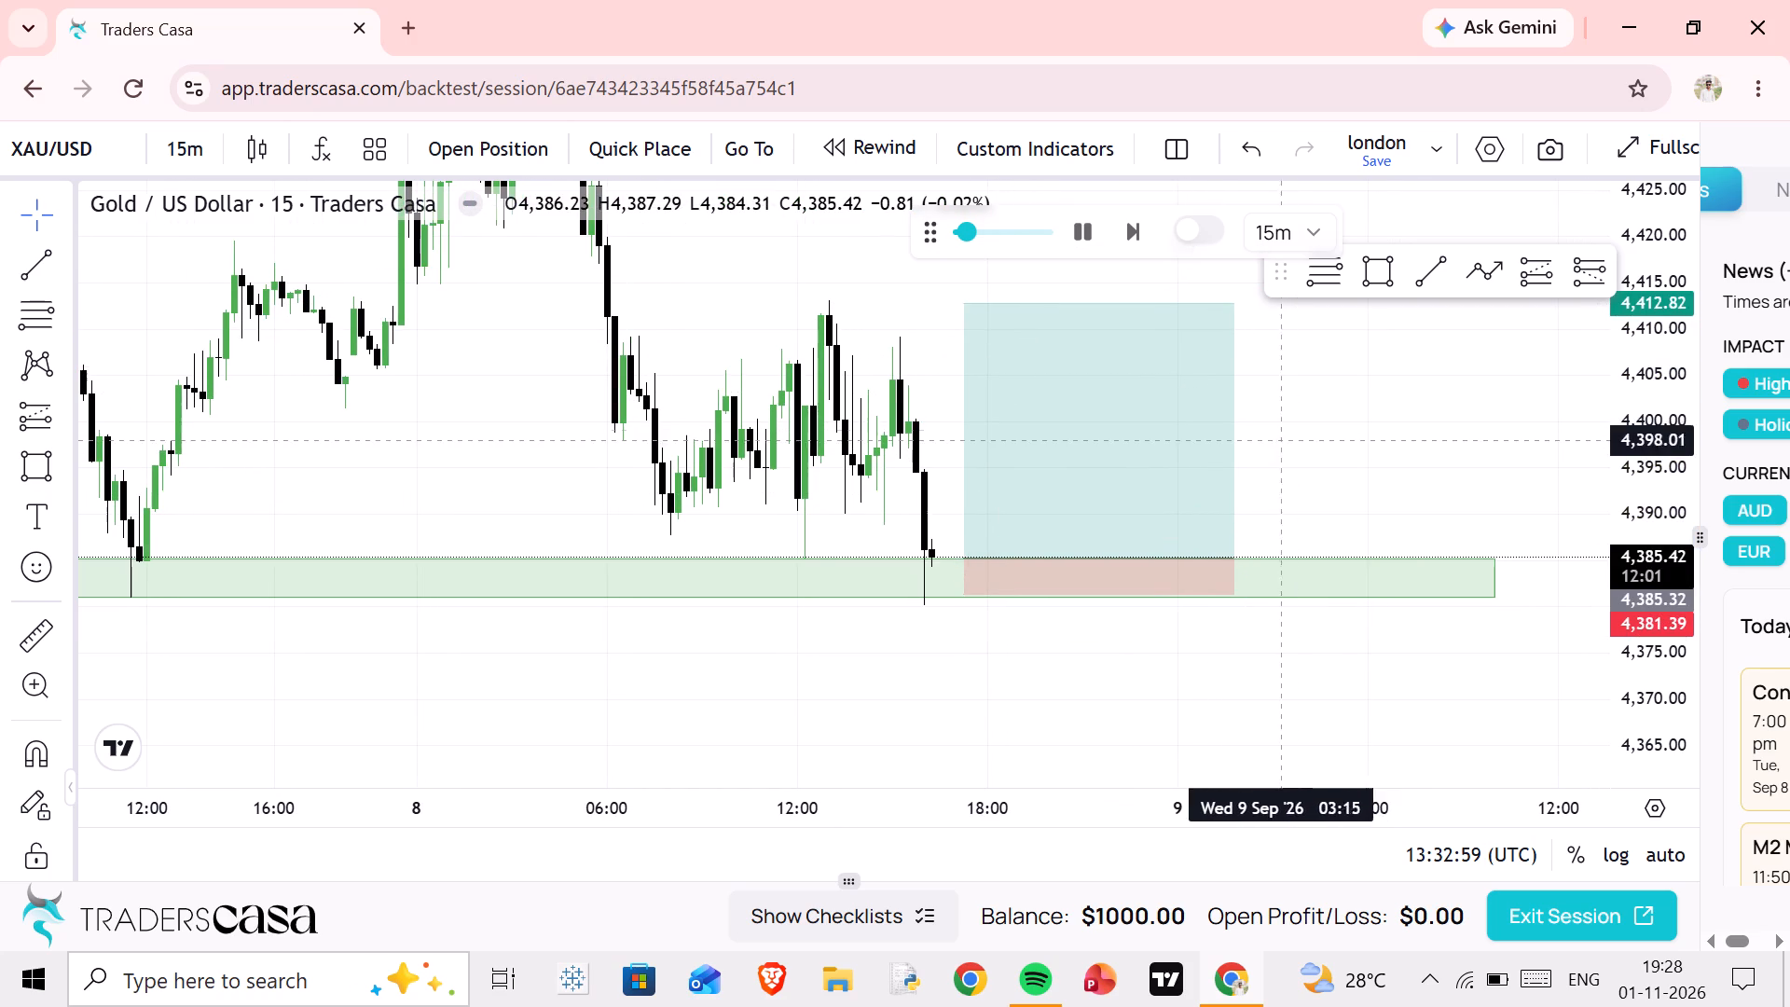
# Move the long position back to start at about 16:30, beside the candle reacting from the zone, with entry near 4,385.5.
pyautogui.moveTo(1083, 463); pyautogui.dragTo(1038, 458)
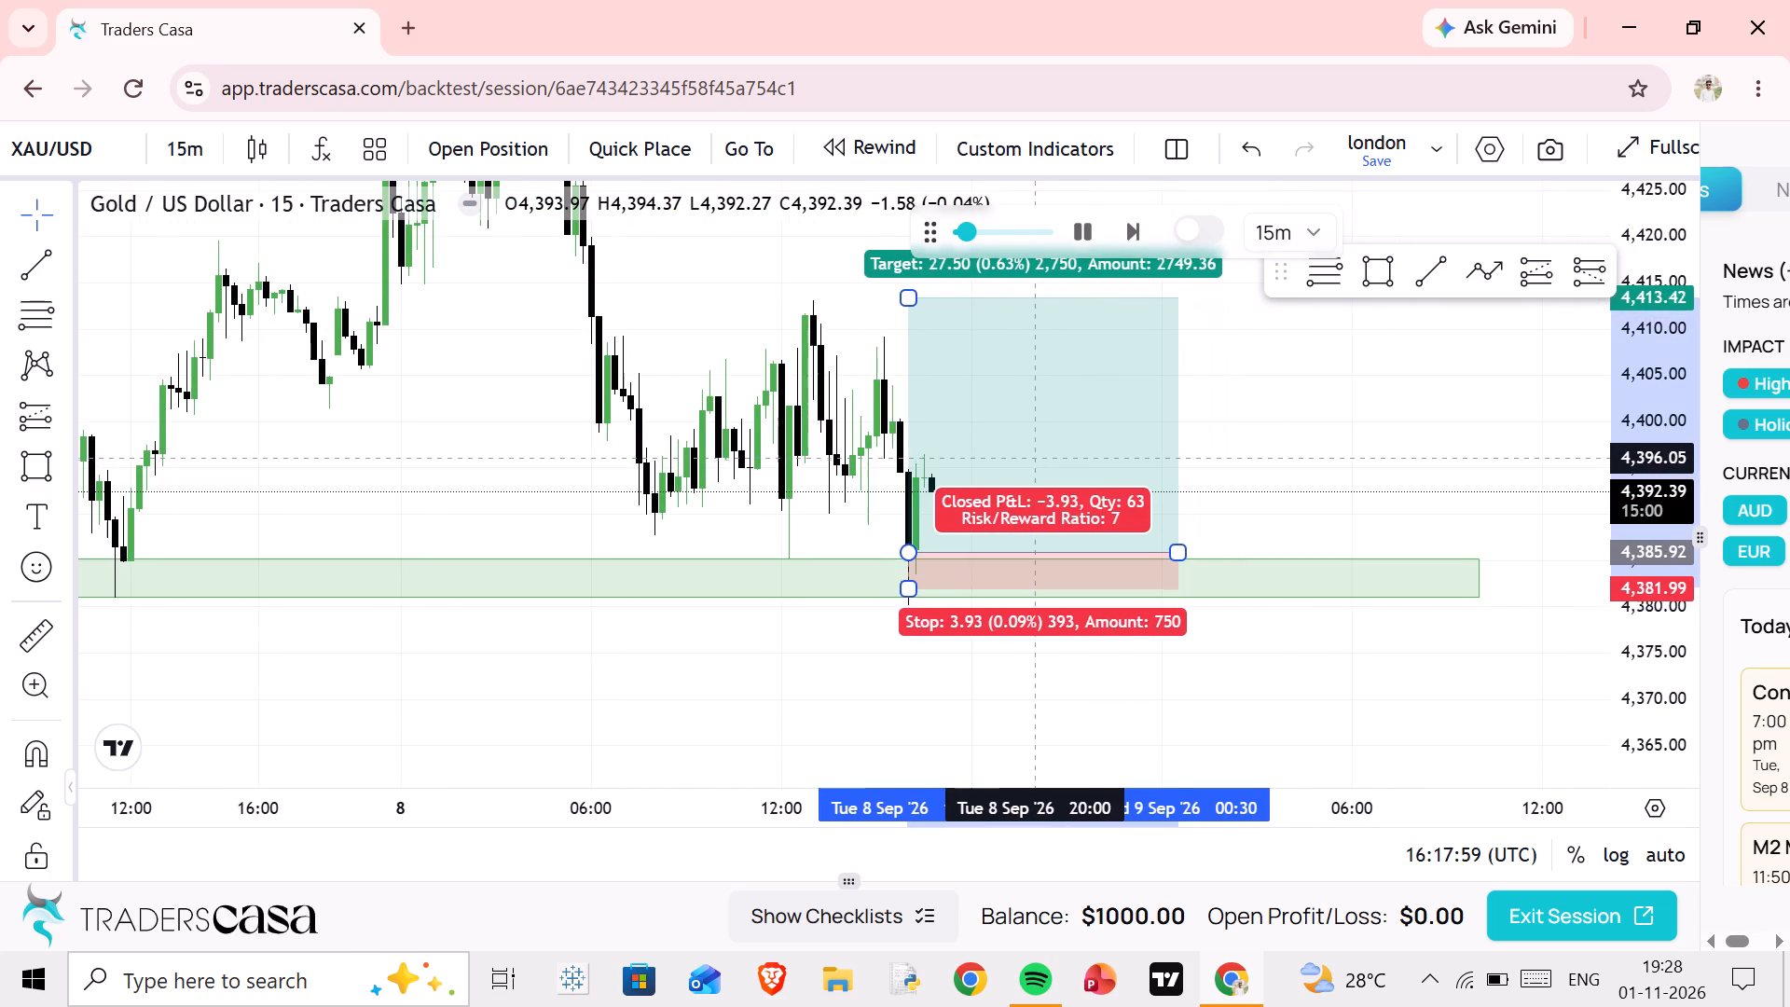
pyautogui.moveTo(1038, 458); pyautogui.dragTo(1038, 462)
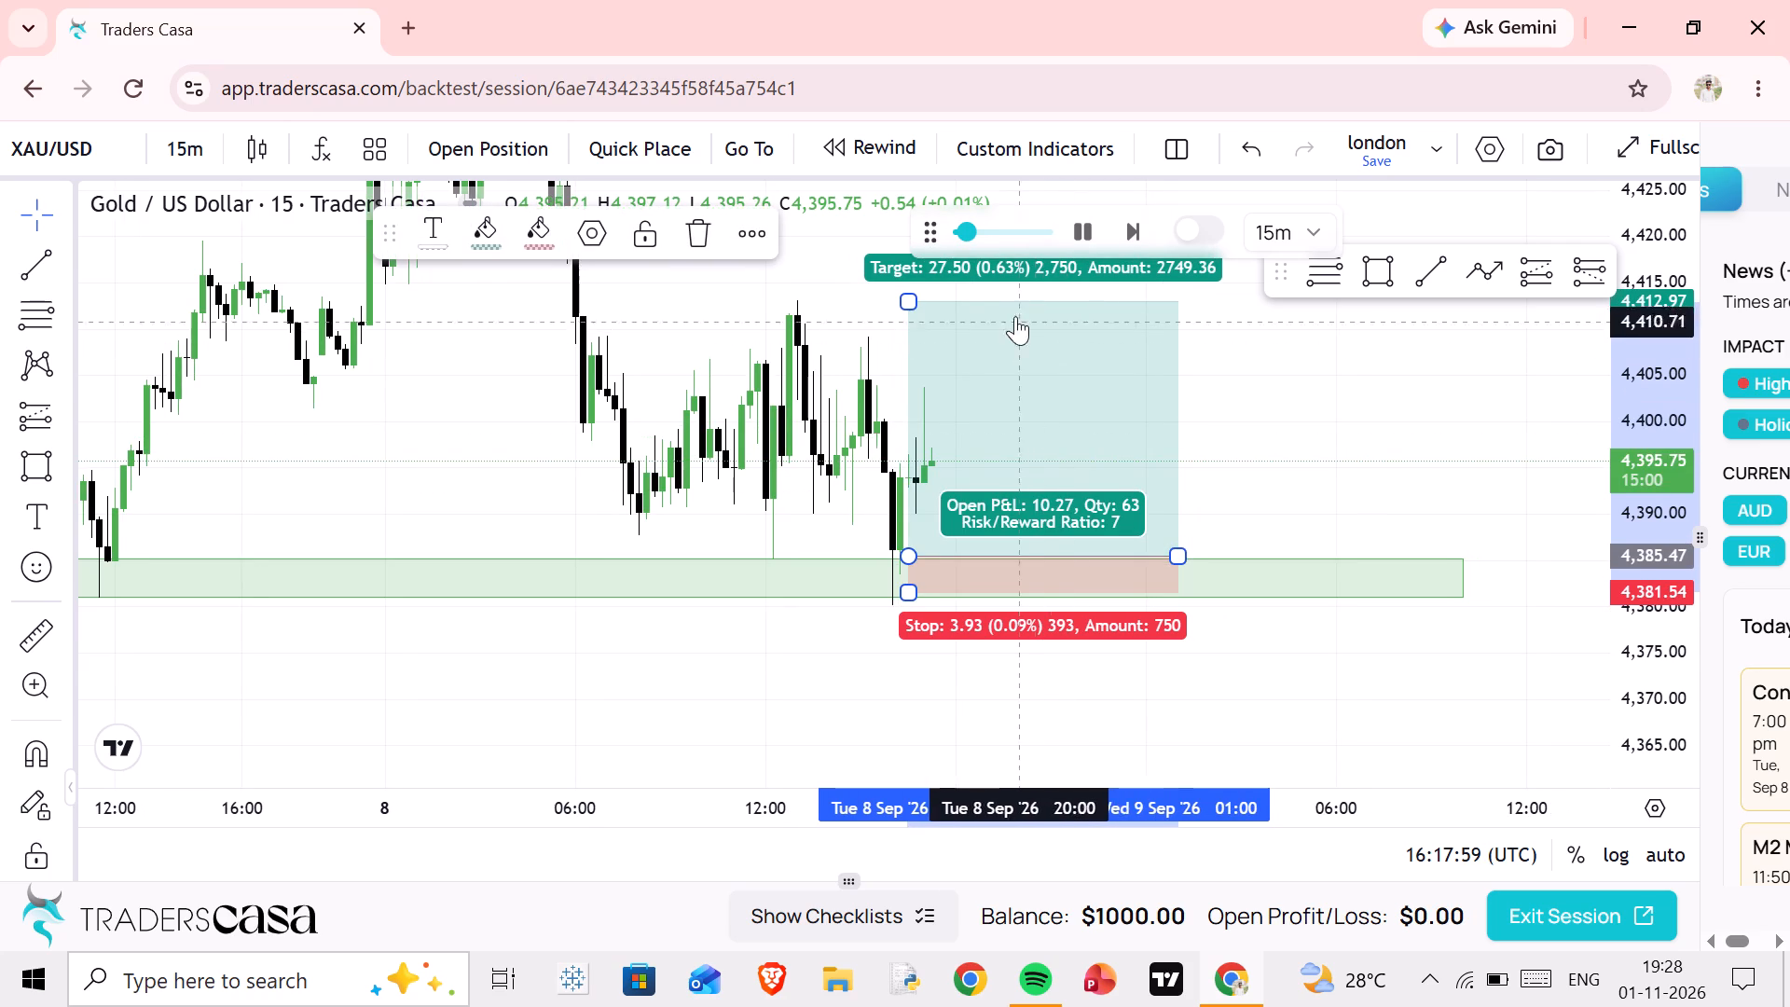
# Pause the replay and set its time advanced per step to 5m.
pyautogui.click(1075, 222)
pyautogui.click(1307, 238)
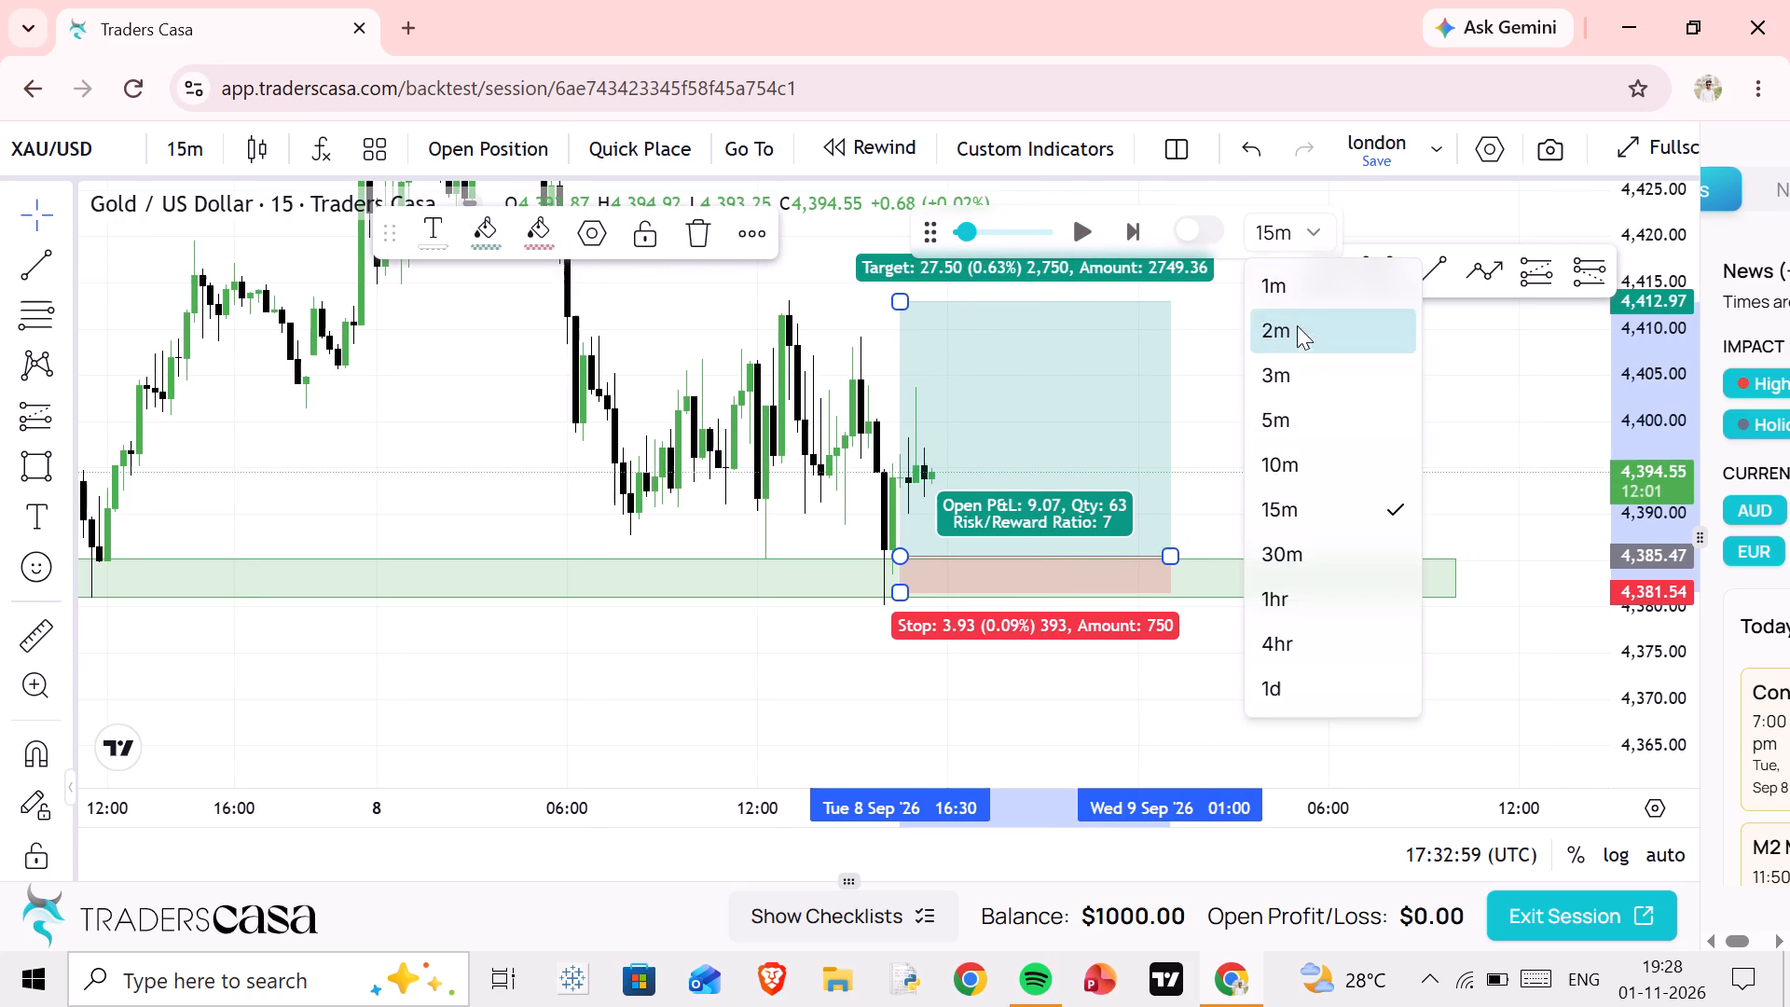
pyautogui.click(1274, 420)
# Switch the chart to the 5-minute interval.
pyautogui.click(183, 136)
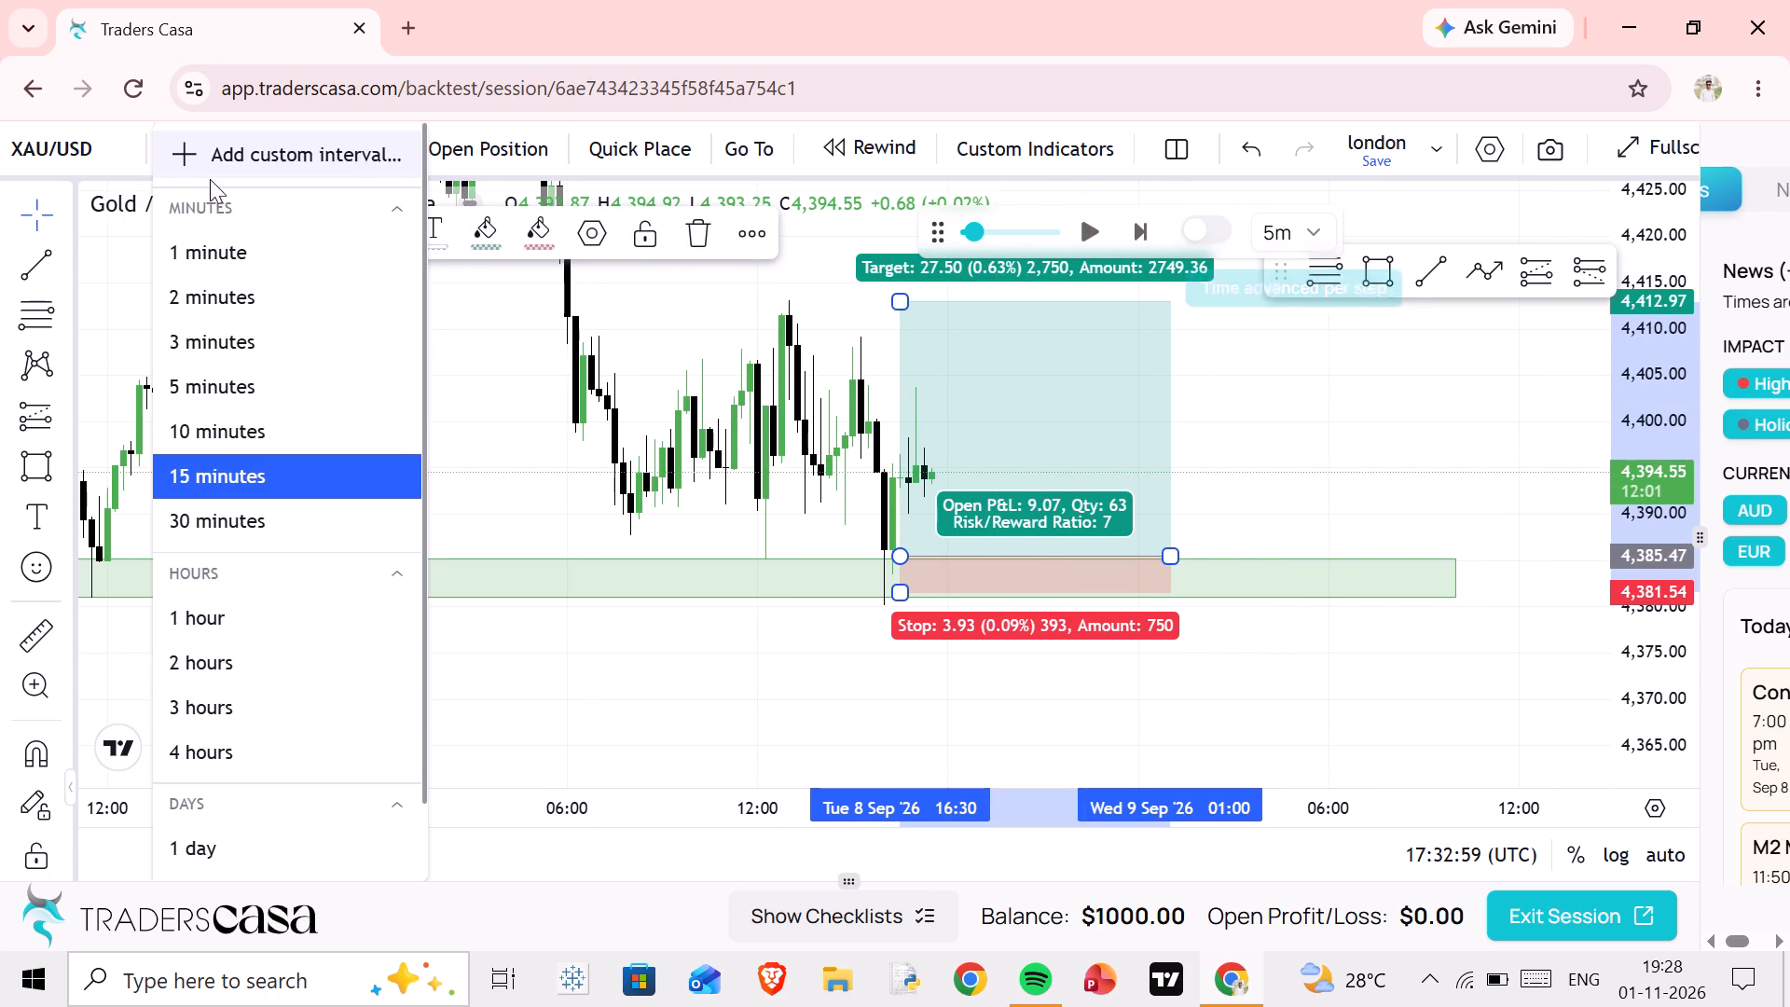
pyautogui.click(231, 383)
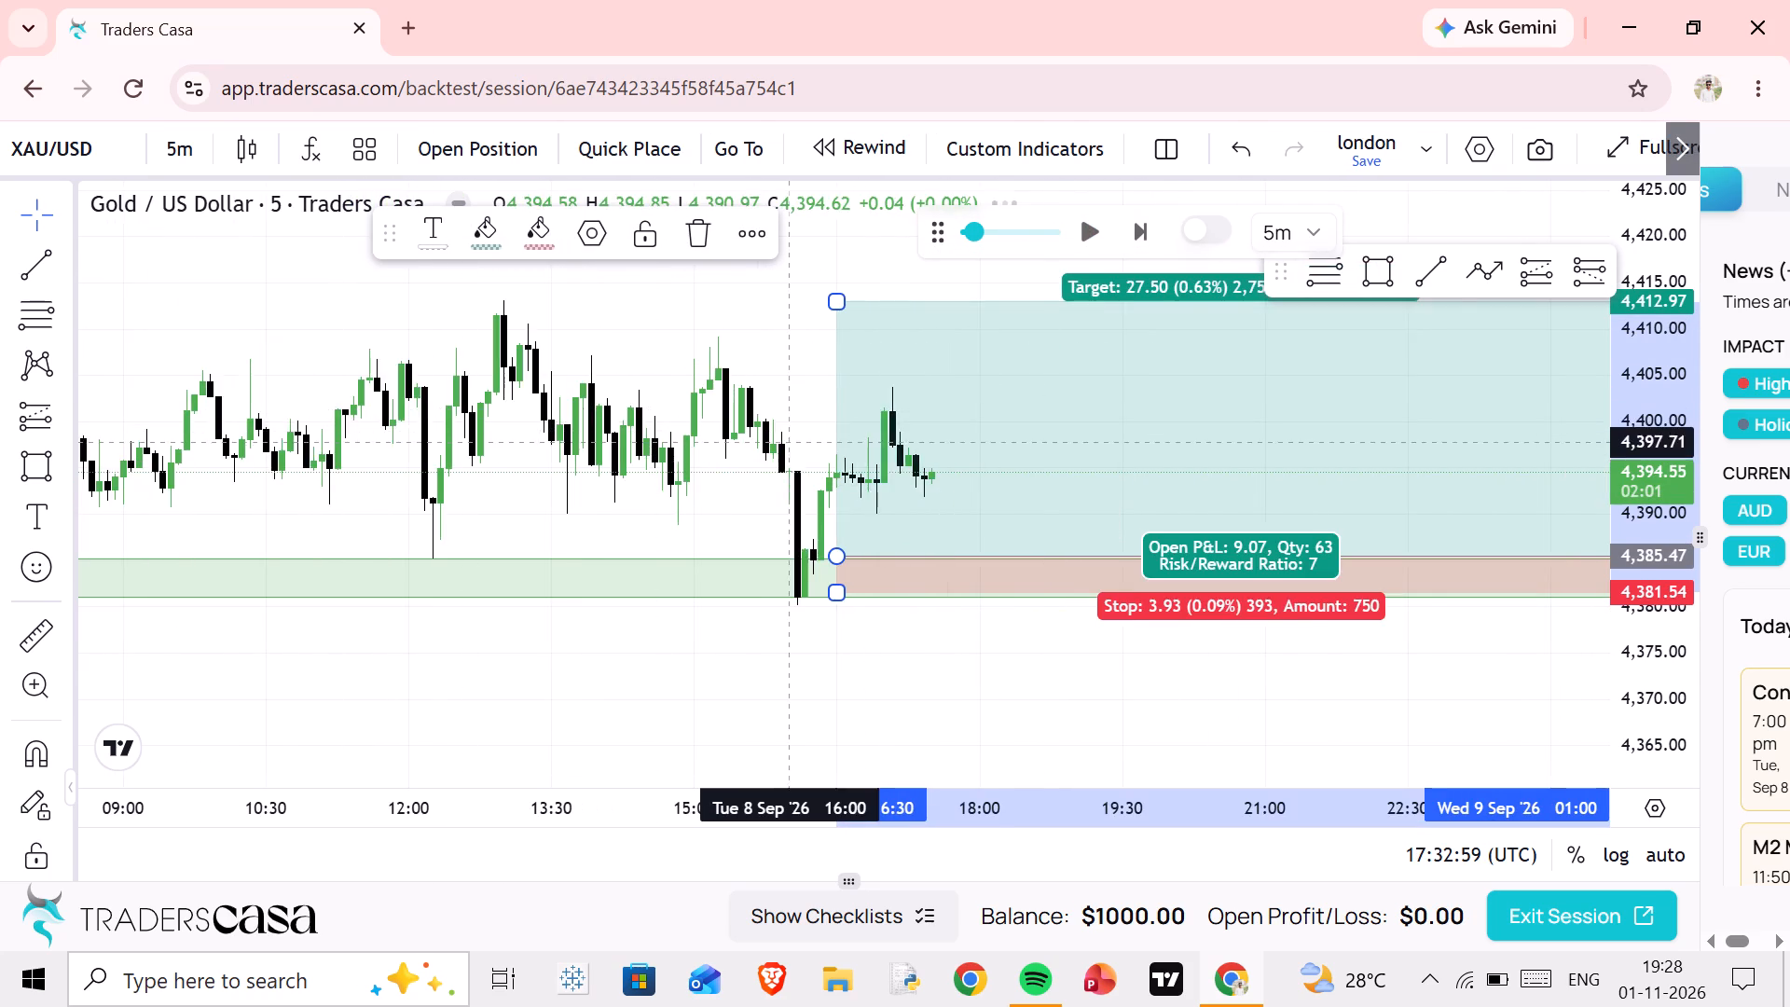
# Move the long position to start at about 16:10 on the candles leaving the zone, with its entry near 4,385.3.
pyautogui.scroll(-1, 792, 446)
pyautogui.click(752, 504)
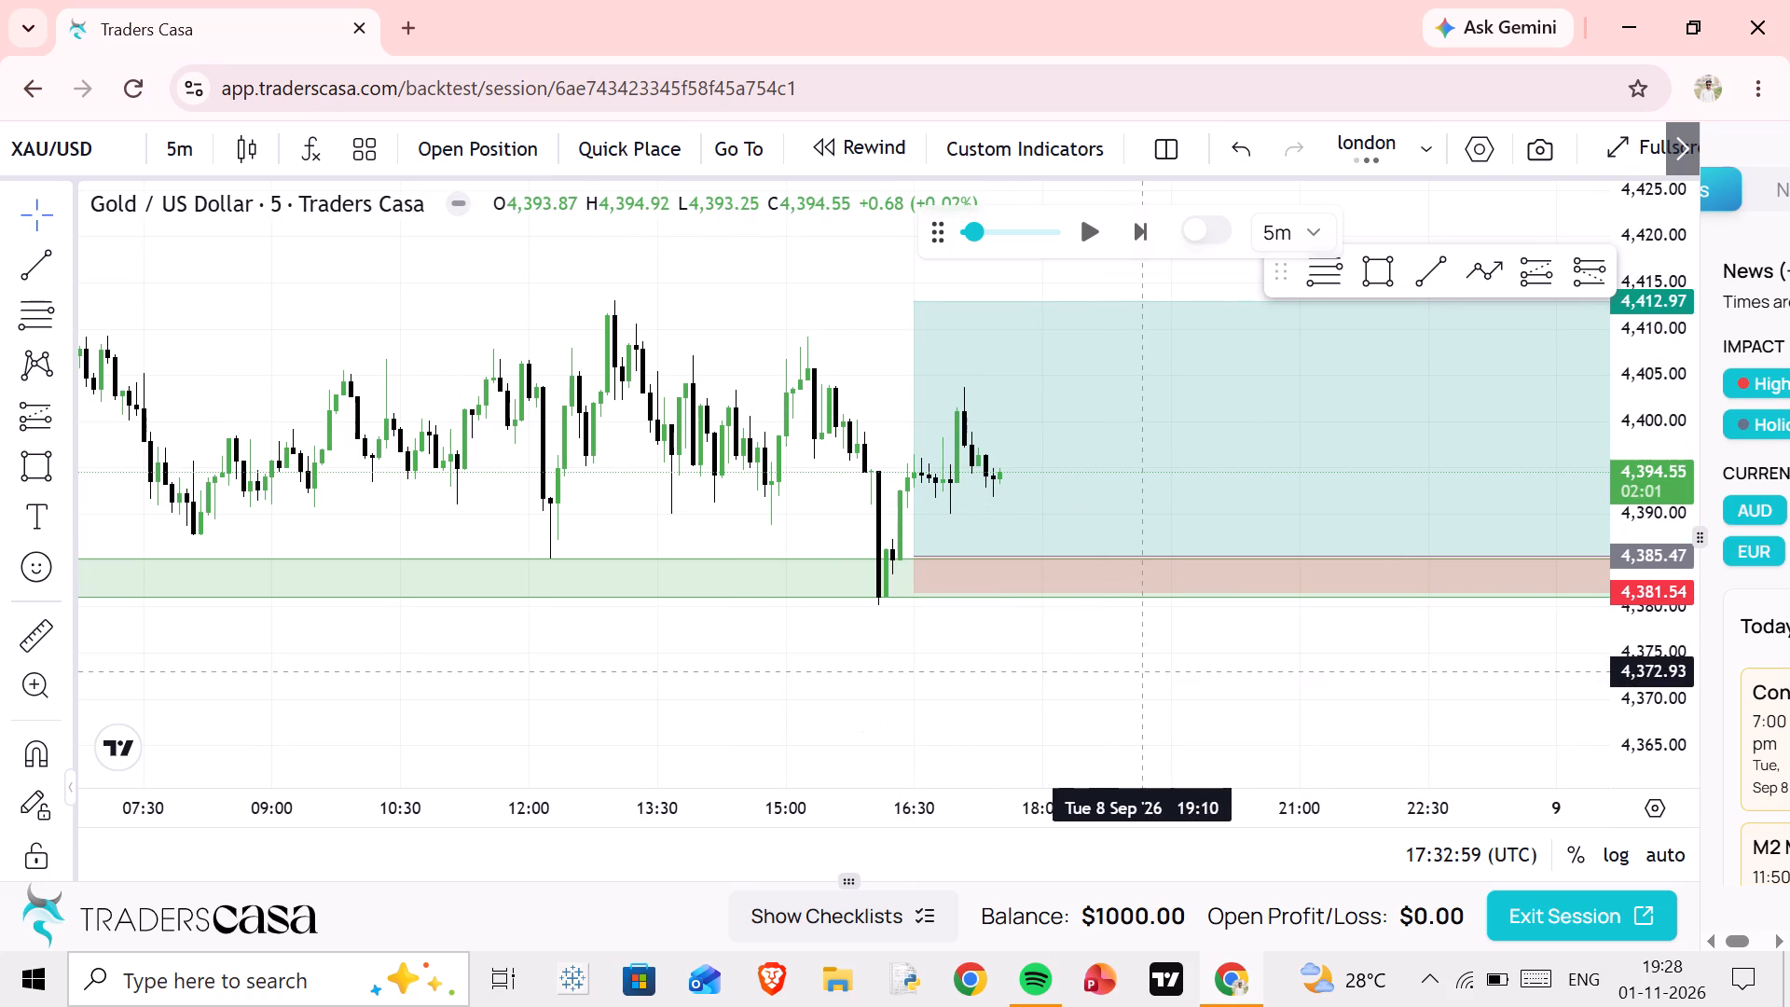
pyautogui.moveTo(1156, 684); pyautogui.dragTo(1112, 688)
pyautogui.scroll(9, 1658, 660)
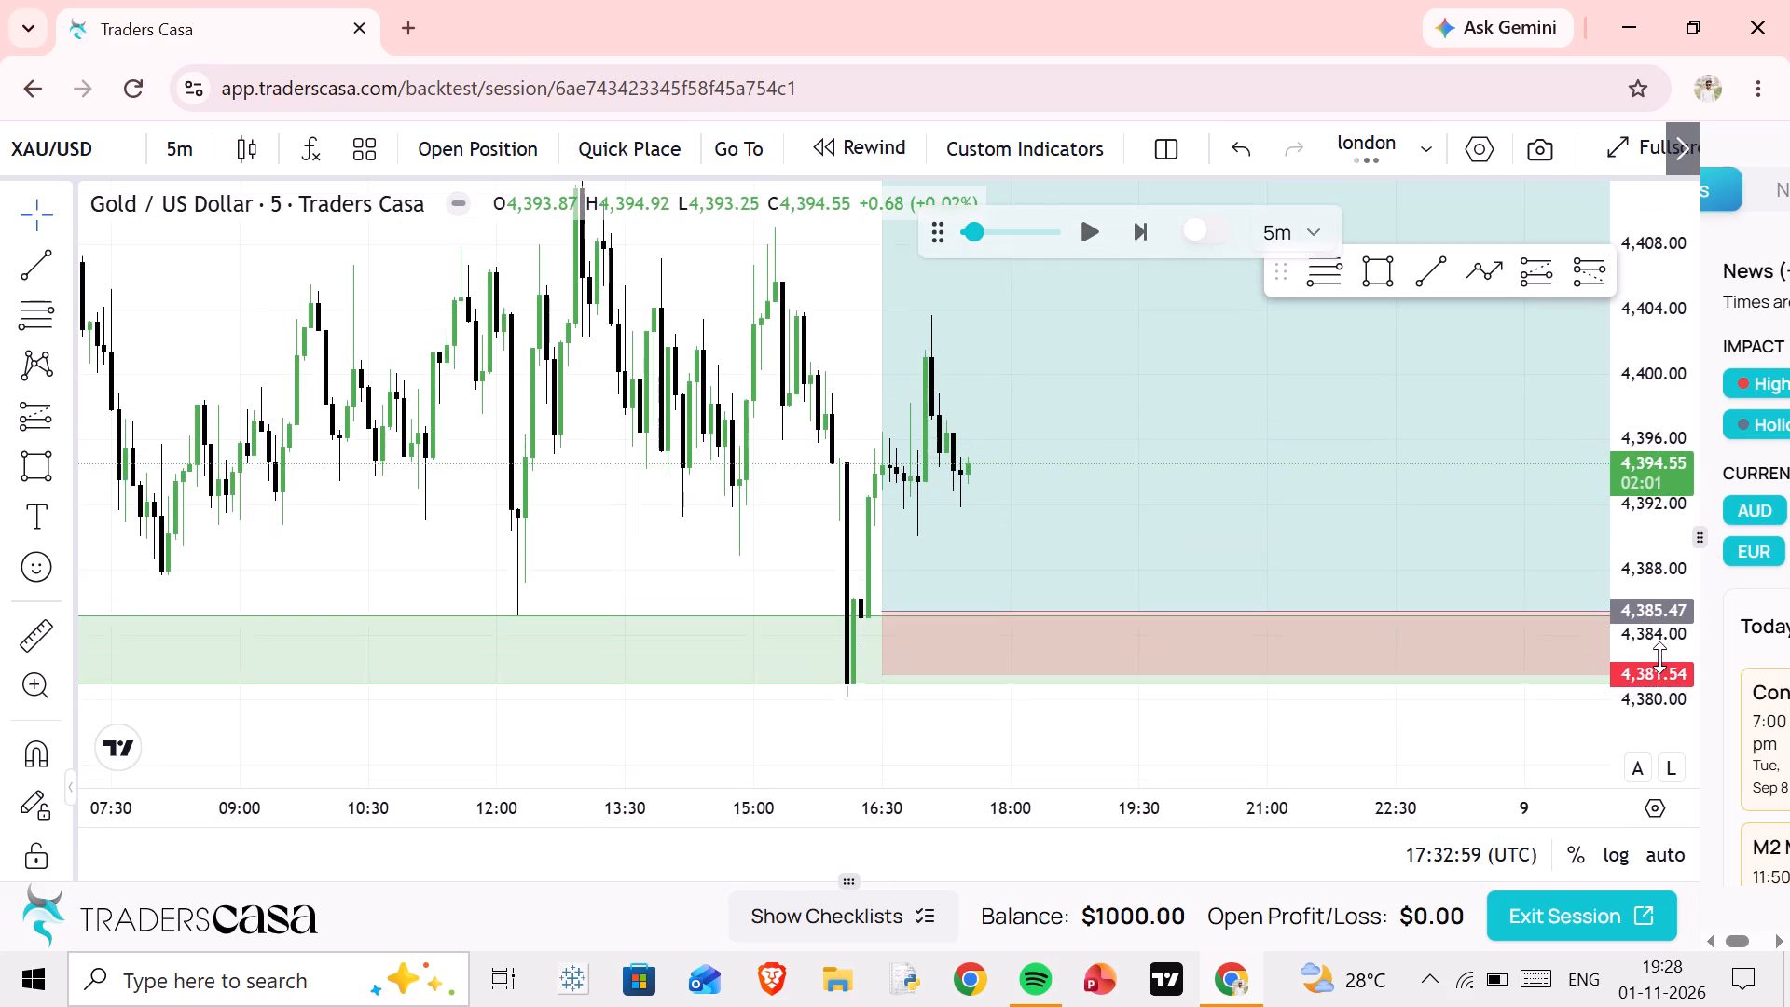
pyautogui.scroll(2, 1256, 556)
pyautogui.moveTo(1183, 531); pyautogui.dragTo(1136, 532)
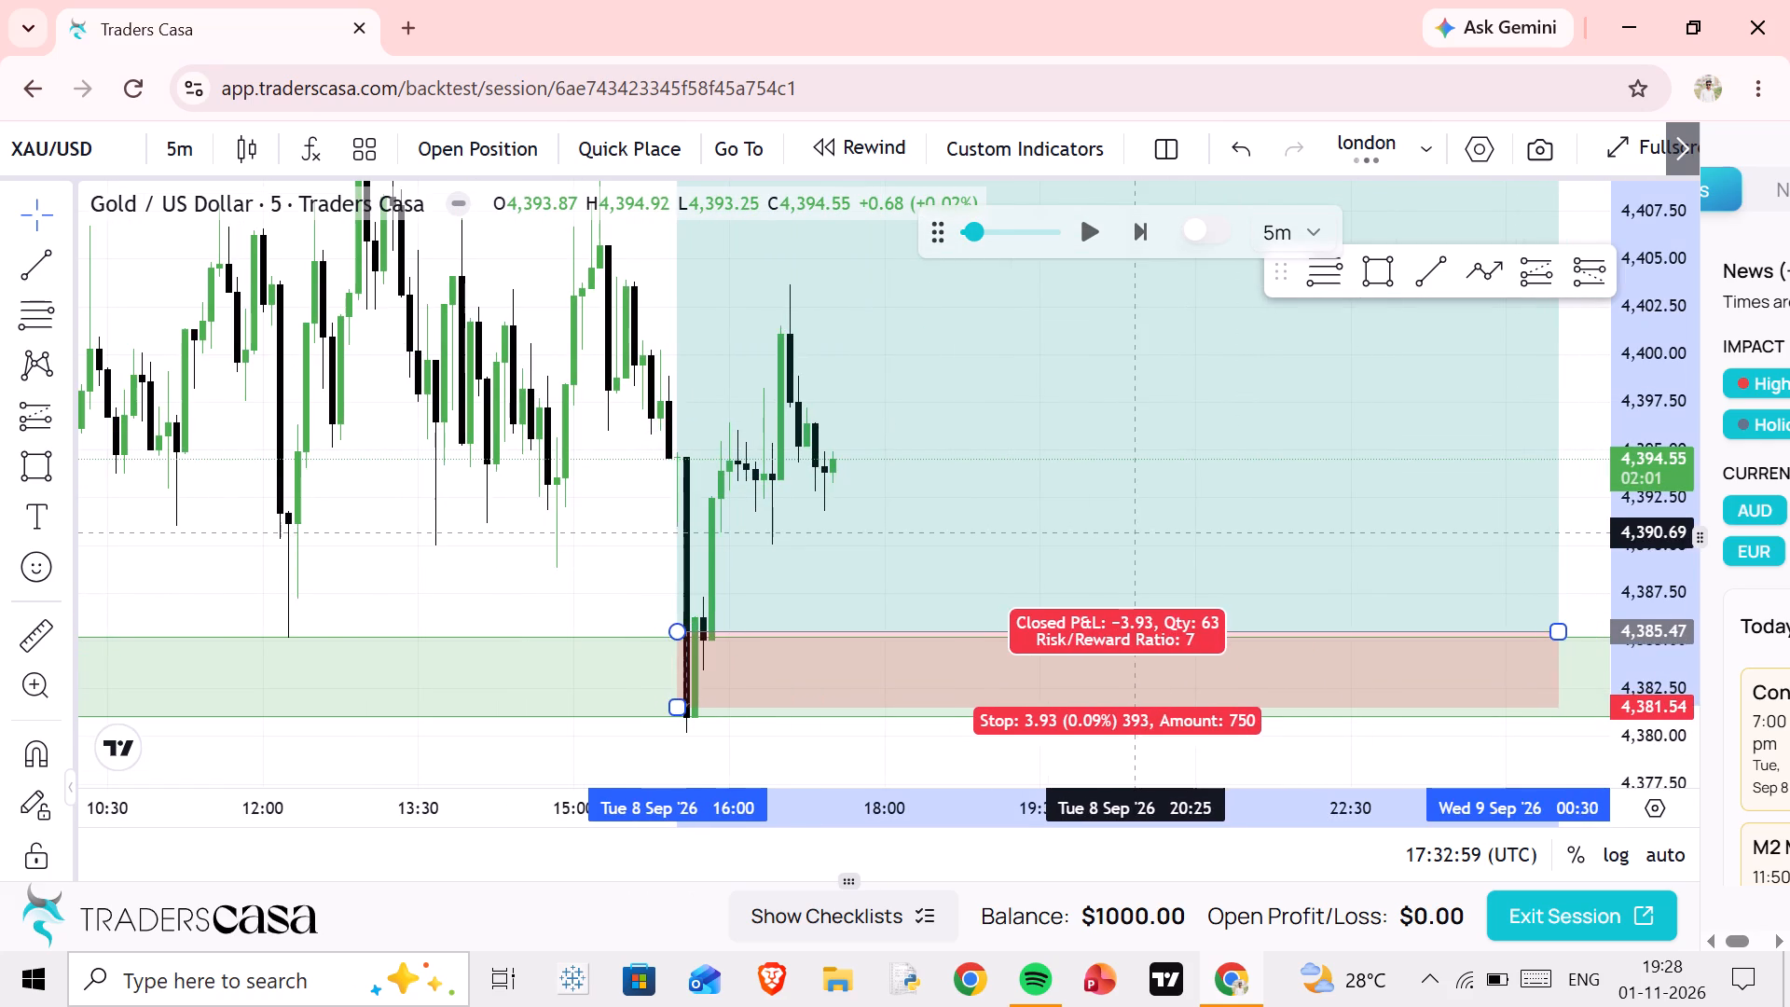
pyautogui.moveTo(1136, 532); pyautogui.dragTo(1150, 535)
# Lower the long position's stop to about 4,380.8, just below the green zone.
pyautogui.scroll(-4, 798, 504)
pyautogui.scroll(-6, 1679, 495)
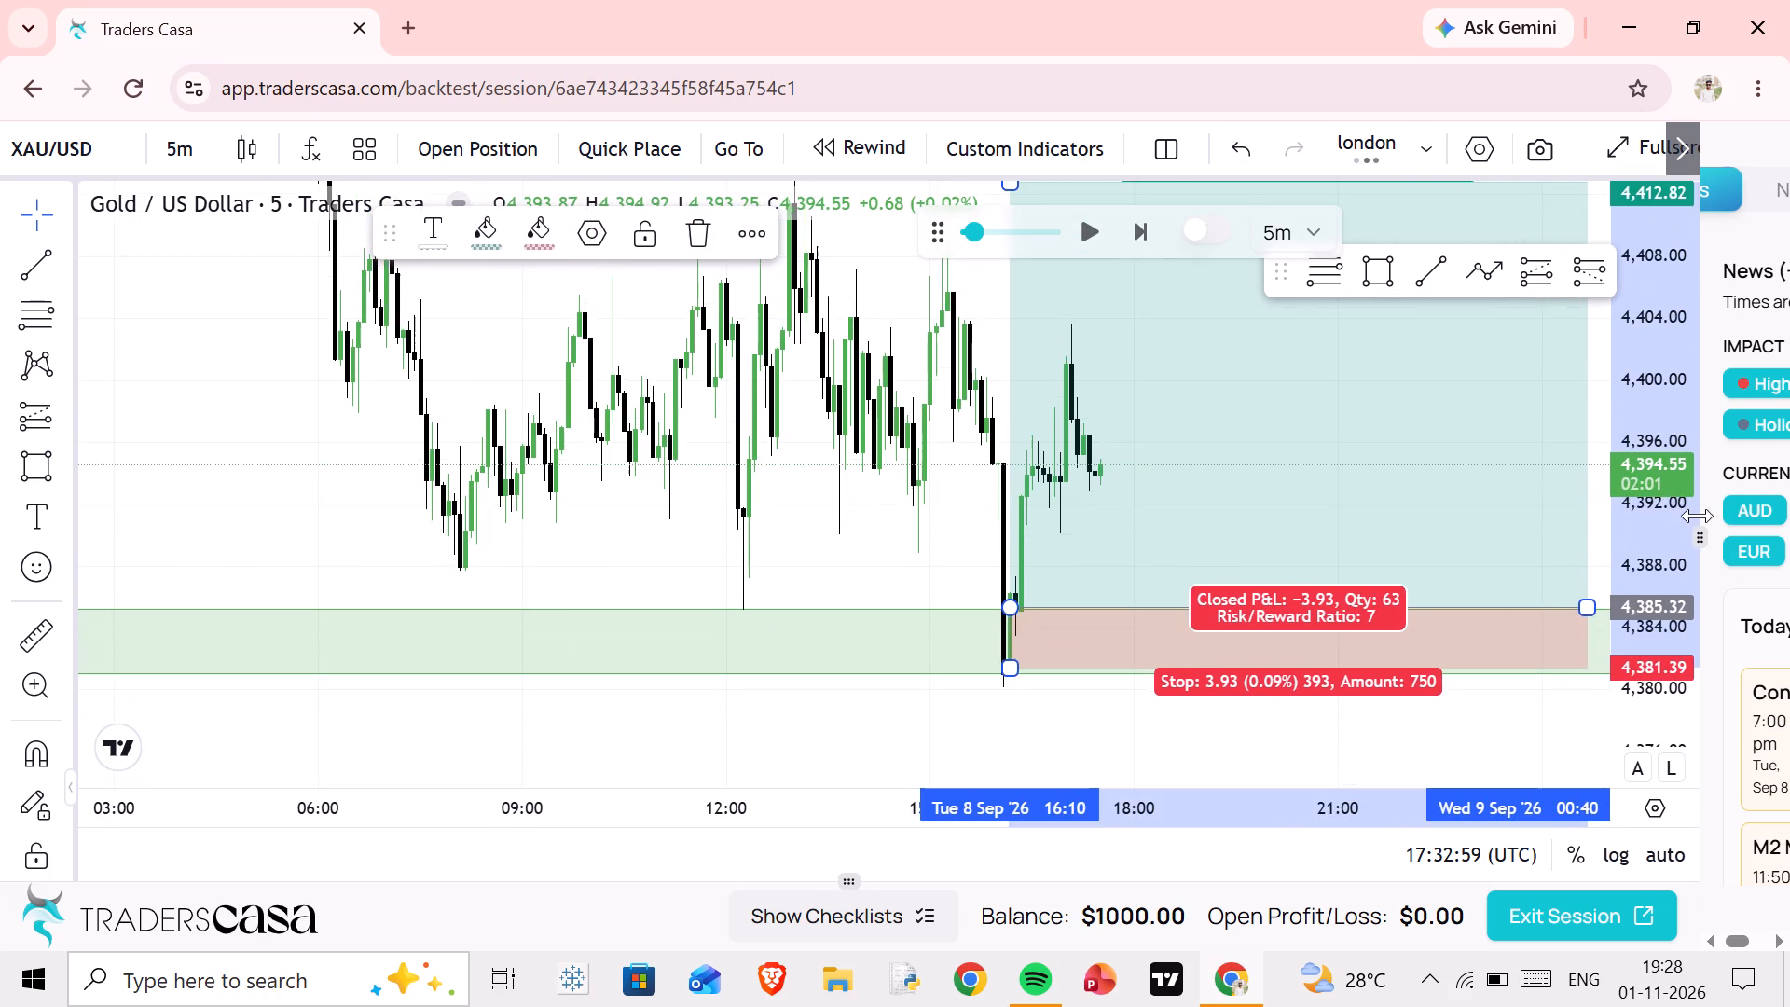
pyautogui.scroll(-12, 1698, 516)
pyautogui.moveTo(1012, 591); pyautogui.dragTo(1012, 607)
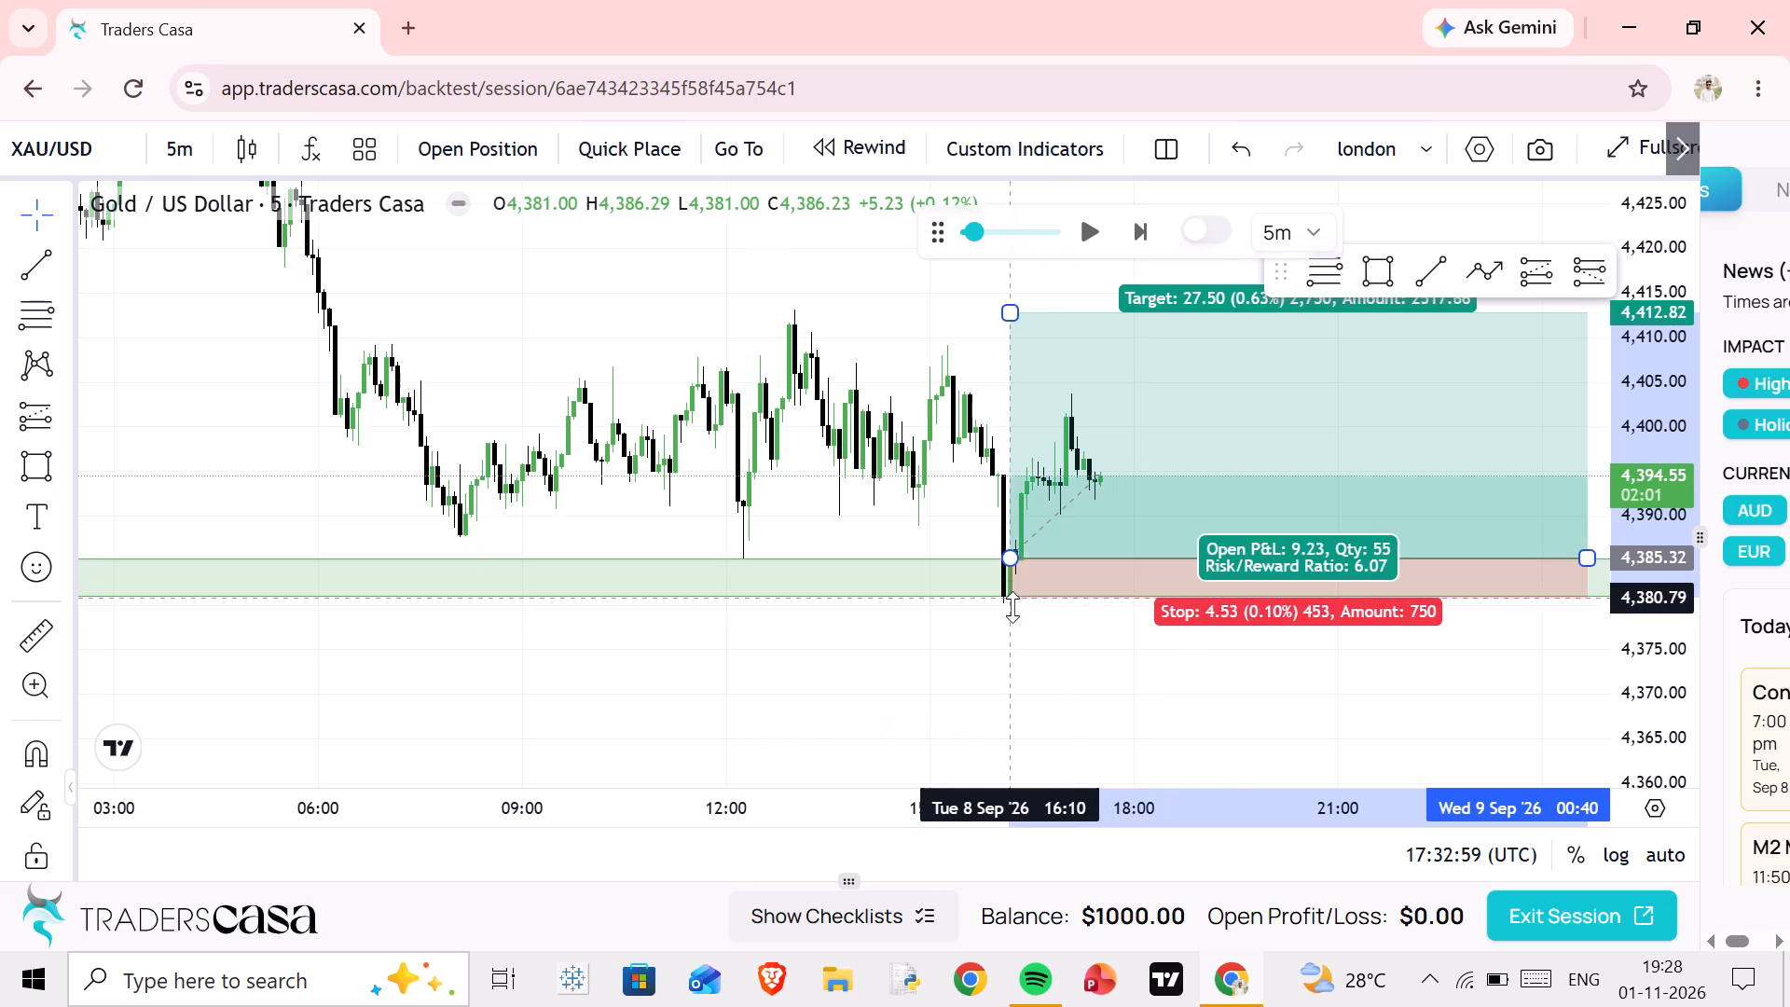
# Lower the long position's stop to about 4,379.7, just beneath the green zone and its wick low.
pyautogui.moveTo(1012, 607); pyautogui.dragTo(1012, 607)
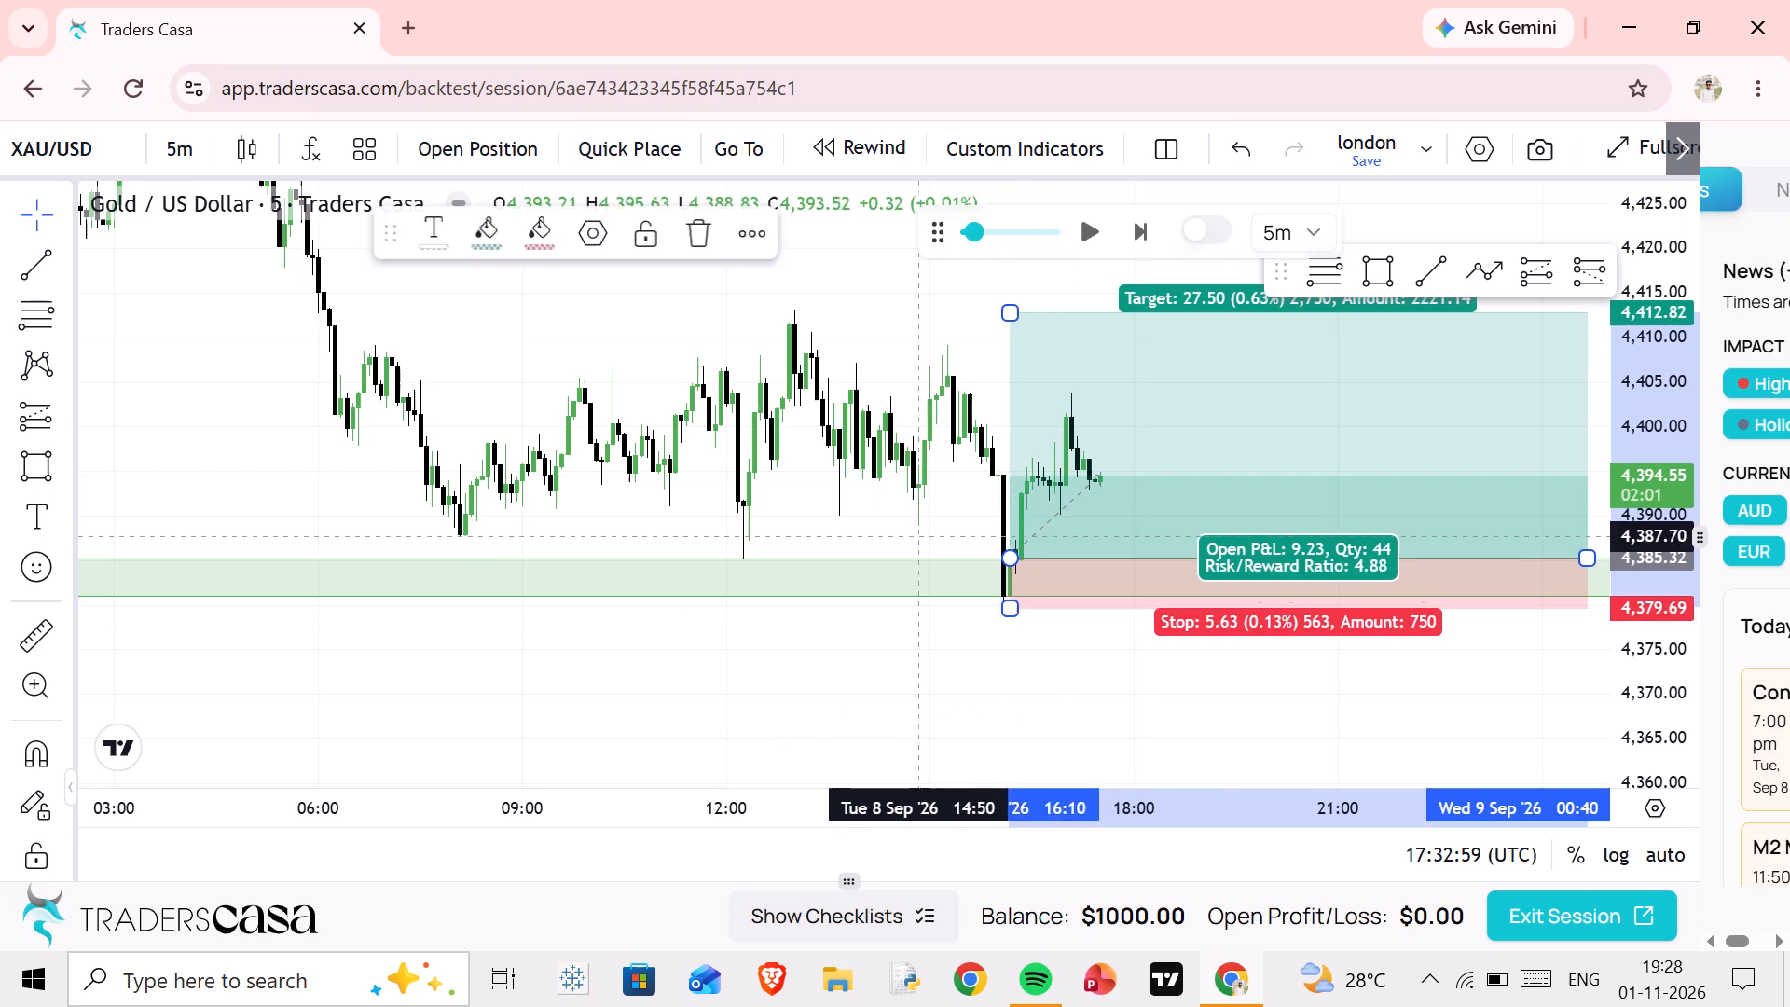
# Shift the long position to start at about 16:20 with its entry near 4,385.4.
pyautogui.moveTo(916, 533); pyautogui.dragTo(692, 578)
pyautogui.scroll(-2, 693, 564)
pyautogui.scroll(1, 1607, 584)
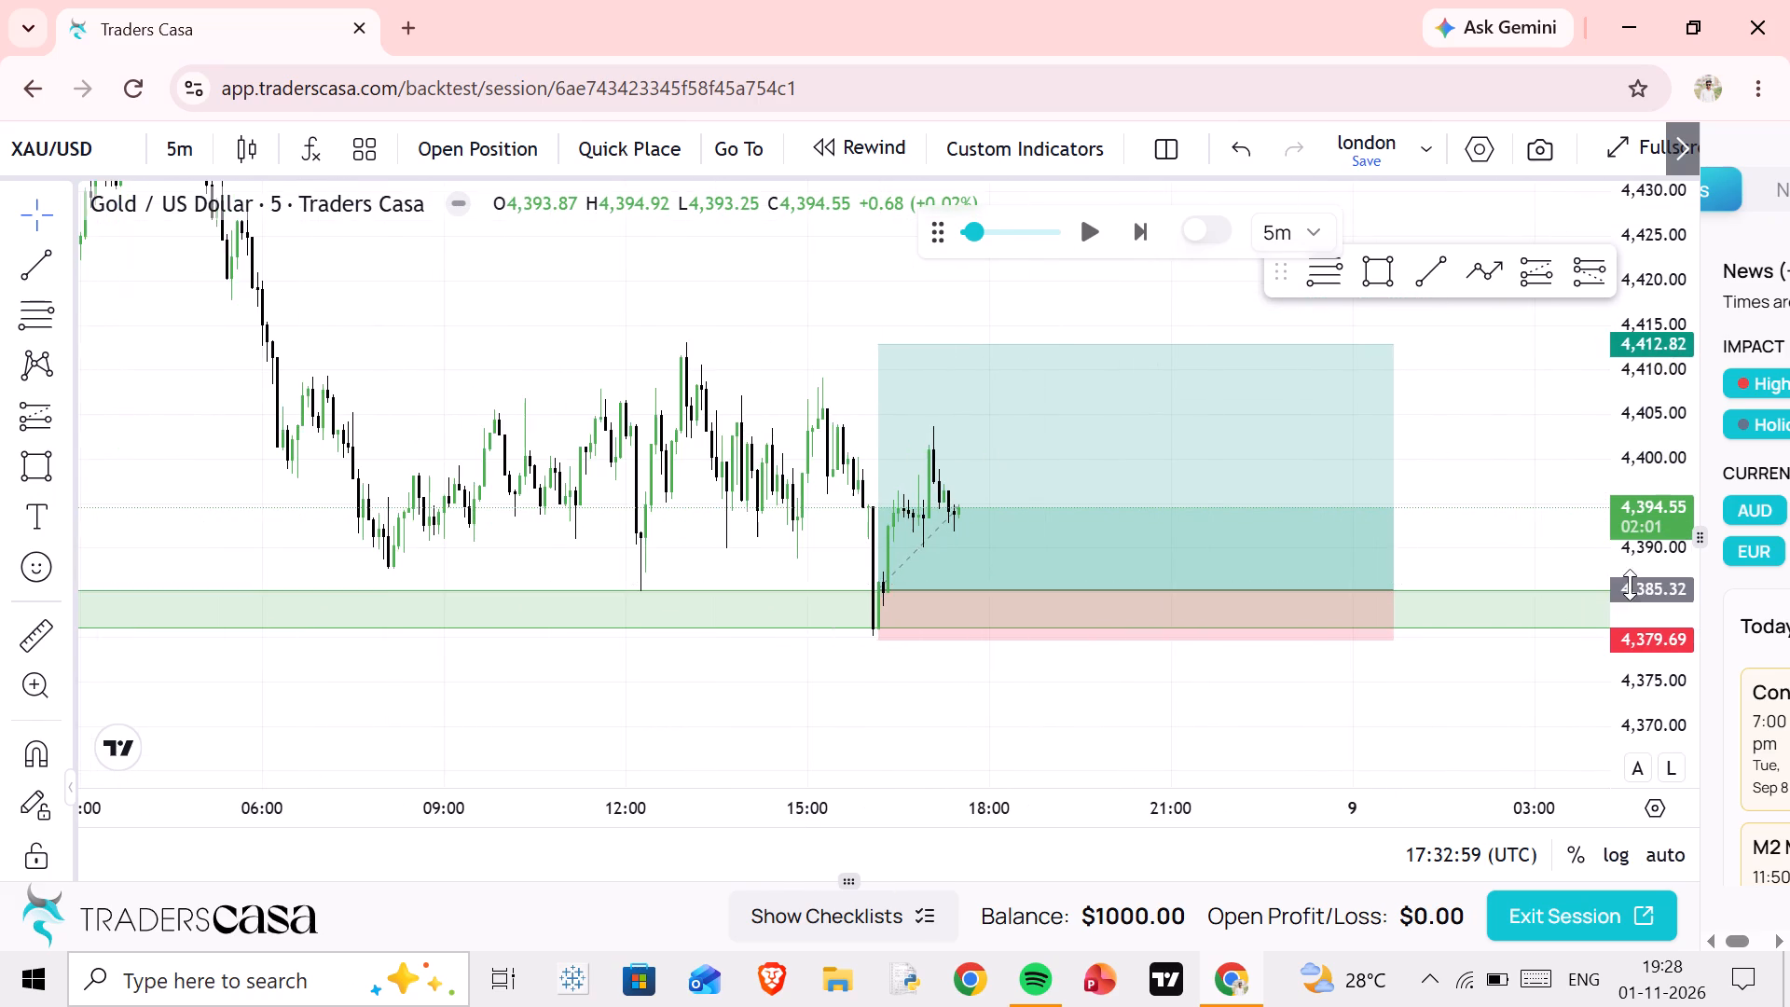
pyautogui.scroll(9, 1630, 586)
pyautogui.scroll(2, 1053, 539)
pyautogui.click(966, 517)
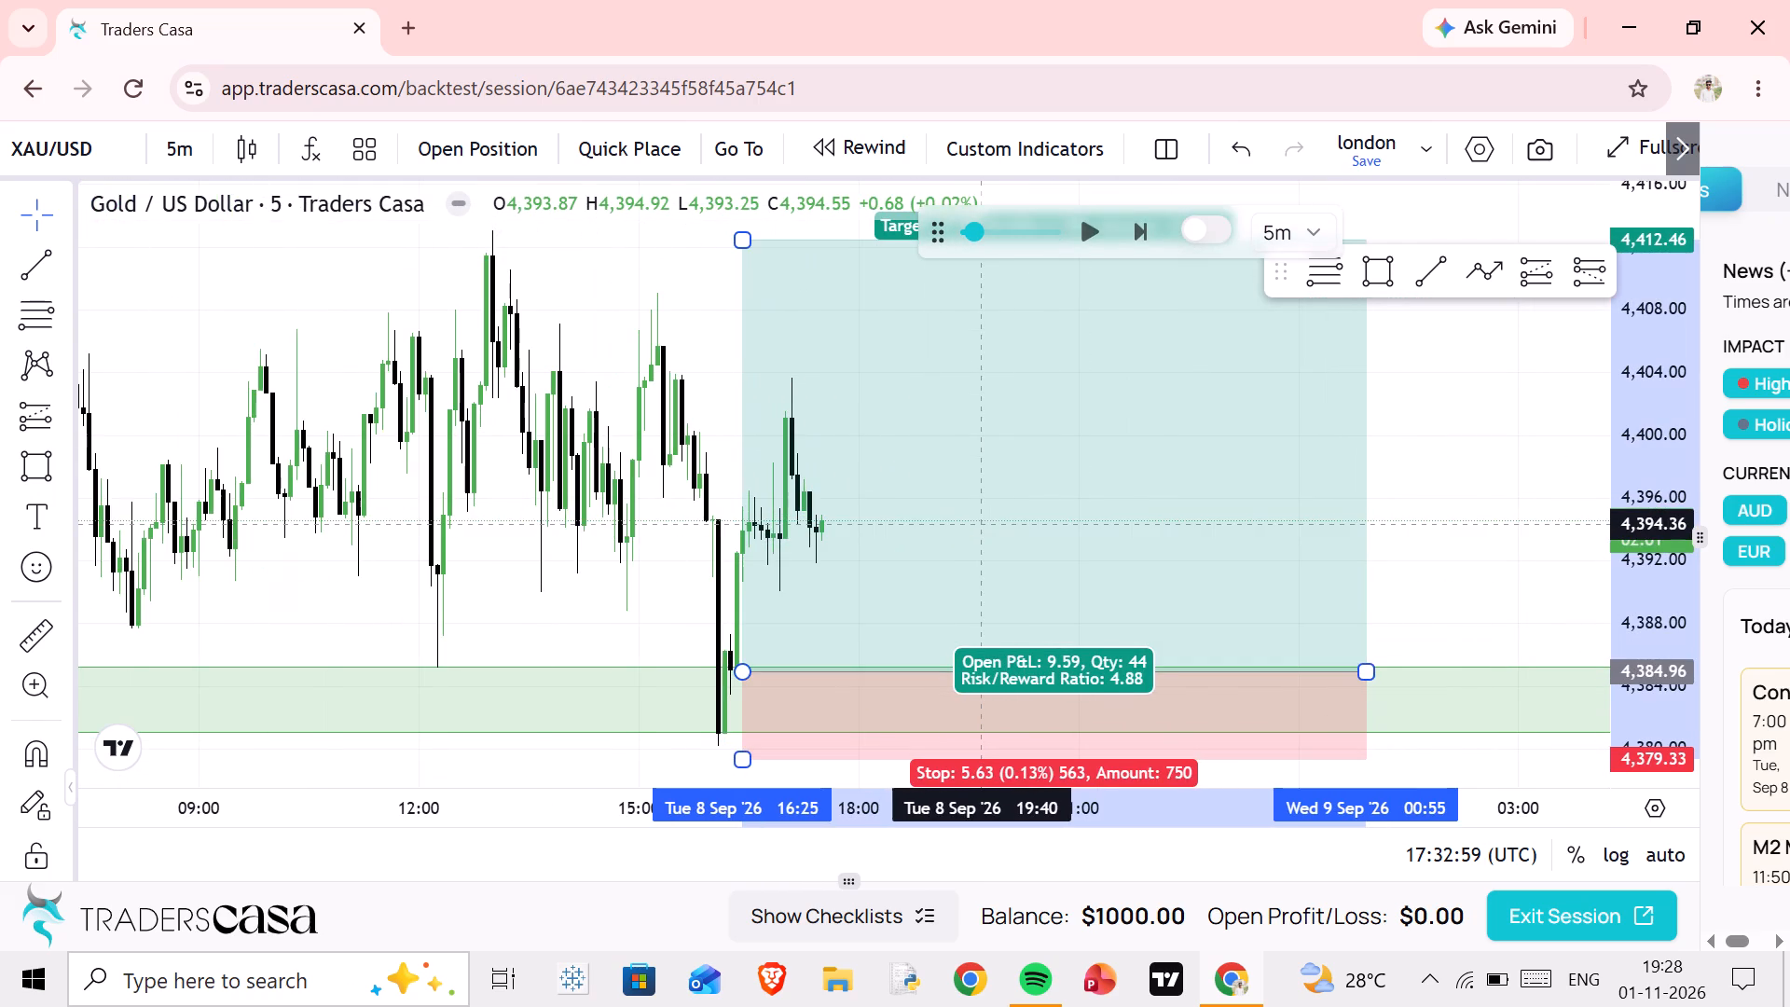
pyautogui.click(919, 595)
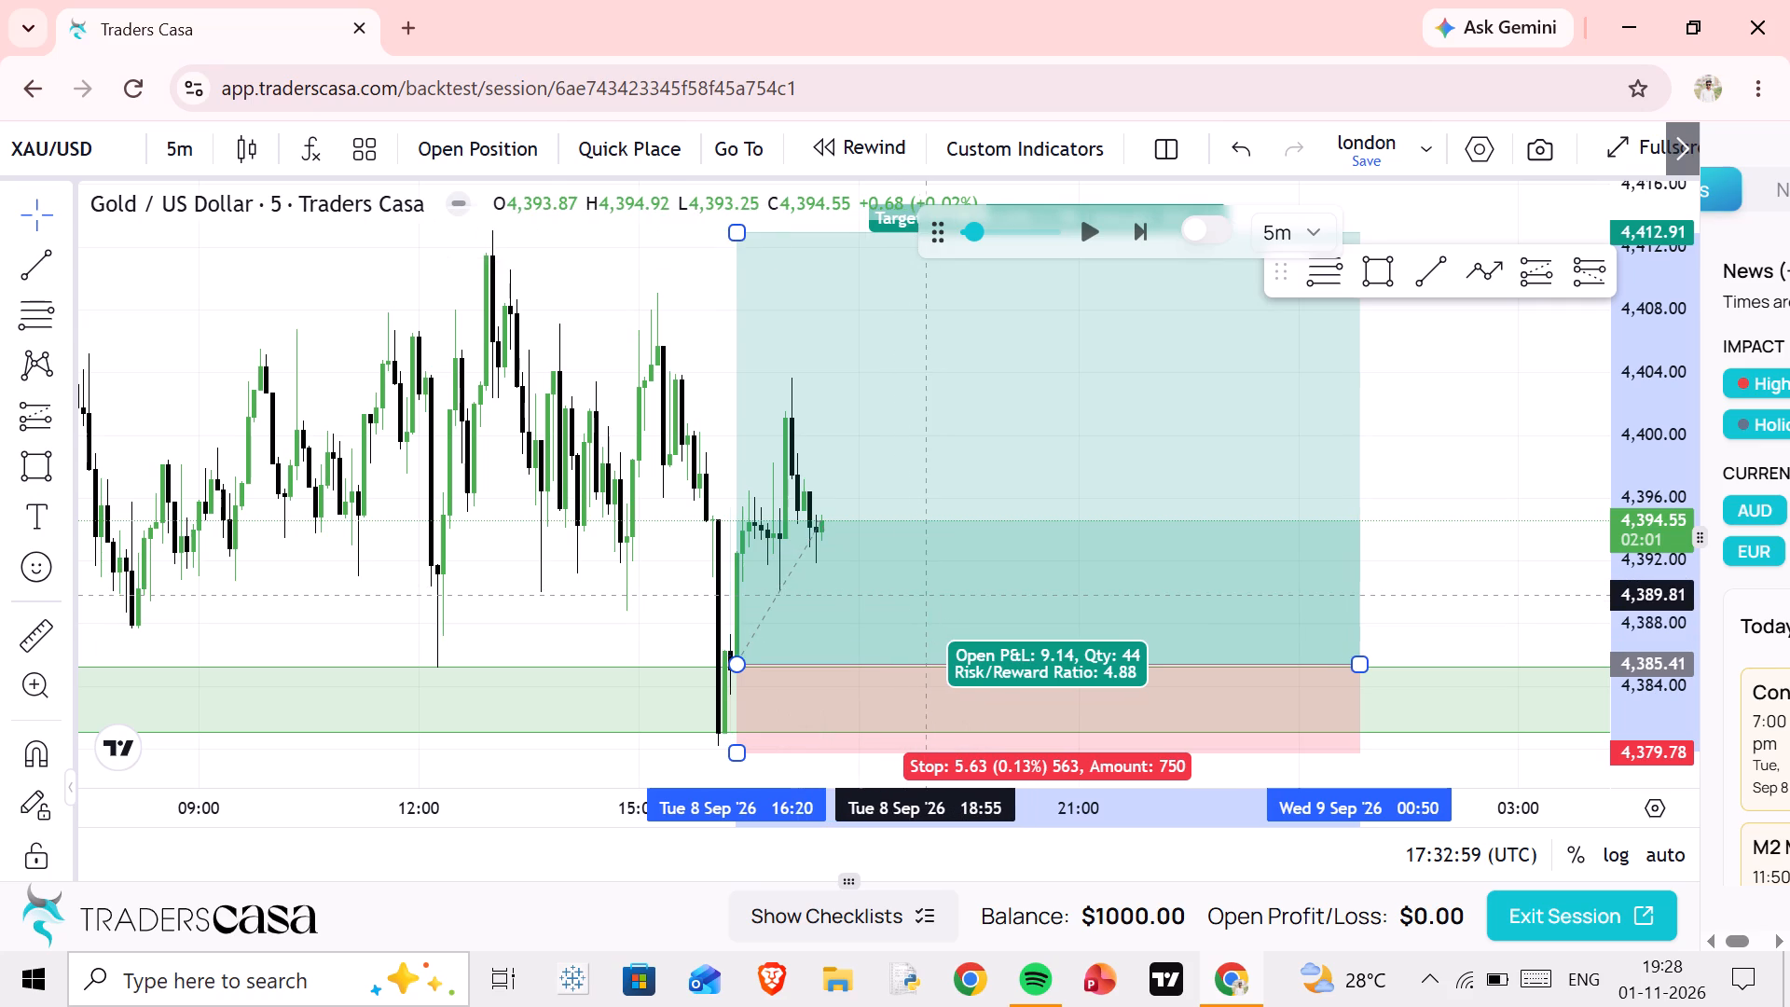
# Tighten the long position's stop to about 4,382.6, inside the green zone.
pyautogui.moveTo(737, 756); pyautogui.dragTo(748, 735)
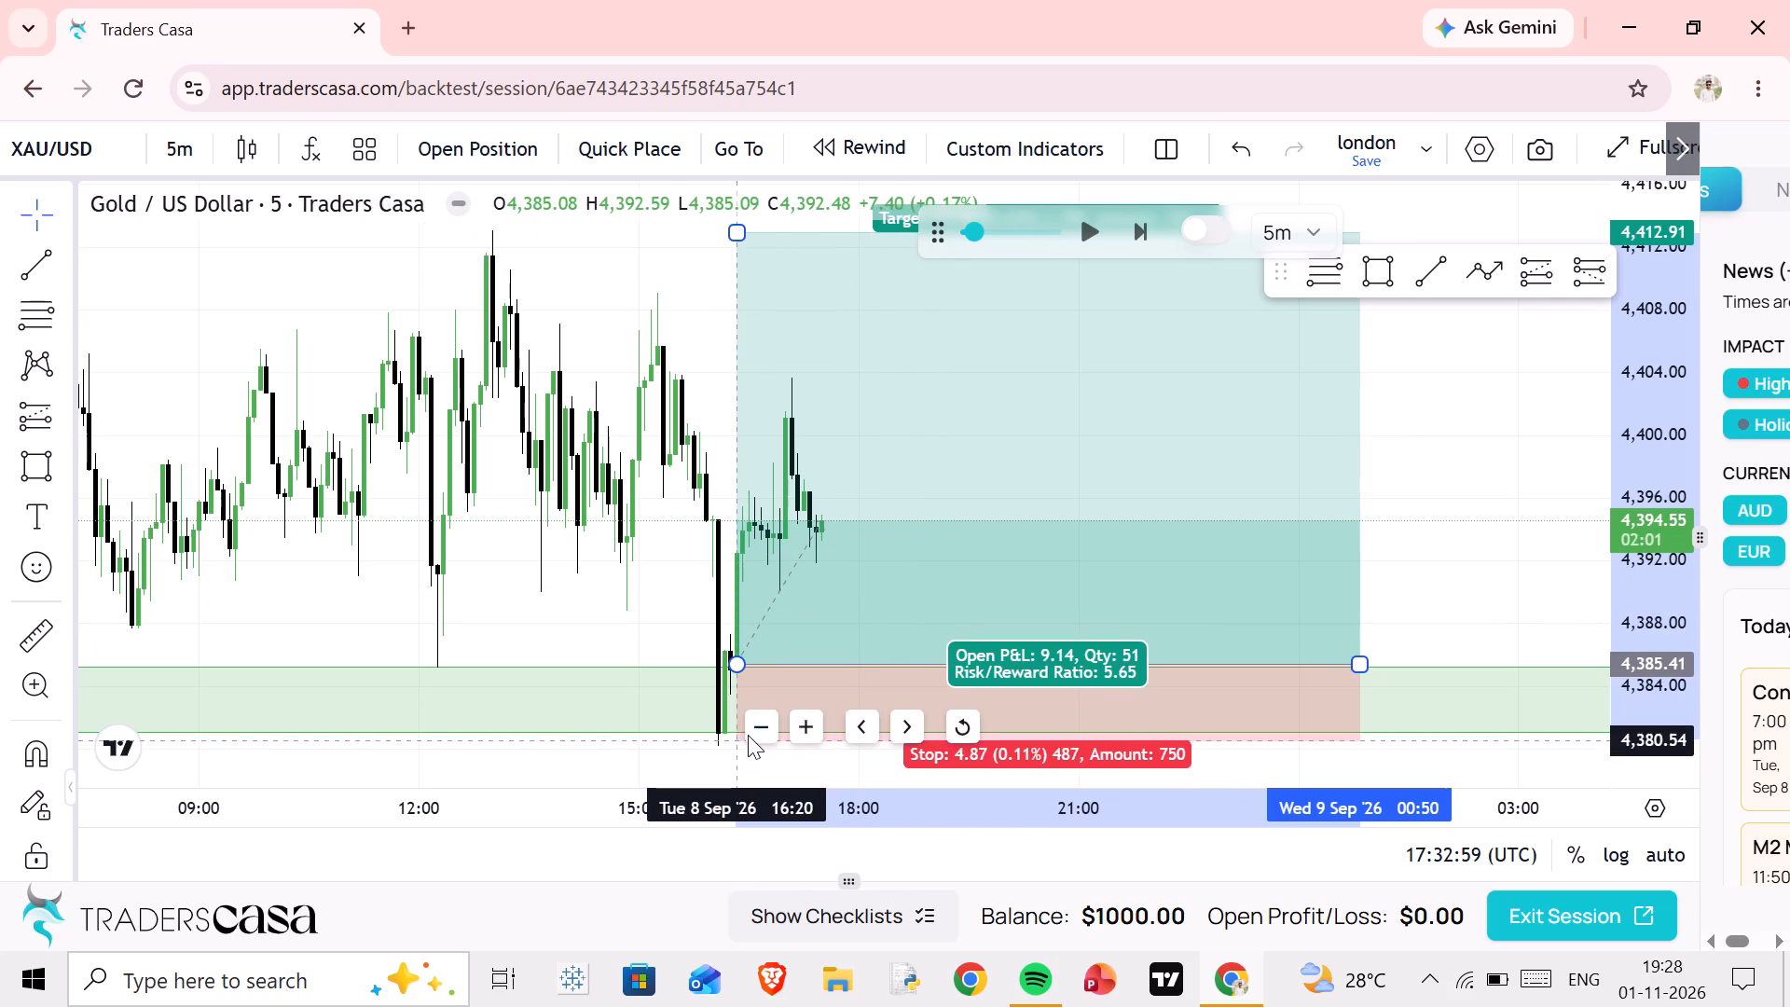
pyautogui.moveTo(748, 735); pyautogui.dragTo(768, 697)
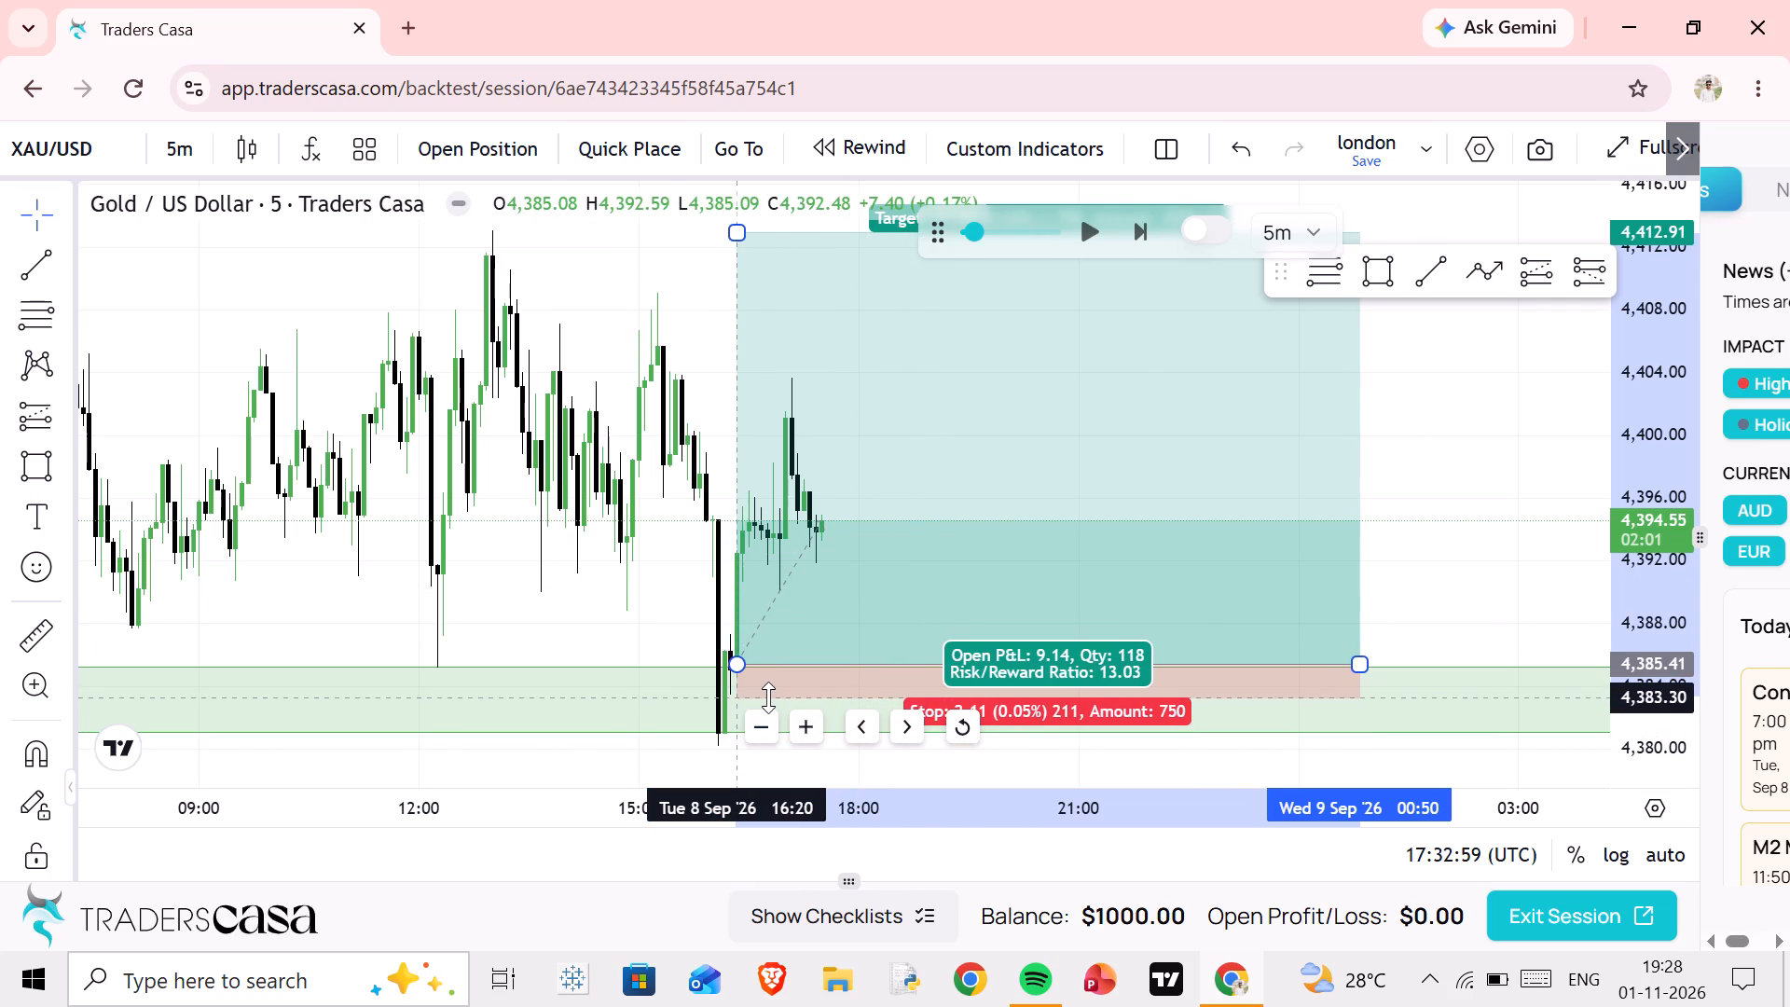
pyautogui.moveTo(768, 697); pyautogui.dragTo(766, 708)
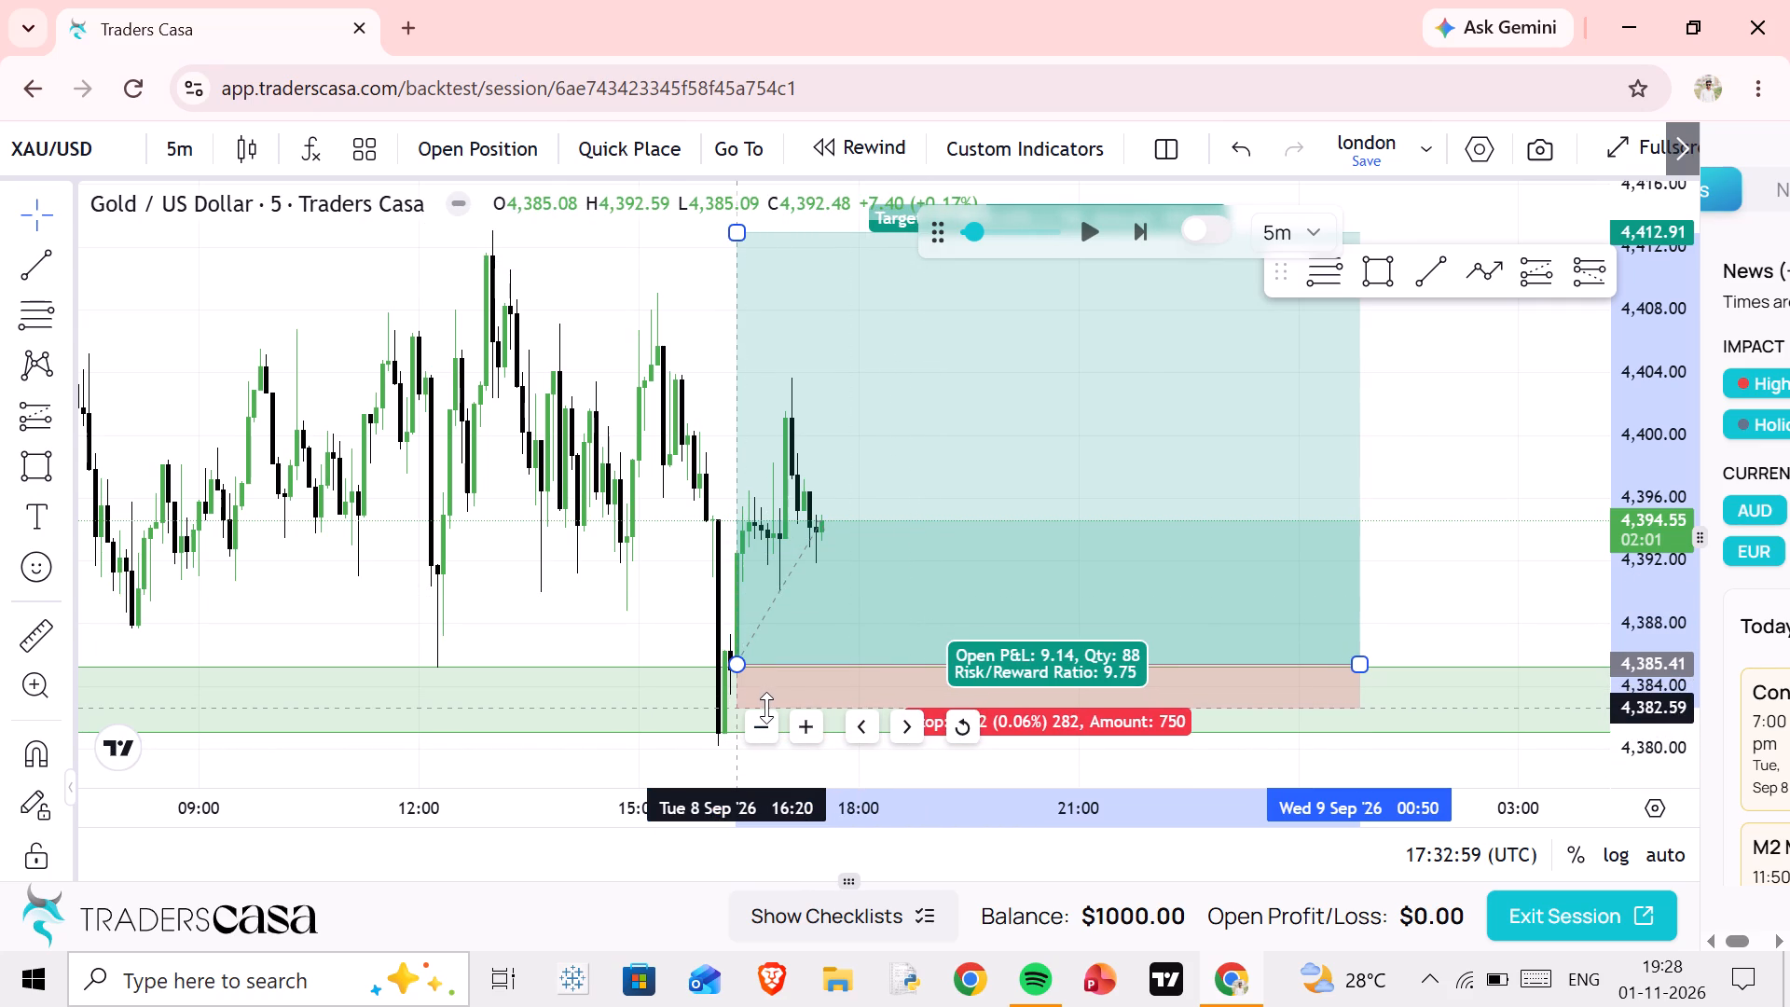
pyautogui.moveTo(766, 708); pyautogui.dragTo(765, 708)
pyautogui.click(1411, 591)
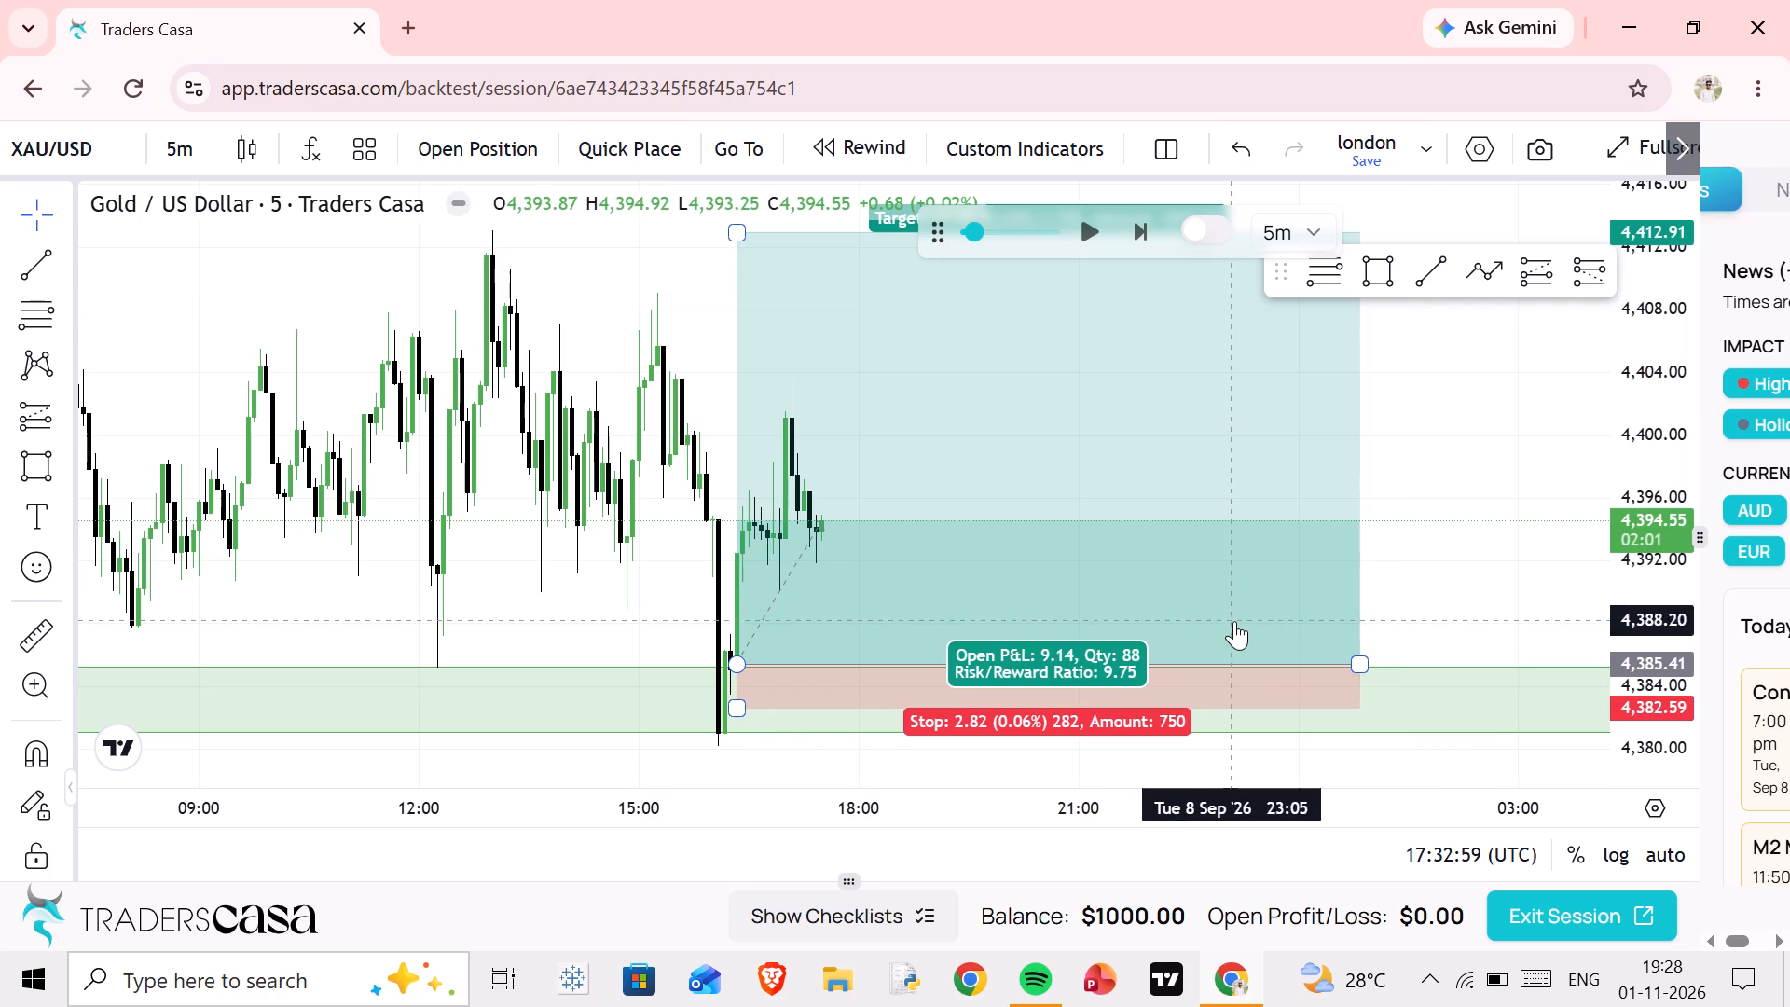
# Start the candle replay at 5m per step to play out the planned long trade.
pyautogui.moveTo(1391, 579); pyautogui.dragTo(1375, 630)
pyautogui.scroll(-6, 1393, 599)
pyautogui.scroll(-10, 1667, 515)
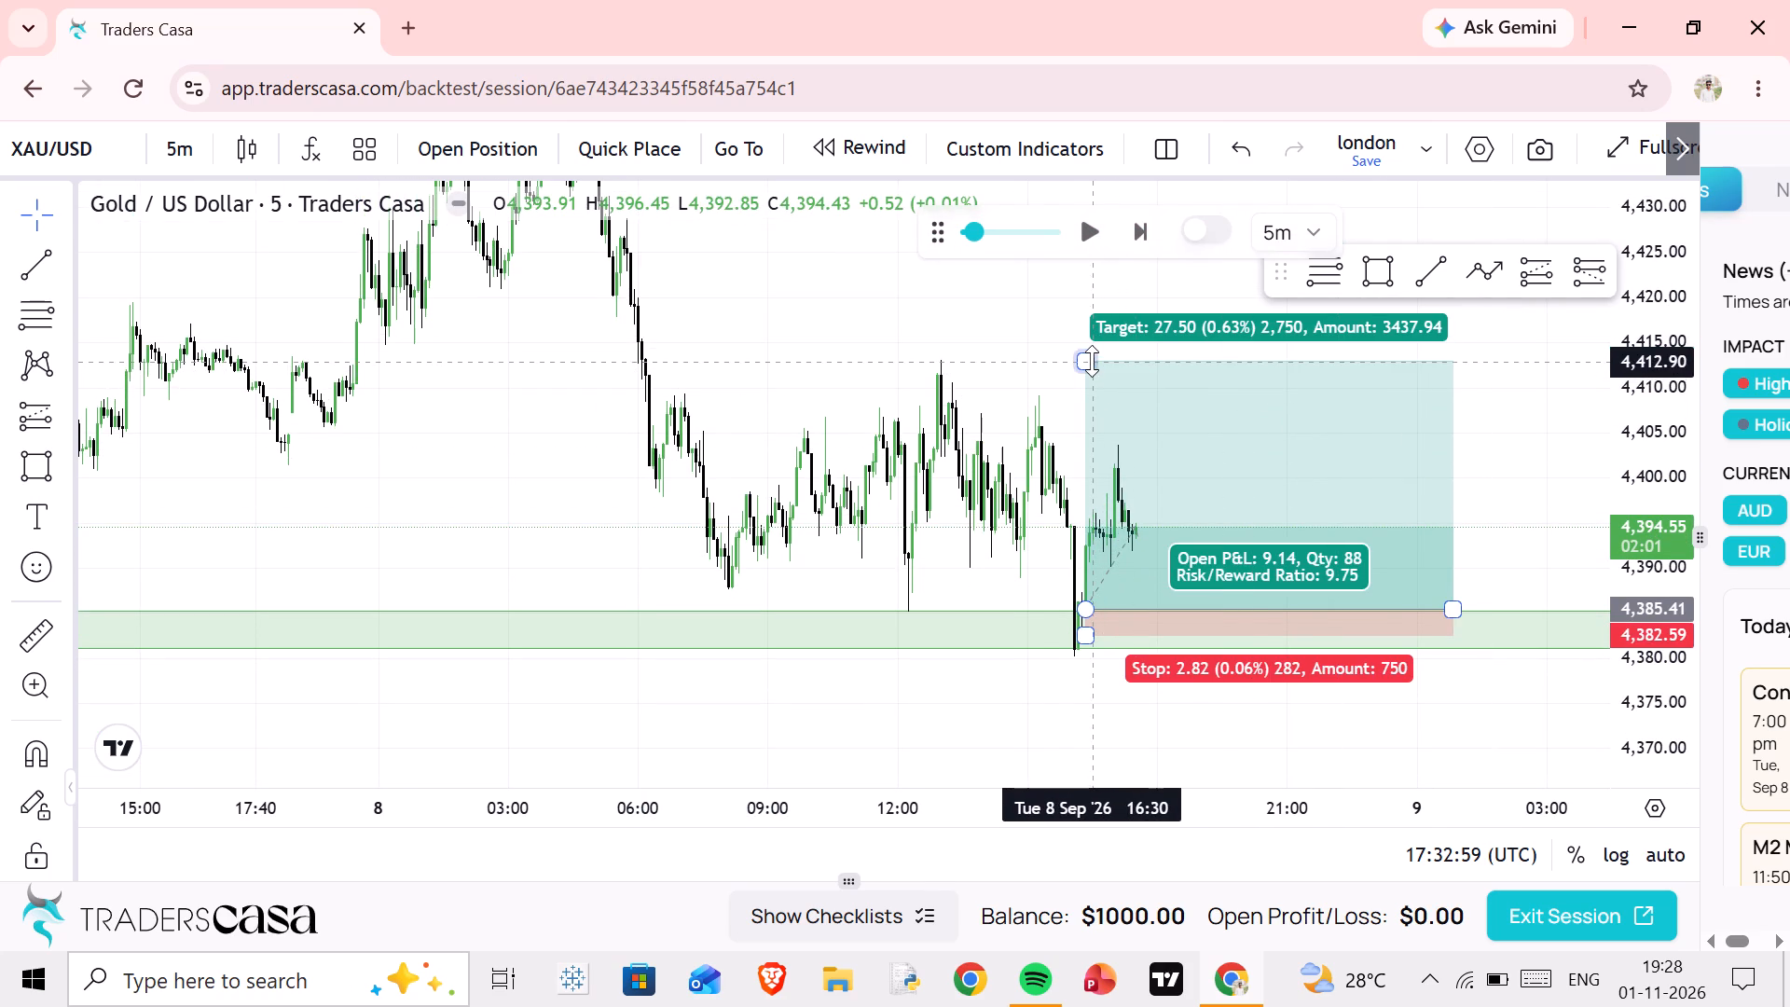
pyautogui.click(1084, 233)
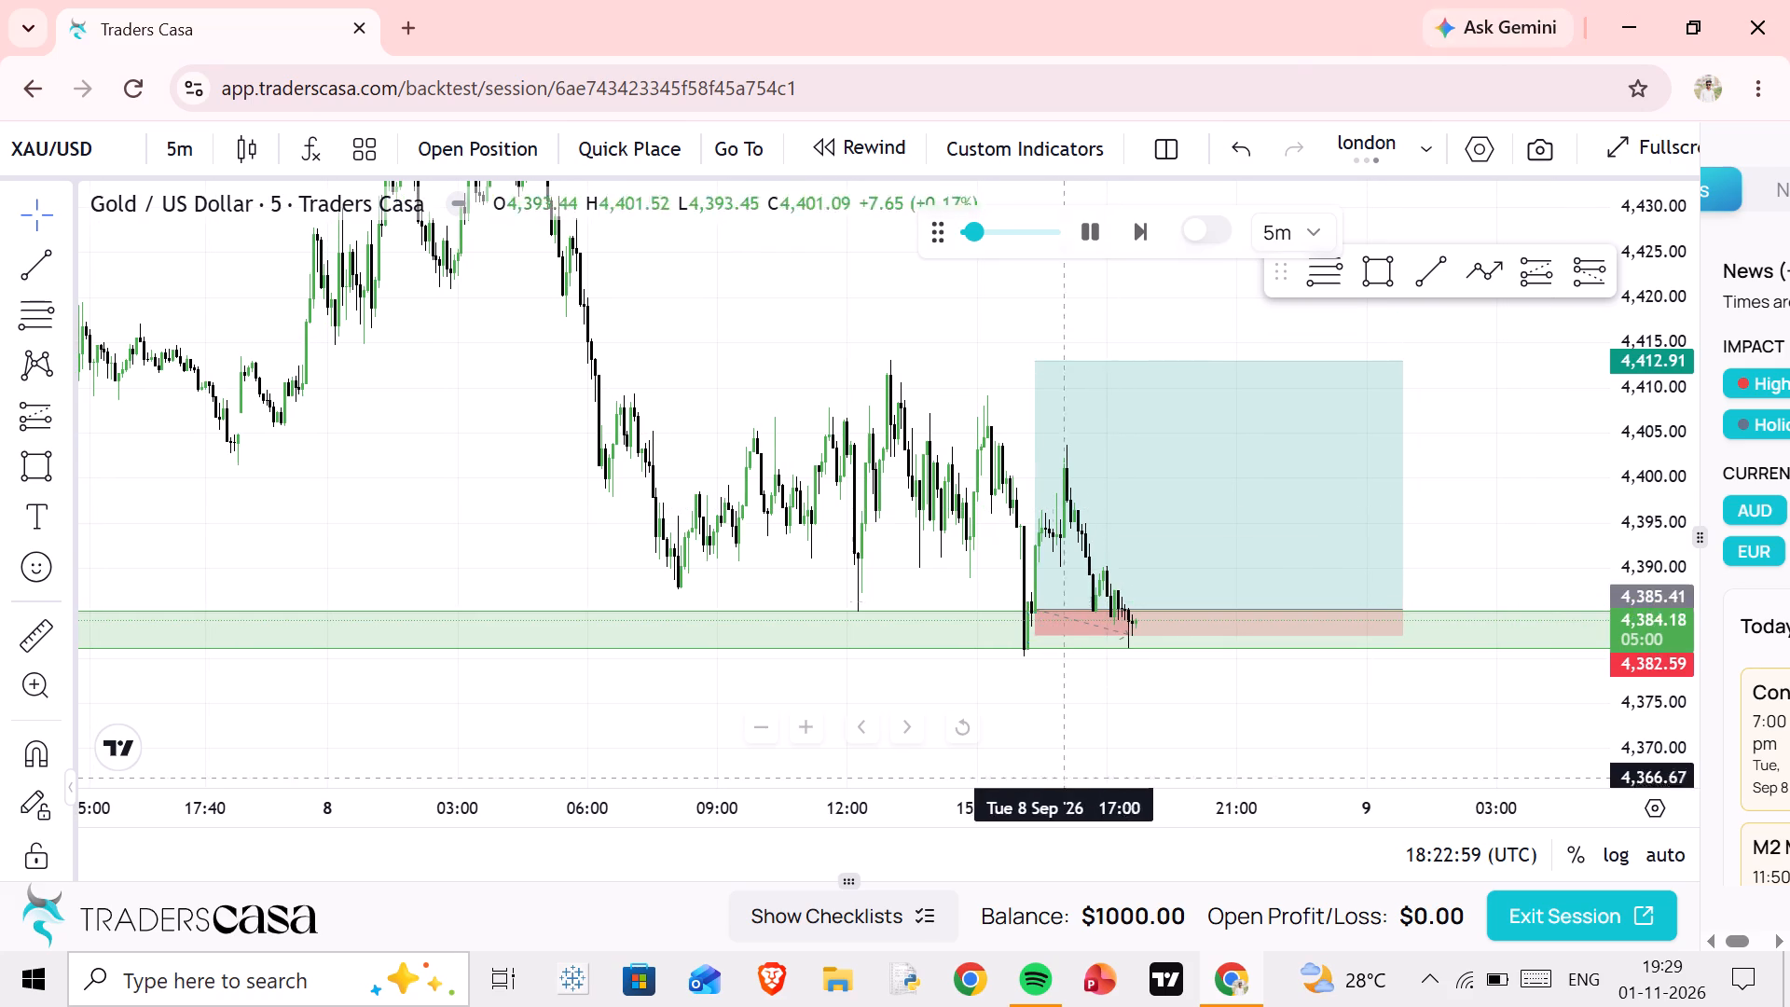
# Delete the long position drawing from the chart.
pyautogui.click(1255, 530)
pyautogui.click(709, 227)
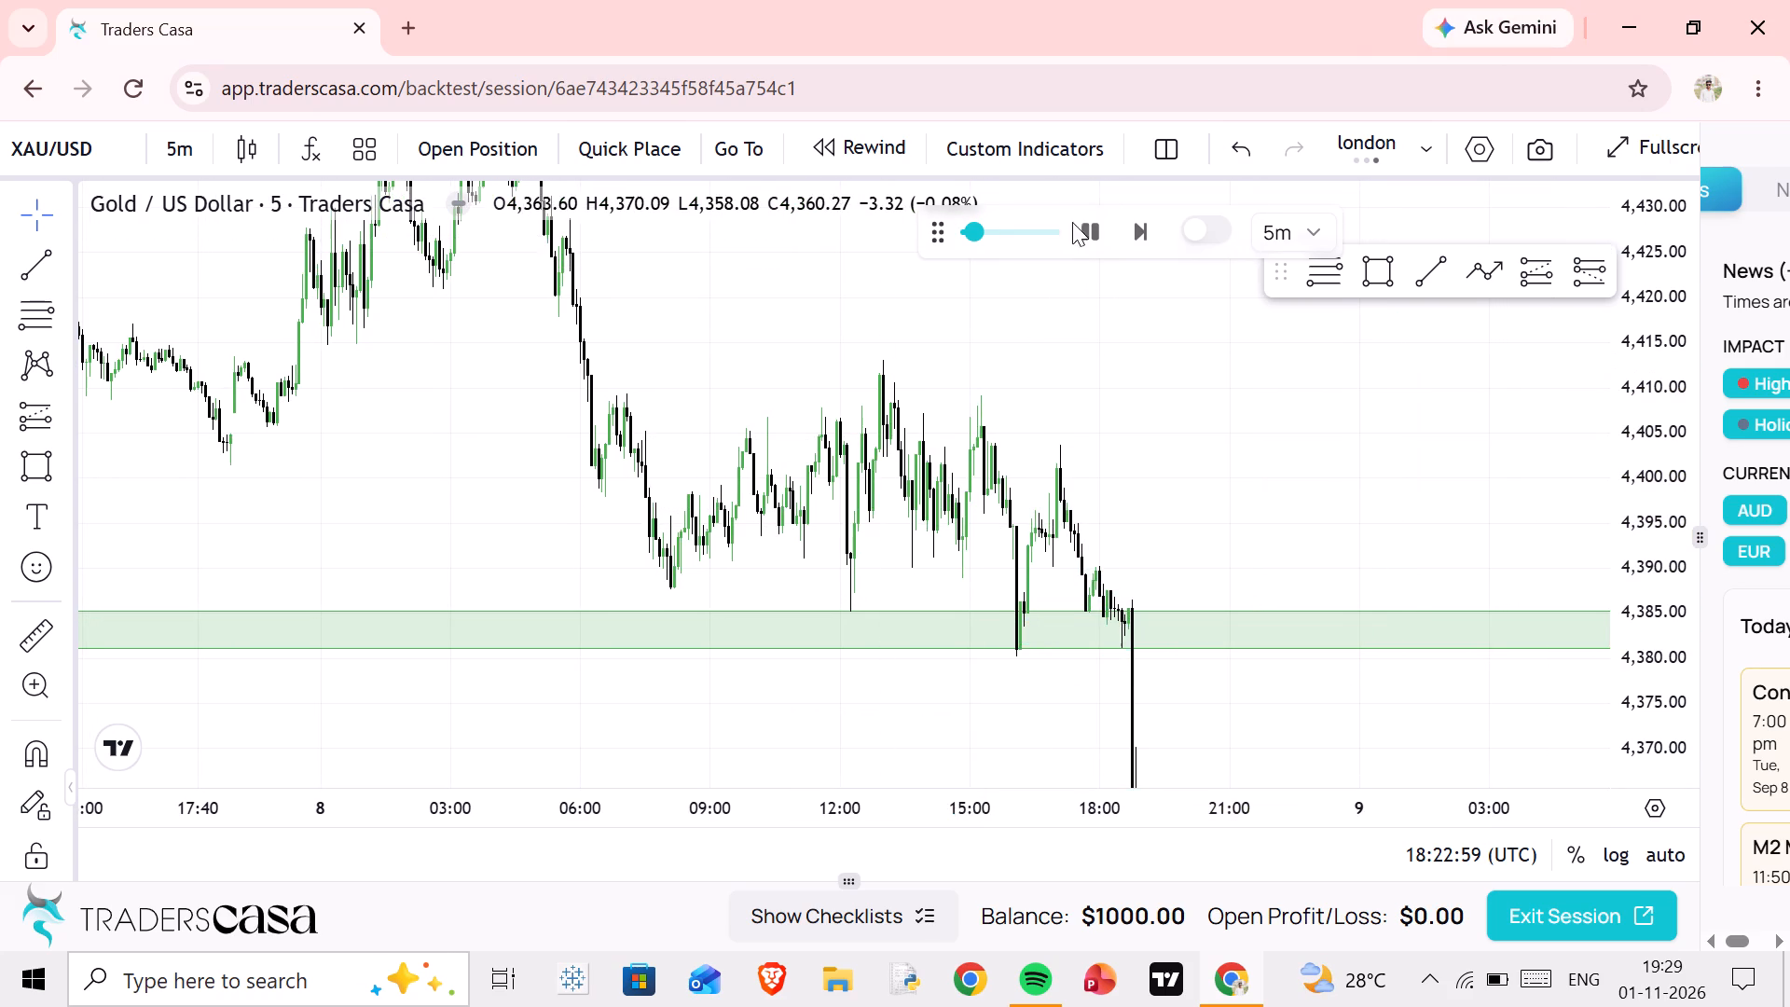
# Set the replay's time advanced per step to 15m.
pyautogui.click(1307, 224)
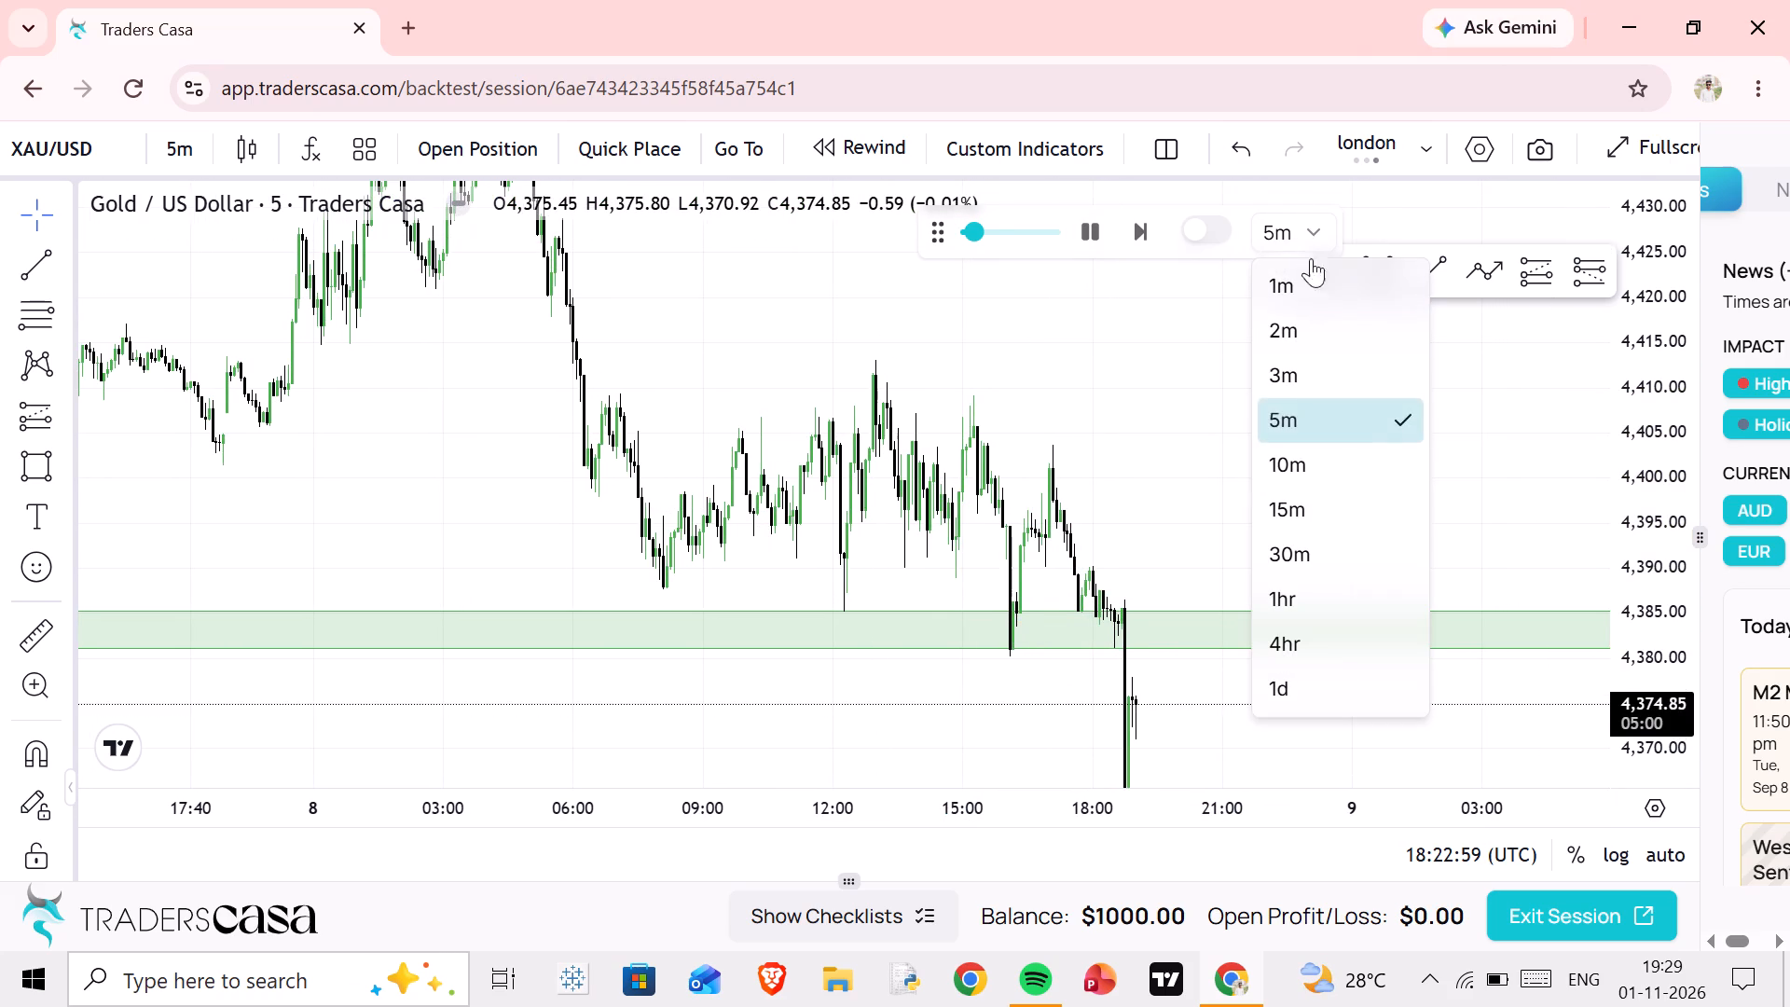
pyautogui.click(1286, 515)
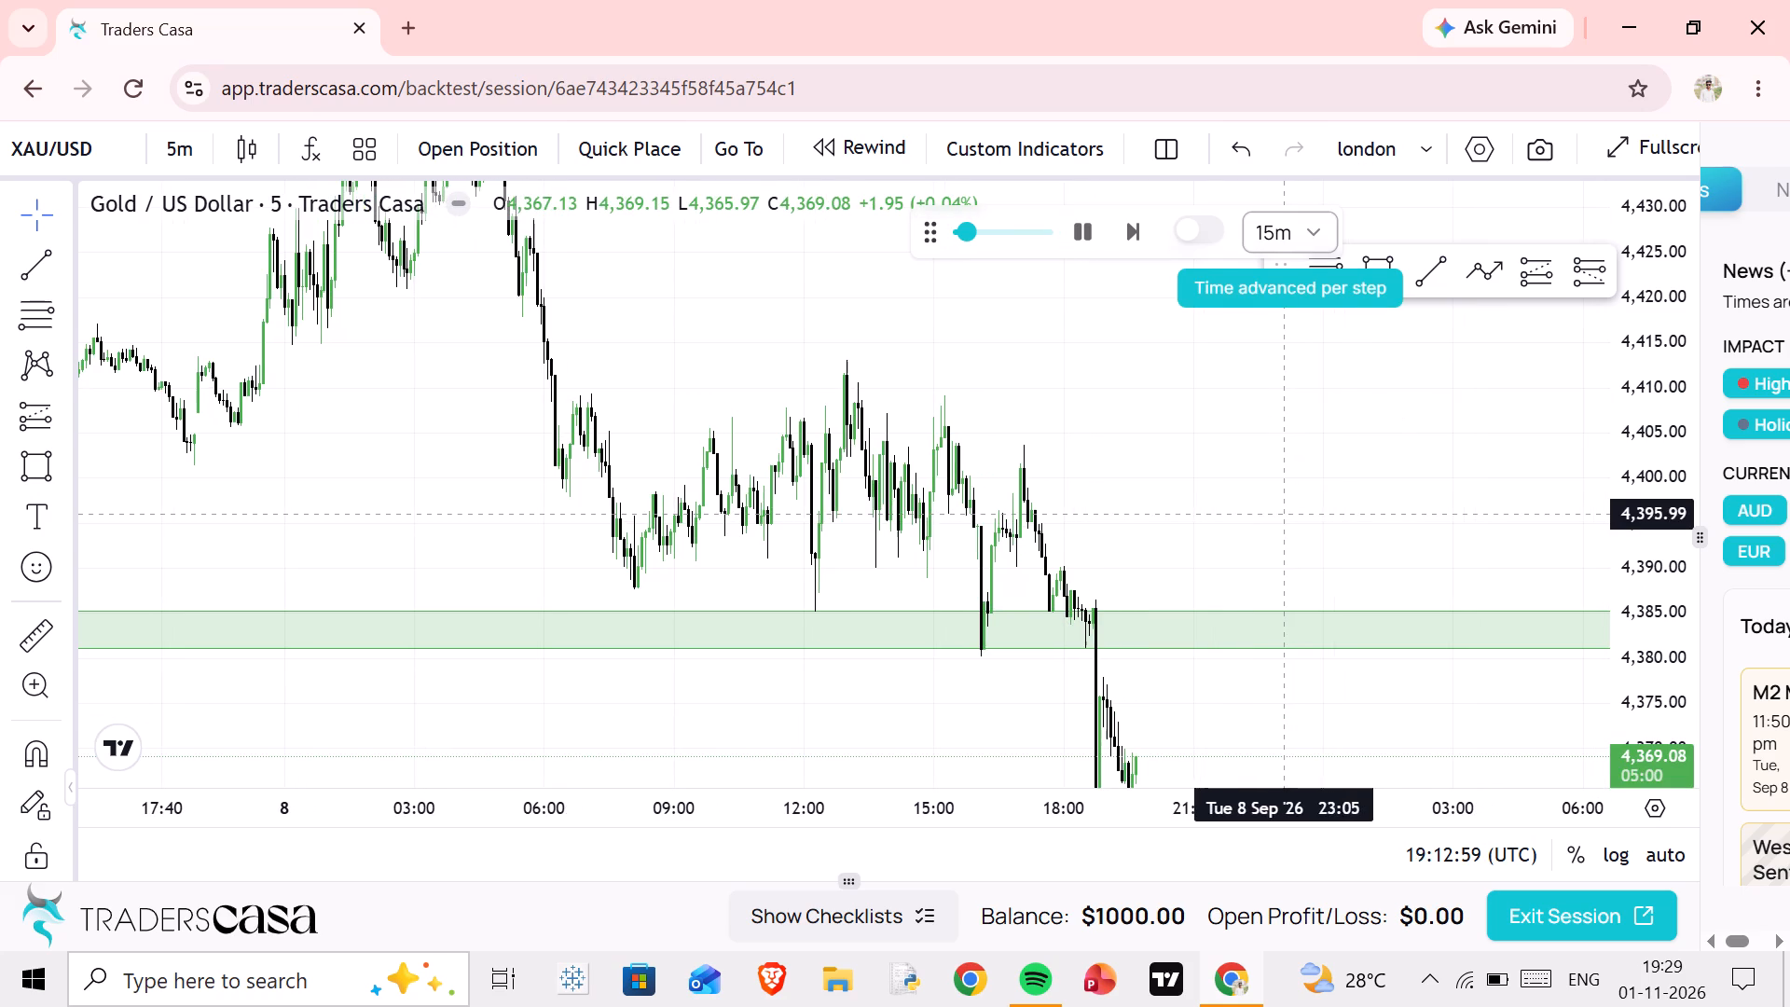
# Switch the chart to the 15-minute interval.
pyautogui.click(148, 168)
pyautogui.click(178, 160)
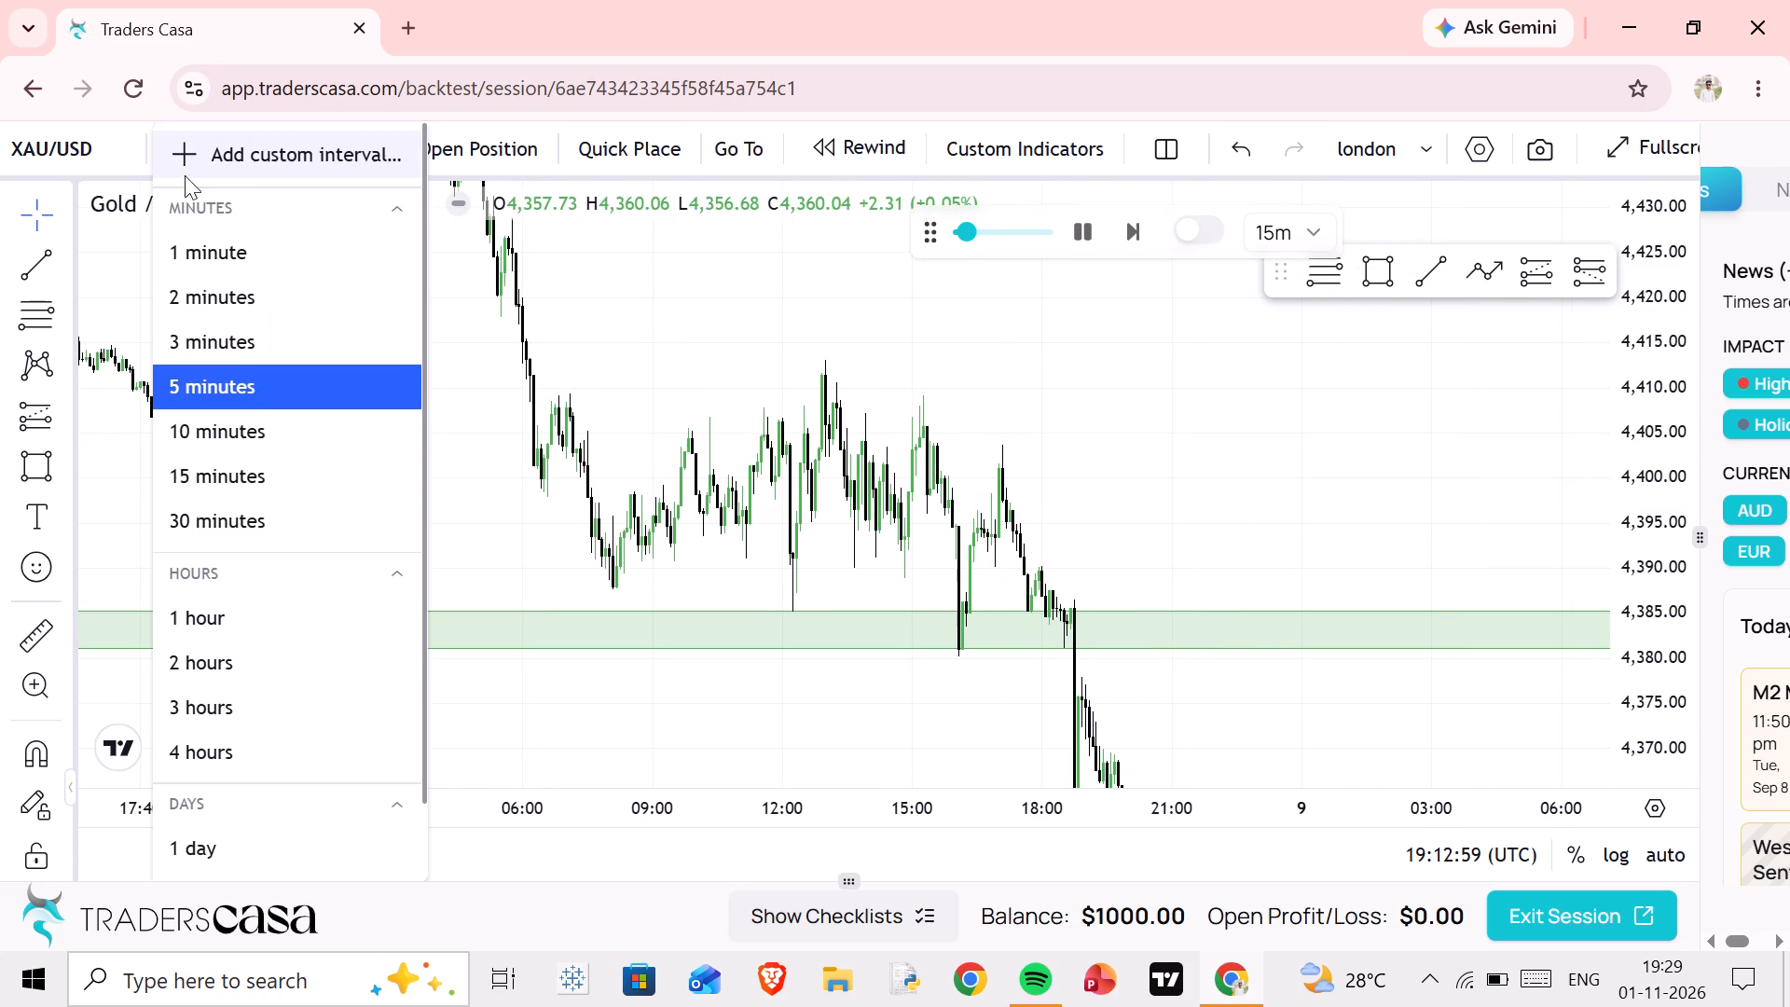
pyautogui.click(229, 488)
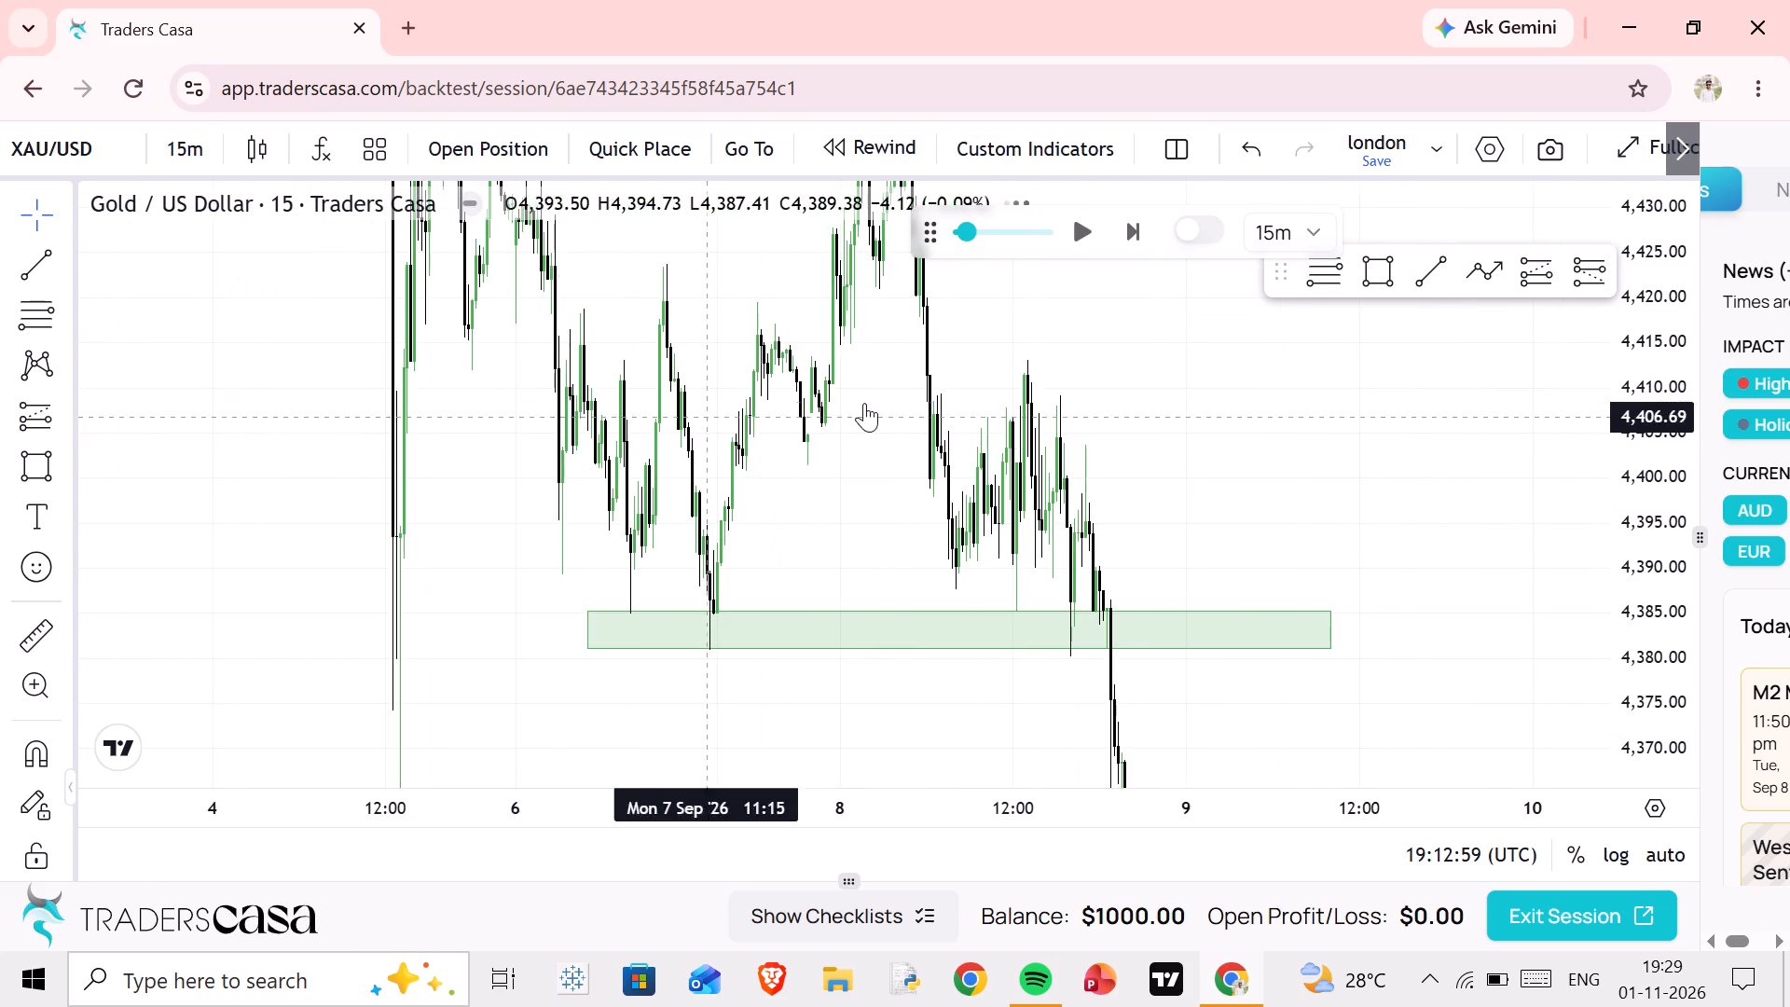
# Delete the broken green support zone at about 4,381–4,385.
pyautogui.moveTo(1214, 469); pyautogui.dragTo(1036, 279)
pyautogui.moveTo(1048, 377); pyautogui.dragTo(1208, 352)
pyautogui.scroll(-4, 1578, 474)
pyautogui.scroll(-12, 1659, 516)
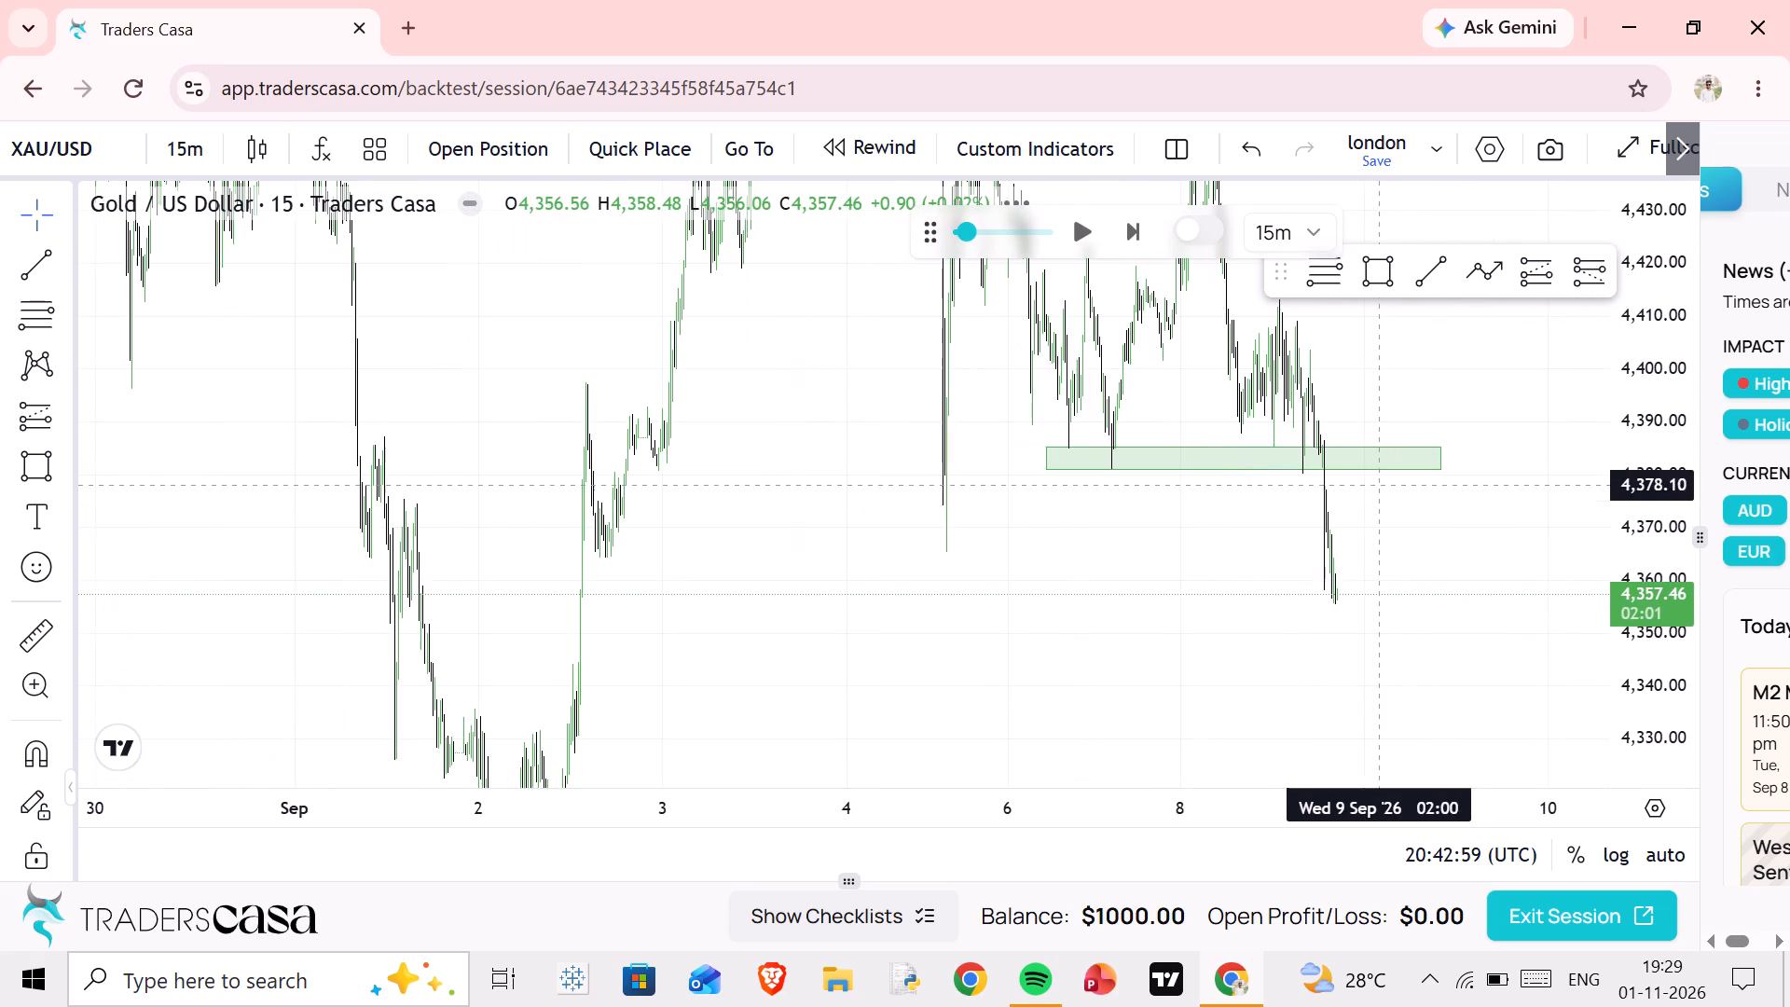
pyautogui.click(1385, 475)
pyautogui.click(1384, 464)
pyautogui.click(726, 244)
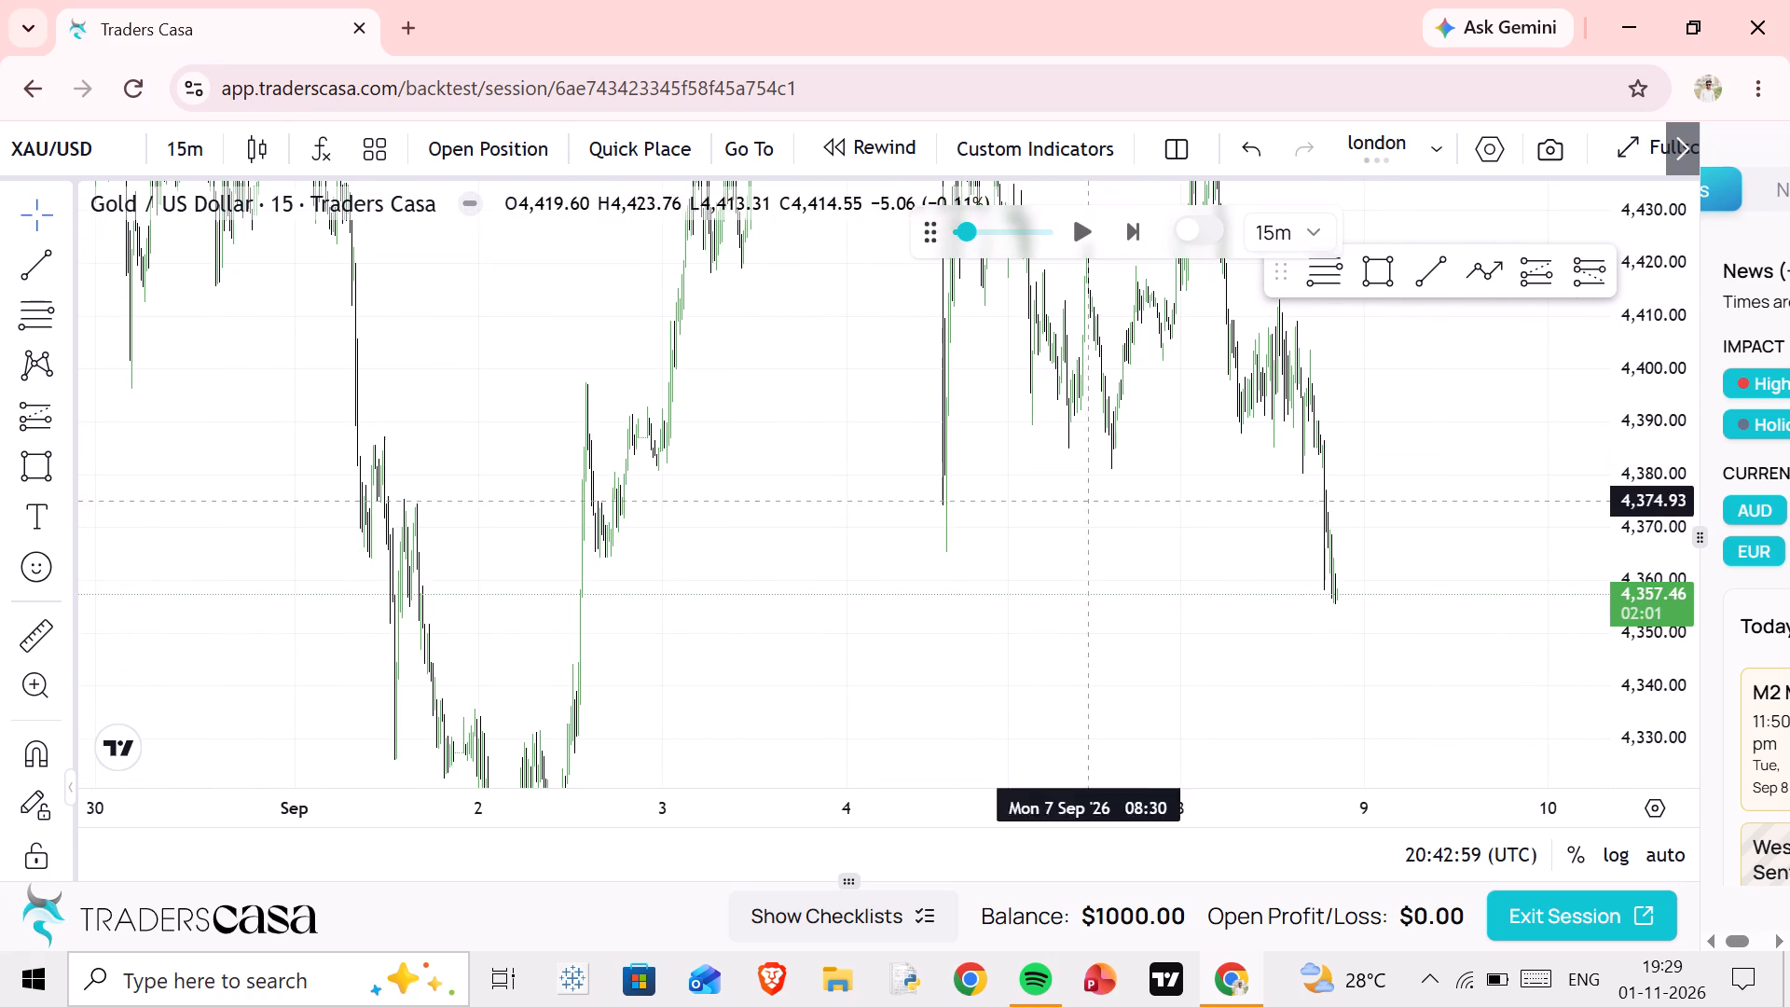
# Examine the earlier price structure around the early-September lows below the current price.
pyautogui.scroll(10, 1175, 515)
pyautogui.moveTo(1109, 524); pyautogui.dragTo(1767, 274)
pyautogui.scroll(-11, 1558, 467)
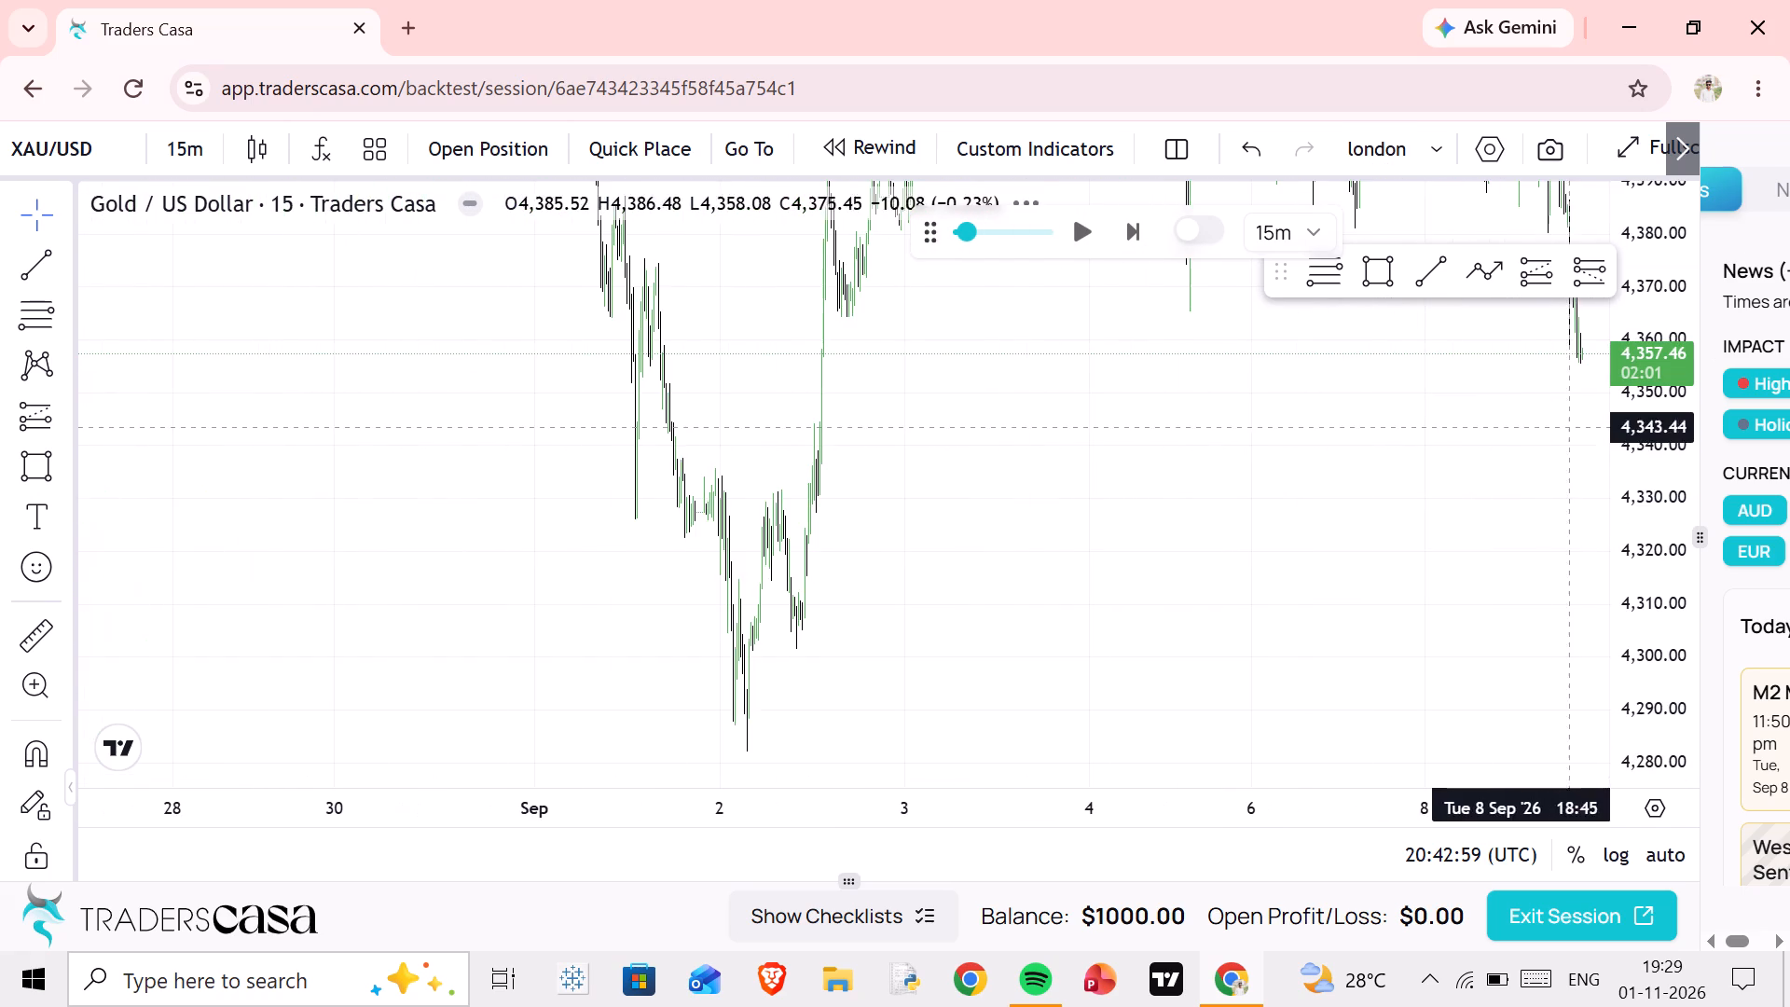
pyautogui.scroll(-11, 1696, 459)
pyautogui.moveTo(1085, 434); pyautogui.dragTo(1075, 452)
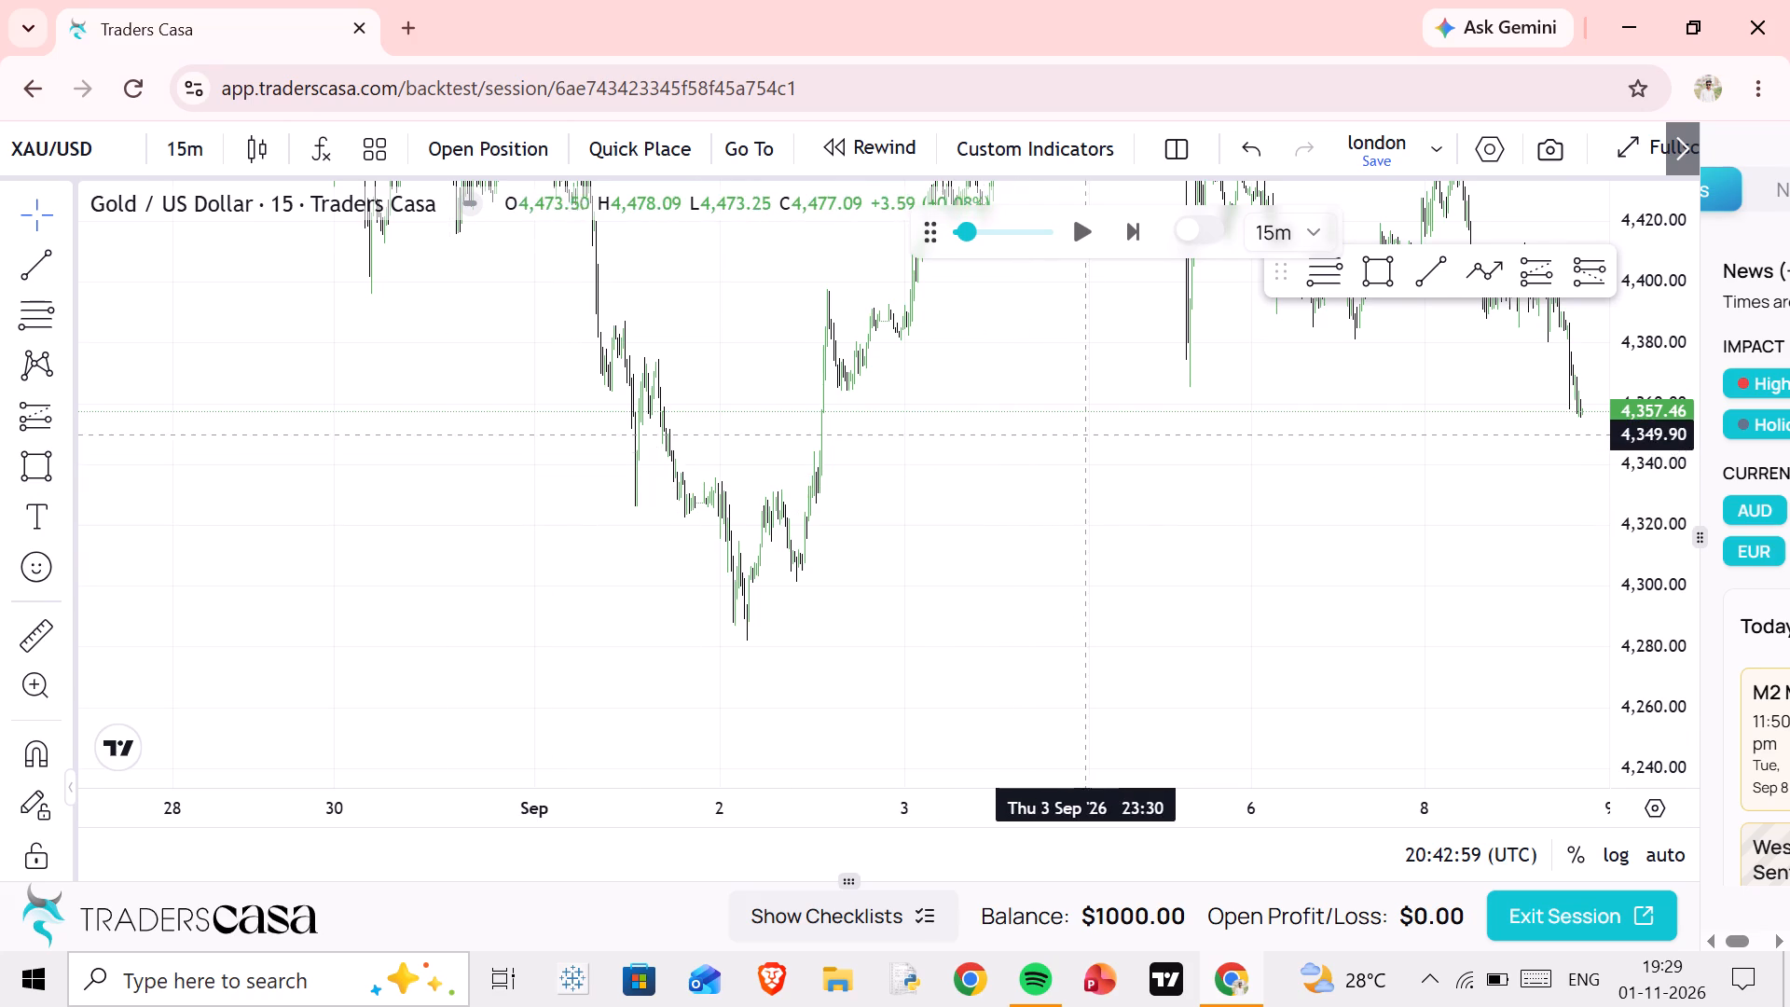
pyautogui.moveTo(1075, 452); pyautogui.dragTo(866, 460)
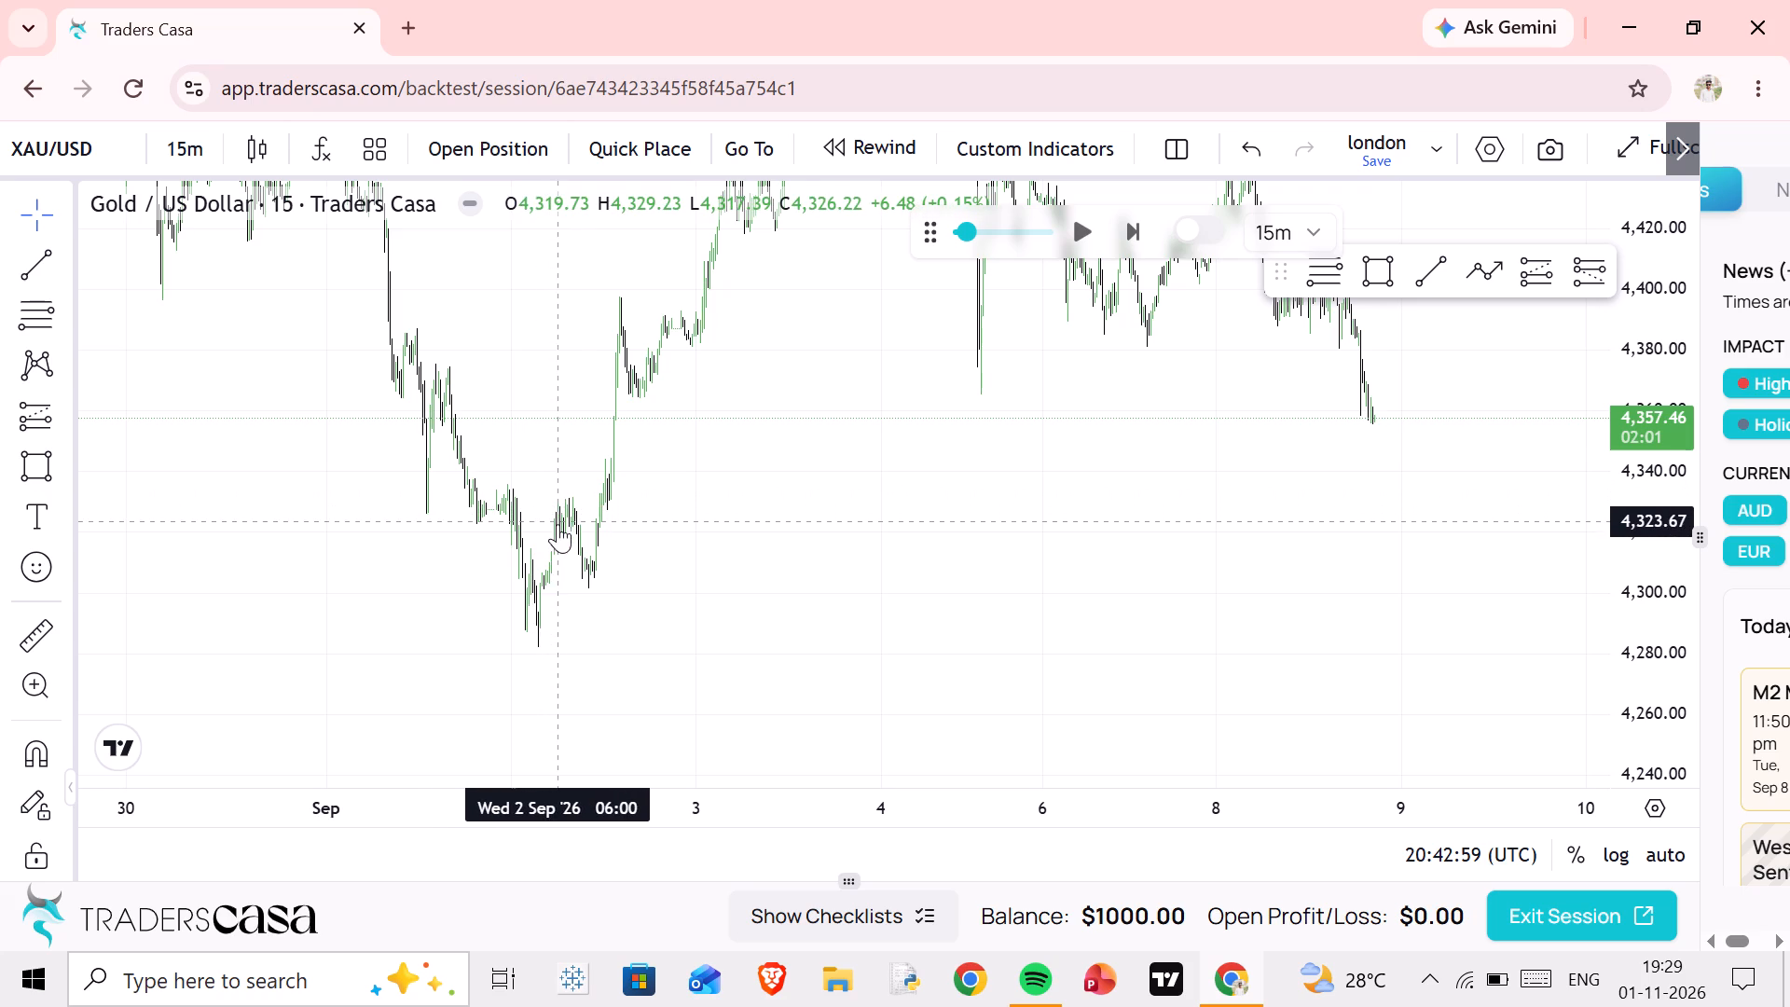
pyautogui.scroll(10, 1343, 516)
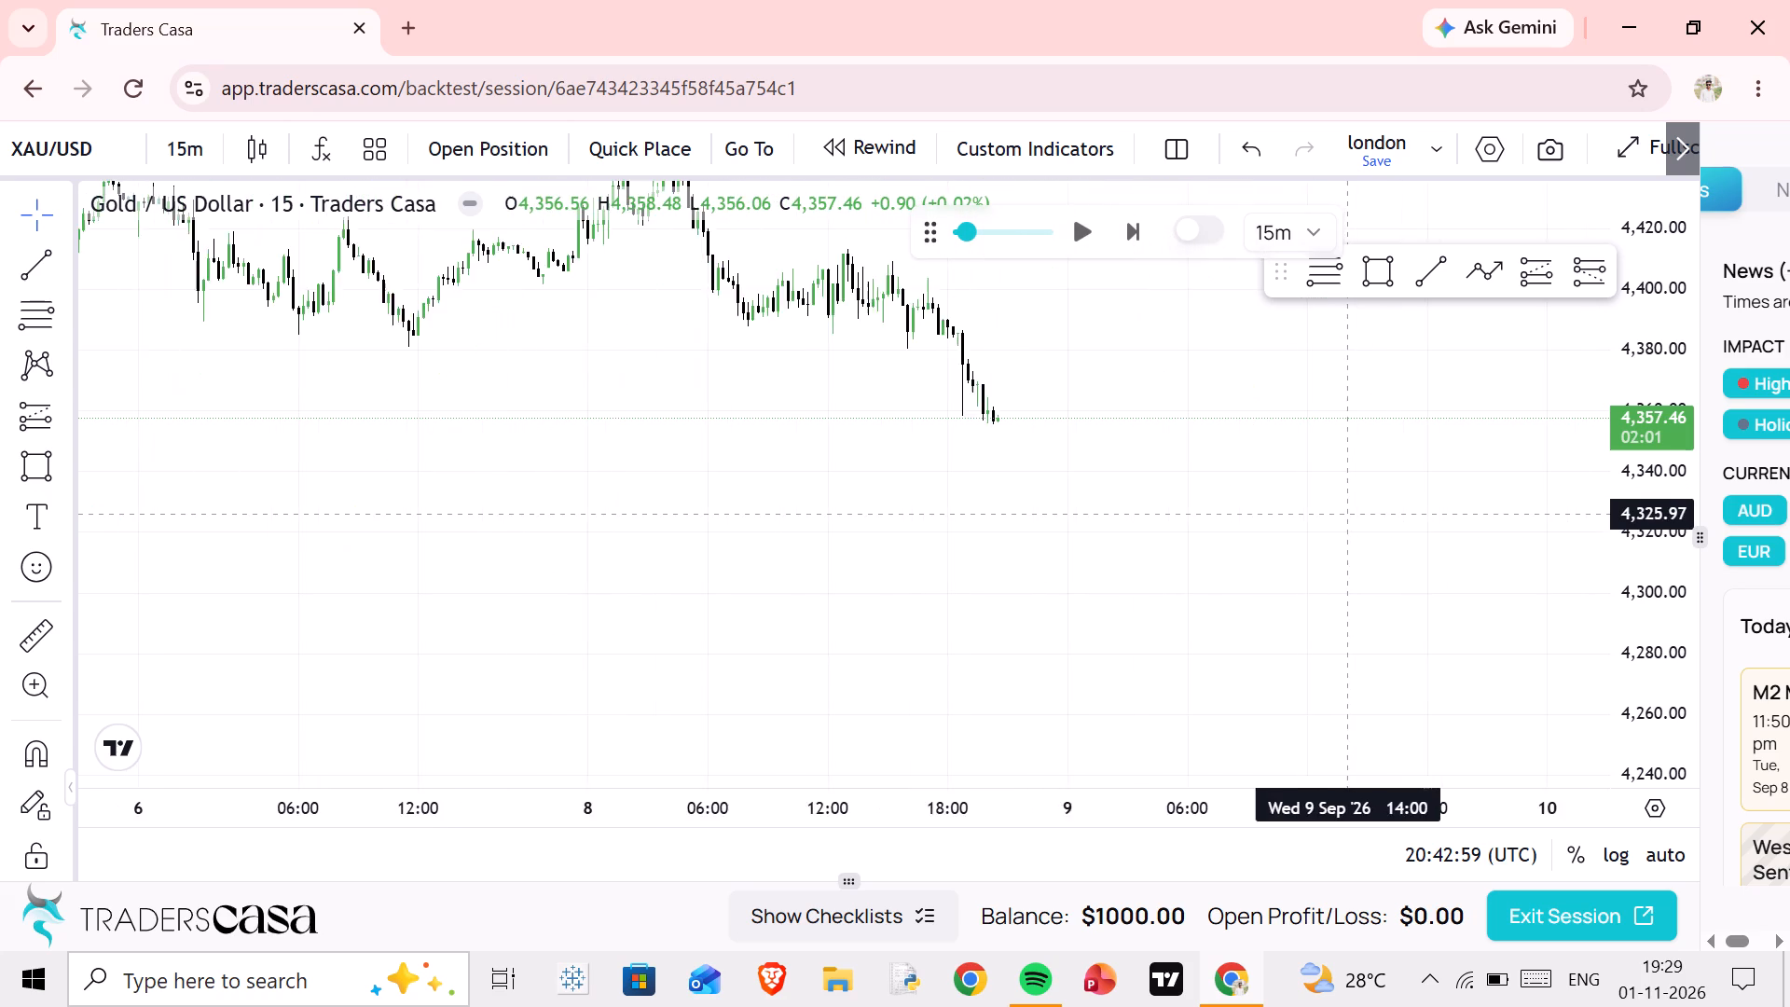
pyautogui.scroll(2, 1346, 514)
# Resume the replay at 15m per step and follow the new candles into 9 September.
pyautogui.click(1079, 231)
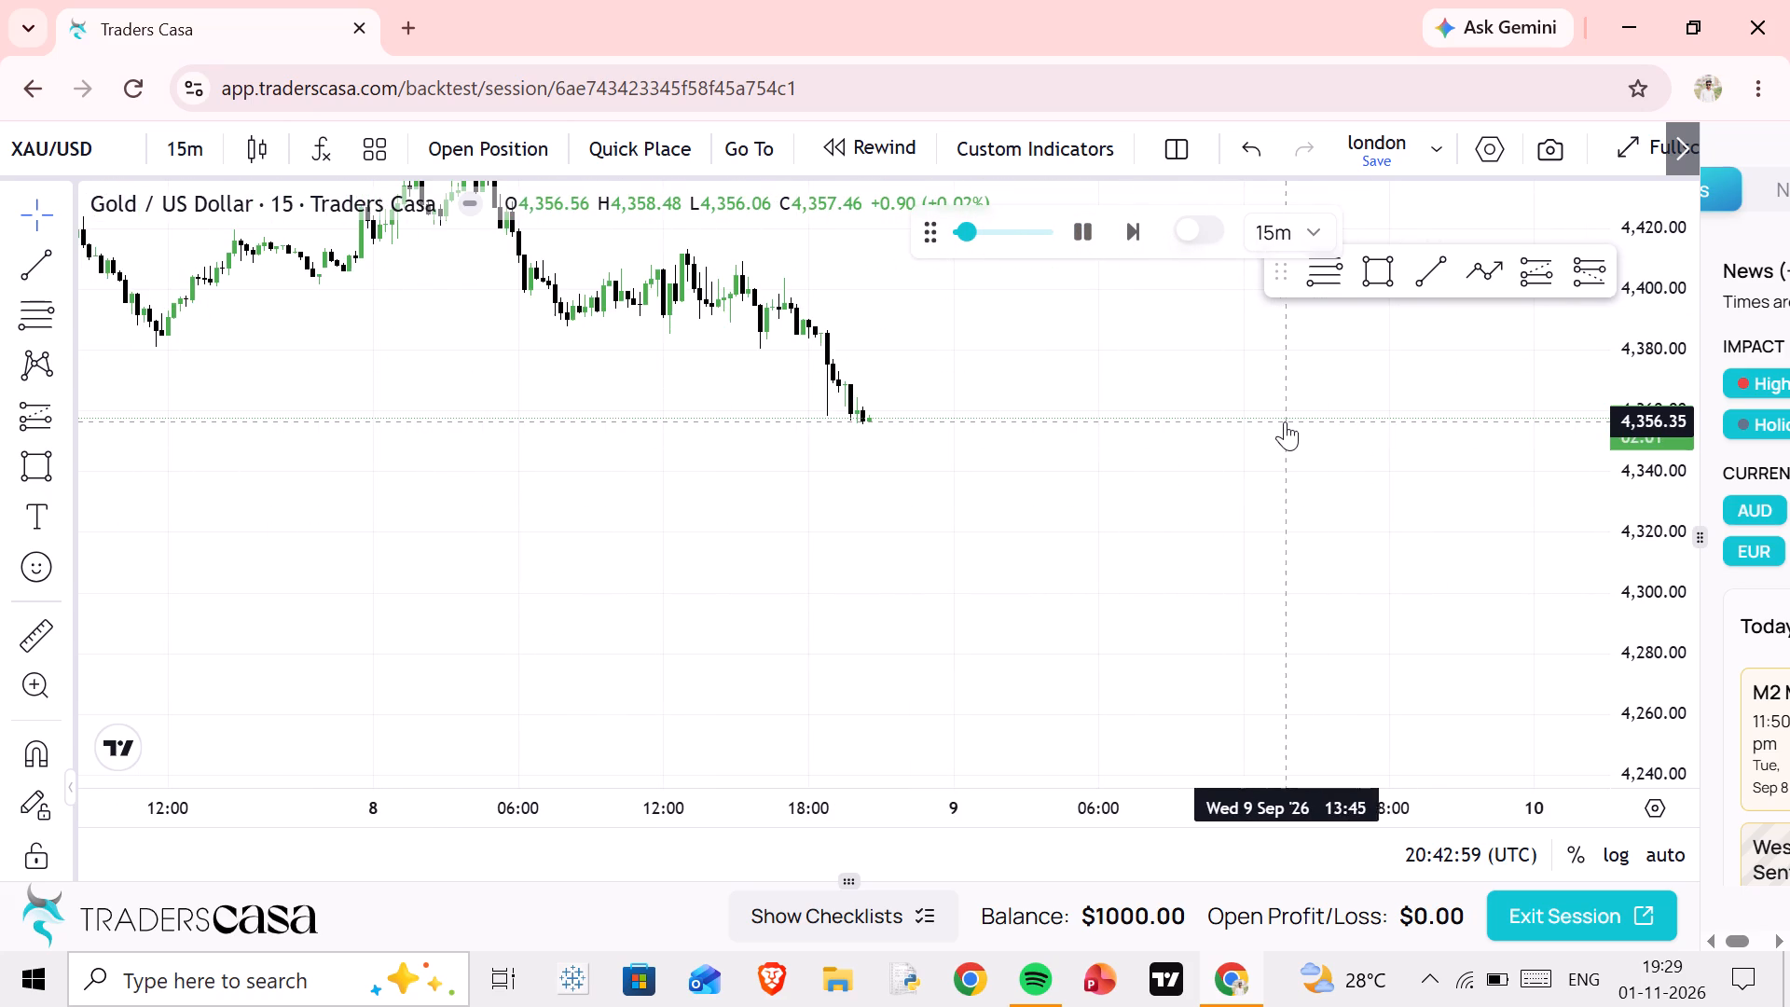
pyautogui.scroll(-9, 1285, 421)
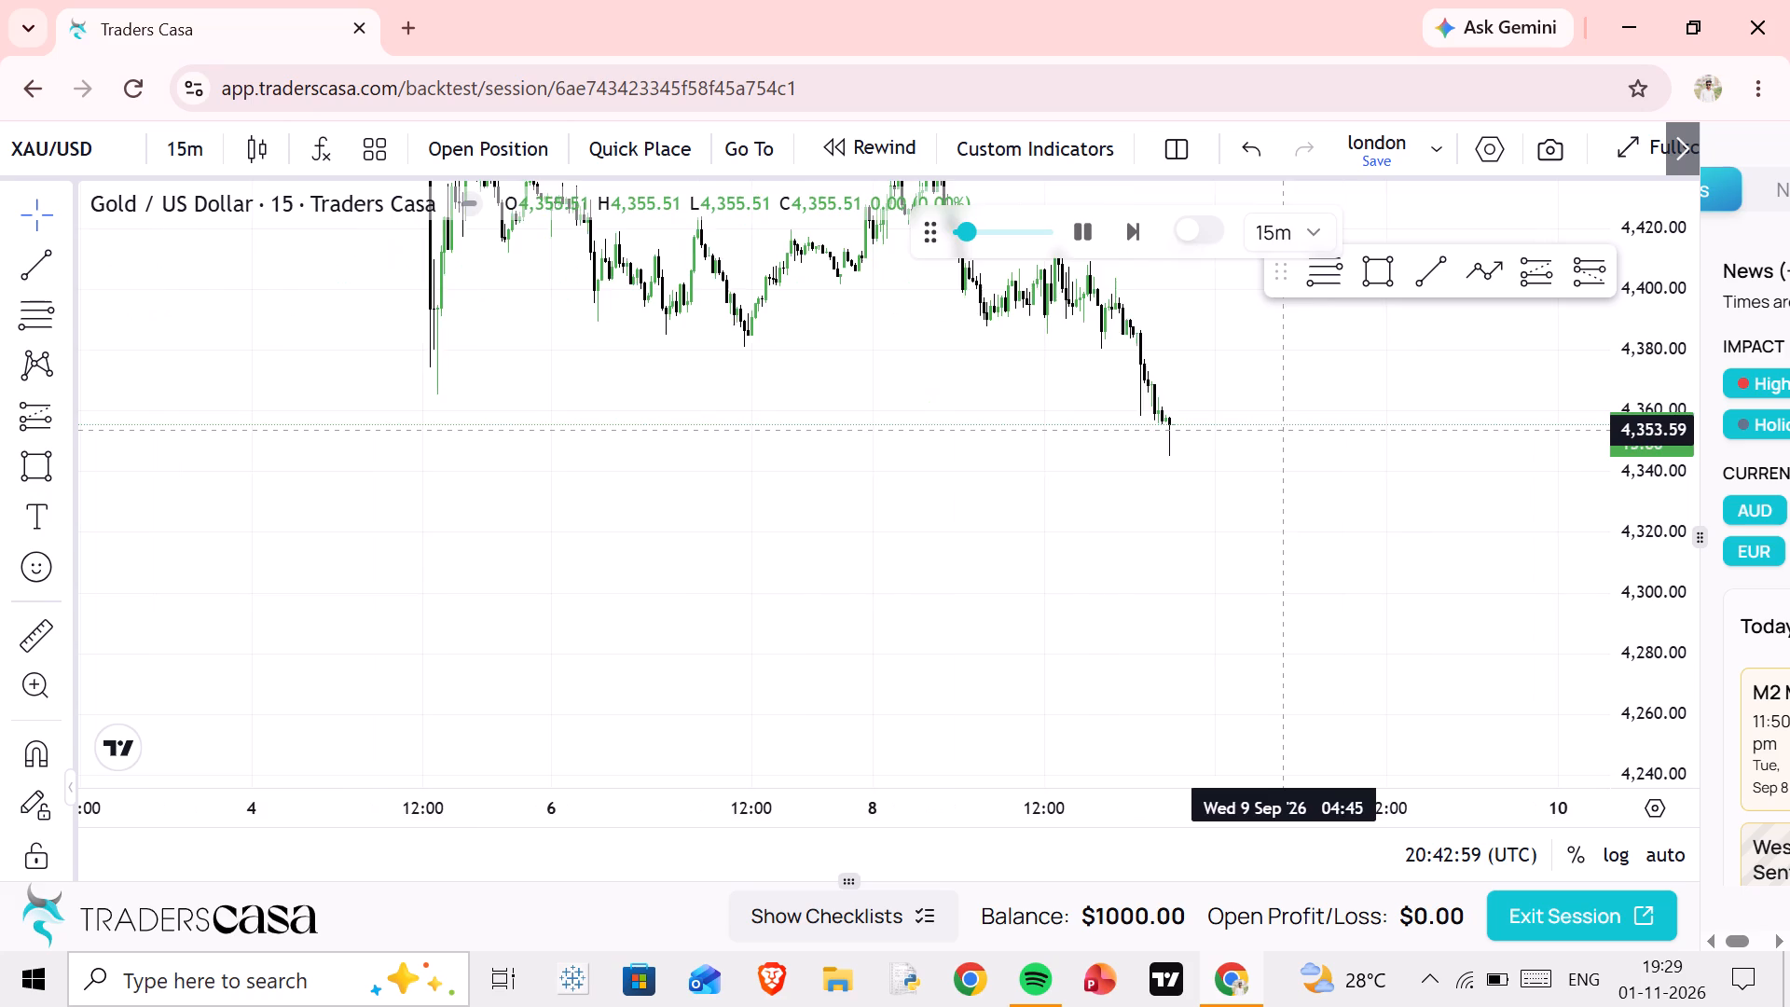
pyautogui.scroll(-3, 1284, 432)
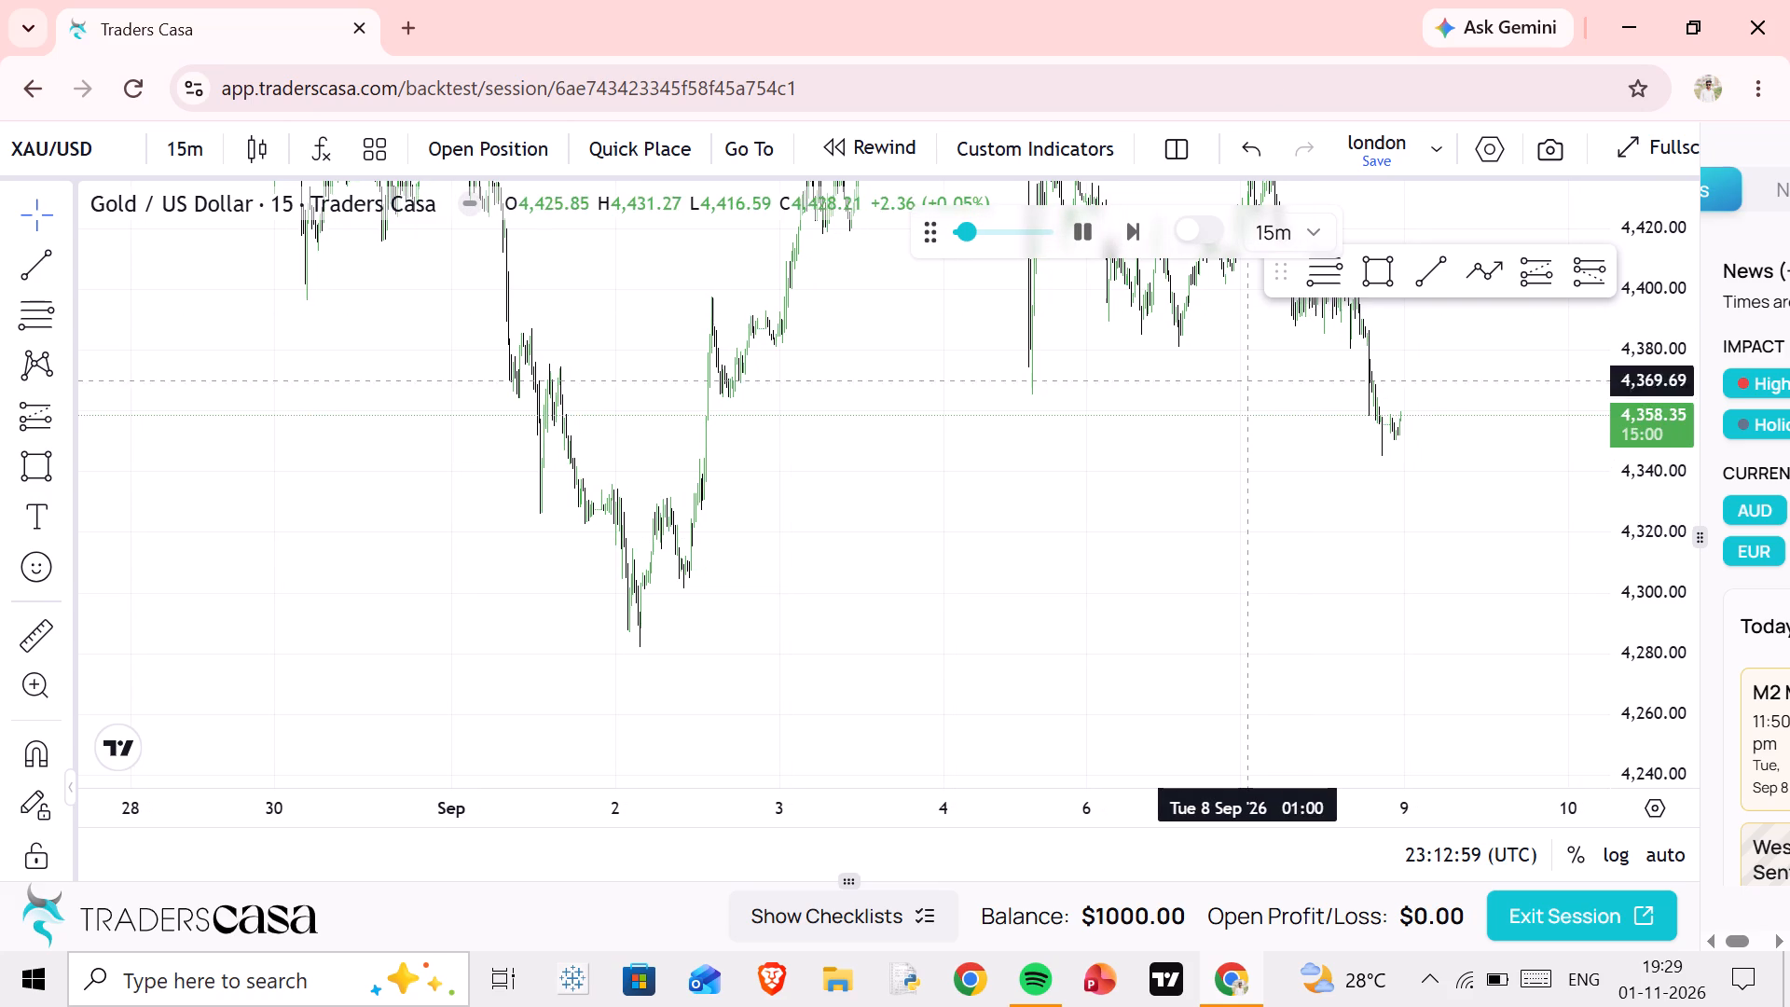
pyautogui.moveTo(1245, 416); pyautogui.dragTo(903, 598)
pyautogui.scroll(8, 966, 540)
pyautogui.moveTo(802, 503); pyautogui.dragTo(802, 504)
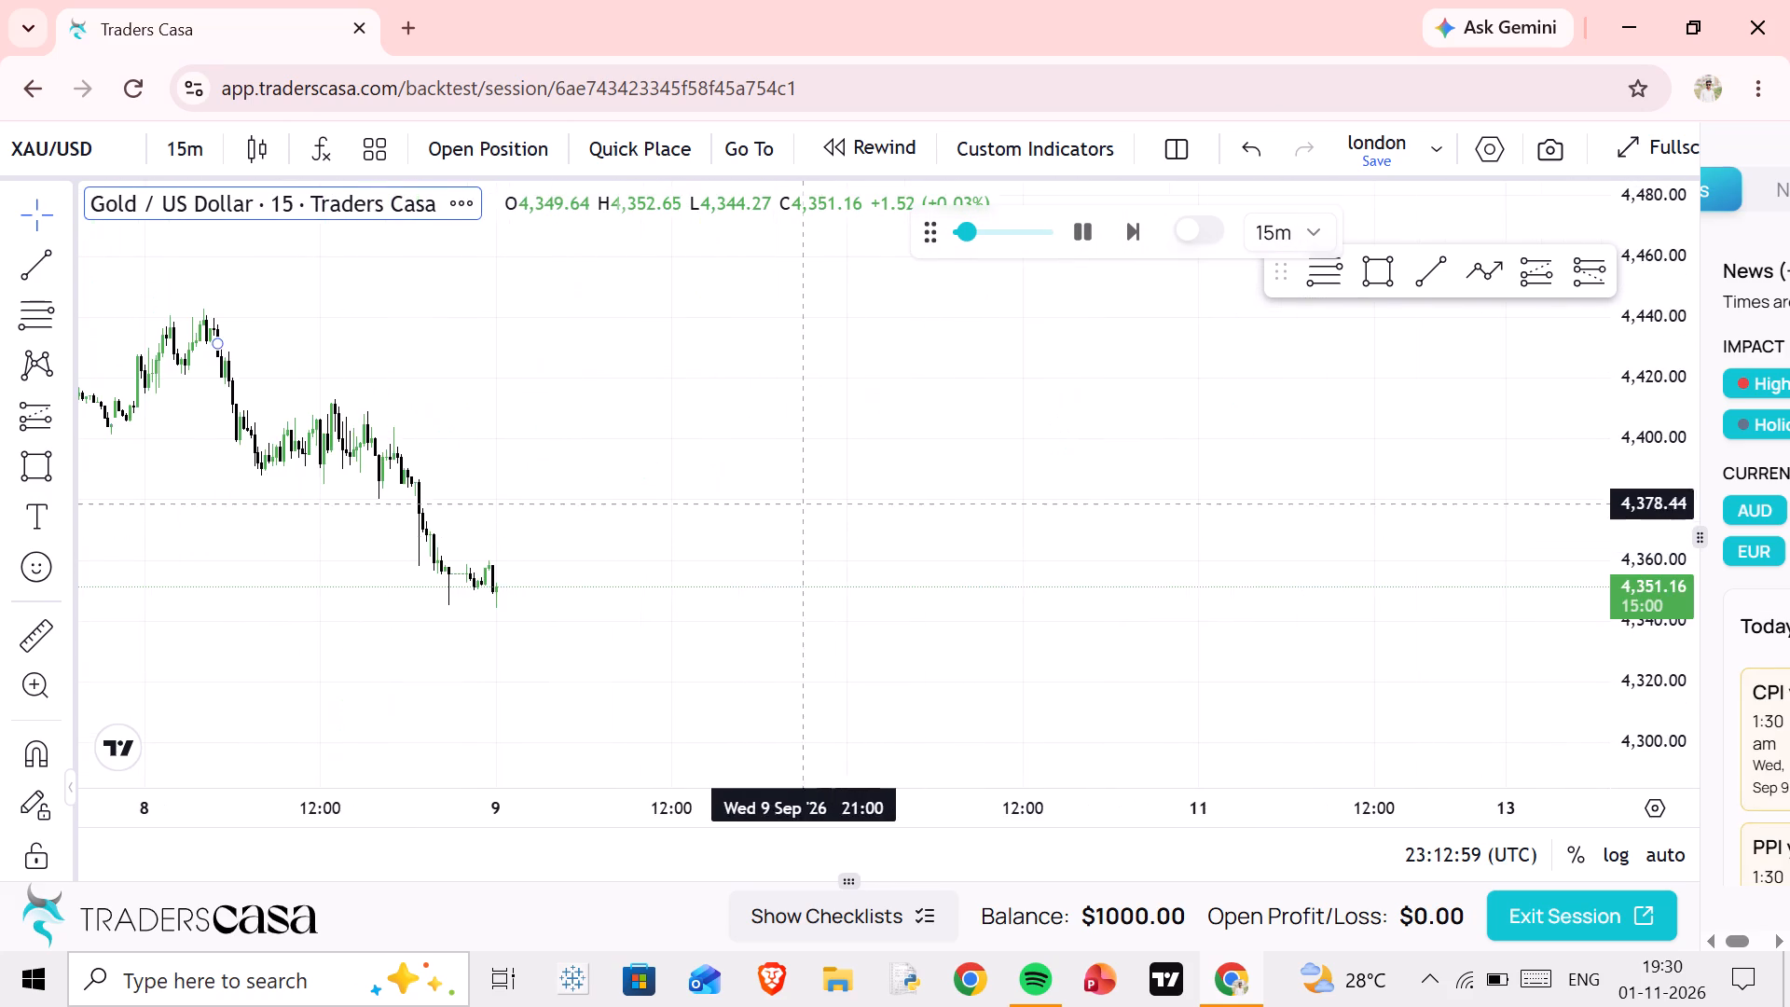
pyautogui.moveTo(802, 504); pyautogui.dragTo(1701, 366)
pyautogui.scroll(12, 1655, 467)
pyautogui.moveTo(1350, 399); pyautogui.dragTo(915, 476)
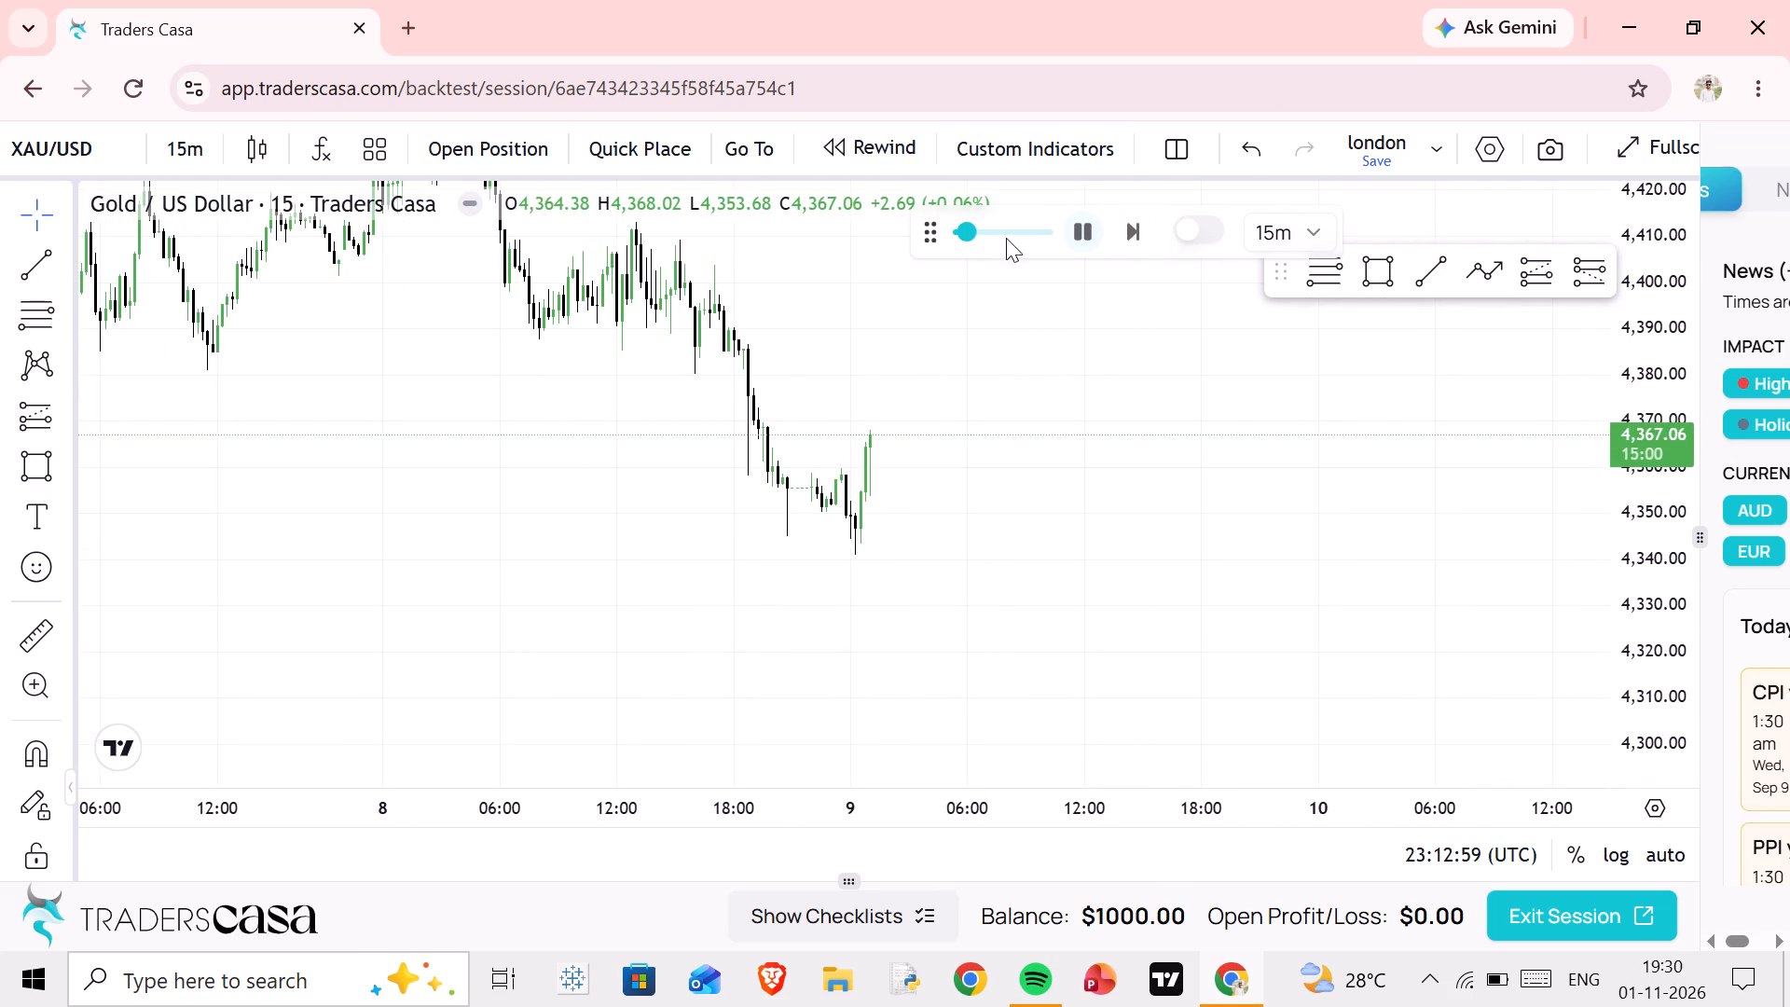
# Raise the replay speed to about two-thirds of its range and let the 9 September candles play.
pyautogui.moveTo(981, 231); pyautogui.dragTo(1023, 236)
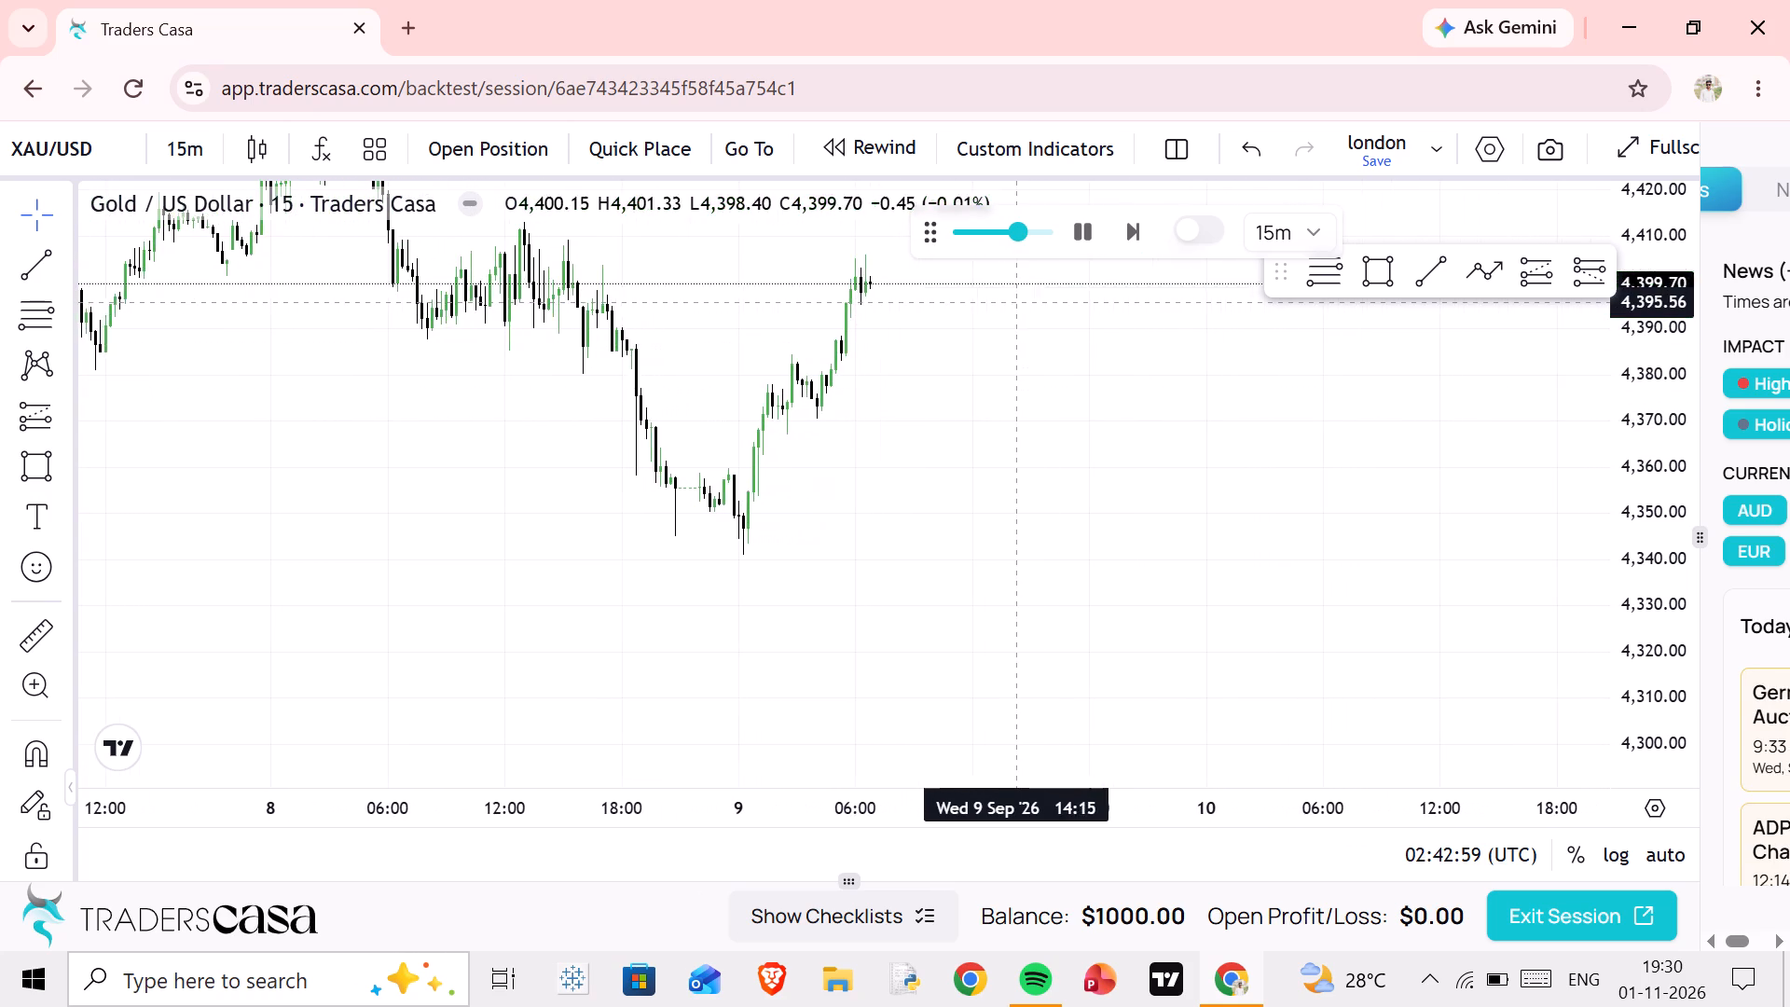
pyautogui.moveTo(971, 386); pyautogui.dragTo(1008, 571)
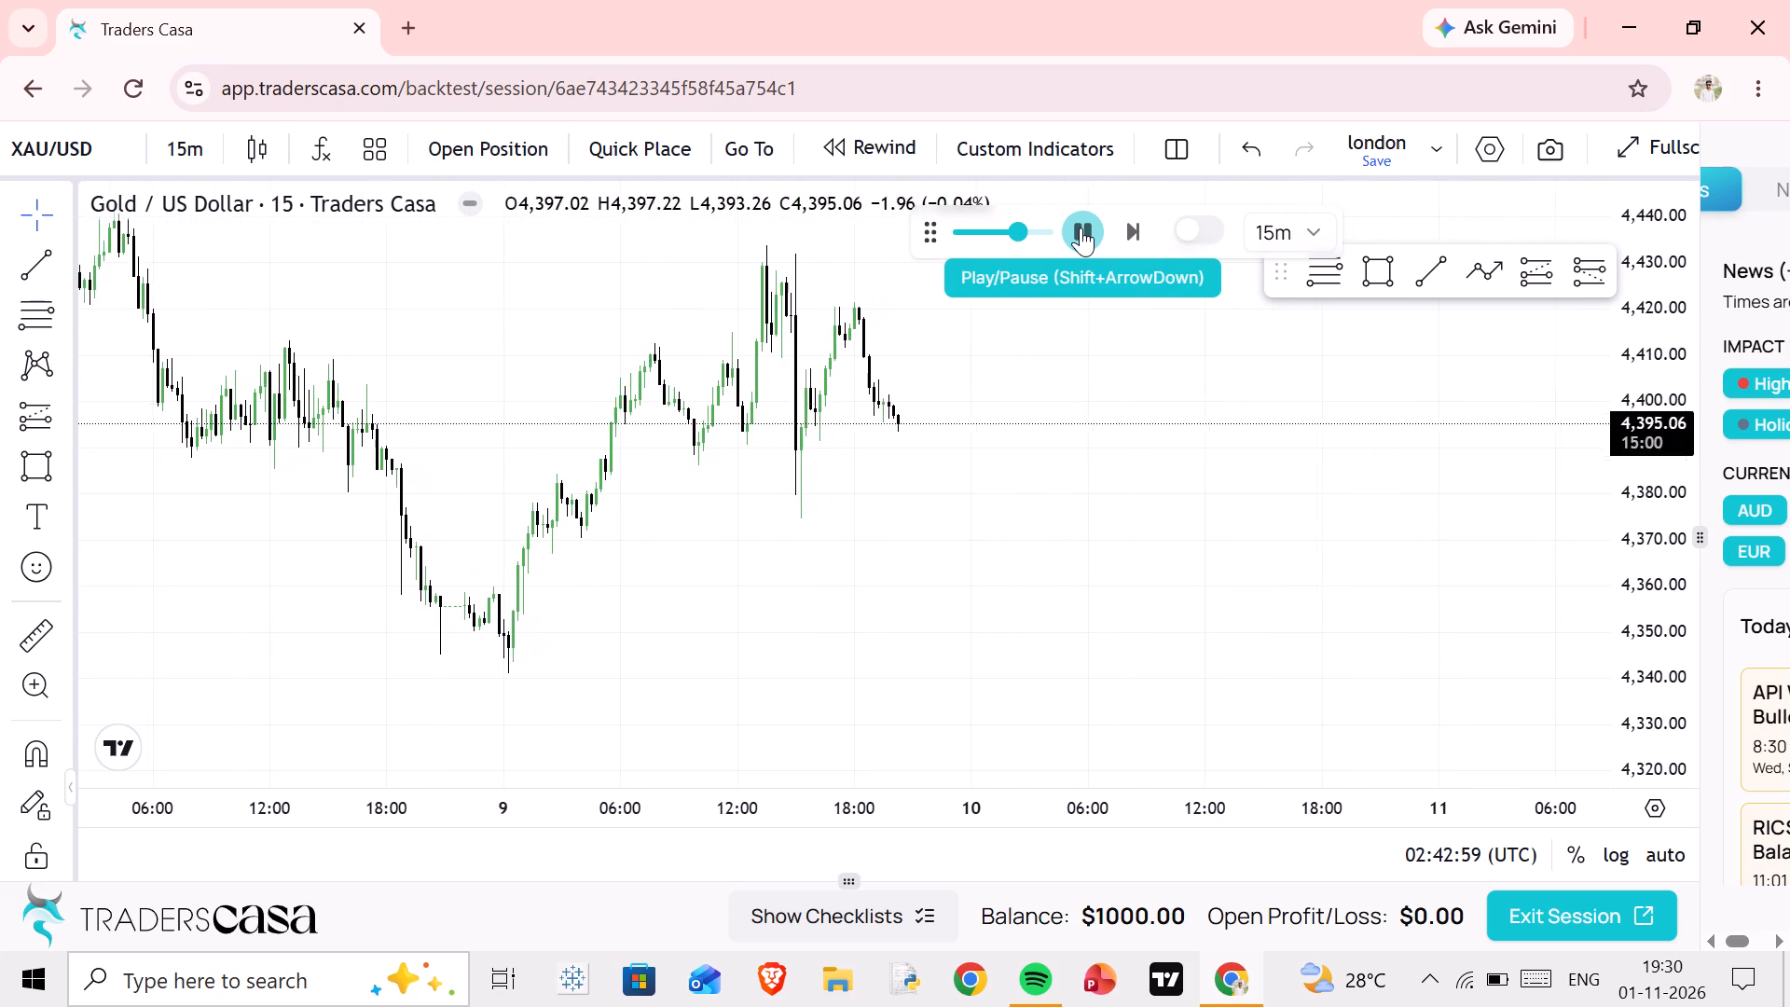
# Reduce the replay speed to about one-third of its range.
pyautogui.moveTo(1024, 228); pyautogui.dragTo(980, 230)
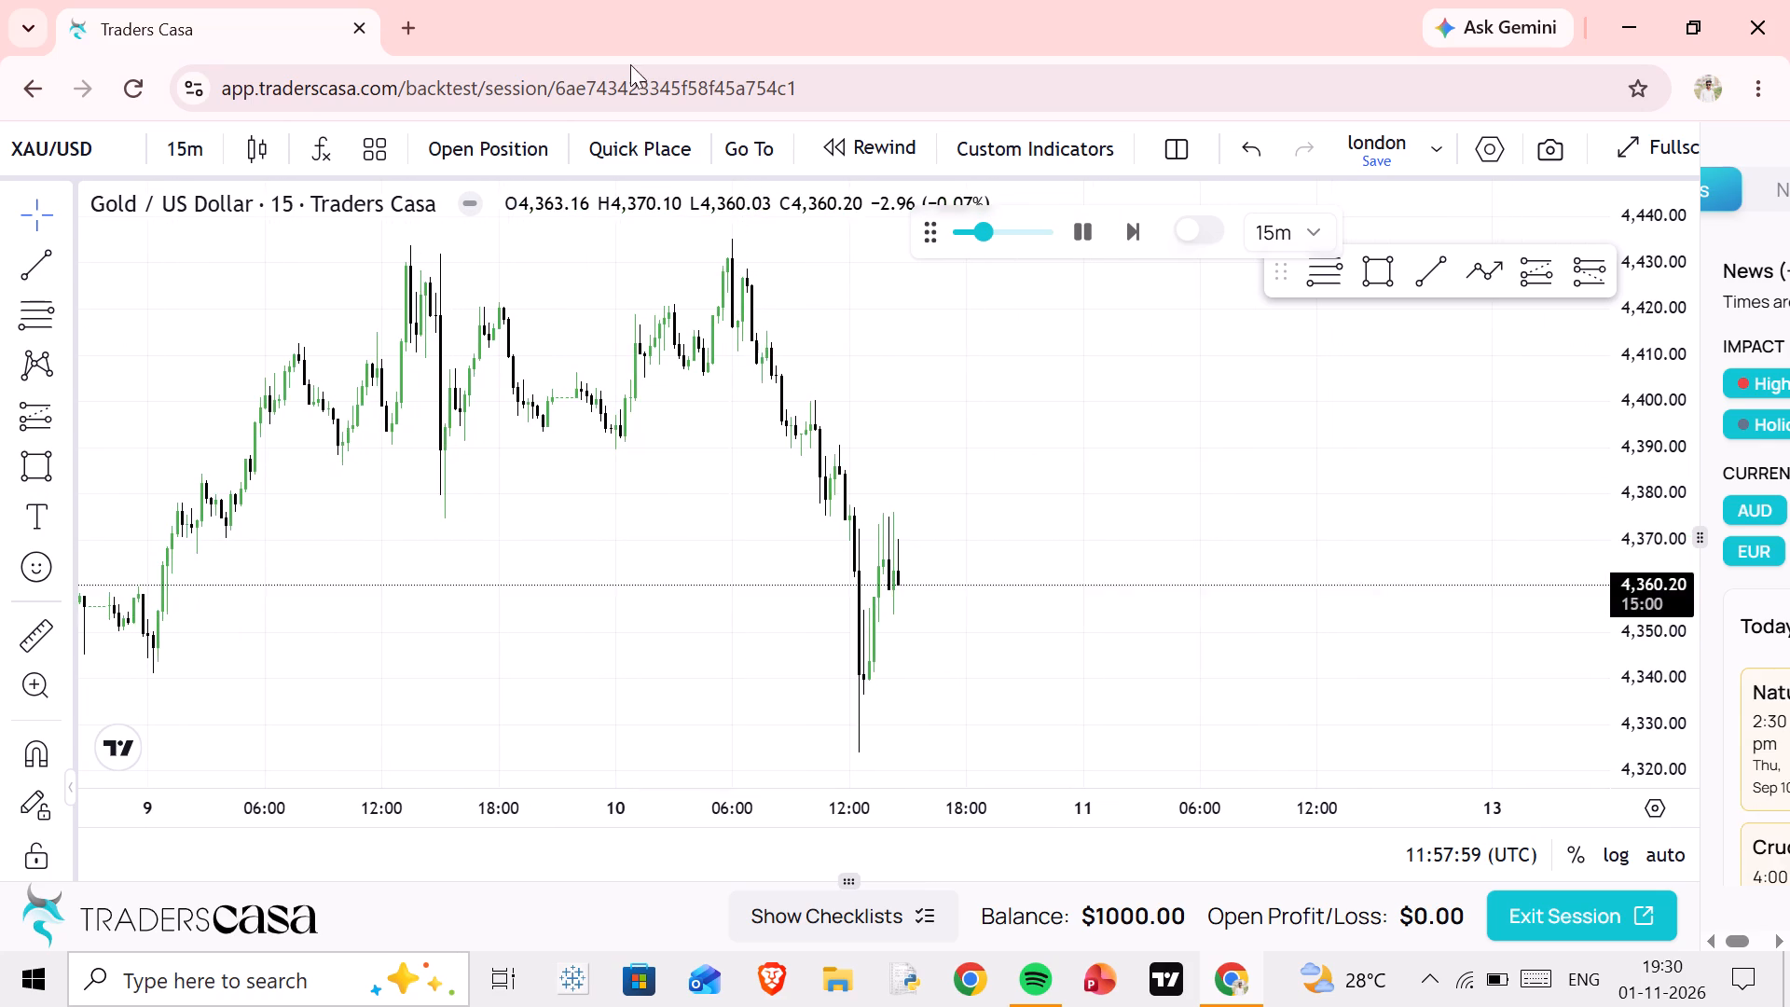
# Follow the replayed price action through 10 September and into 11 September, comparing it with the preceding swings.
pyautogui.scroll(-4, 767, 104)
pyautogui.moveTo(835, 520); pyautogui.dragTo(722, 414)
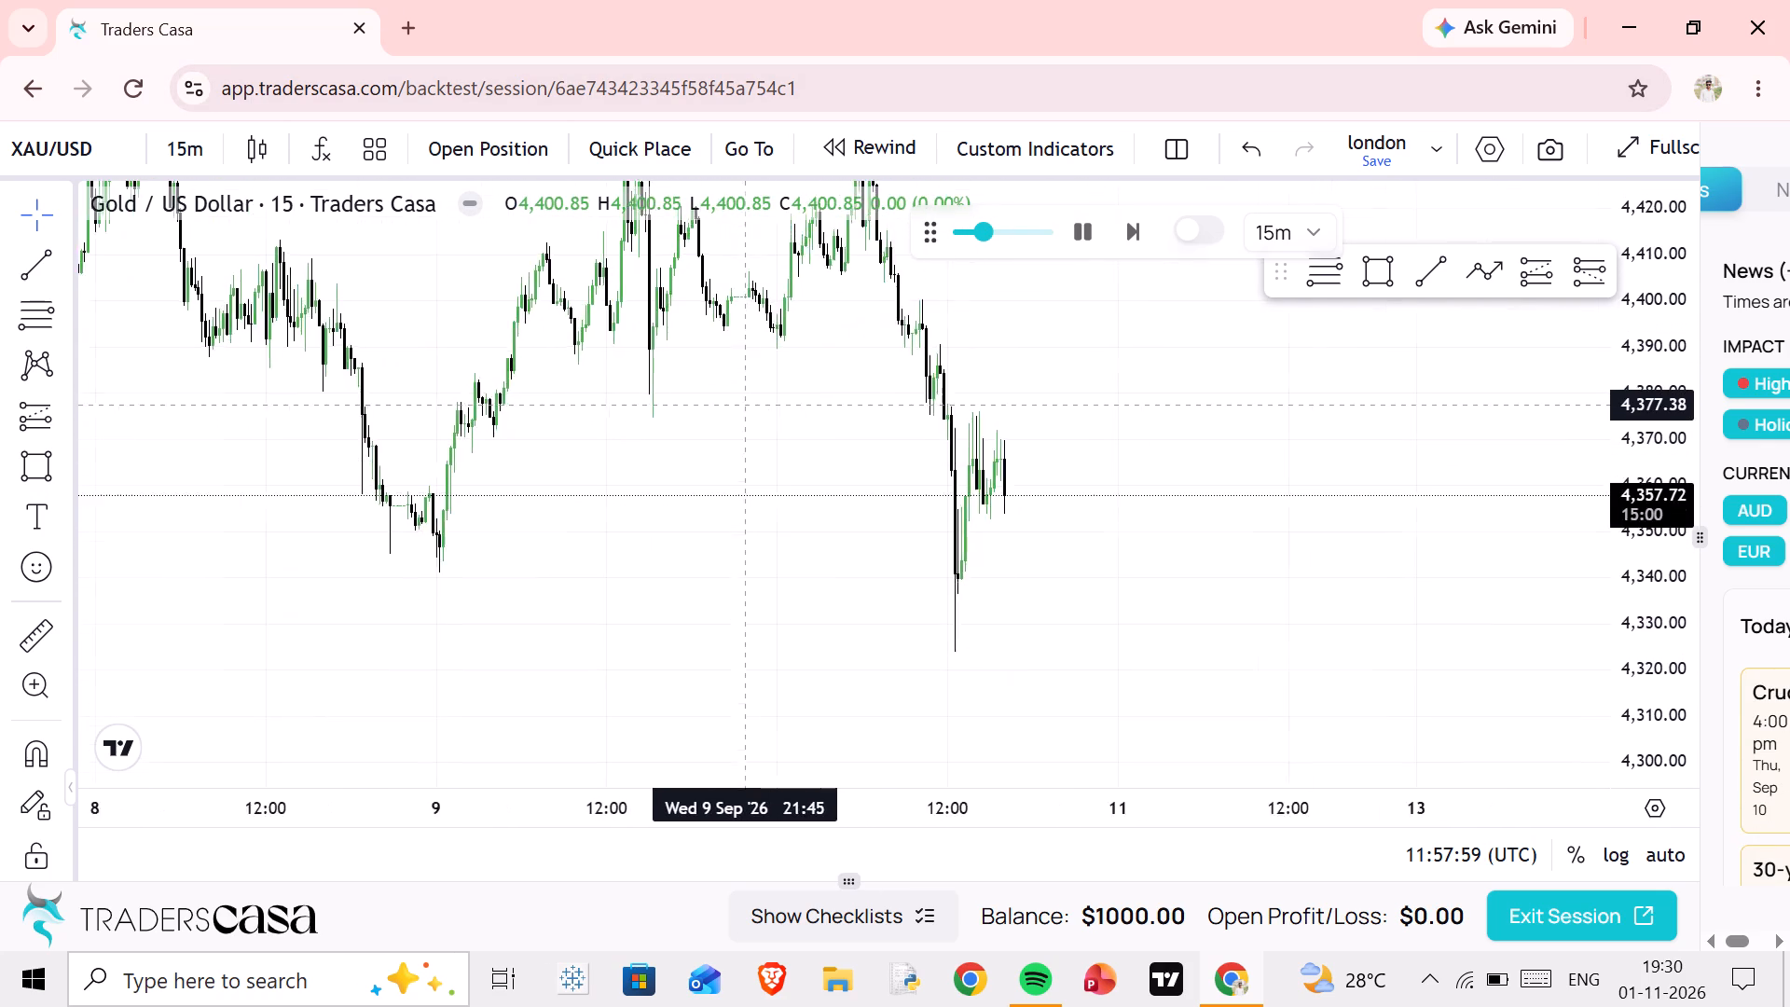
pyautogui.scroll(4, 733, 413)
pyautogui.moveTo(705, 409); pyautogui.dragTo(961, 548)
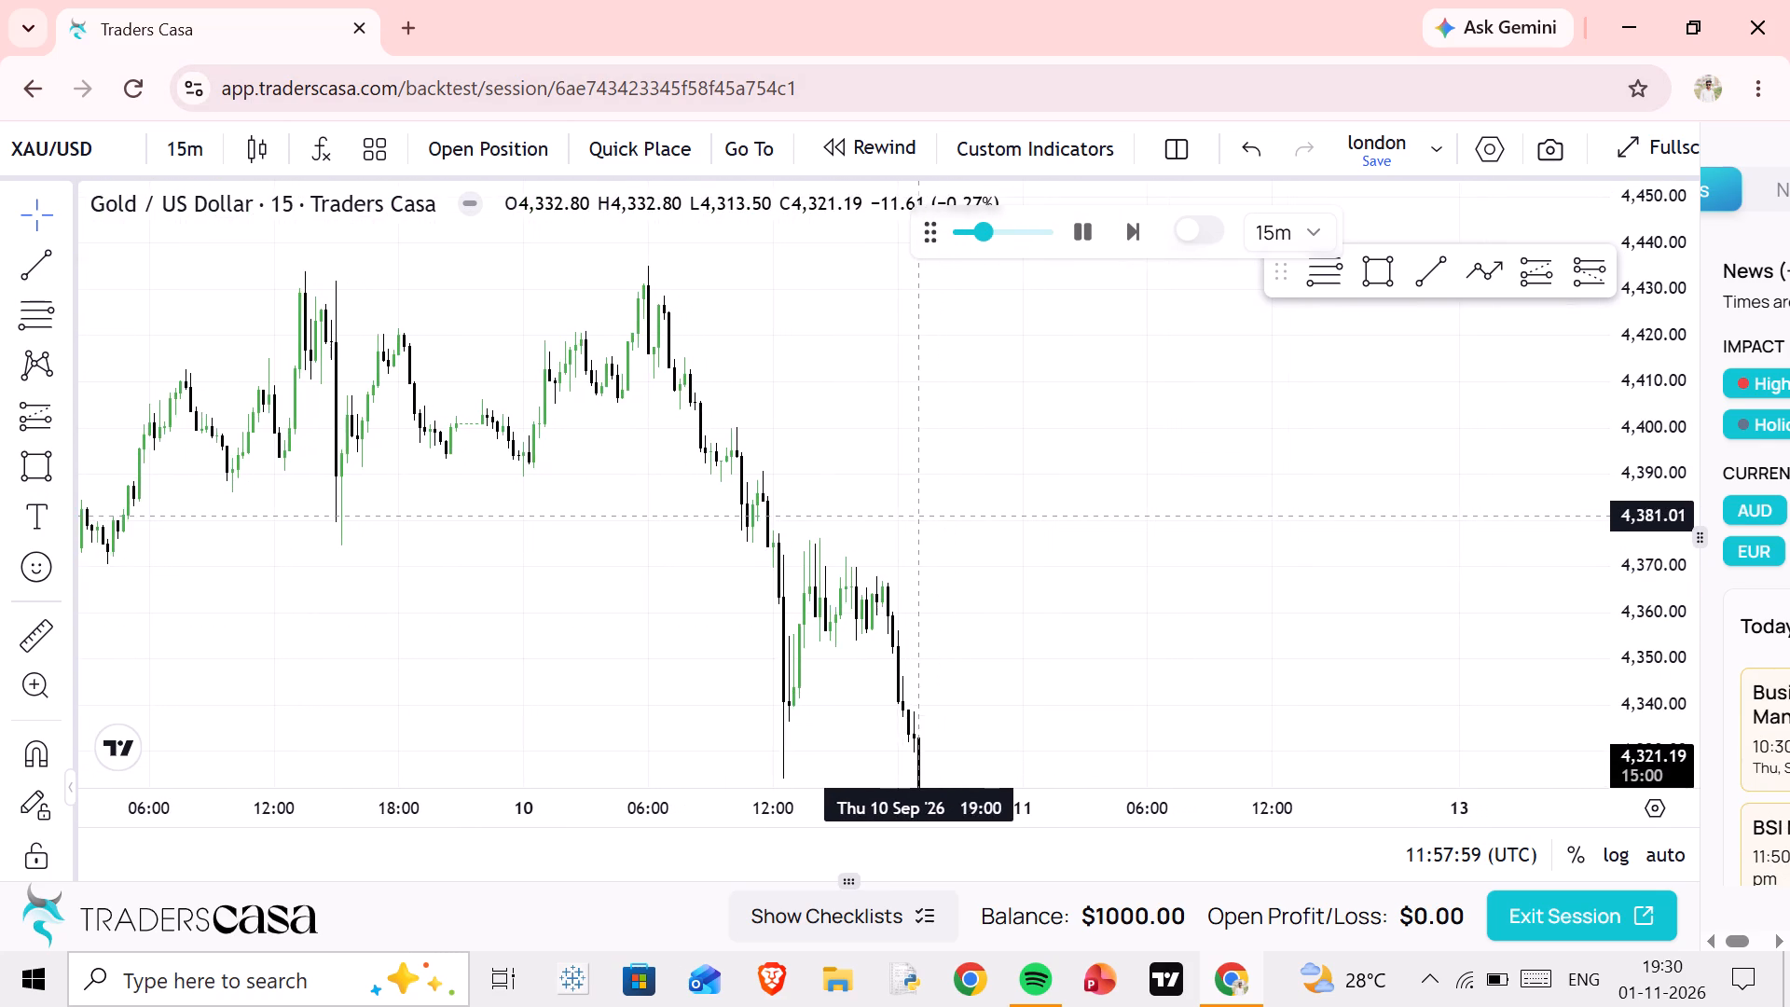
pyautogui.moveTo(891, 523); pyautogui.dragTo(897, 472)
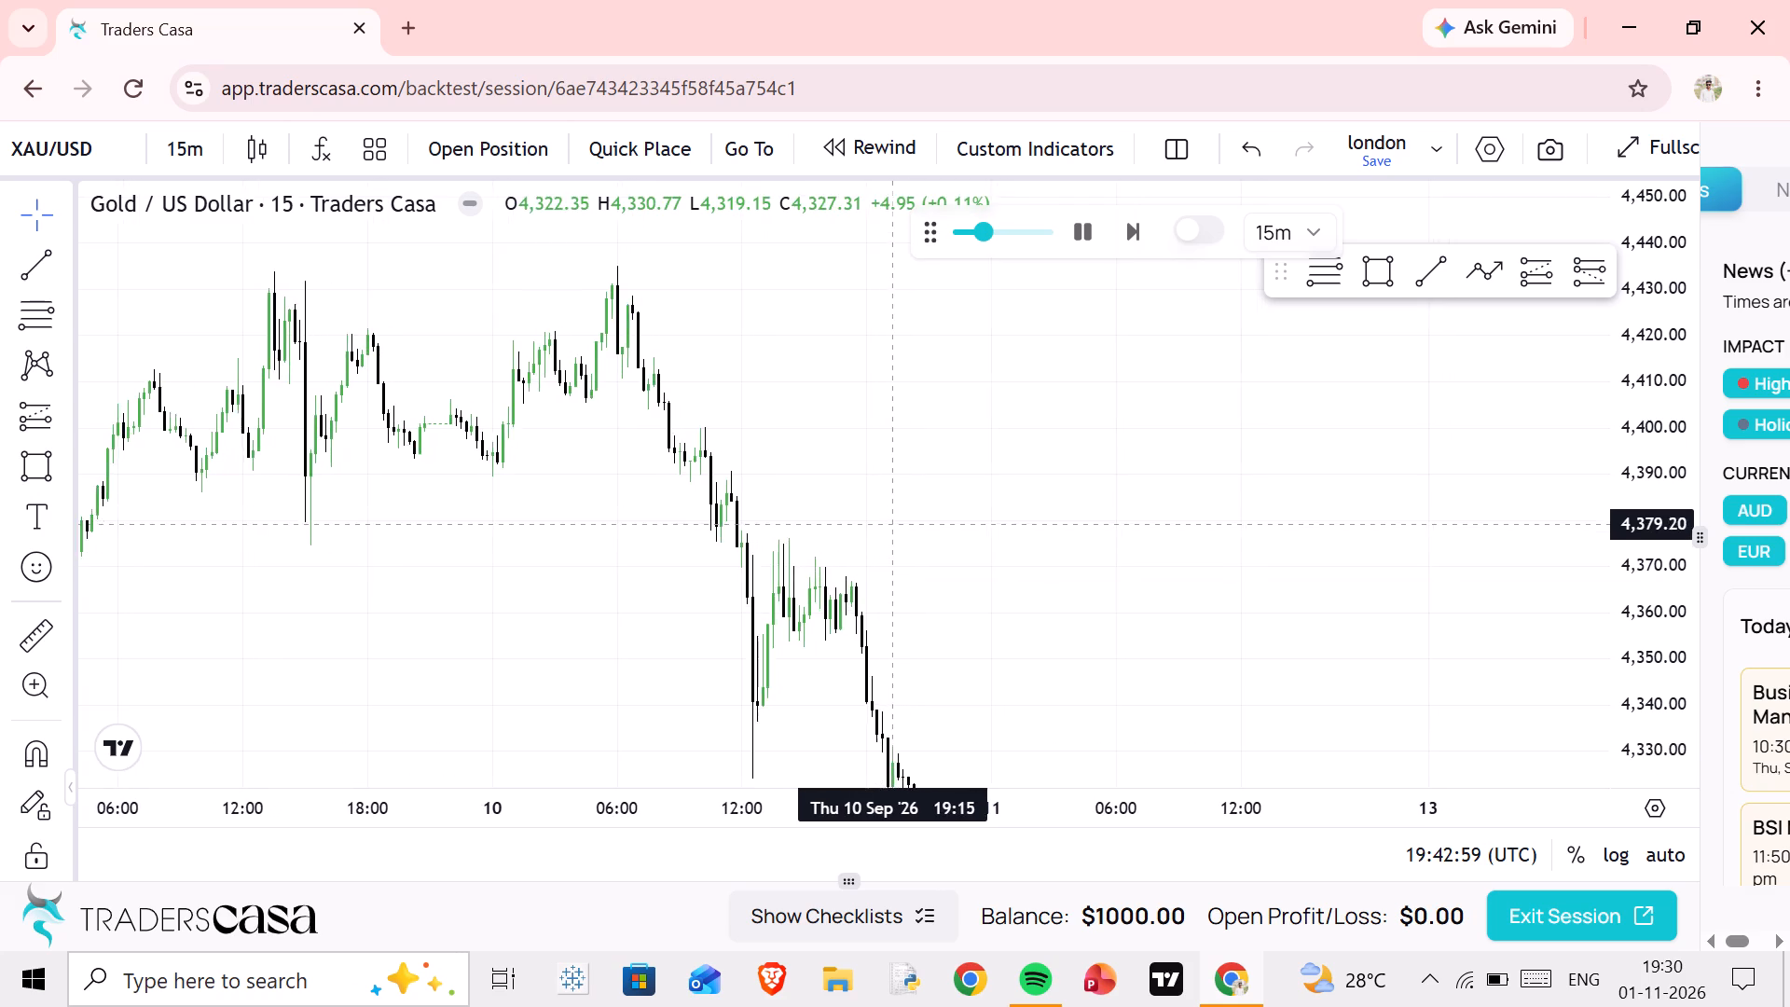
pyautogui.moveTo(897, 472); pyautogui.dragTo(829, 330)
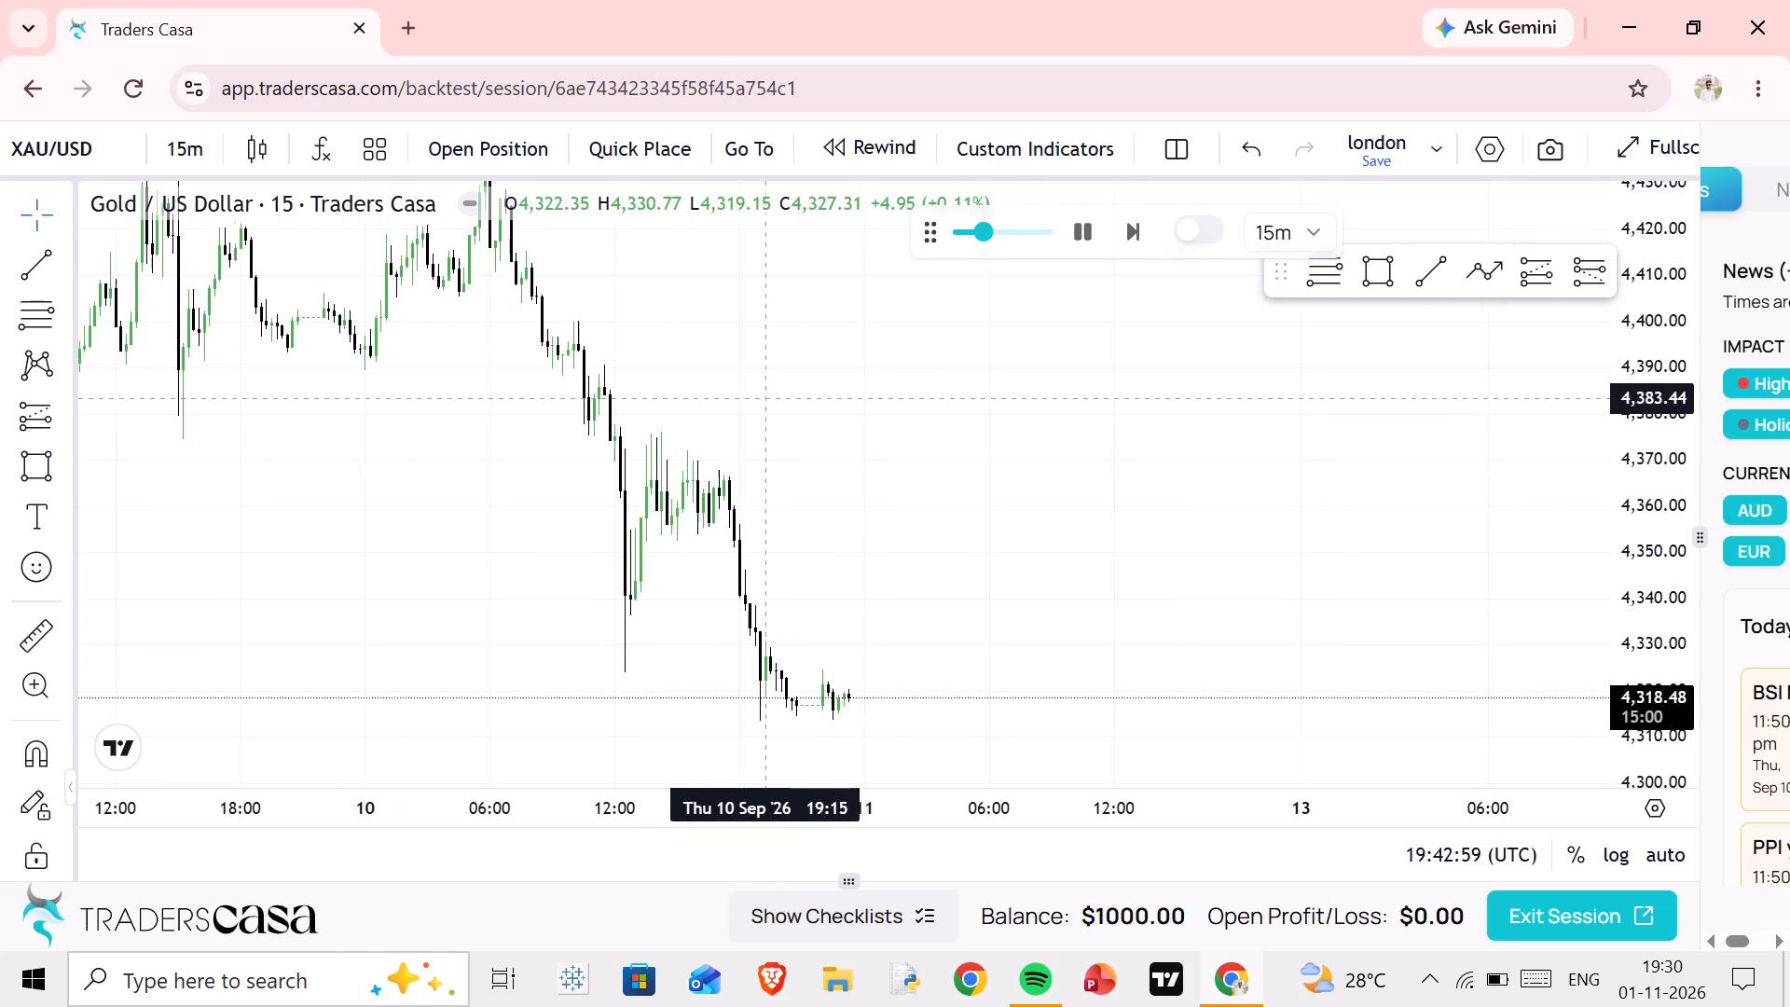
pyautogui.moveTo(808, 462); pyautogui.dragTo(691, 304)
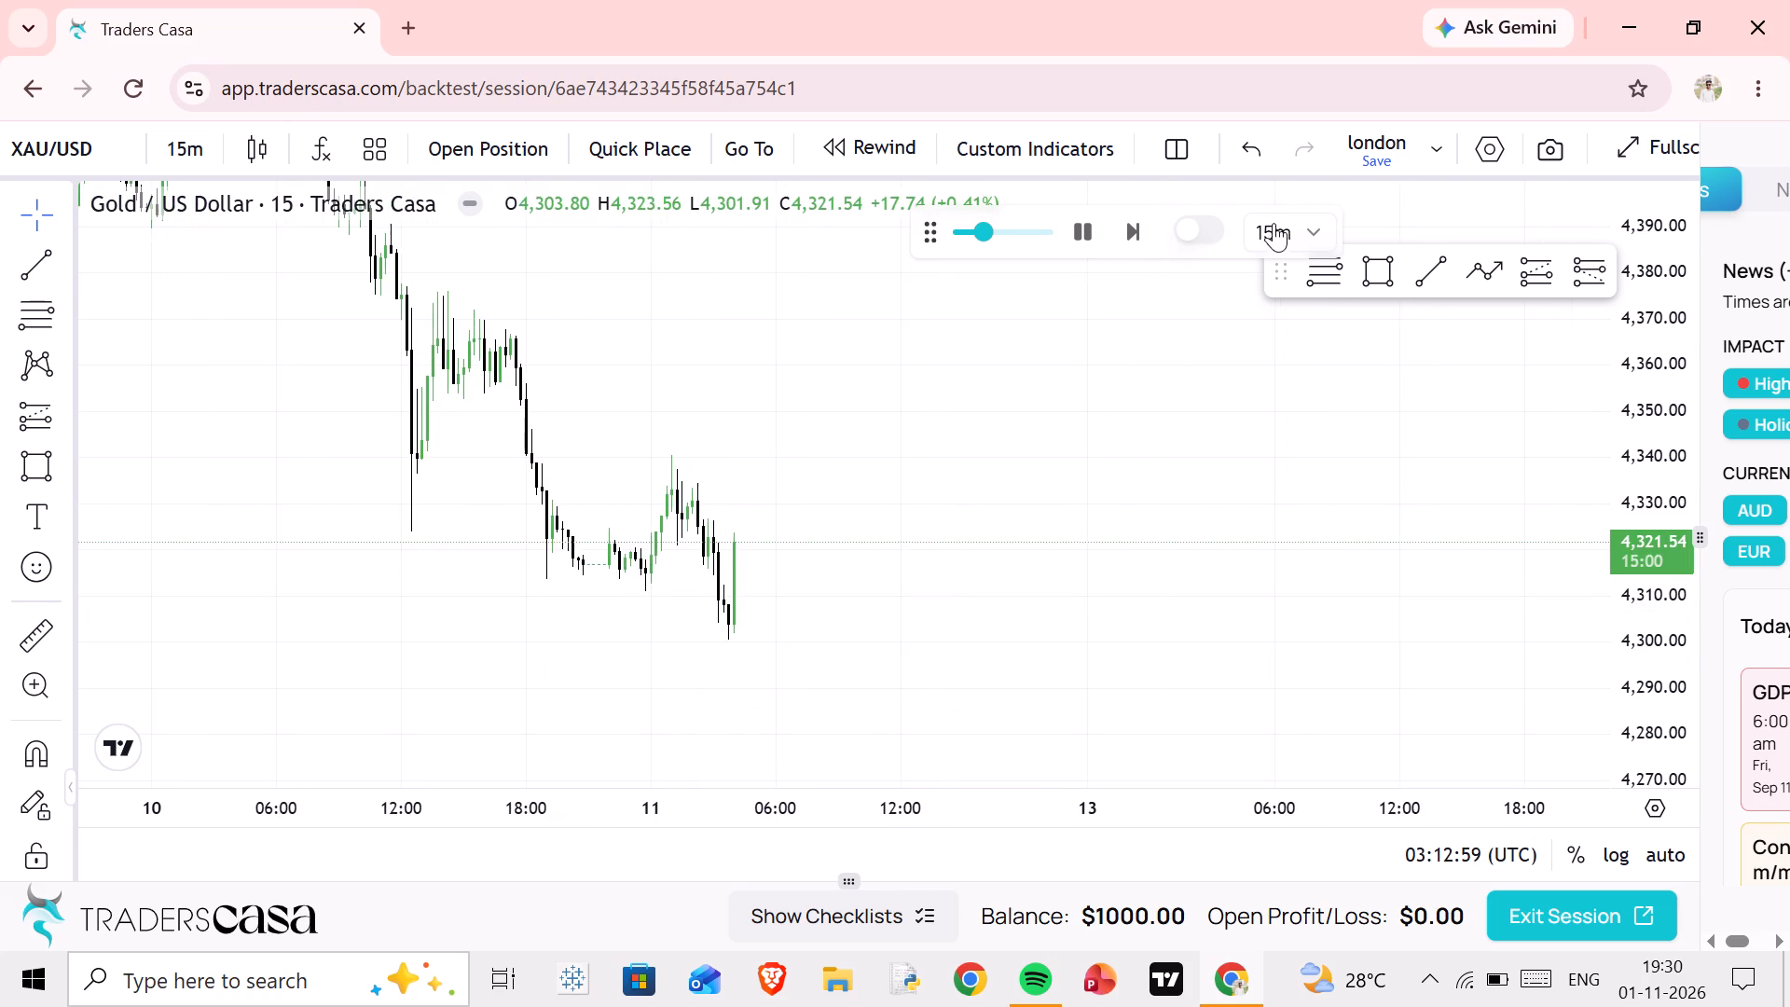
# Set the replay to 1hr per step and let the candles advance through 14 September into 15 September.
pyautogui.click(1307, 226)
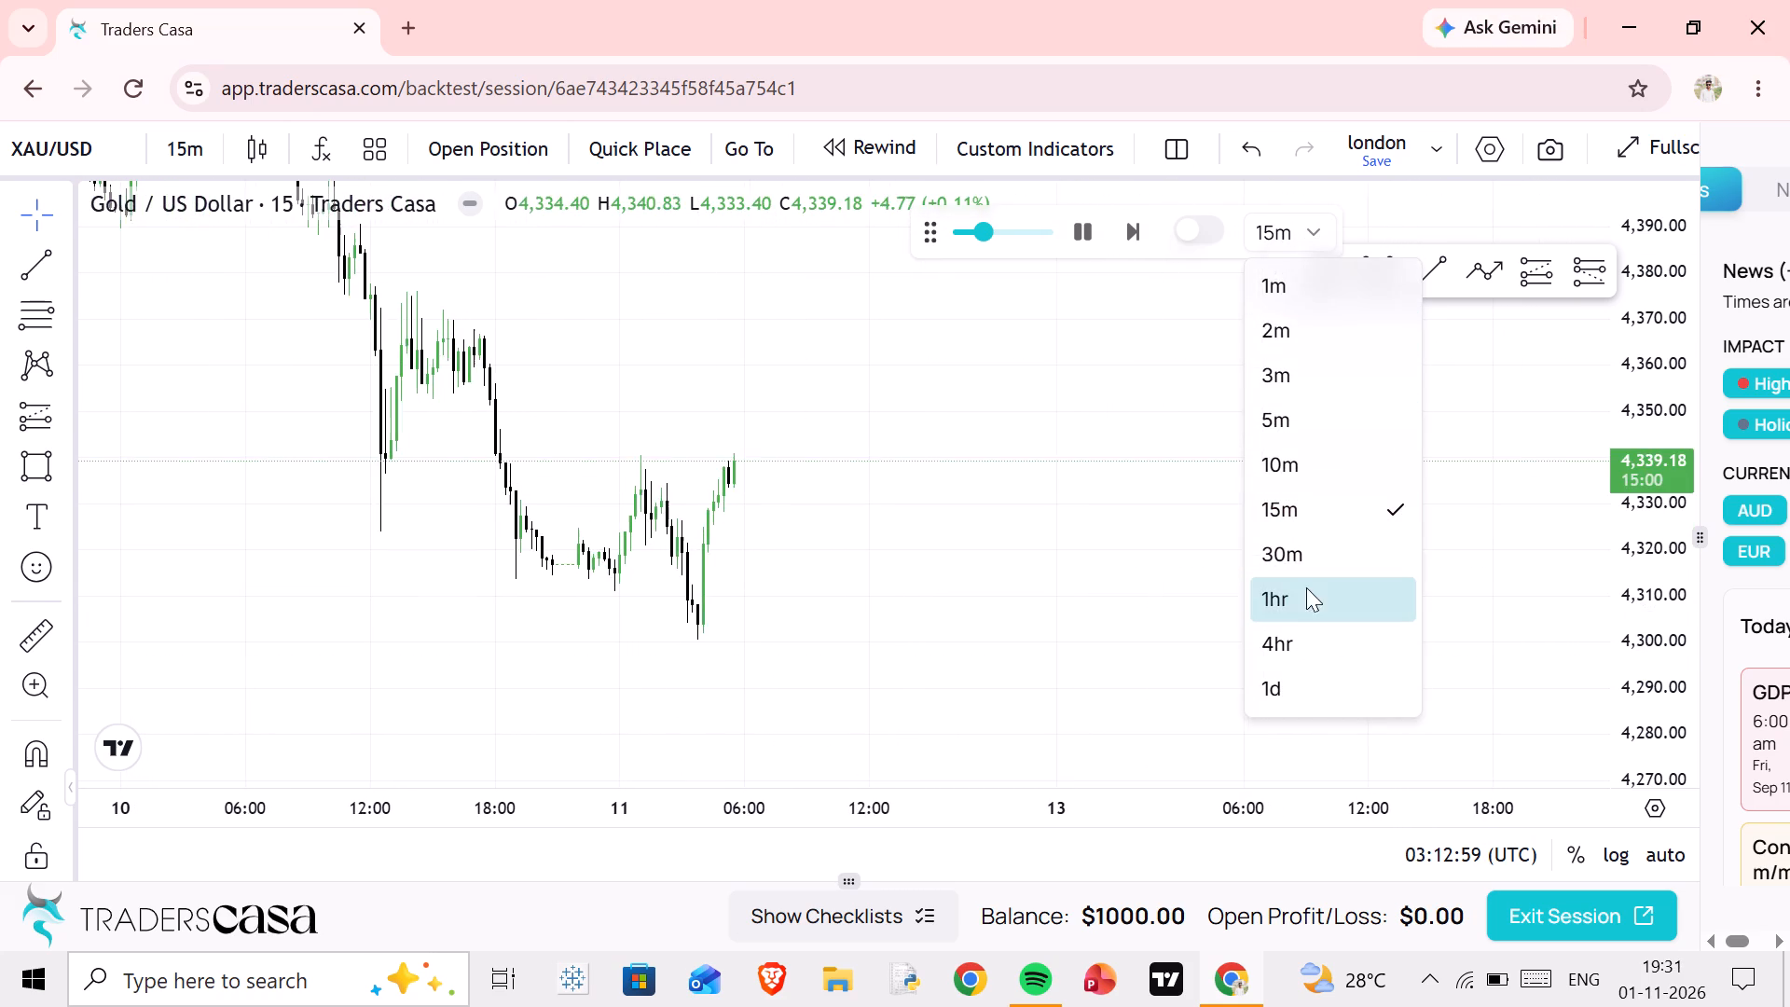
pyautogui.click(1288, 606)
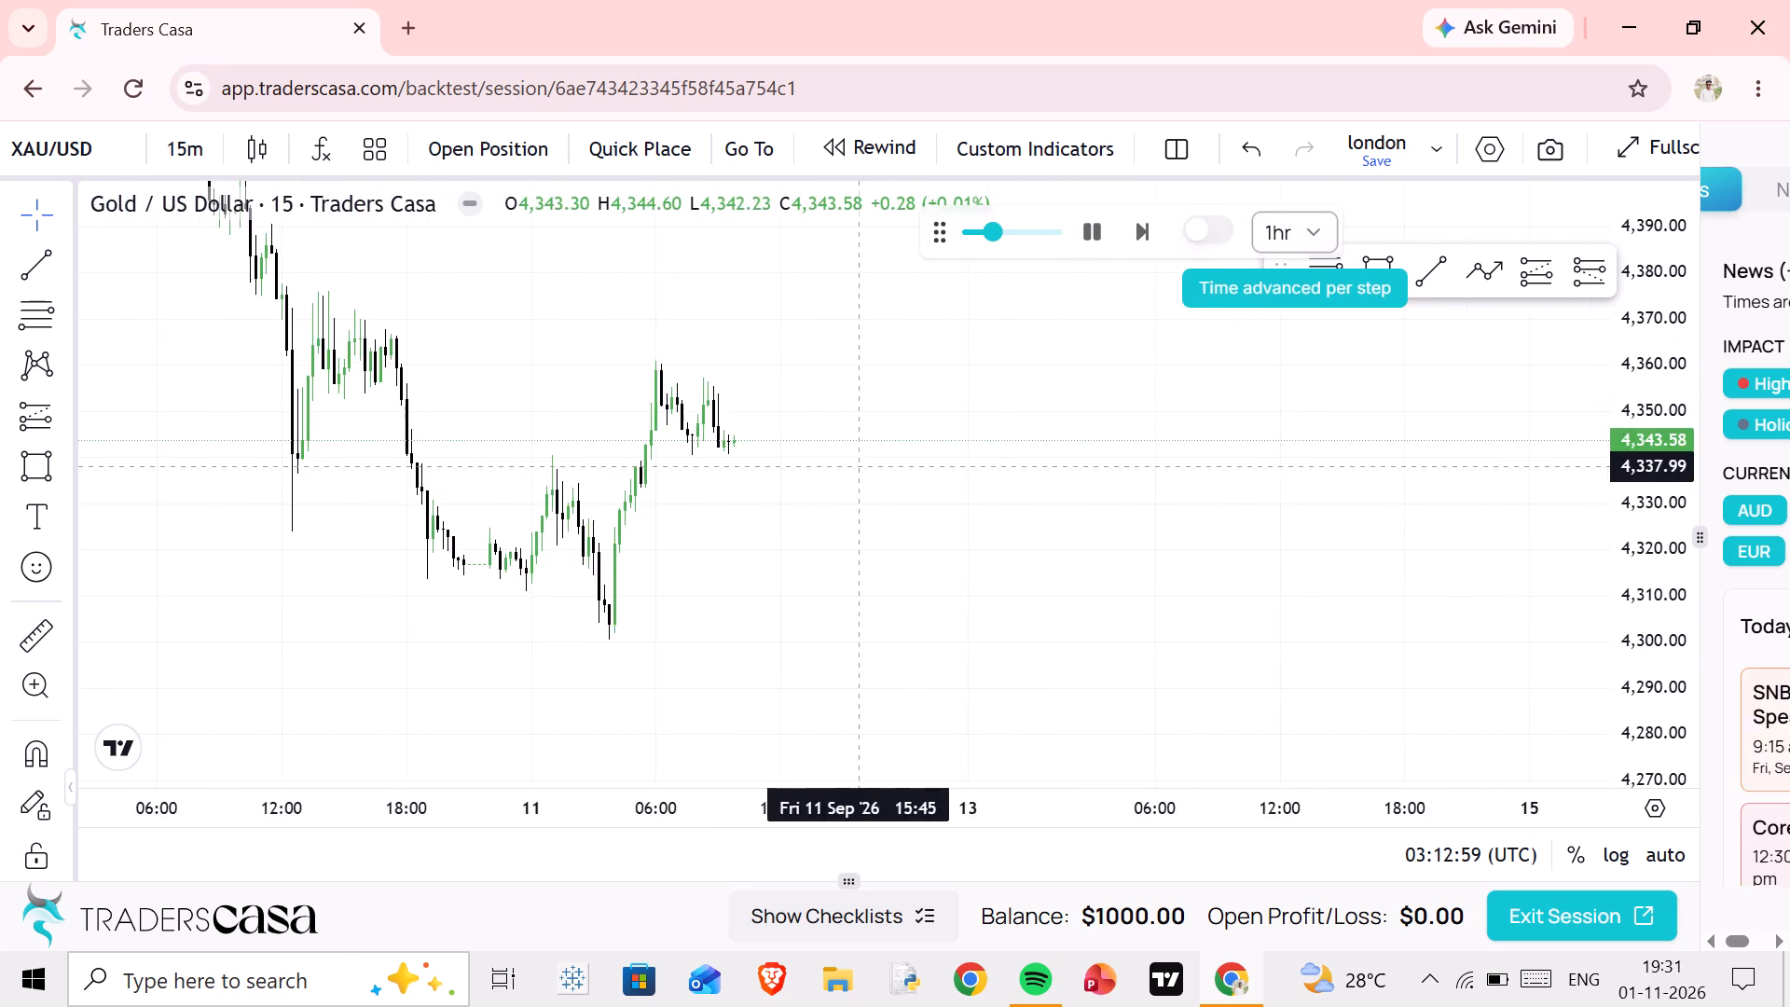
pyautogui.scroll(-1, 906, 527)
pyautogui.moveTo(913, 504); pyautogui.dragTo(741, 618)
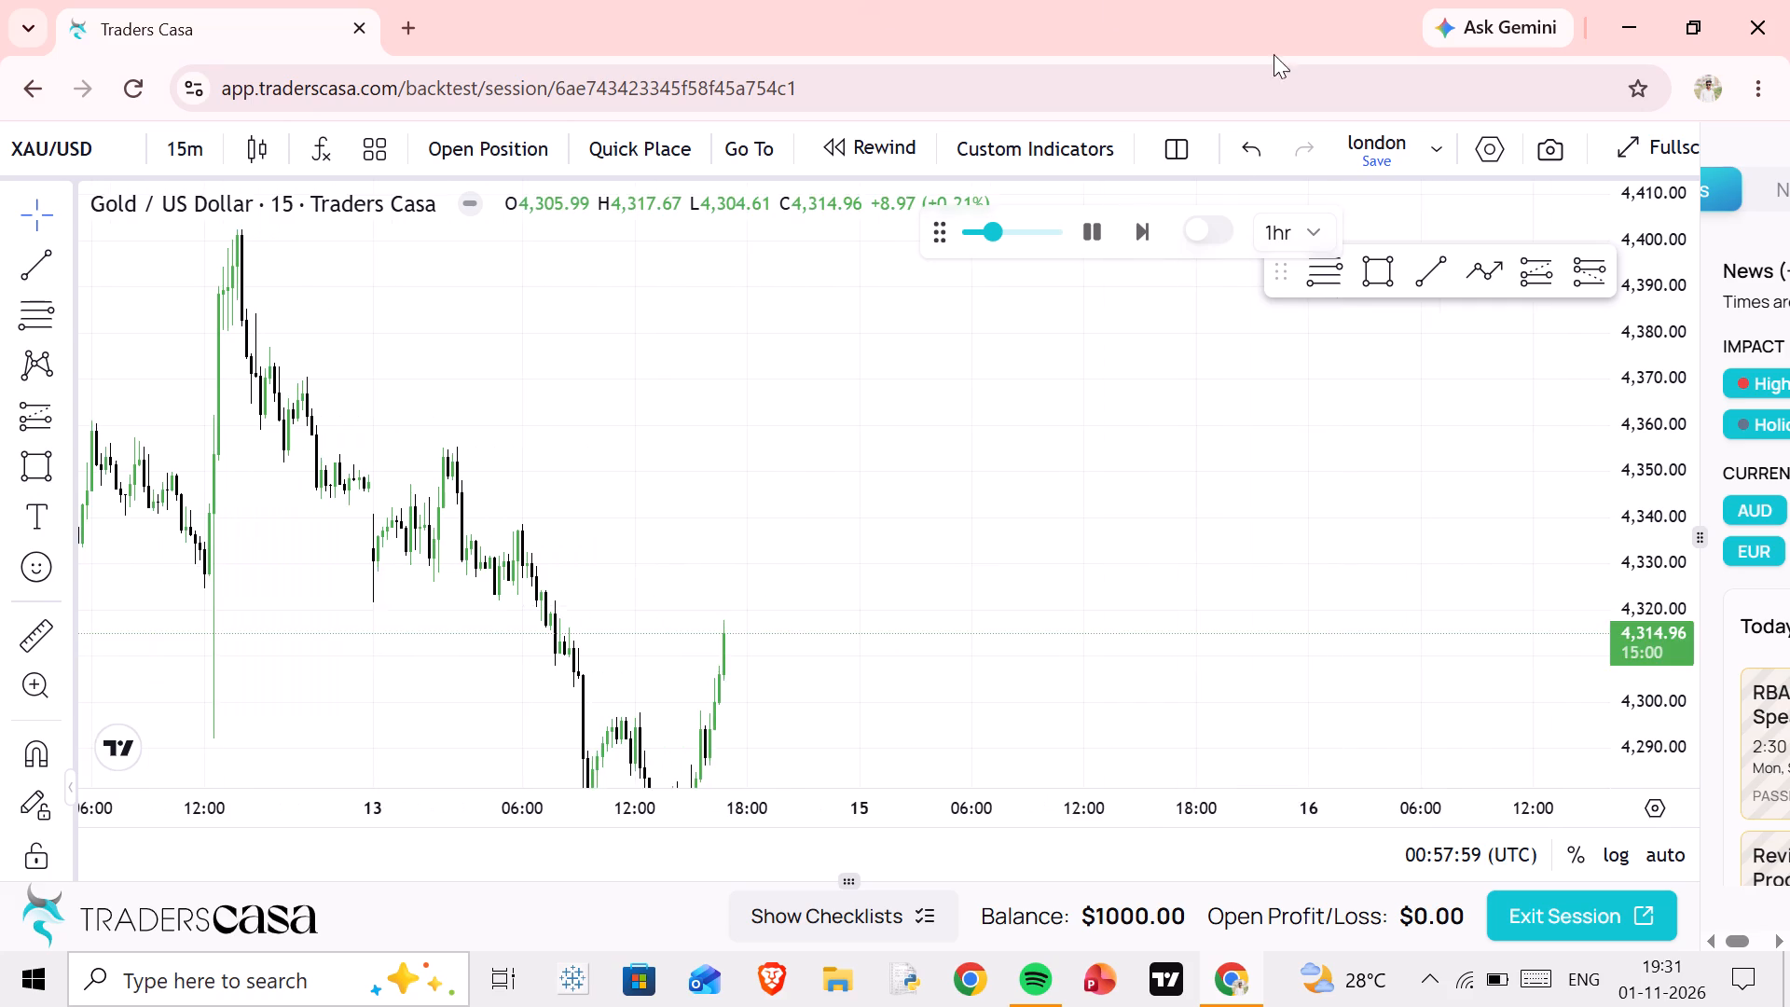
pyautogui.moveTo(984, 476); pyautogui.dragTo(911, 320)
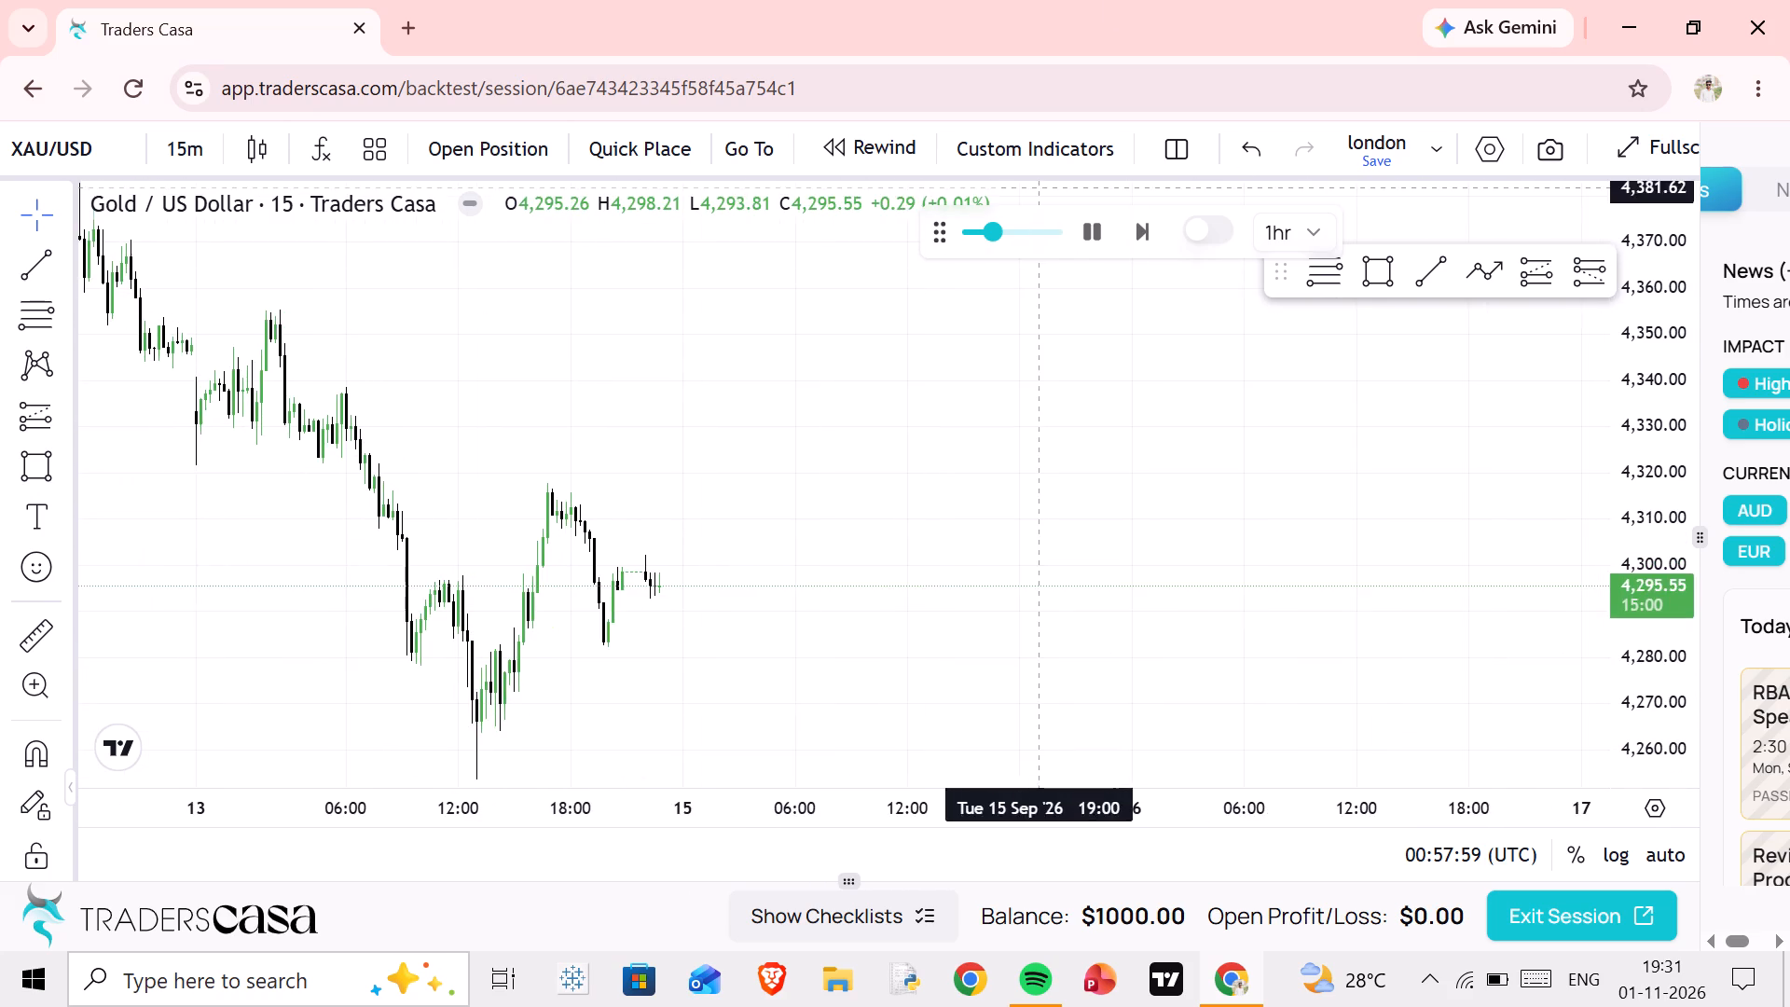
# Set the replay back to 15m per step.
pyautogui.click(1310, 238)
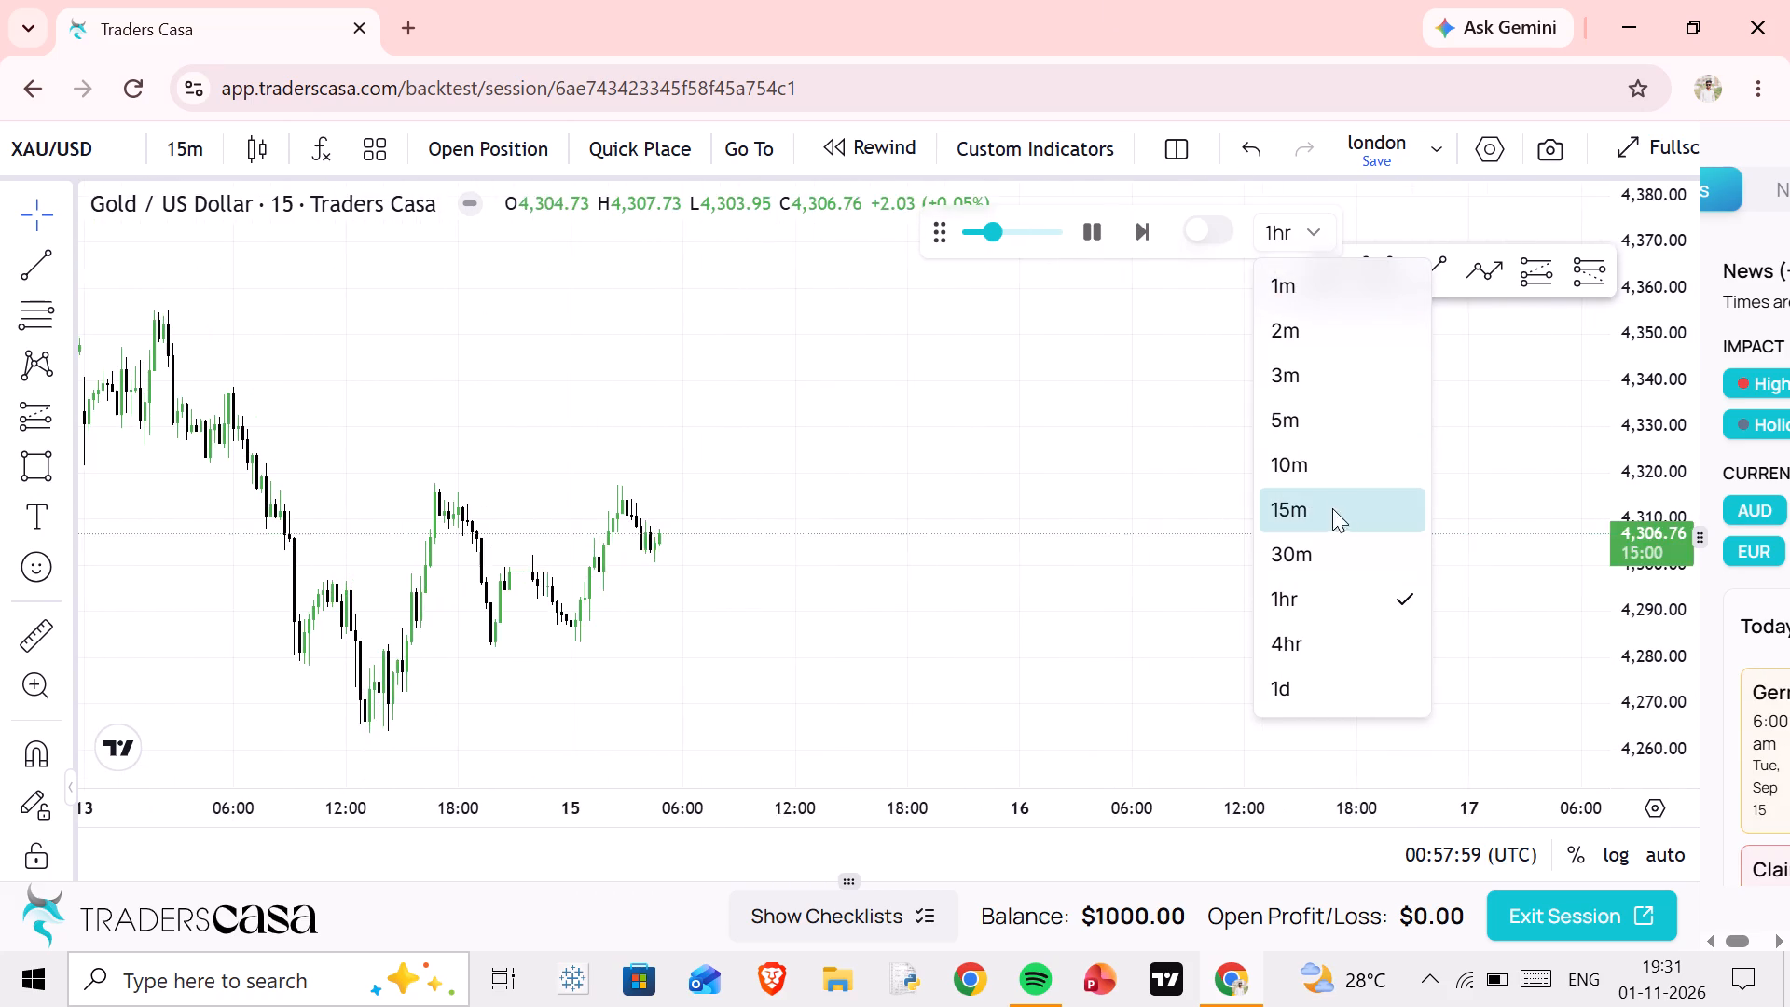
pyautogui.click(1324, 513)
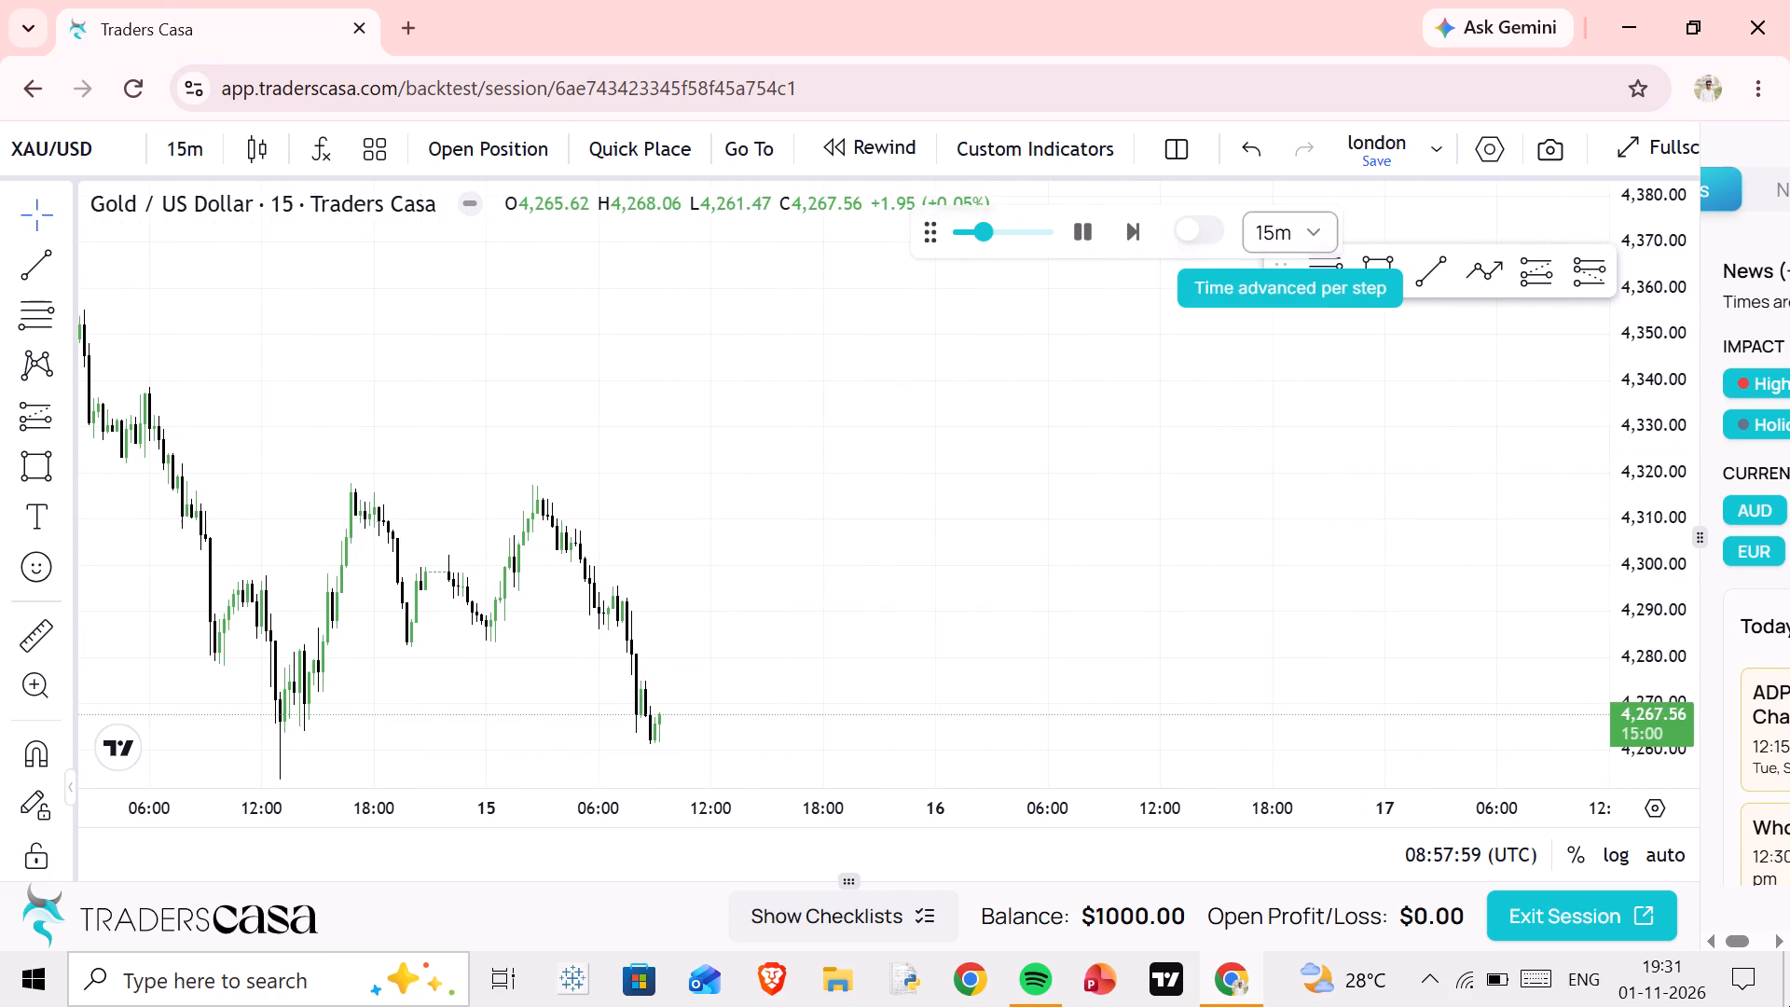
# Examine the 15 September price action against the swings from earlier in September while the replay runs.
pyautogui.scroll(-7, 446, 454)
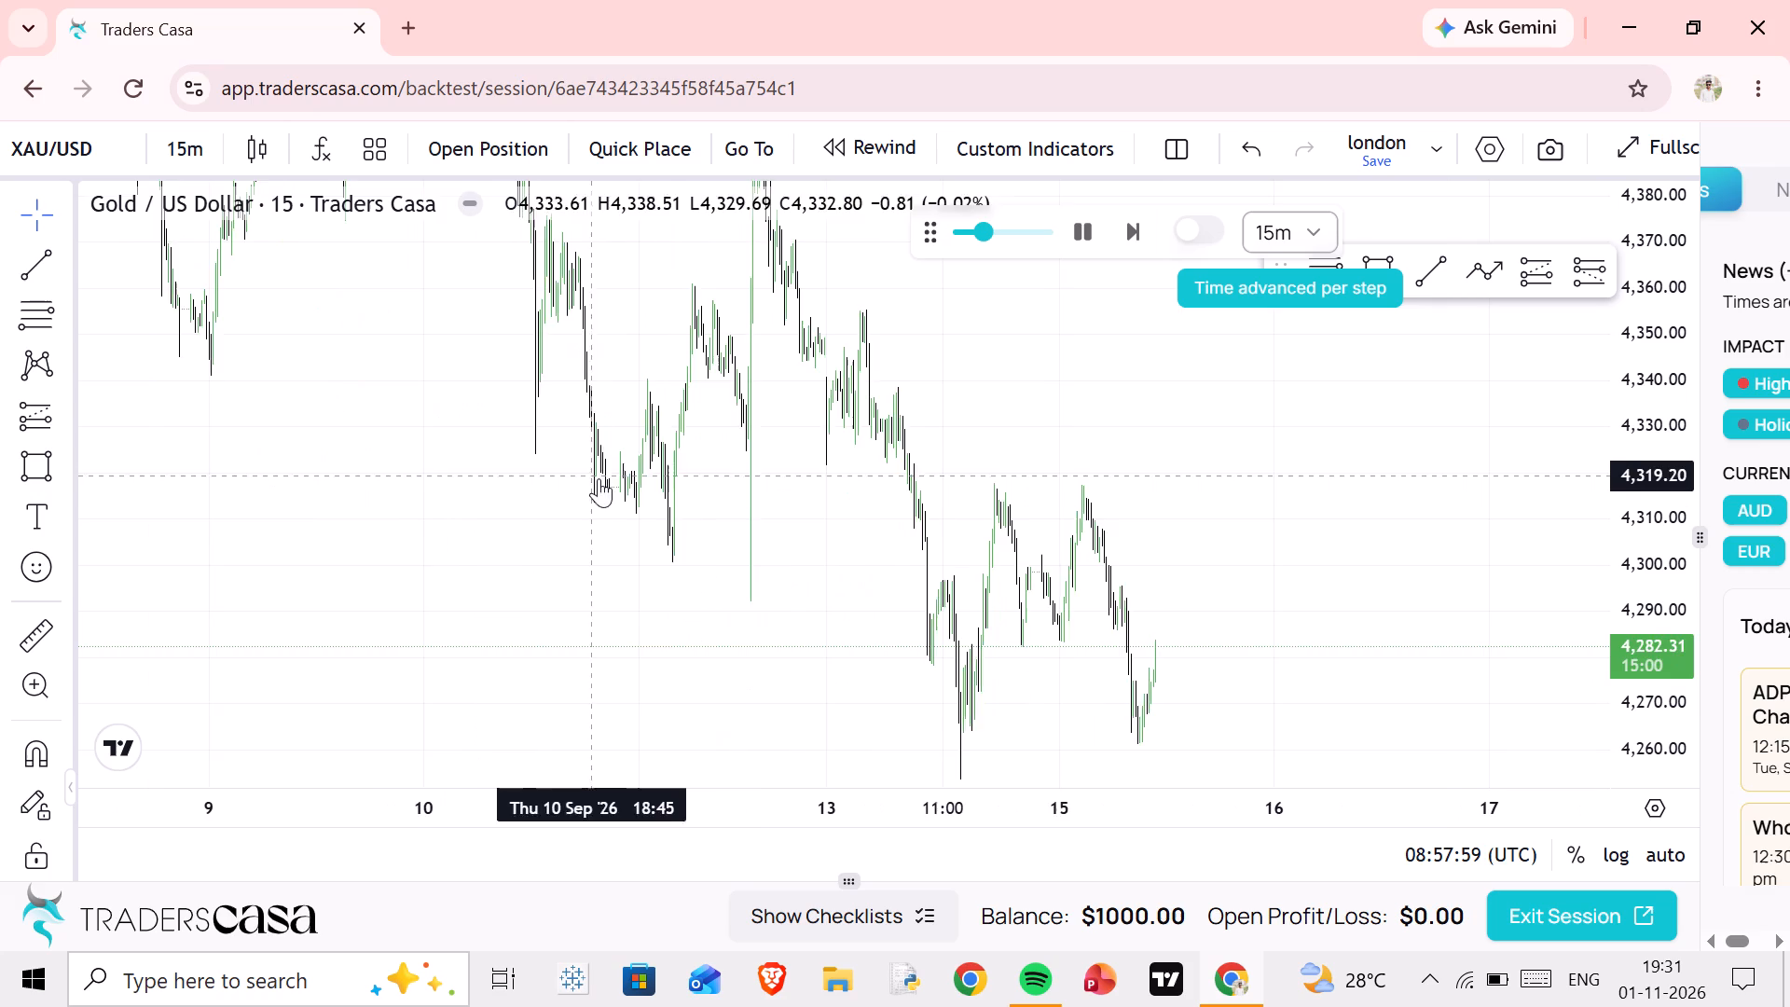
pyautogui.scroll(5, 703, 469)
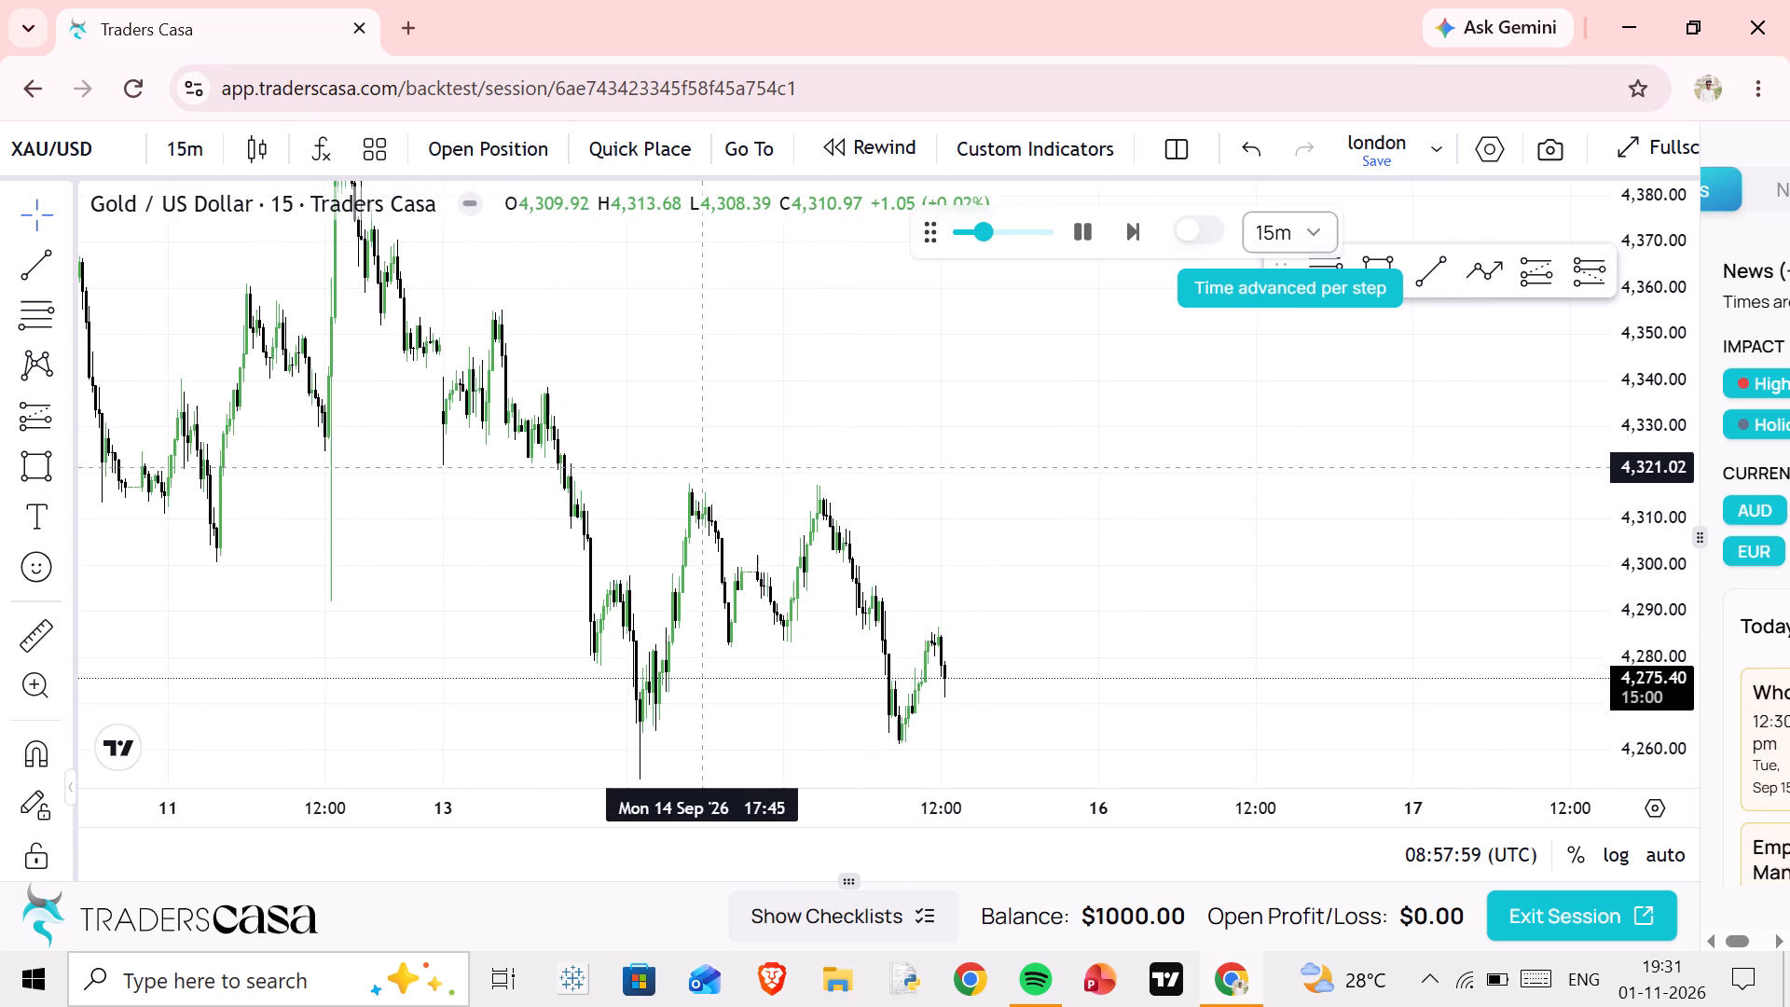
pyautogui.scroll(2, 881, 461)
pyautogui.scroll(-5, 874, 504)
pyautogui.moveTo(1036, 562); pyautogui.dragTo(937, 425)
pyautogui.scroll(-4, 957, 426)
pyautogui.scroll(-13, 1651, 433)
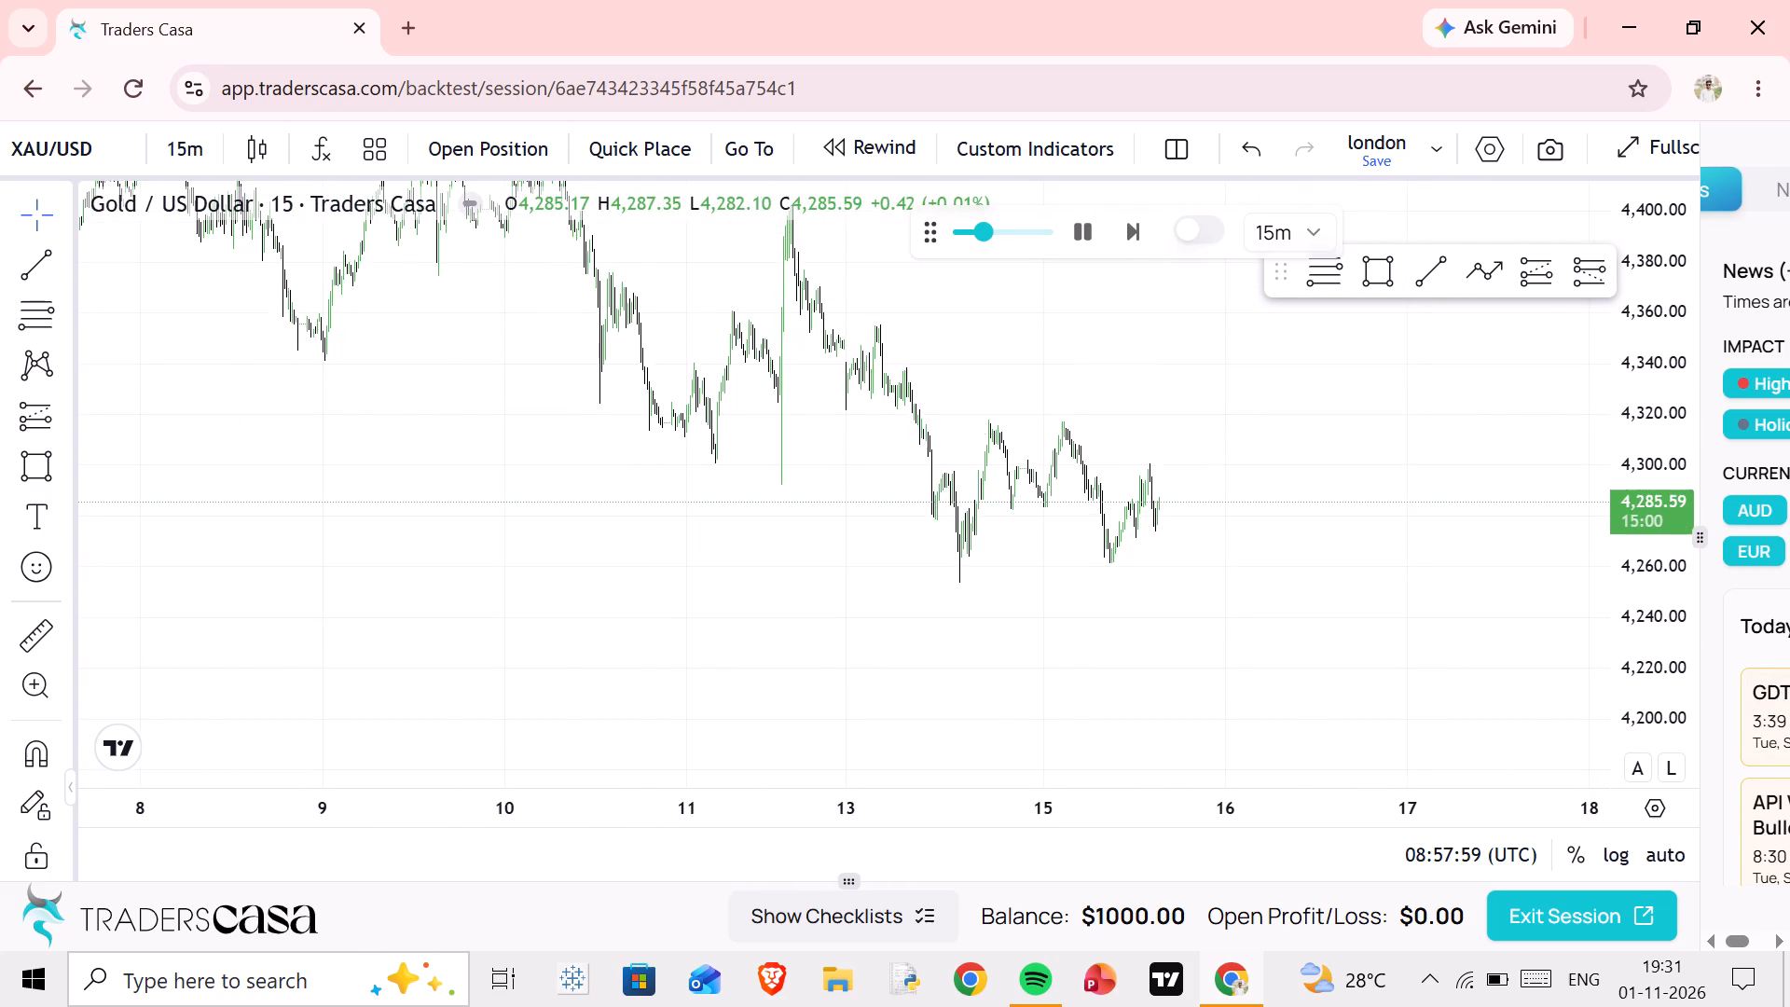
pyautogui.scroll(-5, 1415, 406)
pyautogui.moveTo(1399, 410); pyautogui.dragTo(1159, 556)
pyautogui.scroll(2, 1115, 523)
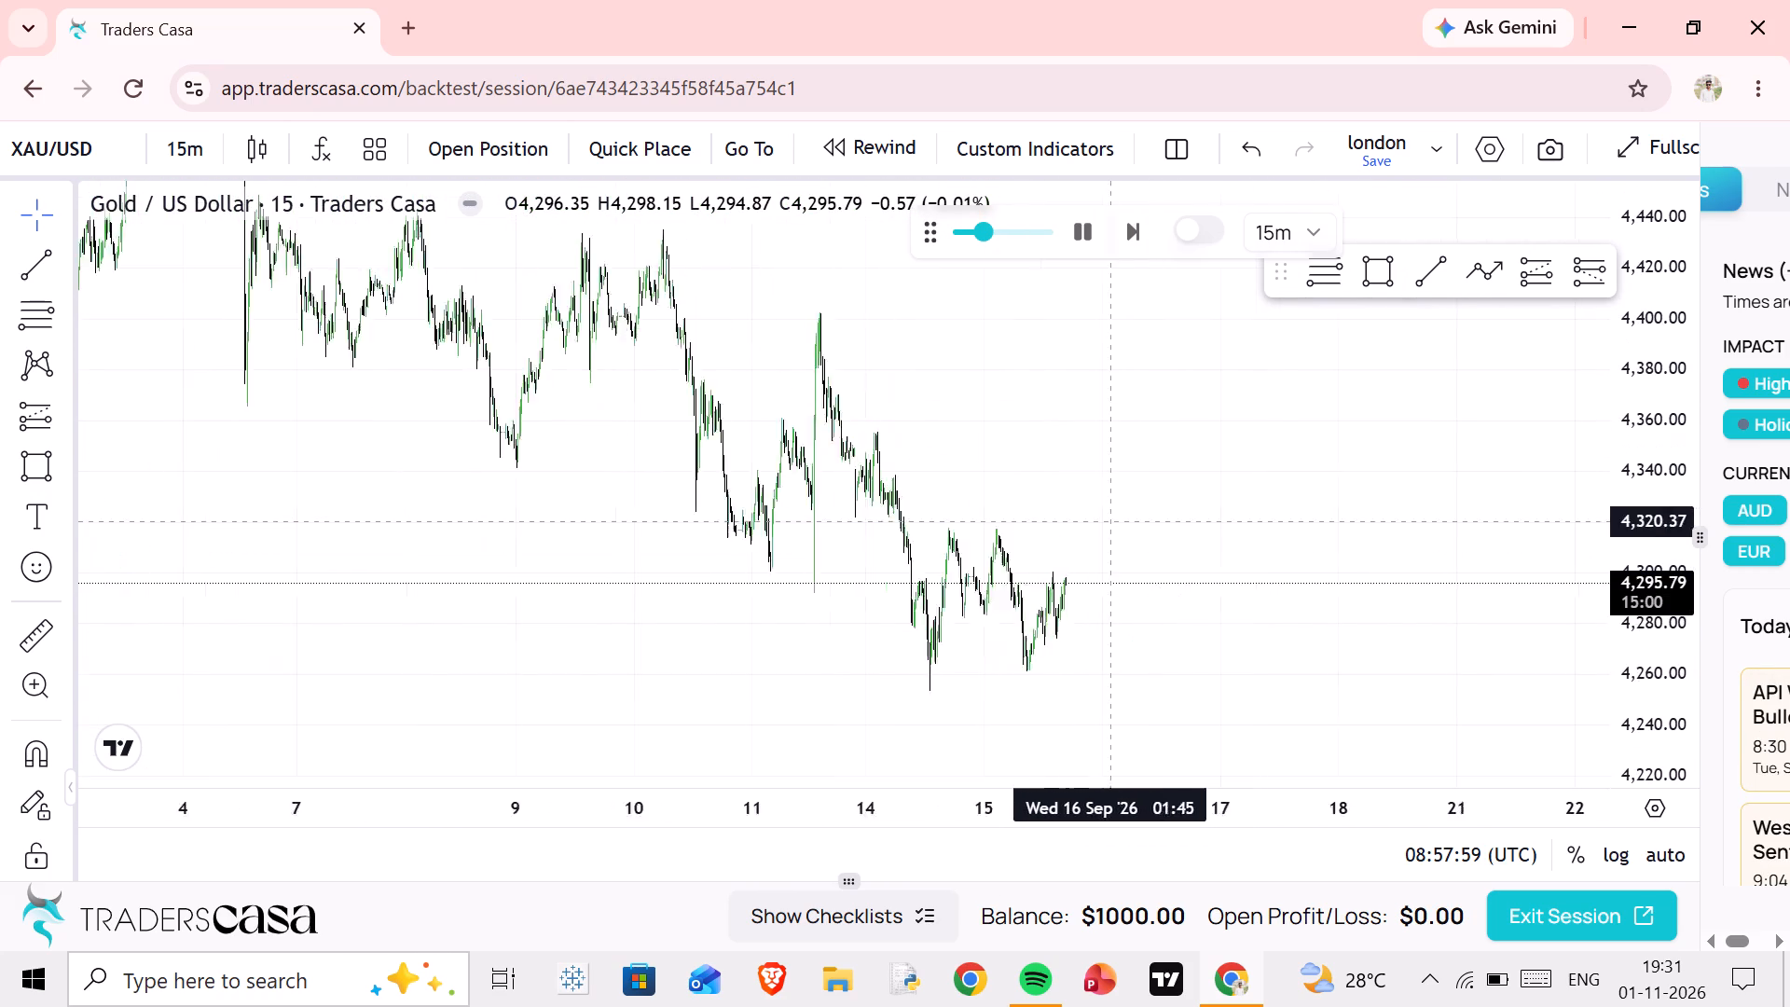
pyautogui.scroll(3, 1107, 517)
pyautogui.scroll(4, 911, 480)
pyautogui.scroll(1, 432, 350)
pyautogui.scroll(4, 1755, 605)
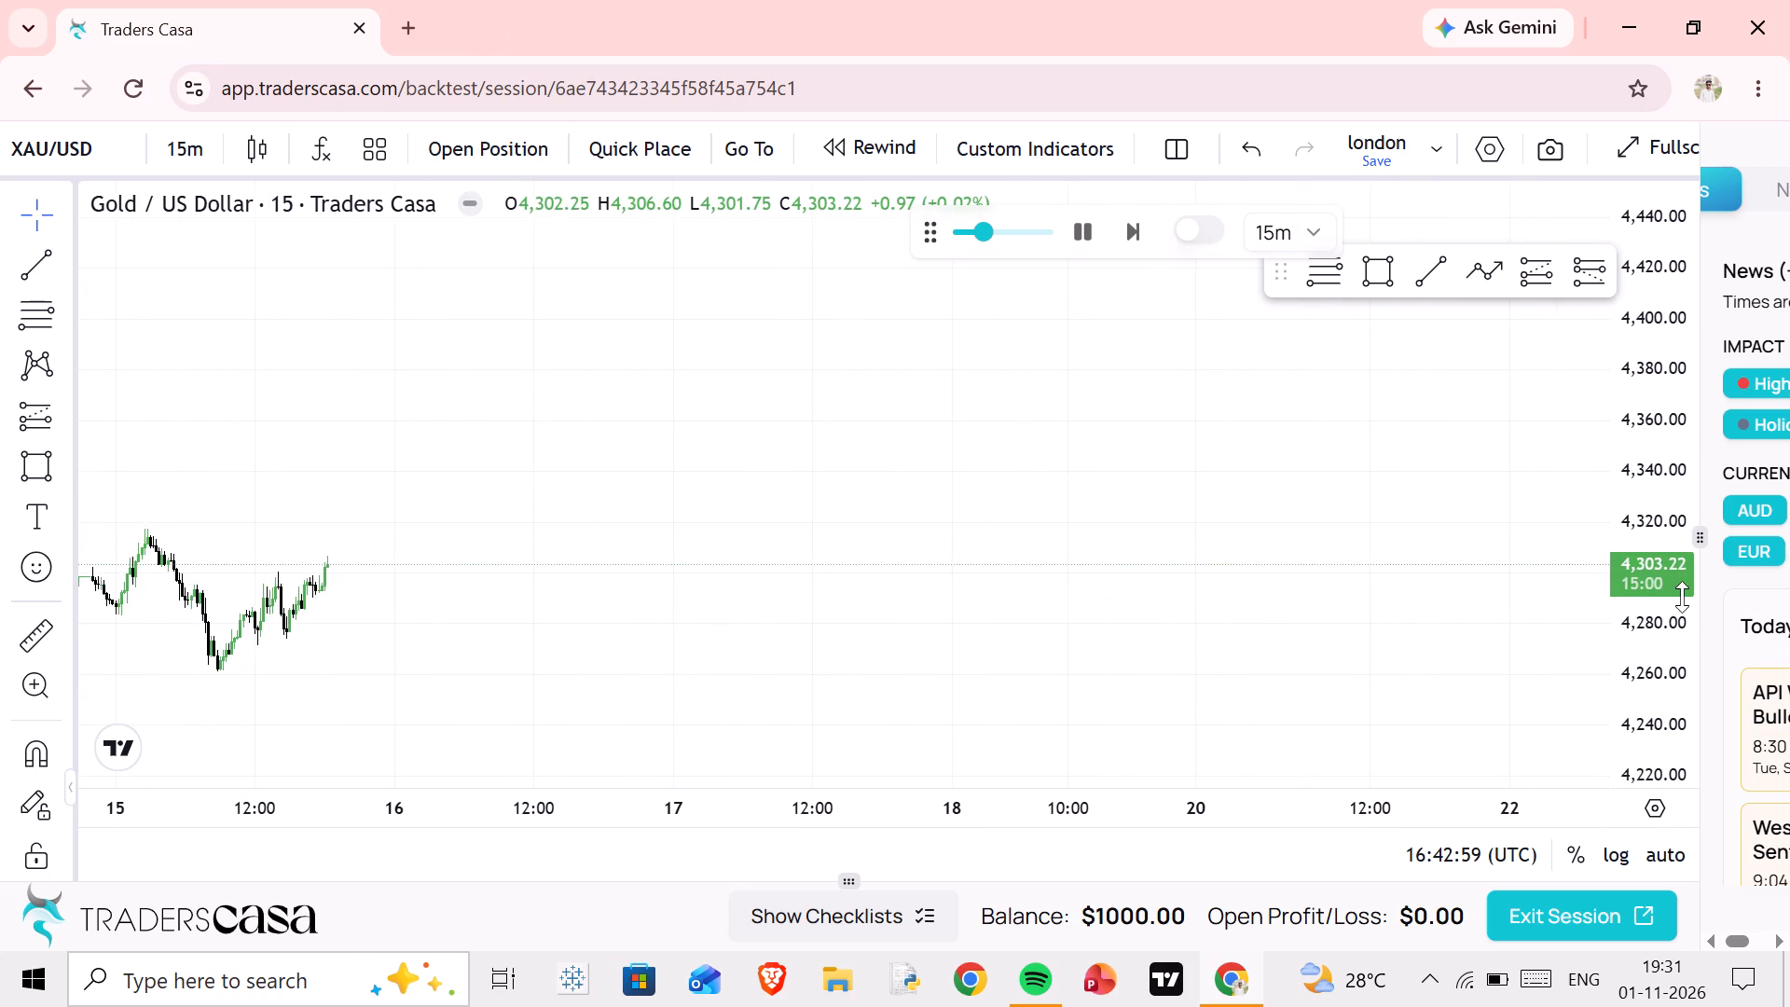
pyautogui.scroll(10, 1662, 598)
pyautogui.scroll(4, 792, 589)
# Follow the 15m replay closely through the 16 September candles and pause it just after the 15:30 candle opens.
pyautogui.moveTo(338, 625); pyautogui.dragTo(1336, 491)
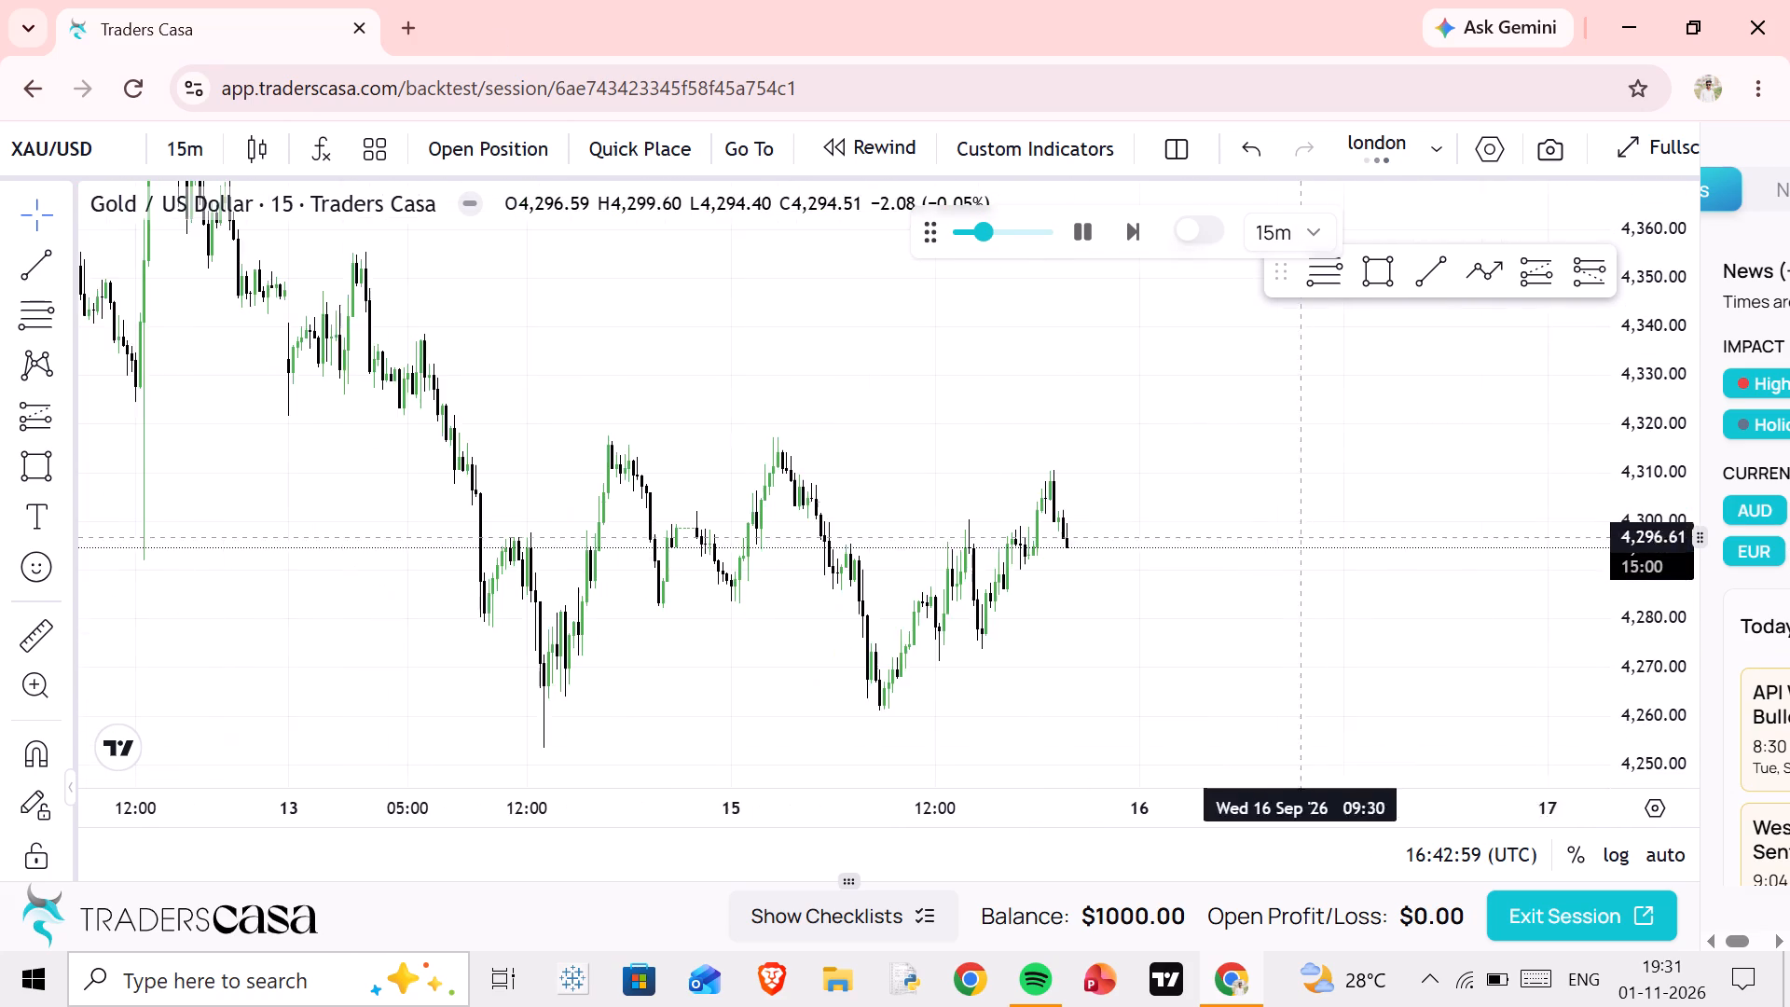
pyautogui.scroll(13, 1677, 659)
pyautogui.moveTo(1096, 573); pyautogui.dragTo(1117, 408)
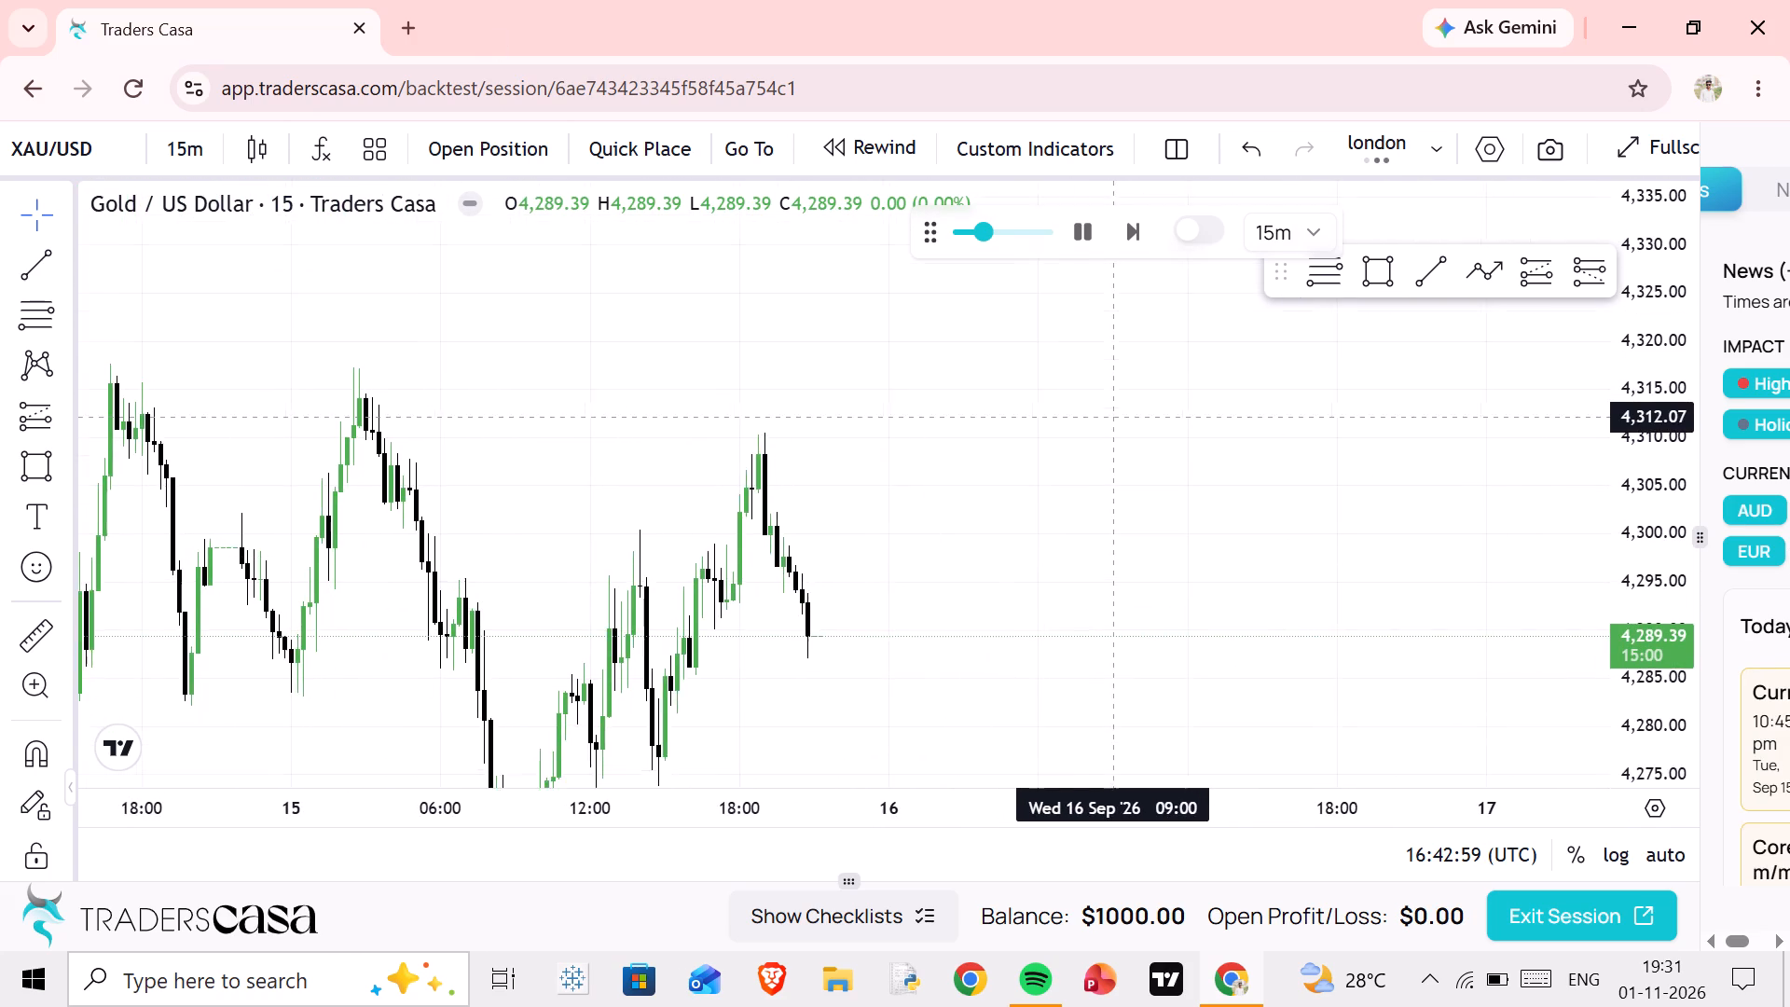
pyautogui.moveTo(1117, 408); pyautogui.dragTo(1133, 292)
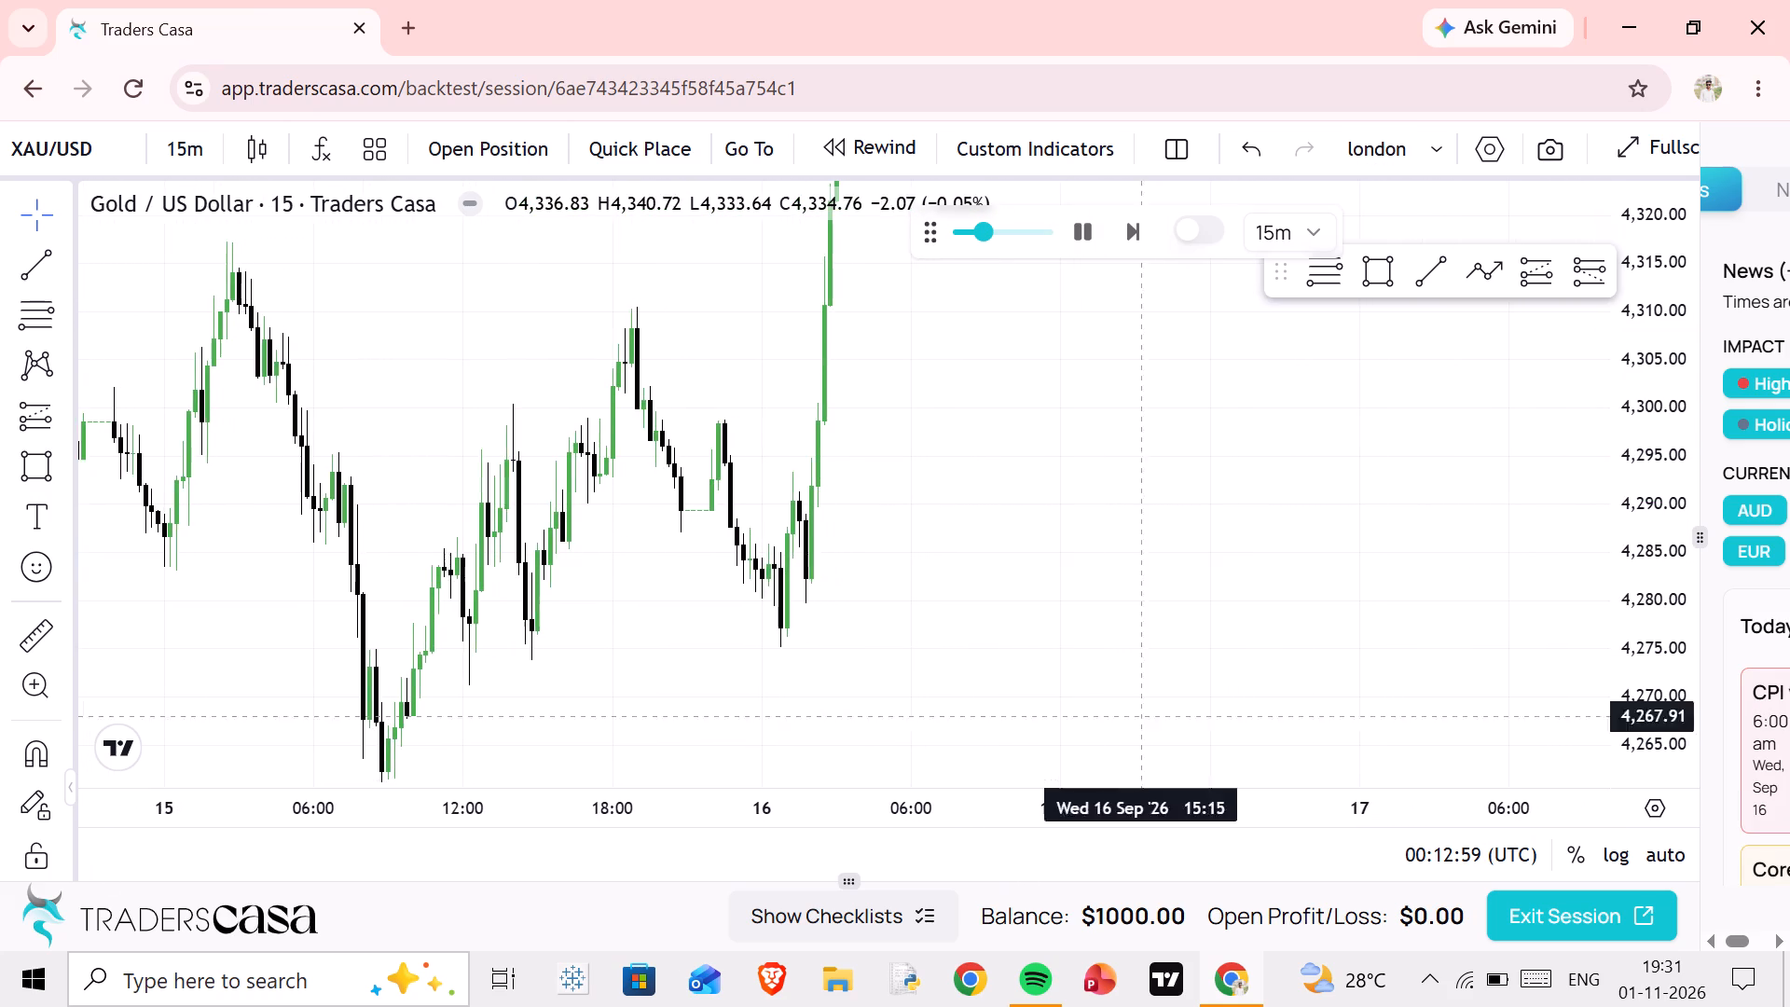
pyautogui.moveTo(1176, 600); pyautogui.dragTo(1097, 810)
pyautogui.scroll(-6, 1646, 562)
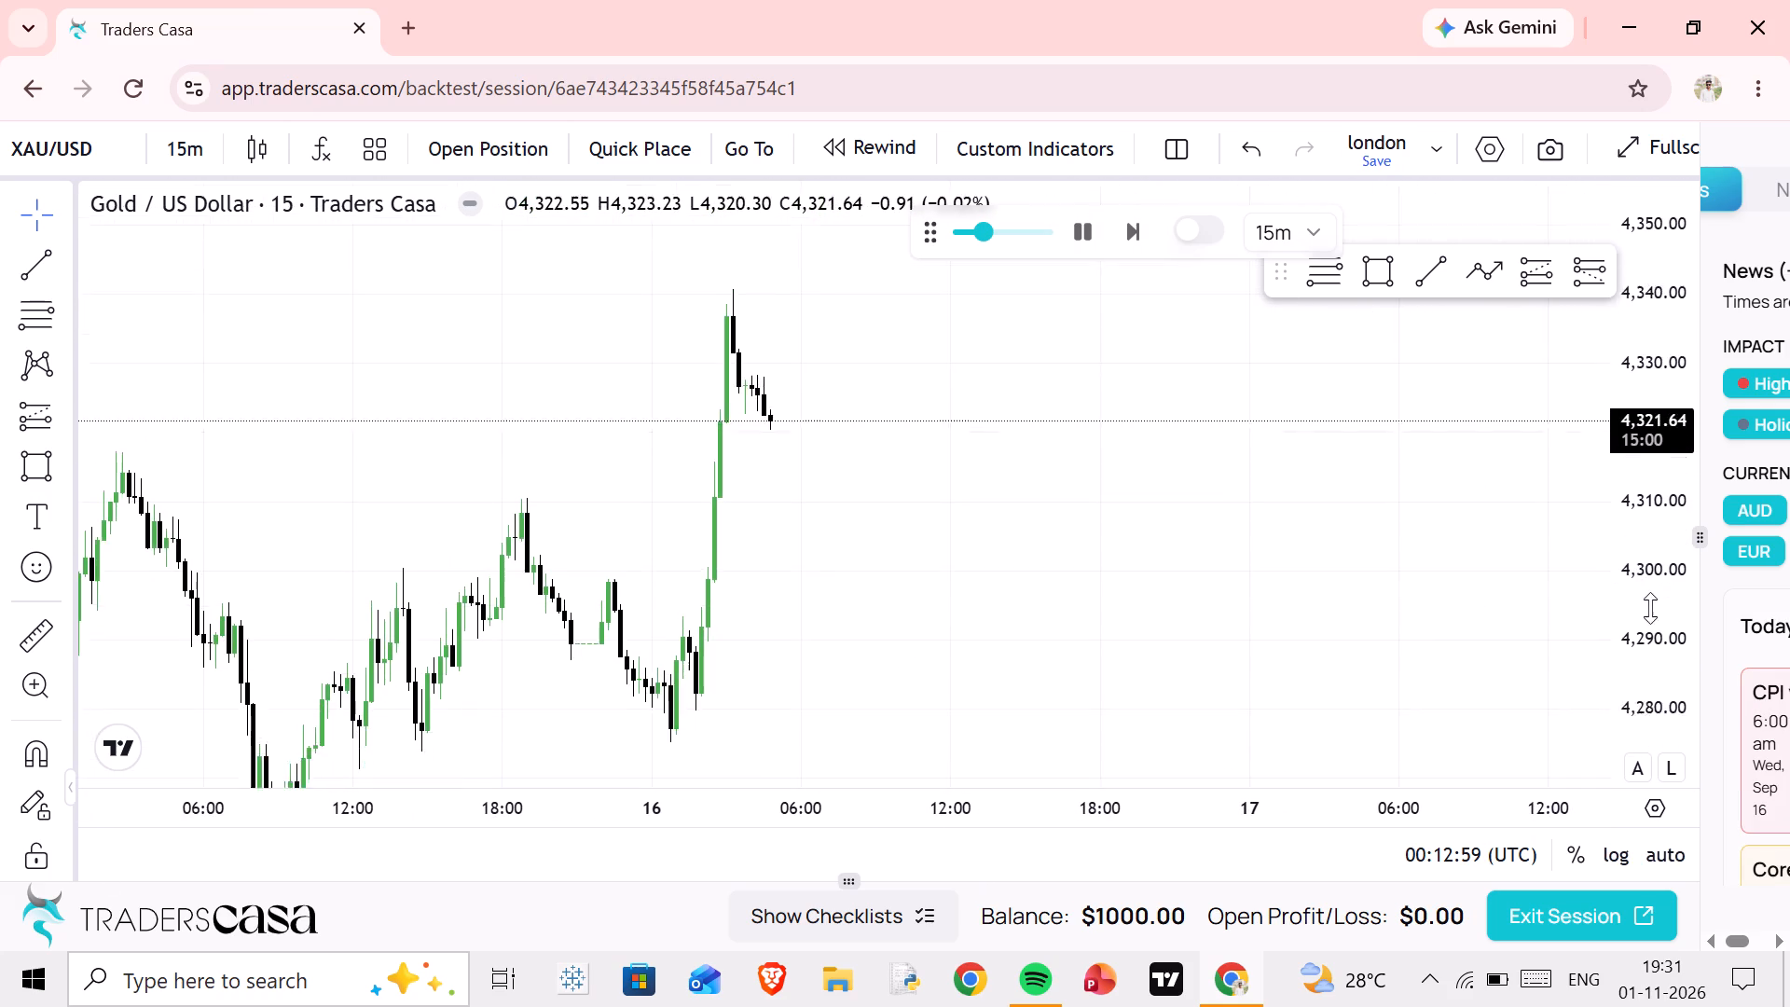
pyautogui.scroll(-3, 1650, 608)
pyautogui.scroll(-2, 1272, 490)
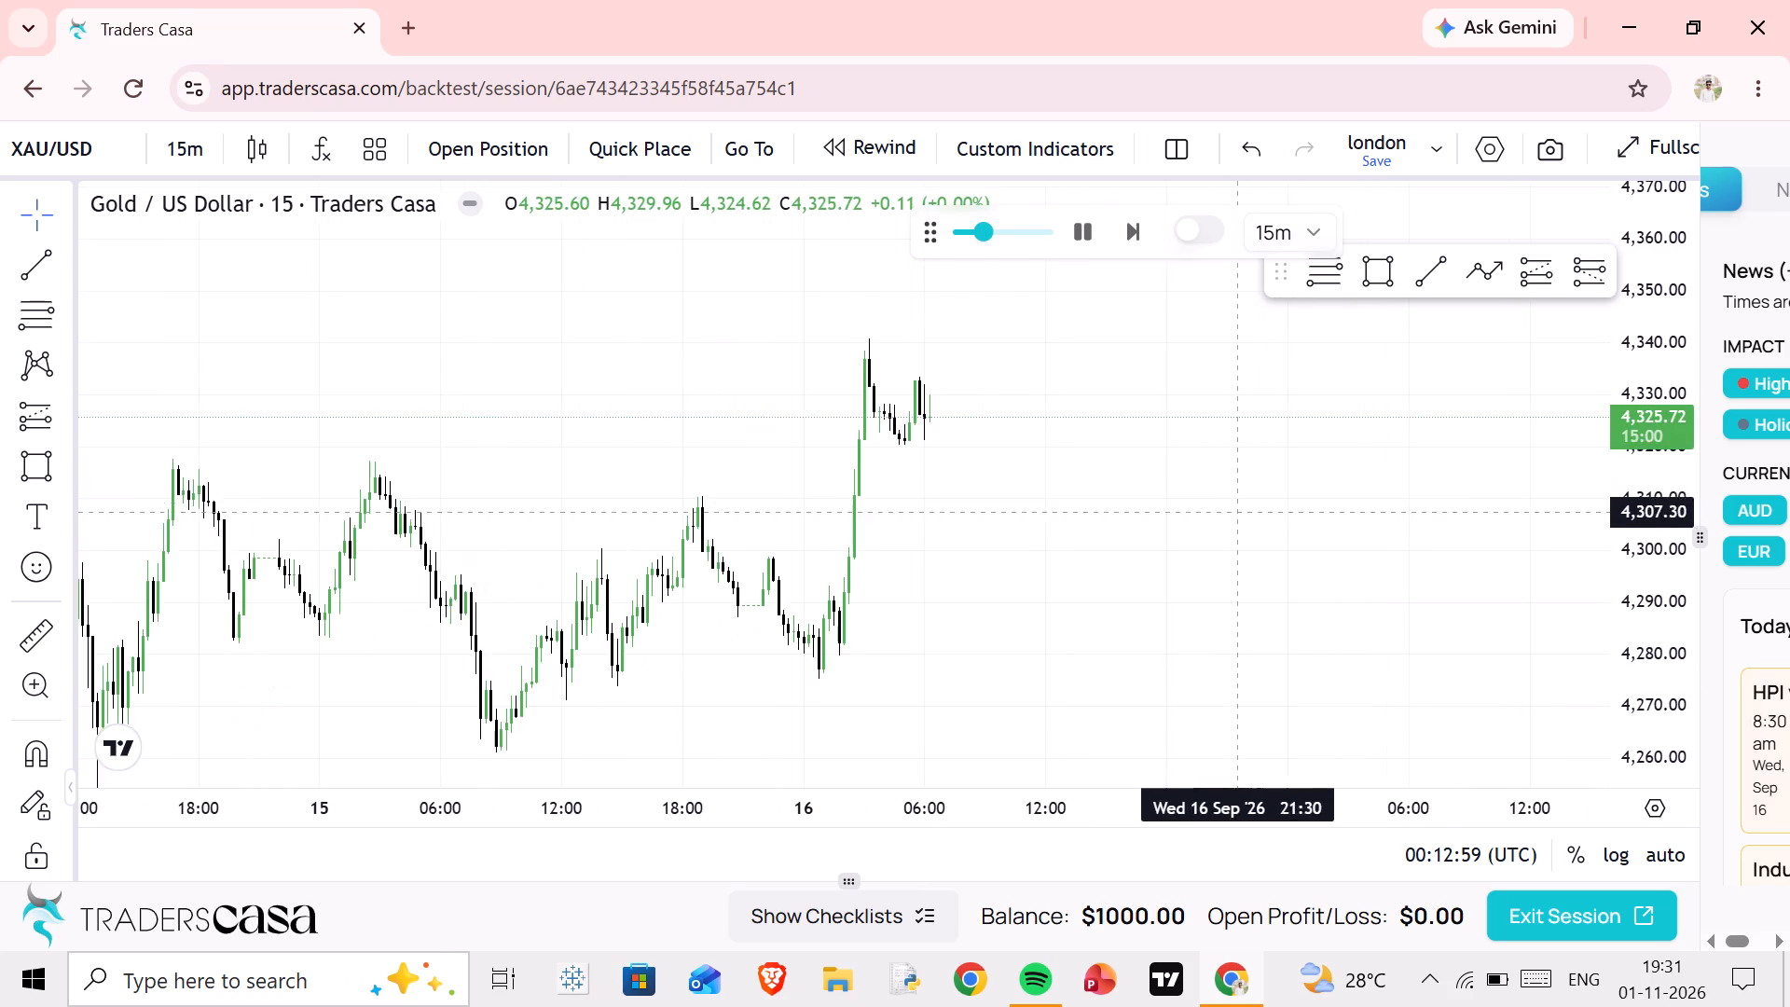
pyautogui.moveTo(999, 505); pyautogui.dragTo(959, 531)
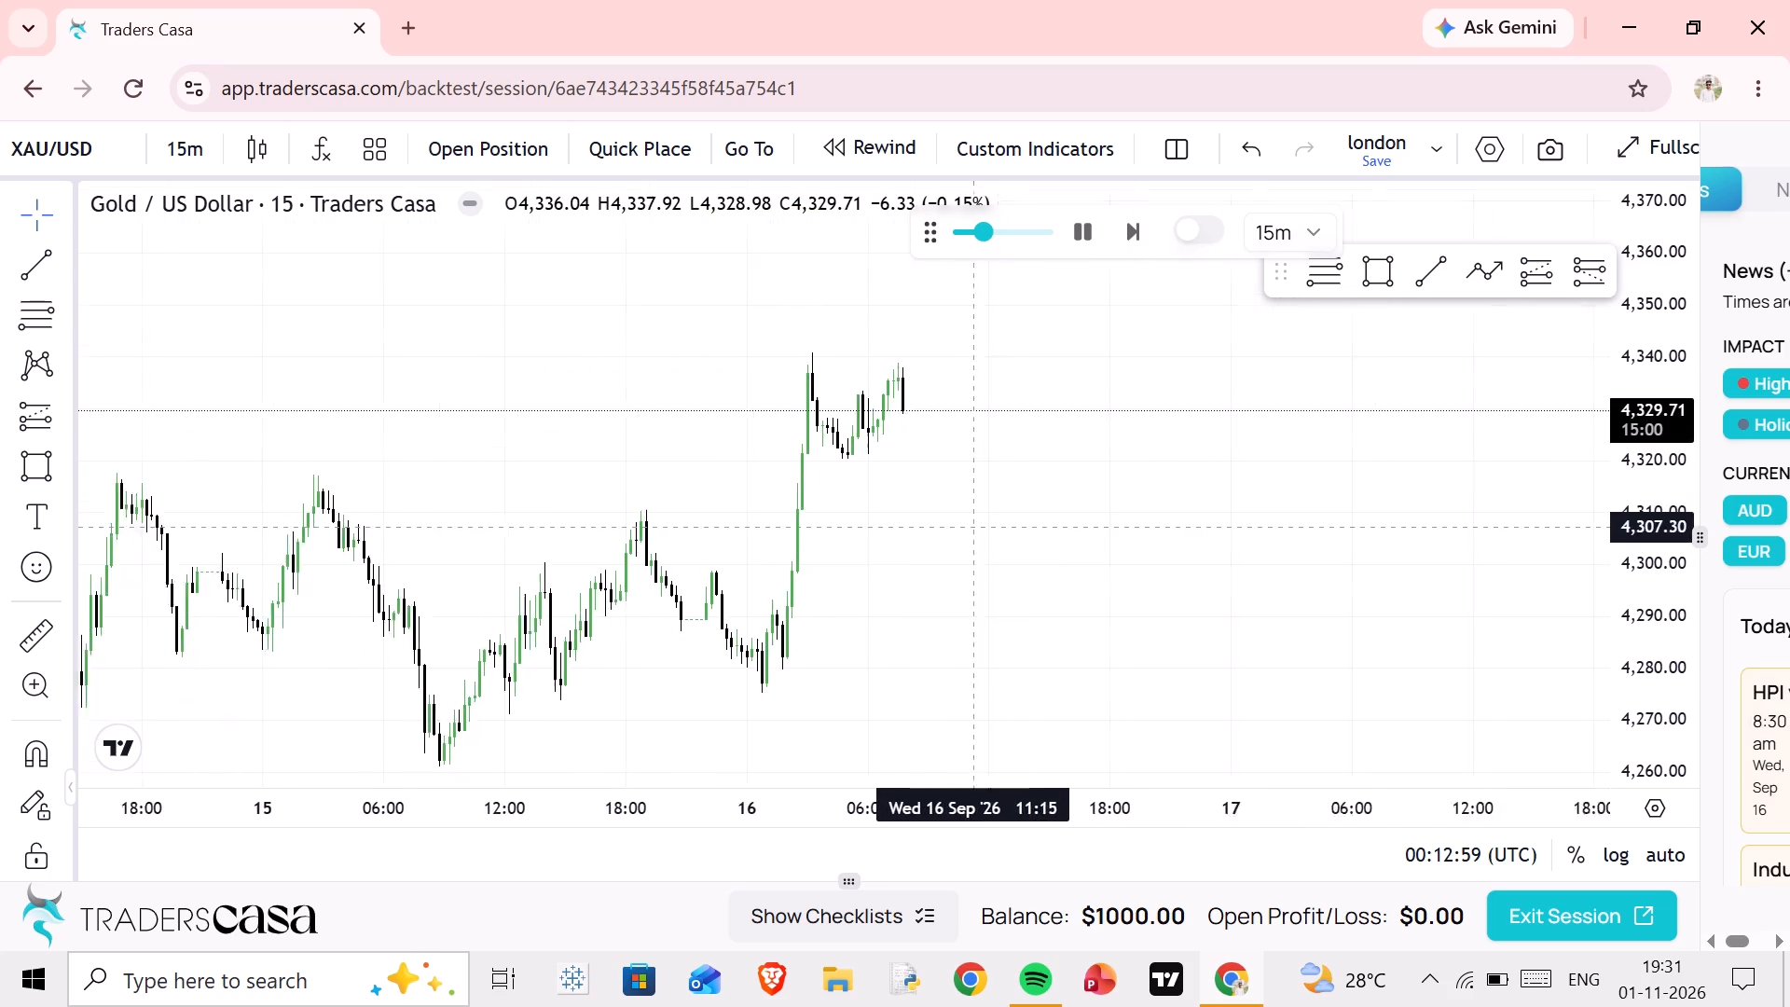
pyautogui.moveTo(959, 531); pyautogui.dragTo(848, 532)
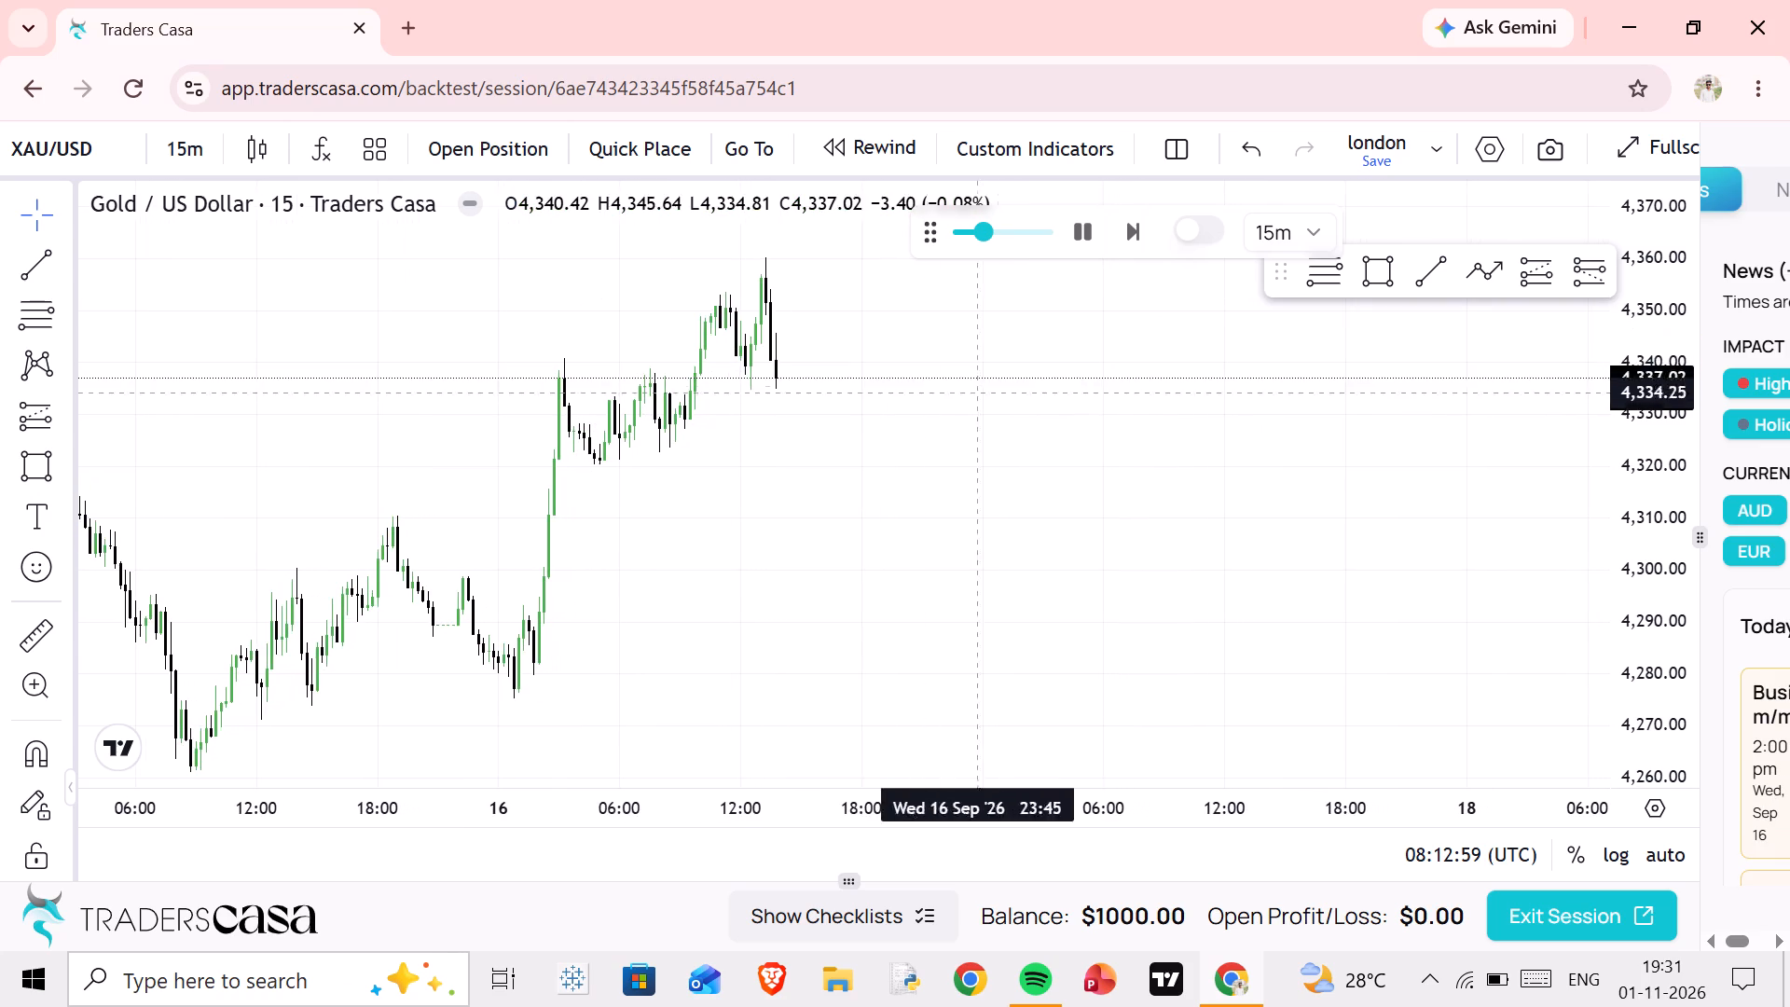
pyautogui.click(1083, 214)
pyautogui.moveTo(971, 315); pyautogui.dragTo(992, 465)
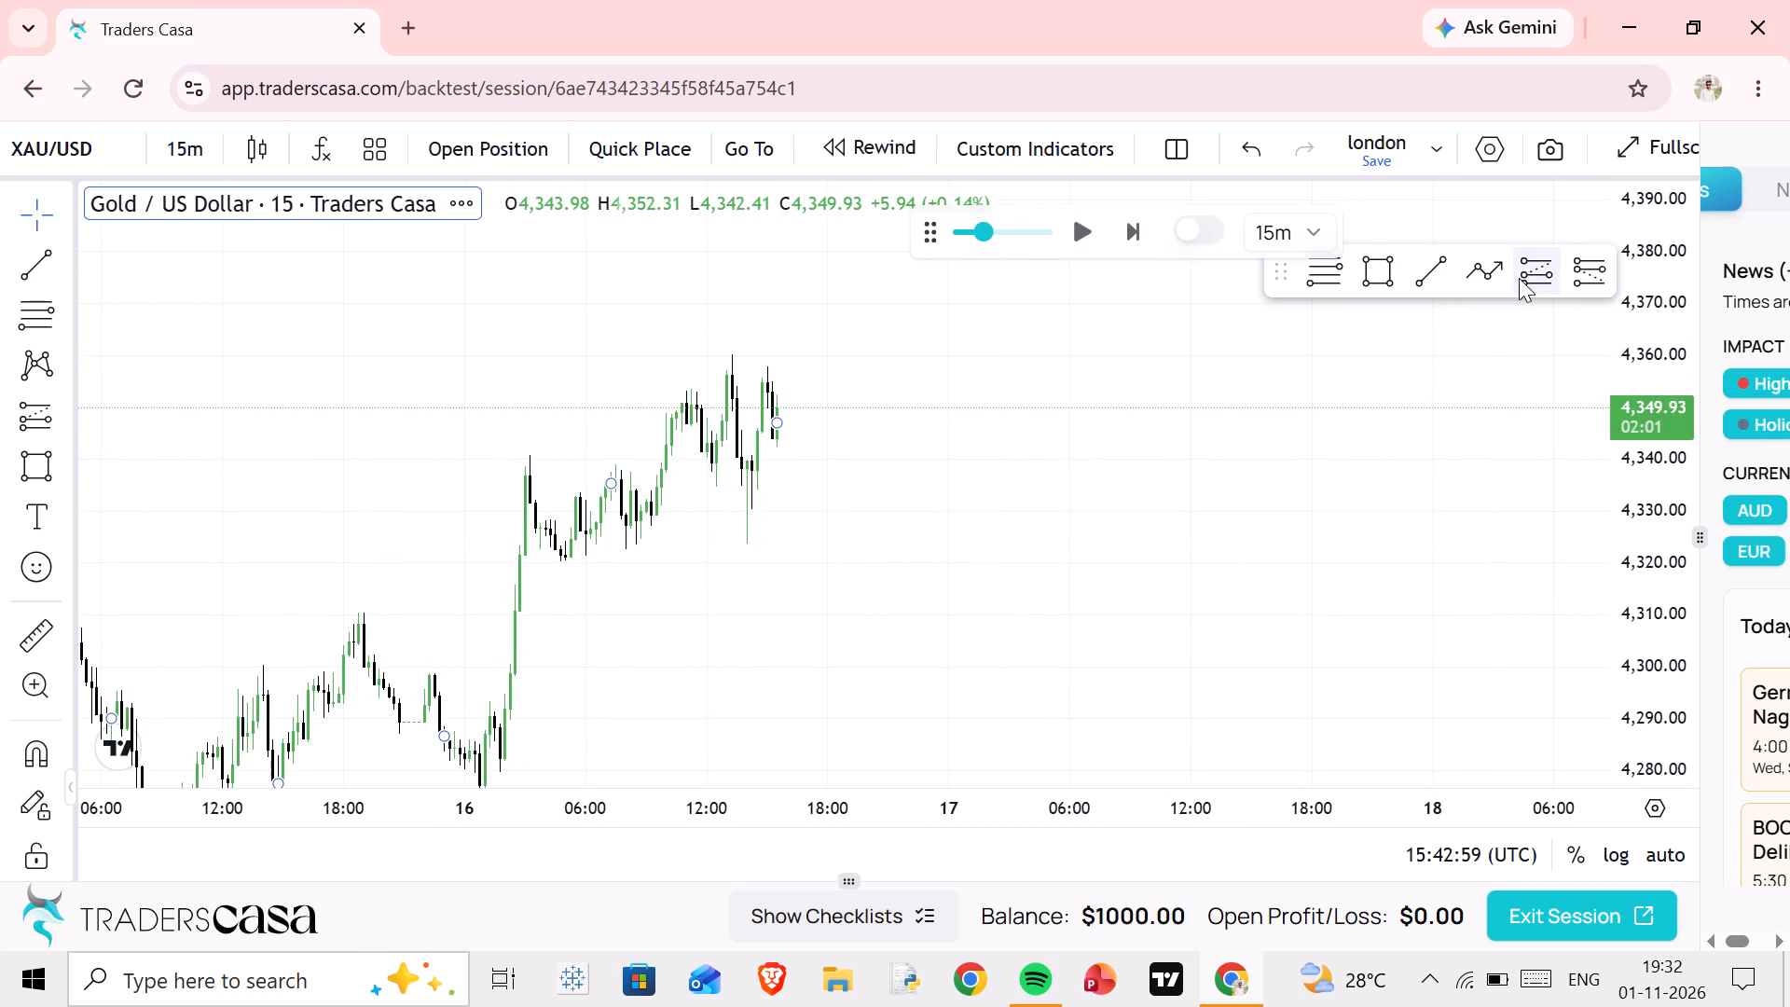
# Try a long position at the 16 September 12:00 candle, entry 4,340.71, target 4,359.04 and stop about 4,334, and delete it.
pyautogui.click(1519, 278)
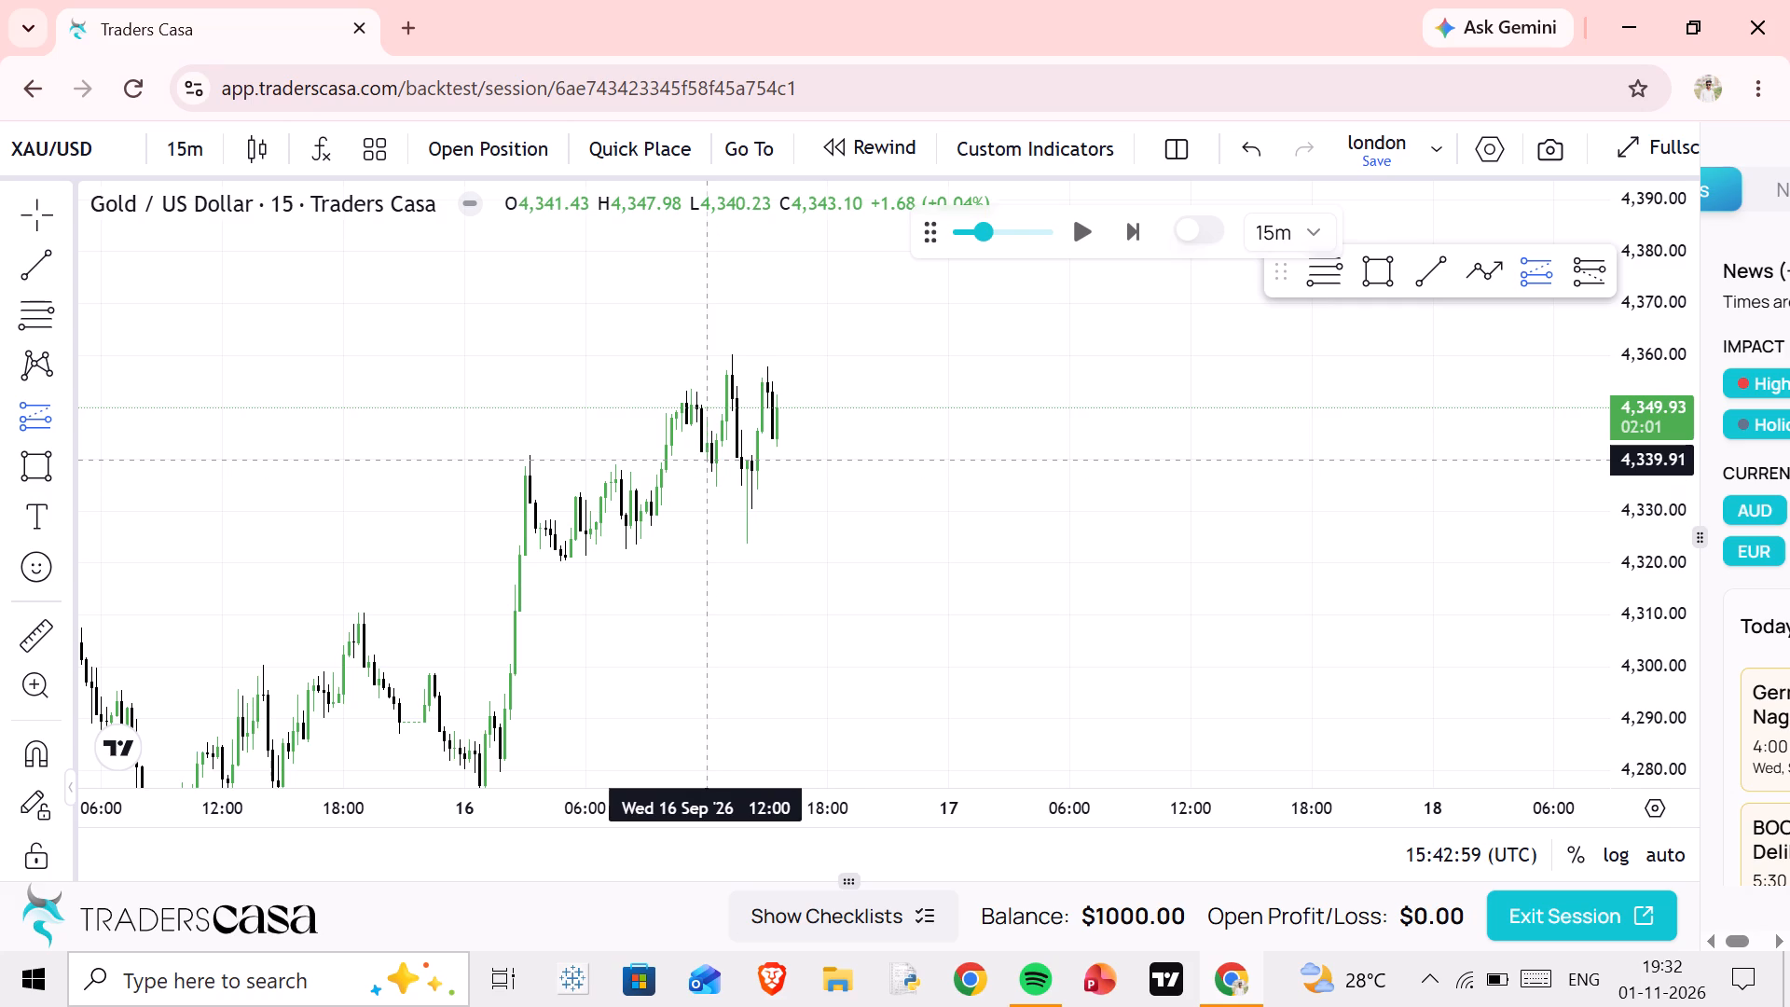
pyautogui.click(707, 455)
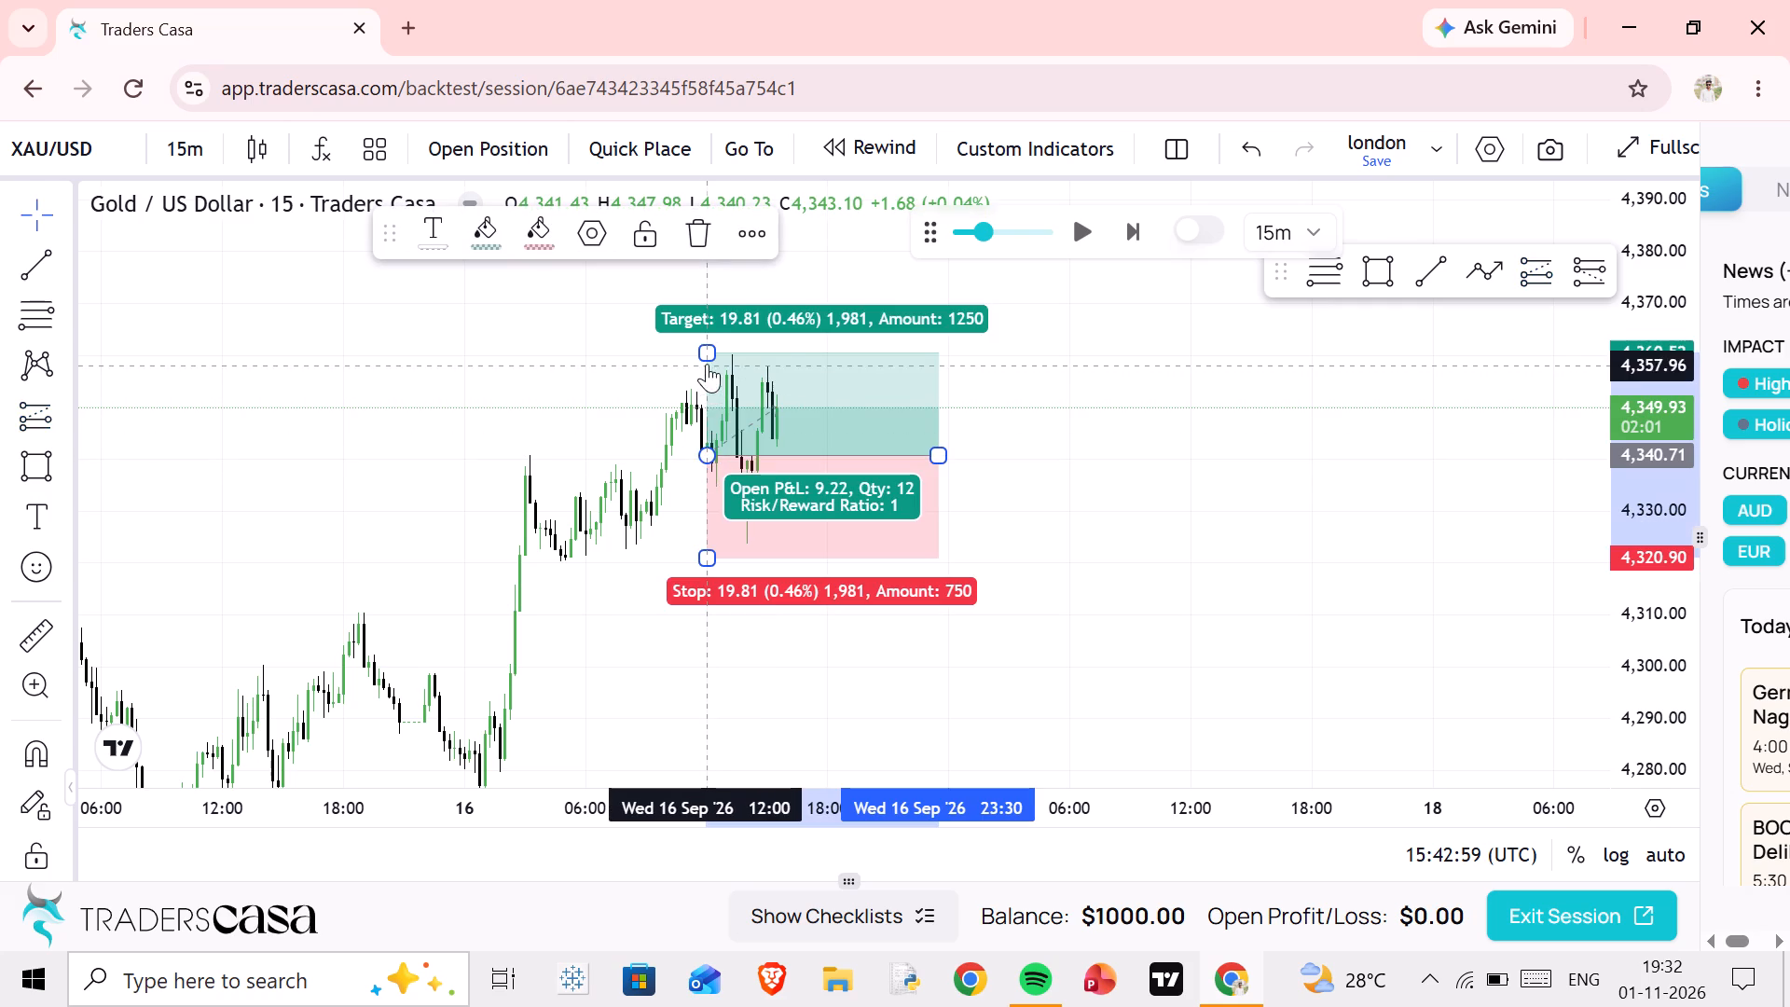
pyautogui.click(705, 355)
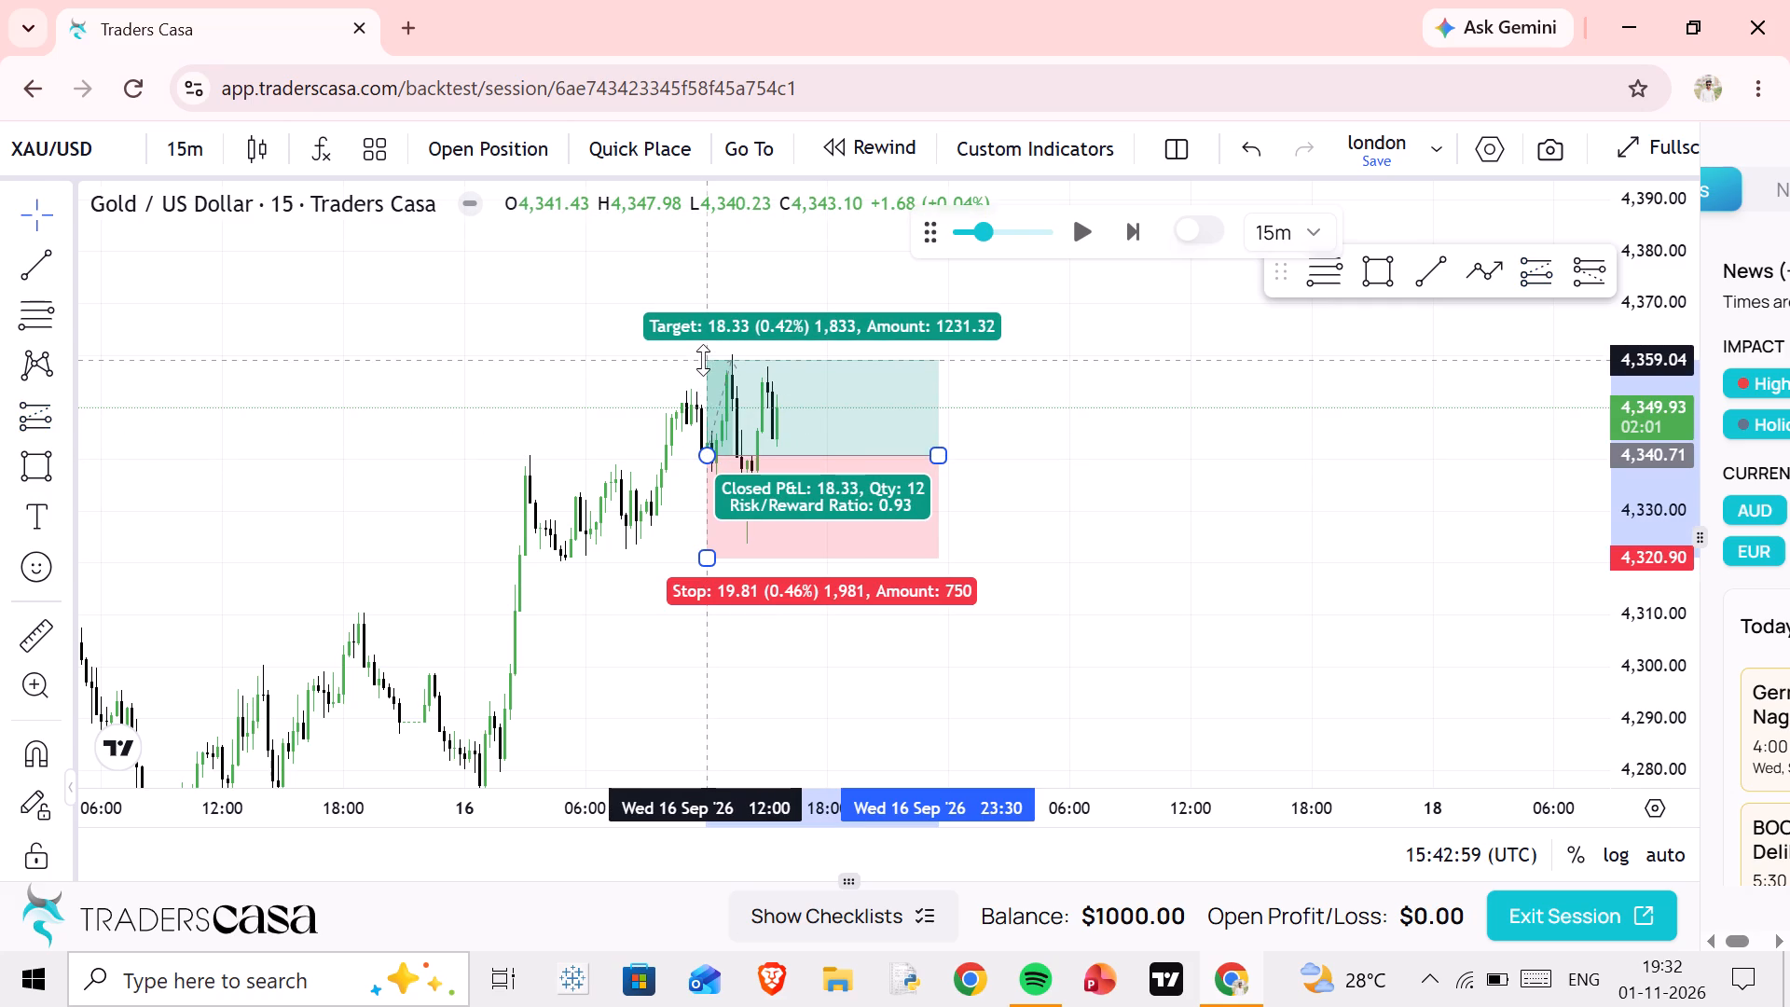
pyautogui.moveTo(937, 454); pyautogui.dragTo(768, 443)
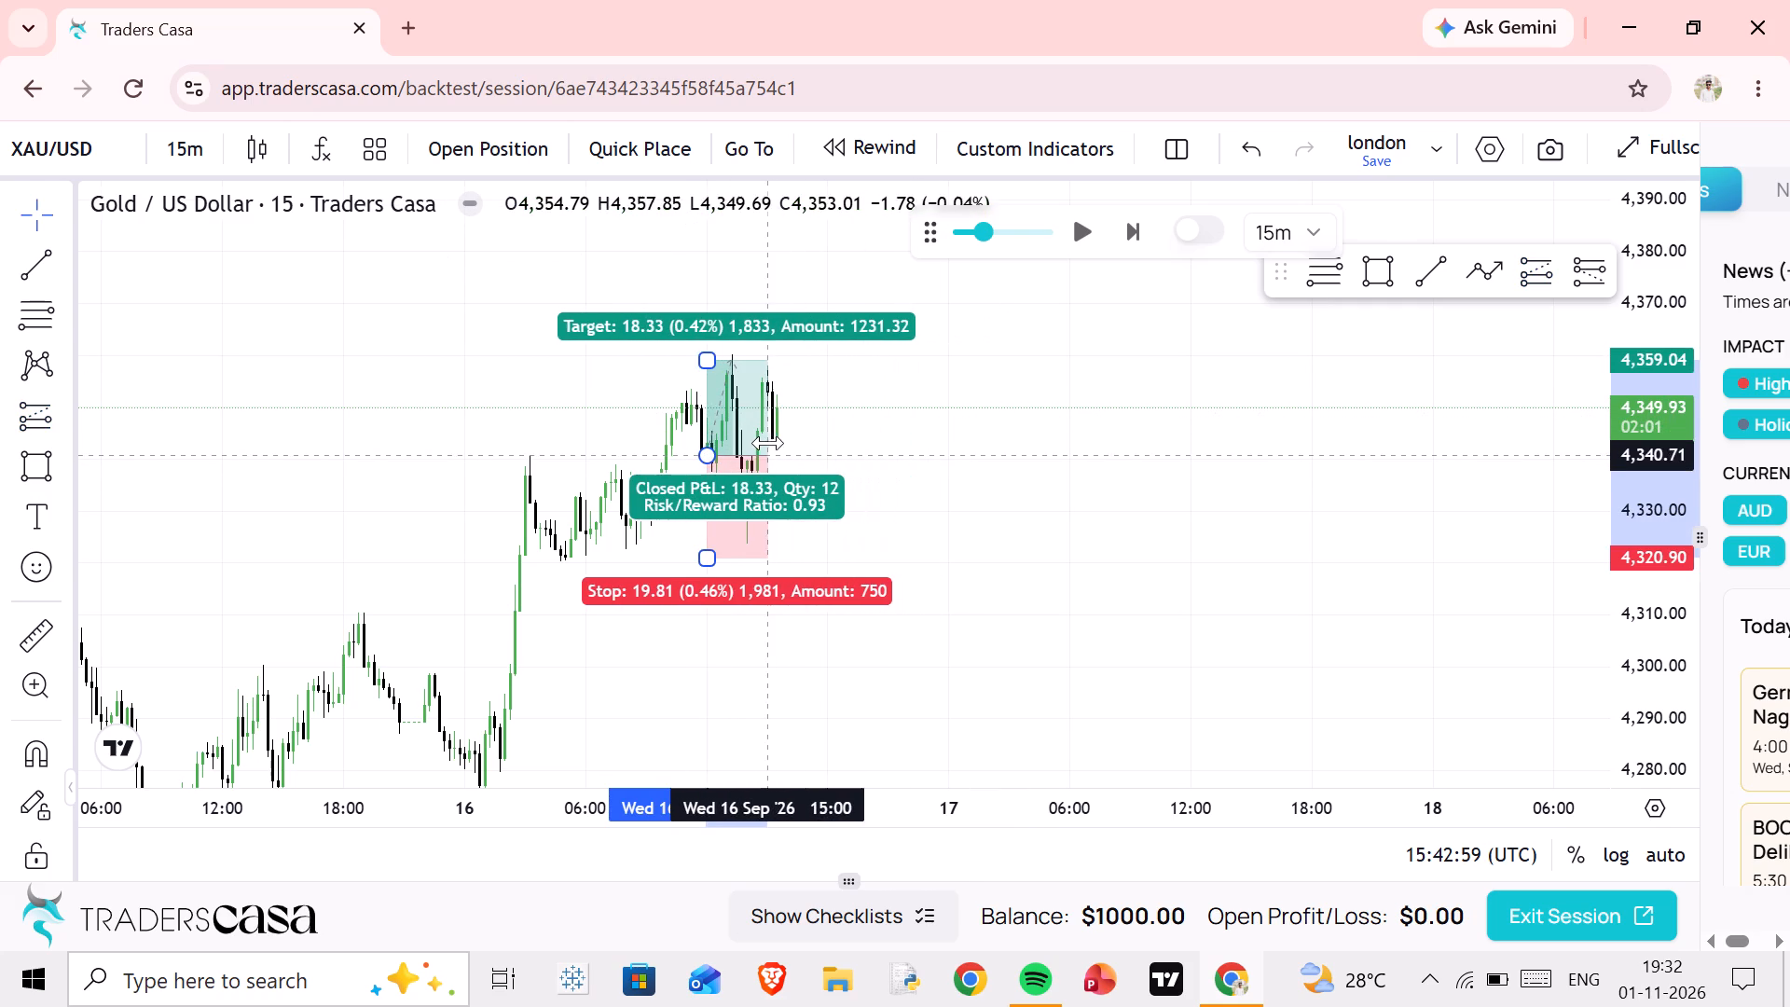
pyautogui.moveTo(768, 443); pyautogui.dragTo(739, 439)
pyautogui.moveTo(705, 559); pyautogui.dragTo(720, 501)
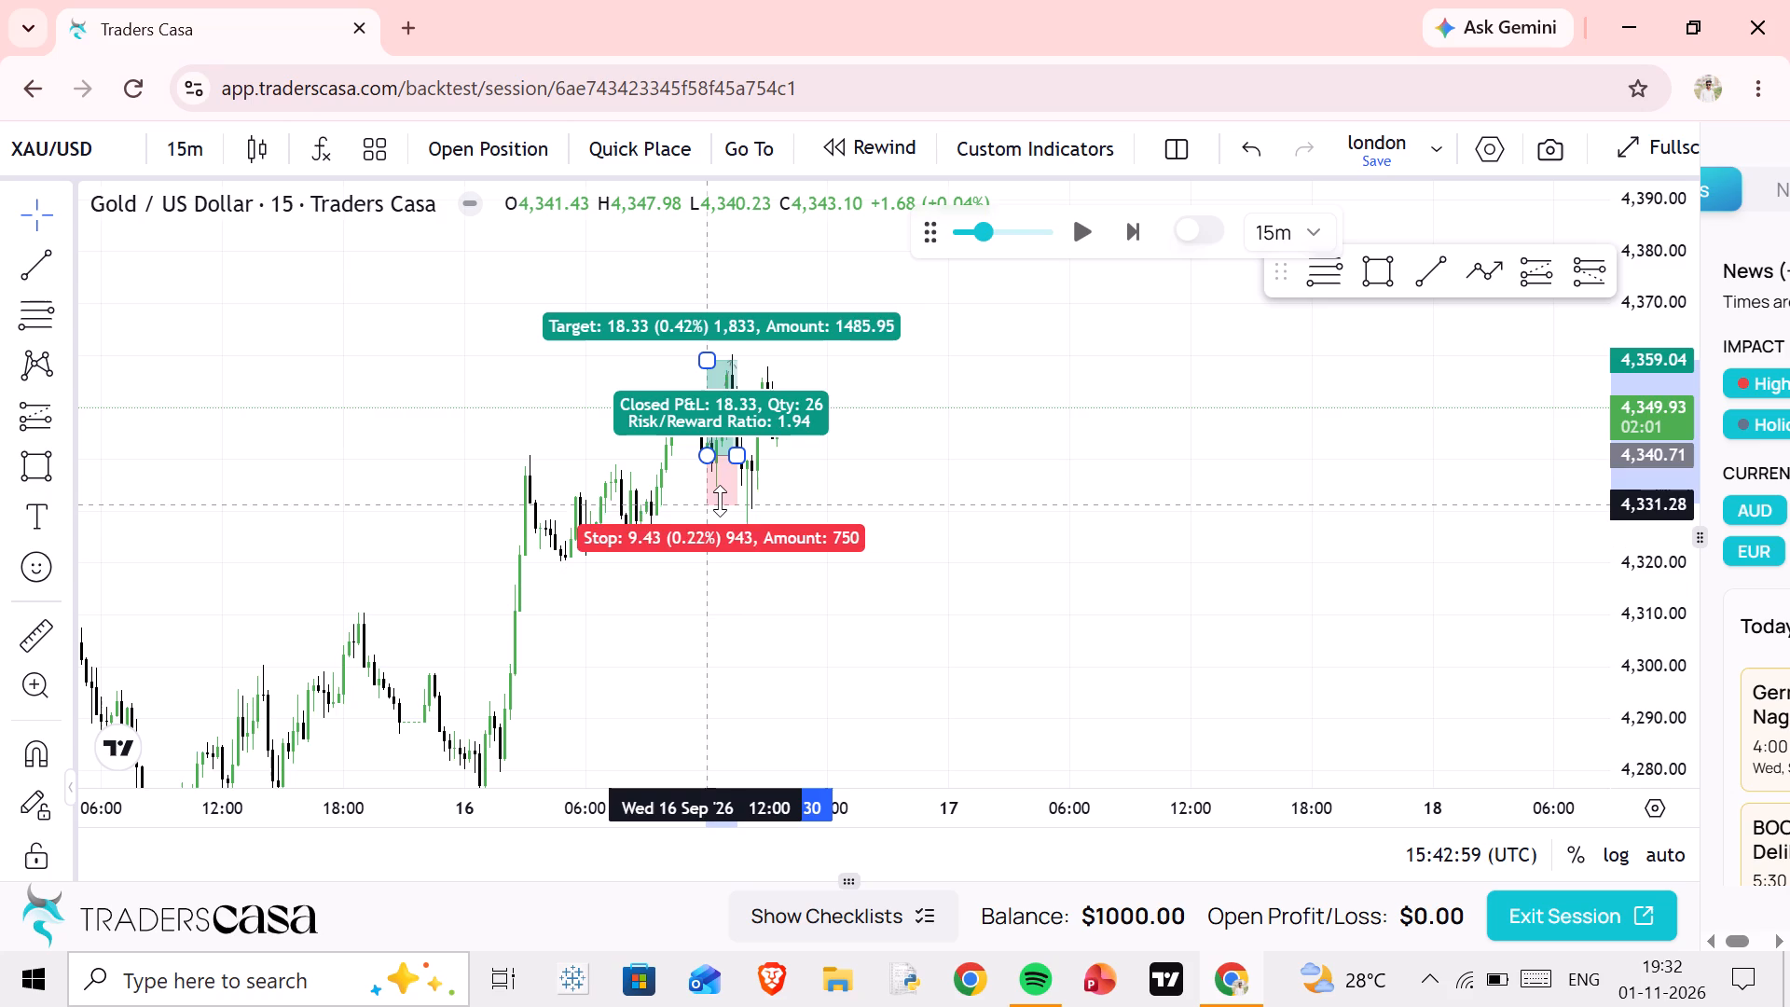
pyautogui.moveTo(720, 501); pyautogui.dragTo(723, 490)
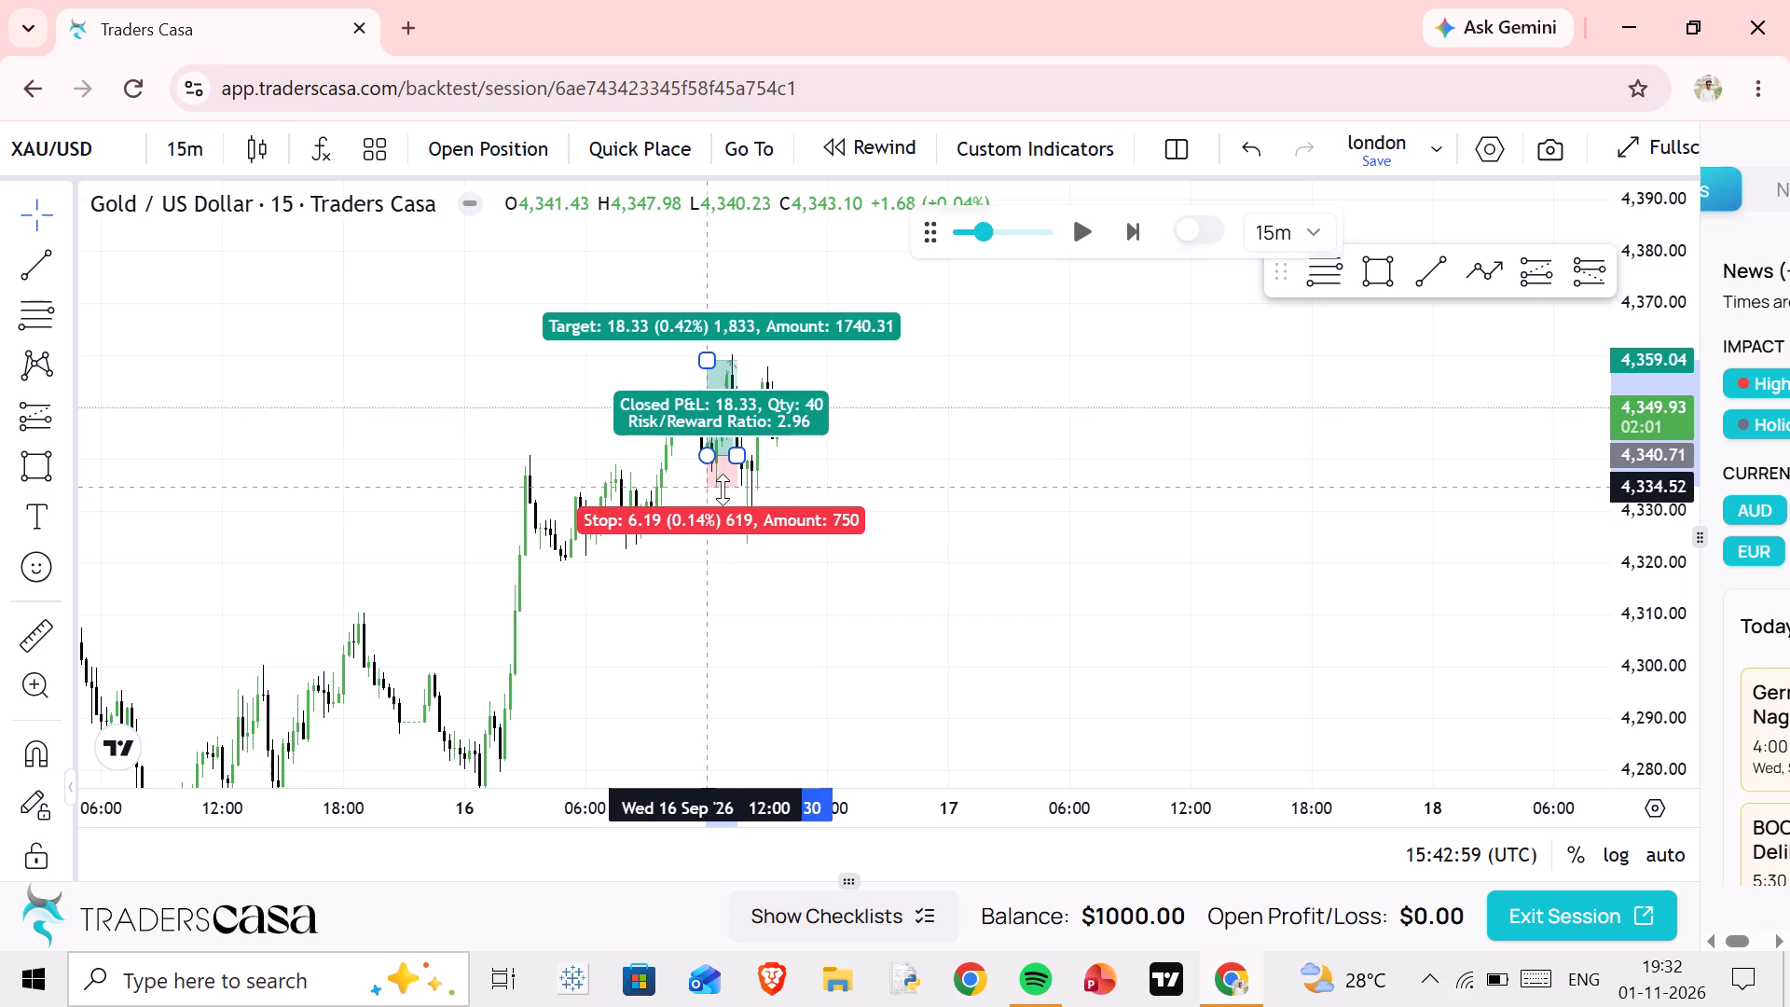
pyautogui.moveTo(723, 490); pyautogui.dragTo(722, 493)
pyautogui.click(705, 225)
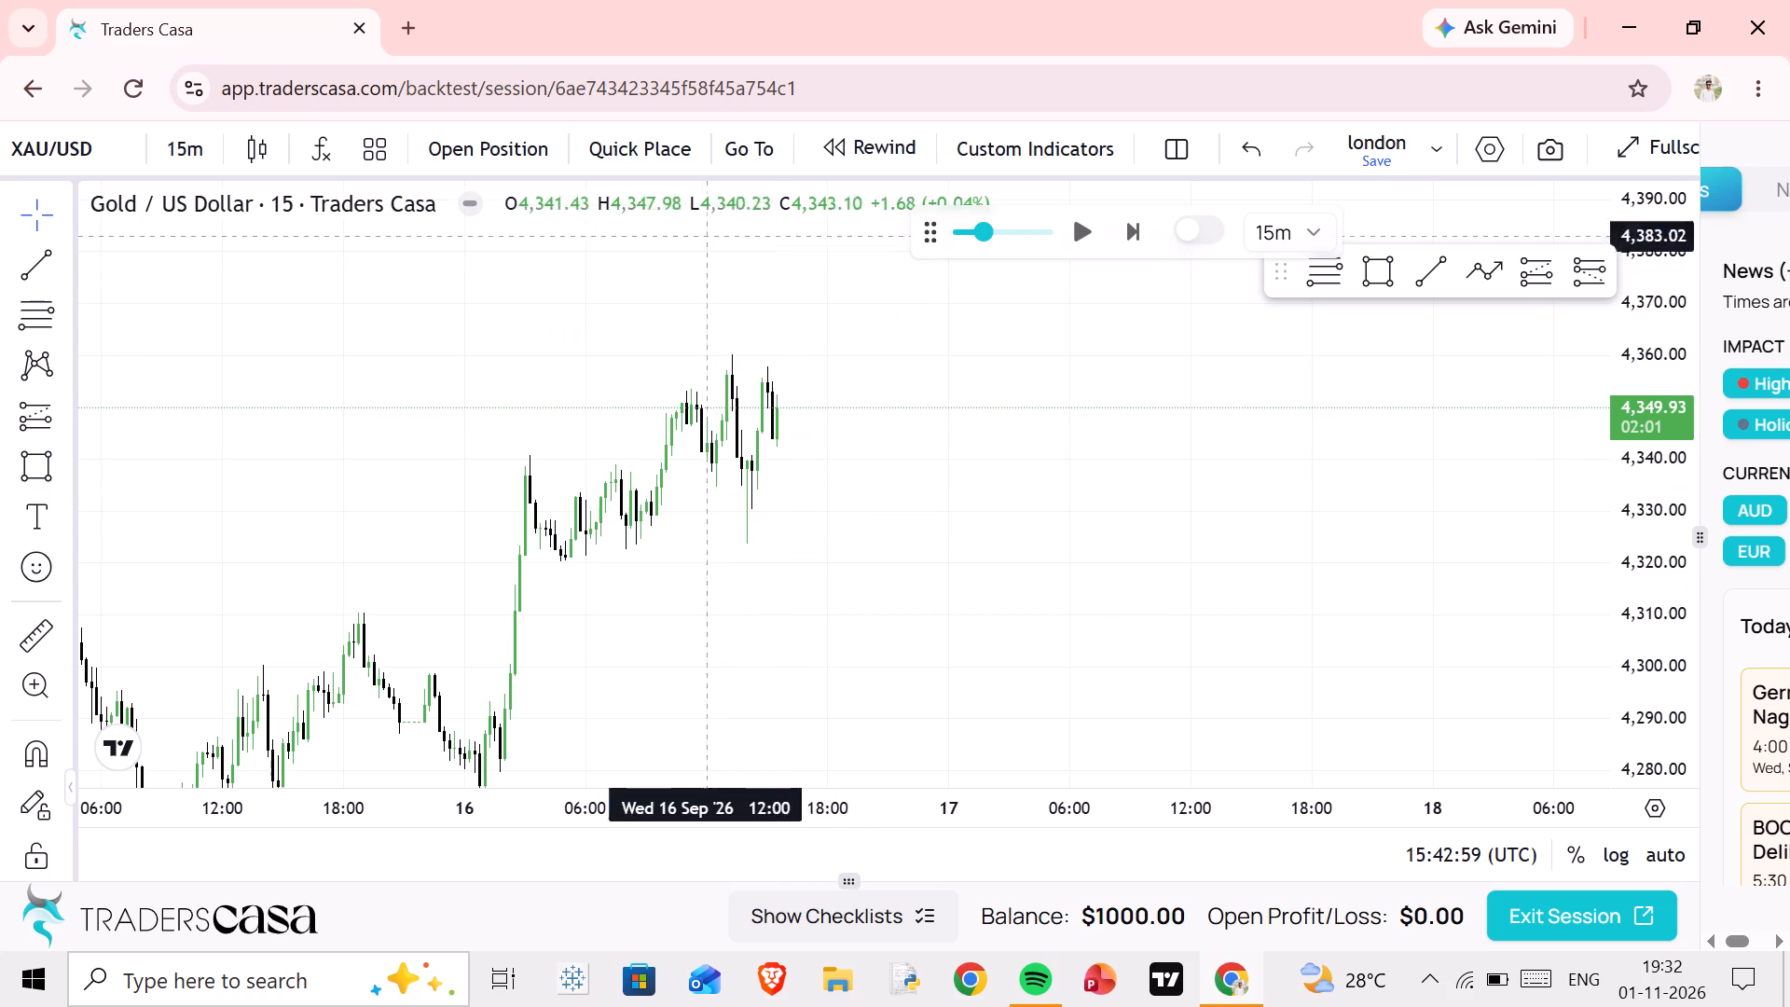
# Draw a zigzag path along the 16 September swing highs and lows, from about 4,283 to about 4,342 at the 15:30 candle.
pyautogui.scroll(3, 750, 491)
pyautogui.moveTo(754, 535); pyautogui.dragTo(1214, 433)
pyautogui.scroll(2, 1623, 545)
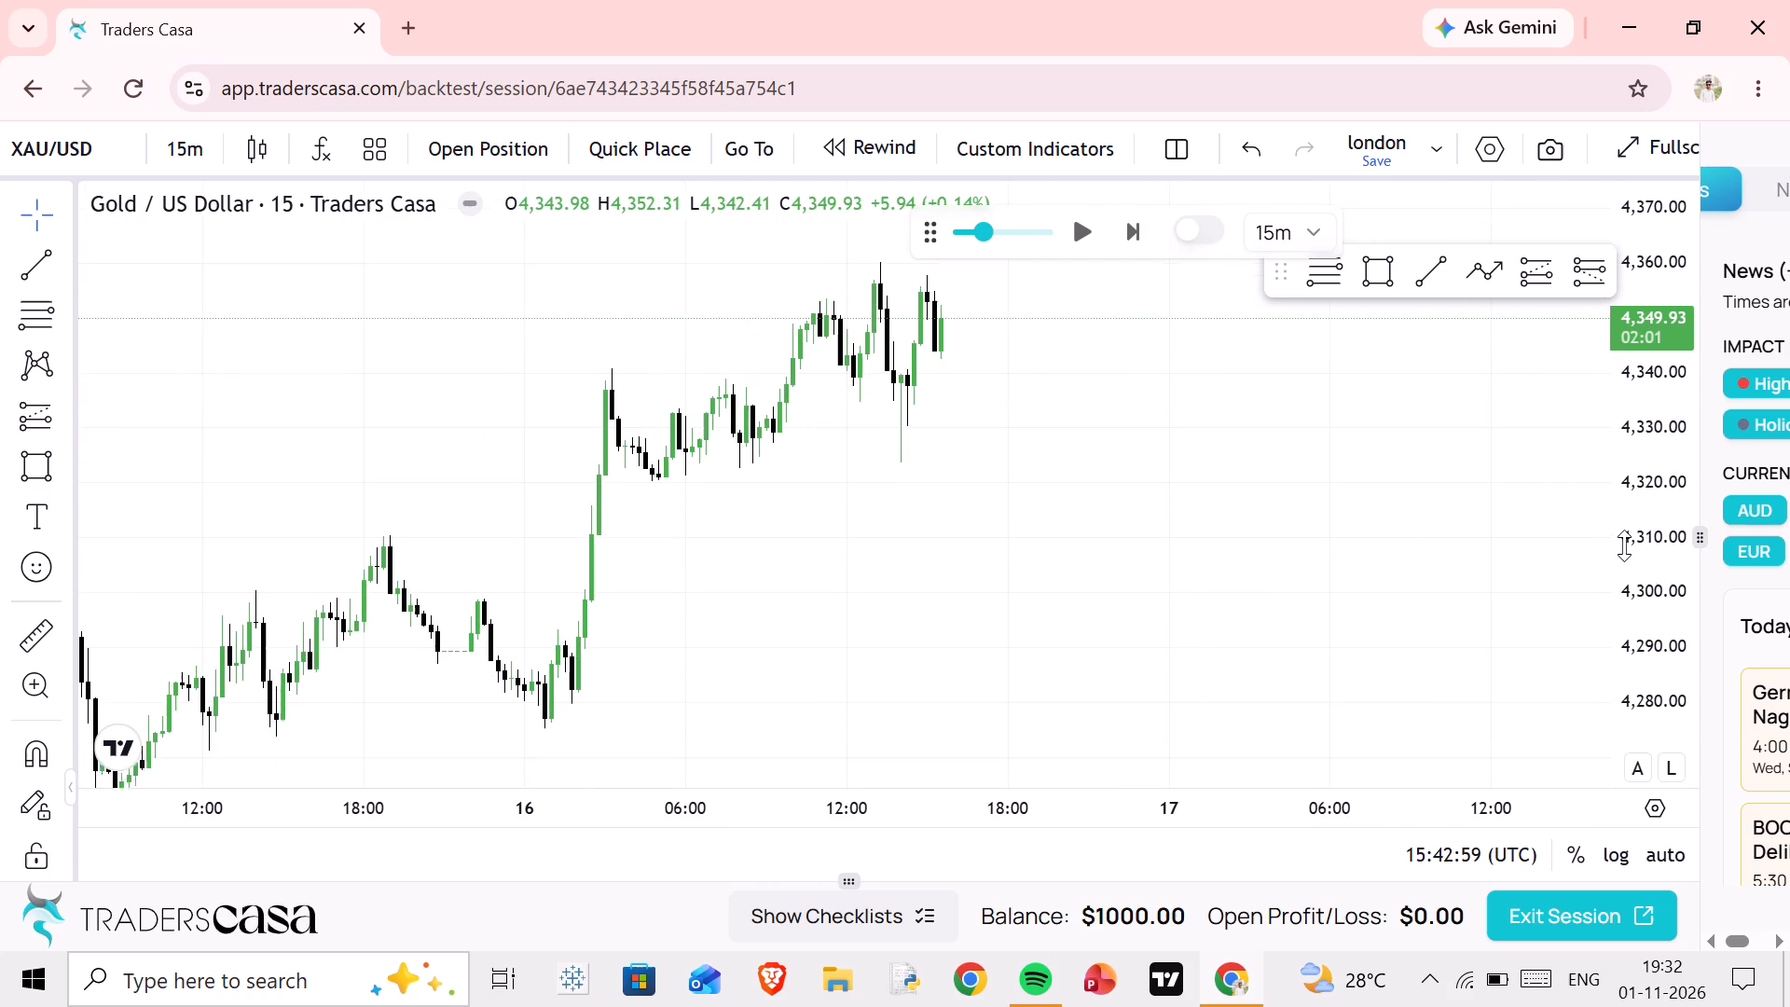
pyautogui.scroll(5, 1624, 545)
pyautogui.moveTo(1277, 475); pyautogui.dragTo(1106, 490)
pyautogui.scroll(-2, 1154, 469)
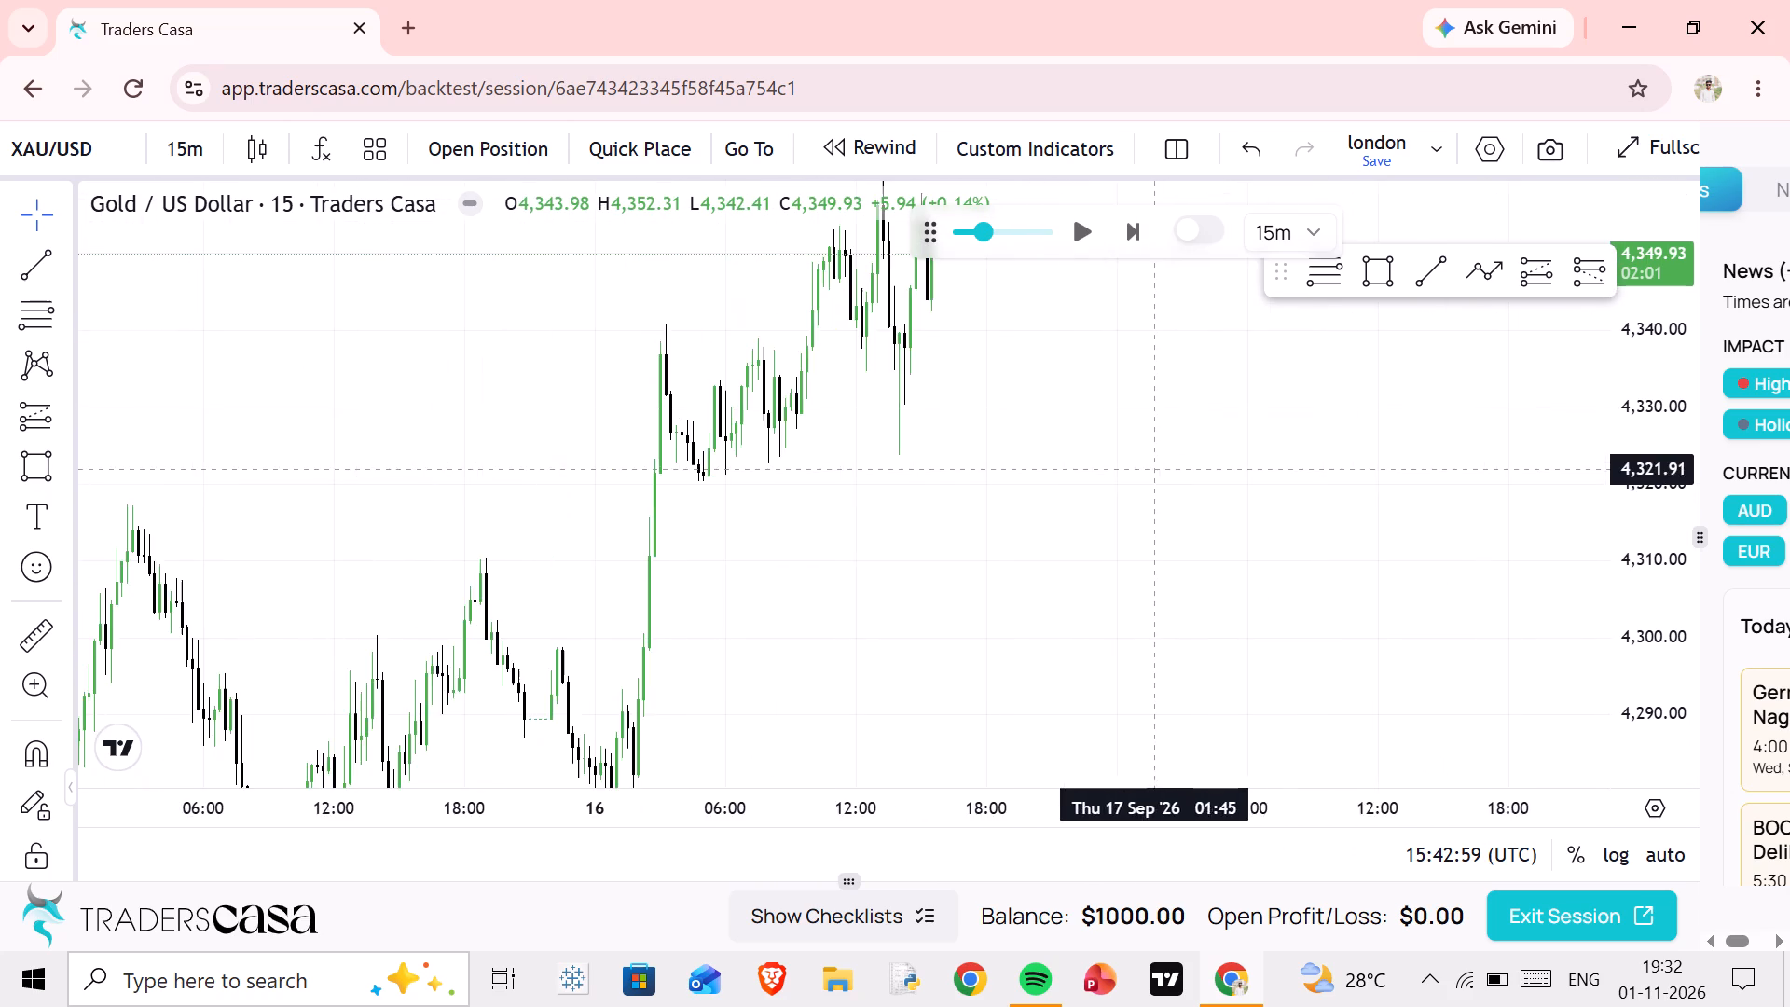
pyautogui.moveTo(1567, 508); pyautogui.dragTo(1376, 608)
pyautogui.scroll(-10, 1698, 487)
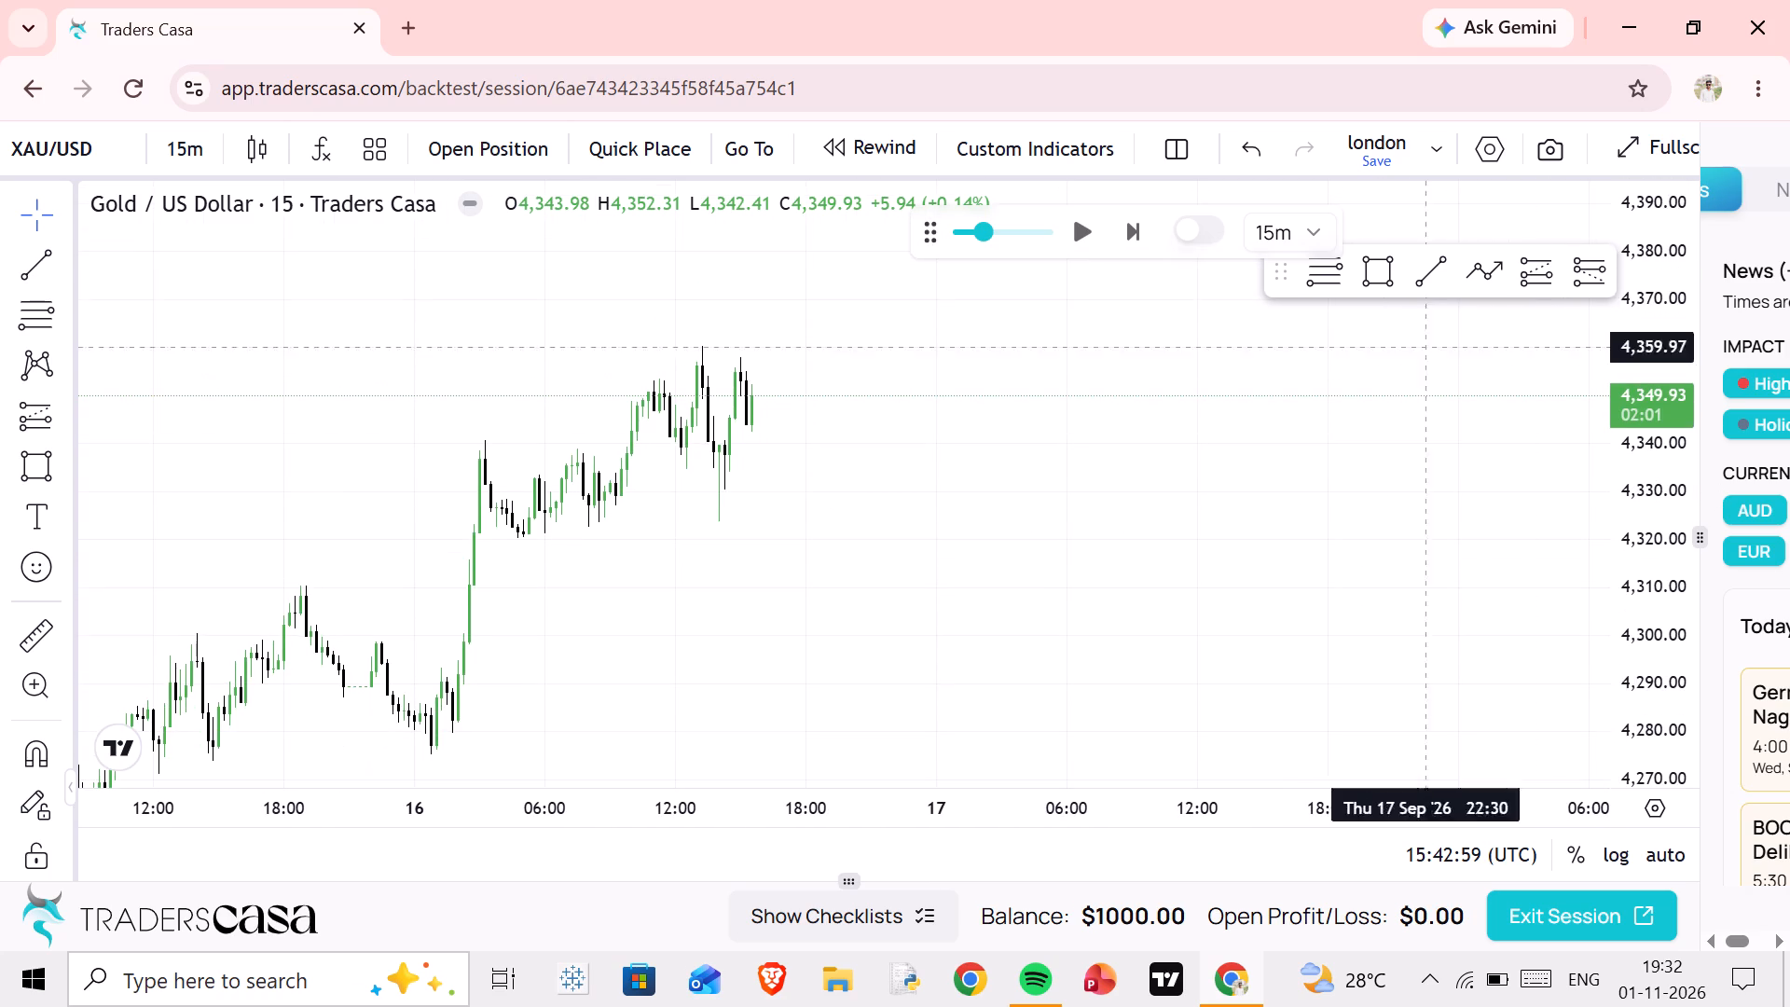
pyautogui.click(1469, 269)
pyautogui.moveTo(447, 717); pyautogui.dragTo(447, 704)
pyautogui.click(486, 431)
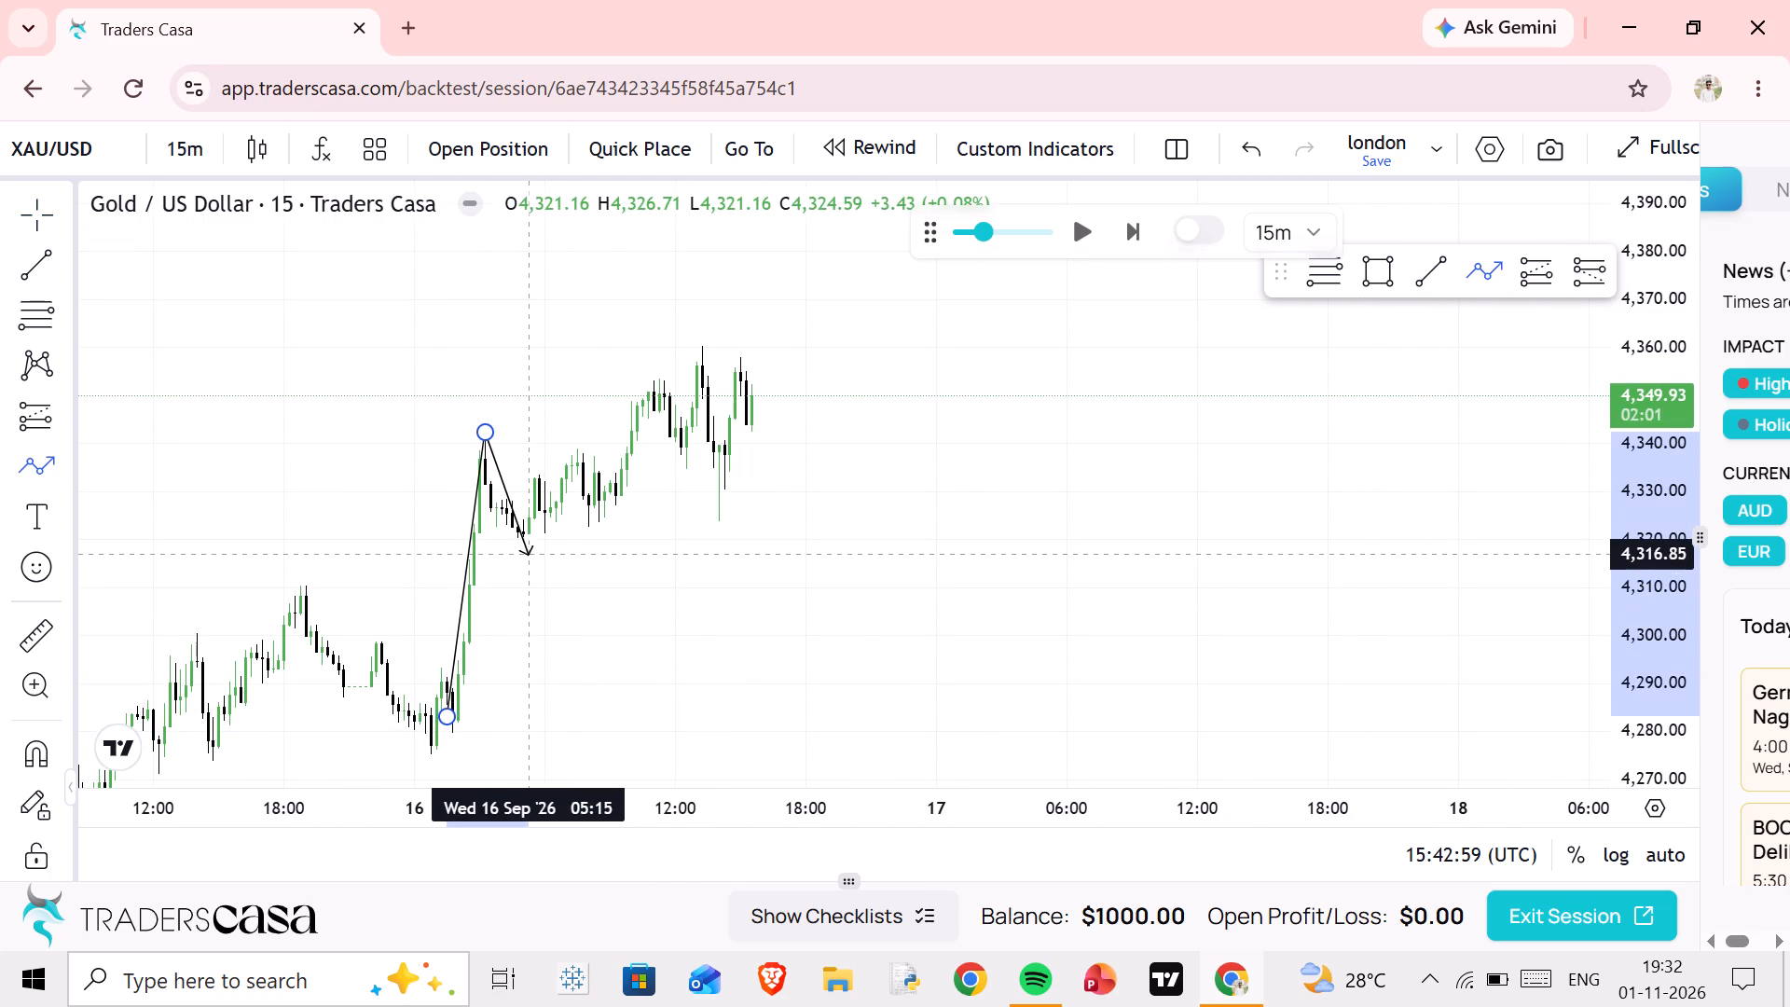
pyautogui.click(527, 554)
pyautogui.click(579, 434)
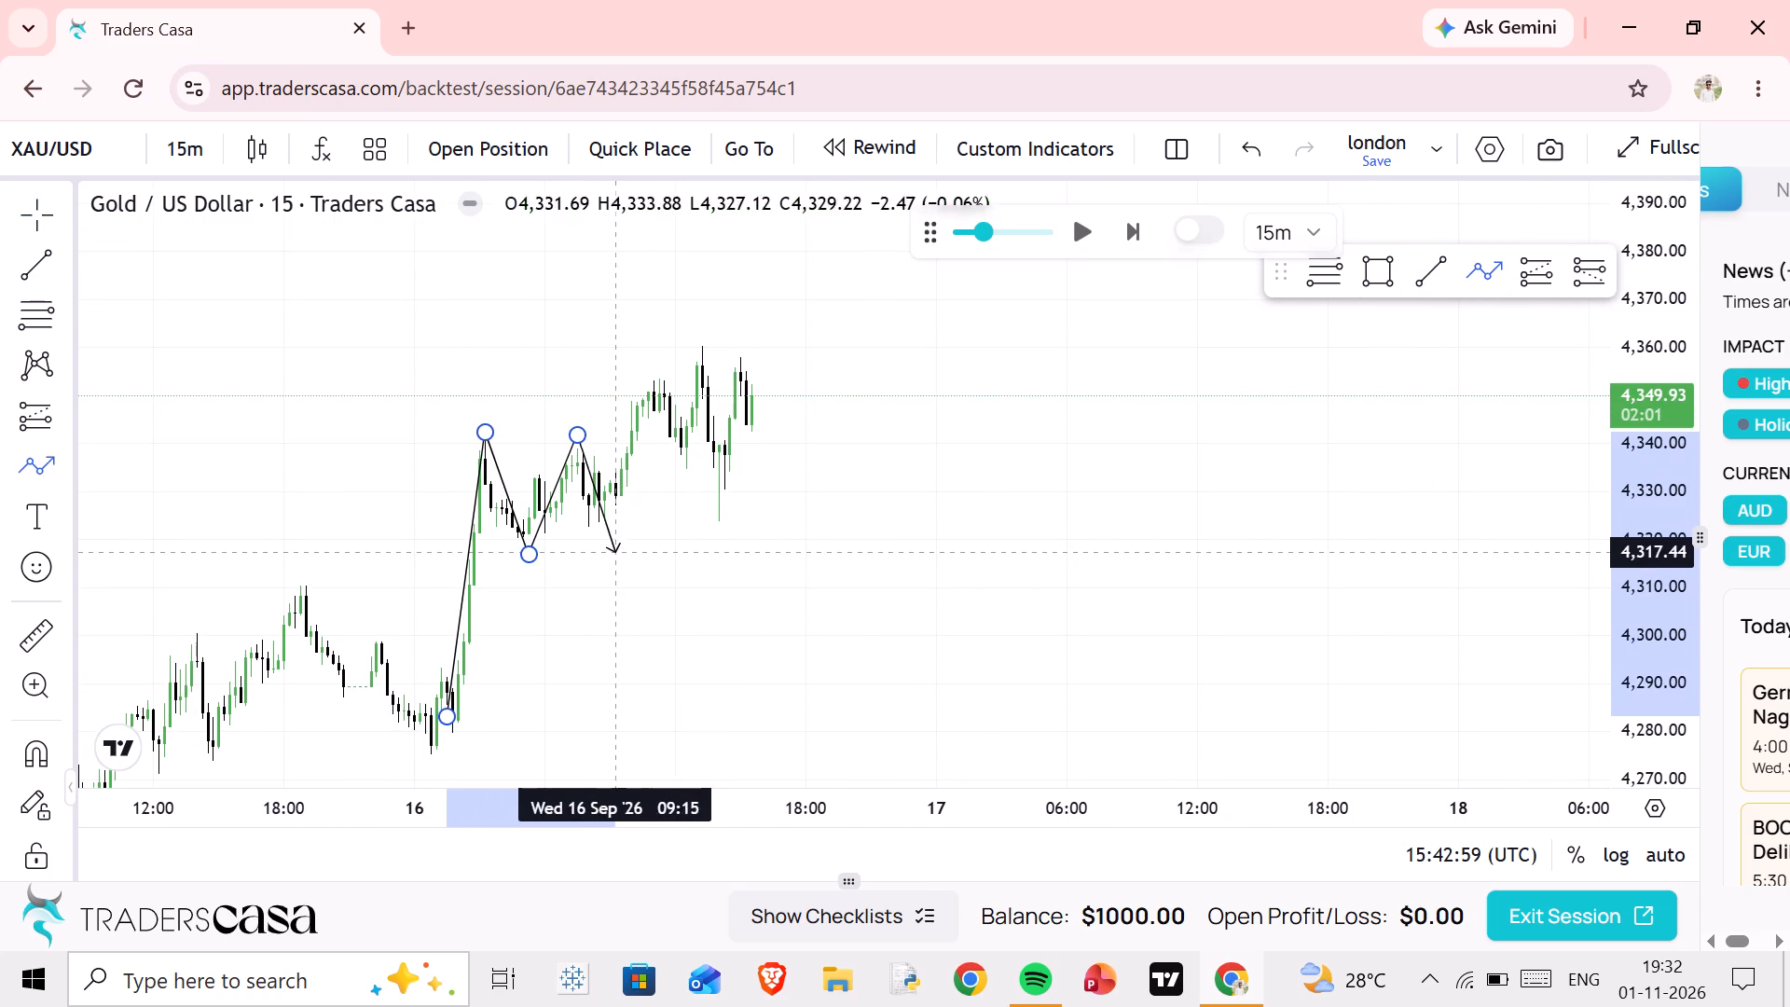
pyautogui.click(599, 532)
pyautogui.click(655, 371)
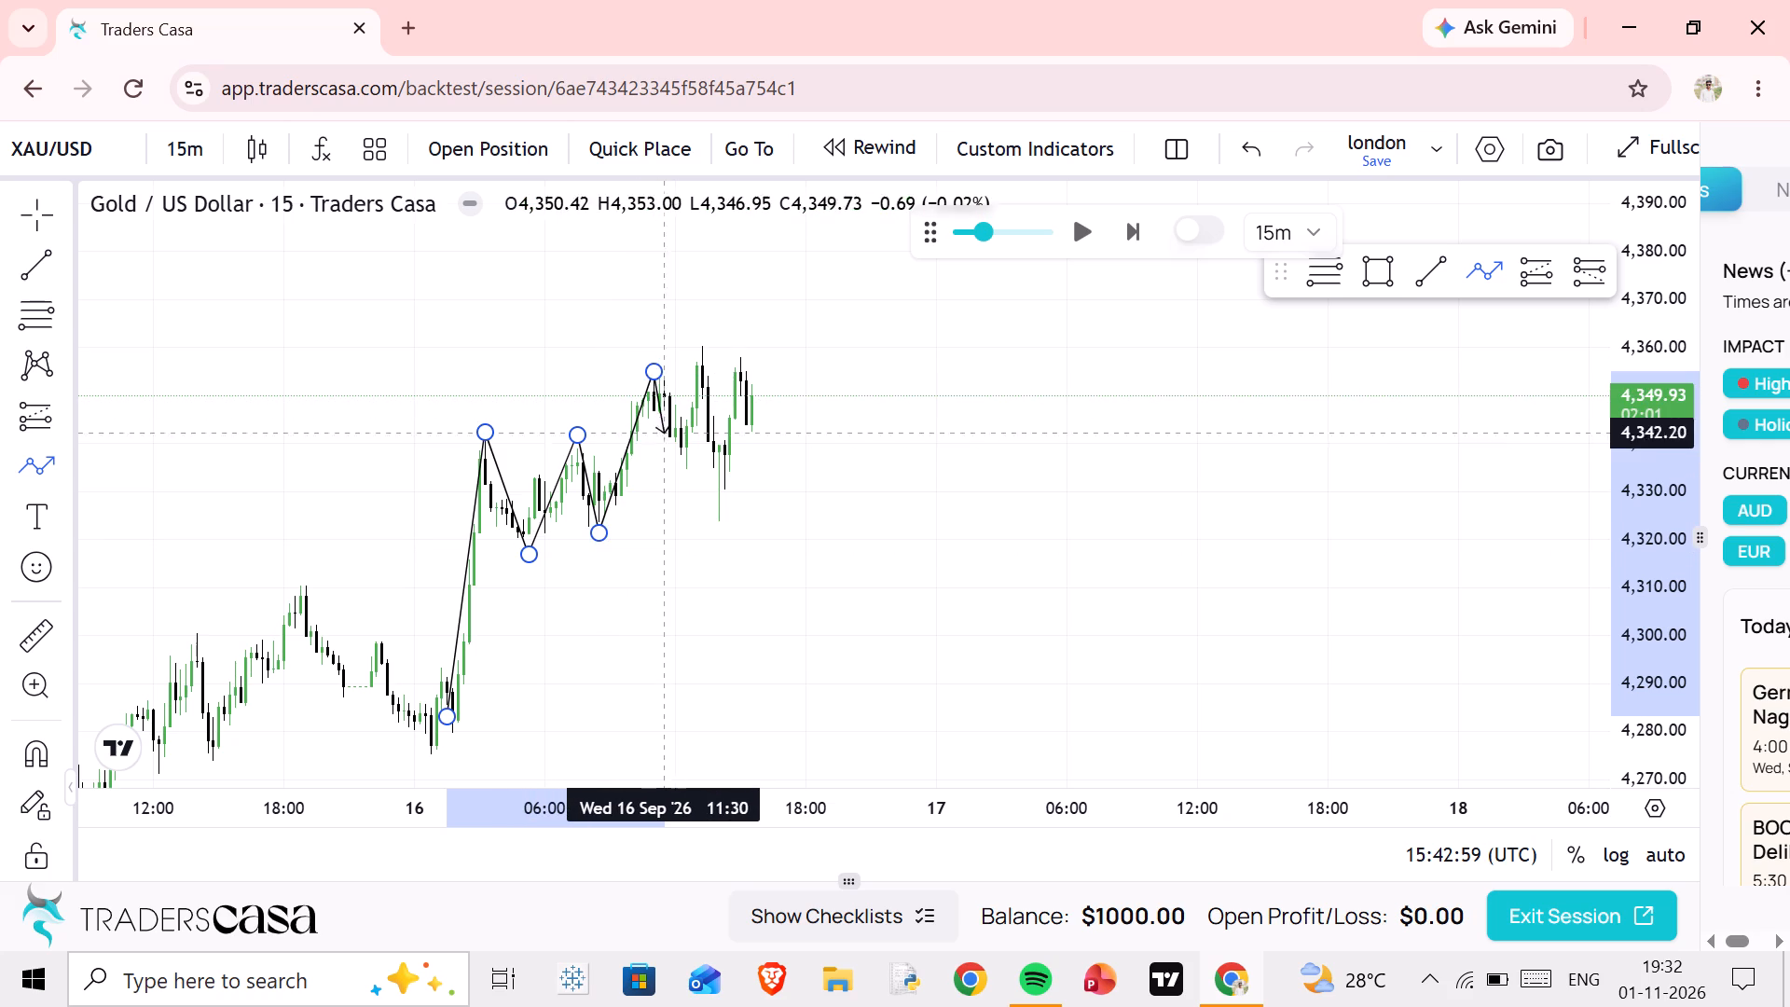
pyautogui.click(679, 468)
pyautogui.click(703, 353)
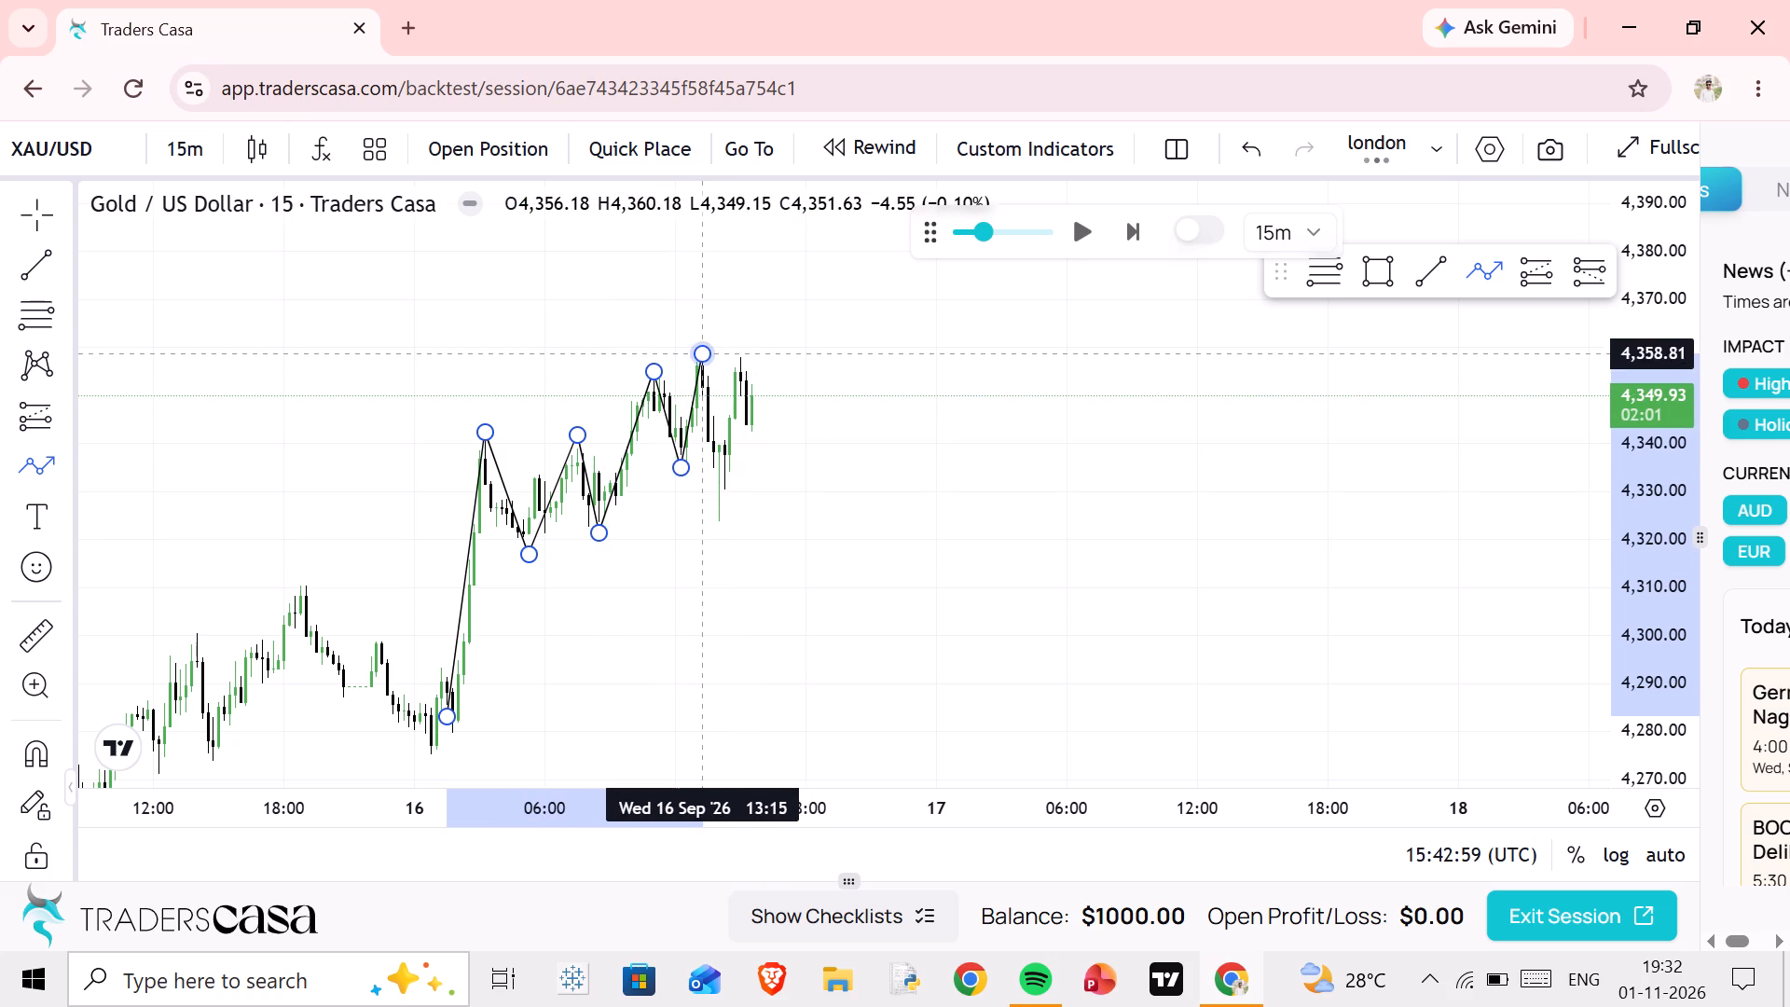
pyautogui.click(718, 529)
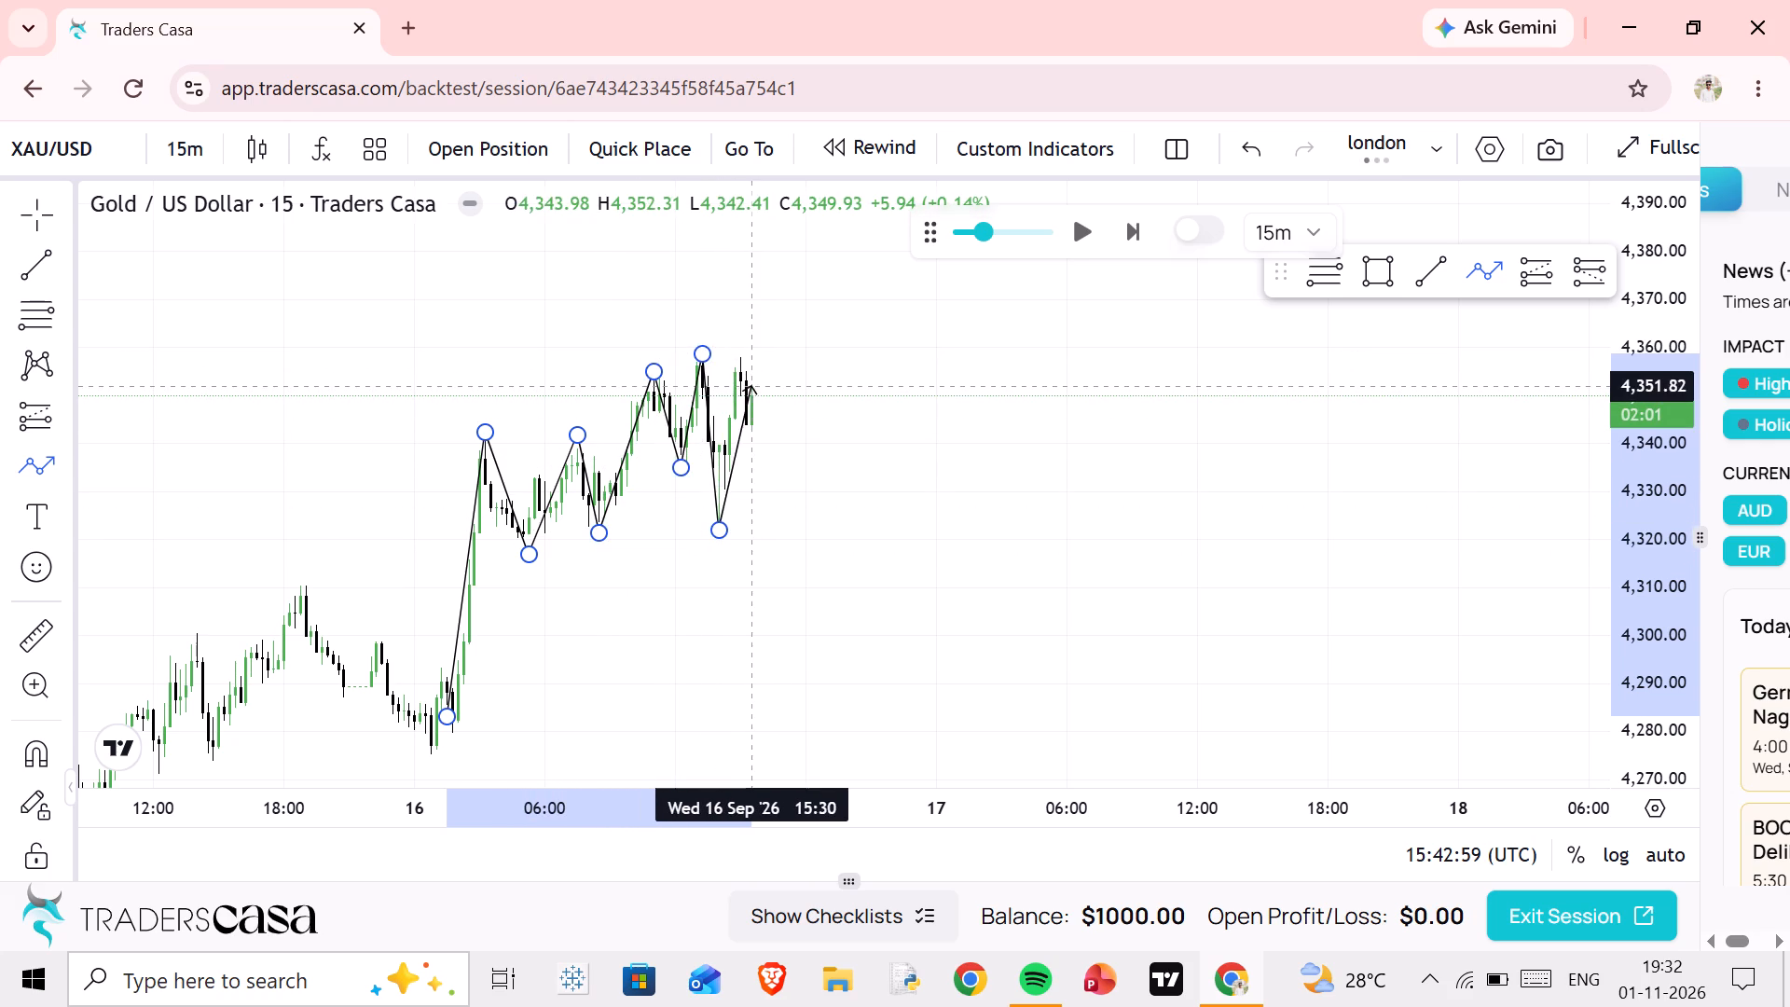
pyautogui.click(743, 362)
pyautogui.doubleClick(751, 434)
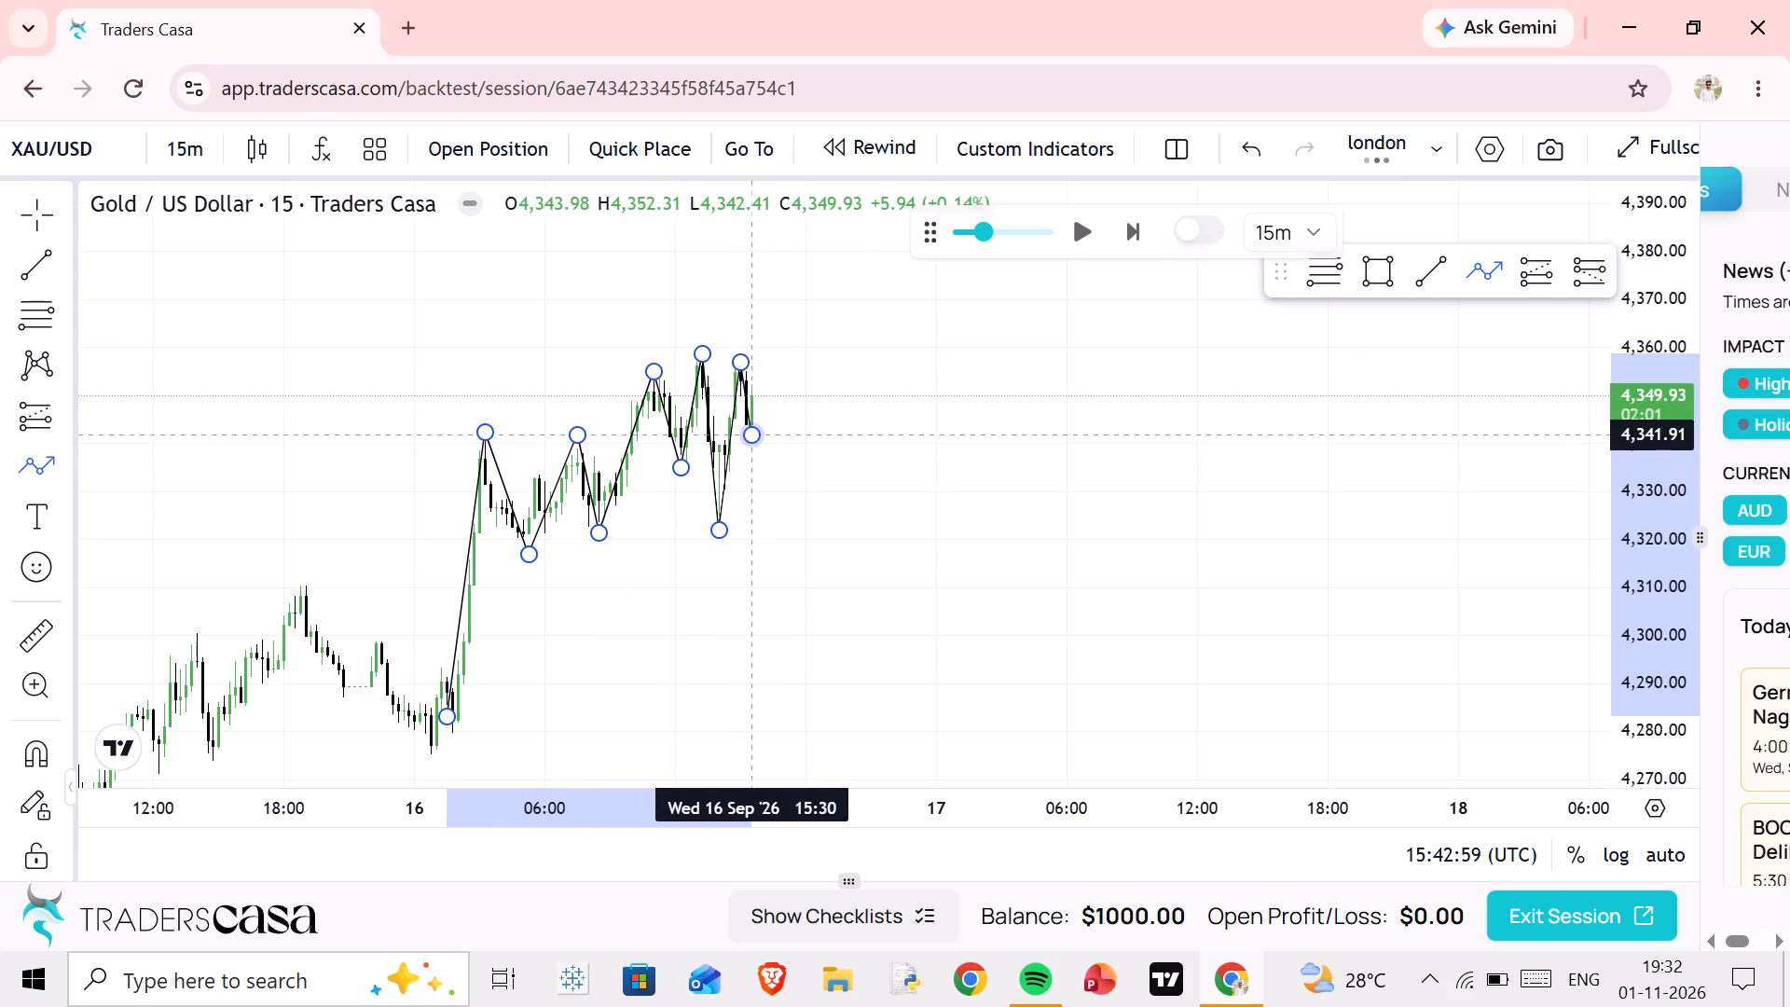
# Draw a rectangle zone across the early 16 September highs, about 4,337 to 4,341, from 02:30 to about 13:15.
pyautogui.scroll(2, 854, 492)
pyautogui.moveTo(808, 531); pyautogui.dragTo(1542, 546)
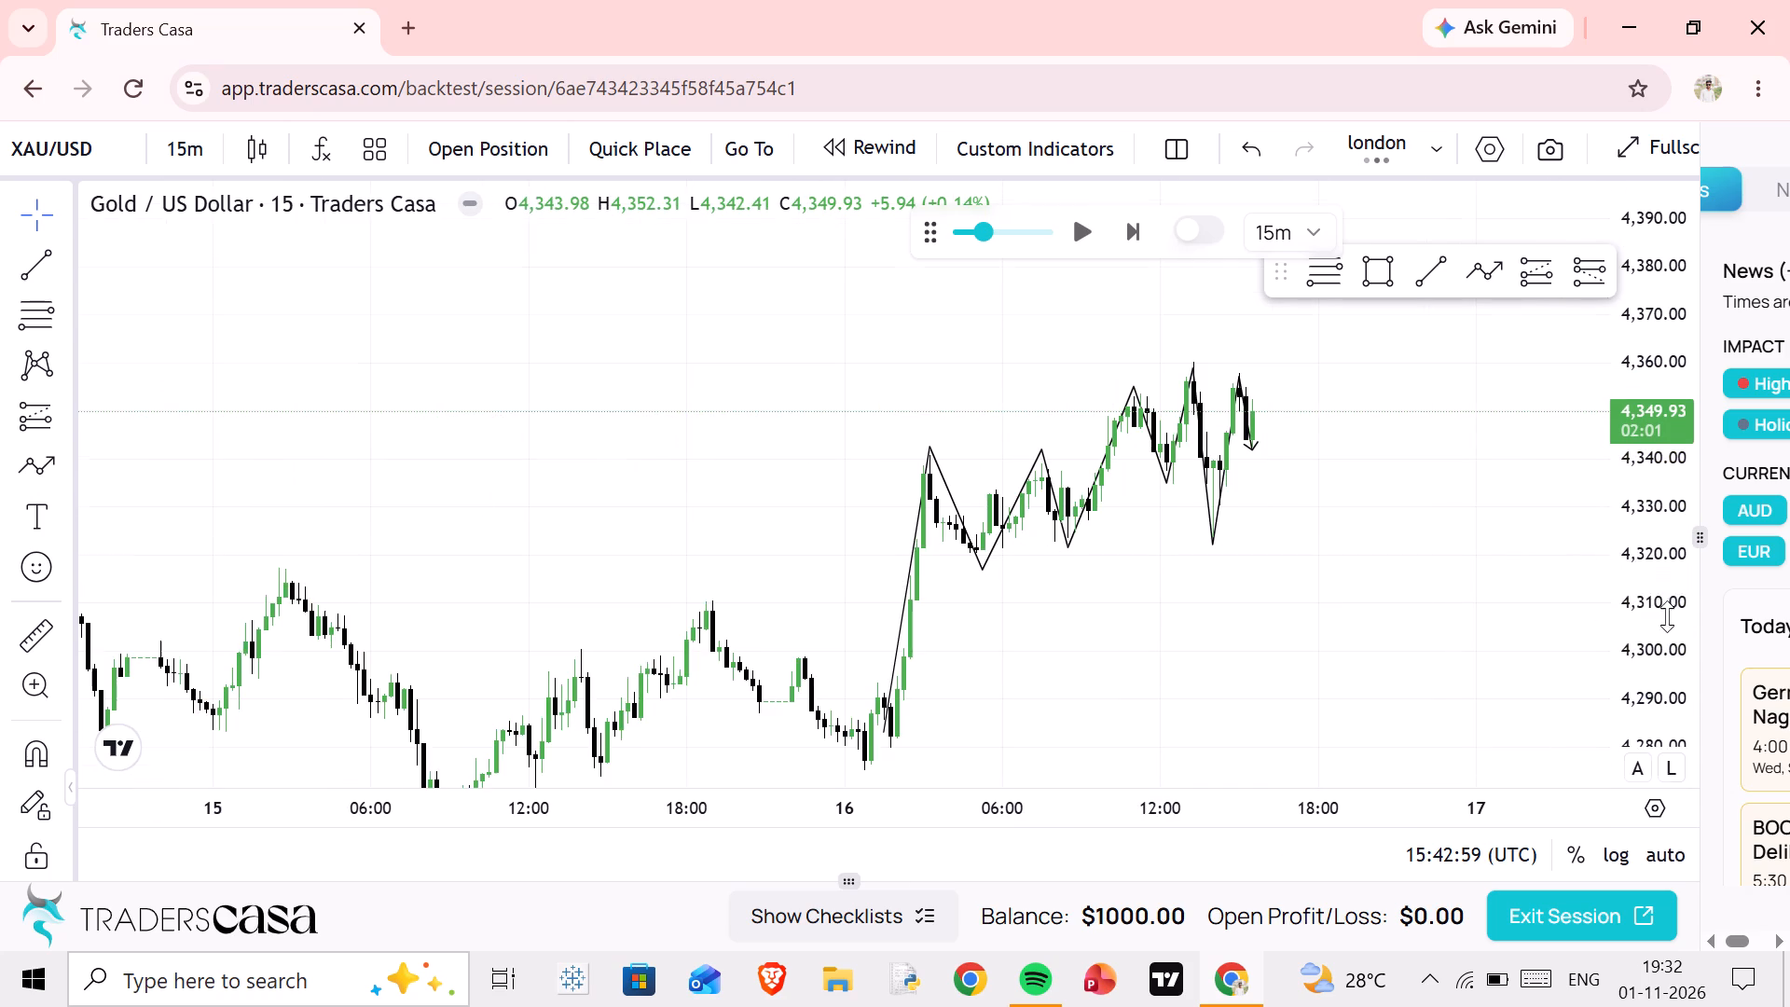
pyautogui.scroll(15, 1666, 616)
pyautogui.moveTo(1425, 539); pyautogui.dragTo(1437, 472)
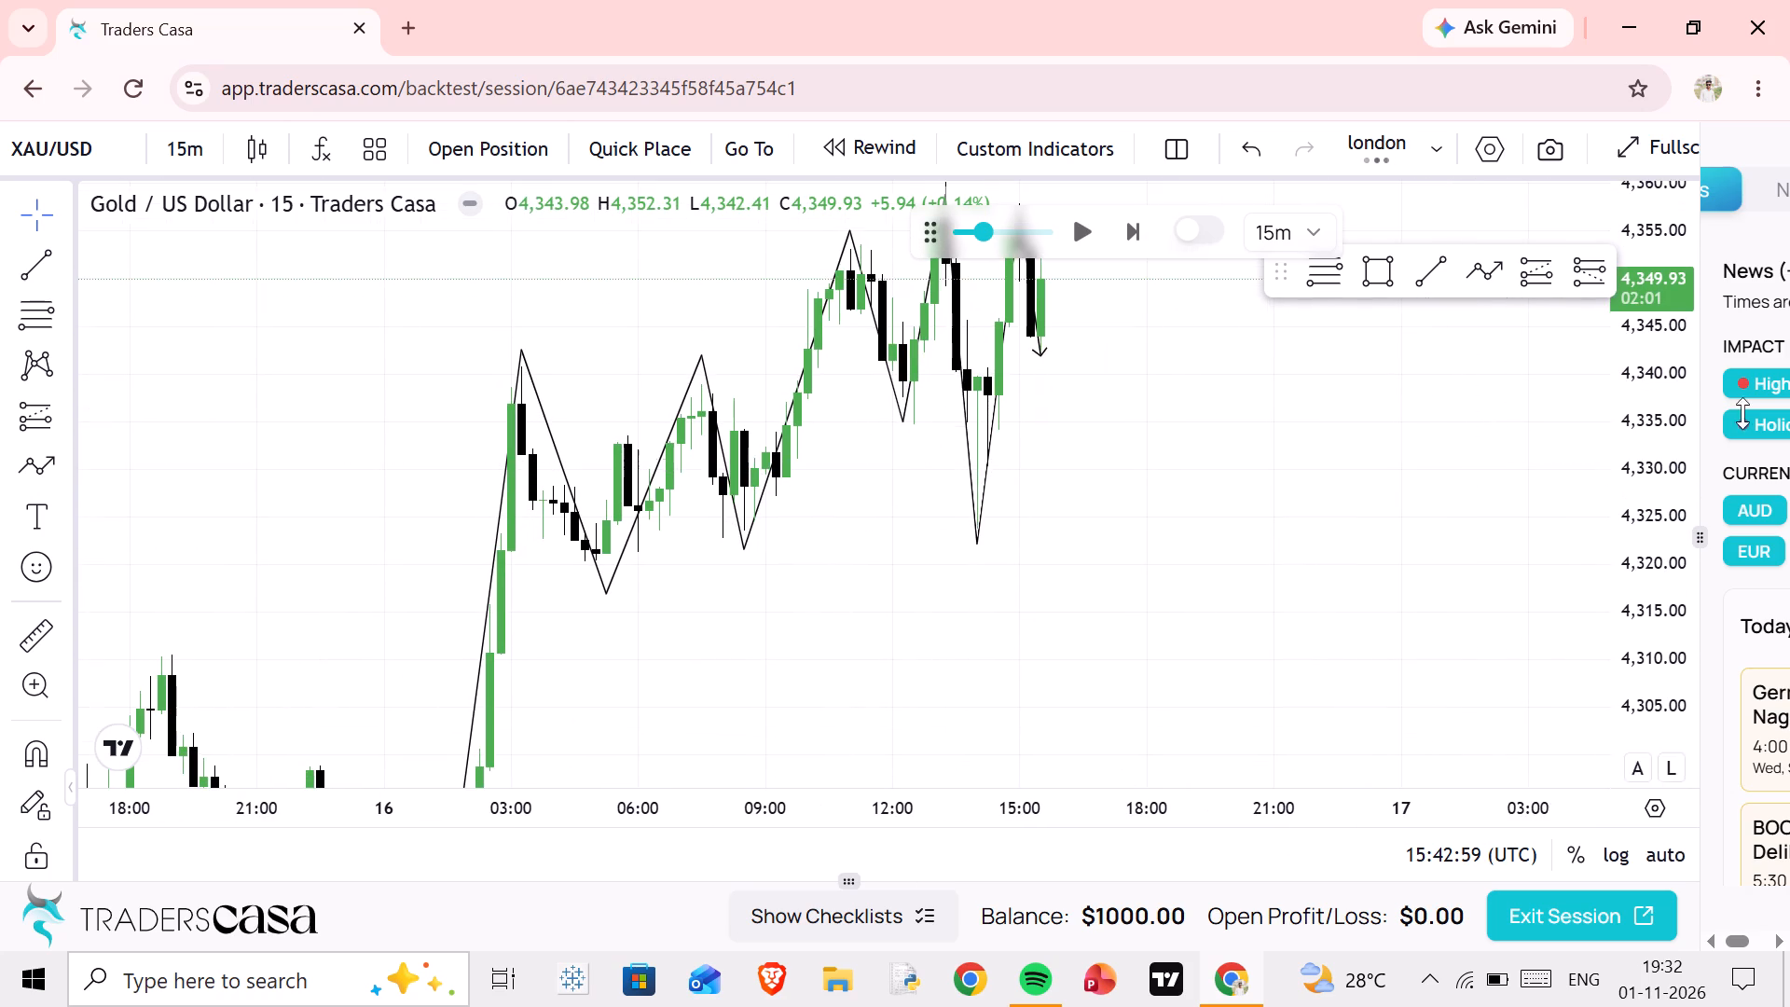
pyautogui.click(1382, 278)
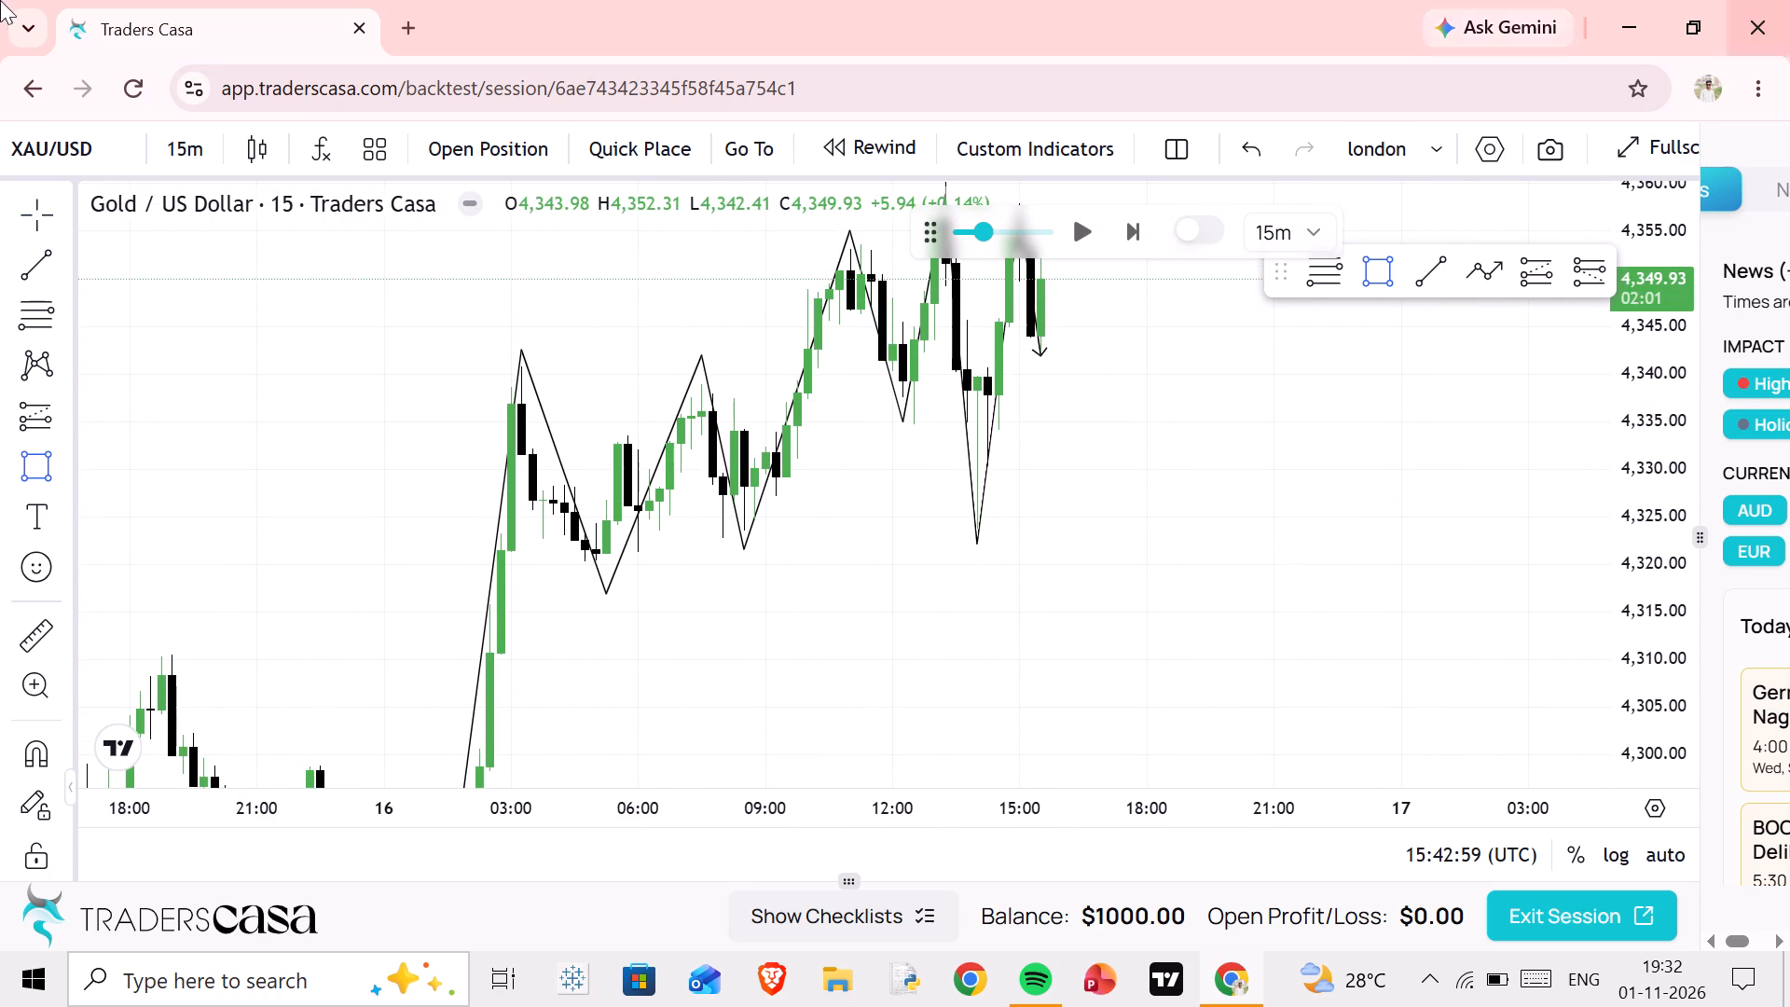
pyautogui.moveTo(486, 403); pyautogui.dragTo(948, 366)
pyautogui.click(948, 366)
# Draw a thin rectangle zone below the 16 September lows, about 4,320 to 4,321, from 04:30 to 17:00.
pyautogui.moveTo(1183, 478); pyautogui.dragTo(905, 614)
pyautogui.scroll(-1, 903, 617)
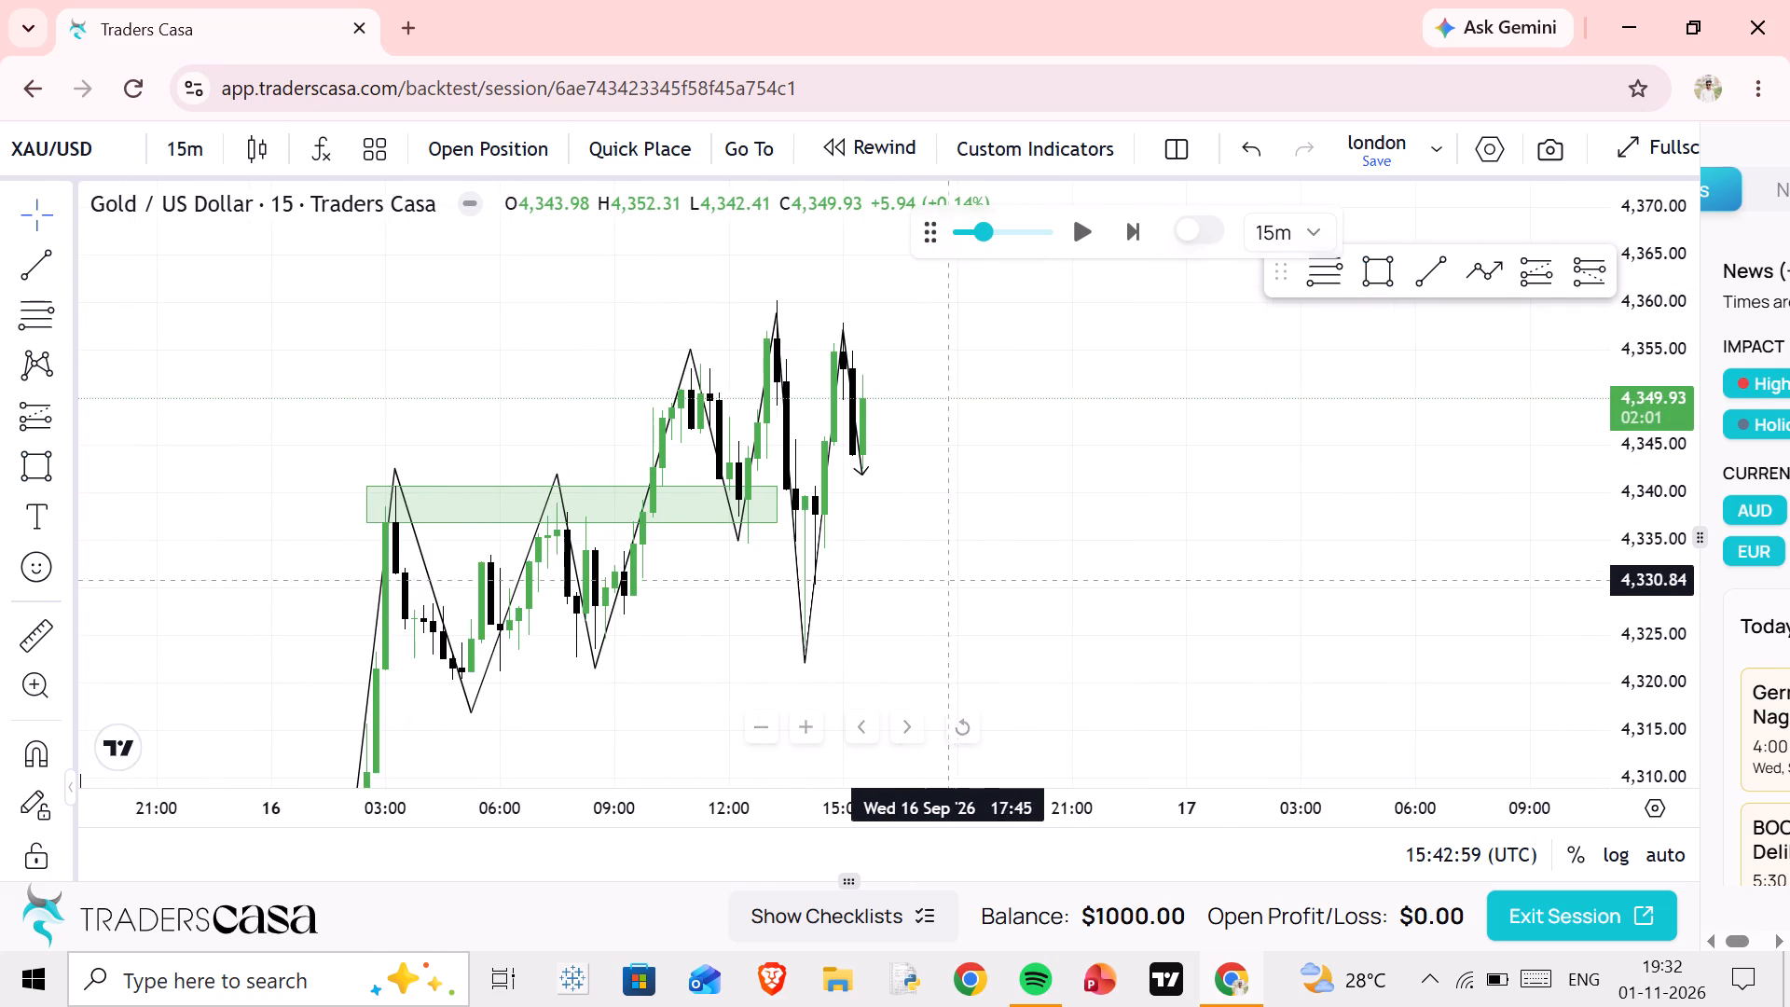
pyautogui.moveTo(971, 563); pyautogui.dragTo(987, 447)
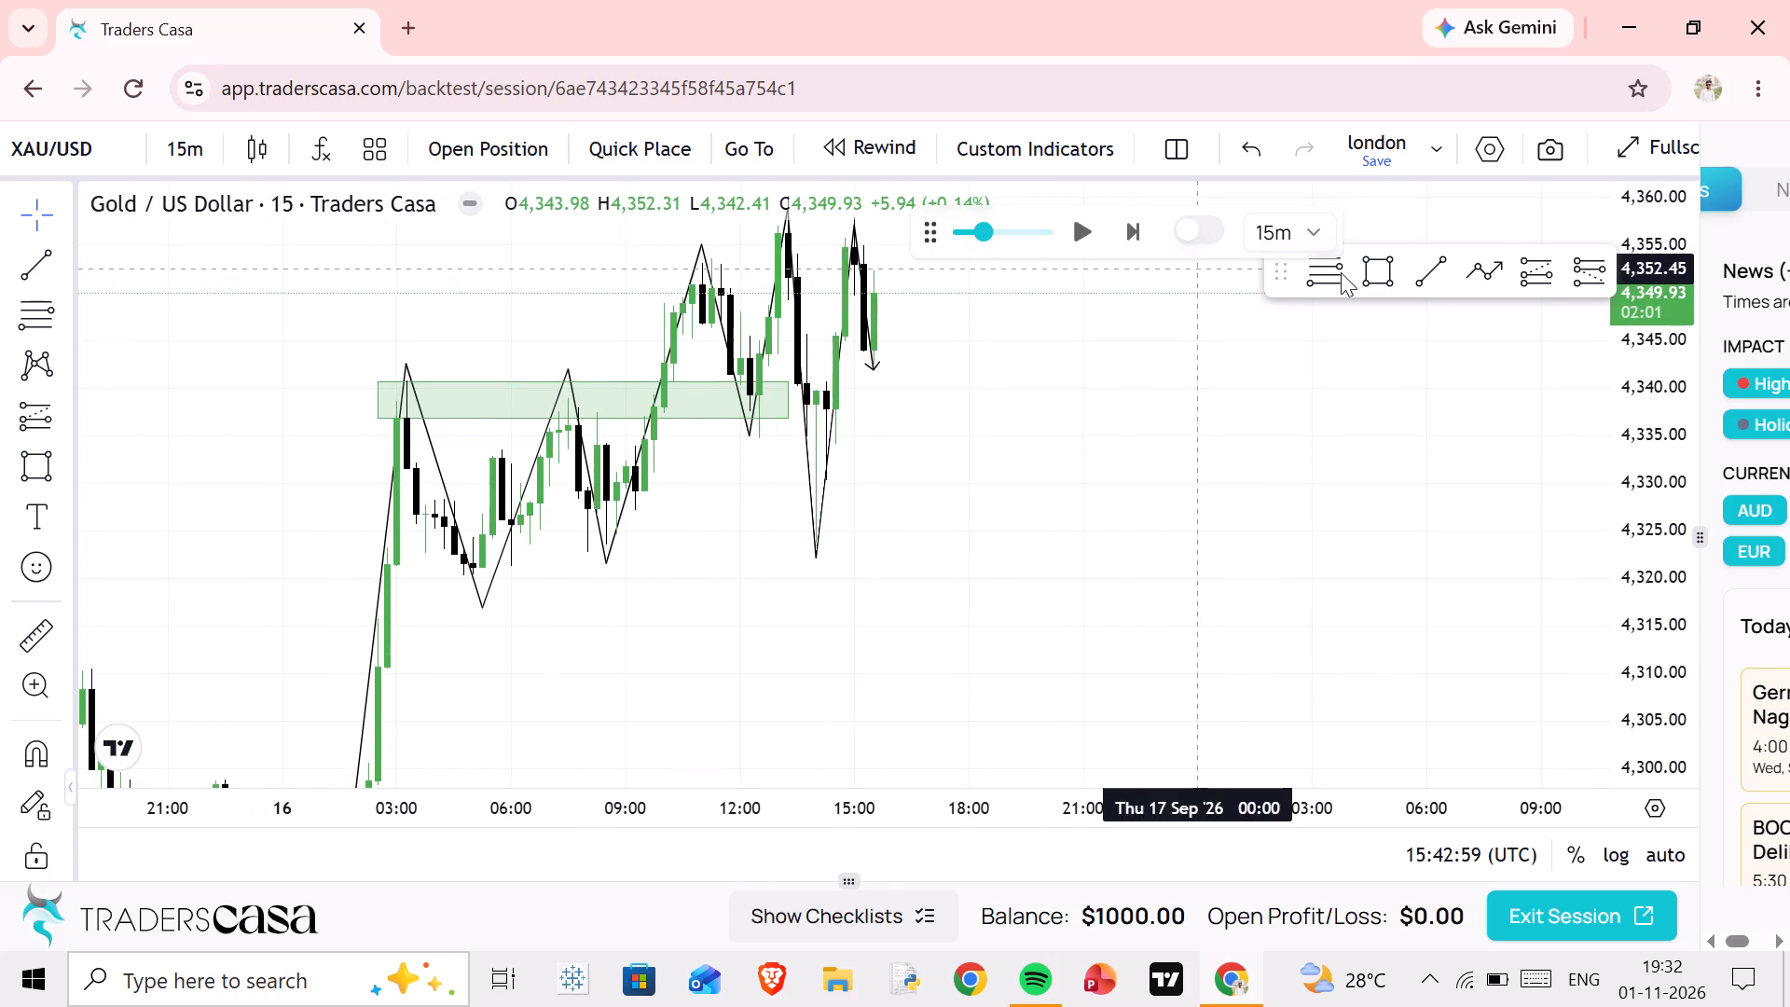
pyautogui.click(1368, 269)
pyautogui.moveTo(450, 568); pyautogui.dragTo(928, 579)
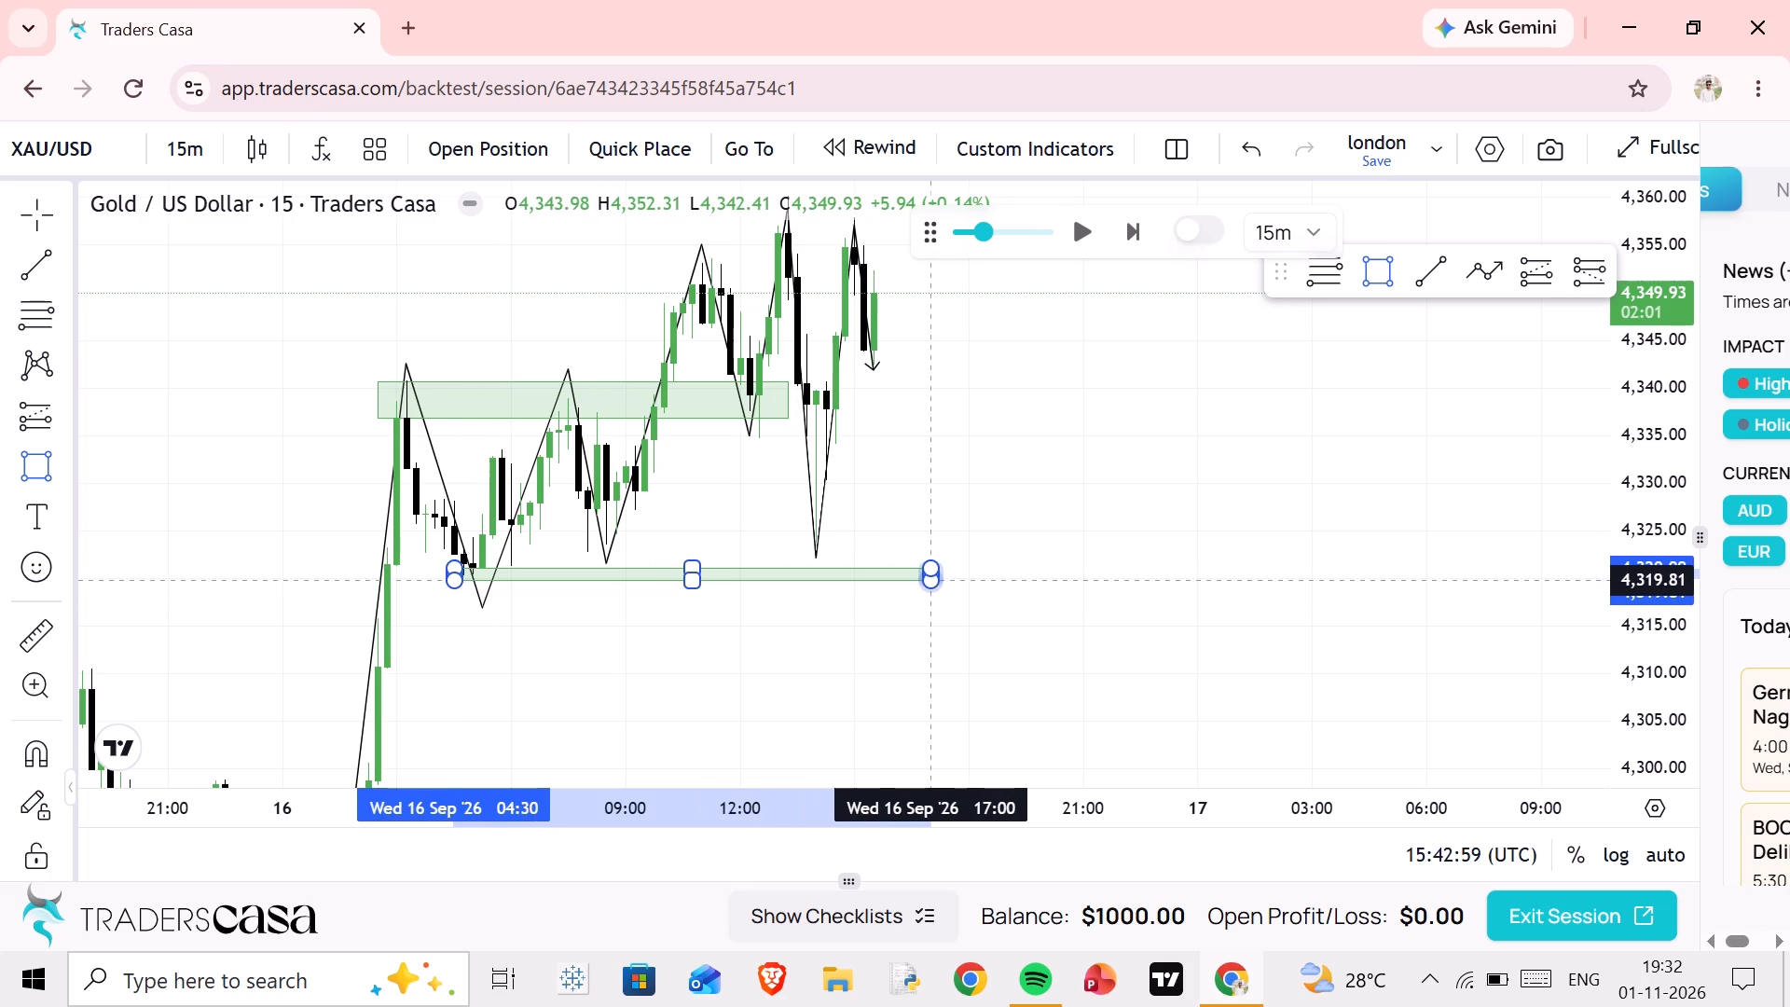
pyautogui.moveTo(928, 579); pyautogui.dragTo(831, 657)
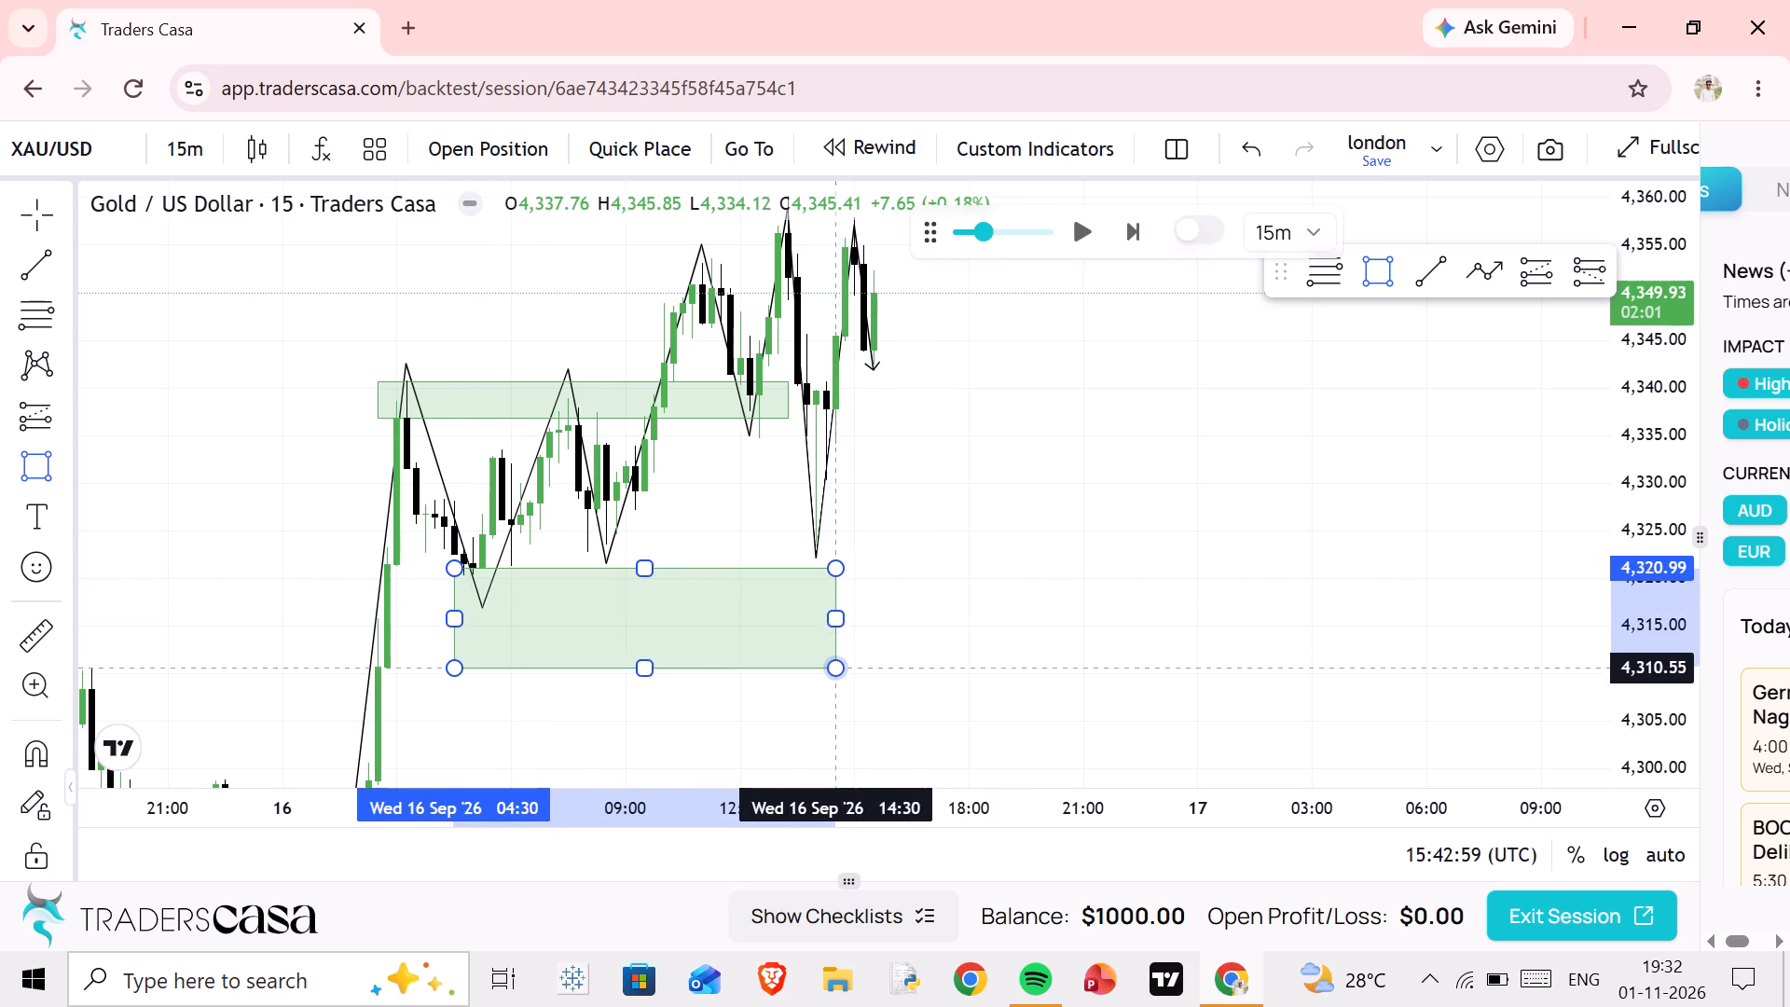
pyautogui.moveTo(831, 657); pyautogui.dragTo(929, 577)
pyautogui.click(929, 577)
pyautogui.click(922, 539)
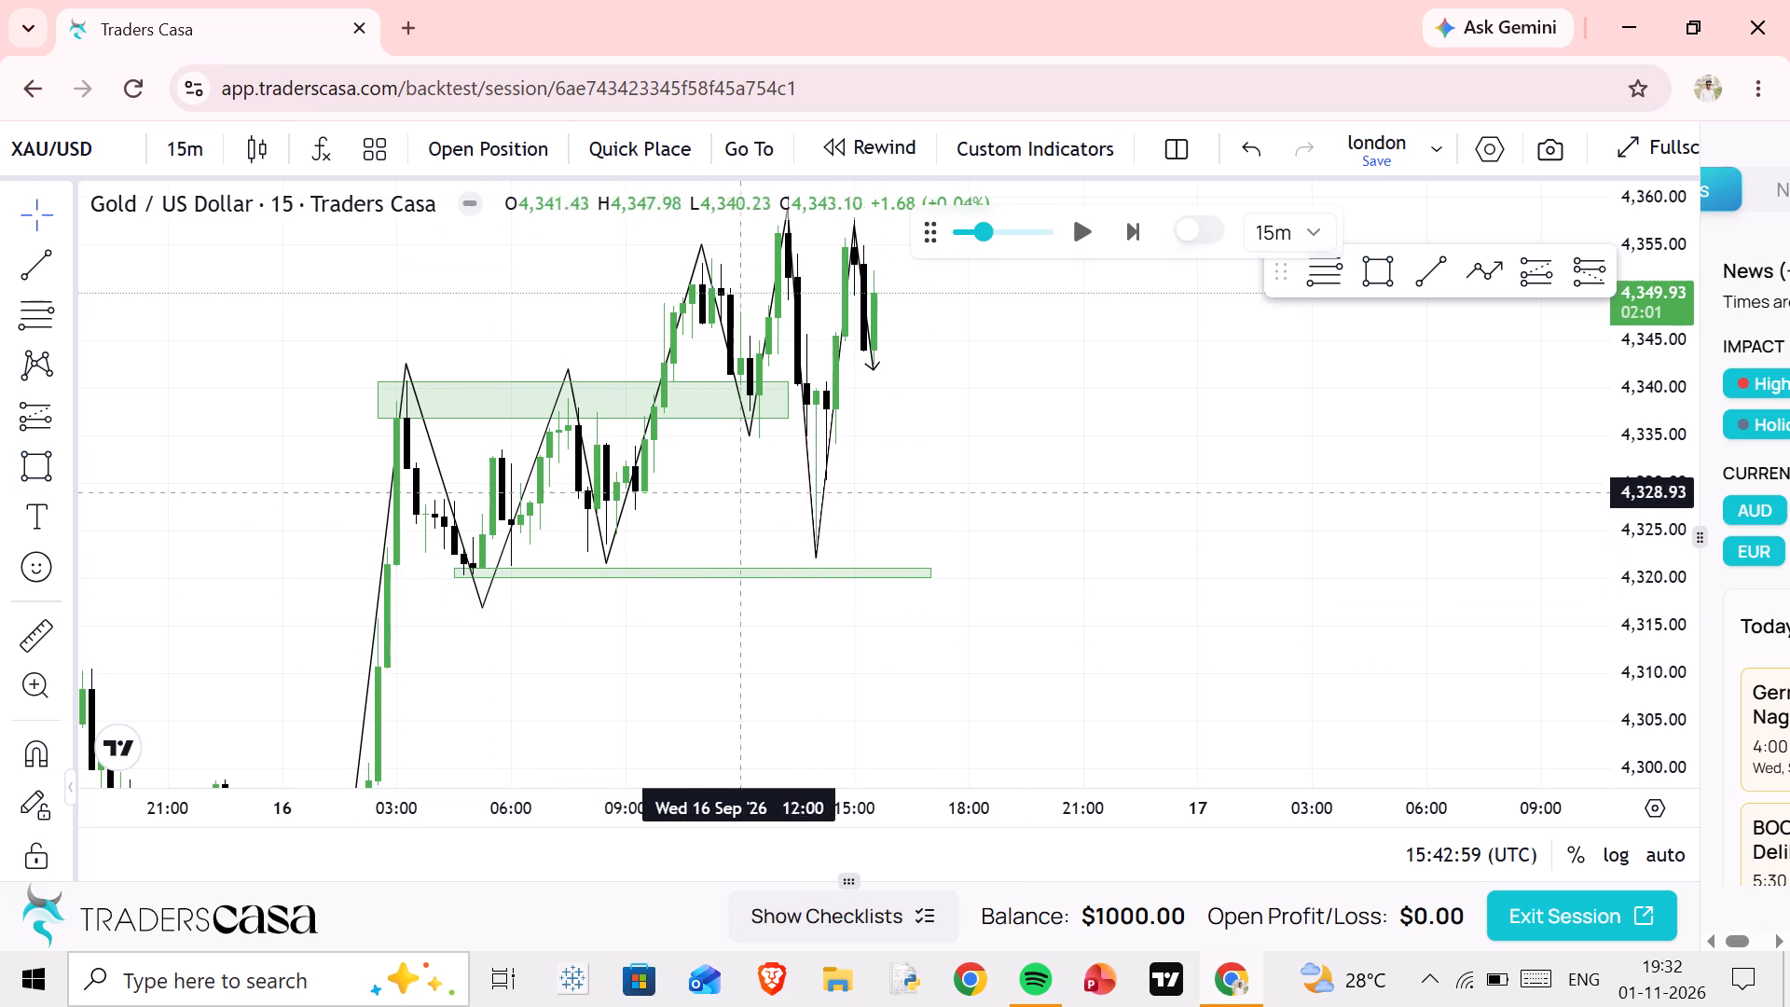
# Delete the zigzag path drawn along the 16 September swings.
pyautogui.click(634, 467)
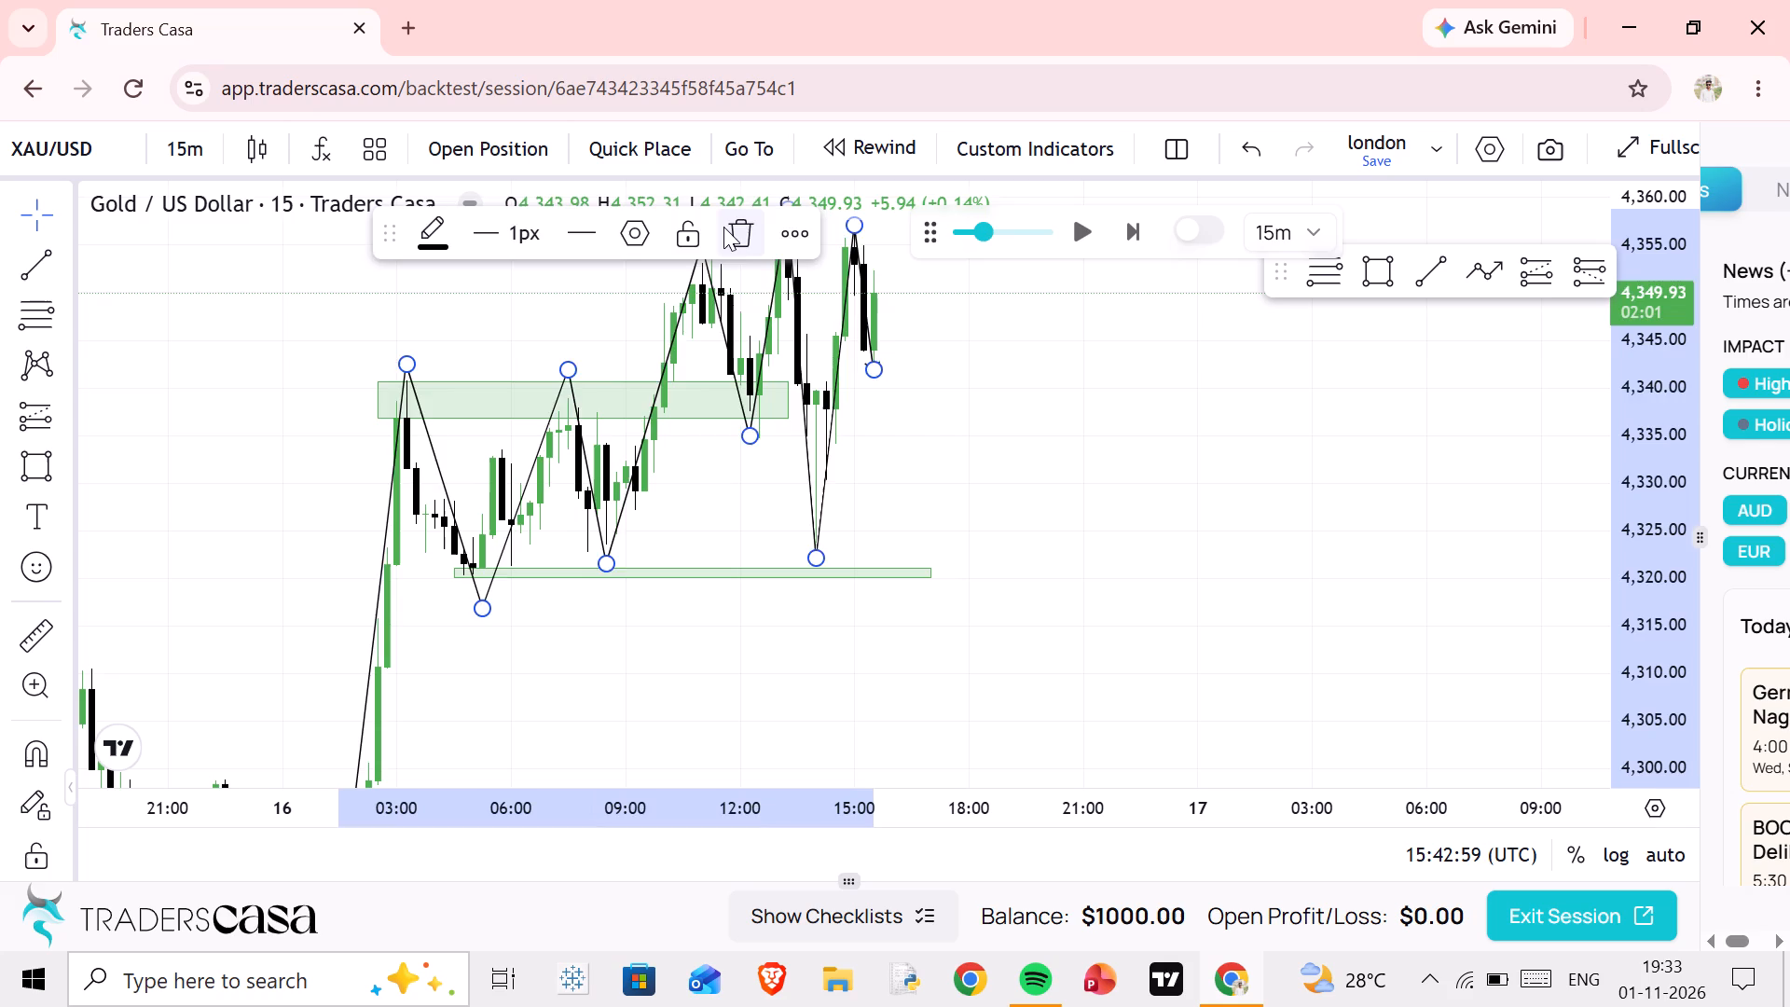
pyautogui.click(723, 227)
# Resume the 15m replay and follow the new candles through the evening of 16 September.
pyautogui.moveTo(683, 513); pyautogui.dragTo(739, 504)
pyautogui.moveTo(764, 493); pyautogui.dragTo(731, 571)
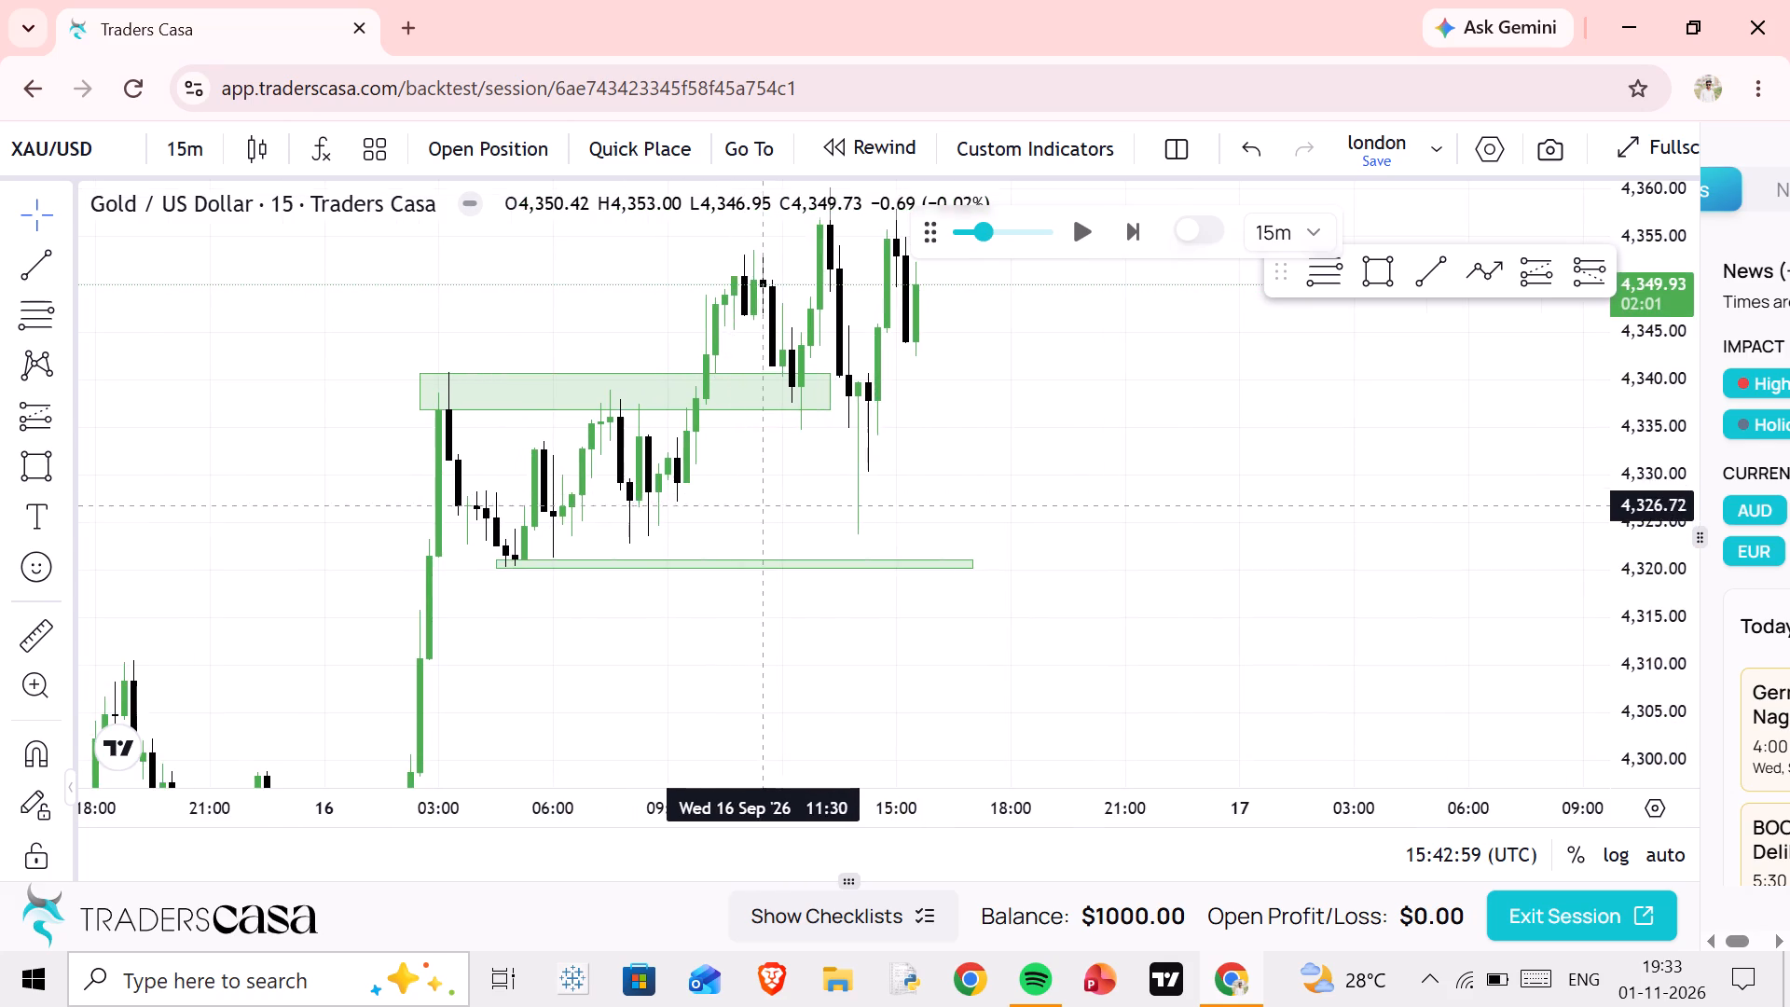
pyautogui.moveTo(731, 571); pyautogui.dragTo(699, 610)
pyautogui.moveTo(685, 378); pyautogui.dragTo(633, 408)
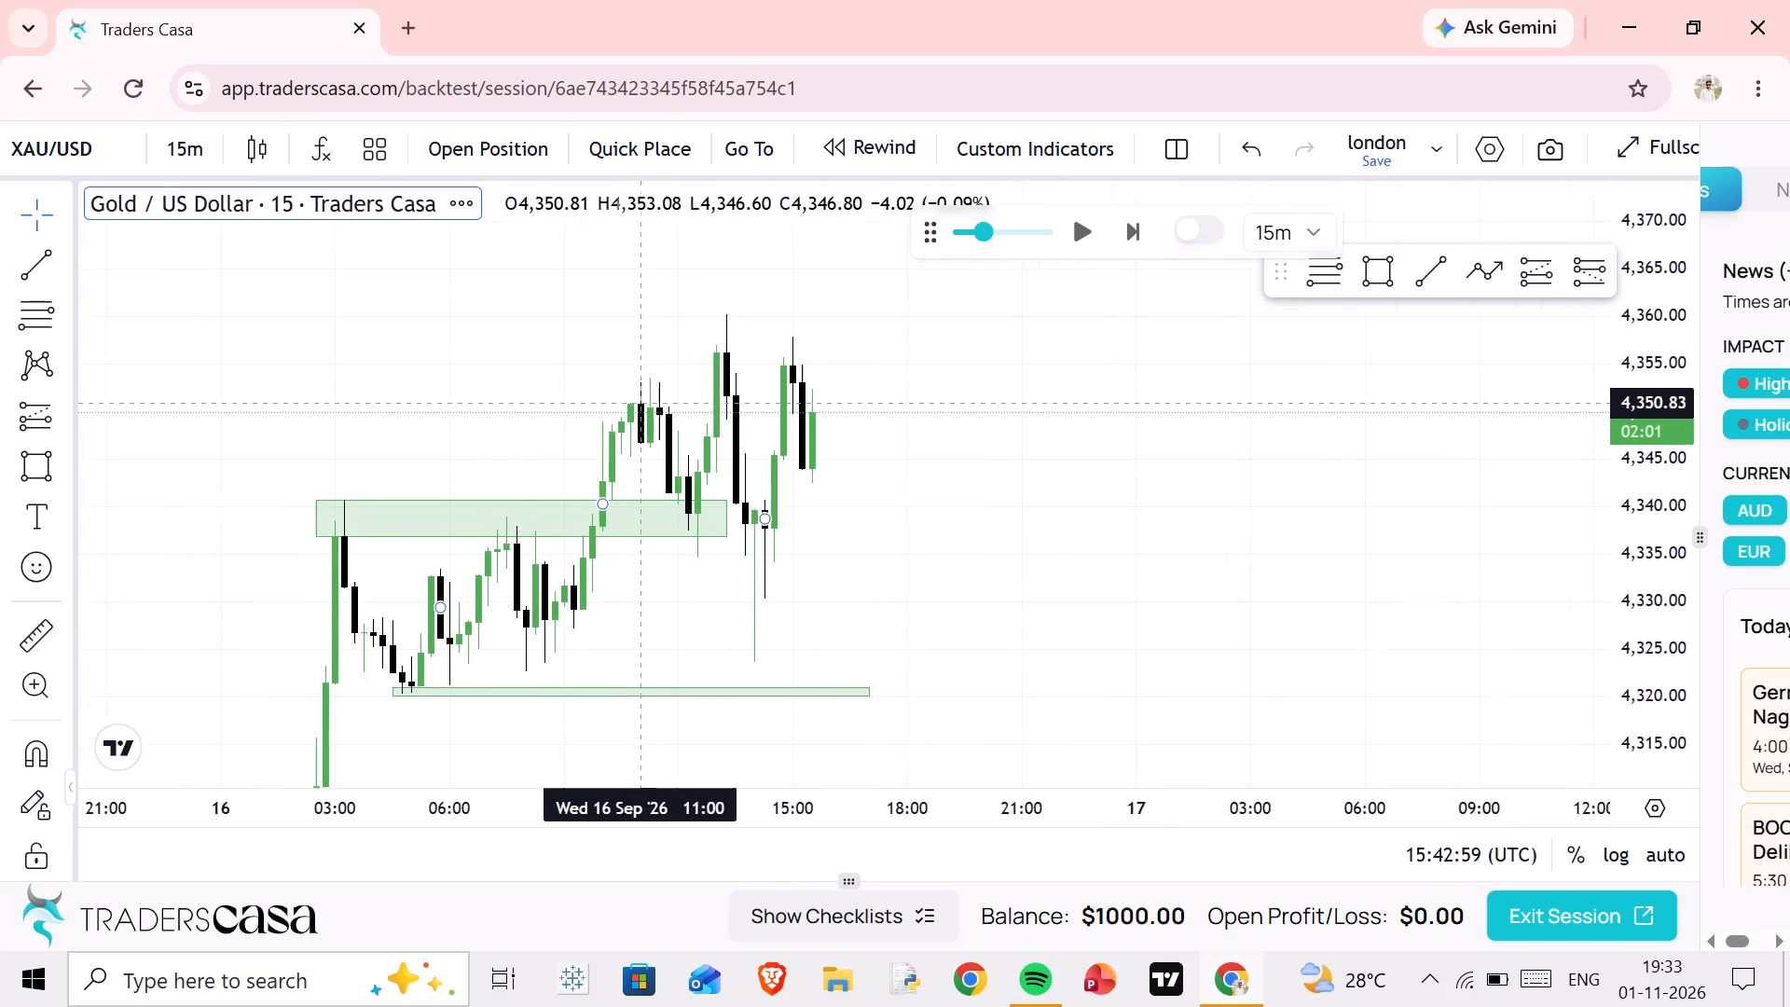
pyautogui.moveTo(633, 408); pyautogui.dragTo(572, 426)
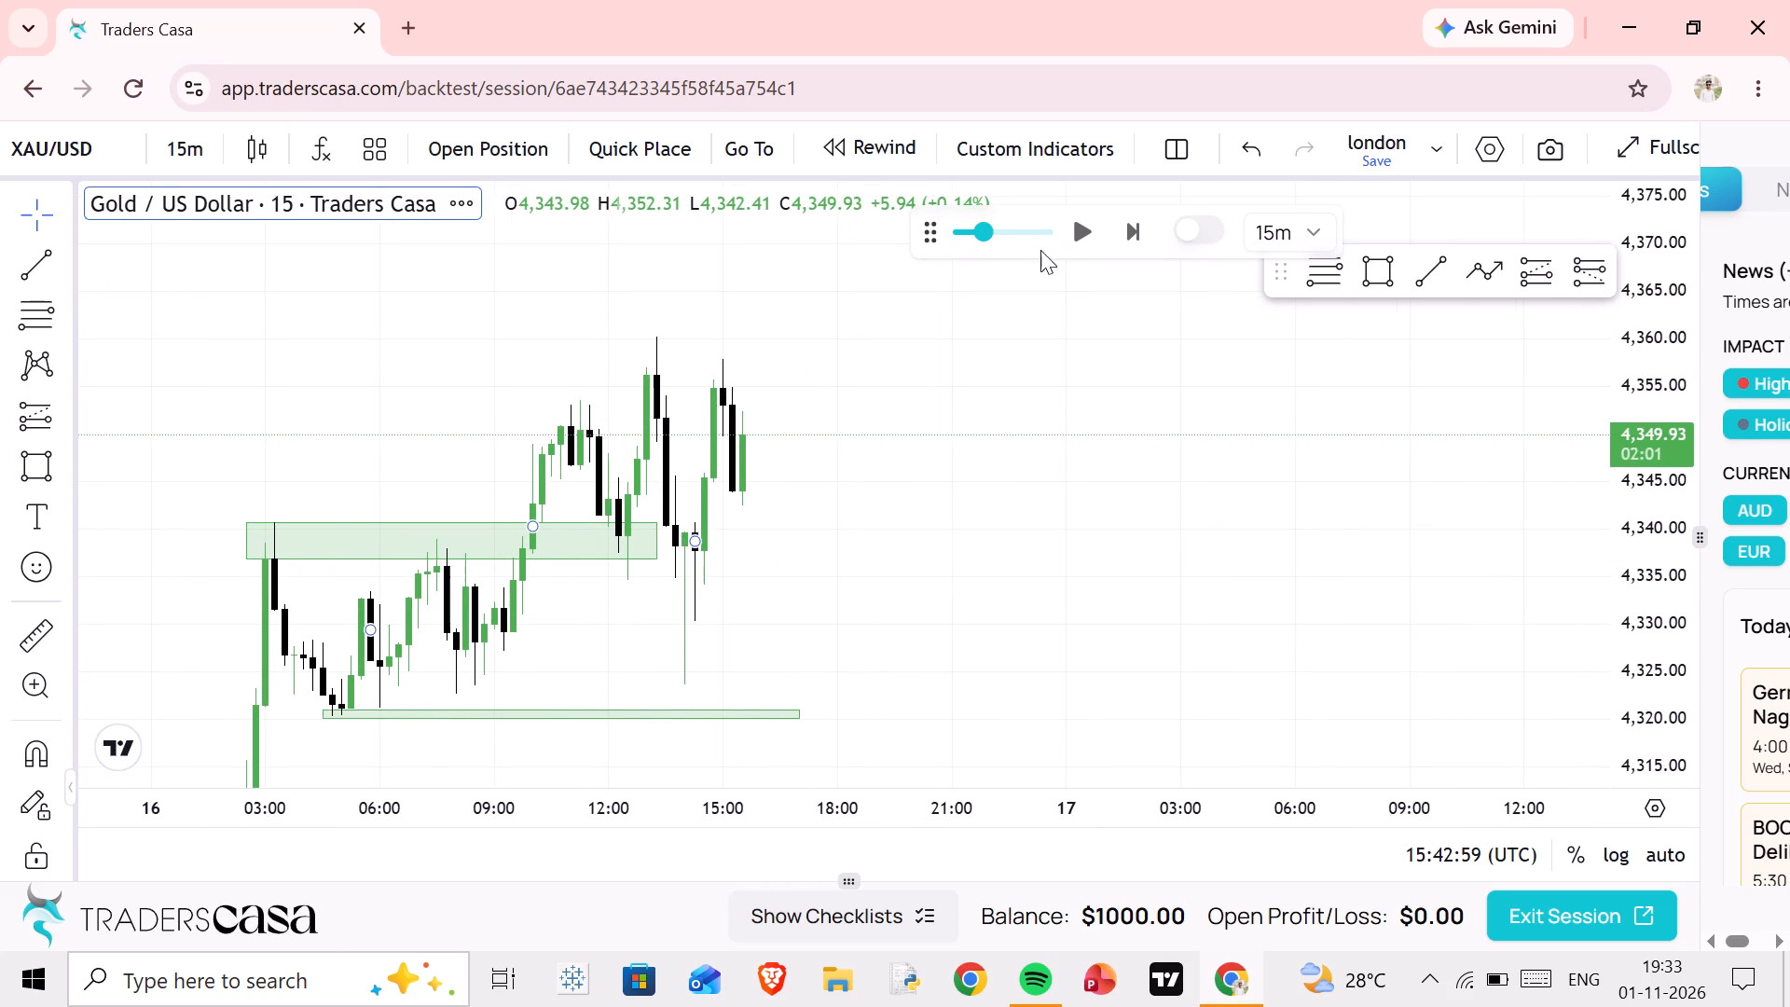
pyautogui.click(1082, 226)
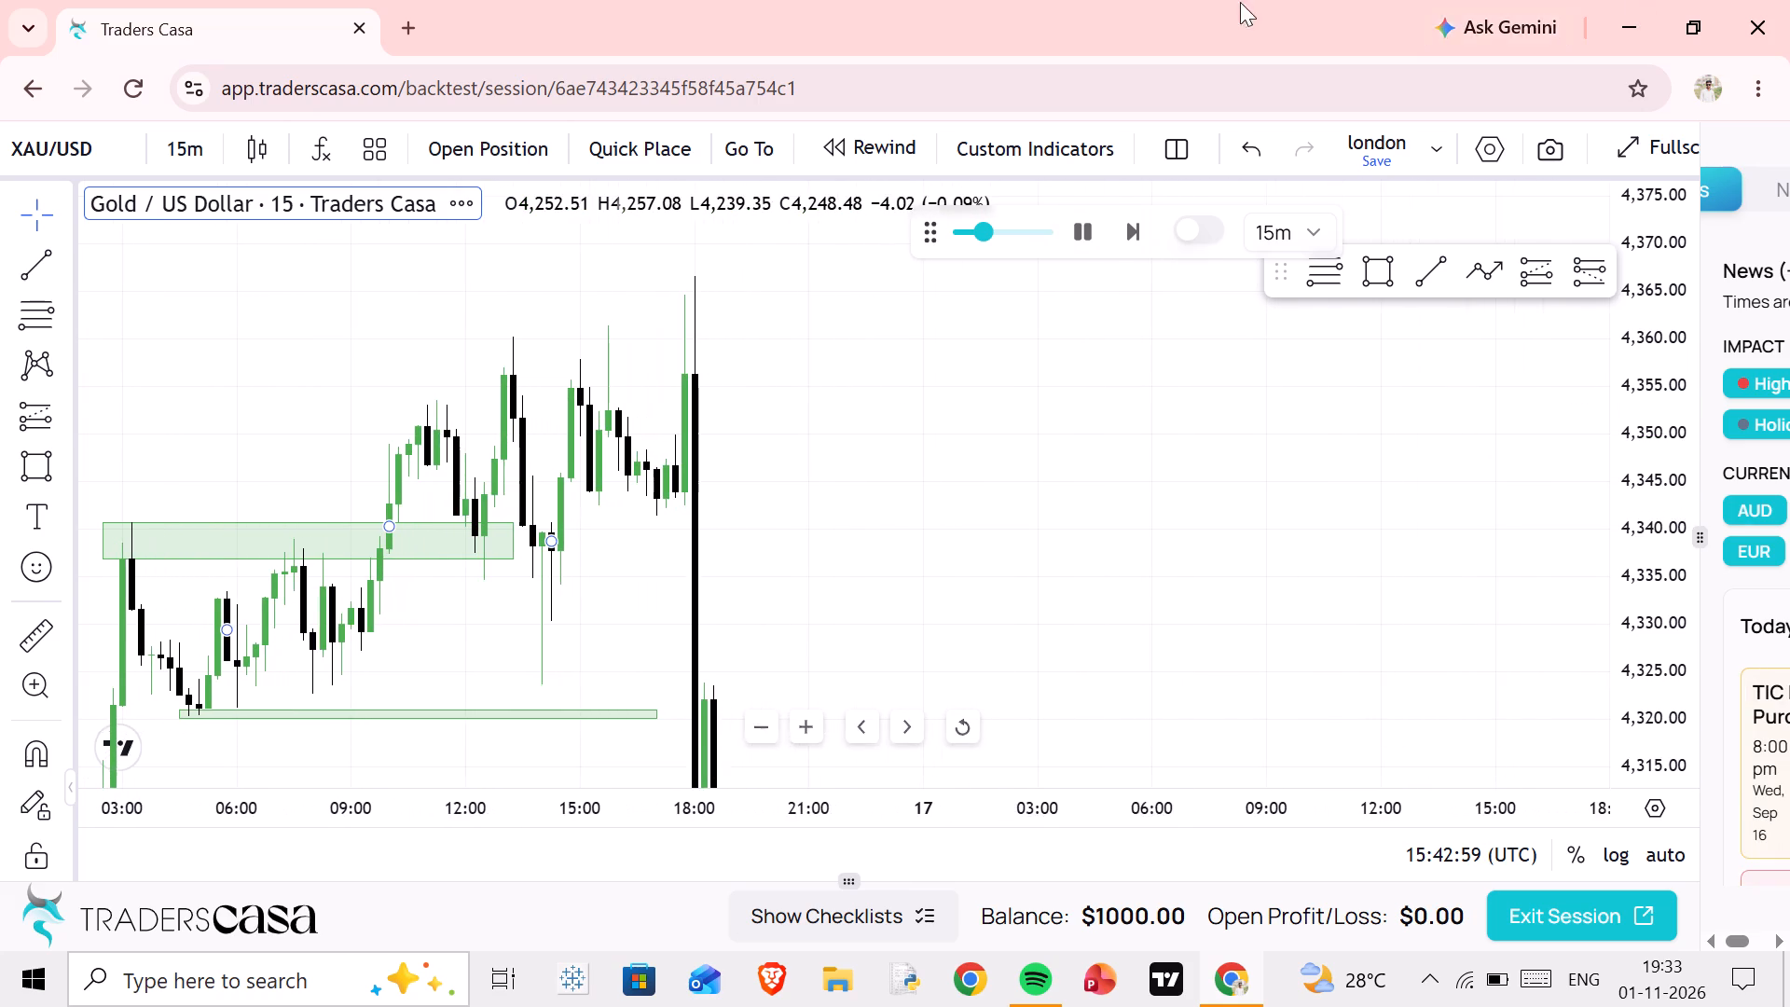
pyautogui.moveTo(716, 531); pyautogui.dragTo(654, 295)
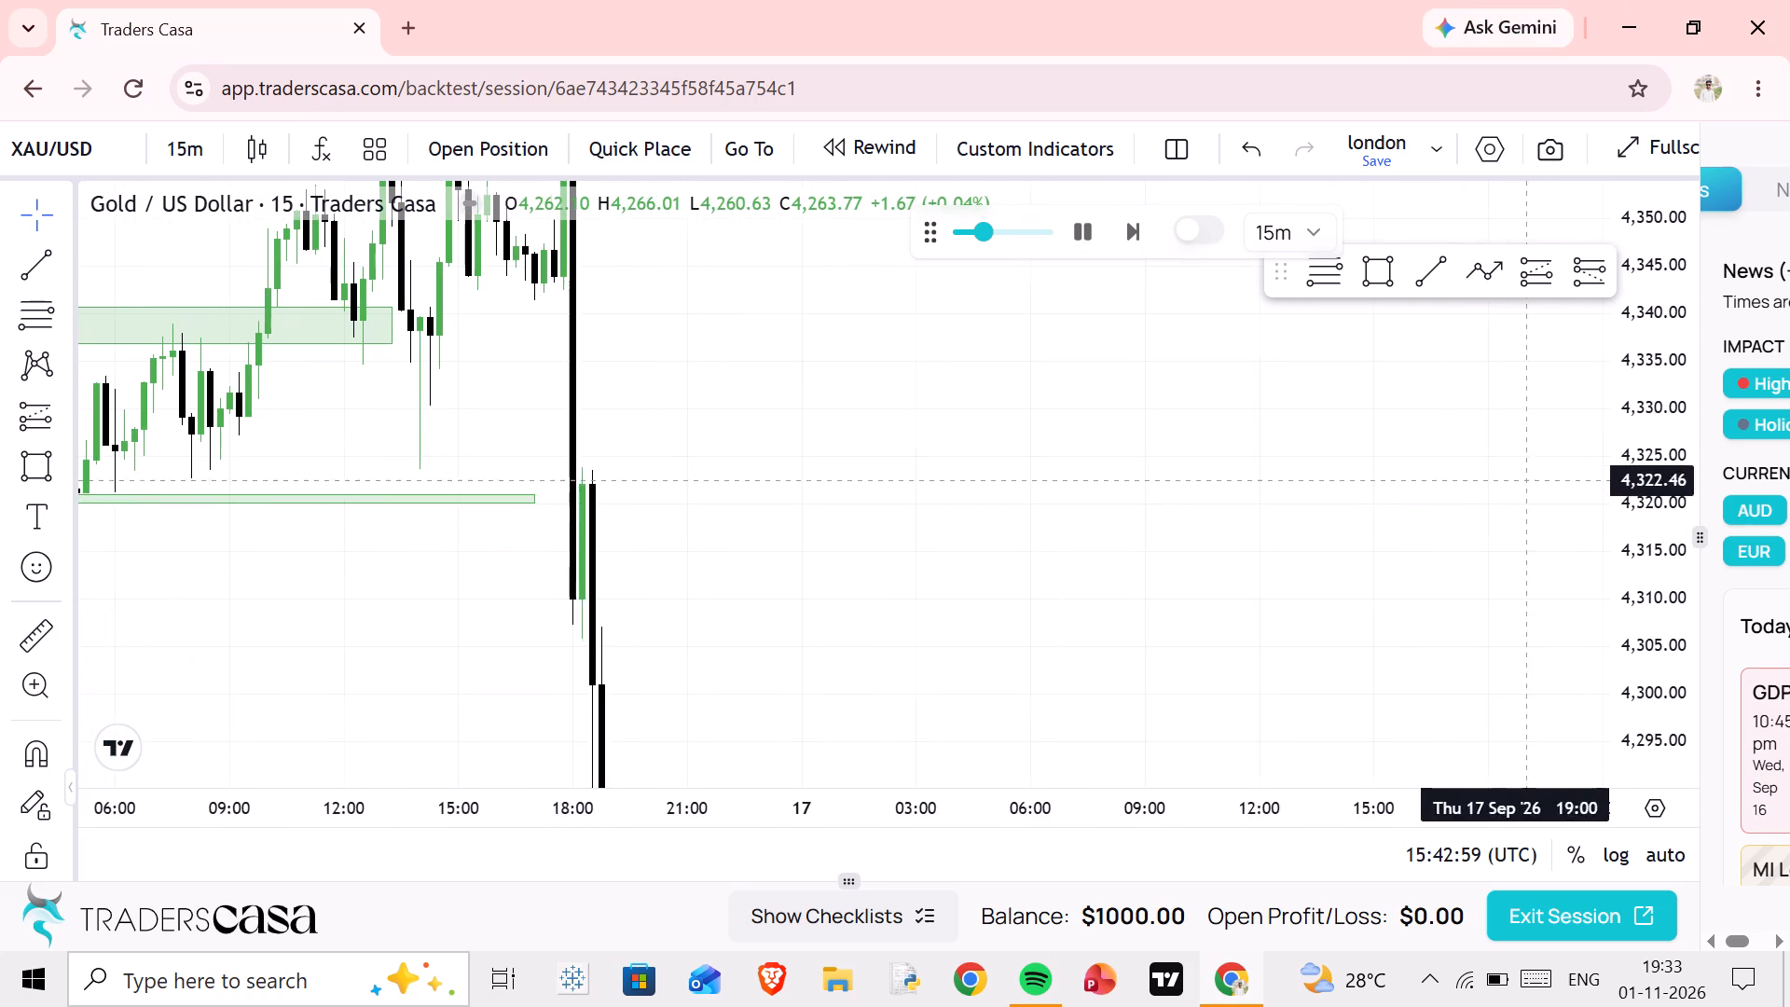
pyautogui.scroll(-5, 1668, 452)
pyautogui.scroll(1, 1670, 448)
pyautogui.scroll(-20, 1670, 448)
pyautogui.scroll(-4, 1670, 448)
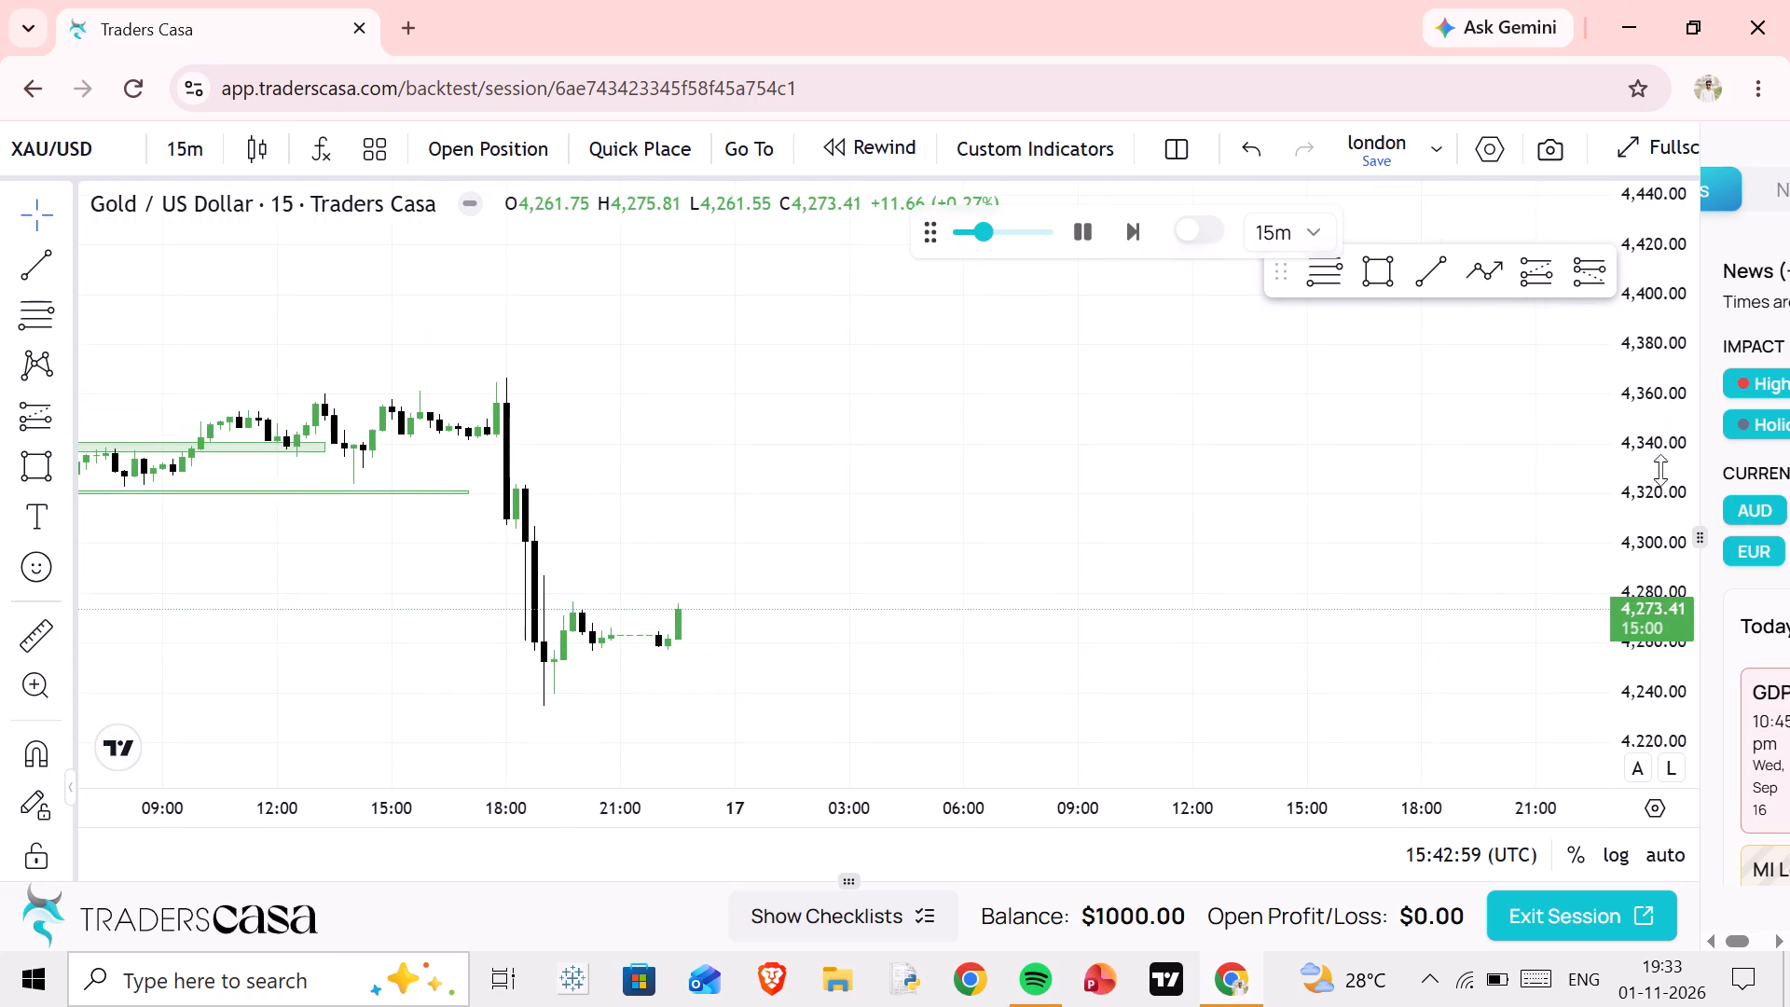
pyautogui.scroll(-4, 1386, 413)
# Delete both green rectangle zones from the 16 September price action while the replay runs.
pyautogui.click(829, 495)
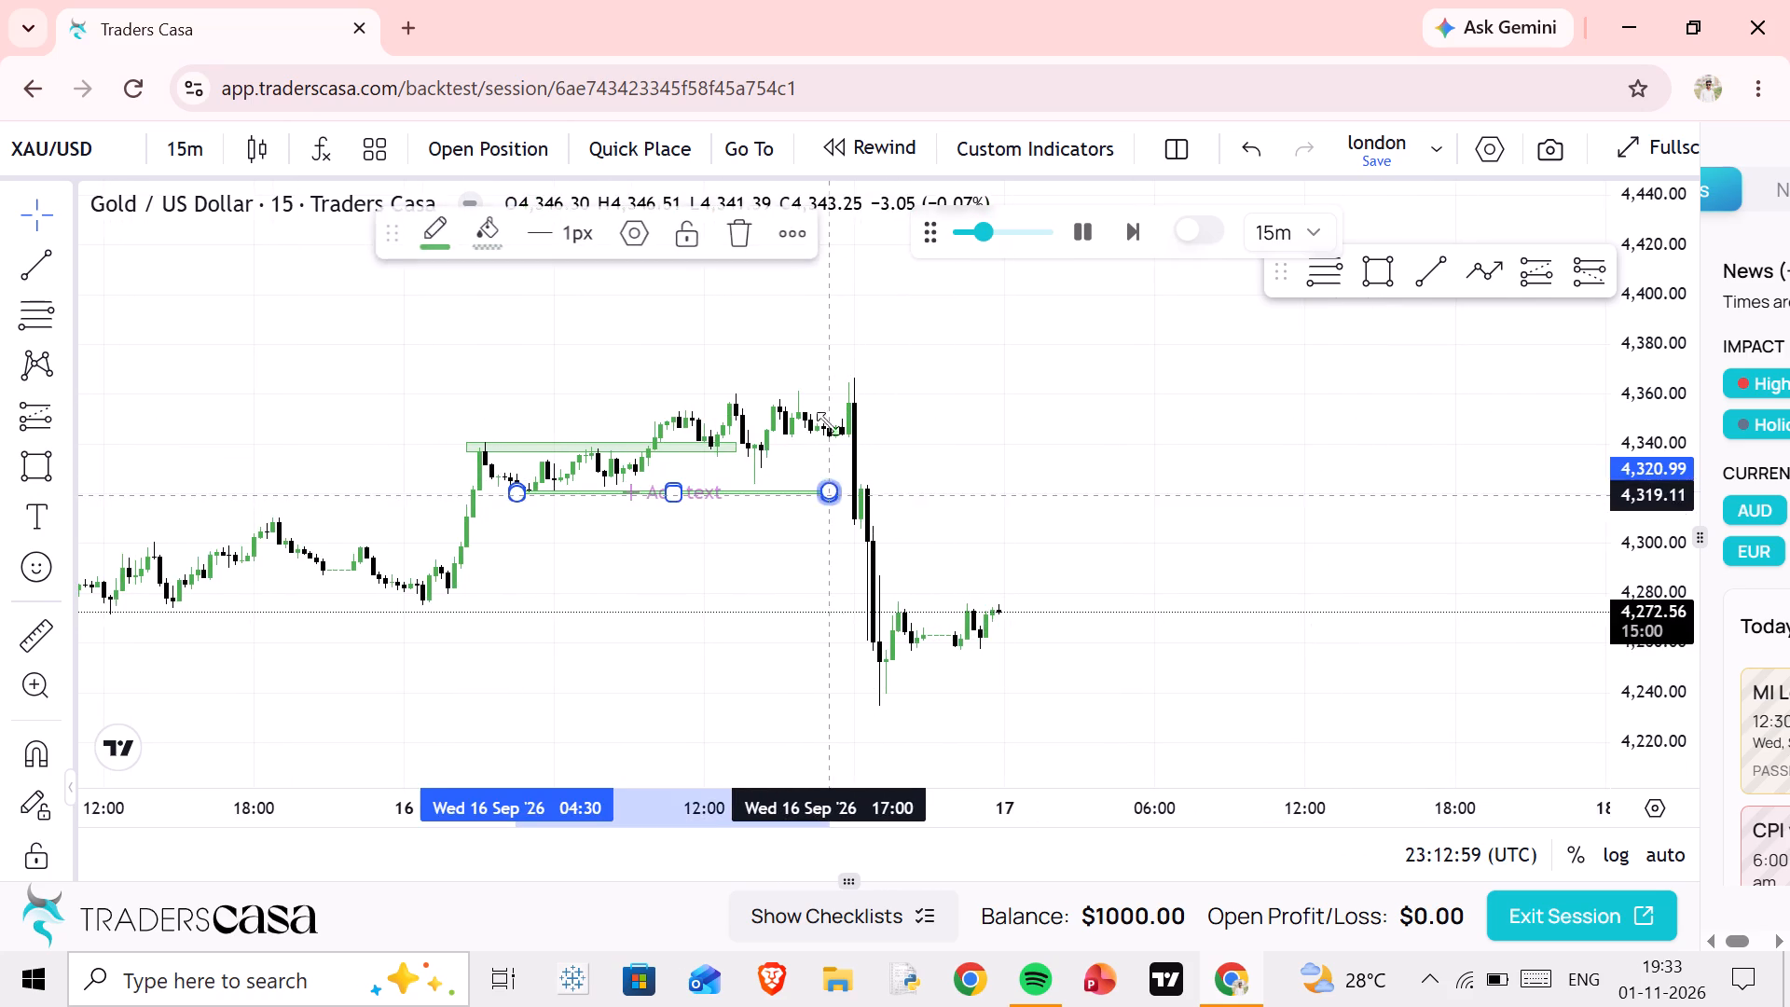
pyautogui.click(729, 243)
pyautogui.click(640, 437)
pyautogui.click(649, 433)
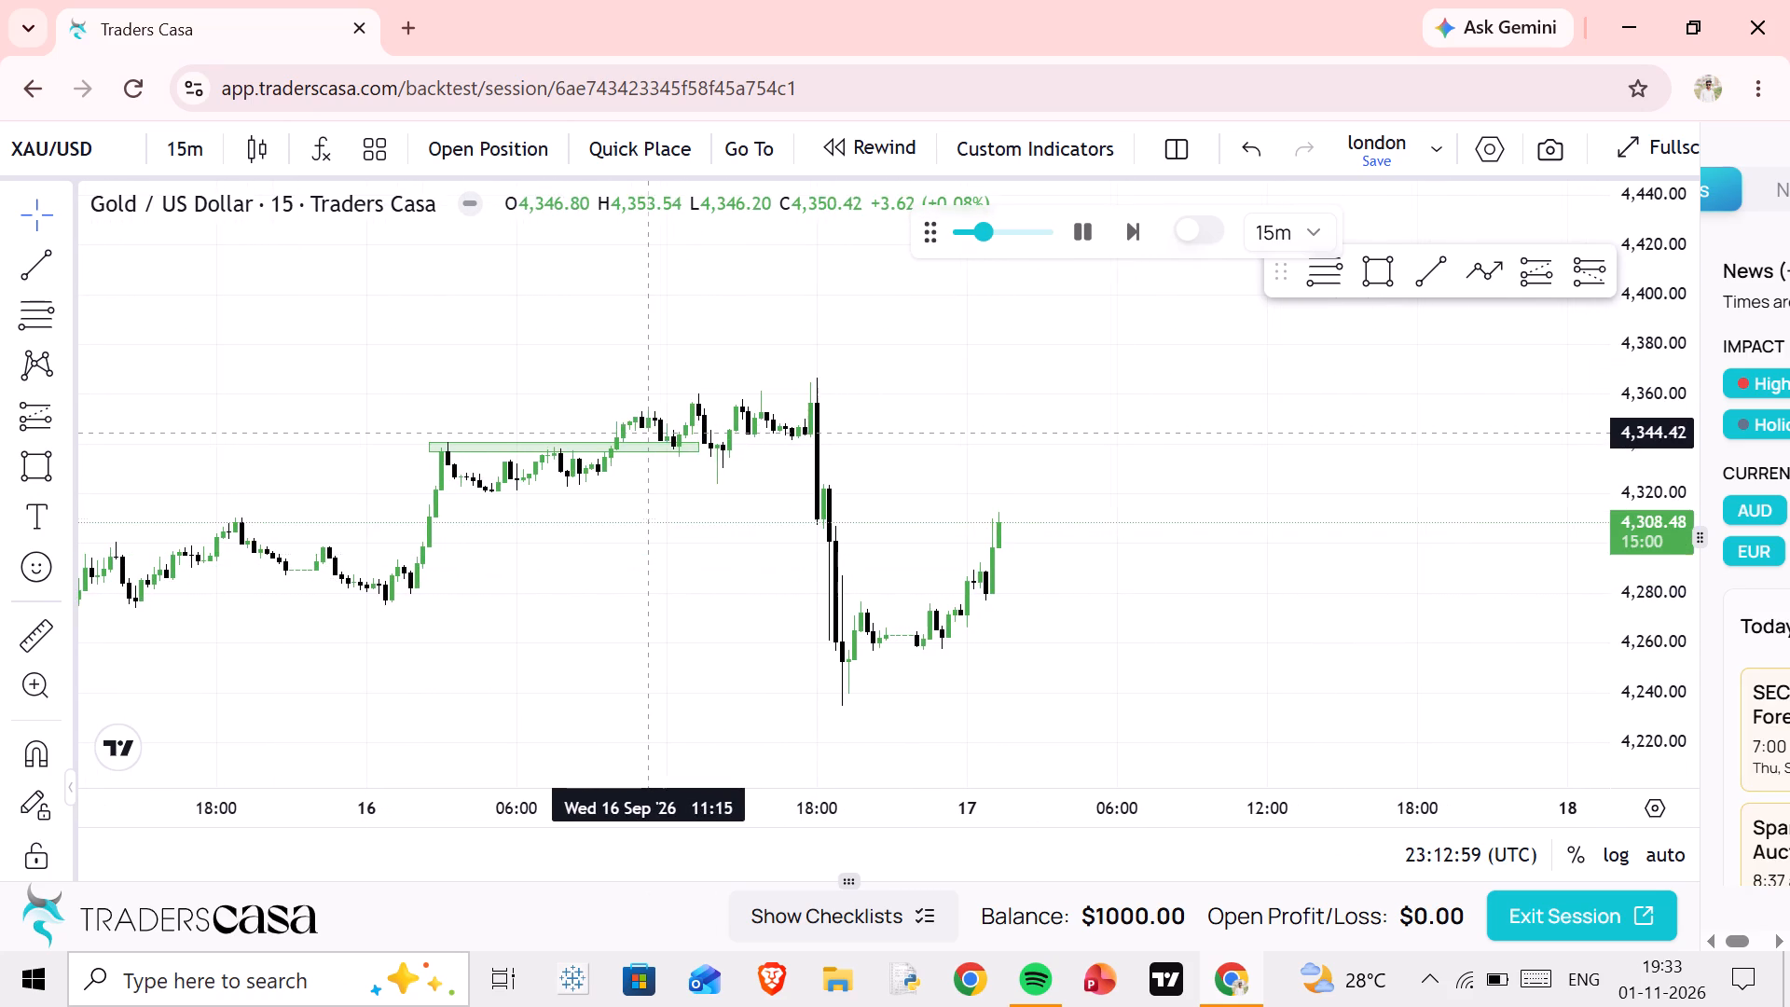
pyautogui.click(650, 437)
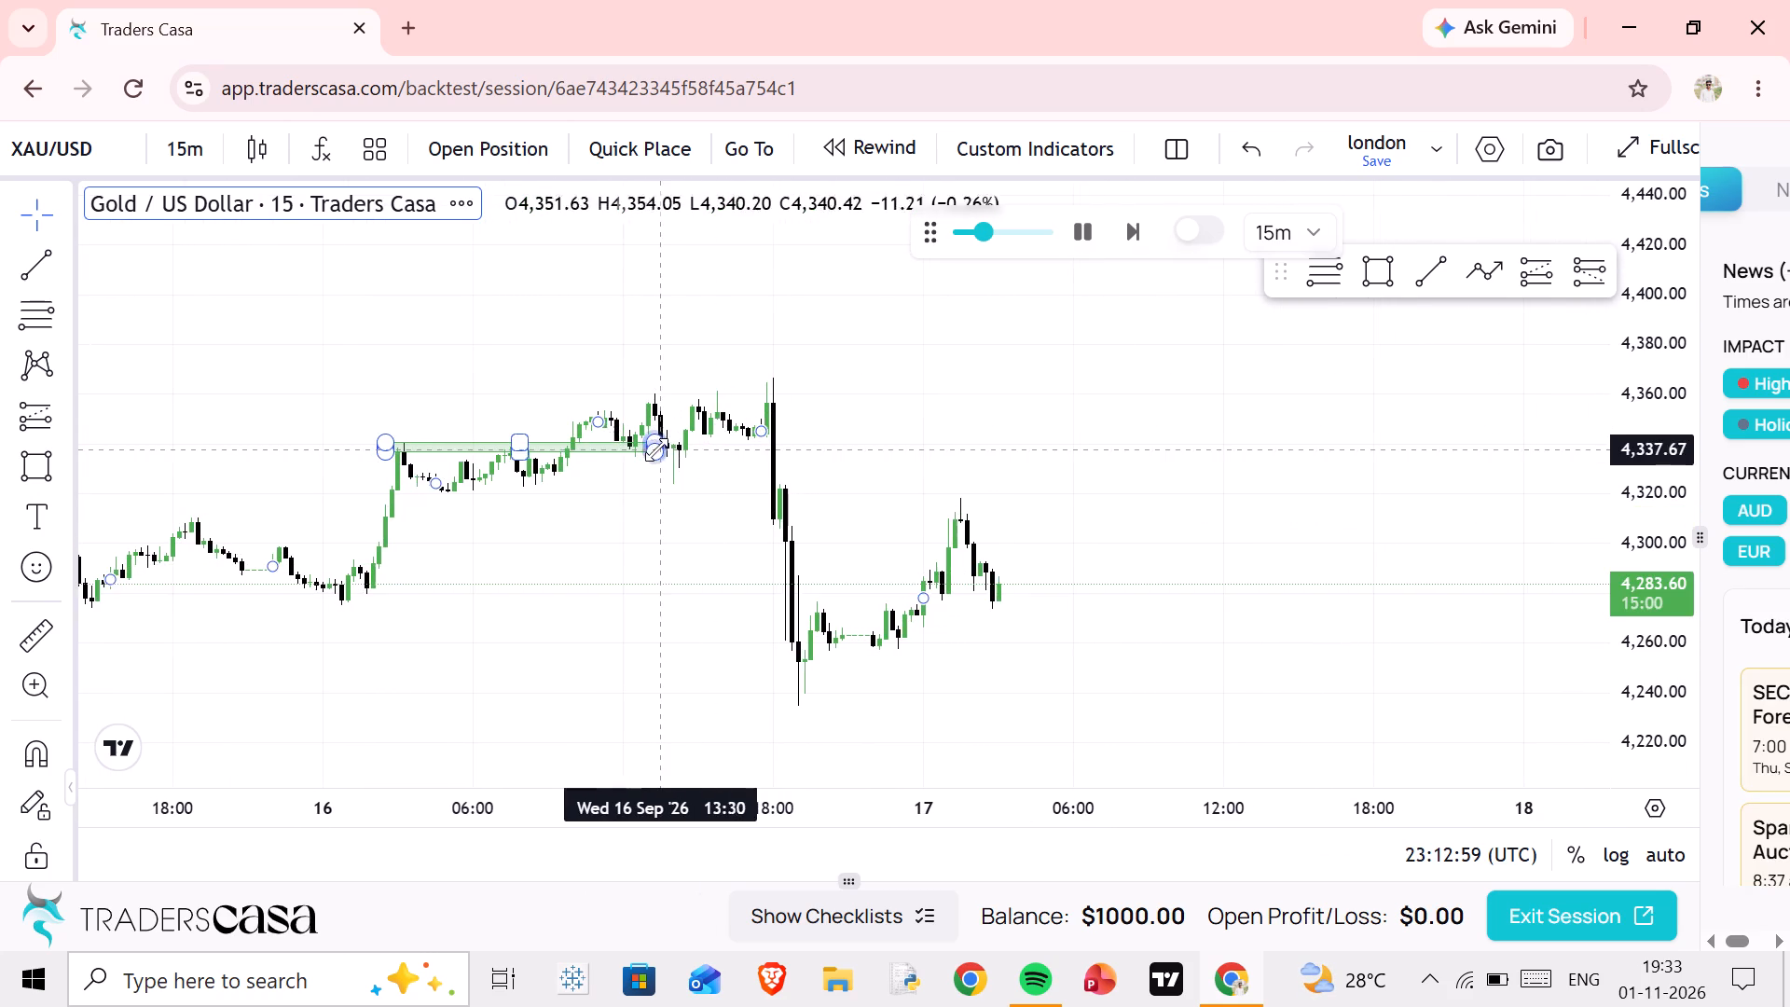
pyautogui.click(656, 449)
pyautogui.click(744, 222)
# Let the replay run through 17 September and pause it during the 16:15 candle.
pyautogui.scroll(-4, 925, 380)
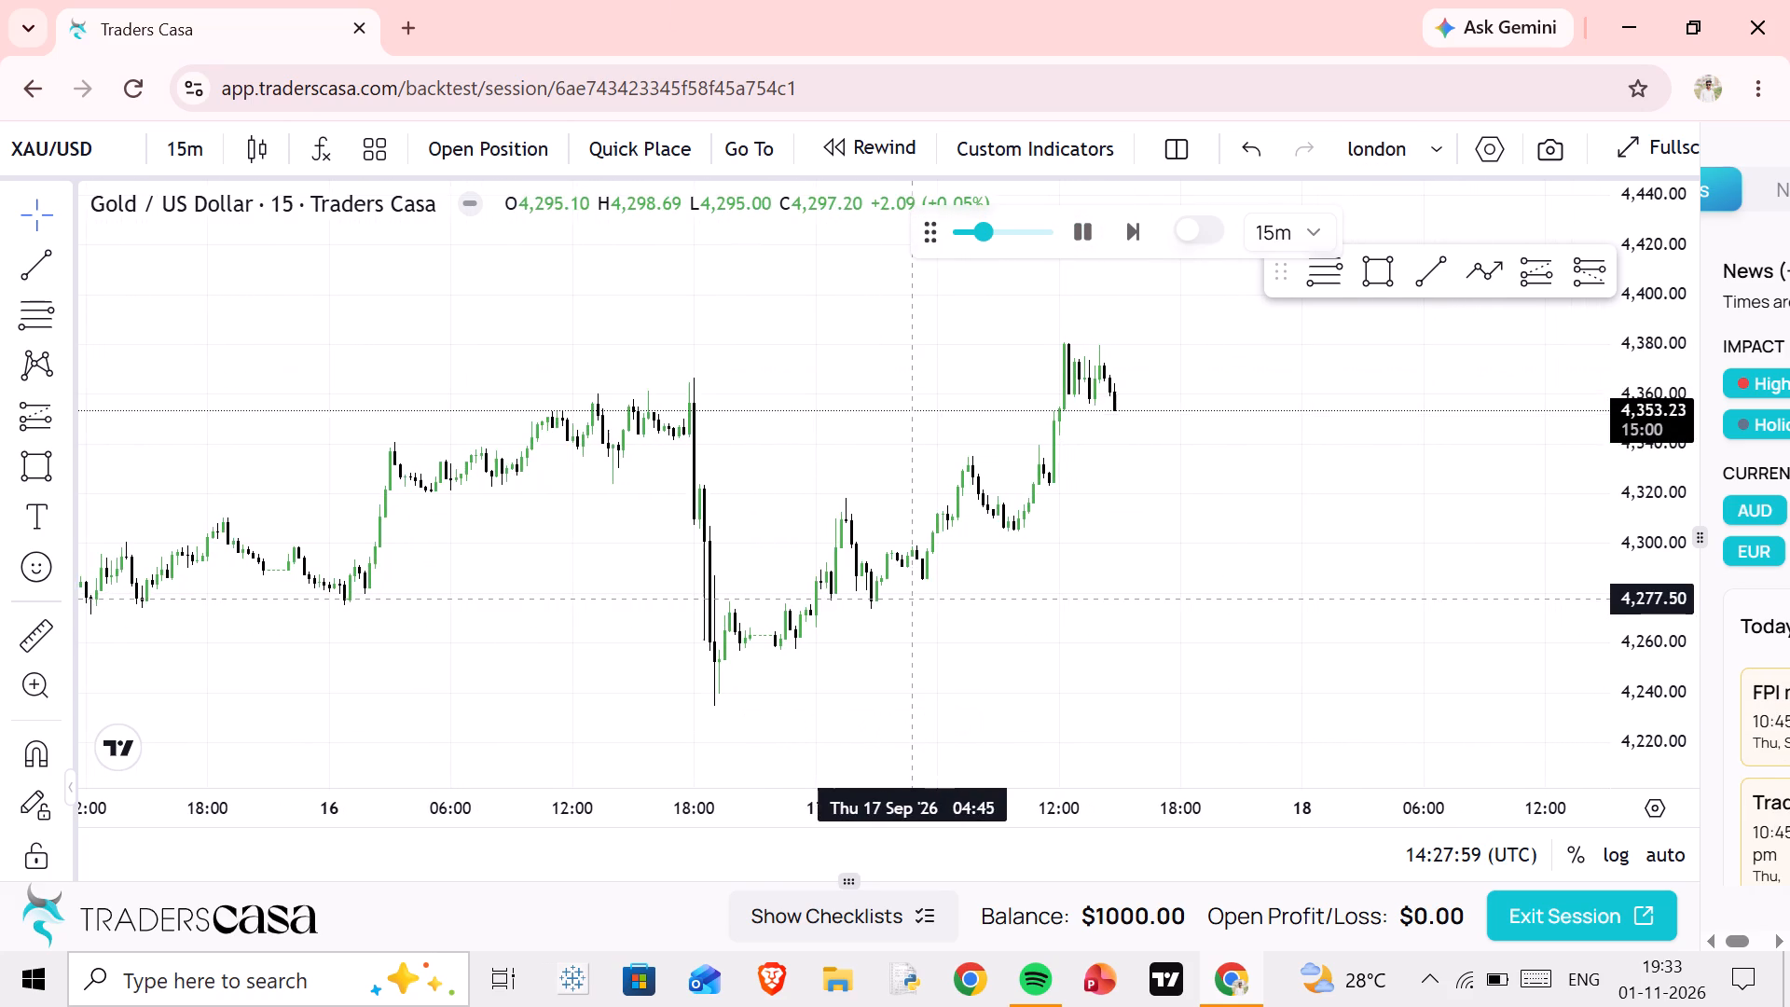
pyautogui.click(1093, 238)
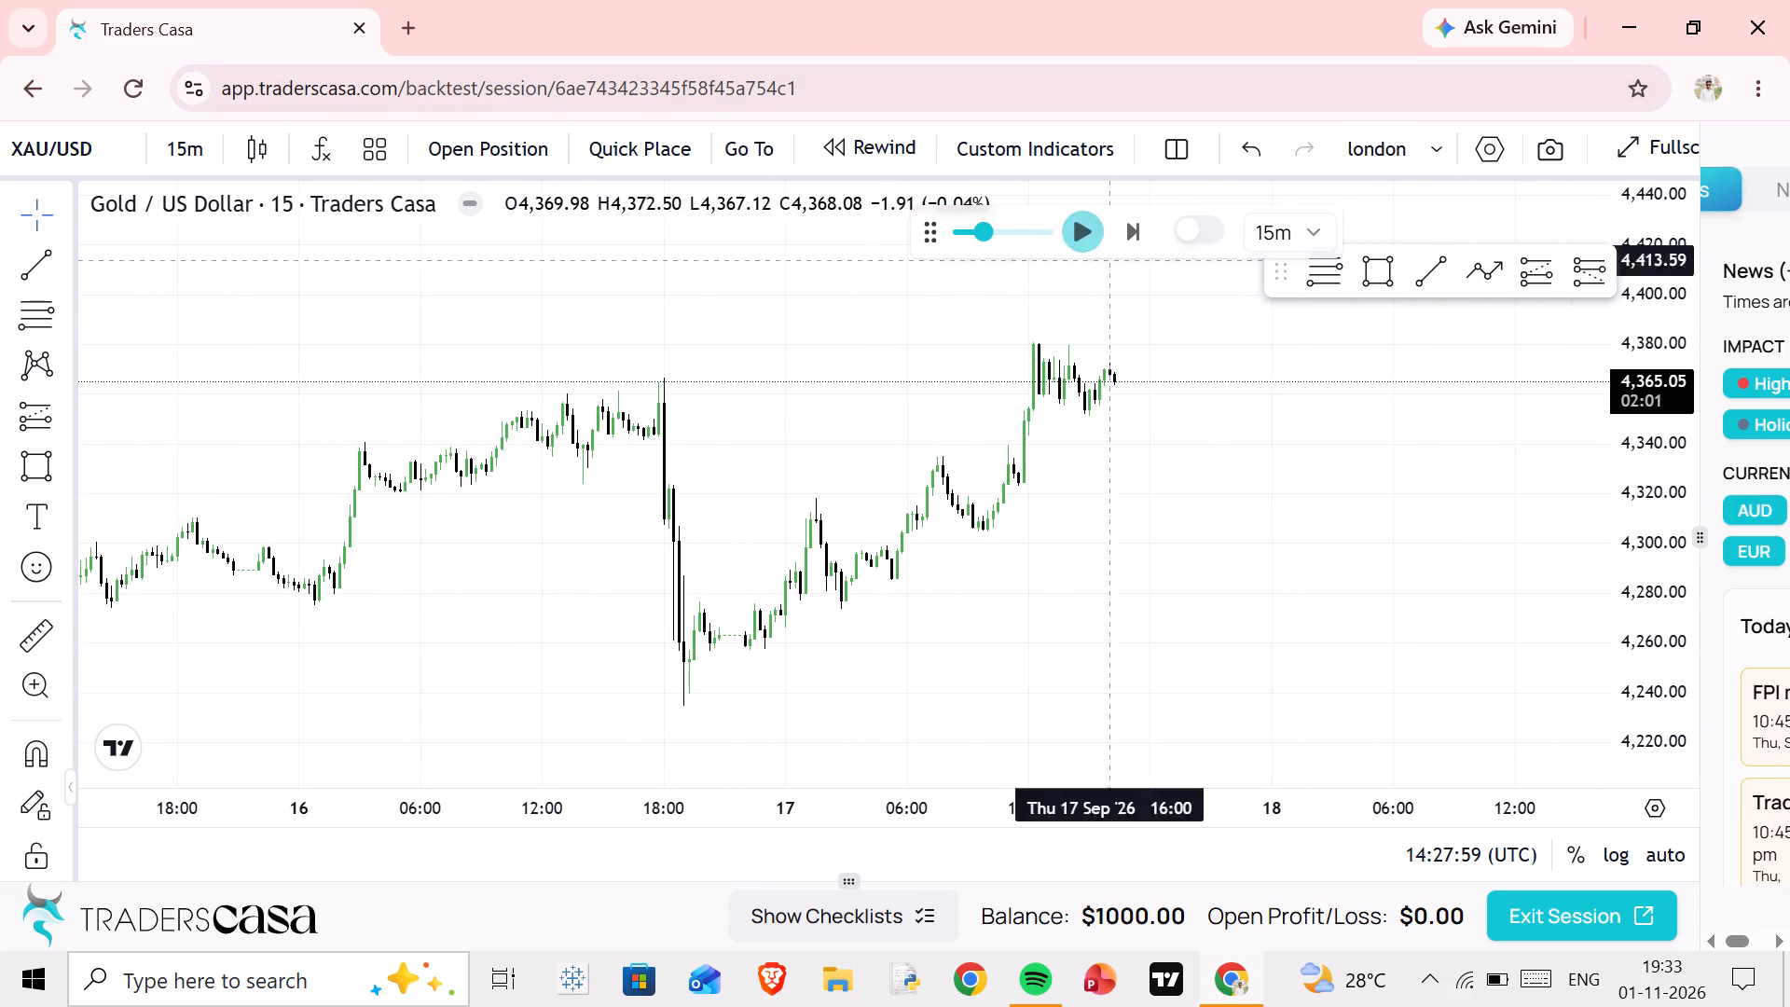
# Draw a zigzag path along the swings from the 16 September evening low, about 4,252, to about 4,305 at 17 September 09:15.
pyautogui.scroll(16, 1631, 596)
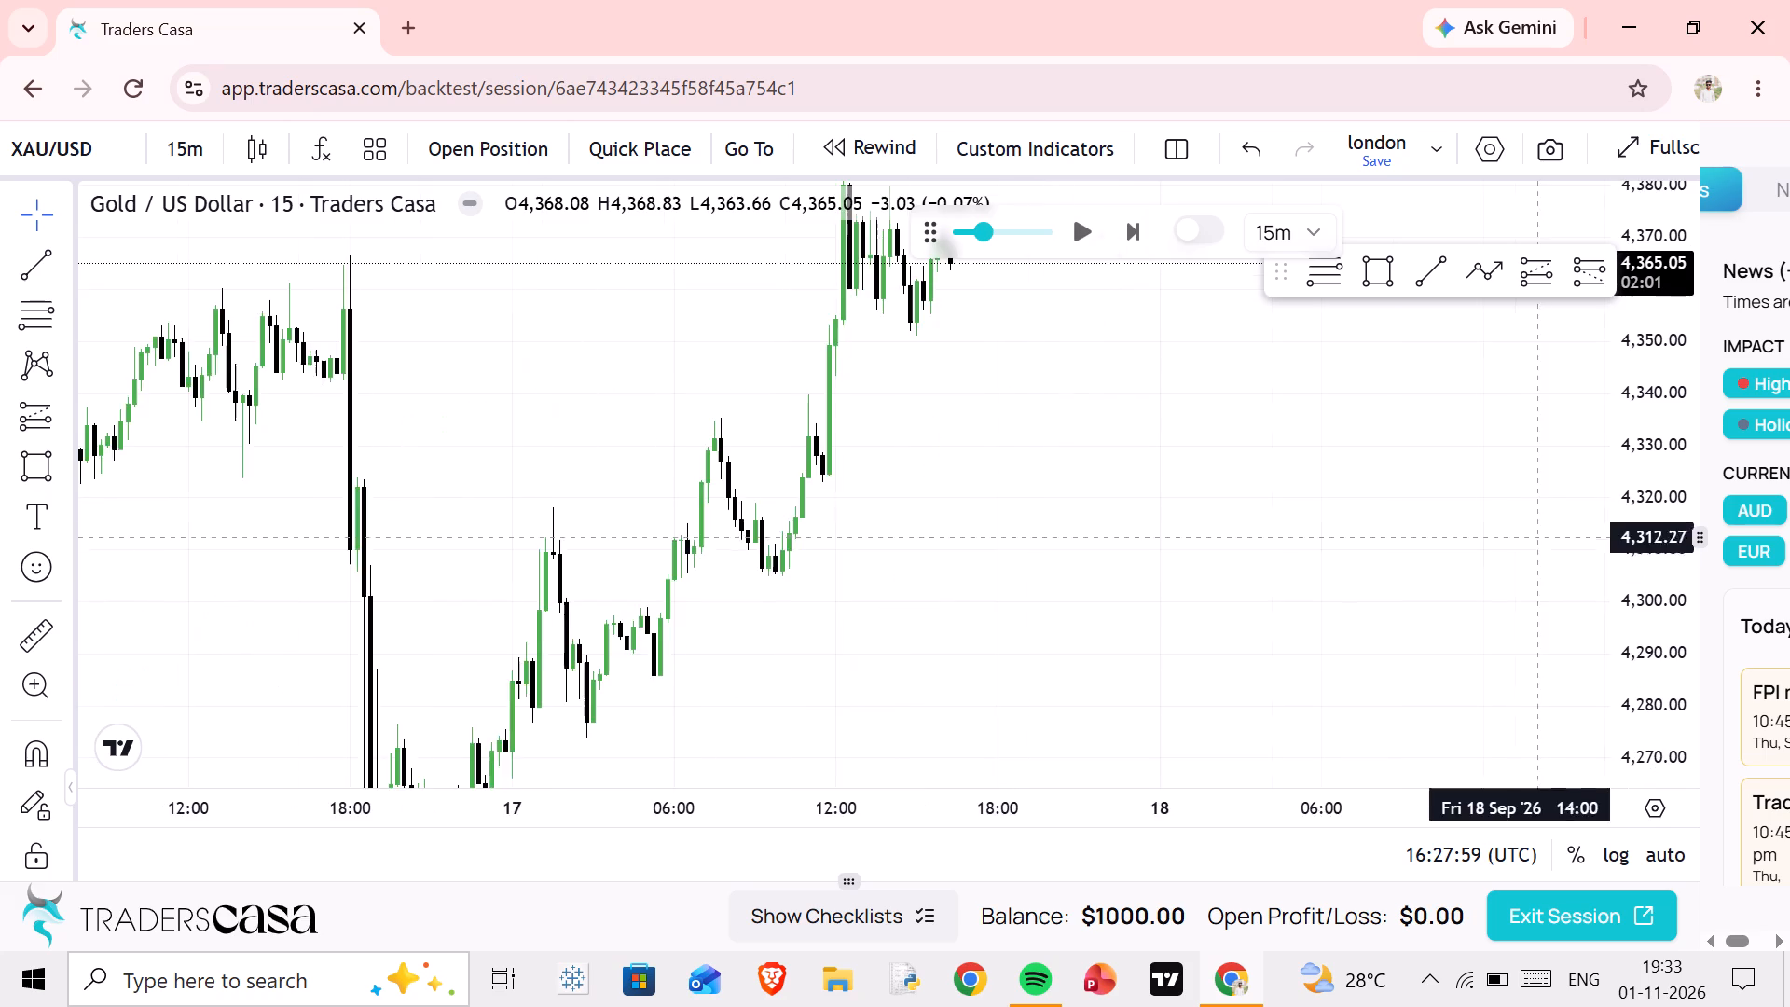
pyautogui.moveTo(1064, 602); pyautogui.dragTo(1327, 483)
pyautogui.scroll(3, 1281, 580)
pyautogui.moveTo(1212, 536); pyautogui.dragTo(1454, 476)
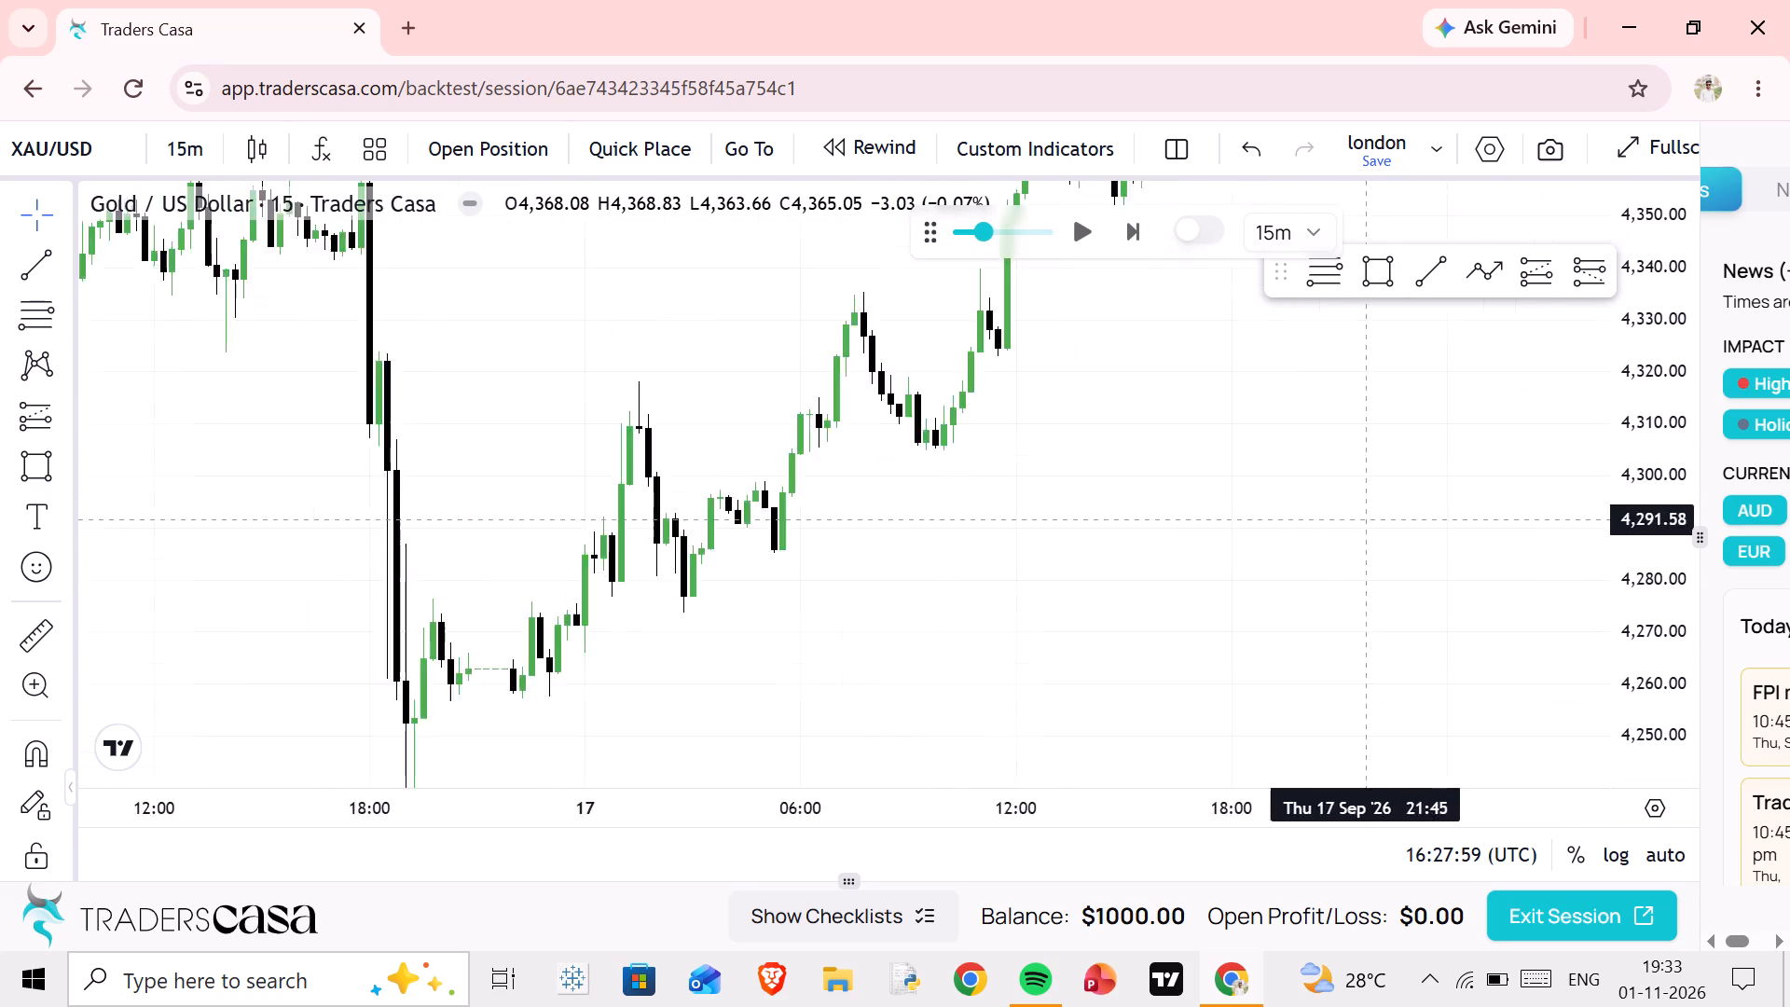
pyautogui.moveTo(1454, 476); pyautogui.dragTo(1516, 542)
pyautogui.click(1479, 285)
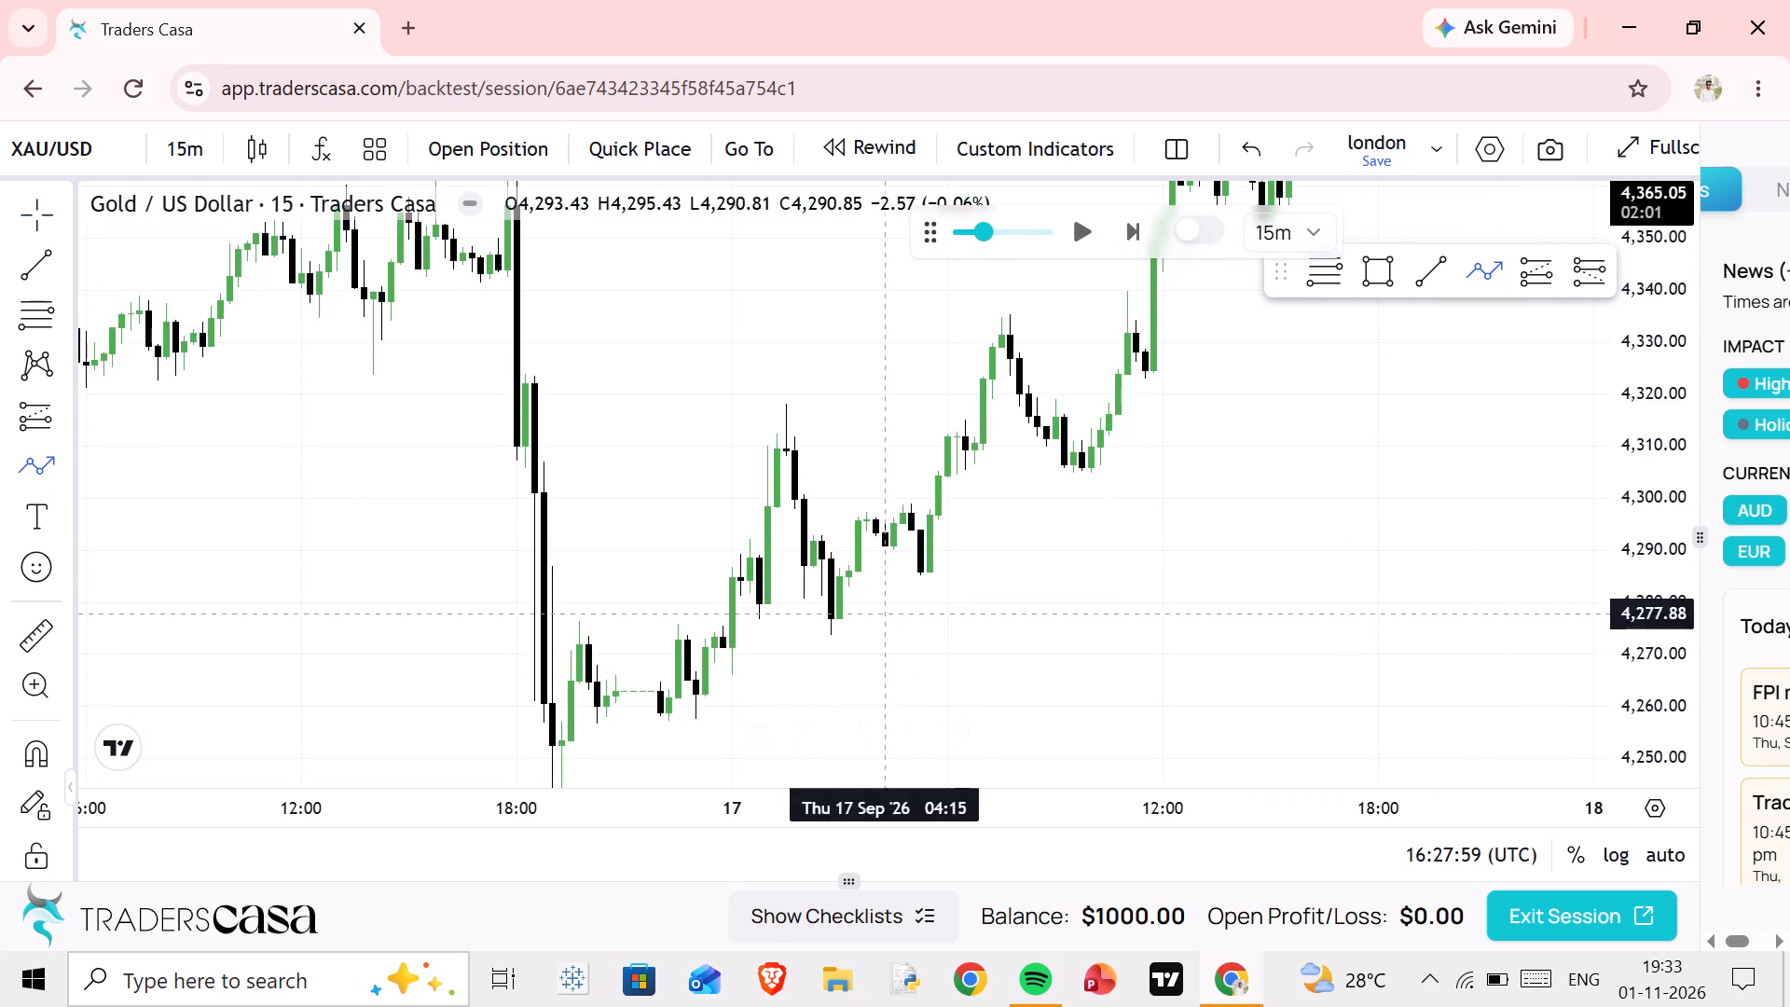
pyautogui.click(546, 744)
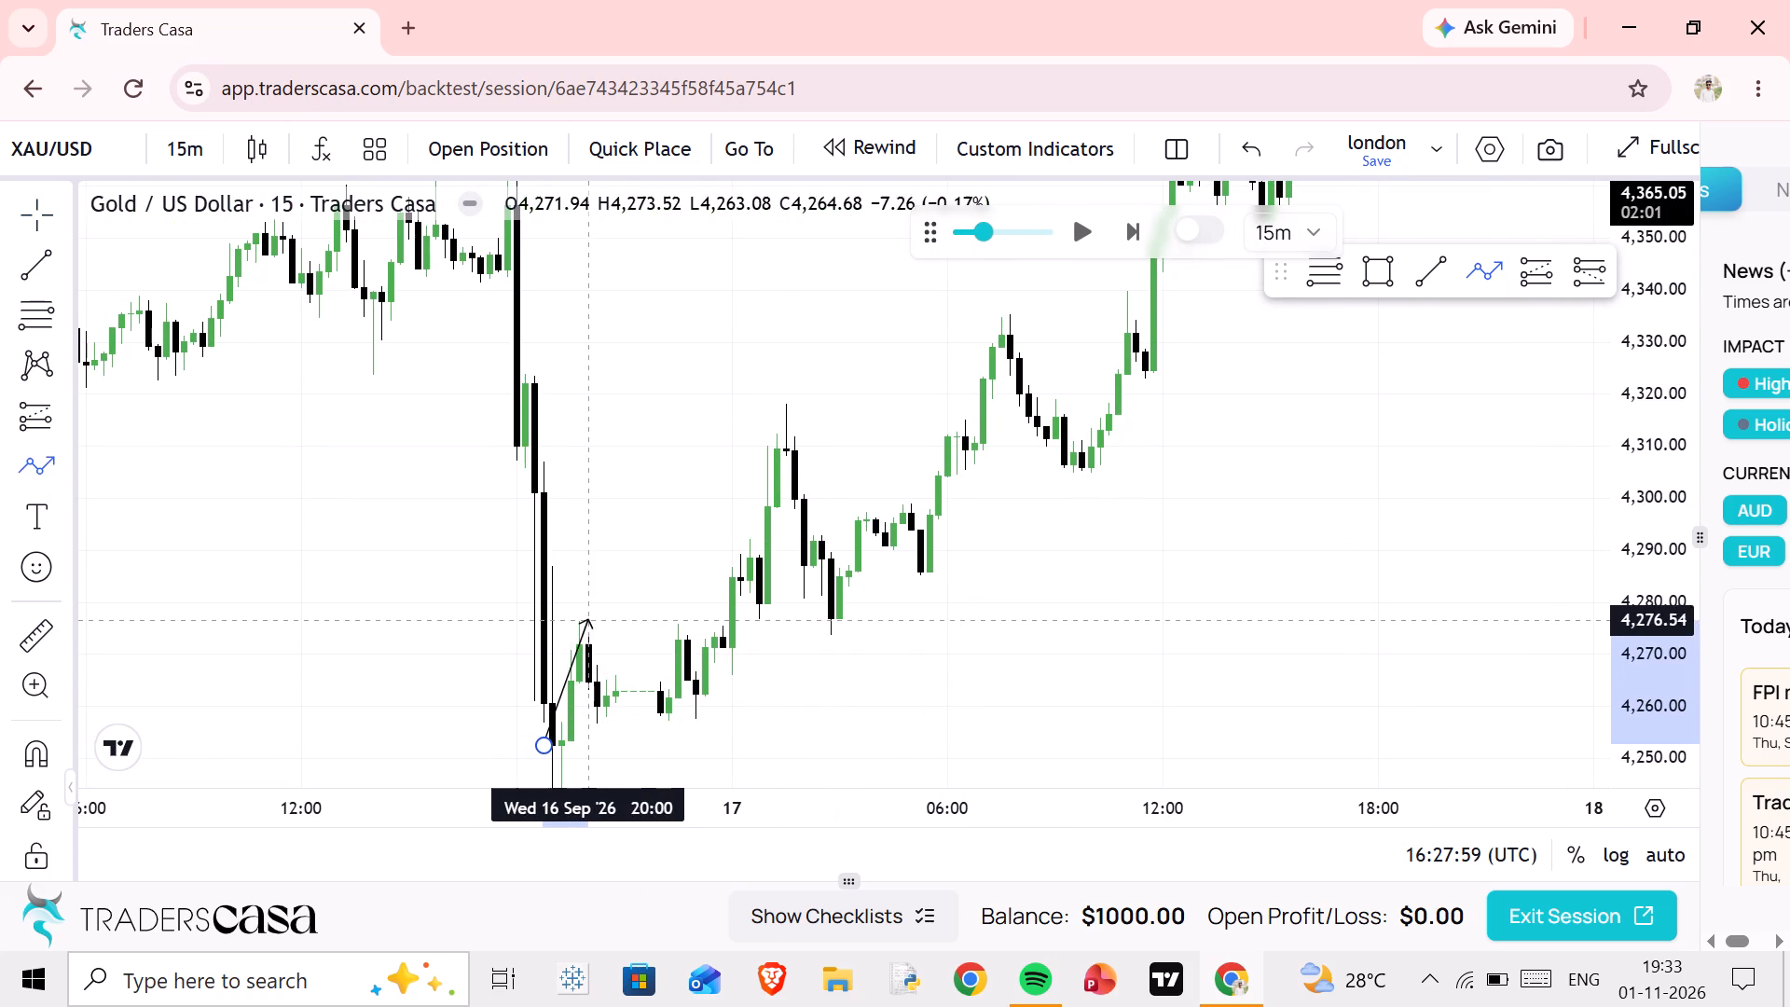
pyautogui.click(584, 620)
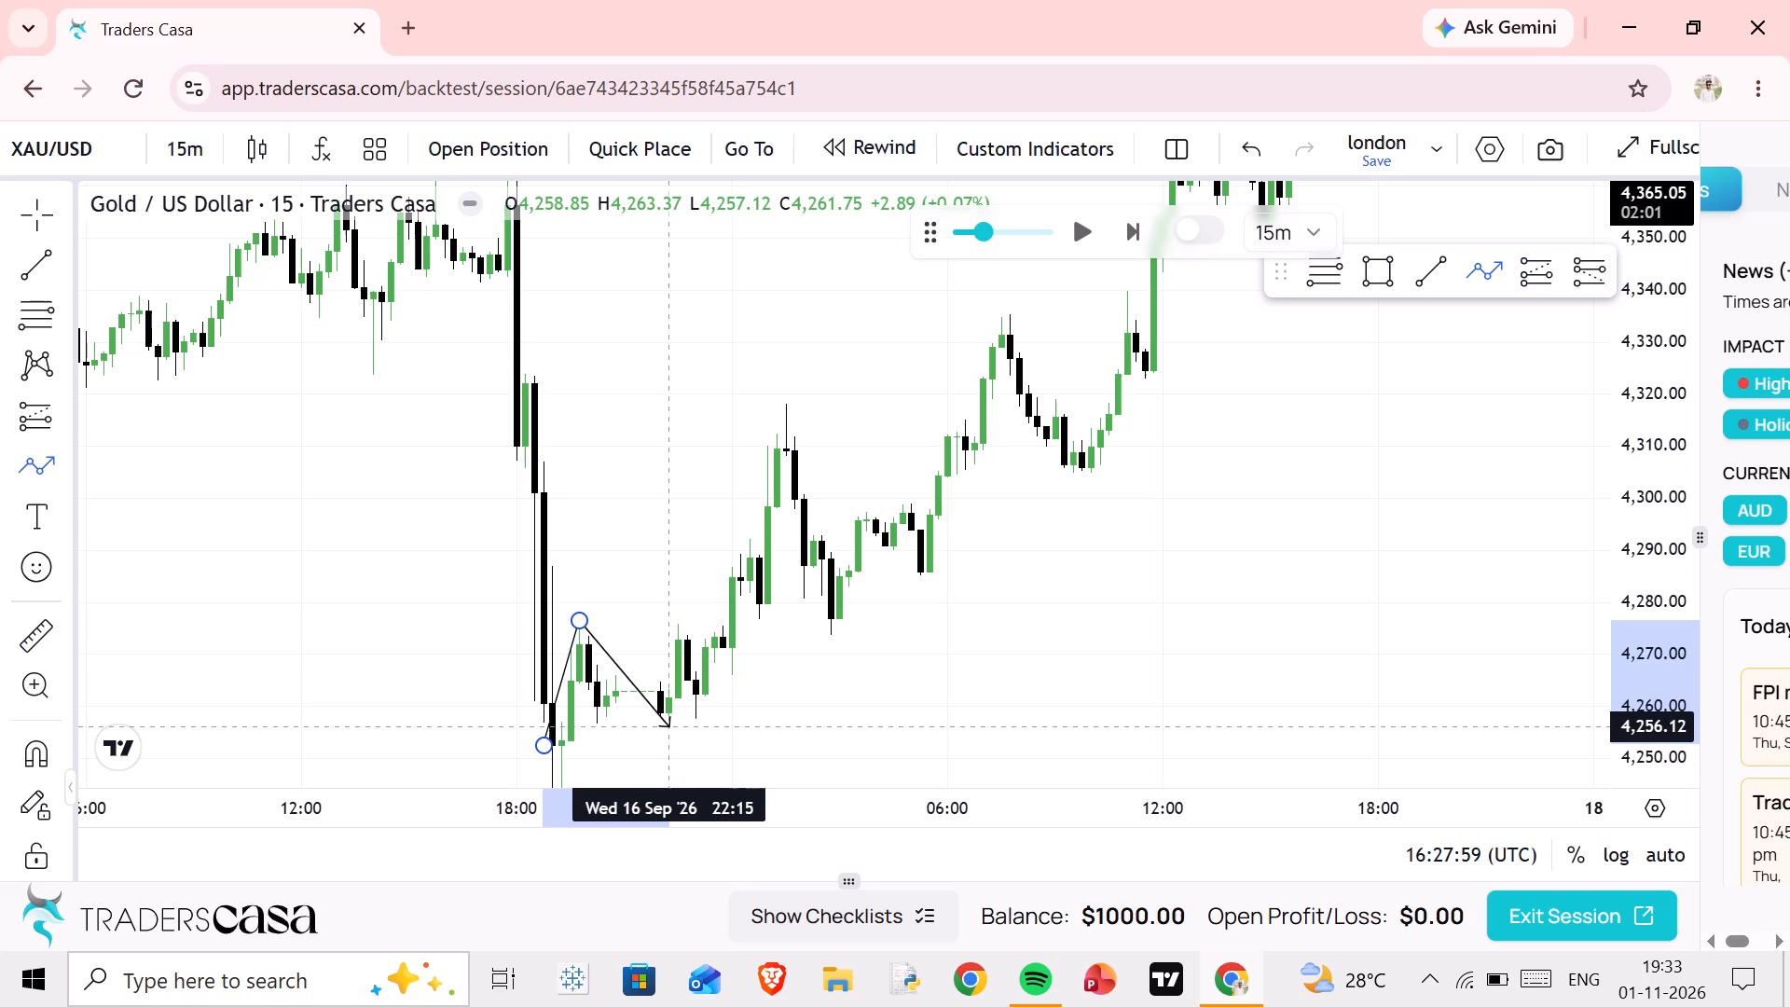
pyautogui.click(668, 726)
pyautogui.click(689, 622)
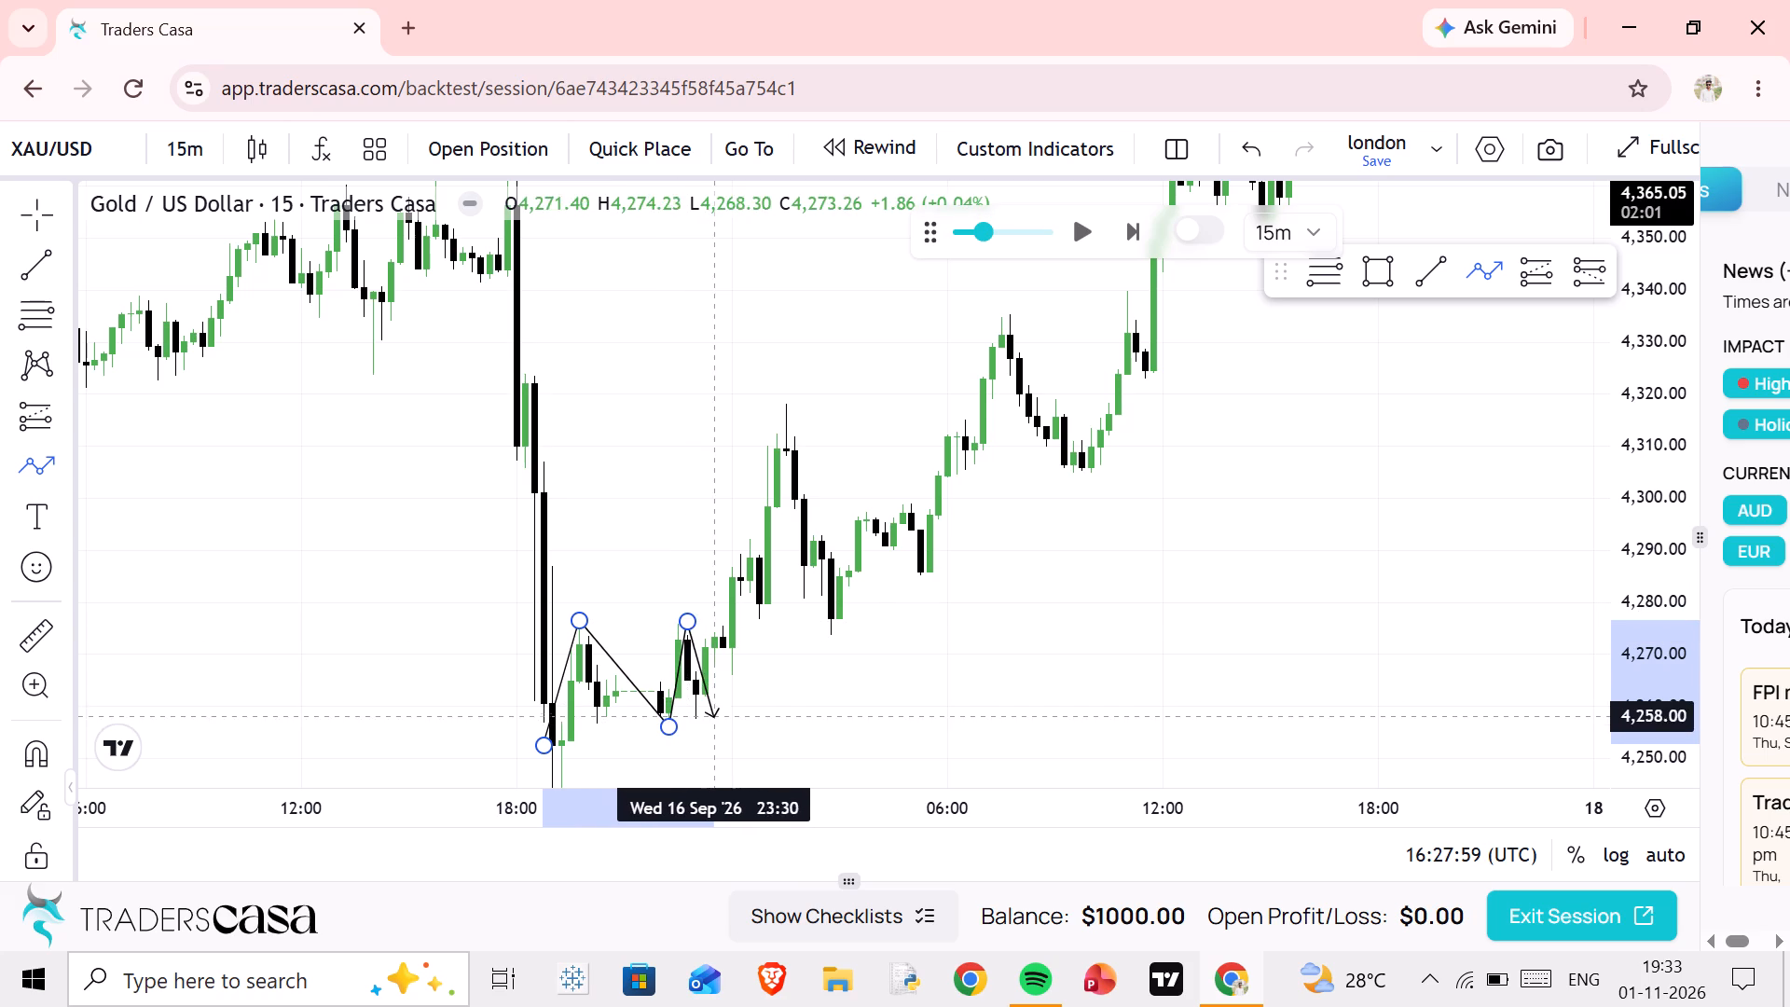
pyautogui.click(703, 722)
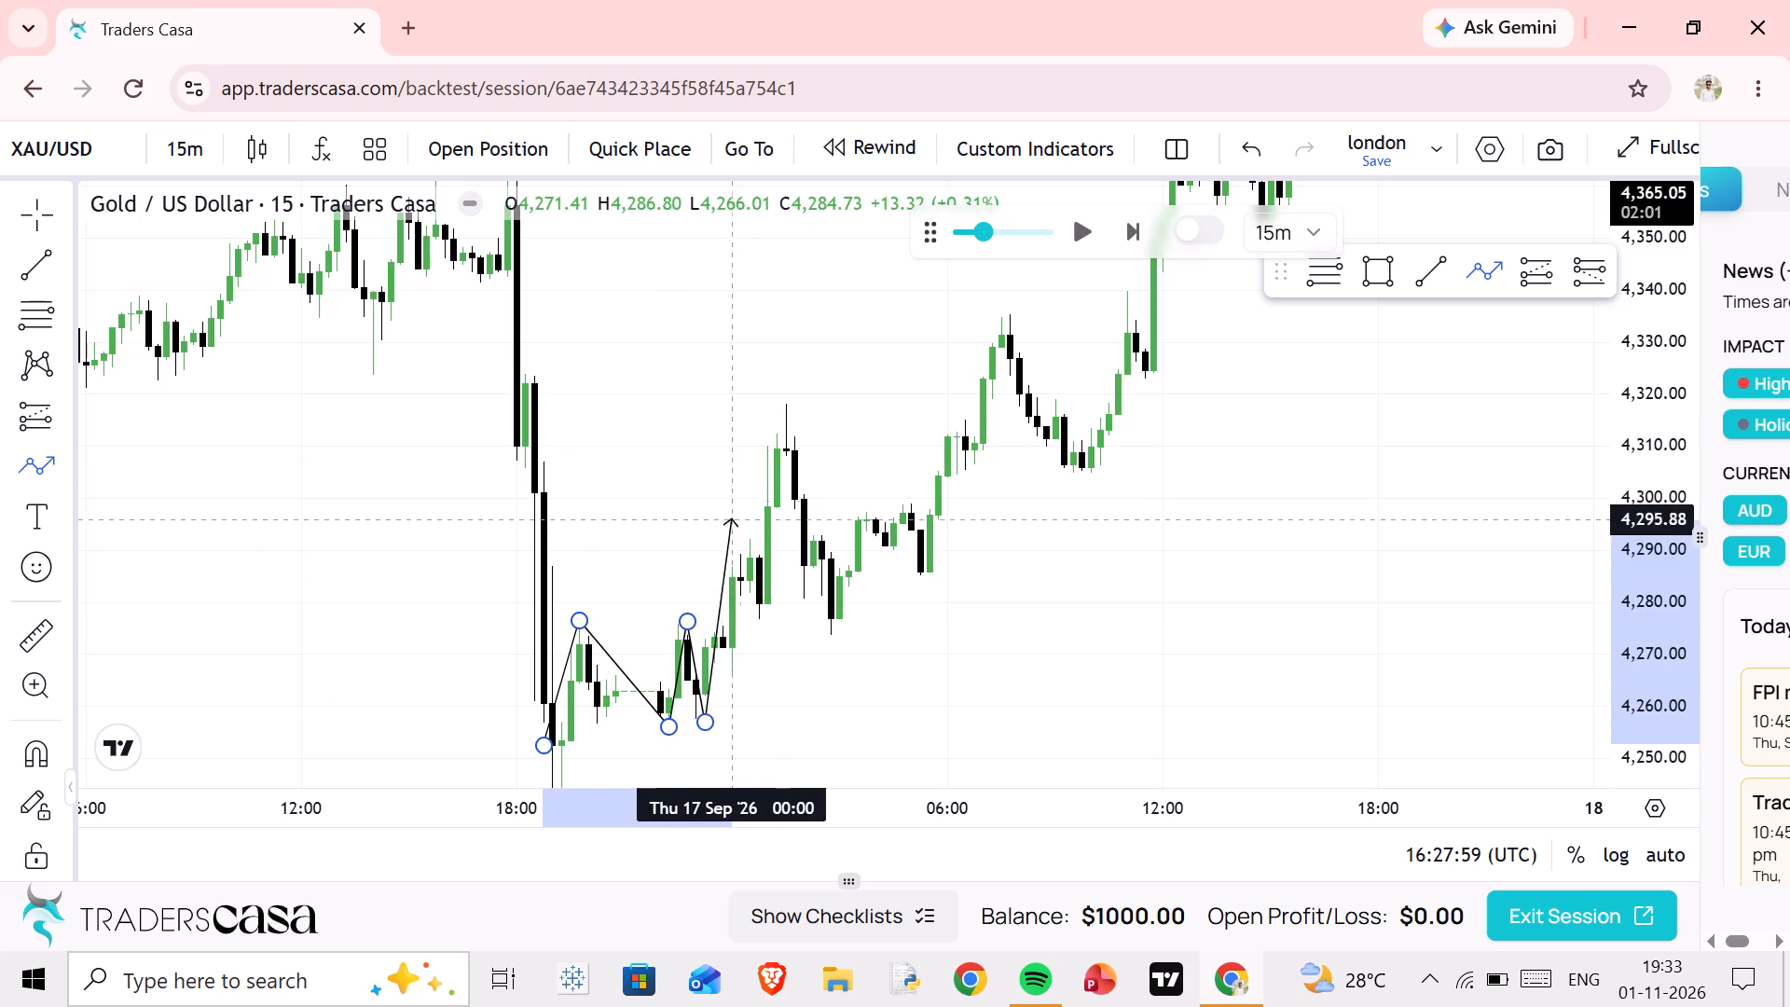
pyautogui.click(784, 405)
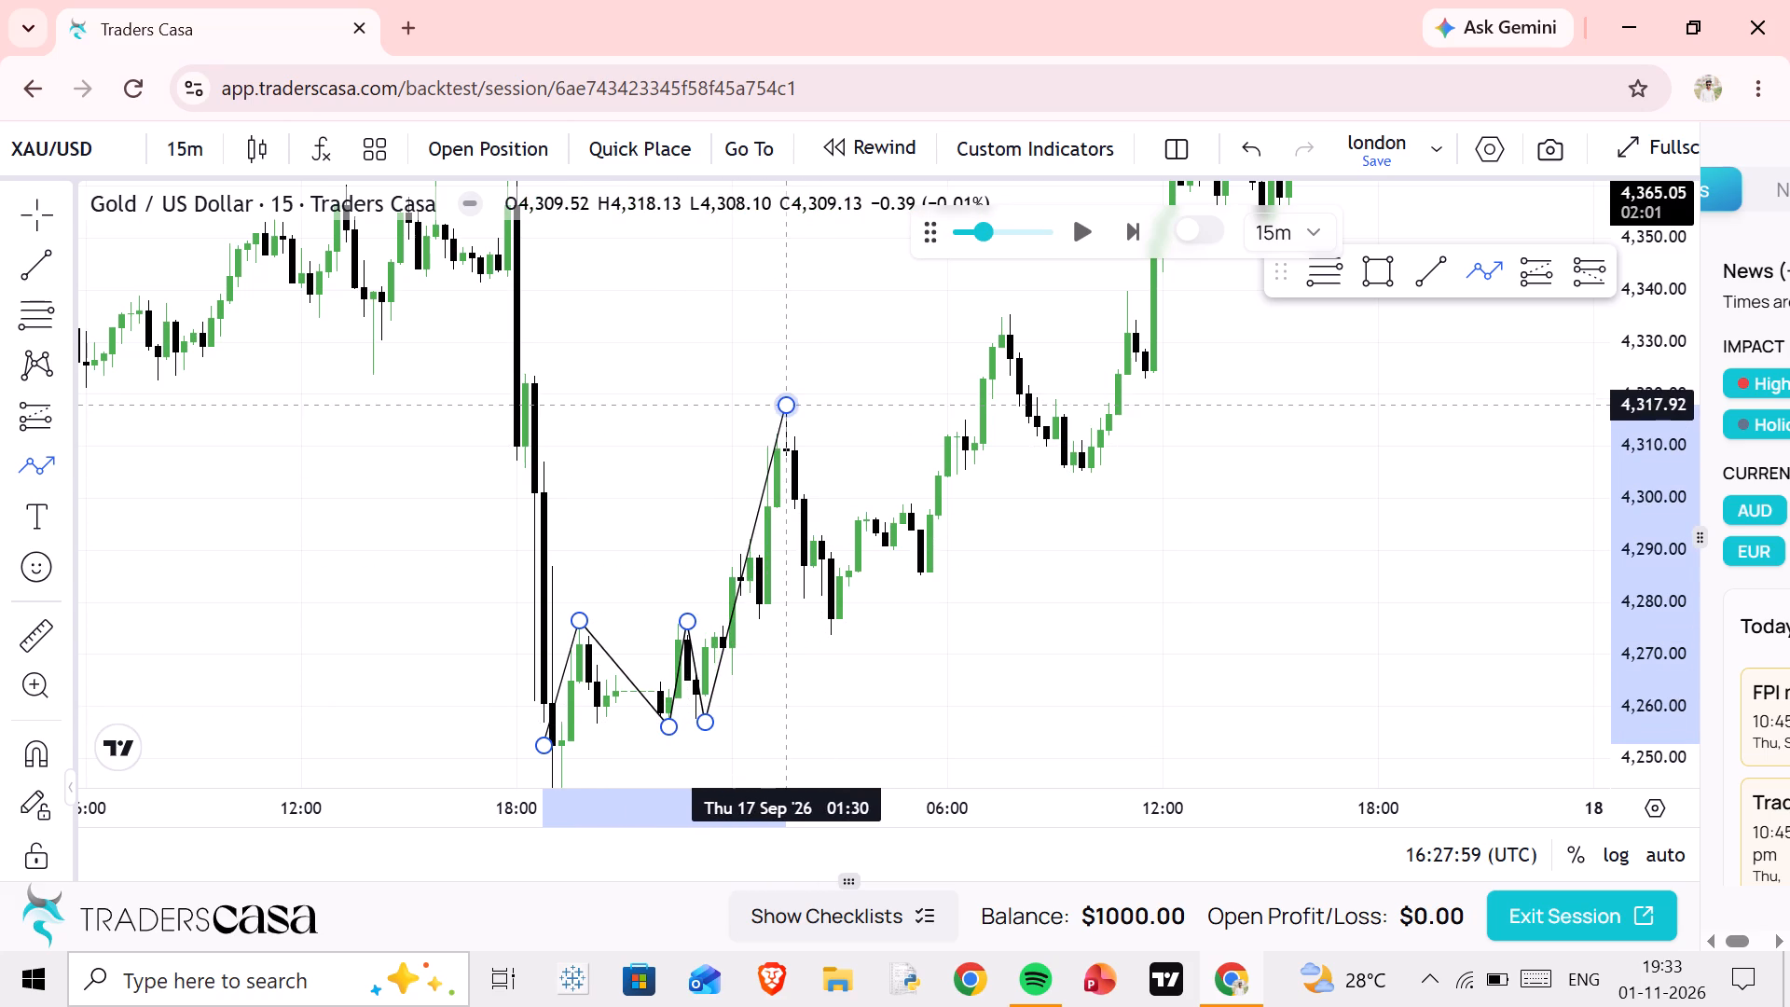
pyautogui.click(841, 633)
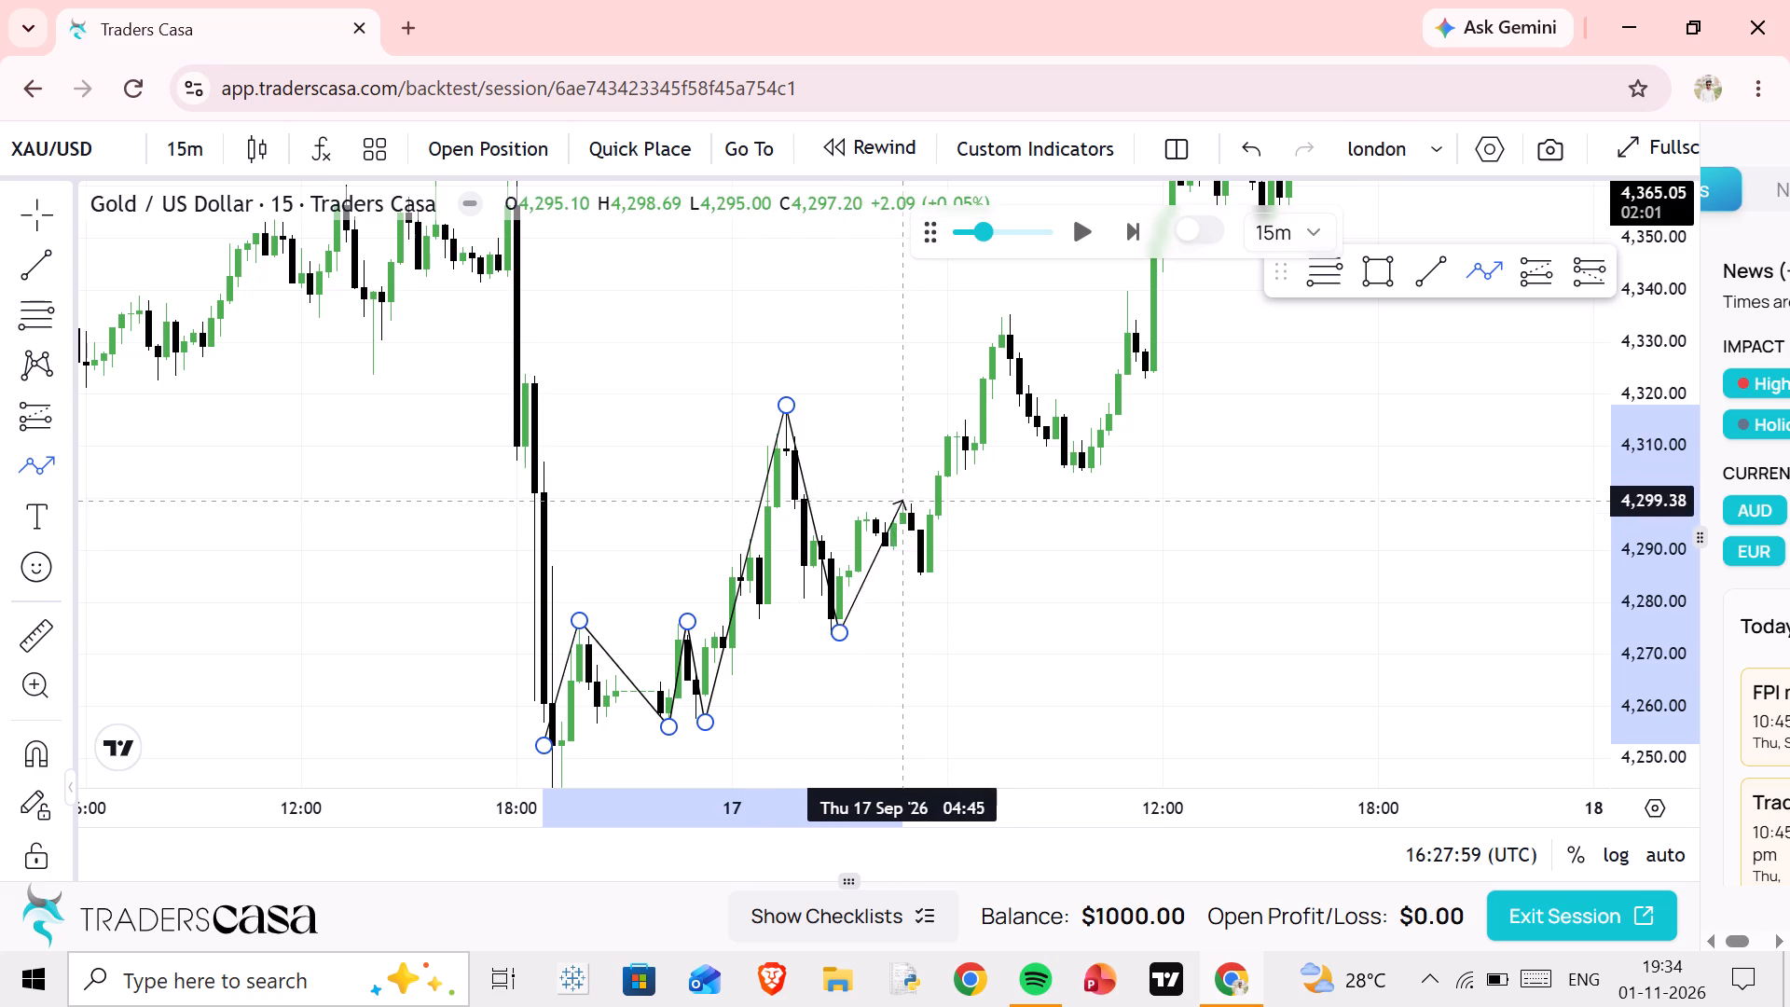
pyautogui.click(1012, 309)
pyautogui.doubleClick(1067, 472)
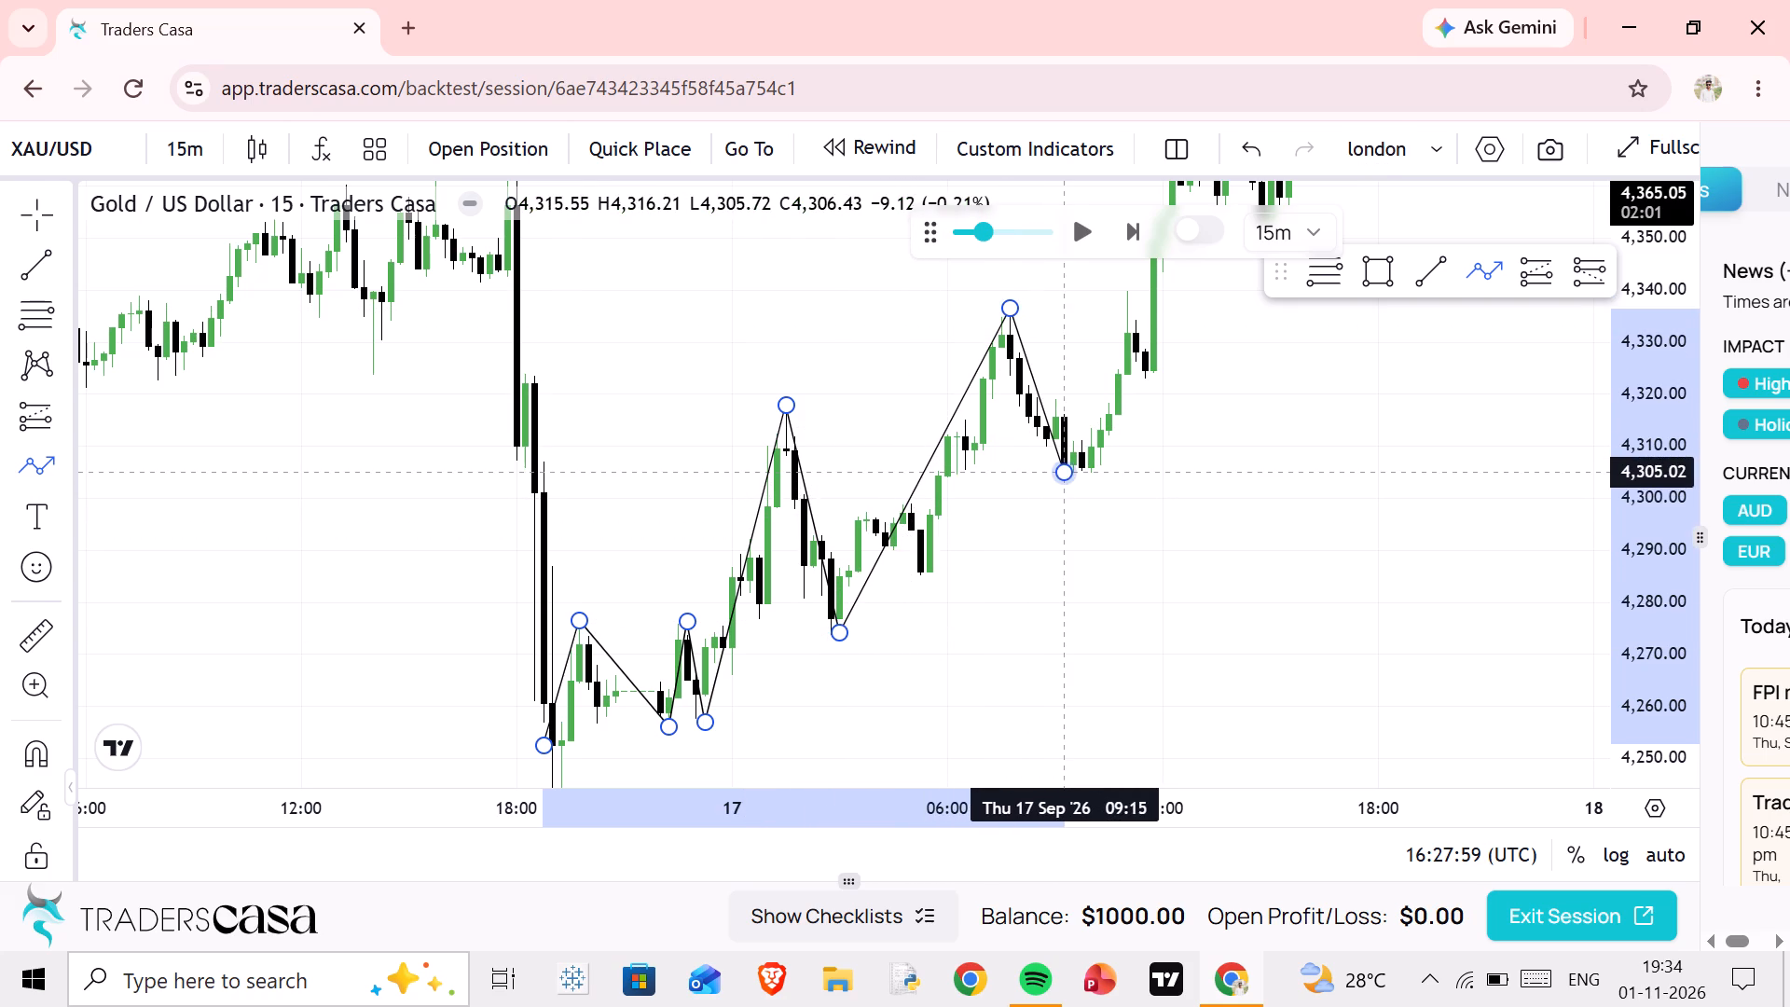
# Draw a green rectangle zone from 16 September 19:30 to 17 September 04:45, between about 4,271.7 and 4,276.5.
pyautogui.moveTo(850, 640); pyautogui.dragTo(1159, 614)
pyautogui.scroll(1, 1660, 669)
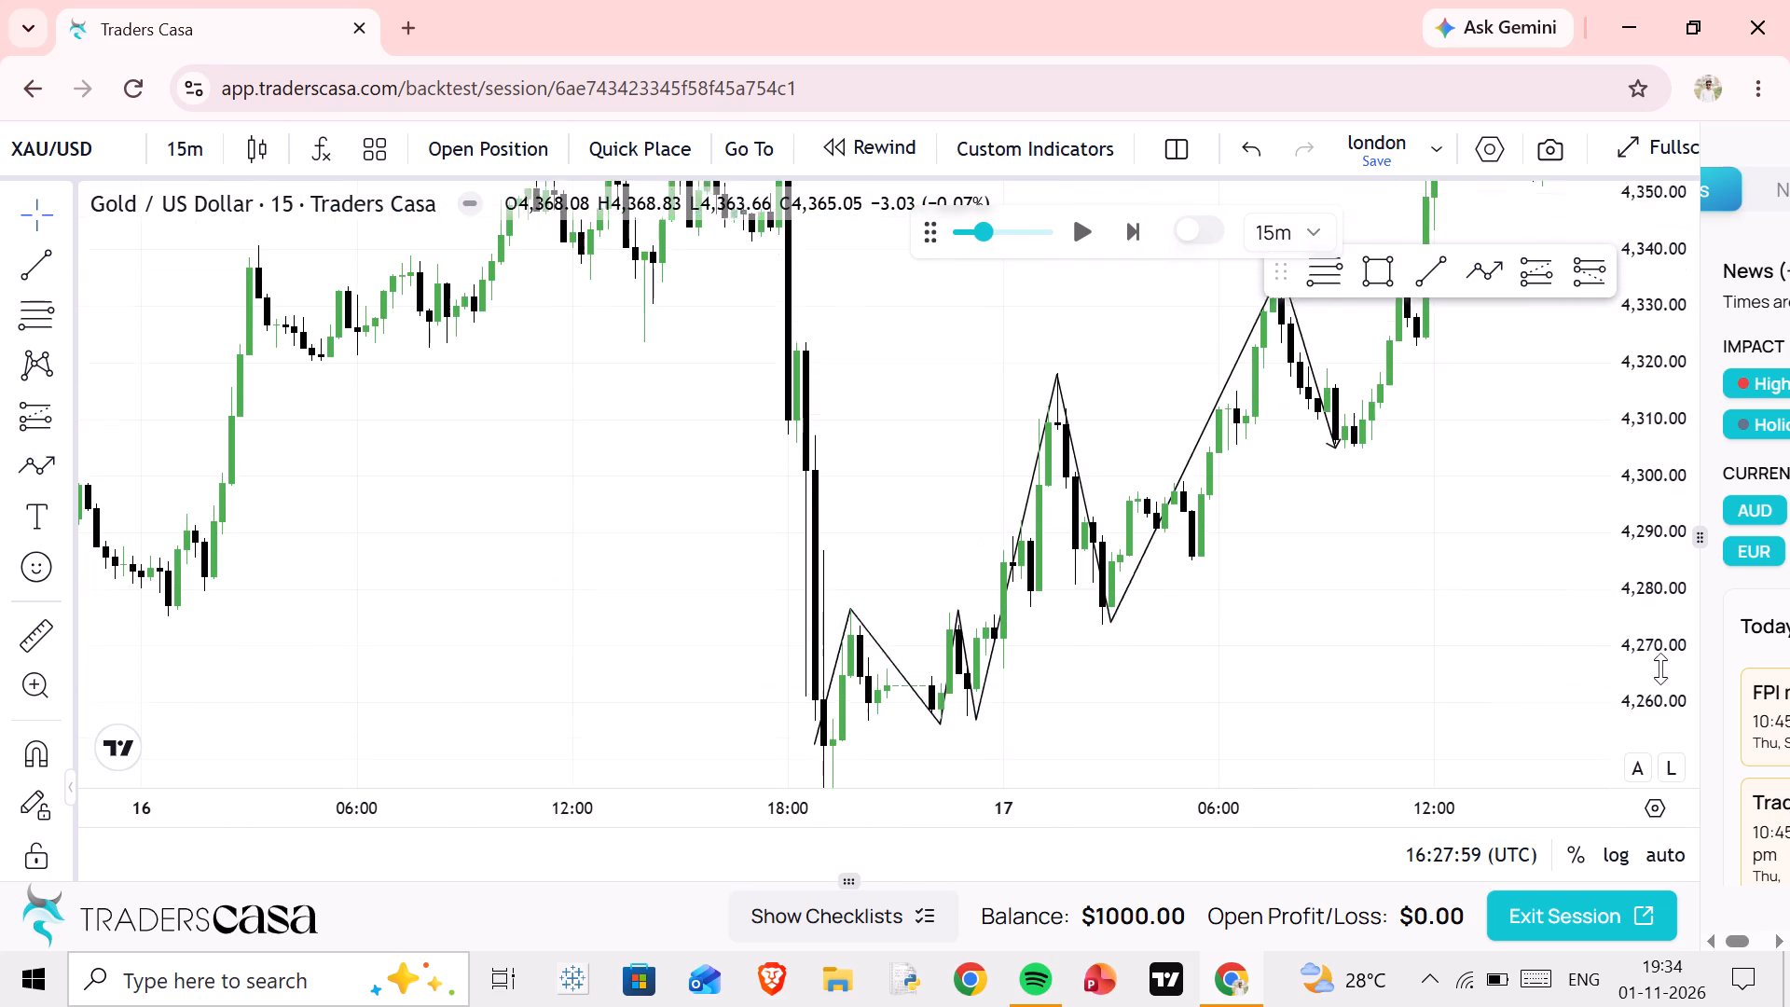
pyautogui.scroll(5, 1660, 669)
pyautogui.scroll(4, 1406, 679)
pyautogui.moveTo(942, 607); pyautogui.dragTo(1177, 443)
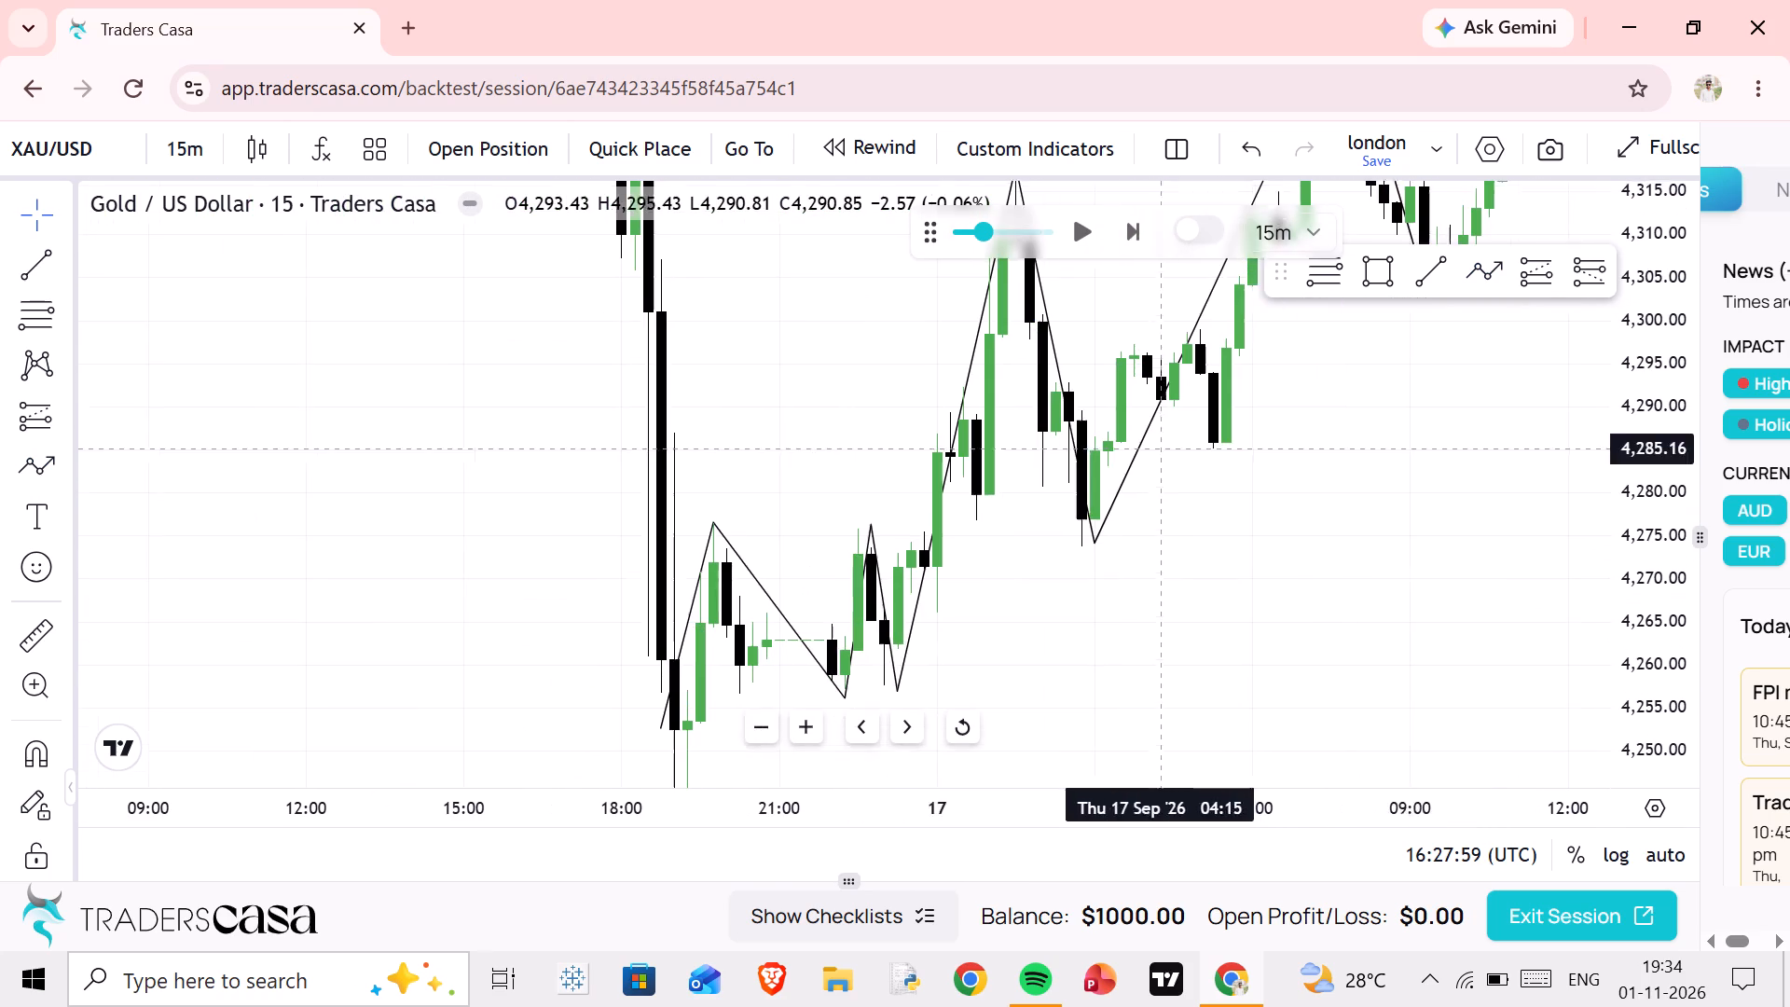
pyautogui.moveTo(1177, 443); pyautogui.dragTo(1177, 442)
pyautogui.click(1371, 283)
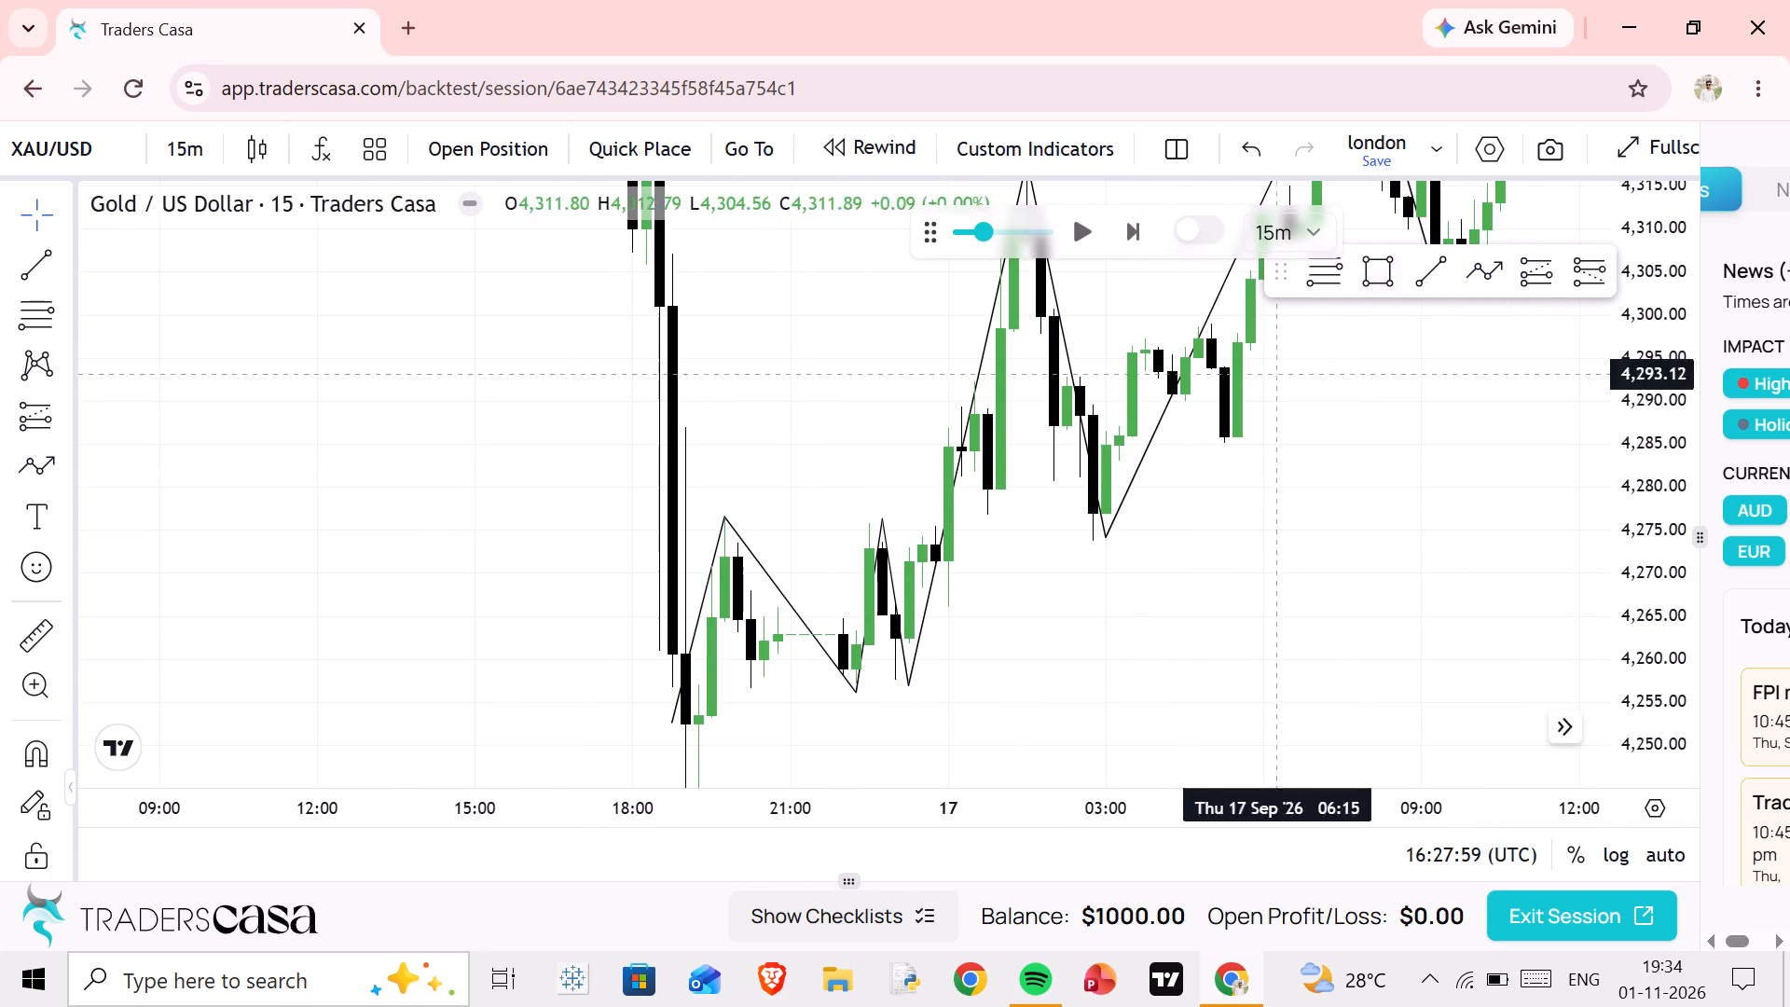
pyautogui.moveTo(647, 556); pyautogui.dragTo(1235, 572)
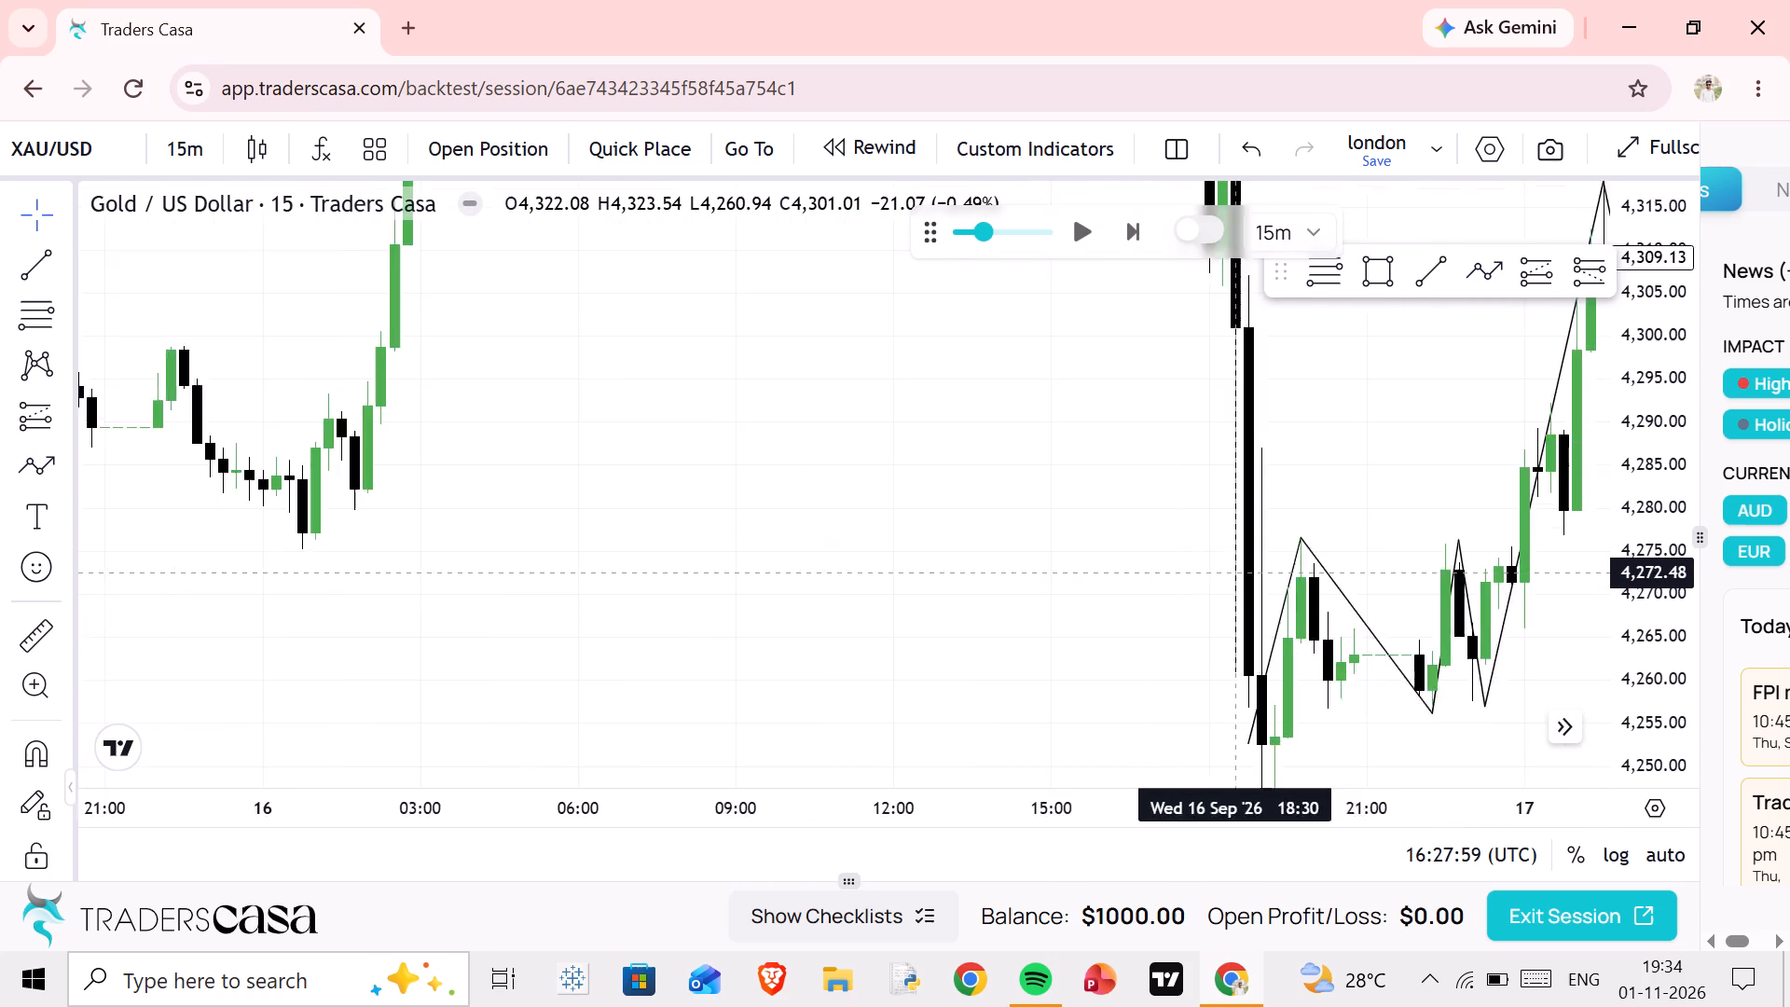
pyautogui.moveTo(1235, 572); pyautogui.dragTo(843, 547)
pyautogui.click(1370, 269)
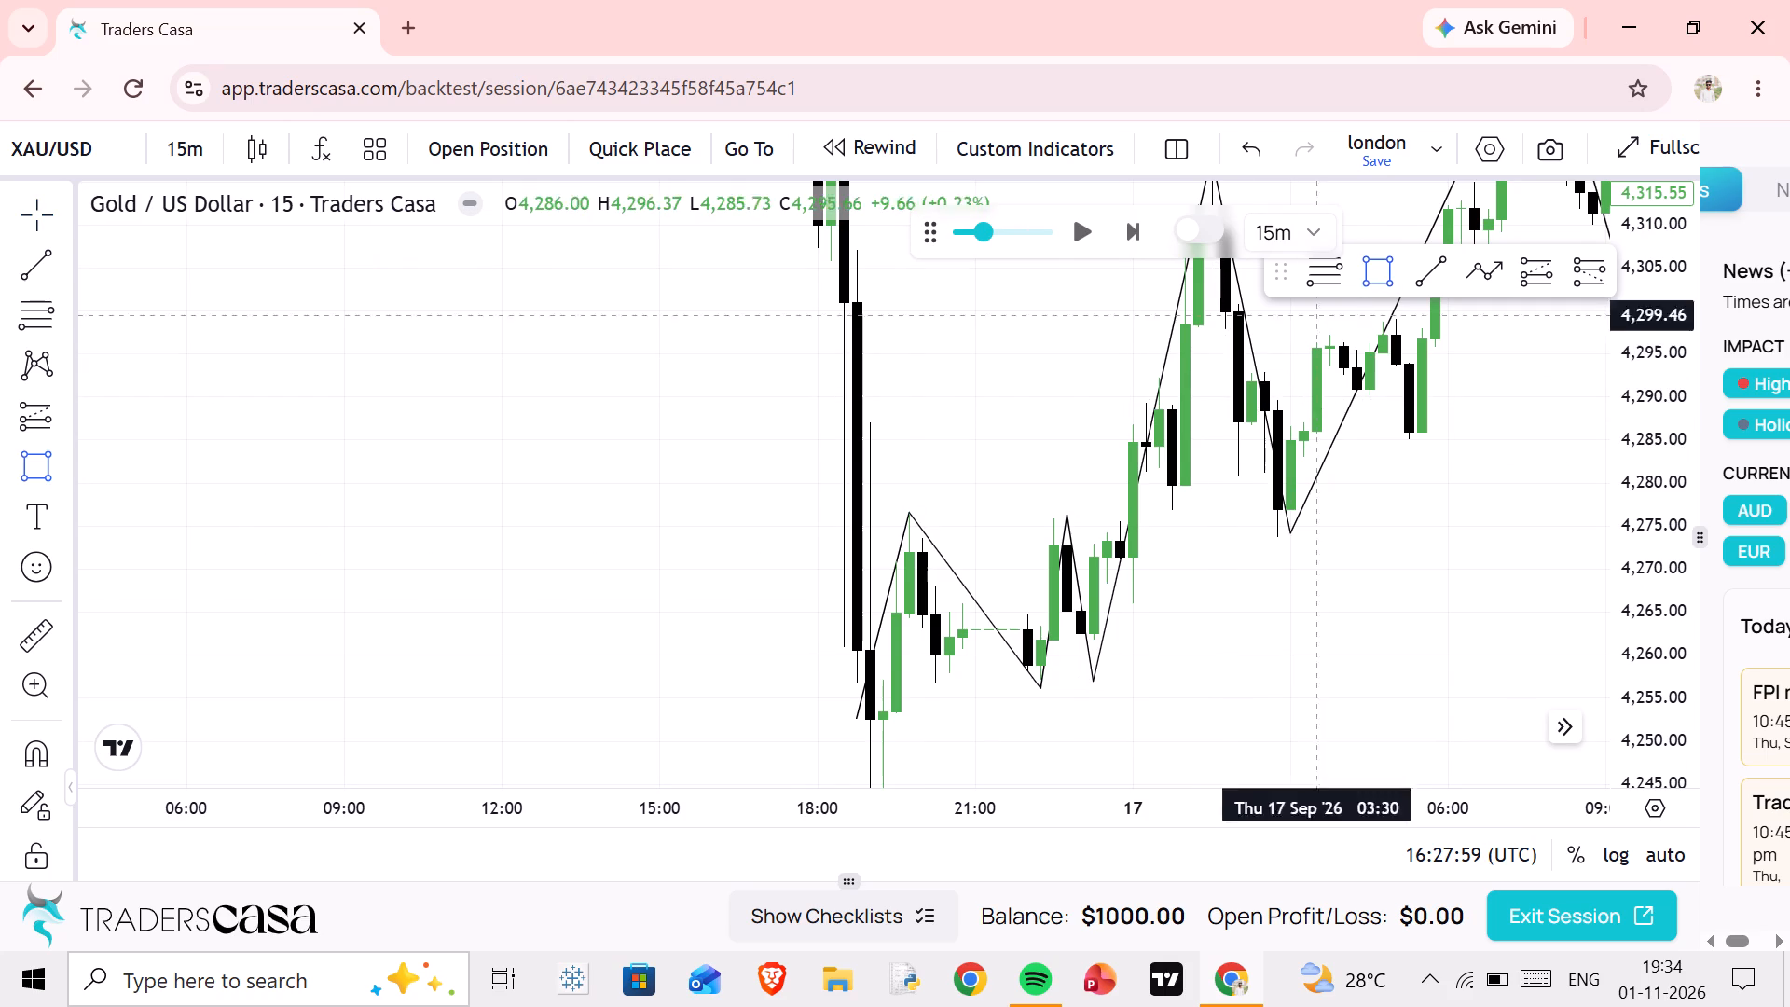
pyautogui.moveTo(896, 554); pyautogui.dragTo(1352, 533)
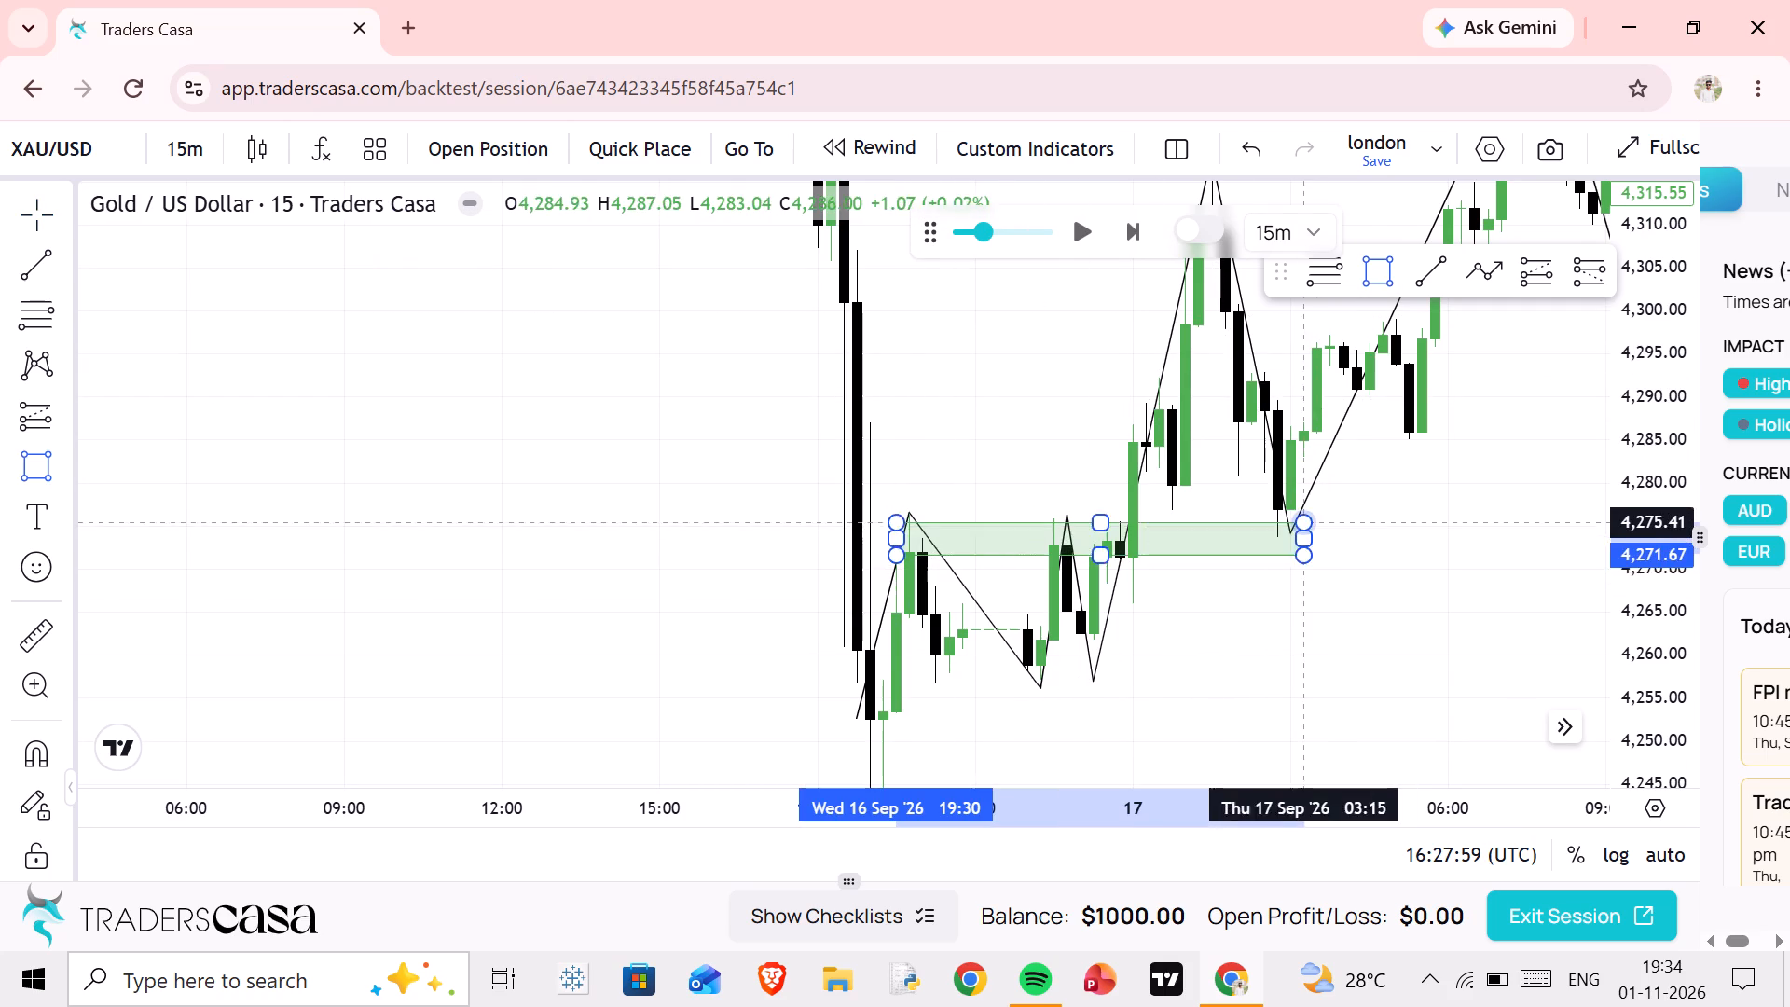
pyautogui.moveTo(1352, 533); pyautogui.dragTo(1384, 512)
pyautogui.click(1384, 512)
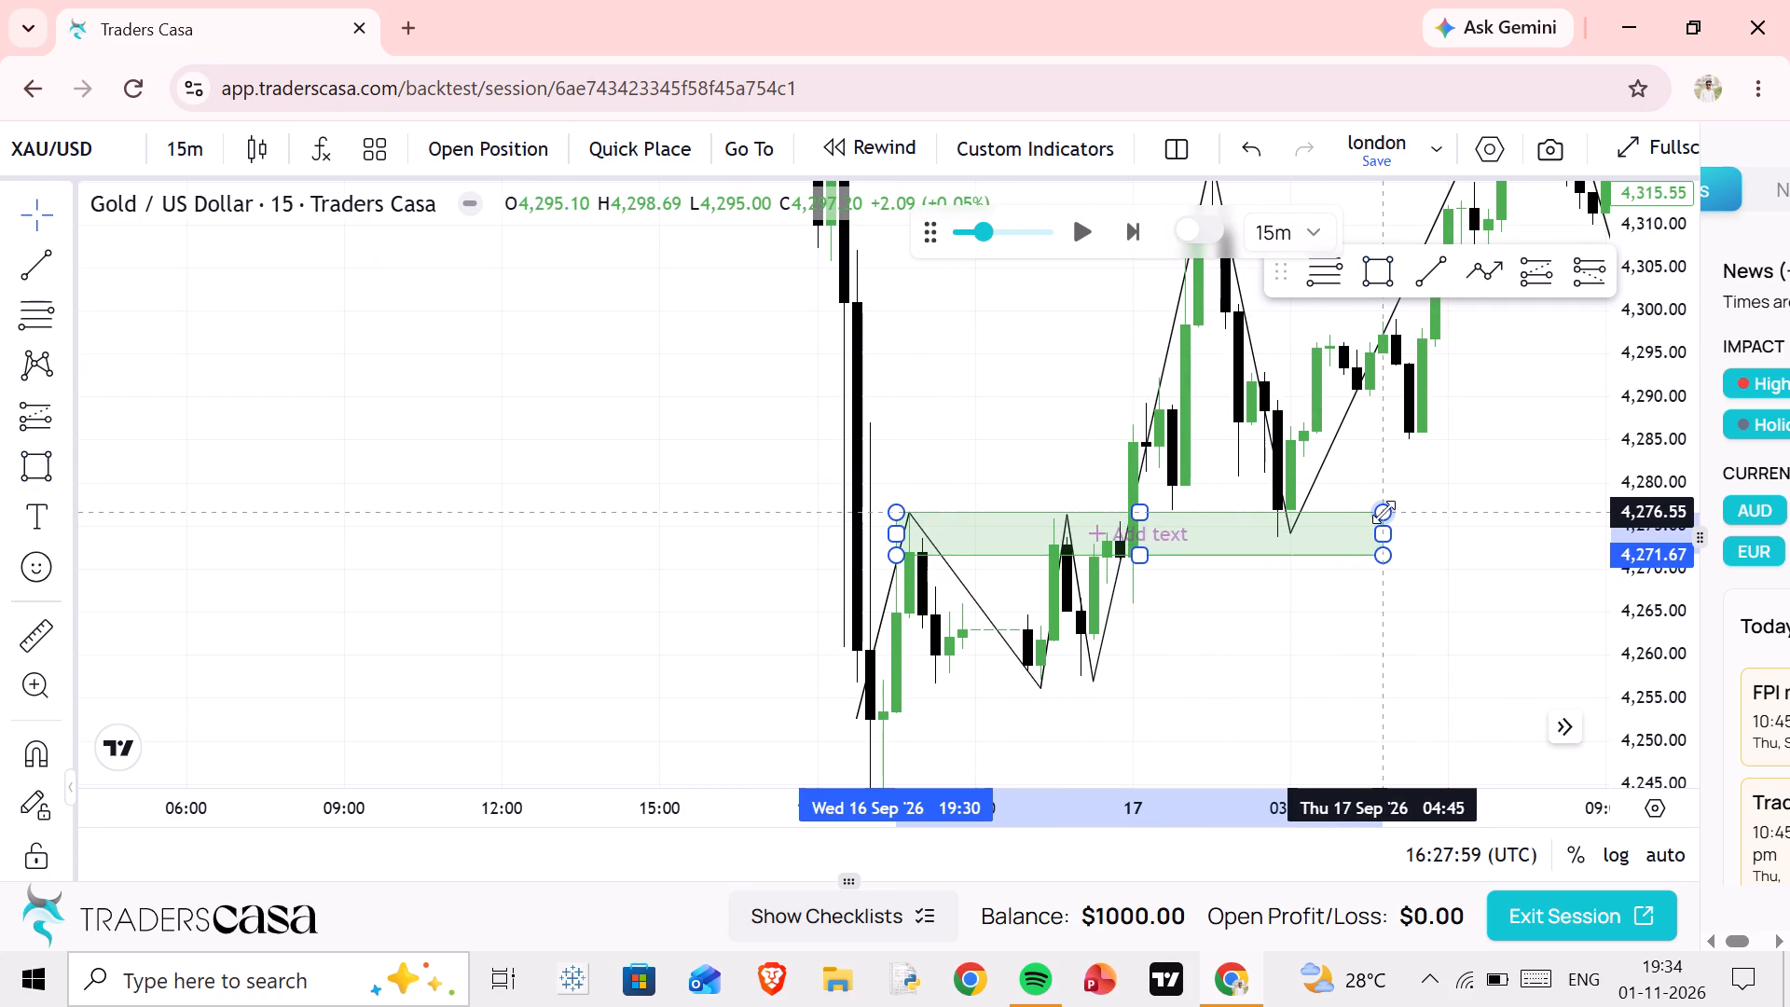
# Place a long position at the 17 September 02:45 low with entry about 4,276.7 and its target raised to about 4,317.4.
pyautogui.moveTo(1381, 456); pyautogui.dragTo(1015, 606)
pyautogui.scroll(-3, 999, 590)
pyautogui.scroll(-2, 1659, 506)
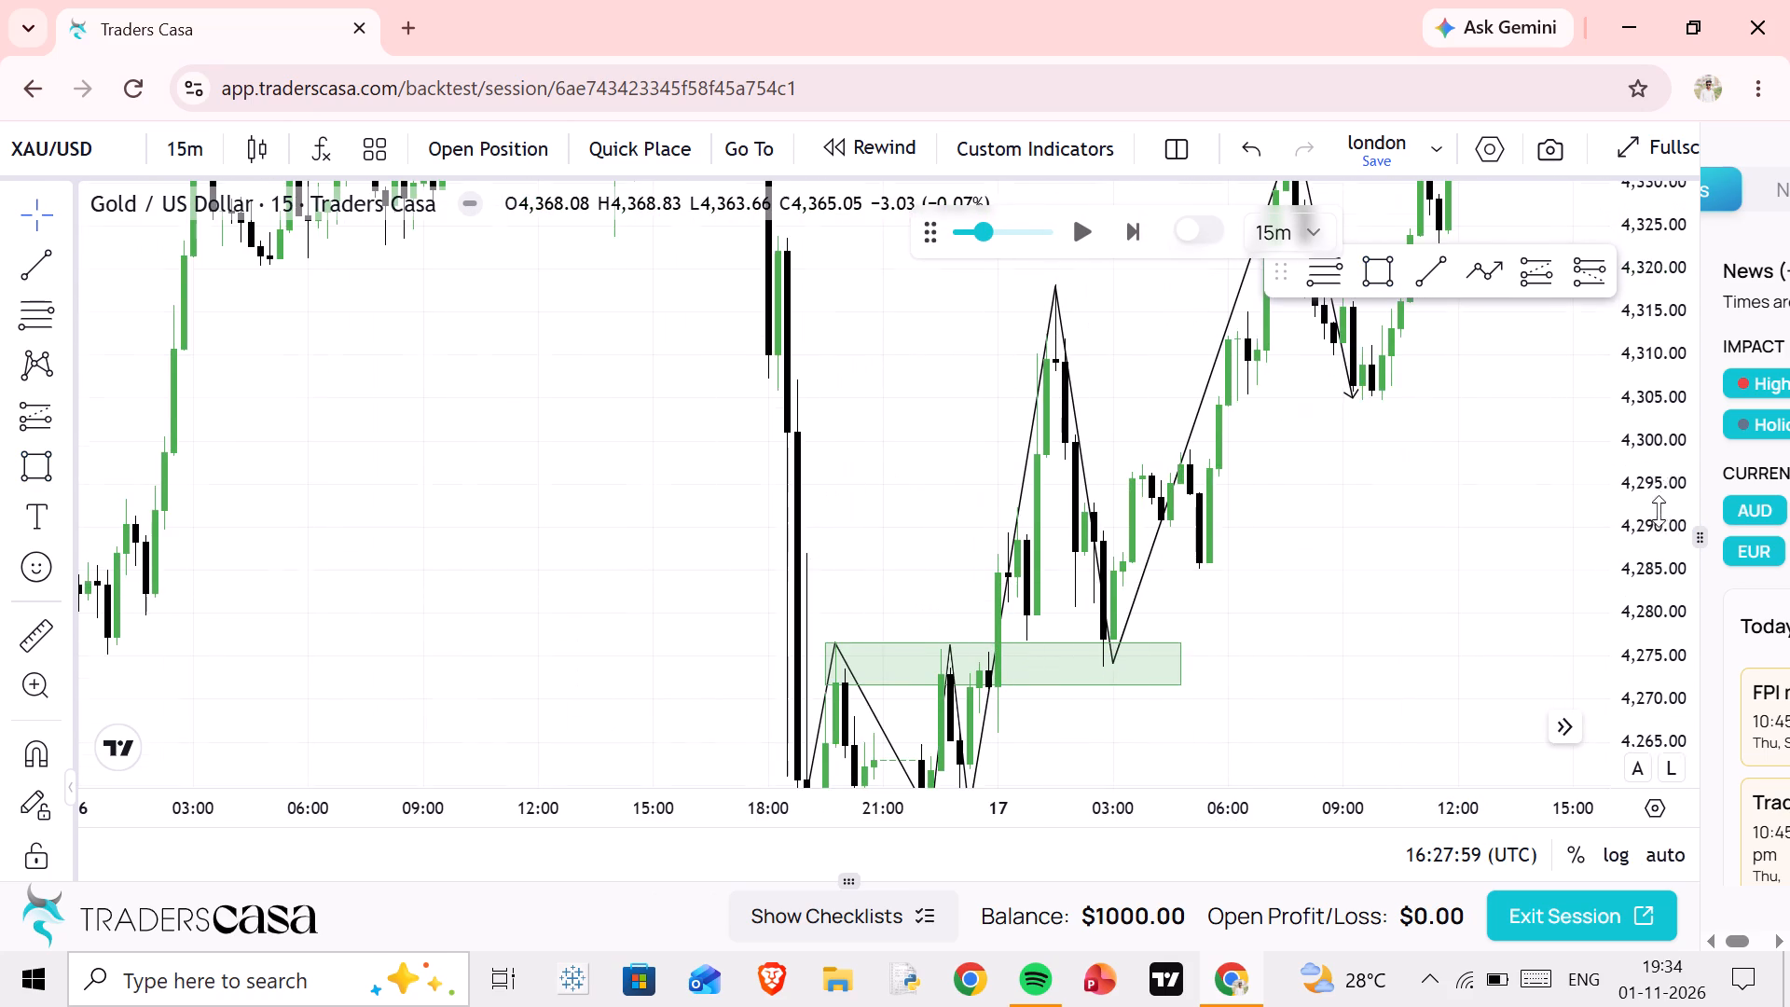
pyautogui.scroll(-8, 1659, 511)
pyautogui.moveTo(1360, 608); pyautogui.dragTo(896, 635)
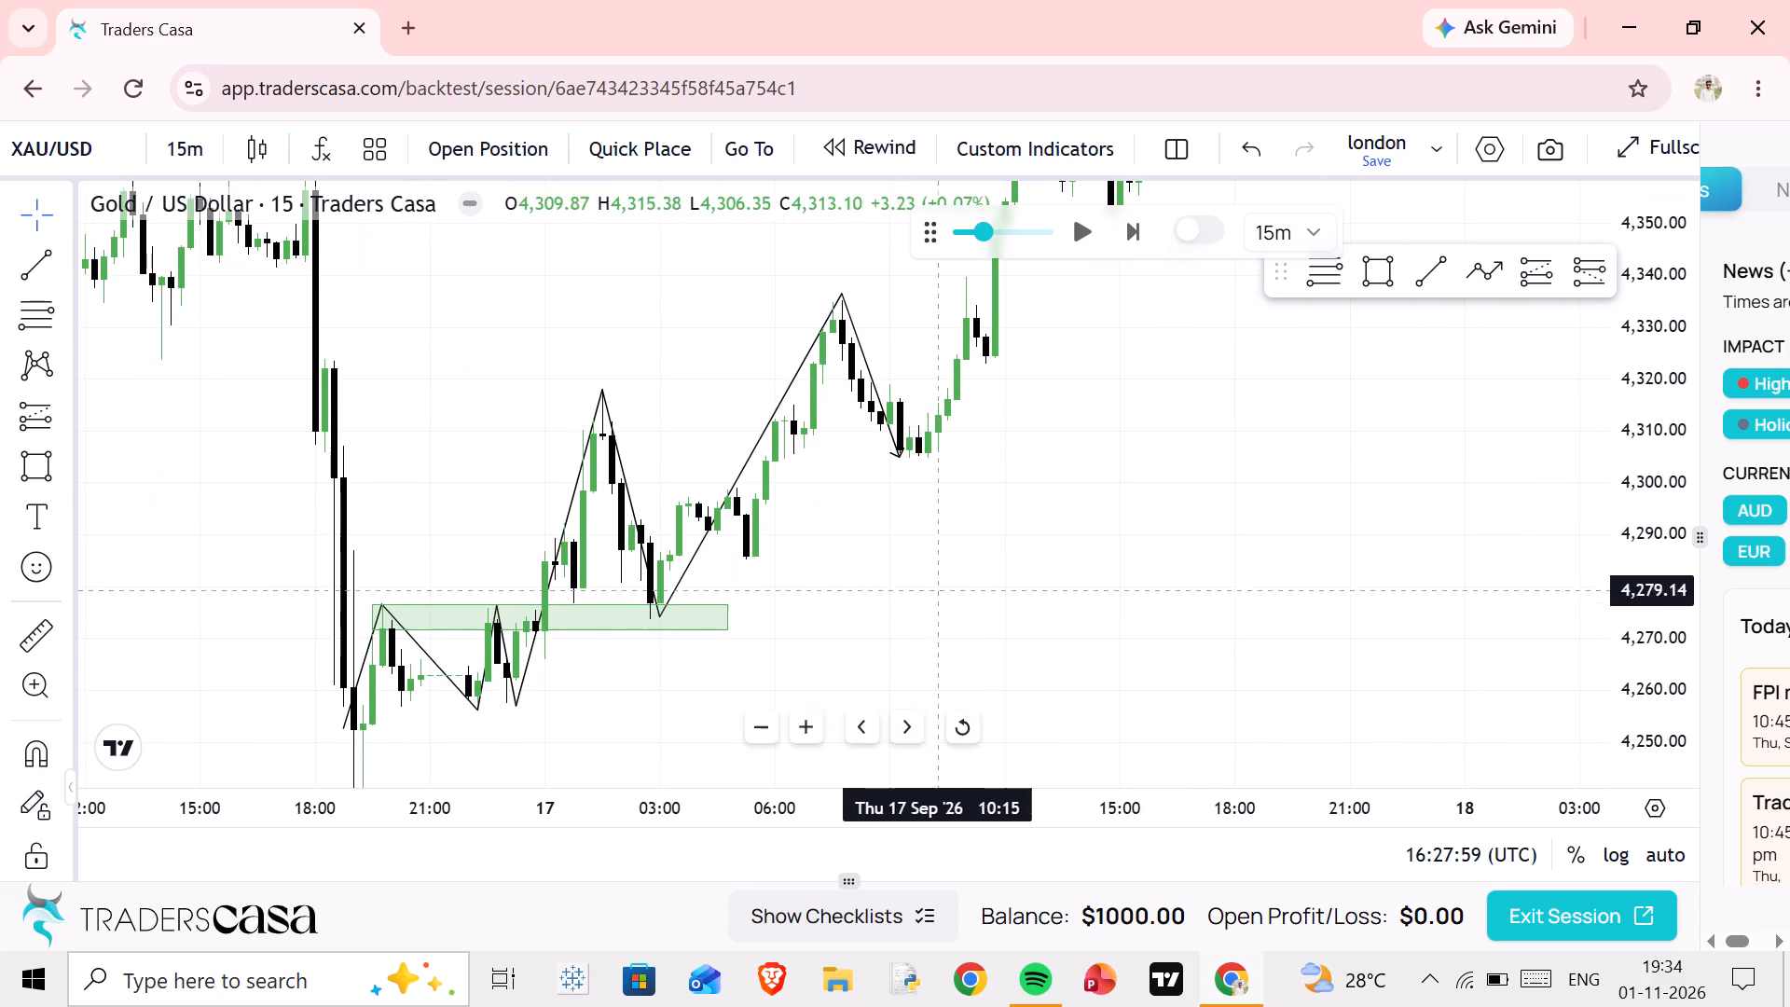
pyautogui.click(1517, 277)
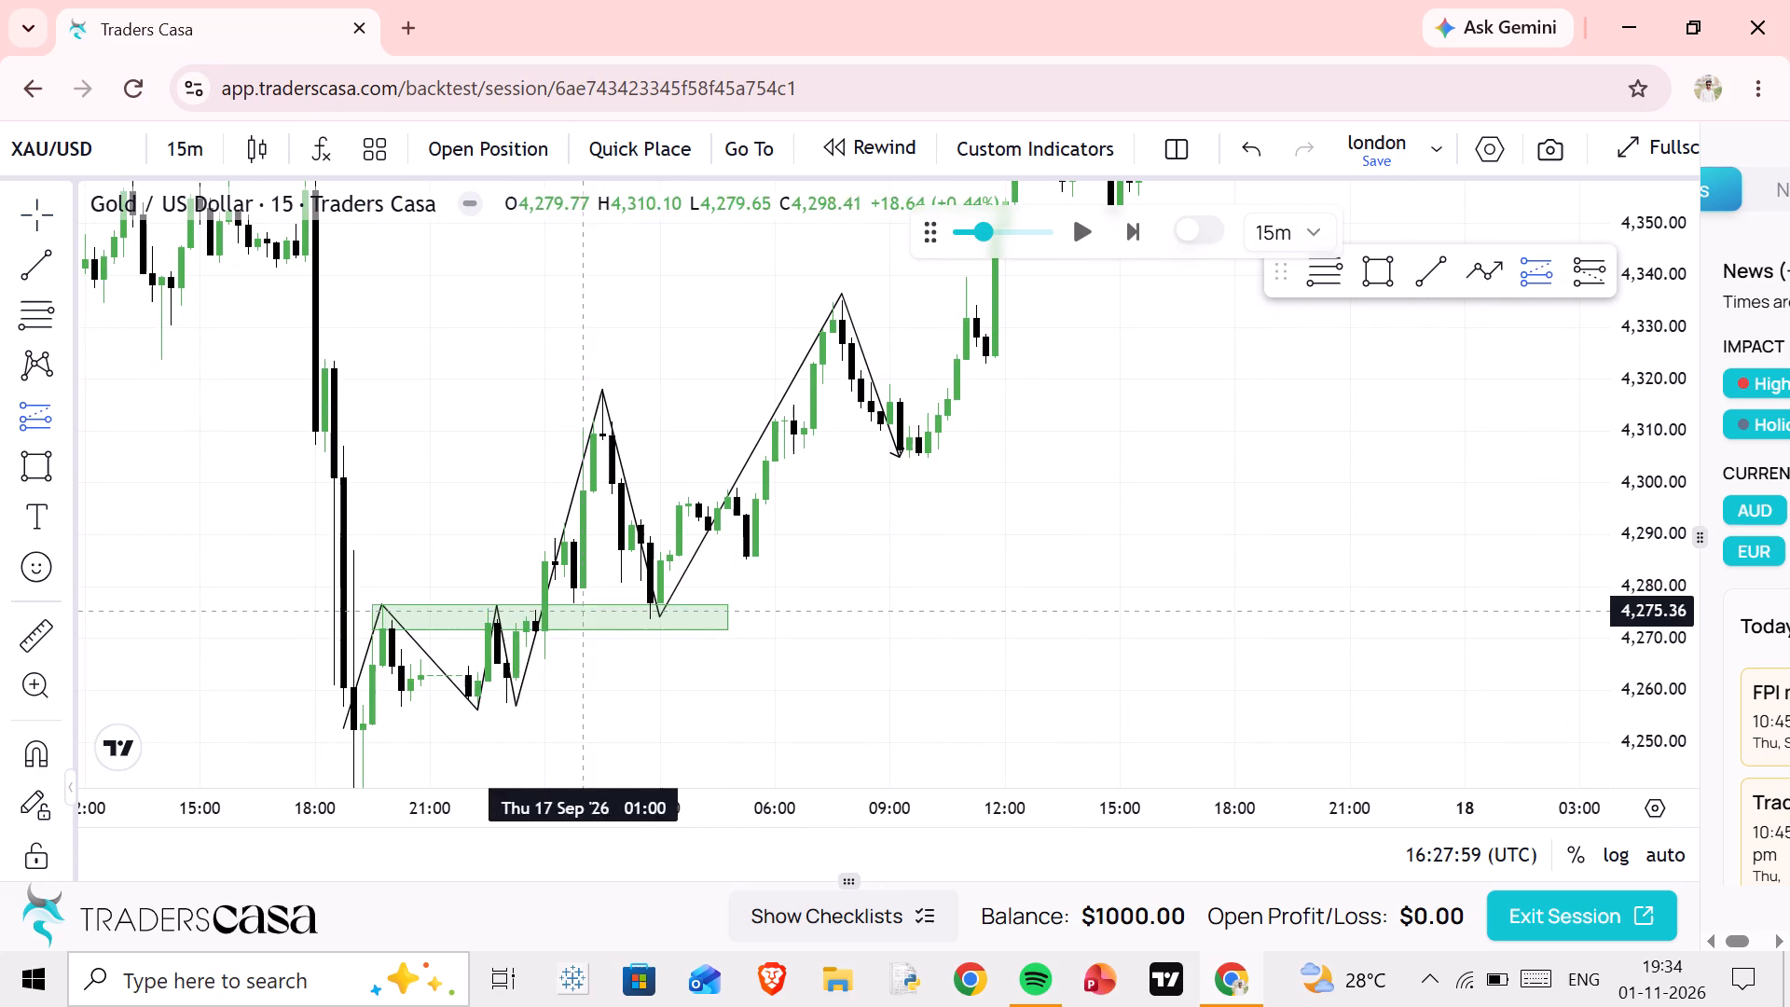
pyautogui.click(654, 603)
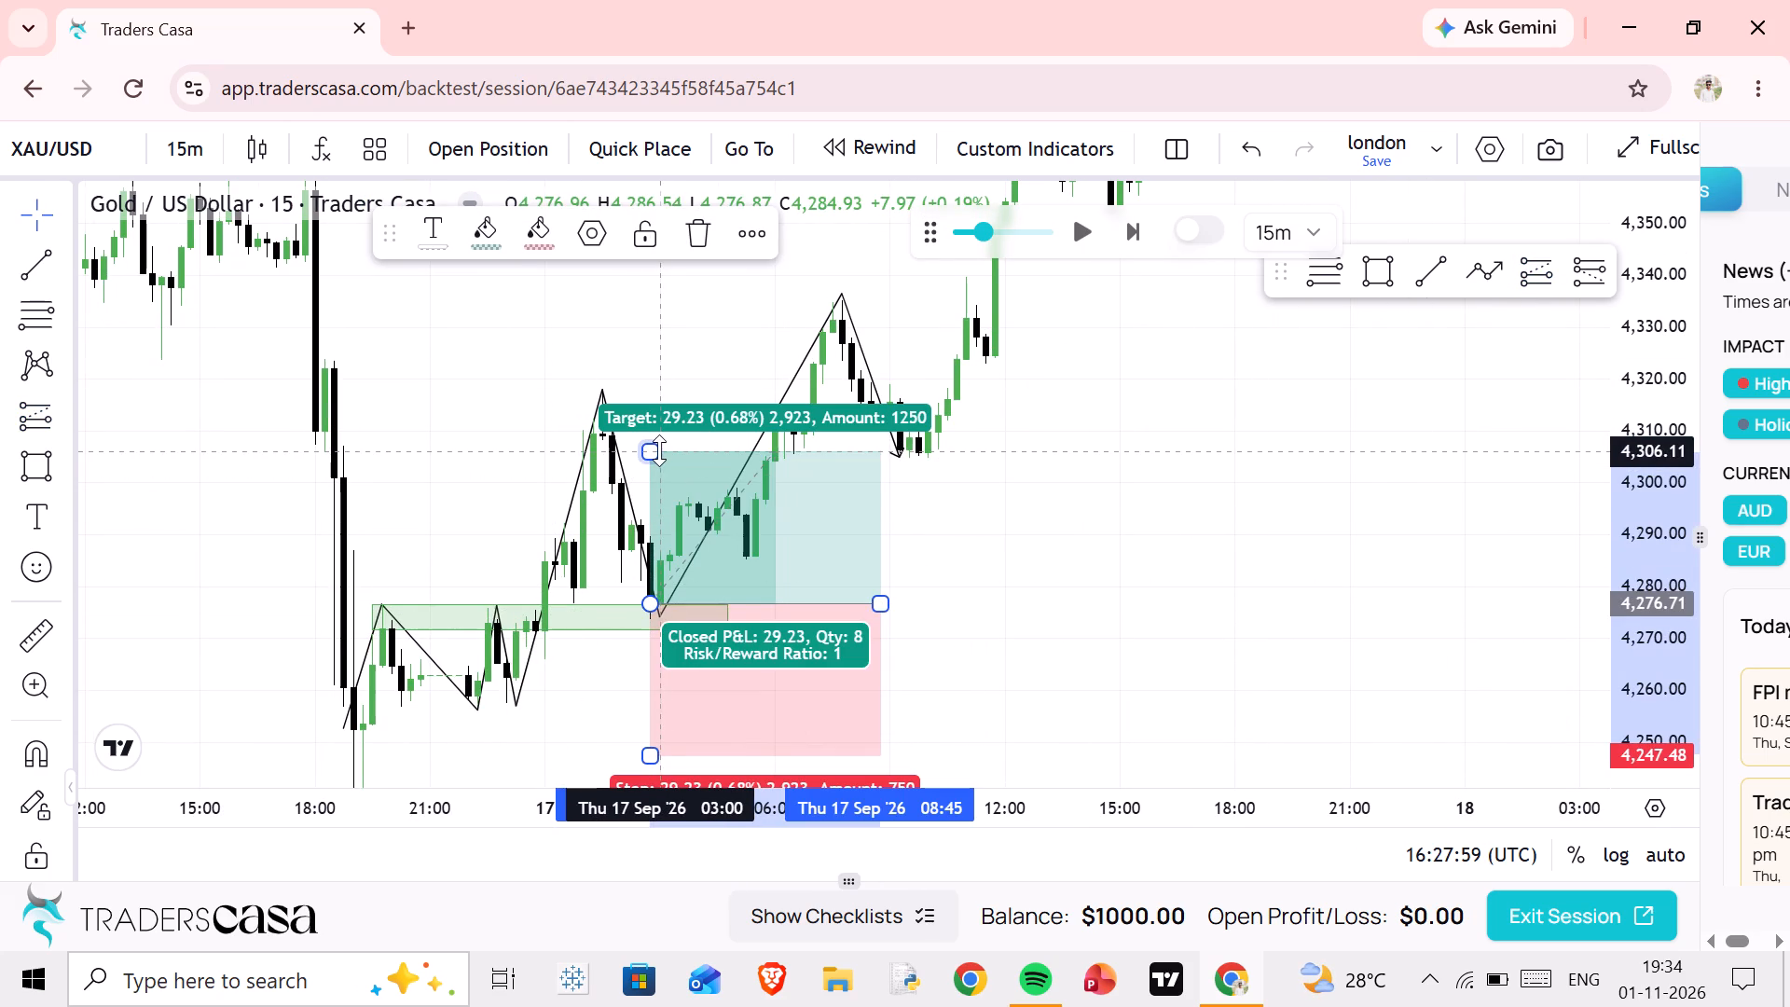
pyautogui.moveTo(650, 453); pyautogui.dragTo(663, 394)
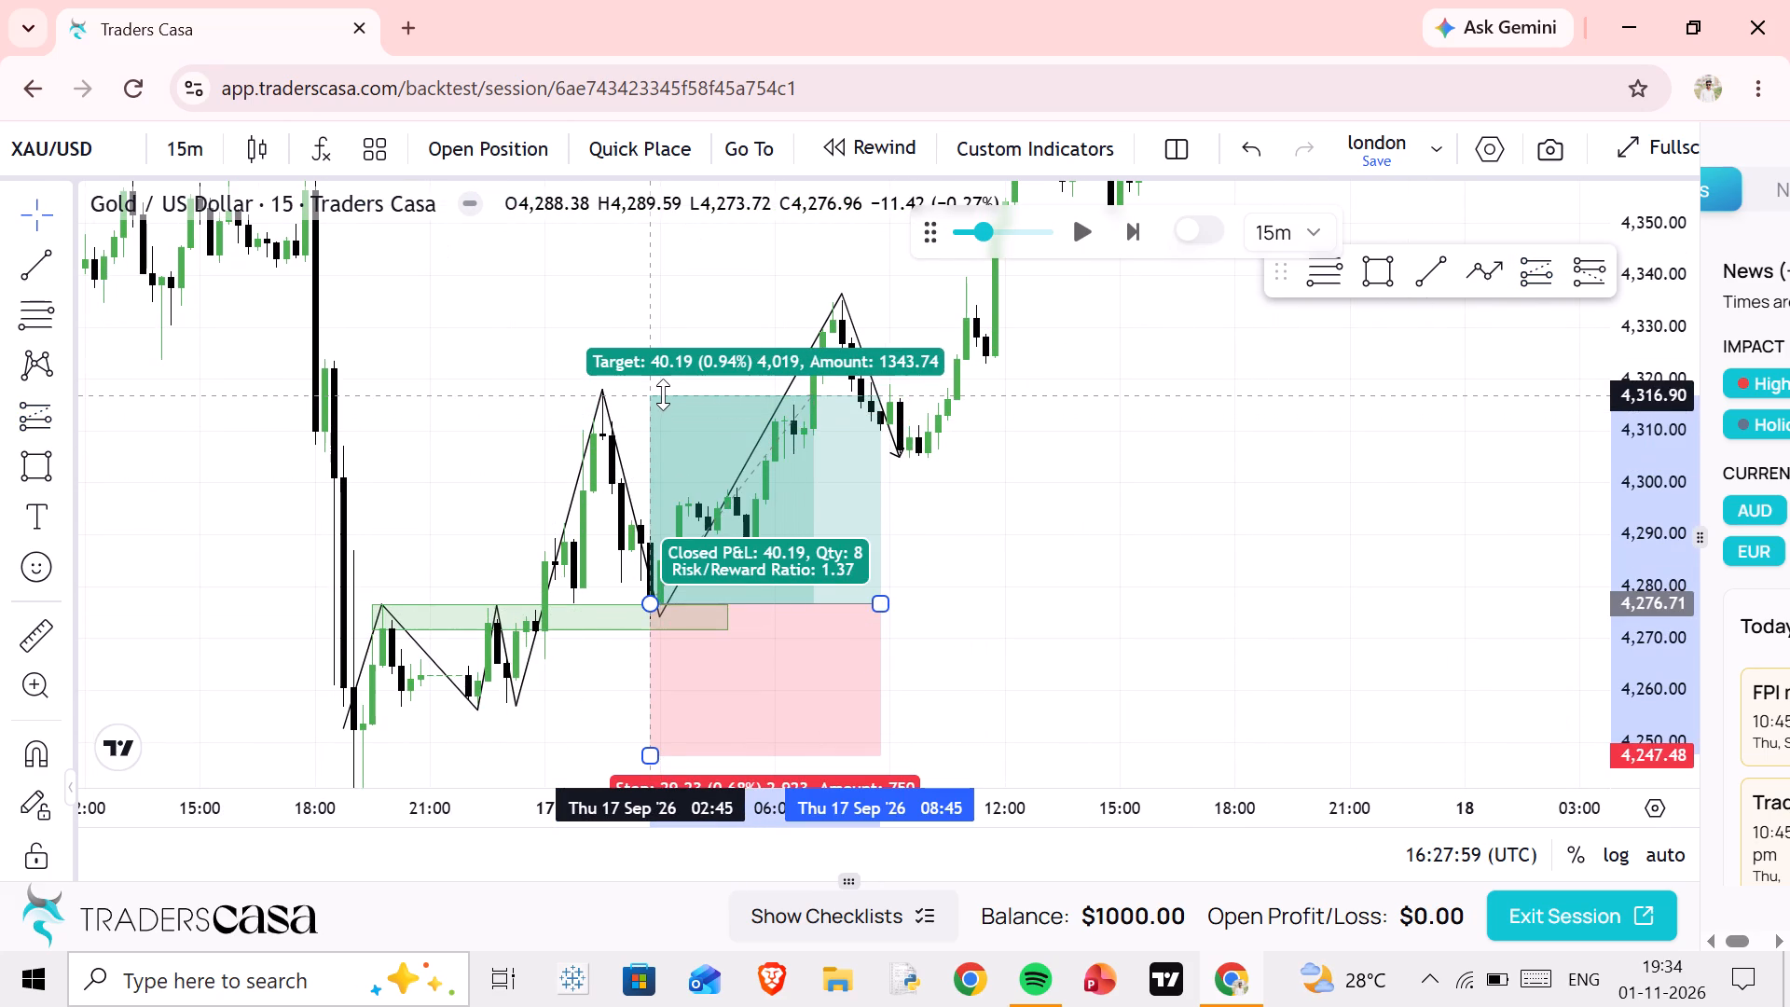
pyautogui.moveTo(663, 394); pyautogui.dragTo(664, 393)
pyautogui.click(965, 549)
# Clear the long position, the zigzag path and the green rectangle zone from the 16–17 September price action.
pyautogui.click(774, 595)
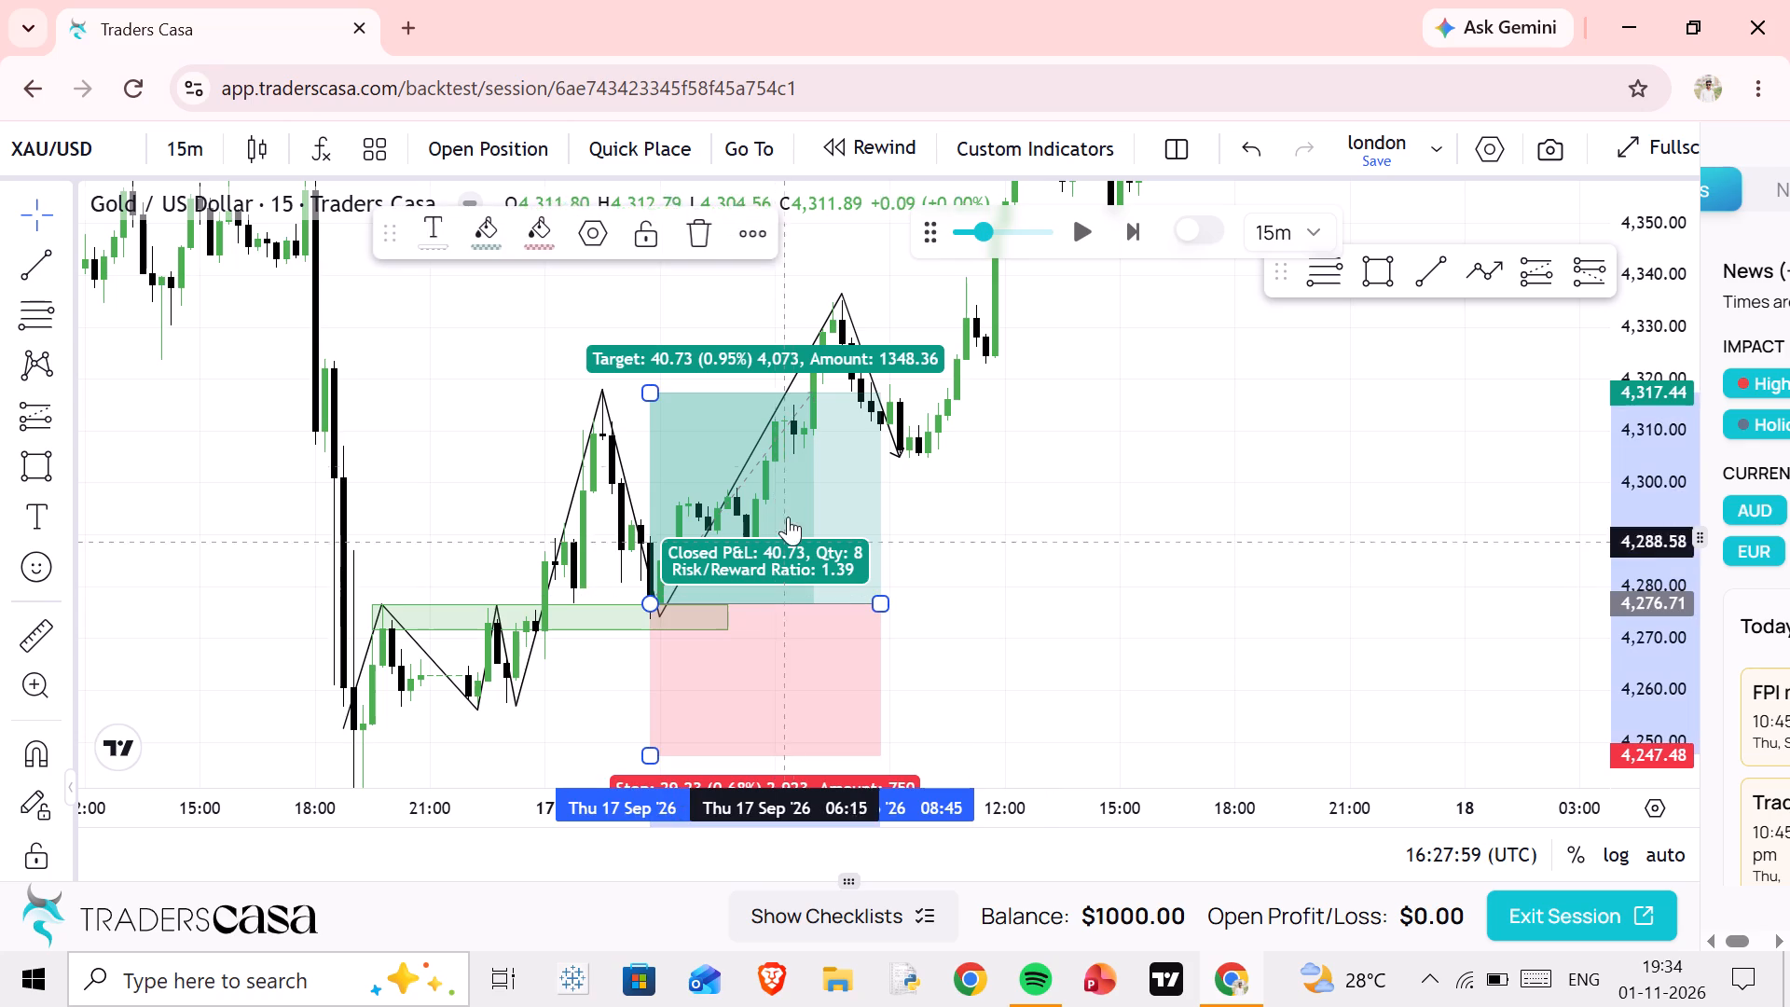
pyautogui.click(685, 229)
pyautogui.click(654, 598)
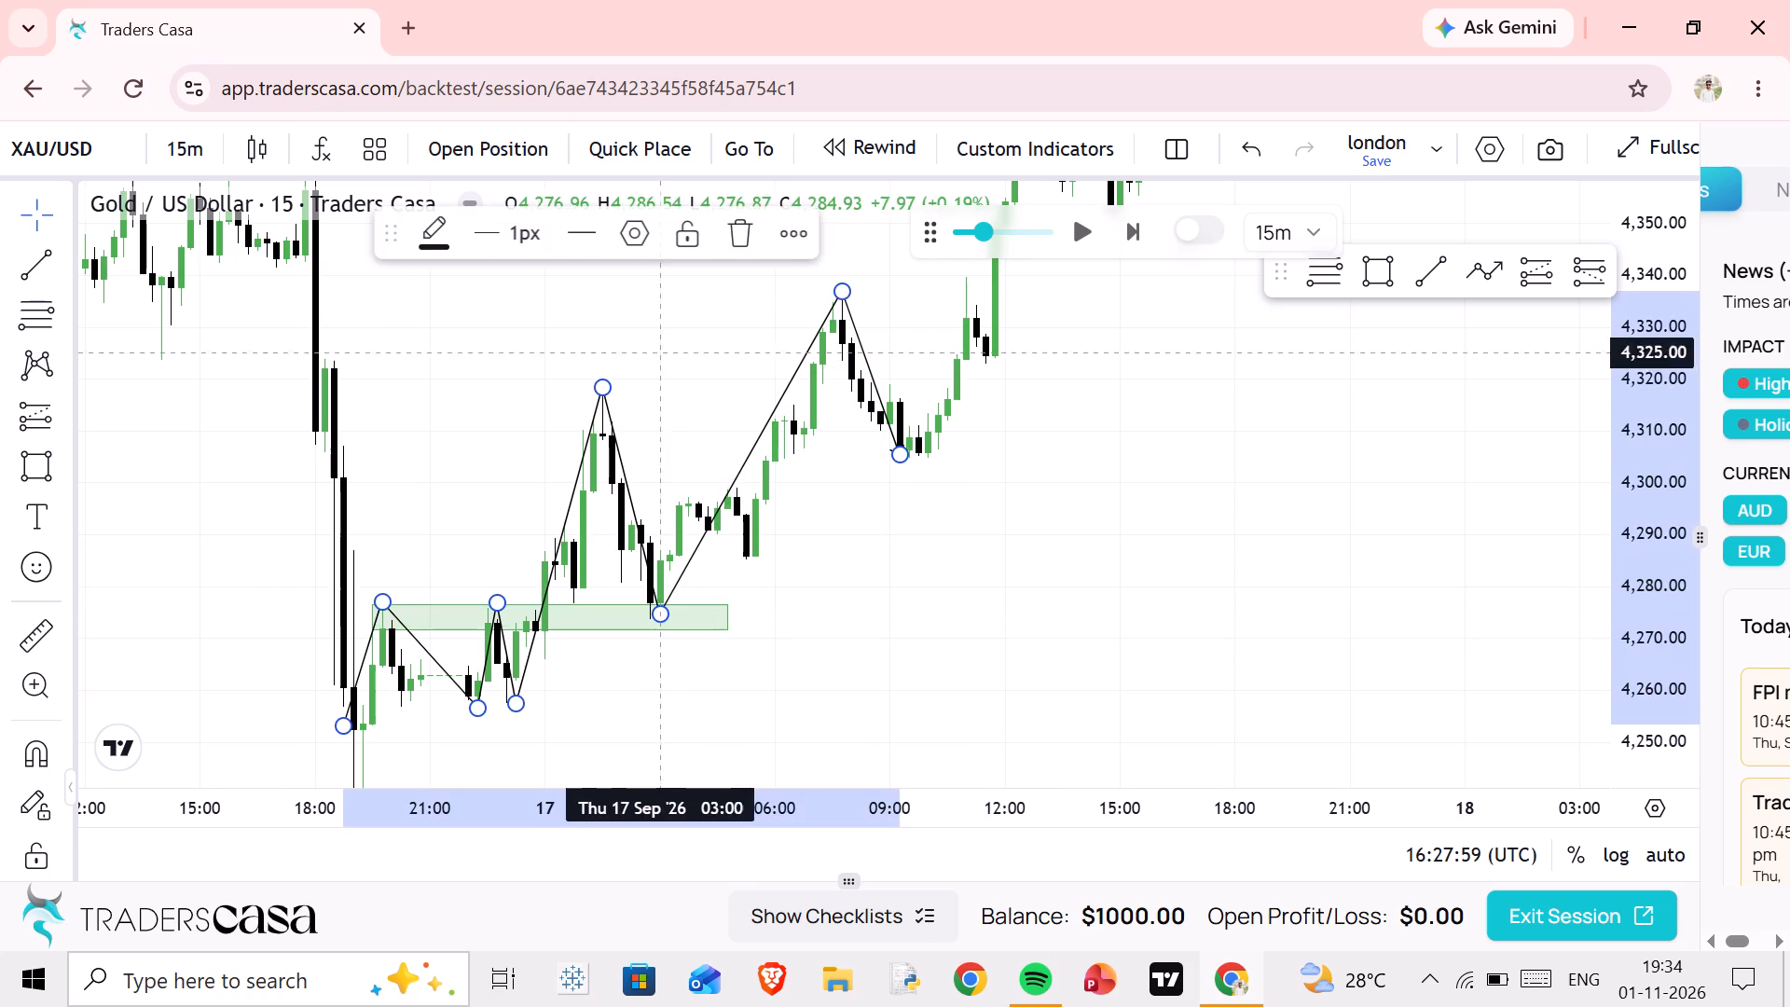
pyautogui.click(753, 253)
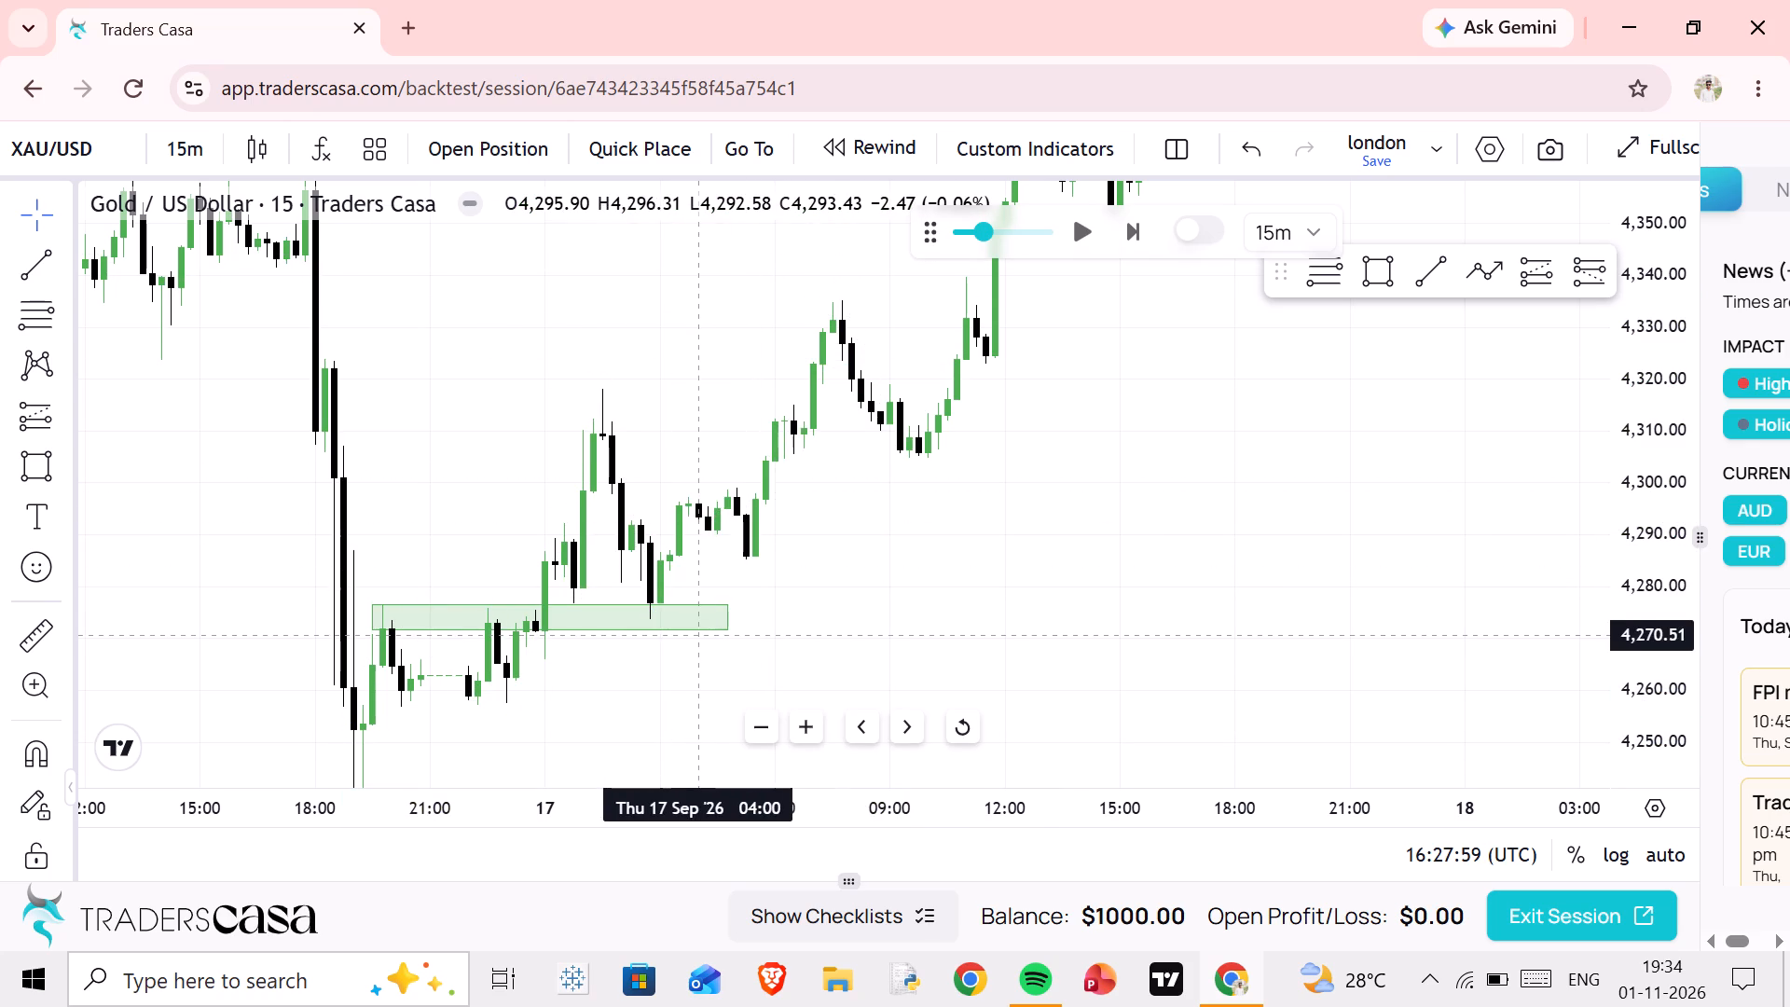
pyautogui.doubleClick(696, 636)
pyautogui.click(738, 248)
# Examine the cleared 15m chart across the wider price action leading up to 17 September.
pyautogui.moveTo(765, 507); pyautogui.dragTo(787, 522)
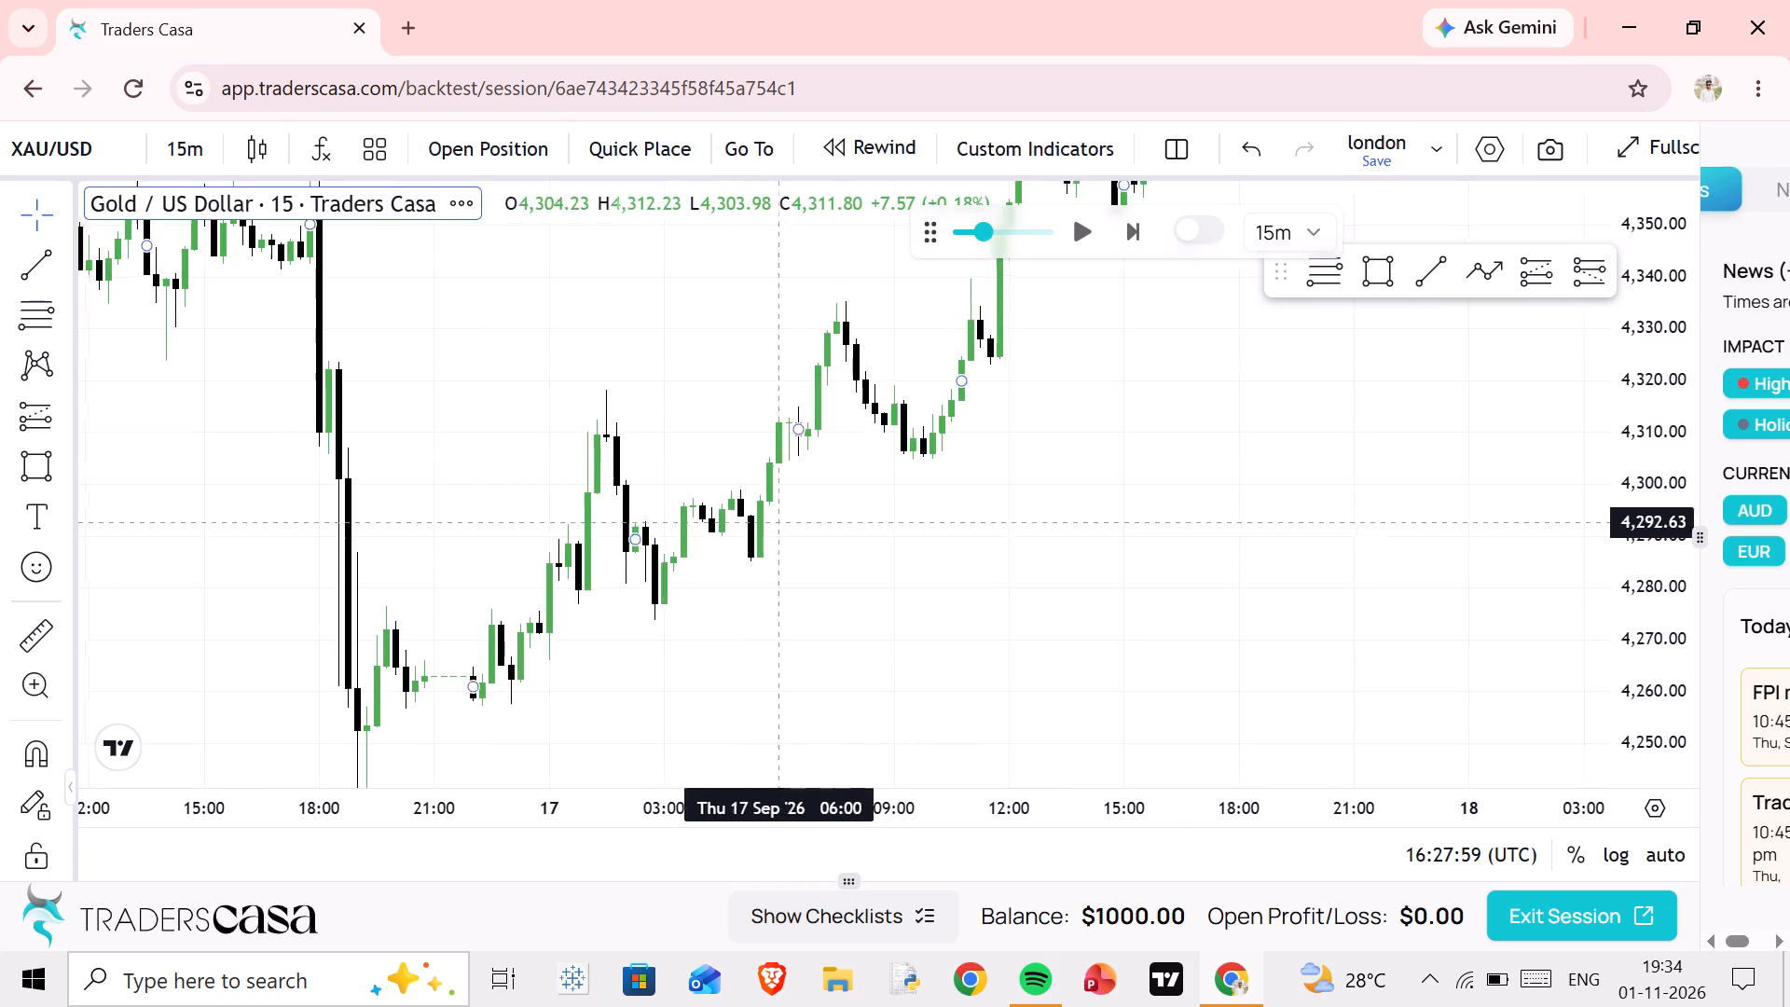
pyautogui.moveTo(787, 522); pyautogui.dragTo(1081, 487)
pyautogui.scroll(-8, 1084, 490)
pyautogui.scroll(1, 1384, 504)
pyautogui.moveTo(1393, 508); pyautogui.dragTo(967, 710)
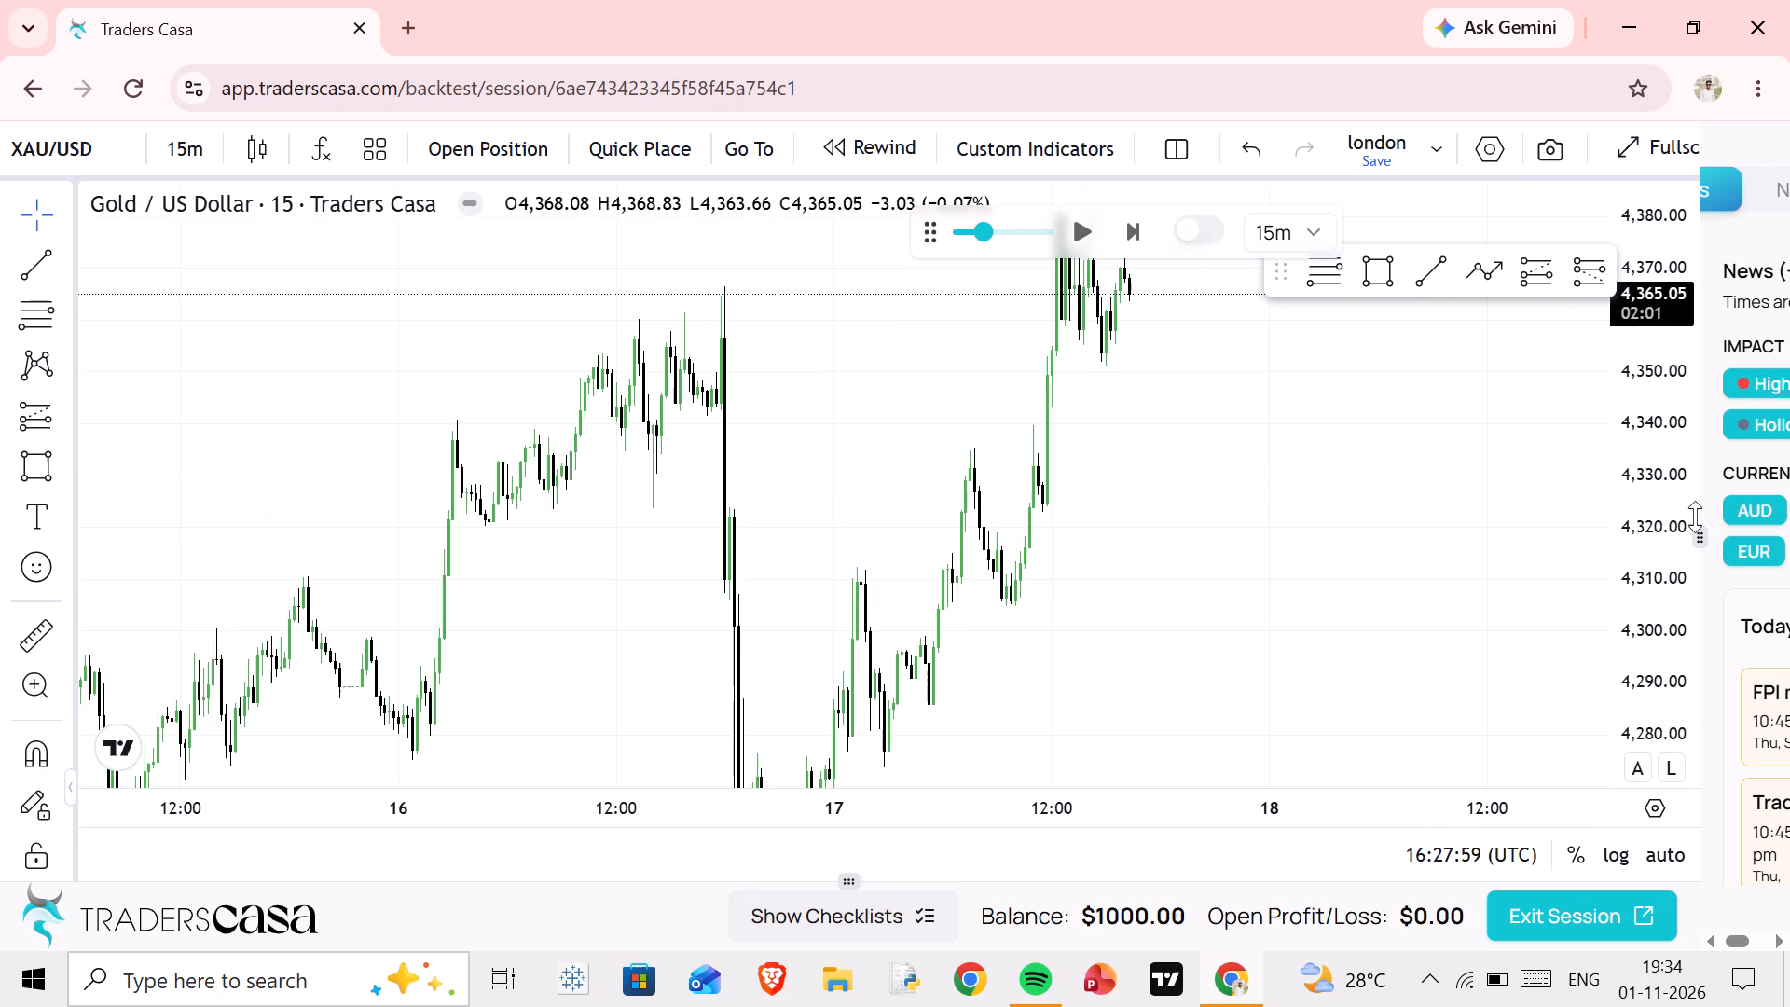
pyautogui.scroll(-11, 1680, 523)
pyautogui.scroll(-3, 1445, 552)
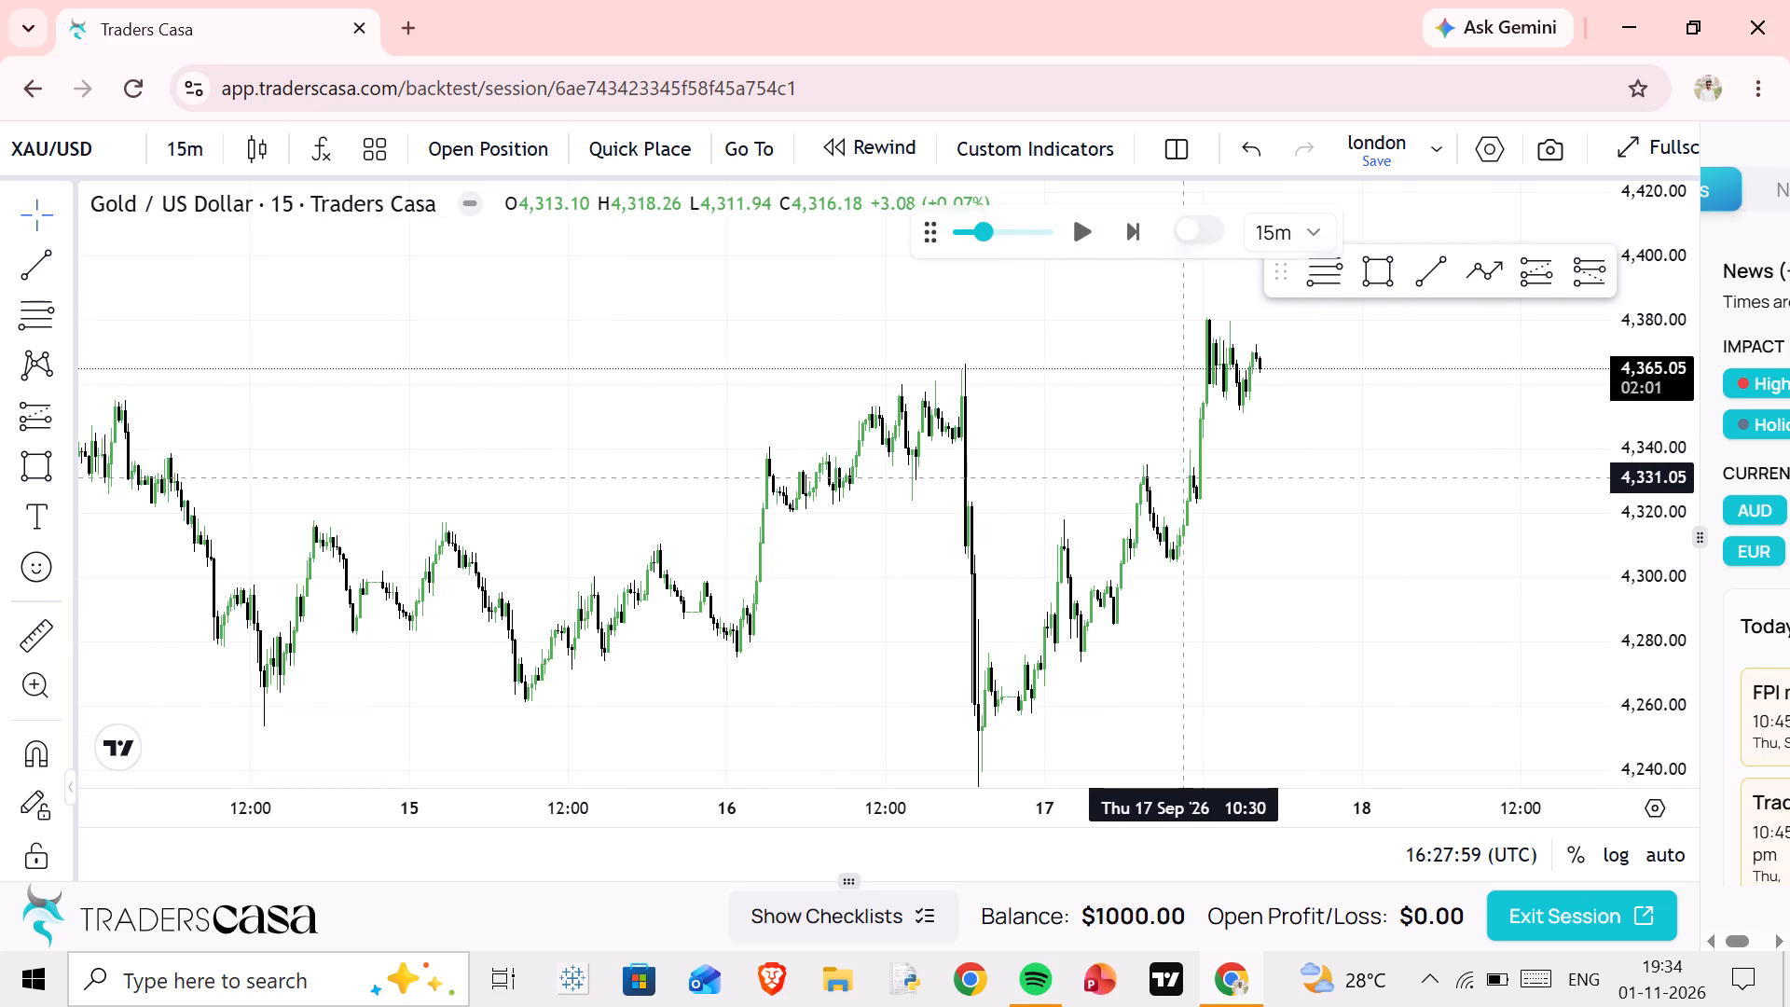
# Shut down the computer.
pyautogui.press('super+x')
pyautogui.write('uuu')
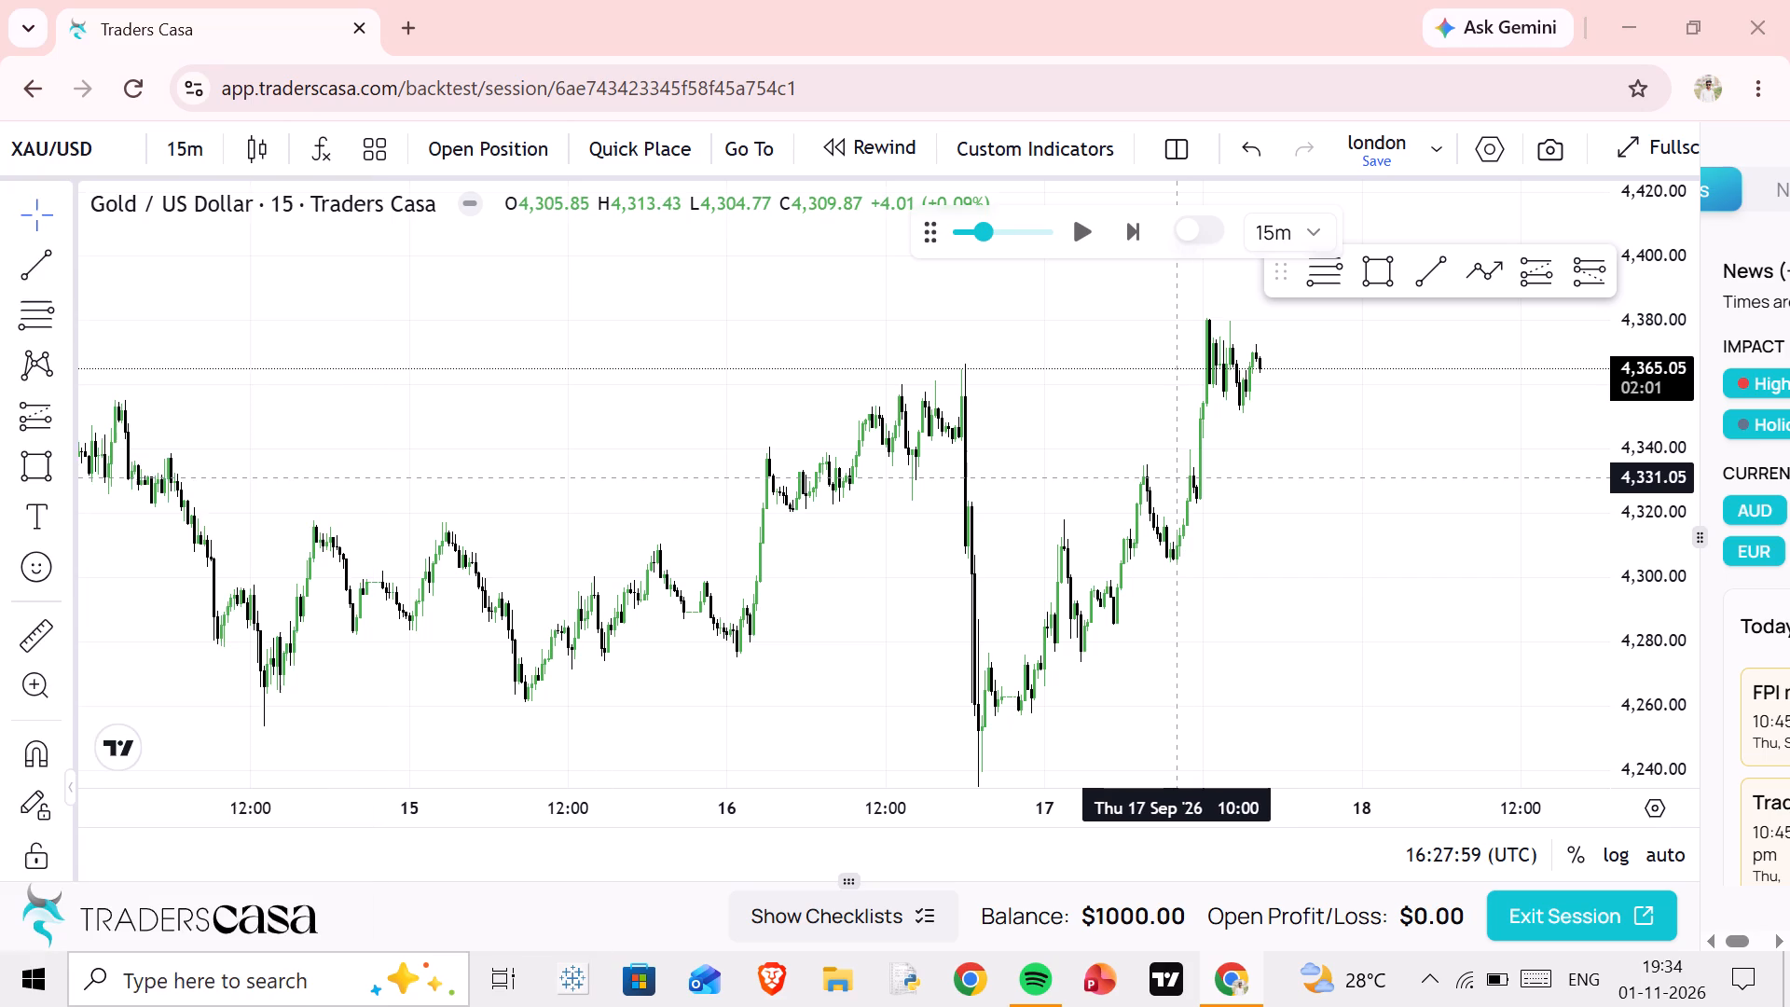